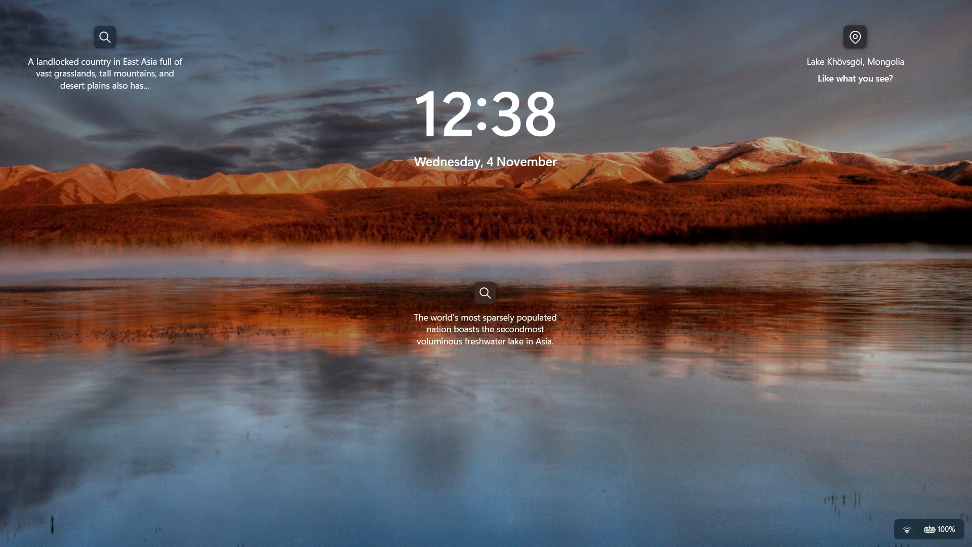
# Play back the karnataka_1080p timeline from about 0:00:17:08 to past the last clips to review the edit.
pyautogui.press('space')
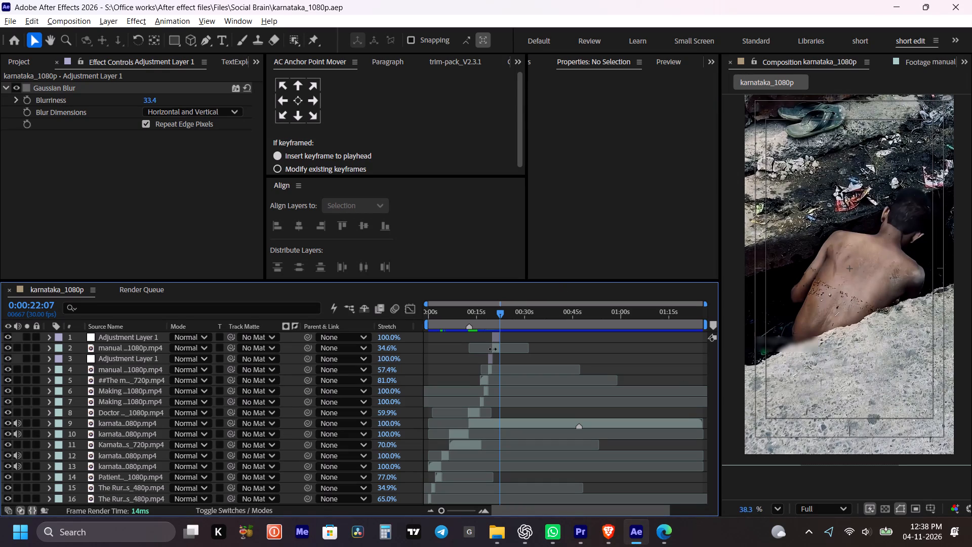
pyautogui.keyDown('alt'); pyautogui.scroll(2, 493, 350); pyautogui.keyUp('alt')
pyautogui.moveTo(479, 317); pyautogui.dragTo(456, 319)
pyautogui.press('space')
pyautogui.press('space')
pyautogui.press('space')
pyautogui.press('space')
pyautogui.press('space')
pyautogui.press('space')
pyautogui.press('space')
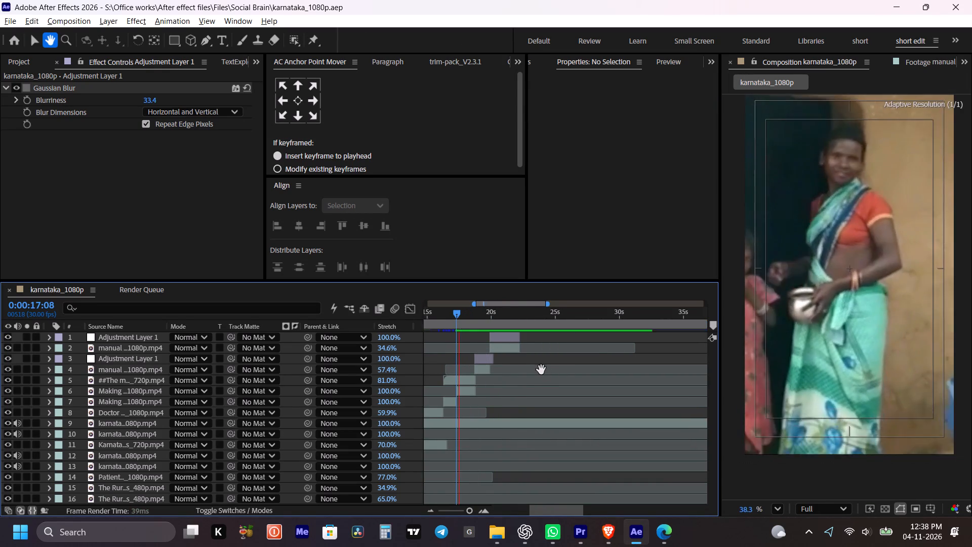
pyautogui.moveTo(545, 369); pyautogui.dragTo(564, 372)
pyautogui.press('space')
pyautogui.press('space')
pyautogui.press('space')
pyautogui.press('space')
pyautogui.press('space')
pyautogui.press('space')
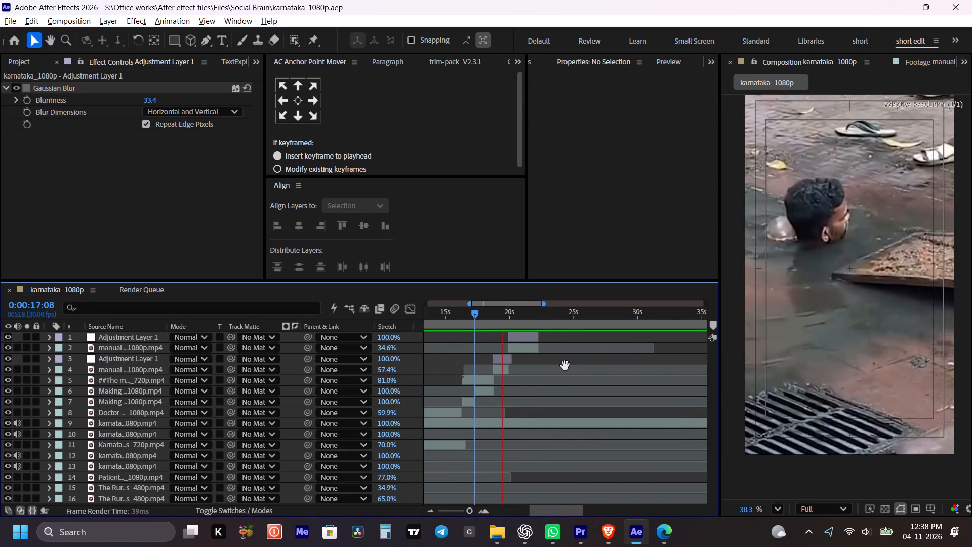
pyautogui.moveTo(564, 365); pyautogui.dragTo(553, 367)
pyautogui.press('space')
pyautogui.press('space')
pyautogui.press('space')
pyautogui.press('space')
pyautogui.press('space')
pyautogui.moveTo(553, 367); pyautogui.dragTo(557, 376)
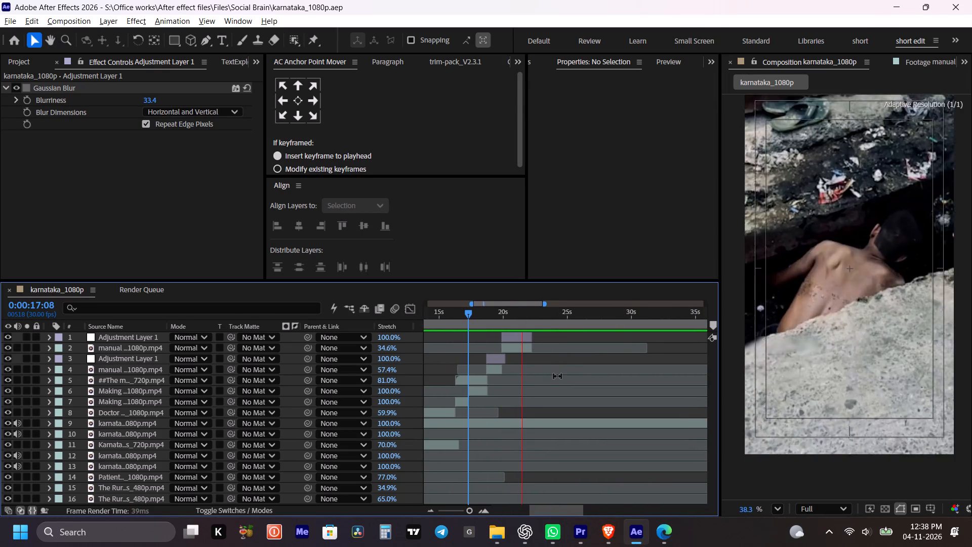
pyautogui.press('space')
pyautogui.press('space')
pyautogui.press('space')
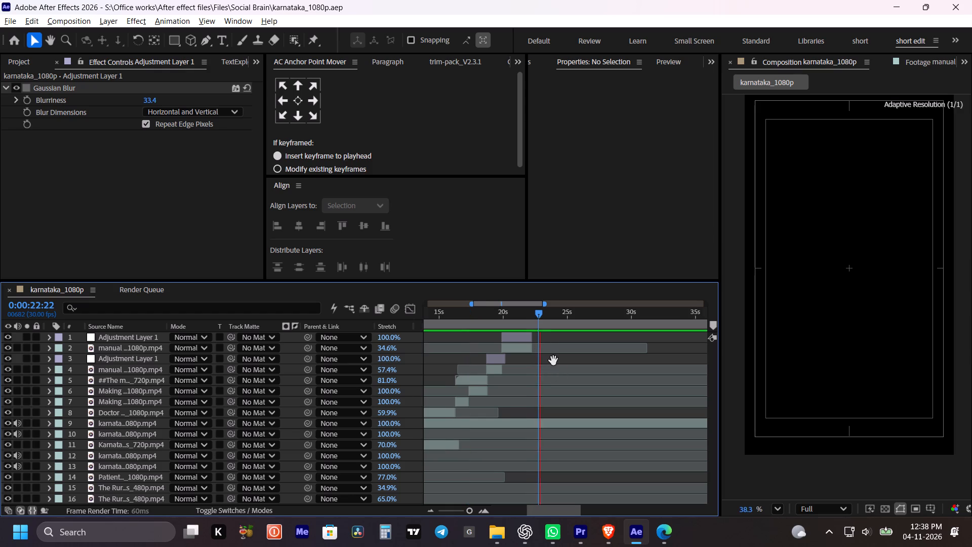
pyautogui.moveTo(553, 361); pyautogui.dragTo(546, 363)
pyautogui.press('space')
# Save the karnataka_1080p project.
pyautogui.hotkey('ctrl', 's')
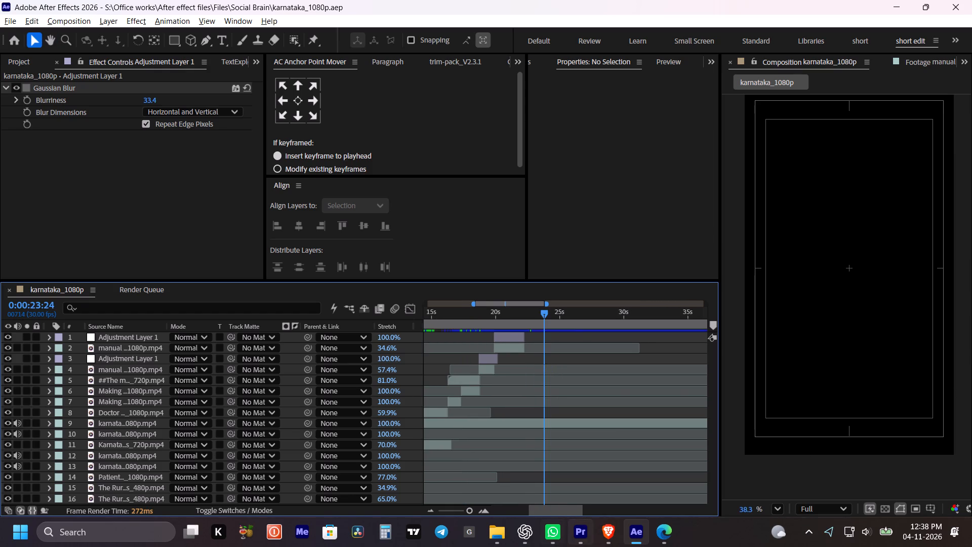
# Switch to the YouTube page in Microsoft Edge.
pyautogui.click(662, 530)
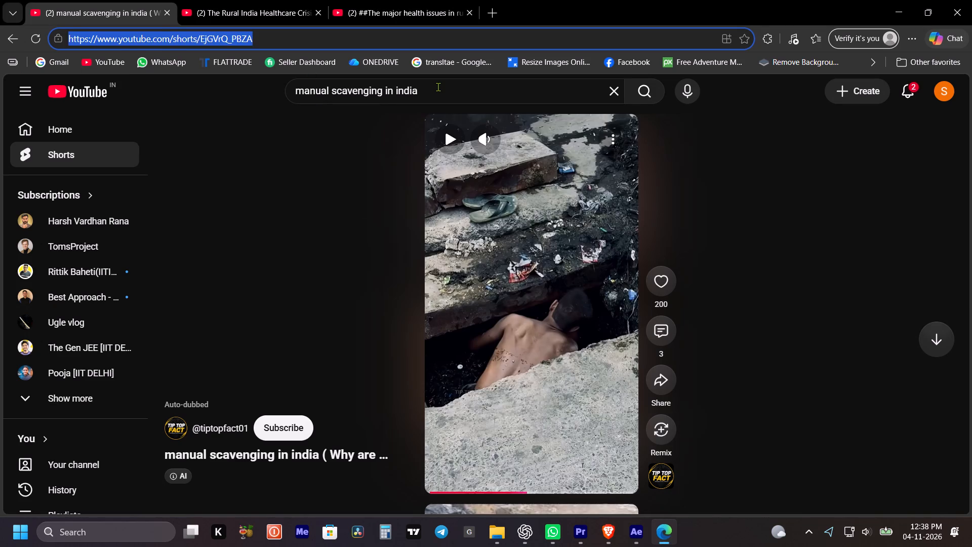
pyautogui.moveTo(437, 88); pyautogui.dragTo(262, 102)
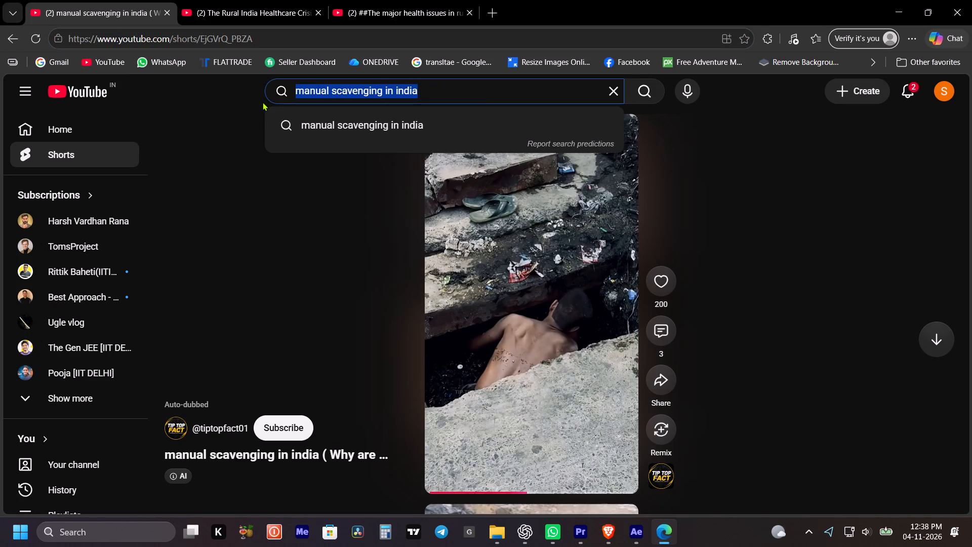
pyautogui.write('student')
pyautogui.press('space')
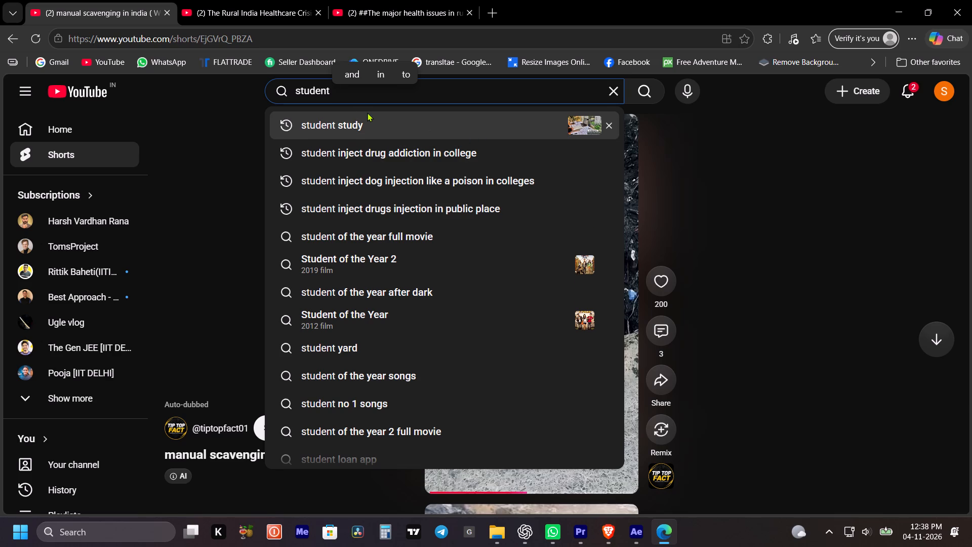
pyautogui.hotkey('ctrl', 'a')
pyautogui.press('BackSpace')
# Search YouTube for "villege teacher question to child".
pyautogui.write('villege')
pyautogui.press('space')
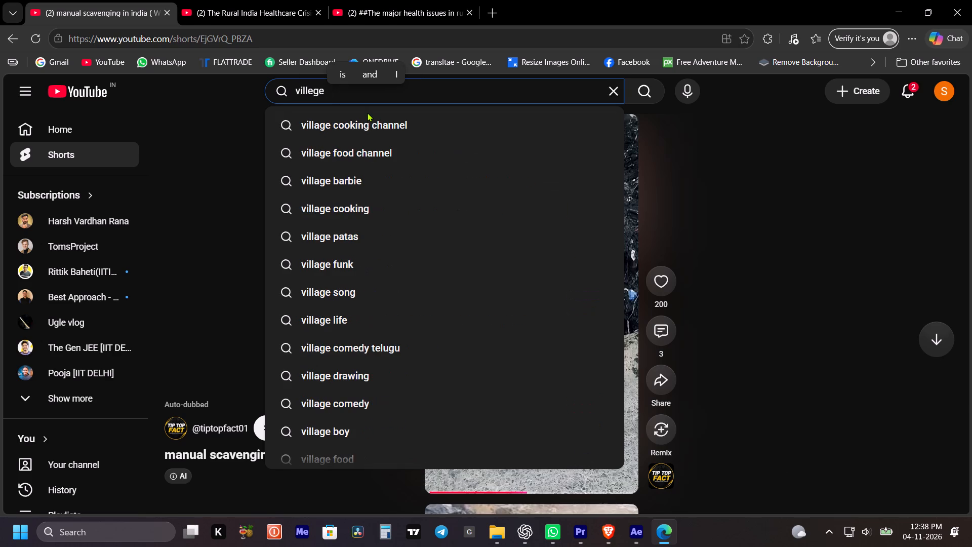
pyautogui.write('teache')
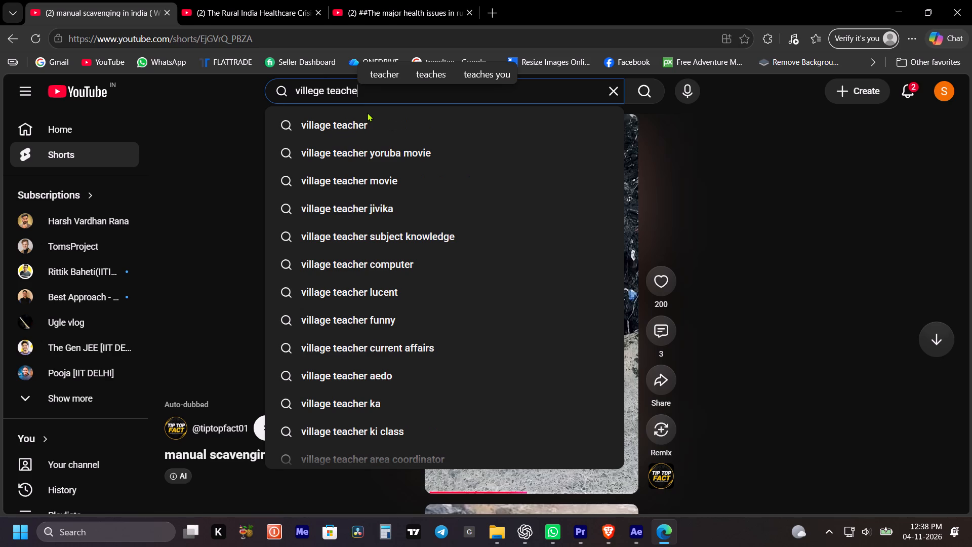
pyautogui.write('r')
pyautogui.press('space')
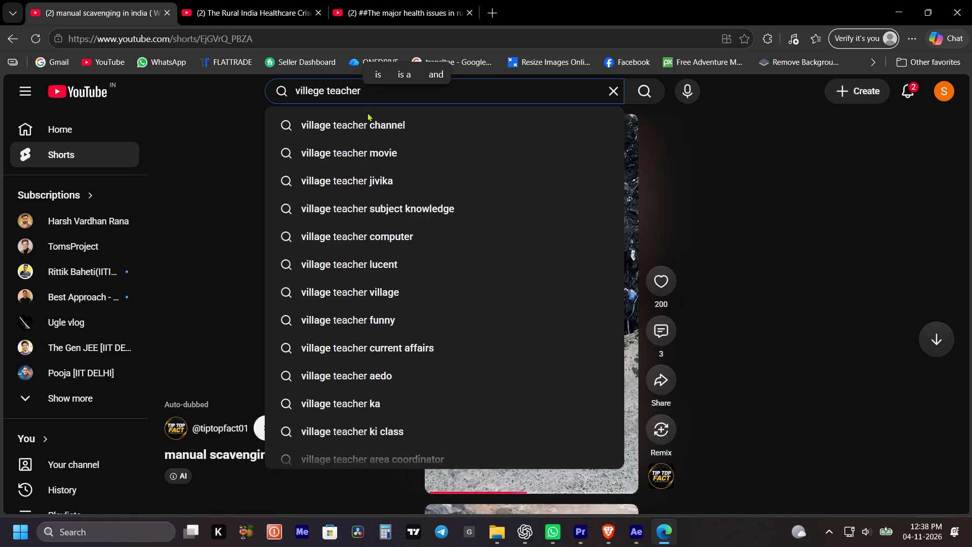
pyautogui.write('question to child')
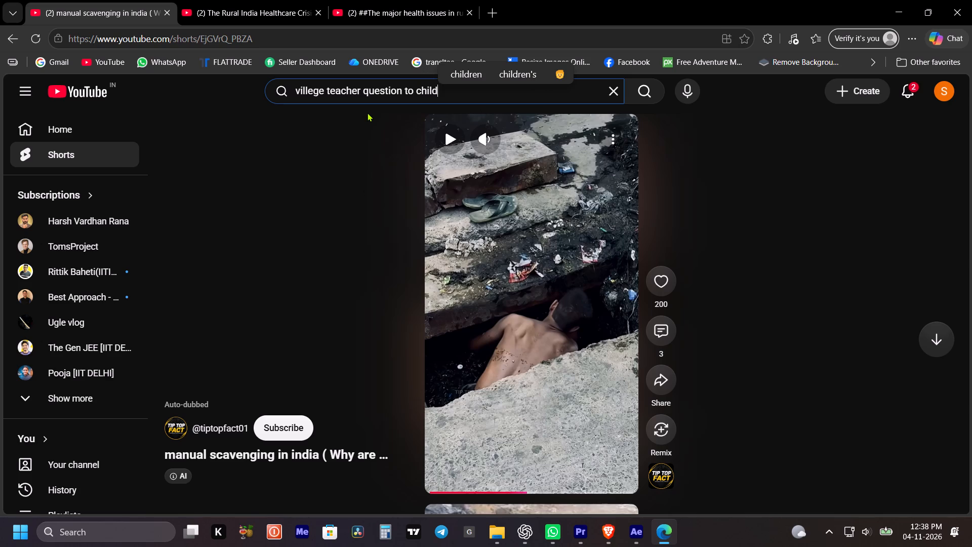
pyautogui.press('Return')
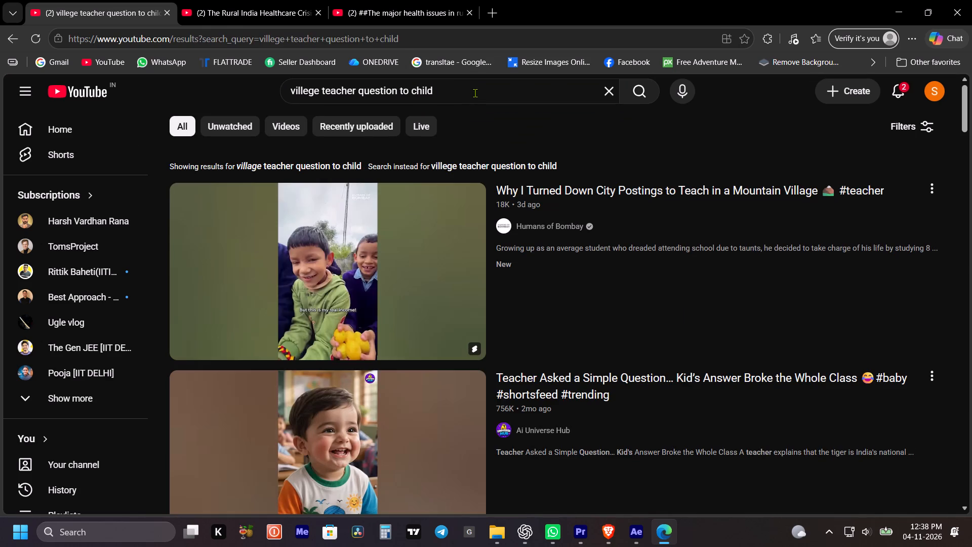
# Extend the YouTube search to "villege teacher question to child in school".
pyautogui.click(475, 93)
pyautogui.press('space')
pyautogui.write('in scho')
pyautogui.write('ll')
pyautogui.press('Return')
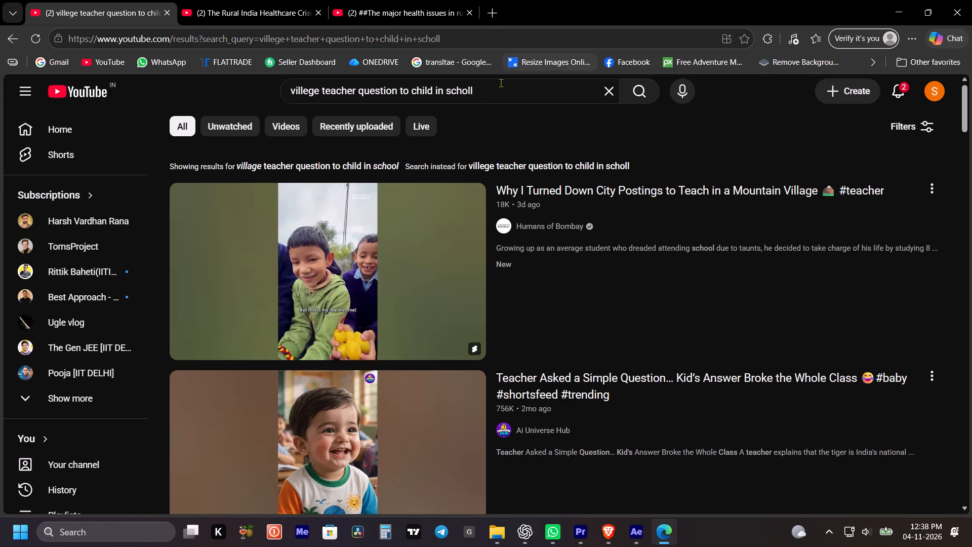
pyautogui.click(498, 88)
pyautogui.press('BackSpace')
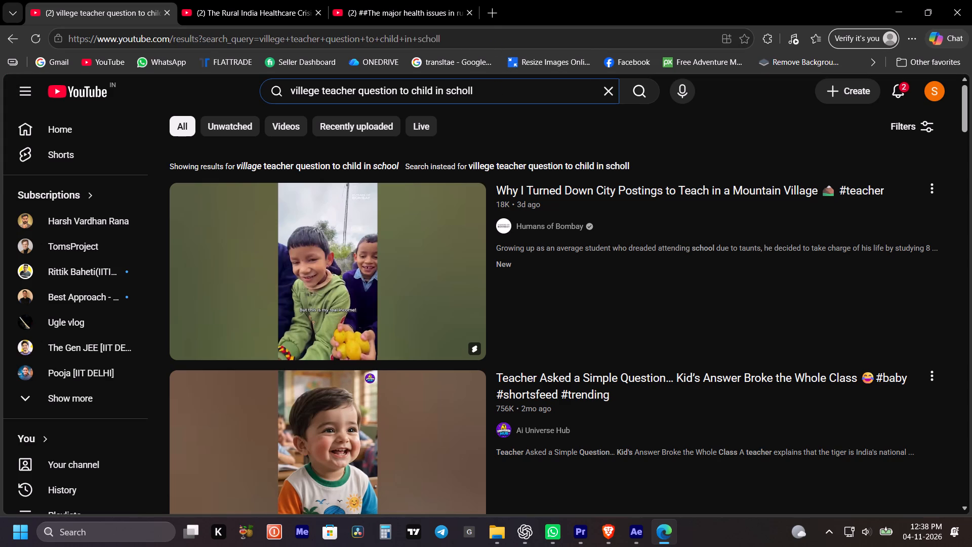
pyautogui.press('BackSpace')
pyautogui.write('ol')
pyautogui.press('Return')
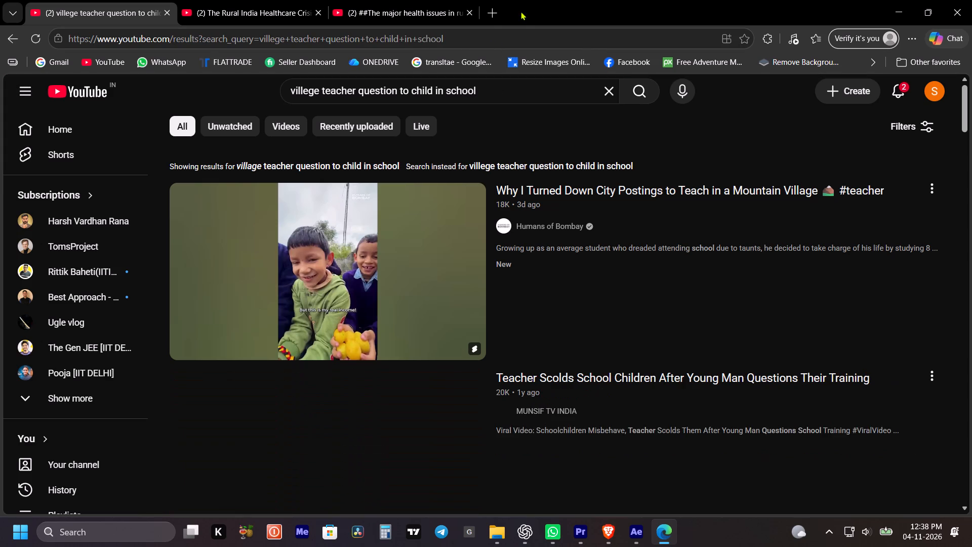
# Skim the results and refine the search to "villege teacher question to child in primary school".
pyautogui.scroll(-4, 512, 270)
pyautogui.scroll(-4, 315, 273)
pyautogui.scroll(-6, 400, 322)
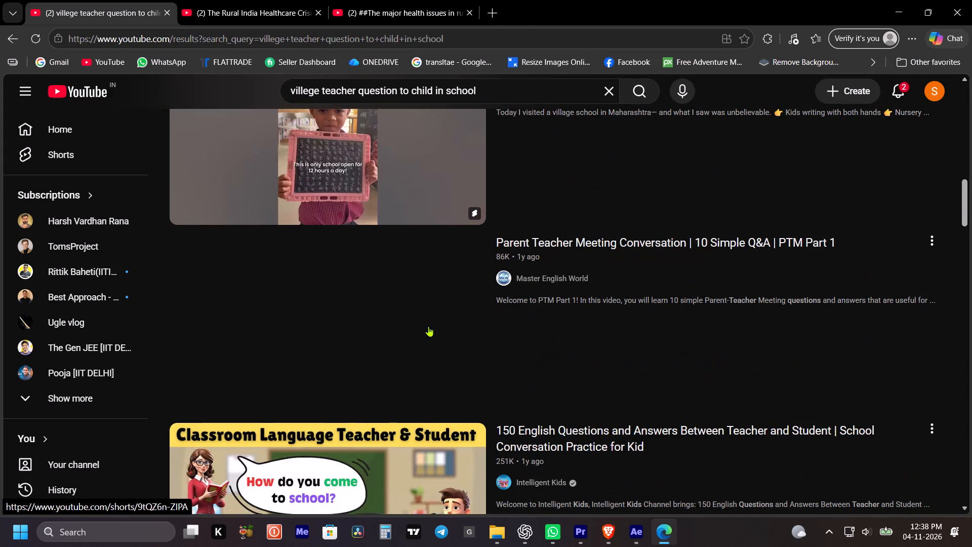
pyautogui.scroll(10, 435, 328)
pyautogui.click(451, 88)
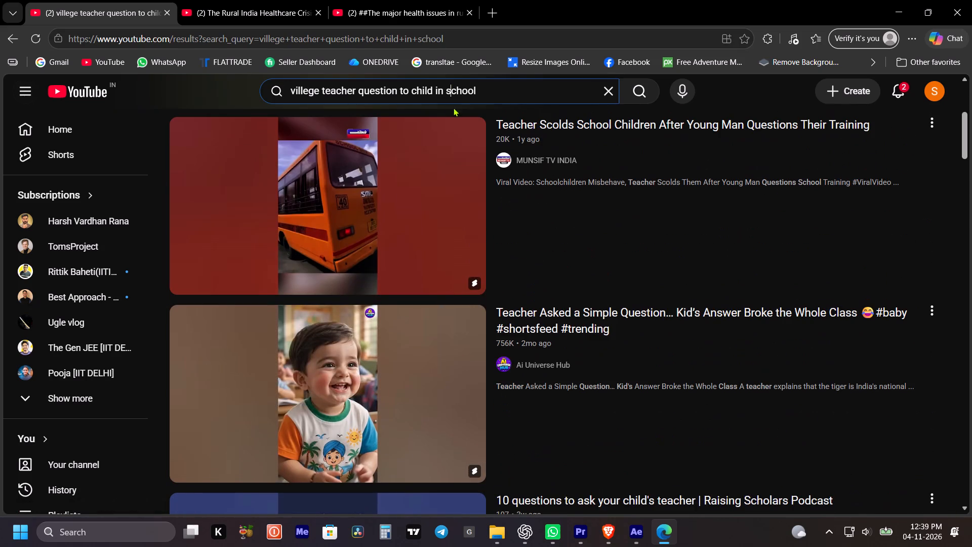
pyautogui.press('Left')
pyautogui.write('primary')
pyautogui.press('space')
pyautogui.press('Right')
pyautogui.press('Right')
pyautogui.press('Right')
pyautogui.press('Right')
pyautogui.press('Right')
pyautogui.press('Right')
pyautogui.press('Right')
pyautogui.press('Right')
pyautogui.press('Right')
pyautogui.press('Right')
pyautogui.press('Right')
pyautogui.press('Right')
pyautogui.press('Return')
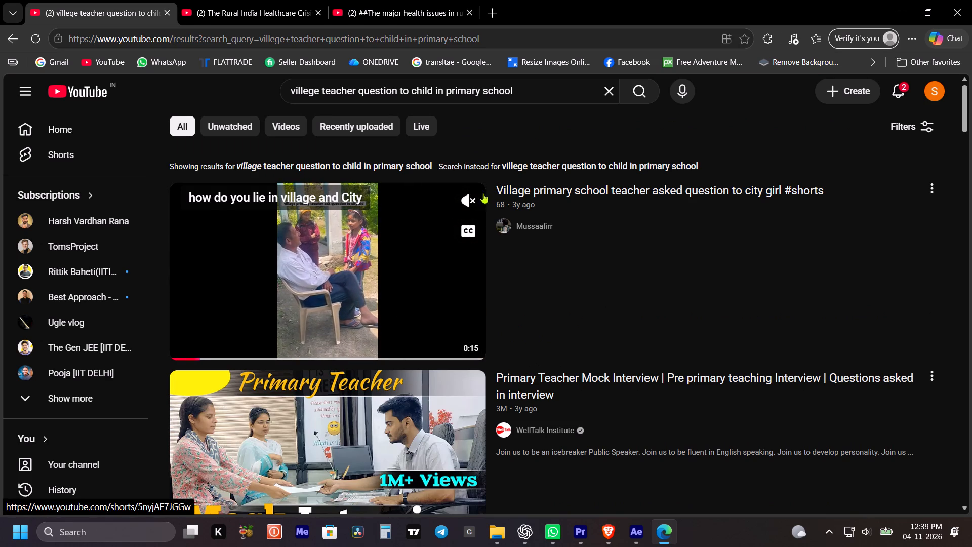
# Unmute the preview of the "Village primary school teacher asked question to city girl" result and turn off its captions.
pyautogui.click(464, 198)
pyautogui.click(469, 231)
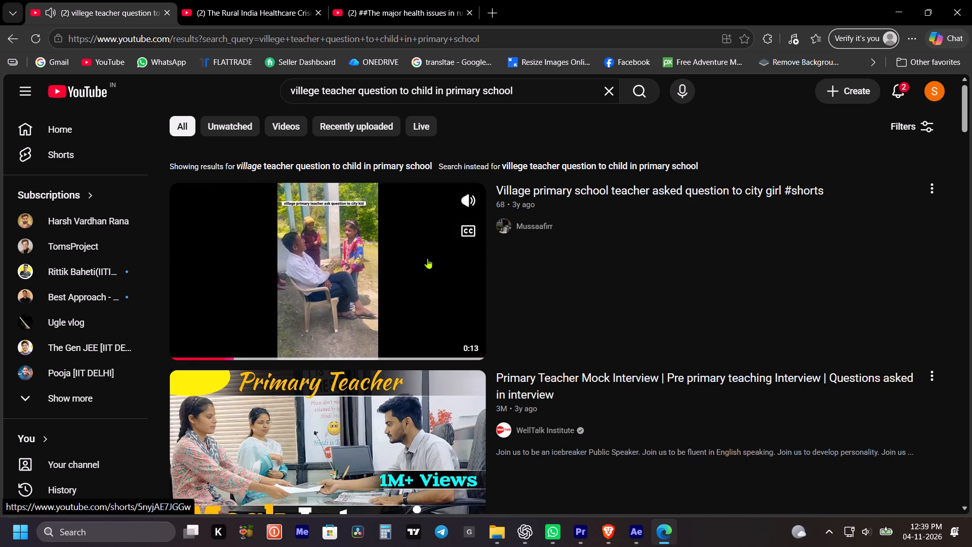
# Browse the search results for usable clips of a village teacher questioning schoolchildren, turning off captions on the mid-day meal preview.
pyautogui.scroll(-7, 419, 258)
pyautogui.scroll(-4, 378, 282)
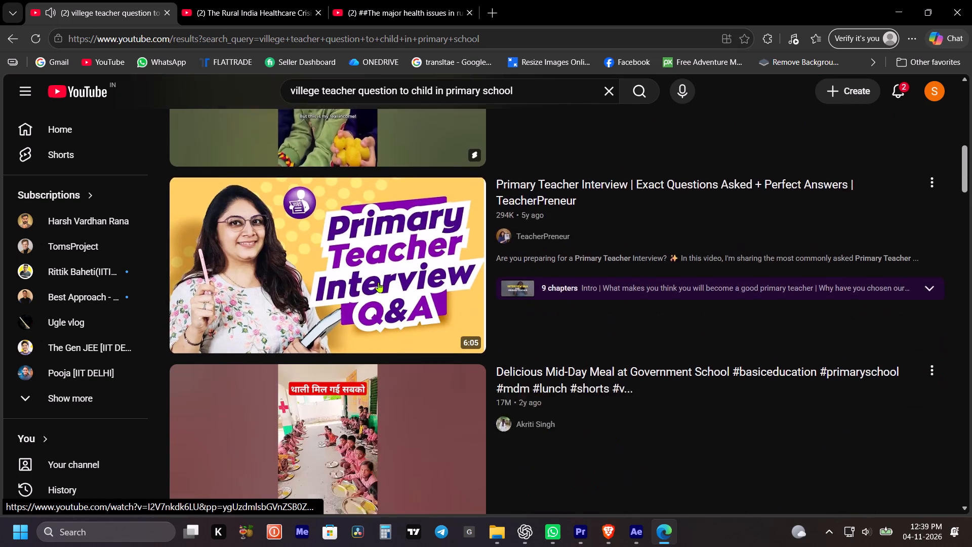
pyautogui.scroll(-1, 378, 282)
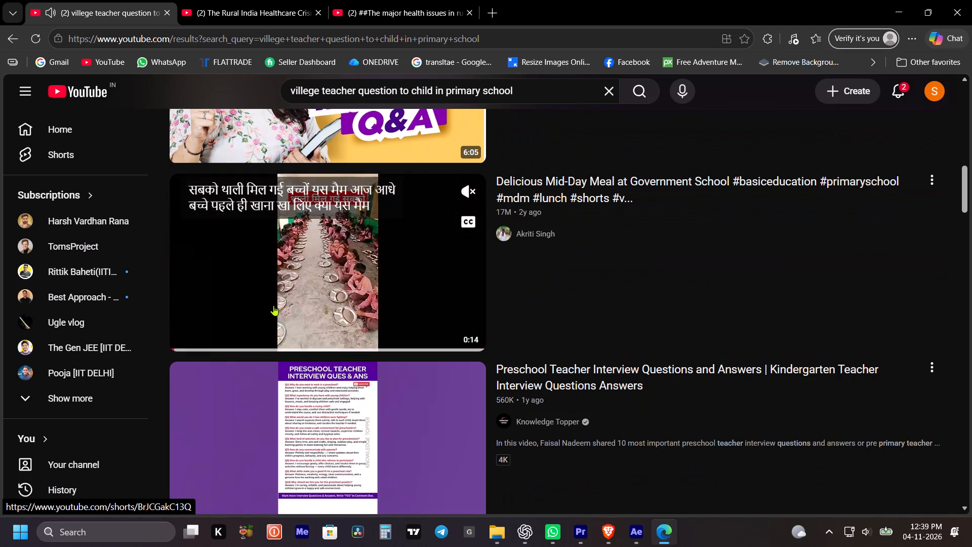
pyautogui.scroll(-3, 306, 293)
pyautogui.scroll(3, 441, 181)
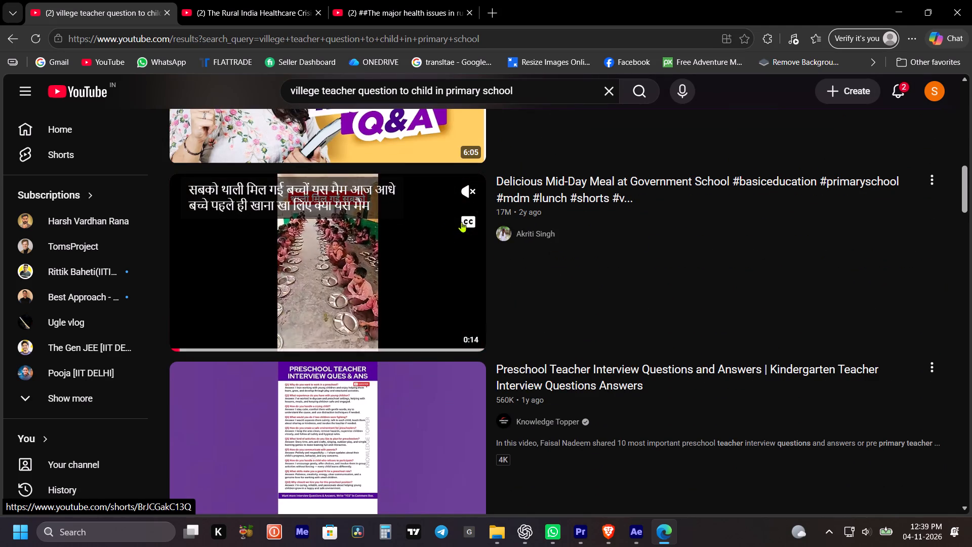
pyautogui.click(461, 222)
pyautogui.scroll(-8, 431, 252)
pyautogui.scroll(-8, 363, 170)
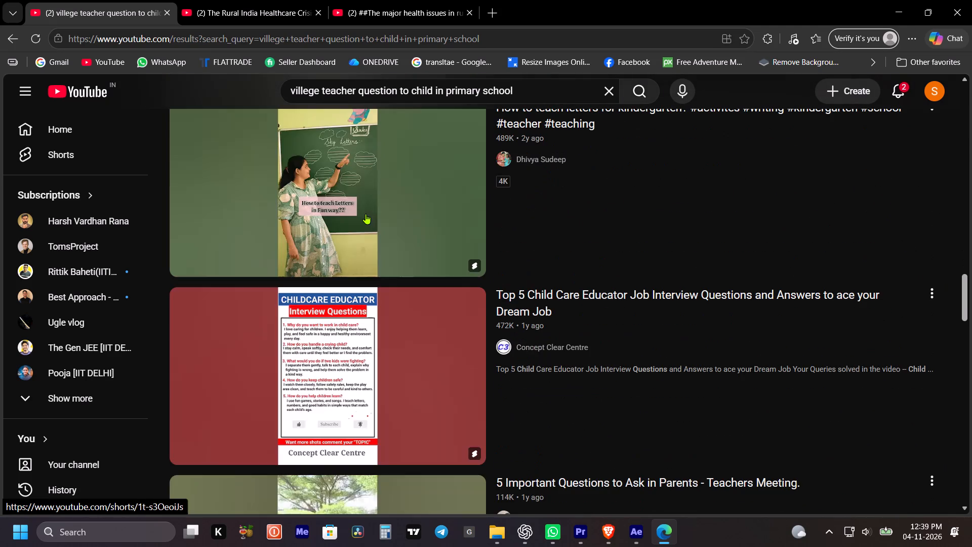
pyautogui.scroll(-10, 322, 210)
pyautogui.scroll(2, 358, 192)
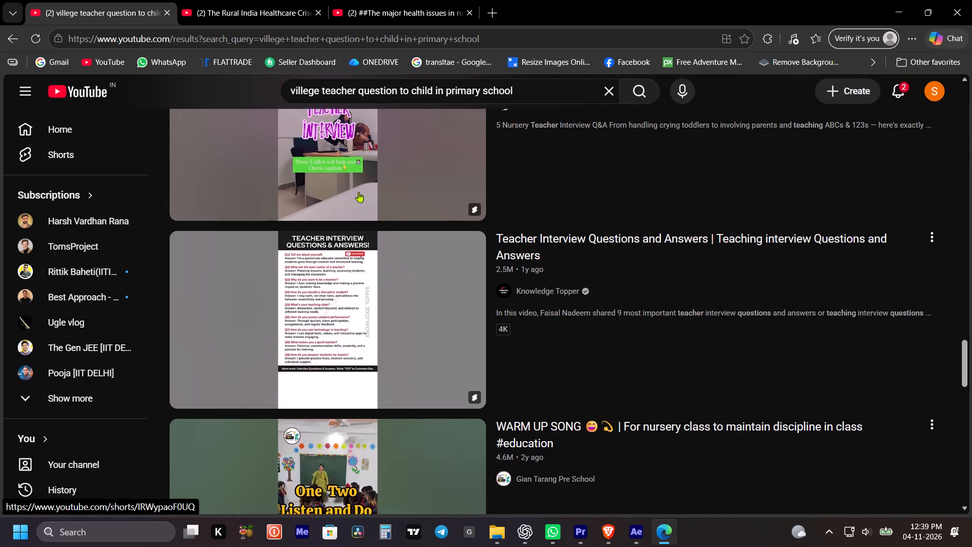
pyautogui.scroll(1, 358, 192)
pyautogui.scroll(-5, 359, 197)
pyautogui.scroll(-9, 349, 250)
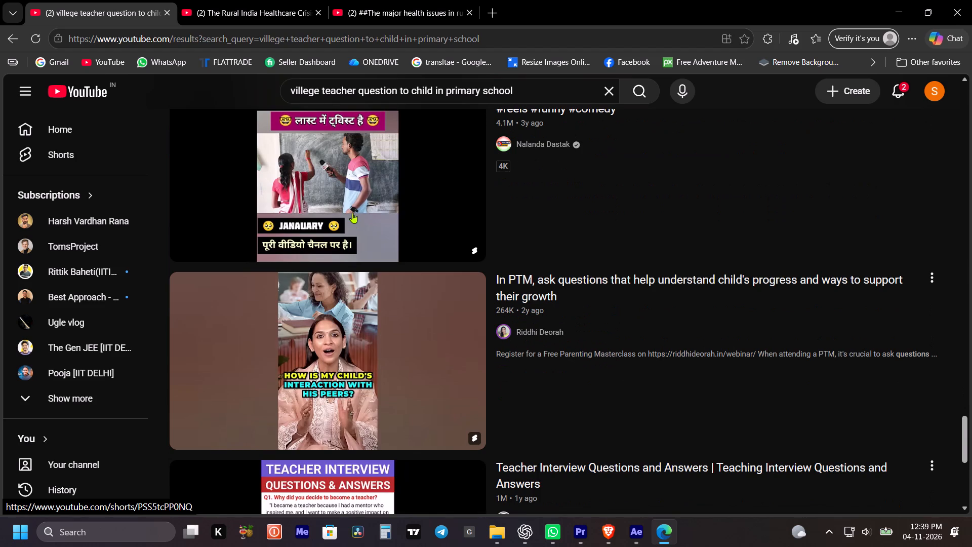
pyautogui.scroll(-9, 352, 212)
pyautogui.scroll(-1, 335, 269)
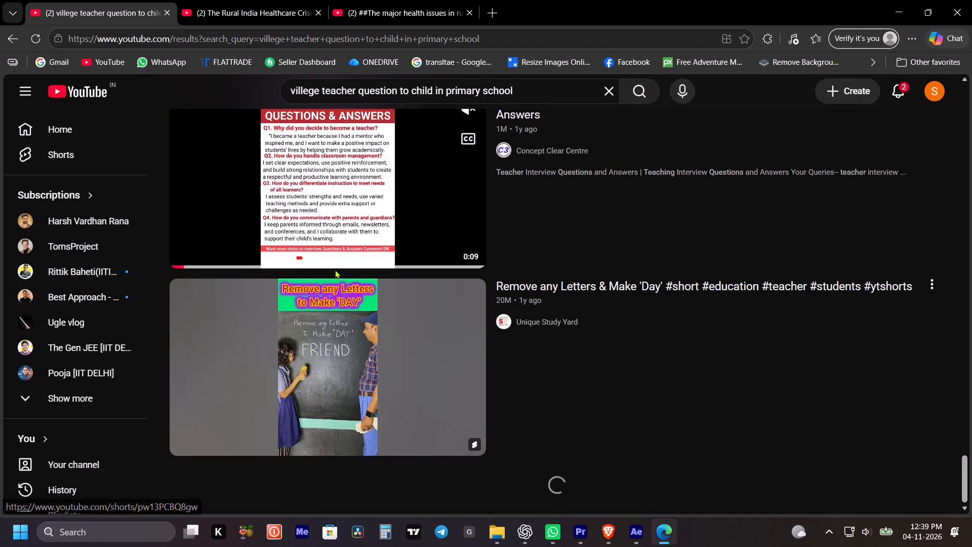
pyautogui.scroll(-8, 341, 310)
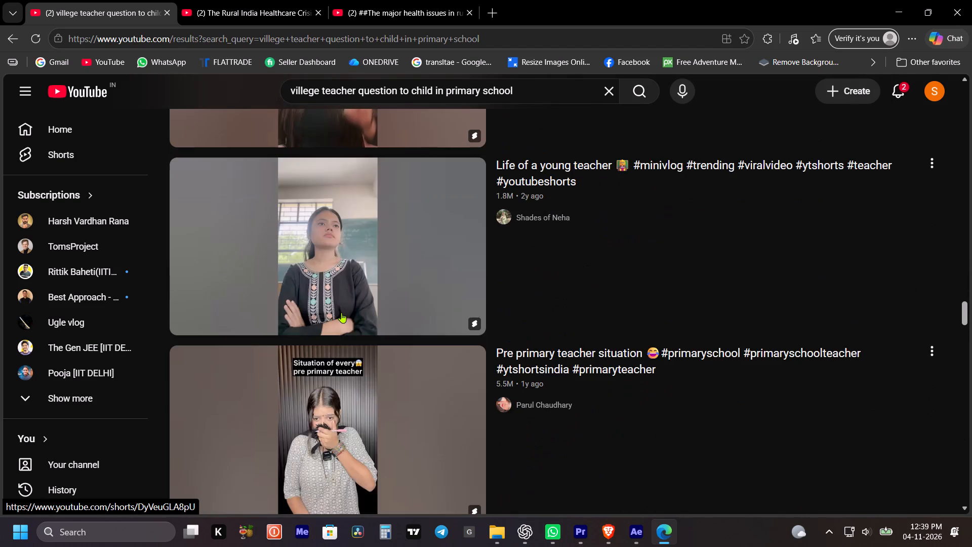
pyautogui.scroll(-17, 341, 312)
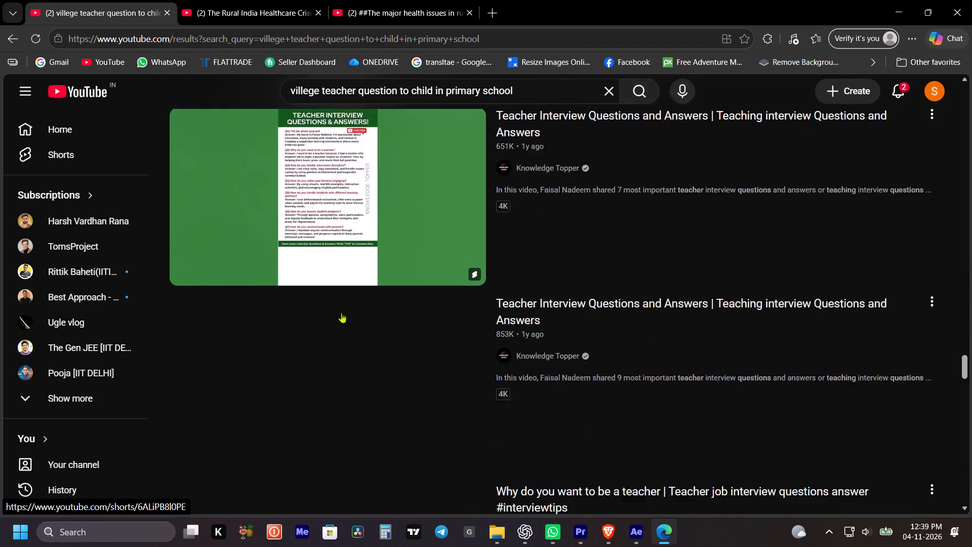
pyautogui.scroll(-7, 341, 312)
# Open the first result, the short "Village primary school teacher asked question to city girl".
pyautogui.scroll(2, 341, 312)
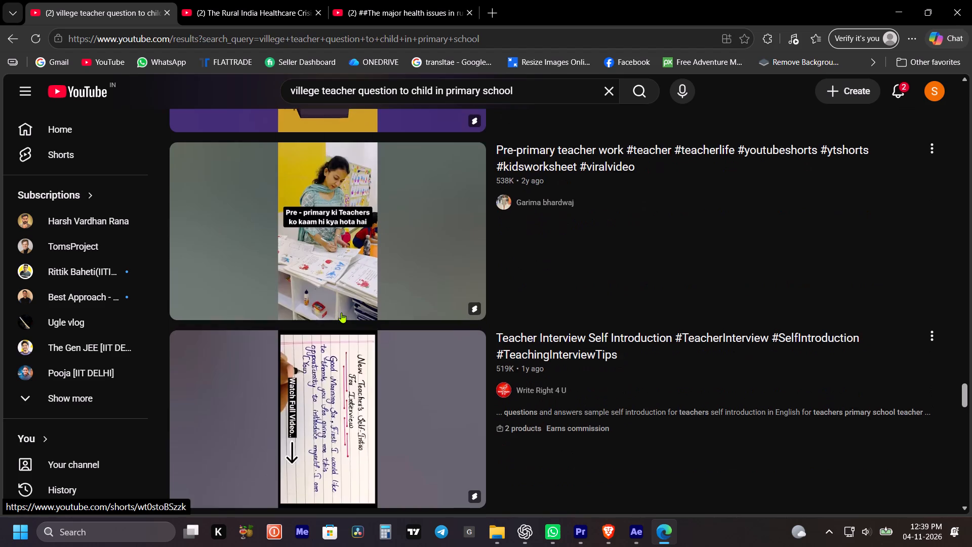
pyautogui.scroll(20, 341, 312)
pyautogui.scroll(20, 341, 312)
pyautogui.scroll(15, 341, 312)
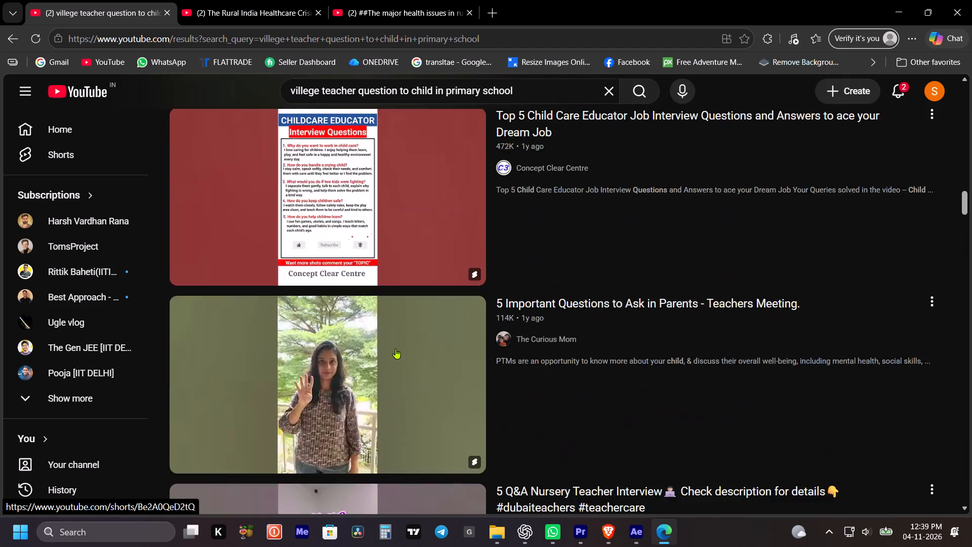
pyautogui.scroll(20, 395, 348)
pyautogui.scroll(16, 395, 348)
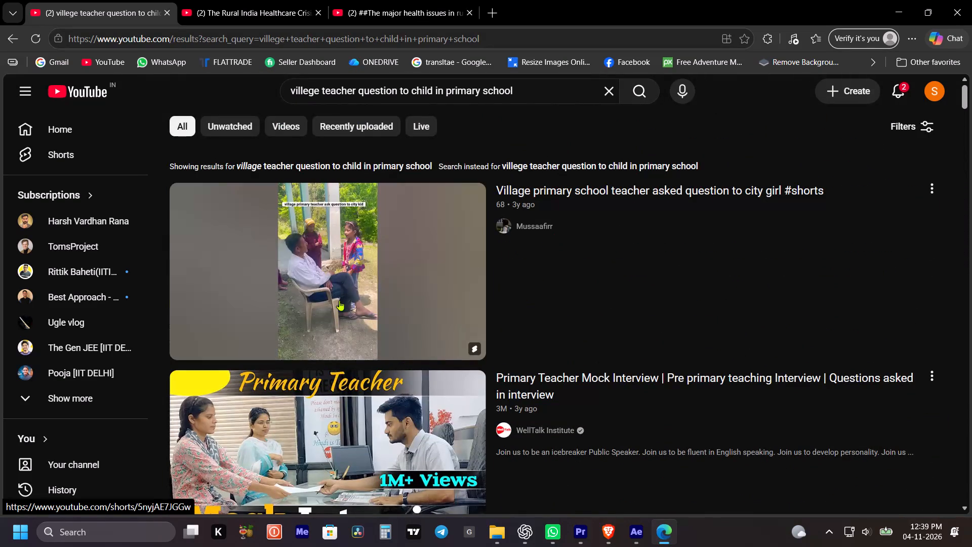
pyautogui.click(339, 300)
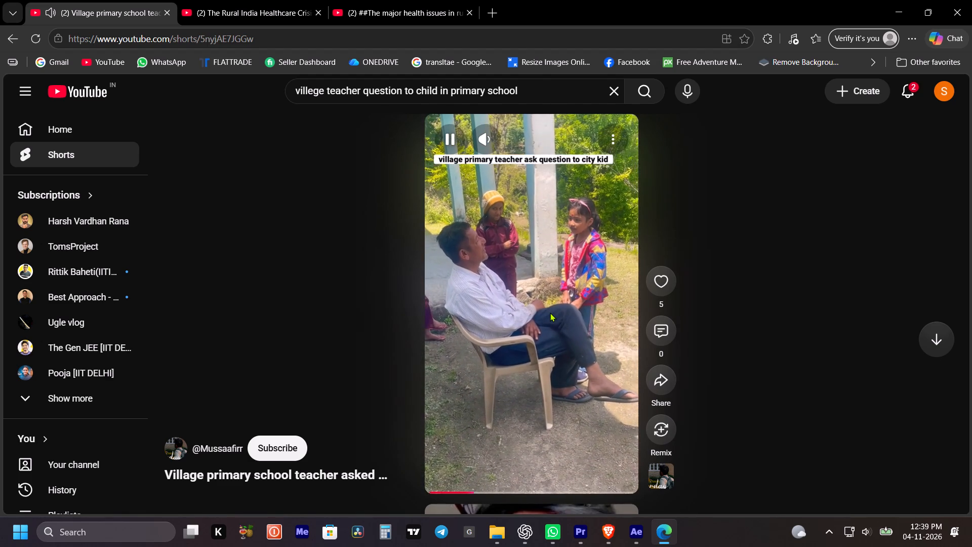
# Pause the short, copy its link and submit it to the YouTube Video Downloader page in Brave in place of the old link.
pyautogui.click(560, 305)
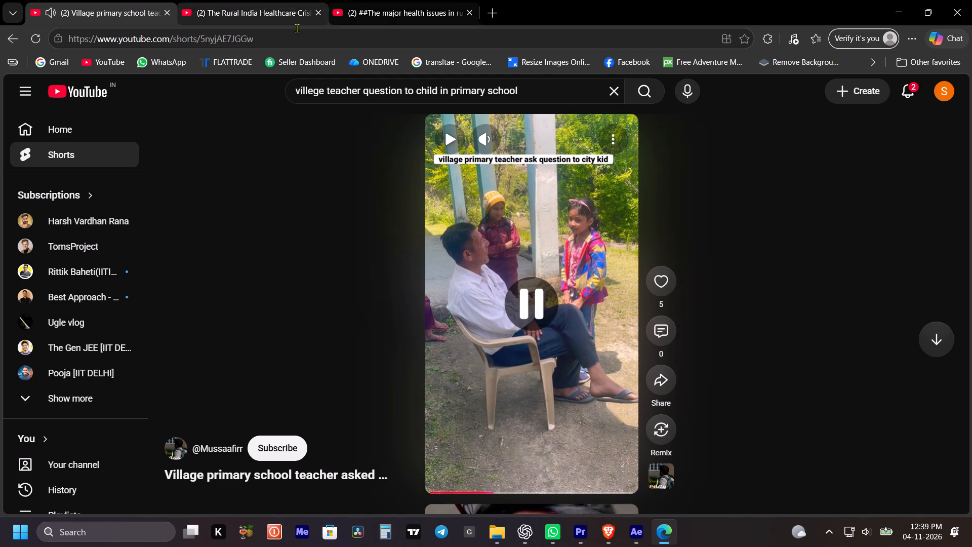
pyautogui.click(275, 42)
pyautogui.hotkey('ctrl', 'c')
pyautogui.hotkey('ctrl', 'c')
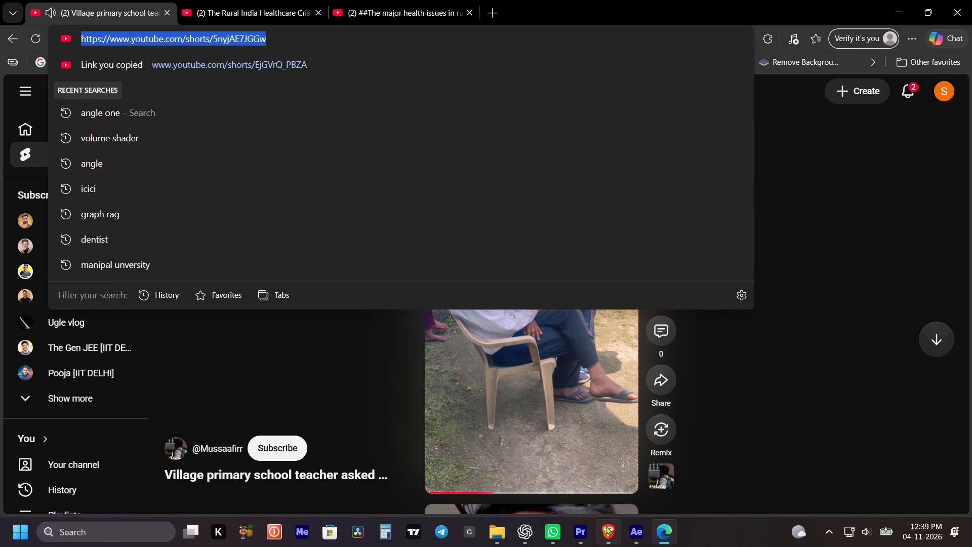
pyautogui.click(605, 526)
pyautogui.click(654, 141)
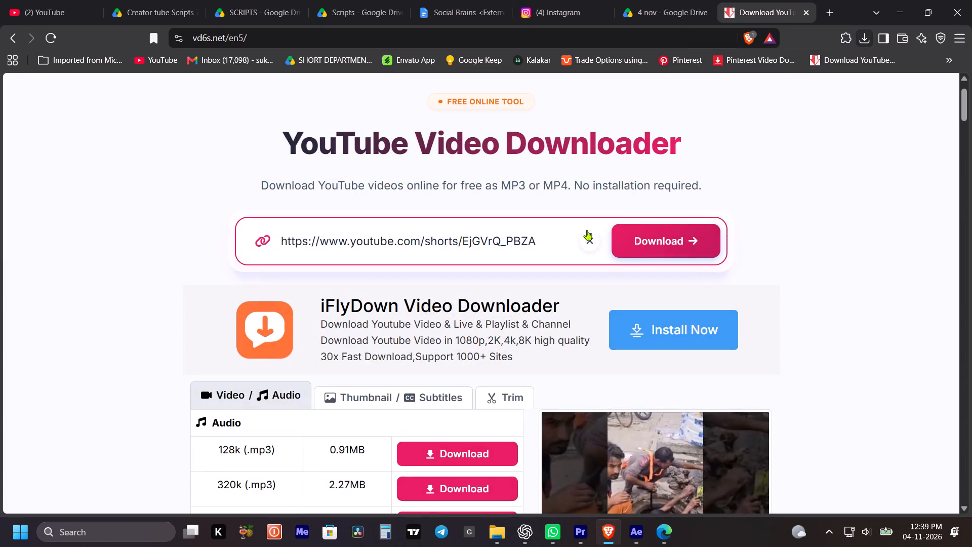
pyautogui.click(589, 243)
pyautogui.click(519, 242)
pyautogui.hotkey('ctrl', 'v')
pyautogui.click(636, 243)
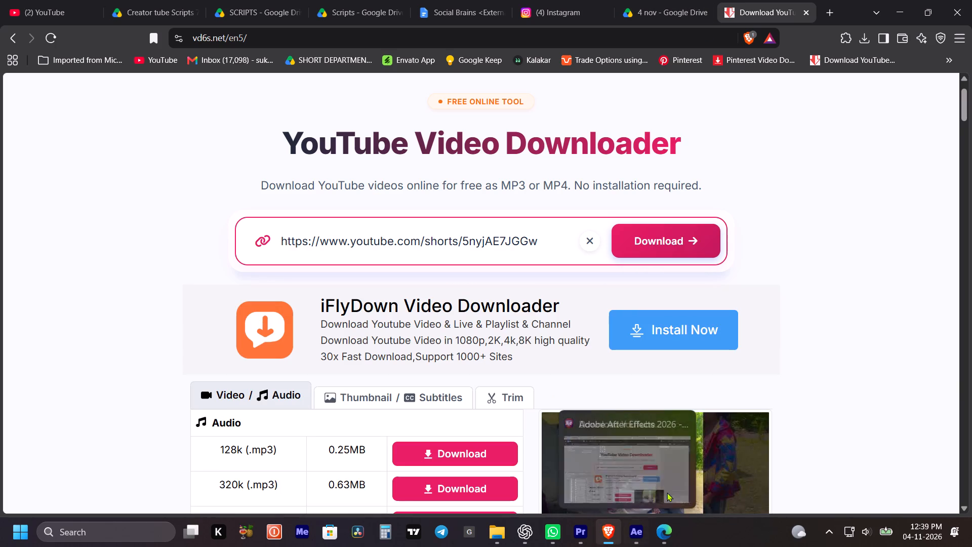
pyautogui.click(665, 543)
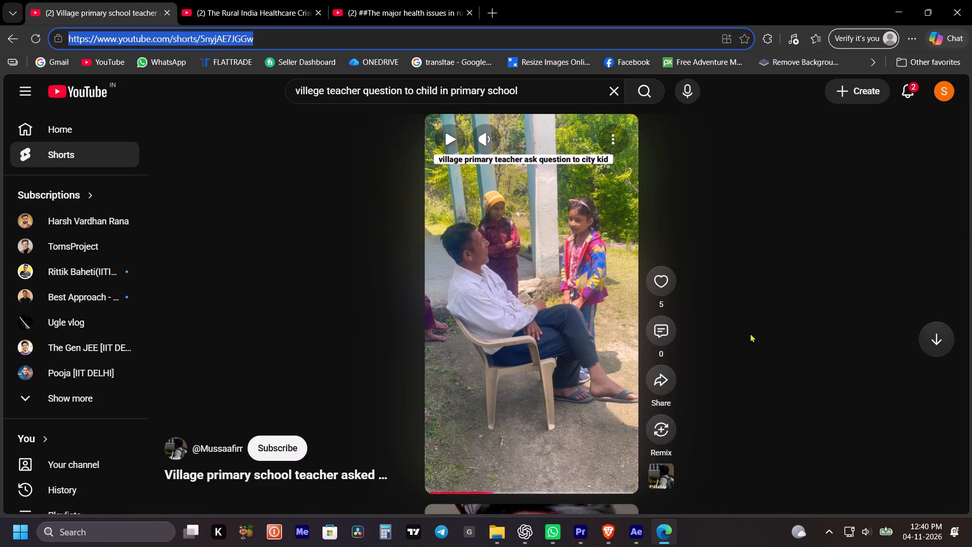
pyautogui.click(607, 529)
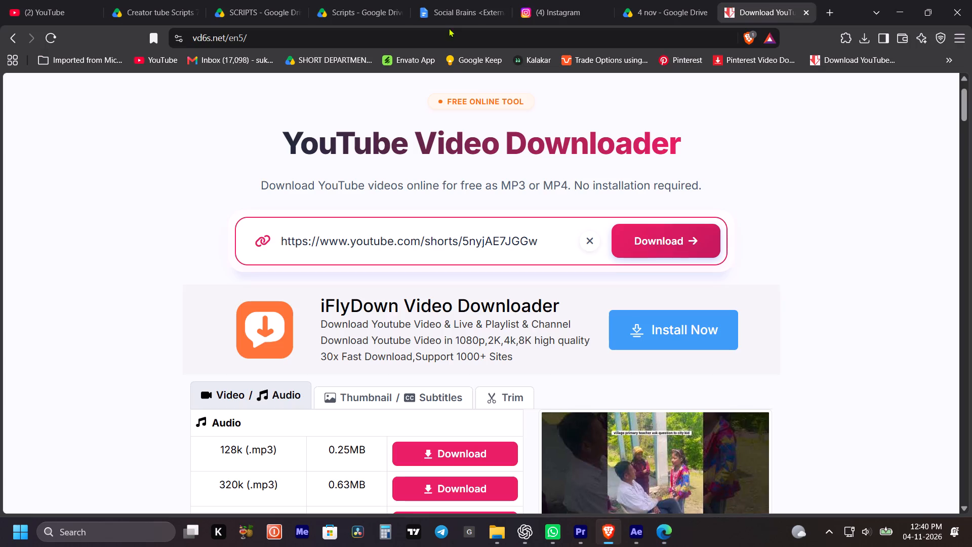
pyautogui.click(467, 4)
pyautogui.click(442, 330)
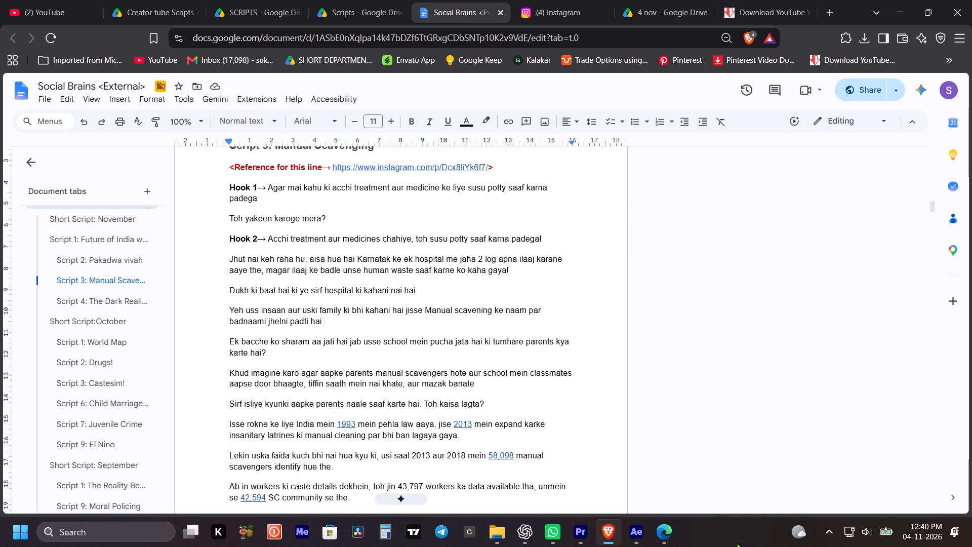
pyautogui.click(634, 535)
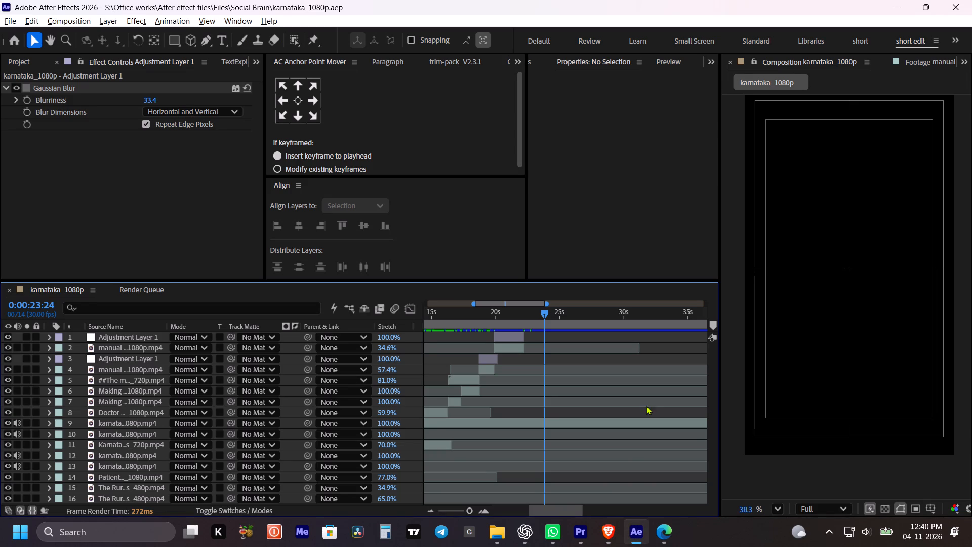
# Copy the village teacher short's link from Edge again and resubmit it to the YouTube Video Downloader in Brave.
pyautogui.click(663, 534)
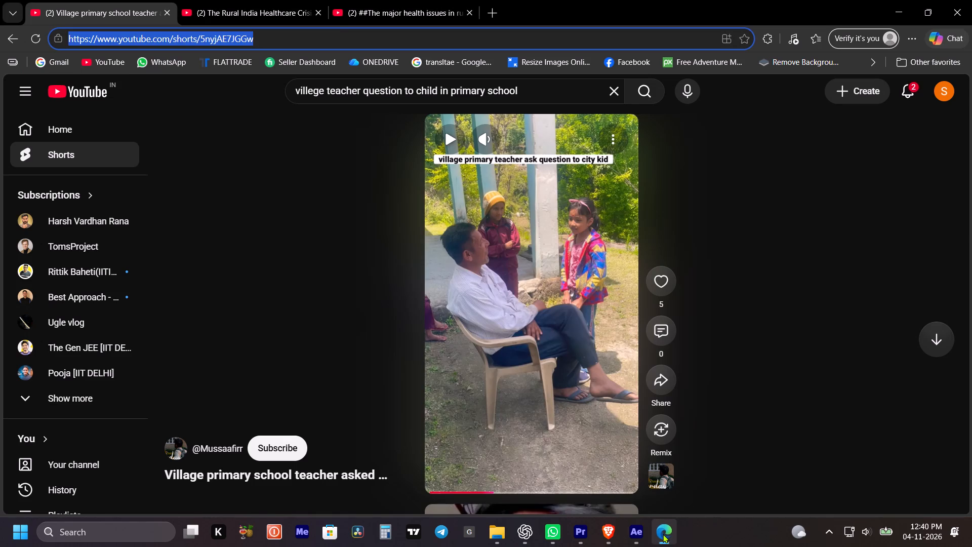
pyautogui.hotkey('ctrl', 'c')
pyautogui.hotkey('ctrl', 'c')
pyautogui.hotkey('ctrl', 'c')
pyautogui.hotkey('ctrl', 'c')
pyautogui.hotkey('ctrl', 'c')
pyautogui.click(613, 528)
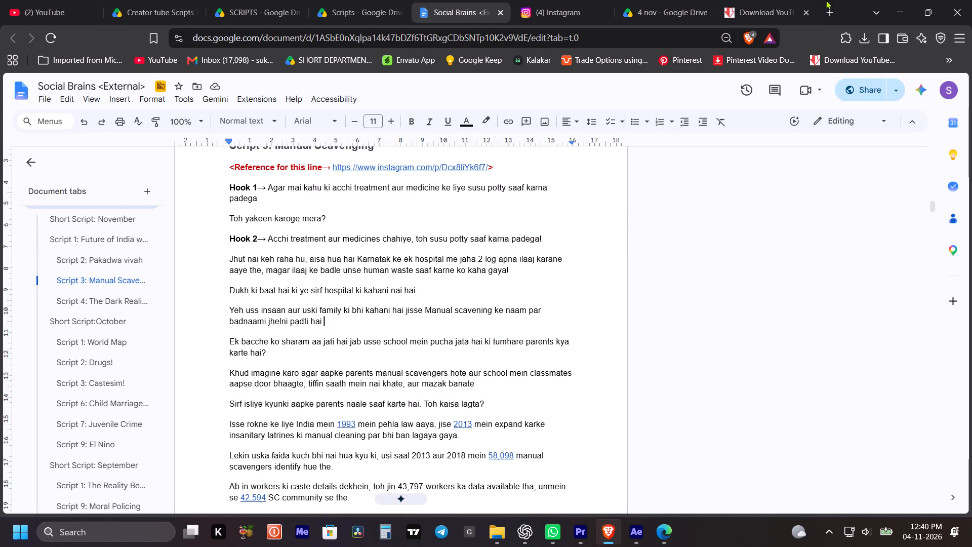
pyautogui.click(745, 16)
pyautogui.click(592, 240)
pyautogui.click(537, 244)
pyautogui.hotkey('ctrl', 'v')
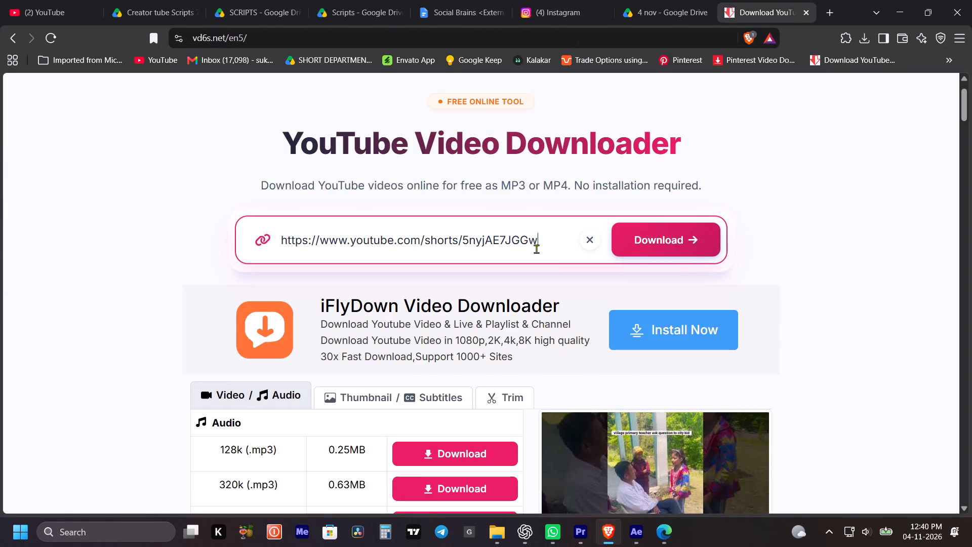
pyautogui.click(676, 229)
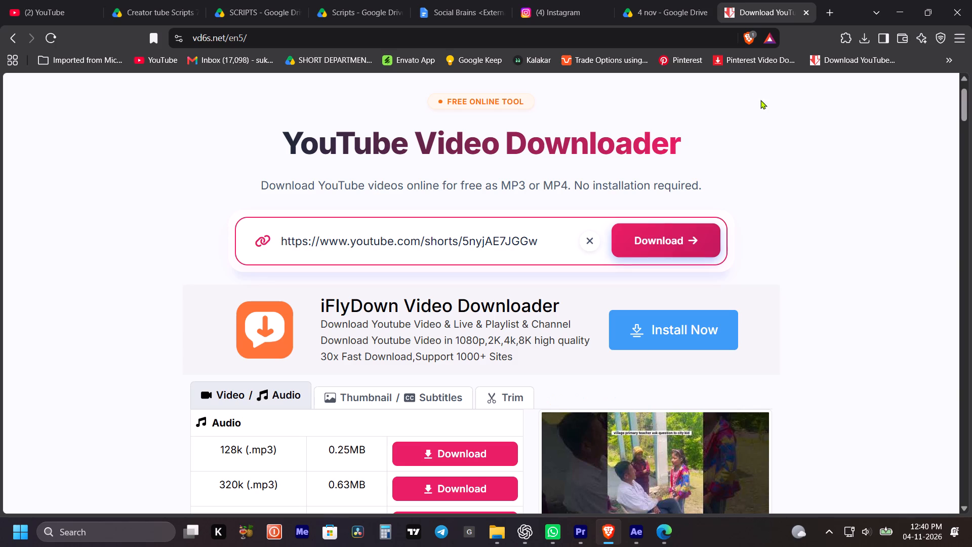
# Download the 1080p video with audio and save it under the suggested file name in the social braain karnatak folder.
pyautogui.scroll(-4, 442, 372)
pyautogui.click(475, 327)
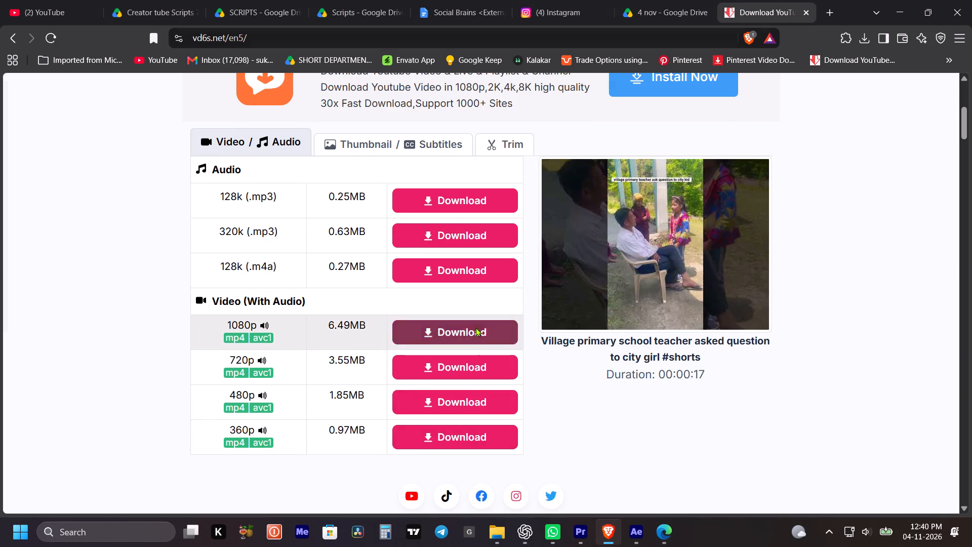
pyautogui.moveTo(495, 353); pyautogui.dragTo(534, 353)
pyautogui.click(563, 358)
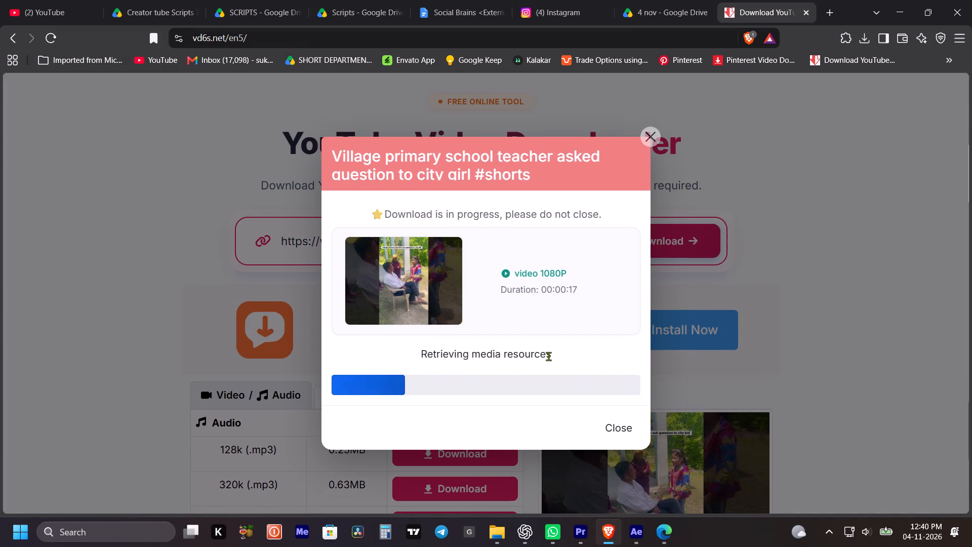
pyautogui.click(547, 355)
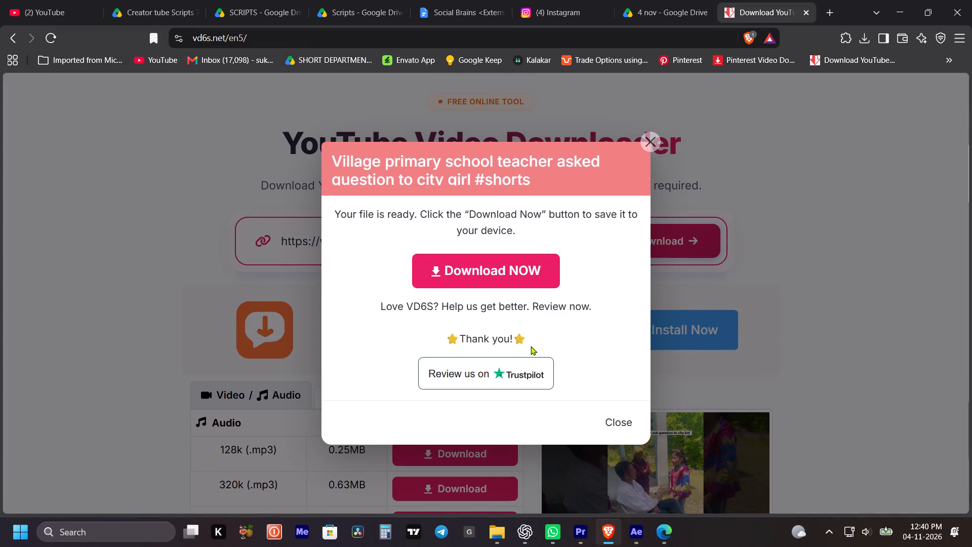
pyautogui.click(521, 274)
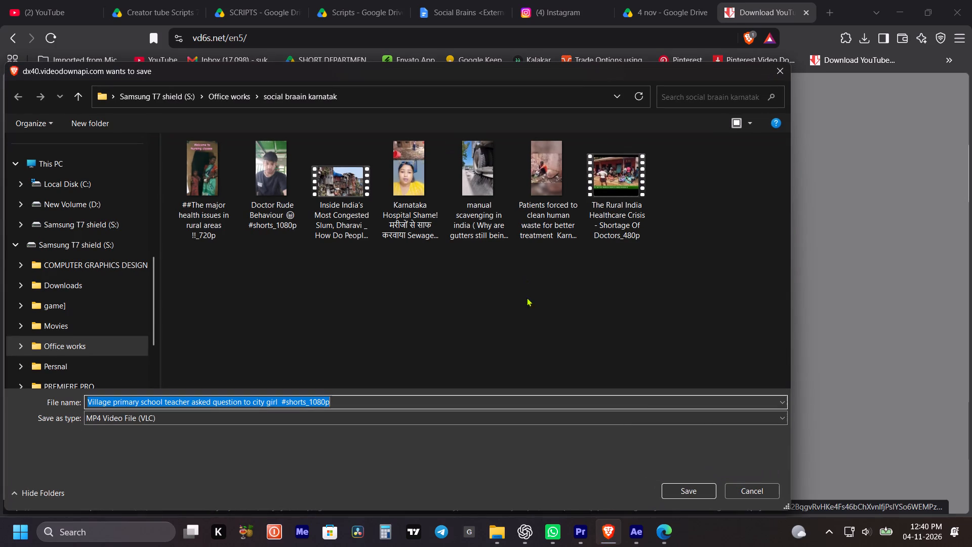
pyautogui.hotkey('ctrl', 'c')
pyautogui.hotkey('ctrl', 'c')
pyautogui.hotkey('ctrl', 'c')
pyautogui.click(598, 347)
pyautogui.click(710, 498)
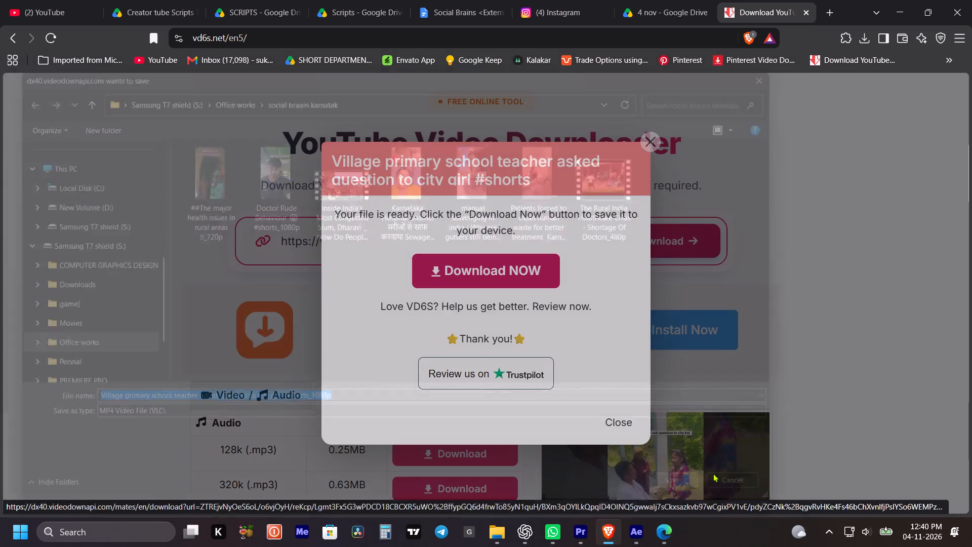
# Import the downloaded village teacher clip into the b roll folder of the After Effects project.
pyautogui.moveTo(730, 69); pyautogui.dragTo(637, 534)
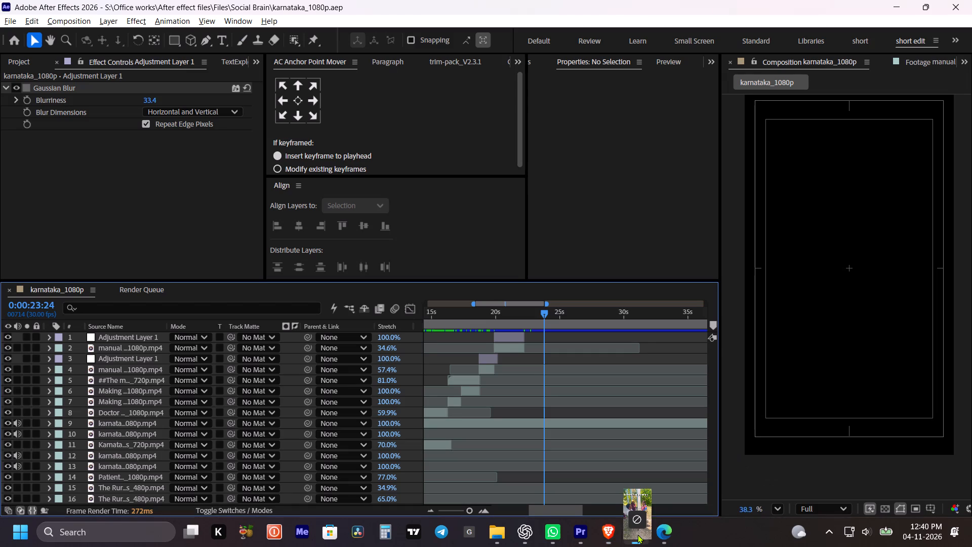
pyautogui.moveTo(637, 534); pyautogui.dragTo(98, 223)
pyautogui.scroll(3, 91, 56)
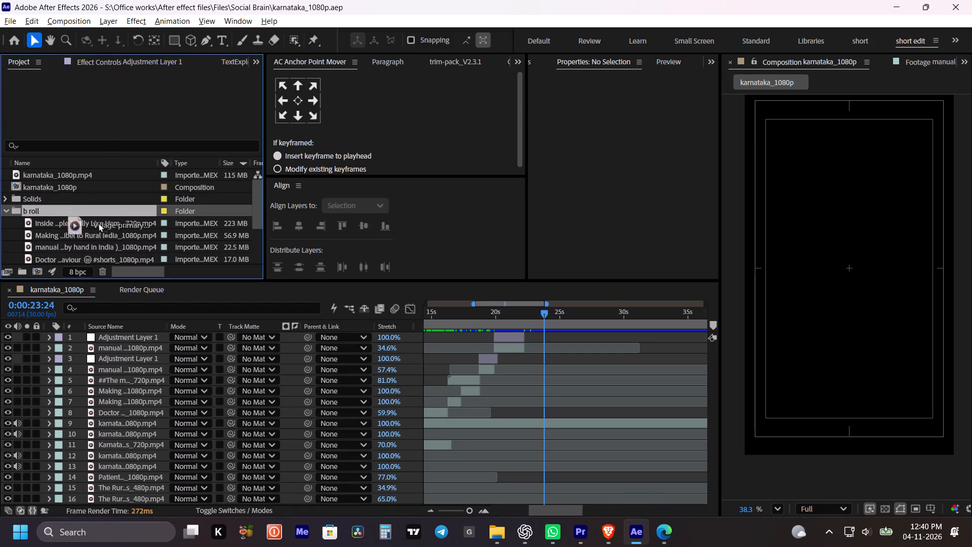
pyautogui.moveTo(98, 223); pyautogui.dragTo(96, 219)
# Open the village teacher footage in an enlarged viewer and set its in point at 0;00;05;17.
pyautogui.scroll(-3, 72, 233)
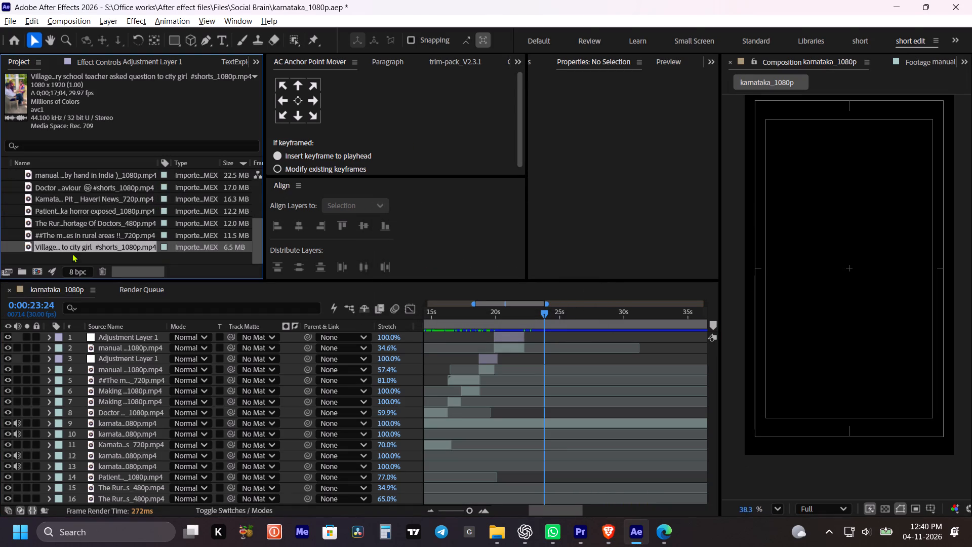
pyautogui.doubleClick(74, 249)
pyautogui.press('`')
pyautogui.scroll(-1, 547, 276)
pyautogui.scroll(2, 472, 290)
pyautogui.press('space')
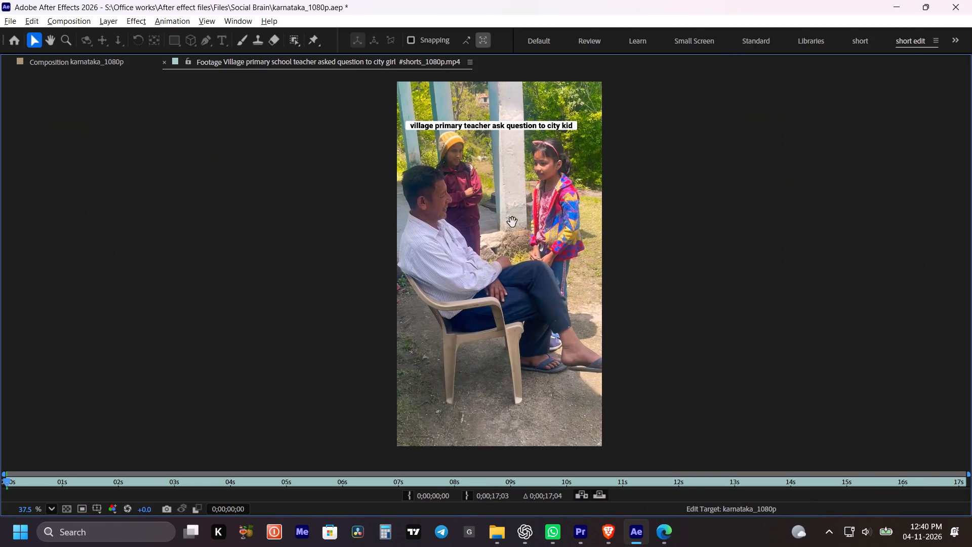
pyautogui.moveTo(510, 224); pyautogui.dragTo(501, 243)
pyautogui.moveTo(21, 483); pyautogui.dragTo(170, 494)
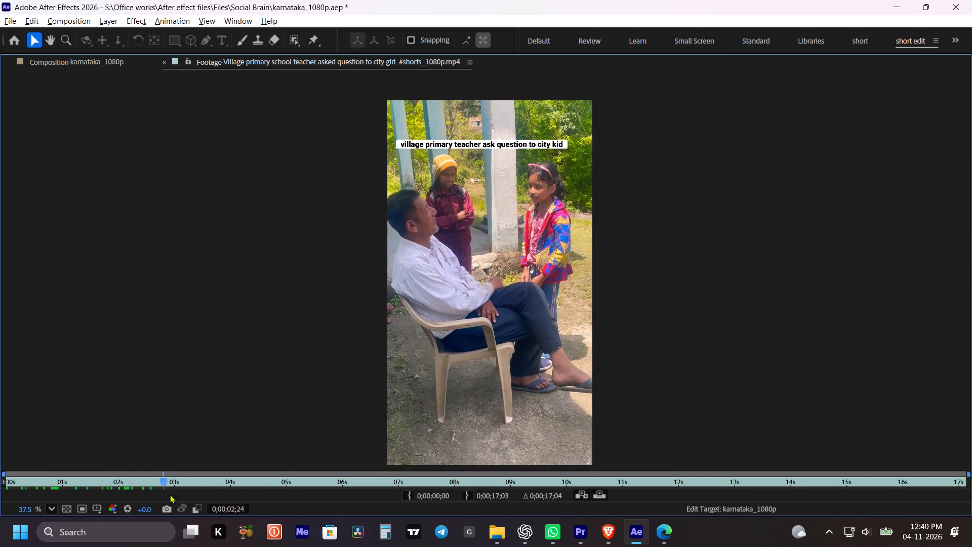
pyautogui.moveTo(170, 494); pyautogui.dragTo(321, 488)
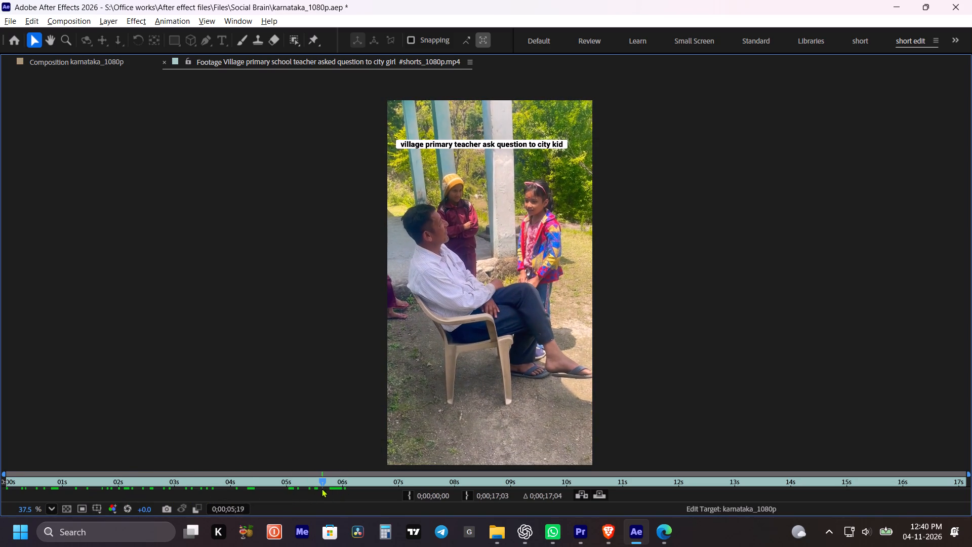
pyautogui.moveTo(321, 488); pyautogui.dragTo(319, 487)
pyautogui.click(409, 493)
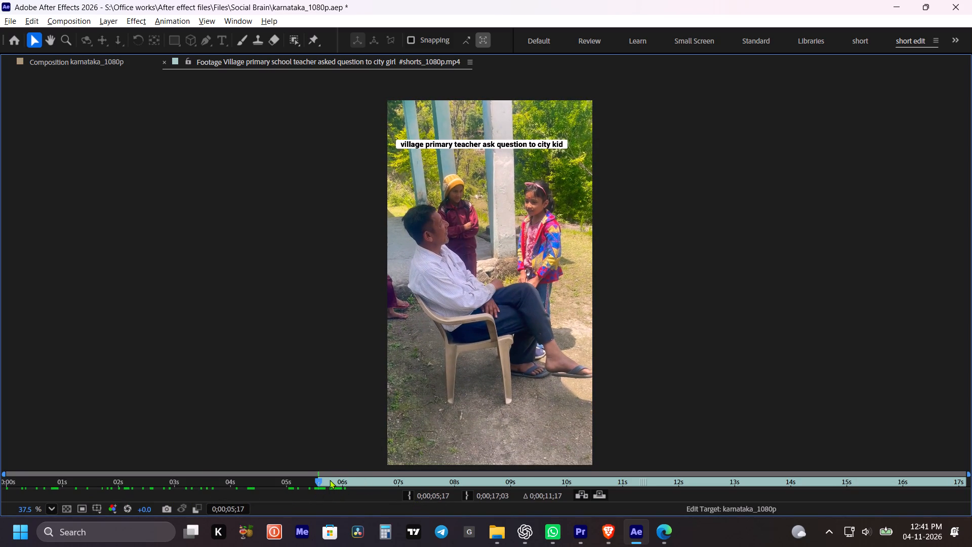
# Set the footage's out point at 0;00;12;15 and restore the normal workspace layout.
pyautogui.moveTo(330, 480); pyautogui.dragTo(571, 477)
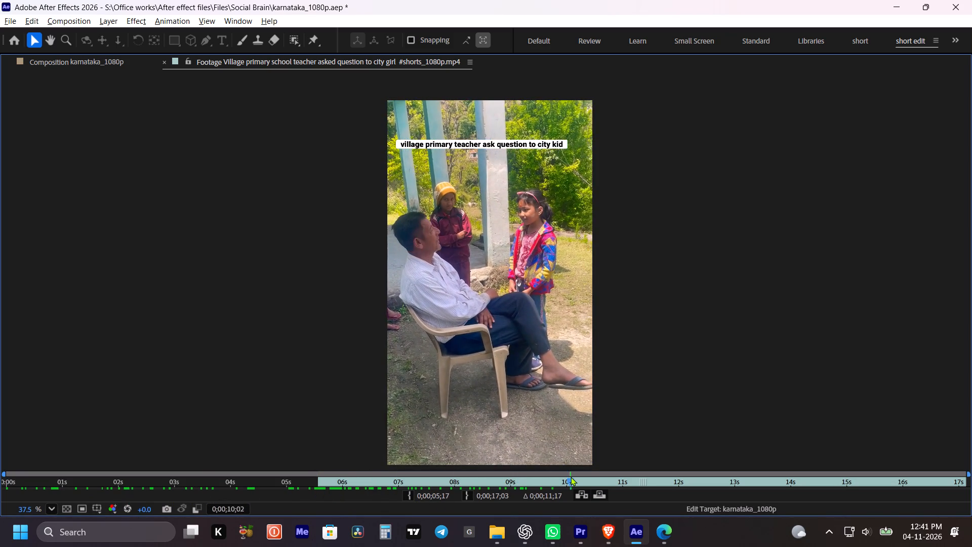
pyautogui.moveTo(571, 477); pyautogui.dragTo(706, 474)
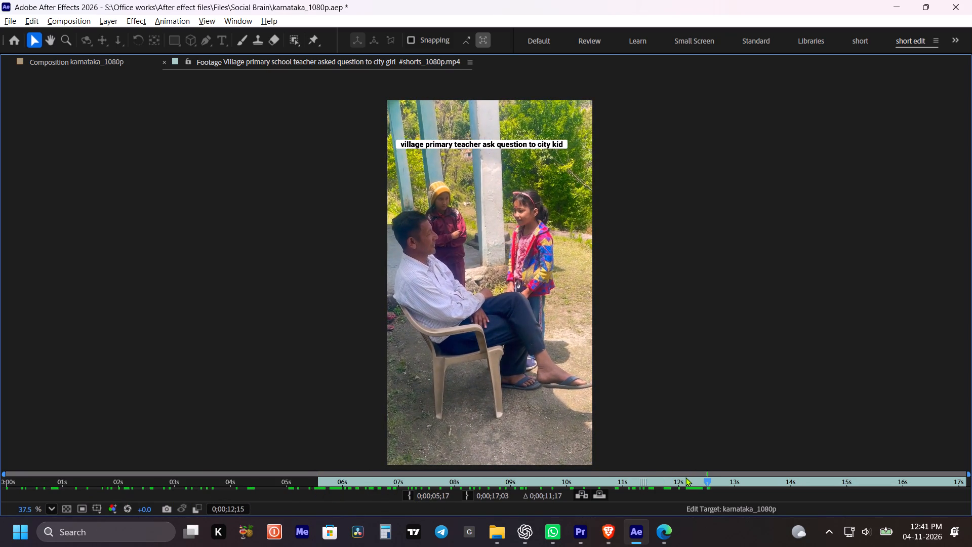
pyautogui.click(461, 495)
pyautogui.click(466, 496)
pyautogui.press('`')
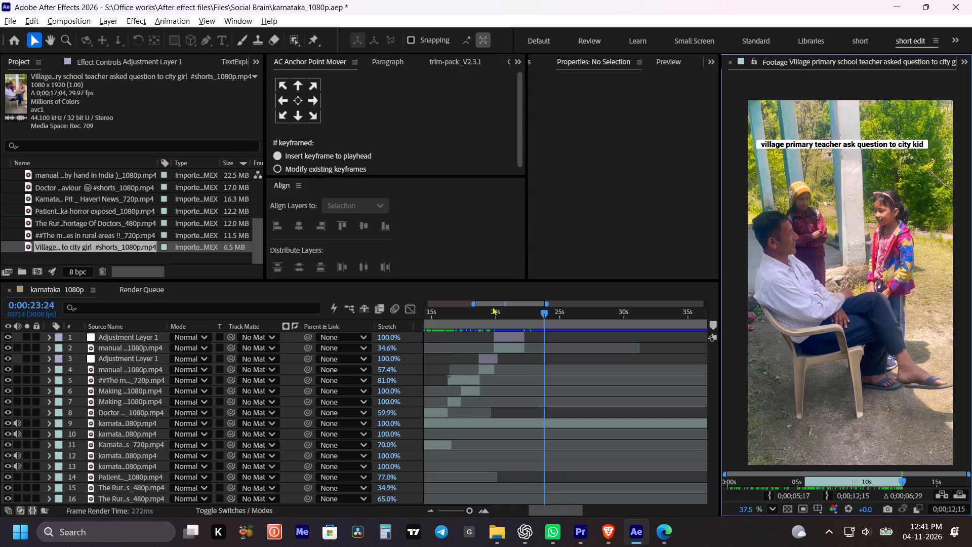
# Add the trimmed village teacher clip as the top layer of karnataka_1080p, starting at 0:00:22:07 where the previous clip ends.
pyautogui.moveTo(61, 246); pyautogui.dragTo(524, 336)
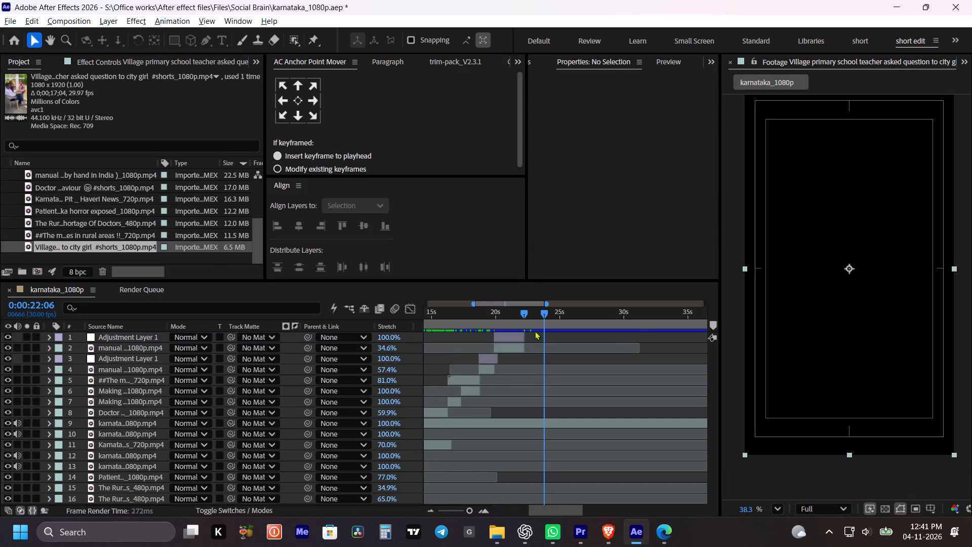
pyautogui.keyDown('shift'); pyautogui.moveTo(536, 314); pyautogui.dragTo(525, 316); pyautogui.keyUp('shift')
pyautogui.click(537, 338)
pyautogui.press('[')
pyautogui.click(538, 338)
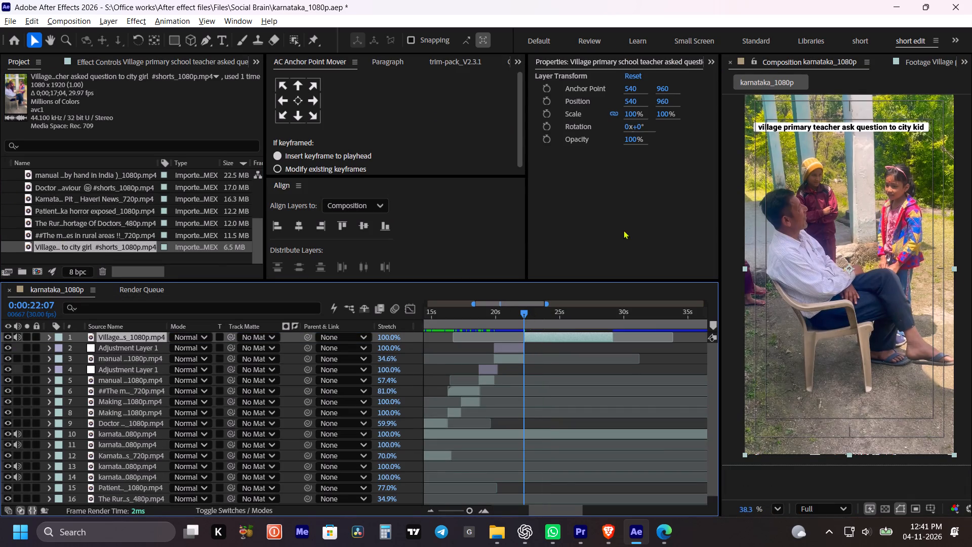
# Scale the village teacher layer to 148% and set its vertical position to 1017 so the burned-in caption is cropped out.
pyautogui.moveTo(632, 119); pyautogui.dragTo(652, 123)
pyautogui.scroll(-3, 926, 257)
pyautogui.press('space')
pyautogui.moveTo(883, 219); pyautogui.dragTo(864, 257)
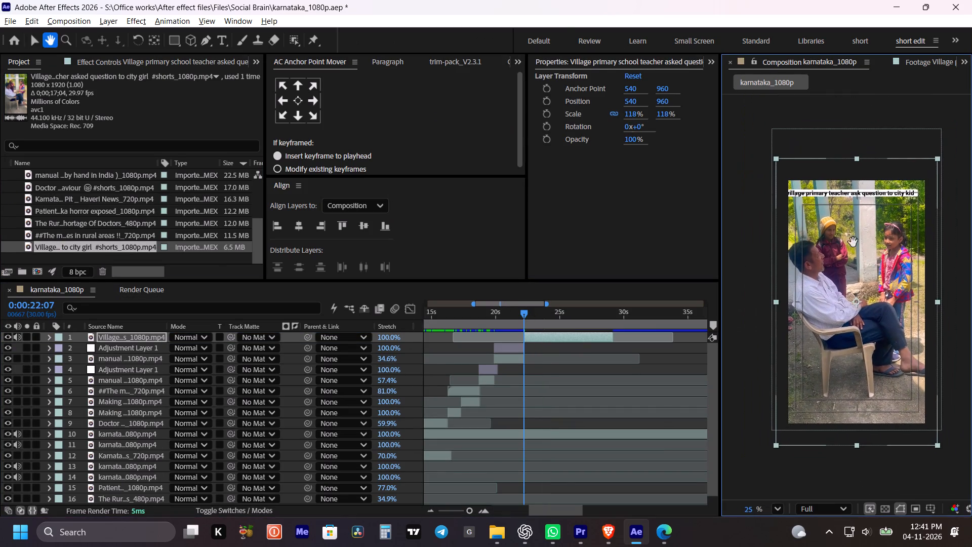
pyautogui.moveTo(666, 106); pyautogui.dragTo(551, 89)
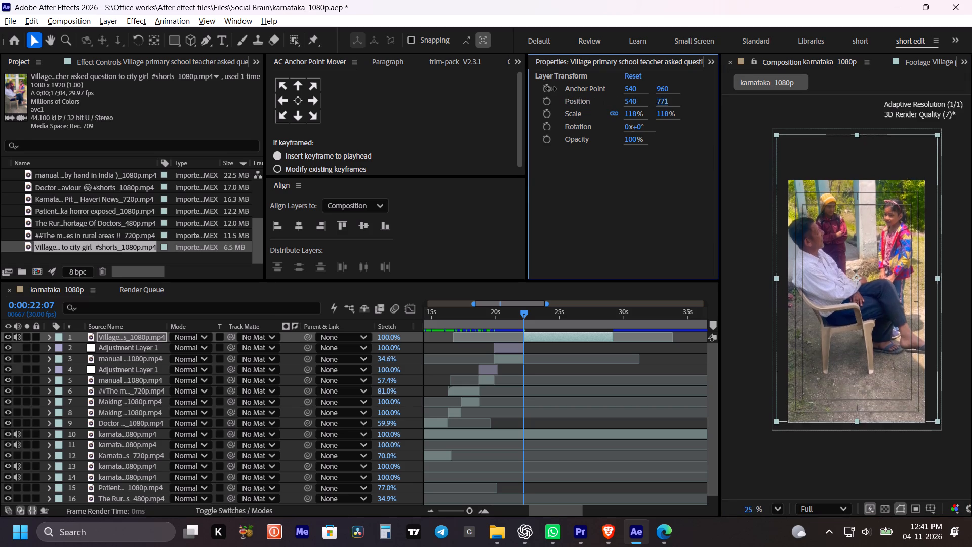
pyautogui.moveTo(551, 89); pyautogui.dragTo(554, 88)
pyautogui.moveTo(632, 114); pyautogui.dragTo(653, 114)
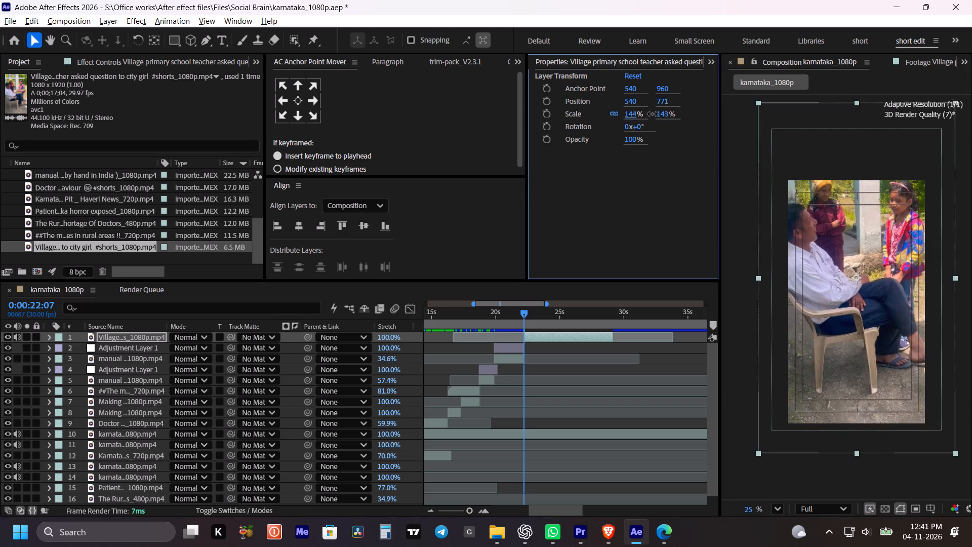
pyautogui.moveTo(653, 114); pyautogui.dragTo(655, 115)
pyautogui.moveTo(665, 101); pyautogui.dragTo(811, 200)
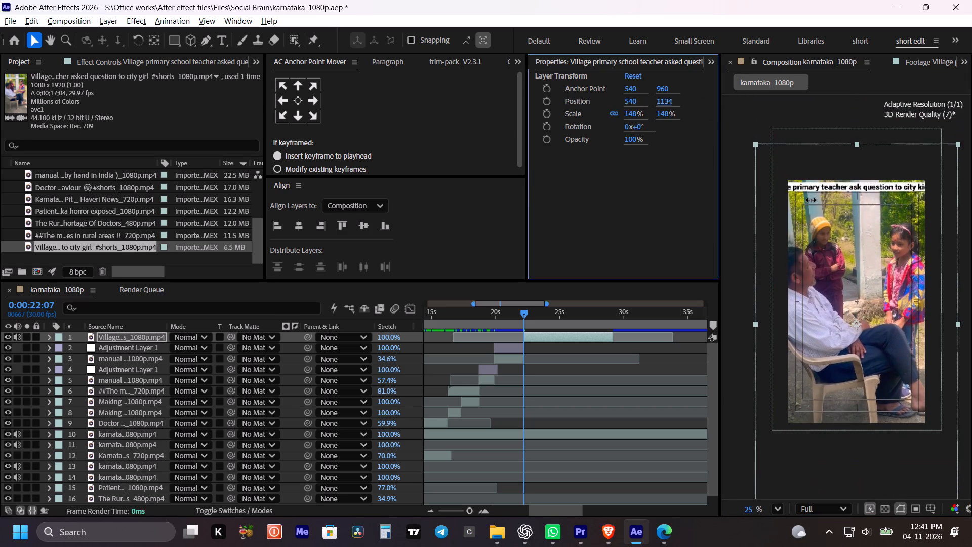
pyautogui.moveTo(811, 200); pyautogui.dragTo(769, 167)
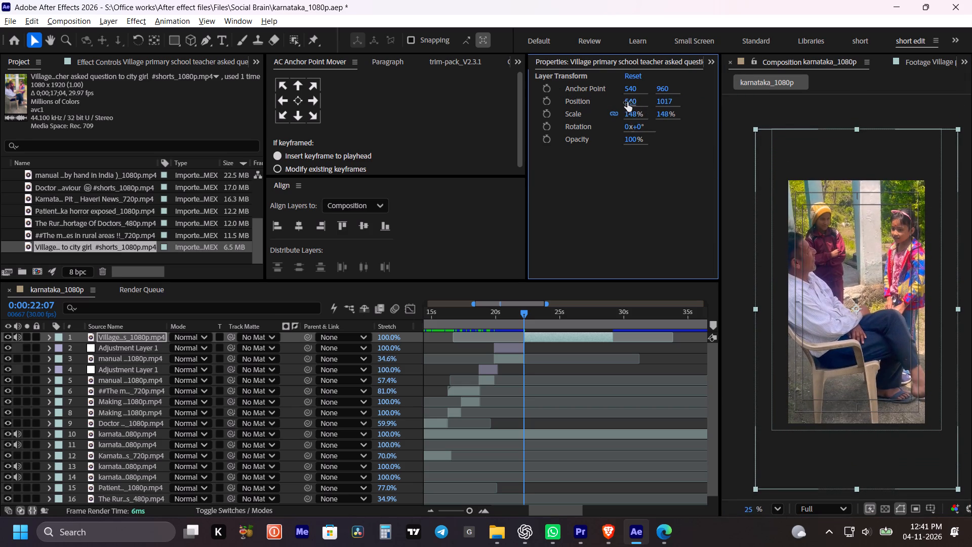
# Set the village teacher layer's horizontal position to 689 so the seated teacher is fully in frame.
pyautogui.moveTo(629, 101); pyautogui.dragTo(744, 120)
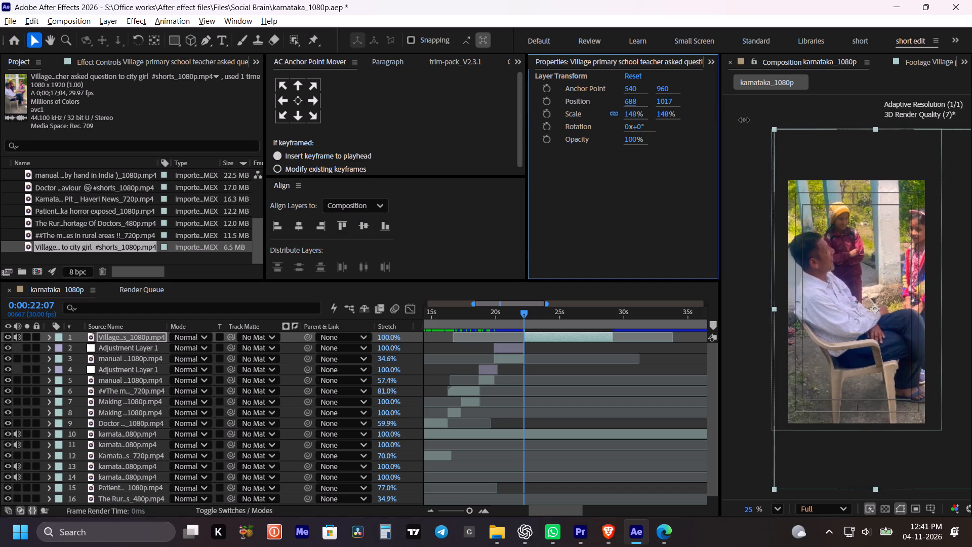
pyautogui.moveTo(744, 120); pyautogui.dragTo(746, 122)
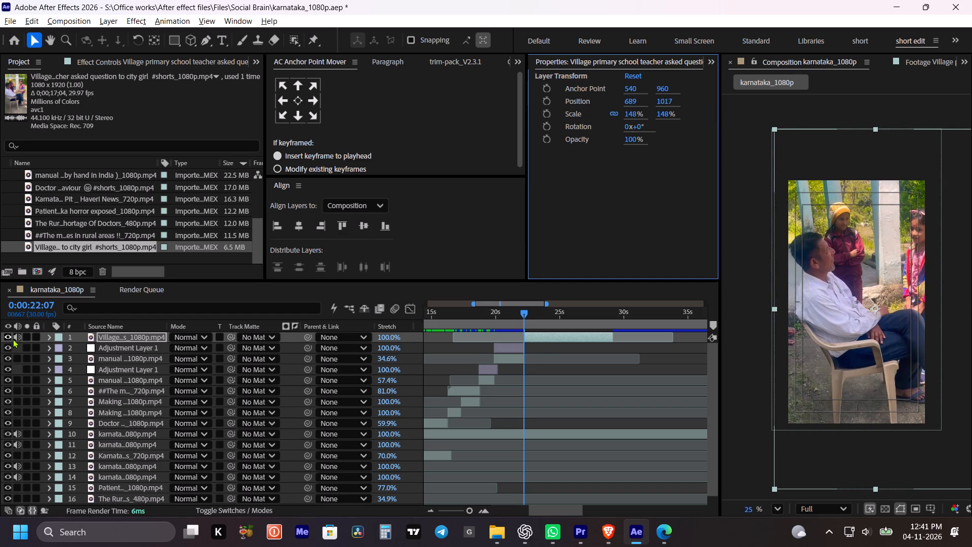
# Mute the audio of the village teacher layer.
pyautogui.click(15, 337)
# Preview the transition into the village teacher clip and play through the clip to judge its pacing.
pyautogui.press('space')
pyautogui.press('space')
pyautogui.click(520, 316)
pyautogui.press('space')
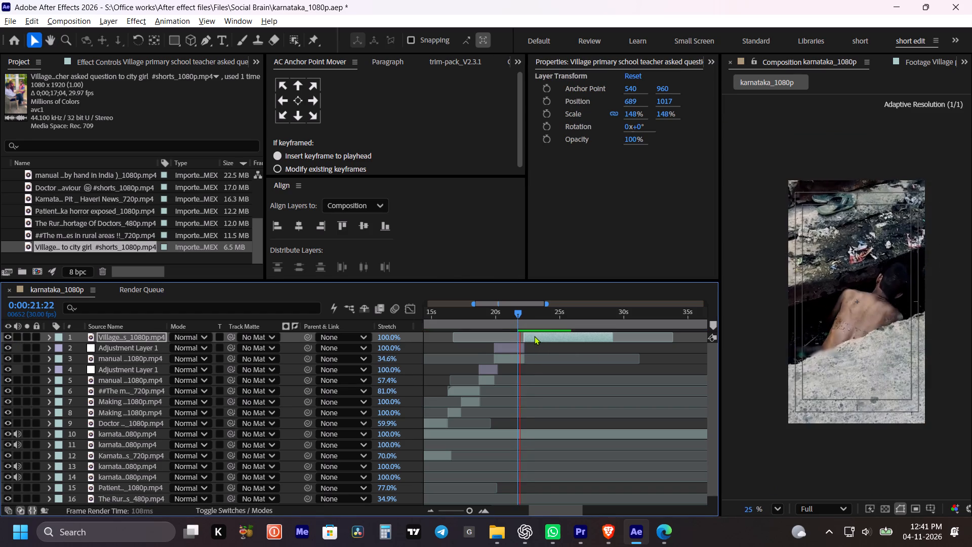
pyautogui.press('space')
pyautogui.keyDown('alt'); pyautogui.scroll(2, 526, 340); pyautogui.keyUp('alt')
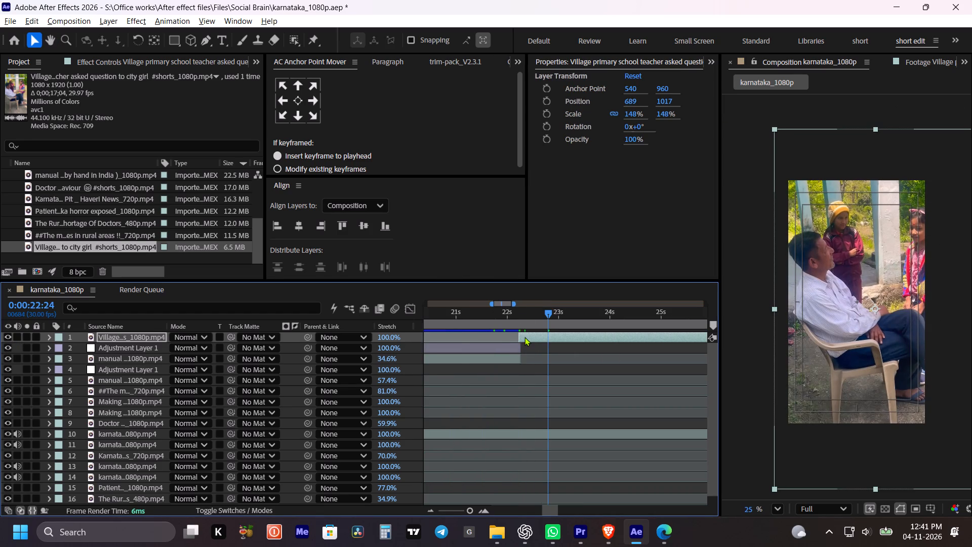
pyautogui.click(525, 336)
pyautogui.keyDown('alt'); pyautogui.scroll(-2, 526, 336); pyautogui.keyUp('alt')
pyautogui.press('space')
pyautogui.press('space')
pyautogui.moveTo(581, 348); pyautogui.dragTo(570, 349)
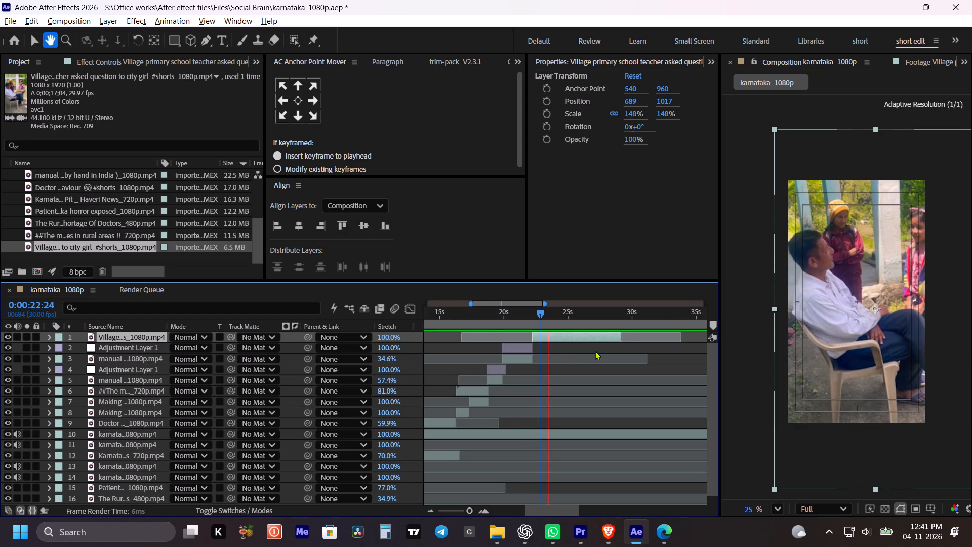
pyautogui.press('space')
pyautogui.press('space')
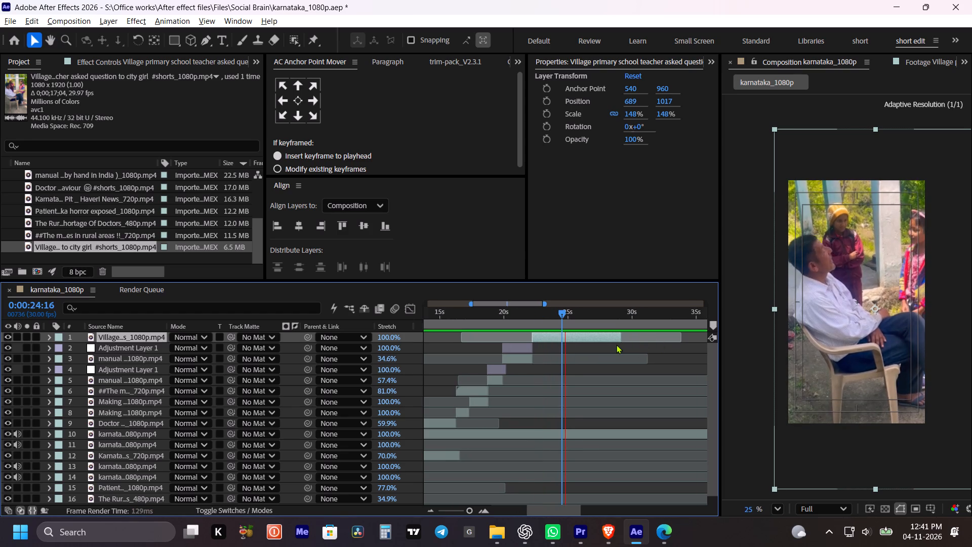
pyautogui.press('space')
pyautogui.press('space')
pyautogui.press('space')
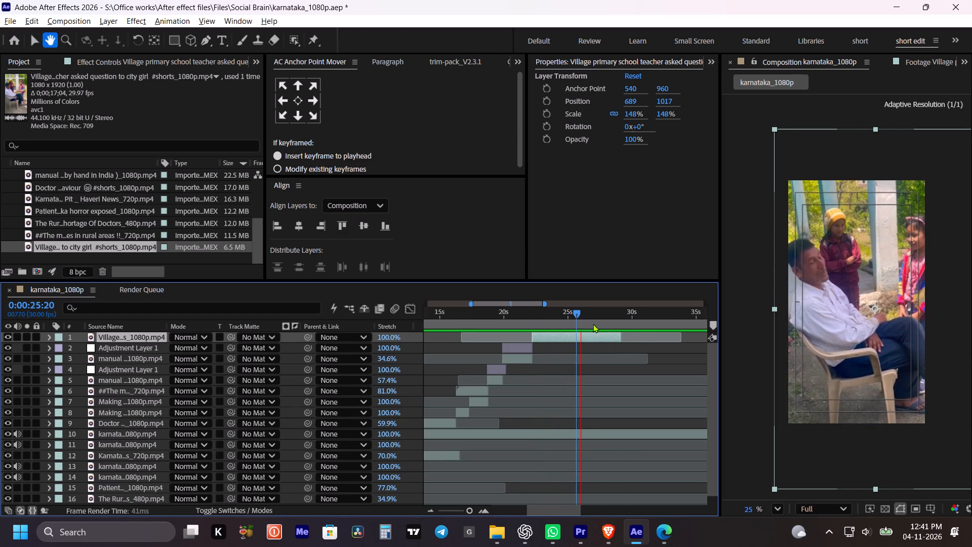
pyautogui.moveTo(574, 315); pyautogui.dragTo(561, 317)
pyautogui.press('space')
pyautogui.press('space')
# Speed up the village teacher layer by shortening its end to a 44.5% time stretch, keeping its start in place.
pyautogui.keyDown('alt'); pyautogui.moveTo(622, 338); pyautogui.dragTo(577, 346); pyautogui.keyUp('alt')
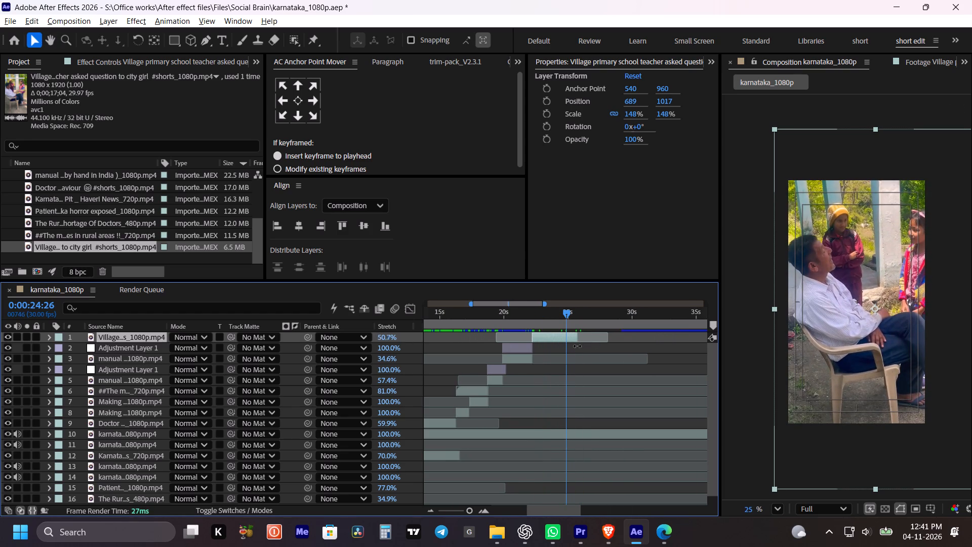
pyautogui.keyDown('alt'); pyautogui.moveTo(577, 346); pyautogui.dragTo(572, 347); pyautogui.keyUp('alt')
# Play back the sped-up village teacher clip from shortly before the cut, at about 0:00:21:07.
pyautogui.moveTo(546, 313); pyautogui.dragTo(519, 317)
pyautogui.press('space')
pyautogui.press('space')
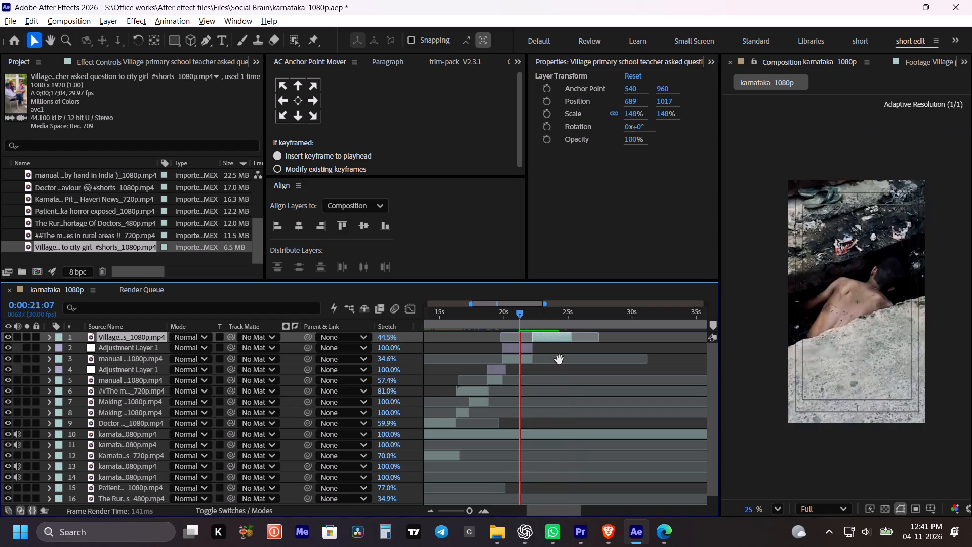
pyautogui.moveTo(559, 360); pyautogui.dragTo(545, 363)
pyautogui.press('space')
pyautogui.press('space')
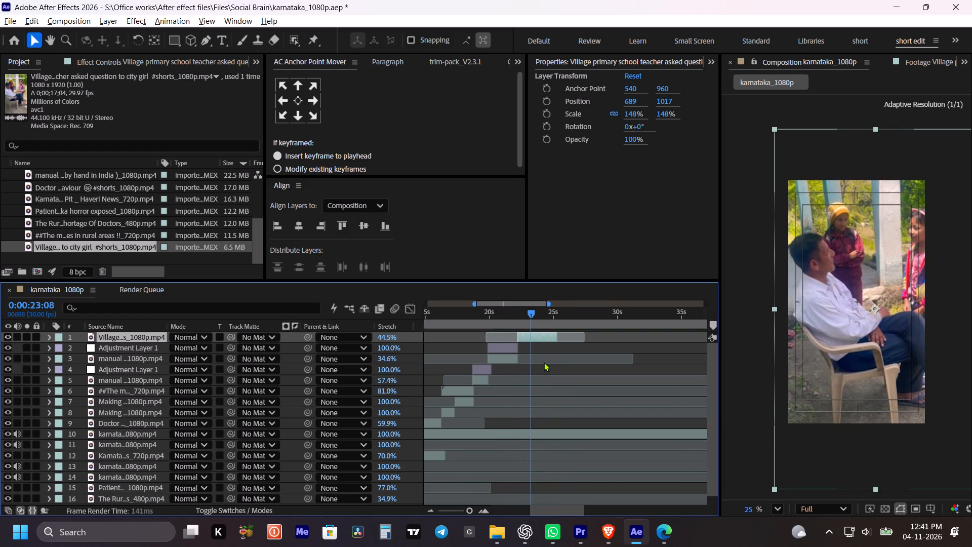
pyautogui.press('space')
pyautogui.press('space')
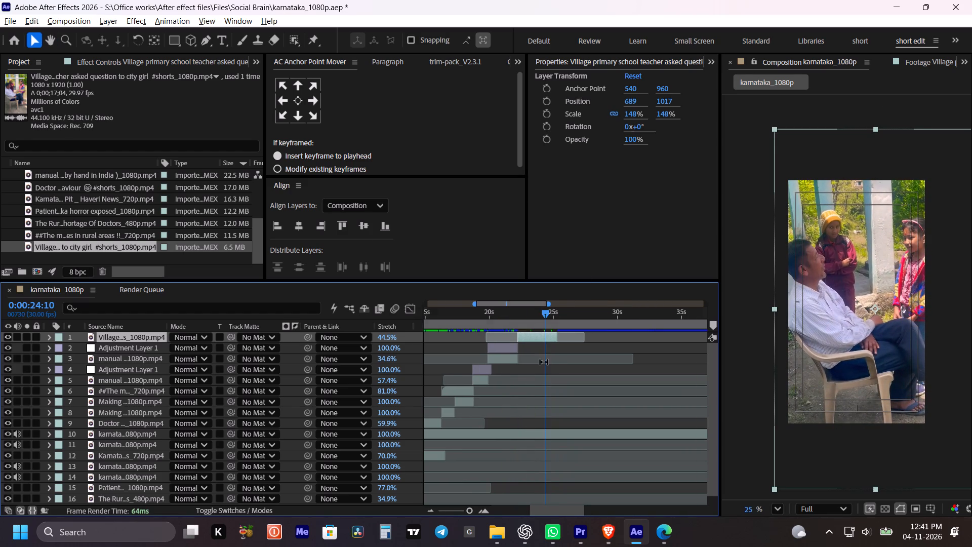
# Save the karnataka_1080p project.
pyautogui.hotkey('ctrl', 's')
# Switch to the YouTube page in Microsoft Edge and try to clear the village teacher search query.
pyautogui.click(652, 536)
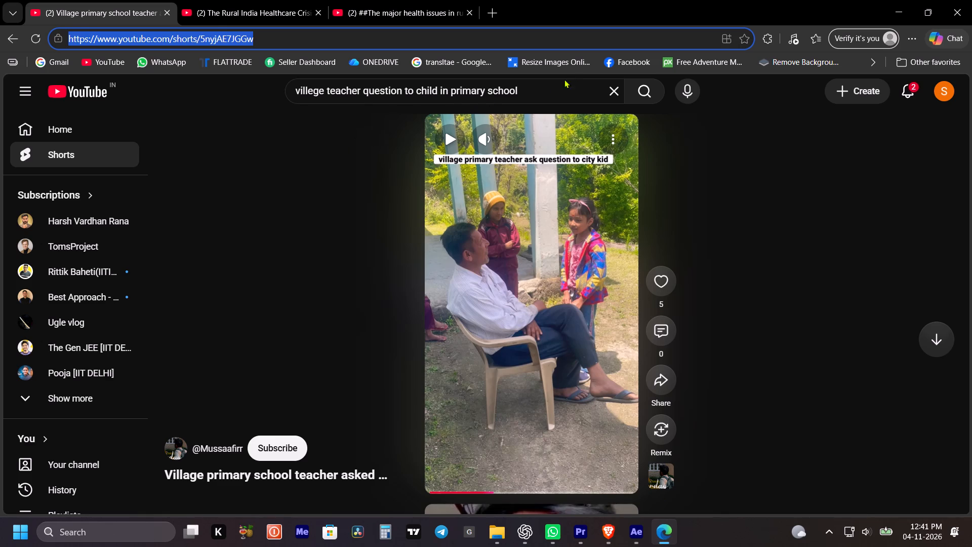
pyautogui.moveTo(552, 87); pyautogui.dragTo(354, 107)
pyautogui.click(494, 90)
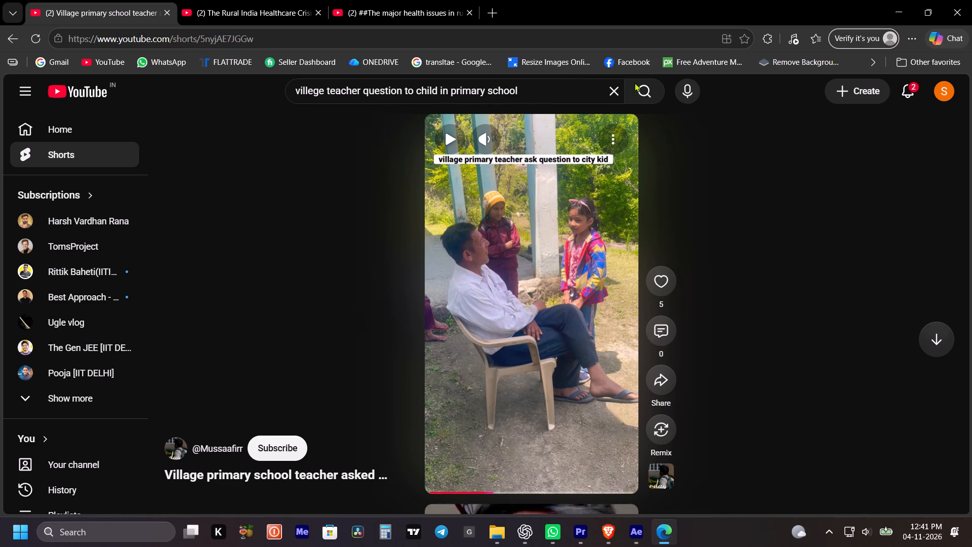
pyautogui.click(605, 92)
pyautogui.click(507, 78)
# Launch the pinned K application.
pyautogui.click(215, 539)
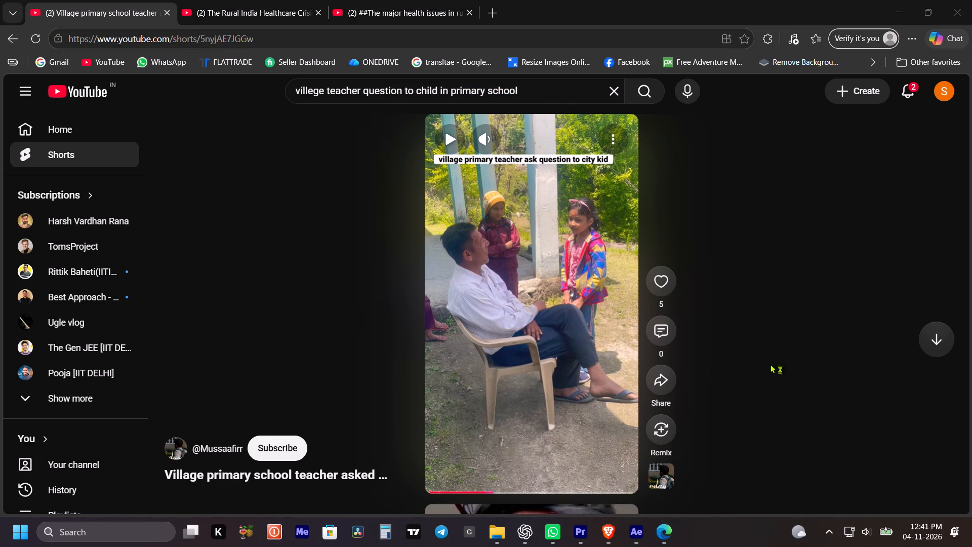
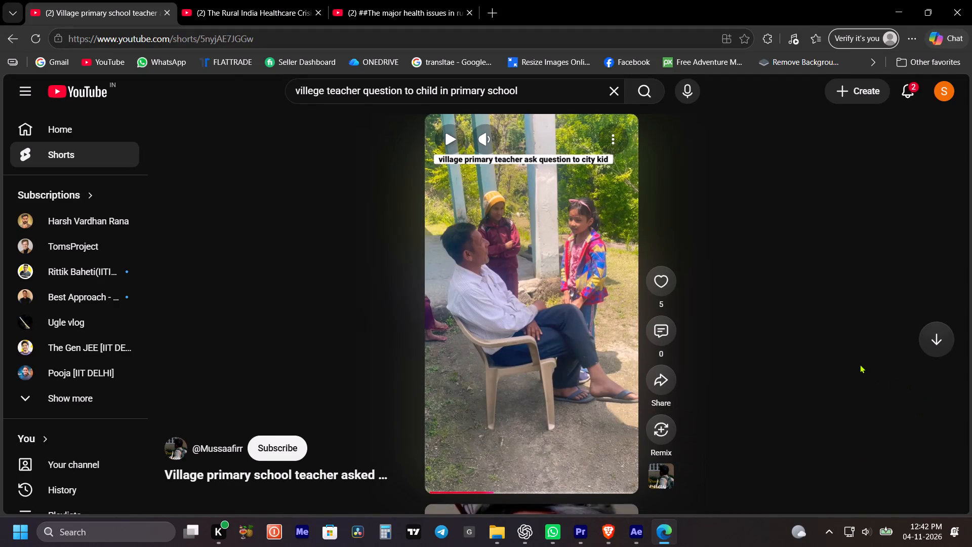
# Switch to After Effects and play back the karnataka_1080p timeline from shortly before the village teacher clip's visible start.
pyautogui.click(637, 544)
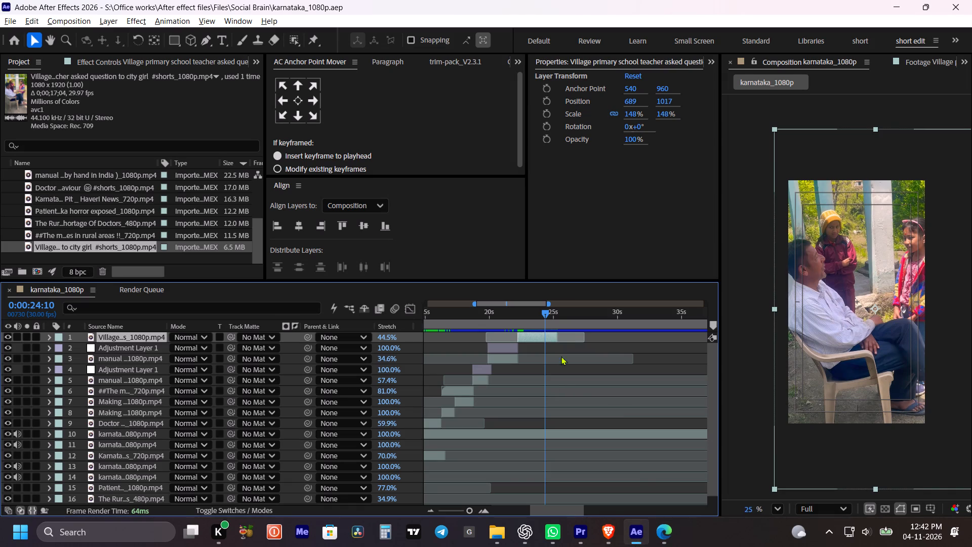
pyautogui.moveTo(523, 315); pyautogui.dragTo(507, 318)
pyautogui.press('space')
pyautogui.press('space')
# Switch to YouTube in Microsoft Edge and replace the search with "sad child in rual school in frount of teacherr".
pyautogui.click(664, 536)
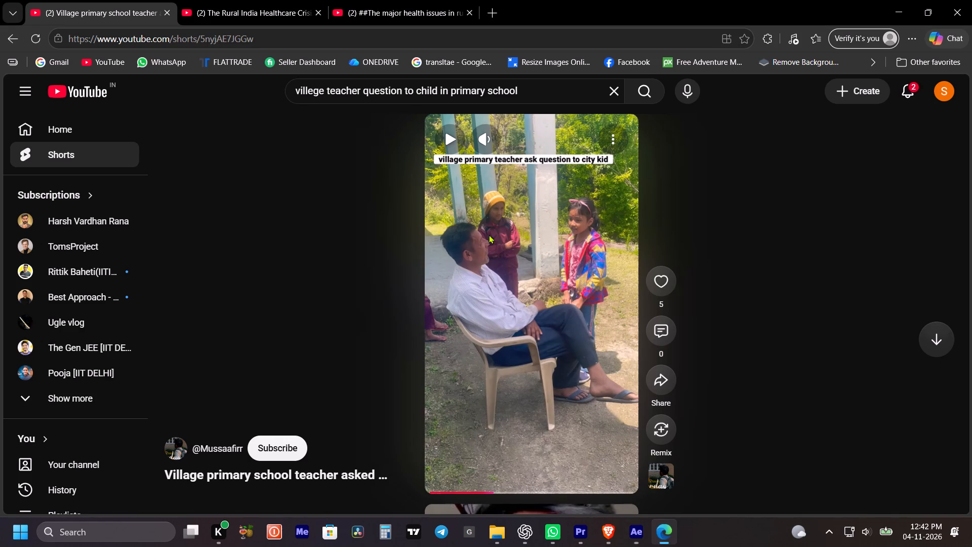
pyautogui.moveTo(537, 90); pyautogui.dragTo(290, 83)
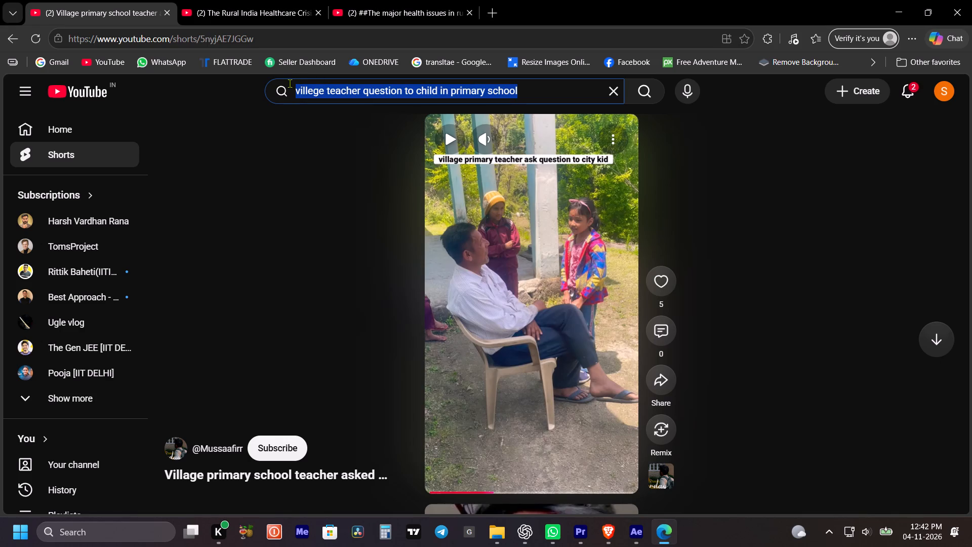
pyautogui.write('ad')
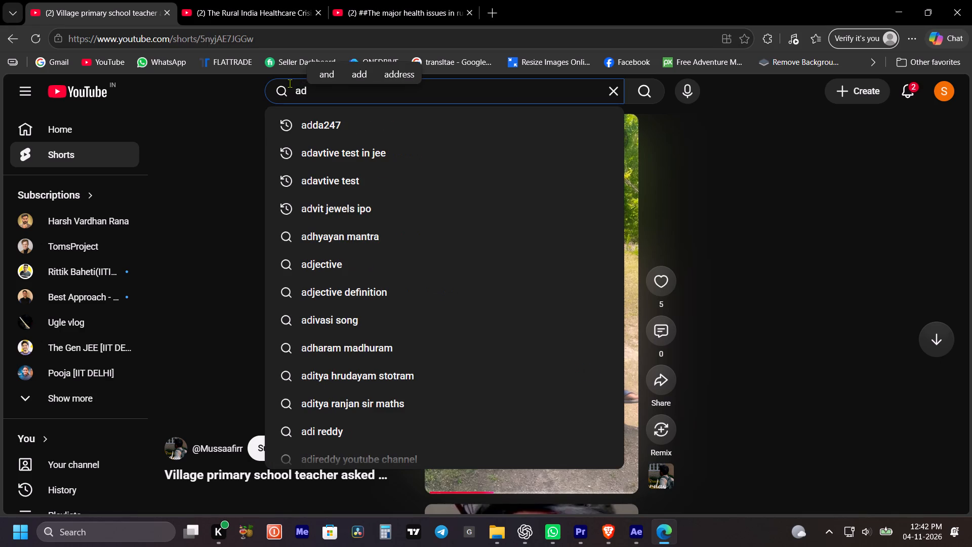
pyautogui.press('BackSpace')
pyautogui.press('BackSpace')
pyautogui.write('sad child')
pyautogui.press('space')
pyautogui.write('in')
pyautogui.press('space')
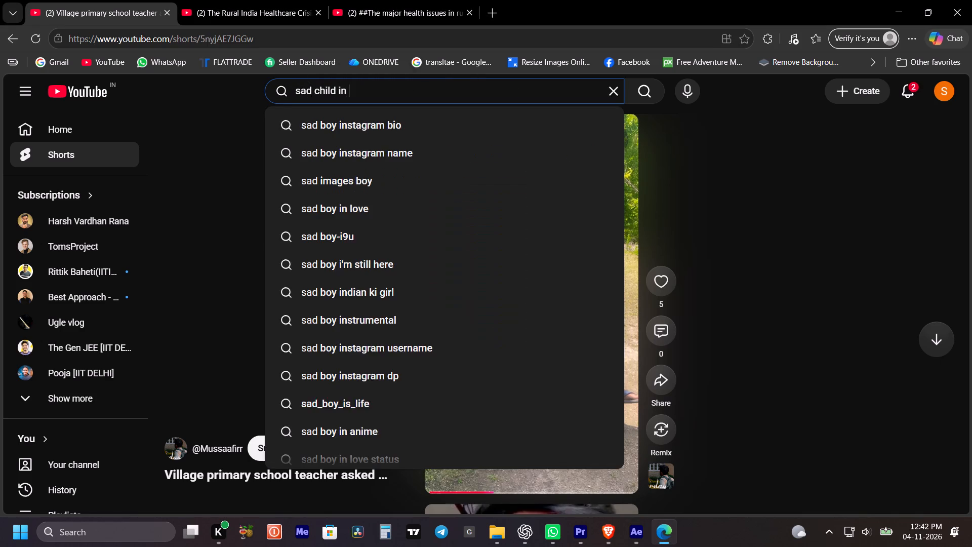
pyautogui.write('ru')
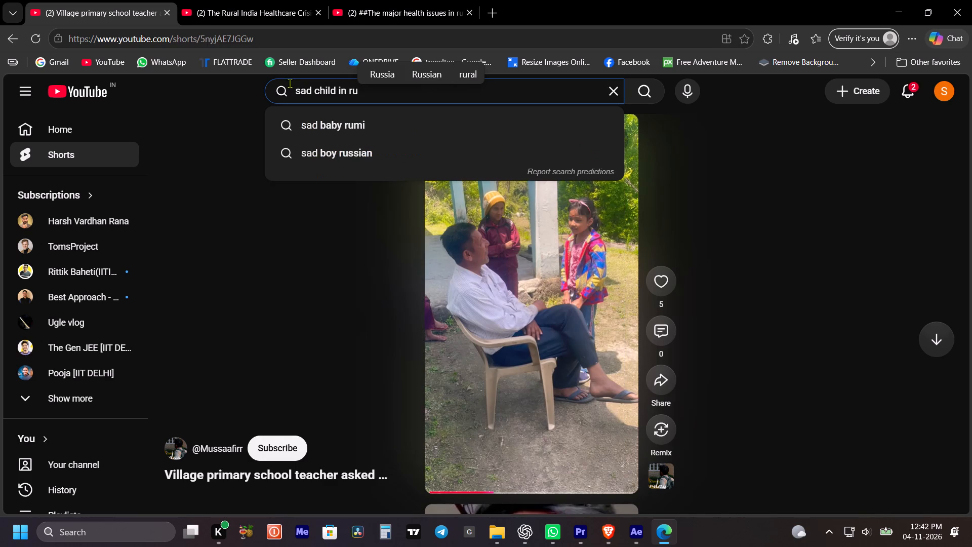
pyautogui.write('al')
pyautogui.press('space')
pyautogui.write('school in frount of teacherr')
pyautogui.press('Return')
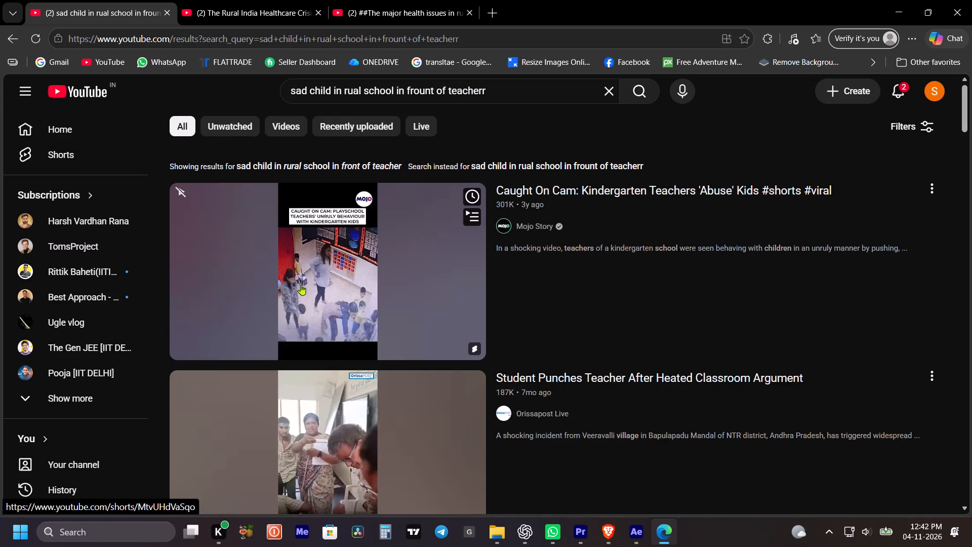
# Browse the search results and their previews for footage of a sad child in a rural school.
pyautogui.scroll(-3, 316, 289)
pyautogui.scroll(-2, 353, 321)
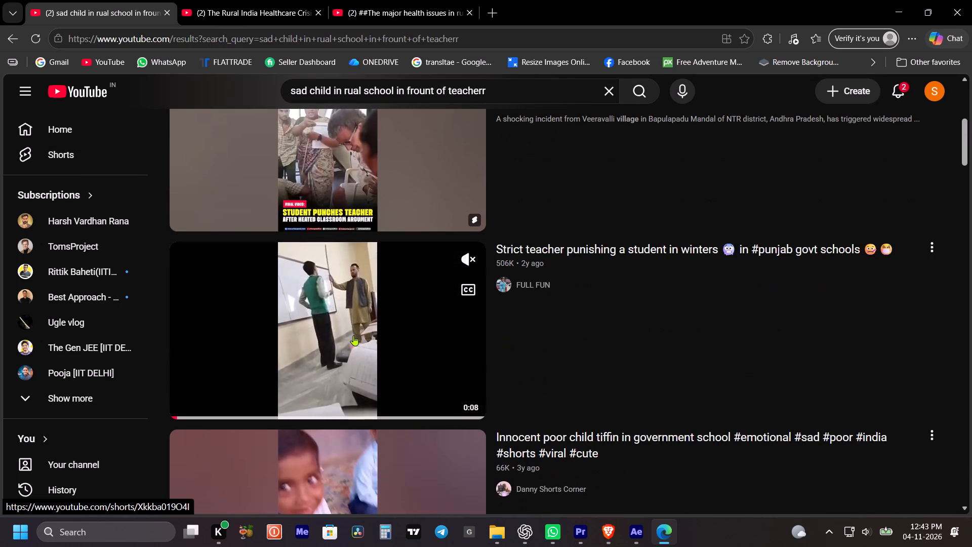
pyautogui.scroll(-4, 353, 338)
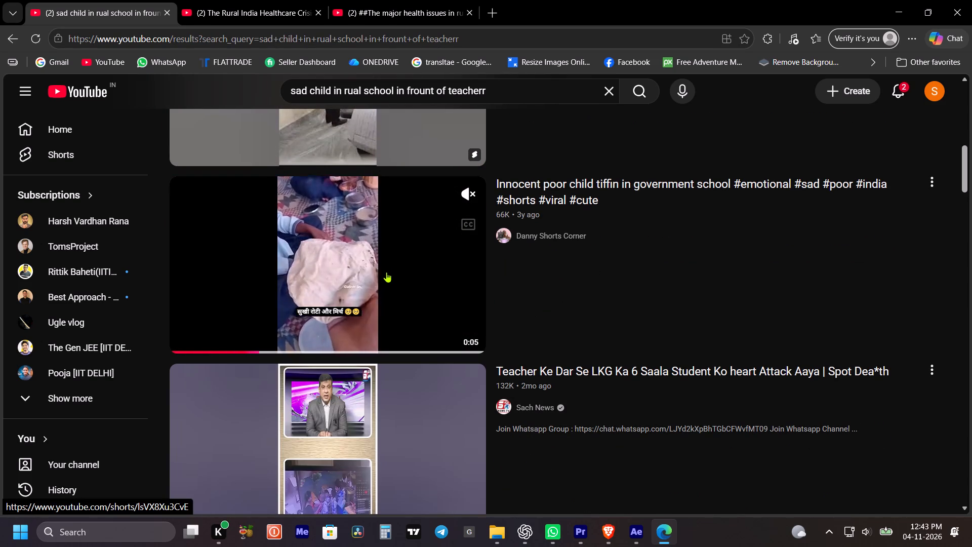
pyautogui.scroll(-8, 386, 272)
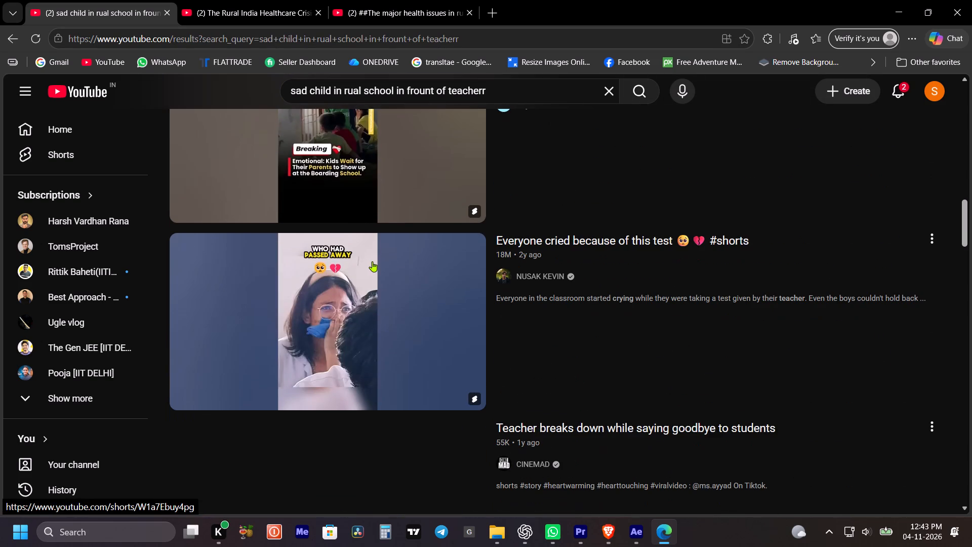
pyautogui.scroll(-2, 372, 261)
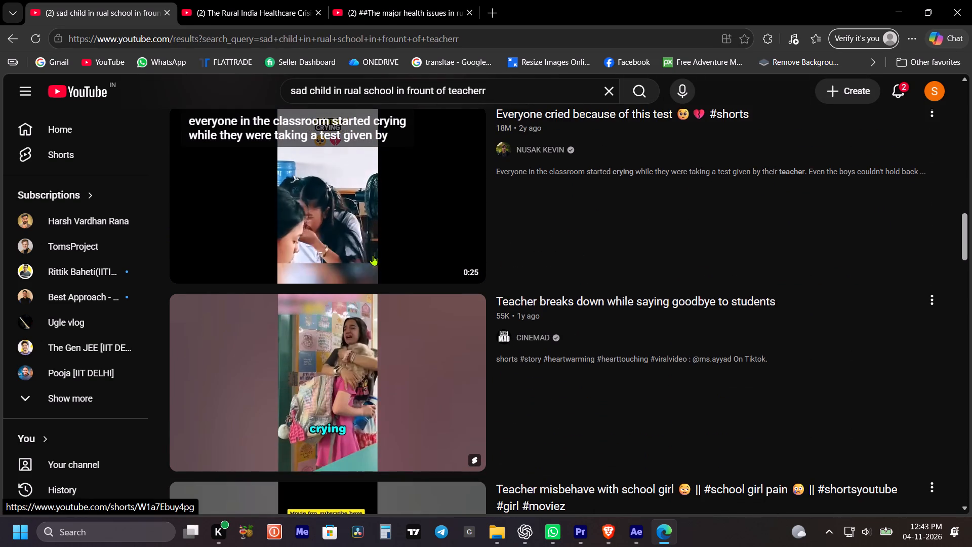
# Refine the YouTube search by adding "sc" after "sad" in the query.
pyautogui.click(307, 90)
pyautogui.press('space')
pyautogui.write('sc')
pyautogui.press('Return')
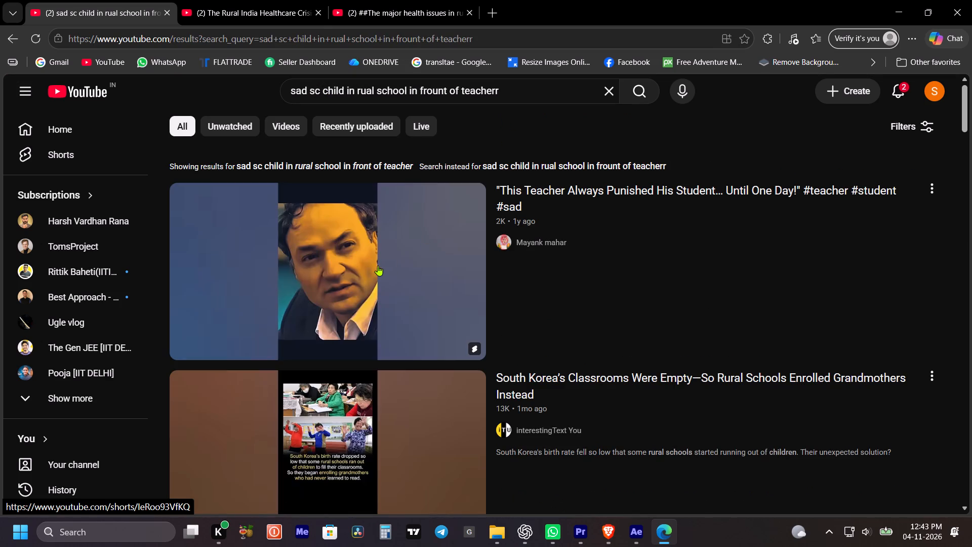
# Examine the refined results for usable classroom footage, toggling captions on the "Class Mein Champi, Parents Ko Dandi!" preview.
pyautogui.scroll(-9, 373, 265)
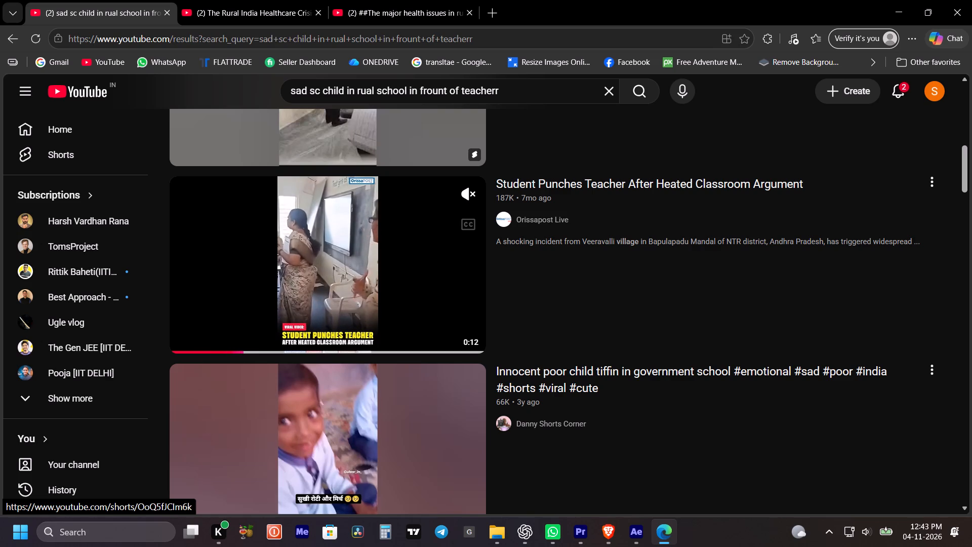
pyautogui.scroll(-11, 362, 272)
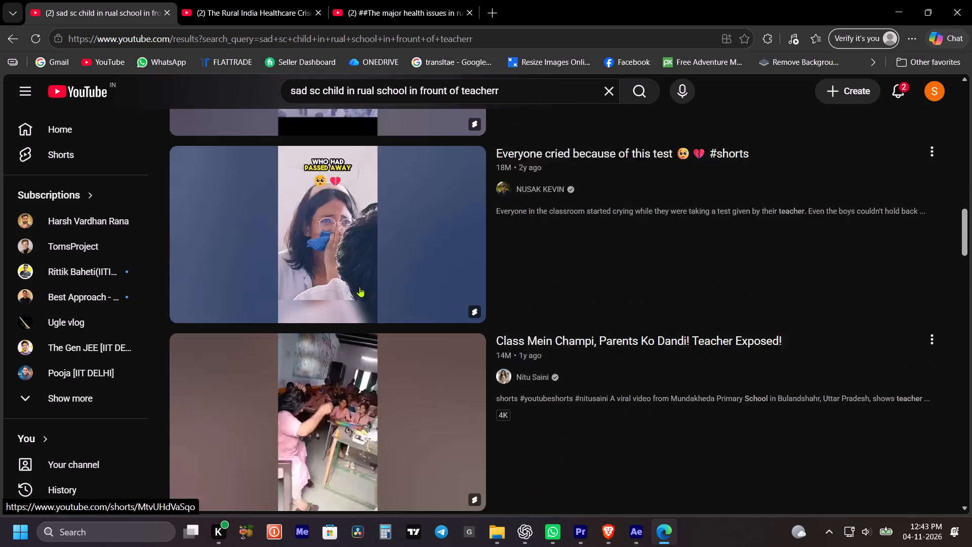
pyautogui.scroll(-1, 353, 284)
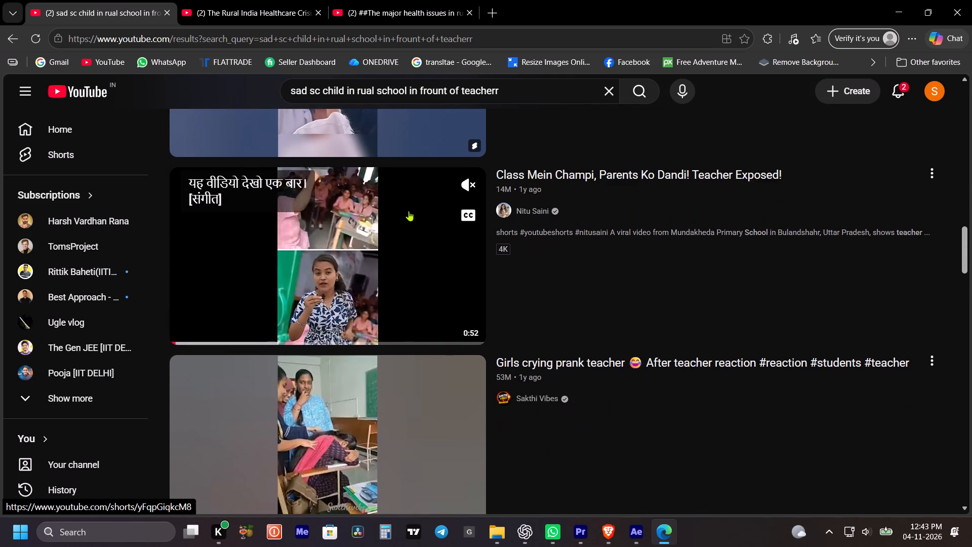
pyautogui.click(468, 212)
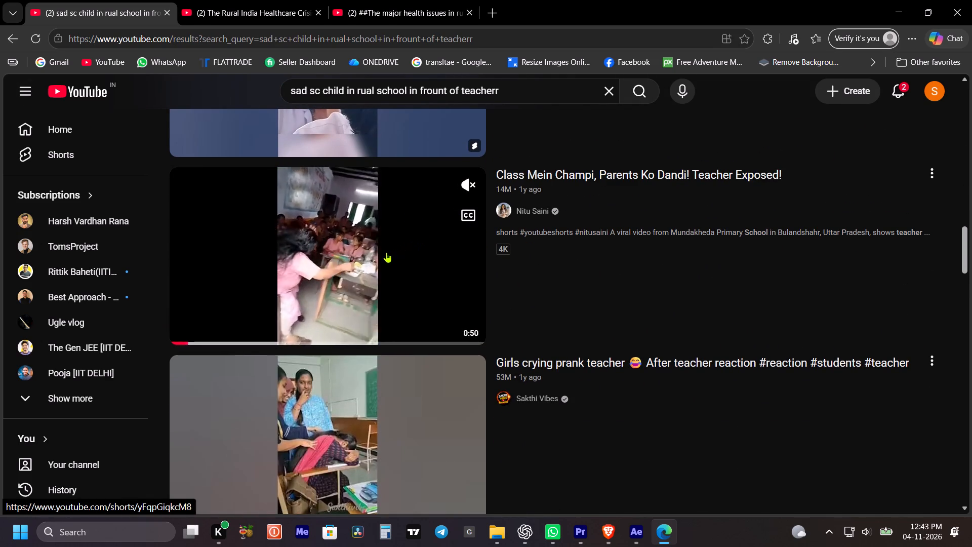
pyautogui.scroll(-3, 386, 252)
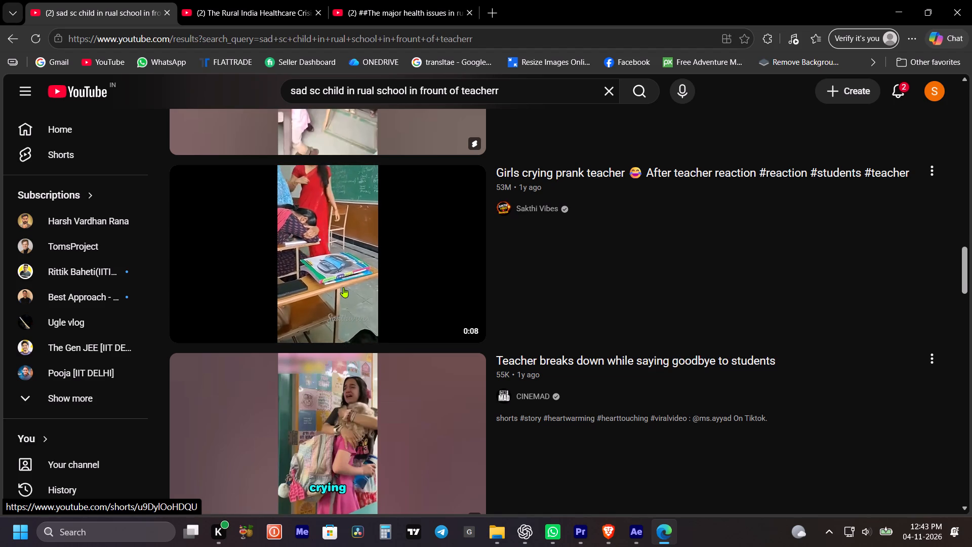
pyautogui.scroll(1, 339, 262)
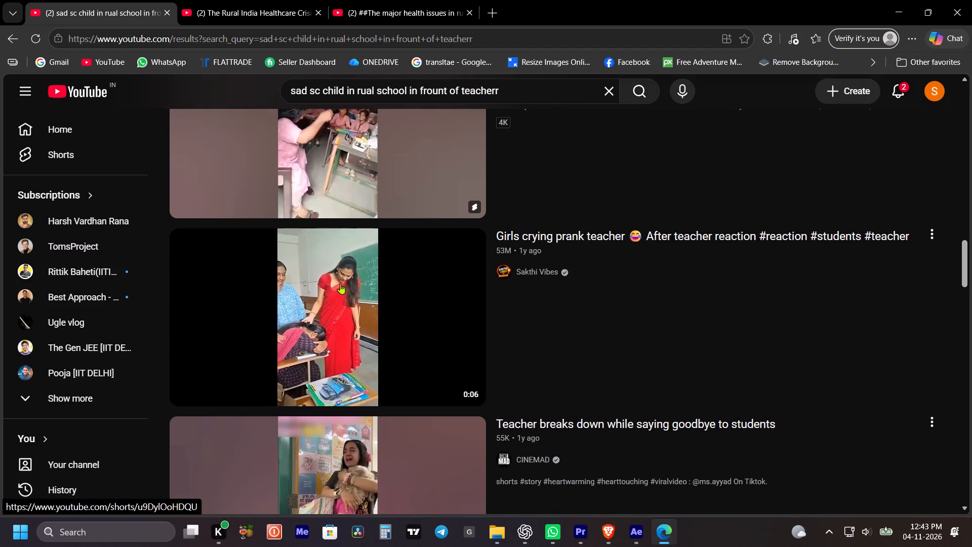
pyautogui.scroll(-7, 340, 284)
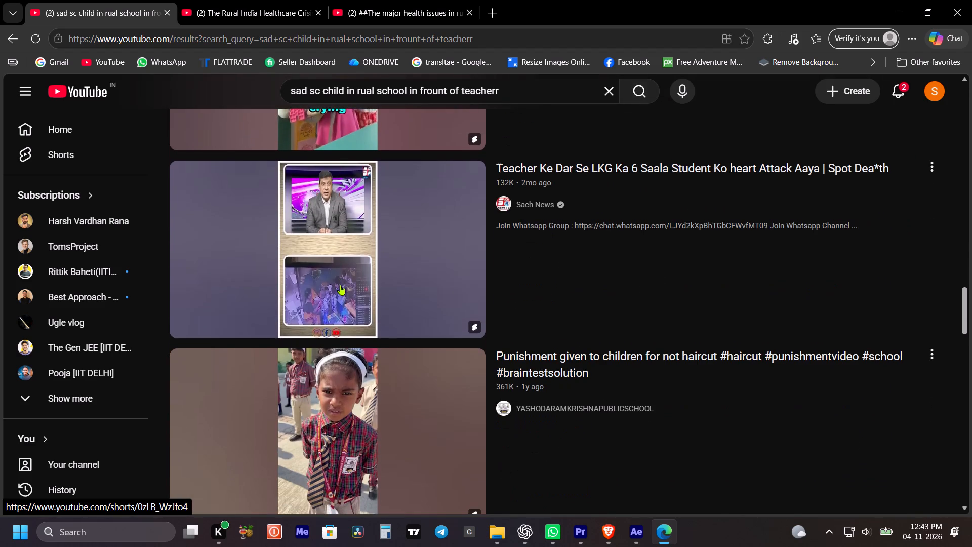
pyautogui.scroll(-5, 340, 285)
pyautogui.scroll(1, 348, 177)
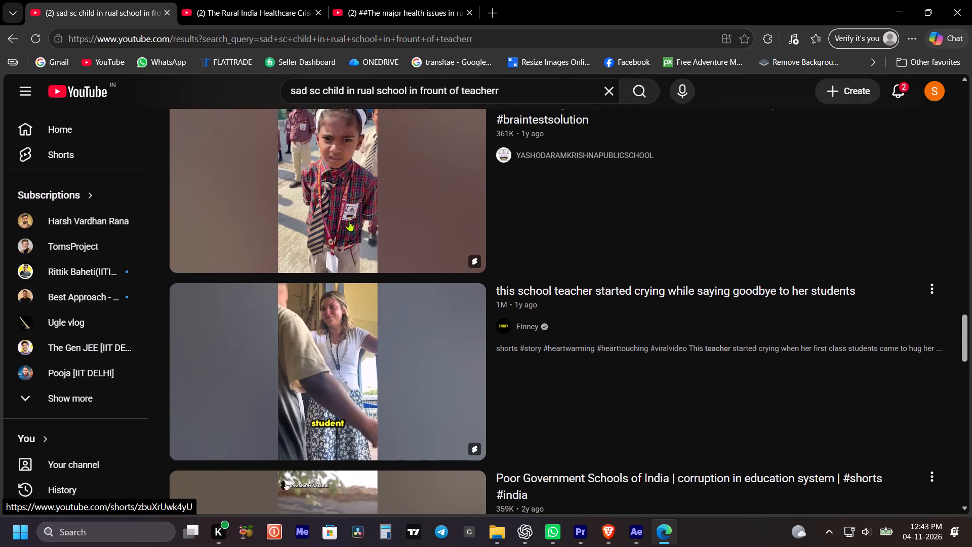
# Skip ahead in the "Poor Government Schools of India" preview and check the remaining results for suitable school footage.
pyautogui.scroll(-5, 345, 225)
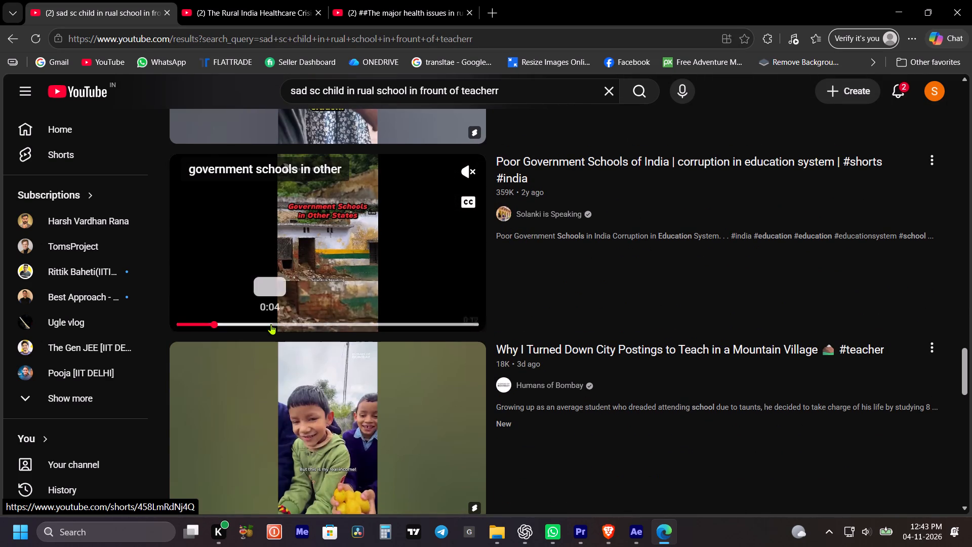
pyautogui.click(290, 321)
pyautogui.scroll(-2, 327, 308)
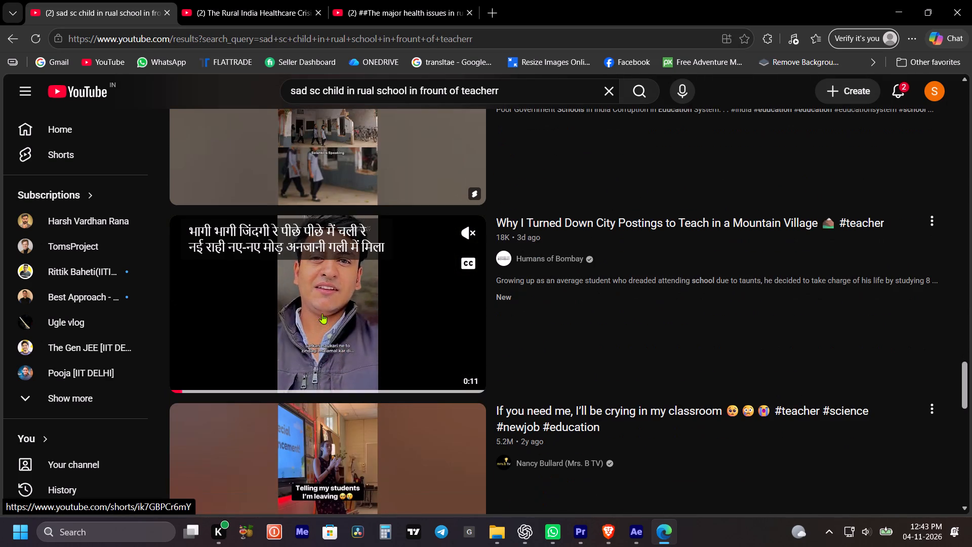
pyautogui.click(454, 270)
pyautogui.scroll(-4, 457, 274)
pyautogui.scroll(-10, 346, 277)
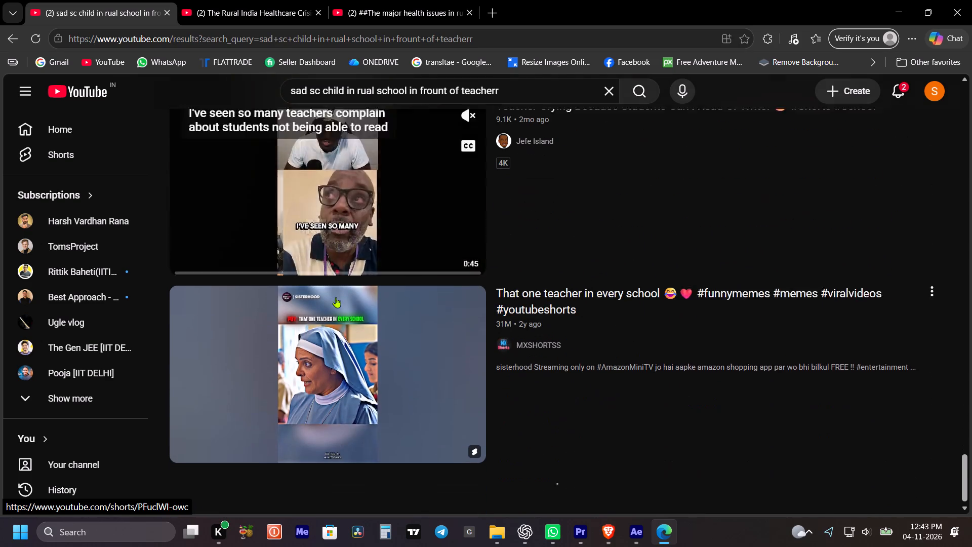
pyautogui.scroll(-4, 370, 186)
pyautogui.scroll(-3, 371, 257)
pyautogui.scroll(4, 368, 267)
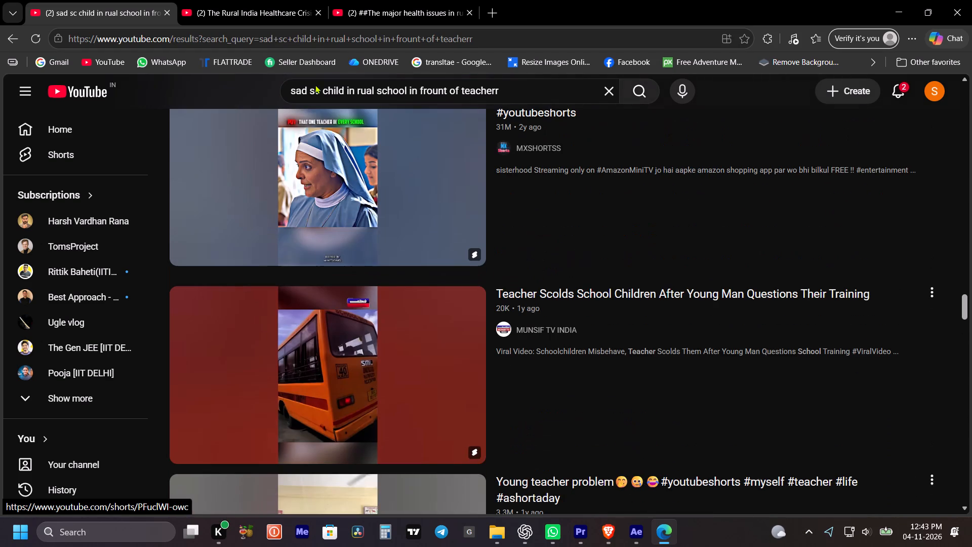
# Refine the YouTube search by adding "catergary" after "sc" in the query.
pyautogui.click(319, 83)
pyautogui.click(322, 91)
pyautogui.press('space')
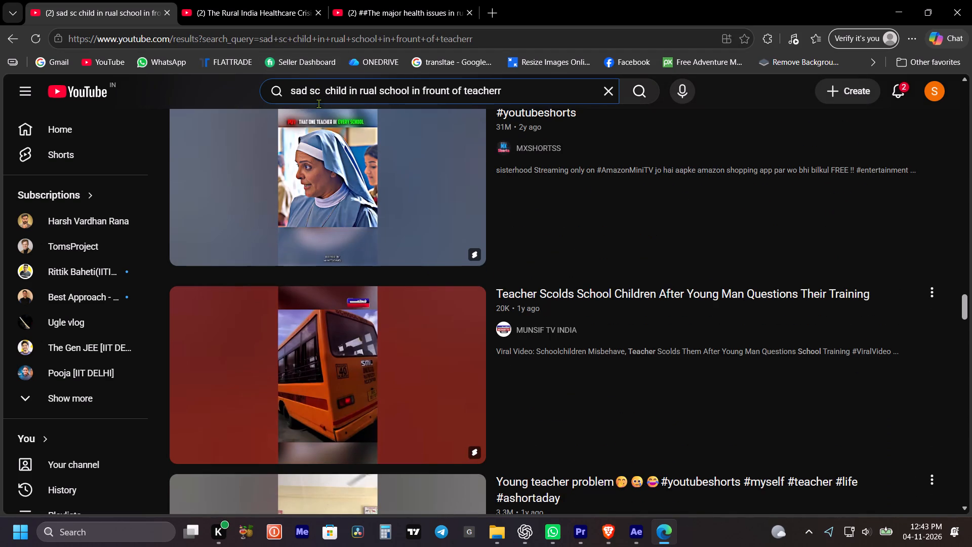
pyautogui.write('catergary')
pyautogui.press('space')
pyautogui.press('Return')
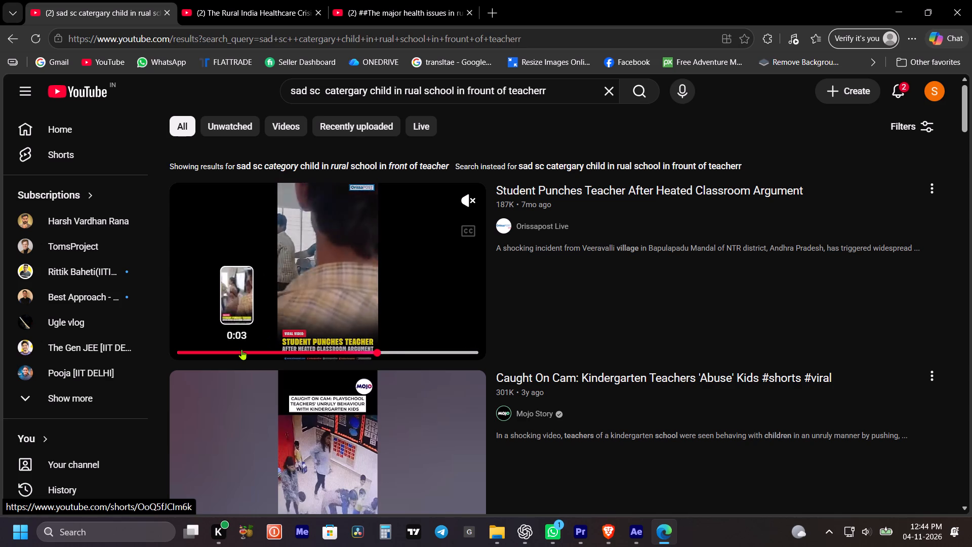
# Rewind the preview of "Student Punches Teacher After Heated Classroom Argument" to its beginning.
pyautogui.moveTo(227, 353); pyautogui.dragTo(177, 353)
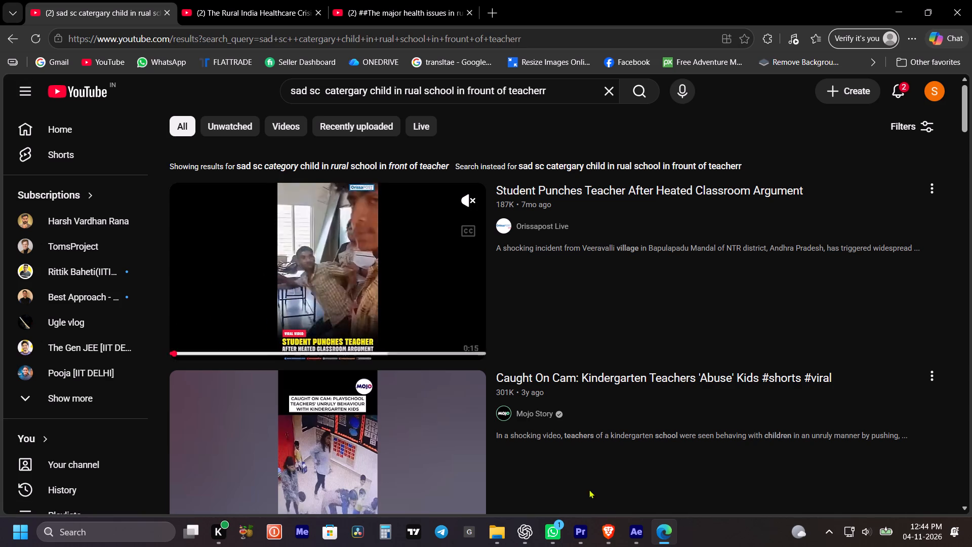
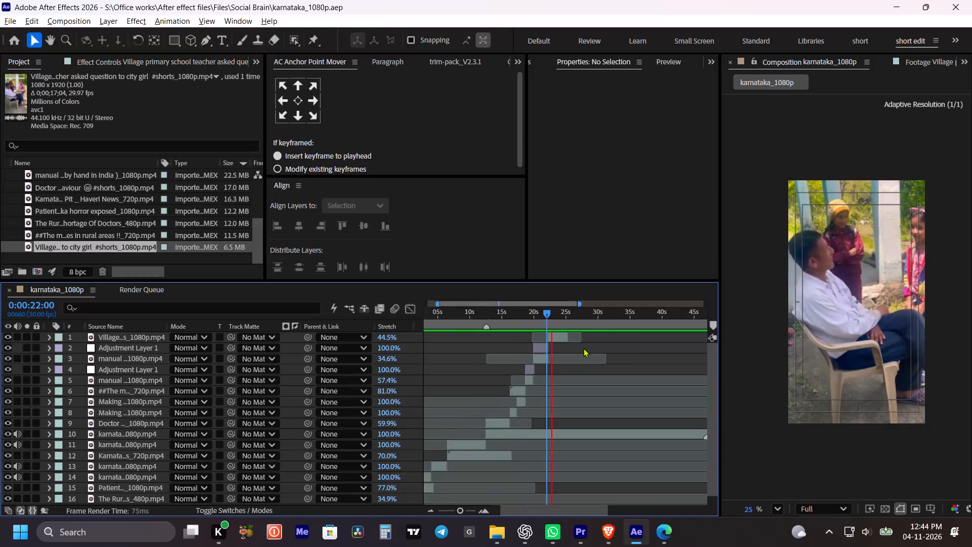
# Play the karnataka_1080p timeline in short stretches from 0:00:22:00 past the village school teacher clip to review the narration and empty section.
pyautogui.moveTo(592, 341); pyautogui.dragTo(582, 343)
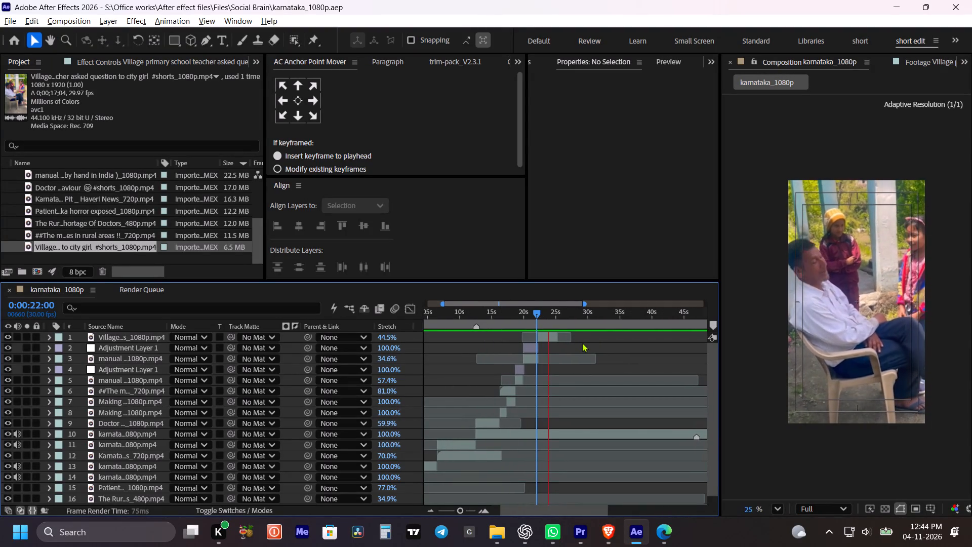
pyautogui.press('space')
pyautogui.press('space')
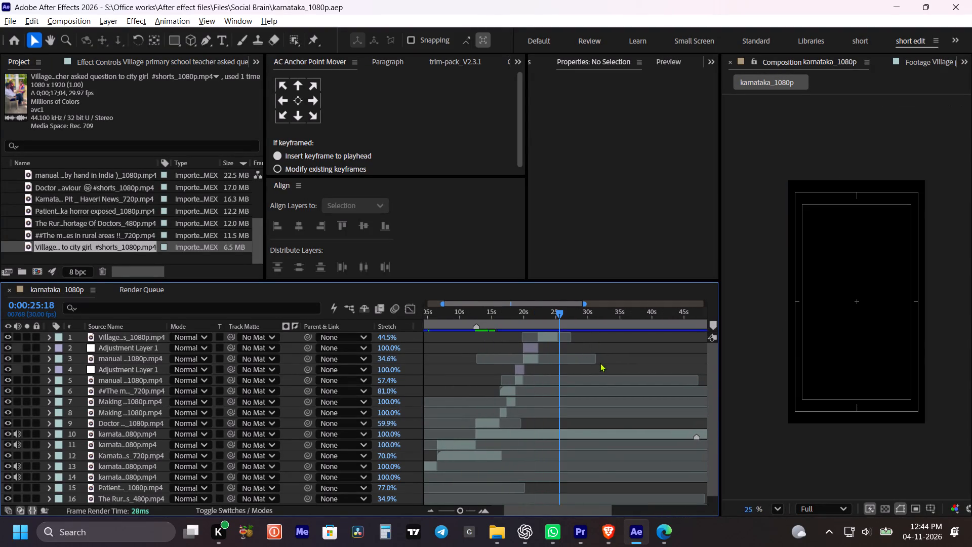
pyautogui.press('space')
pyautogui.press('space')
pyautogui.press('space')
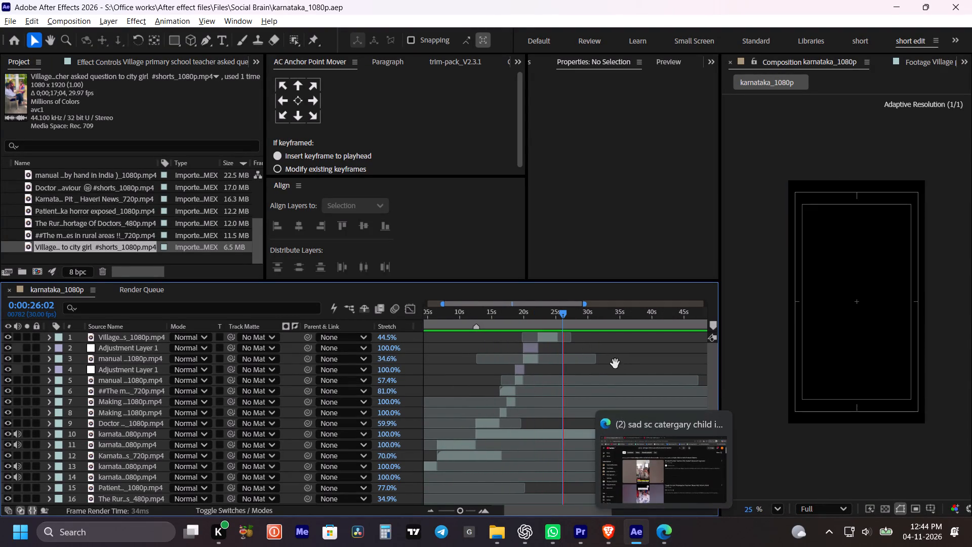
pyautogui.press('space')
pyautogui.press('space')
pyautogui.press('space')
pyautogui.moveTo(623, 359); pyautogui.dragTo(600, 363)
pyautogui.press('space')
# Save the karnataka_1080p project.
pyautogui.hotkey('ctrl', 's')
pyautogui.press('space')
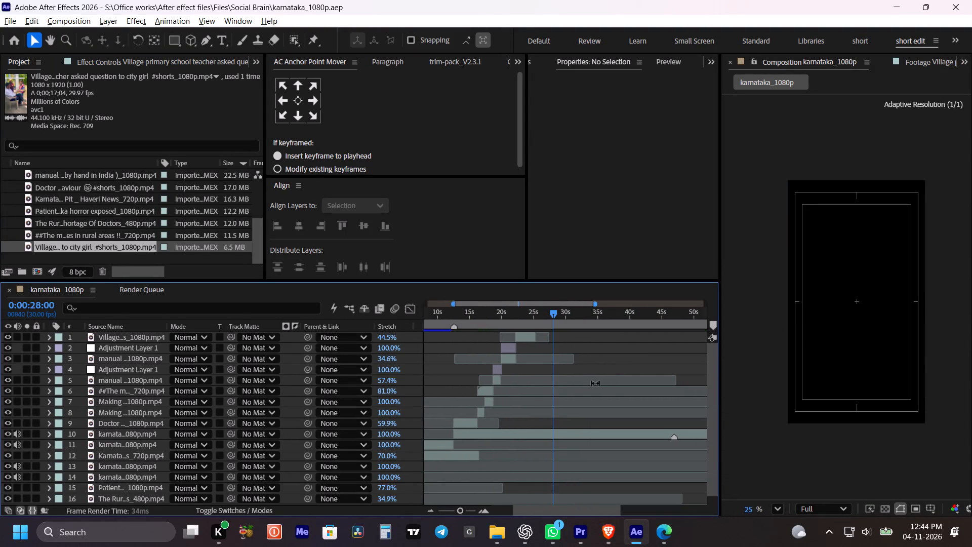
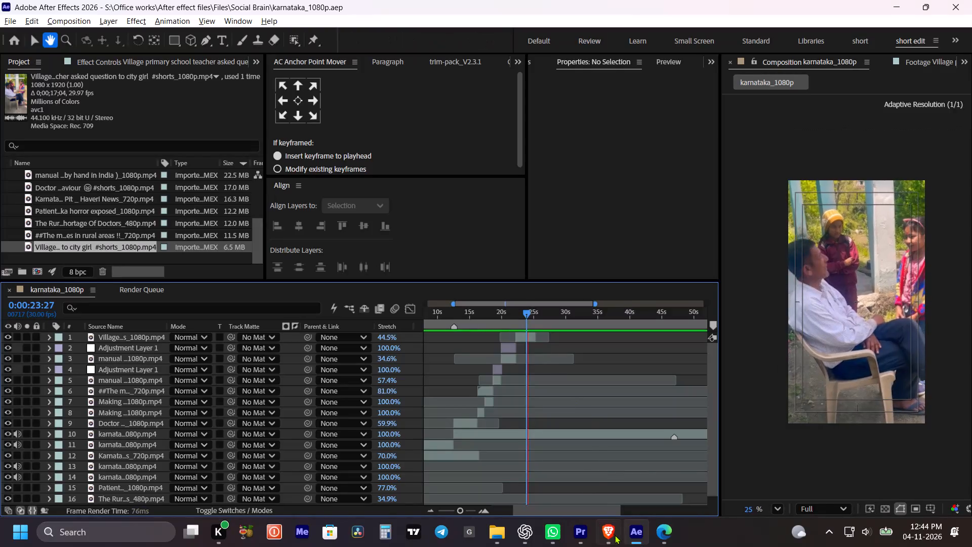
# Switch to the YouTube results in Edge and look through the rural school child and teacher videos for b-roll footage.
pyautogui.click(615, 535)
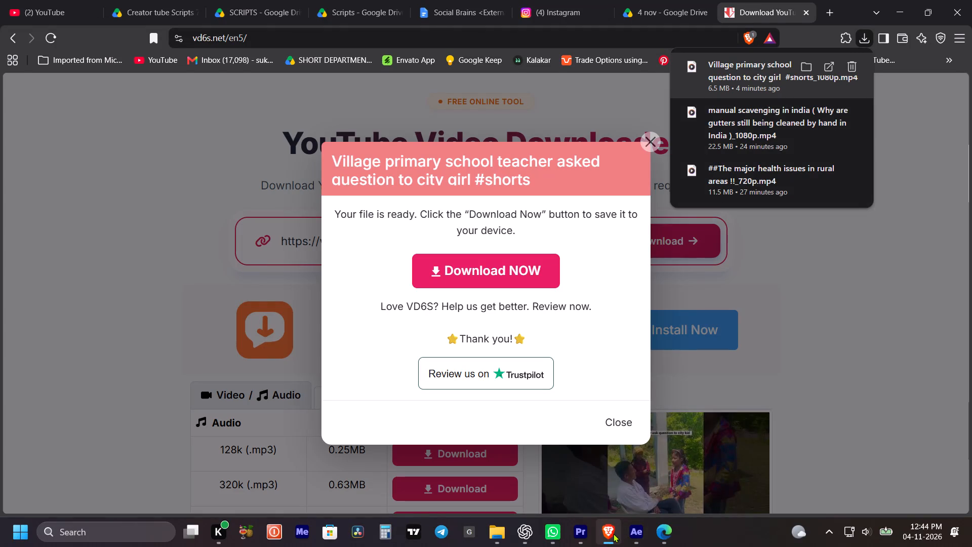
pyautogui.click(664, 538)
pyautogui.scroll(-3, 366, 376)
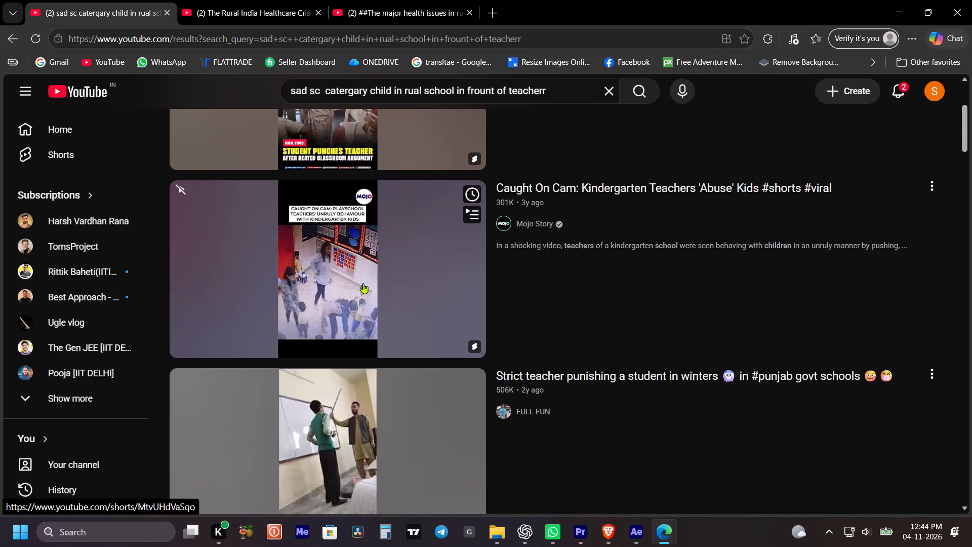
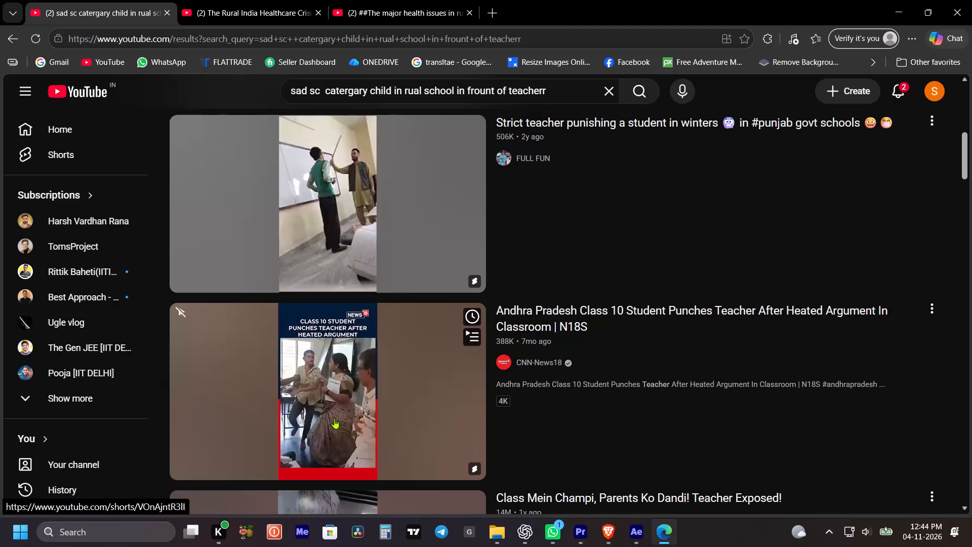
# Refine the YouTube search by inserting "misbehaviour" after "child" in the existing query and run it again.
pyautogui.click(394, 86)
pyautogui.write('misbeha')
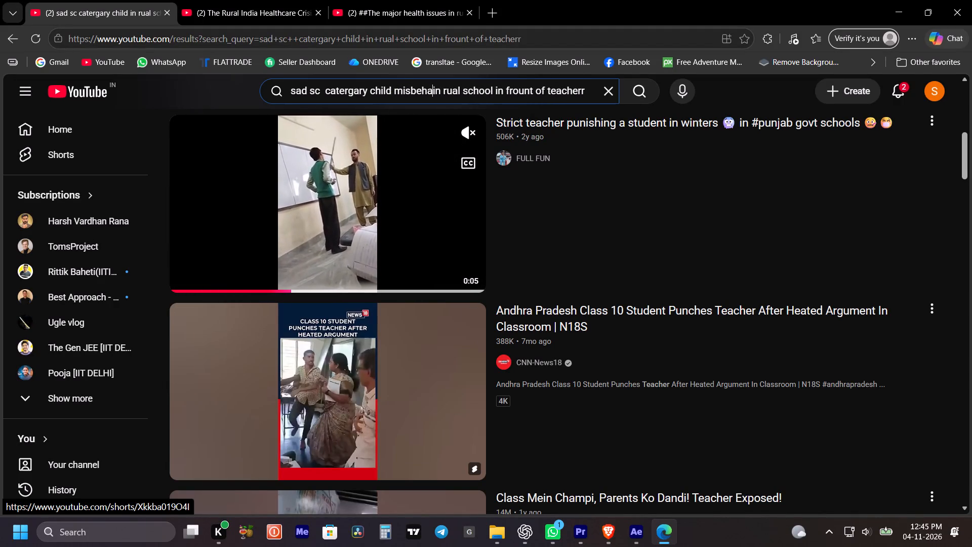
pyautogui.write('viour')
pyautogui.press('space')
pyautogui.press('Return')
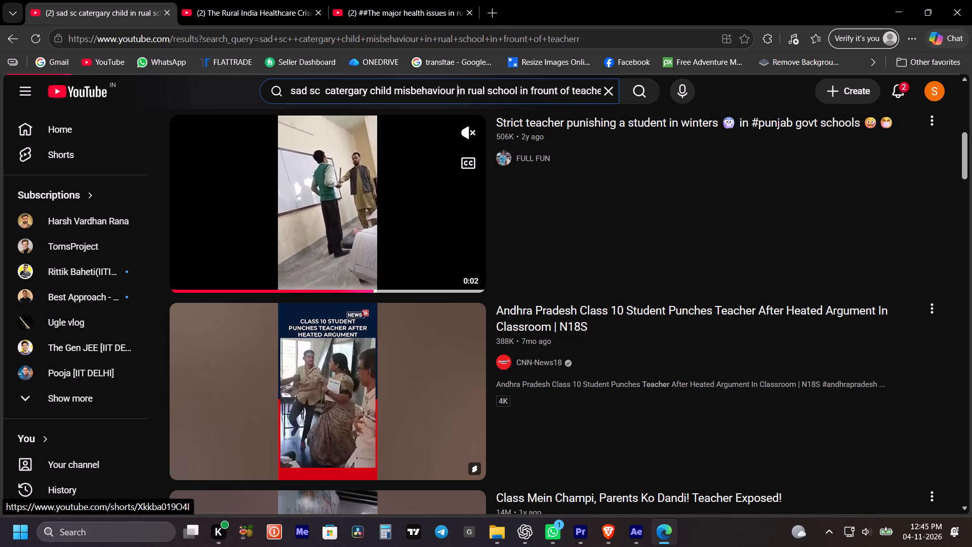
# Look through the refined results for classroom footage of teachers mistreating a child that could serve as b-roll.
pyautogui.scroll(-2, 391, 261)
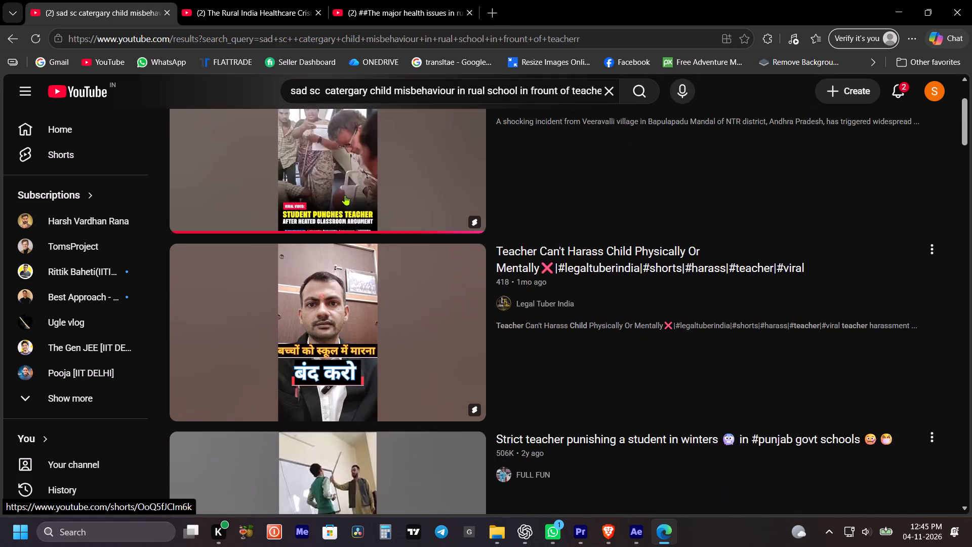
pyautogui.scroll(1, 343, 192)
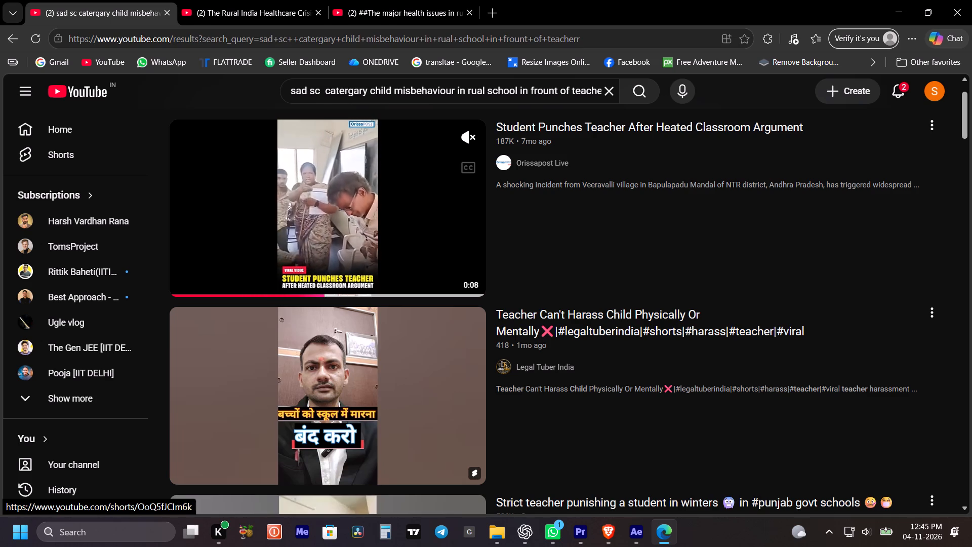
pyautogui.scroll(-3, 318, 194)
pyautogui.scroll(-2, 286, 249)
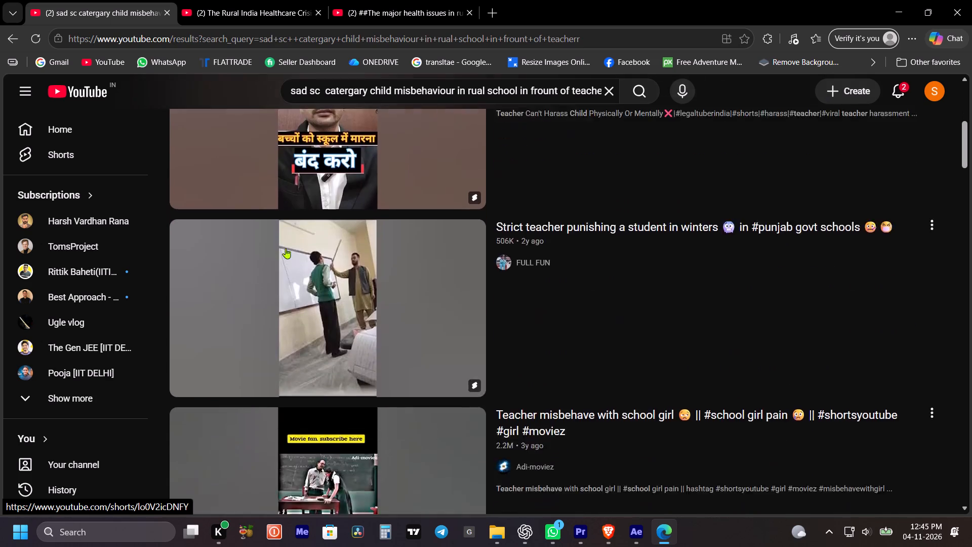
pyautogui.scroll(-2, 286, 248)
pyautogui.scroll(-4, 327, 305)
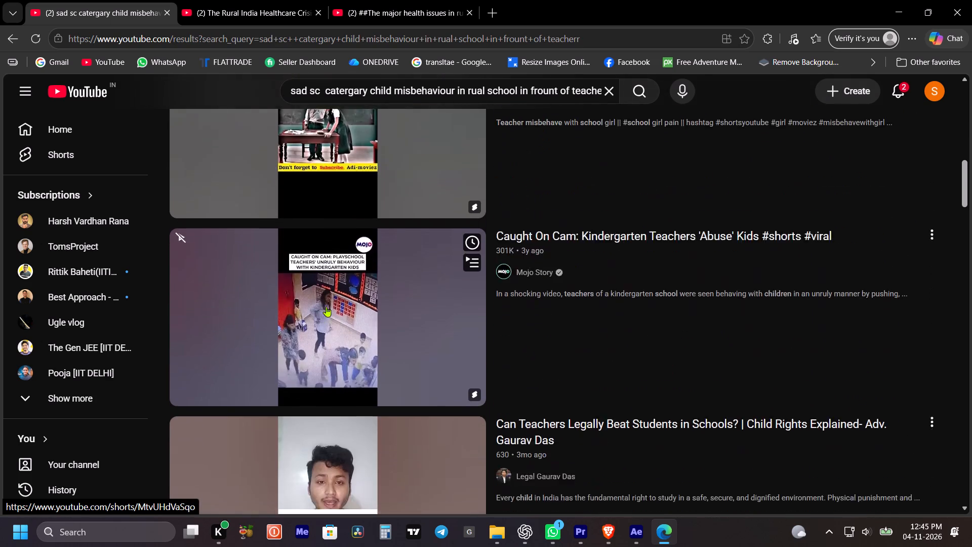
pyautogui.scroll(-2, 326, 315)
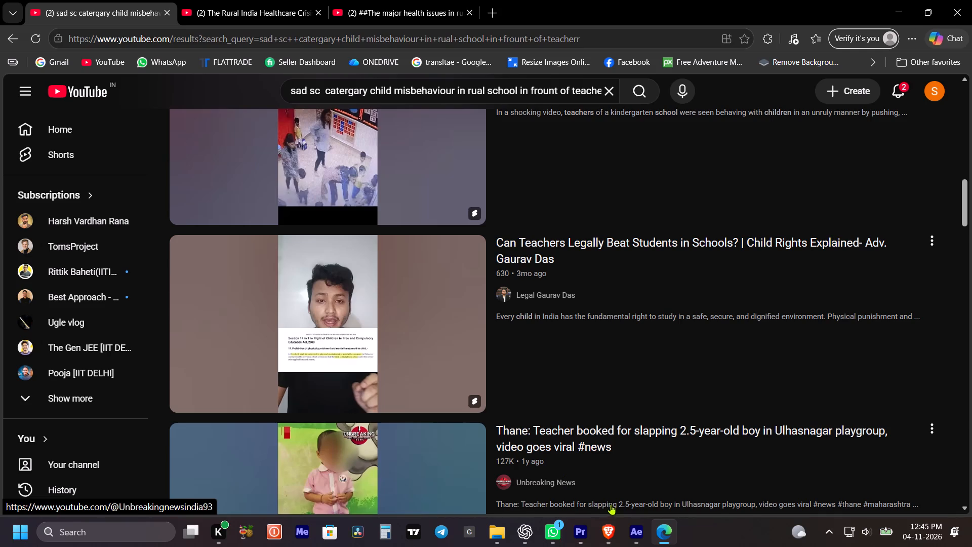
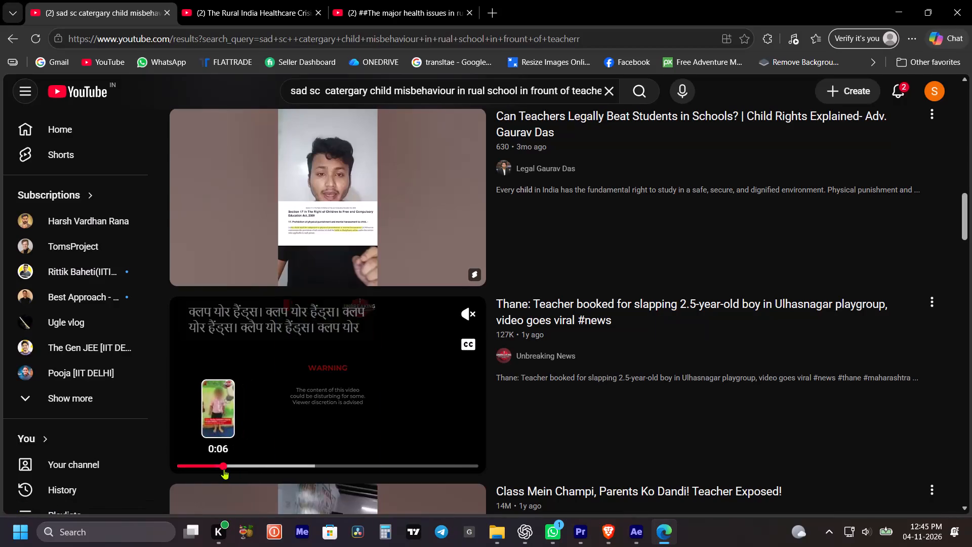
# Skim the previews of the Thane teacher-slapping, Class Mein Champi and Teacher Scolds School Children shorts for usable b-roll.
pyautogui.moveTo(464, 343); pyautogui.dragTo(460, 344)
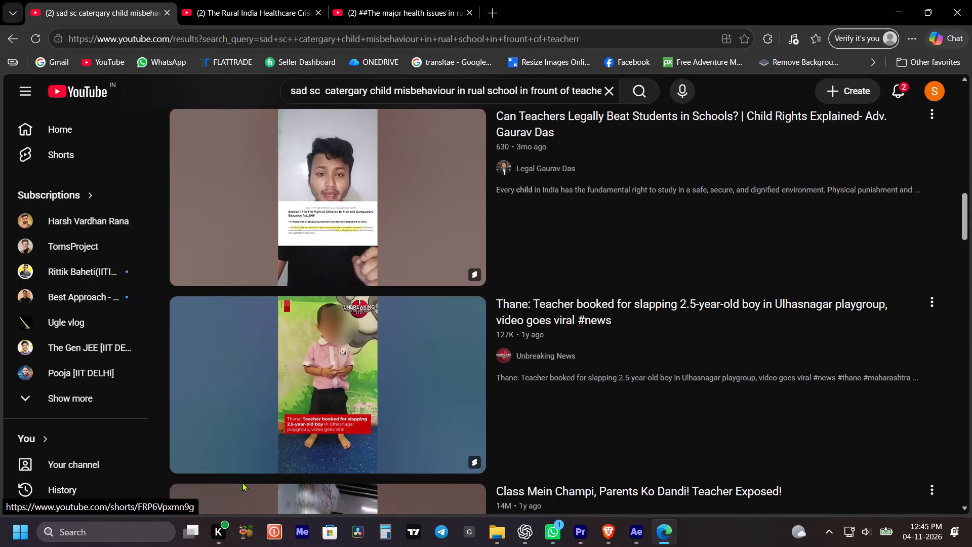
pyautogui.click(281, 458)
pyautogui.click(311, 459)
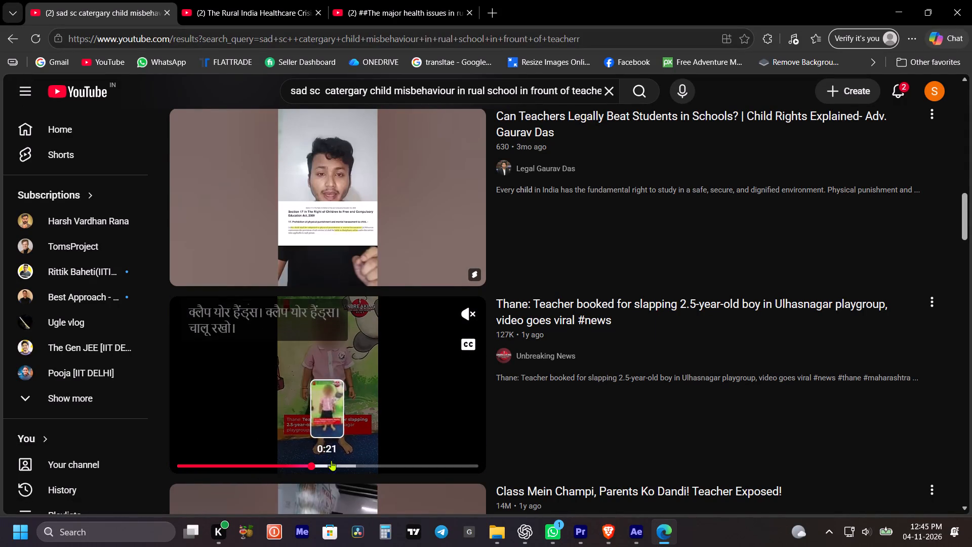
pyautogui.click(336, 461)
pyautogui.click(358, 463)
pyautogui.scroll(-4, 365, 454)
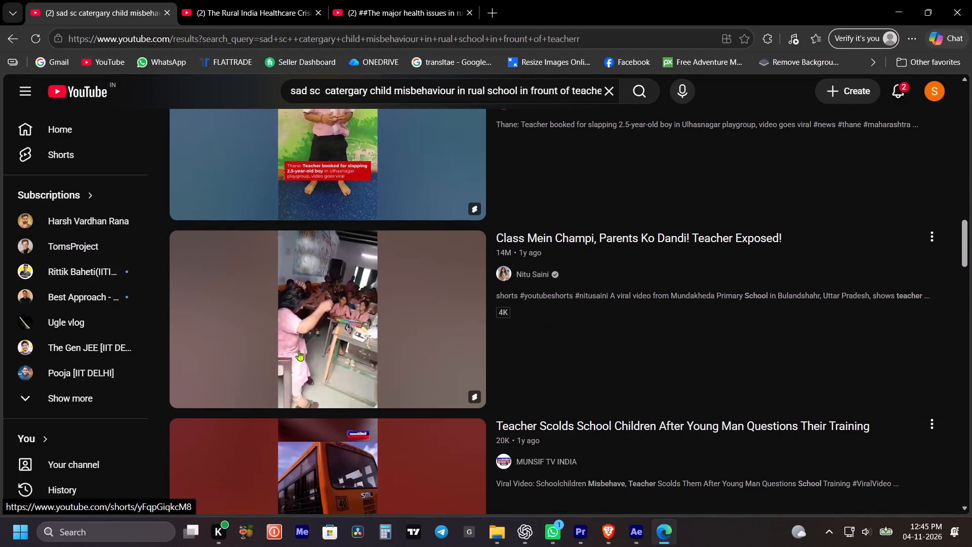
pyautogui.click(257, 397)
pyautogui.scroll(-4, 341, 381)
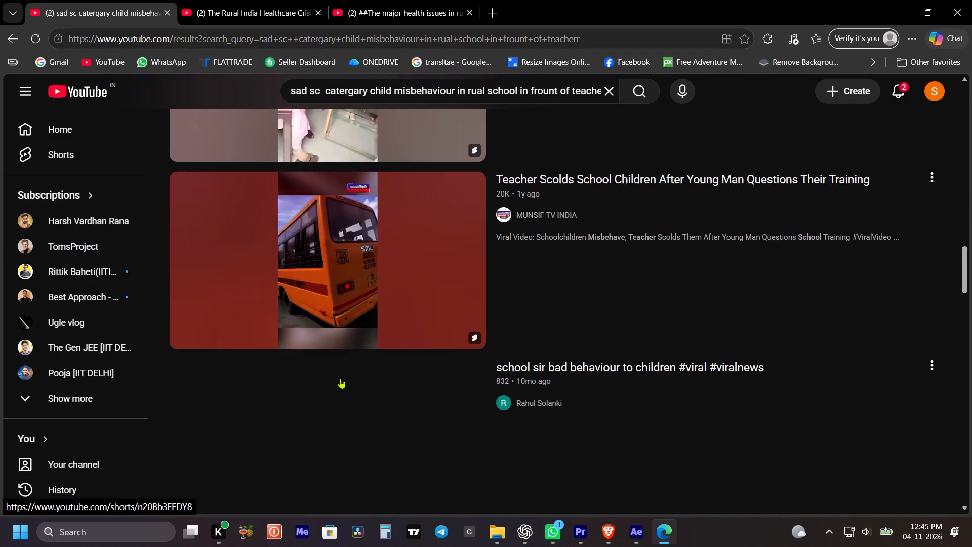
pyautogui.click(262, 339)
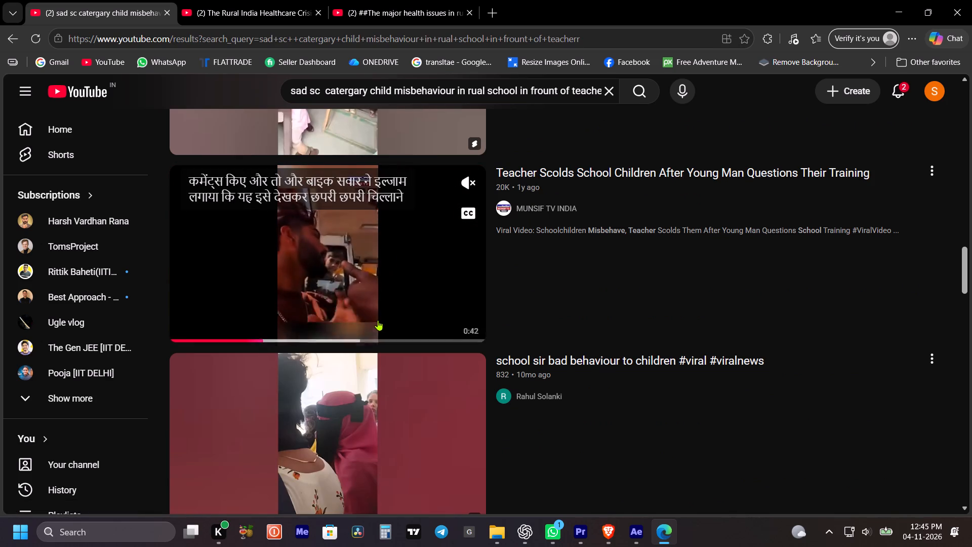
pyautogui.click(465, 211)
pyautogui.click(310, 335)
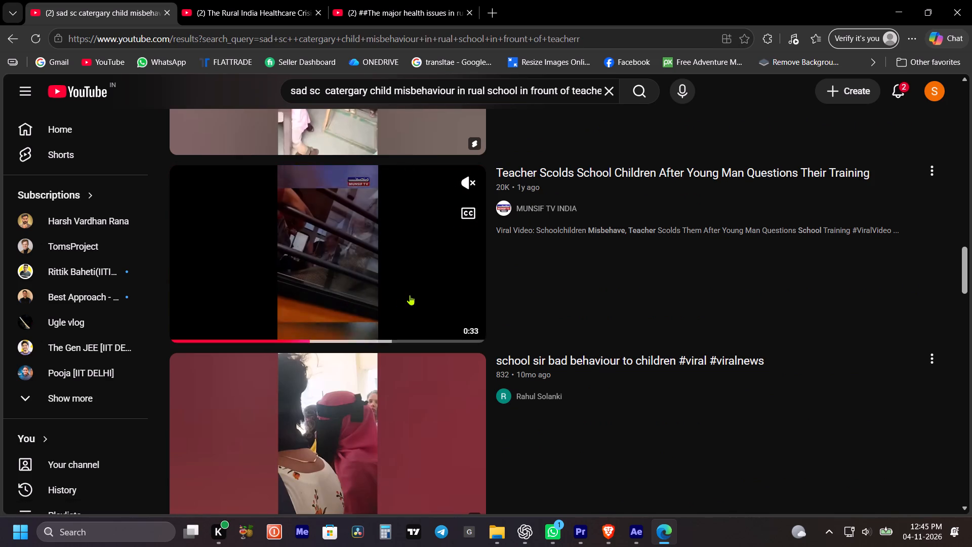
# Examine the ABP News short about a teacher beating a child, with captions hidden, for usable school footage.
pyautogui.scroll(-4, 382, 338)
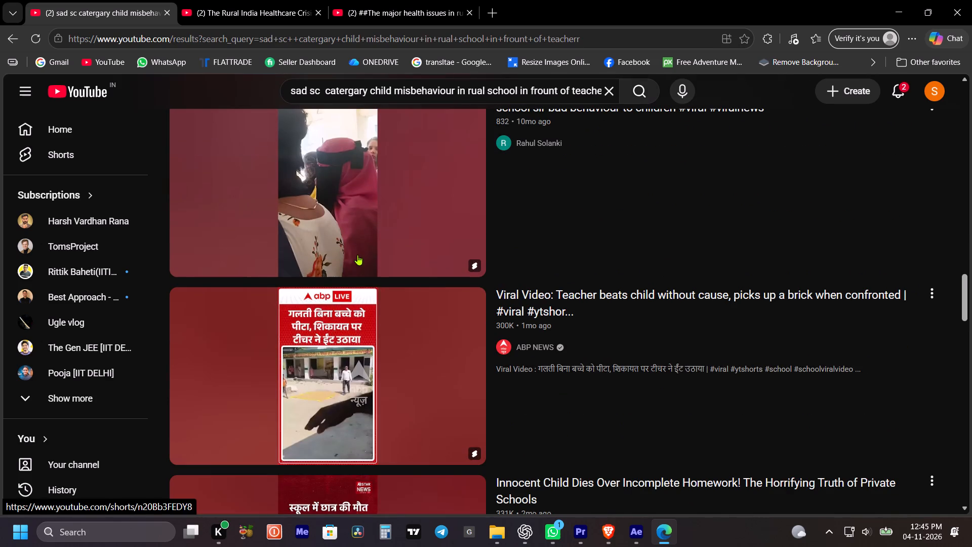
pyautogui.scroll(-4, 366, 242)
pyautogui.scroll(2, 333, 160)
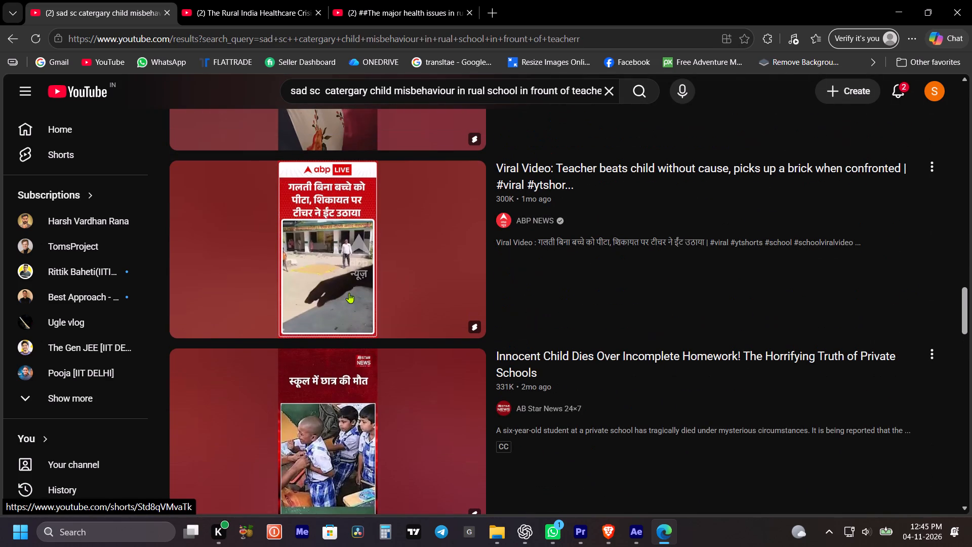
pyautogui.click(472, 205)
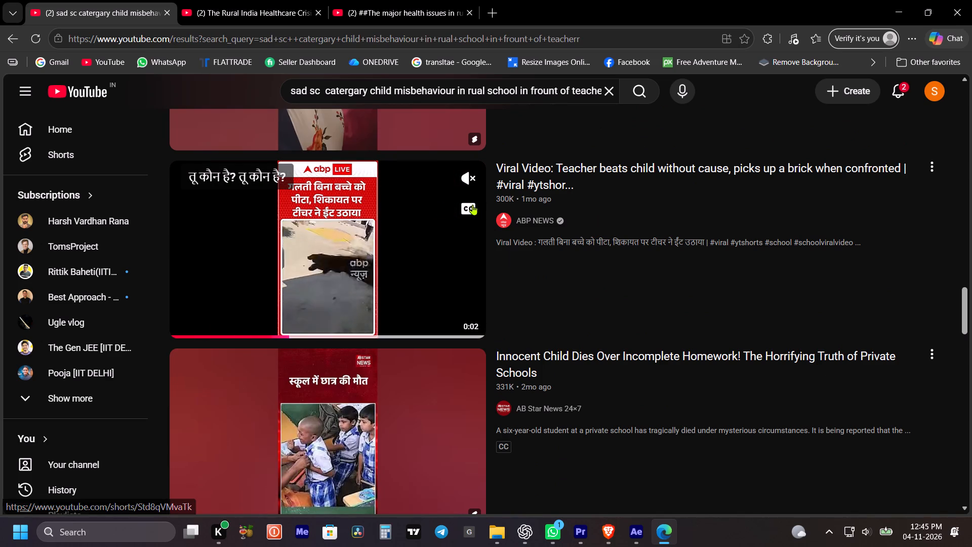
pyautogui.click(248, 324)
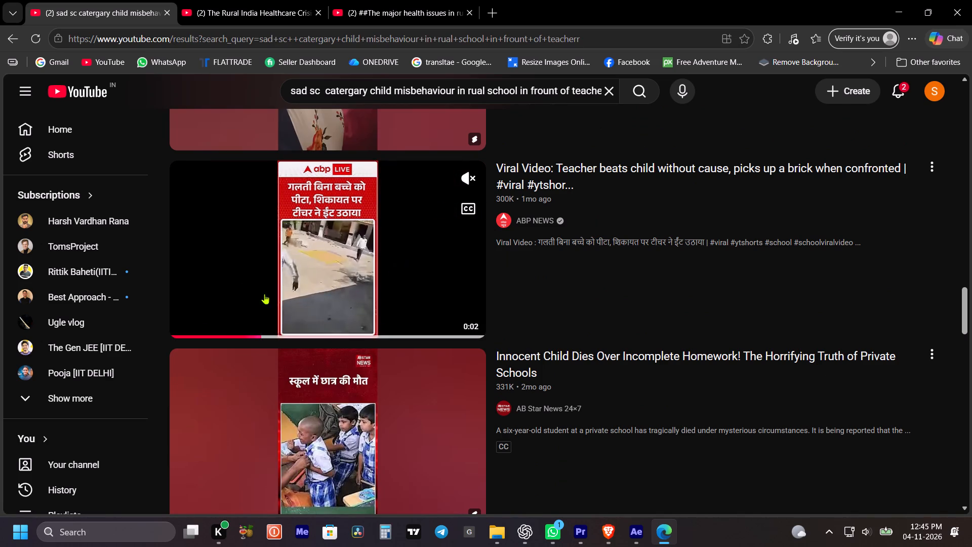
pyautogui.click(183, 330)
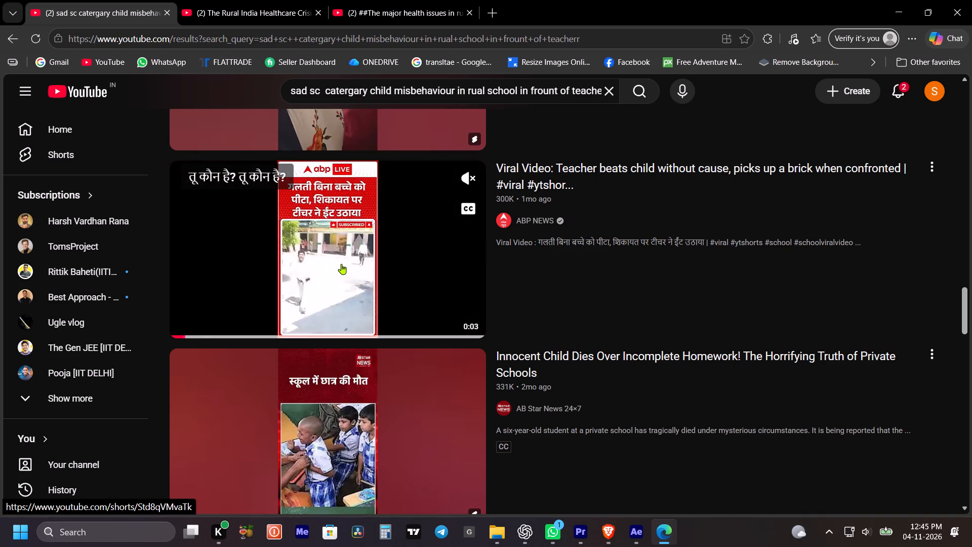
pyautogui.click(470, 204)
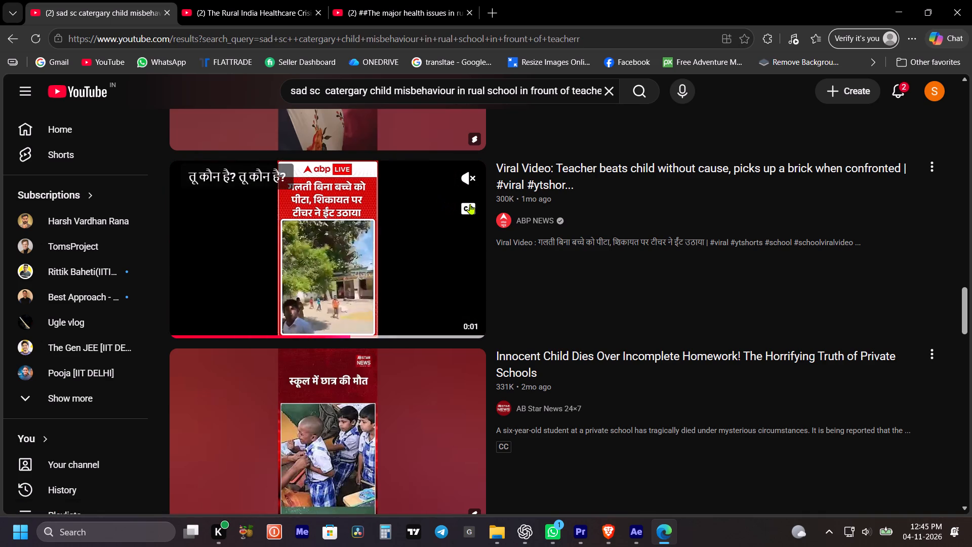
# Skim through the AB Star News short on the incomplete-homework child death, with captions hidden, for classroom scenes.
pyautogui.scroll(-3, 299, 342)
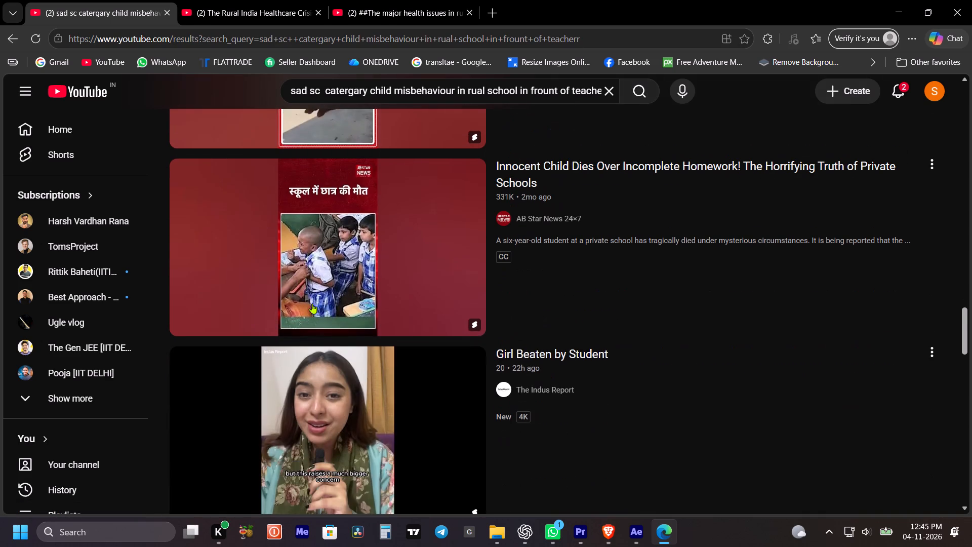
pyautogui.moveTo(467, 207); pyautogui.dragTo(462, 208)
pyautogui.click(249, 327)
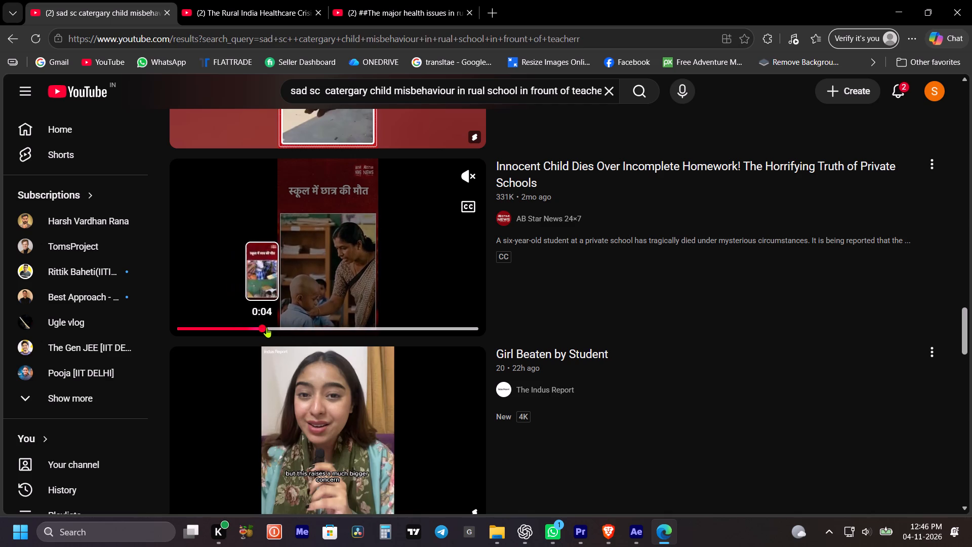
pyautogui.click(274, 326)
pyautogui.click(333, 333)
pyautogui.click(389, 328)
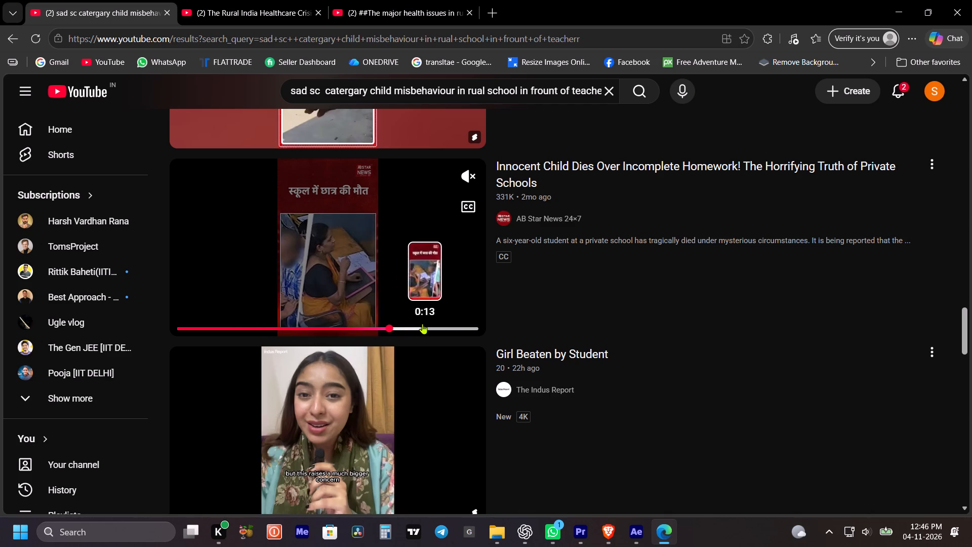
pyautogui.click(430, 324)
# Check the UKG student assault short and the haircut punishment short for scenes of a teacher punishing children.
pyautogui.scroll(-3, 408, 270)
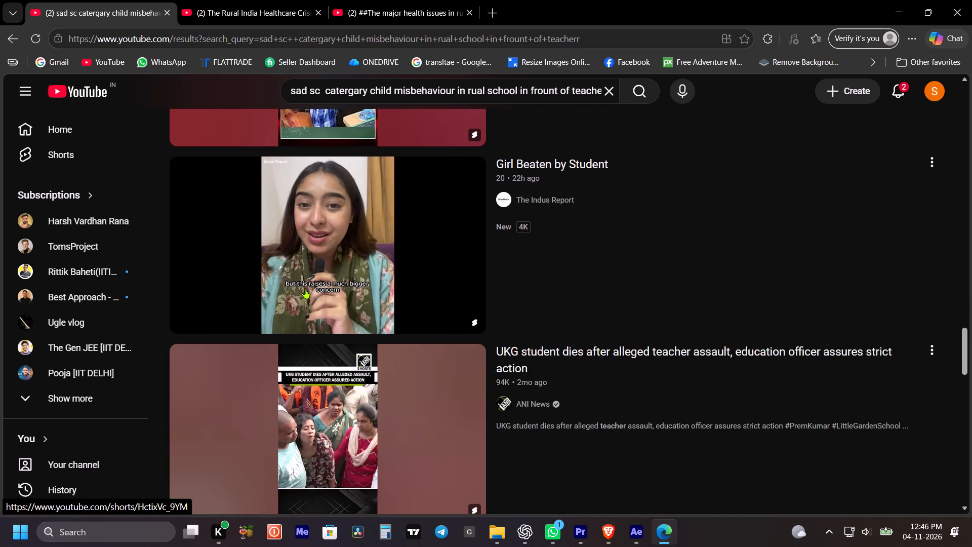
pyautogui.scroll(-3, 305, 288)
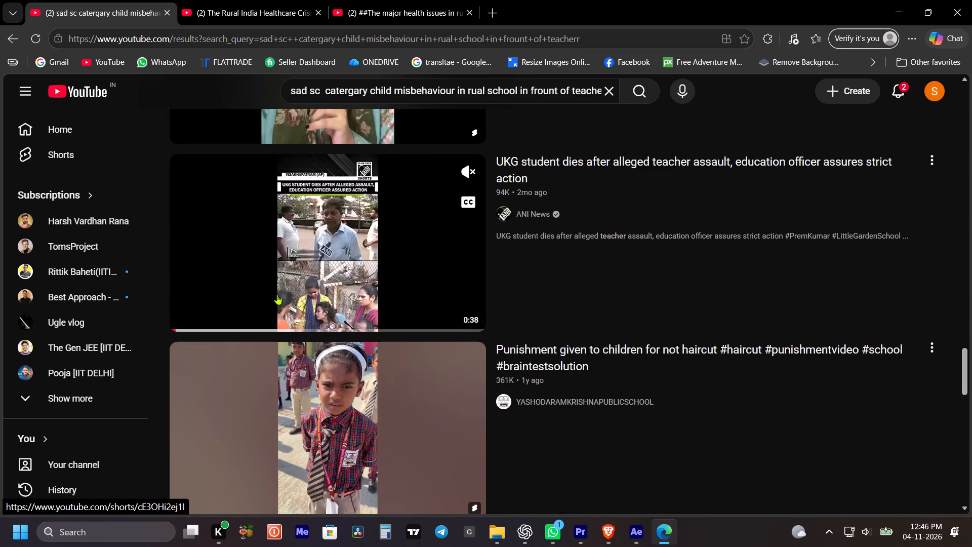
pyautogui.click(233, 325)
pyautogui.click(297, 320)
pyautogui.scroll(-2, 307, 378)
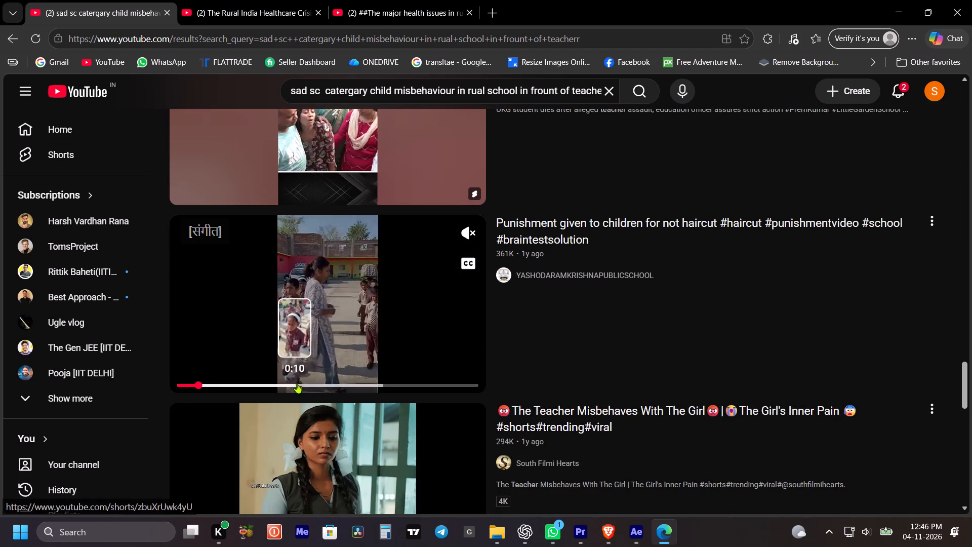
pyautogui.click(351, 382)
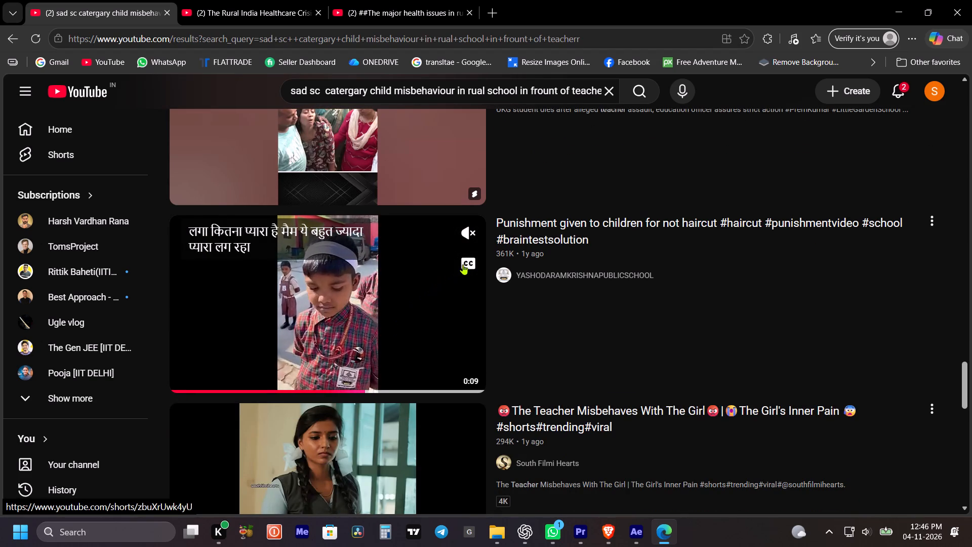
pyautogui.click(463, 263)
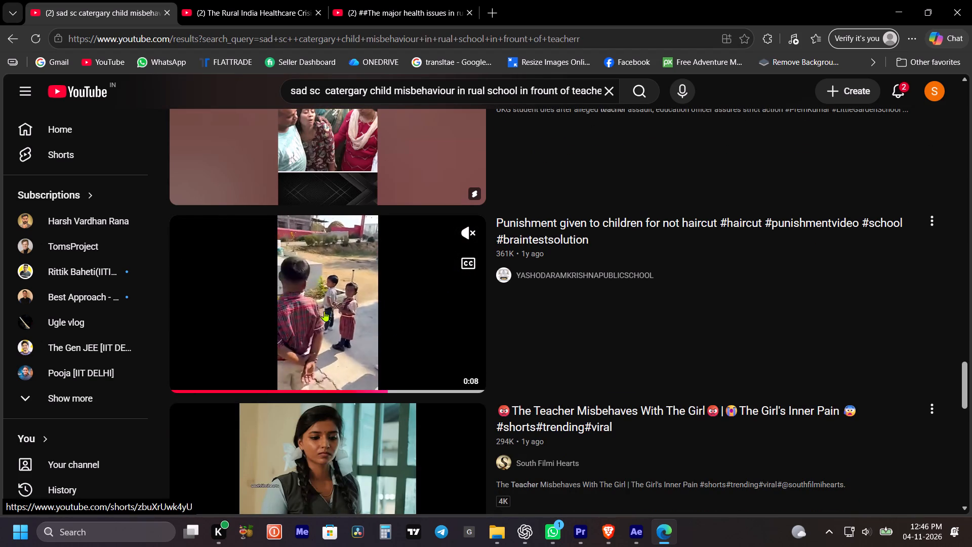
pyautogui.click(313, 386)
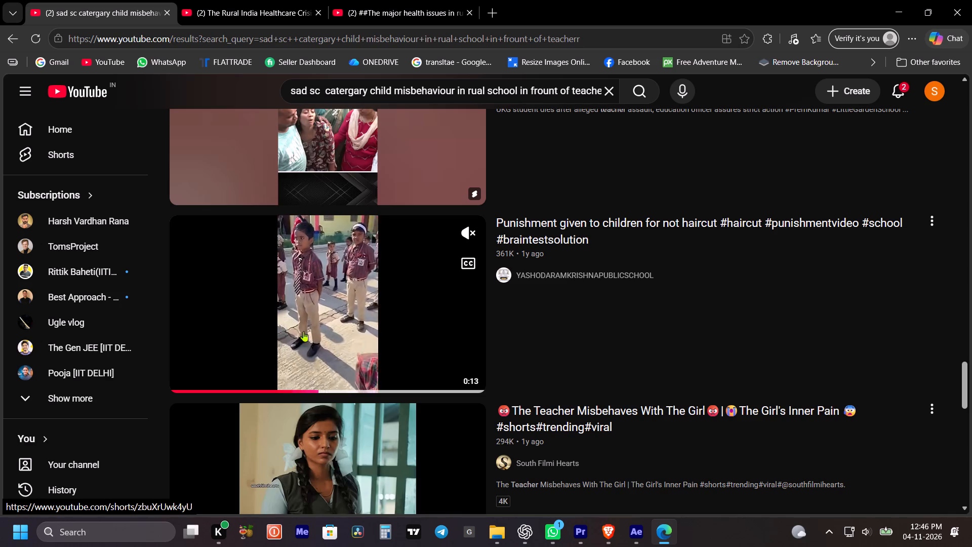
pyautogui.click(217, 385)
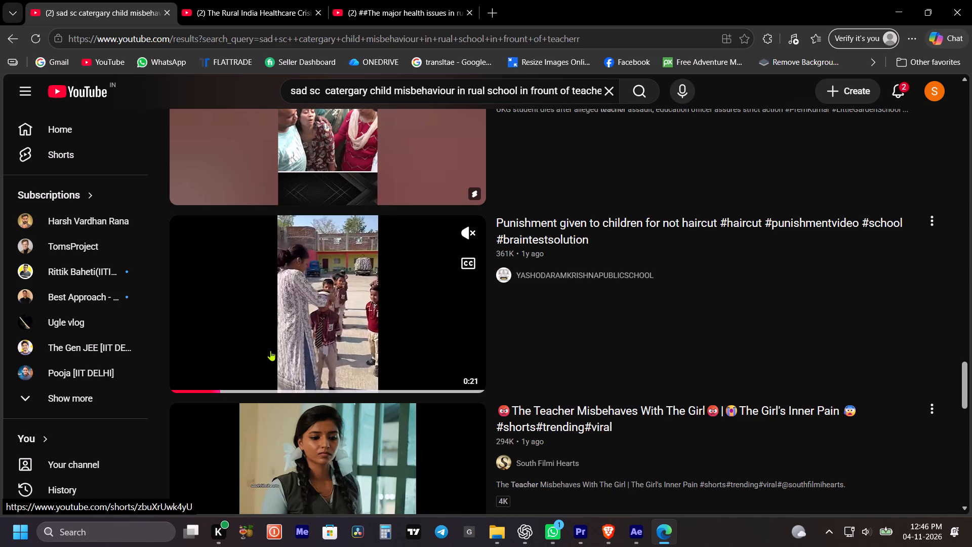
# Browse further results and skim the Teacher Cruelly Beats Student short, with captions hidden, for usable mistreatment footage.
pyautogui.scroll(-4, 270, 350)
pyautogui.scroll(-2, 275, 280)
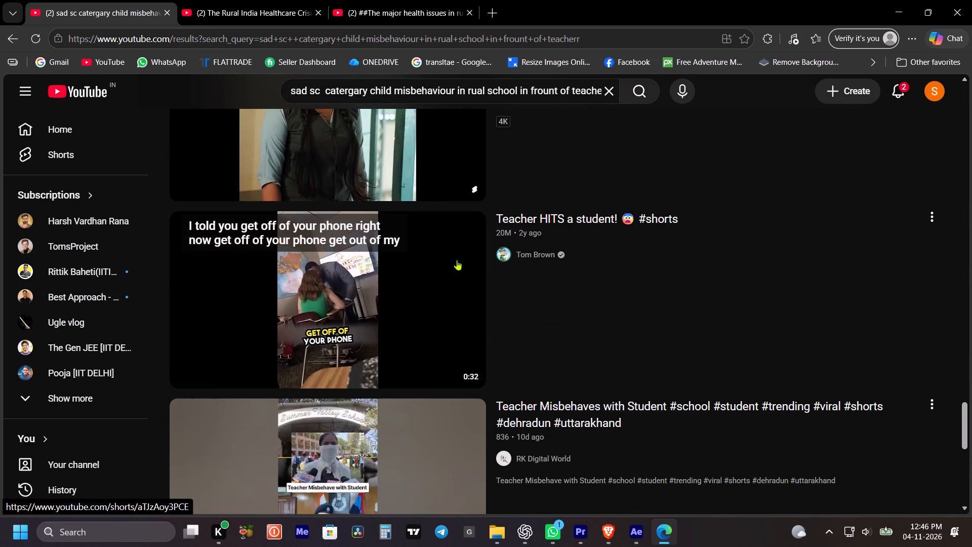
pyautogui.scroll(-5, 341, 280)
pyautogui.scroll(-2, 316, 213)
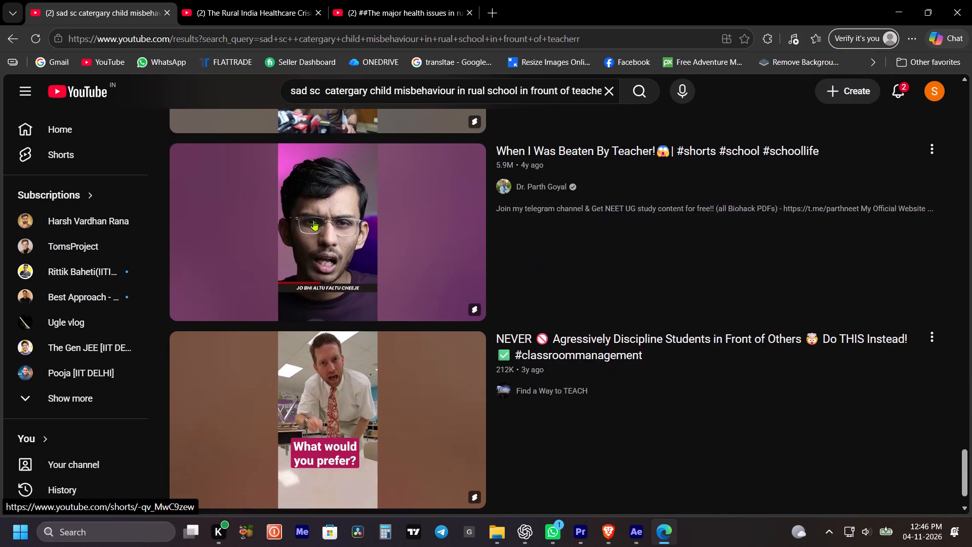
pyautogui.scroll(-2, 313, 221)
pyautogui.scroll(-7, 316, 265)
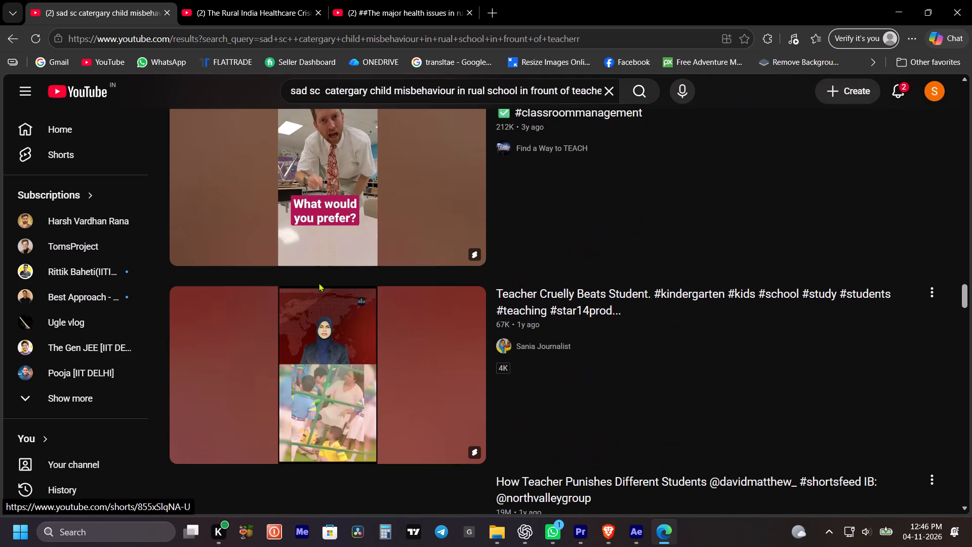
pyautogui.scroll(-4, 318, 283)
pyautogui.scroll(2, 330, 192)
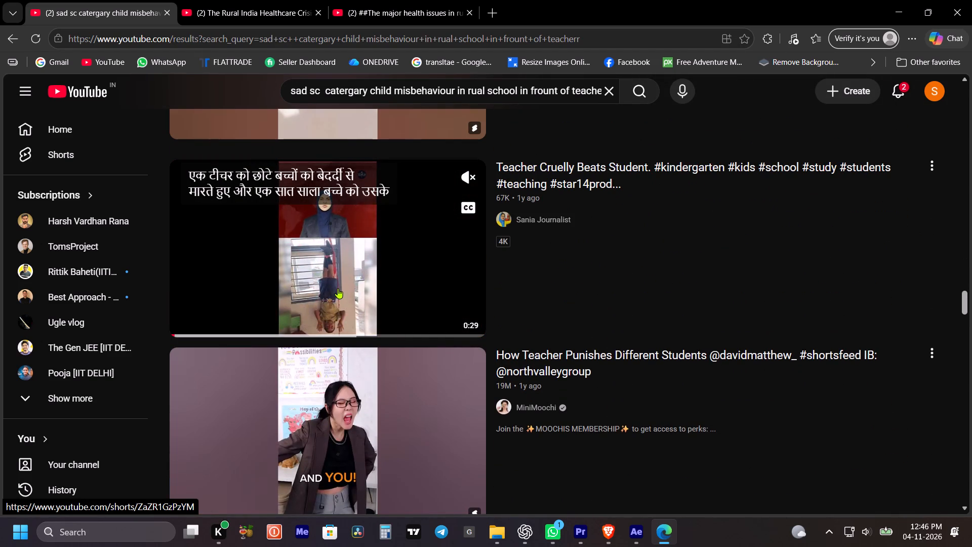
pyautogui.click(466, 204)
pyautogui.click(252, 325)
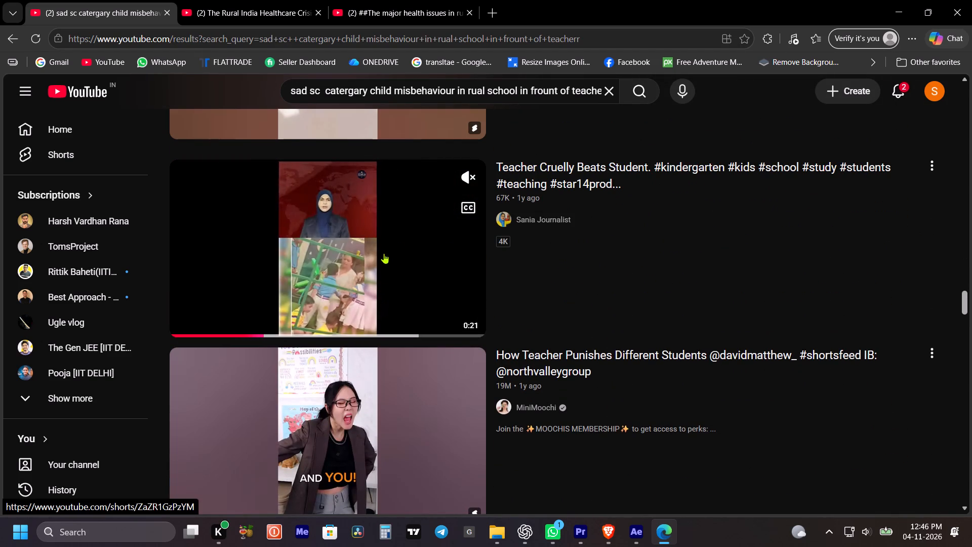
pyautogui.click(340, 327)
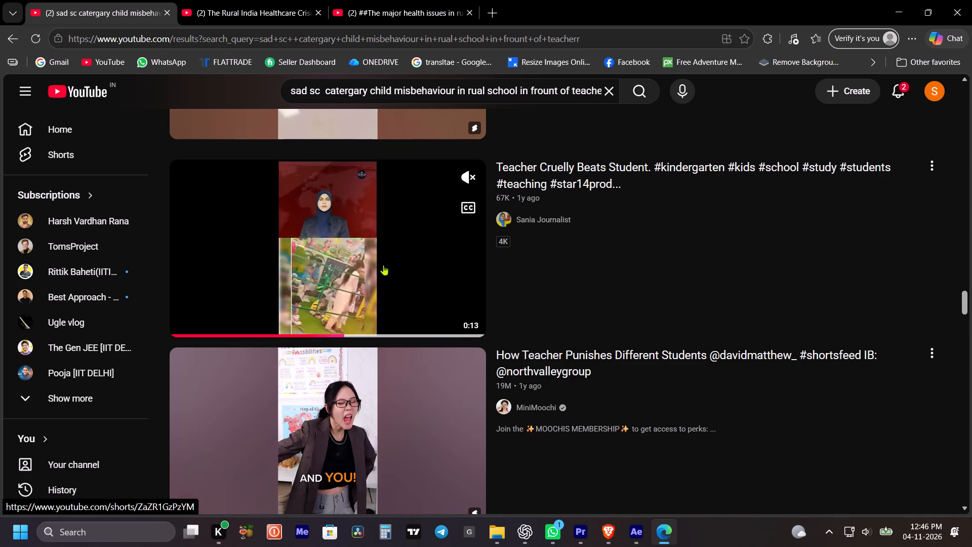
# Look through the remaining search results, including the Girls crying prank teacher preview, for a sad or mistreated student clip.
pyautogui.scroll(-4, 383, 265)
pyautogui.scroll(-3, 344, 232)
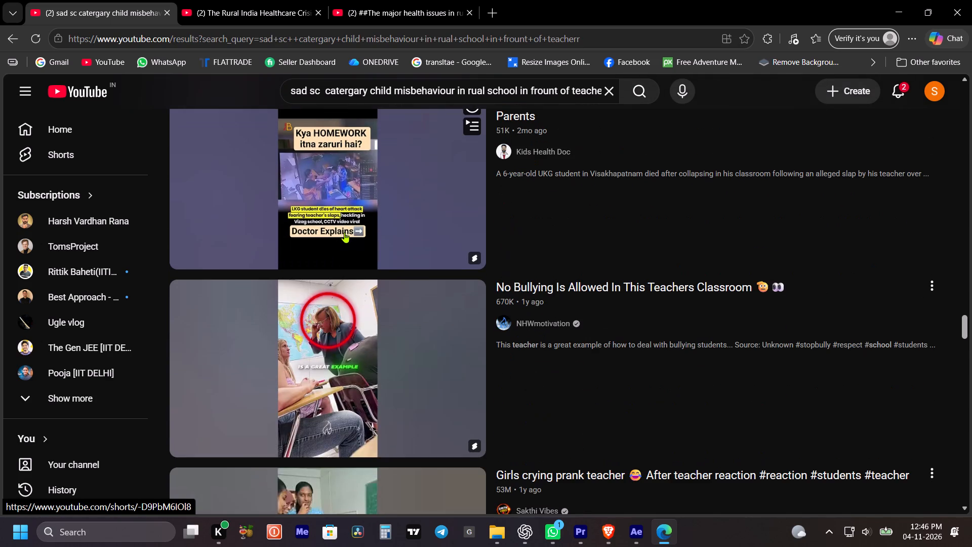
pyautogui.scroll(-7, 344, 232)
pyautogui.scroll(1, 342, 177)
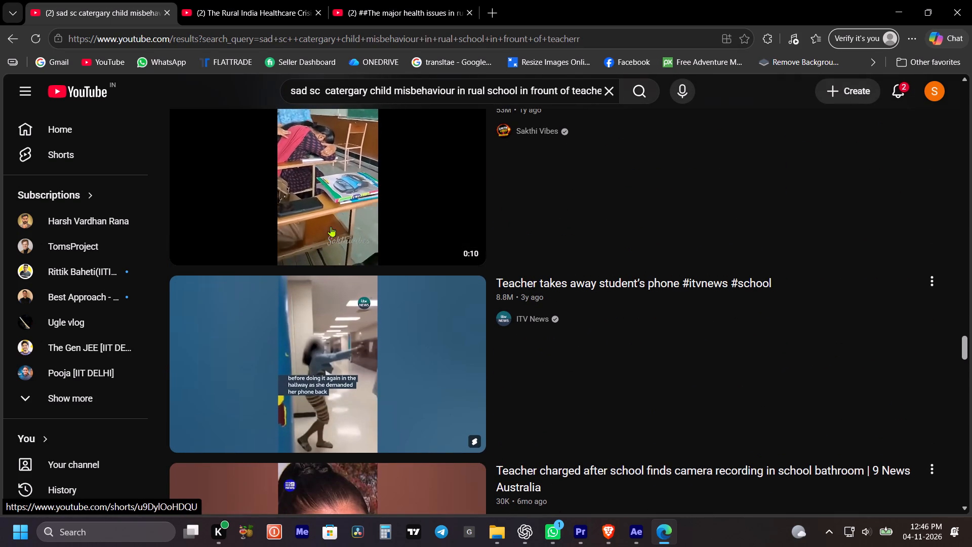
pyautogui.scroll(2, 305, 246)
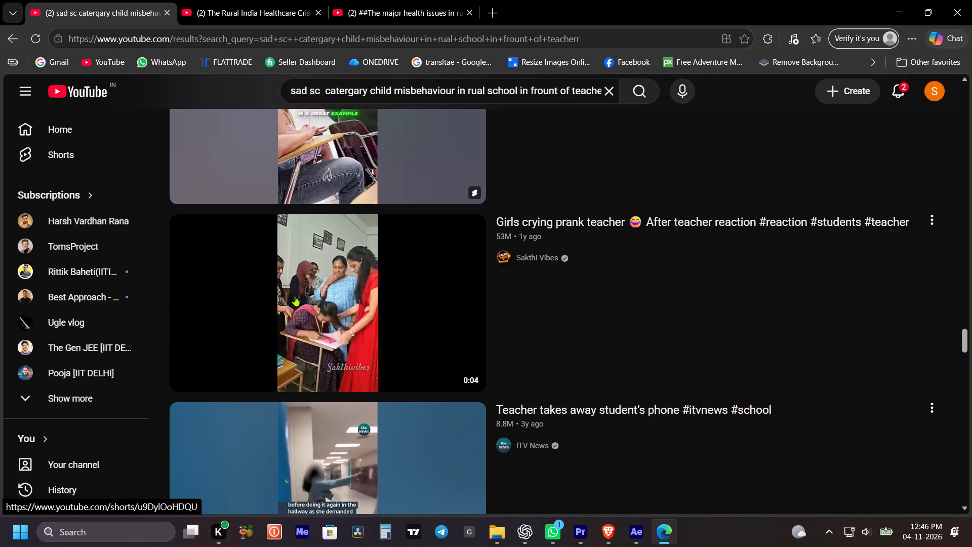
pyautogui.scroll(-2, 295, 296)
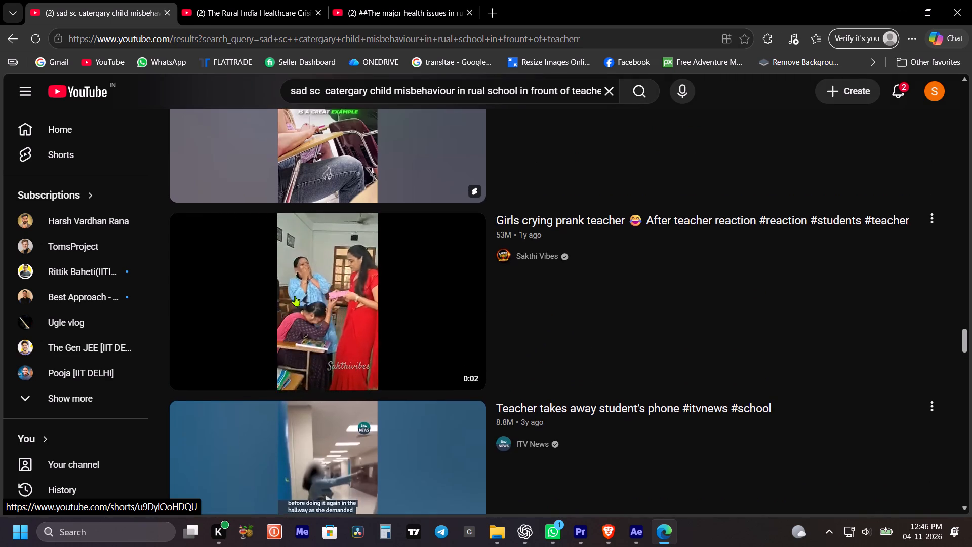
pyautogui.scroll(-1, 295, 296)
pyautogui.scroll(-5, 396, 333)
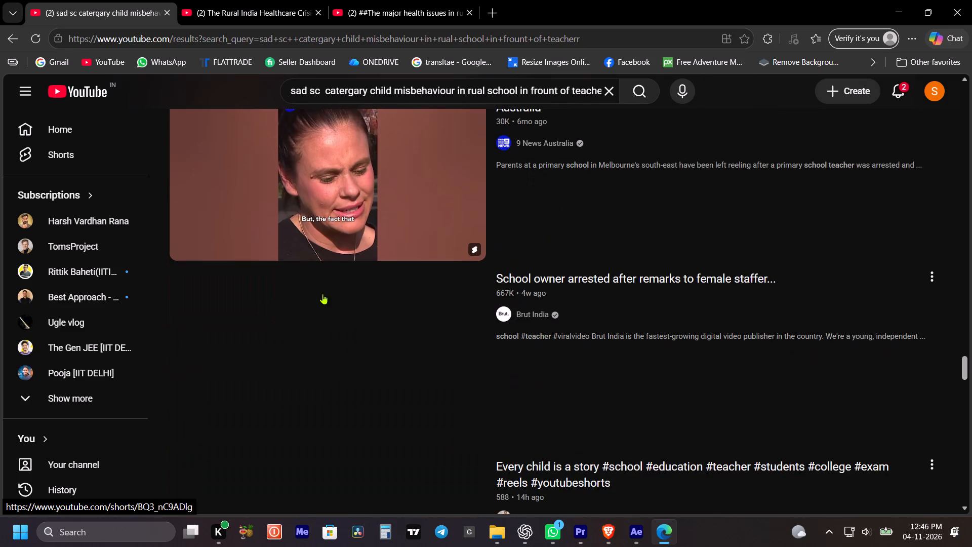
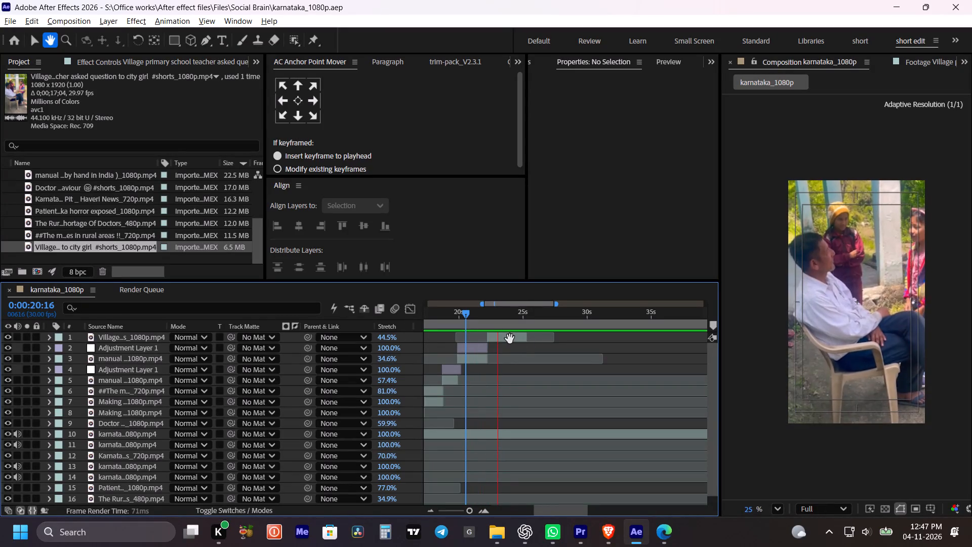
# Copy the blur adjustment layer and paste it above the village teacher clip, starting at 0:00:22:07 and covering the clip's visible length.
pyautogui.press('space')
pyautogui.click(523, 345)
pyautogui.press('v')
pyautogui.press('space')
pyautogui.moveTo(528, 355); pyautogui.dragTo(540, 362)
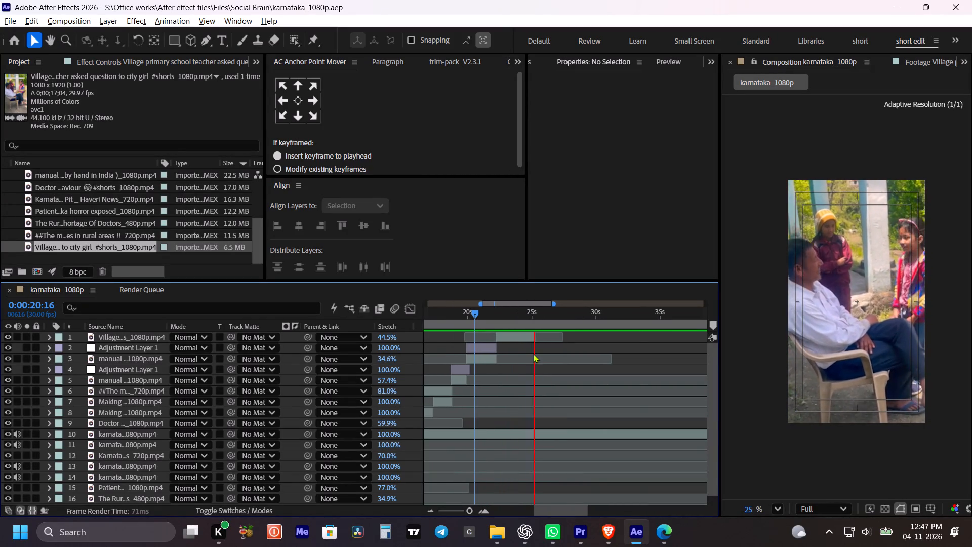
pyautogui.press('space')
pyautogui.moveTo(514, 312); pyautogui.dragTo(505, 314)
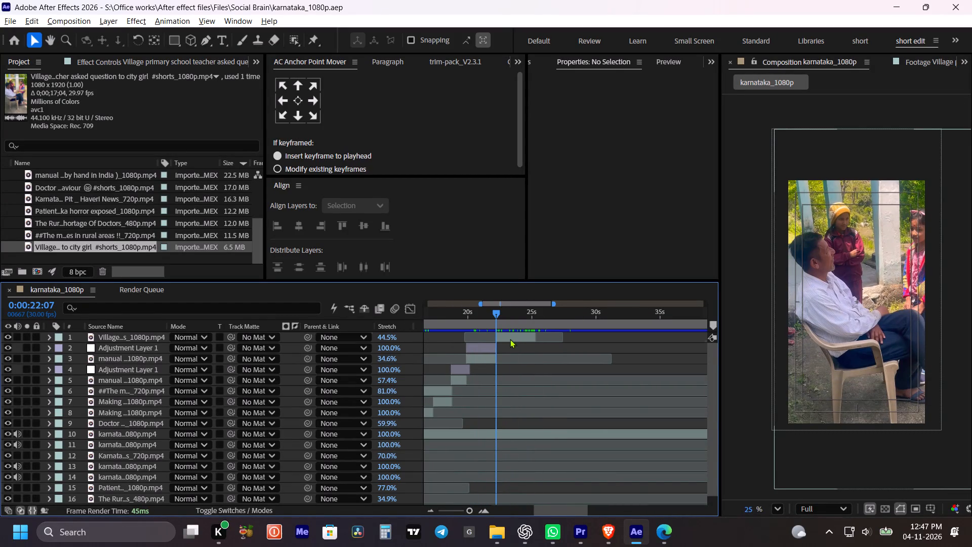
pyautogui.click(510, 338)
pyautogui.click(493, 347)
pyautogui.hotkey('ctrl', 'c')
pyautogui.click(503, 335)
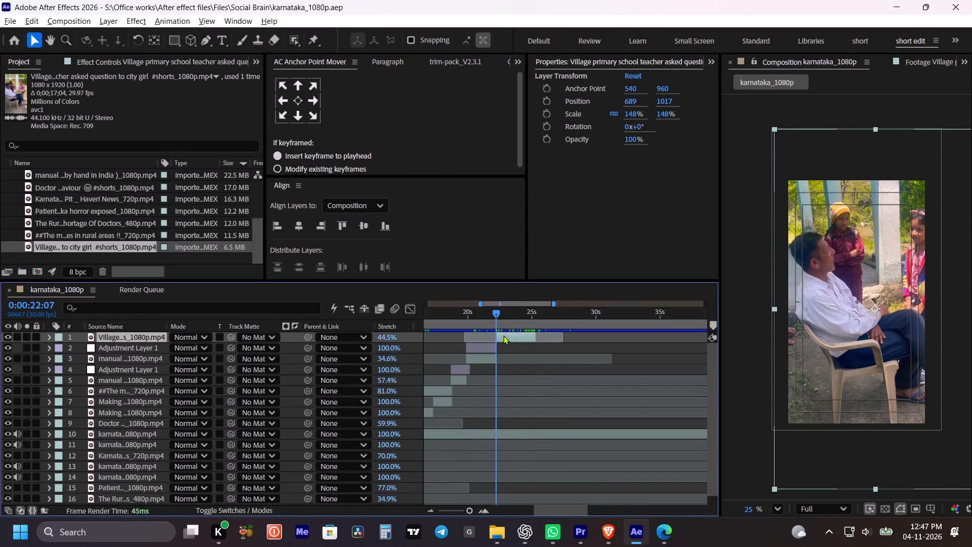
pyautogui.hotkey('ctrl', 'v')
pyautogui.press('[')
pyautogui.keyDown('shift'); pyautogui.moveTo(526, 333); pyautogui.dragTo(533, 335); pyautogui.keyUp('shift')
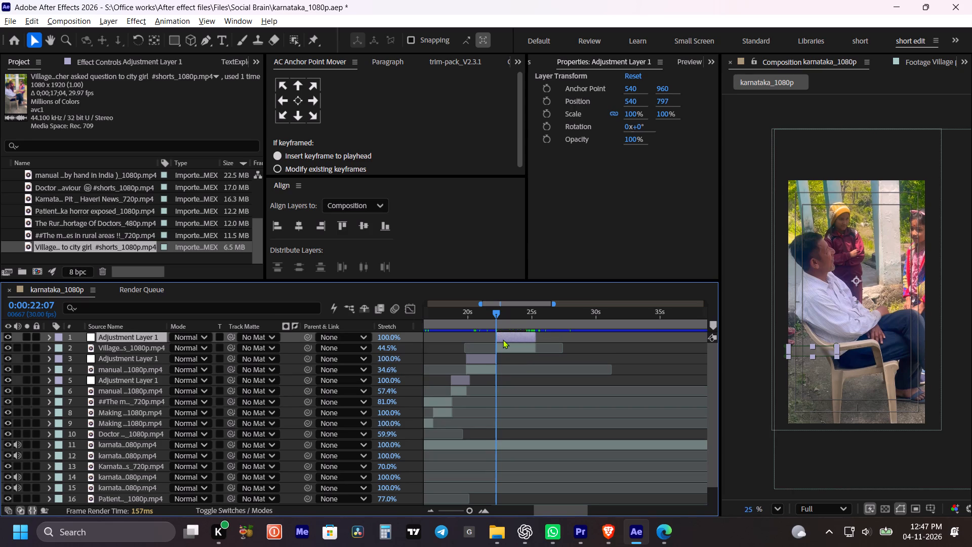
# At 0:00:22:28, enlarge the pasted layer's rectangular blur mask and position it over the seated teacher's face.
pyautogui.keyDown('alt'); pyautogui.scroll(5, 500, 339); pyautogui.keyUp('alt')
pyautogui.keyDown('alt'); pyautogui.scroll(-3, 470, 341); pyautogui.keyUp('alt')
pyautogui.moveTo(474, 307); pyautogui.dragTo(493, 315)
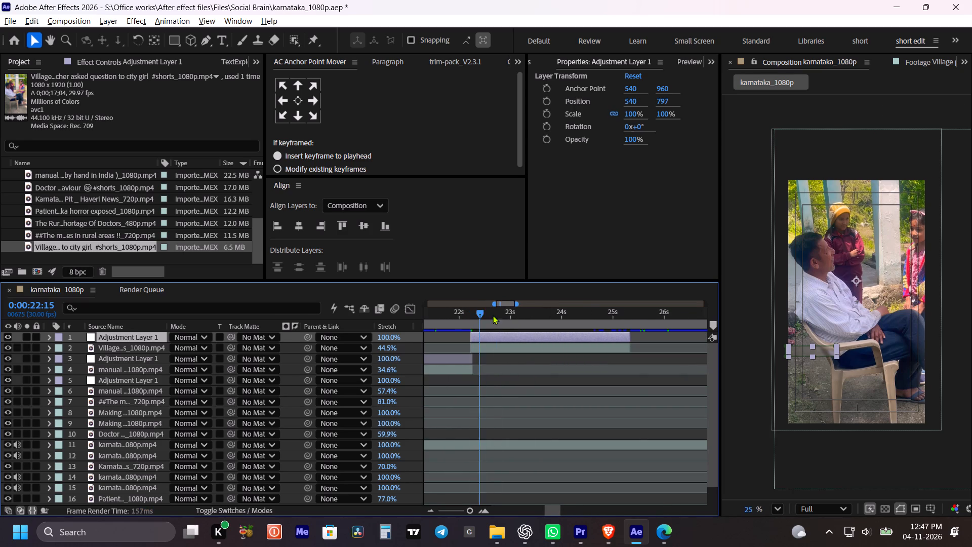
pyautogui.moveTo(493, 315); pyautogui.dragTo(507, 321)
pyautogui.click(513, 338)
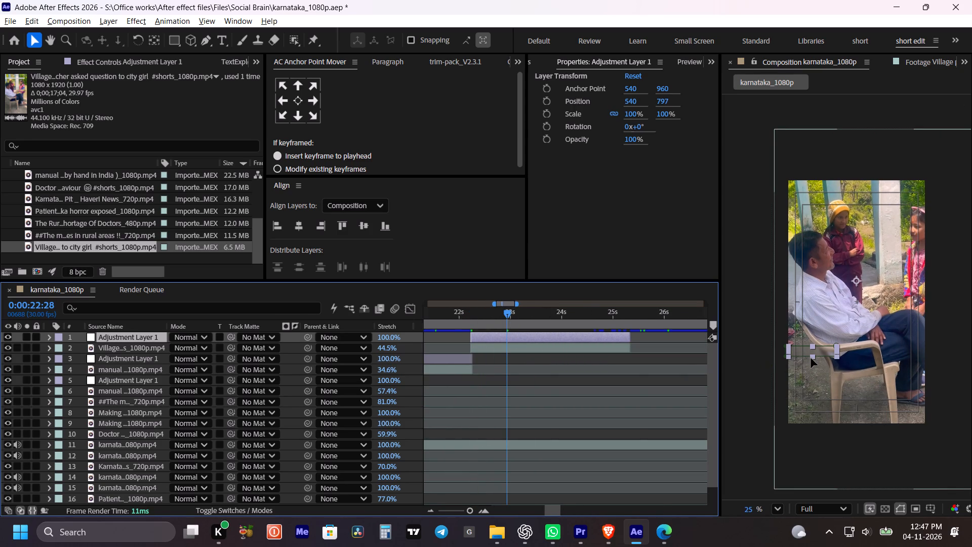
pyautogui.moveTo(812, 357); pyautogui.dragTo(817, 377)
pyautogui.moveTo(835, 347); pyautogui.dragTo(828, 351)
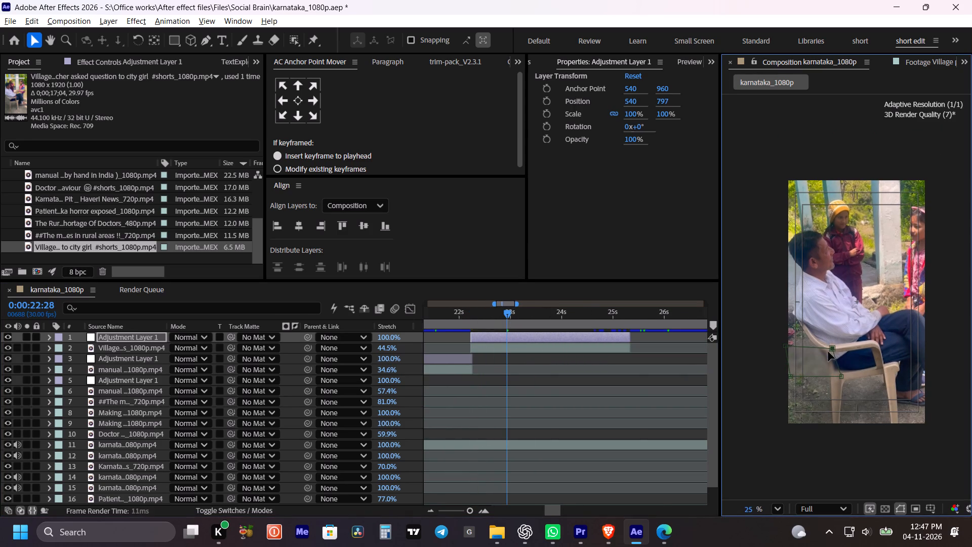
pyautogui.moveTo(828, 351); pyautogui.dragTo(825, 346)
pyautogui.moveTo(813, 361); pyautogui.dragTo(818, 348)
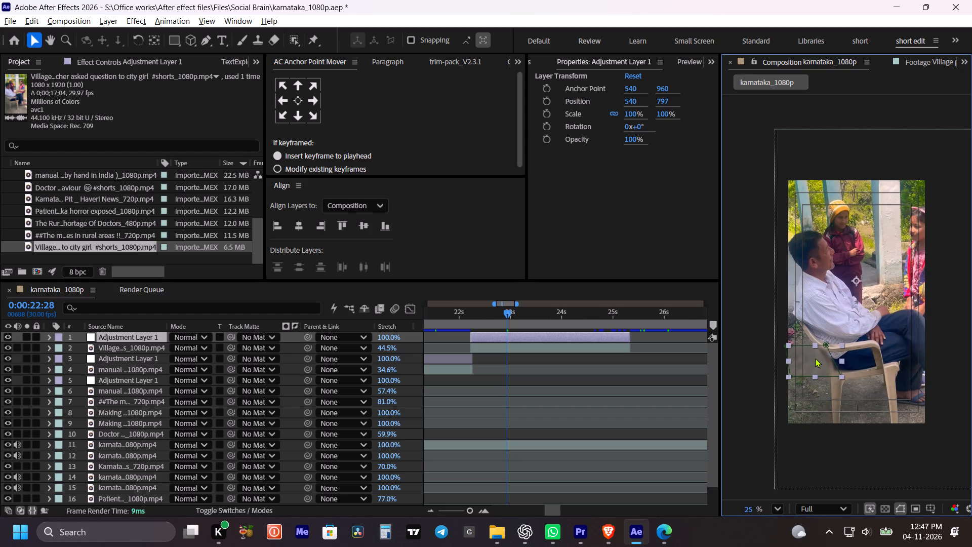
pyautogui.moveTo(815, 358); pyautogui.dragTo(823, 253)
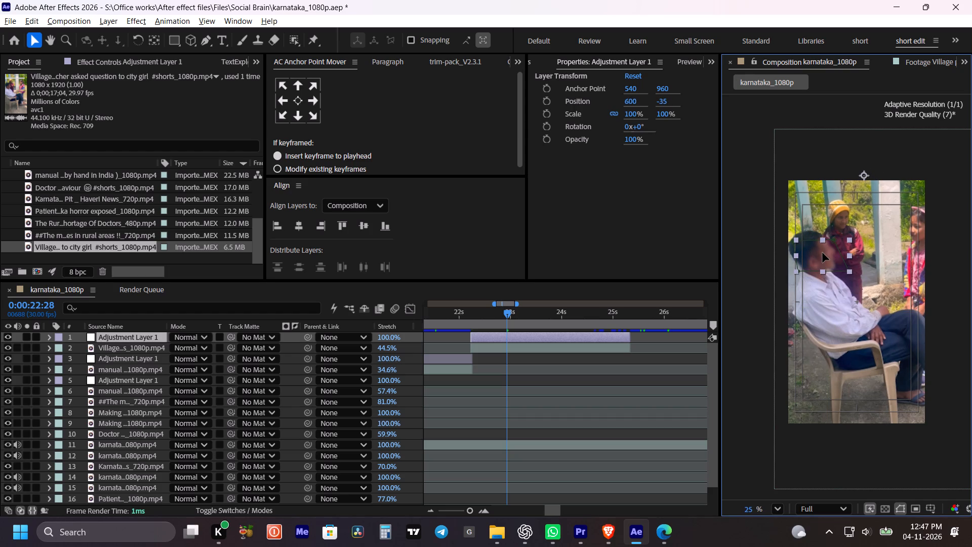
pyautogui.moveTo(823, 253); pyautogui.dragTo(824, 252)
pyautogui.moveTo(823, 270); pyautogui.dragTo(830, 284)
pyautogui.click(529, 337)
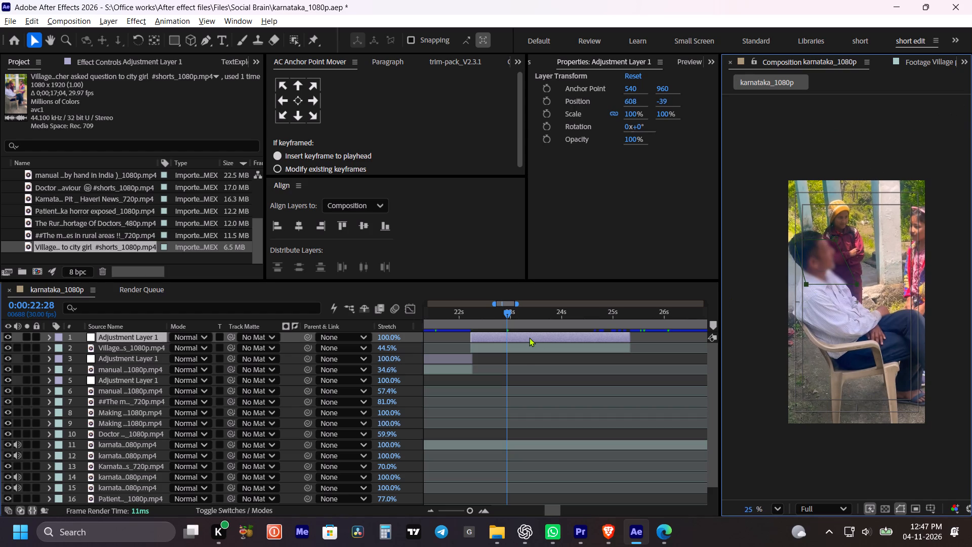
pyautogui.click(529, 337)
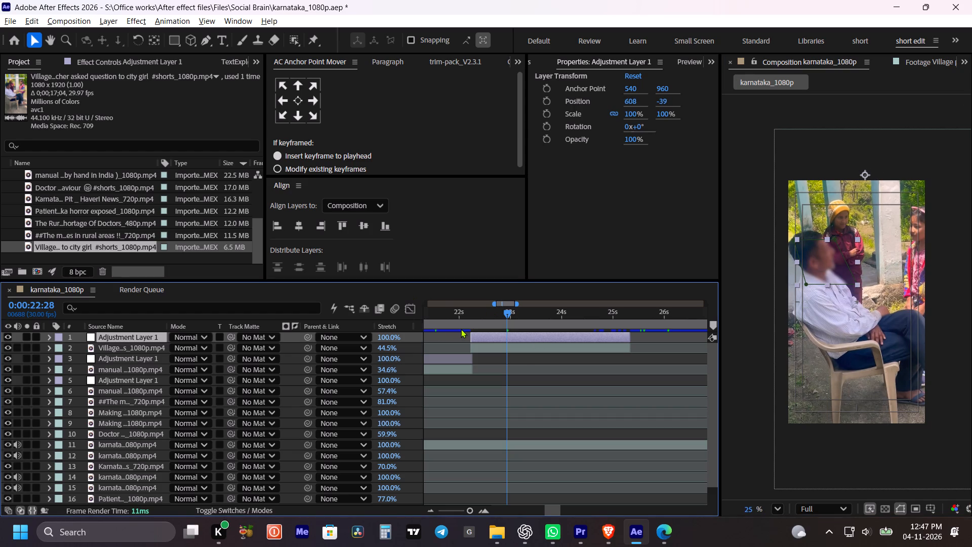
# Delete the existing mask from the new adjustment layer above the village teacher clip.
pyautogui.press('u')
pyautogui.press('m')
pyautogui.click(131, 360)
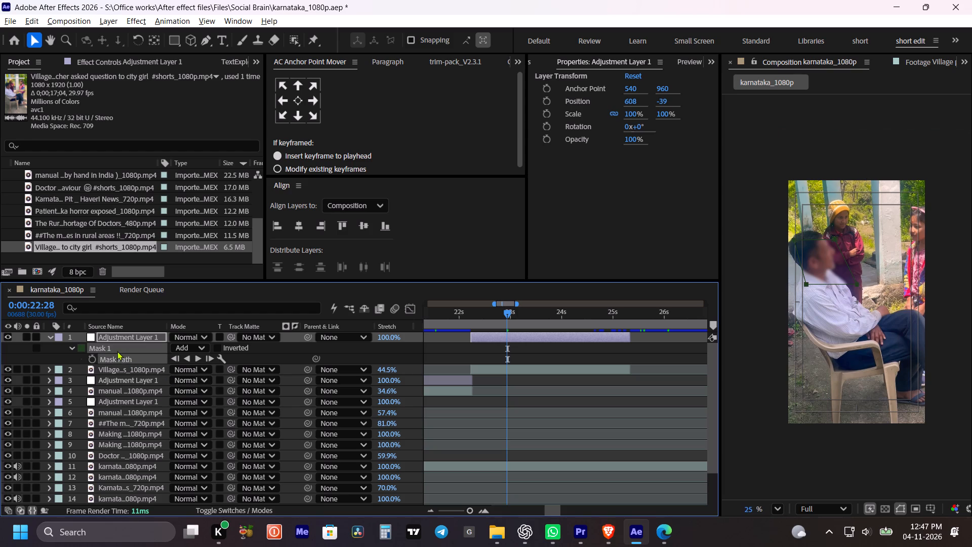
pyautogui.press('Delete')
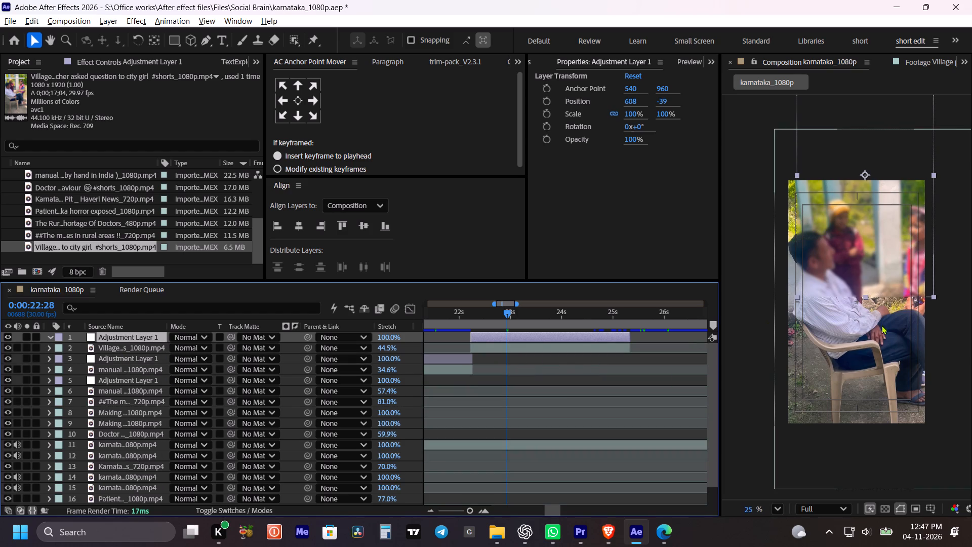
# Scale the unmasked adjustment layer up to 130.4%.
pyautogui.moveTo(865, 297); pyautogui.dragTo(910, 333)
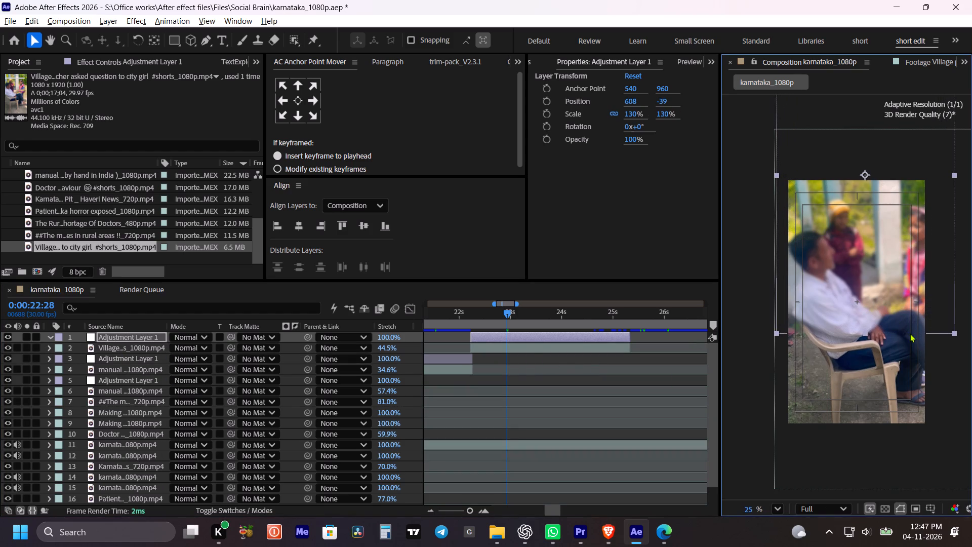
pyautogui.moveTo(910, 333); pyautogui.dragTo(910, 334)
pyautogui.click(520, 340)
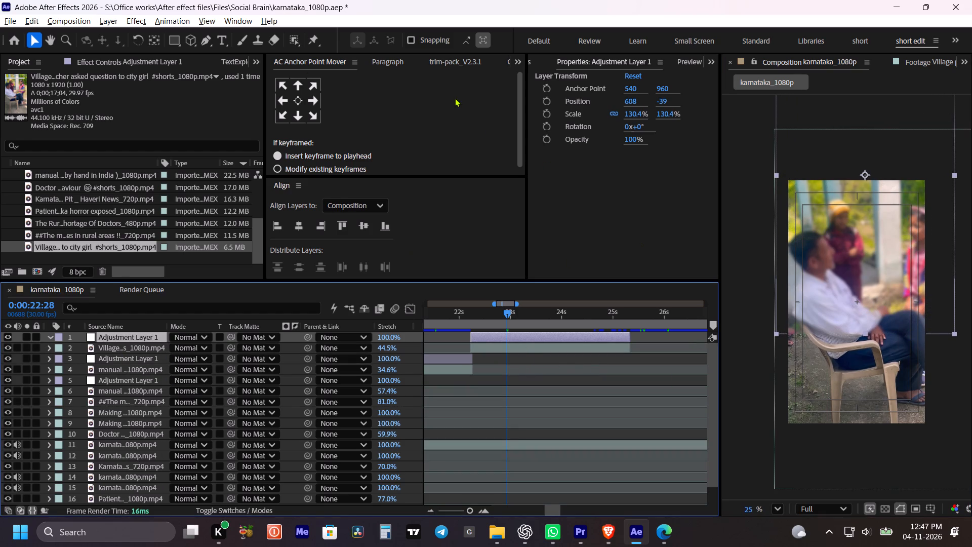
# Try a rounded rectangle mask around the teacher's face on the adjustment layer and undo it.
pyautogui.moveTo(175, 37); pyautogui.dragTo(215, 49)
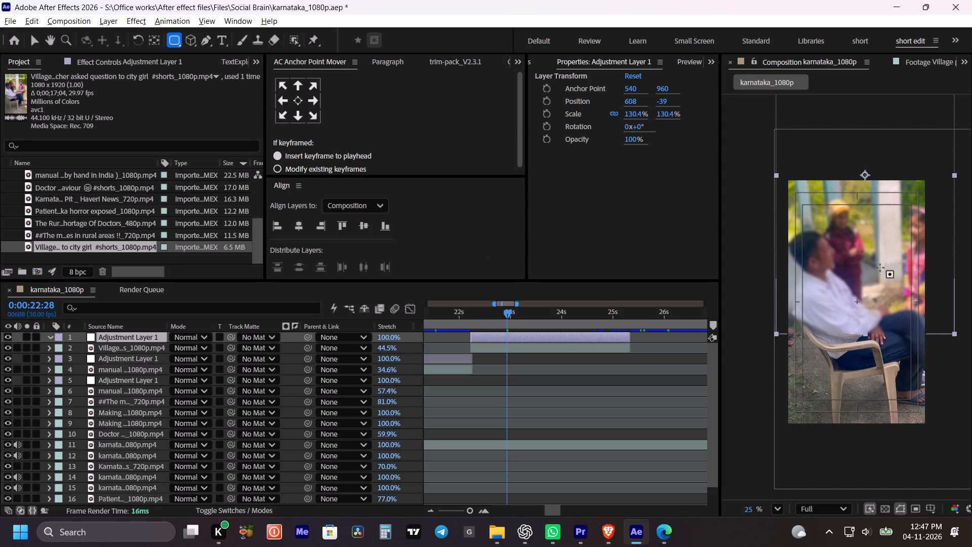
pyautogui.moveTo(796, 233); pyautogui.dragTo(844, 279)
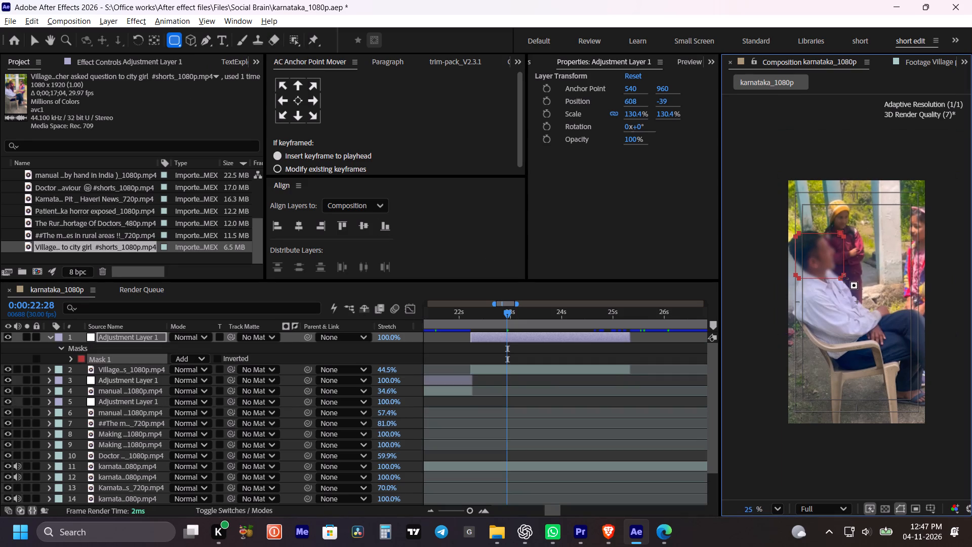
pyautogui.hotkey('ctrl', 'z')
# Draw an ellipse mask around the seated teacher's face on the adjustment layer.
pyautogui.moveTo(173, 40); pyautogui.dragTo(213, 55)
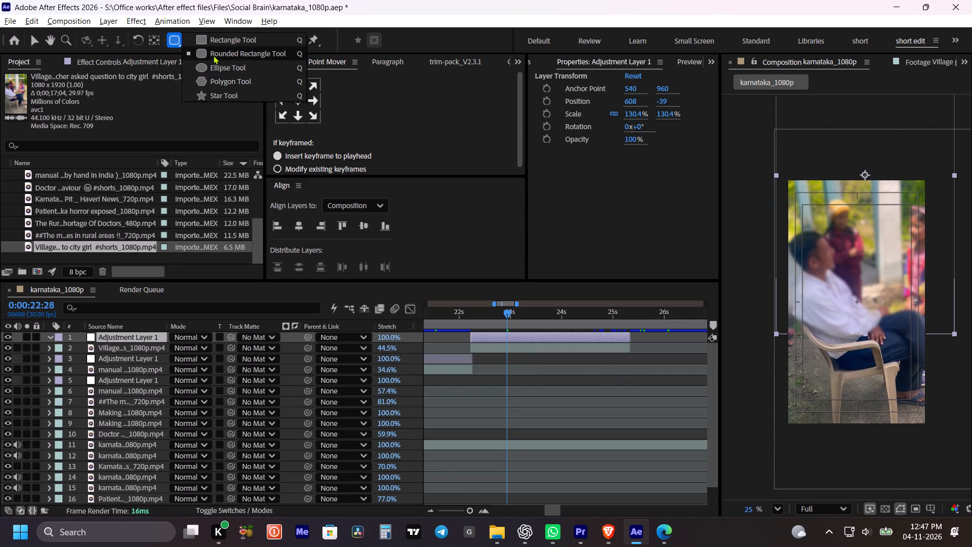
pyautogui.moveTo(213, 55); pyautogui.dragTo(218, 69)
pyautogui.moveTo(798, 231); pyautogui.dragTo(847, 275)
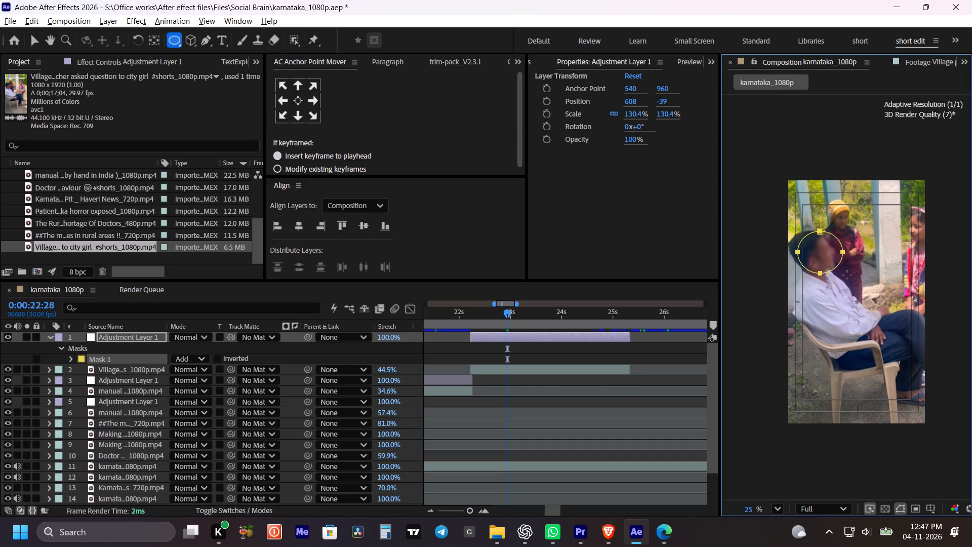
pyautogui.moveTo(847, 275); pyautogui.dragTo(852, 280)
pyautogui.press('v')
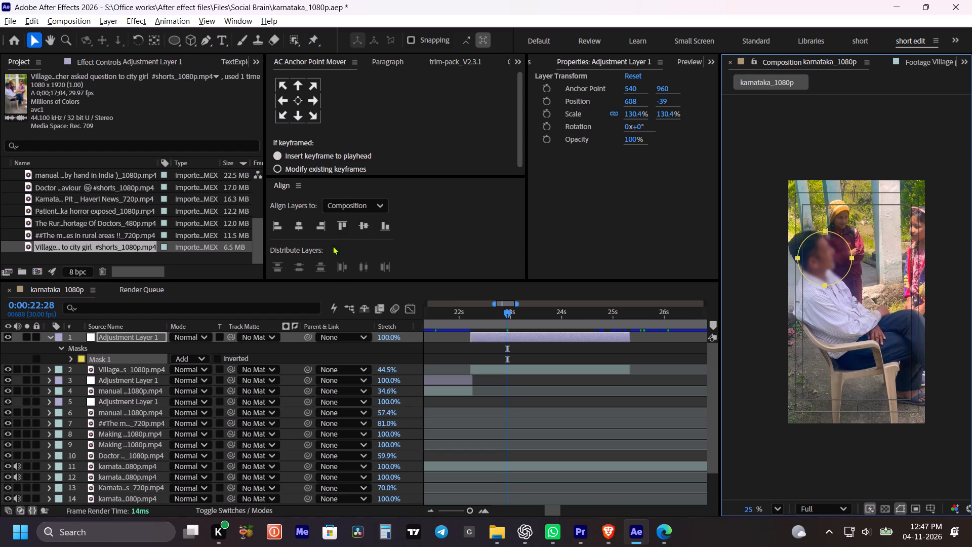
pyautogui.press('u')
pyautogui.press('u')
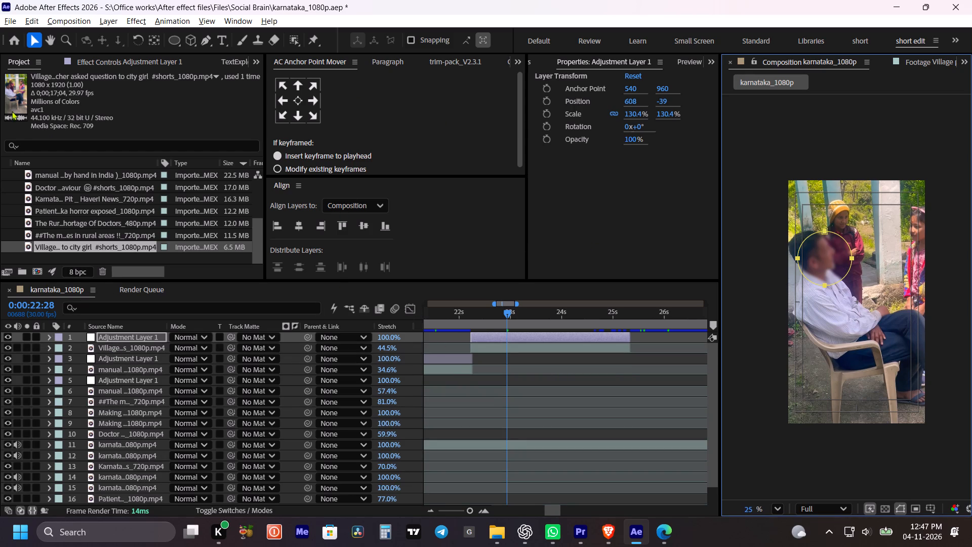
# Raise the adjustment layer's Gaussian Blur blurriness to 71.9.
pyautogui.click(104, 59)
pyautogui.moveTo(144, 98); pyautogui.dragTo(323, 92)
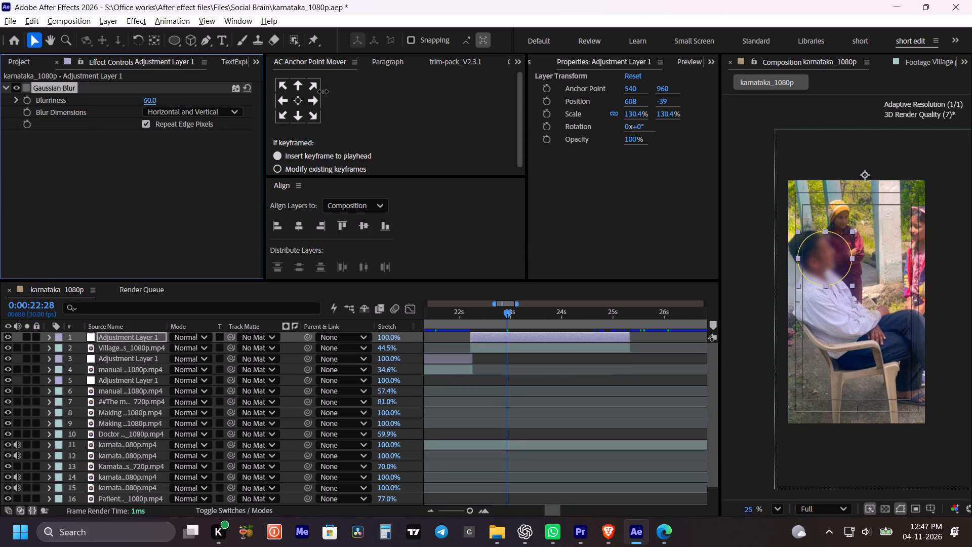
pyautogui.moveTo(323, 92); pyautogui.dragTo(388, 96)
# Move the adjustment layer to position 524, -79 so the circular blur sits over the teacher's head.
pyautogui.press('v')
pyautogui.moveTo(825, 248); pyautogui.dragTo(815, 243)
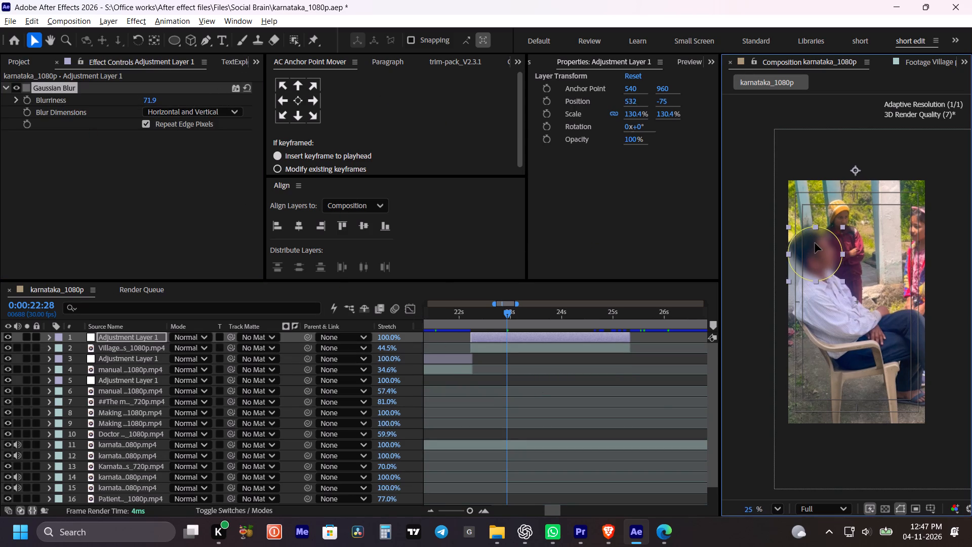
pyautogui.moveTo(815, 243); pyautogui.dragTo(814, 243)
# Duplicate the ellipse mask on the adjustment layer.
pyautogui.click(495, 338)
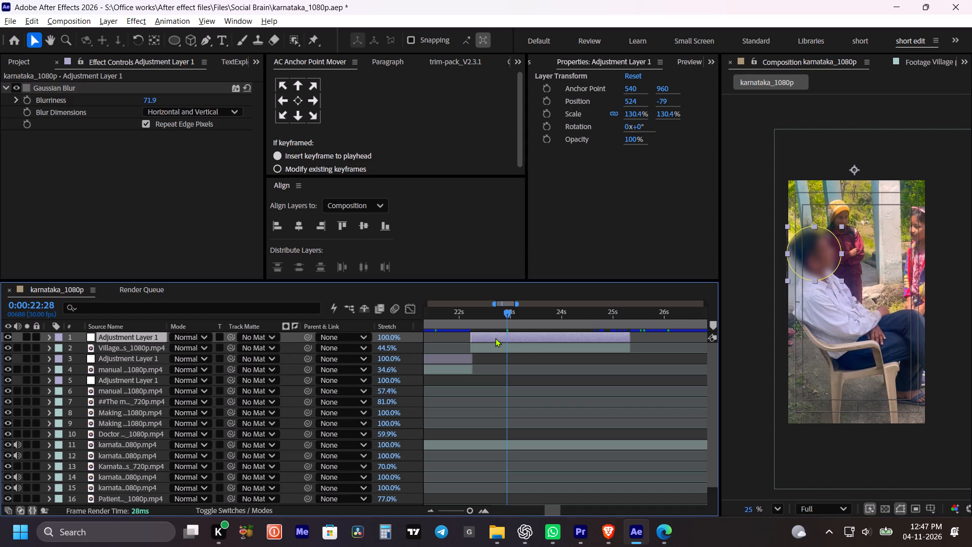
pyautogui.press('m')
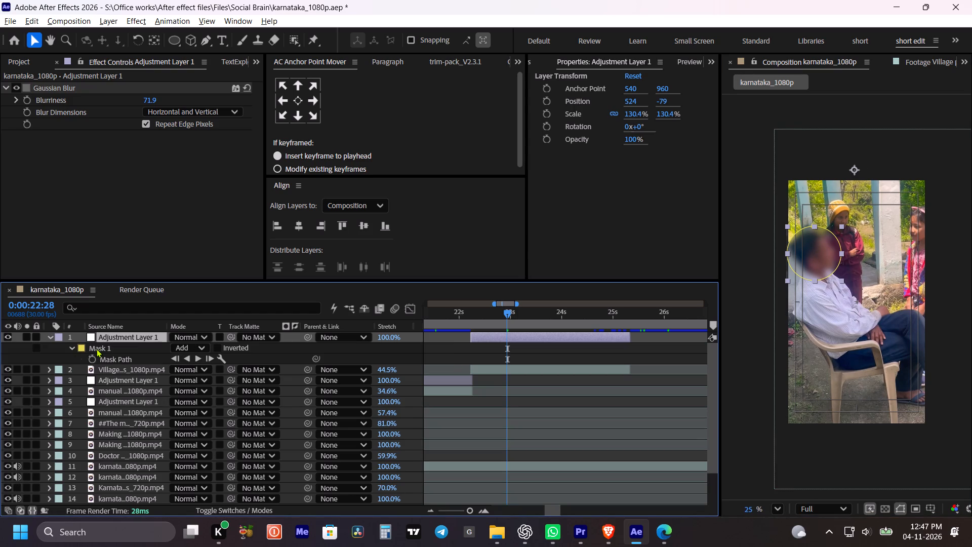
pyautogui.click(99, 347)
pyautogui.hotkey('ctrl', 'd')
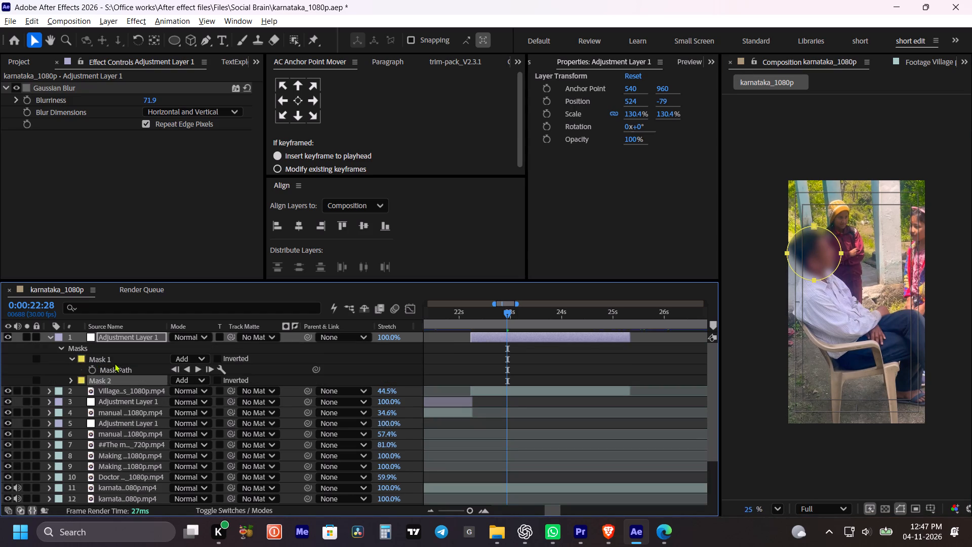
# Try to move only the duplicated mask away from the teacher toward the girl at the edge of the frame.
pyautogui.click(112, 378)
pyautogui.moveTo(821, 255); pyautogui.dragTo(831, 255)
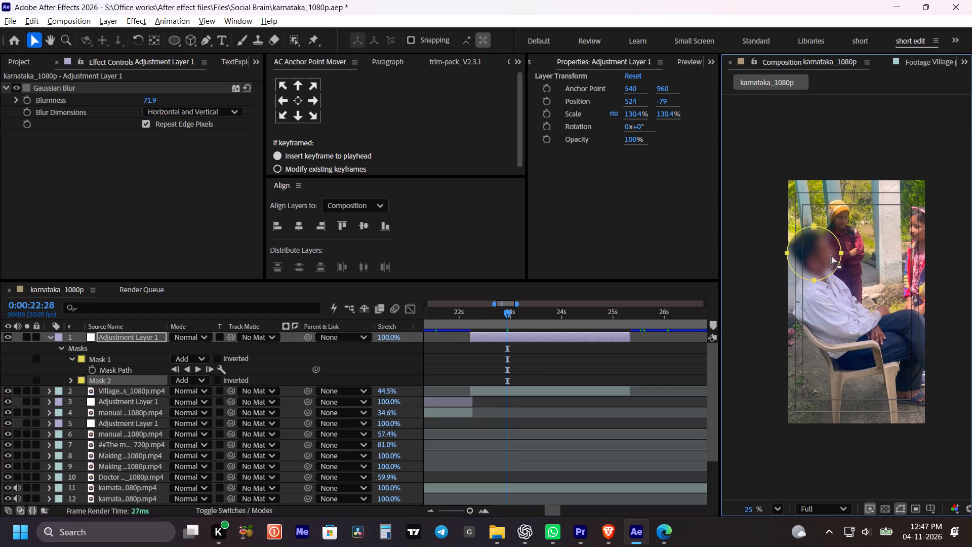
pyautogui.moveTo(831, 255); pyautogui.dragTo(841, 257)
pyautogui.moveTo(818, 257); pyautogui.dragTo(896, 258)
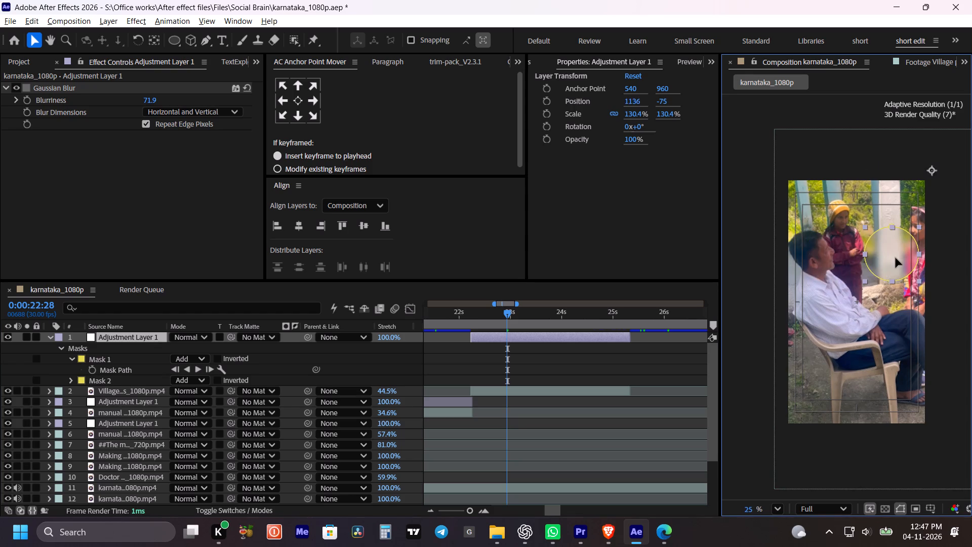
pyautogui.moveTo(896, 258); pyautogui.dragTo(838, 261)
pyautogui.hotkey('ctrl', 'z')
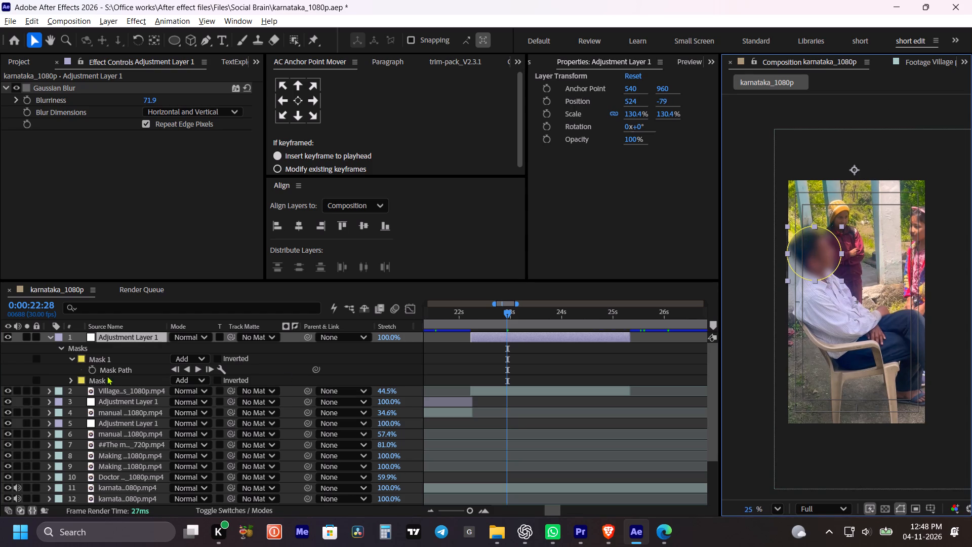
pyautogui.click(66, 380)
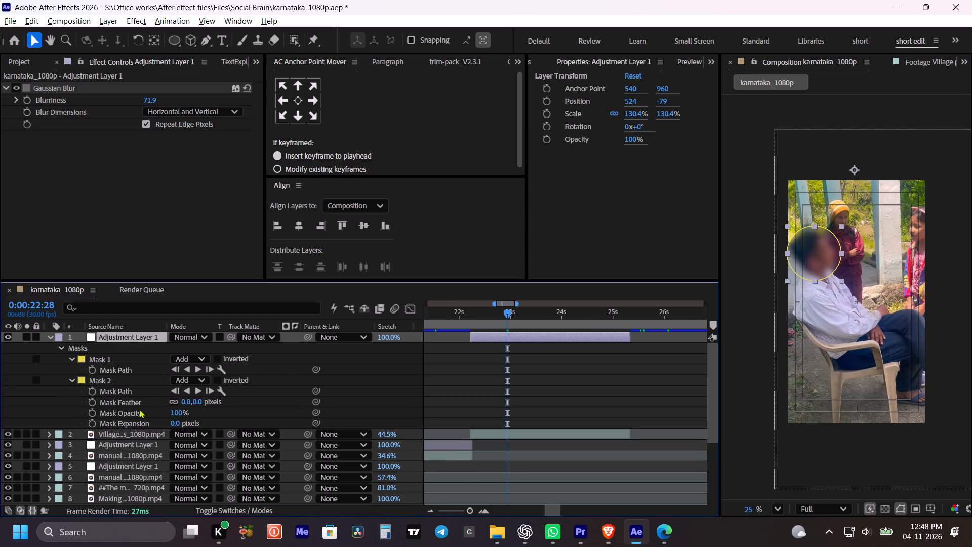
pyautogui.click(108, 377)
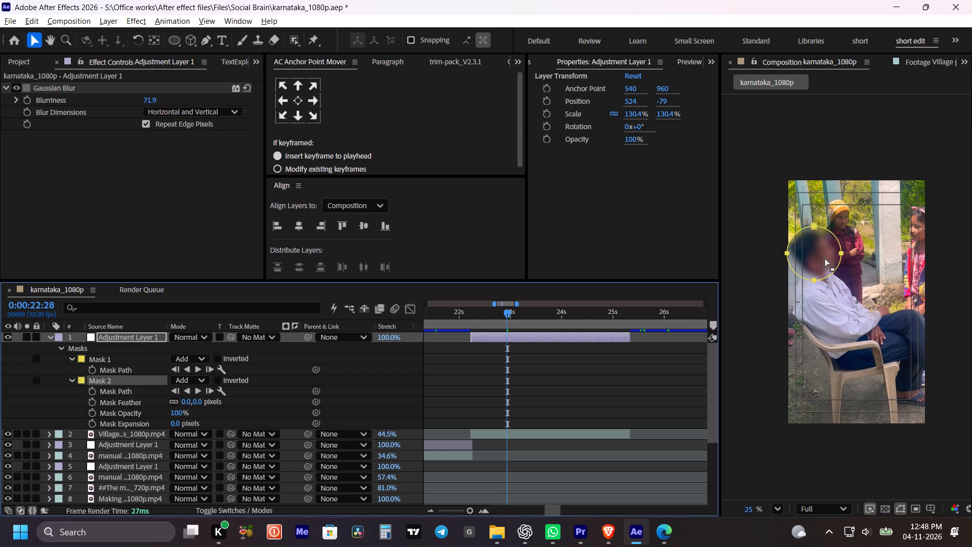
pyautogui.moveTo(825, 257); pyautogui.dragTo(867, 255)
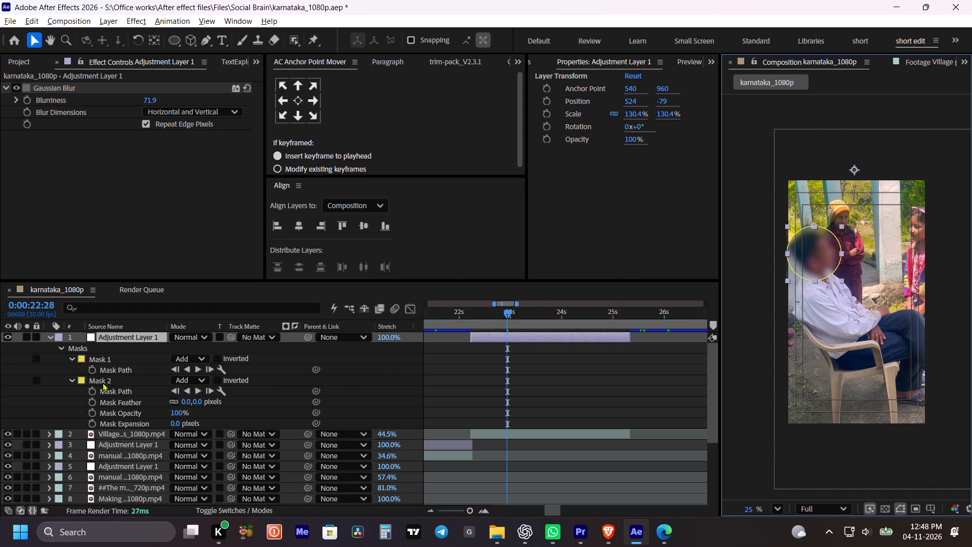
# Nudge the duplicated ellipse mask across and up until it covers the face of the girl in pink.
pyautogui.click(102, 382)
pyautogui.press('Right')
pyautogui.press('Right')
pyautogui.press('Right')
pyautogui.press('Right')
pyautogui.press('Right')
pyautogui.press('Right')
pyautogui.press('Right')
pyautogui.press('Right')
pyautogui.press('Right')
pyautogui.press('Right')
pyautogui.press('Right')
pyautogui.press('Right')
pyautogui.press('Right')
pyautogui.press('Right')
pyautogui.press('Right')
pyautogui.press('Right')
pyautogui.press('Right')
pyautogui.press('Right')
pyautogui.press('Right')
pyautogui.press('Right')
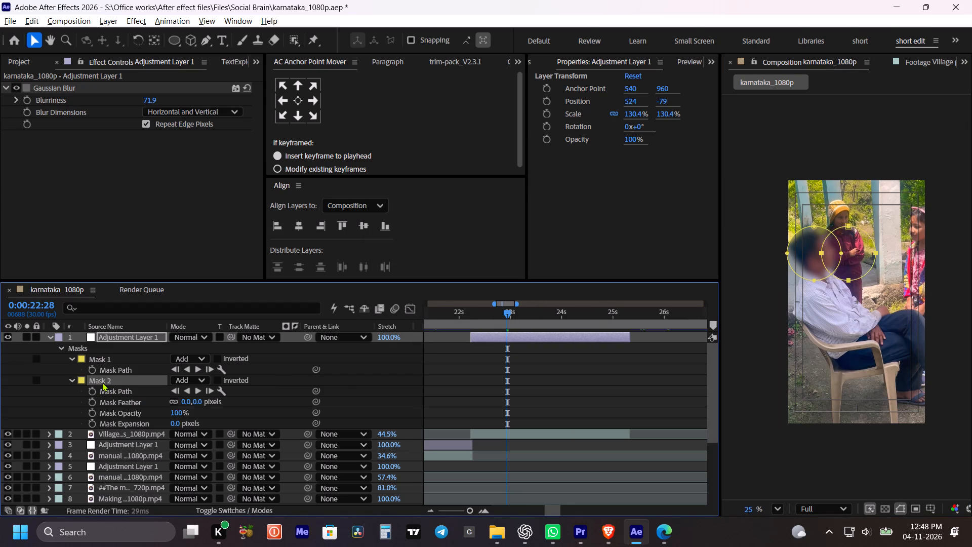
pyautogui.press('Up')
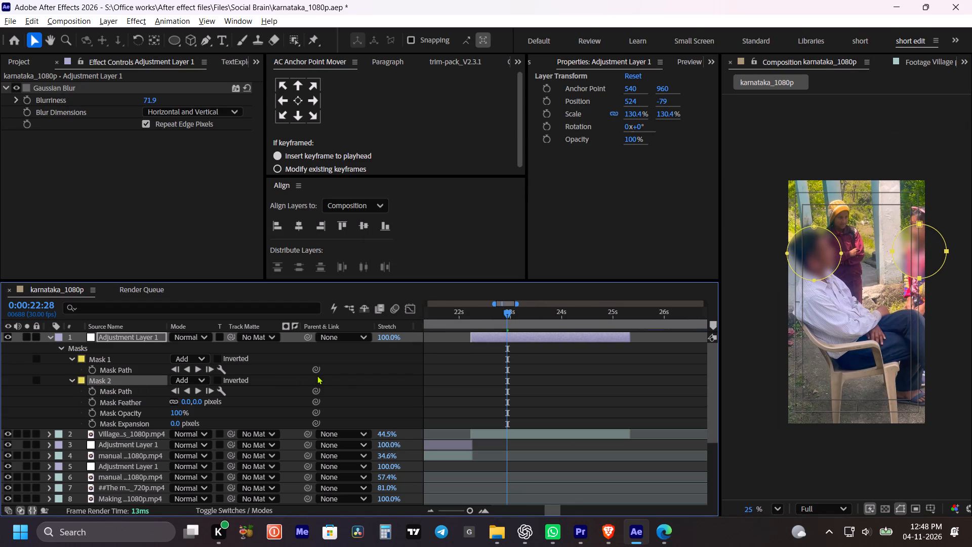
pyautogui.press('Up')
pyautogui.press('Up')
pyautogui.press('Up')
pyautogui.press('Up')
pyautogui.press('Up')
pyautogui.press('Up')
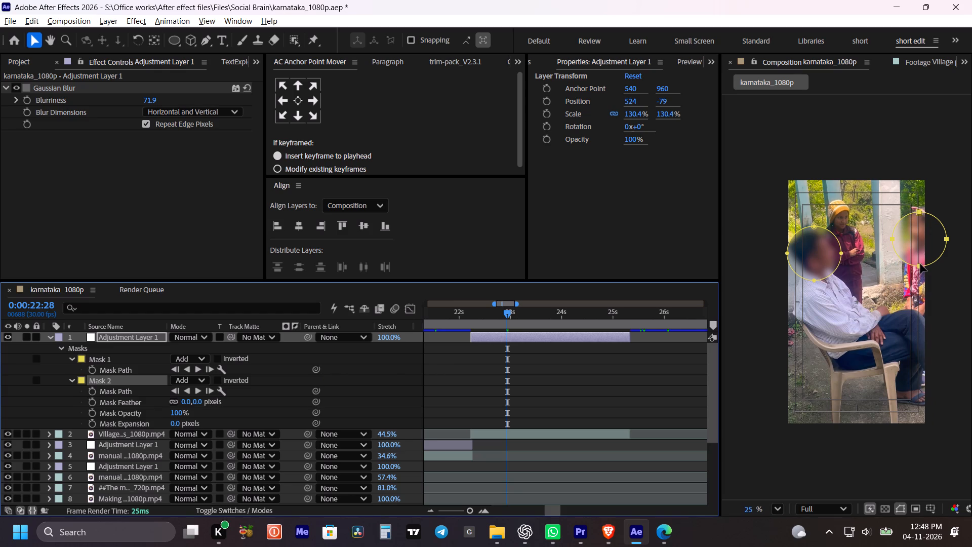
# Shrink the duplicated ellipse mask to the size of the pink-dressed girl's head and position it over her face.
pyautogui.moveTo(921, 267); pyautogui.dragTo(917, 253)
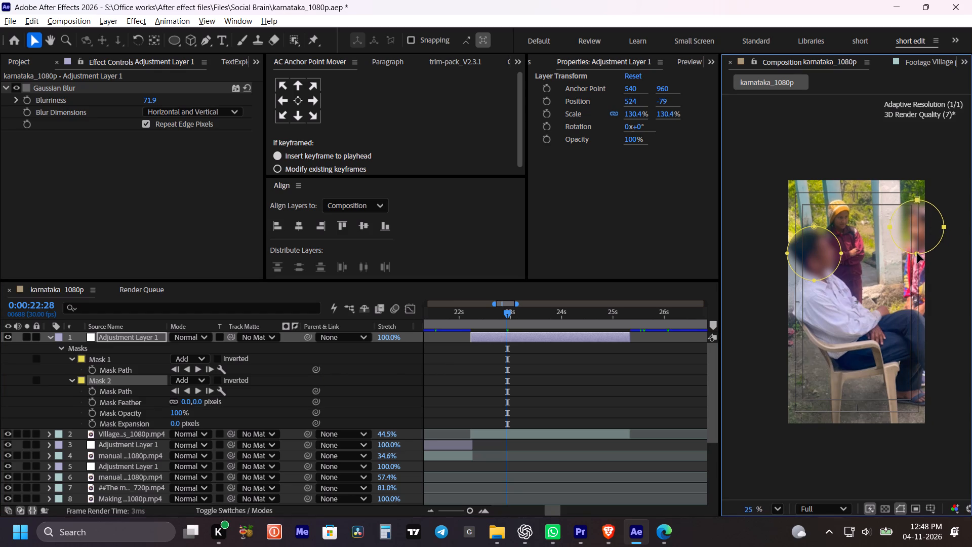
pyautogui.moveTo(917, 253); pyautogui.dragTo(915, 254)
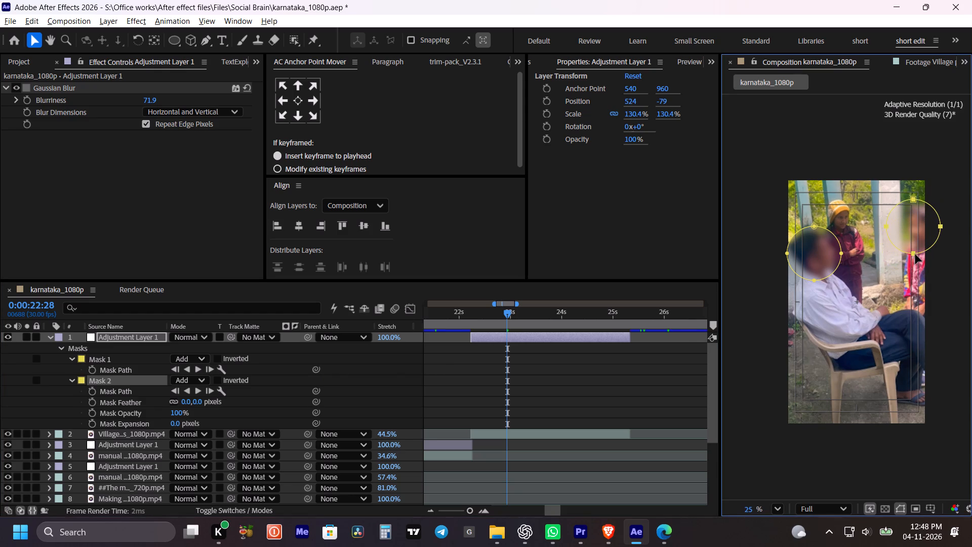
pyautogui.moveTo(915, 254); pyautogui.dragTo(915, 255)
pyautogui.hotkey('ctrl', 't')
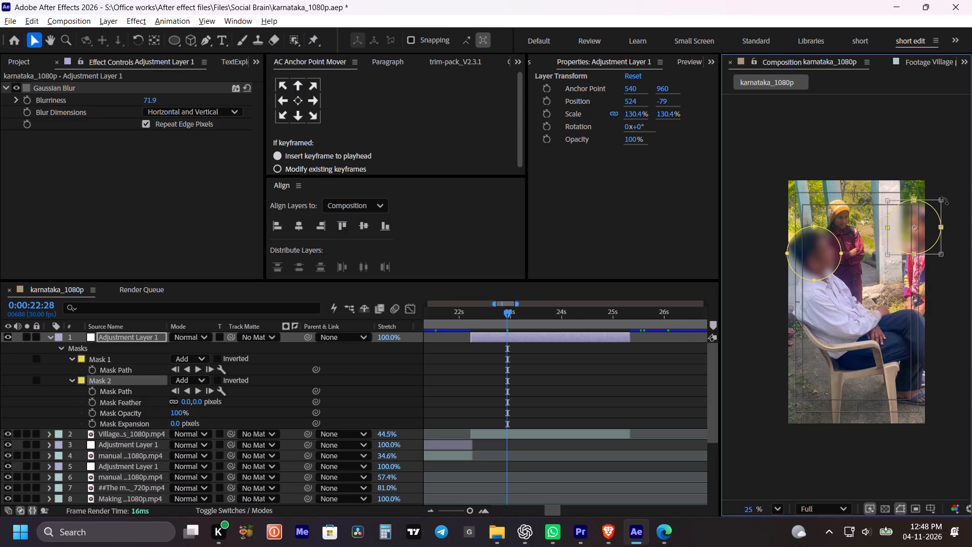
pyautogui.moveTo(943, 198); pyautogui.dragTo(911, 217)
pyautogui.moveTo(904, 229); pyautogui.dragTo(922, 222)
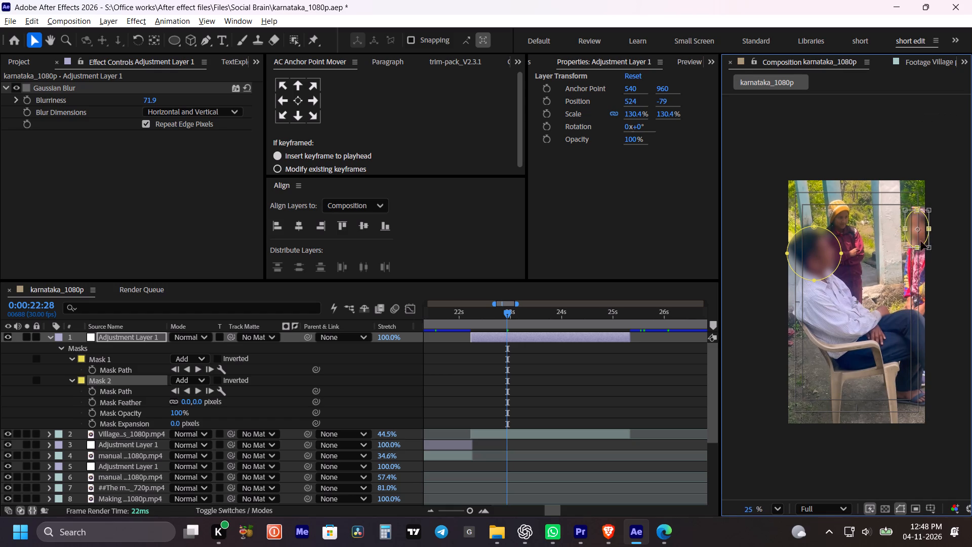
pyautogui.moveTo(906, 228); pyautogui.dragTo(899, 230)
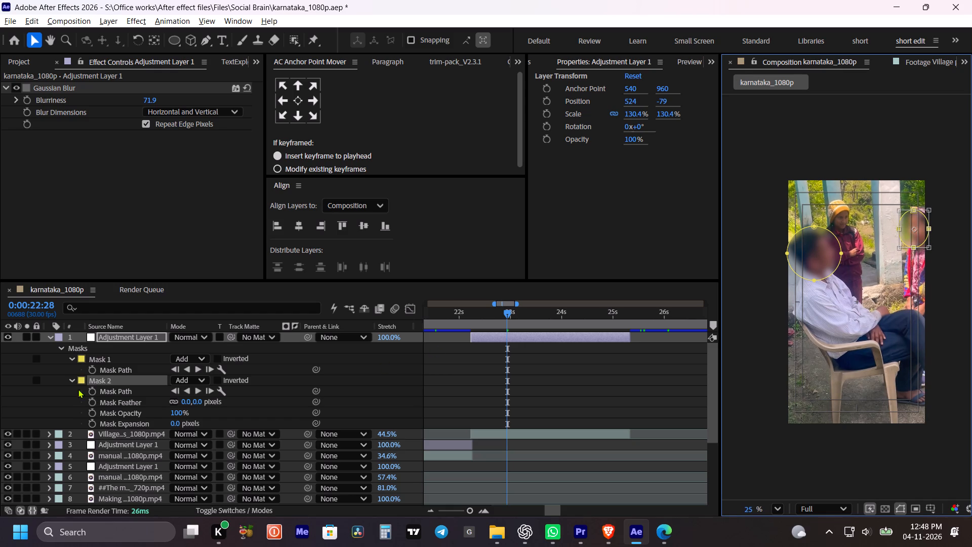
# Duplicate the smaller ellipse mask that covers the girl in pink.
pyautogui.hotkey('ctrl', 'd')
pyautogui.click(104, 436)
pyautogui.scroll(-3, 109, 428)
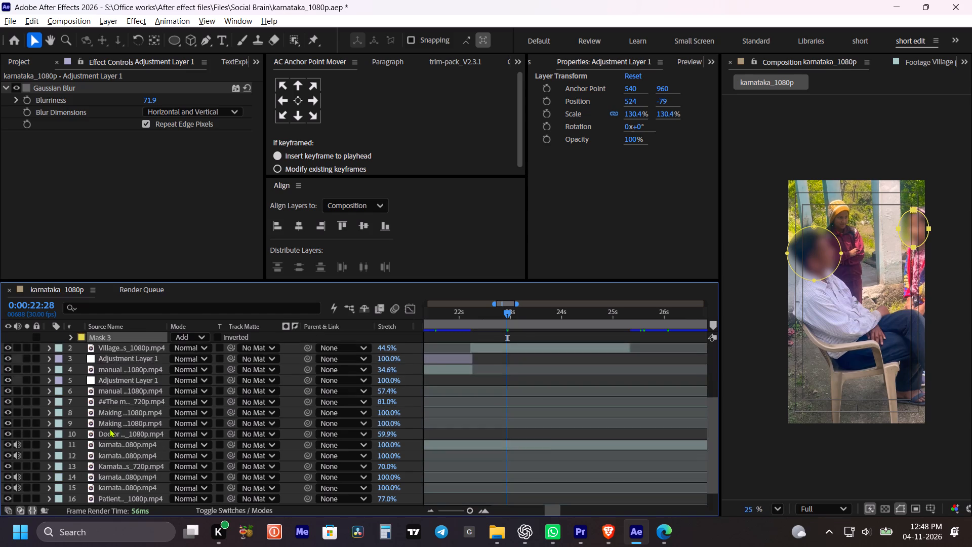
pyautogui.scroll(2, 114, 388)
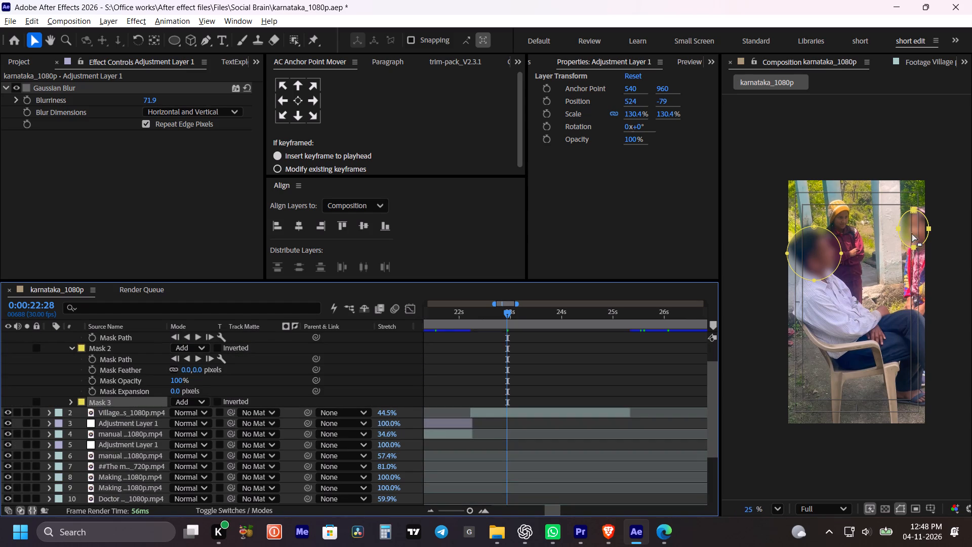
# Move only Mask 3 across and up until it covers the head of the child in the yellow cap.
pyautogui.moveTo(917, 229); pyautogui.dragTo(905, 231)
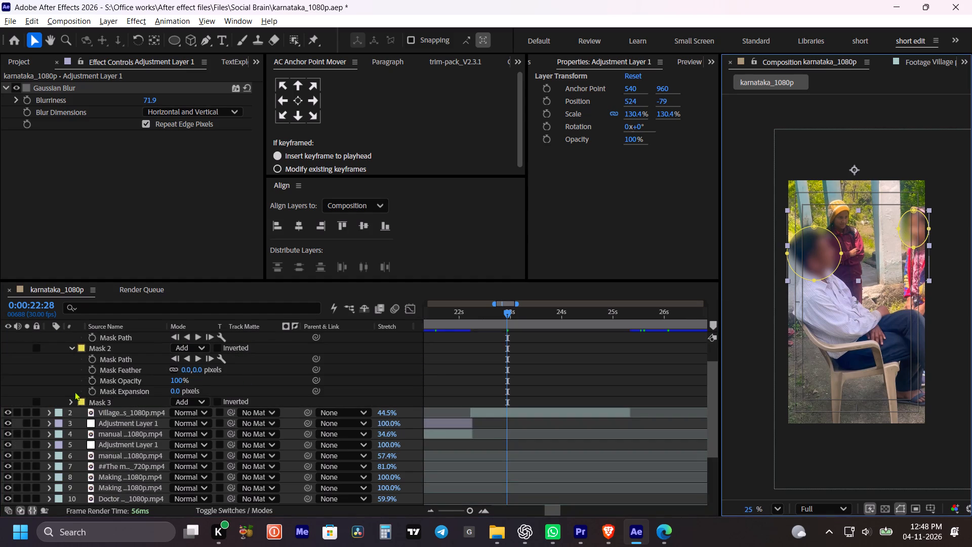
pyautogui.click(106, 404)
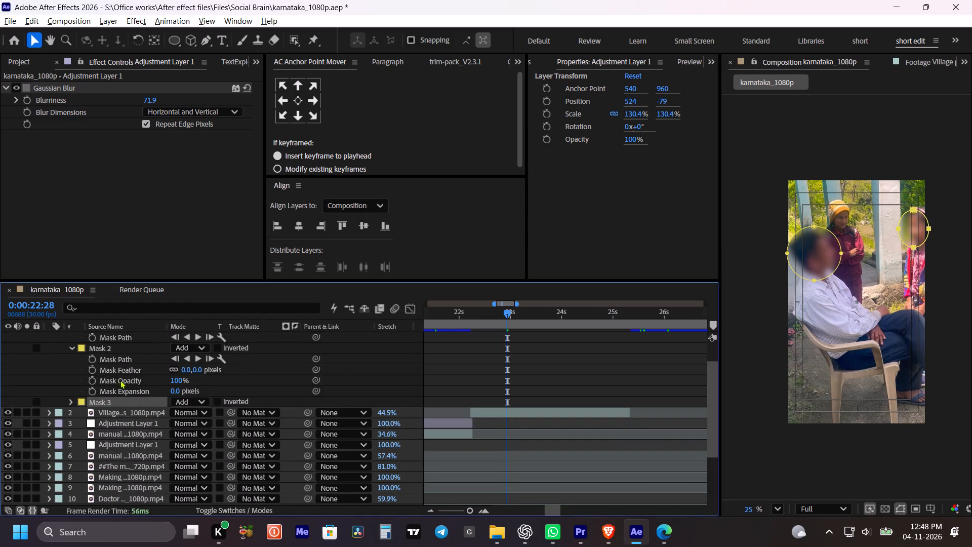
pyautogui.click(114, 390)
pyautogui.click(111, 400)
pyautogui.click(69, 403)
pyautogui.scroll(-1, 143, 394)
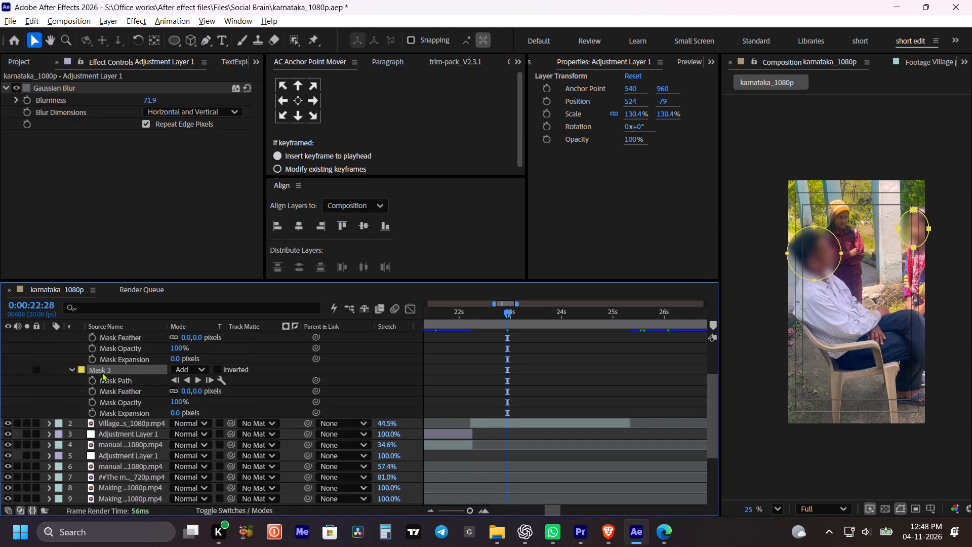
pyautogui.click(102, 372)
pyautogui.press('Left')
pyautogui.press('Left')
pyautogui.press('Left')
pyautogui.press('Left')
pyautogui.press('Left')
pyautogui.press('Left')
pyautogui.press('Left')
pyautogui.press('Left')
pyautogui.press('Left')
pyautogui.press('Left')
pyautogui.press('Left')
pyautogui.press('Left')
pyautogui.press('Left')
pyautogui.press('Left')
pyautogui.press('Left')
pyautogui.press('Left')
pyautogui.press('Left')
pyautogui.press('Left')
pyautogui.press('Left')
pyautogui.press('Left')
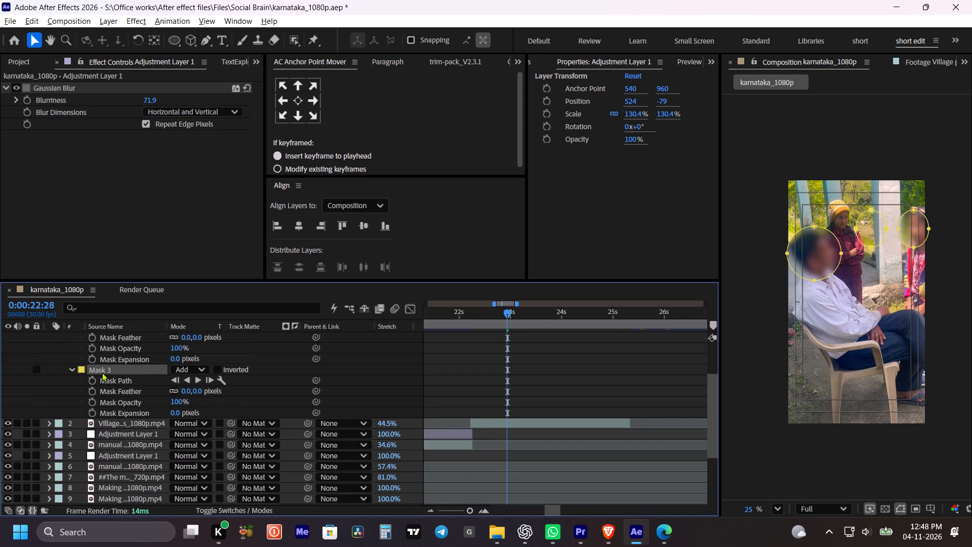
pyautogui.press('Up')
pyautogui.press('Up')
pyautogui.press('Up')
pyautogui.press('Up')
pyautogui.press('Up')
pyautogui.press('Up')
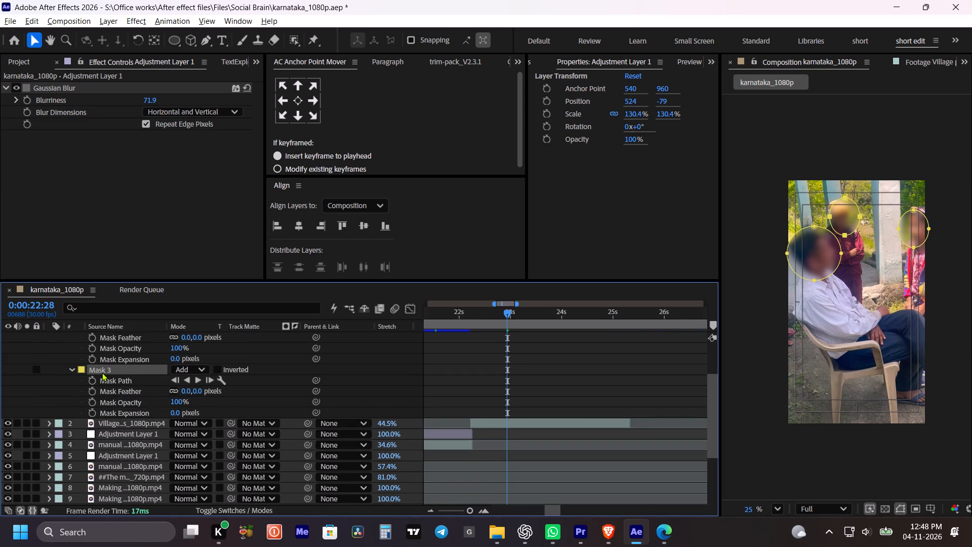
pyautogui.press('Left')
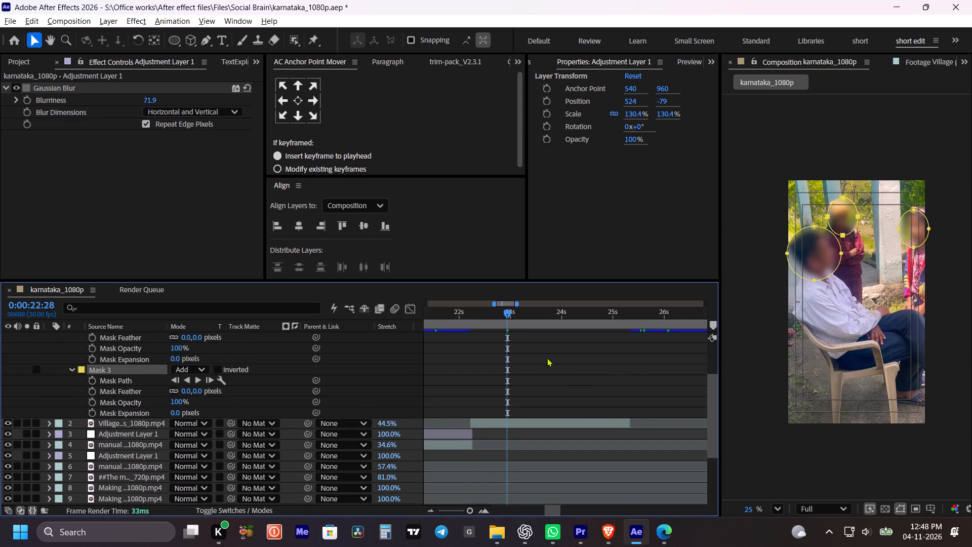
# Shrink and reshape Mask 1 so its ellipse fits tightly around the seated teacher's face.
pyautogui.scroll(1, 538, 377)
pyautogui.scroll(2, 88, 370)
pyautogui.click(112, 358)
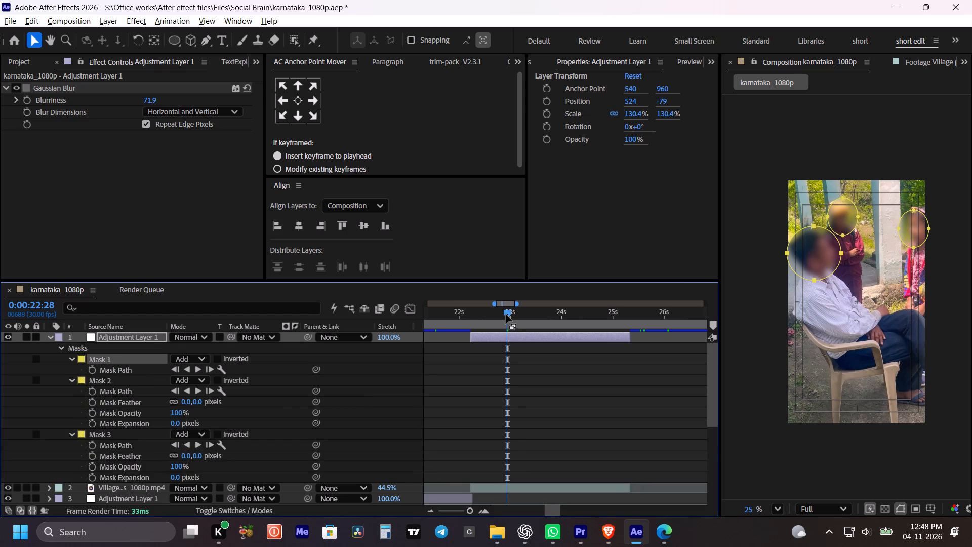
pyautogui.hotkey('ctrl', 't')
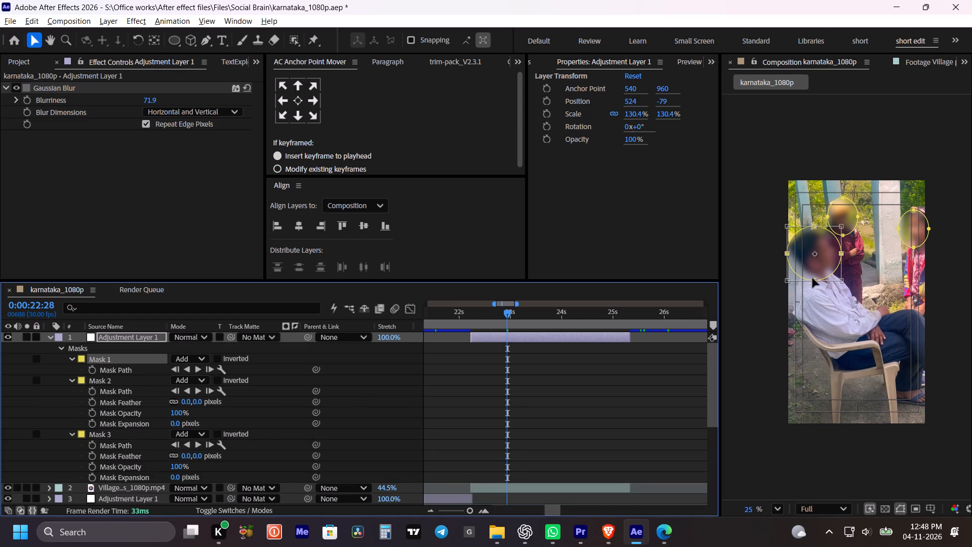
pyautogui.click(817, 280)
pyautogui.moveTo(813, 279); pyautogui.dragTo(813, 273)
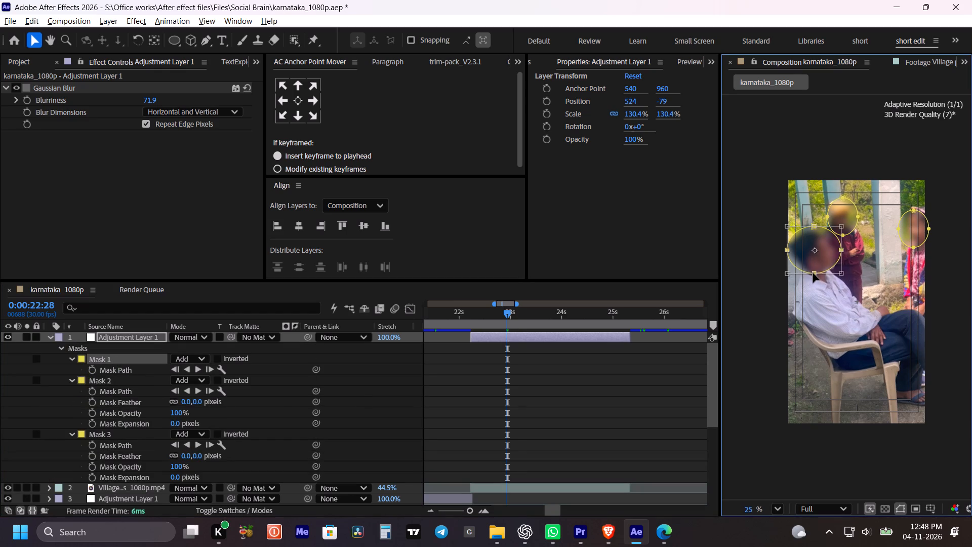
pyautogui.moveTo(813, 273); pyautogui.dragTo(815, 269)
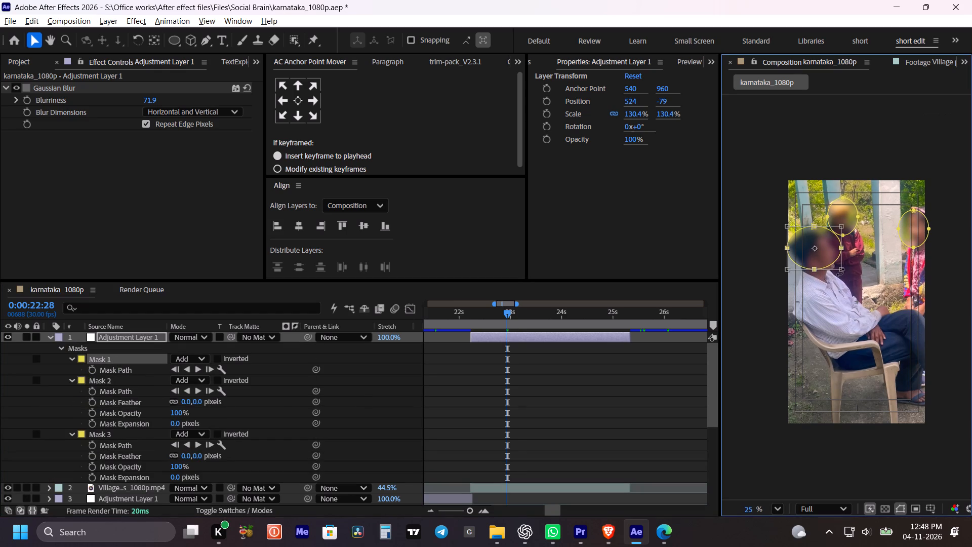
pyautogui.moveTo(840, 267); pyautogui.dragTo(826, 265)
pyautogui.moveTo(817, 244); pyautogui.dragTo(832, 254)
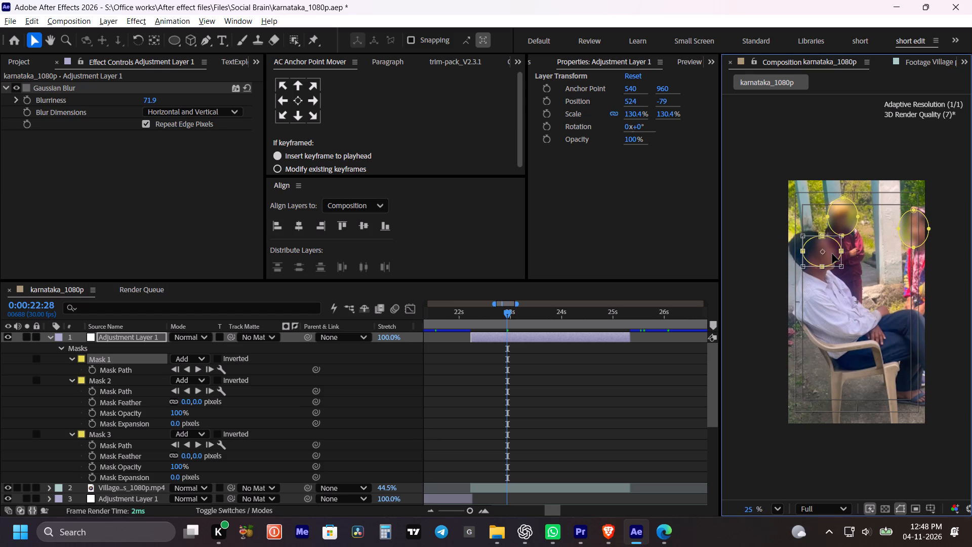
pyautogui.moveTo(832, 254); pyautogui.dragTo(832, 255)
pyautogui.moveTo(821, 267); pyautogui.dragTo(825, 277)
pyautogui.click(832, 264)
pyautogui.click(451, 428)
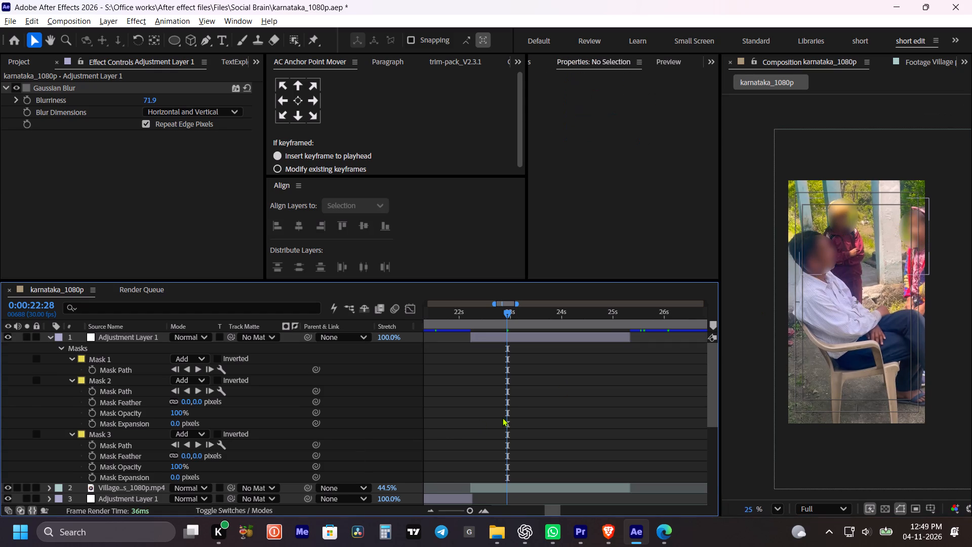
# Play the village teacher clip from 0:00:22:04 to check how the three blur masks cover the faces.
pyautogui.press('m')
pyautogui.click(469, 313)
pyautogui.press('space')
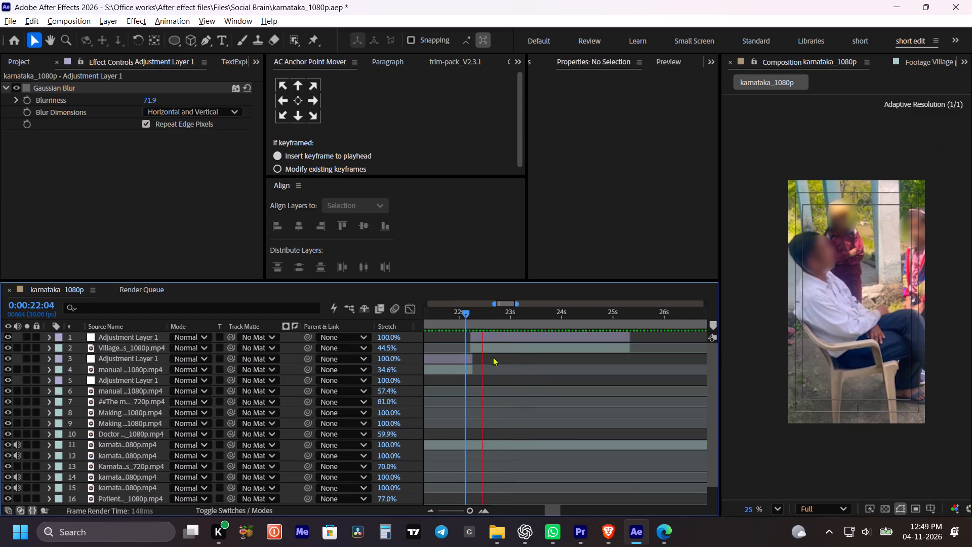
pyautogui.press('space')
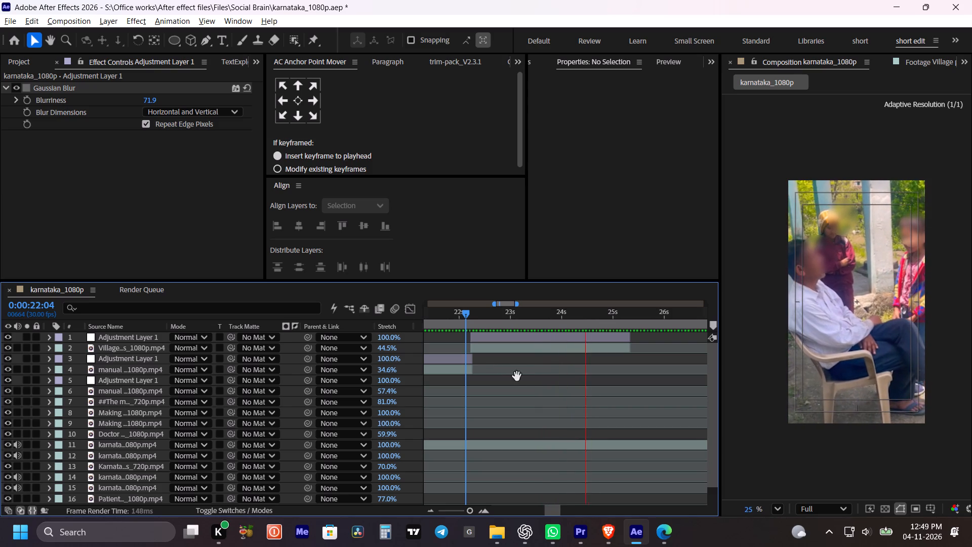
# At 0:00:24:18, nudge Mask 3 sideways and down so it covers the head of the child in the yellow cap.
pyautogui.click(532, 336)
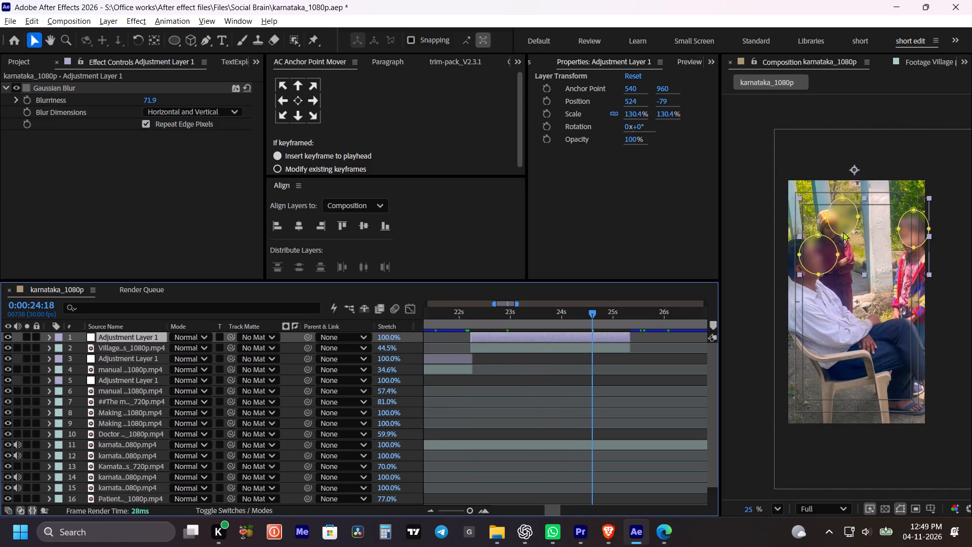
pyautogui.click(843, 224)
pyautogui.press('m')
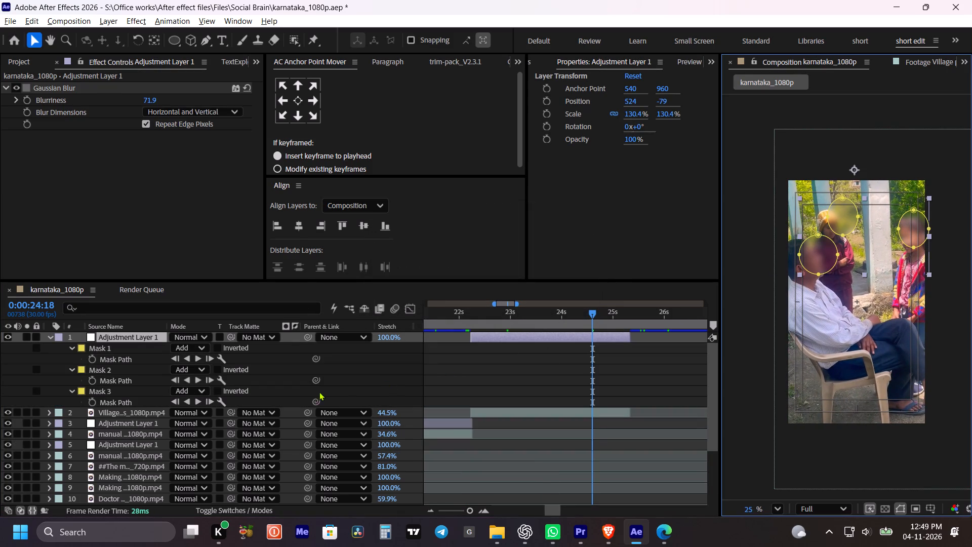
pyautogui.click(99, 392)
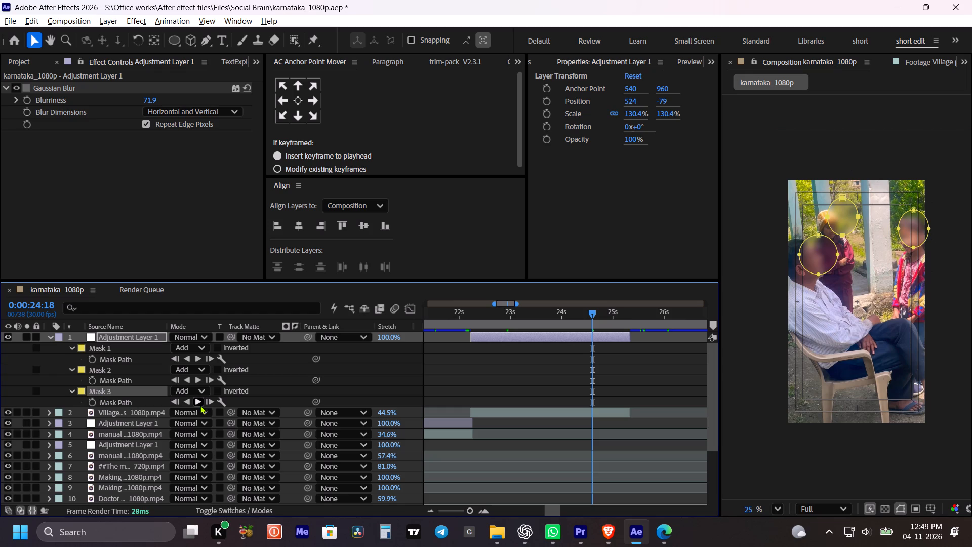
pyautogui.press('Left')
pyautogui.press('Left')
pyautogui.press('Left')
pyautogui.press('Left')
pyautogui.press('Left')
pyautogui.press('Left')
pyautogui.press('Down')
pyautogui.press('Down')
pyautogui.press('Down')
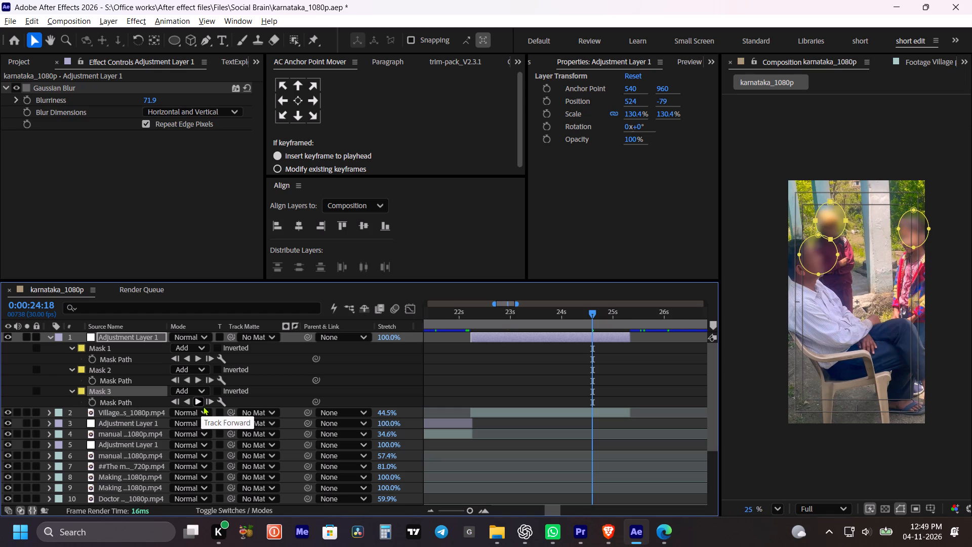
pyautogui.press('Right')
pyautogui.click(515, 364)
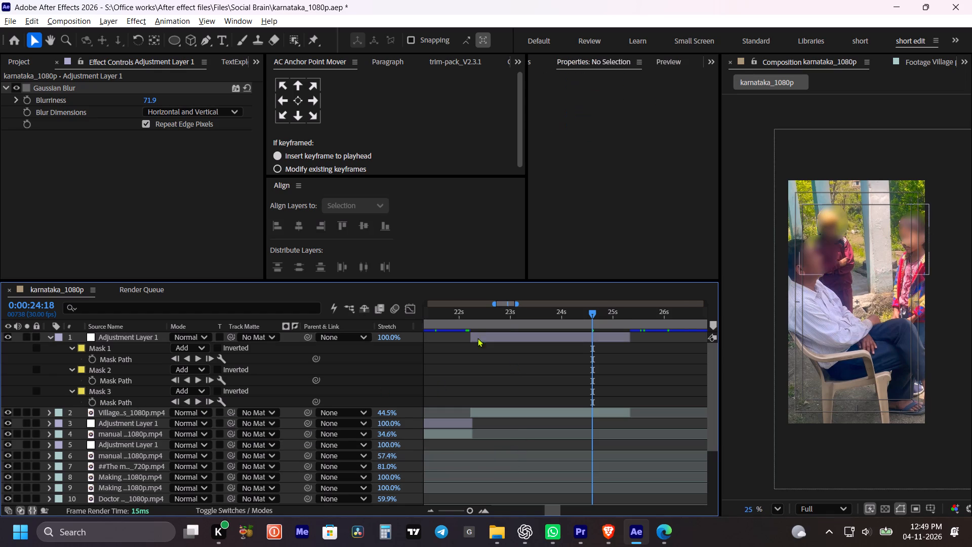
# Play the village teacher clip again from 0:00:22:02 to check the face blurs through its end.
pyautogui.click(462, 312)
pyautogui.press('space')
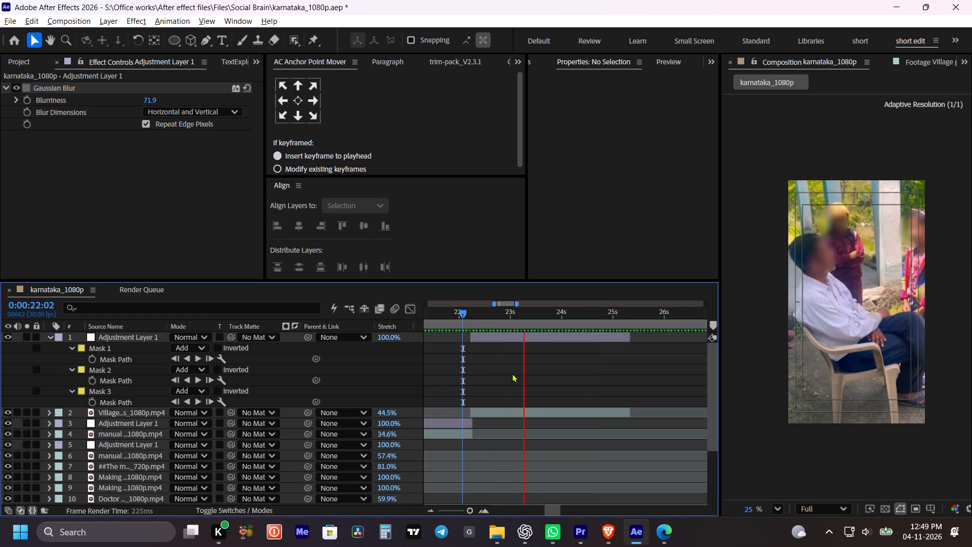
pyautogui.press('space')
pyautogui.press('space')
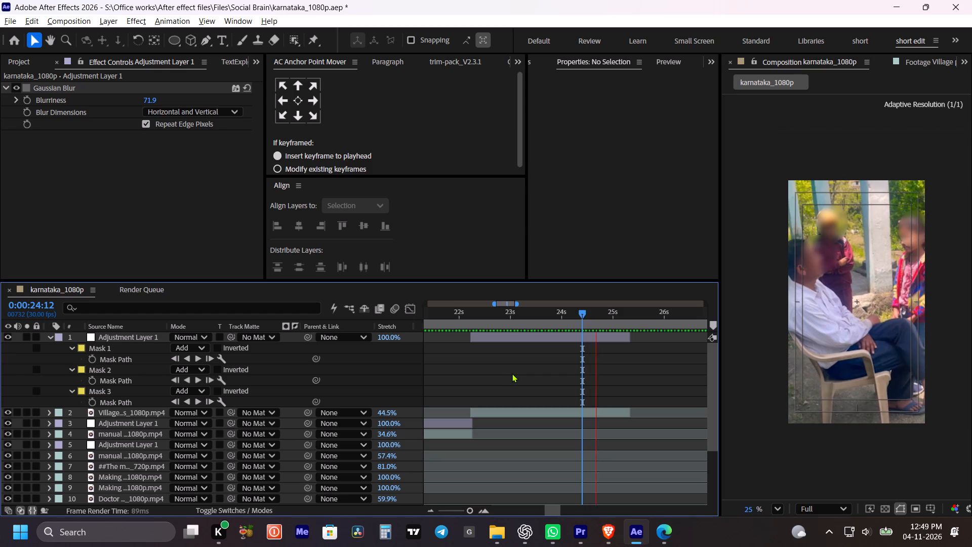
pyautogui.press('space')
# Collapse the adjustment layer's mask properties and save the project.
pyautogui.click(594, 369)
pyautogui.press('m')
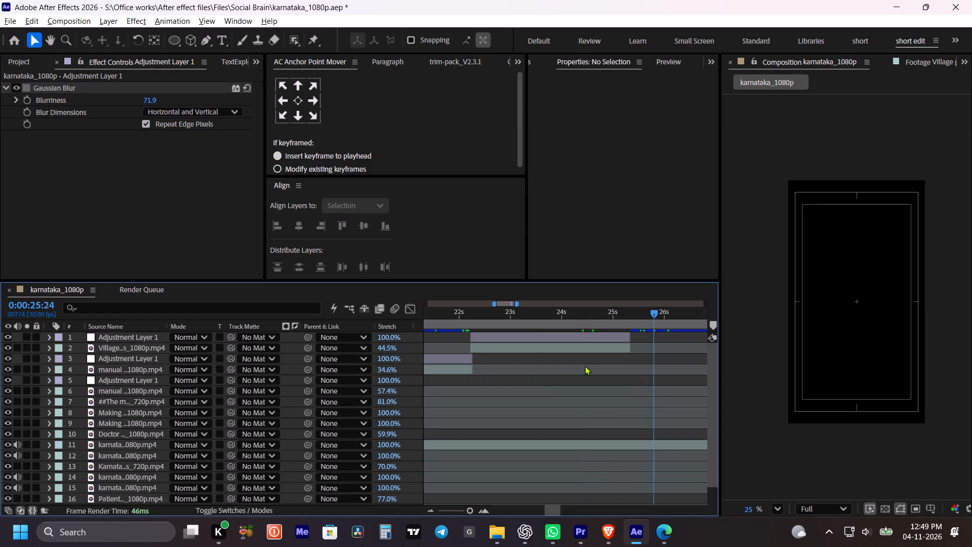
pyautogui.hotkey('ctrl', 's')
# Play the edit from 0:00:21:18 through the teacher clip and on into the empty section after it to review what follows.
pyautogui.click(438, 316)
pyautogui.press('space')
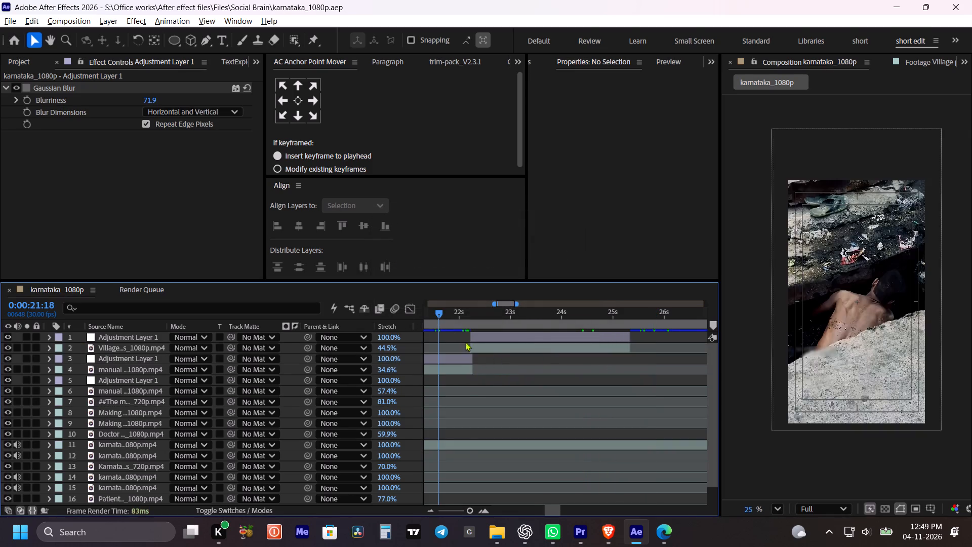
pyautogui.keyDown('alt'); pyautogui.scroll(-1, 491, 350); pyautogui.keyUp('alt')
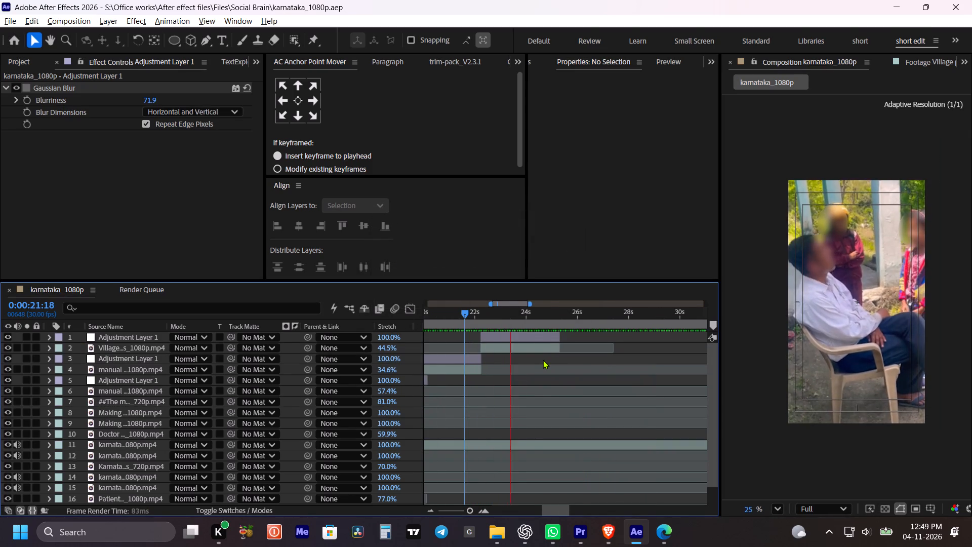
pyautogui.keyDown('alt'); pyautogui.scroll(-1, 543, 360); pyautogui.keyUp('alt')
pyautogui.press('space')
pyautogui.press('space')
pyautogui.press('space')
pyautogui.click(550, 359)
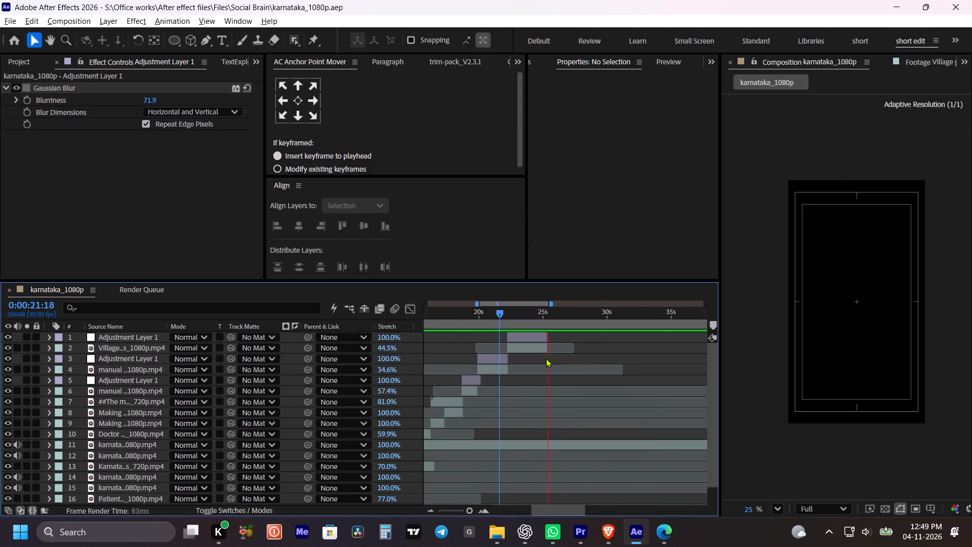
pyautogui.press('space')
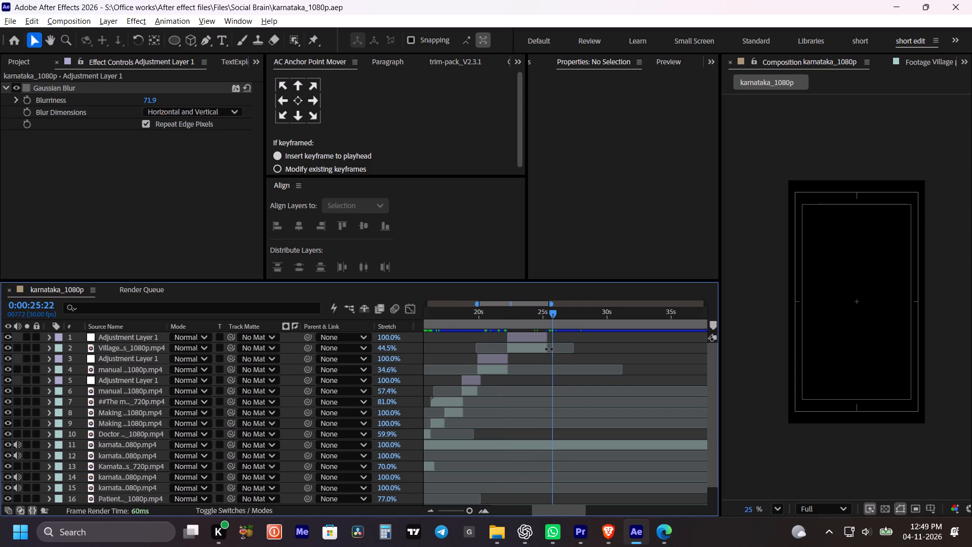
pyautogui.press('space')
pyautogui.press('space')
pyautogui.moveTo(584, 351); pyautogui.dragTo(573, 353)
pyautogui.press('space')
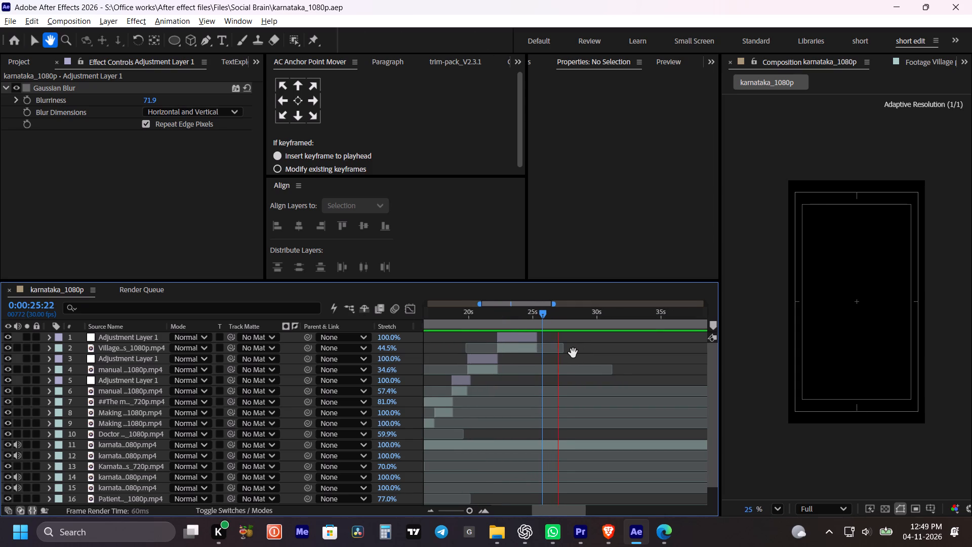
# Replay the end of the teacher clip from 0:00:24:23 into the empty section and save the project.
pyautogui.hotkey('ctrl', 's')
pyautogui.press('space')
pyautogui.click(533, 314)
pyautogui.press('space')
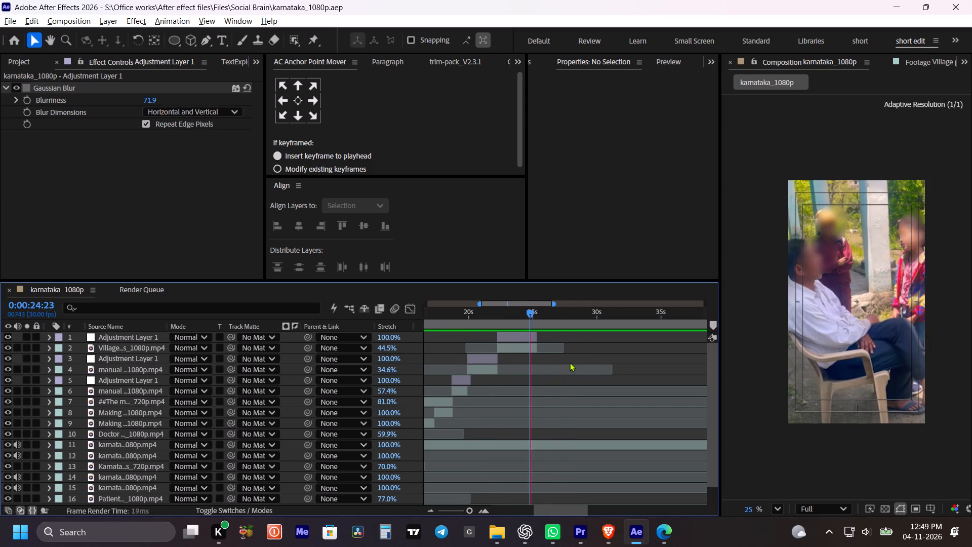
pyautogui.press('space')
pyautogui.hotkey('ctrl', 's')
pyautogui.click(611, 347)
pyautogui.hotkey('ctrl', 's')
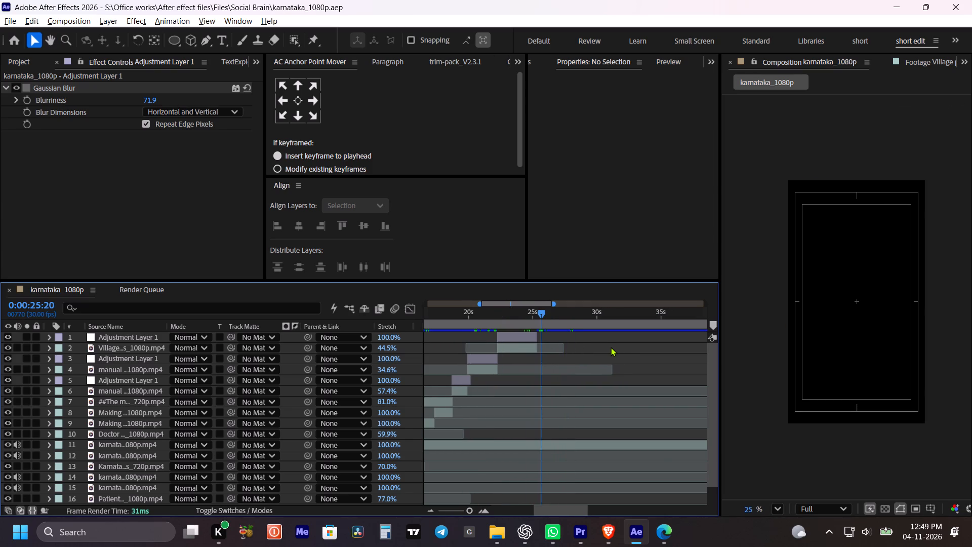
# Switch to Microsoft Edge and search YouTube for "teacher quetion put on child in primary school rural area".
pyautogui.click(672, 537)
pyautogui.scroll(18, 326, 363)
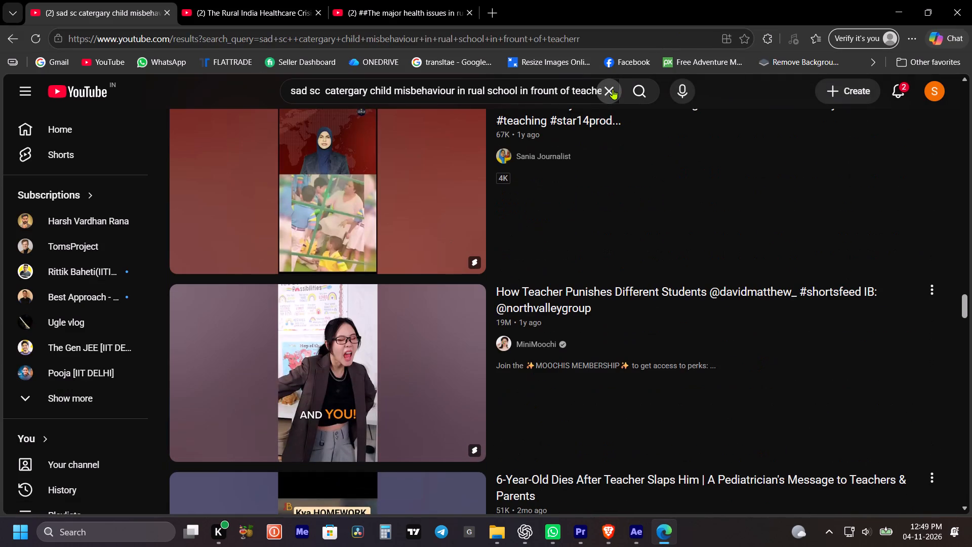
pyautogui.click(613, 89)
pyautogui.click(563, 88)
pyautogui.write('tea')
pyautogui.write('cher')
pyautogui.press('space')
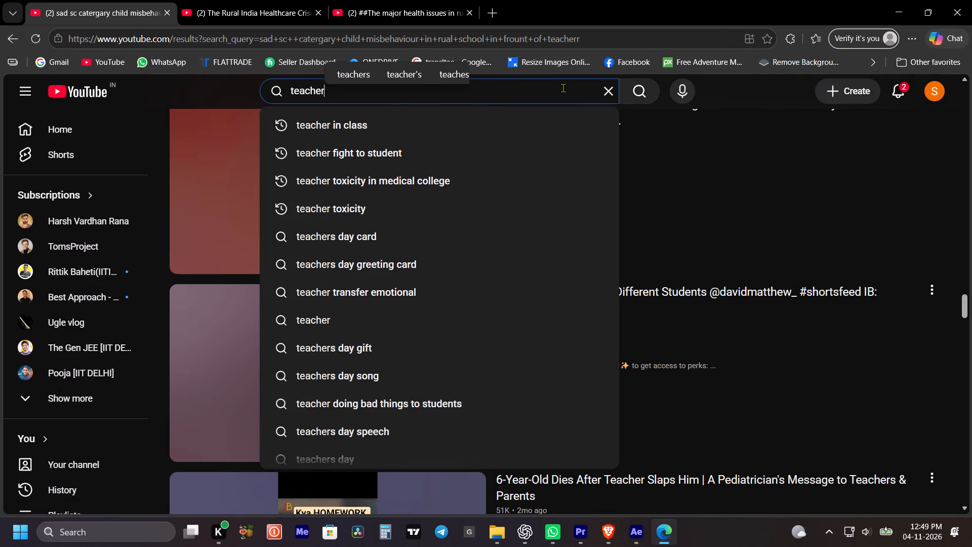
pyautogui.write('quetion put')
pyautogui.press('space')
pyautogui.write('on child')
pyautogui.press('space')
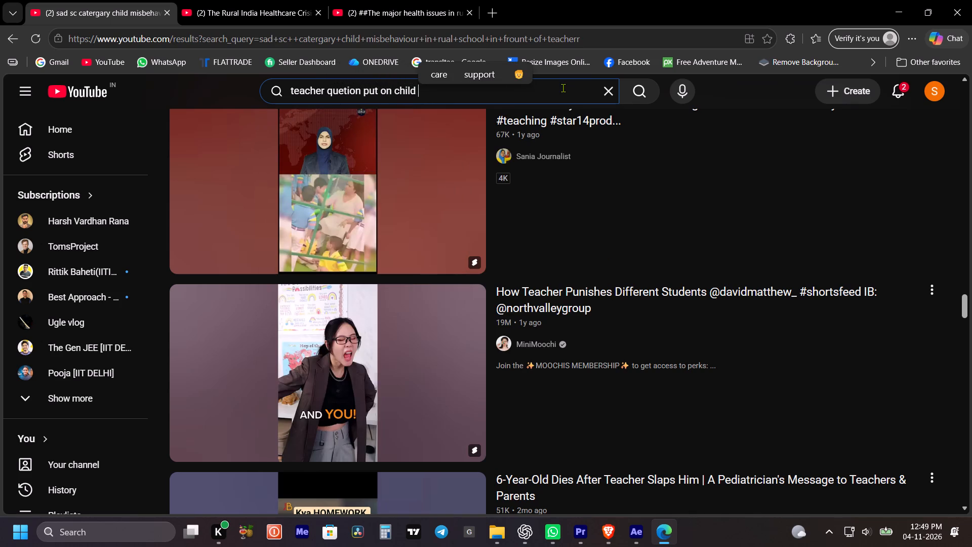
pyautogui.write('in primary schi')
pyautogui.press('BackSpace')
pyautogui.write('ool')
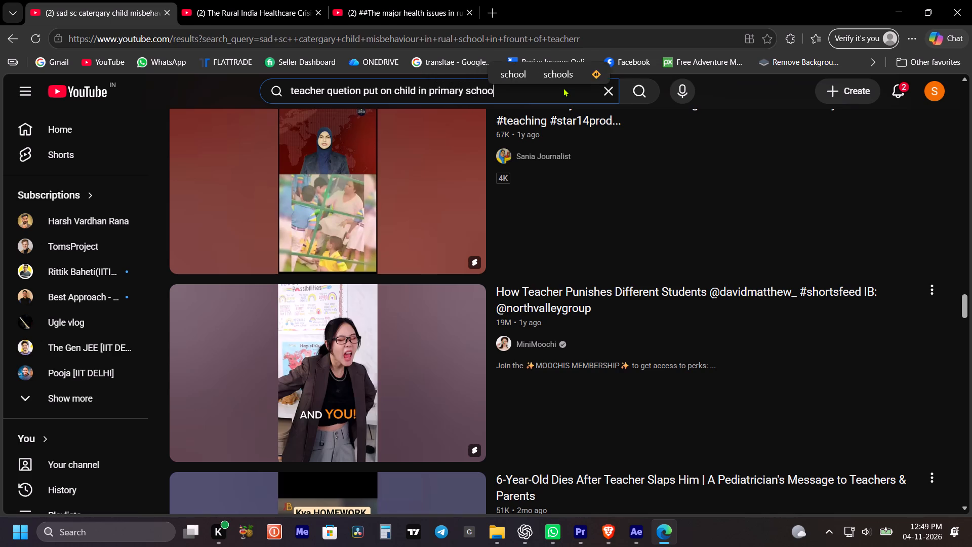
pyautogui.press('space')
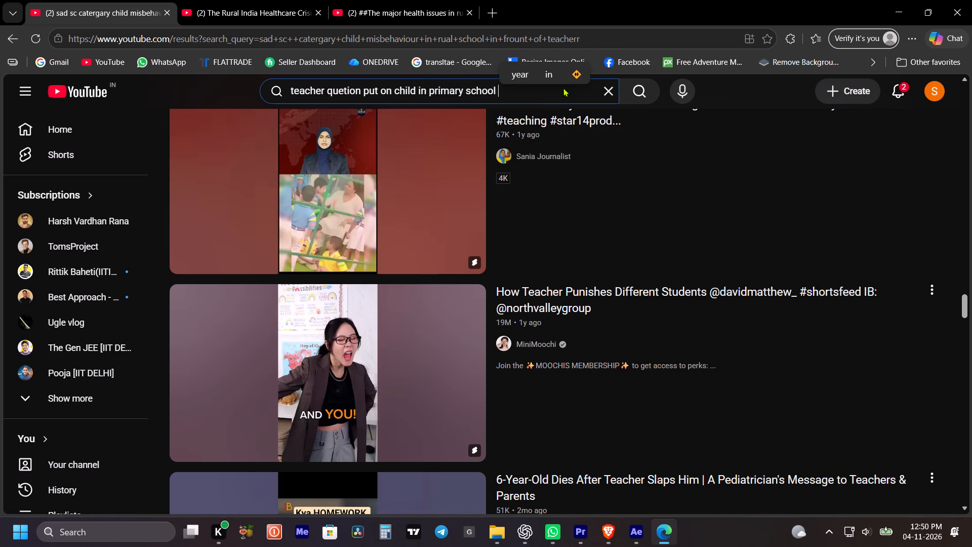
pyautogui.write('rural ar')
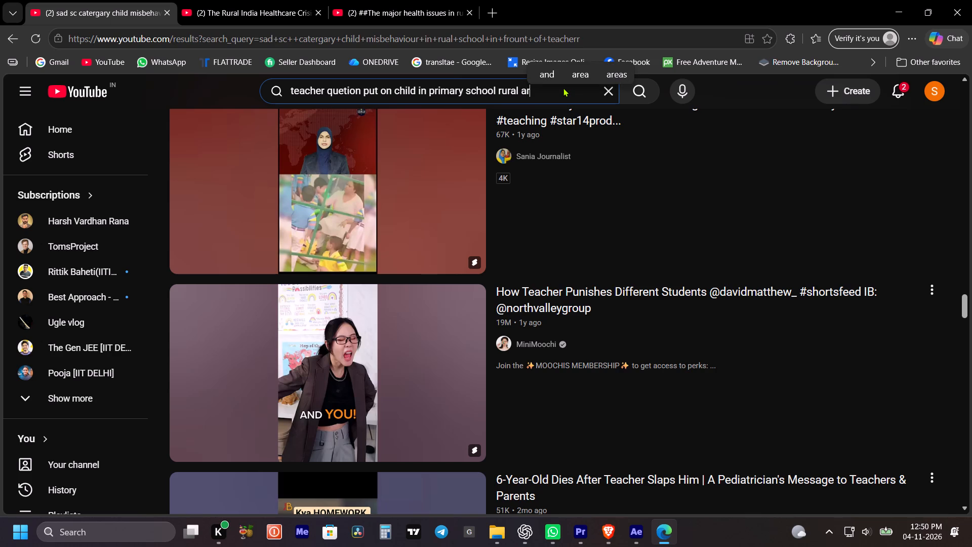
pyautogui.write('ea')
pyautogui.press('Return')
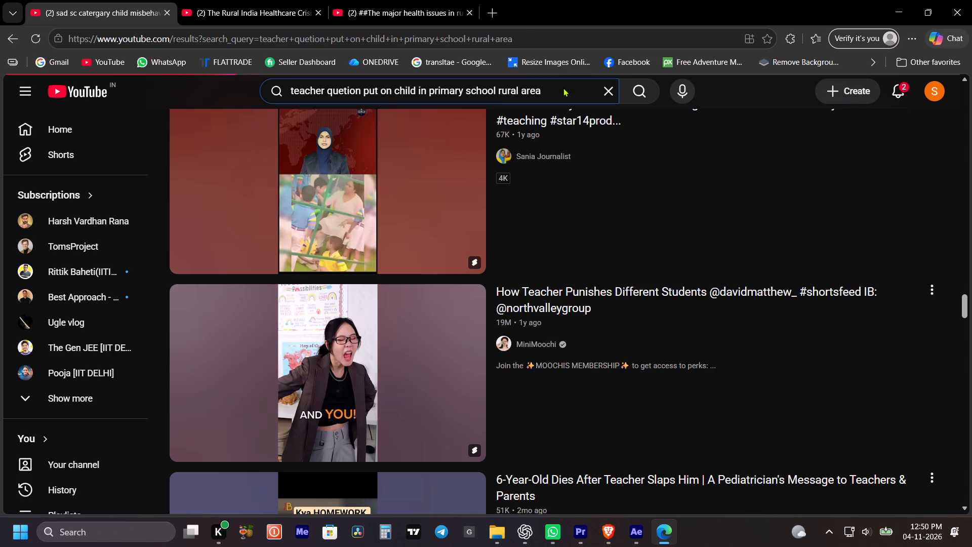
# Skim the top search results and their previews for usable rural school b-roll.
pyautogui.scroll(-4, 368, 272)
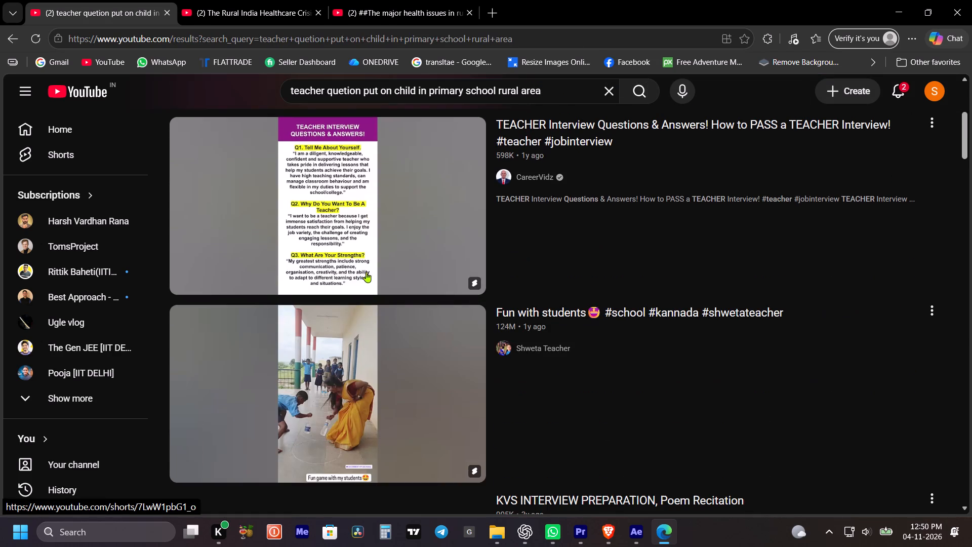
pyautogui.click(271, 285)
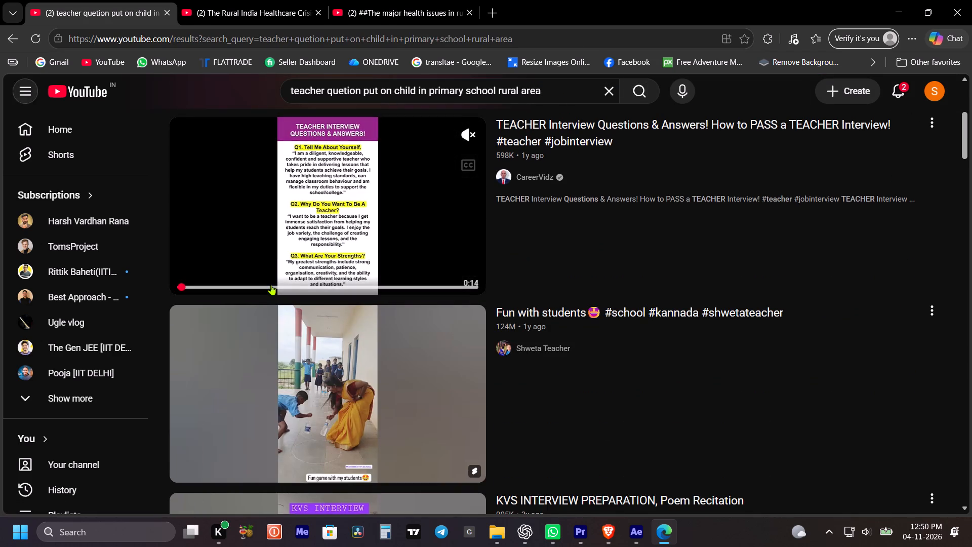
pyautogui.scroll(-2, 311, 393)
pyautogui.scroll(-3, 306, 291)
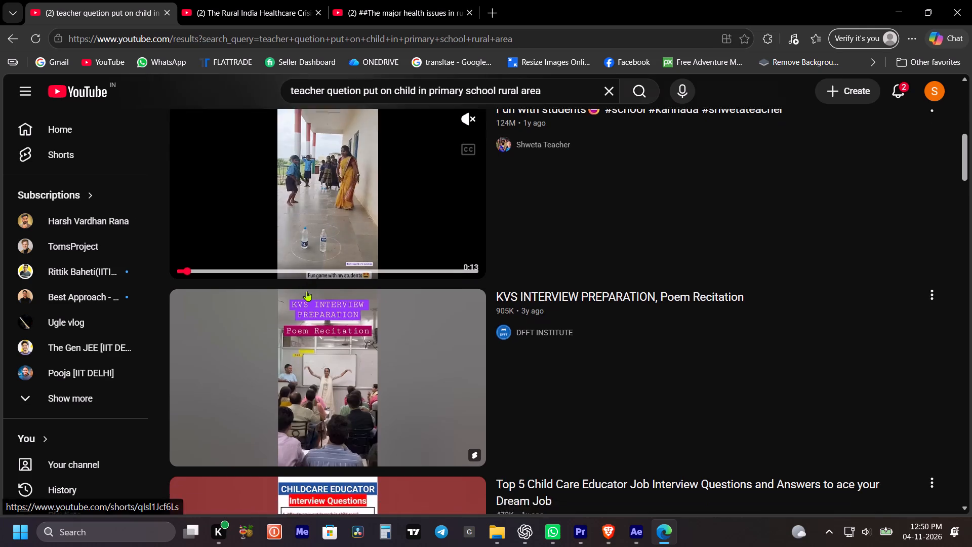
pyautogui.scroll(4, 333, 316)
# Refine the YouTube search by adding "haresment" before "child" in the existing query and run it.
pyautogui.click(391, 87)
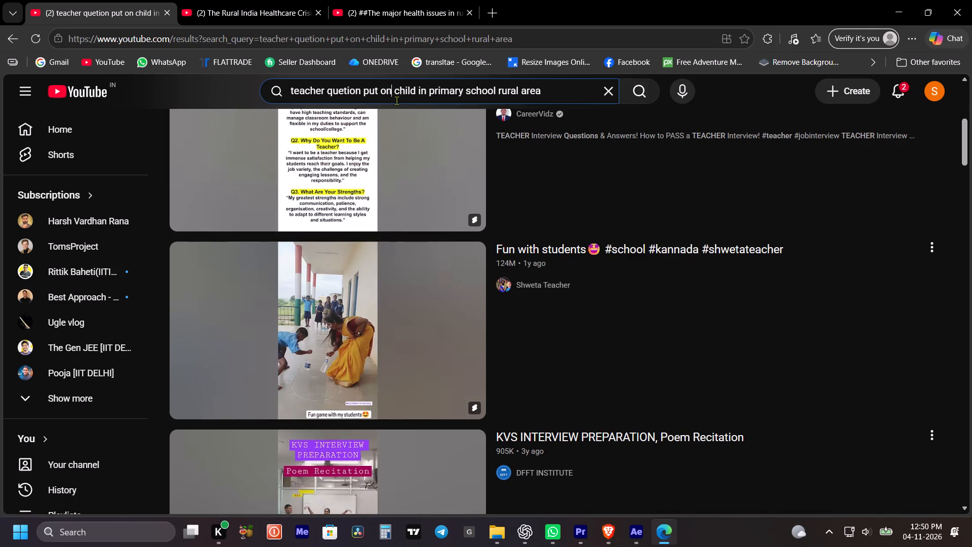
pyautogui.press('space')
pyautogui.write('haresmentn')
pyautogui.press('BackSpace')
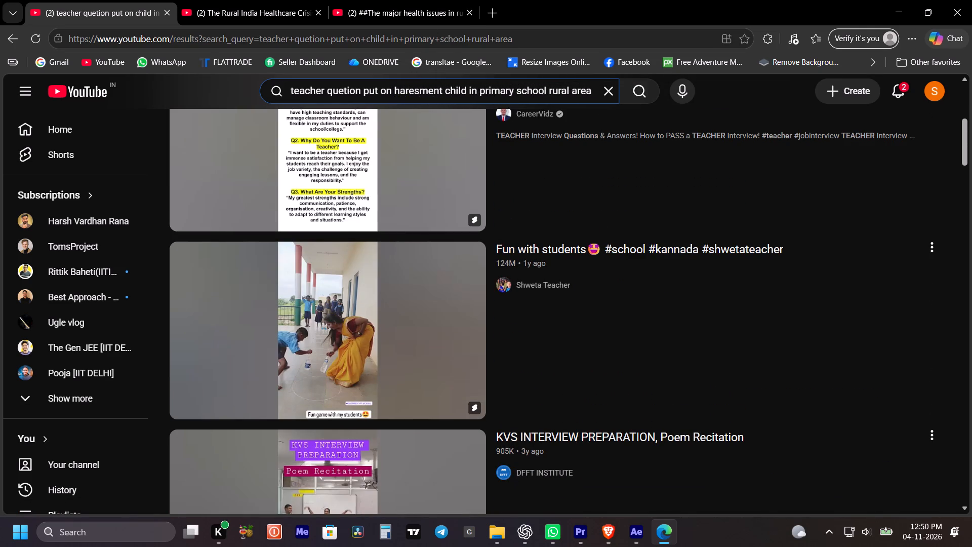
pyautogui.press('Return')
# Browse the refined results, scrubbing the previews of the Legal Tuber India short and, with captions off, "Safety Lessons for Pre-Primary".
pyautogui.scroll(-4, 363, 330)
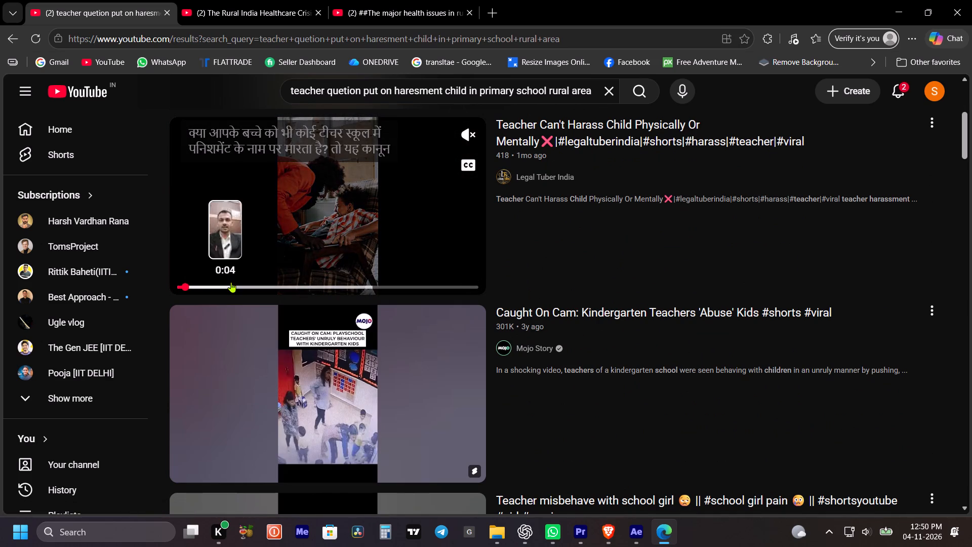
pyautogui.click(231, 282)
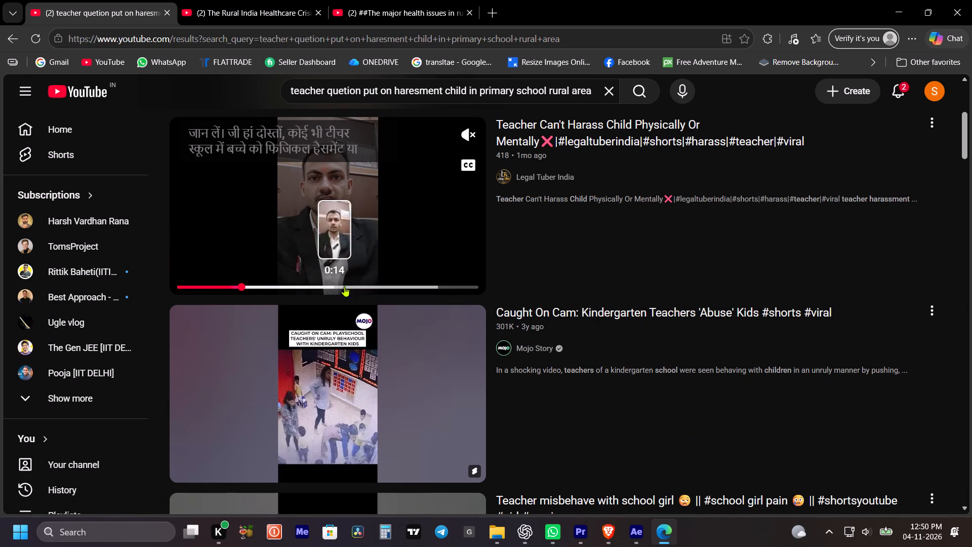
pyautogui.click(378, 280)
pyautogui.scroll(-9, 370, 285)
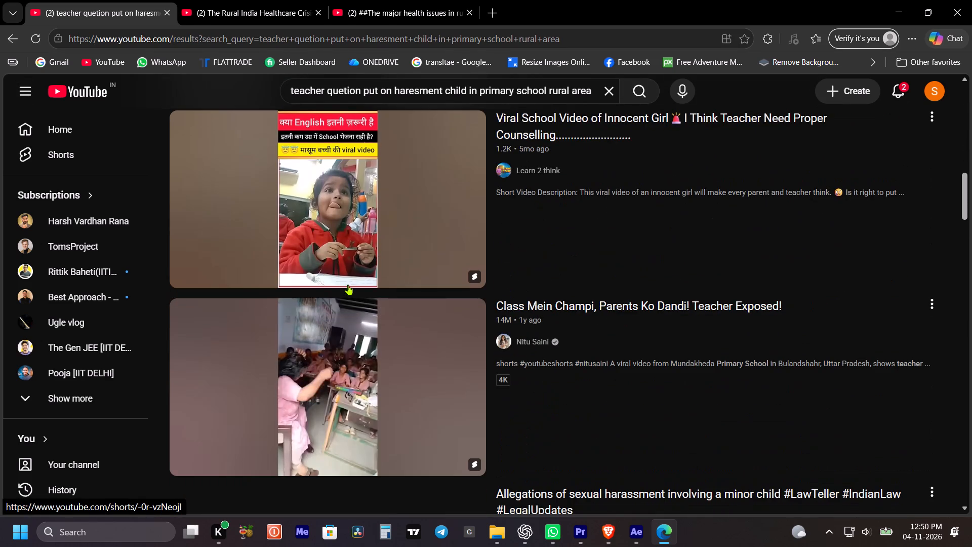
pyautogui.scroll(-6, 303, 266)
pyautogui.scroll(-4, 357, 283)
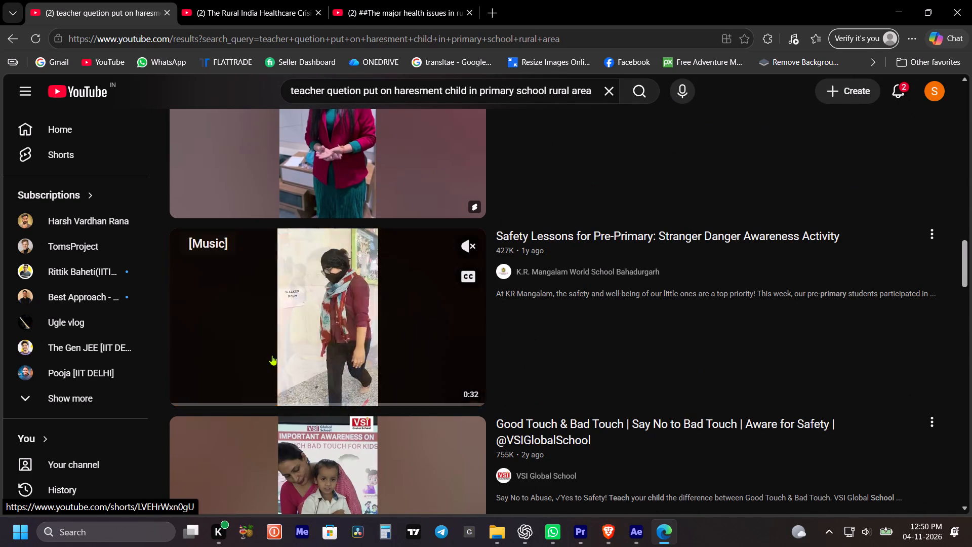
pyautogui.click(246, 399)
pyautogui.click(472, 268)
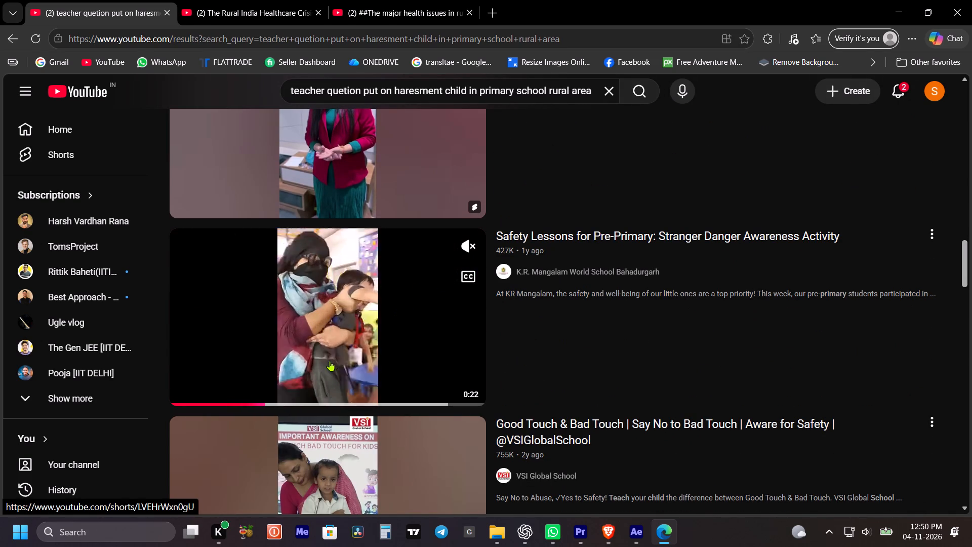
pyautogui.click(335, 394)
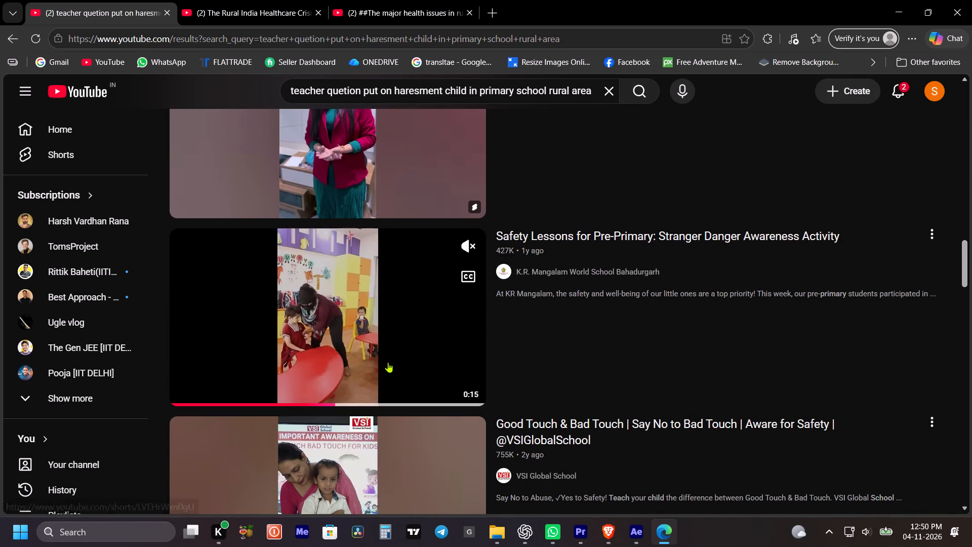
pyautogui.click(393, 397)
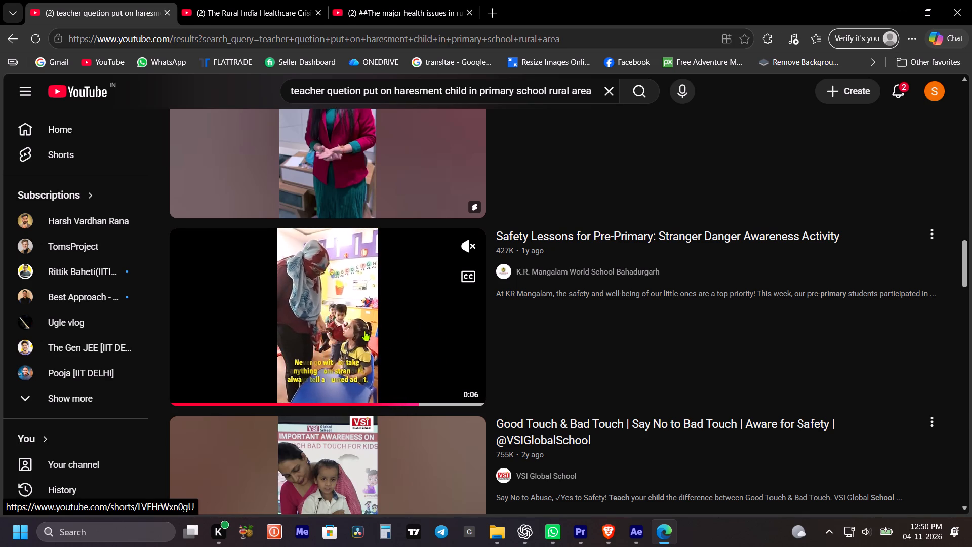
# Continue through the results, sampling the previews of "Government Teacher Exposed!" and the BRAND BIHAR "12÷12+12" short.
pyautogui.scroll(-4, 364, 331)
pyautogui.scroll(-3, 316, 273)
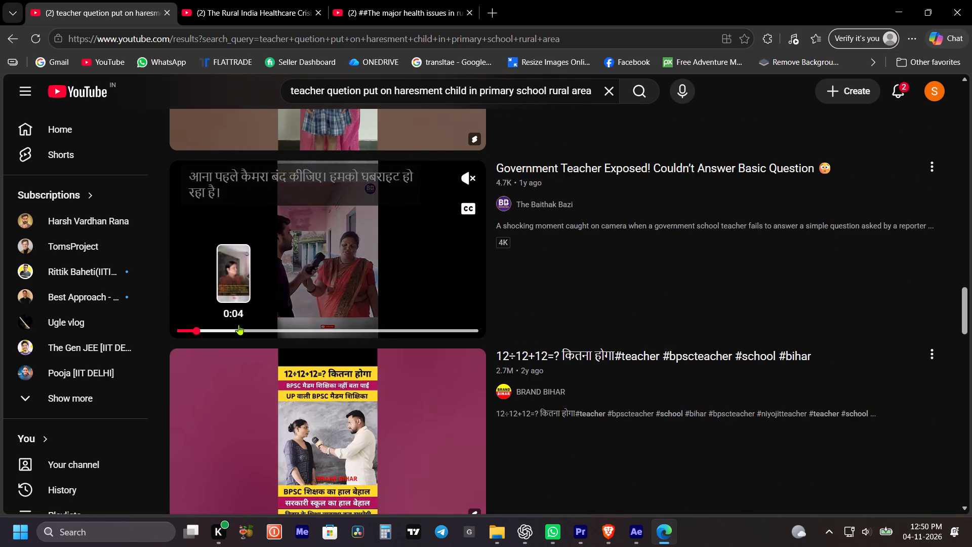
pyautogui.click(238, 325)
pyautogui.click(296, 334)
pyautogui.click(347, 328)
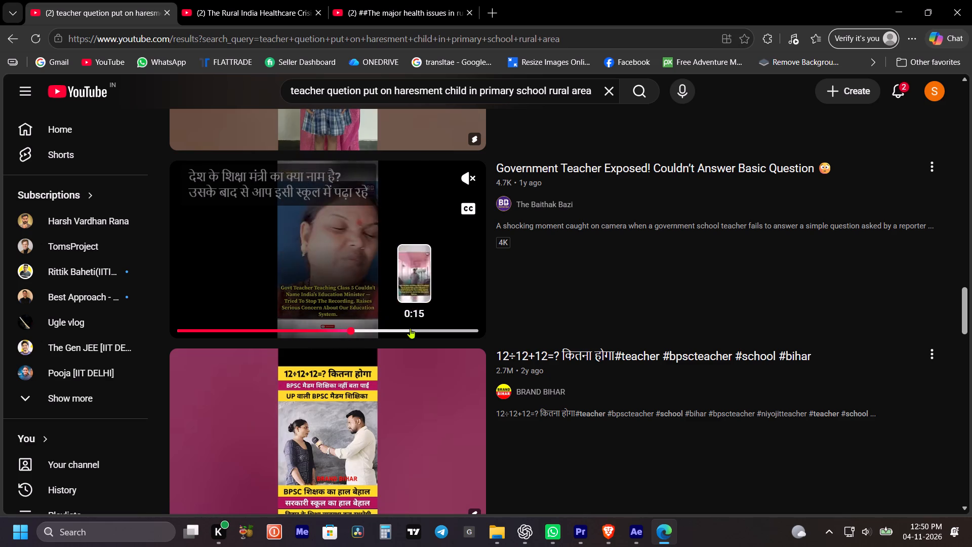
pyautogui.click(410, 328)
pyautogui.click(424, 326)
pyautogui.scroll(-4, 436, 311)
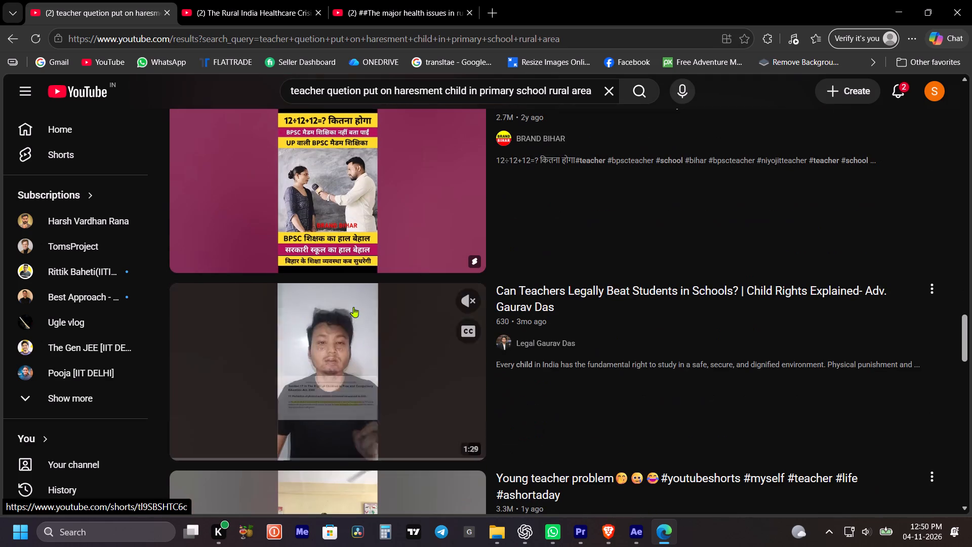
pyautogui.click(368, 267)
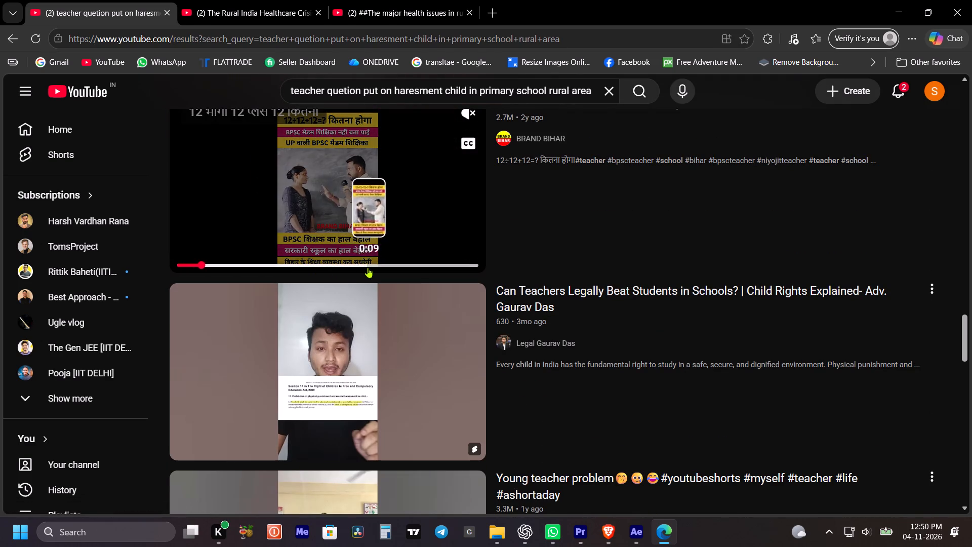
# Turn off captions on the "Young teacher problem" preview and scrub through it to examine its classroom footage.
pyautogui.scroll(-5, 360, 283)
pyautogui.click(254, 323)
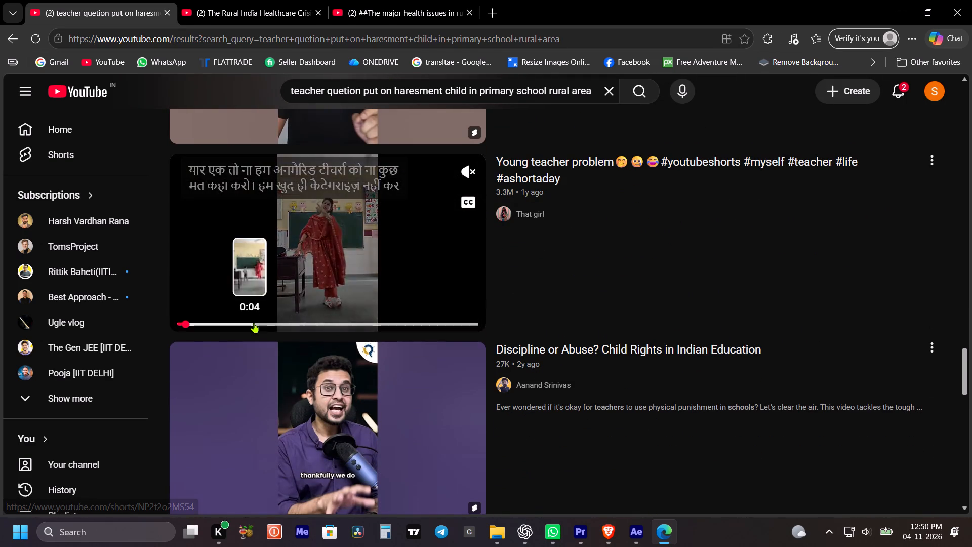
pyautogui.click(470, 196)
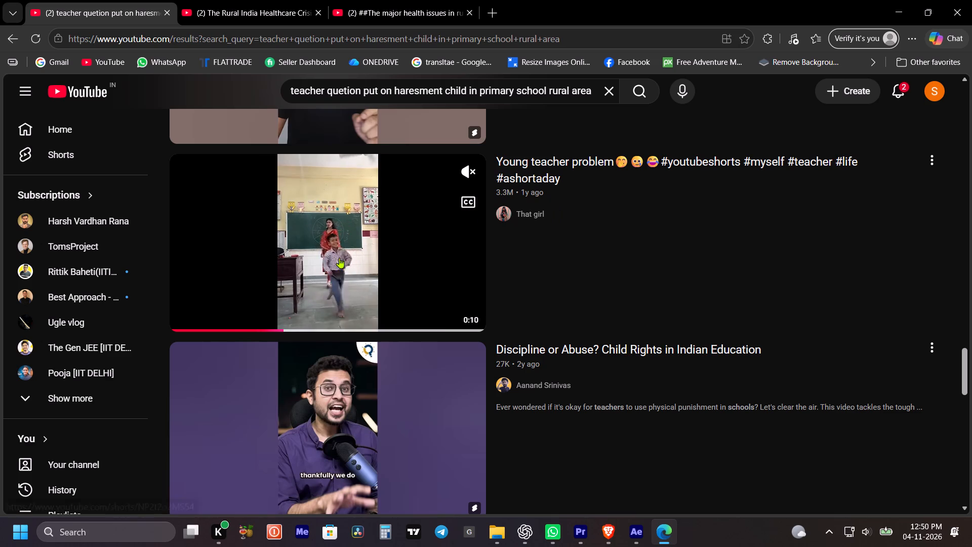
pyautogui.click(234, 320)
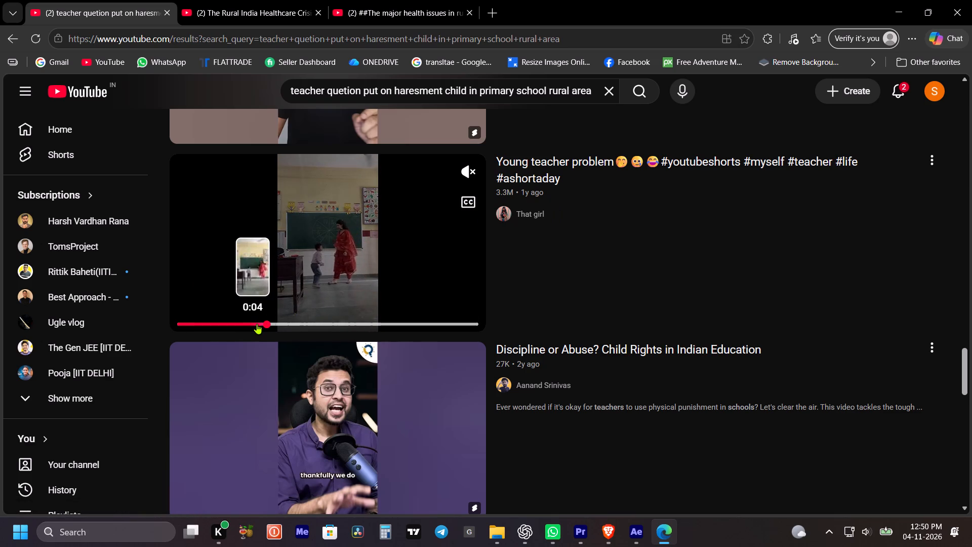
pyautogui.click(374, 319)
pyautogui.moveTo(412, 325); pyautogui.dragTo(417, 324)
# Find and open the Prime9 Telangana short "He is not a teacher, he is a beast", watch its classroom footage and pause it.
pyautogui.scroll(-3, 362, 287)
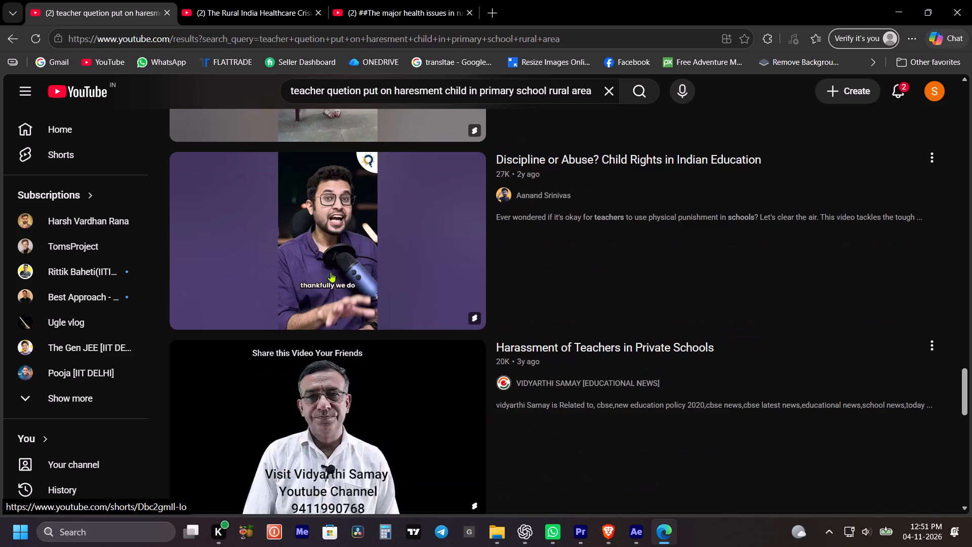
pyautogui.scroll(-5, 331, 272)
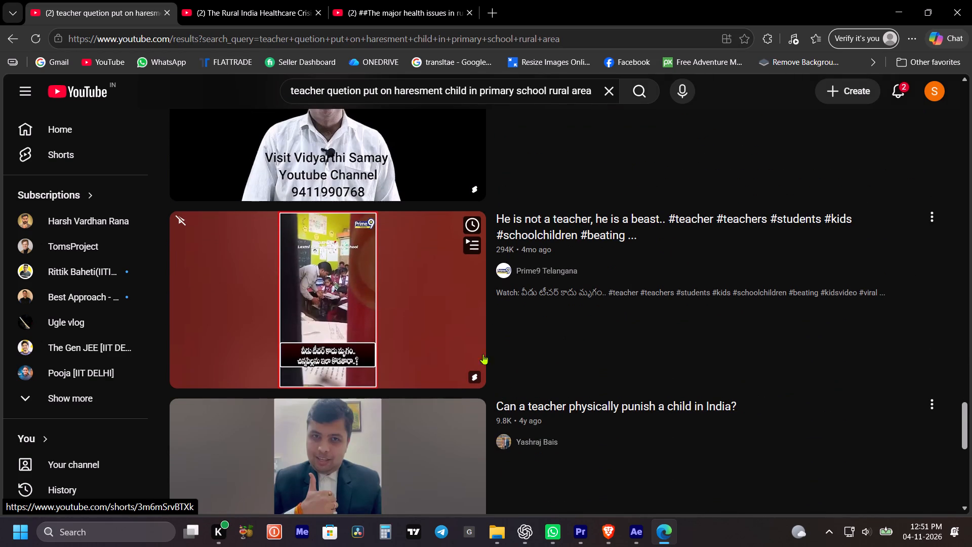
pyautogui.click(341, 318)
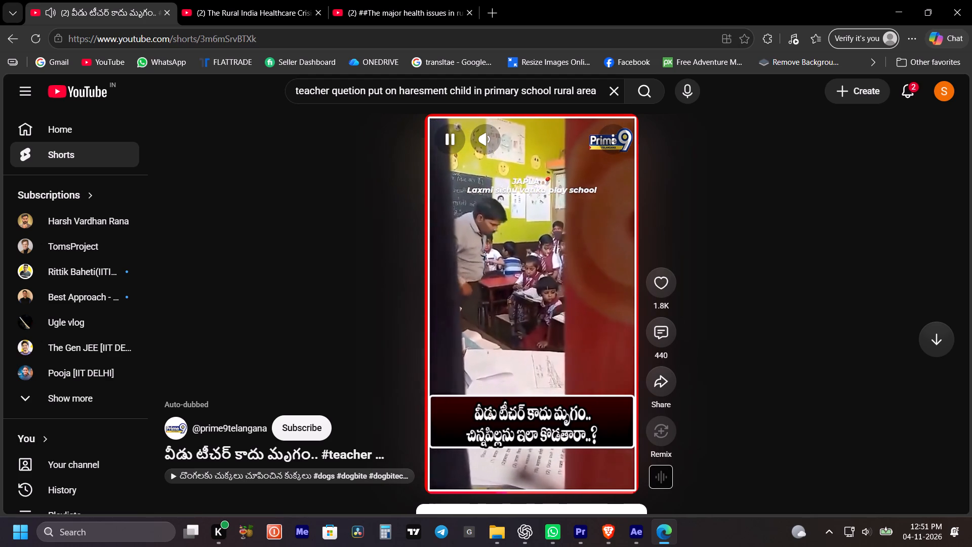
pyautogui.click(579, 240)
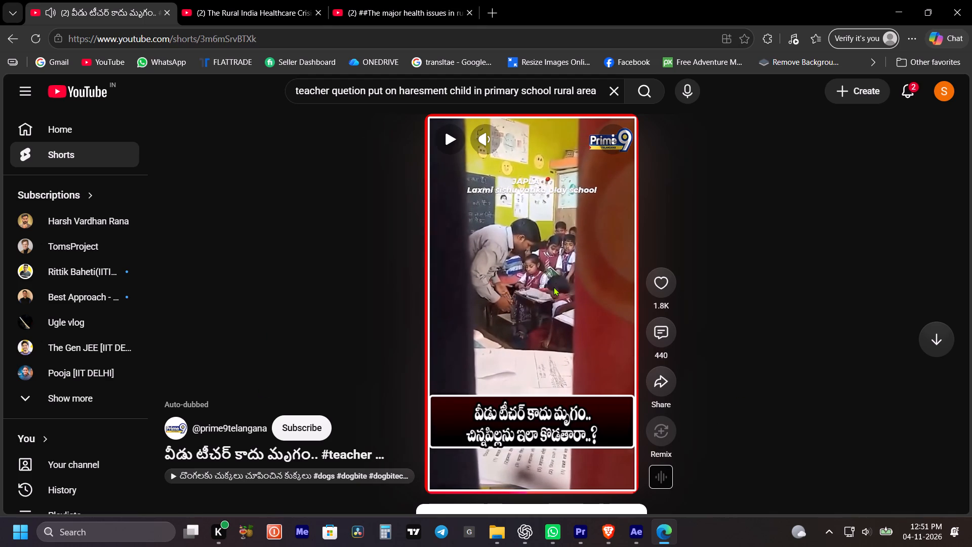
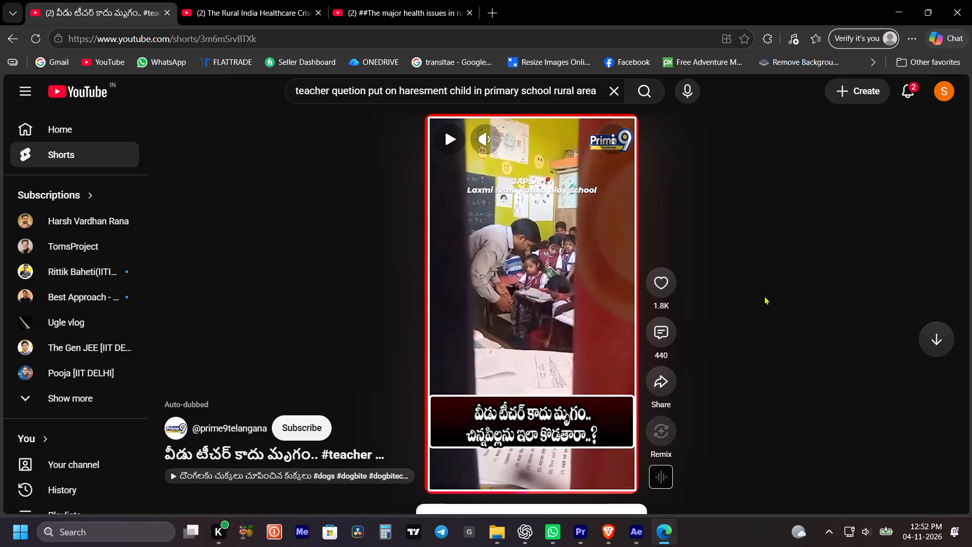
# Play back the Prime9 Telangana short's classroom footage from an earlier point and copy the short's web address.
pyautogui.click(542, 305)
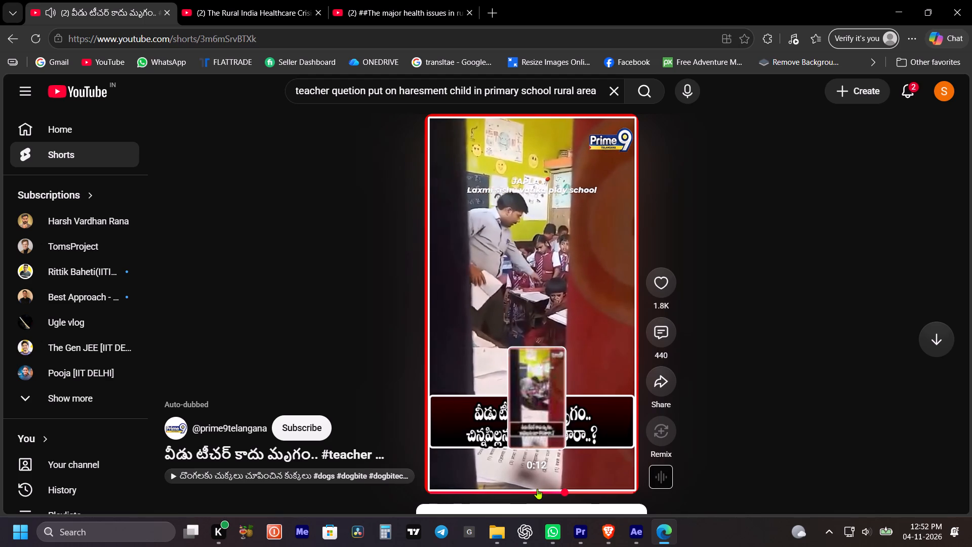
pyautogui.click(546, 267)
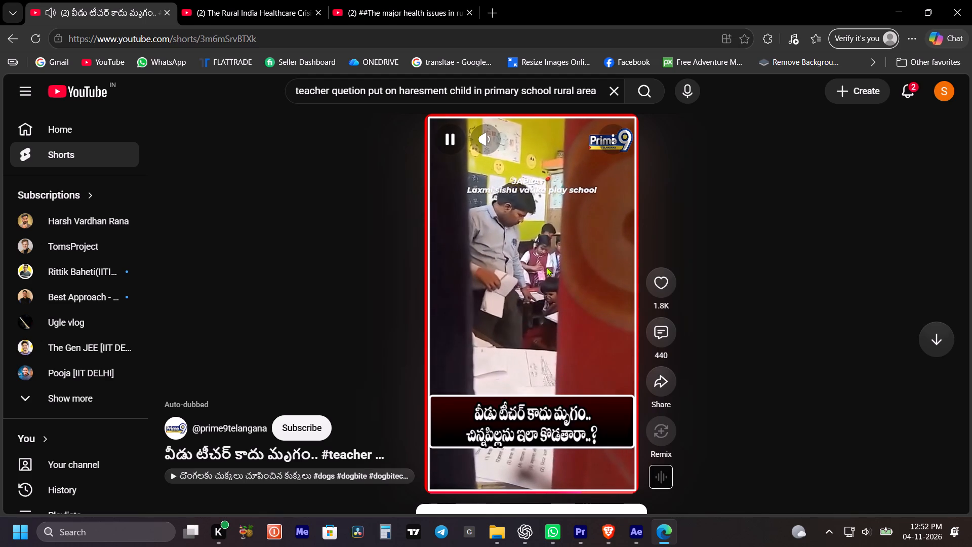
pyautogui.click(555, 283)
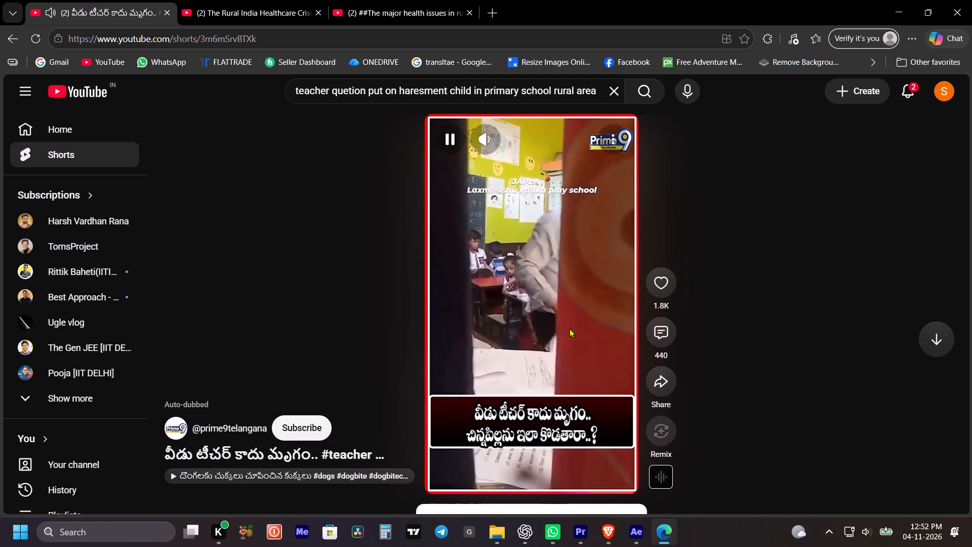
pyautogui.click(478, 493)
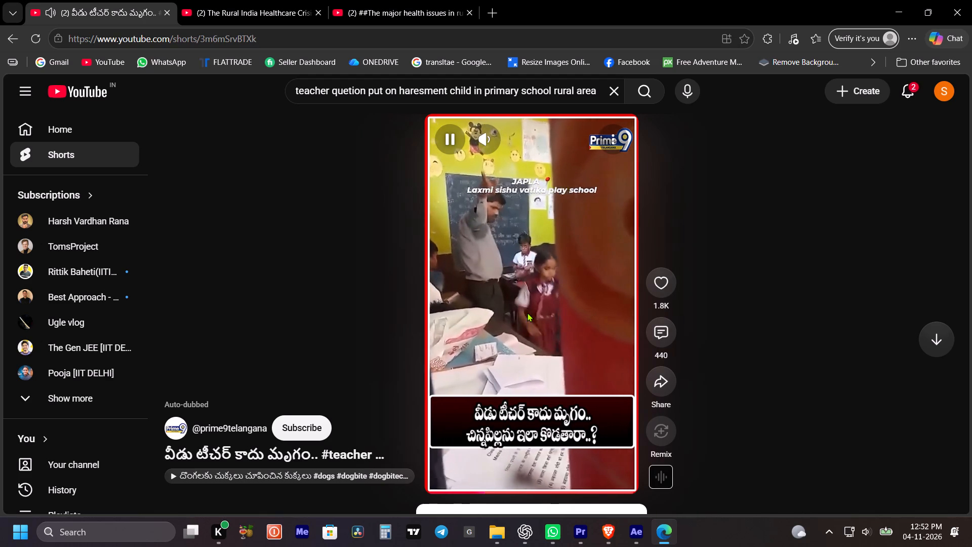
pyautogui.click(525, 264)
pyautogui.click(274, 37)
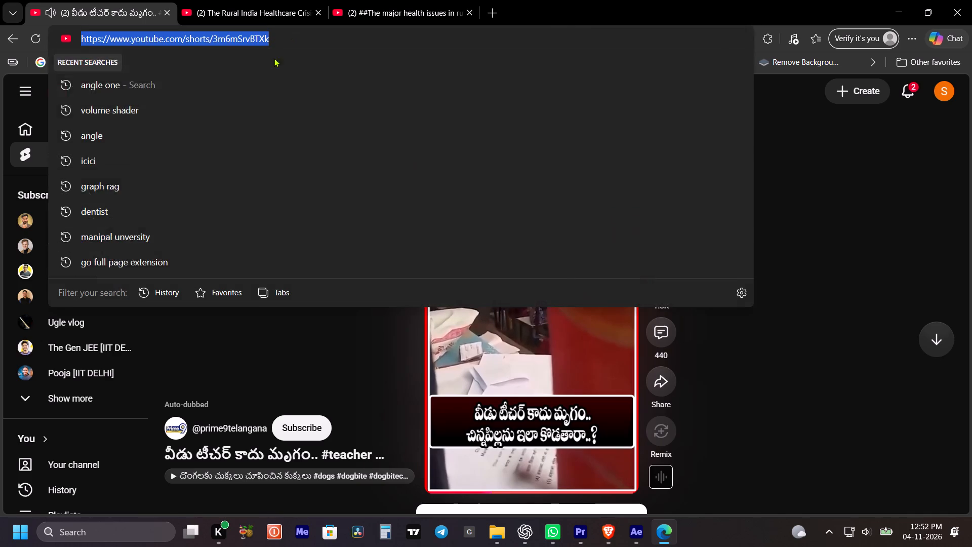
pyautogui.hotkey('ctrl', 'c')
pyautogui.hotkey('ctrl', 'c')
pyautogui.hotkey('ctrl', 'c')
# Switch to Brave and submit the copied short's address in the vd6s.net downloader in place of the previous link.
pyautogui.click(612, 527)
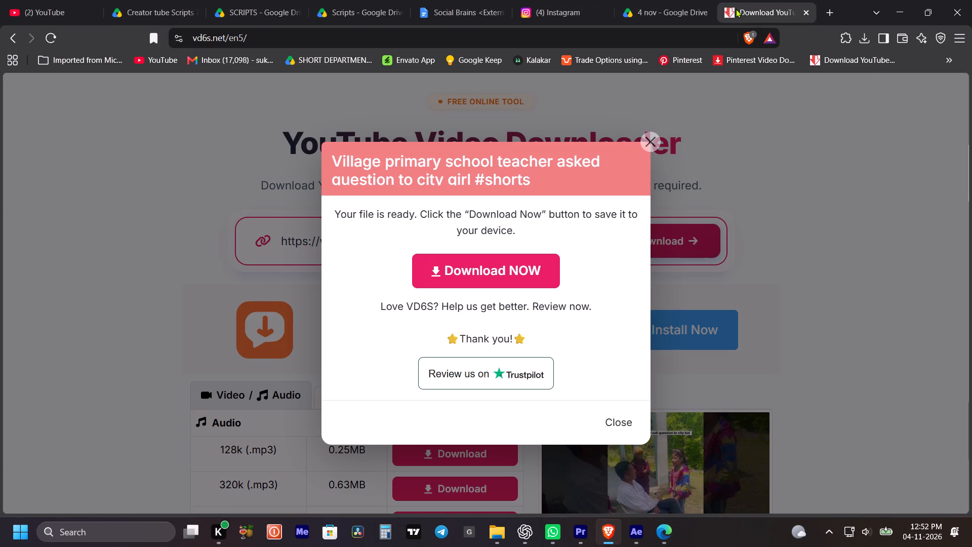
pyautogui.click(764, 14)
pyautogui.click(652, 138)
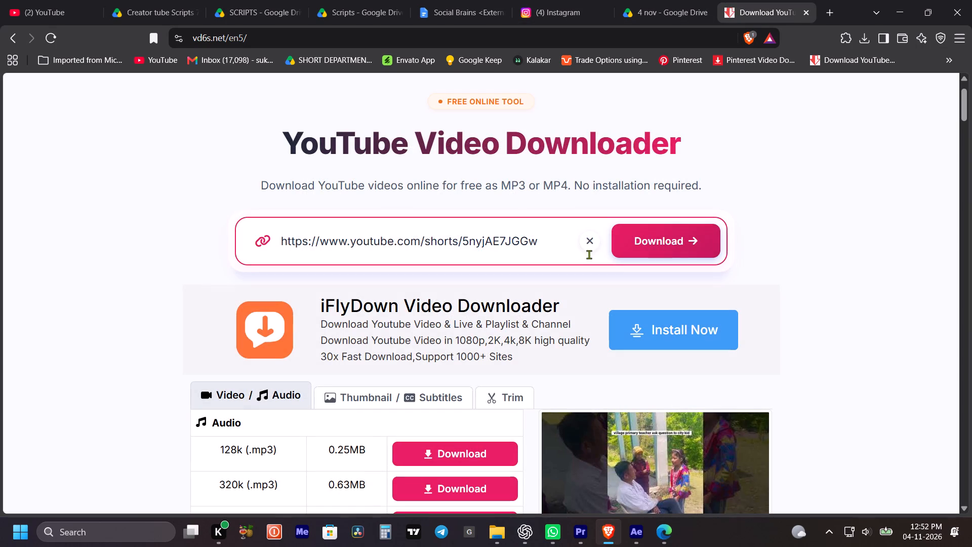
pyautogui.click(584, 243)
pyautogui.click(546, 241)
pyautogui.hotkey('ctrl', 'v')
pyautogui.click(683, 237)
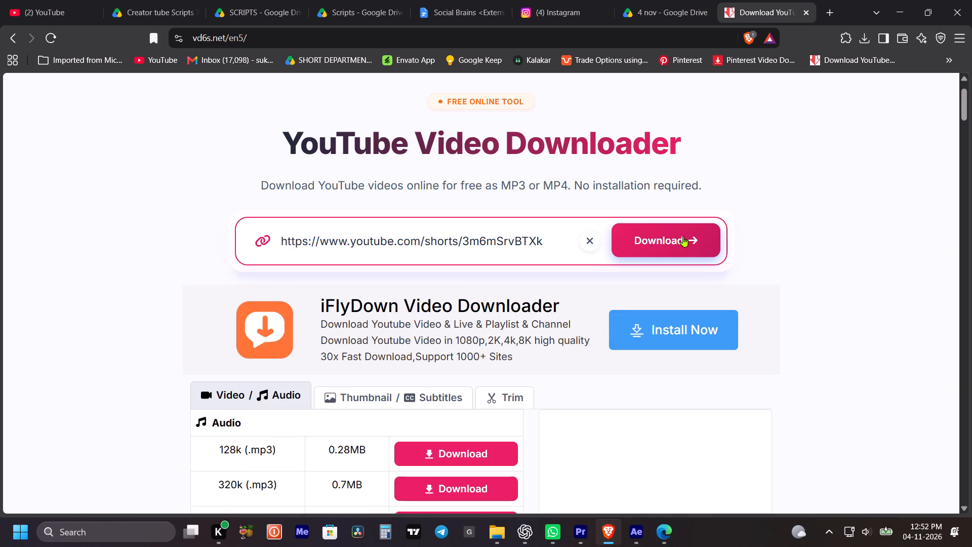
# Download the short as a 1080p60 MP4 and save it in the "social braain karnatak" folder.
pyautogui.scroll(-3, 578, 292)
pyautogui.click(474, 387)
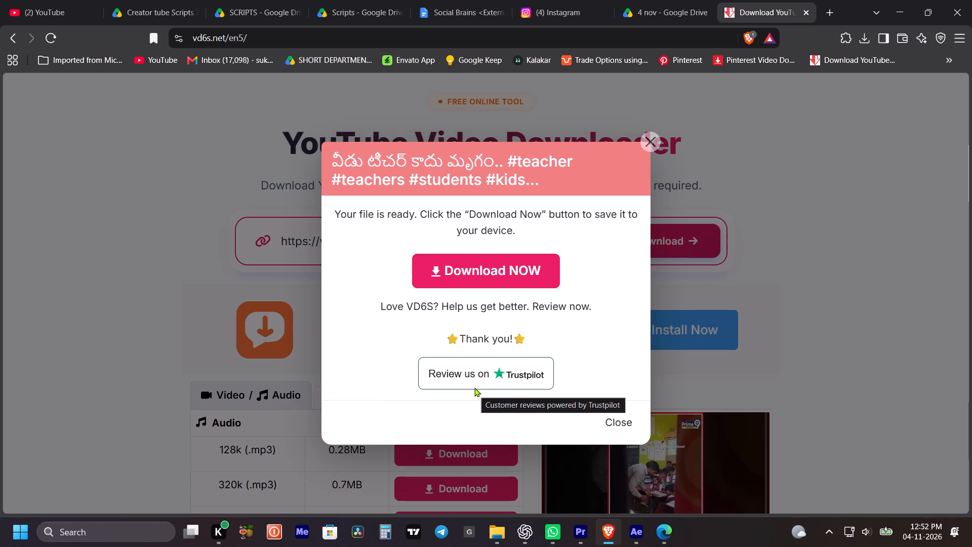
pyautogui.click(483, 273)
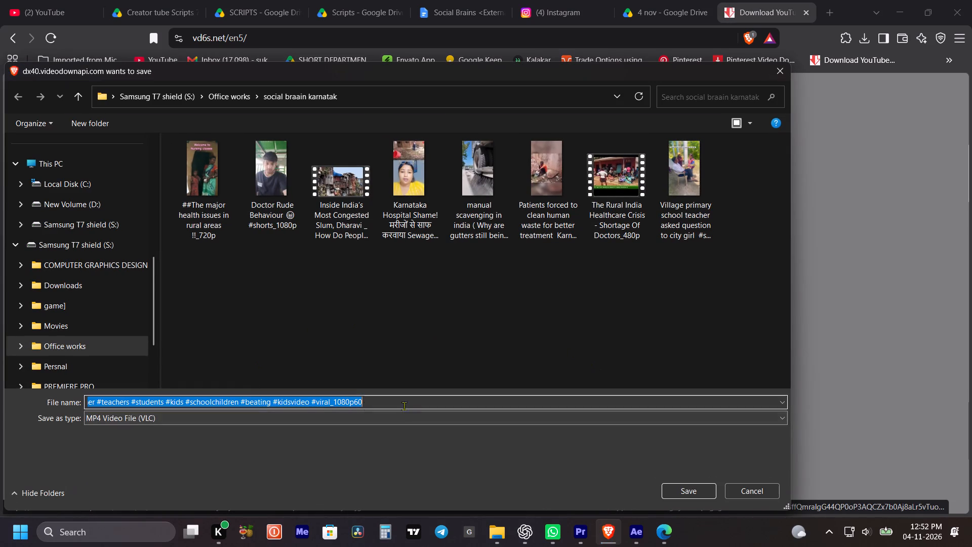
pyautogui.hotkey('ctrl', 'c')
pyautogui.click(688, 493)
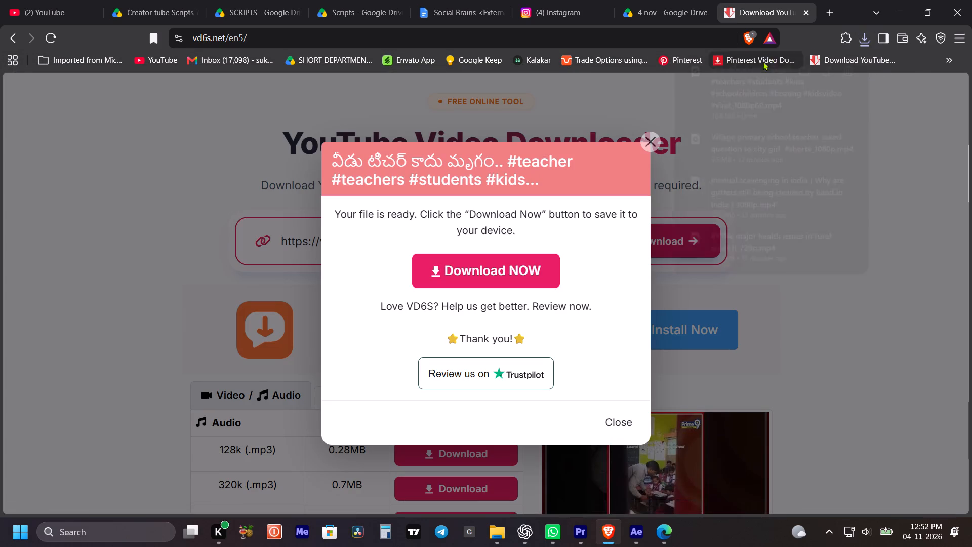
# Import the downloaded classroom clip into the After Effects project and move the timeline playhead to 0:00:25:09.
pyautogui.moveTo(708, 76); pyautogui.dragTo(91, 295)
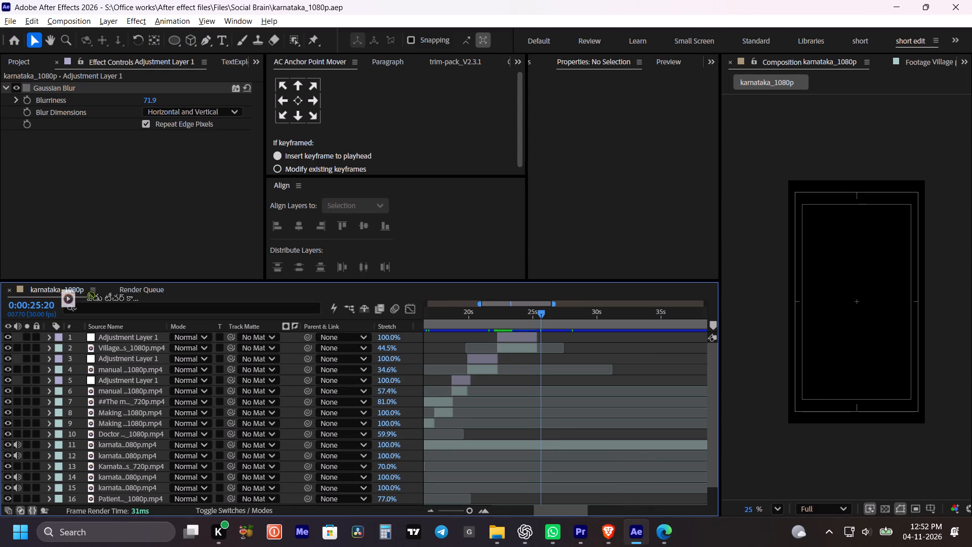
pyautogui.moveTo(91, 295); pyautogui.dragTo(83, 203)
pyautogui.scroll(1, 93, 61)
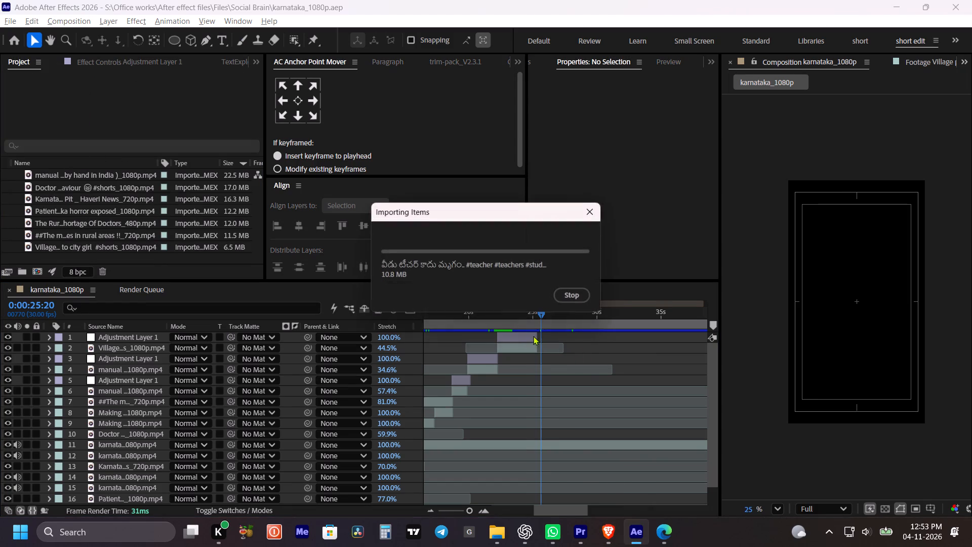
pyautogui.moveTo(526, 316); pyautogui.dragTo(529, 318)
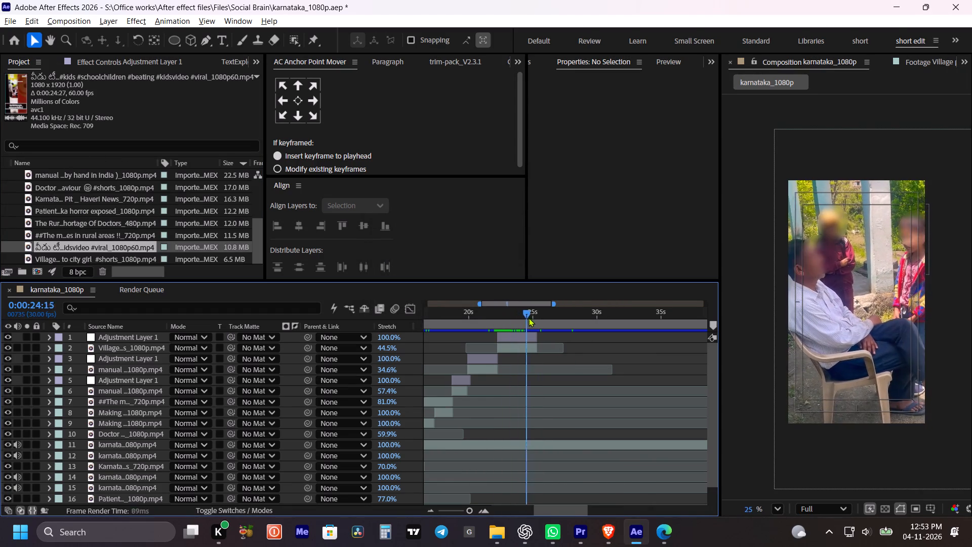
pyautogui.moveTo(529, 318); pyautogui.dragTo(536, 318)
# Open the classroom clip in the enlarged Footage viewer and set its in point at 0:00:07:50, where the teacher raises his arm.
pyautogui.doubleClick(55, 250)
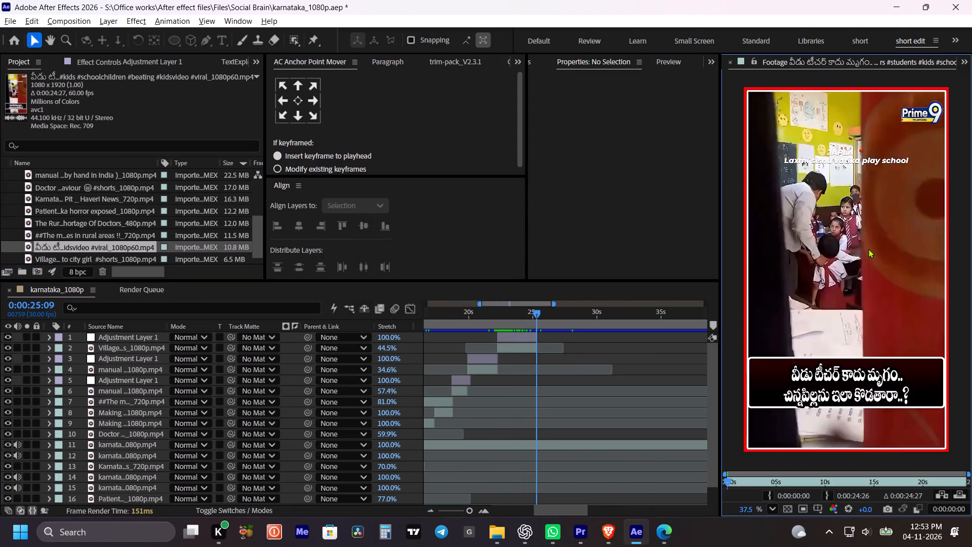
pyautogui.press('`')
pyautogui.scroll(2, 443, 258)
pyautogui.press('space')
pyautogui.moveTo(462, 202); pyautogui.dragTo(453, 232)
pyautogui.moveTo(24, 481); pyautogui.dragTo(350, 492)
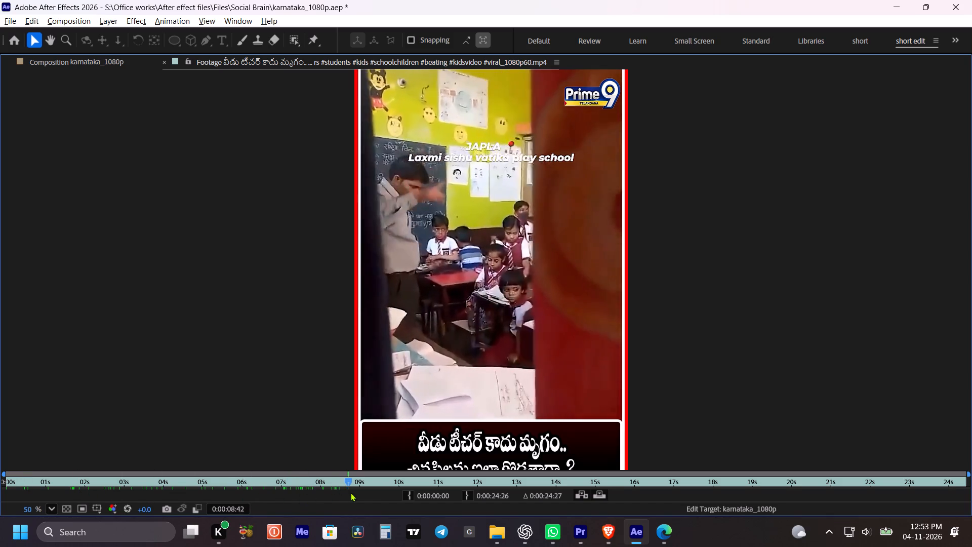
pyautogui.moveTo(350, 492); pyautogui.dragTo(326, 487)
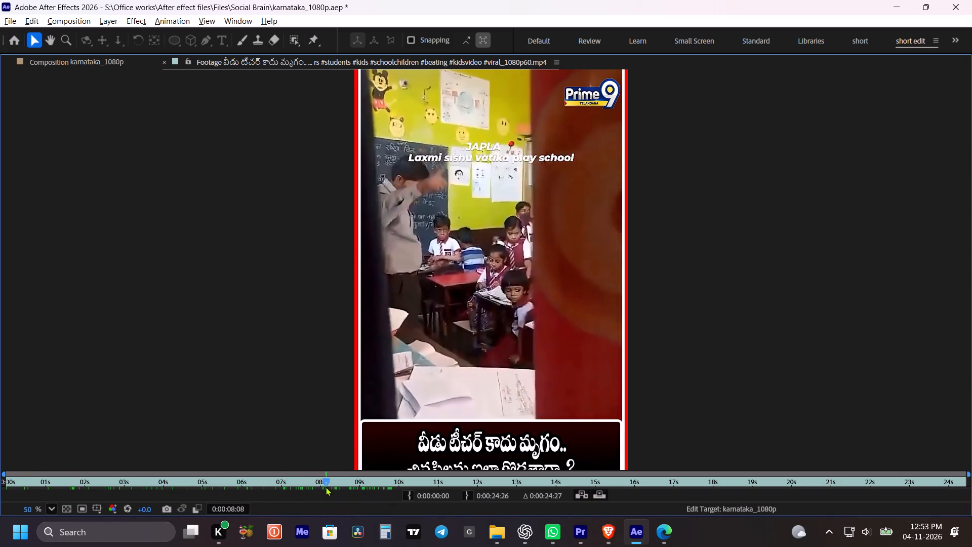
pyautogui.moveTo(326, 487); pyautogui.dragTo(314, 485)
pyautogui.click(408, 498)
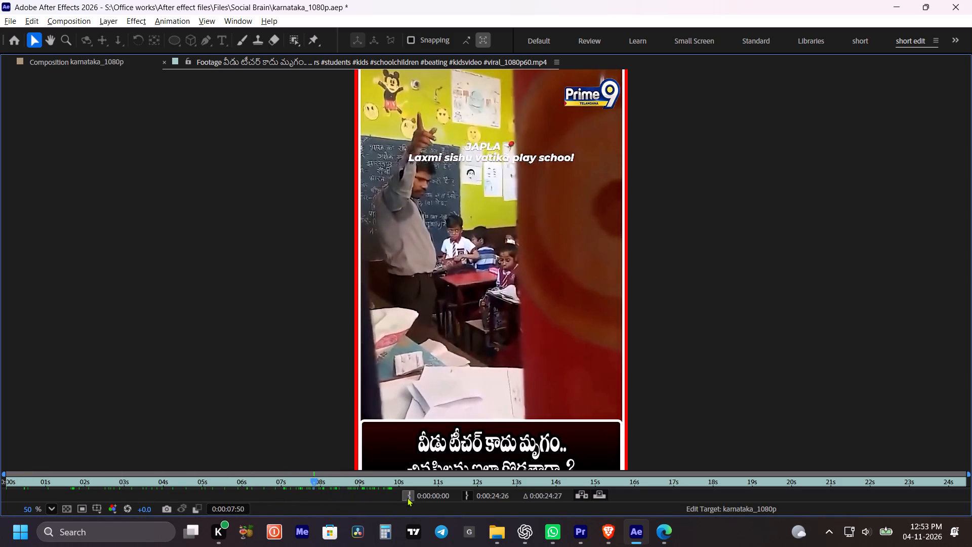
# Set the classroom clip's out point at 0:00:12:14 and restore the normal workspace layout.
pyautogui.moveTo(323, 481); pyautogui.dragTo(427, 484)
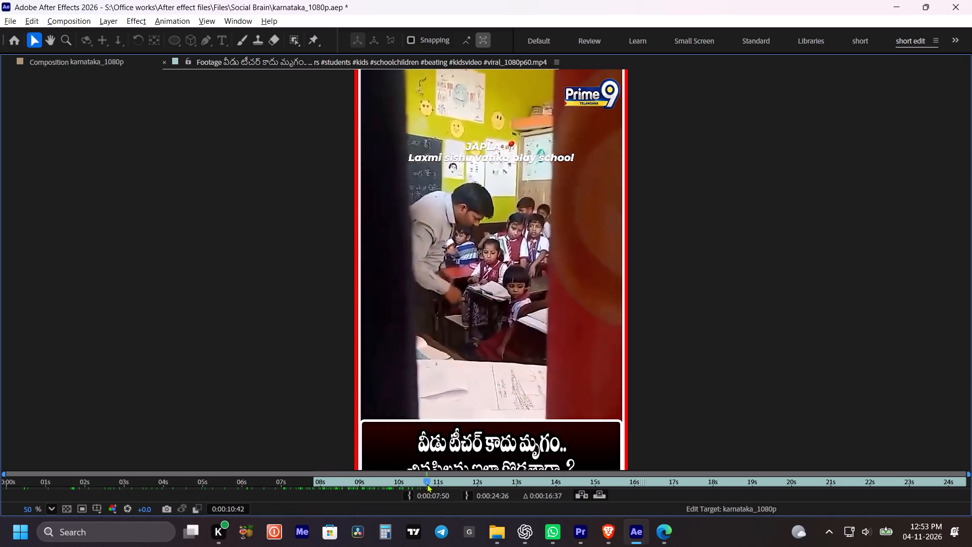
pyautogui.moveTo(427, 484); pyautogui.dragTo(483, 485)
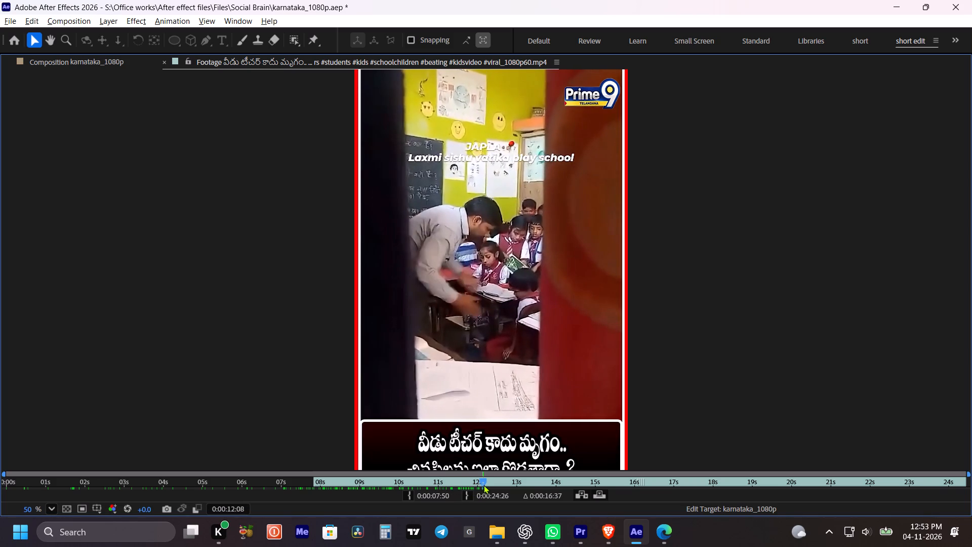
pyautogui.moveTo(483, 485); pyautogui.dragTo(487, 485)
pyautogui.moveTo(456, 496); pyautogui.dragTo(462, 497)
pyautogui.click(466, 497)
pyautogui.press('`')
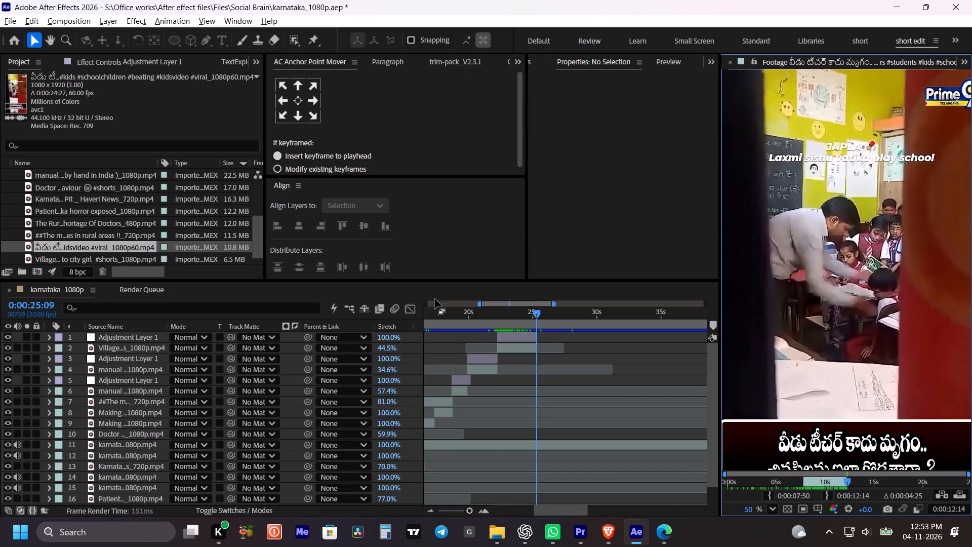
# Add the trimmed classroom clip as the top layer of karnataka_1080p, starting at 0:00:25:09.
pyautogui.moveTo(61, 245); pyautogui.dragTo(523, 334)
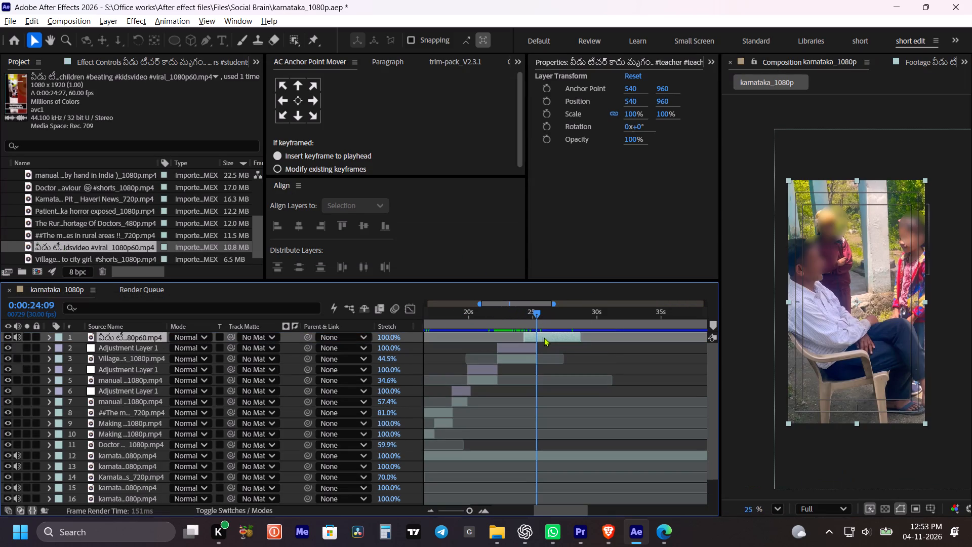
pyautogui.click(541, 336)
pyautogui.press('[')
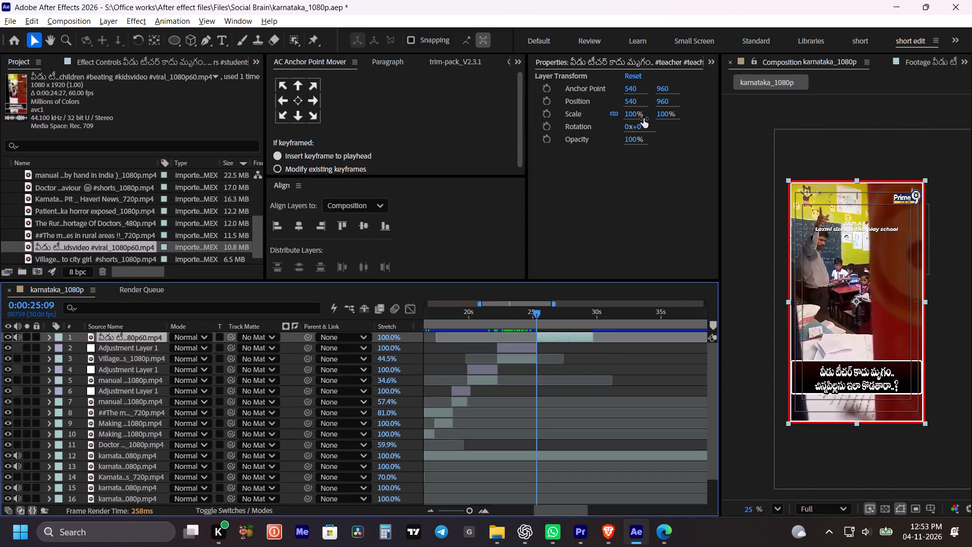
# Reframe the classroom layer by setting its scale to 172% and its vertical position to 1199.
pyautogui.moveTo(631, 112); pyautogui.dragTo(687, 120)
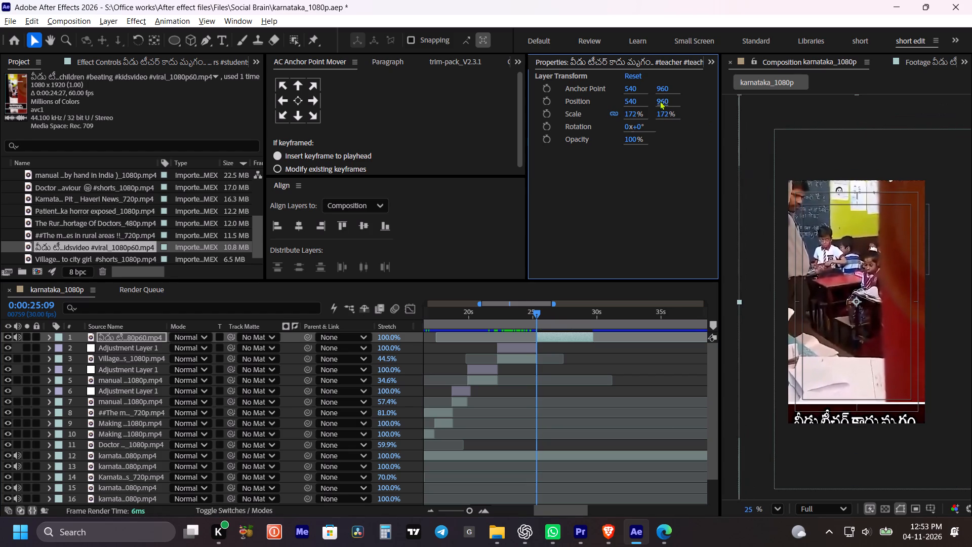
pyautogui.moveTo(663, 100); pyautogui.dragTo(753, 138)
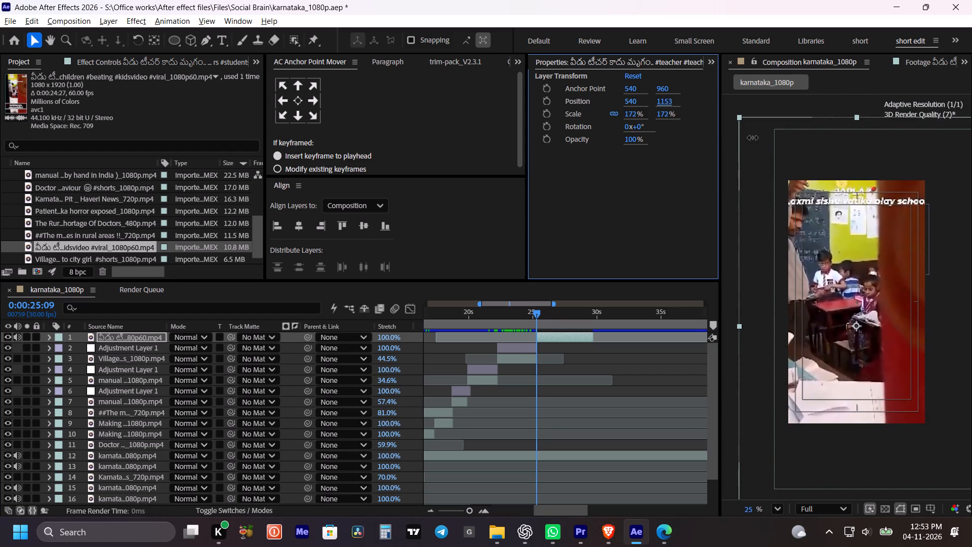
pyautogui.moveTo(753, 138); pyautogui.dragTo(774, 144)
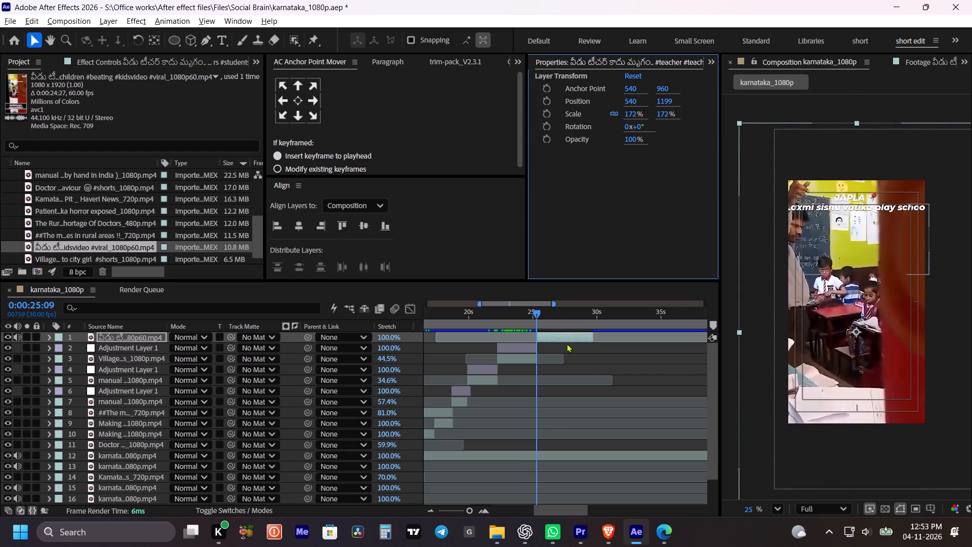
# Mute the classroom layer's audio and preview the section with the clip in place.
pyautogui.press('space')
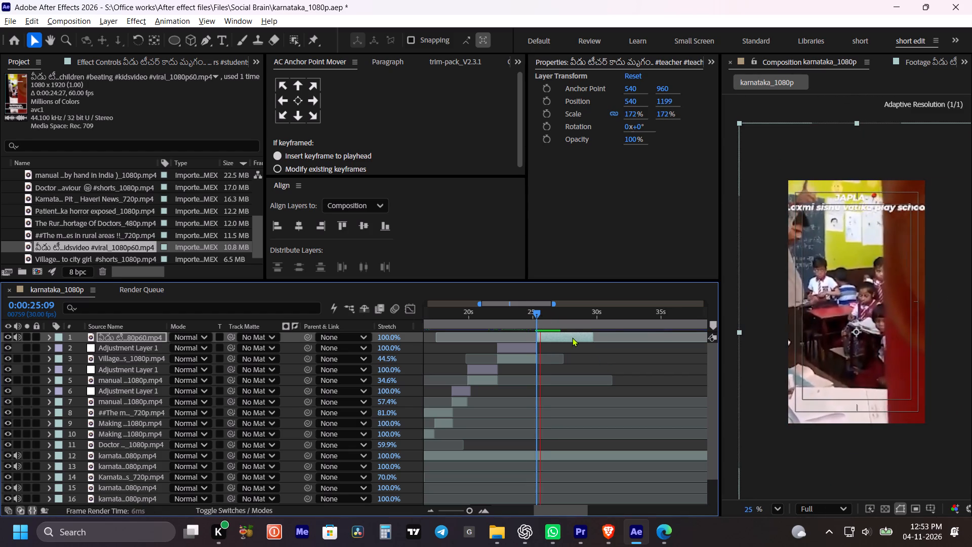
pyautogui.press('space')
pyautogui.click(15, 337)
pyautogui.press('space')
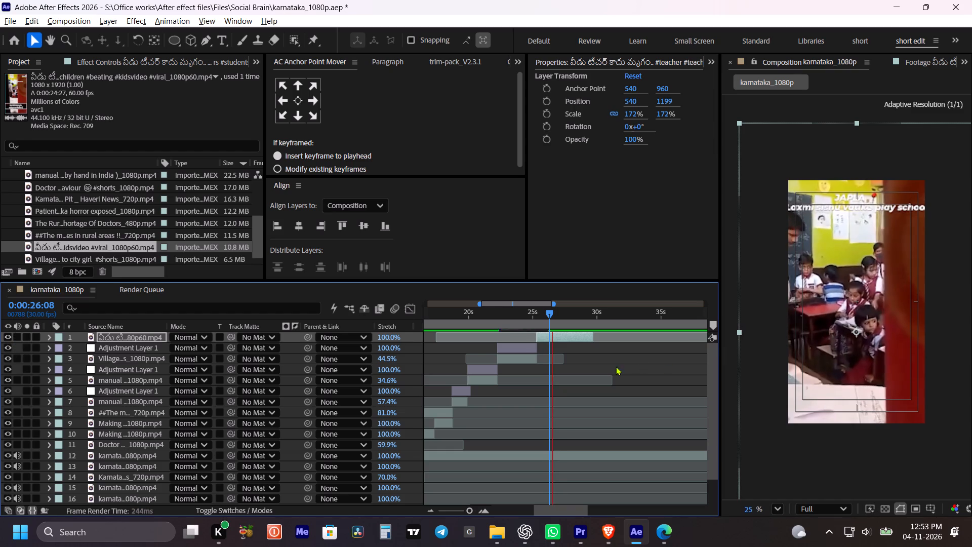
pyautogui.press('space')
pyautogui.click(600, 357)
pyautogui.press('space')
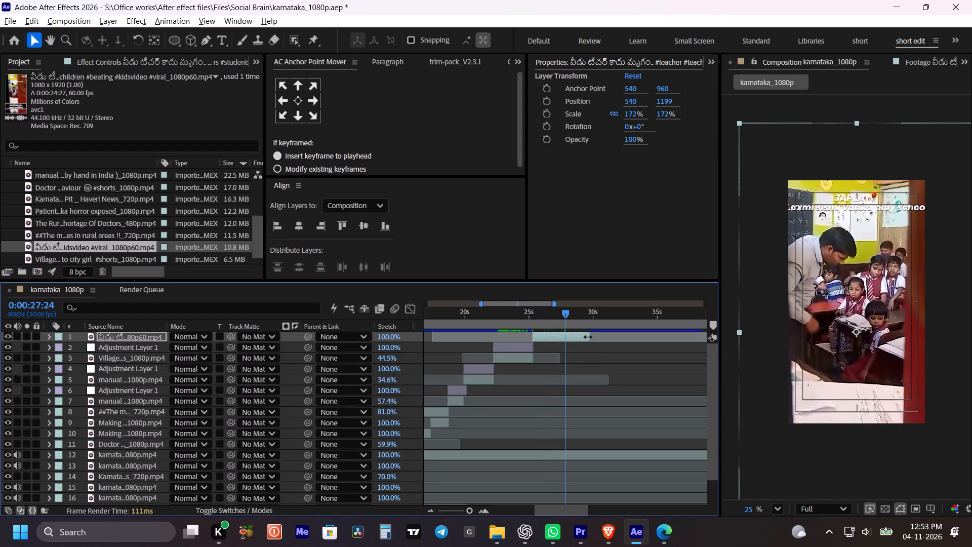
# Time-stretch the classroom layer to 80.5%, preview it from the preceding village clip, and save the project.
pyautogui.keyDown('alt'); pyautogui.moveTo(590, 337); pyautogui.dragTo(579, 337); pyautogui.keyUp('alt')
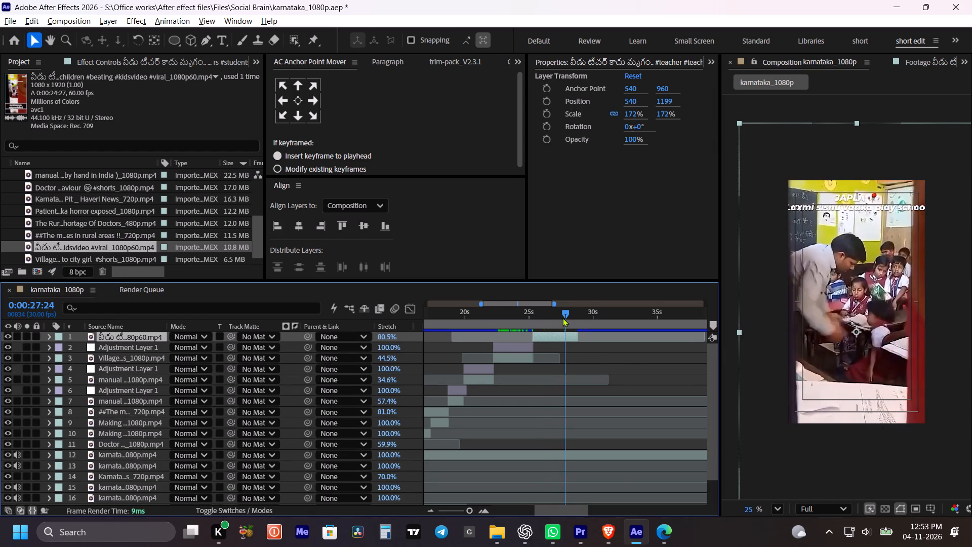
pyautogui.moveTo(561, 317); pyautogui.dragTo(509, 318)
pyautogui.press('space')
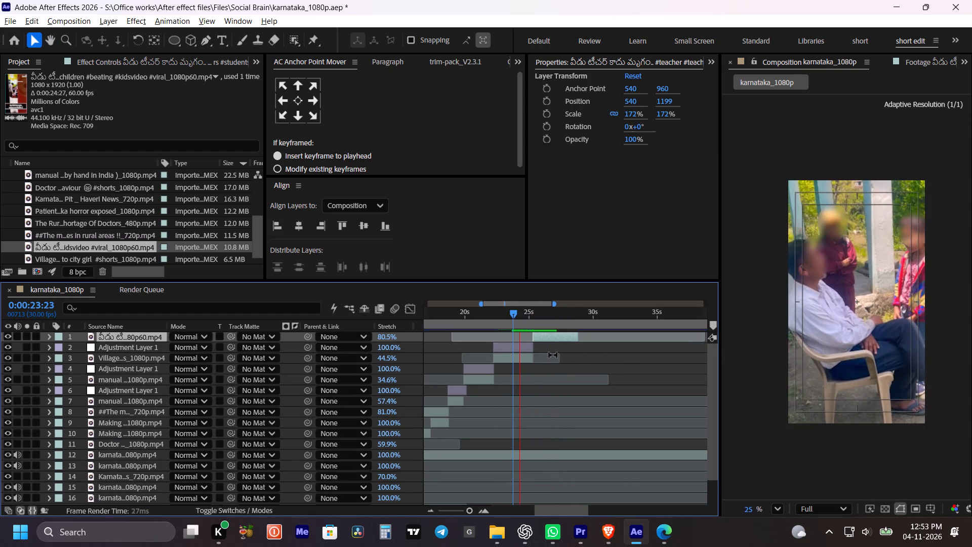
pyautogui.press('space')
pyautogui.moveTo(592, 360); pyautogui.dragTo(582, 360)
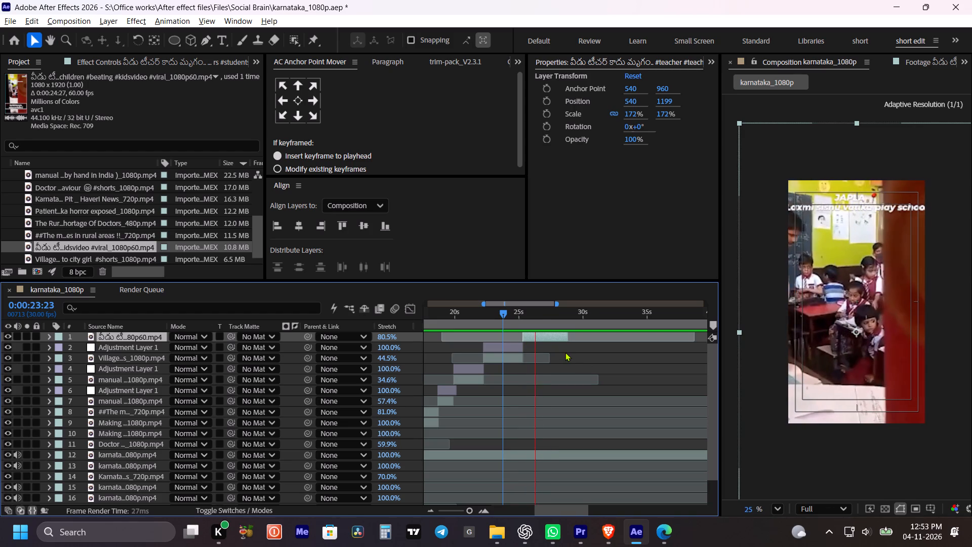
pyautogui.press('space')
pyautogui.press('space')
pyautogui.press('space')
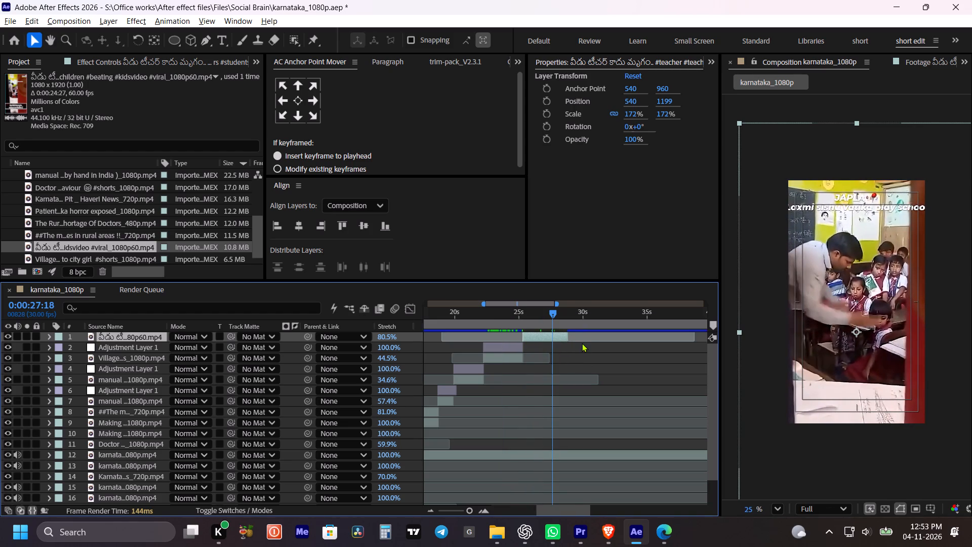
pyautogui.hotkey('ctrl', 's')
# Shift the classroom layer slightly earlier to start just before 0:00:25:00, overlapping the village clip, and preview the transition.
pyautogui.moveTo(553, 318); pyautogui.dragTo(522, 316)
pyautogui.press('space')
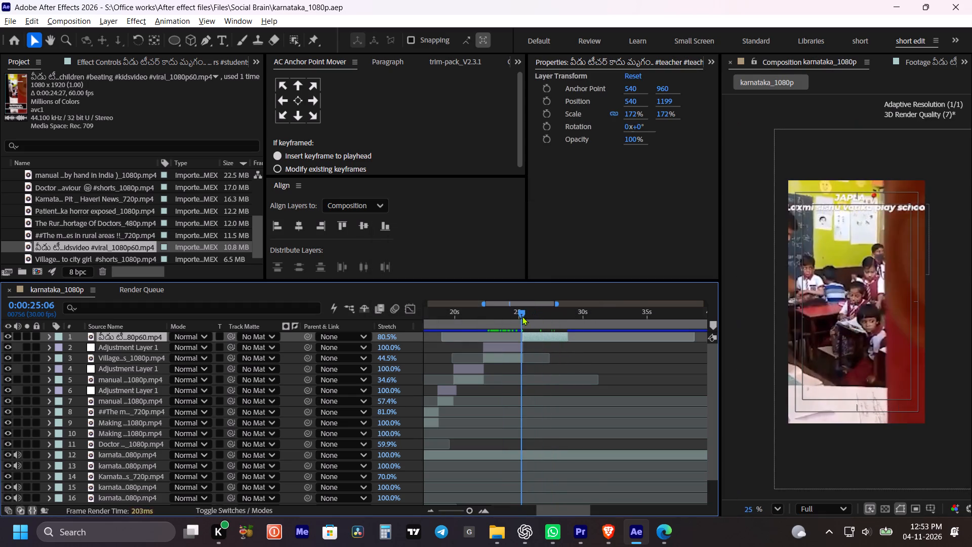
pyautogui.press('space')
pyautogui.moveTo(539, 339); pyautogui.dragTo(532, 338)
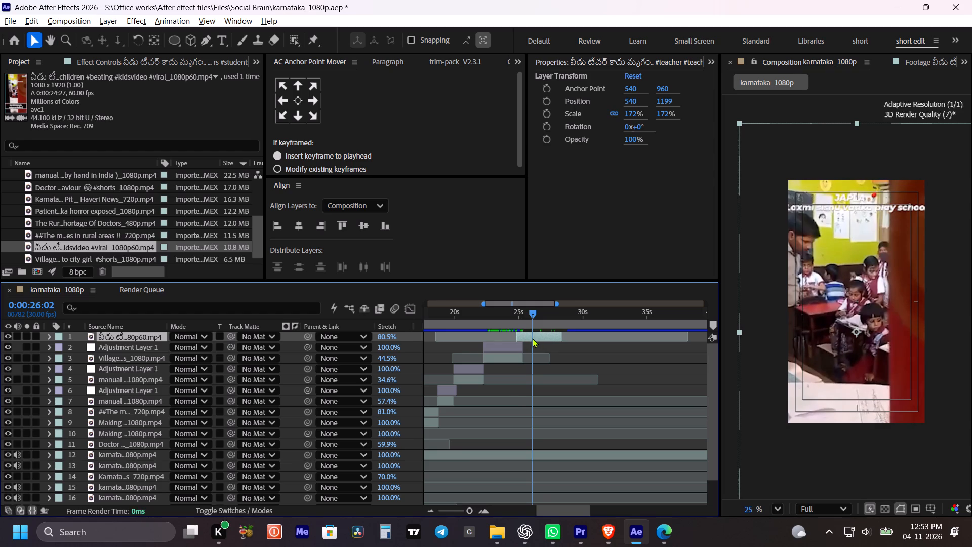
pyautogui.click(507, 306)
pyautogui.click(509, 311)
pyautogui.press('space')
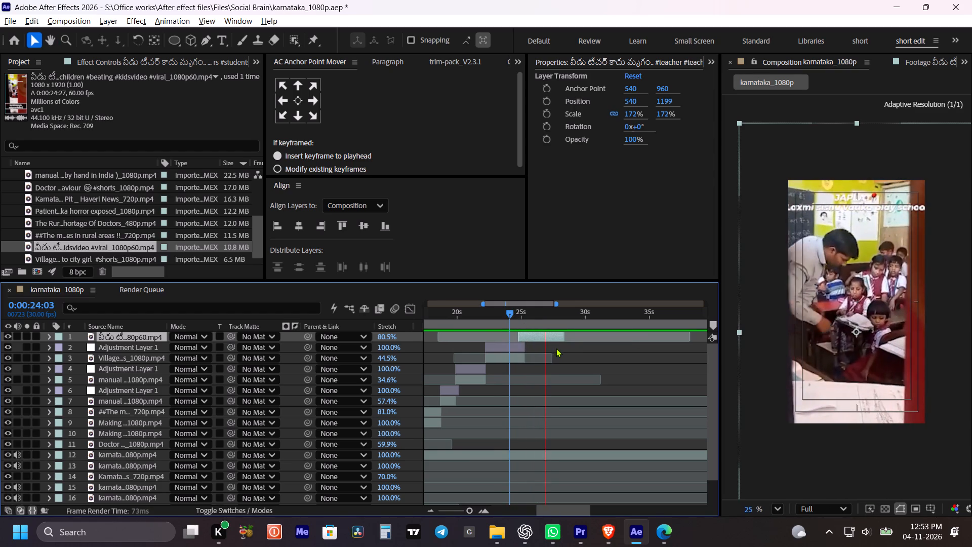
pyautogui.press('space')
# Trim the end of the classroom layer to 0:00:27:00 and save the project.
pyautogui.moveTo(558, 313); pyautogui.dragTo(551, 314)
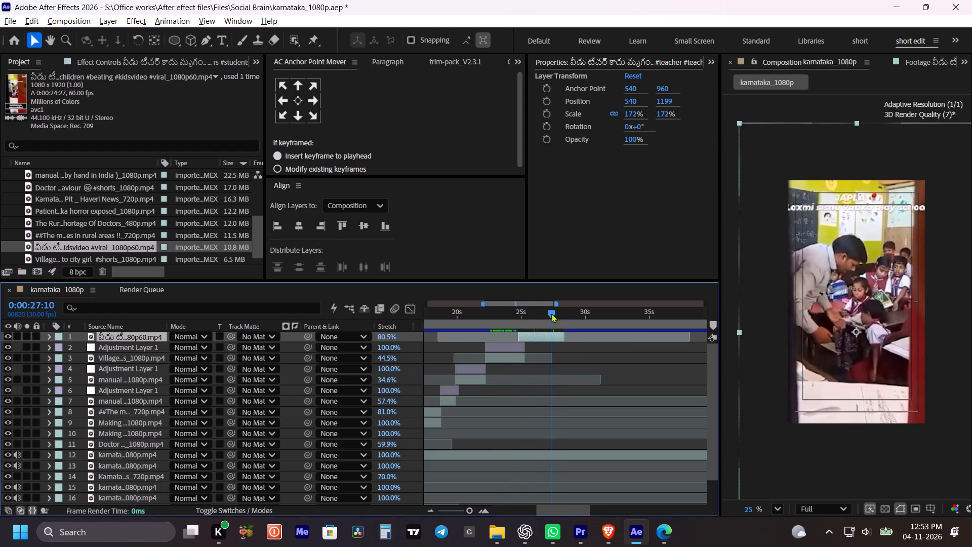
pyautogui.moveTo(551, 314); pyautogui.dragTo(545, 316)
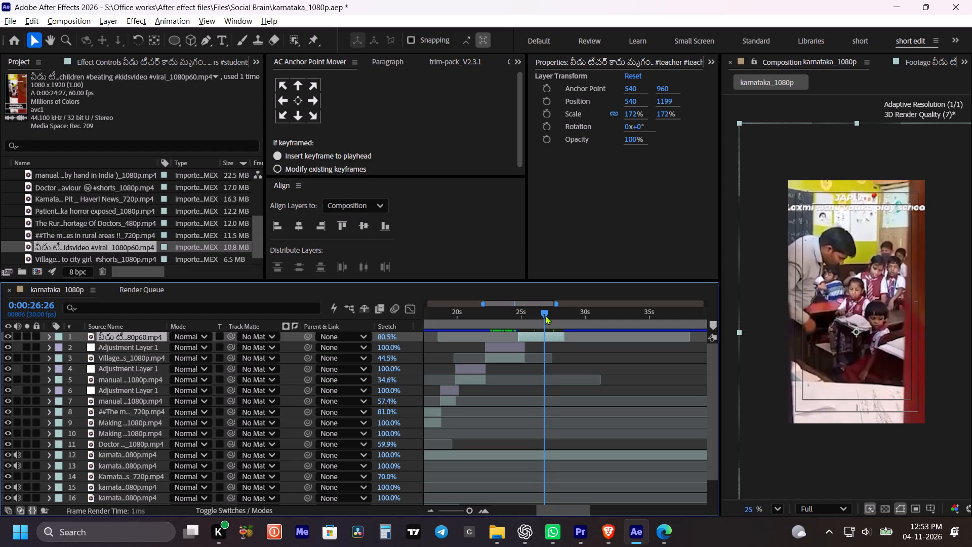
pyautogui.moveTo(545, 316); pyautogui.dragTo(547, 316)
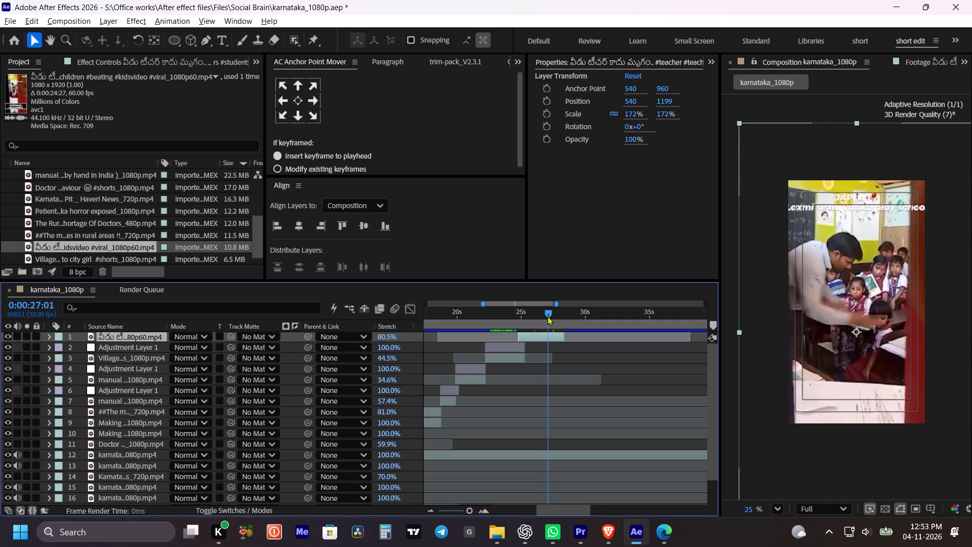
pyautogui.moveTo(547, 316); pyautogui.dragTo(547, 316)
pyautogui.moveTo(565, 338); pyautogui.dragTo(561, 337)
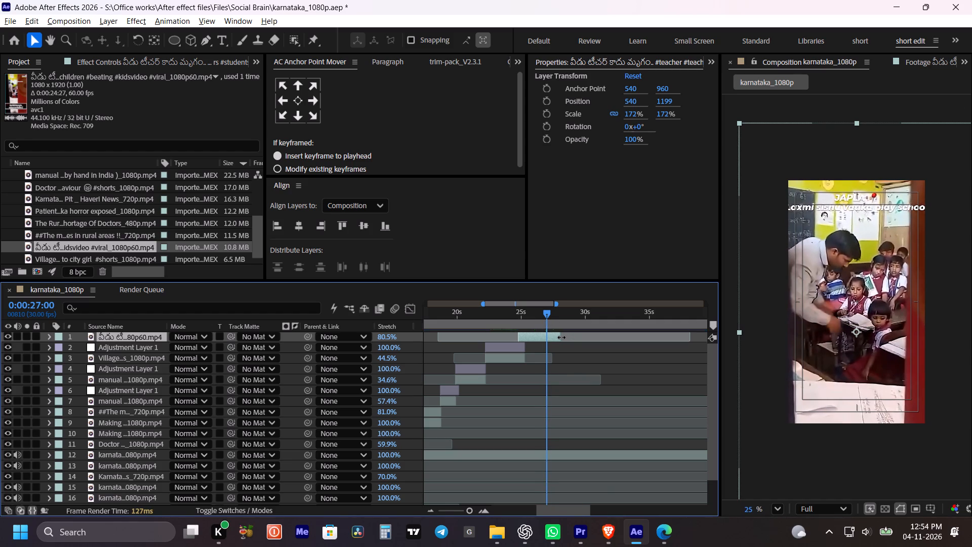
pyautogui.moveTo(561, 337); pyautogui.dragTo(552, 339)
pyautogui.click(569, 347)
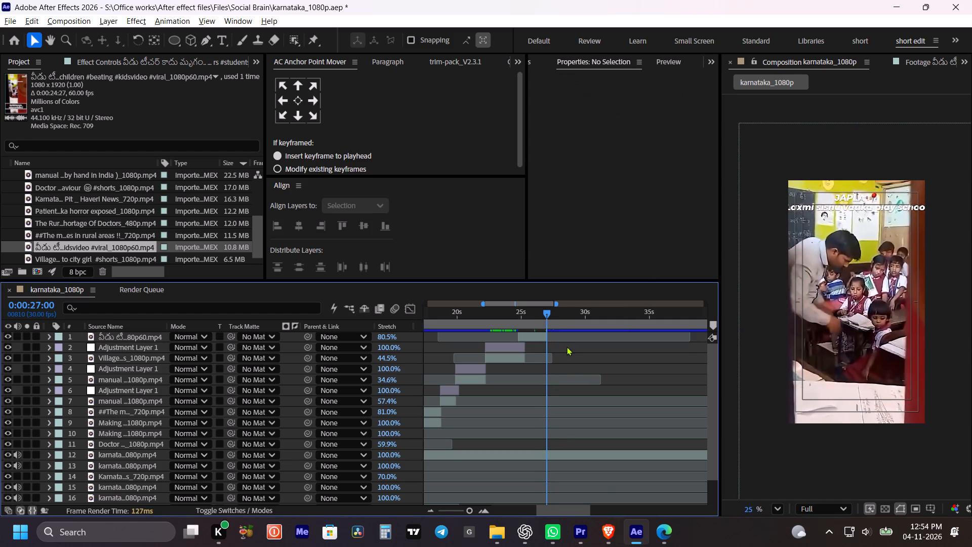
pyautogui.hotkey('ctrl', 's')
# Duplicate the village clip's adjustment layer above the classroom layer, match its start and end to that clip, and save the project.
pyautogui.moveTo(545, 312); pyautogui.dragTo(538, 314)
pyautogui.click(521, 344)
pyautogui.hotkey('ctrl', 'c')
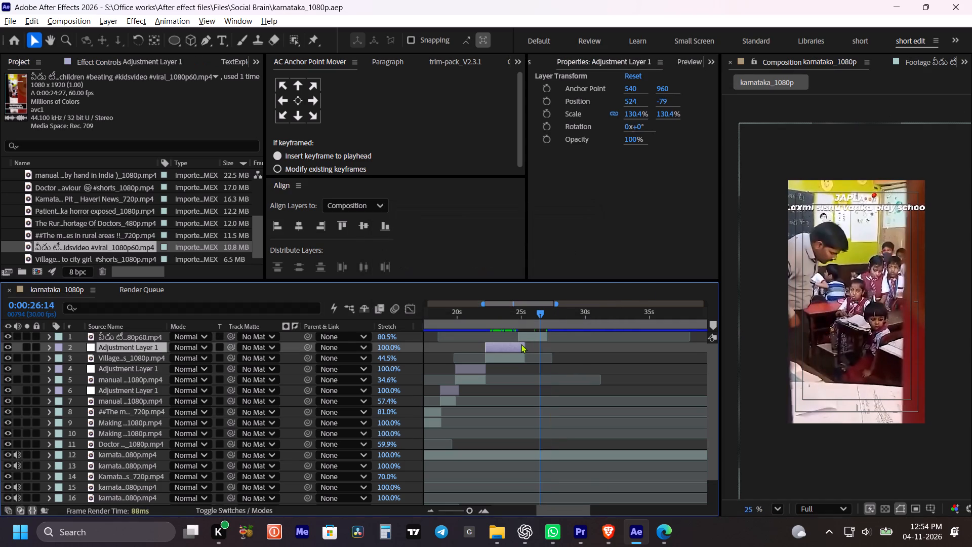
pyautogui.click(528, 336)
pyautogui.hotkey('ctrl', 'v')
pyautogui.press('[')
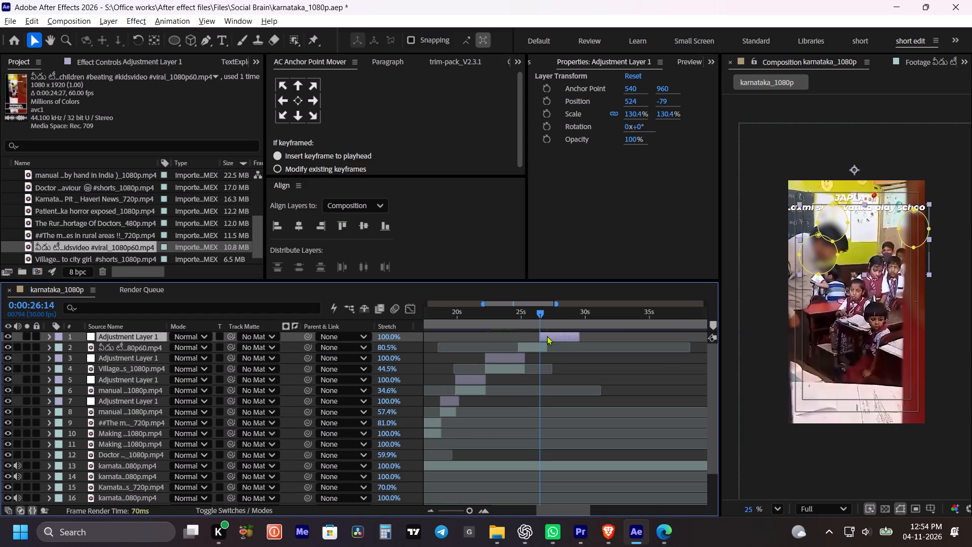
pyautogui.moveTo(547, 335); pyautogui.dragTo(528, 336)
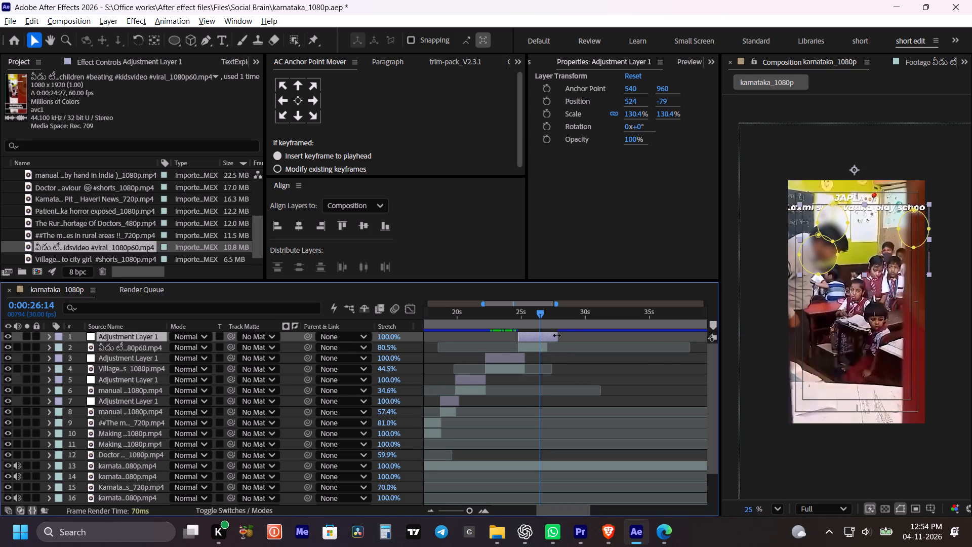
pyautogui.keyDown('shift'); pyautogui.moveTo(557, 335); pyautogui.dragTo(547, 337); pyautogui.keyUp('shift')
pyautogui.click(576, 364)
pyautogui.hotkey('ctrl', 's')
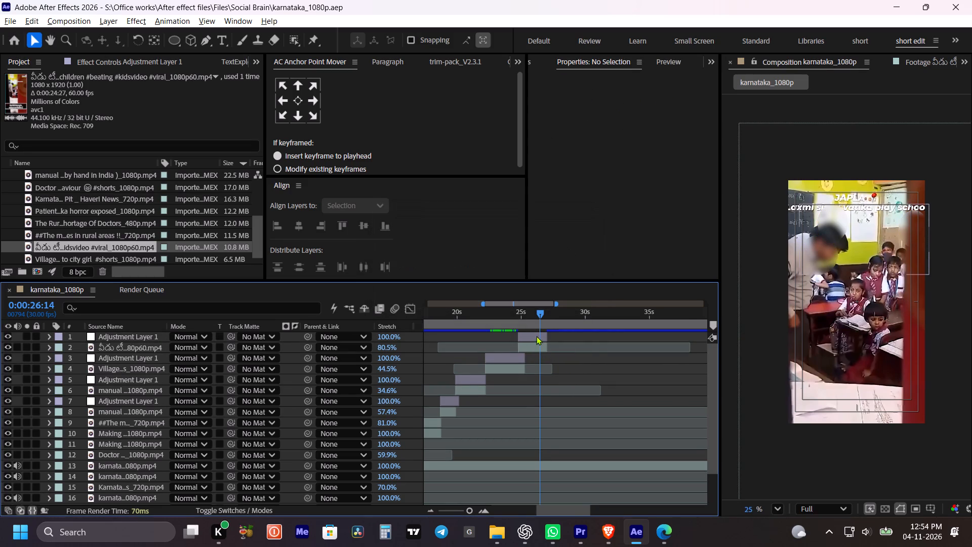
# Delete Mask 1, Mask 2 and Mask 3 from the classroom clip's adjustment layer.
pyautogui.click(536, 336)
pyautogui.press('m')
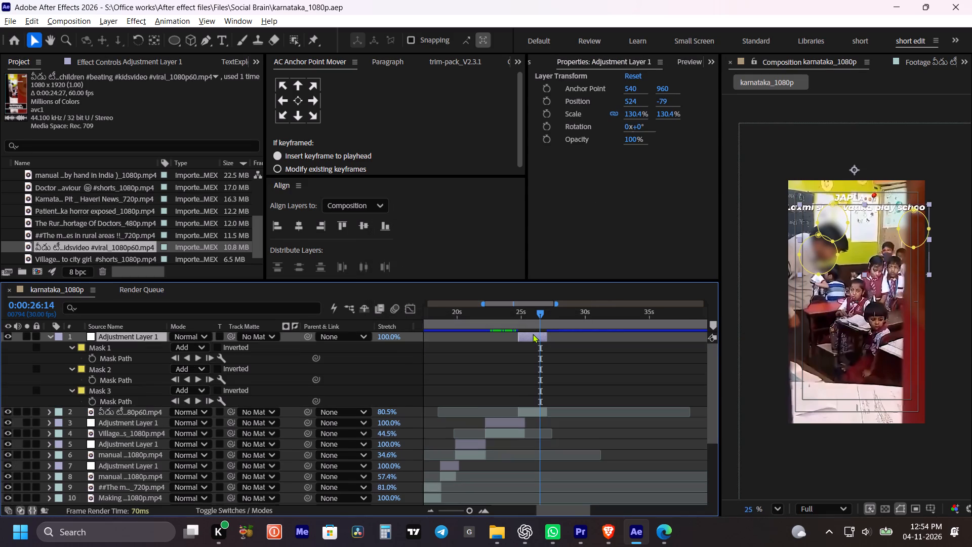
pyautogui.click(104, 390)
pyautogui.keyDown('shift'); pyautogui.click(107, 349); pyautogui.keyUp('shift')
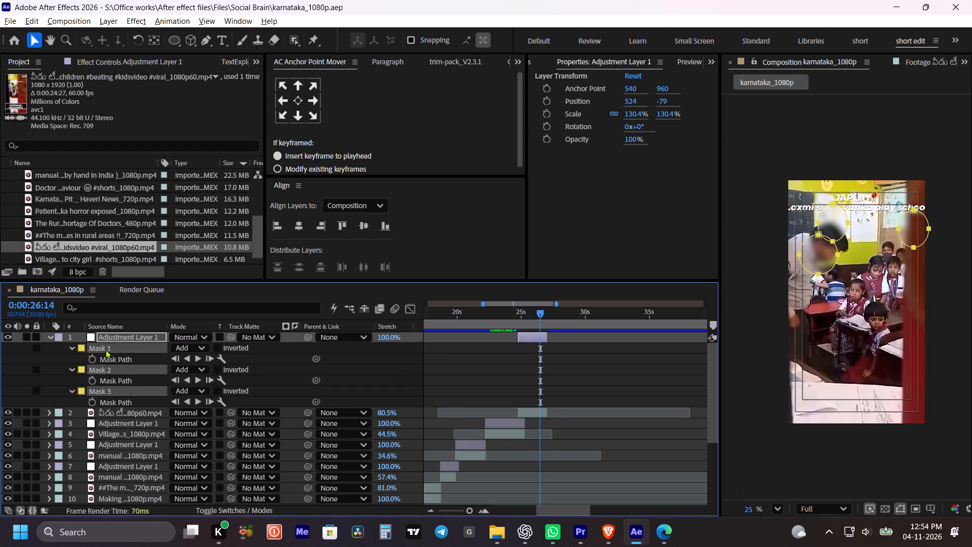
pyautogui.press('Delete')
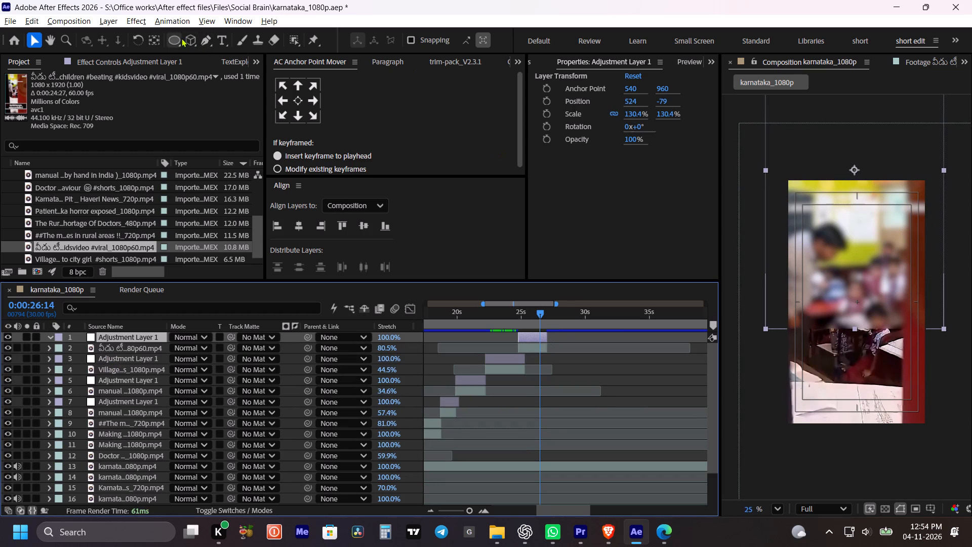
# Draw a full-width rectangular mask on the adjustment layer so the blur covers only the caption text near the top of the frame.
pyautogui.moveTo(175, 37); pyautogui.dragTo(222, 38)
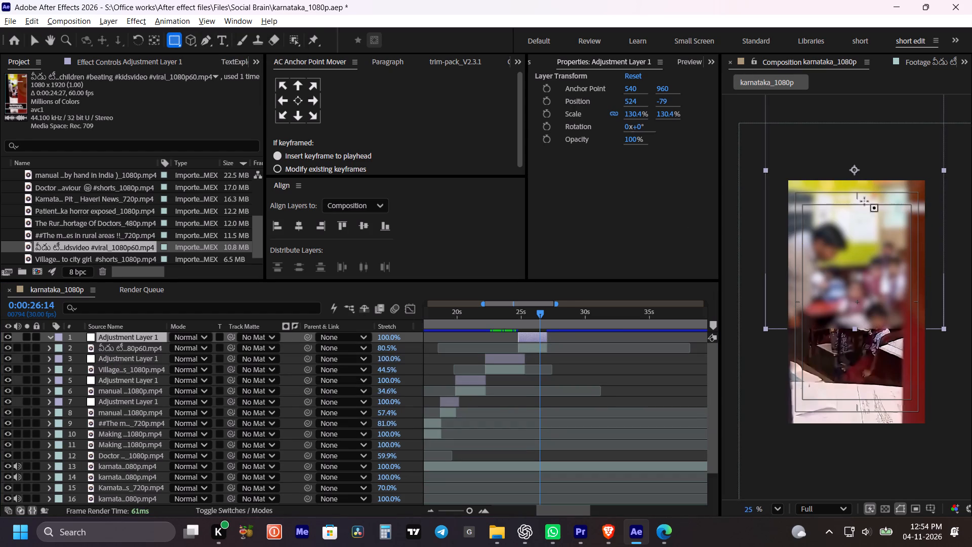
pyautogui.moveTo(783, 192); pyautogui.dragTo(934, 215)
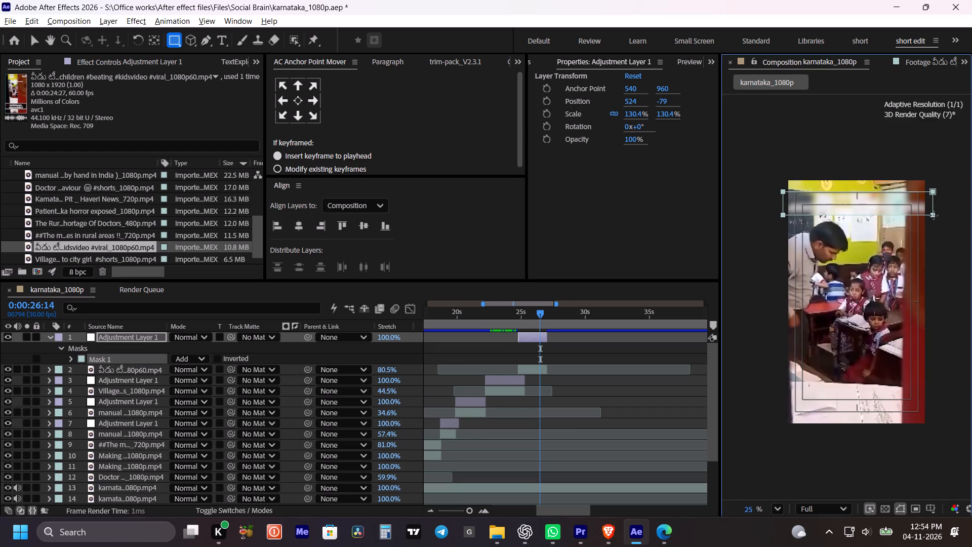
pyautogui.moveTo(934, 215); pyautogui.dragTo(932, 215)
pyautogui.press('v')
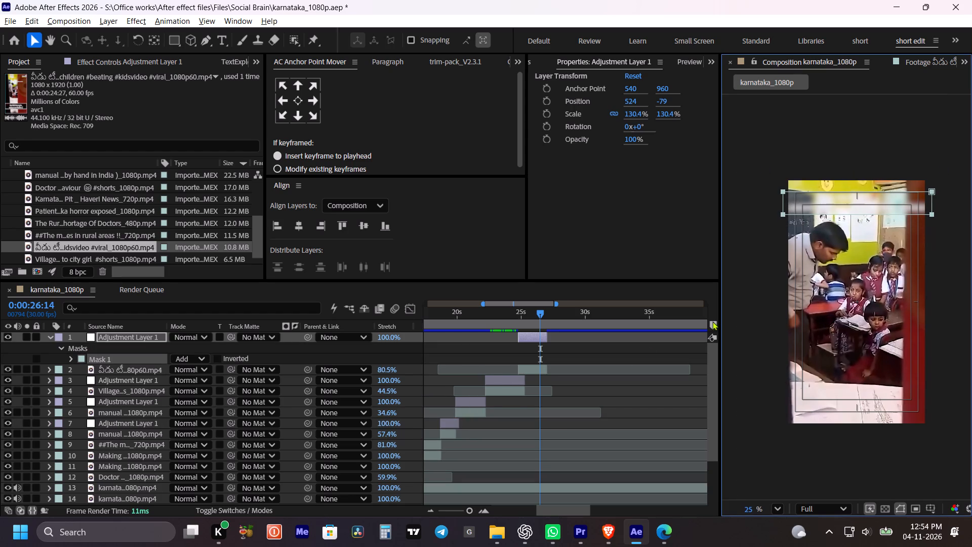
pyautogui.click(593, 405)
pyautogui.press('m')
pyautogui.click(562, 407)
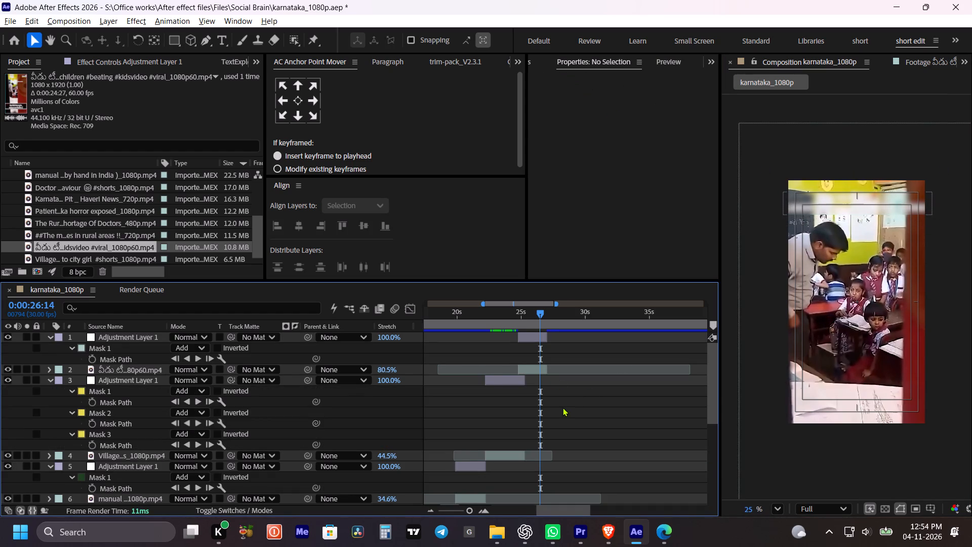
pyautogui.press('m')
# Preview the caption blur from the end of the village clip through the classroom clip, and save the project.
pyautogui.click(516, 314)
pyautogui.press('space')
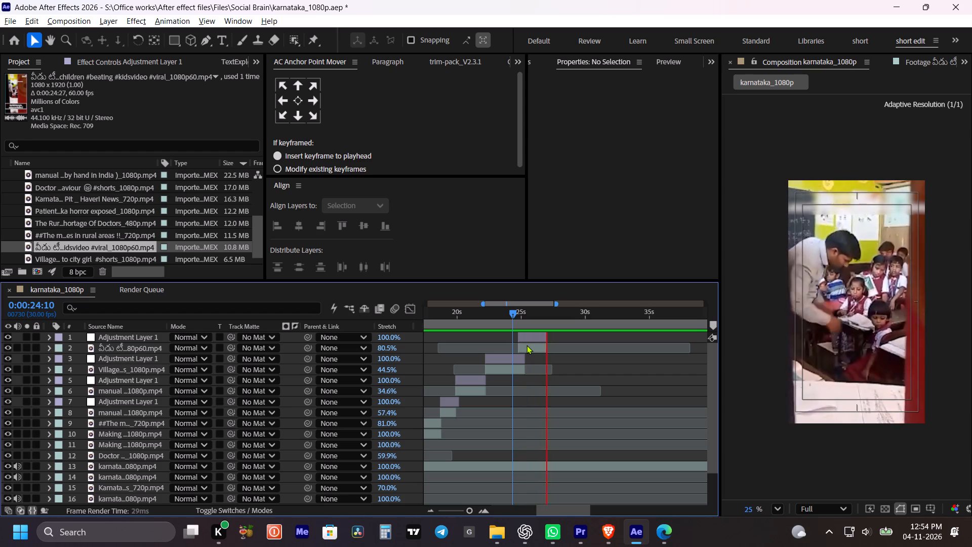
pyautogui.press('space')
pyautogui.moveTo(541, 308); pyautogui.dragTo(533, 311)
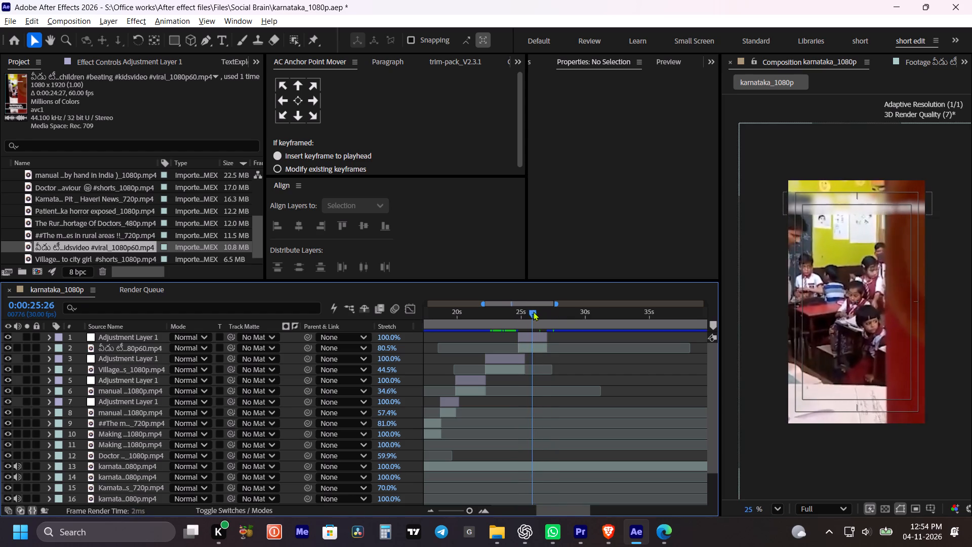
pyautogui.moveTo(533, 311); pyautogui.dragTo(515, 309)
pyautogui.press('space')
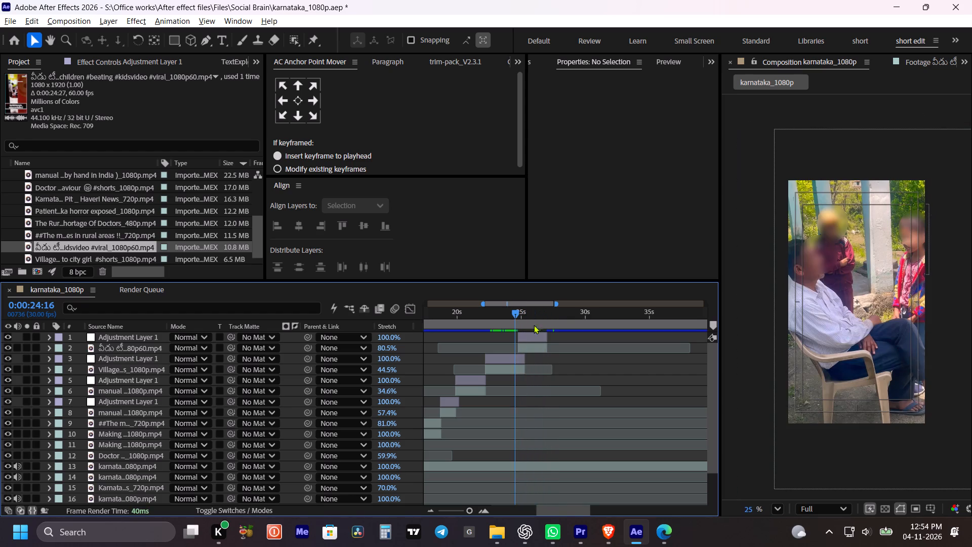
pyautogui.press('space')
pyautogui.press('space')
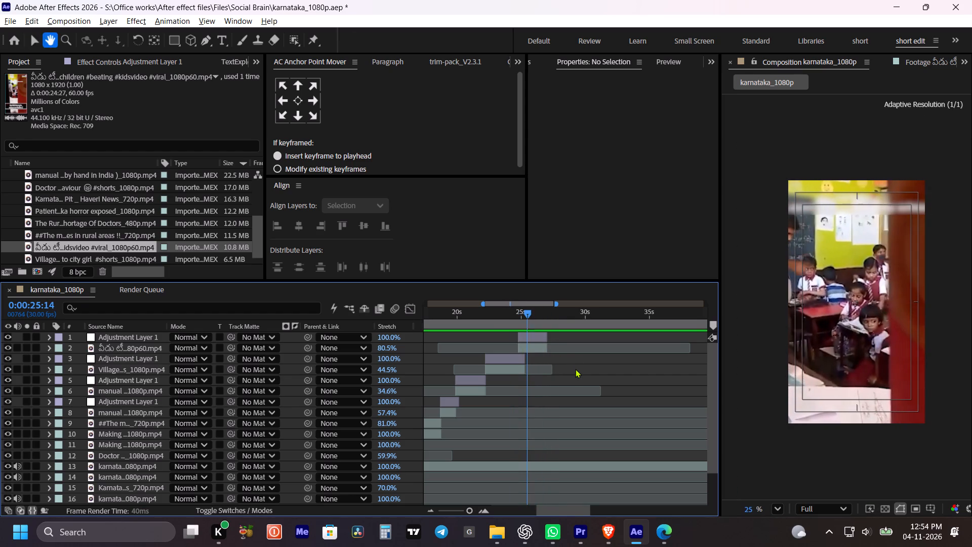
pyautogui.press('space')
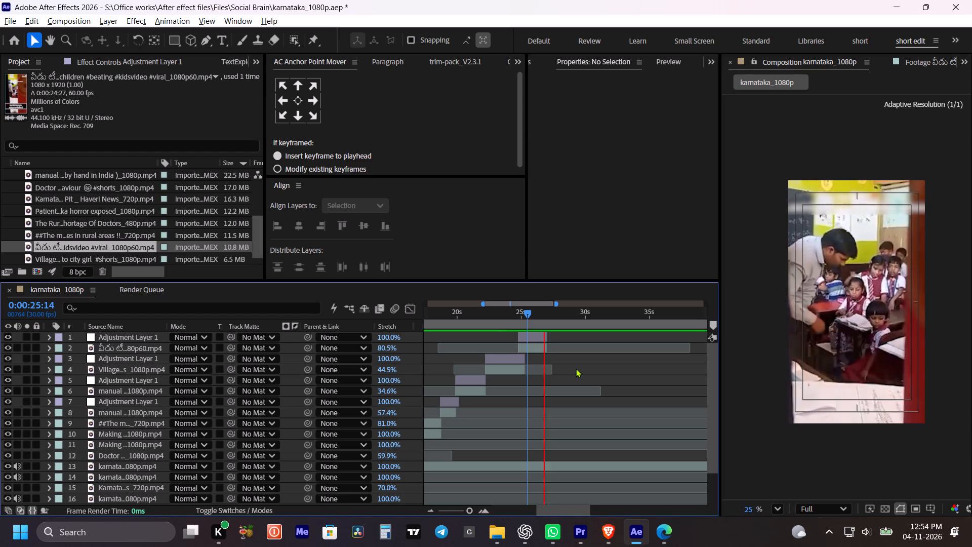
pyautogui.press('space')
pyautogui.press('space')
pyautogui.hotkey('ctrl', 's')
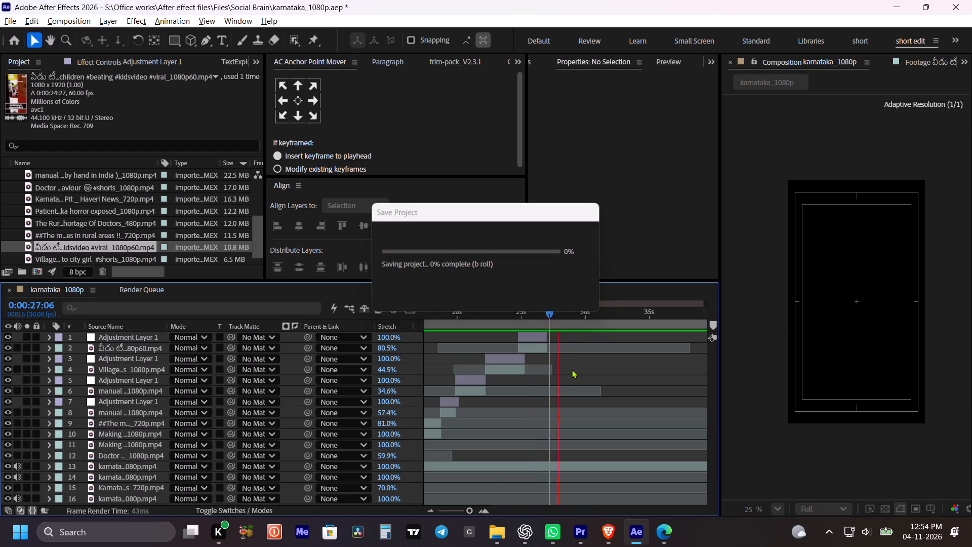
# Review playback around the village clip in a wider timeline view and save the project.
pyautogui.keyDown('alt'); pyautogui.scroll(-1, 575, 367); pyautogui.keyUp('alt')
pyautogui.press('space')
pyautogui.moveTo(602, 367); pyautogui.dragTo(588, 368)
pyautogui.press('v')
pyautogui.press('space')
pyautogui.moveTo(590, 366); pyautogui.dragTo(586, 366)
pyautogui.press('space')
pyautogui.moveTo(539, 320); pyautogui.dragTo(538, 320)
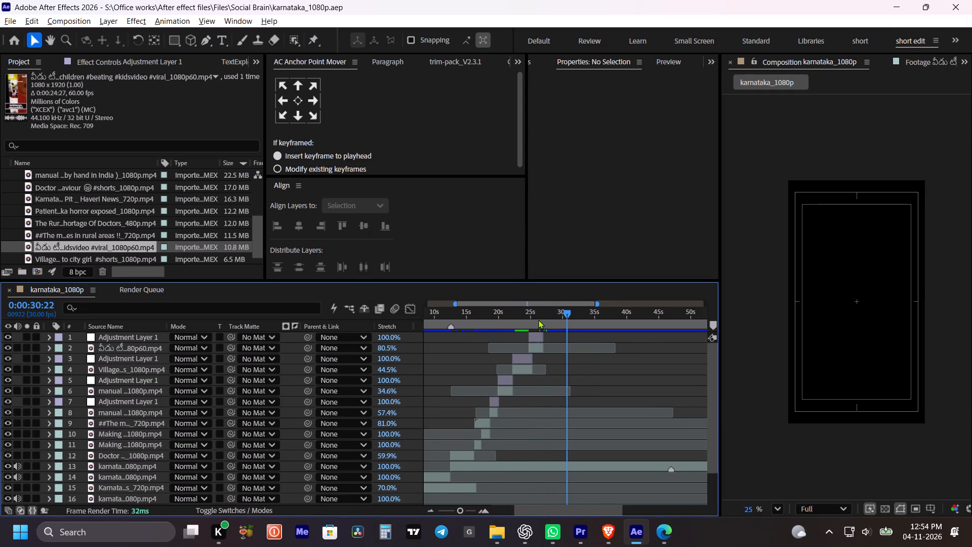
pyautogui.moveTo(538, 320); pyautogui.dragTo(518, 317)
pyautogui.press('space')
pyautogui.press('space')
pyautogui.moveTo(571, 370); pyautogui.dragTo(576, 370)
pyautogui.press('space')
pyautogui.press('space')
pyautogui.press('space')
pyautogui.moveTo(581, 366); pyautogui.dragTo(604, 372)
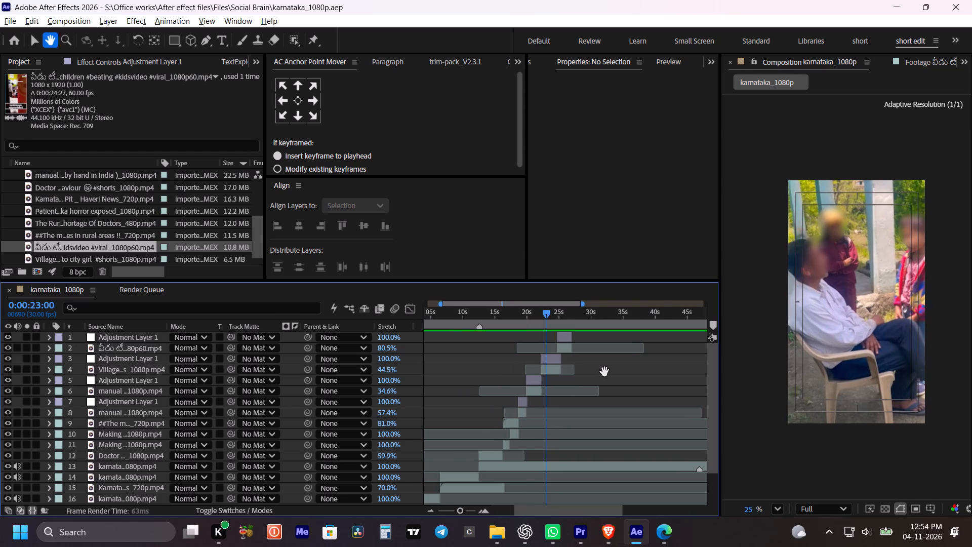
pyautogui.moveTo(604, 372); pyautogui.dragTo(605, 372)
pyautogui.press('space')
pyautogui.hotkey('ctrl', 's')
# Play karnataka_1080p from 0:00:00:00 through the end of the classroom clip to review the whole edit so far.
pyautogui.keyDown('alt'); pyautogui.scroll(-3, 598, 369); pyautogui.keyUp('alt')
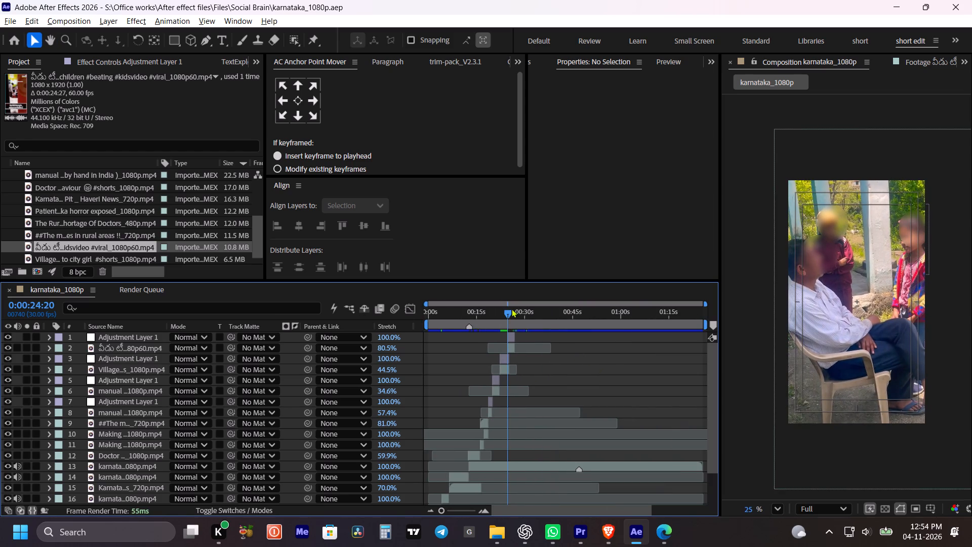
pyautogui.moveTo(503, 311); pyautogui.dragTo(407, 340)
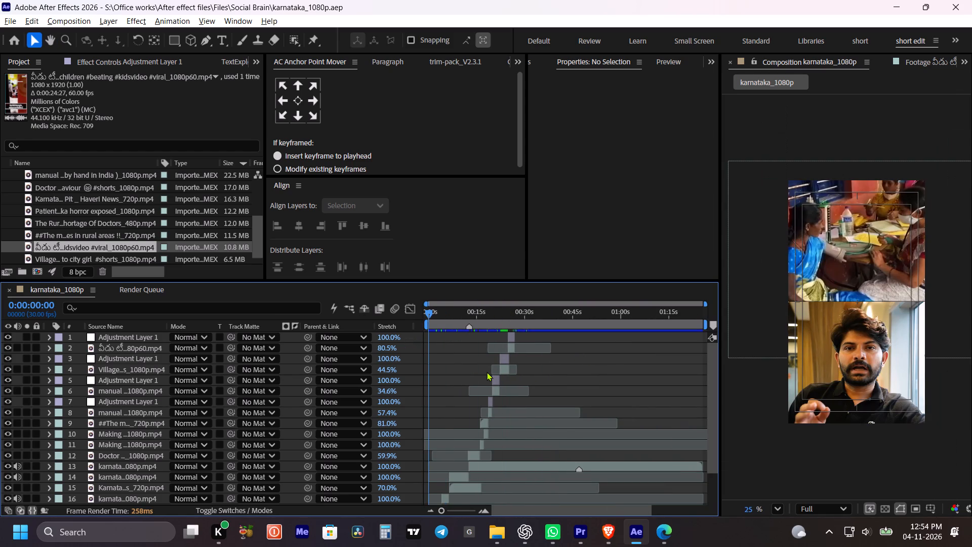
pyautogui.moveTo(487, 312); pyautogui.dragTo(396, 327)
pyautogui.click(577, 370)
pyautogui.hotkey('ctrl', 's')
pyautogui.moveTo(471, 314); pyautogui.dragTo(397, 328)
pyautogui.press('space')
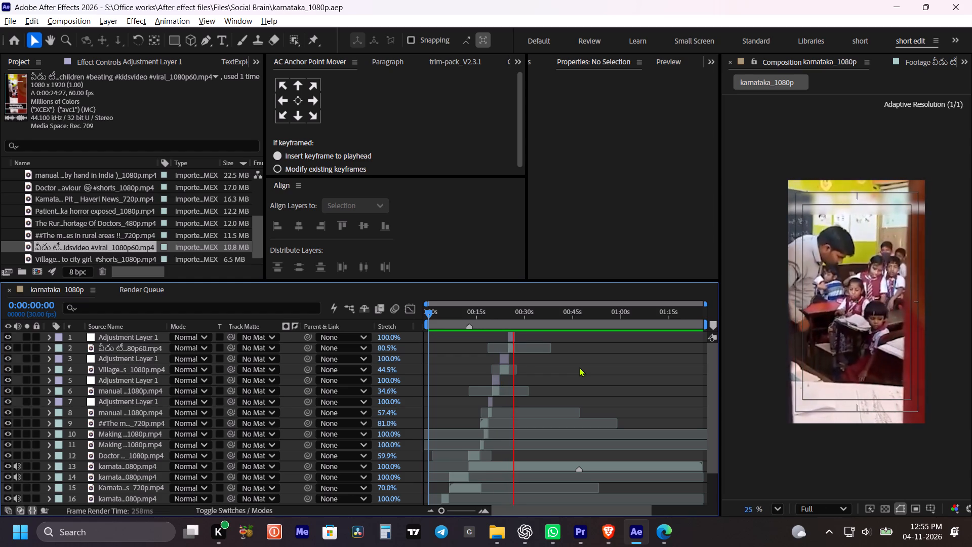
pyautogui.press('space')
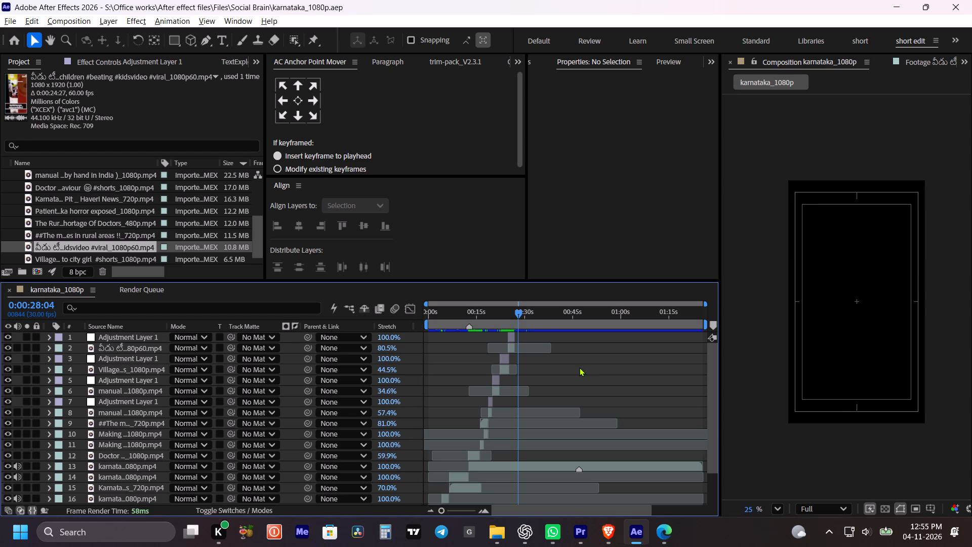
# Replay the classroom clip from 0:00:24:26 to check its timing and caption blur.
pyautogui.keyDown('alt'); pyautogui.scroll(2, 495, 344); pyautogui.keyUp('alt')
pyautogui.click(551, 318)
pyautogui.press('space')
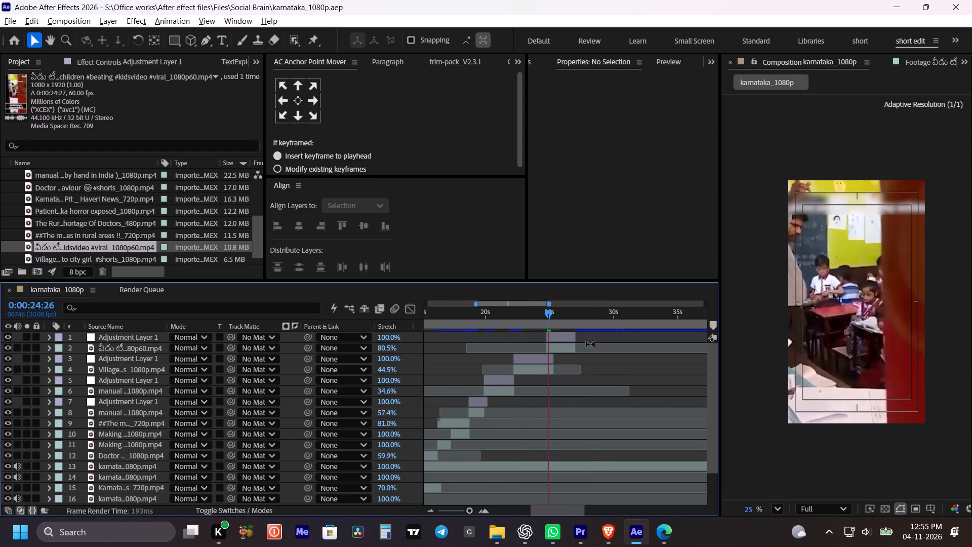
pyautogui.press('space')
pyautogui.press('space')
pyautogui.press('space')
pyautogui.press('space')
pyautogui.press('space')
pyautogui.press('space')
pyautogui.press('space')
pyautogui.press('space')
pyautogui.press('space')
pyautogui.press('space')
pyautogui.press('space')
pyautogui.press('space')
pyautogui.press('space')
pyautogui.press('space')
pyautogui.press('space')
pyautogui.press('space')
pyautogui.press('space')
pyautogui.press('space')
pyautogui.press('space')
pyautogui.press('space')
pyautogui.moveTo(617, 358); pyautogui.dragTo(594, 359)
pyautogui.moveTo(591, 359); pyautogui.dragTo(576, 361)
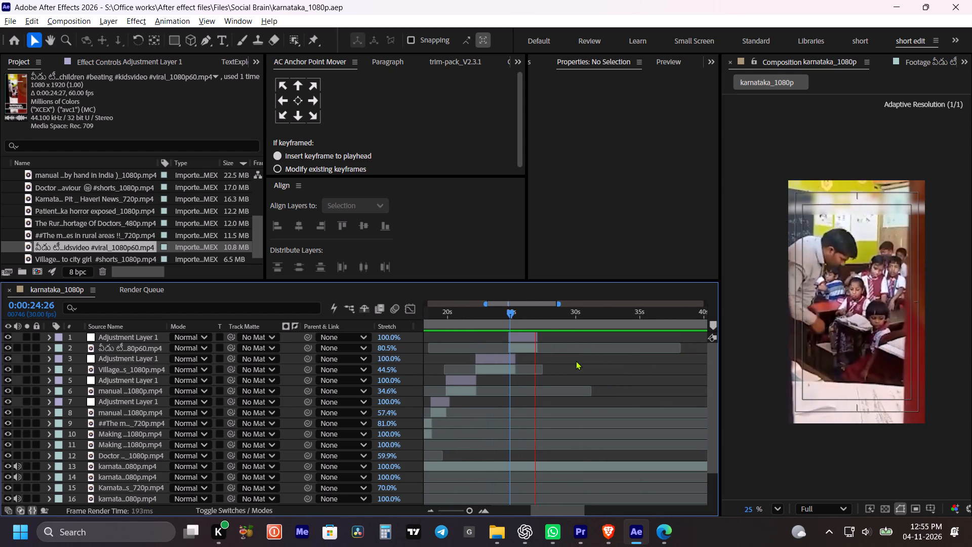
# Use the karnataka narration layer's audio waveform to find the cut at 0:00:27:10 and stretch the classroom clip to end there, at 91.3%.
pyautogui.press('space')
pyautogui.click(548, 314)
pyautogui.scroll(-3, 566, 379)
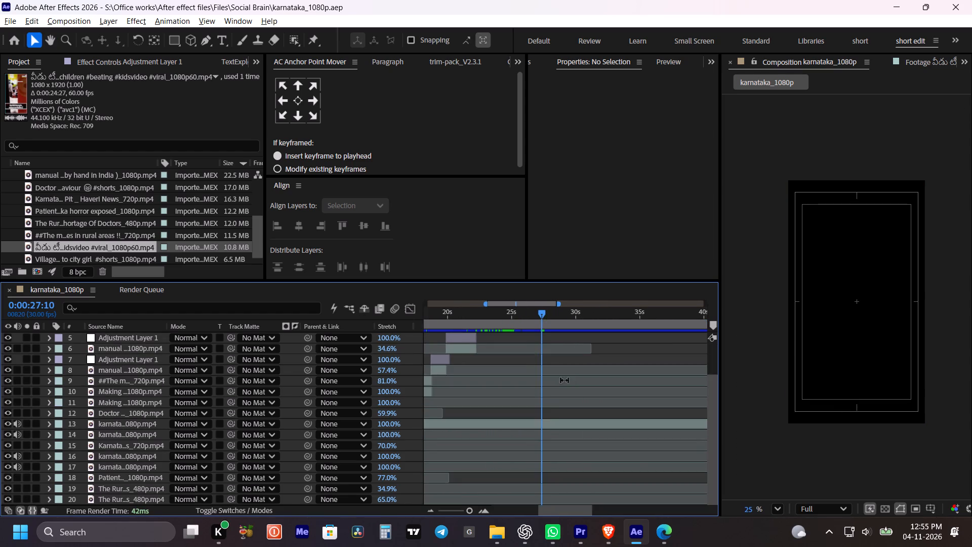
pyautogui.click(542, 422)
pyautogui.write('uu')
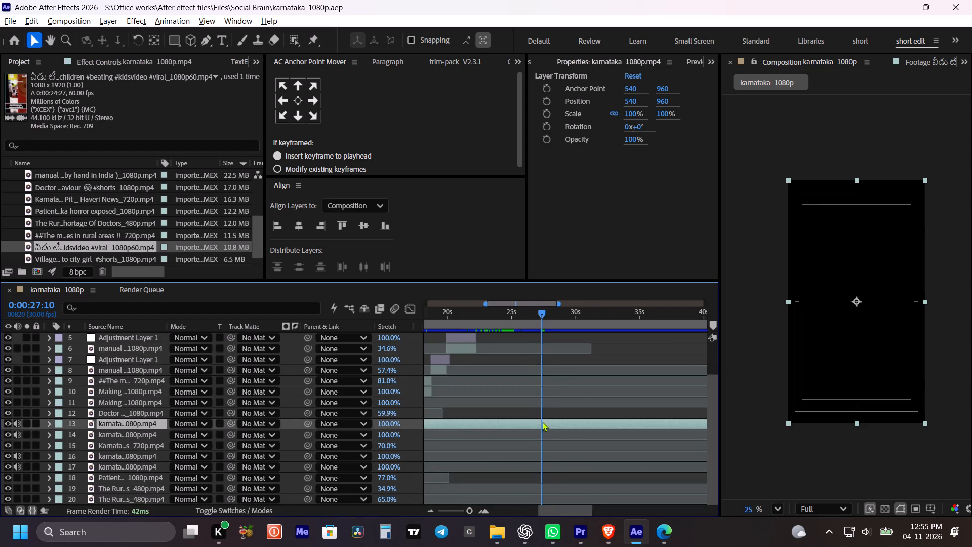
pyautogui.write('ll')
pyautogui.keyDown('alt'); pyautogui.scroll(2, 541, 418); pyautogui.keyUp('alt')
pyautogui.click(544, 314)
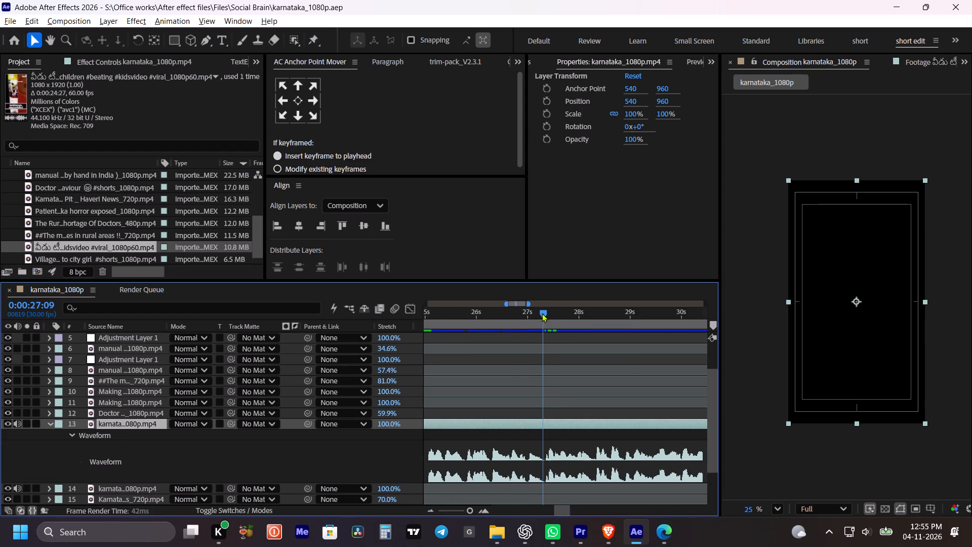
pyautogui.scroll(11, 556, 356)
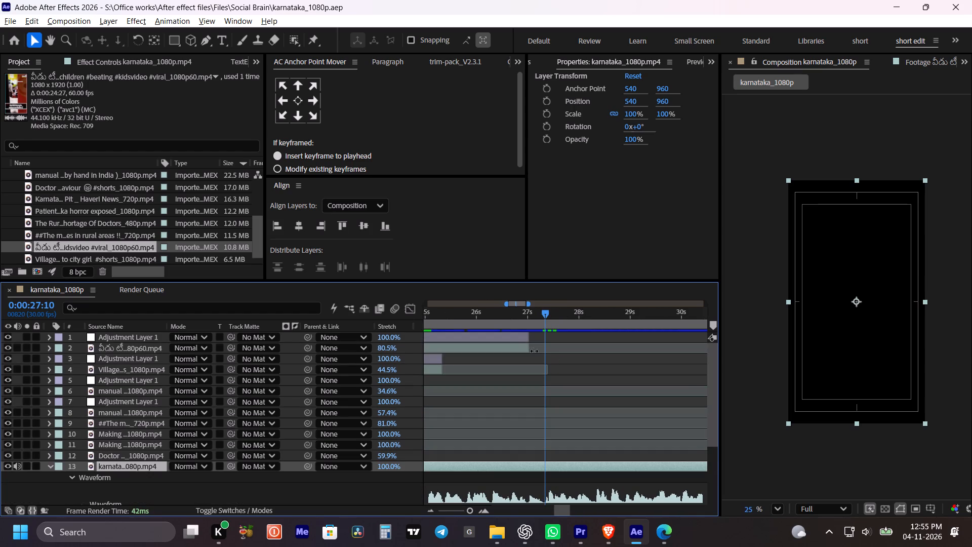
pyautogui.click(531, 349)
pyautogui.keyDown('alt'); pyautogui.moveTo(532, 348); pyautogui.dragTo(540, 350); pyautogui.keyUp('alt')
pyautogui.keyDown('alt'); pyautogui.moveTo(528, 346); pyautogui.dragTo(536, 347); pyautogui.keyUp('alt')
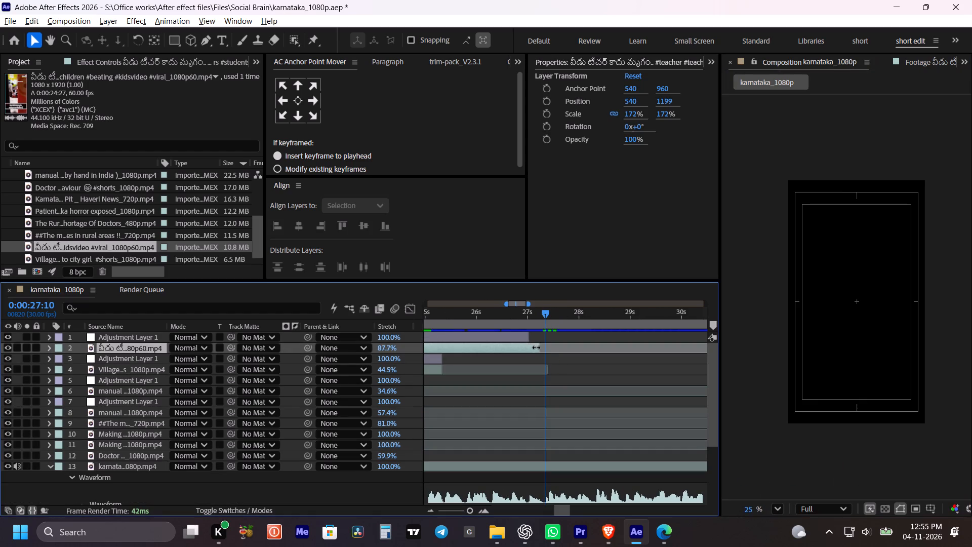
pyautogui.keyDown('alt'); pyautogui.moveTo(536, 347); pyautogui.dragTo(541, 349); pyautogui.keyUp('alt')
# Extend the topmost adjustment layer to 0:00:27:10 to match the end of the classroom clip, and save the project.
pyautogui.keyDown('alt'); pyautogui.scroll(3, 541, 349); pyautogui.keyUp('alt')
pyautogui.keyDown('alt'); pyautogui.scroll(-2, 519, 340); pyautogui.keyUp('alt')
pyautogui.click(493, 338)
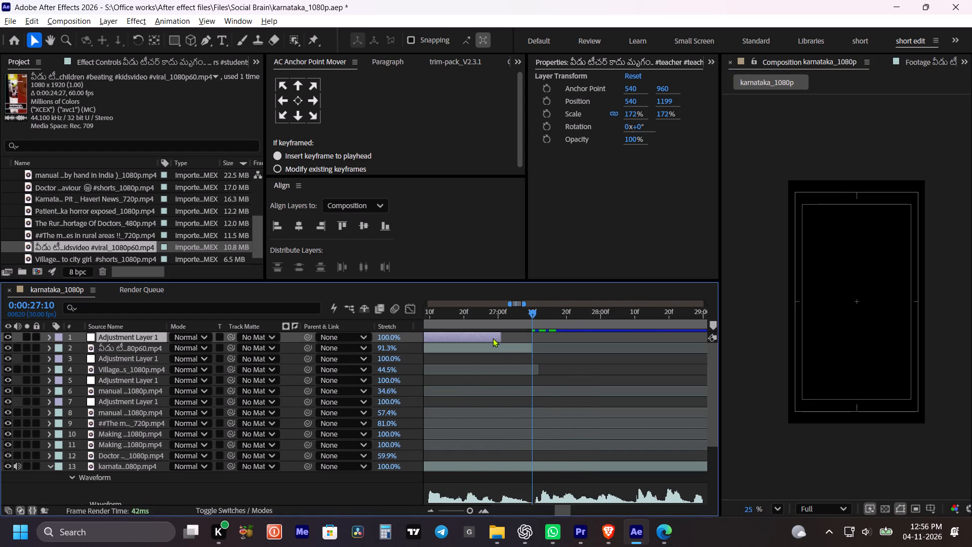
pyautogui.moveTo(502, 337); pyautogui.dragTo(534, 341)
pyautogui.click(551, 356)
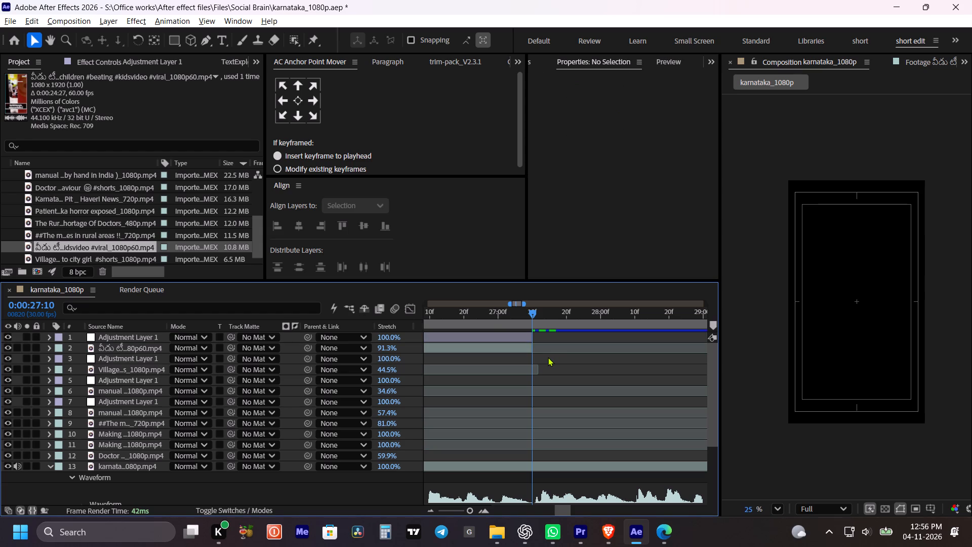
pyautogui.keyDown('alt'); pyautogui.scroll(-2, 545, 357); pyautogui.keyUp('alt')
pyautogui.hotkey('ctrl', 's')
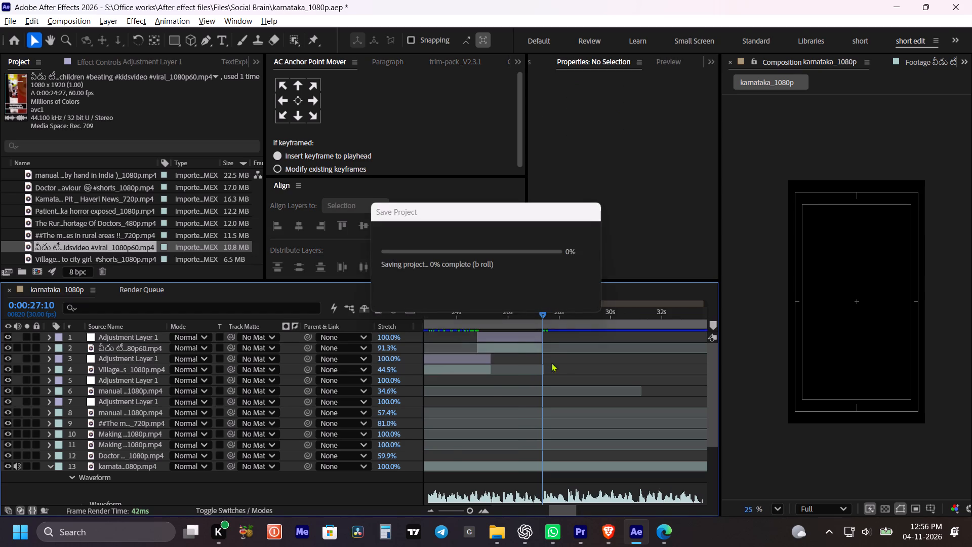
pyautogui.keyDown('alt'); pyautogui.scroll(-1, 563, 365); pyautogui.keyUp('alt')
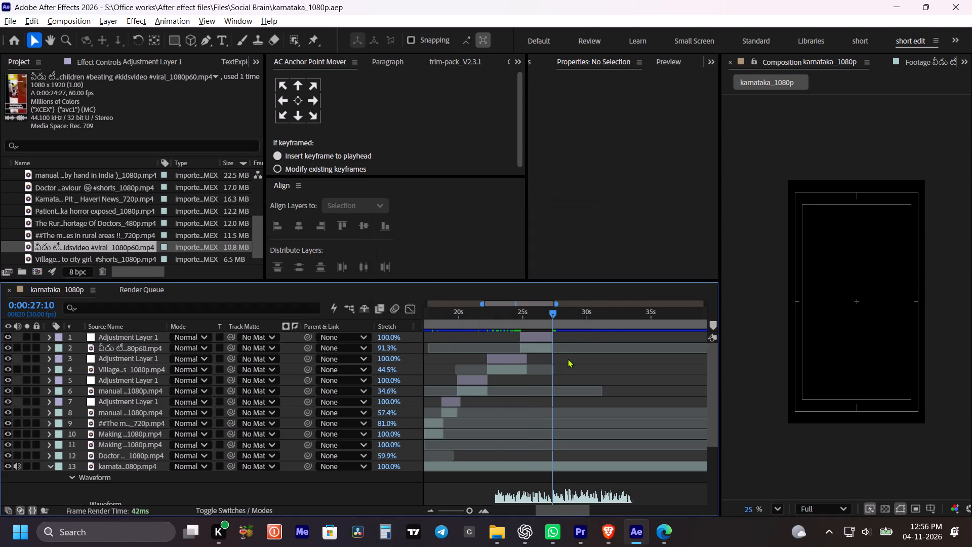
pyautogui.hotkey('ctrl', 's')
# Collapse the narration layer's audio waveform and save the project.
pyautogui.click(606, 368)
pyautogui.press('m')
pyautogui.press('m')
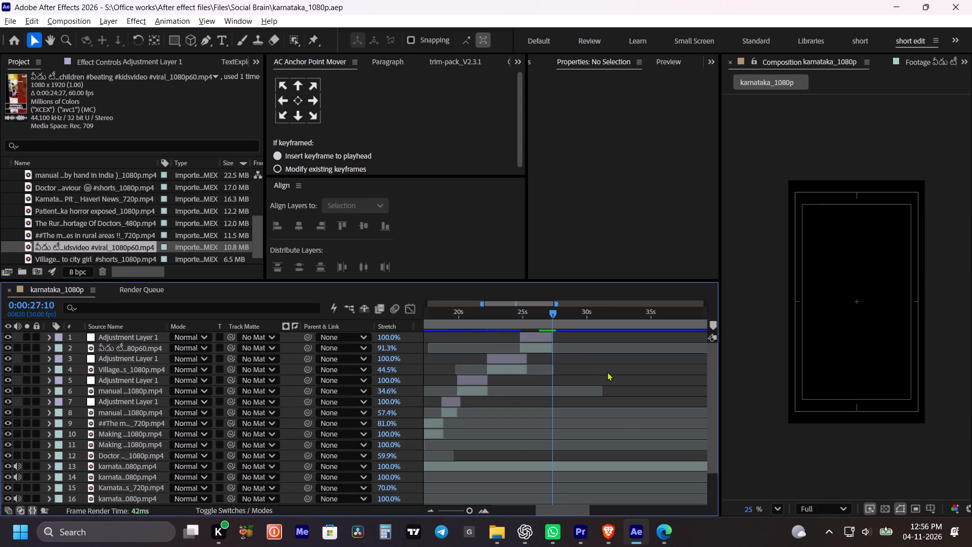
pyautogui.hotkey('ctrl', 's')
# Play the stretched classroom clip from 0:00:25:06 to 0:00:28:10 to check its timing against the narration.
pyautogui.click(607, 372)
pyautogui.click(525, 307)
pyautogui.press('space')
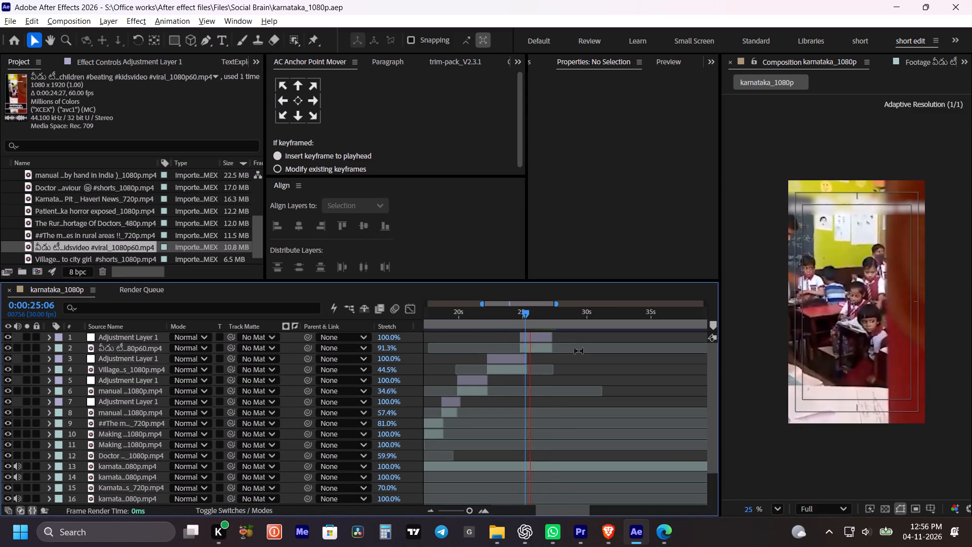
pyautogui.press('space')
pyautogui.press('space')
pyautogui.moveTo(581, 360); pyautogui.dragTo(587, 361)
pyautogui.press('space')
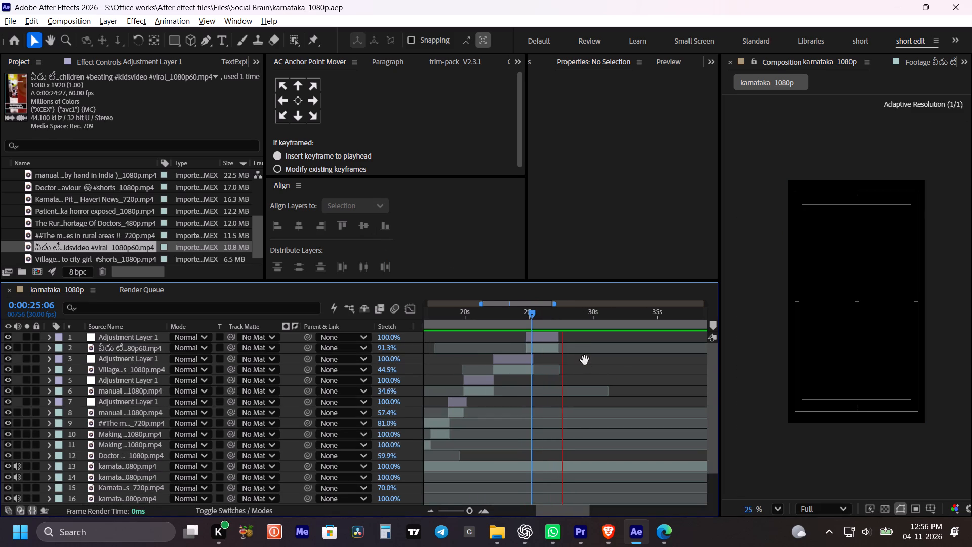
pyautogui.press('space')
pyautogui.keyDown('alt'); pyautogui.scroll(-2, 585, 360); pyautogui.keyUp('alt')
pyautogui.press('space')
pyautogui.press('space')
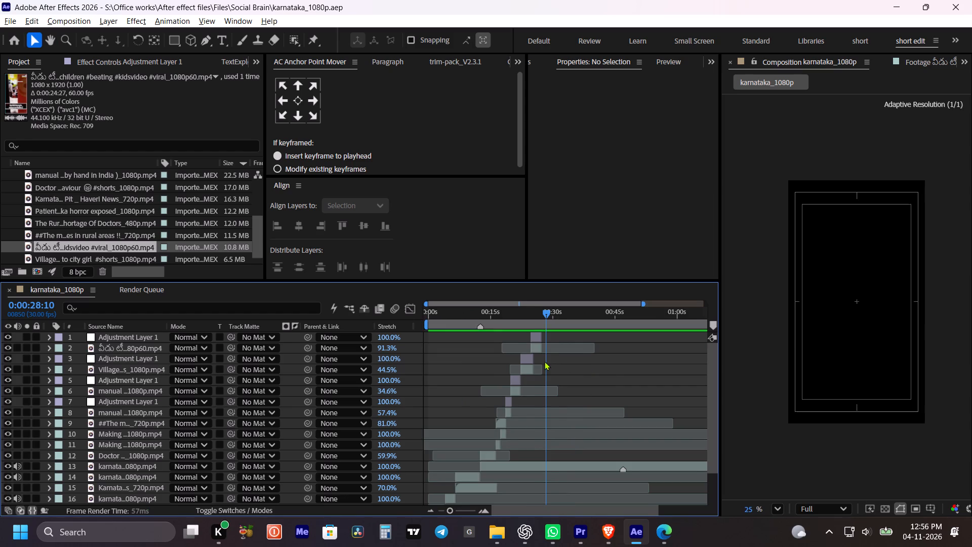
# Play the section without b-roll from 0:00:28:10 to review the narration that follows, and save the project.
pyautogui.keyDown('alt'); pyautogui.scroll(2, 544, 361); pyautogui.keyUp('alt')
pyautogui.press('space')
pyautogui.moveTo(552, 360); pyautogui.dragTo(562, 362)
pyautogui.press('v')
pyautogui.press('space')
pyautogui.moveTo(569, 360); pyautogui.dragTo(562, 359)
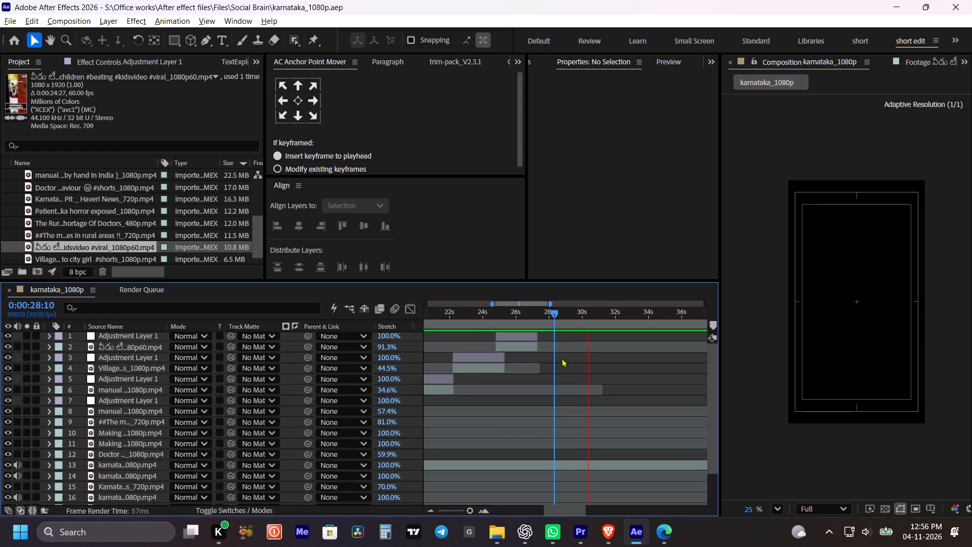
pyautogui.press('space')
pyautogui.hotkey('ctrl', 's')
# Replay the end of the classroom clip from 0:00:26:20 into the following section without b-roll, and save the project.
pyautogui.scroll(4, 561, 358)
pyautogui.click(527, 313)
pyautogui.press('space')
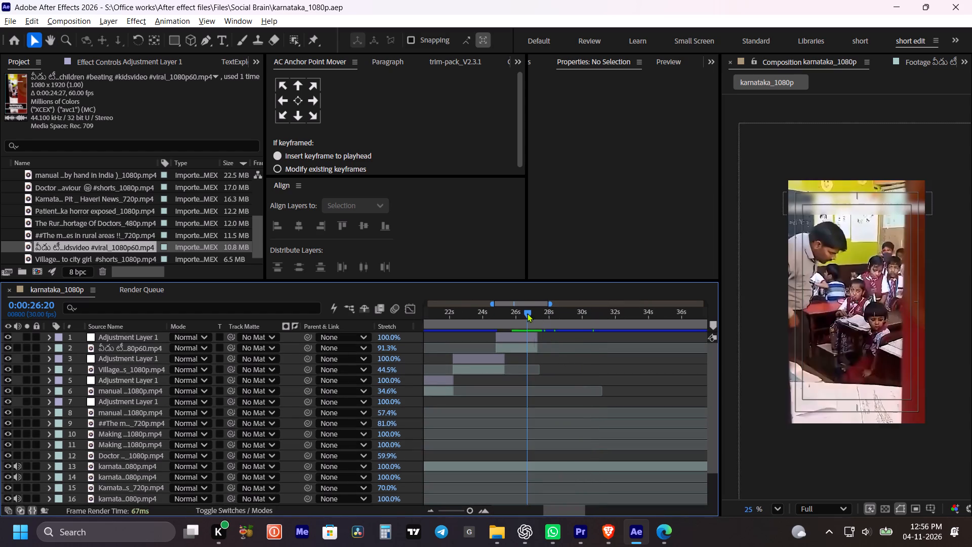
pyautogui.press('space')
pyautogui.press('space')
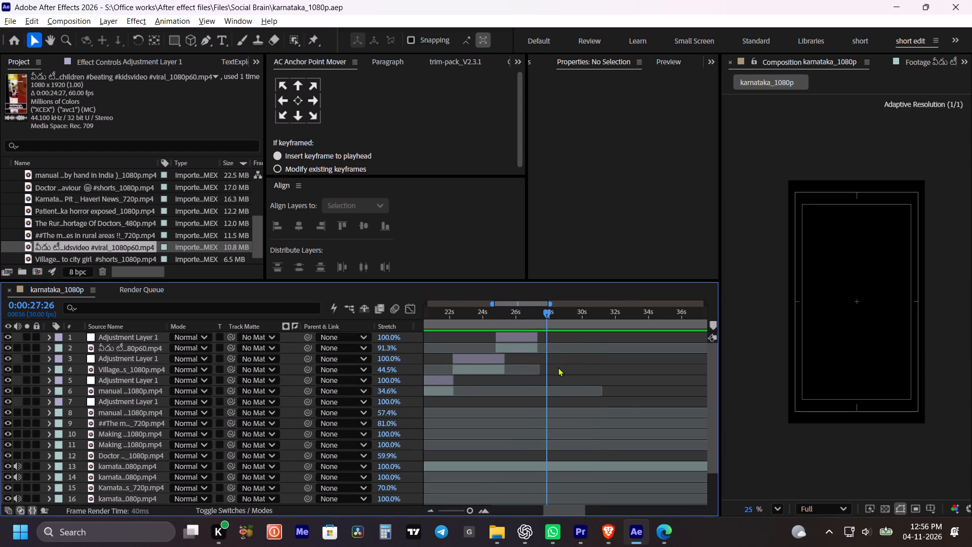
pyautogui.press('space')
pyautogui.hotkey('ctrl', 's')
# Switch to Microsoft Edge and search YouTube for "manual scavenging in india", starting from the earlier copied phrase "Manual scavening".
pyautogui.click(660, 541)
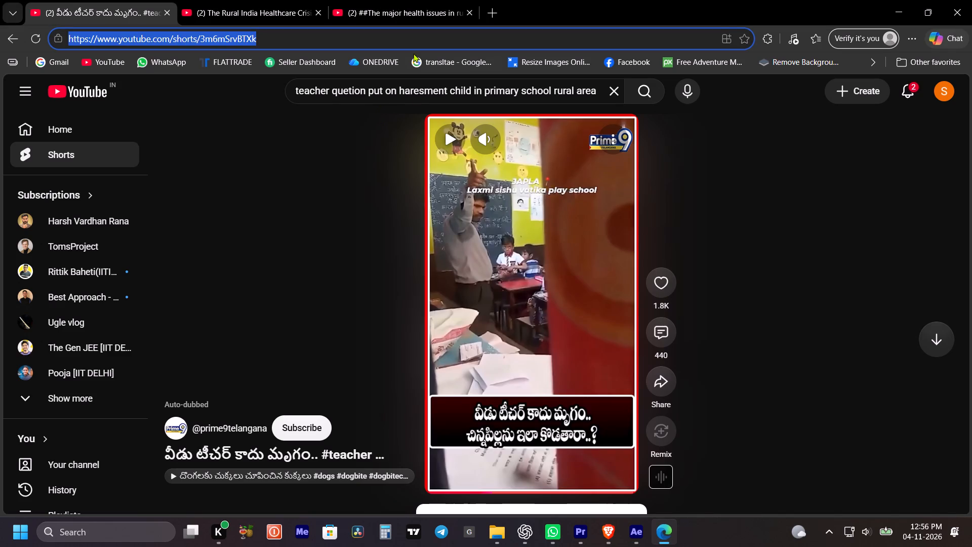
pyautogui.click(337, 84)
pyautogui.hotkey('ctrl', 'a')
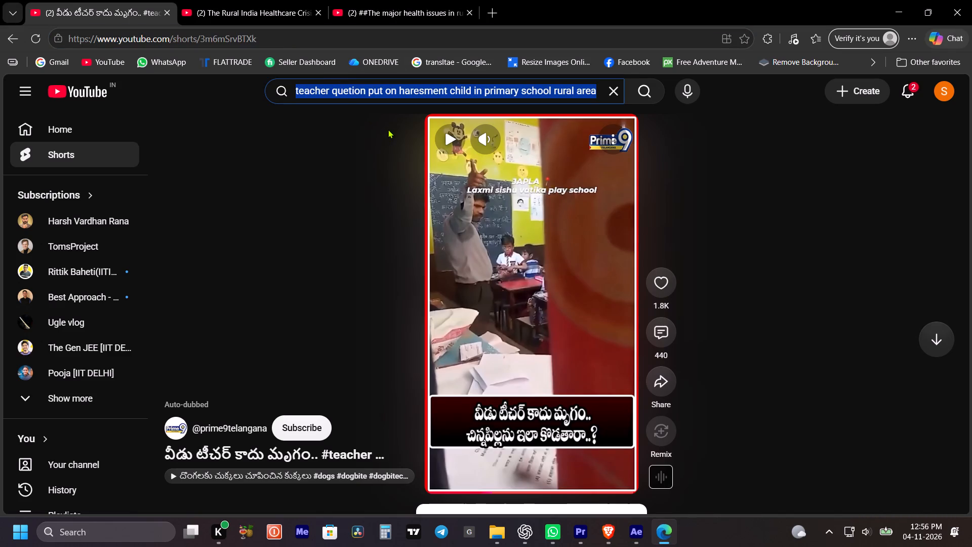
pyautogui.press('super+v')
pyautogui.scroll(-7, 361, 230)
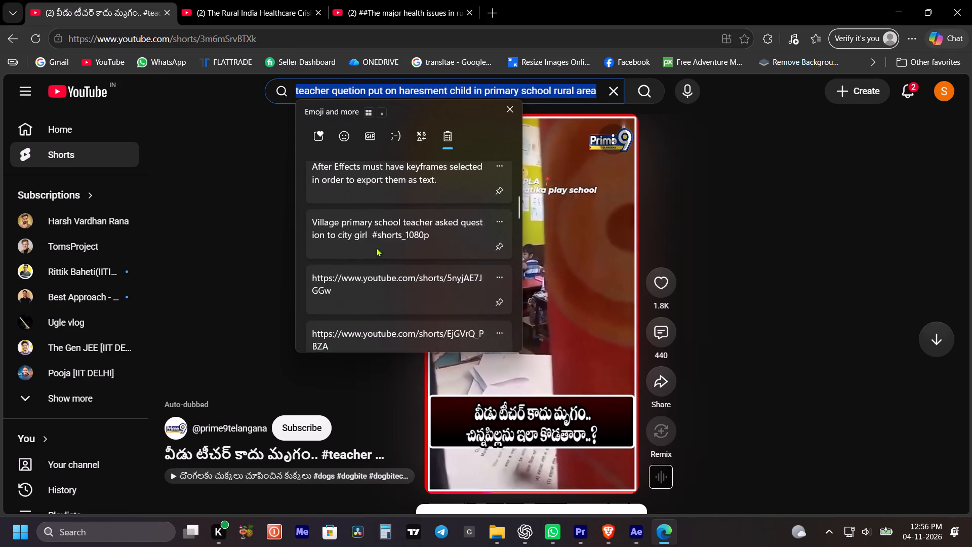
pyautogui.scroll(-16, 376, 248)
pyautogui.scroll(6, 376, 249)
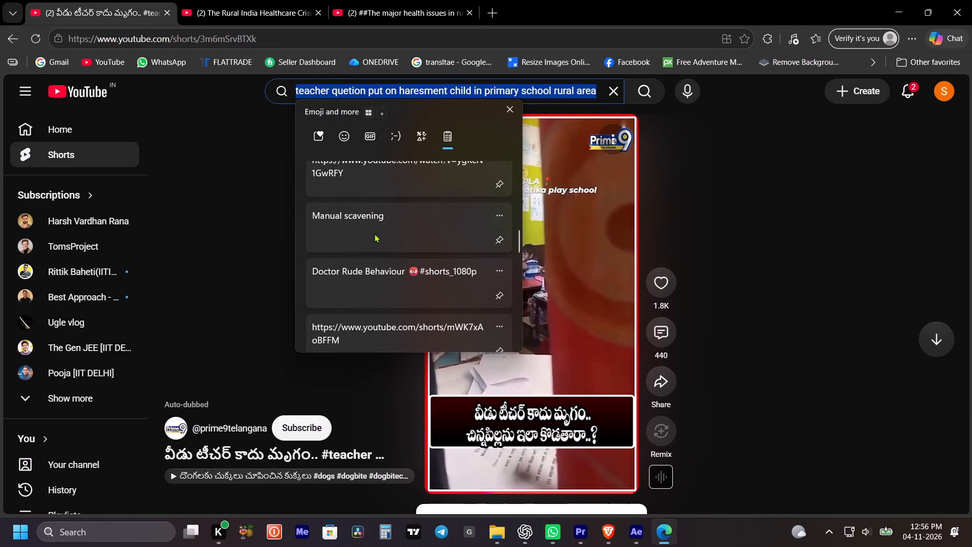
pyautogui.click(373, 232)
pyautogui.hotkey('ctrl', 'v')
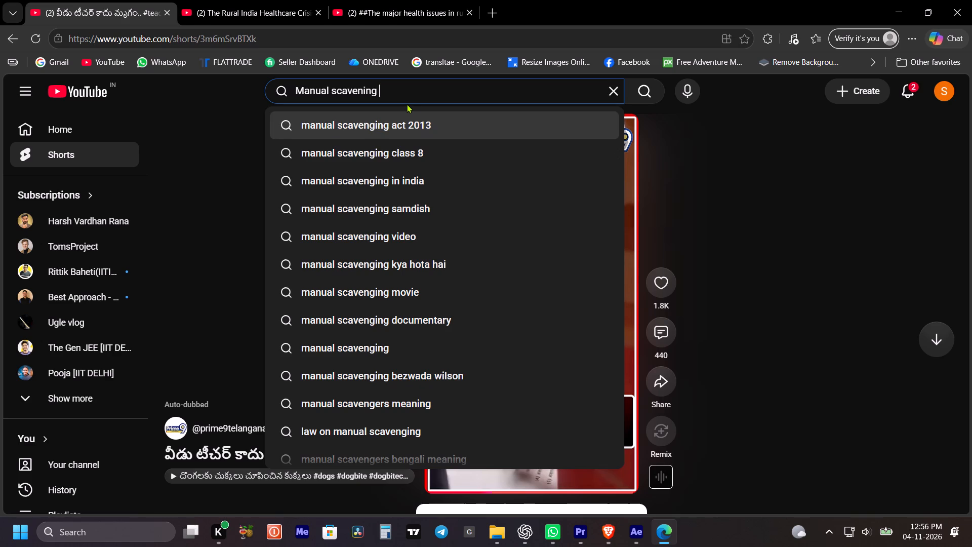
pyautogui.click(370, 179)
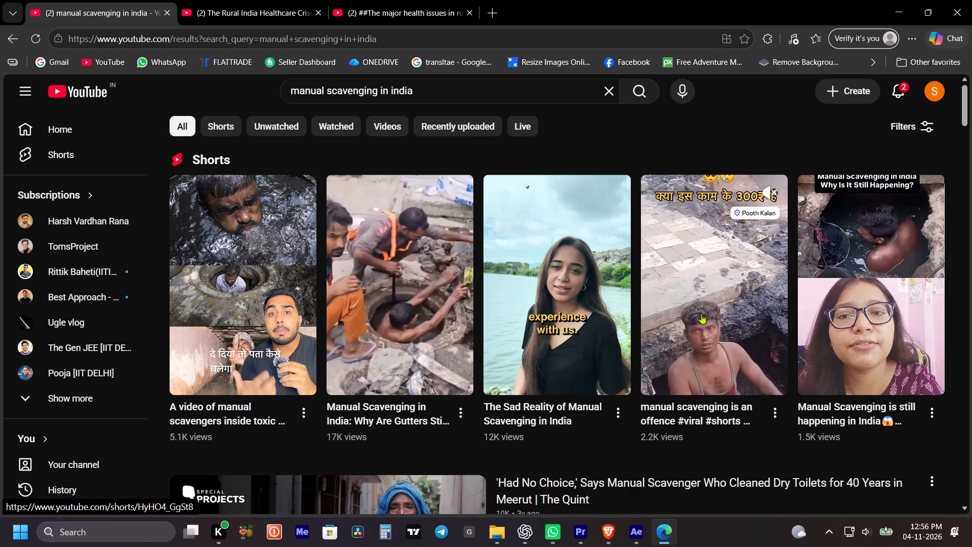
# Browse the search results and skim The Quint's 'Had No Choice' manual scavenger video preview for usable b-roll.
pyautogui.scroll(-1, 701, 314)
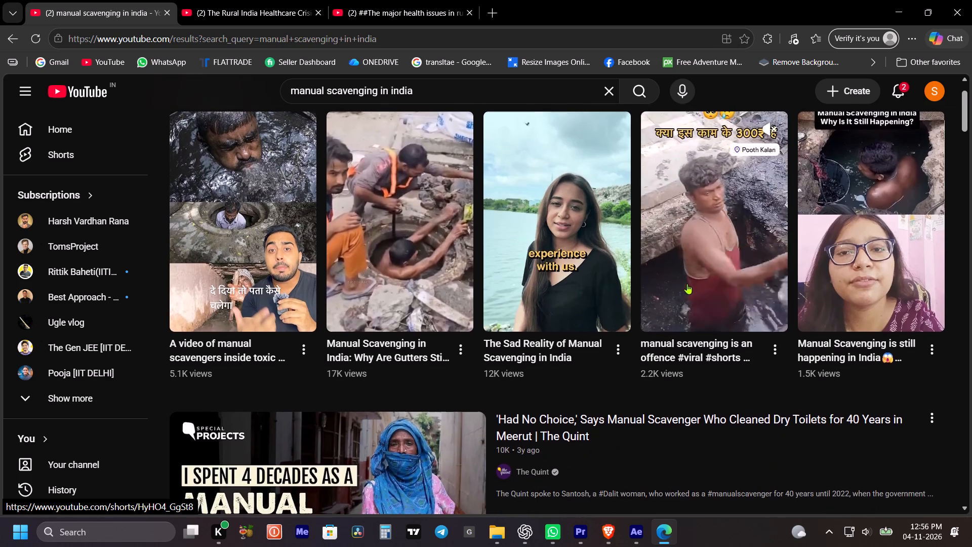
pyautogui.scroll(-3, 686, 284)
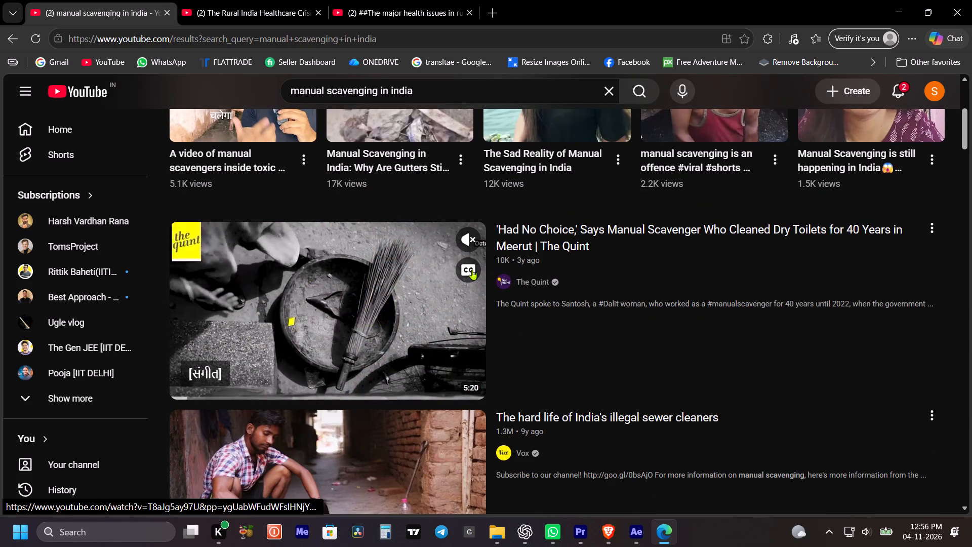
pyautogui.moveTo(472, 269); pyautogui.dragTo(467, 271)
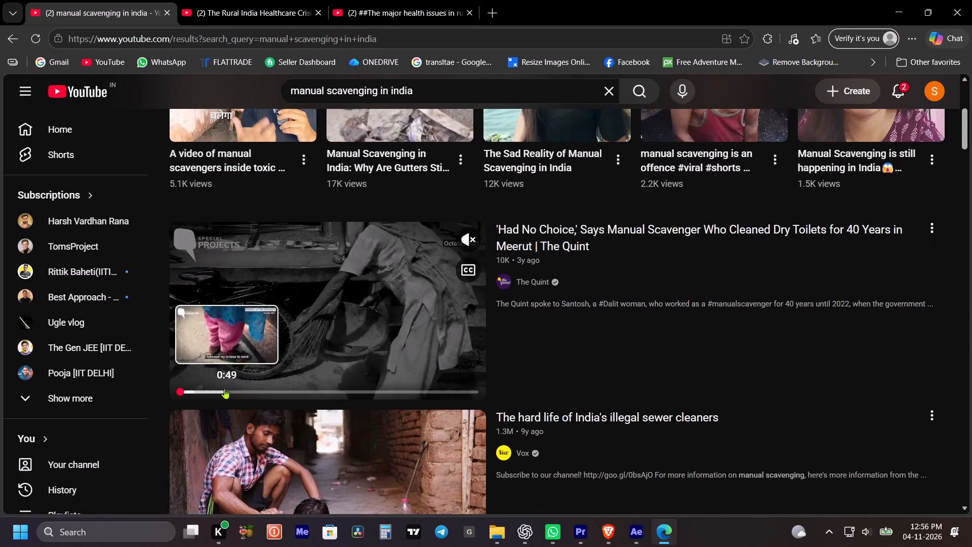
pyautogui.click(236, 388)
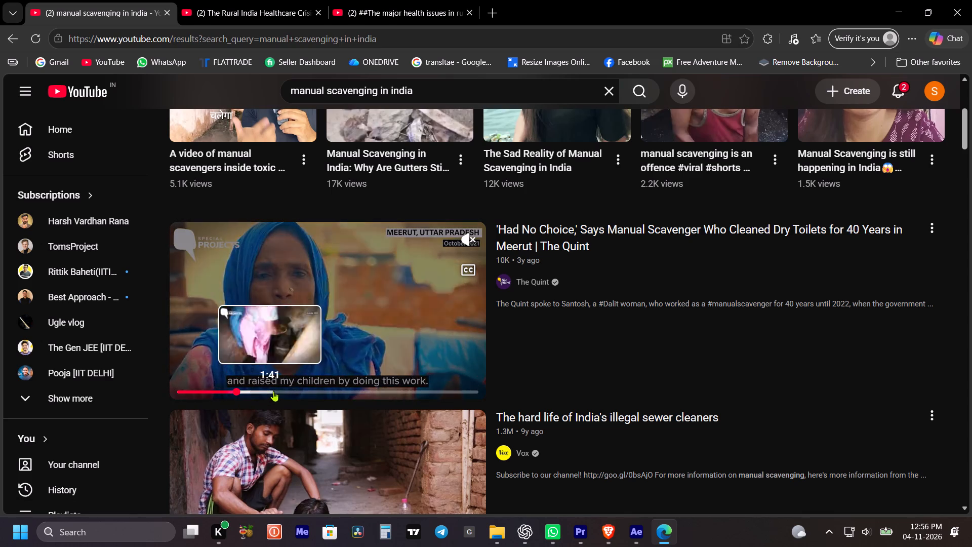
pyautogui.click(286, 387)
pyautogui.click(314, 388)
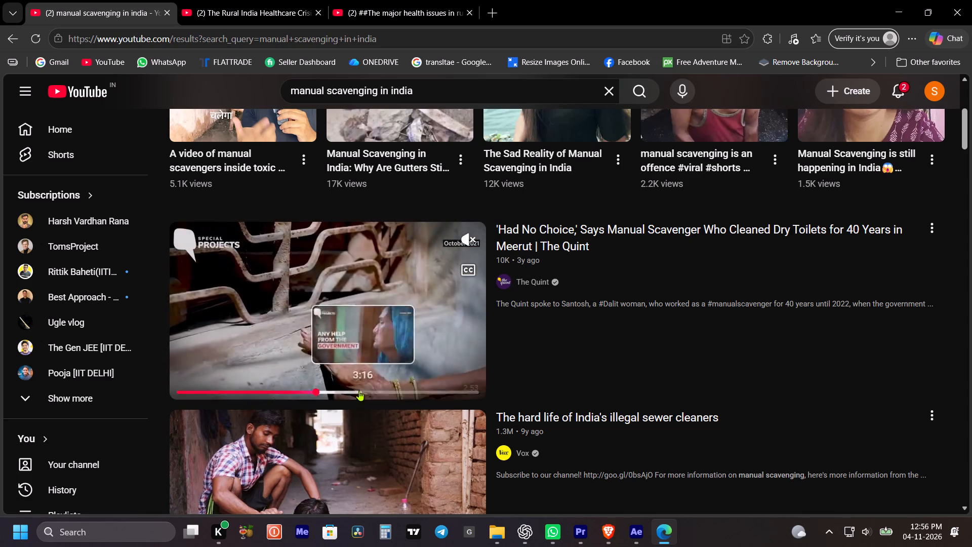
pyautogui.click(358, 387)
pyautogui.click(406, 391)
# Skim the preview of Vox's "The hard life of India's illegal sewer cleaners" with sound on for usable b-roll.
pyautogui.scroll(-3, 387, 356)
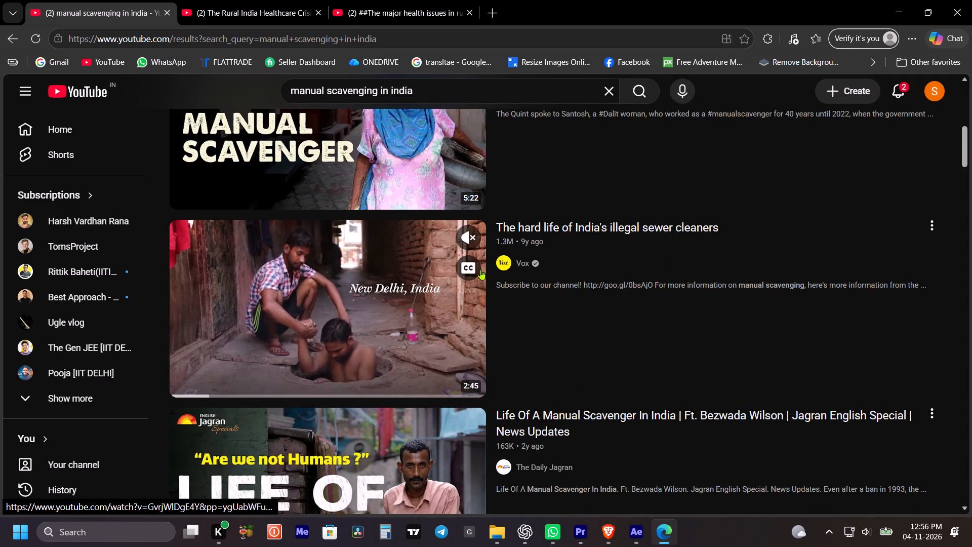
pyautogui.click(470, 267)
pyautogui.click(473, 229)
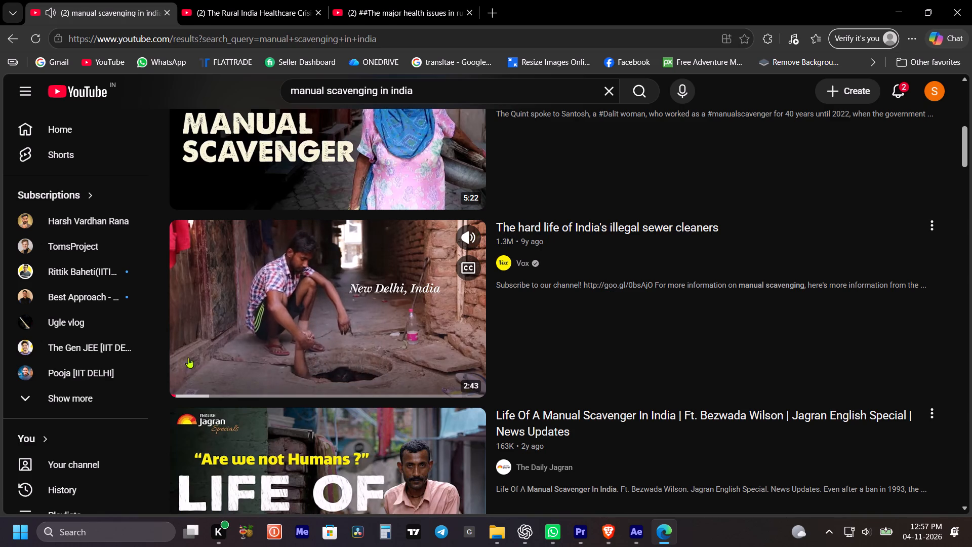
pyautogui.click(206, 383)
pyautogui.click(259, 388)
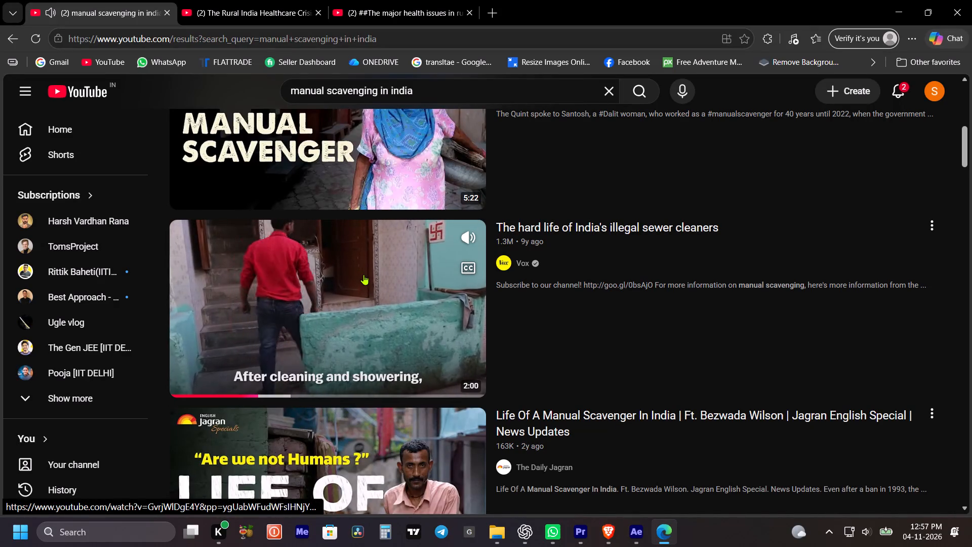
pyautogui.click(290, 388)
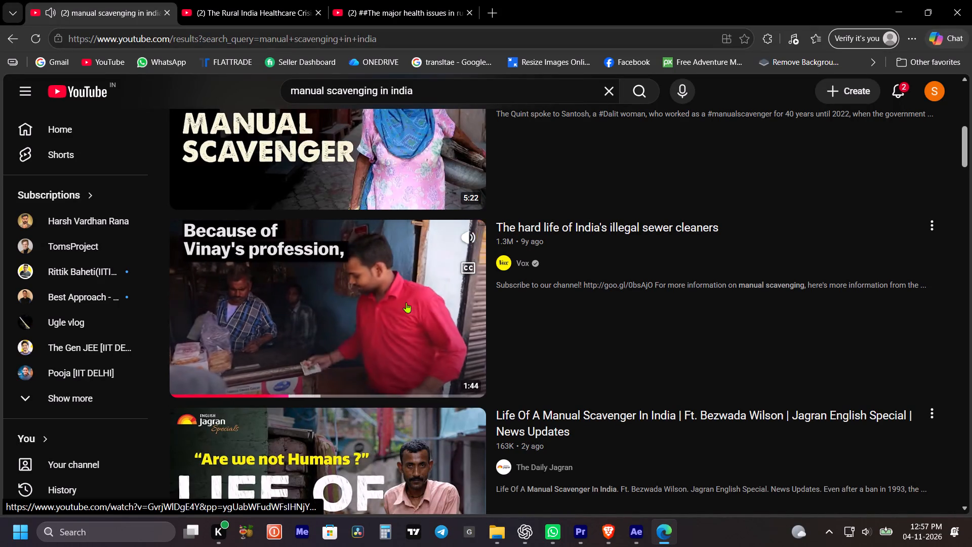
pyautogui.click(350, 389)
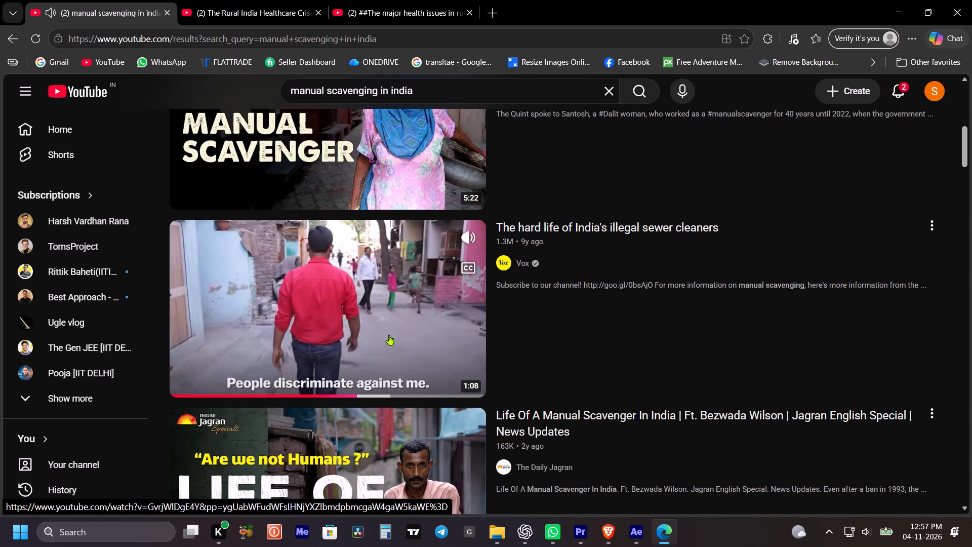
# Open Vox's "The hard life of India's illegal sewer cleaners", copy its video link and pause playback.
pyautogui.click(389, 335)
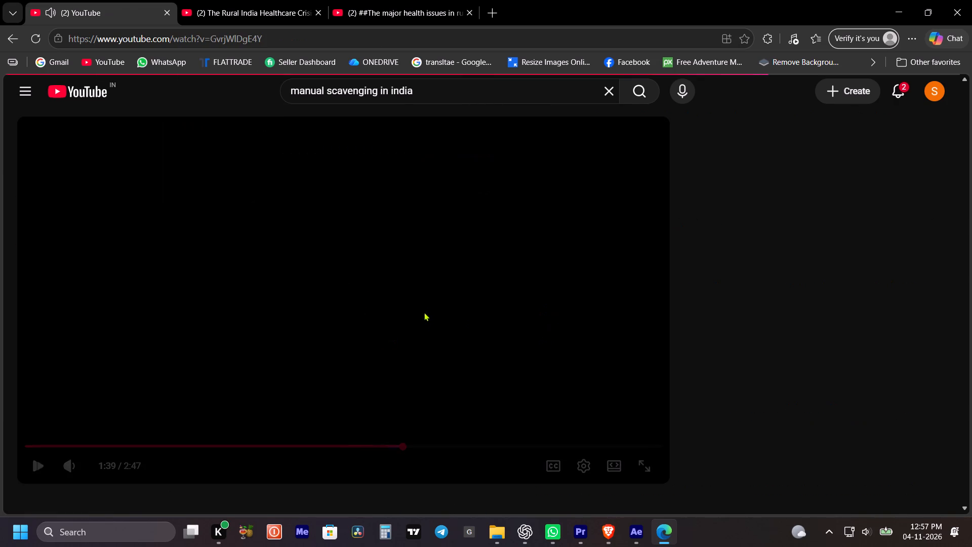
pyautogui.click(407, 323)
pyautogui.click(286, 37)
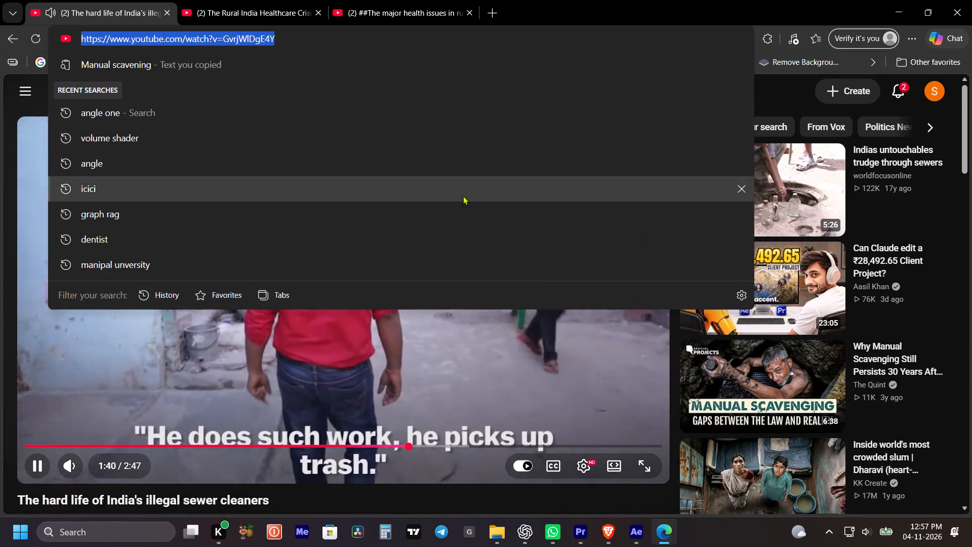
pyautogui.hotkey('ctrl', 'c')
pyautogui.hotkey('ctrl', 'c')
pyautogui.click(389, 354)
pyautogui.click(368, 218)
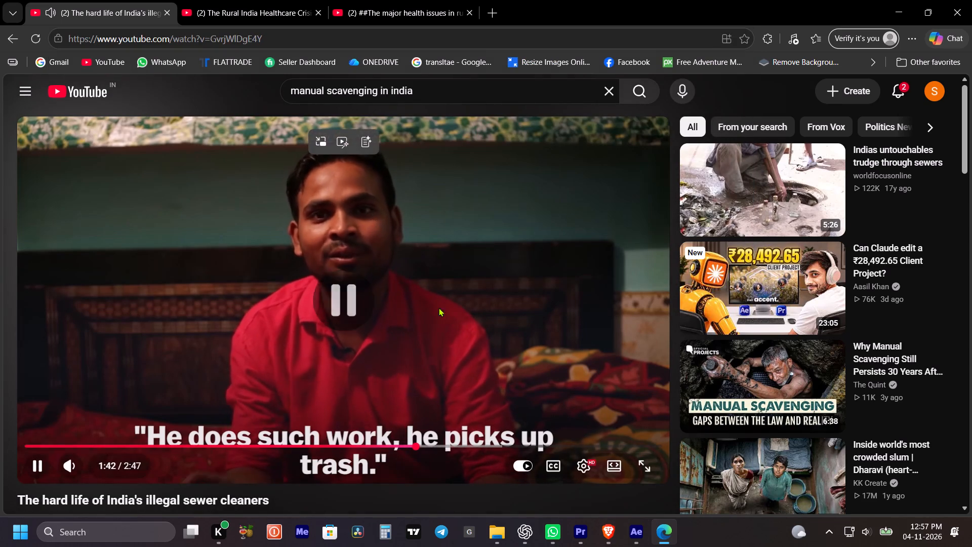
# Switch to Brave and start preparing a 1080p download of the copied Vox video link in the vd6s.net YouTube downloader.
pyautogui.click(620, 527)
pyautogui.moveTo(480, 106); pyautogui.dragTo(489, 107)
pyautogui.click(650, 141)
pyautogui.click(591, 233)
pyautogui.click(548, 247)
pyautogui.hotkey('ctrl', 'v')
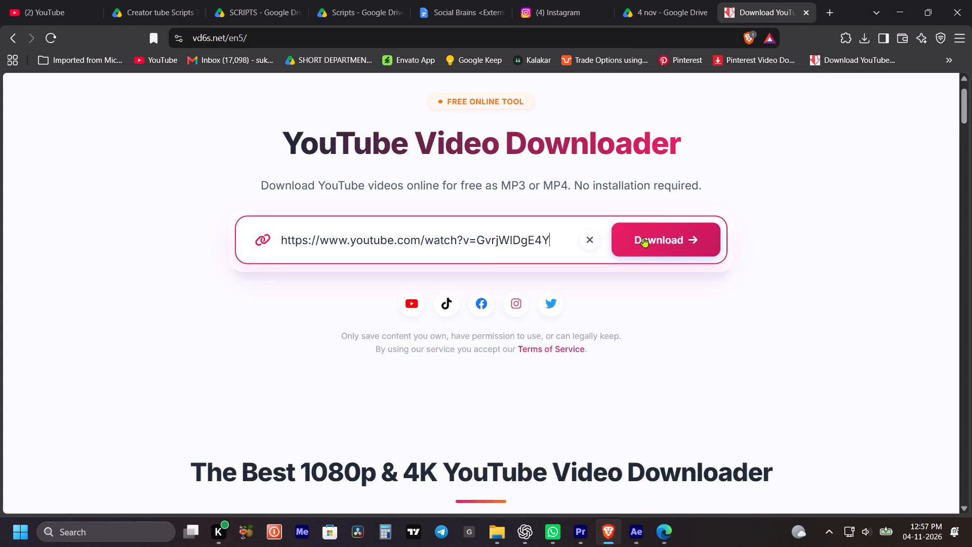
pyautogui.click(689, 227)
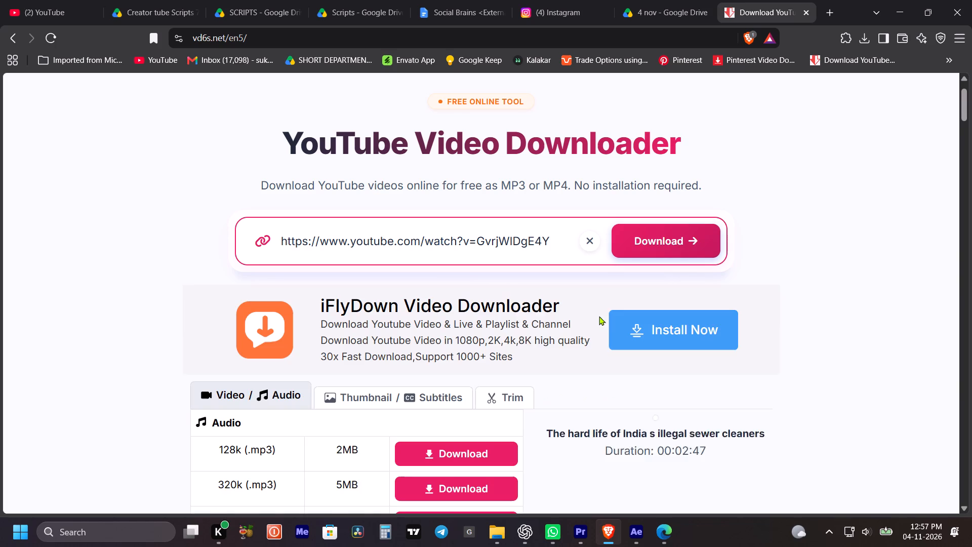
pyautogui.scroll(-2, 508, 380)
pyautogui.scroll(-1, 427, 441)
pyautogui.click(463, 398)
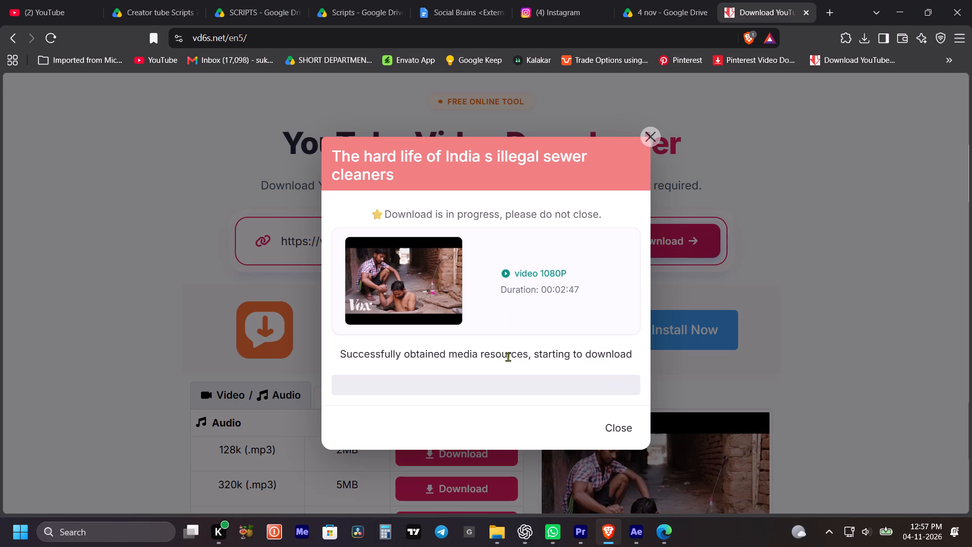
# Read the remaining lines of Script 3: Manual Scavenging in the Social Brains document.
pyautogui.click(472, 0)
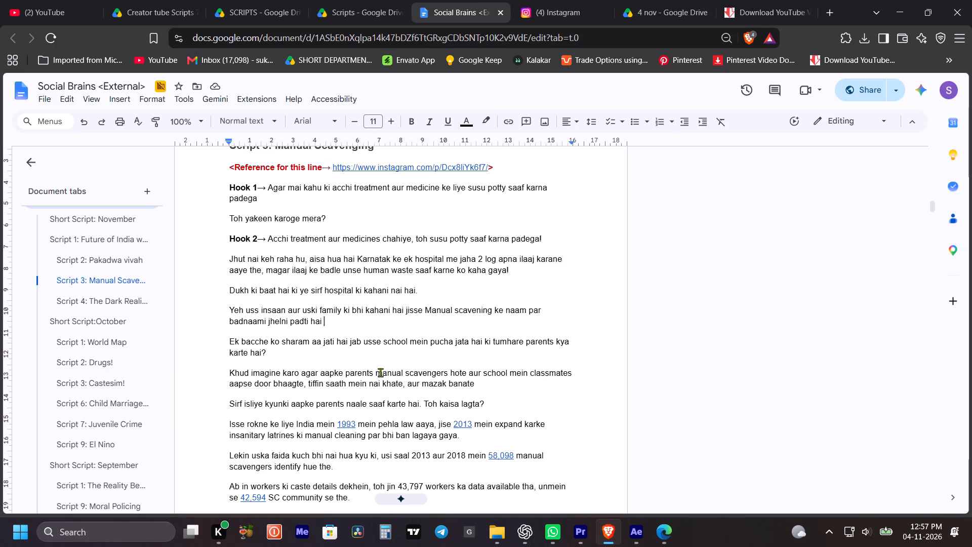
pyautogui.scroll(-3, 380, 372)
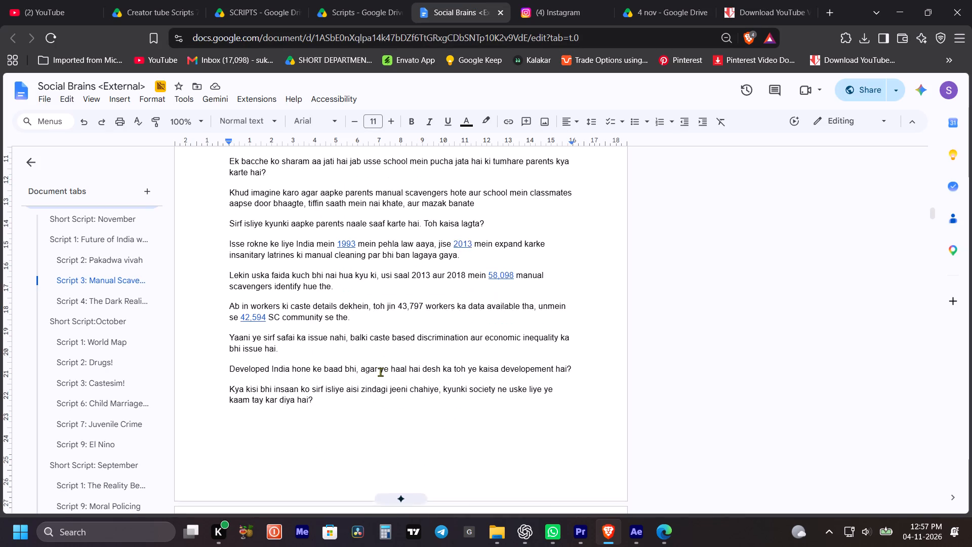
pyautogui.scroll(-2, 380, 372)
pyautogui.scroll(3, 380, 372)
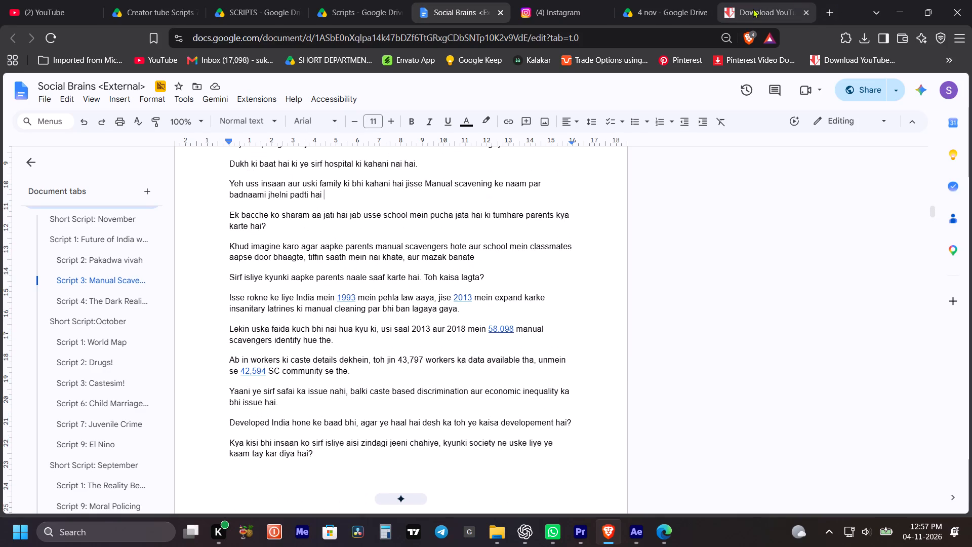
# Return to the downloader and save "The hard life of India s illegal sewer cleaners_1080p" as MP4 in the social braain karnatak folder.
pyautogui.click(764, 3)
pyautogui.click(537, 353)
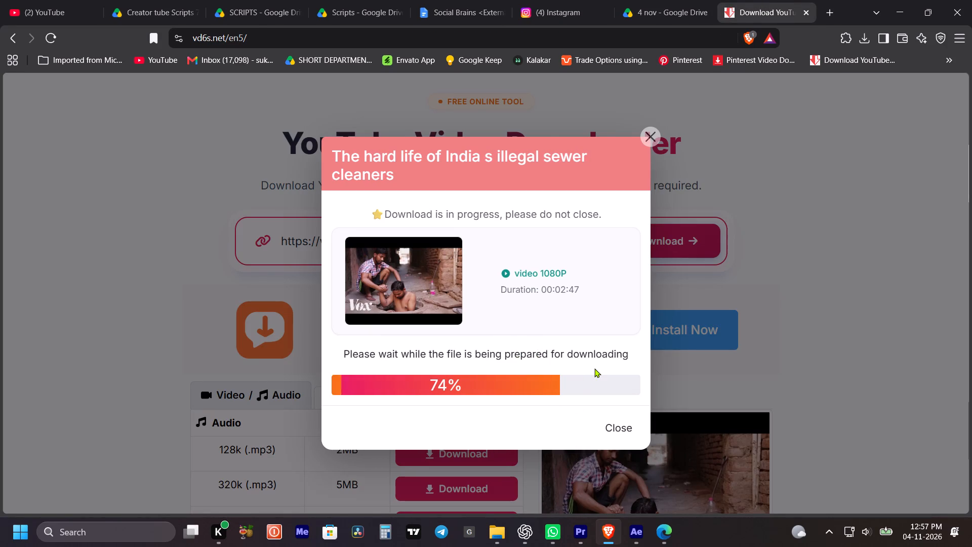
pyautogui.click(542, 273)
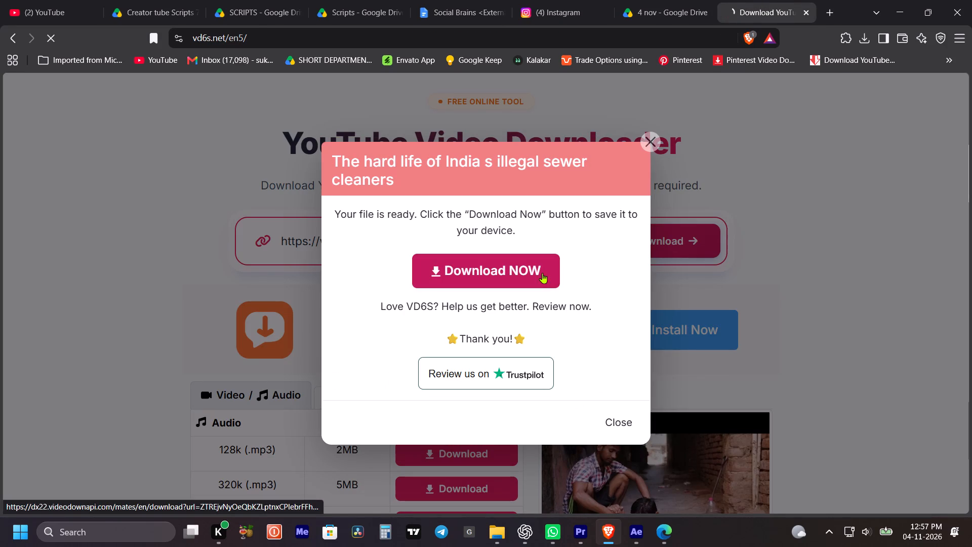
pyautogui.click(668, 483)
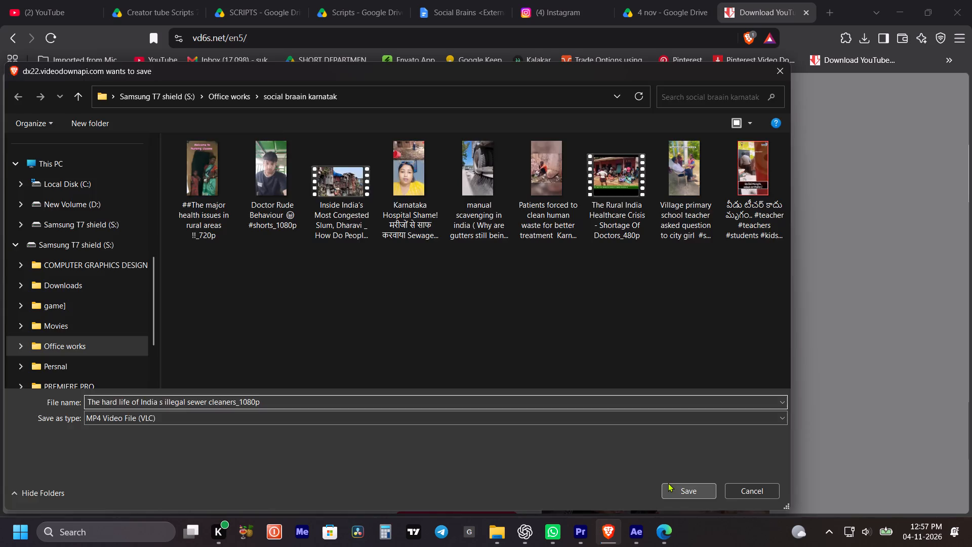
pyautogui.click(650, 148)
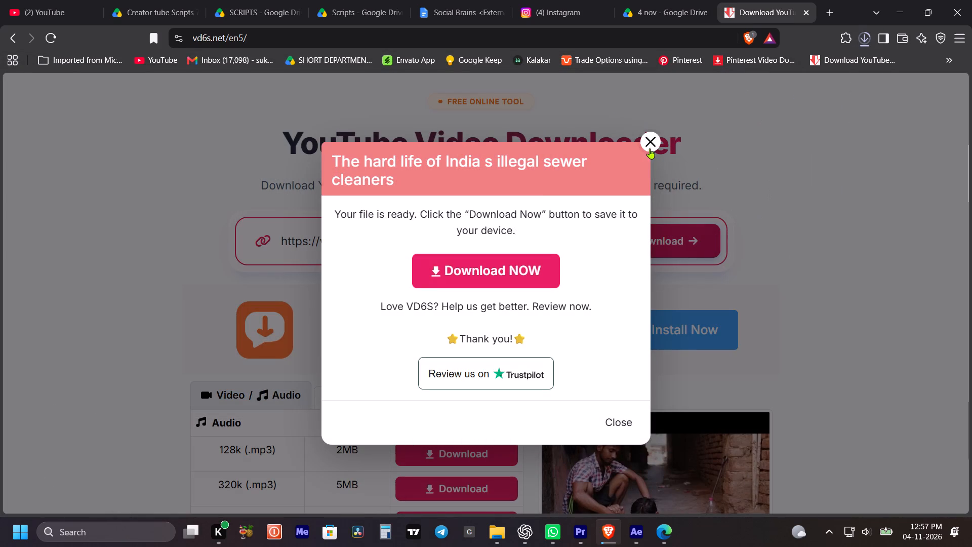
# Switch back to Edge's manual scavenging search results and skim The Daily Jagran's "Life Of A Manual Scavenger In India" preview with captions off.
pyautogui.click(668, 532)
pyautogui.click(664, 533)
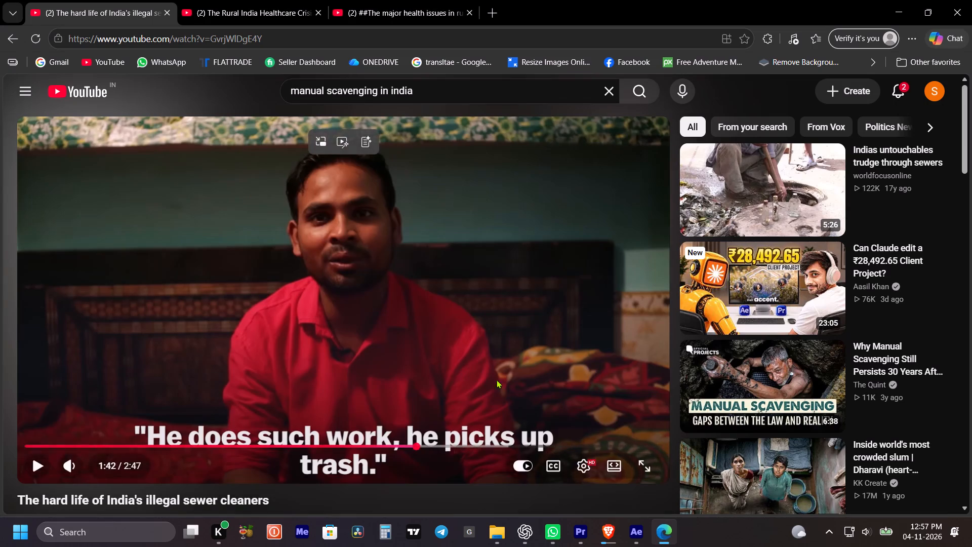
pyautogui.click(14, 31)
pyautogui.scroll(-4, 505, 361)
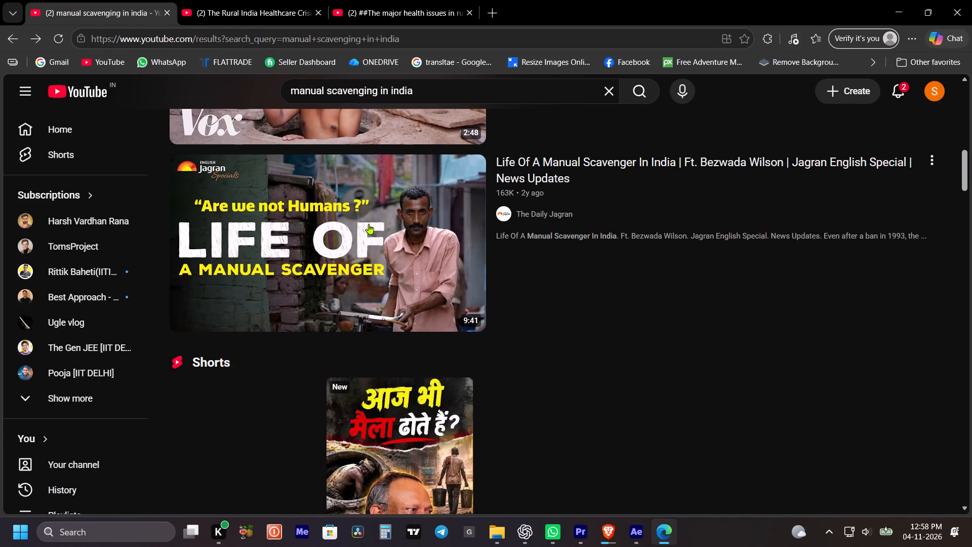
pyautogui.click(241, 327)
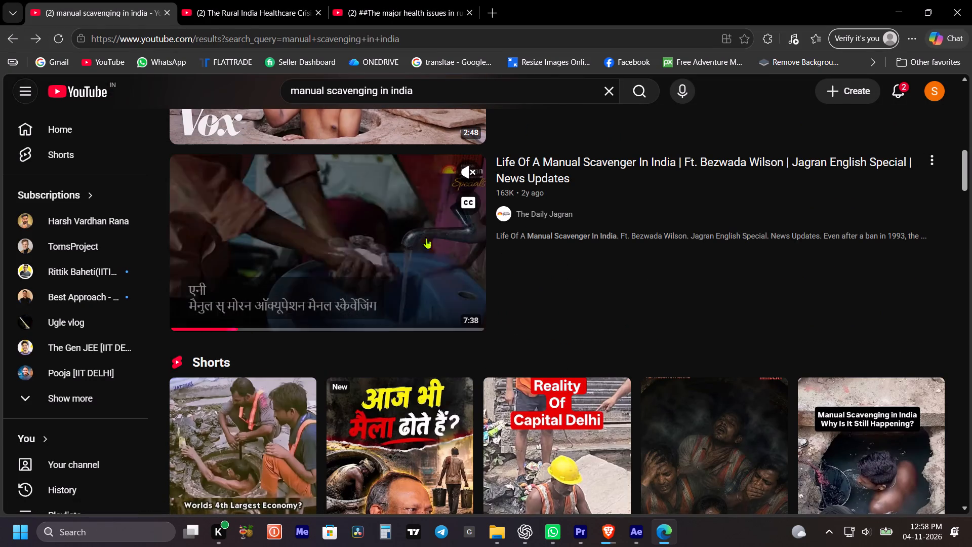
pyautogui.click(466, 206)
pyautogui.click(325, 324)
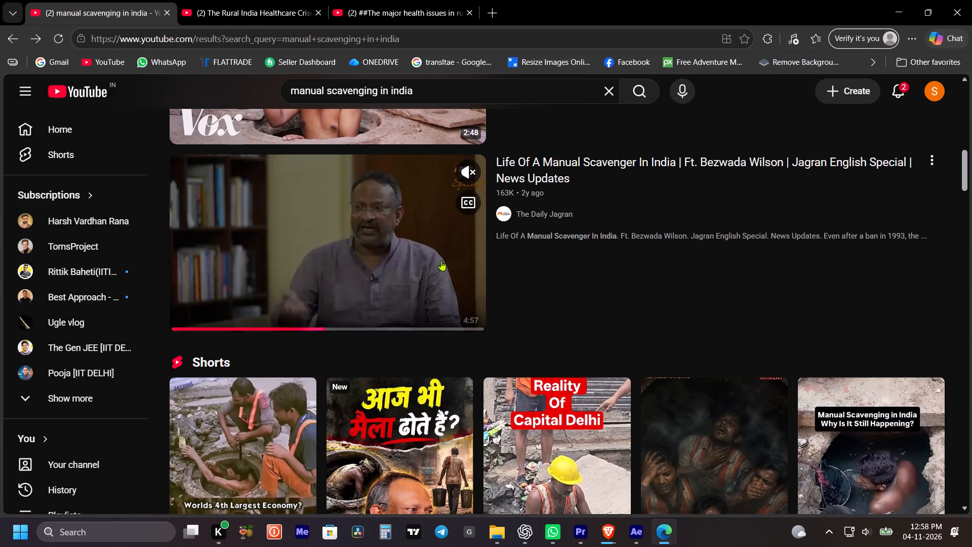
# Examine the Shorts results and their previews, including "Manual Scavenging in India Why Is It Still Happening?", for usable b-roll.
pyautogui.scroll(-3, 435, 247)
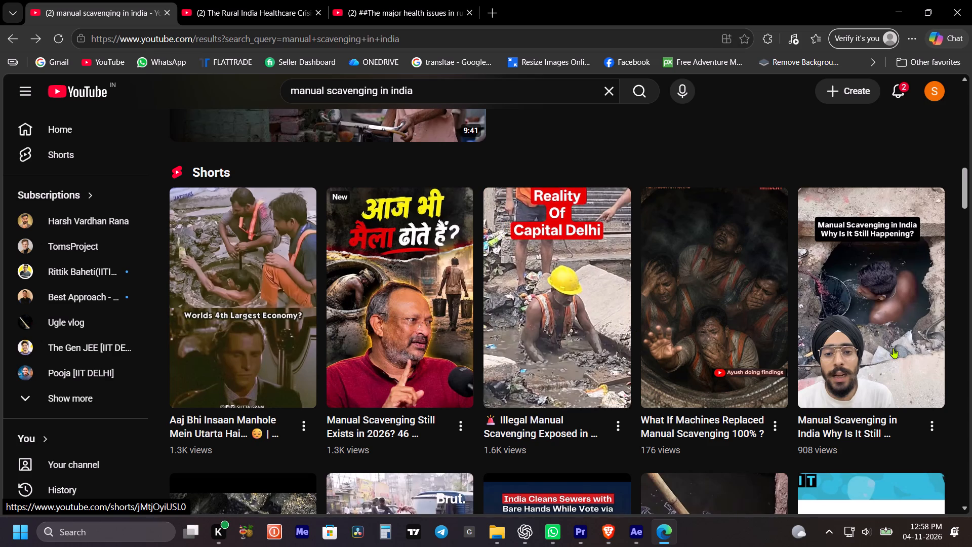
pyautogui.click(925, 208)
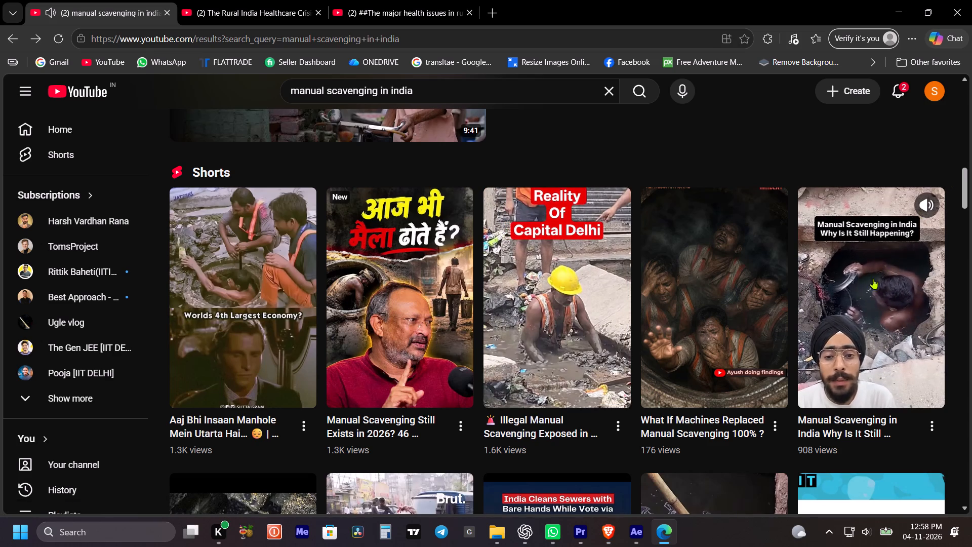
pyautogui.scroll(-2, 873, 279)
pyautogui.scroll(-3, 870, 233)
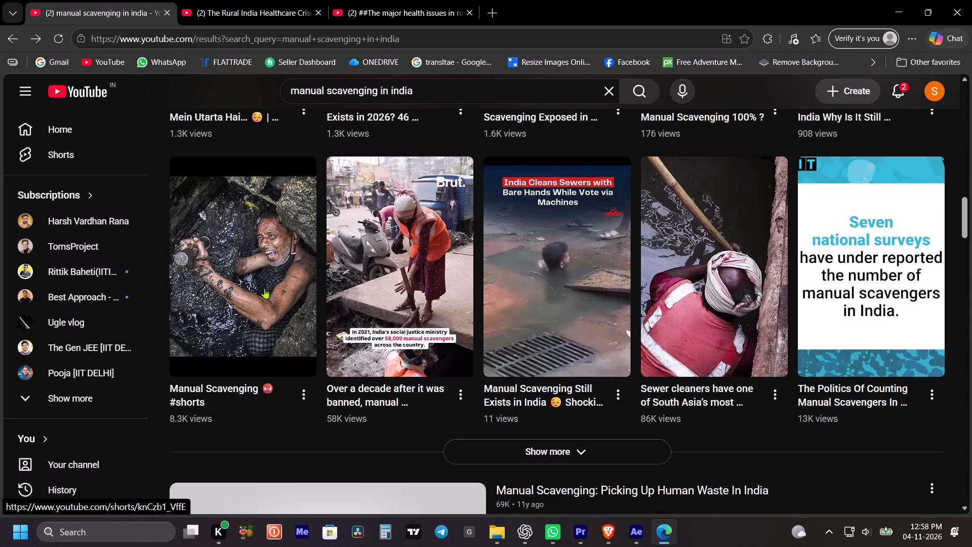
pyautogui.scroll(-3, 253, 307)
pyautogui.scroll(-3, 427, 316)
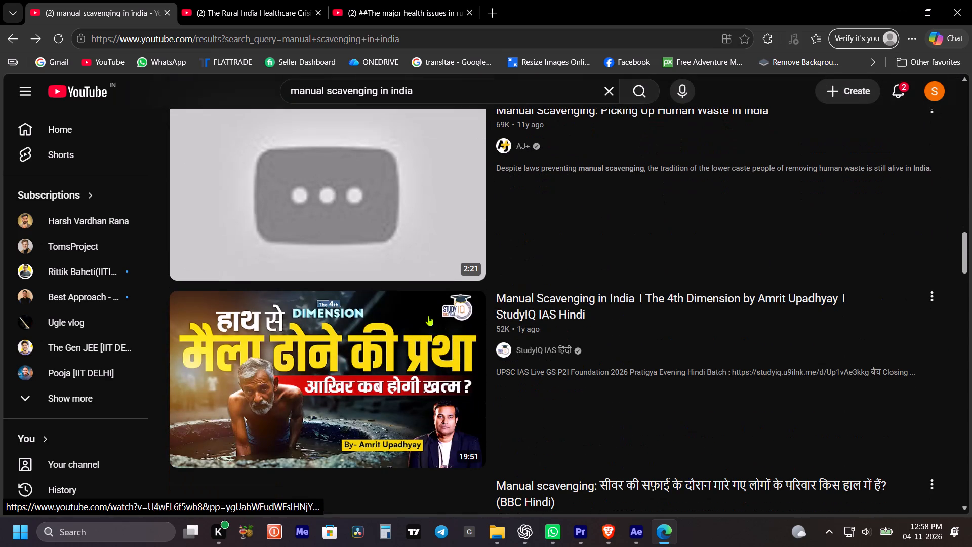
pyautogui.scroll(1, 391, 219)
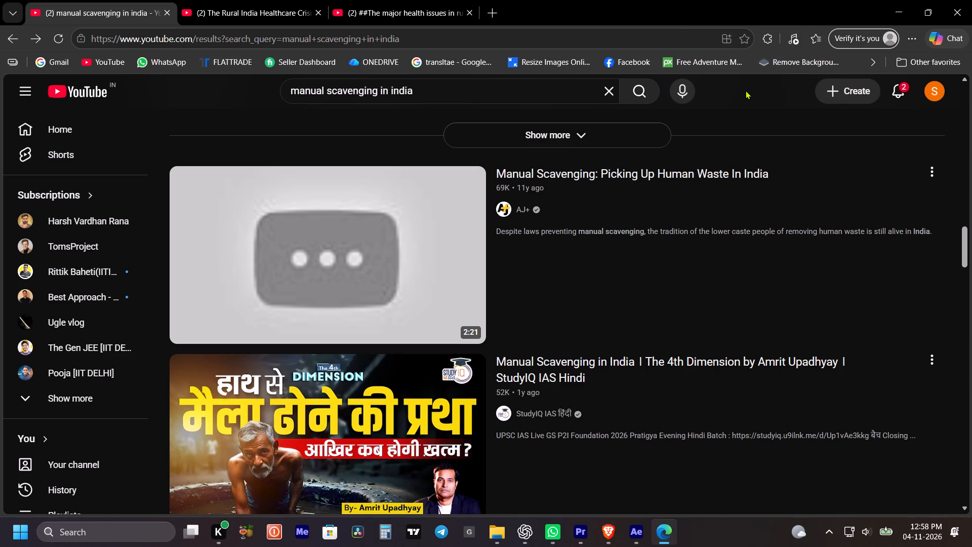
# Skim StudyIQ's "Manual Scavenging in India | The 4th Dimension" preview at several points, with sound on and captions off.
pyautogui.scroll(-3, 742, 91)
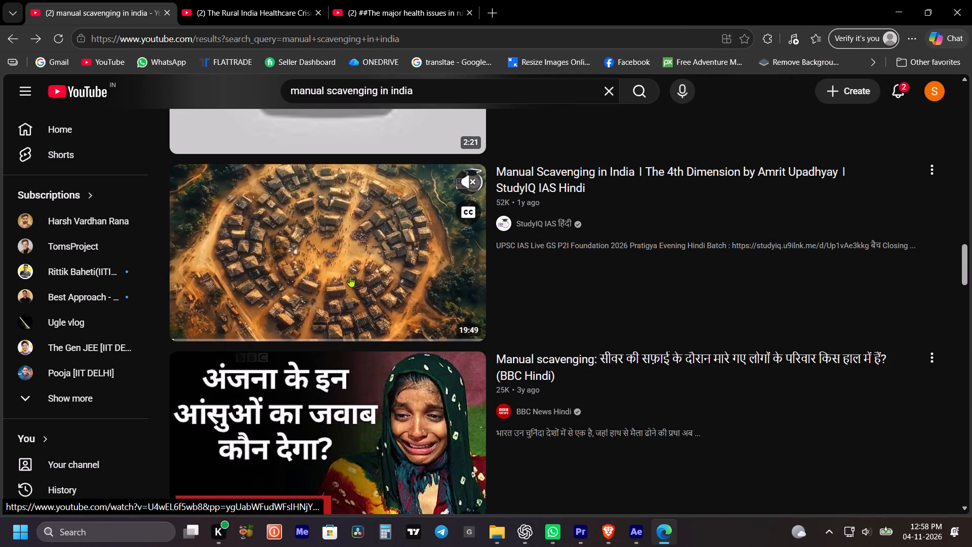
pyautogui.click(286, 333)
pyautogui.click(350, 327)
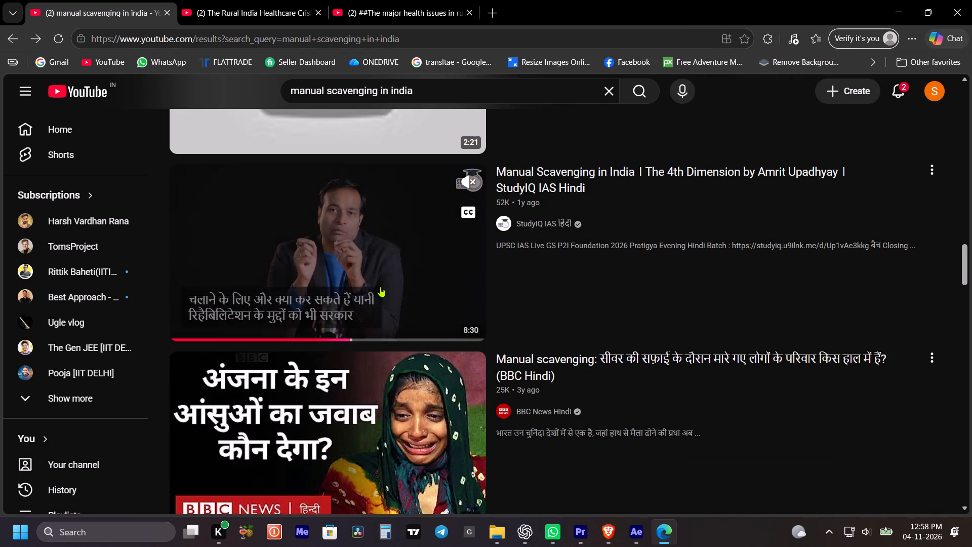
pyautogui.click(474, 179)
pyautogui.moveTo(474, 212); pyautogui.dragTo(467, 213)
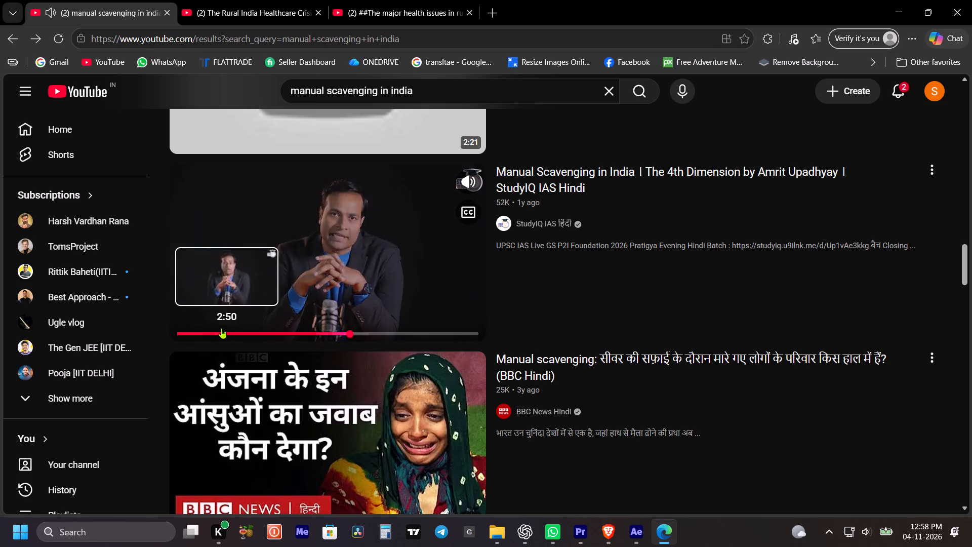
pyautogui.click(228, 330)
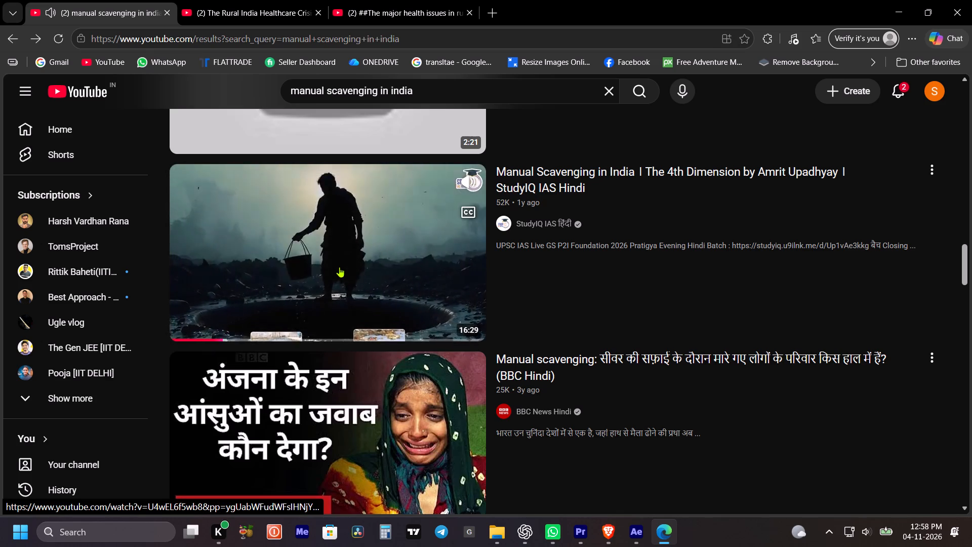
pyautogui.scroll(-3, 339, 267)
pyautogui.scroll(2, 339, 267)
pyautogui.scroll(-1, 379, 215)
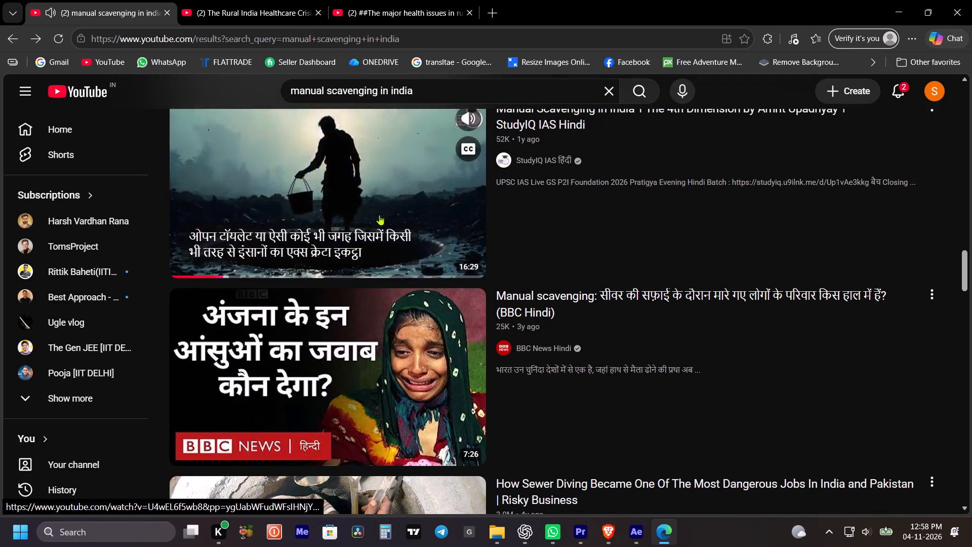
# Browse further results and skim The Quint's "The Story of a Sewer Cleaner in Delhi" preview with captions off.
pyautogui.scroll(-5, 379, 215)
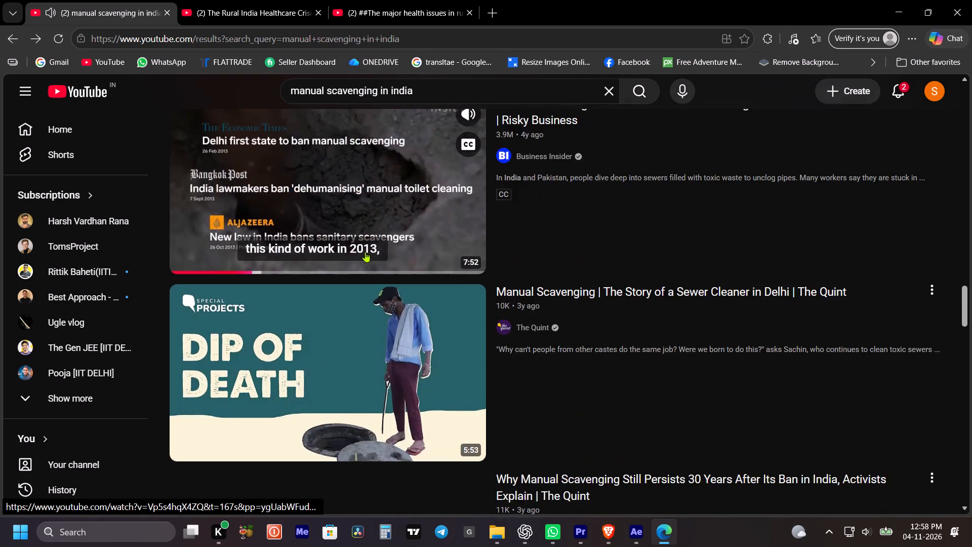
pyautogui.scroll(-3, 365, 252)
pyautogui.click(470, 142)
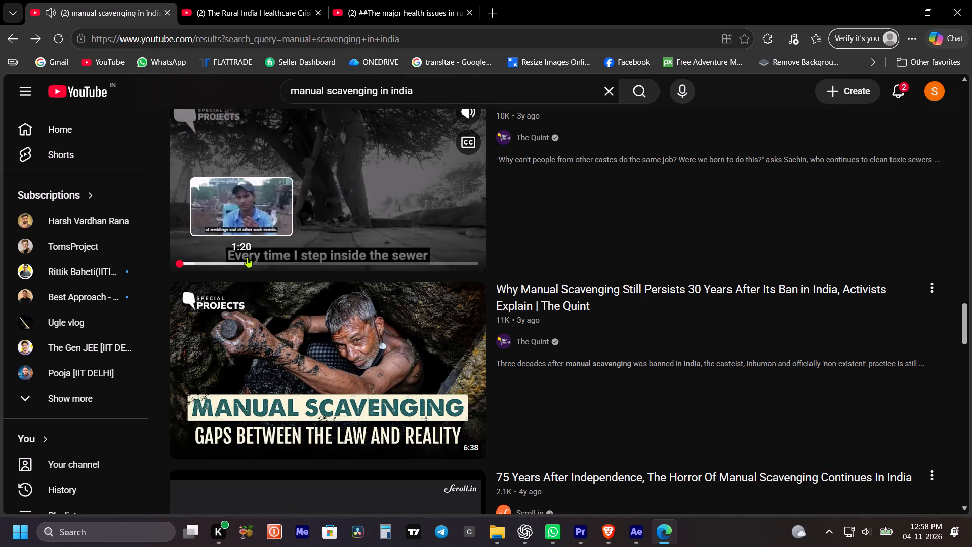
pyautogui.click(269, 258)
pyautogui.scroll(-2, 340, 219)
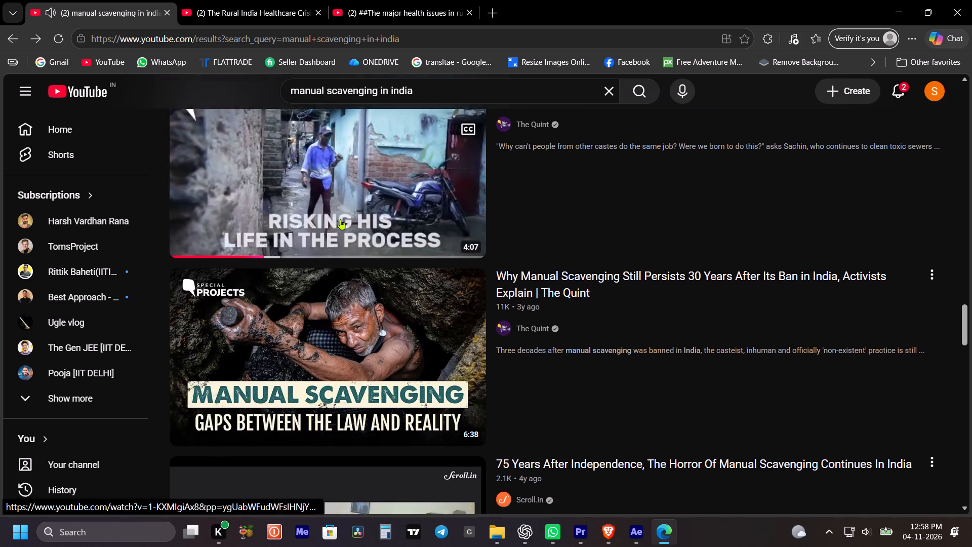
# Browse further results and skim HD Education's preview on the 1993/2013 scavenging prohibition laws with captions off.
pyautogui.scroll(-8, 340, 219)
pyautogui.scroll(2, 343, 252)
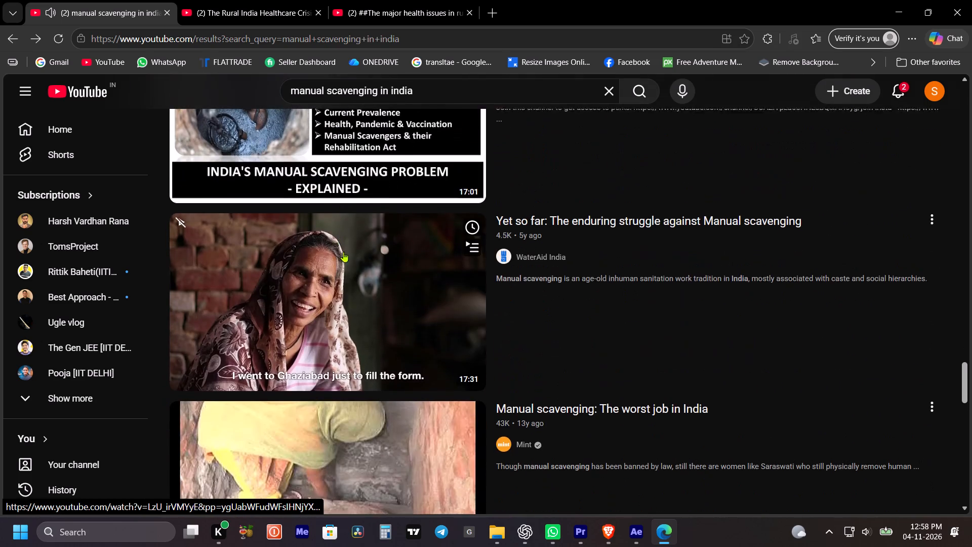
pyautogui.scroll(1, 343, 252)
pyautogui.click(220, 379)
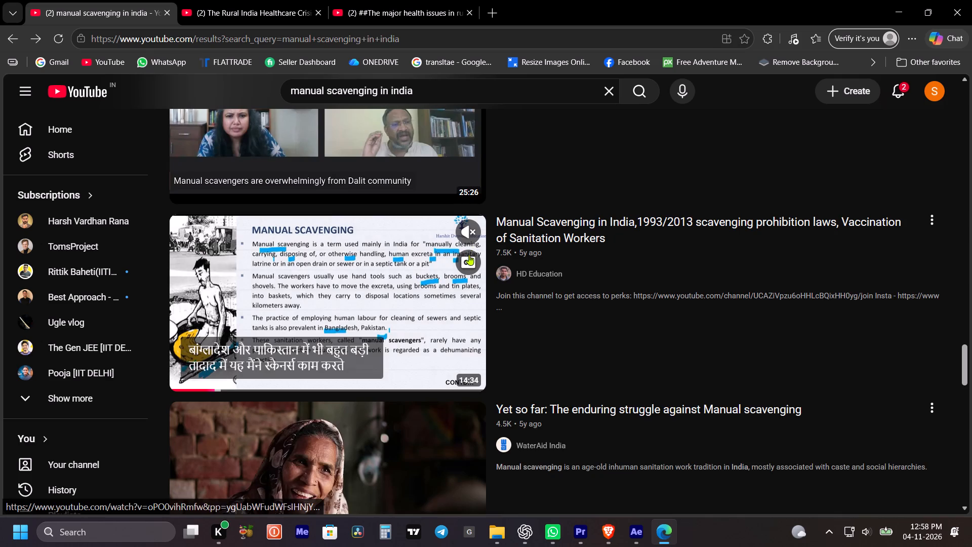
pyautogui.click(468, 255)
# Find Mint's "Manual scavenging: The worst job in India" among the results, preview it without captions, open it and copy its link.
pyautogui.scroll(-8, 390, 291)
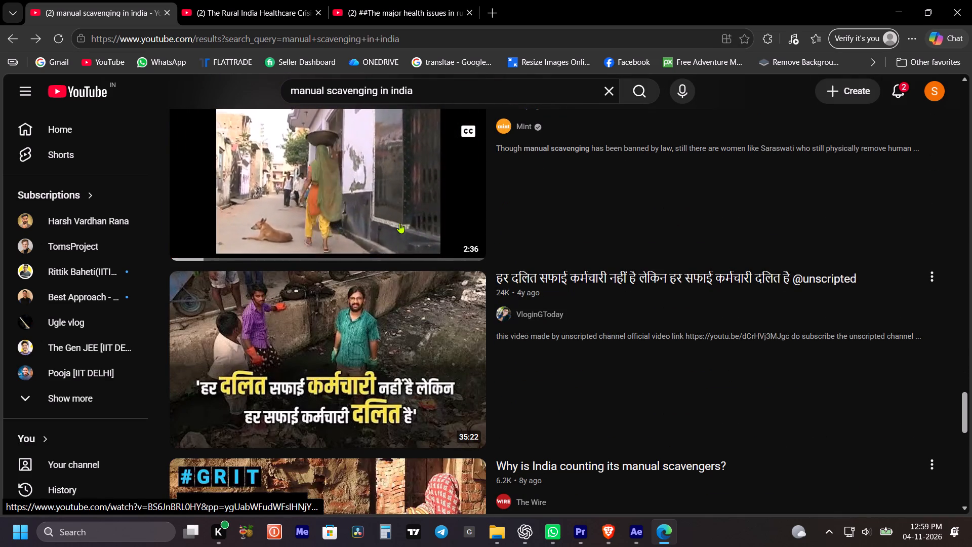
pyautogui.scroll(1, 398, 222)
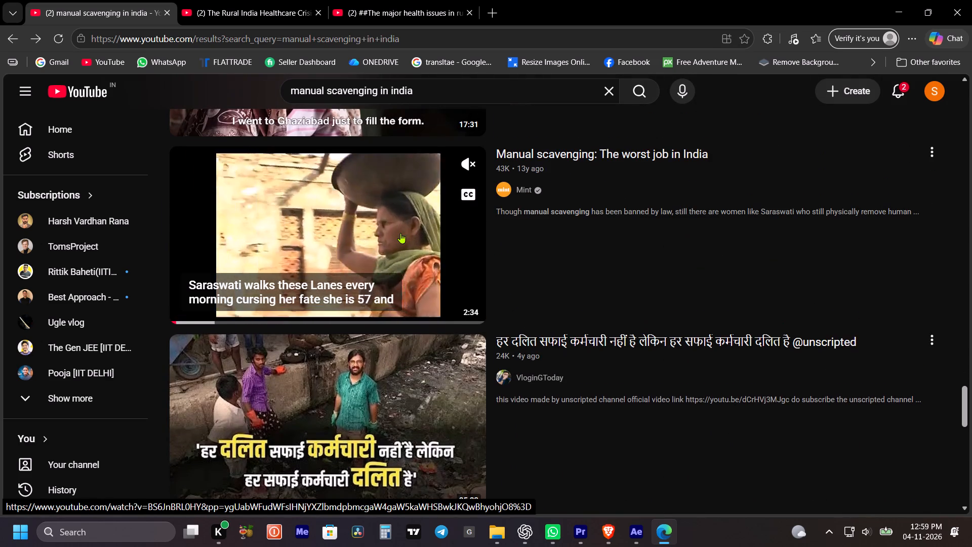
pyautogui.click(464, 188)
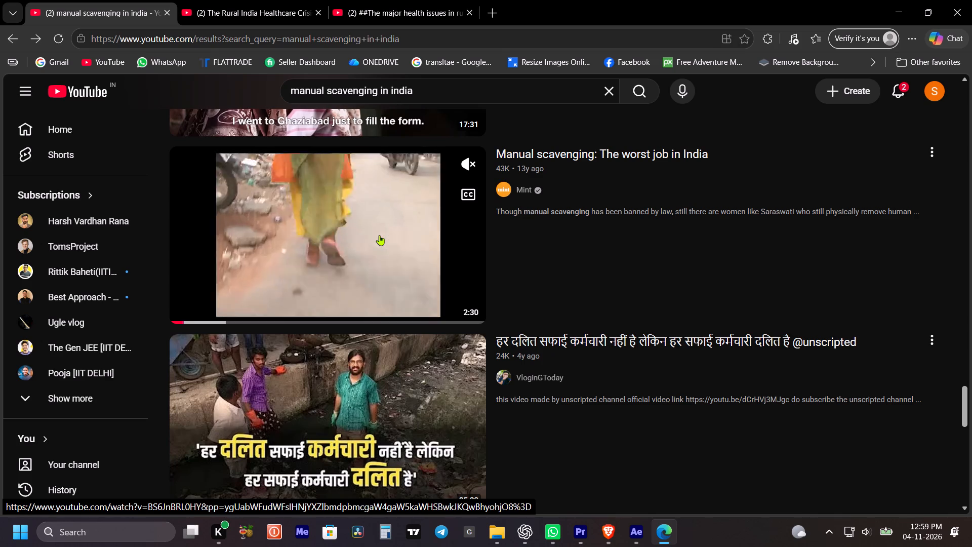
pyautogui.click(379, 235)
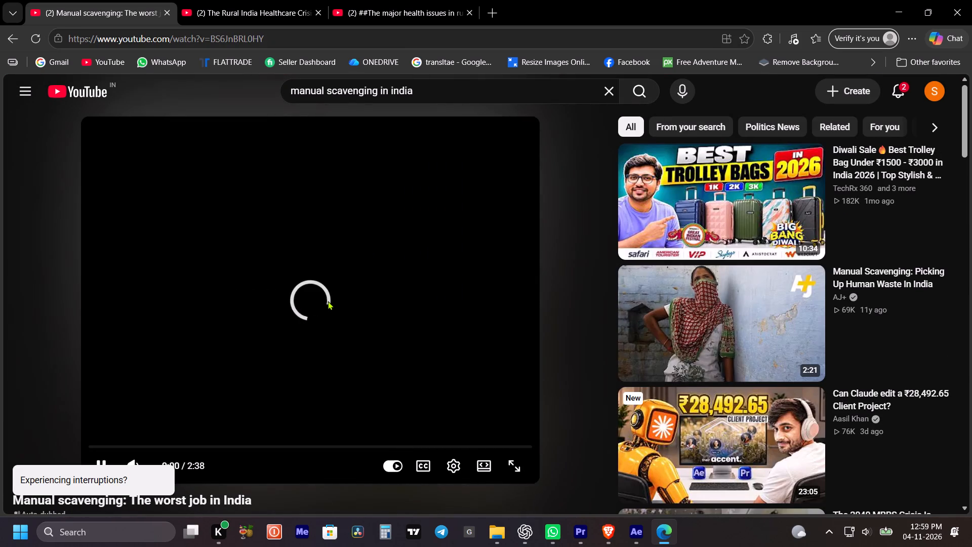
pyautogui.click(289, 306)
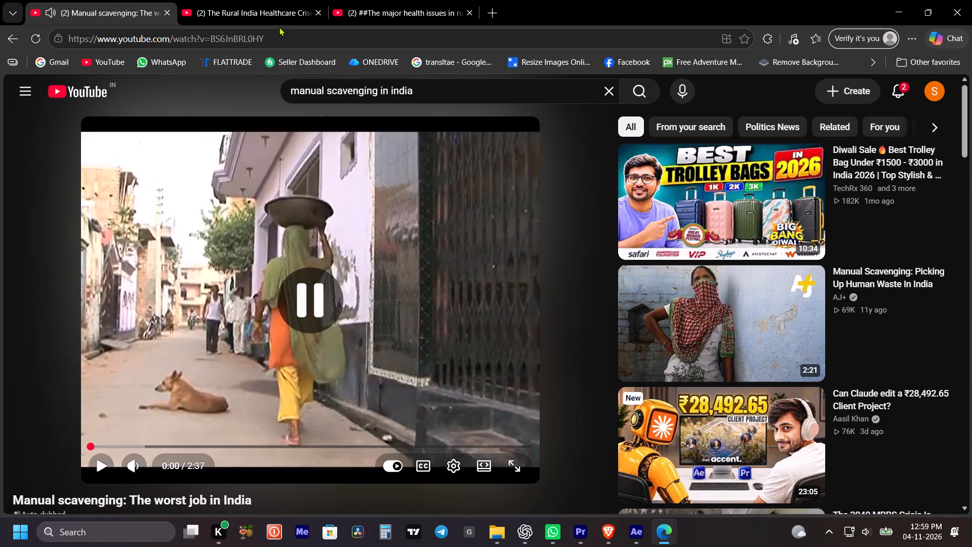
pyautogui.click(281, 33)
pyautogui.hotkey('ctrl', 'c')
pyautogui.hotkey('ctrl', 'c')
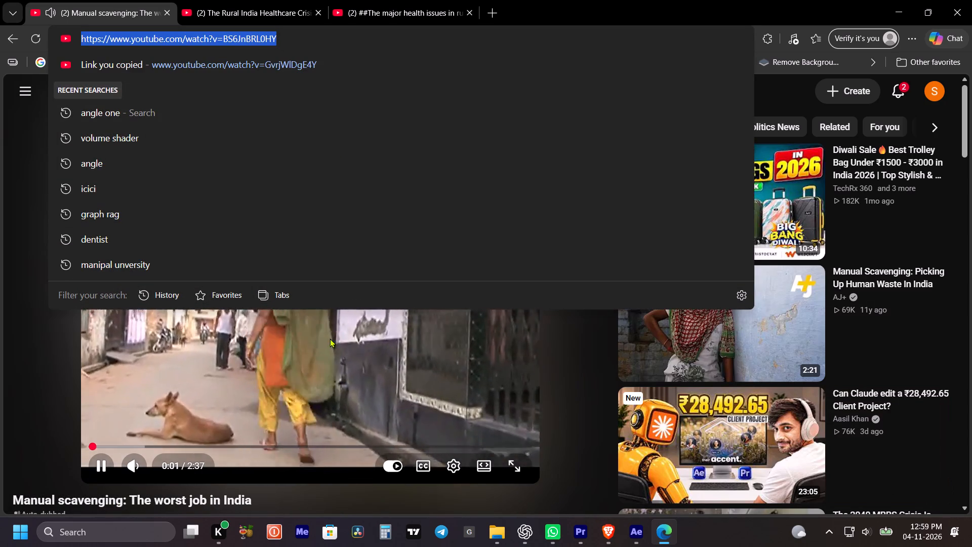
pyautogui.hotkey('ctrl', 'c')
pyautogui.click(380, 336)
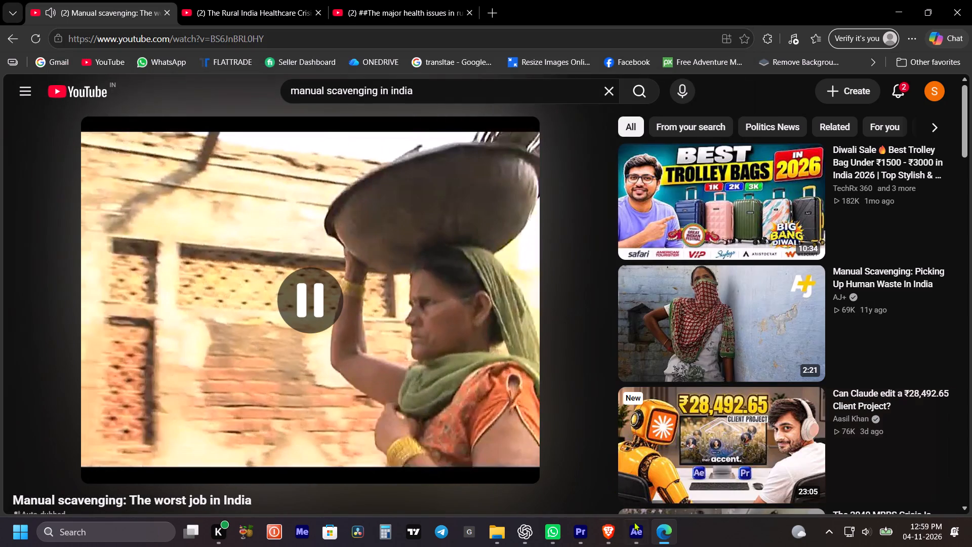
# Switch to Brave, replace the YouTube downloader's link with the copied one, and request the 480p video version.
pyautogui.click(608, 540)
pyautogui.click(610, 536)
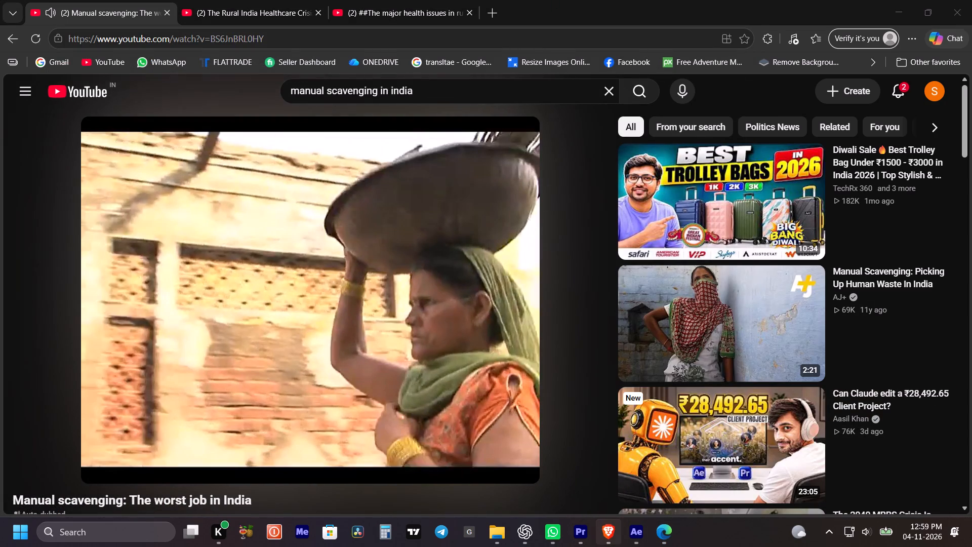
pyautogui.click(612, 539)
pyautogui.click(459, 238)
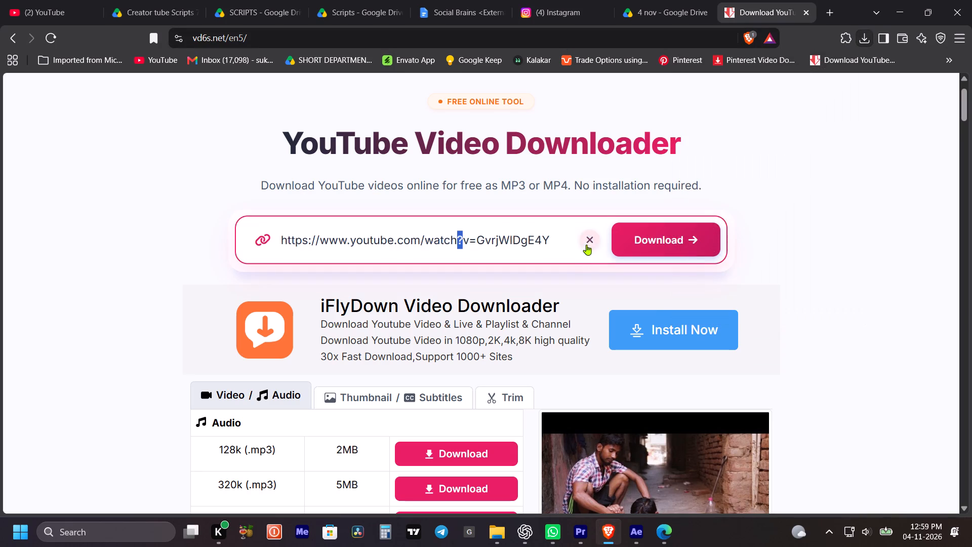
pyautogui.click(587, 244)
pyautogui.click(563, 246)
pyautogui.hotkey('ctrl', 'v')
pyautogui.click(682, 231)
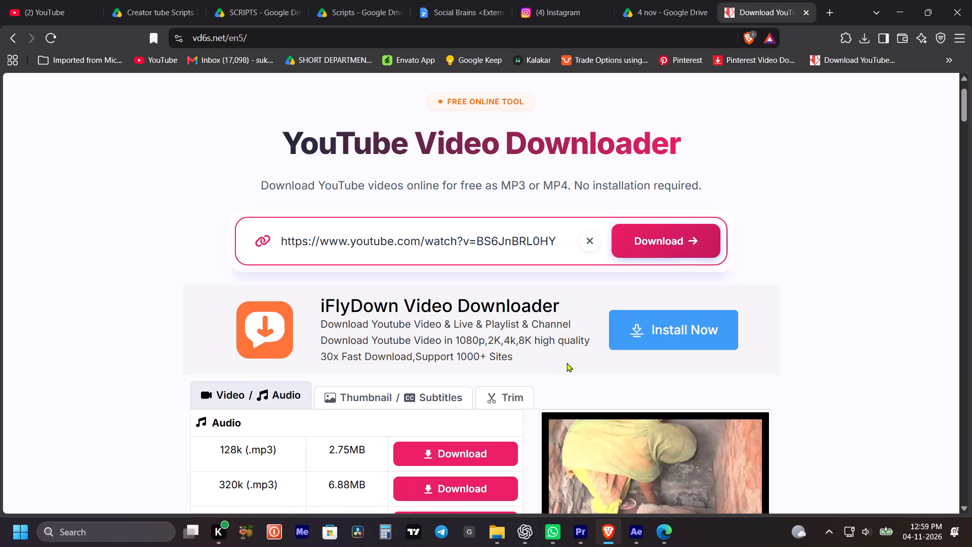
pyautogui.scroll(-4, 542, 384)
pyautogui.click(463, 331)
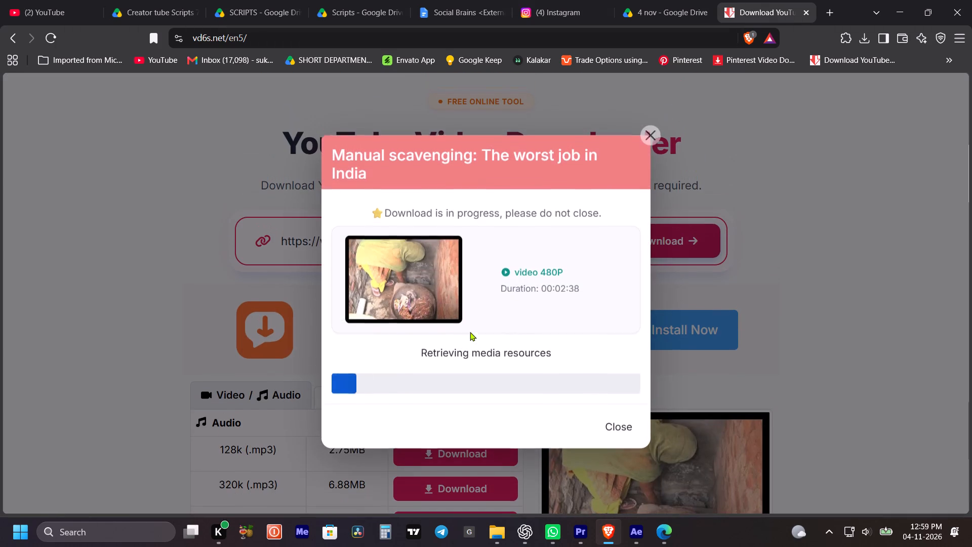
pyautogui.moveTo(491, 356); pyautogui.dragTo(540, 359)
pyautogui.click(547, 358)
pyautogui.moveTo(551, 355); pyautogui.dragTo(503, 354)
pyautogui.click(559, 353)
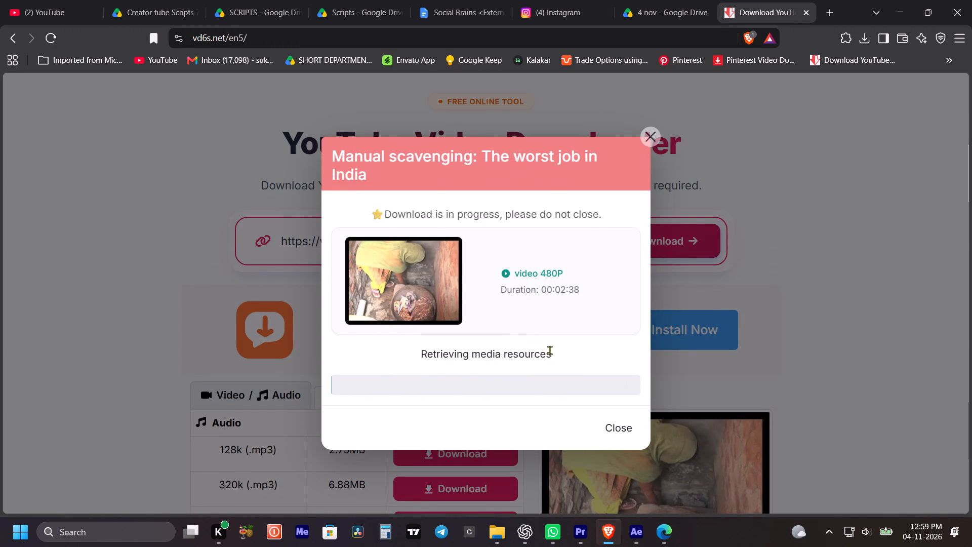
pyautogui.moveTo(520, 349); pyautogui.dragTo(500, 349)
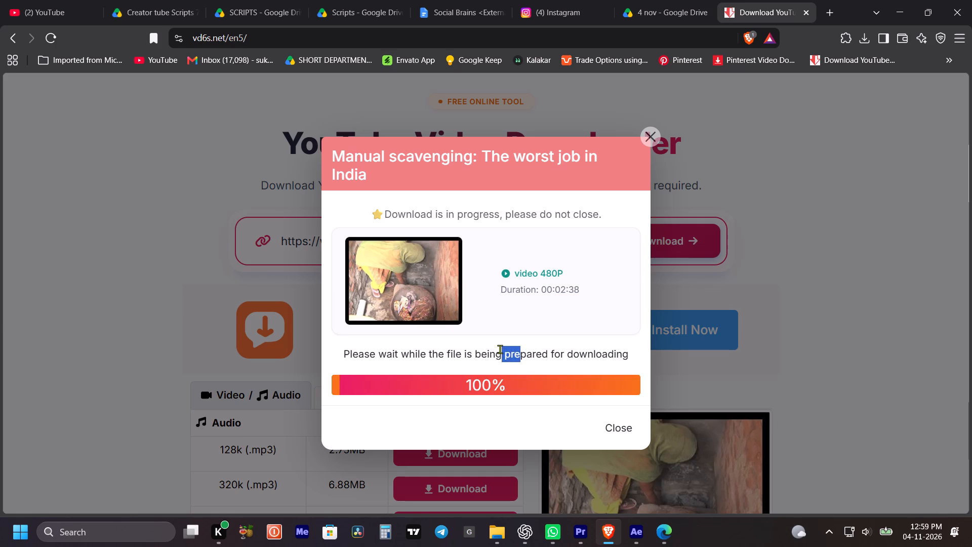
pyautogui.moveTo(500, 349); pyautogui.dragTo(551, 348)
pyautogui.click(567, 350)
# Save the prepared video as "Manual scavenging_ The worst job in India_480p" in the social braain karnatak folder.
pyautogui.click(528, 273)
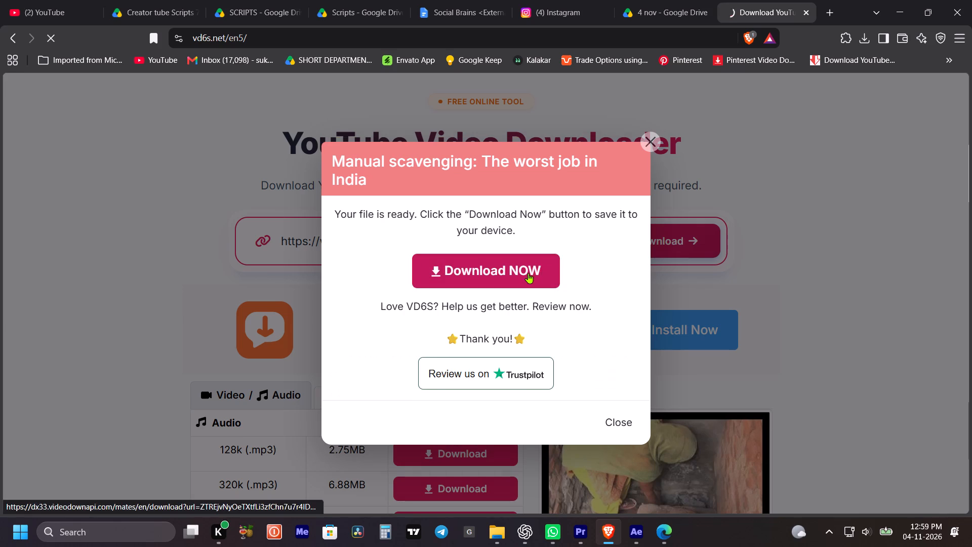
pyautogui.hotkey('ctrl', 'c')
pyautogui.hotkey('ctrl', 'c')
pyautogui.hotkey('ctrl', 'c')
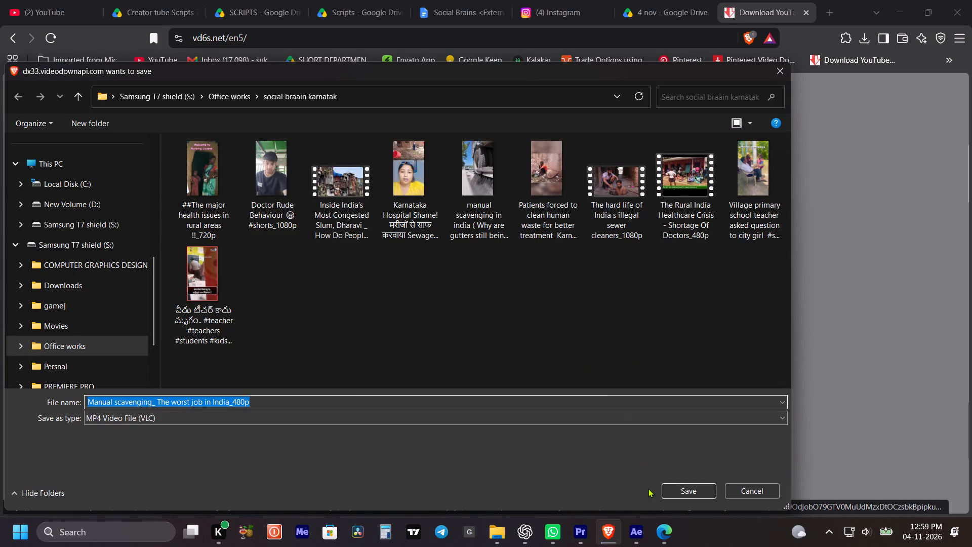
pyautogui.click(652, 492)
pyautogui.click(666, 487)
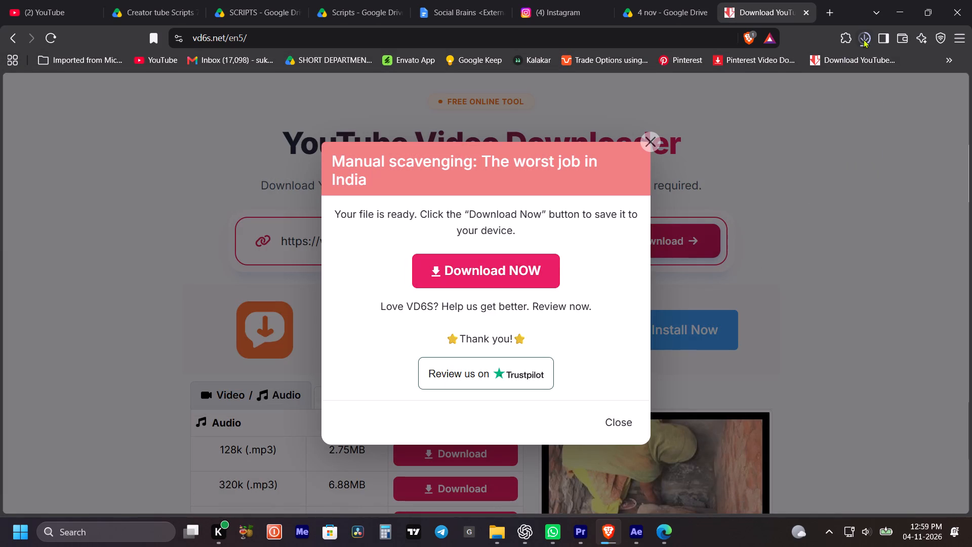
# Import the downloaded "The hard life of India s illegal sewer cleaners" and "Manual scavenging_ The worst job in India" videos into After Effects' b roll folder.
pyautogui.click(862, 41)
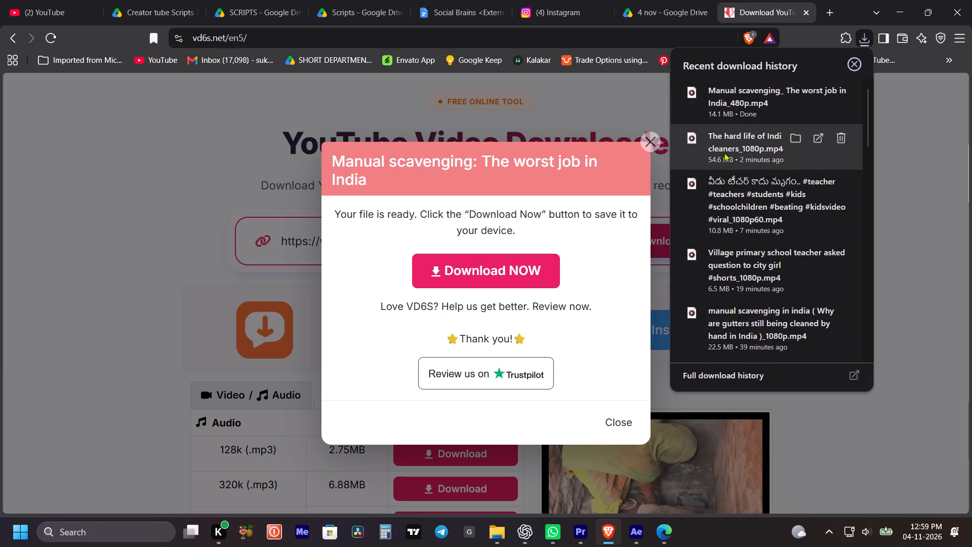
pyautogui.moveTo(722, 148); pyautogui.dragTo(67, 182)
pyautogui.scroll(2, 71, 197)
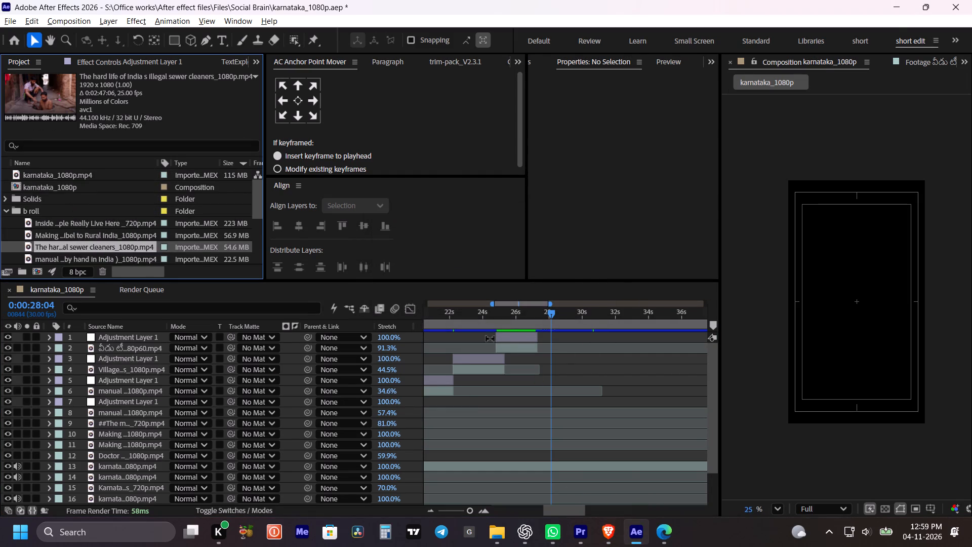
pyautogui.click(614, 532)
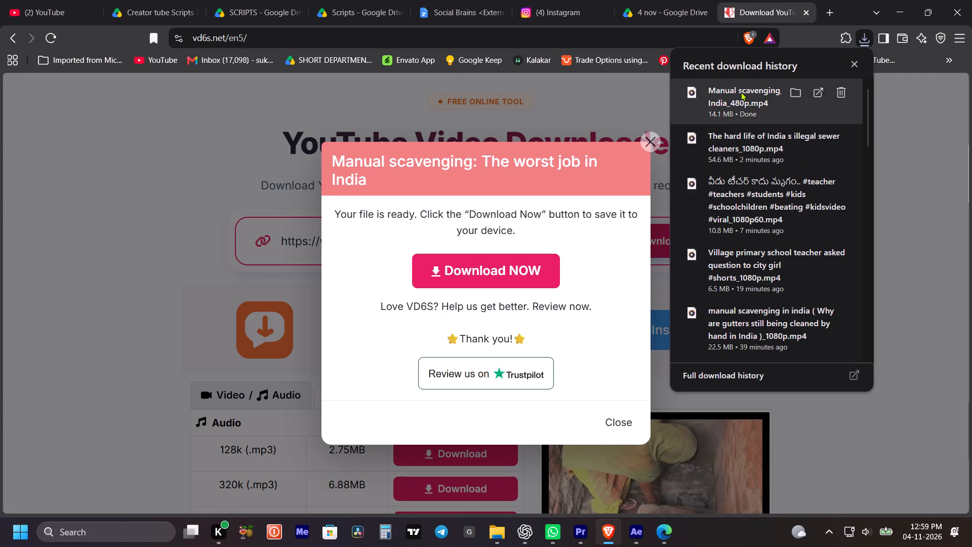
pyautogui.moveTo(727, 96); pyautogui.dragTo(153, 233)
pyautogui.scroll(-2, 78, 247)
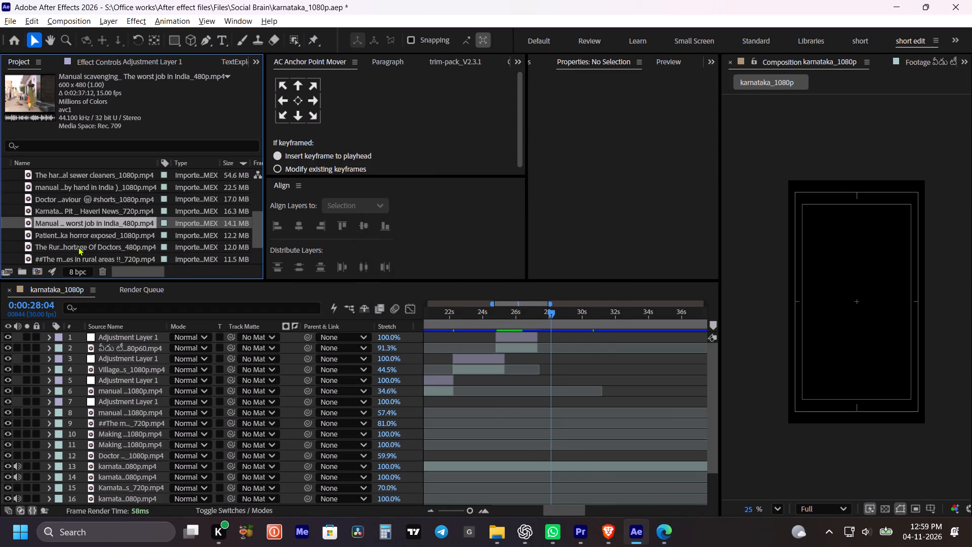
# Open the sewer cleaners footage in an enlarged viewer and skim its first 75 seconds for usable scavenging shots.
pyautogui.scroll(1, 77, 246)
pyautogui.click(65, 207)
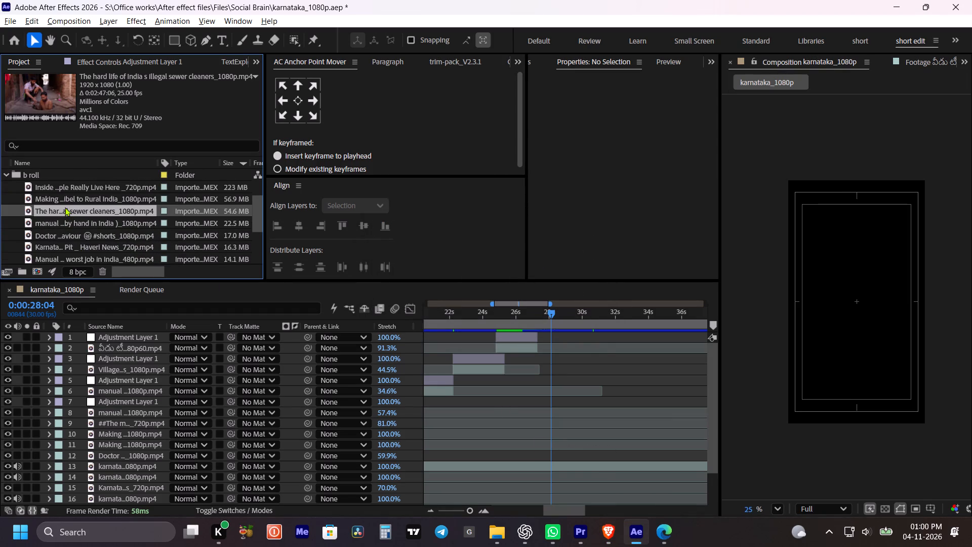
pyautogui.doubleClick(65, 207)
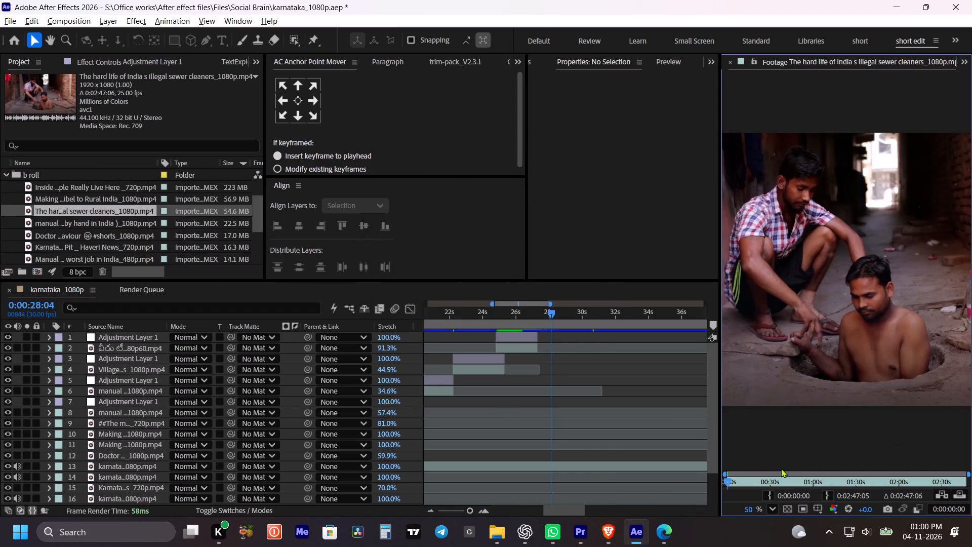
pyautogui.press('`')
pyautogui.moveTo(15, 483); pyautogui.dragTo(32, 486)
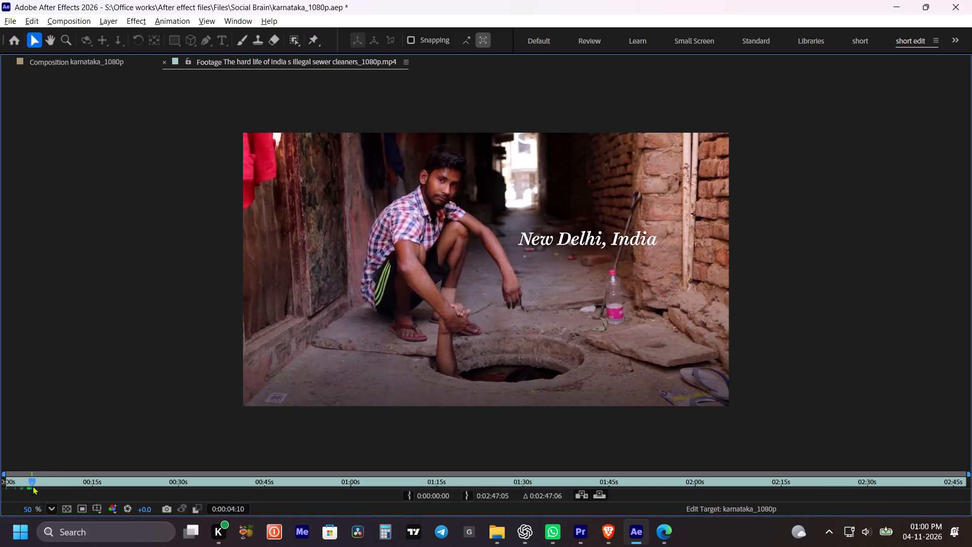
pyautogui.moveTo(32, 486); pyautogui.dragTo(188, 479)
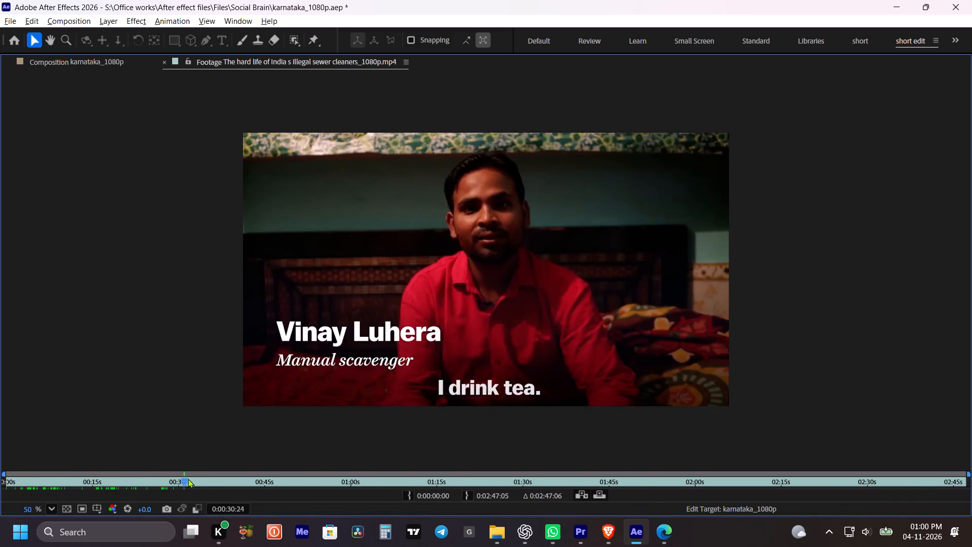
pyautogui.moveTo(188, 479); pyautogui.dragTo(263, 476)
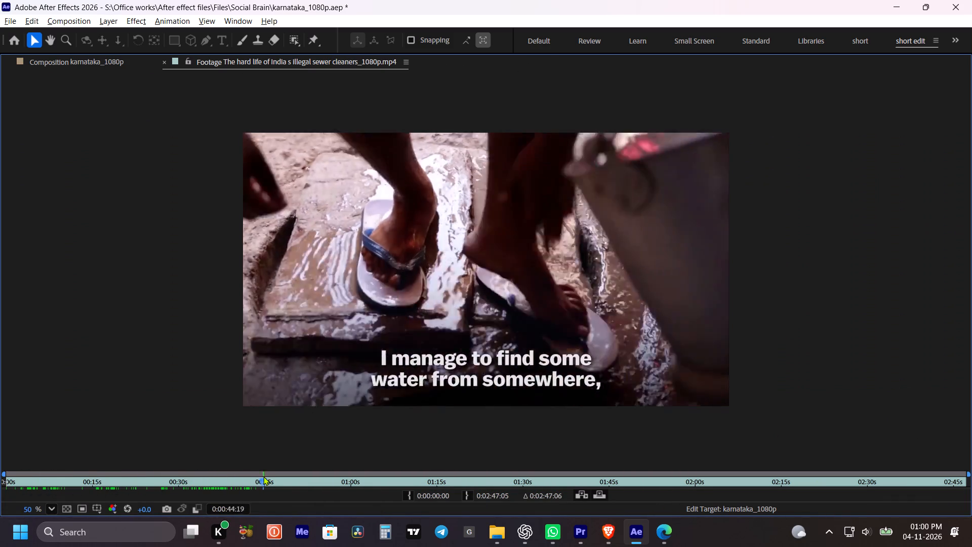
pyautogui.moveTo(263, 476); pyautogui.dragTo(360, 469)
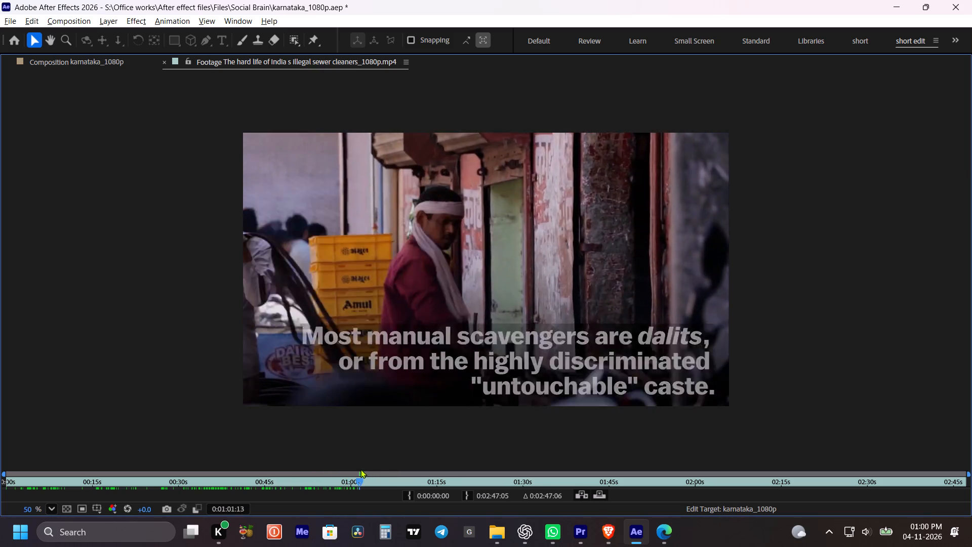
pyautogui.moveTo(360, 469); pyautogui.dragTo(436, 466)
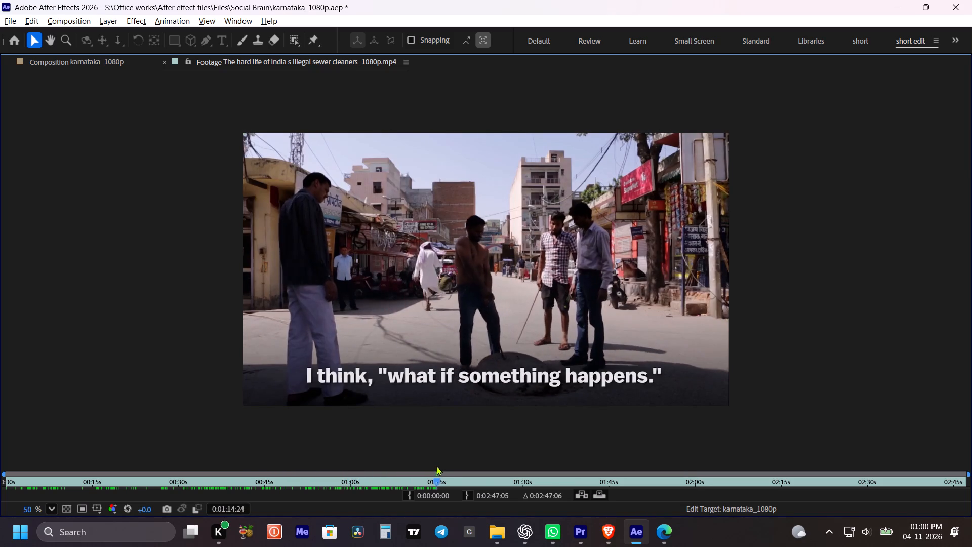
pyautogui.moveTo(436, 466); pyautogui.dragTo(404, 465)
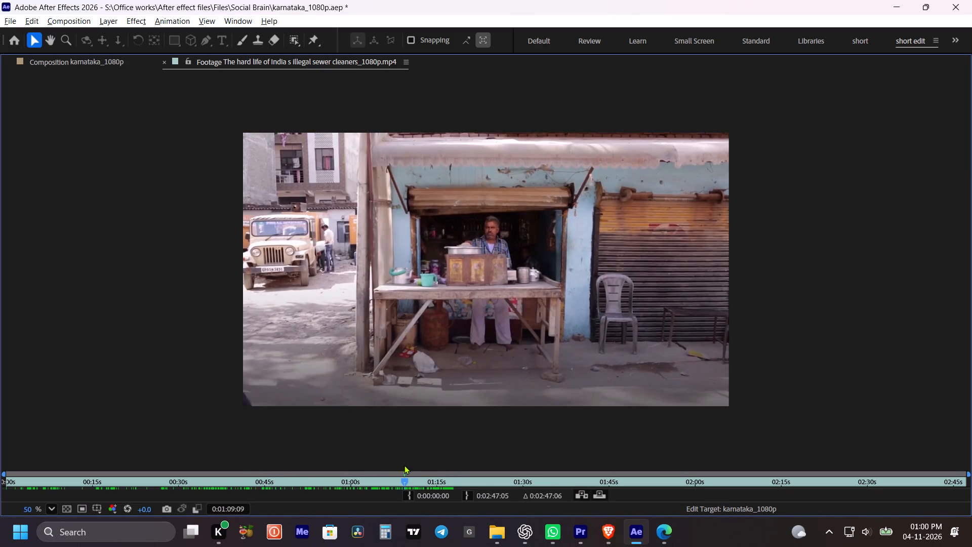
pyautogui.moveTo(404, 465); pyautogui.dragTo(435, 468)
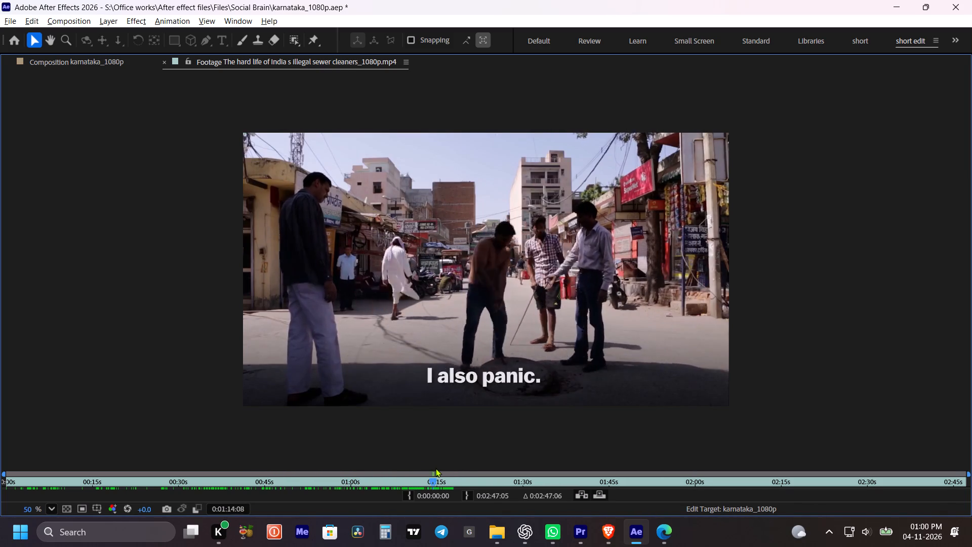
# Find the red-shirted cleaner working beside the pink wall in the sewer cleaners footage and set the In point at 0:01:34:02.
pyautogui.moveTo(435, 468); pyautogui.dragTo(548, 481)
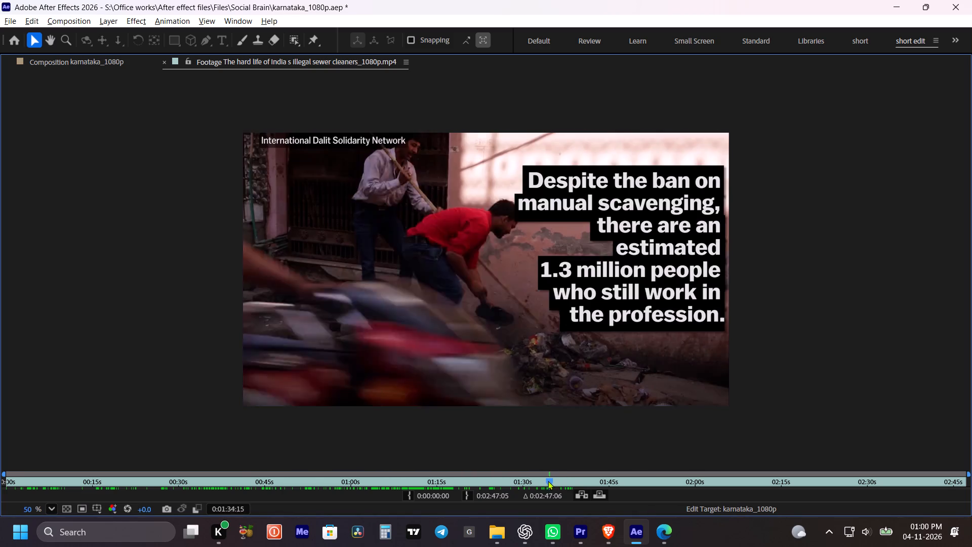
pyautogui.moveTo(548, 481); pyautogui.dragTo(546, 482)
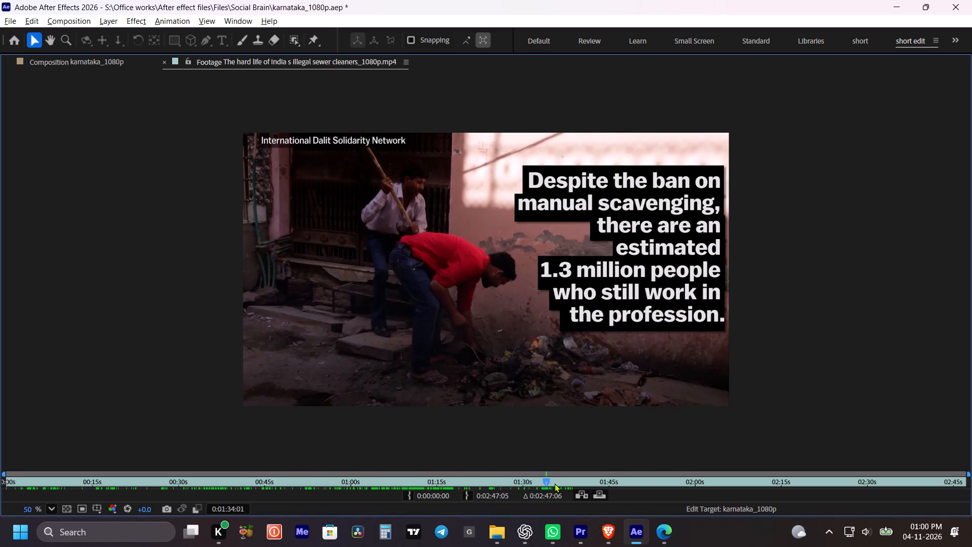
pyautogui.keyDown('alt'); pyautogui.scroll(2, 643, 477); pyautogui.keyUp('alt')
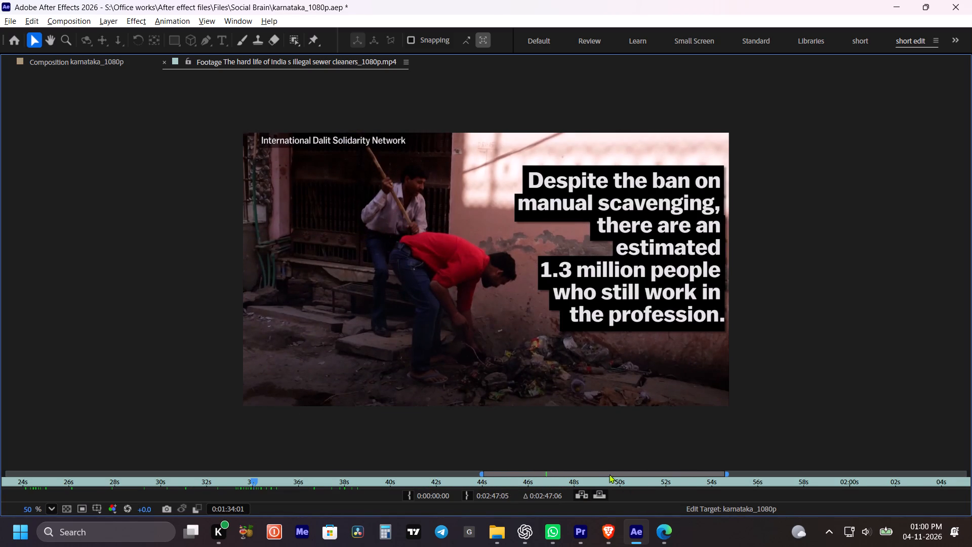
pyautogui.moveTo(249, 482); pyautogui.dragTo(236, 483)
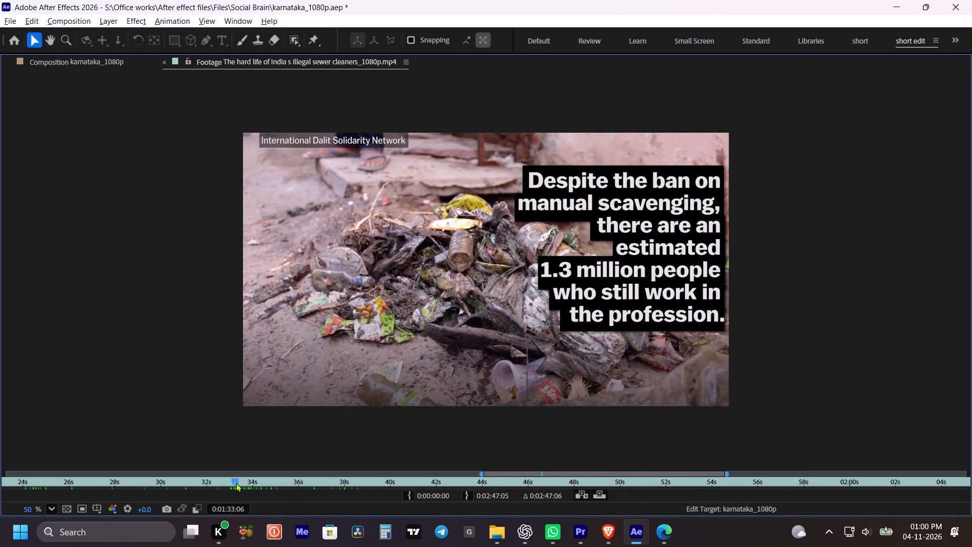
pyautogui.moveTo(236, 483); pyautogui.dragTo(269, 487)
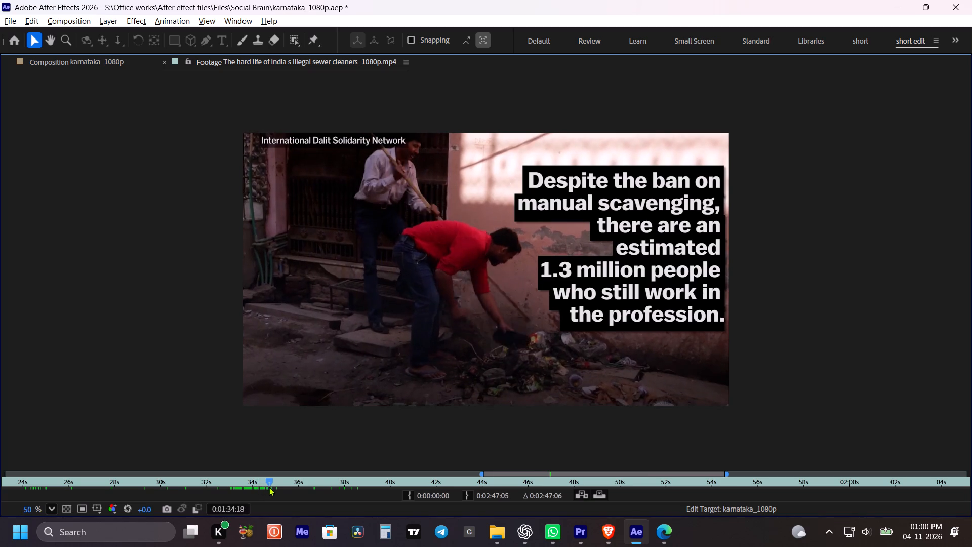
pyautogui.moveTo(269, 487); pyautogui.dragTo(336, 492)
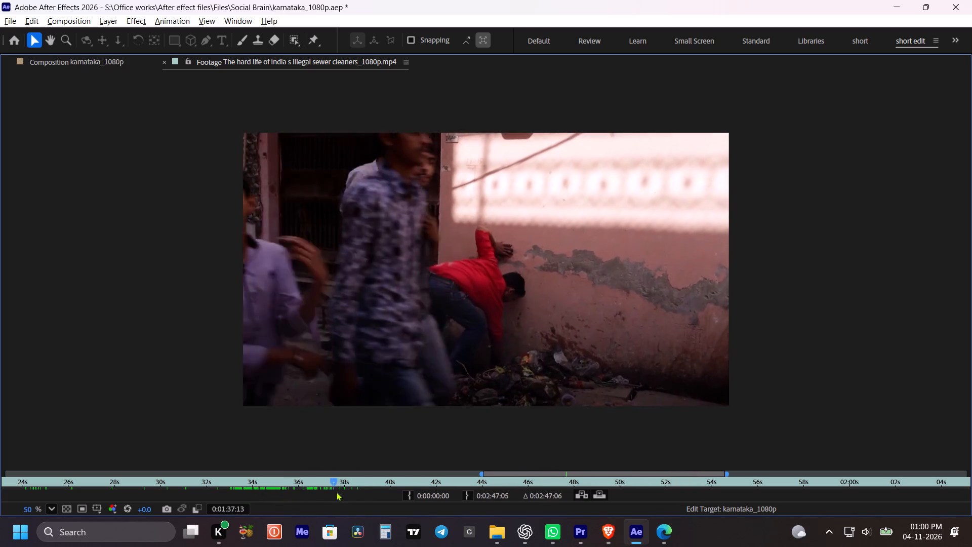
pyautogui.moveTo(336, 492); pyautogui.dragTo(295, 491)
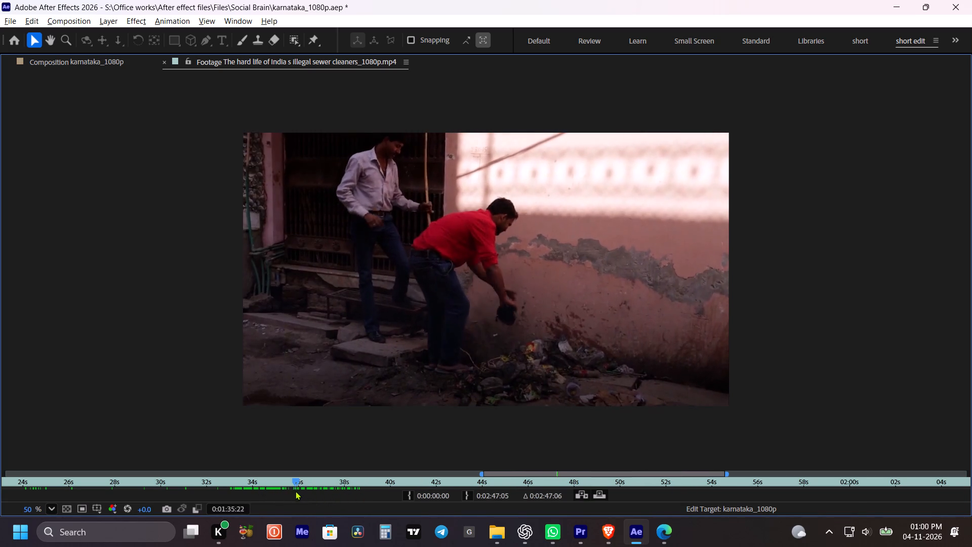
pyautogui.moveTo(295, 491); pyautogui.dragTo(250, 485)
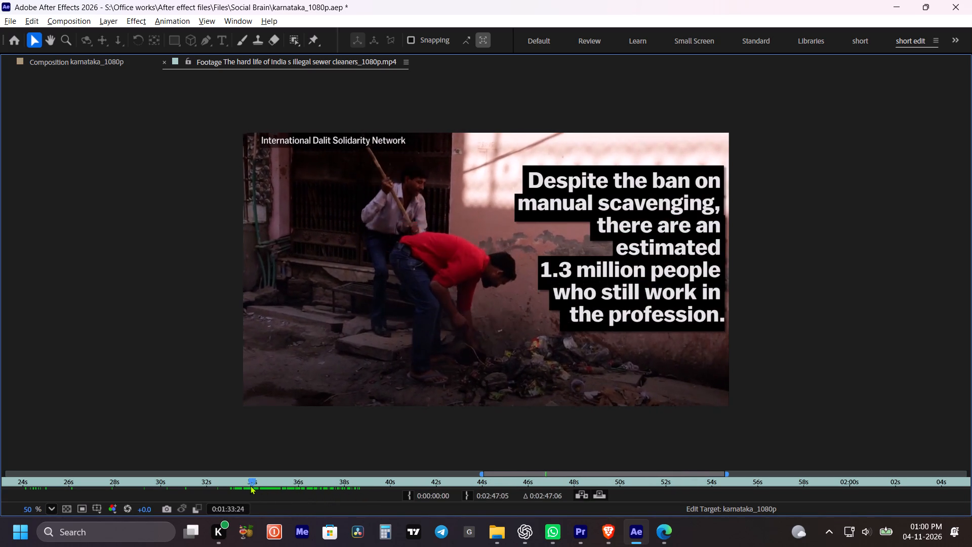
pyautogui.moveTo(250, 485); pyautogui.dragTo(276, 489)
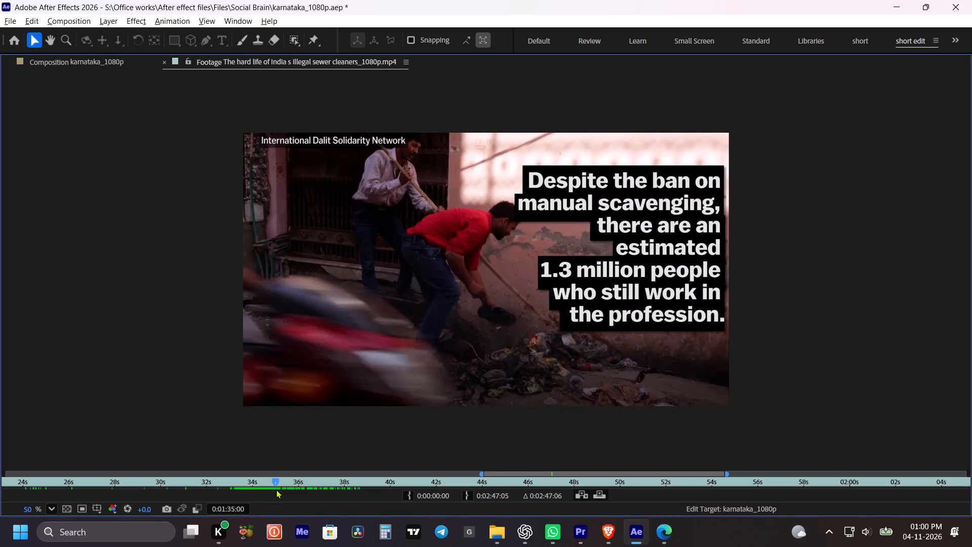
pyautogui.moveTo(276, 489); pyautogui.dragTo(249, 487)
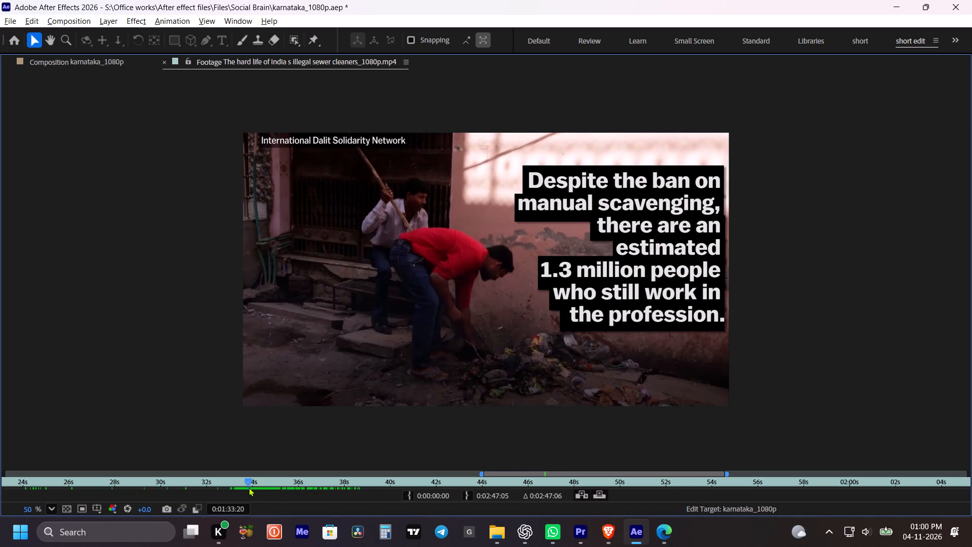
pyautogui.moveTo(249, 487); pyautogui.dragTo(254, 487)
pyautogui.click(409, 495)
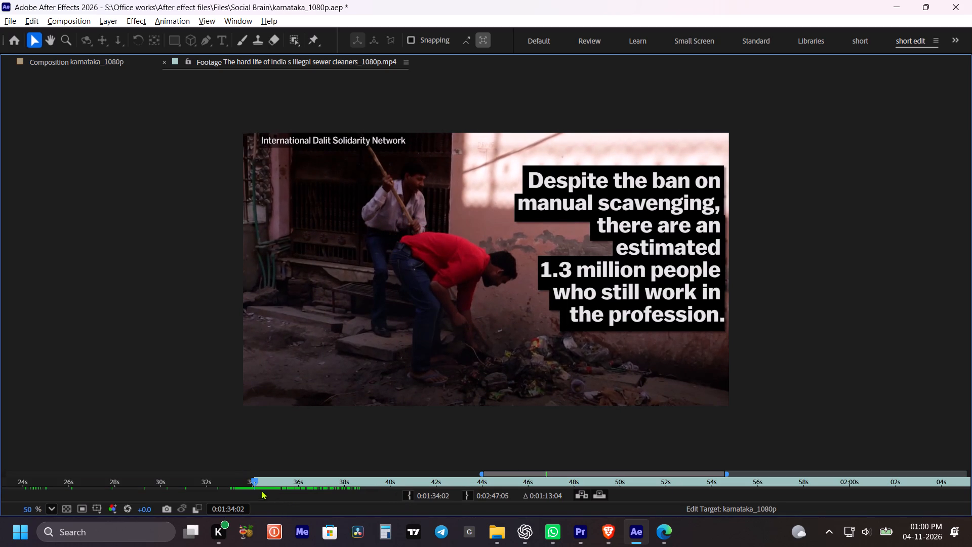
# Set the footage's Out point at 0:01:37:14, as the passers-by cross the cleaner, and return to the full workspace.
pyautogui.moveTo(254, 485); pyautogui.dragTo(310, 484)
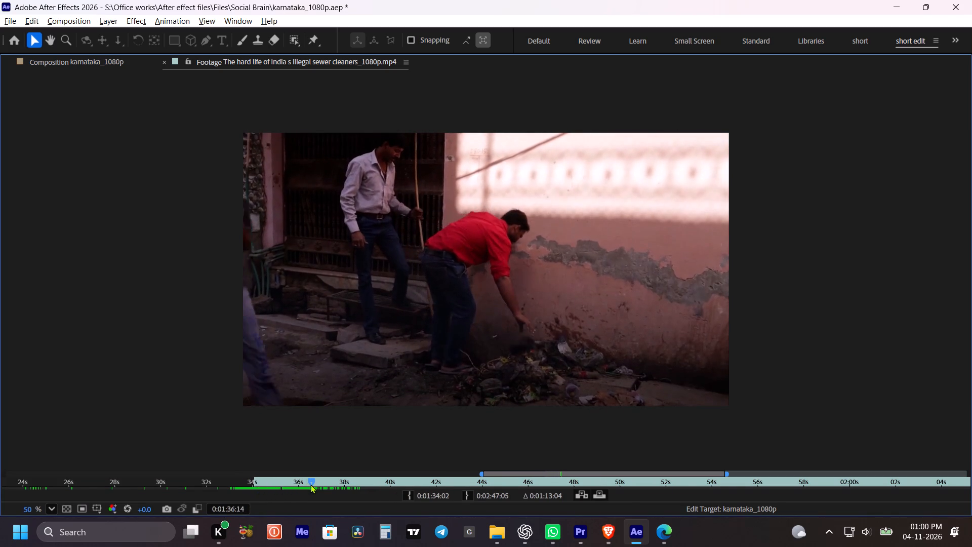
pyautogui.moveTo(310, 484); pyautogui.dragTo(331, 491)
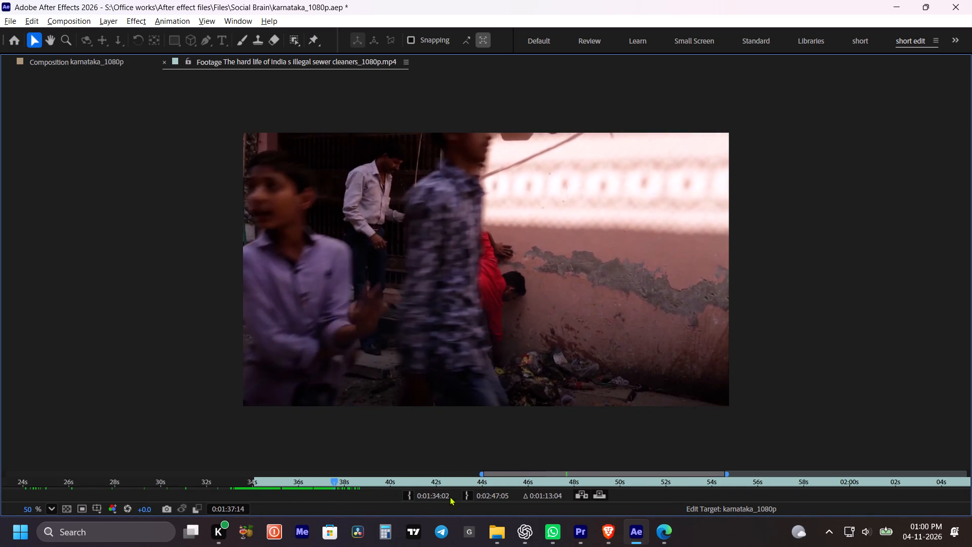
pyautogui.click(472, 496)
pyautogui.press('`')
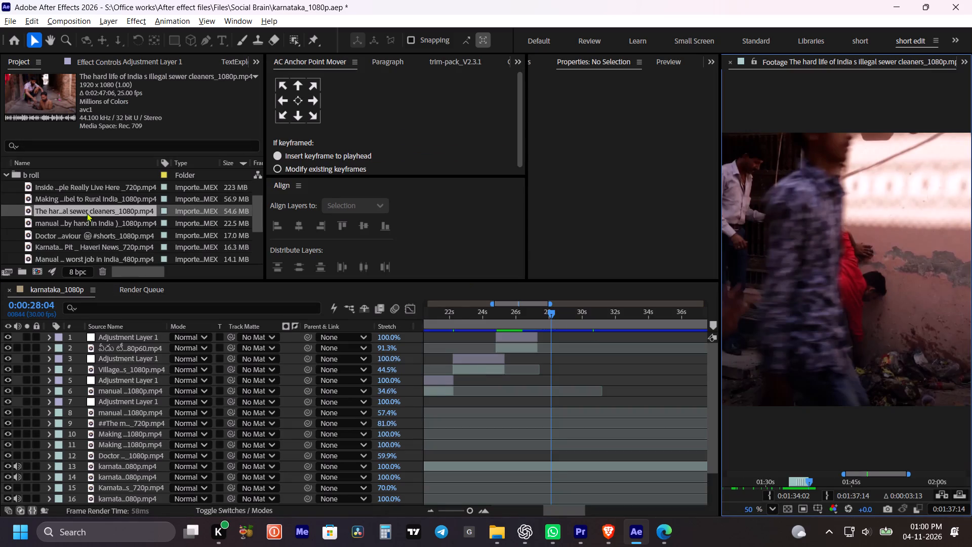
# Add the marked sewer cleaners clip as the top layer of karnataka_1080p, starting at 0:00:27:09 right after the classroom clip.
pyautogui.moveTo(87, 213); pyautogui.dragTo(535, 336)
pyautogui.keyDown('shift'); pyautogui.moveTo(546, 319); pyautogui.dragTo(536, 320); pyautogui.keyUp('shift')
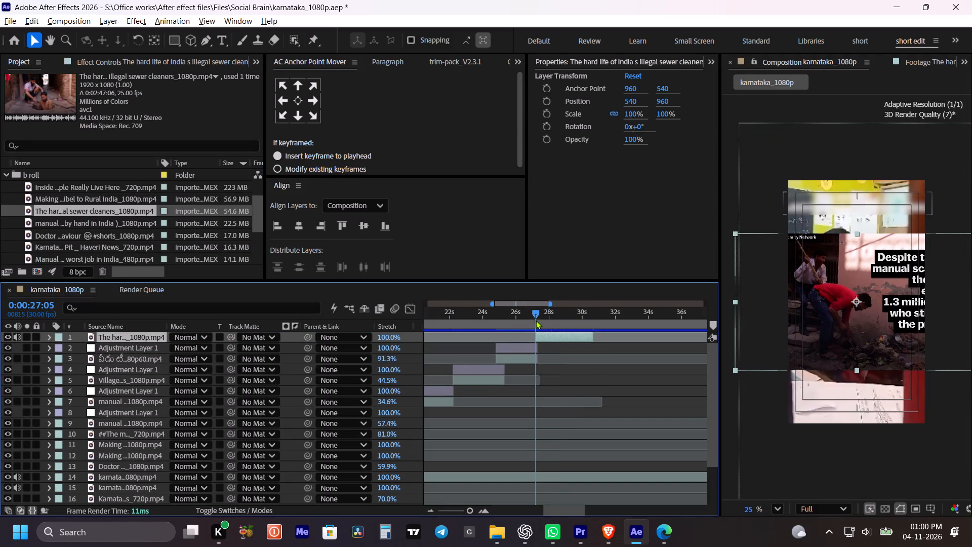
pyautogui.keyDown('shift'); pyautogui.moveTo(536, 320); pyautogui.dragTo(540, 321); pyautogui.keyUp('shift')
pyautogui.click(544, 338)
pyautogui.press('[')
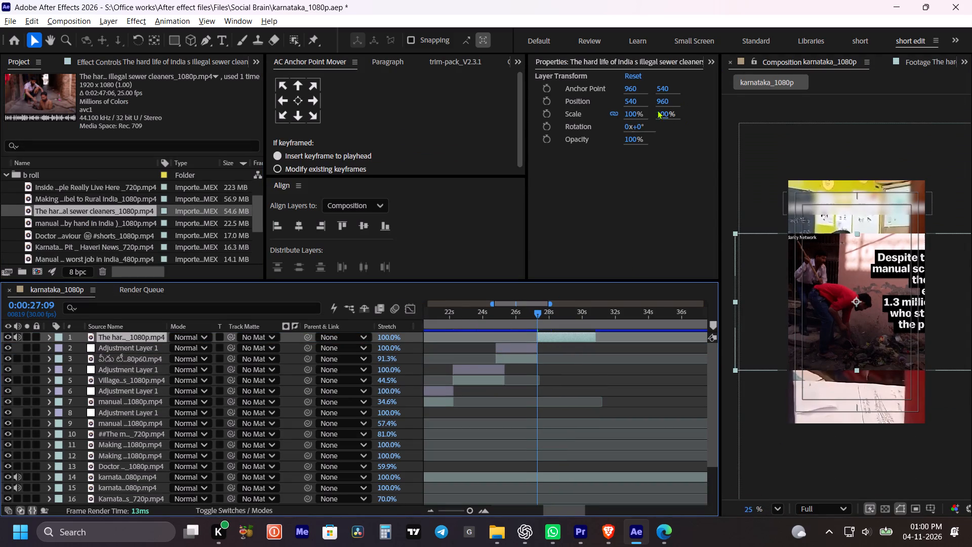
# Scale the sewer cleaners layer to 188% and position it at 851, 928 to frame the red-shirted cleaner.
pyautogui.moveTo(635, 108); pyautogui.dragTo(706, 121)
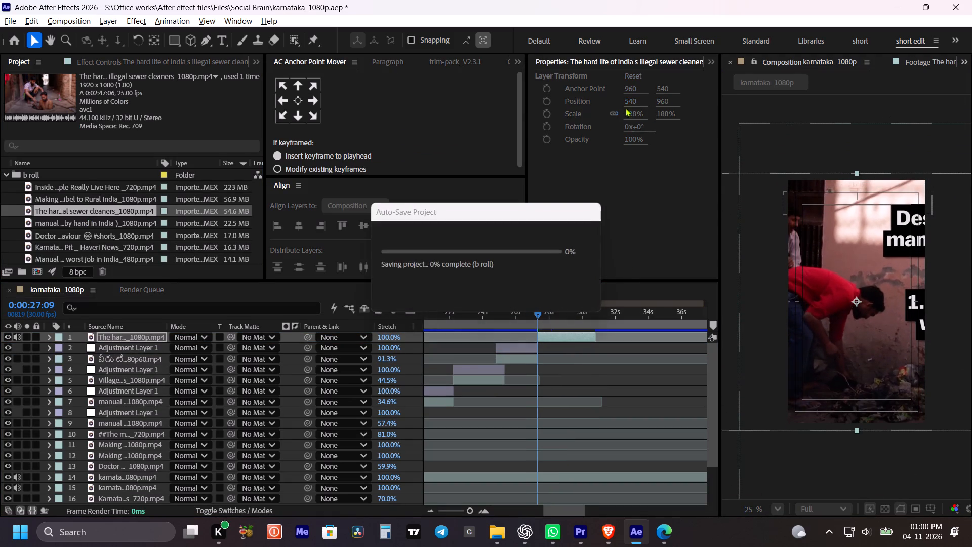
pyautogui.moveTo(626, 98); pyautogui.dragTo(892, 129)
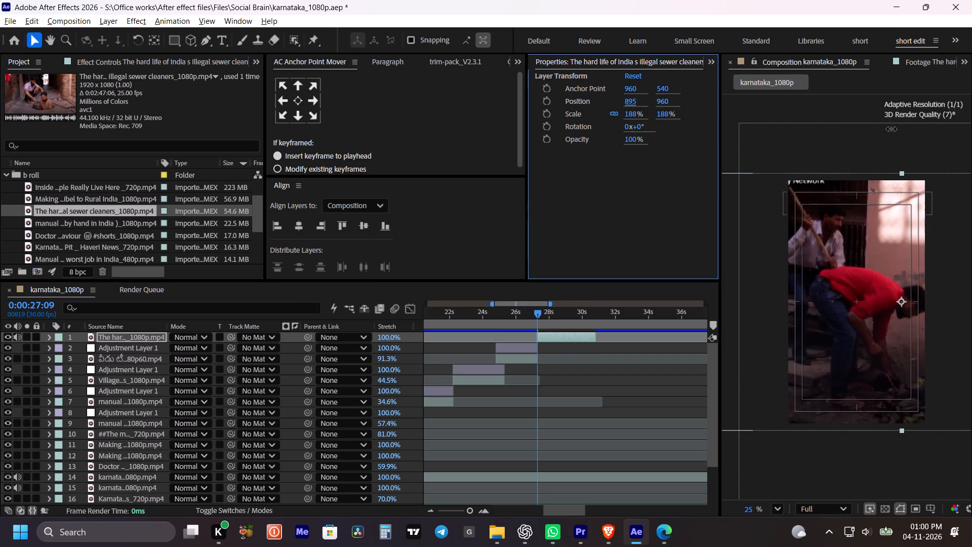
pyautogui.moveTo(892, 129); pyautogui.dragTo(861, 134)
pyautogui.moveTo(666, 99); pyautogui.dragTo(661, 100)
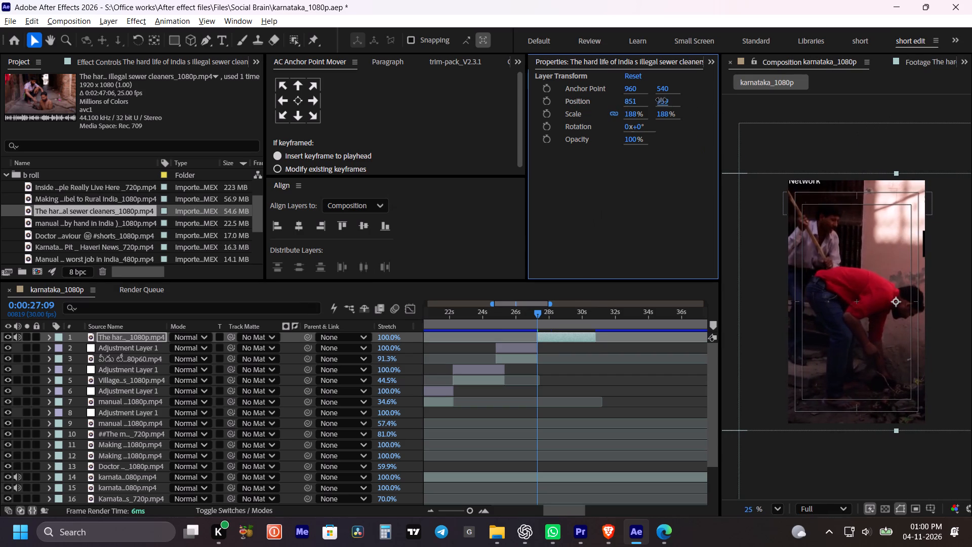
pyautogui.moveTo(661, 100); pyautogui.dragTo(639, 103)
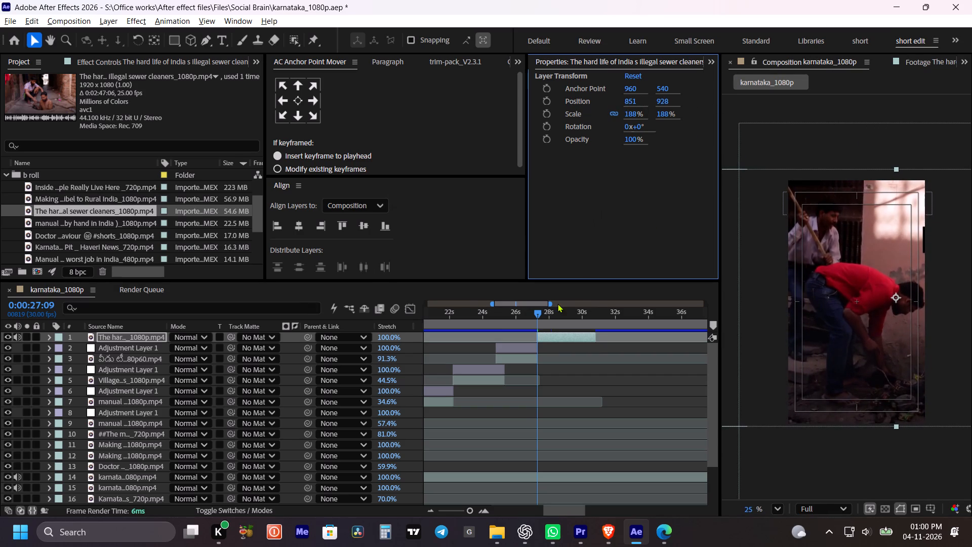
# Preview the transition into the sewer cleaners clip and mute that layer's audio.
pyautogui.click(535, 318)
pyautogui.press('space')
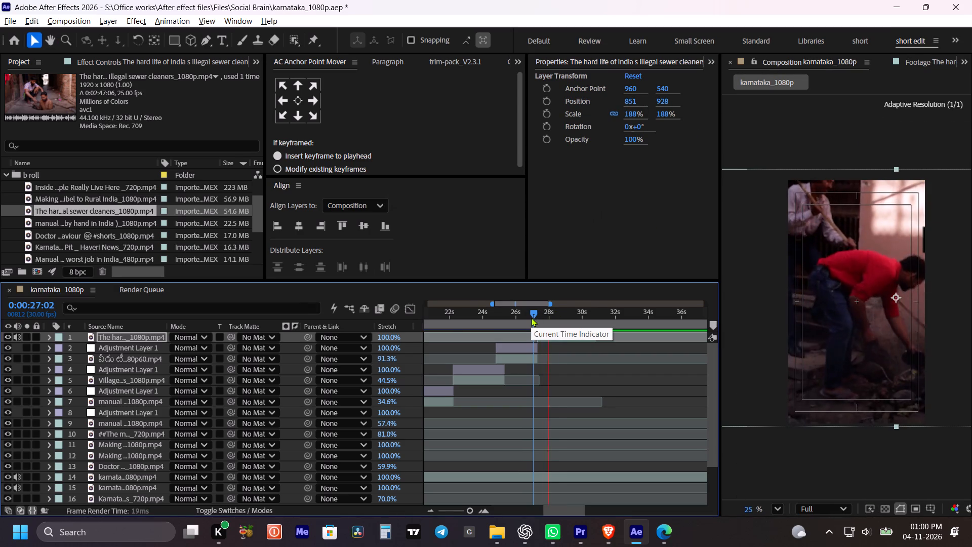
pyautogui.press('space')
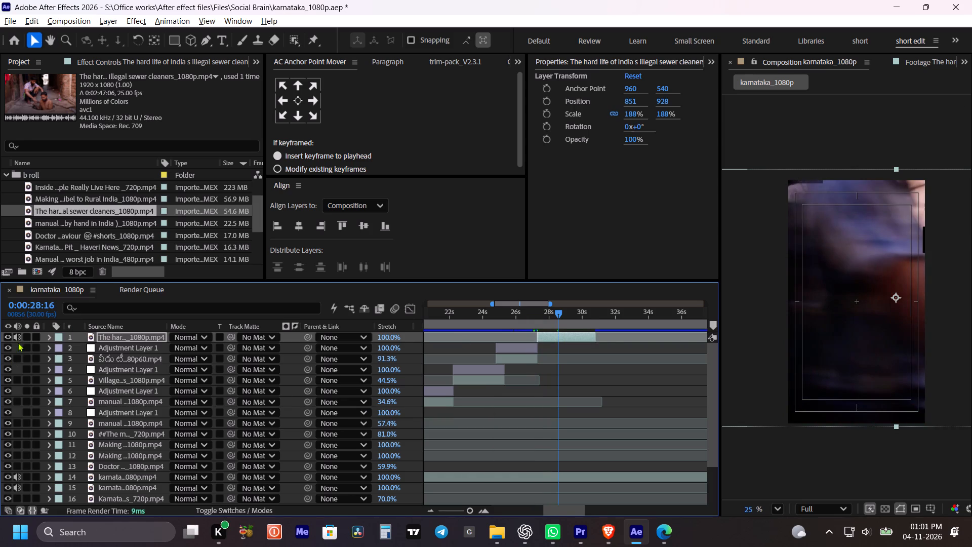
pyautogui.click(16, 336)
# Speed up the sewer cleaners layer by shortening its time stretch to 53.8%, and play back the result from the classroom clip.
pyautogui.press('space')
pyautogui.press('space')
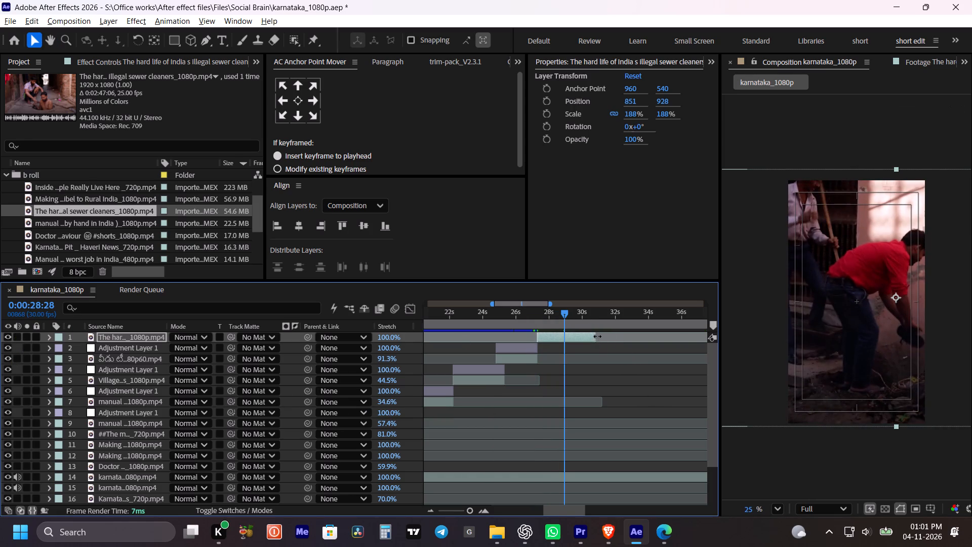
pyautogui.keyDown('alt'); pyautogui.moveTo(597, 336); pyautogui.dragTo(569, 341); pyautogui.keyUp('alt')
pyautogui.moveTo(558, 312); pyautogui.dragTo(521, 320)
pyautogui.press('space')
pyautogui.press('space')
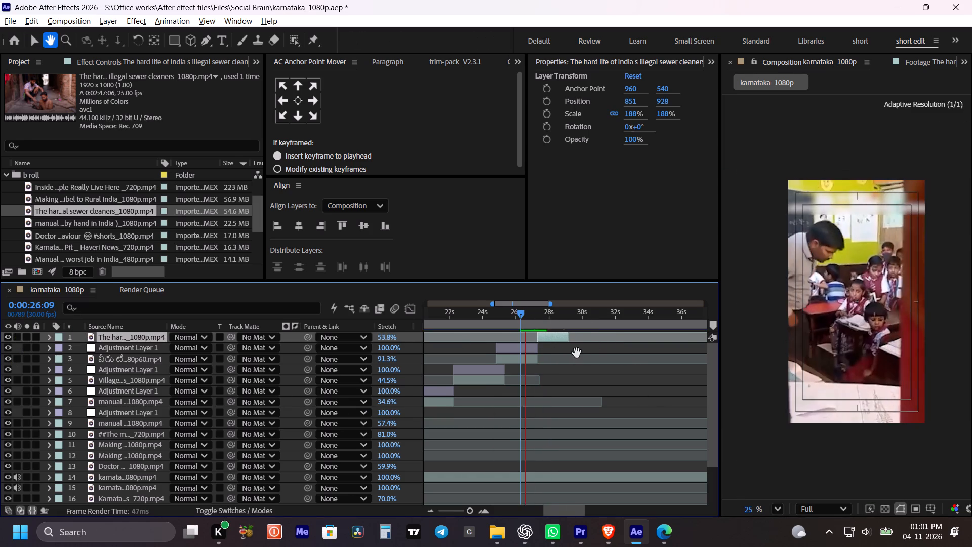
pyautogui.moveTo(575, 353); pyautogui.dragTo(561, 353)
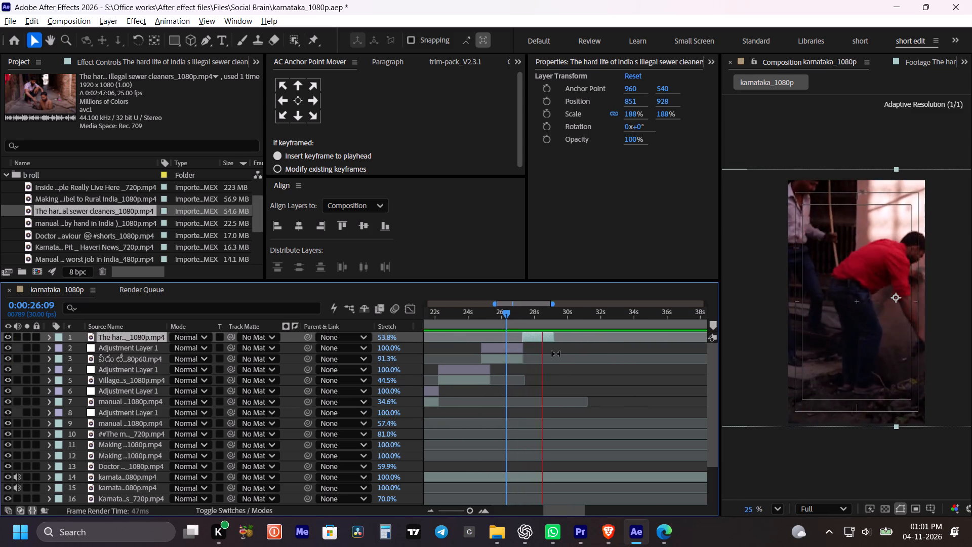
pyautogui.press('space')
pyautogui.press('space')
pyautogui.press('space')
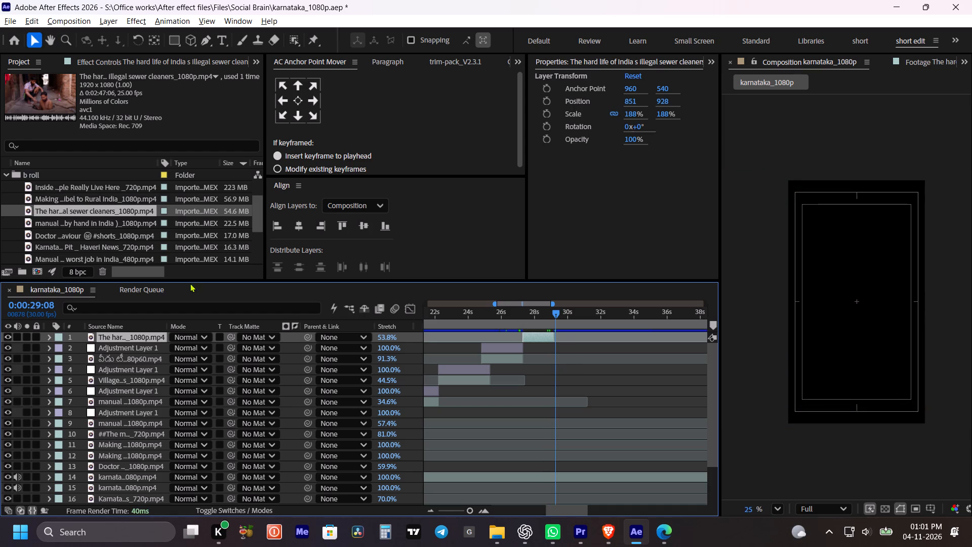
# Reopen the sewer cleaners footage enlarged, reset its marked range to full length, and skim from about 1:37 to 1:51 for another shot.
pyautogui.doubleClick(57, 209)
pyautogui.press('`')
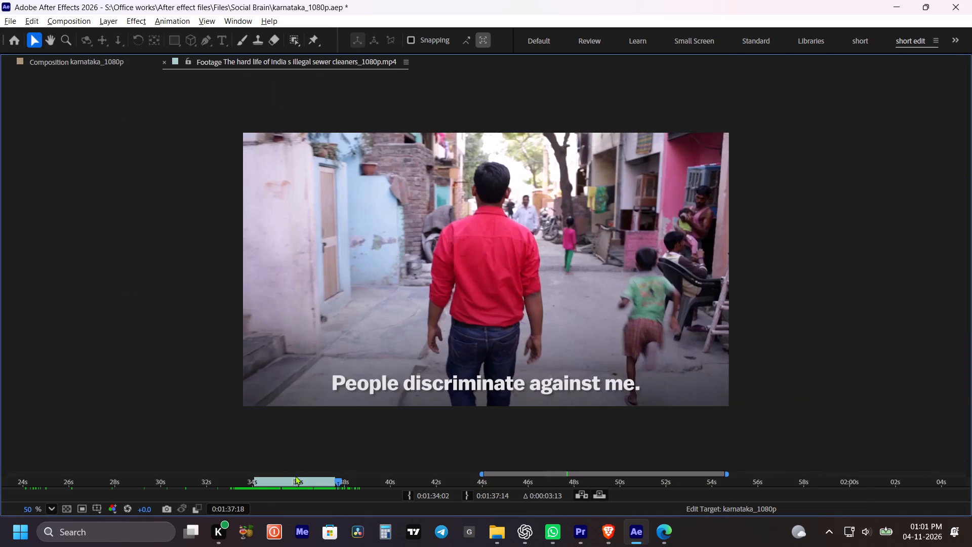
pyautogui.doubleClick(295, 479)
pyautogui.moveTo(296, 479); pyautogui.dragTo(548, 486)
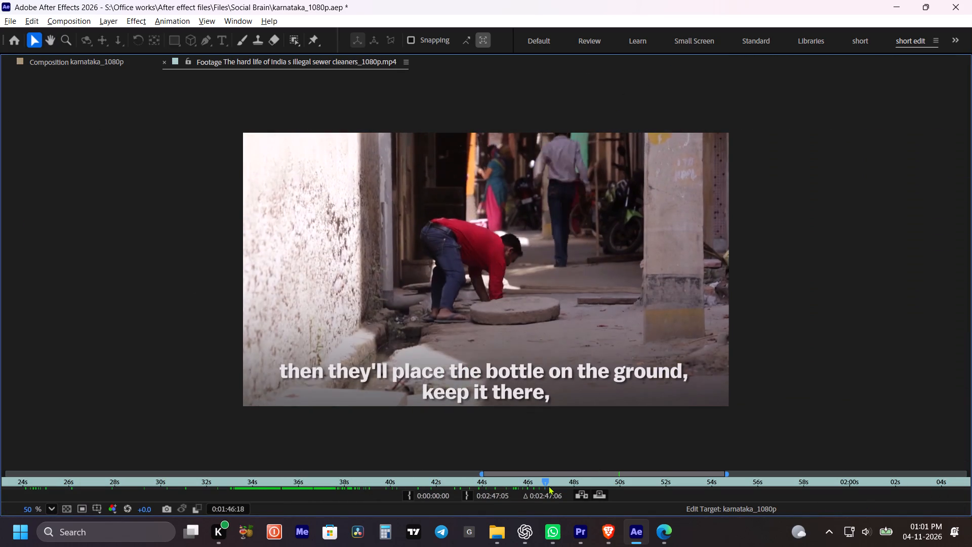
pyautogui.moveTo(548, 486); pyautogui.dragTo(658, 477)
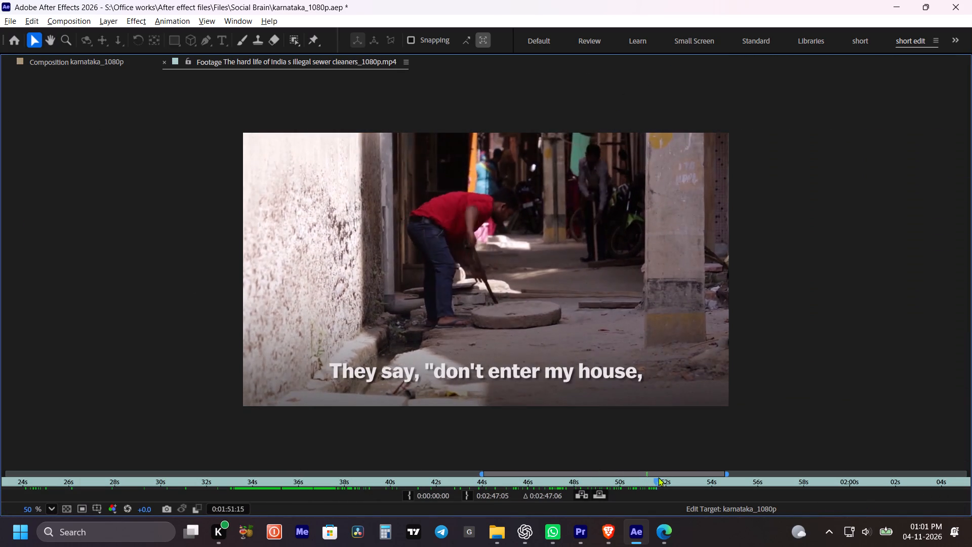
pyautogui.moveTo(658, 477); pyautogui.dragTo(640, 478)
pyautogui.keyDown('alt'); pyautogui.scroll(-2, 564, 482); pyautogui.keyUp('alt')
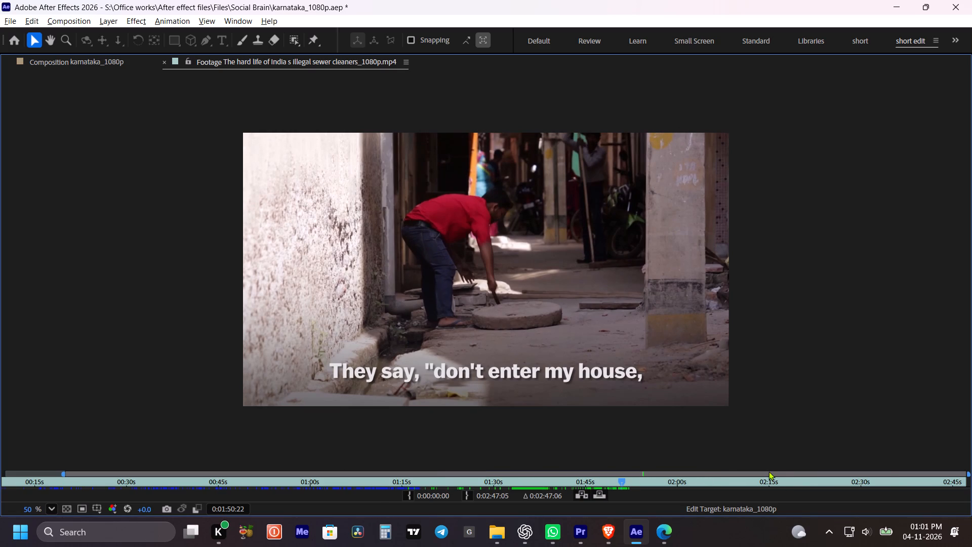
pyautogui.keyDown('alt'); pyautogui.scroll(1, 802, 478); pyautogui.keyUp('alt')
pyautogui.press('`')
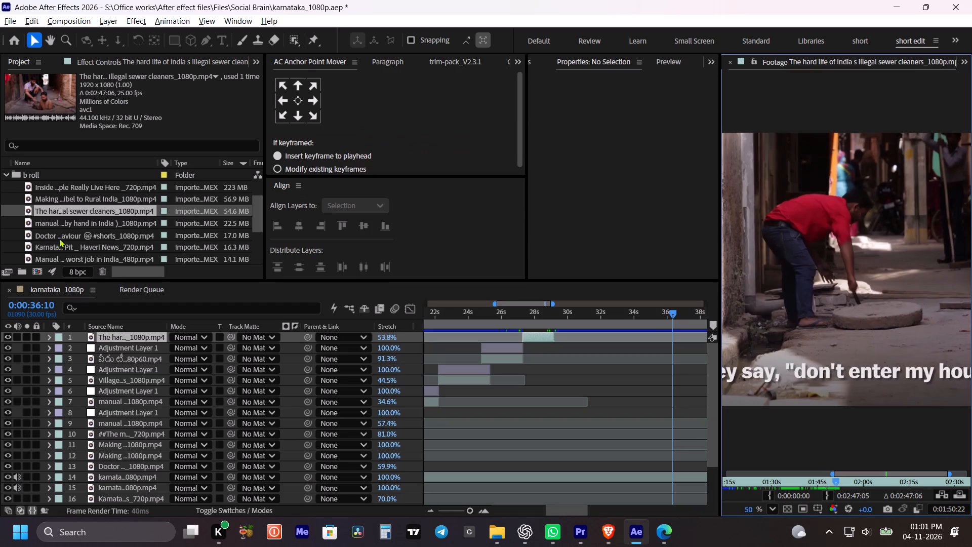
# Open the Manual scavenging_ The worst job in India_480p footage enlarged and skim it from the start to about 2:01 for usable shots.
pyautogui.doubleClick(60, 255)
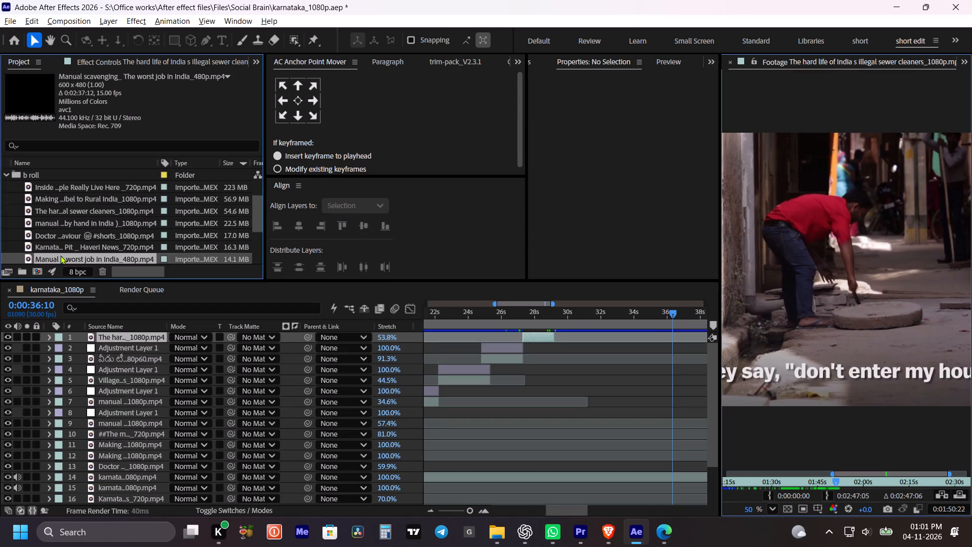
pyautogui.press('`')
pyautogui.scroll(3, 507, 271)
pyautogui.press('space')
pyautogui.moveTo(508, 223); pyautogui.dragTo(501, 238)
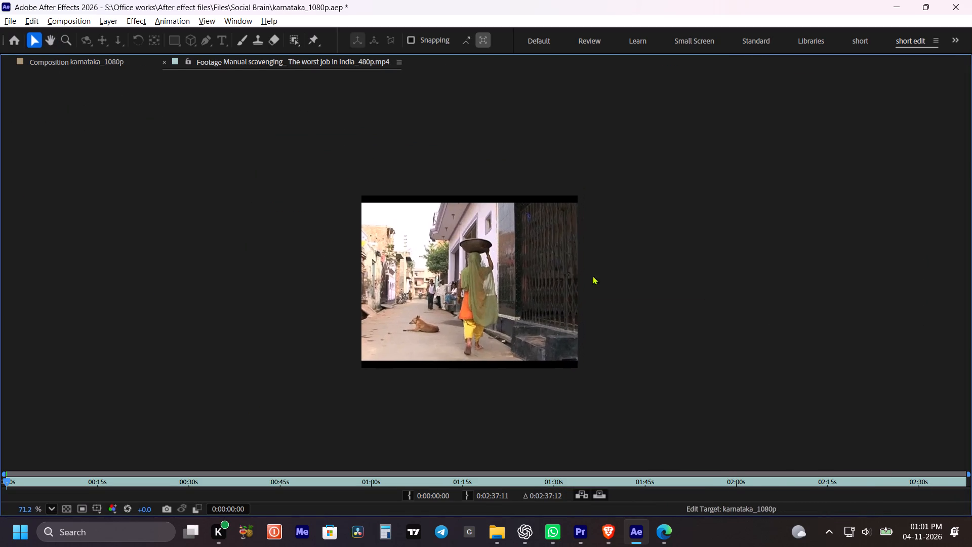
pyautogui.scroll(2, 588, 275)
pyautogui.press('space')
pyautogui.moveTo(398, 313); pyautogui.dragTo(383, 289)
pyautogui.moveTo(11, 481); pyautogui.dragTo(175, 483)
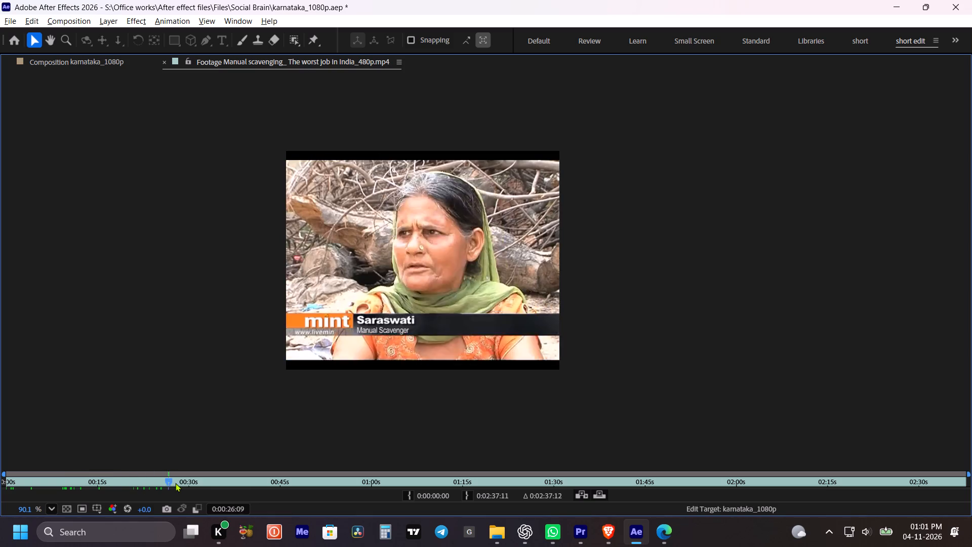
pyautogui.moveTo(175, 483); pyautogui.dragTo(414, 468)
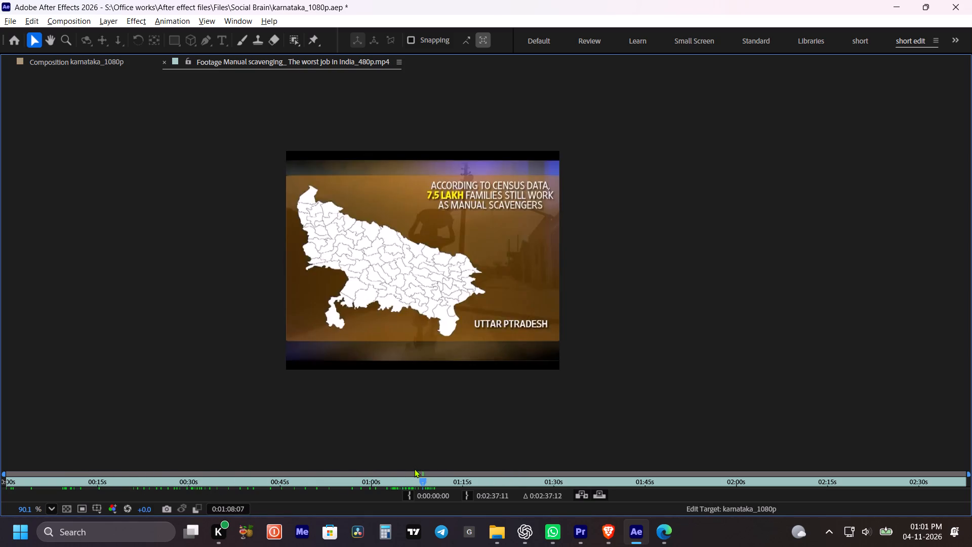
pyautogui.moveTo(414, 468); pyautogui.dragTo(469, 478)
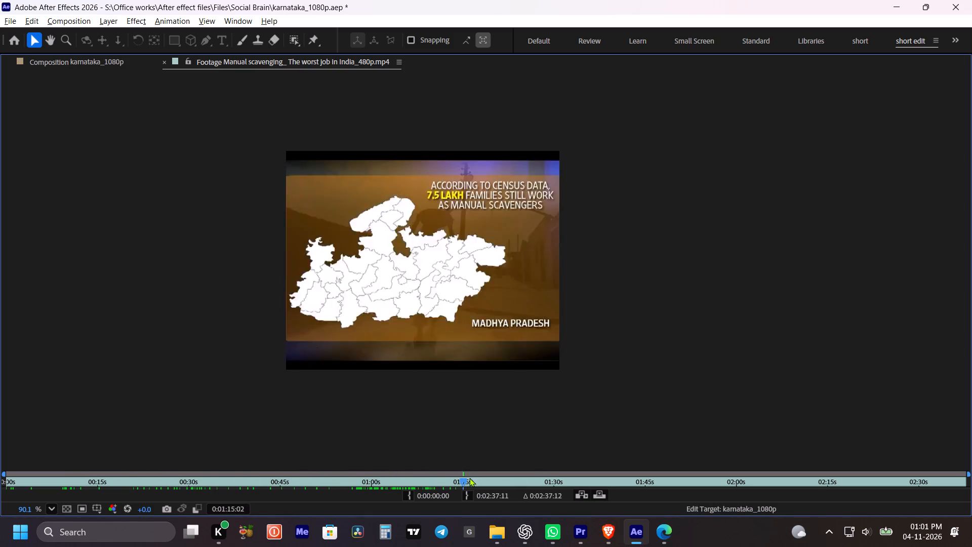
pyautogui.moveTo(469, 478); pyautogui.dragTo(691, 461)
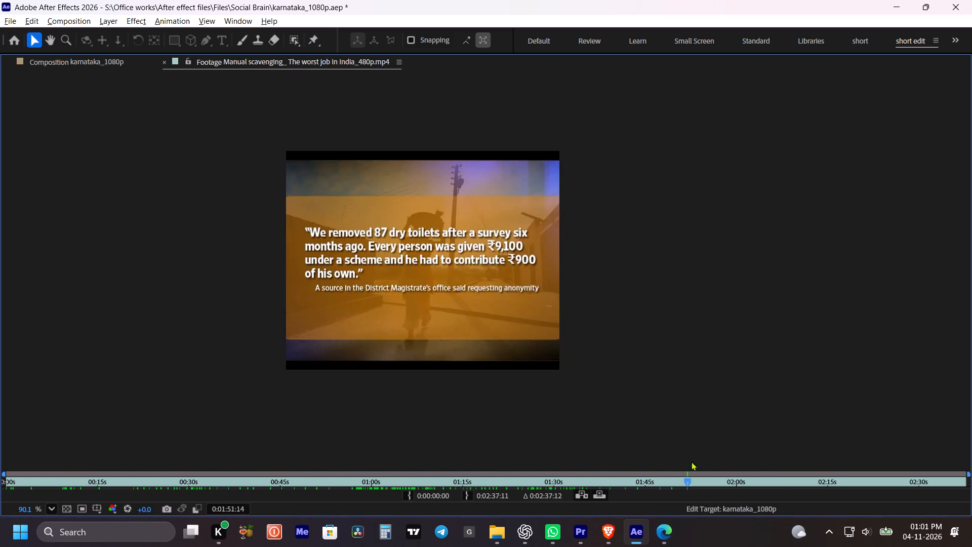
pyautogui.moveTo(691, 461); pyautogui.dragTo(744, 473)
pyautogui.press('`')
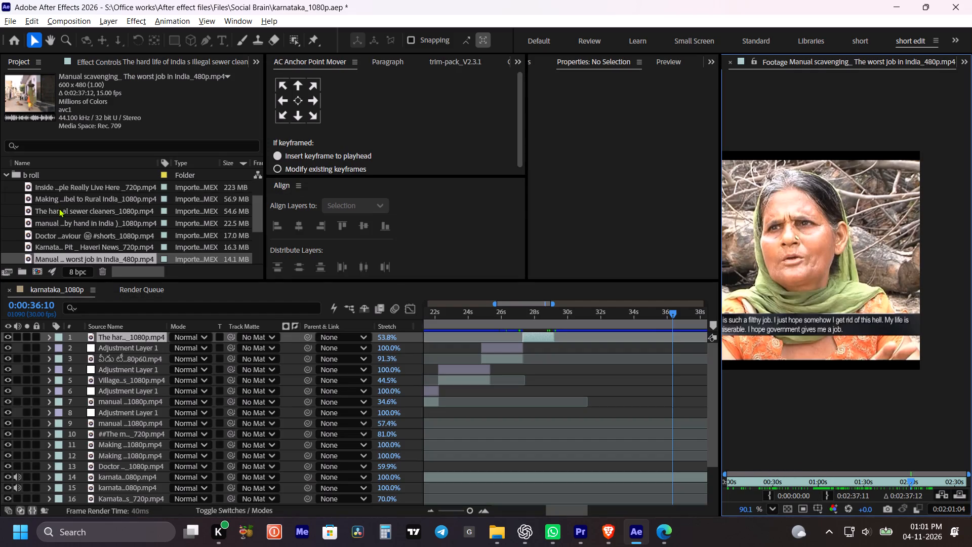
# Reopen the sewer cleaners footage enlarged and skim from about 1:51 to its end, then back to around 1:45–1:48, for another shot.
pyautogui.click(58, 209)
pyautogui.doubleClick(58, 209)
pyautogui.press('`')
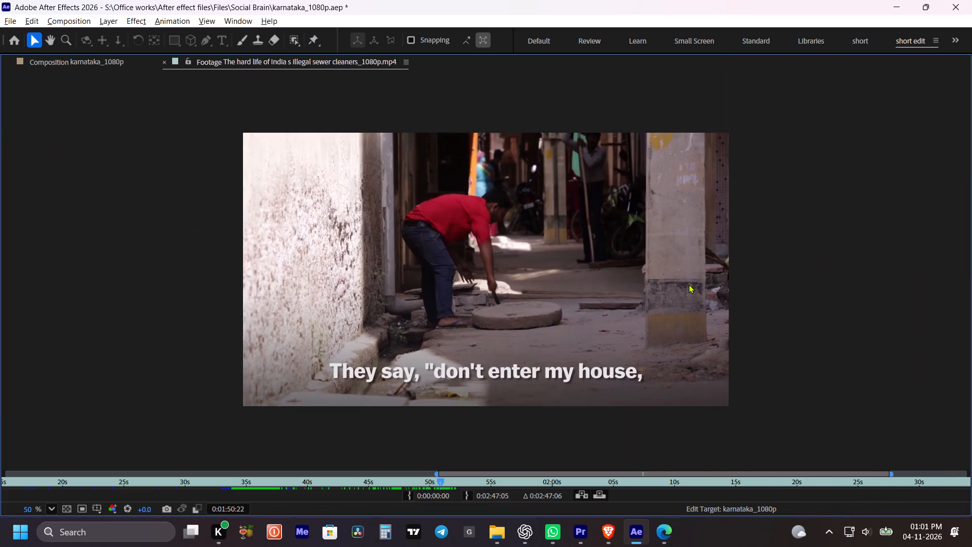
pyautogui.moveTo(427, 478); pyautogui.dragTo(539, 484)
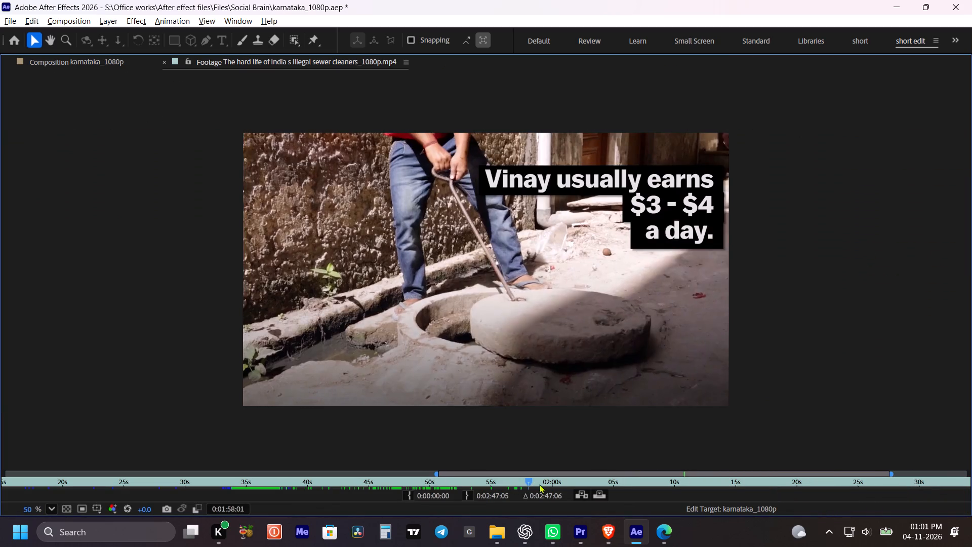
pyautogui.moveTo(539, 484); pyautogui.dragTo(838, 490)
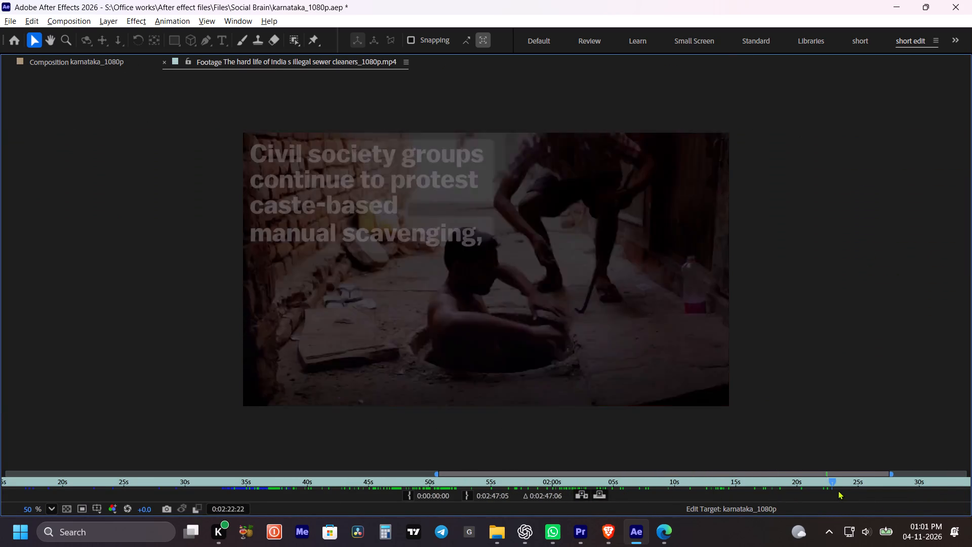
pyautogui.moveTo(838, 490); pyautogui.dragTo(838, 488)
pyautogui.keyDown('alt'); pyautogui.scroll(-6, 663, 482); pyautogui.keyUp('alt')
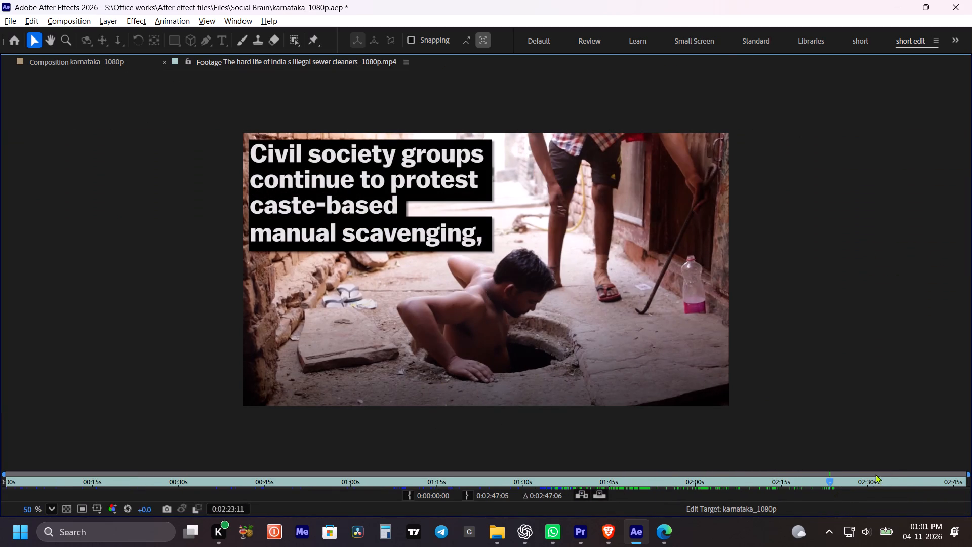
pyautogui.moveTo(833, 480); pyautogui.dragTo(971, 483)
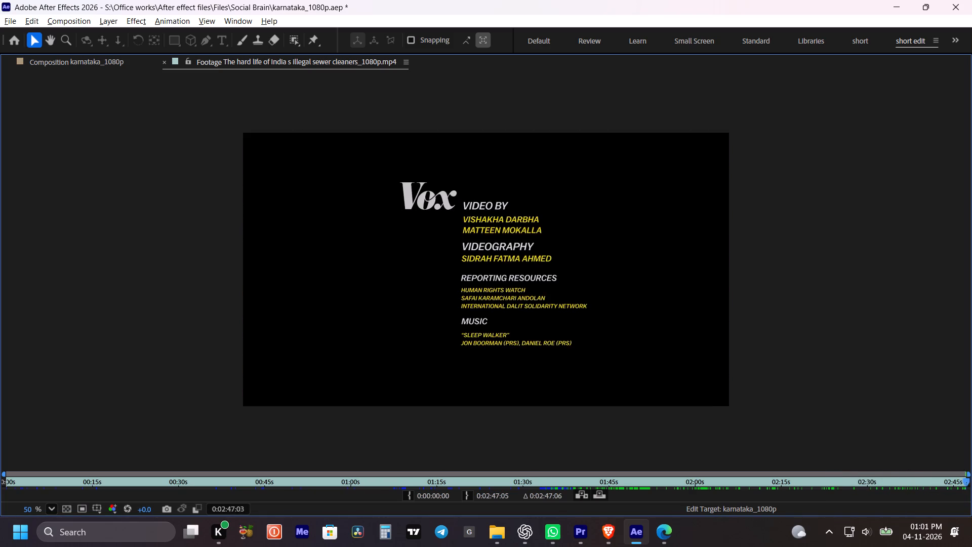
pyautogui.moveTo(971, 483); pyautogui.dragTo(614, 510)
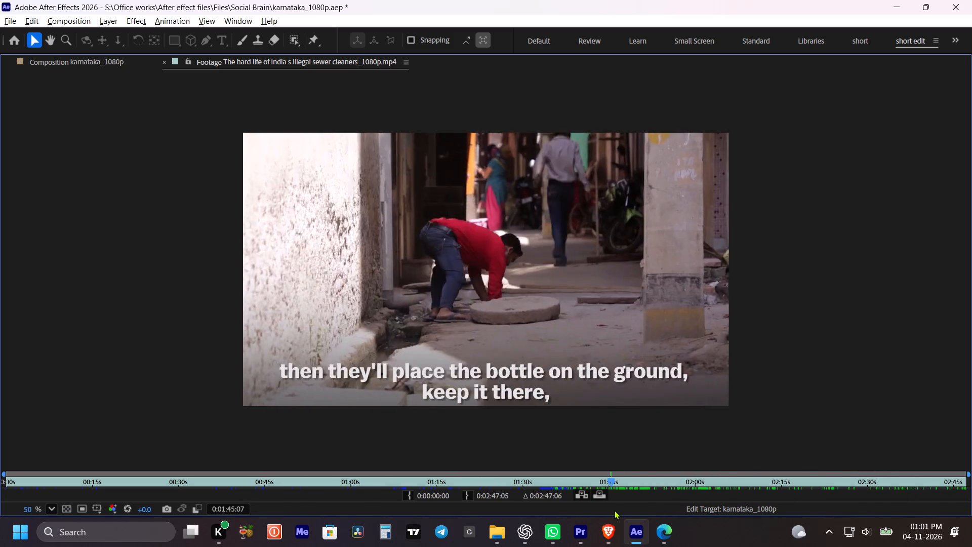
pyautogui.moveTo(614, 510); pyautogui.dragTo(627, 509)
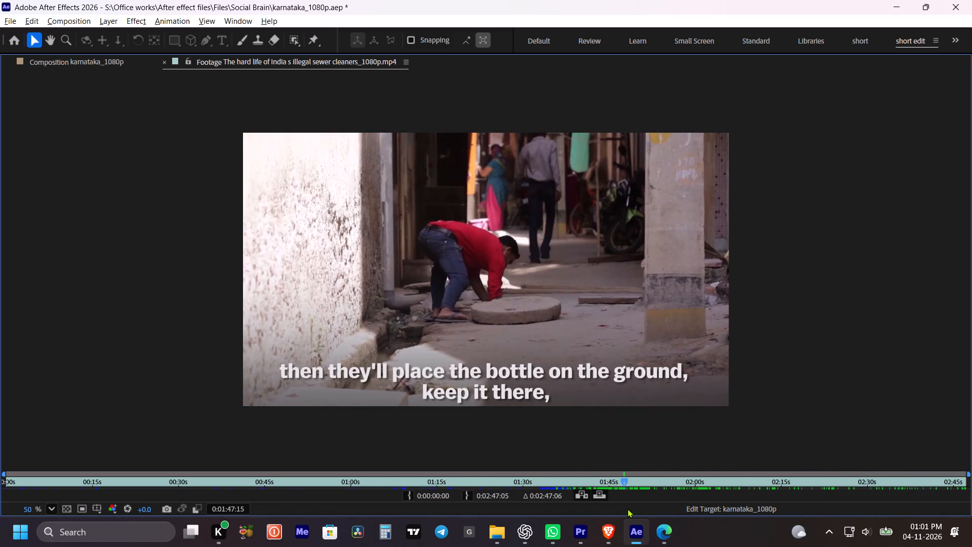
pyautogui.moveTo(627, 509); pyautogui.dragTo(634, 511)
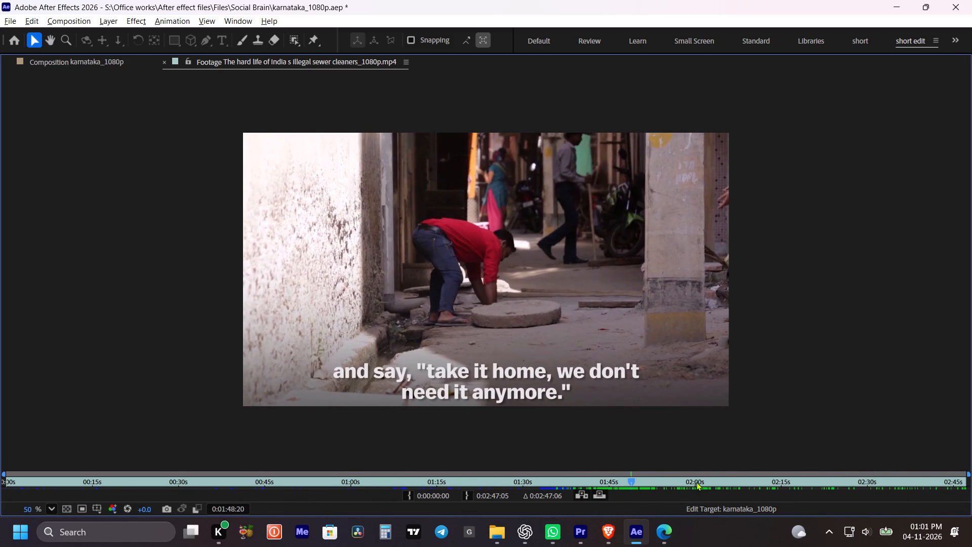
# Mark the red-shirted cleaner's shot in the sewer cleaners footage with in point 0:01:47:17 and out point 0:01:51:17.
pyautogui.keyDown('alt'); pyautogui.scroll(1, 696, 482); pyautogui.keyUp('alt')
pyautogui.moveTo(566, 481); pyautogui.dragTo(545, 481)
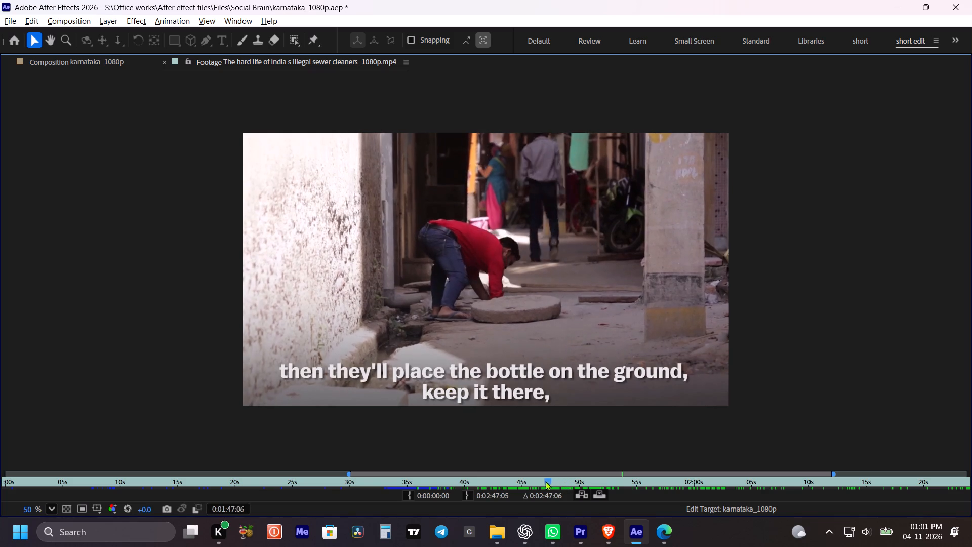
pyautogui.moveTo(545, 481); pyautogui.dragTo(552, 484)
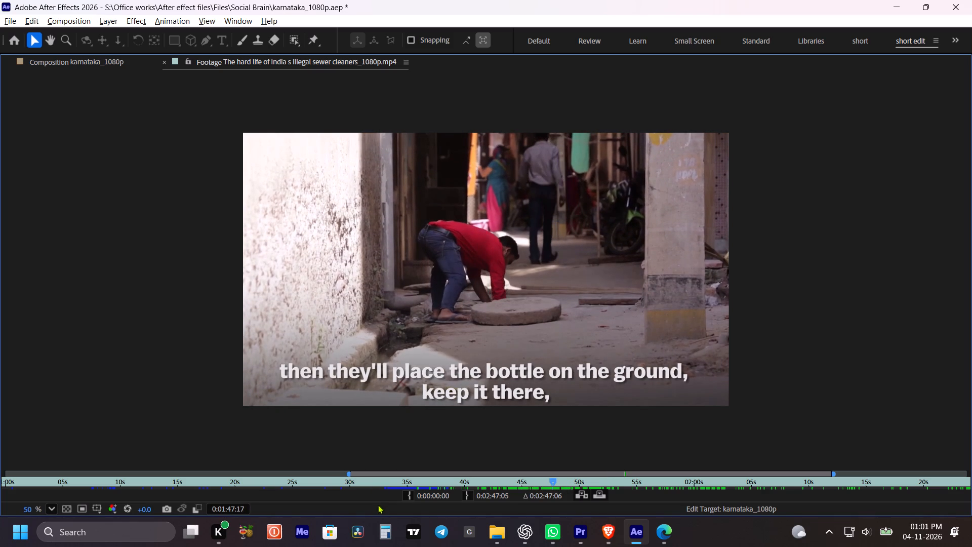
pyautogui.click(413, 495)
pyautogui.moveTo(554, 481); pyautogui.dragTo(562, 482)
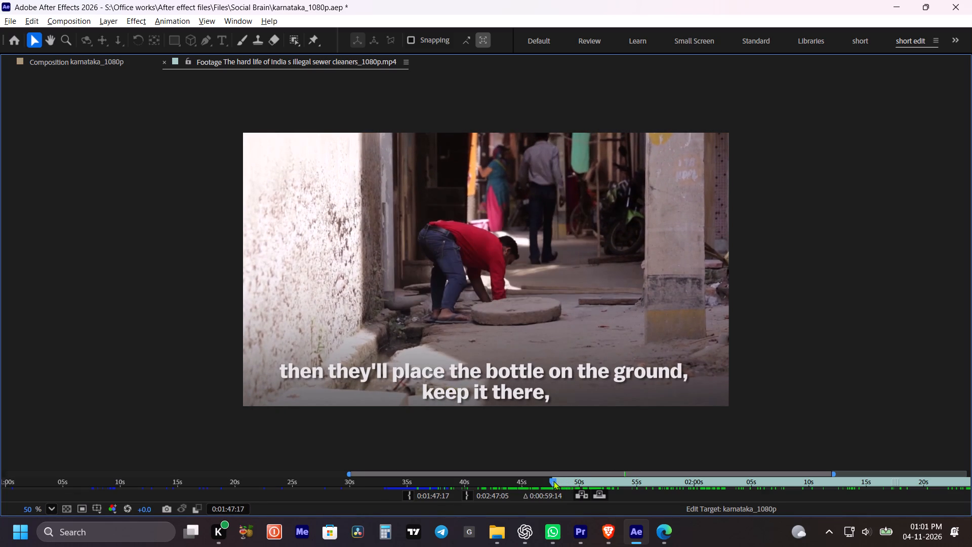
pyautogui.moveTo(553, 481); pyautogui.dragTo(606, 482)
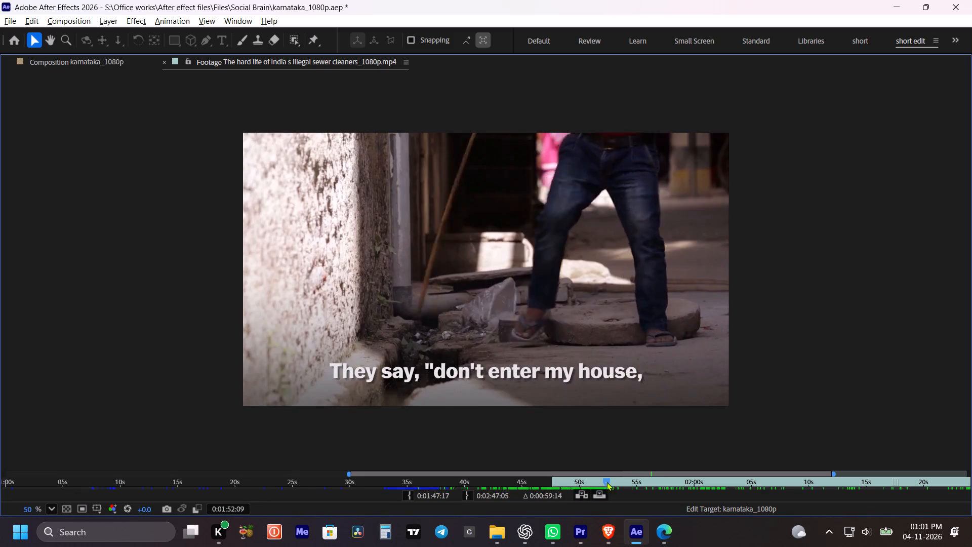
pyautogui.moveTo(606, 482); pyautogui.dragTo(599, 483)
pyautogui.click(465, 493)
pyautogui.press('`')
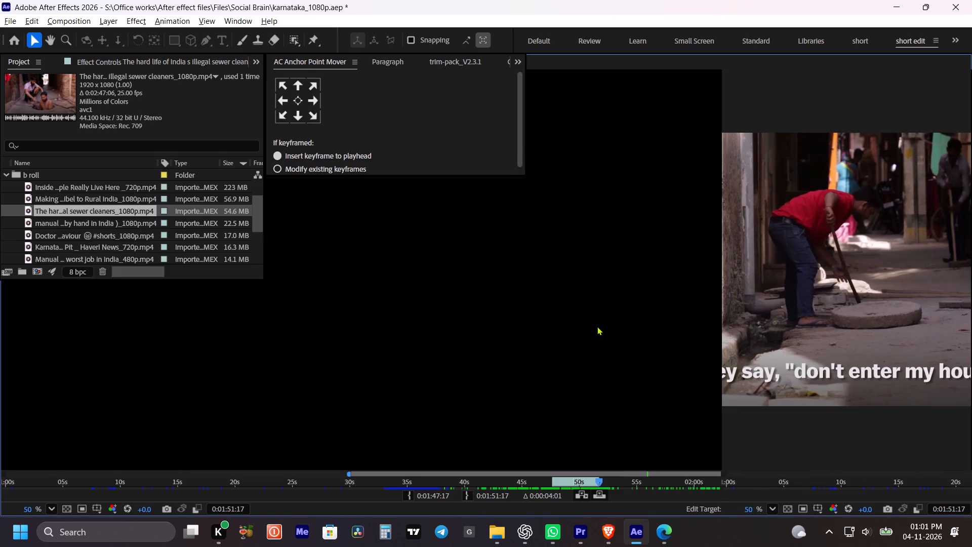
# Add the marked sewer cleaners shot as the top layer, starting at 0:00:29:05 where the previous sewer cleaners clip ends.
pyautogui.moveTo(94, 212); pyautogui.dragTo(581, 336)
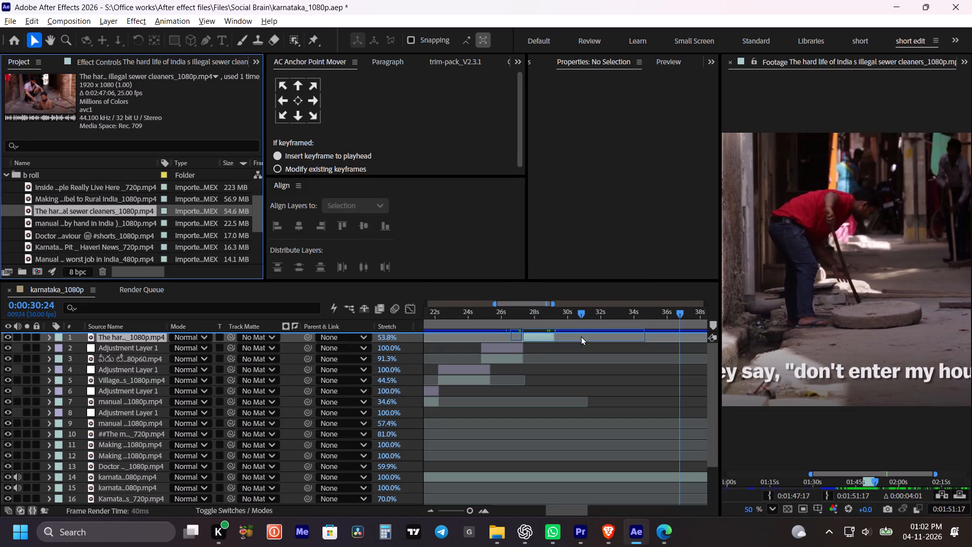
pyautogui.moveTo(581, 336); pyautogui.dragTo(580, 336)
pyautogui.keyDown('shift'); pyautogui.moveTo(563, 315); pyautogui.dragTo(556, 316); pyautogui.keyUp('shift')
pyautogui.click(591, 335)
pyautogui.press('[')
pyautogui.click(591, 335)
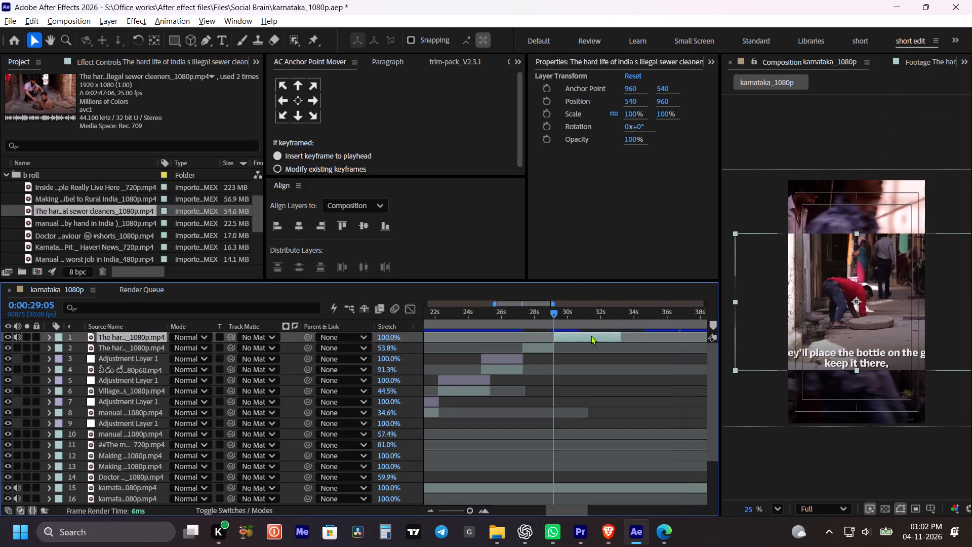
# Scale the new sewer cleaners layer to 241%, position it at 530, 1116 to frame the bending cleaner, and save the project.
pyautogui.moveTo(663, 115); pyautogui.dragTo(735, 121)
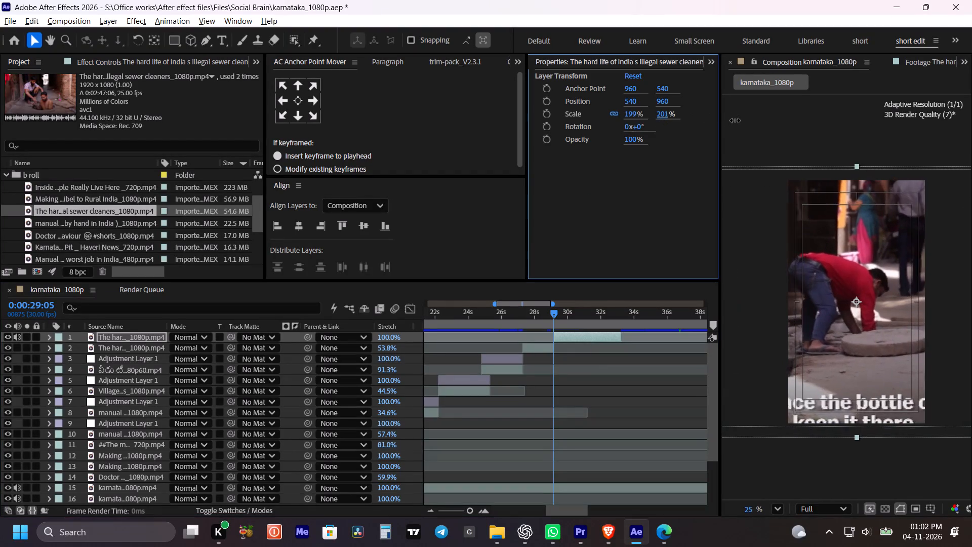
pyautogui.moveTo(735, 121); pyautogui.dragTo(735, 123)
pyautogui.moveTo(661, 98); pyautogui.dragTo(774, 125)
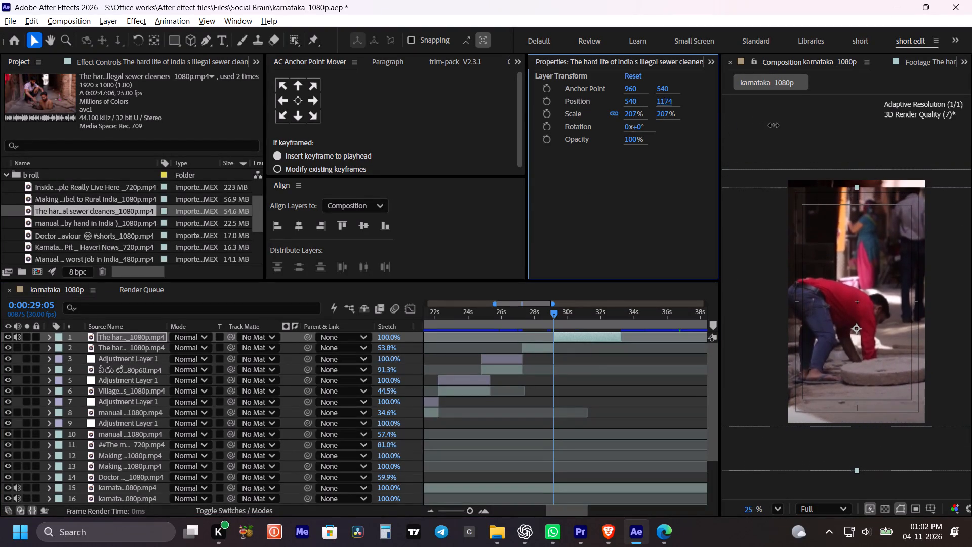
pyautogui.moveTo(774, 125); pyautogui.dragTo(765, 127)
pyautogui.moveTo(667, 116); pyautogui.dragTo(691, 115)
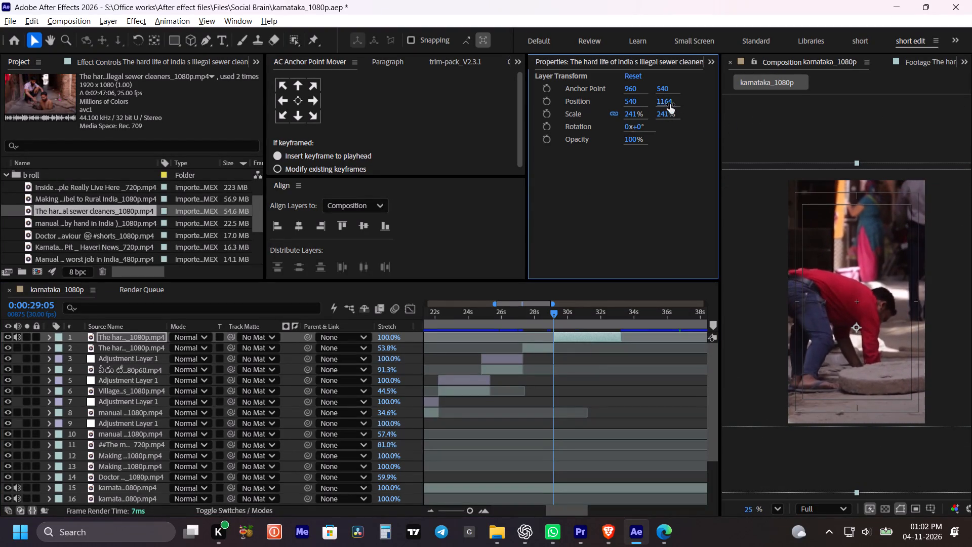
pyautogui.moveTo(668, 103); pyautogui.dragTo(635, 103)
pyautogui.moveTo(633, 100); pyautogui.dragTo(623, 100)
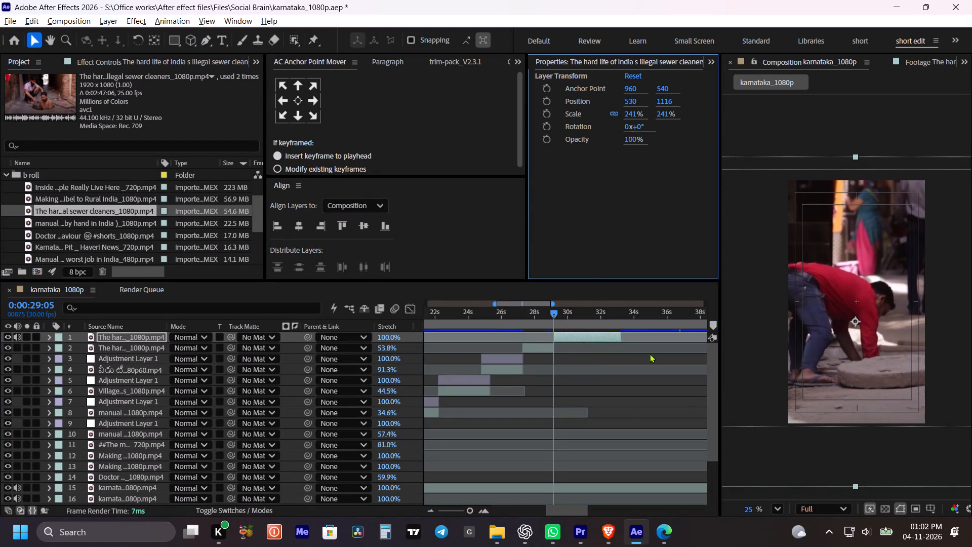
pyautogui.hotkey('ctrl', 's')
# Preview the cut between the two sewer cleaners clips and mute the new layer's audio.
pyautogui.moveTo(542, 312); pyautogui.dragTo(536, 312)
pyautogui.press('space')
pyautogui.press('space')
pyautogui.press('space')
pyautogui.press('space')
pyautogui.press('space')
pyautogui.press('space')
pyautogui.press('space')
pyautogui.press('space')
pyautogui.press('space')
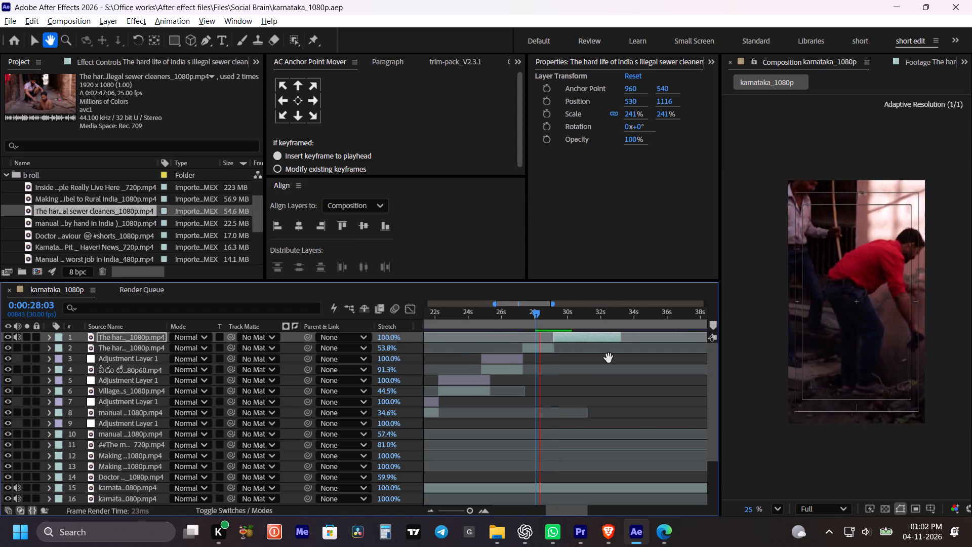
pyautogui.moveTo(605, 357); pyautogui.dragTo(591, 357)
pyautogui.press('space')
pyautogui.click(22, 337)
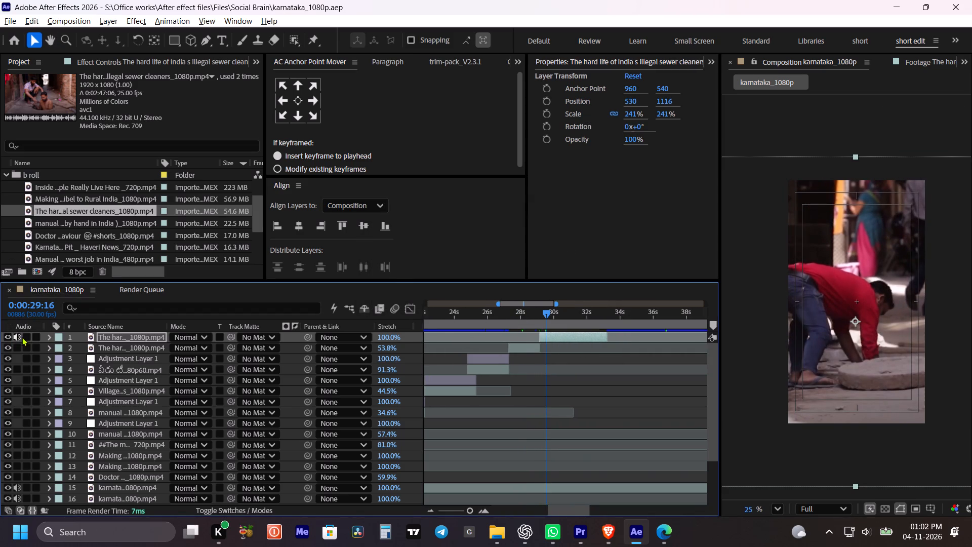
pyautogui.press('space')
pyautogui.press('space')
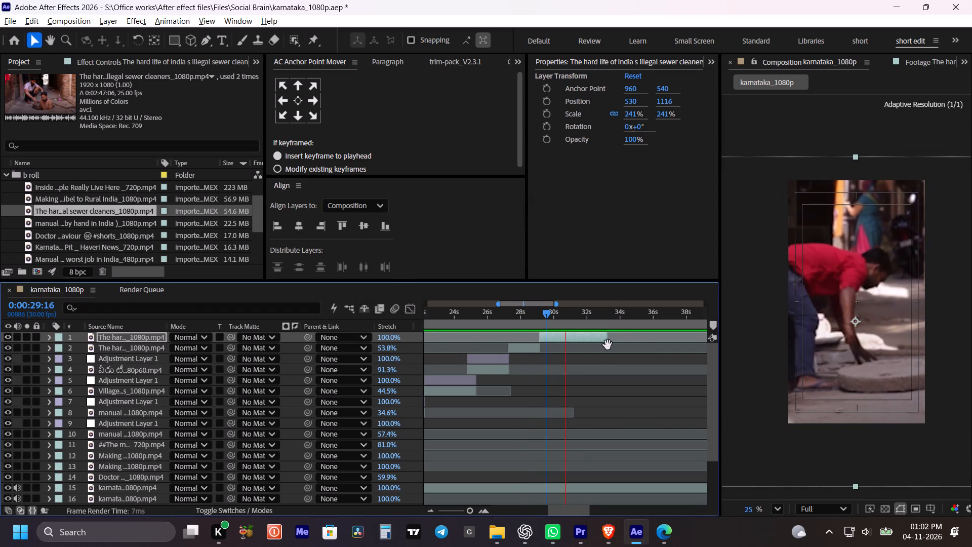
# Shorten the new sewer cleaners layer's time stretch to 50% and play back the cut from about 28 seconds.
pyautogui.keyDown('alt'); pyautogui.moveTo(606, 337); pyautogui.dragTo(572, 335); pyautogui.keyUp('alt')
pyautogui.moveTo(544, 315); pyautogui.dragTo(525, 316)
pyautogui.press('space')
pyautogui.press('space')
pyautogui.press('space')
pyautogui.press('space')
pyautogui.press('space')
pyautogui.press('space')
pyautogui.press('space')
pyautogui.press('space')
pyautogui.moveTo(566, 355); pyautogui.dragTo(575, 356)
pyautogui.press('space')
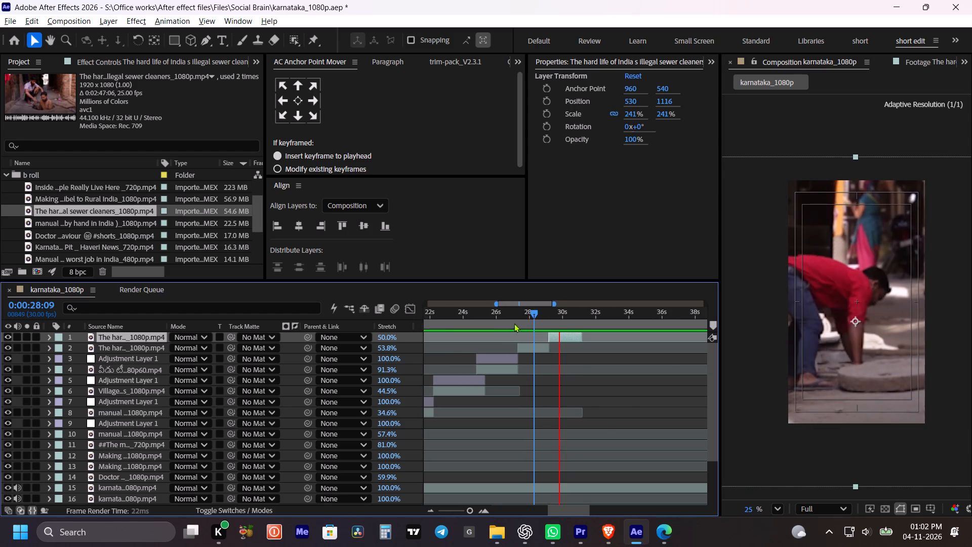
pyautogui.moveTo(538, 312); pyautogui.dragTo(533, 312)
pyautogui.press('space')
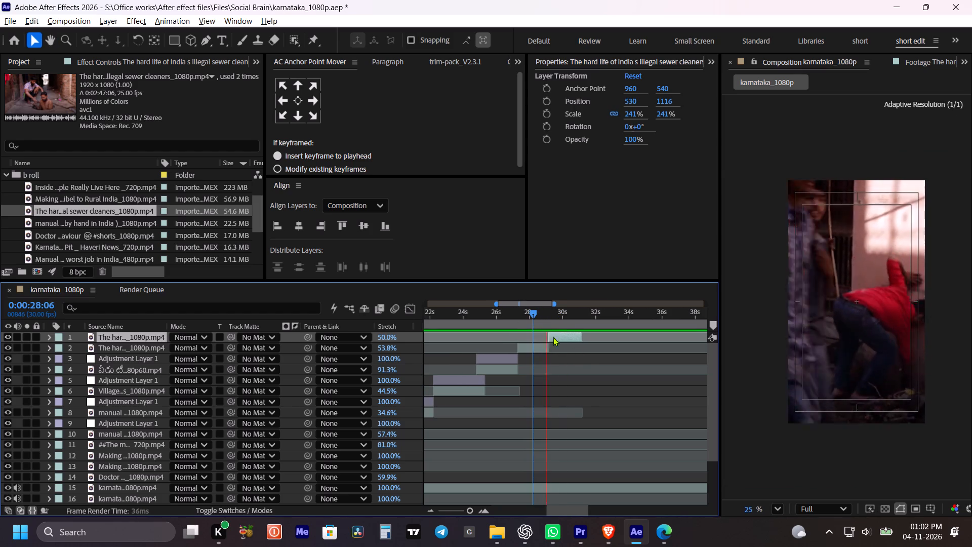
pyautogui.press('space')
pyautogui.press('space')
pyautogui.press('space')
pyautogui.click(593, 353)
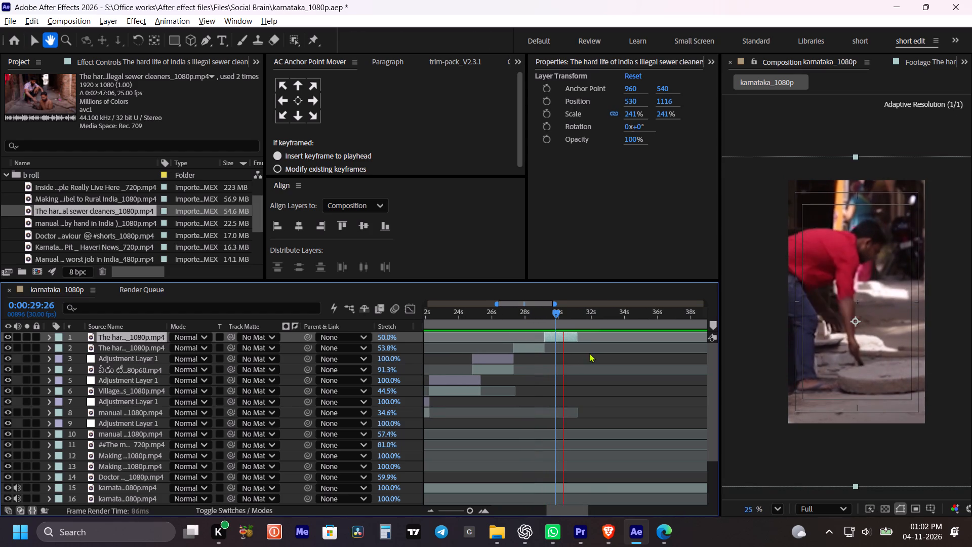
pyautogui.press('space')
# Speed up the new sewer cleaners layer to a 40.2% time stretch, play past its end to about 33 seconds, and save.
pyautogui.keyDown('alt'); pyautogui.moveTo(580, 336); pyautogui.dragTo(573, 336); pyautogui.keyUp('alt')
pyautogui.press('space')
pyautogui.press('space')
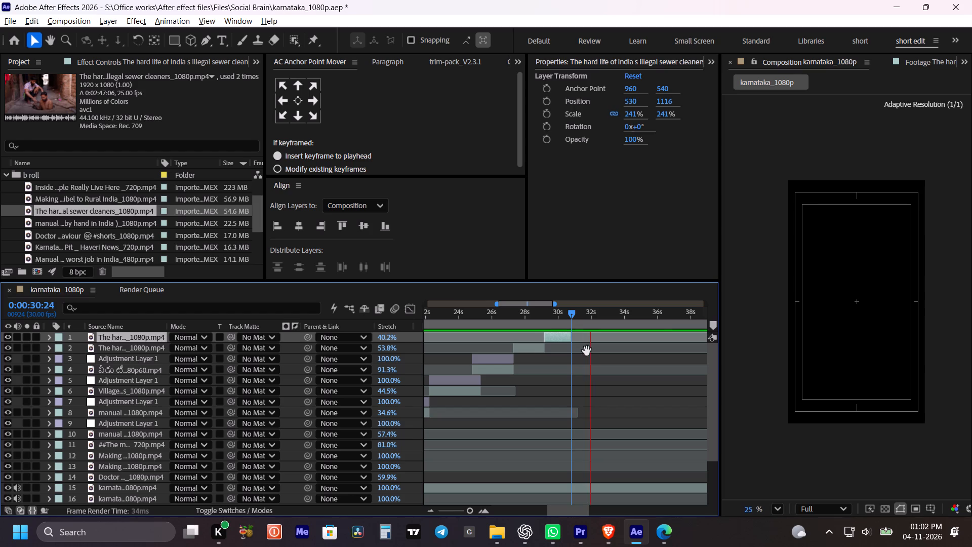
pyautogui.hotkey('ctrl', 's')
pyautogui.press('space')
pyautogui.press('space')
pyautogui.press('space')
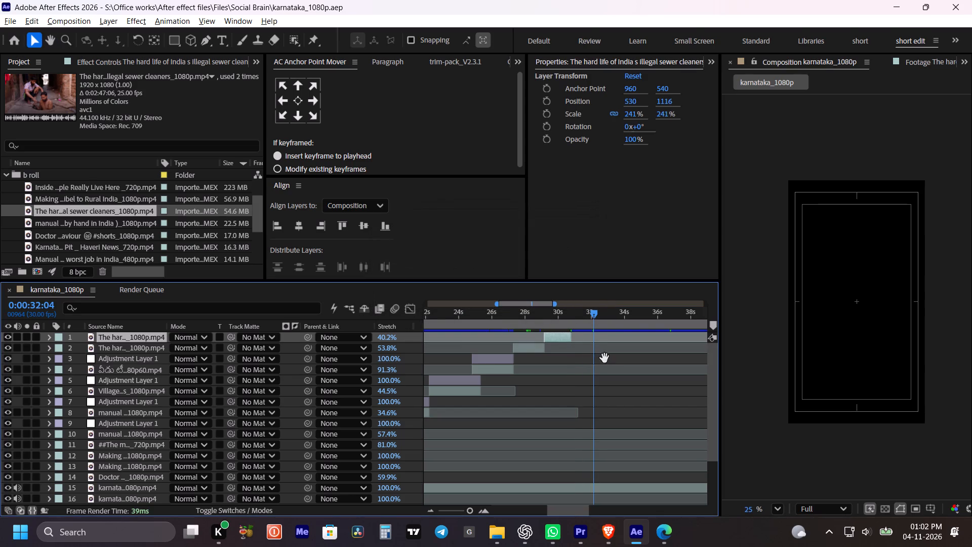
pyautogui.press('space')
pyautogui.moveTo(617, 354); pyautogui.dragTo(600, 357)
pyautogui.press('space')
pyautogui.hotkey('ctrl', 's')
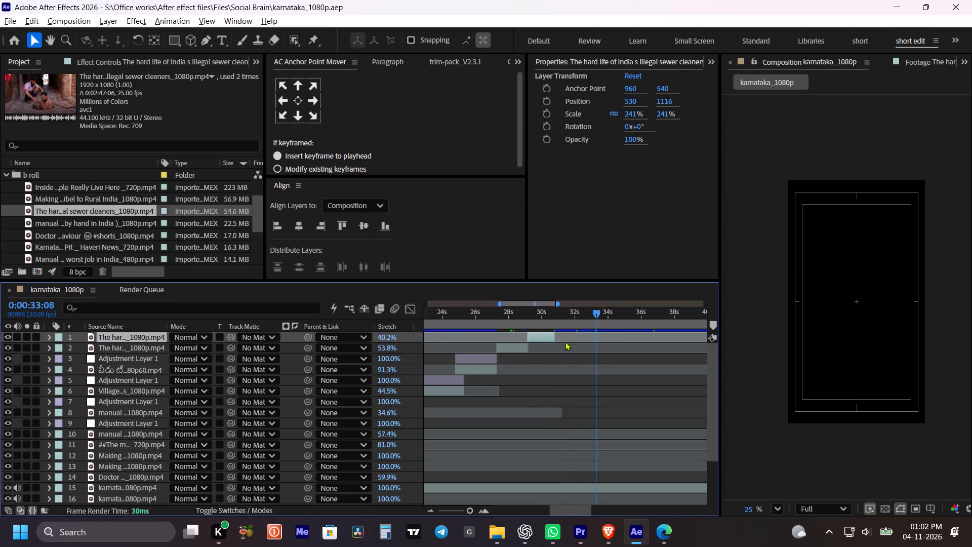
# Place the playhead at the end of the top sewer cleaners layer, 0:00:30:23, and save the project.
pyautogui.keyDown('shift'); pyautogui.click(560, 308); pyautogui.keyUp('shift')
pyautogui.hotkey('ctrl', 's')
# Switch to Edge and search YouTube for "untouchability class 8".
pyautogui.click(660, 540)
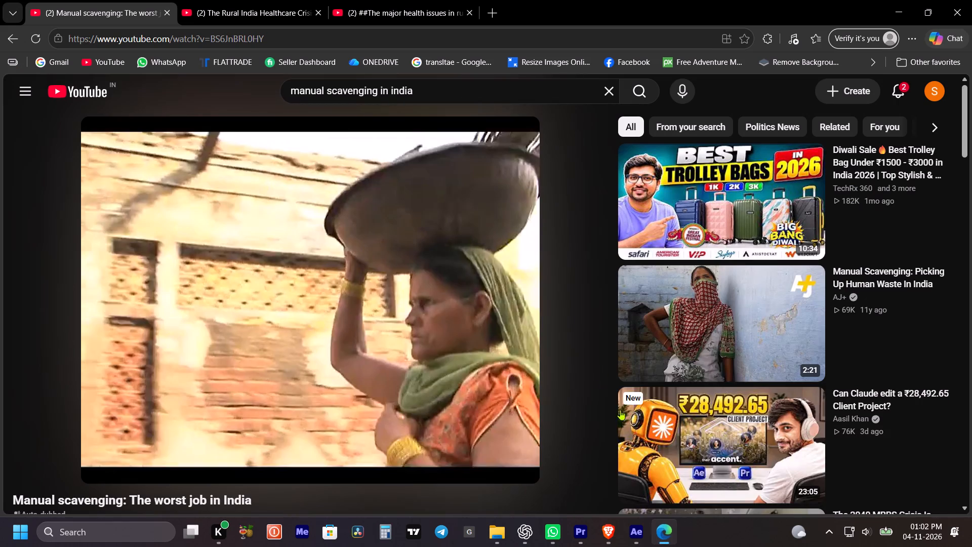
pyautogui.moveTo(450, 92); pyautogui.dragTo(283, 81)
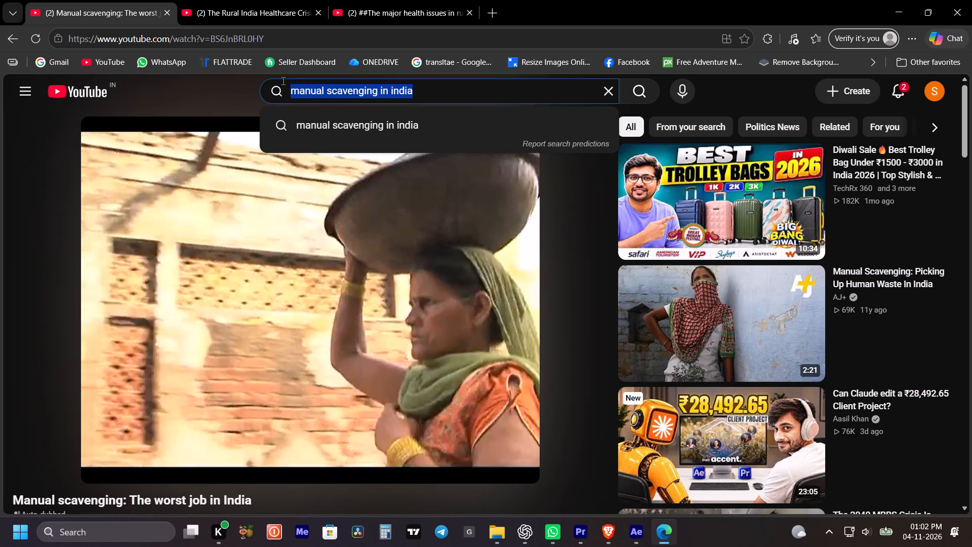
pyautogui.write('untouch')
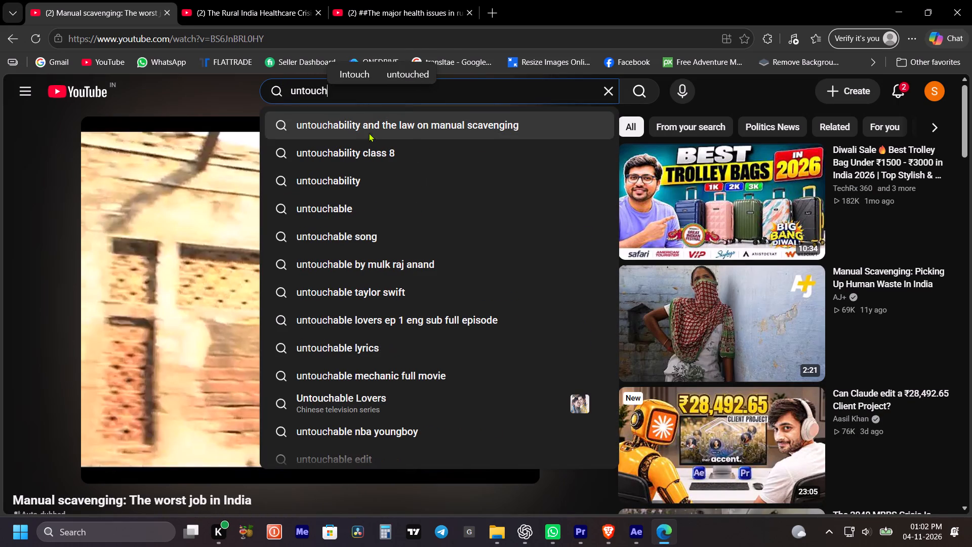
pyautogui.click(369, 148)
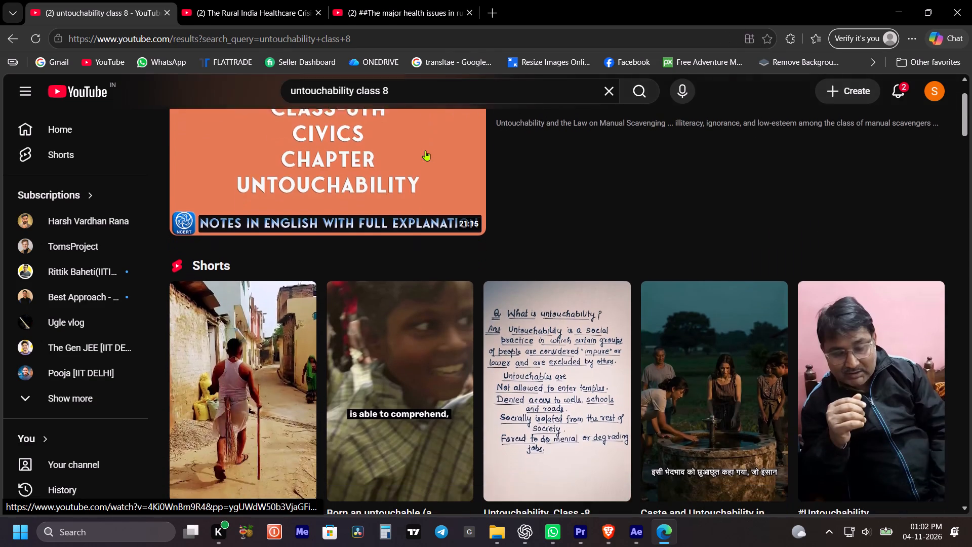
# Skim the short "Born an untouchable (a short doc)" for usable footage, then return to the search results.
pyautogui.scroll(-1, 425, 150)
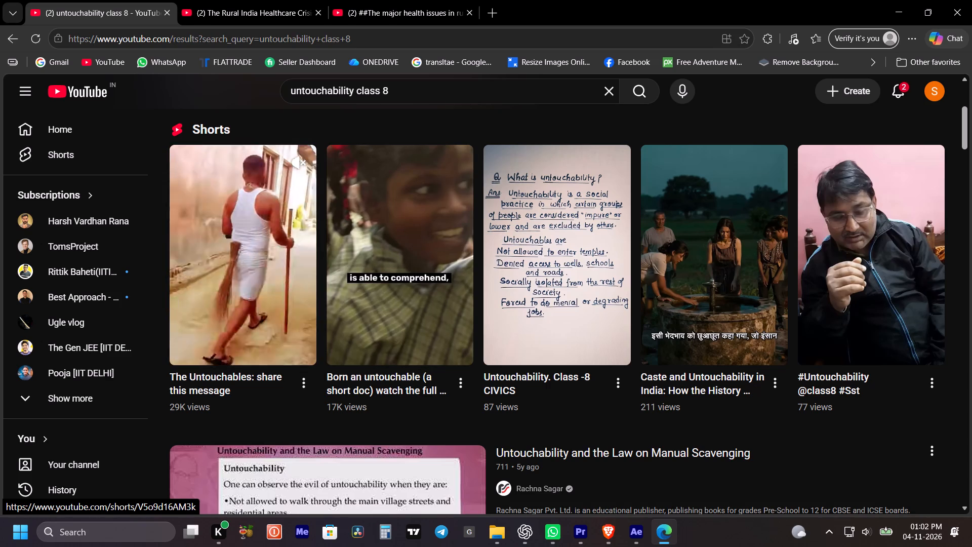
pyautogui.click(392, 286)
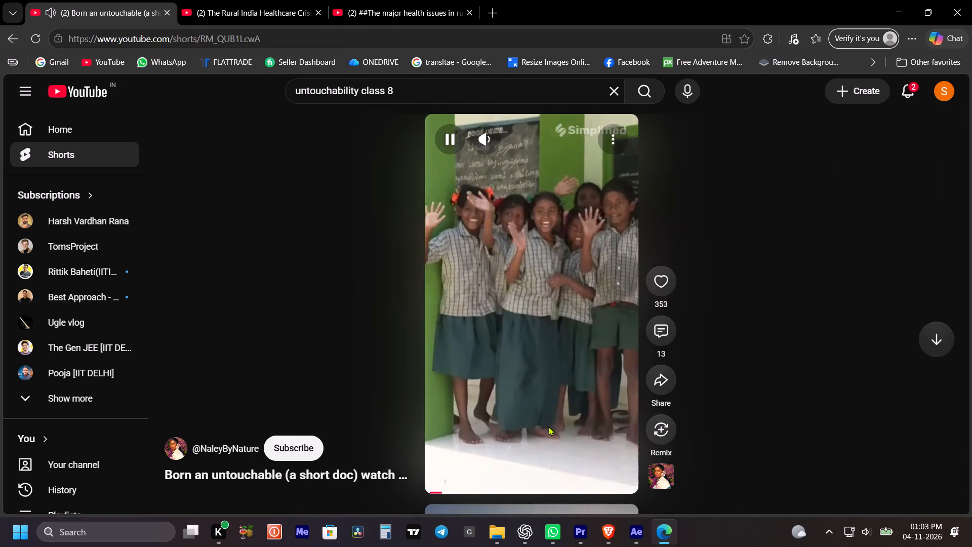
pyautogui.click(495, 491)
pyautogui.click(534, 488)
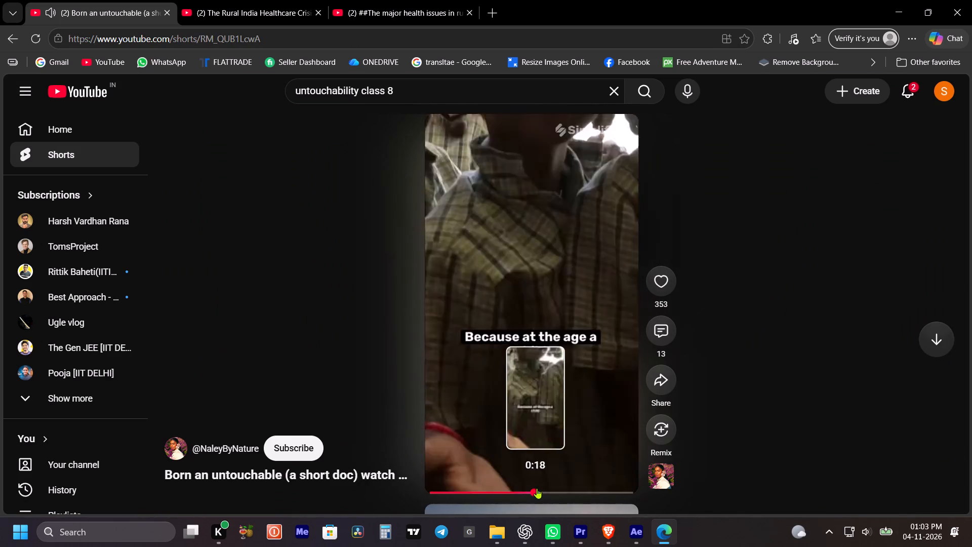
pyautogui.click(572, 490)
pyautogui.click(606, 490)
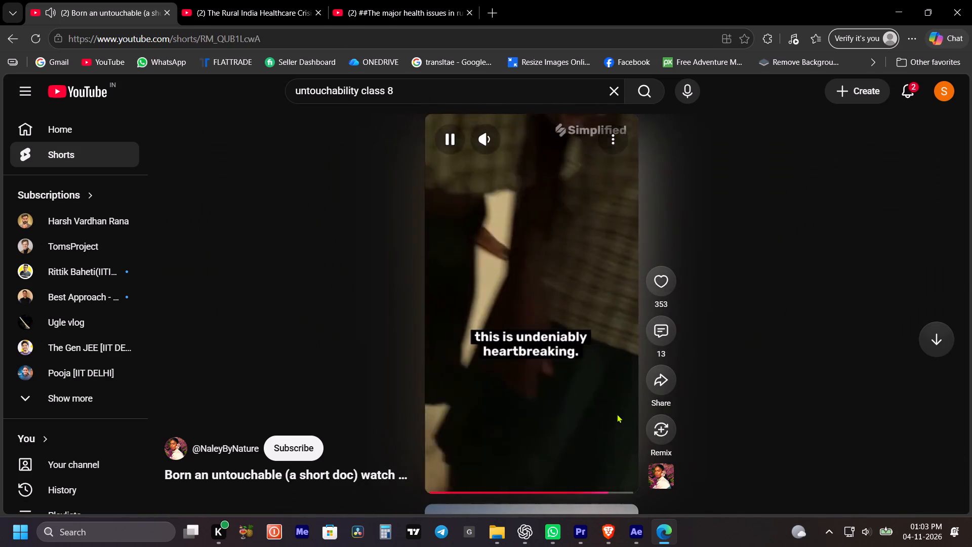
pyautogui.scroll(-12, 581, 397)
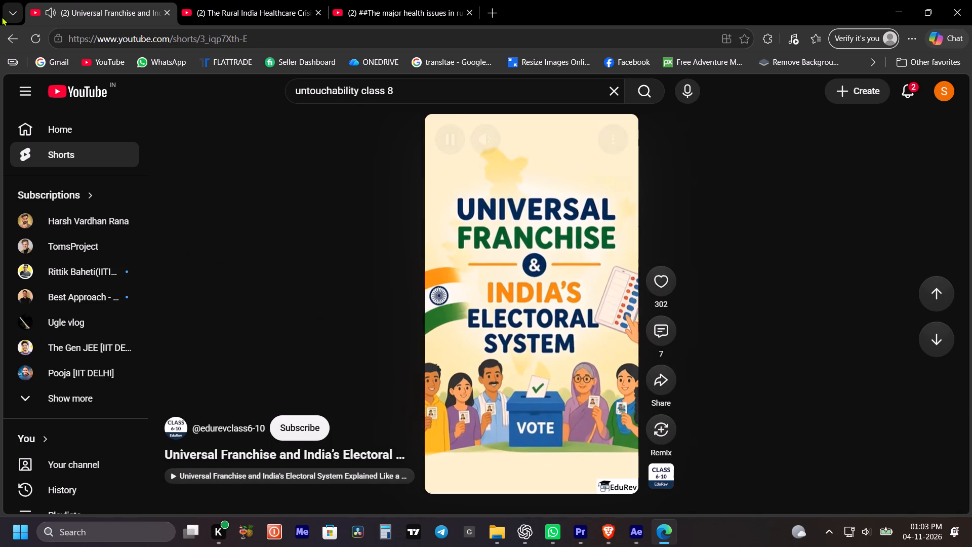
pyautogui.click(6, 38)
# Browse further down the untouchability results for suitable b-roll clips.
pyautogui.scroll(-3, 572, 358)
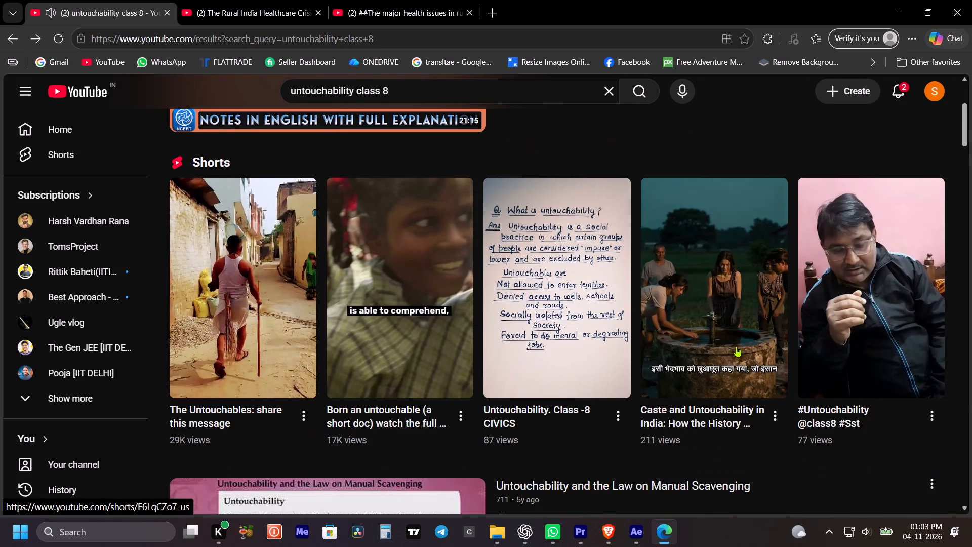
pyautogui.scroll(-5, 871, 316)
pyautogui.scroll(-3, 363, 343)
pyautogui.scroll(-4, 362, 268)
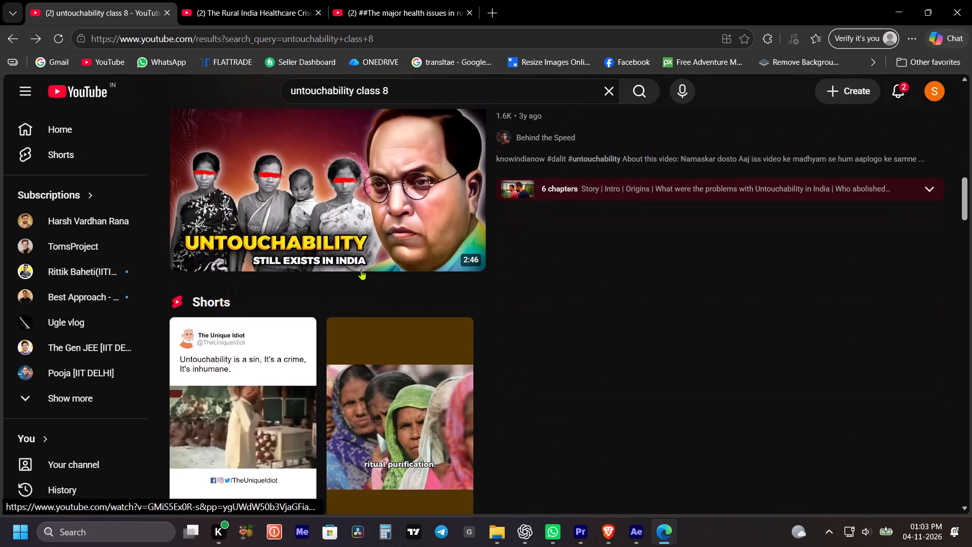
pyautogui.scroll(-2, 338, 197)
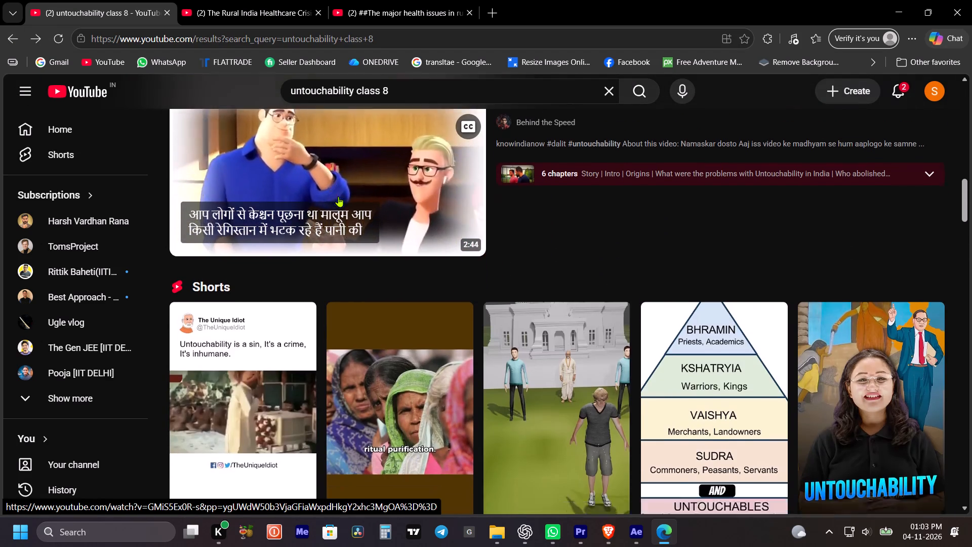
pyautogui.scroll(-5, 302, 282)
pyautogui.scroll(5, 397, 295)
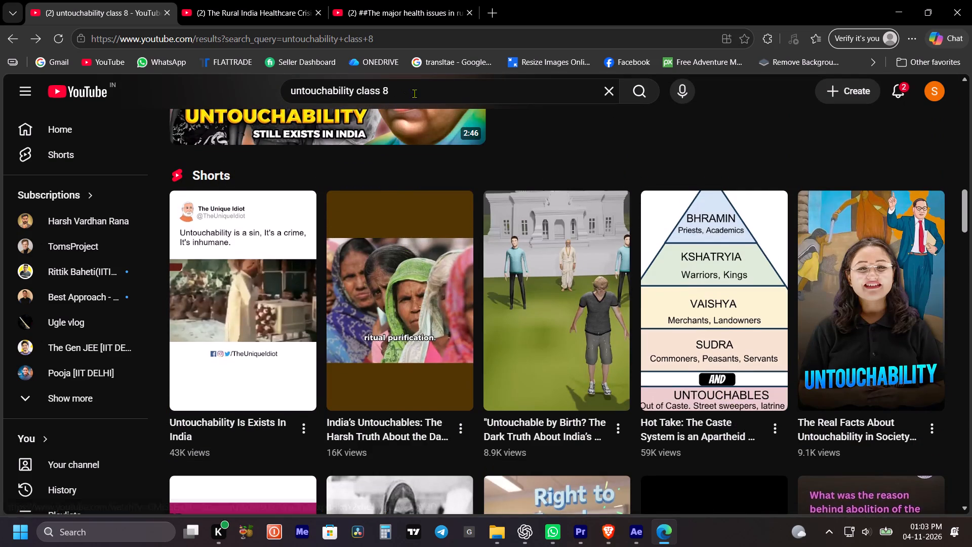
# Change the YouTube search to "untouchability behaive in classes".
pyautogui.moveTo(418, 91); pyautogui.dragTo(356, 98)
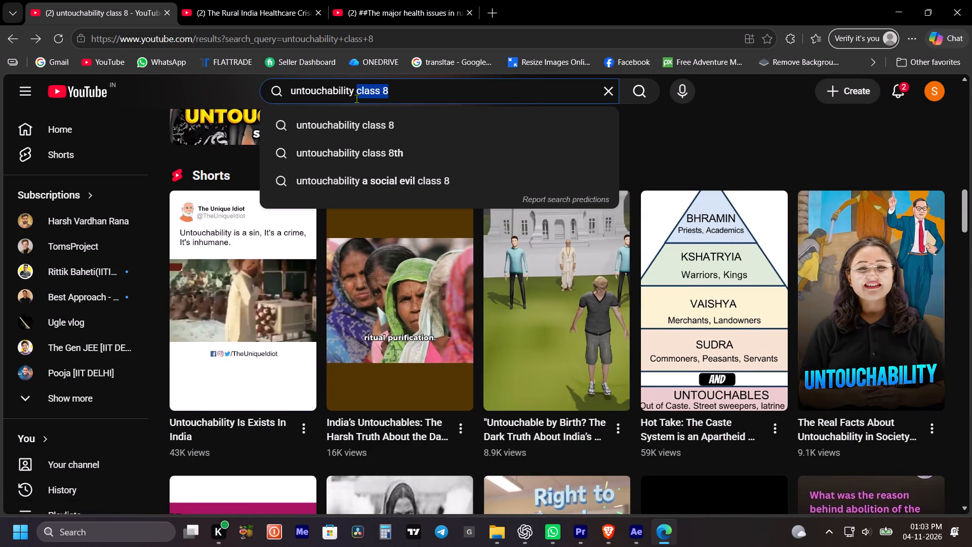
pyautogui.press('BackSpace')
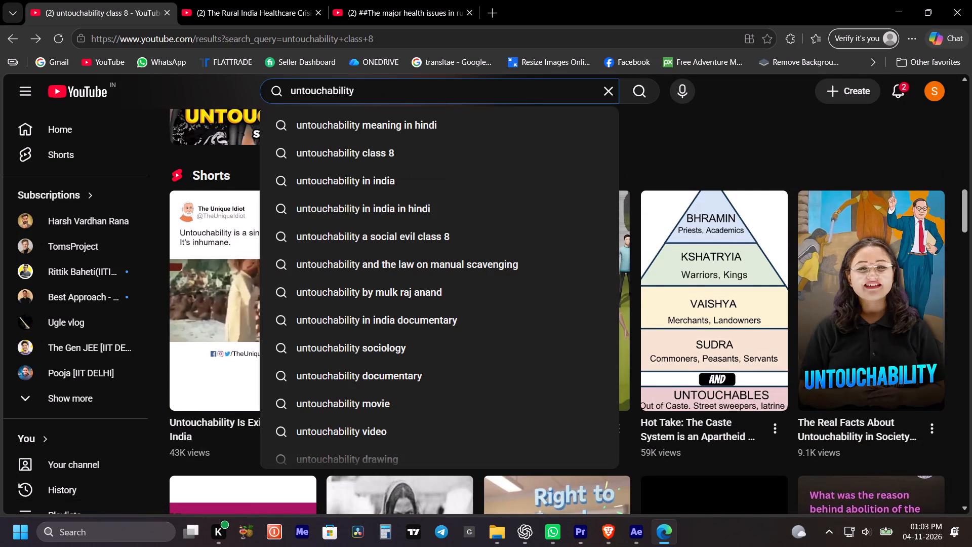
pyautogui.write('beha')
pyautogui.write('ive in cl')
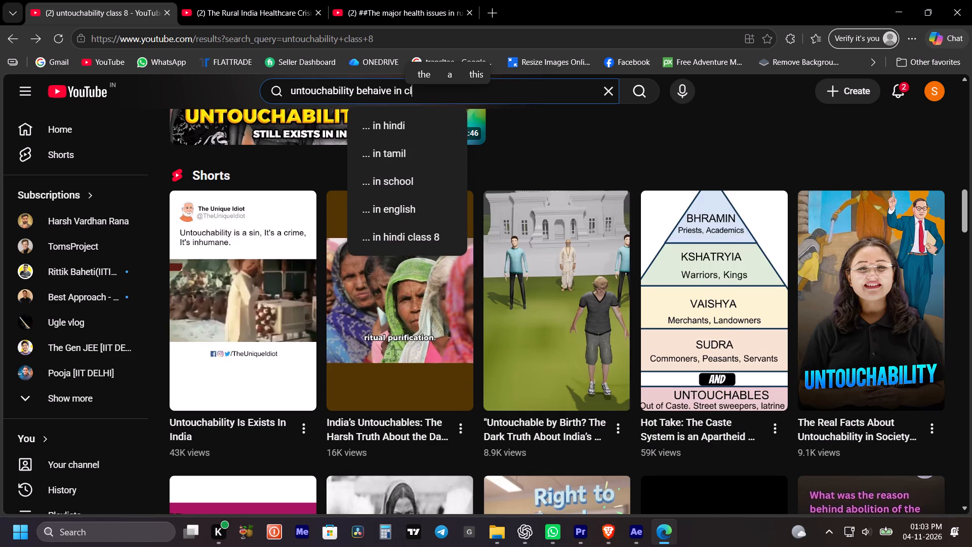
pyautogui.press('a')
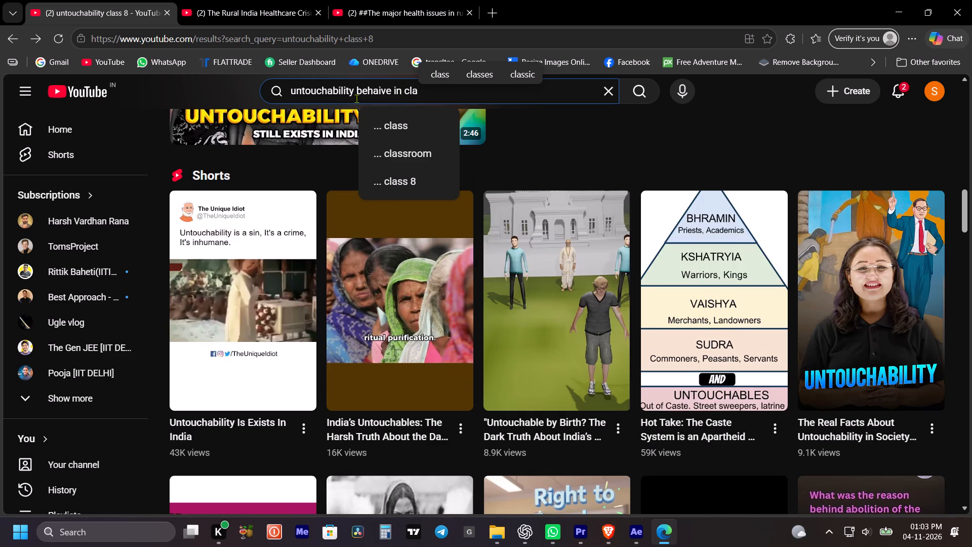
pyautogui.write('sses')
pyautogui.press('Return')
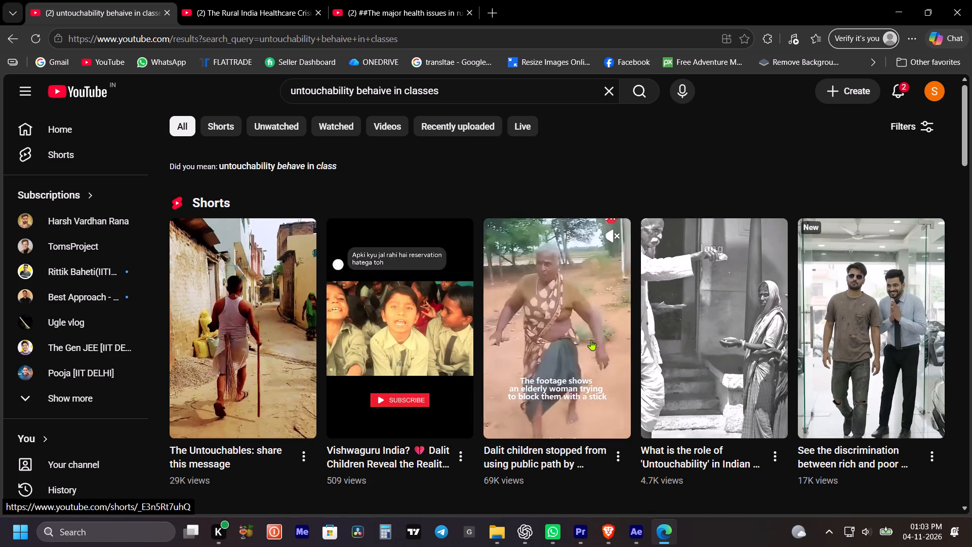
# Browse the results for classroom b-roll, open the short "The SHOCKING Truth About Untouchability" and pause it on the teacher and pupils scene.
pyautogui.scroll(-4, 581, 327)
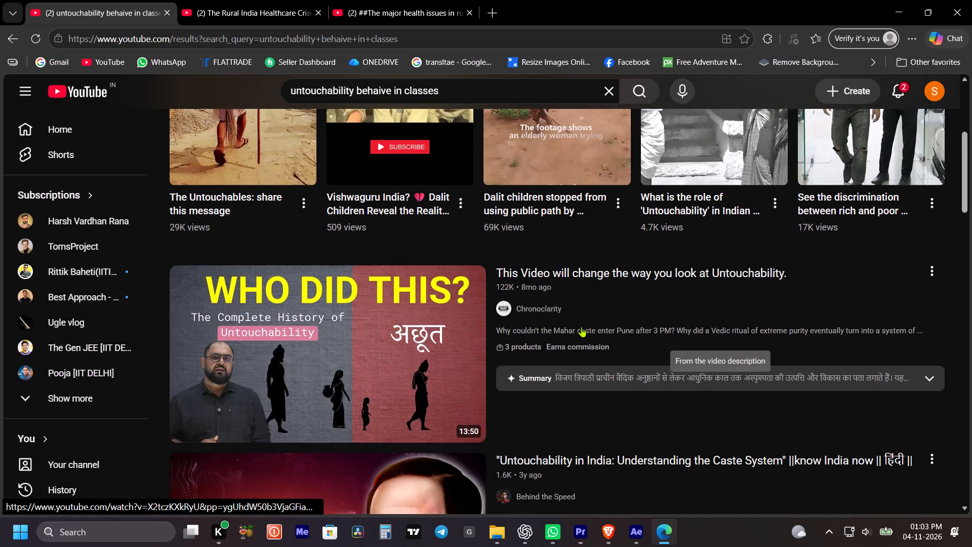
pyautogui.moveTo(468, 309); pyautogui.dragTo(464, 309)
pyautogui.scroll(-3, 305, 367)
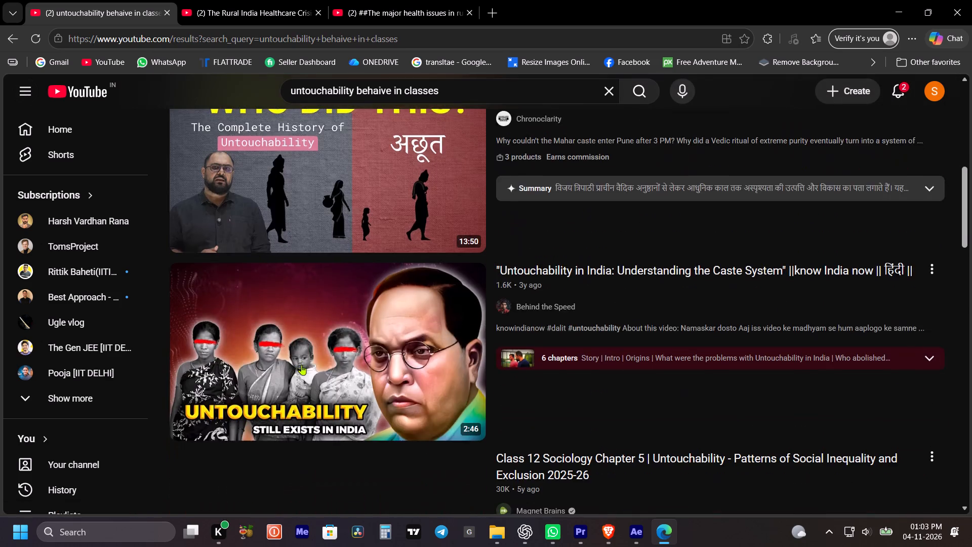
pyautogui.scroll(-4, 309, 366)
pyautogui.scroll(-3, 353, 336)
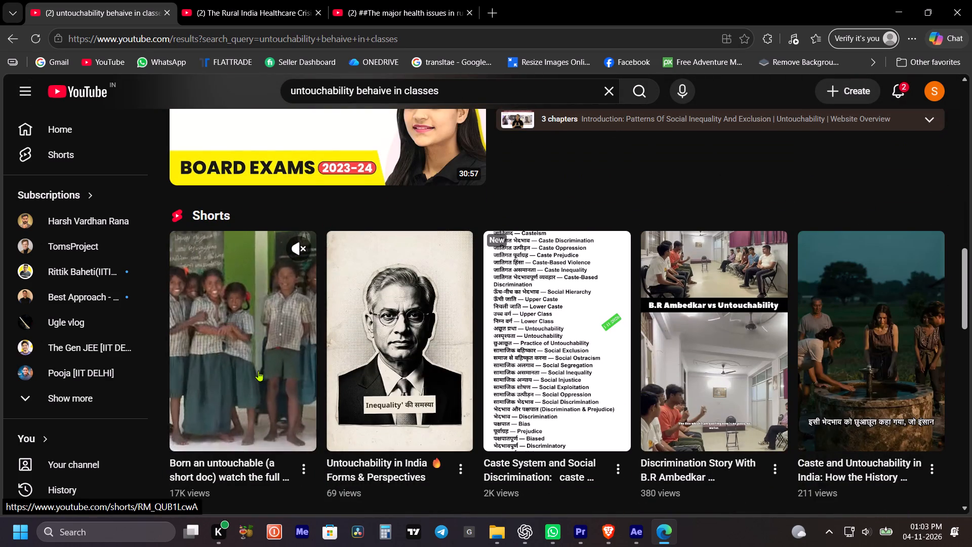
pyautogui.scroll(-5, 258, 371)
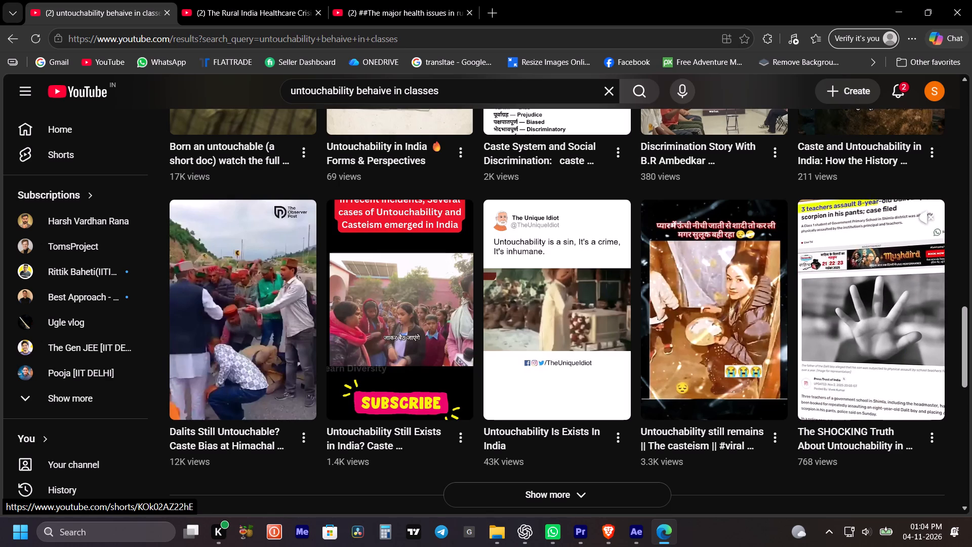
pyautogui.click(907, 347)
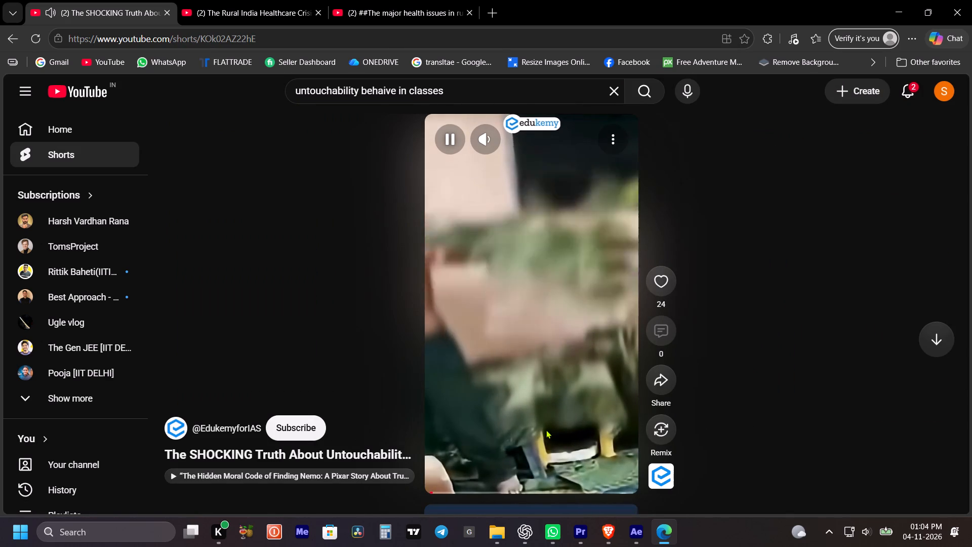
pyautogui.click(475, 493)
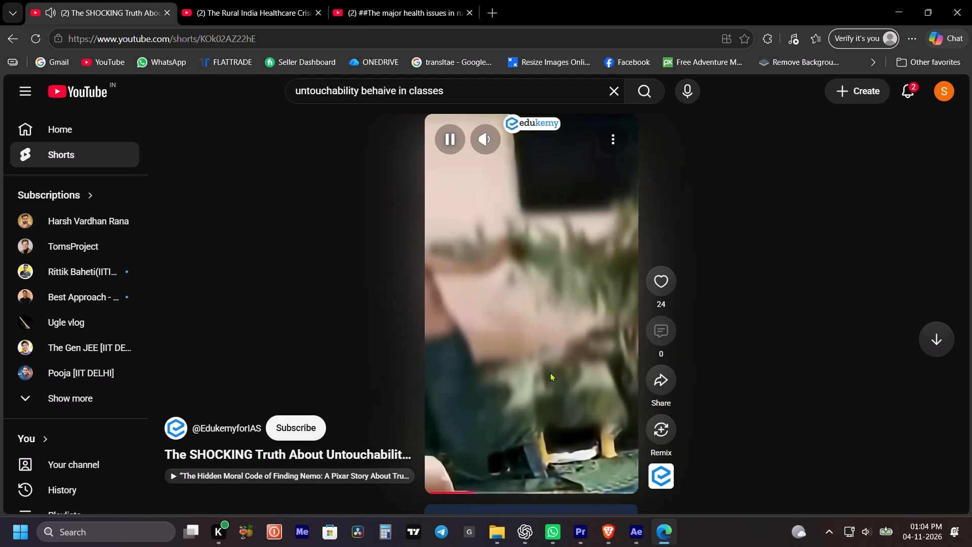
pyautogui.click(550, 370)
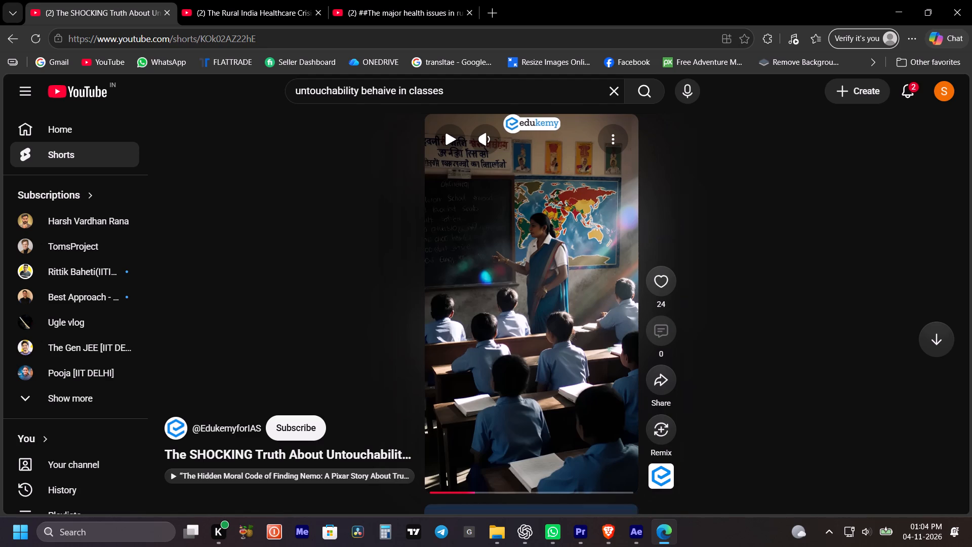
# Skim the rest of the short for classroom shots up to about 1:22 and return to the search results.
pyautogui.press('t')
pyautogui.click(556, 347)
pyautogui.click(538, 388)
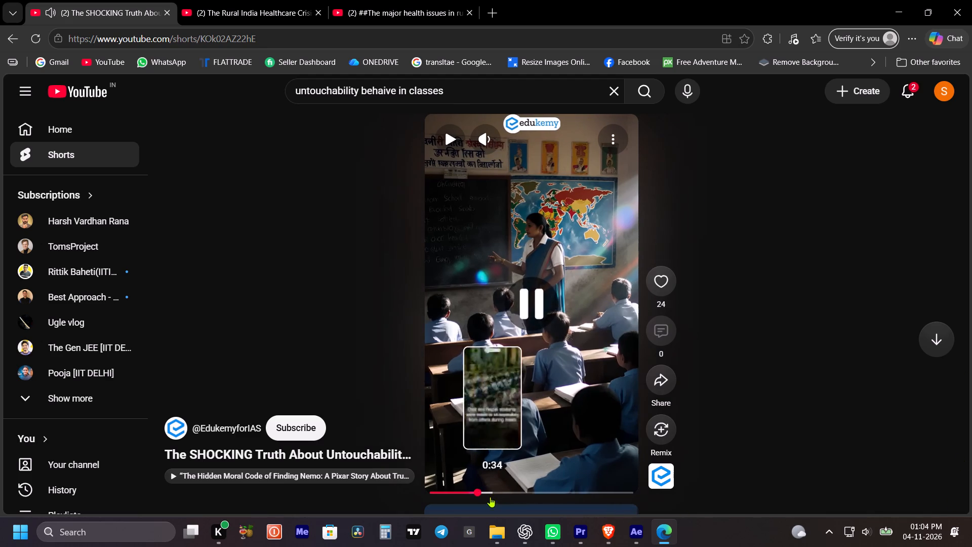
pyautogui.click(500, 493)
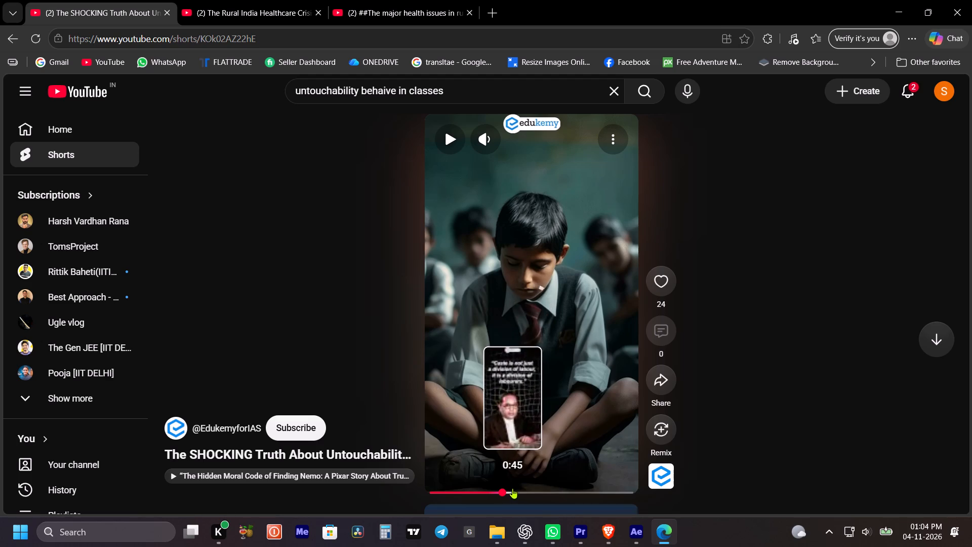
pyautogui.click(532, 489)
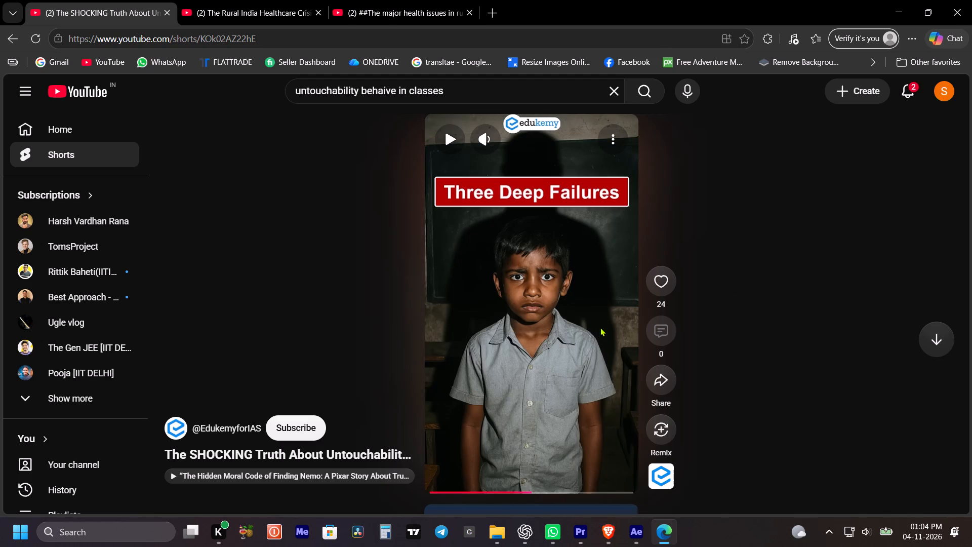
pyautogui.click(551, 490)
pyautogui.click(578, 489)
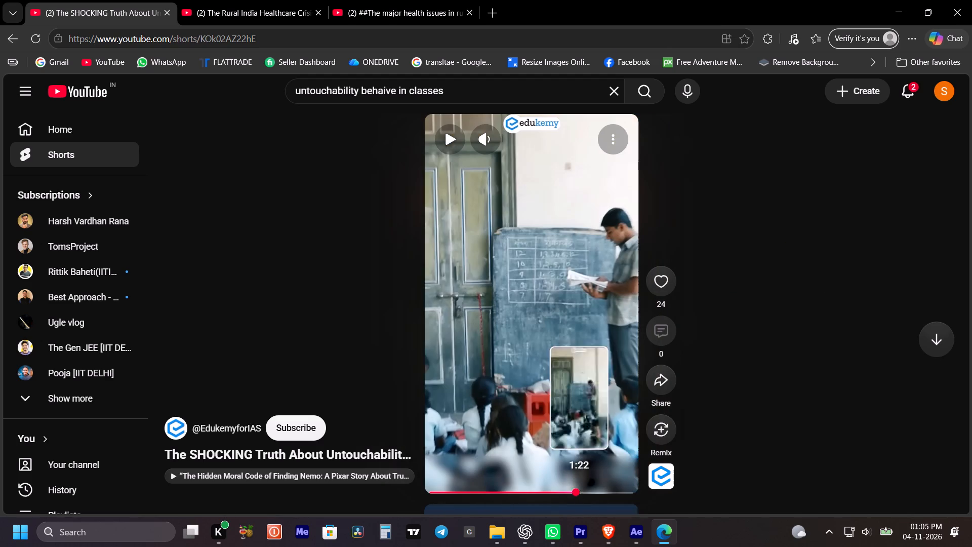
pyautogui.moveTo(566, 357); pyautogui.dragTo(563, 347)
pyautogui.click(13, 44)
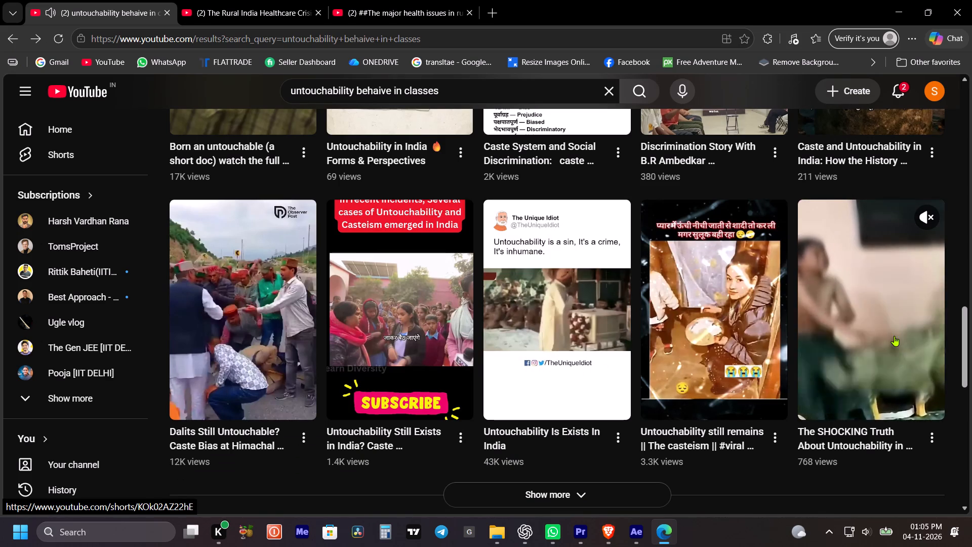
# Reopen "The SHOCKING Truth About Untouchability" short and pause it near its start.
pyautogui.click(880, 333)
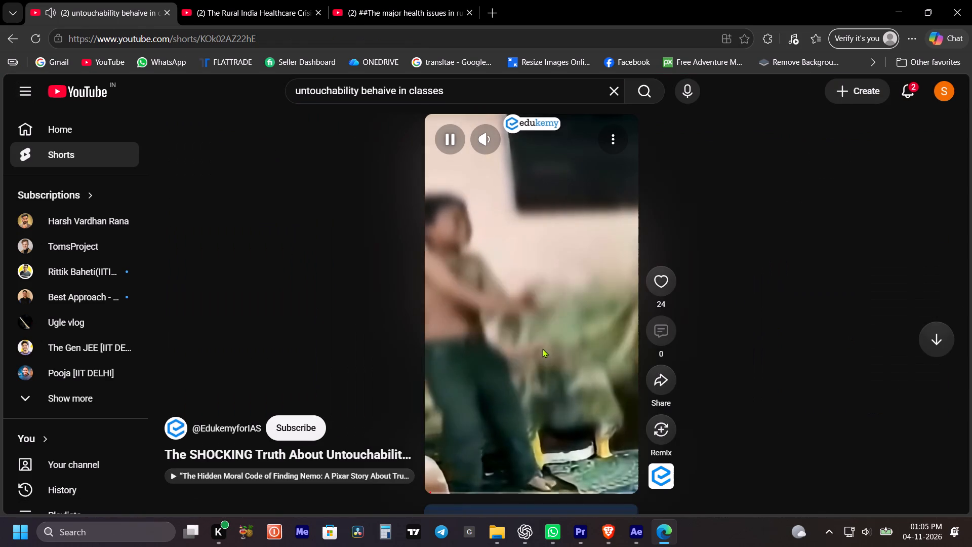
pyautogui.click(526, 295)
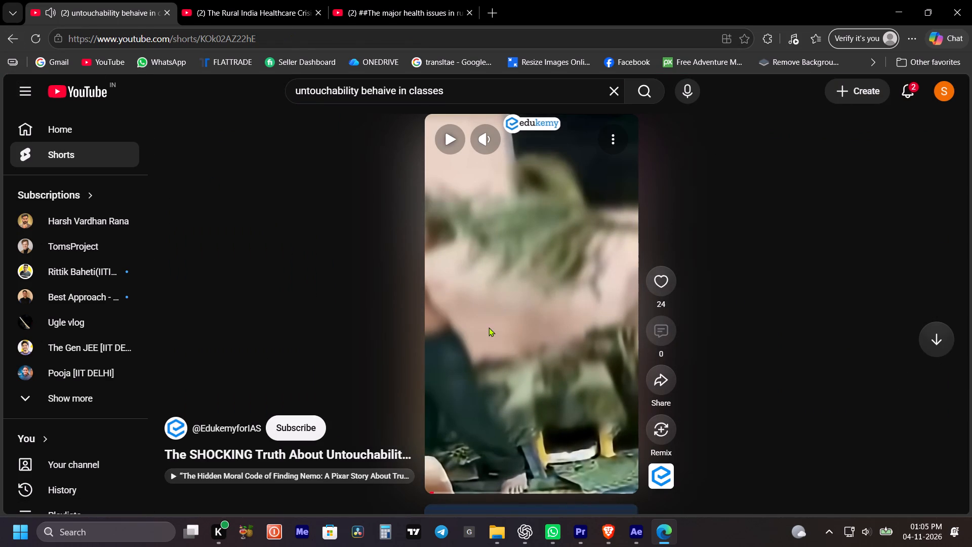
# Switch to After Effects and play the timeline from 0:00:29:23 past the last sewer cleaners clip to about 33 seconds.
pyautogui.click(644, 532)
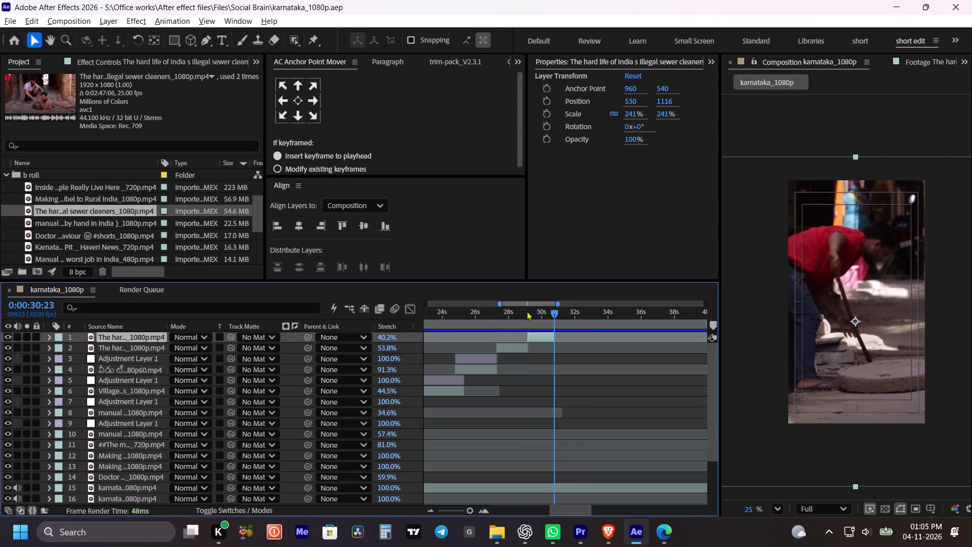
pyautogui.moveTo(529, 311); pyautogui.dragTo(538, 312)
pyautogui.press('space')
pyautogui.press('space')
pyautogui.moveTo(587, 387); pyautogui.dragTo(576, 389)
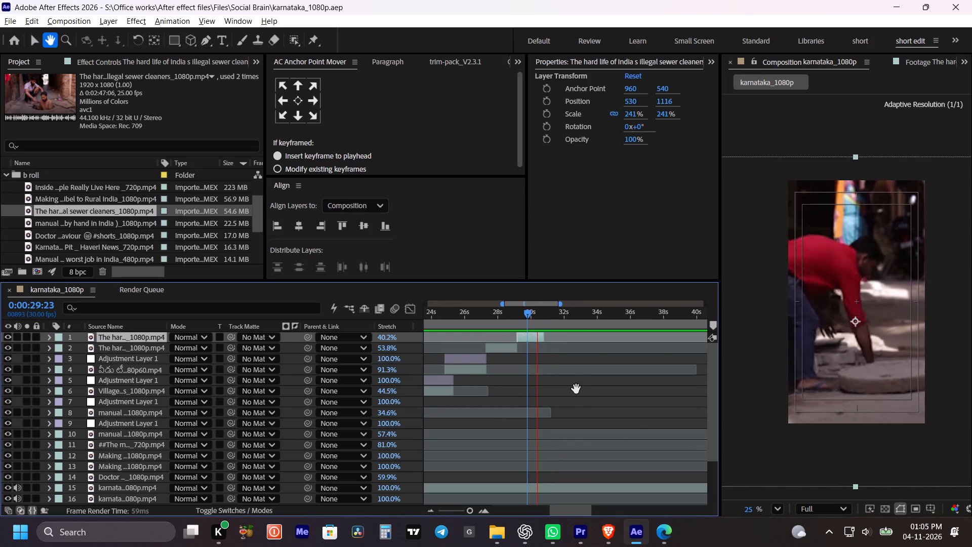
pyautogui.keyDown('alt'); pyautogui.scroll(-1, 576, 389); pyautogui.keyUp('alt')
pyautogui.press('space')
pyautogui.moveTo(593, 390); pyautogui.dragTo(587, 391)
pyautogui.press('v')
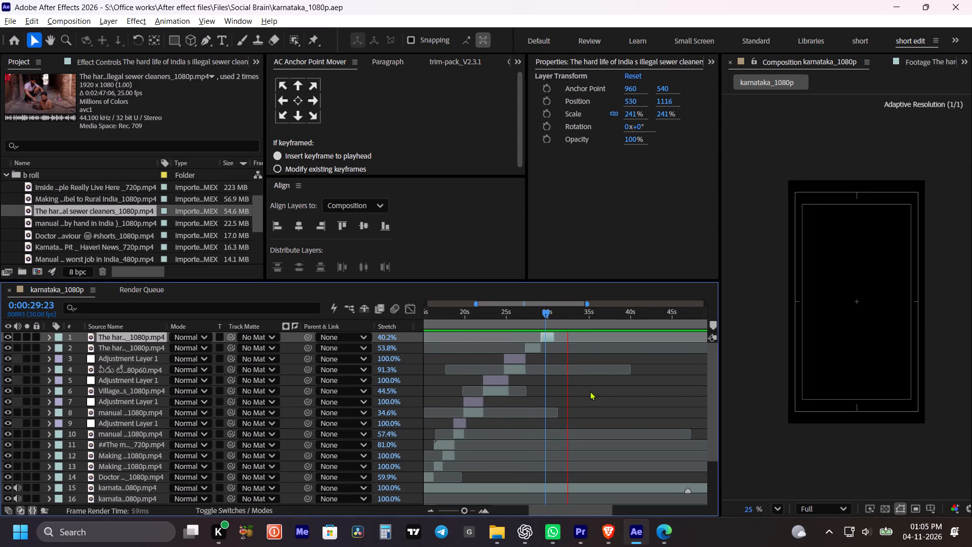
pyautogui.press('space')
pyautogui.click(594, 387)
pyautogui.press('space')
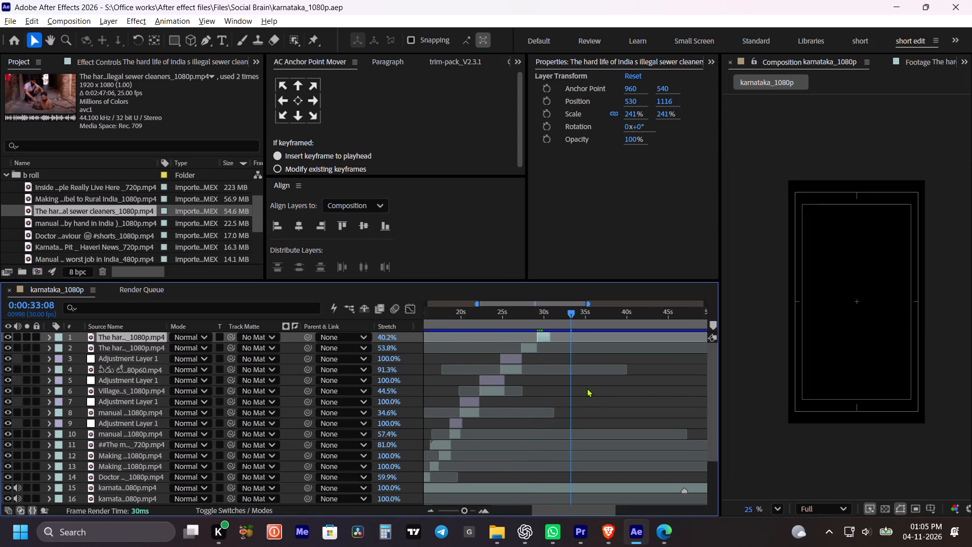
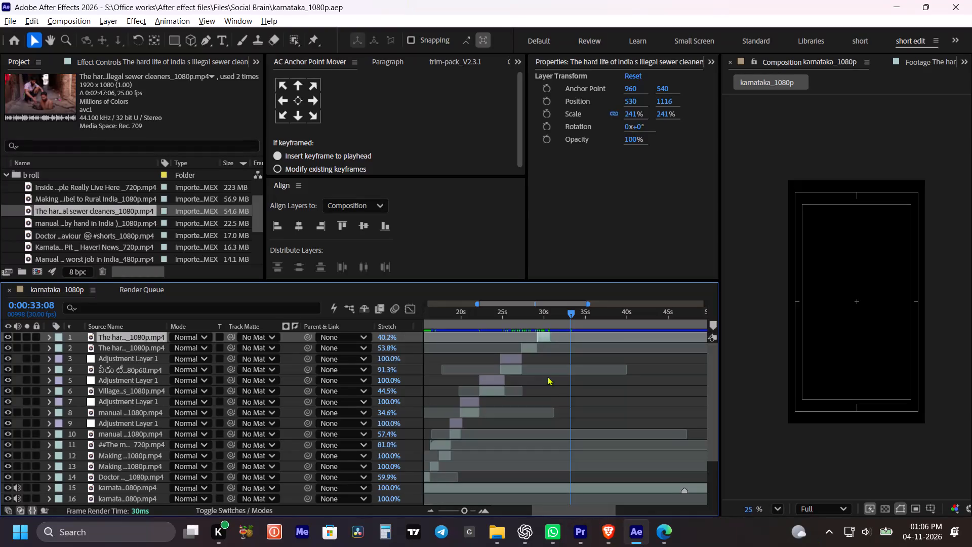
# Deselect the sewer cleaners layer and save the karnataka_1080p project.
pyautogui.click(650, 399)
pyautogui.hotkey('ctrl', 's')
pyautogui.press('space')
pyautogui.press('space')
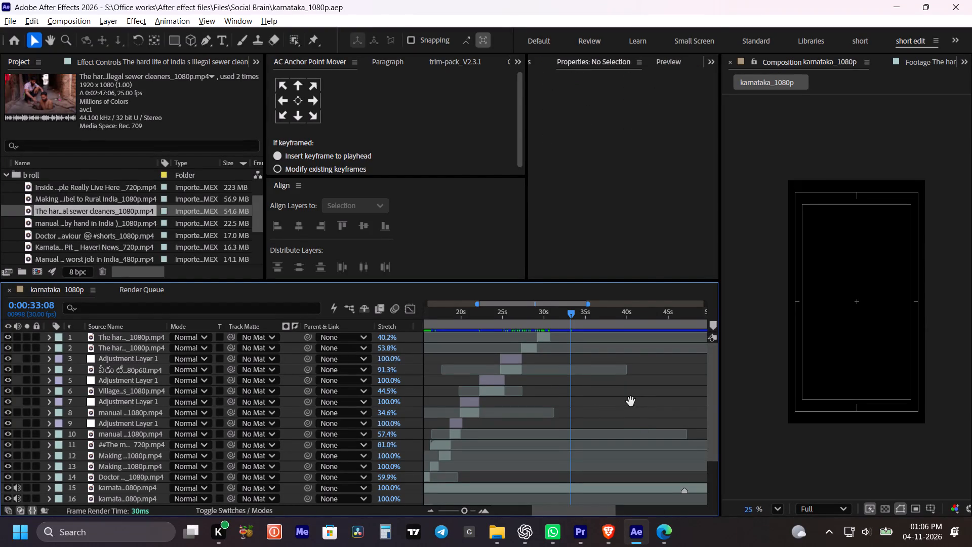
pyautogui.moveTo(631, 402); pyautogui.dragTo(637, 402)
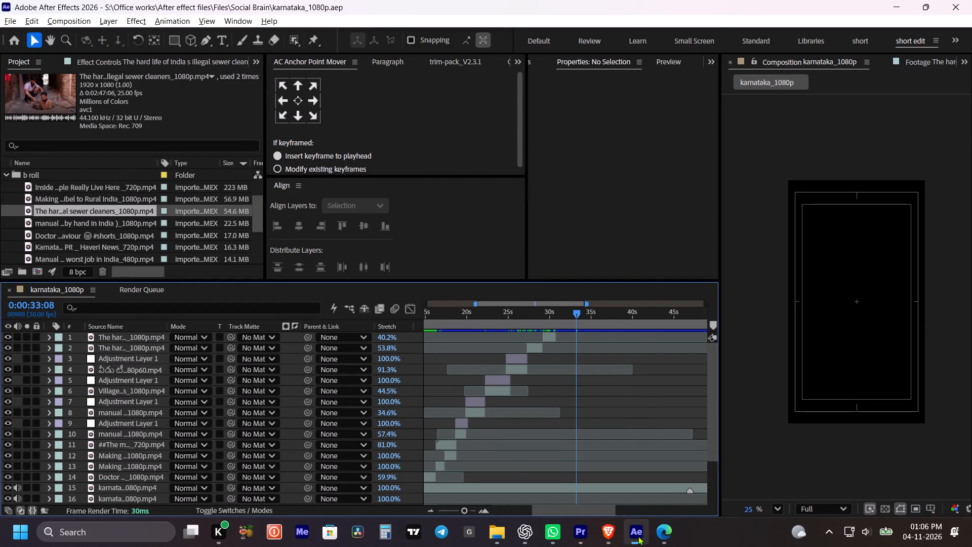
# Switch to Edge and copy the web address of the "The SHOCKING Truth About Untouchability" short.
pyautogui.click(663, 536)
pyautogui.click(525, 345)
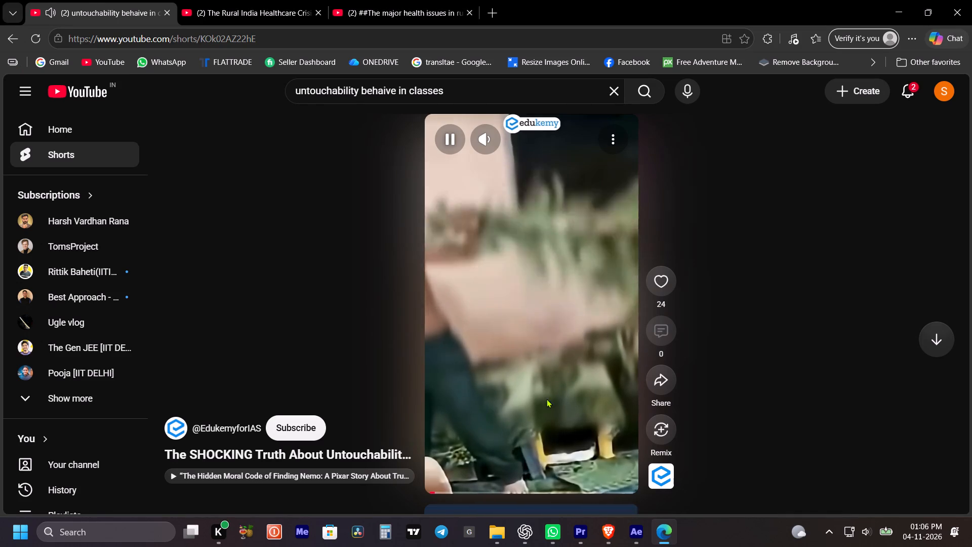
pyautogui.click(524, 361)
pyautogui.click(547, 305)
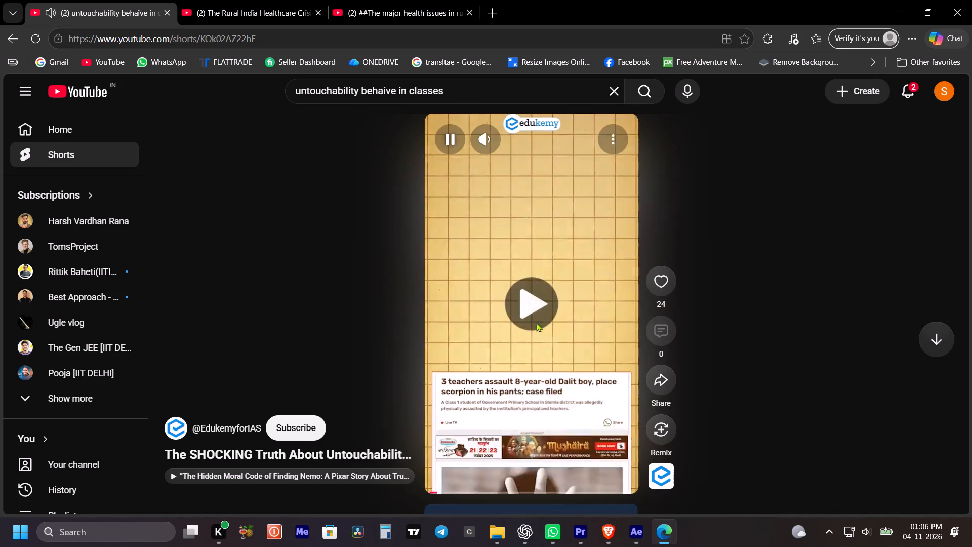
pyautogui.click(536, 288)
pyautogui.click(260, 46)
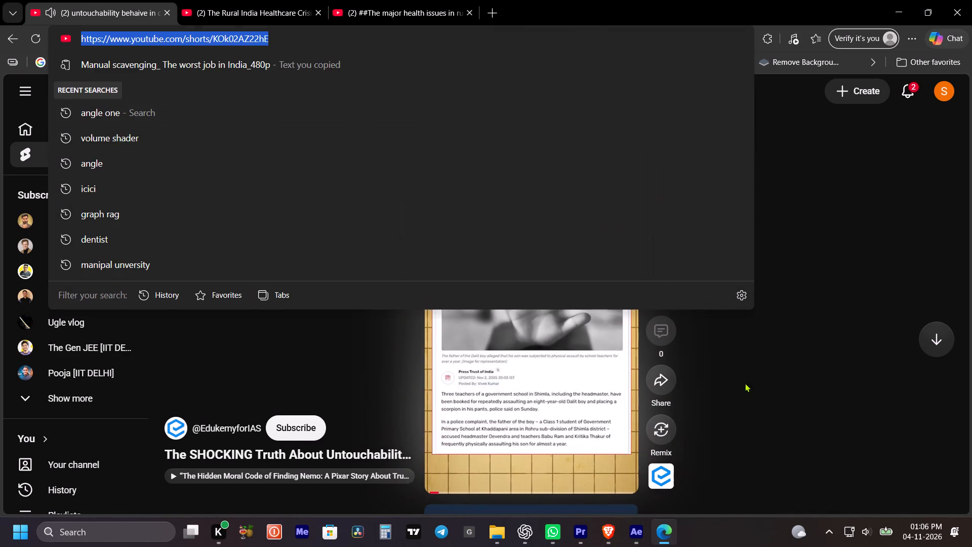
pyautogui.hotkey('ctrl', 'c')
pyautogui.hotkey('ctrl', 'c')
pyautogui.hotkey('ctrl', 'c')
# Skim the short for usable classroom shots, up to about 1:24.
pyautogui.click(550, 367)
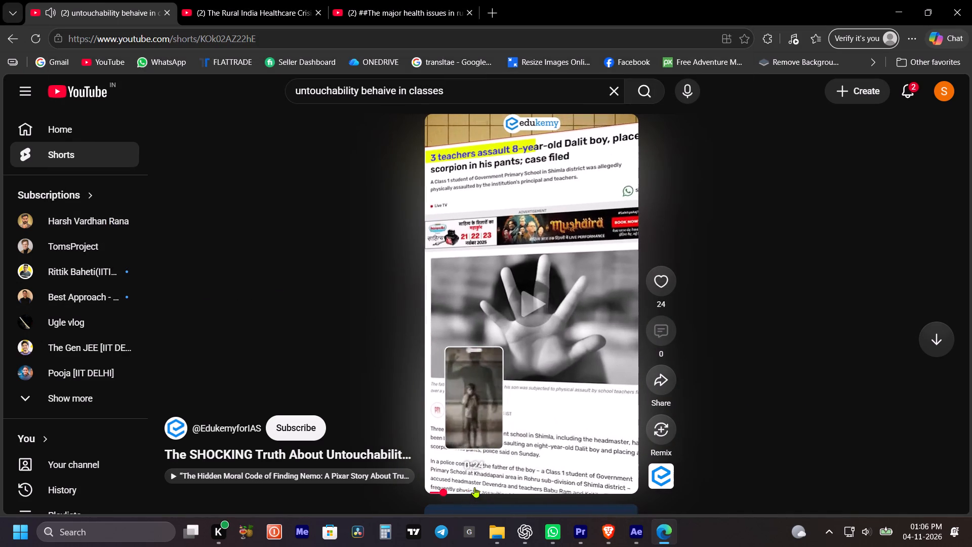
pyautogui.click(482, 487)
pyautogui.click(473, 490)
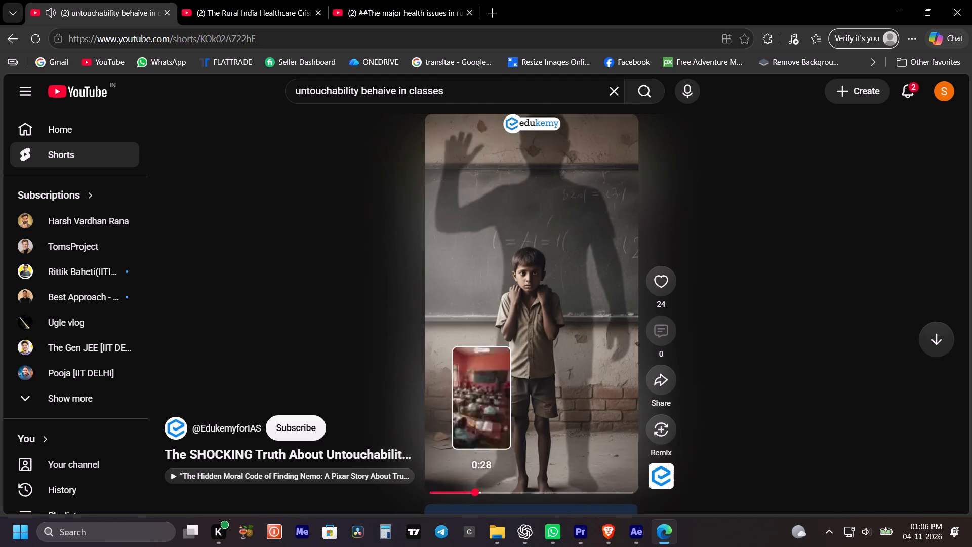
pyautogui.moveTo(534, 492); pyautogui.dragTo(551, 492)
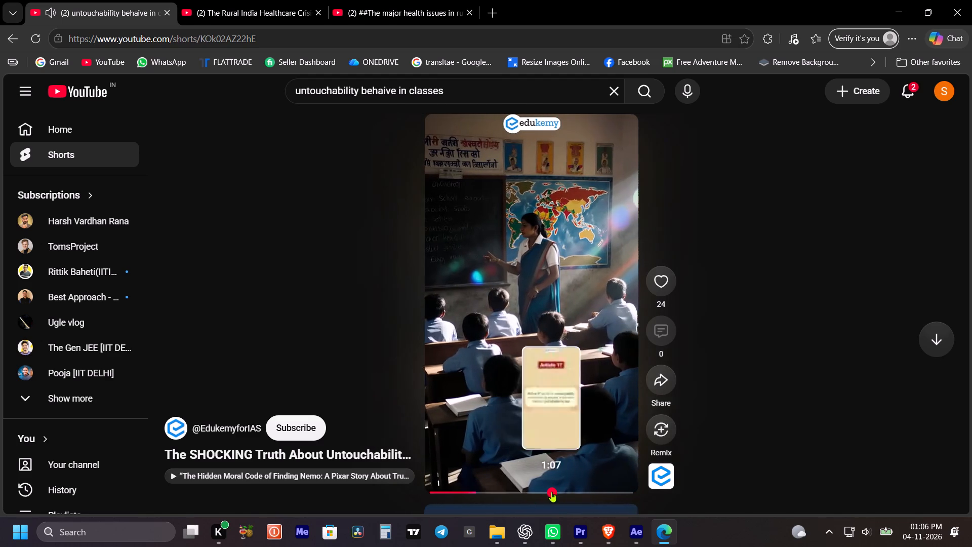
pyautogui.moveTo(551, 492); pyautogui.dragTo(568, 491)
pyautogui.click(582, 484)
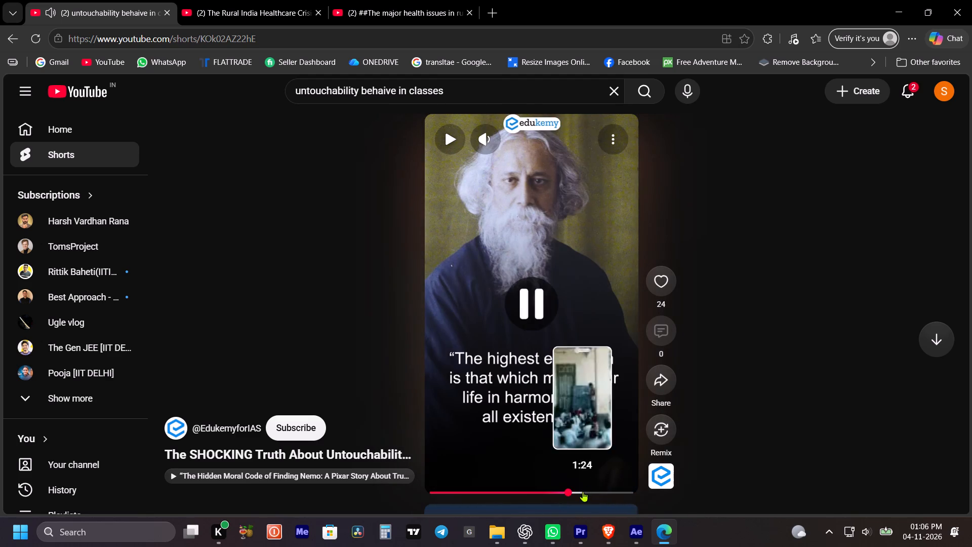
pyautogui.click(583, 491)
pyautogui.click(580, 376)
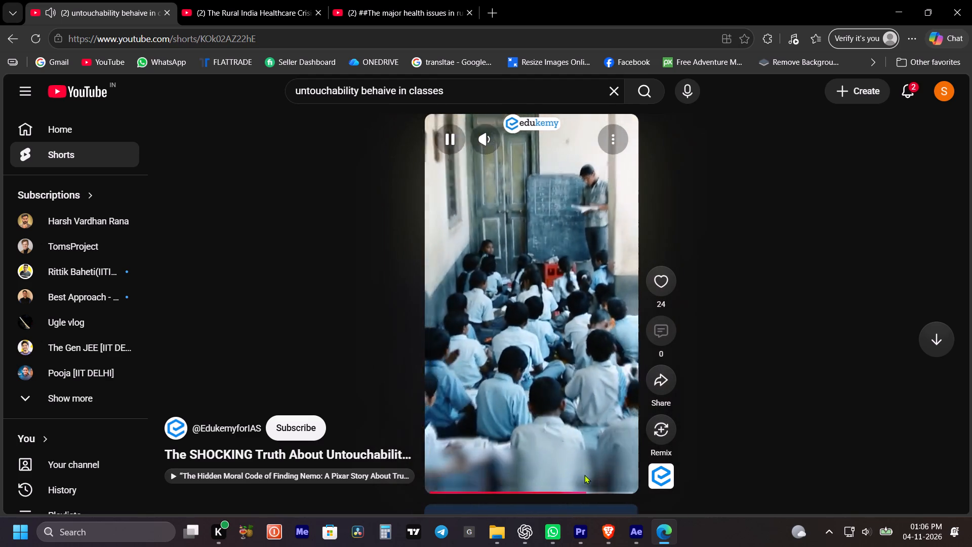
pyautogui.click(574, 494)
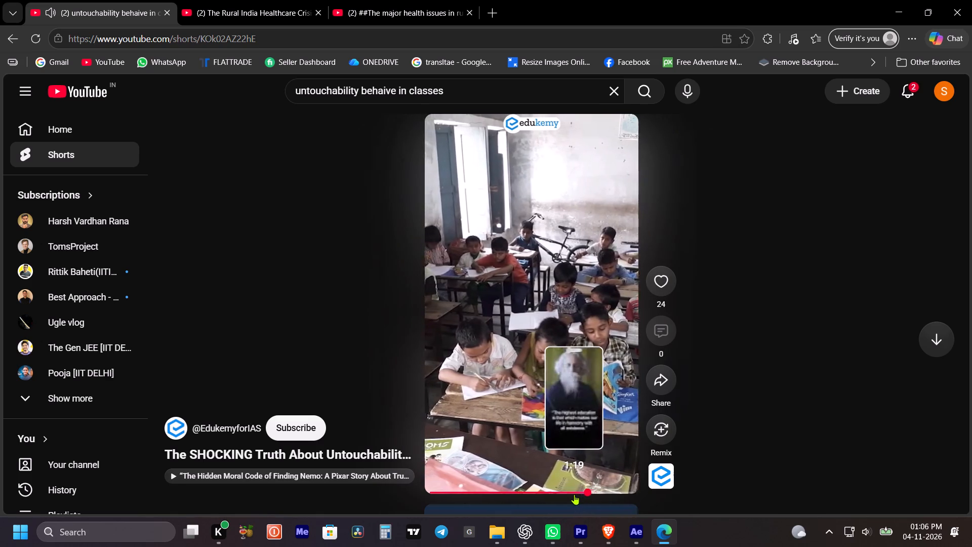
pyautogui.moveTo(569, 363); pyautogui.dragTo(576, 377)
# Switch to Brave, dismiss the finished download dialog and submit the copied short link to the YouTube video downloader.
pyautogui.click(613, 542)
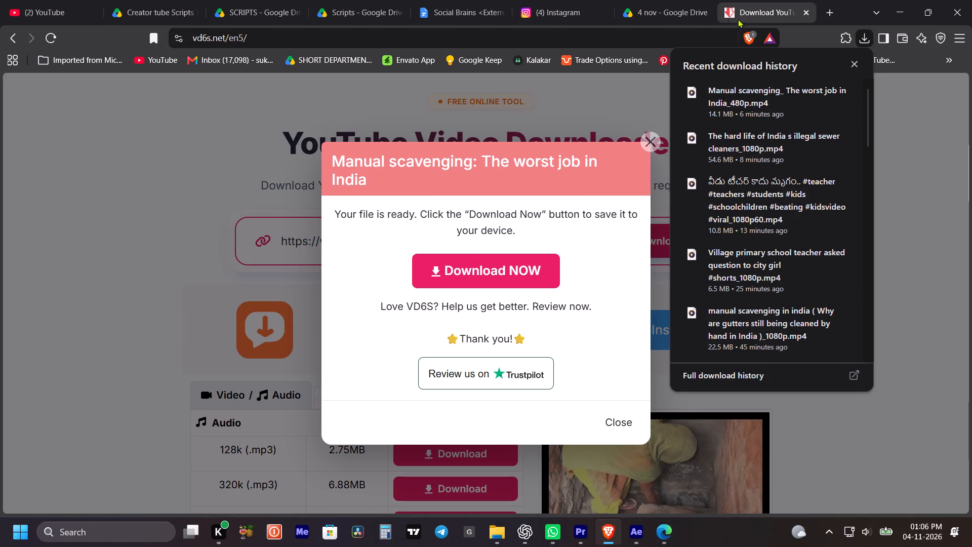
pyautogui.moveTo(654, 144); pyautogui.dragTo(643, 151)
pyautogui.click(655, 142)
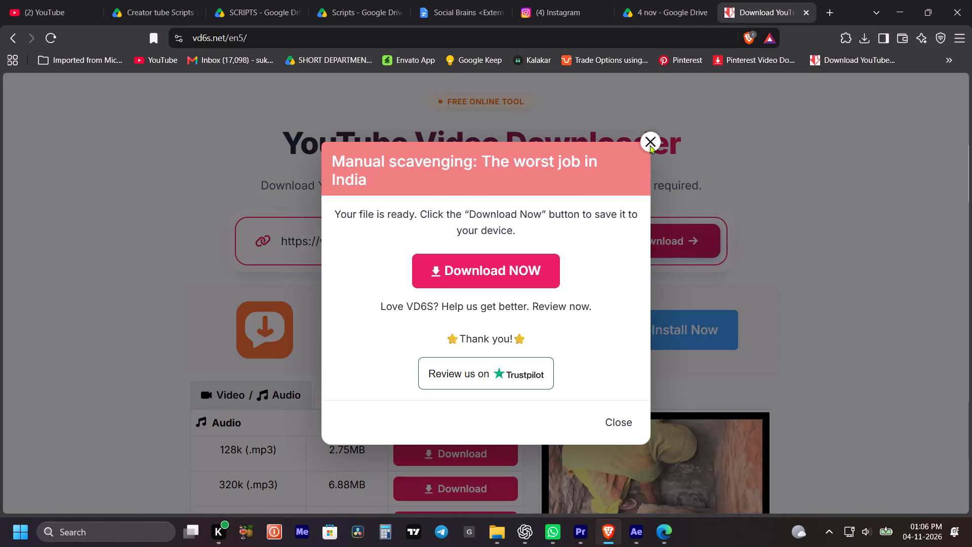
pyautogui.click(585, 248)
pyautogui.click(531, 243)
pyautogui.hotkey('ctrl', 'v')
pyautogui.click(685, 233)
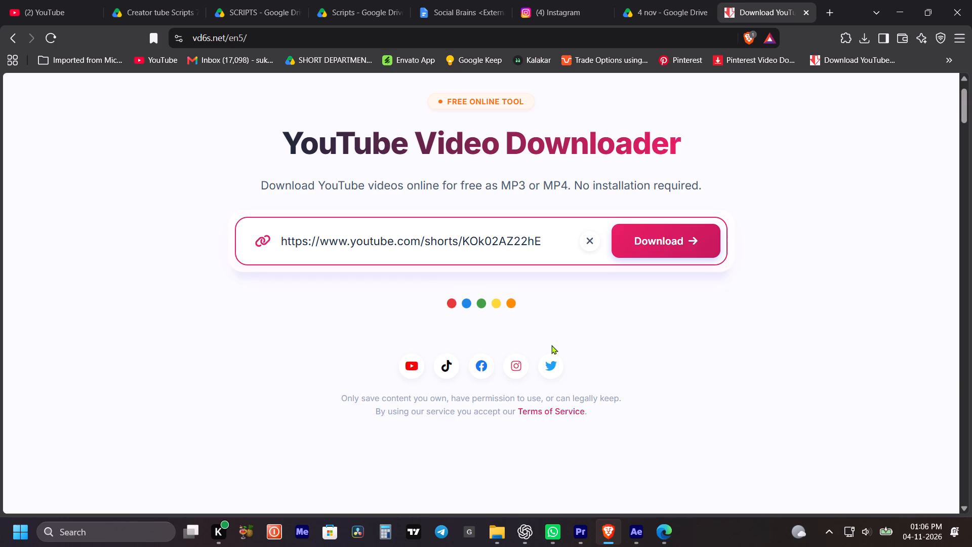
# Download the short as a 1080p MP4 with audio and save it in the social braain karnatak folder.
pyautogui.scroll(-3, 386, 407)
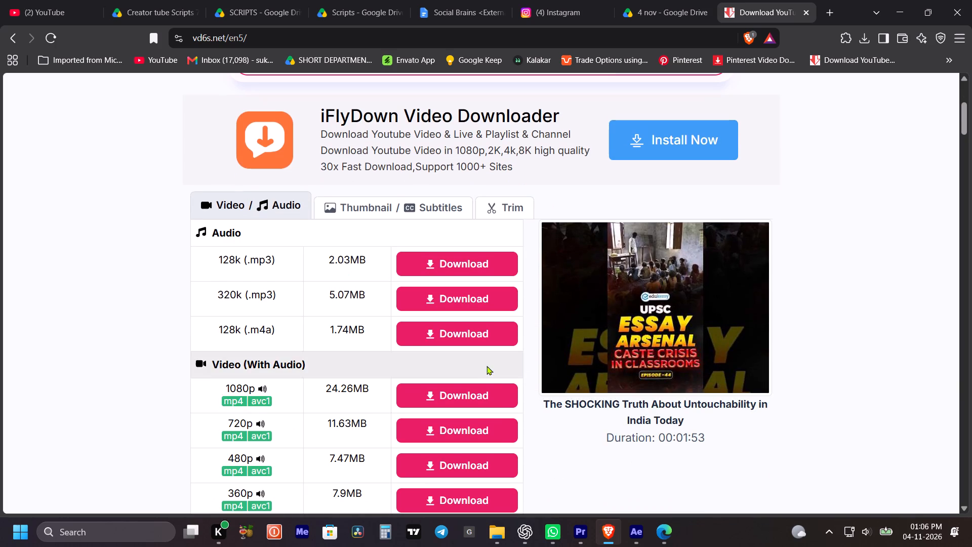
pyautogui.click(473, 405)
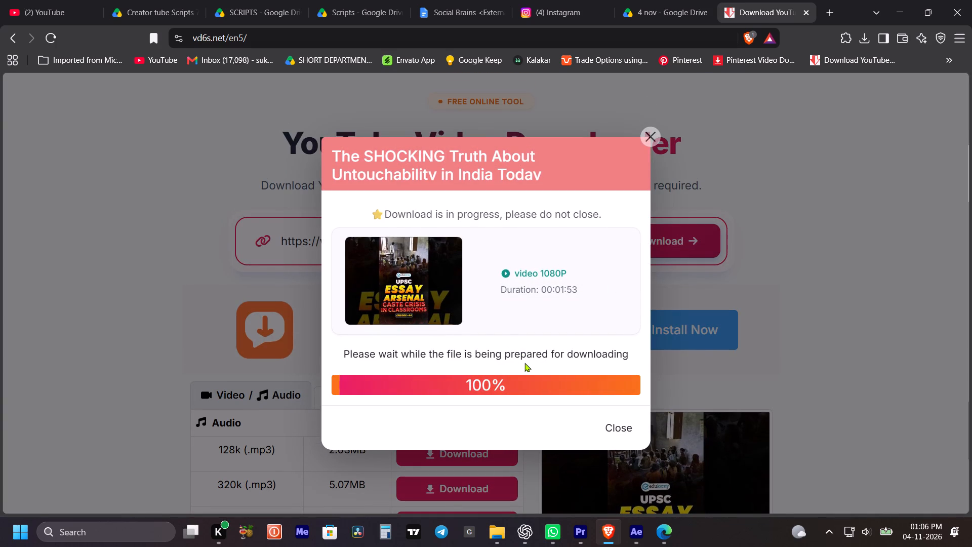
pyautogui.scroll(-4, 373, 369)
pyautogui.click(467, 246)
pyautogui.click(467, 269)
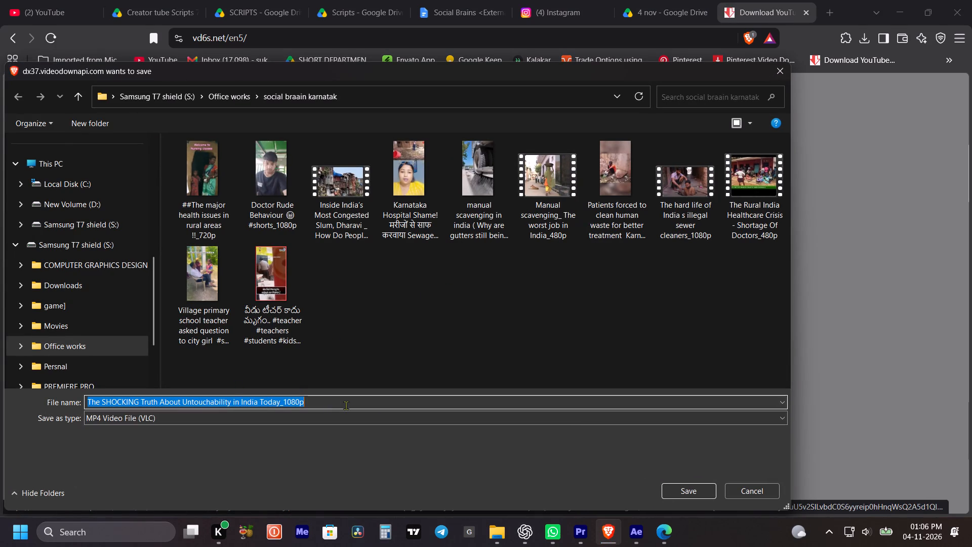
pyautogui.hotkey('ctrl', 'c')
pyautogui.hotkey('ctrl', 'c')
pyautogui.click(695, 494)
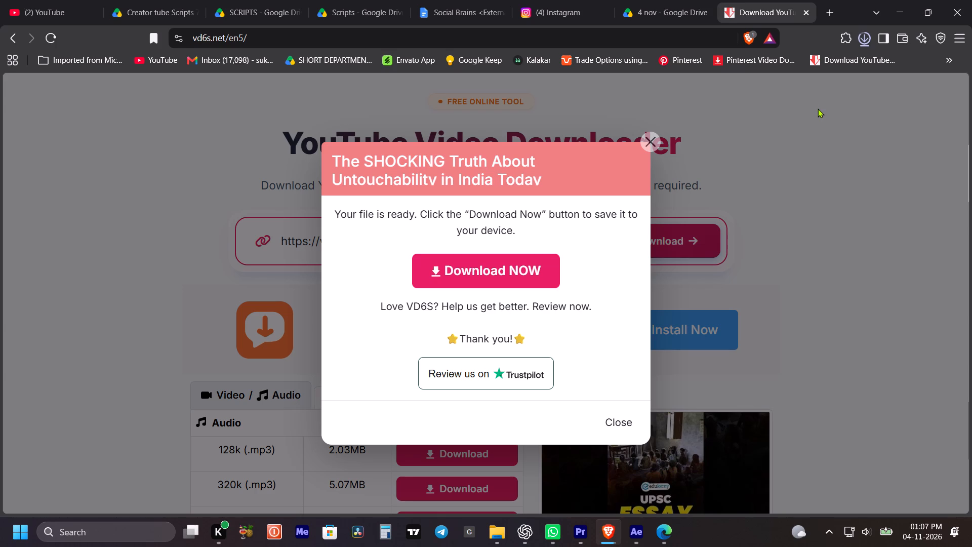
# Import the downloaded "The SHOCKING Truth About Untouchability in India Today_1080p" file into the After Effects project's b roll folder.
pyautogui.click(861, 36)
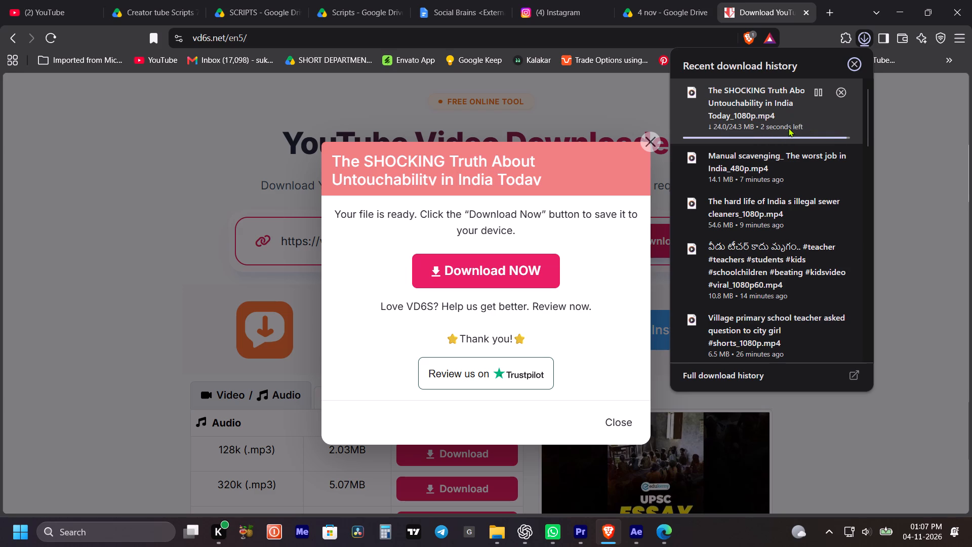
pyautogui.moveTo(730, 100); pyautogui.dragTo(707, 396)
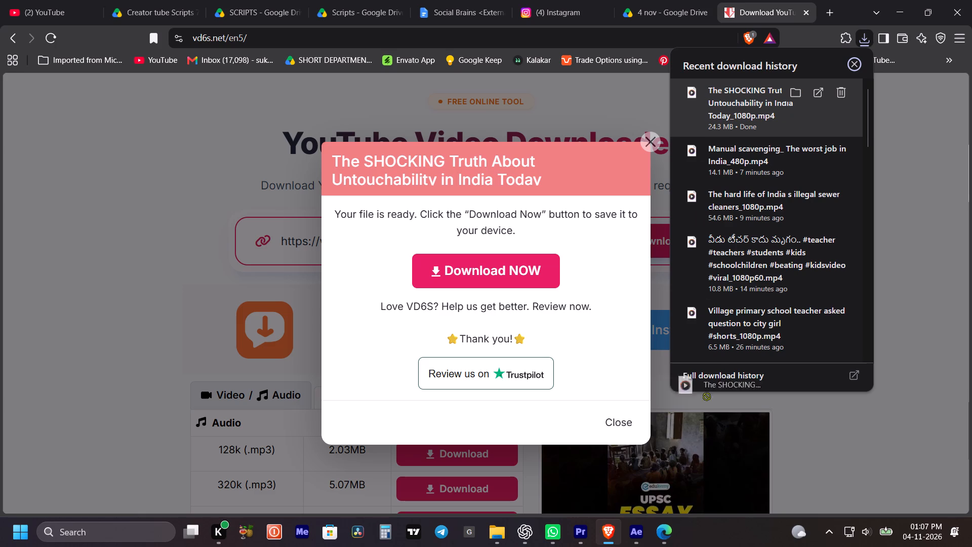
pyautogui.moveTo(707, 396); pyautogui.dragTo(153, 207)
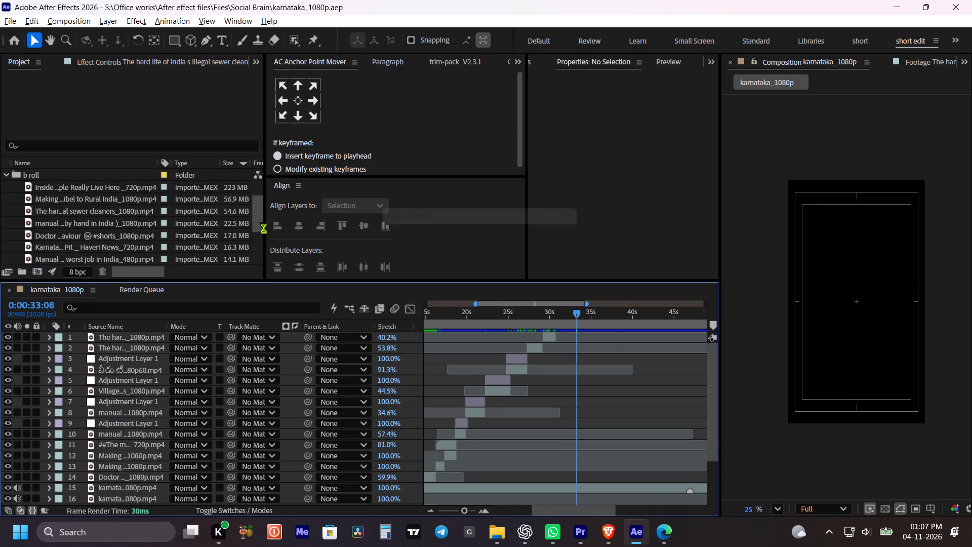
# Preview the timeline from about 29 seconds and lengthen the last sewer cleaners clip to about 31 seconds with a 45.1% stretch.
pyautogui.click(541, 313)
pyautogui.press('space')
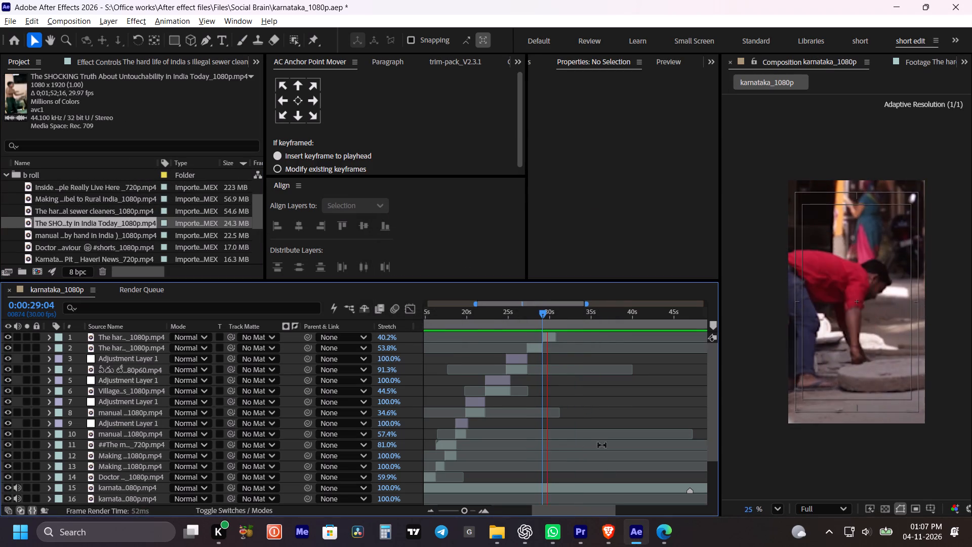
pyautogui.press('space')
pyautogui.press('space')
pyautogui.moveTo(574, 346); pyautogui.dragTo(566, 348)
pyautogui.press('space')
pyautogui.click(545, 320)
pyautogui.press('space')
pyautogui.keyDown('alt'); pyautogui.scroll(2, 555, 339); pyautogui.keyUp('alt')
pyautogui.press('space')
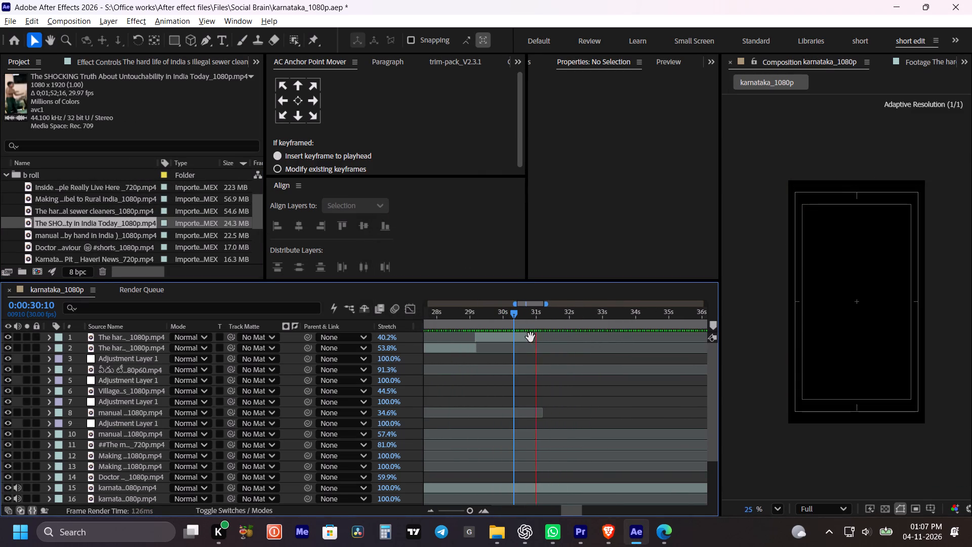
pyautogui.keyDown('alt'); pyautogui.moveTo(530, 336); pyautogui.dragTo(536, 336); pyautogui.keyUp('alt')
# Play back the end of the lengthened sewer cleaners clip and save the project.
pyautogui.moveTo(530, 314); pyautogui.dragTo(524, 314)
pyautogui.press('space')
pyautogui.press('space')
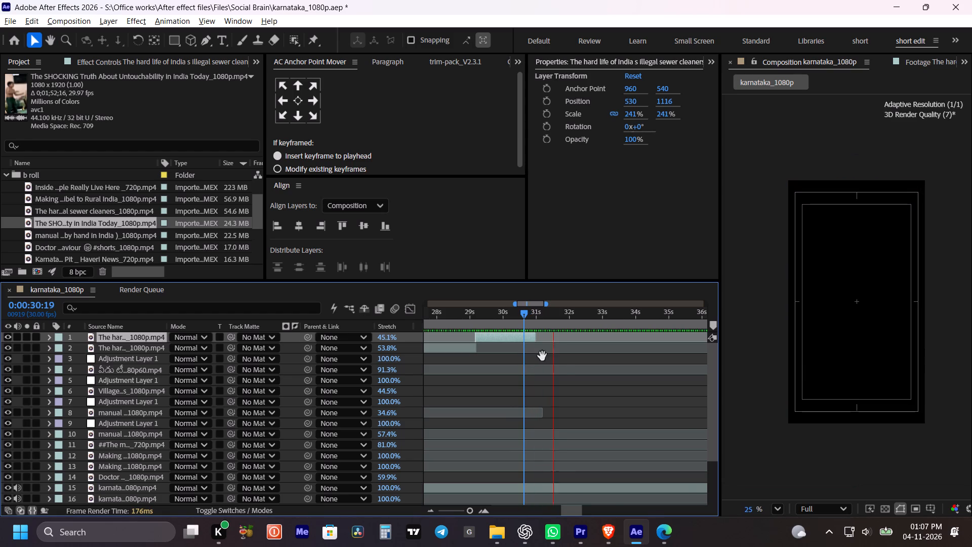
pyautogui.keyDown('alt'); pyautogui.scroll(-2, 559, 369); pyautogui.keyUp('alt')
pyautogui.press('space')
pyautogui.press('space')
pyautogui.hotkey('ctrl', 's')
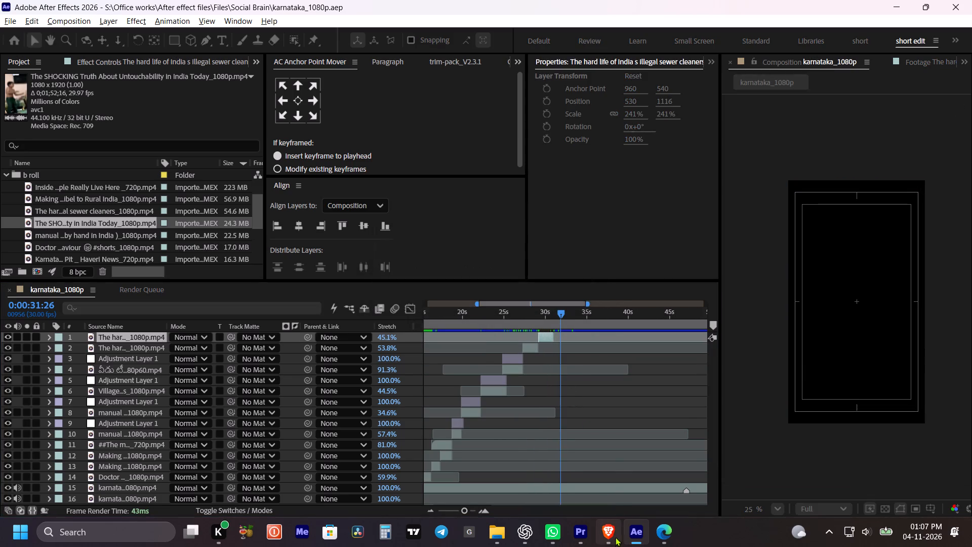
# Switch to Edge and check the untouchability short at its "Moral decay in education" section.
pyautogui.click(676, 530)
pyautogui.moveTo(527, 299); pyautogui.dragTo(528, 304)
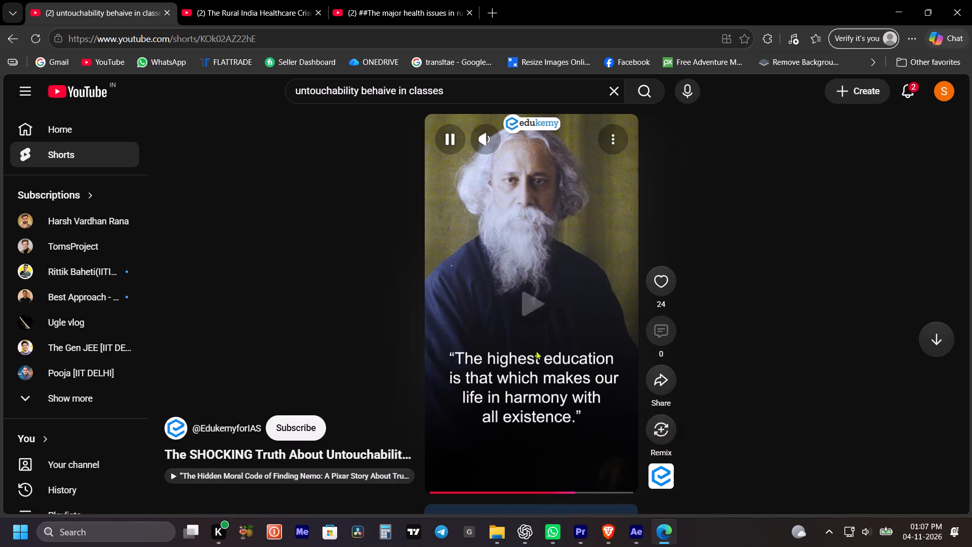
pyautogui.click(535, 490)
pyautogui.click(605, 296)
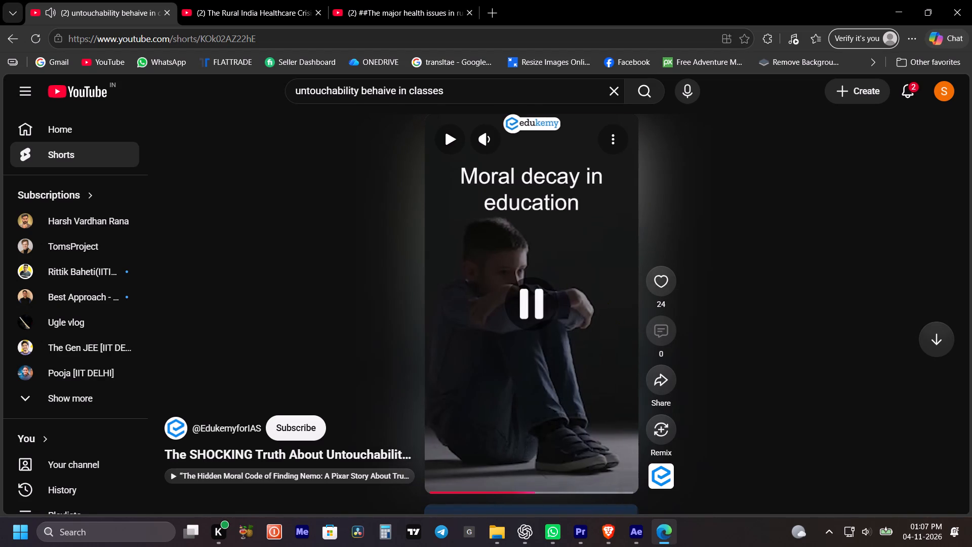
# Switch to After Effects, open the untouchability short's footage, and skim it from start to near its end for usable classroom shots.
pyautogui.click(643, 537)
pyautogui.doubleClick(50, 224)
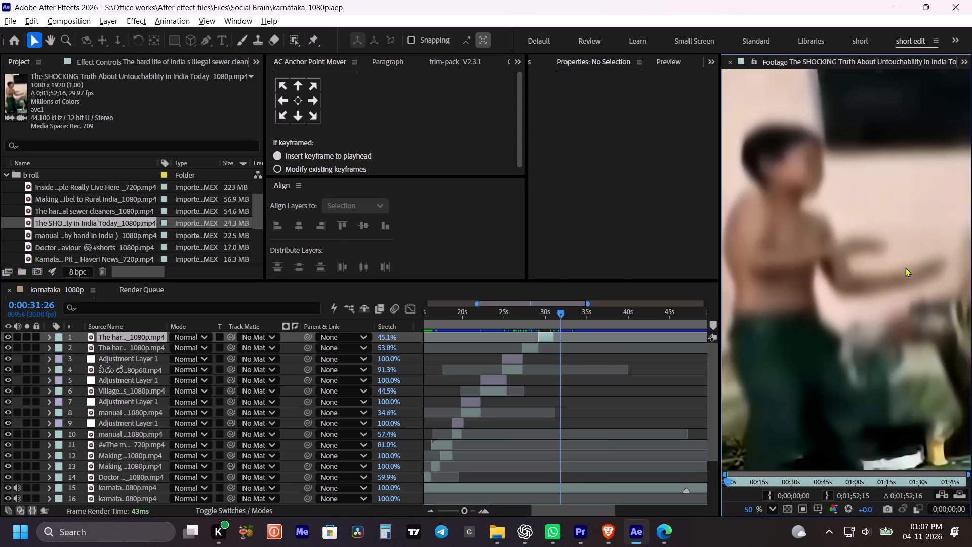
pyautogui.press('`')
pyautogui.moveTo(14, 482); pyautogui.dragTo(164, 481)
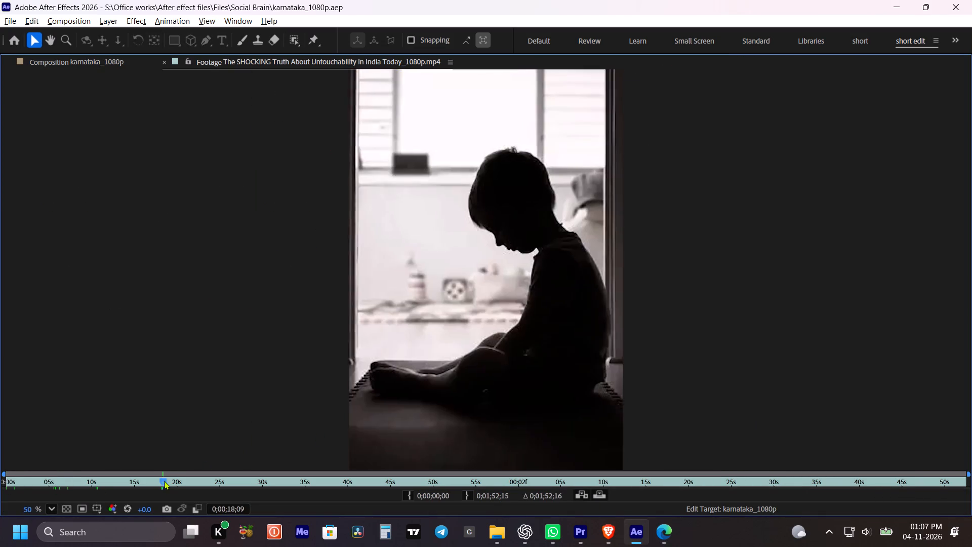
pyautogui.moveTo(164, 481); pyautogui.dragTo(252, 498)
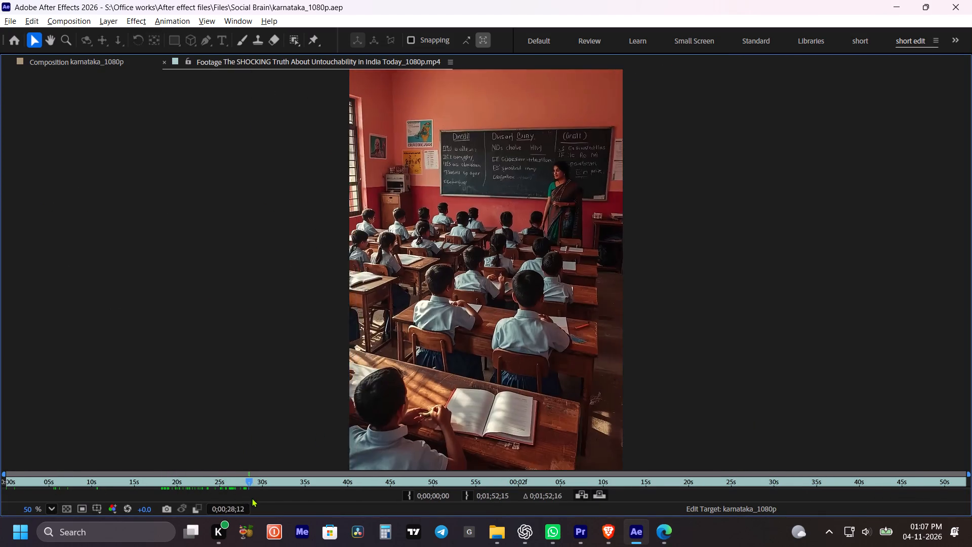
pyautogui.moveTo(252, 498); pyautogui.dragTo(370, 509)
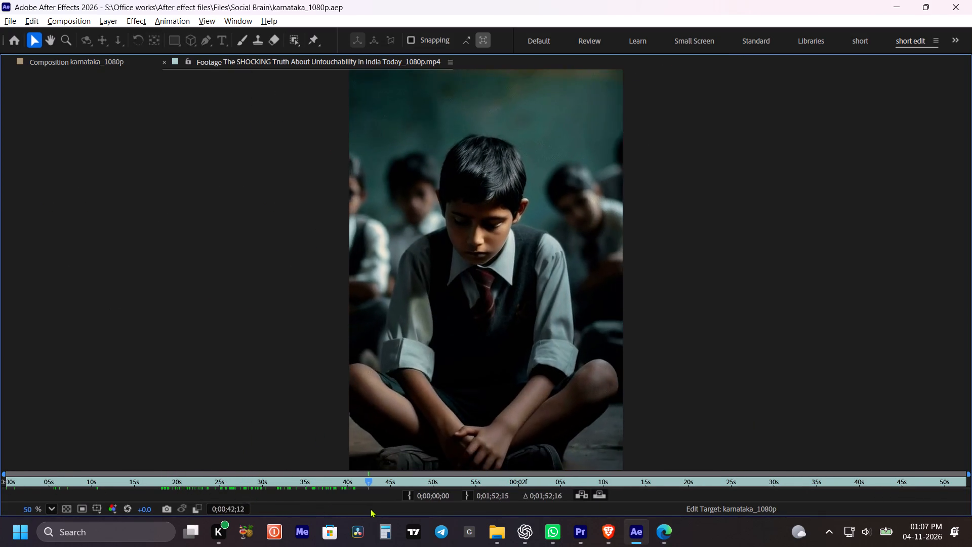
pyautogui.moveTo(370, 509); pyautogui.dragTo(543, 498)
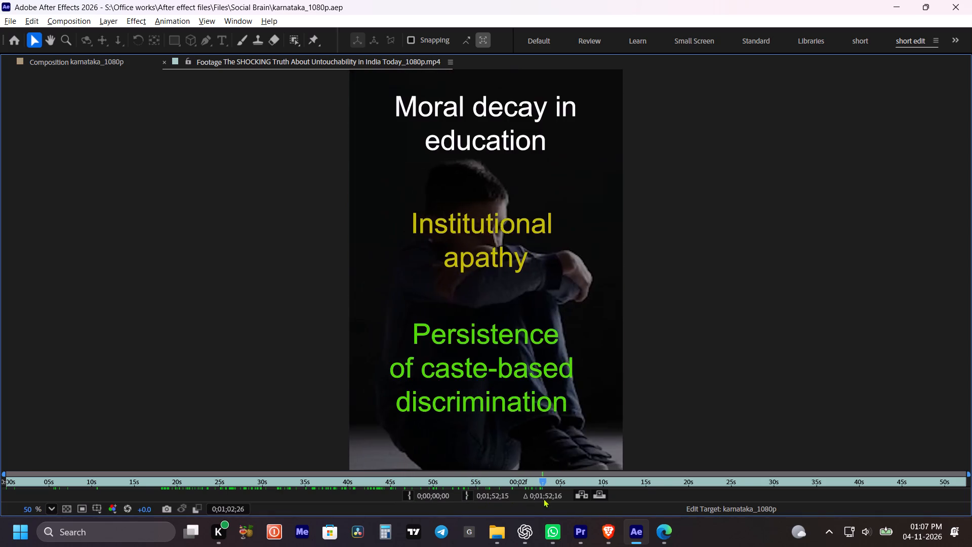
pyautogui.moveTo(543, 498); pyautogui.dragTo(732, 488)
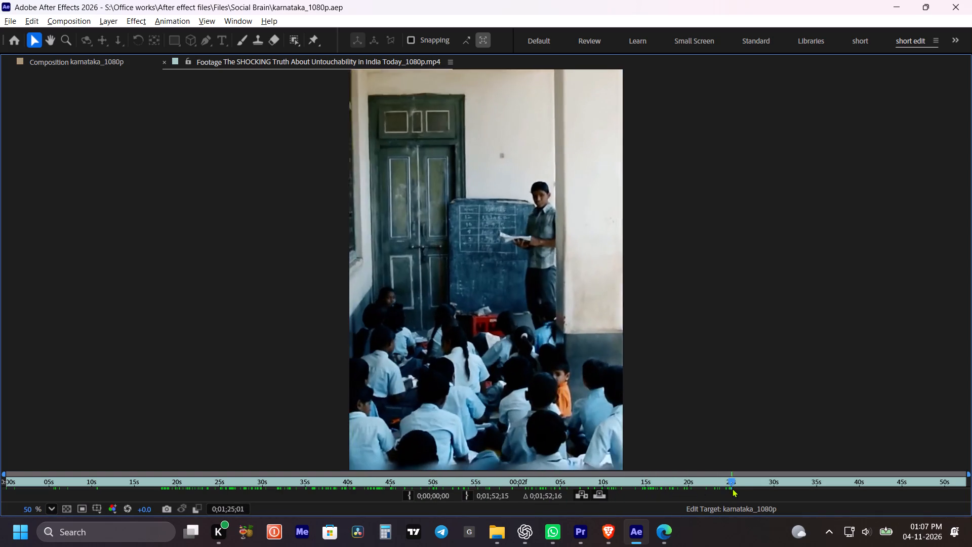
pyautogui.moveTo(732, 488); pyautogui.dragTo(741, 486)
pyautogui.keyDown('alt'); pyautogui.scroll(-1, 466, 484); pyautogui.keyUp('alt')
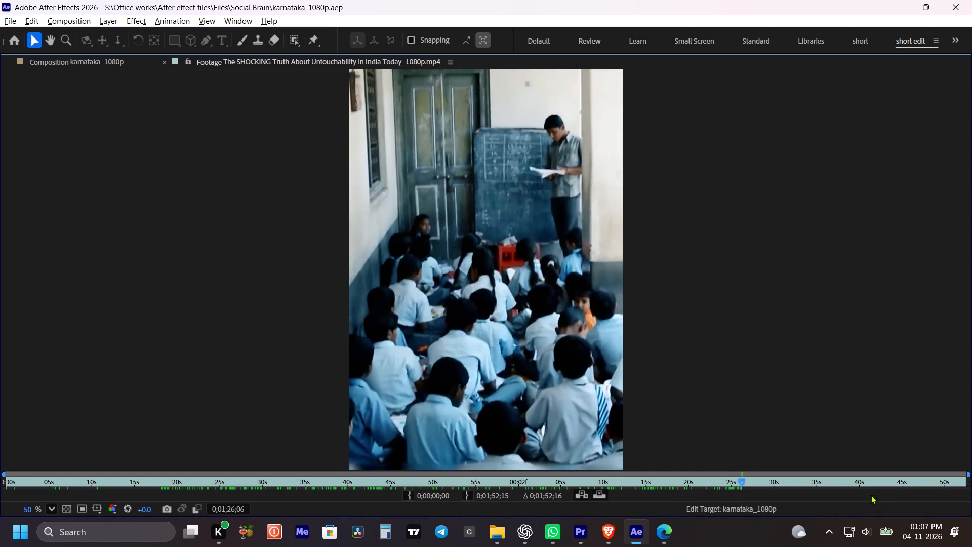
pyautogui.moveTo(745, 485); pyautogui.dragTo(768, 483)
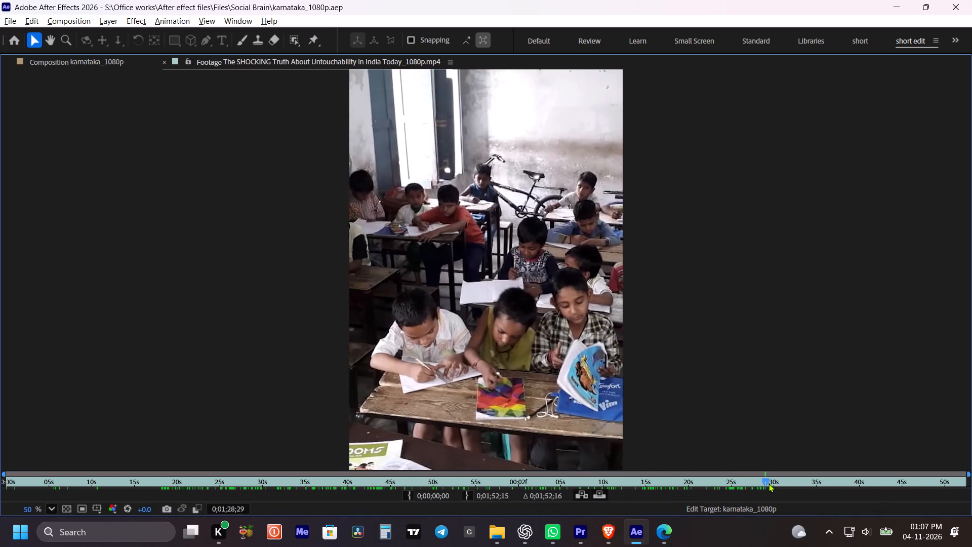
pyautogui.moveTo(768, 483); pyautogui.dragTo(889, 481)
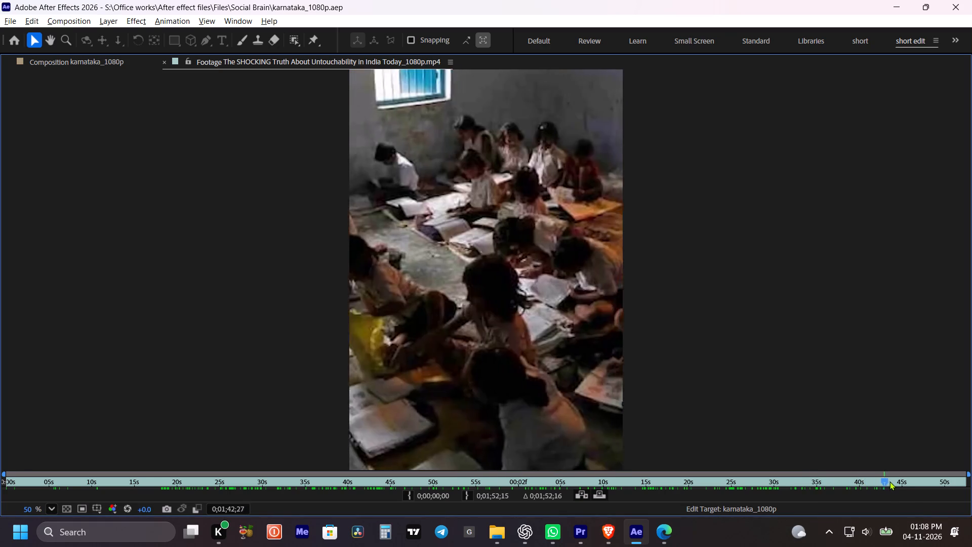
# Mark the blackboard classroom shot in the untouchability footage, with the in point at 0;01;22;17 and the out point at 0;01;26;00.
pyautogui.moveTo(889, 481); pyautogui.dragTo(715, 509)
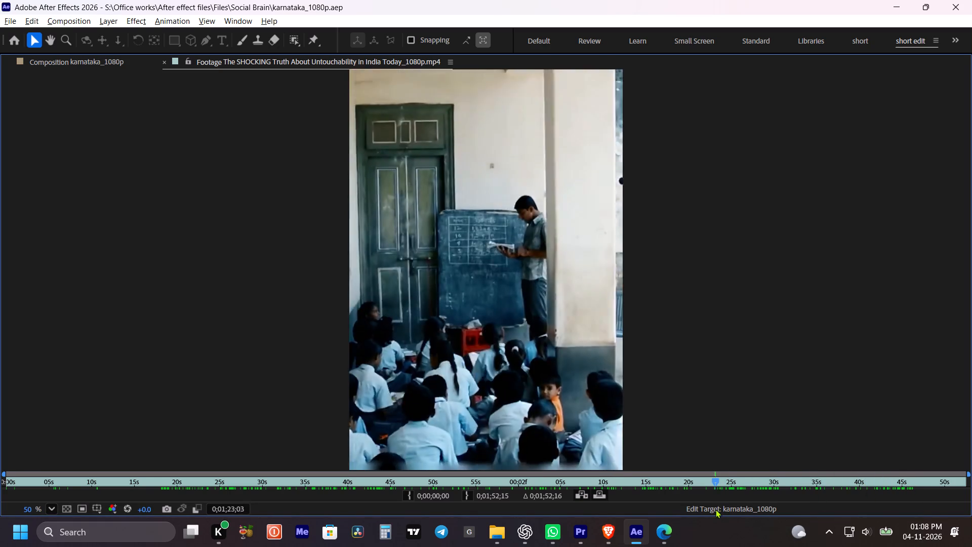
pyautogui.moveTo(715, 509); pyautogui.dragTo(715, 514)
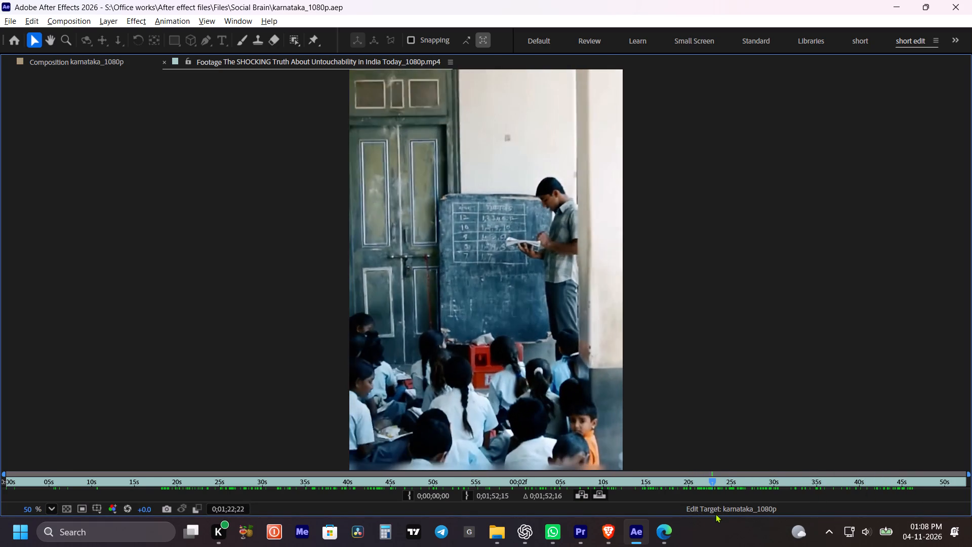
pyautogui.moveTo(715, 514); pyautogui.dragTo(726, 518)
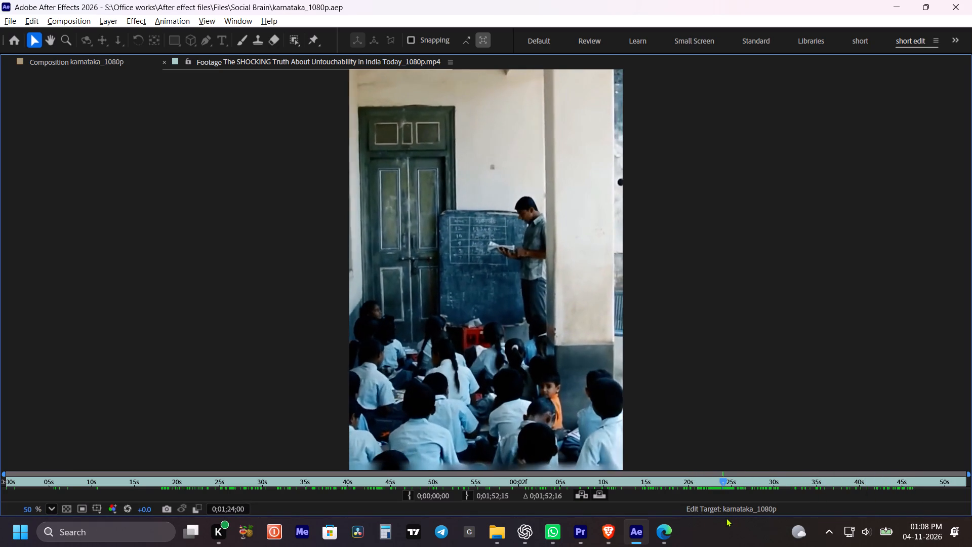
pyautogui.moveTo(726, 518); pyautogui.dragTo(714, 517)
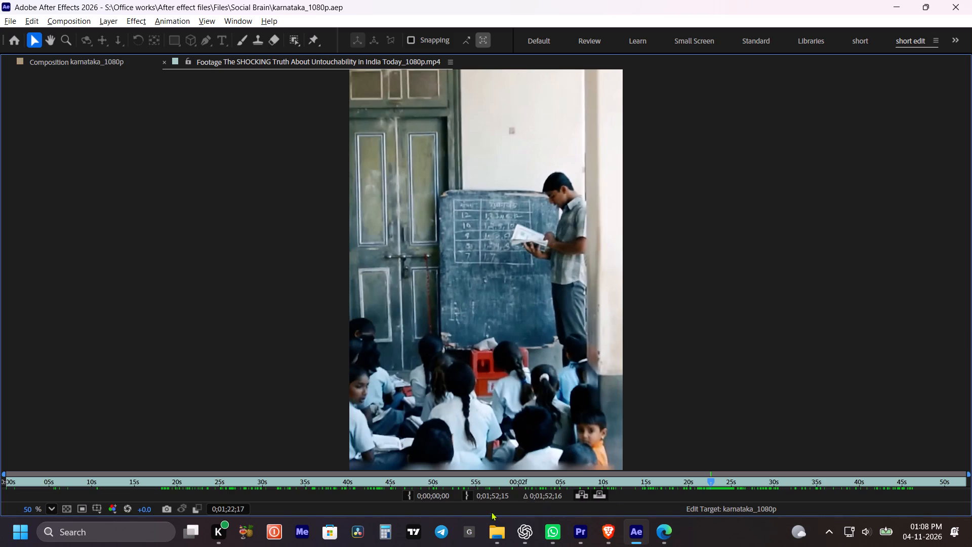
pyautogui.click(409, 491)
pyautogui.moveTo(712, 479); pyautogui.dragTo(751, 486)
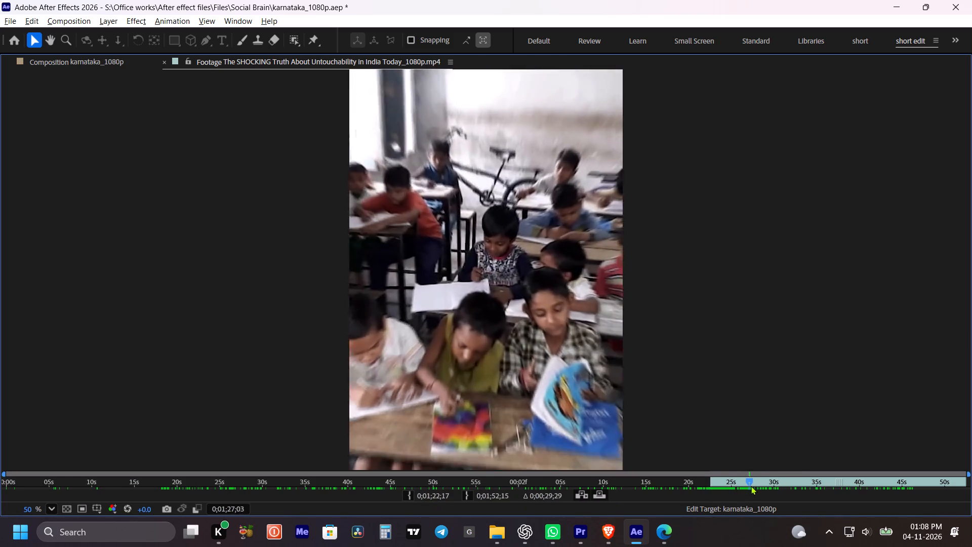
pyautogui.moveTo(751, 486); pyautogui.dragTo(740, 486)
pyautogui.click(462, 495)
pyautogui.press('`')
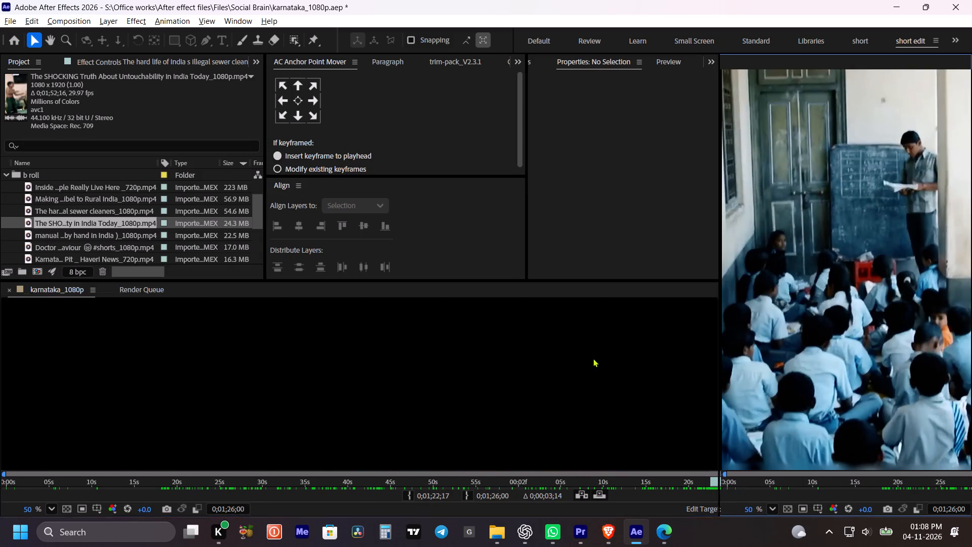
# Add the marked classroom shot as the top layer, starting at about 31 seconds where the last sewer cleaners clip ends.
pyautogui.moveTo(56, 224); pyautogui.dragTo(554, 333)
pyautogui.keyDown('shift'); pyautogui.click(560, 314); pyautogui.keyUp('shift')
pyautogui.keyDown('alt'); pyautogui.scroll(2, 556, 339); pyautogui.keyUp('alt')
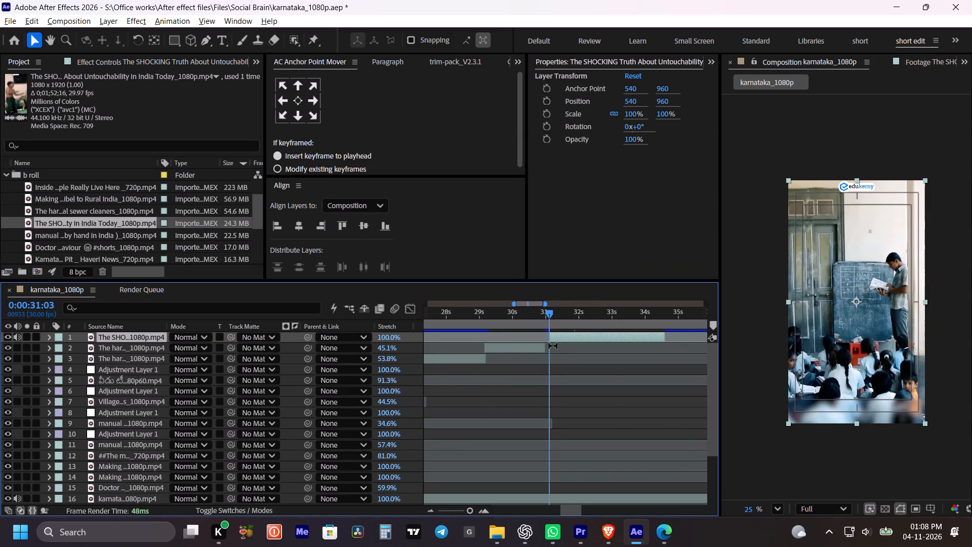
pyautogui.keyDown('alt'); pyautogui.scroll(2, 561, 338); pyautogui.keyUp('alt')
pyautogui.moveTo(562, 338); pyautogui.dragTo(545, 339)
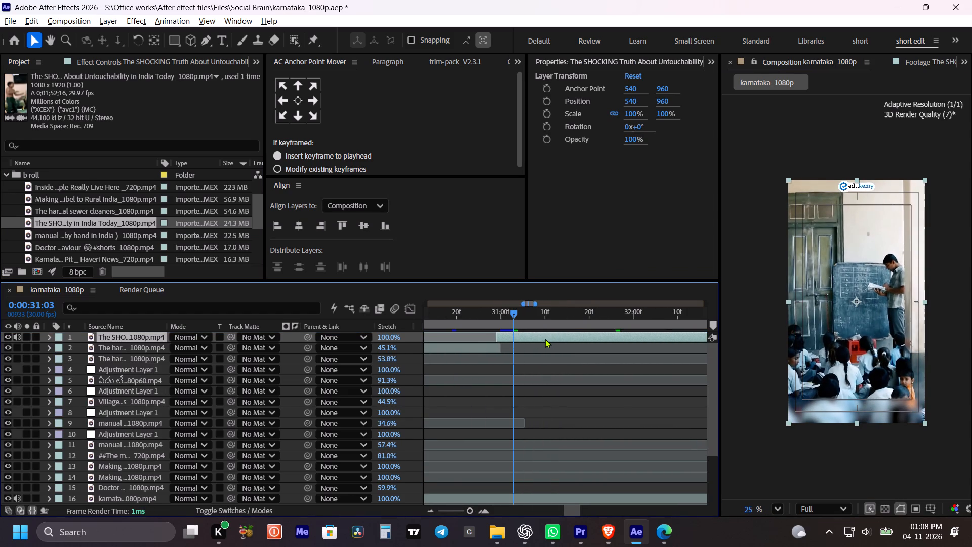
pyautogui.keyDown('alt'); pyautogui.scroll(-2, 545, 339); pyautogui.keyUp('alt')
pyautogui.click(550, 338)
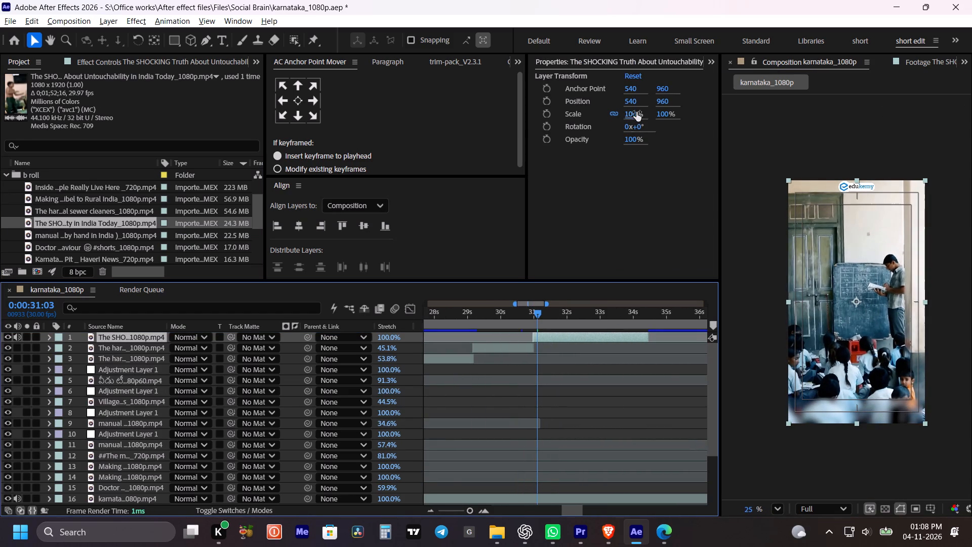
# Reframe the classroom clip with a scale of 120% and a vertical position of 840.
pyautogui.moveTo(636, 111); pyautogui.dragTo(655, 115)
pyautogui.moveTo(664, 101); pyautogui.dragTo(632, 103)
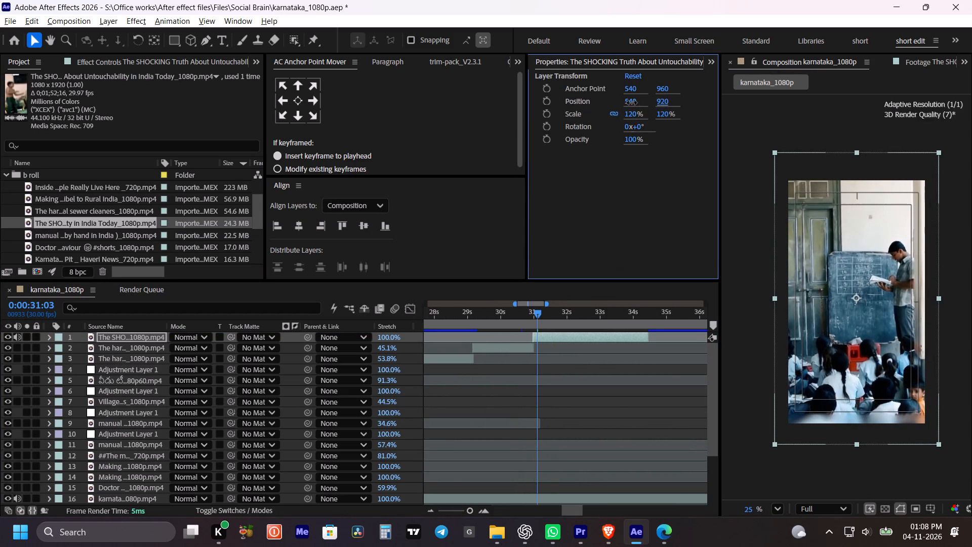
pyautogui.moveTo(632, 103); pyautogui.dragTo(588, 98)
# Preview the cut into the classroom clip and mute that clip's audio.
pyautogui.moveTo(522, 316); pyautogui.dragTo(509, 316)
pyautogui.press('space')
pyautogui.keyDown('alt'); pyautogui.scroll(-1, 533, 327); pyautogui.keyUp('alt')
pyautogui.press('space')
pyautogui.click(18, 339)
# Play through the muted classroom clip and shorten it to end at about 33 seconds with a 63.8% stretch.
pyautogui.press('space')
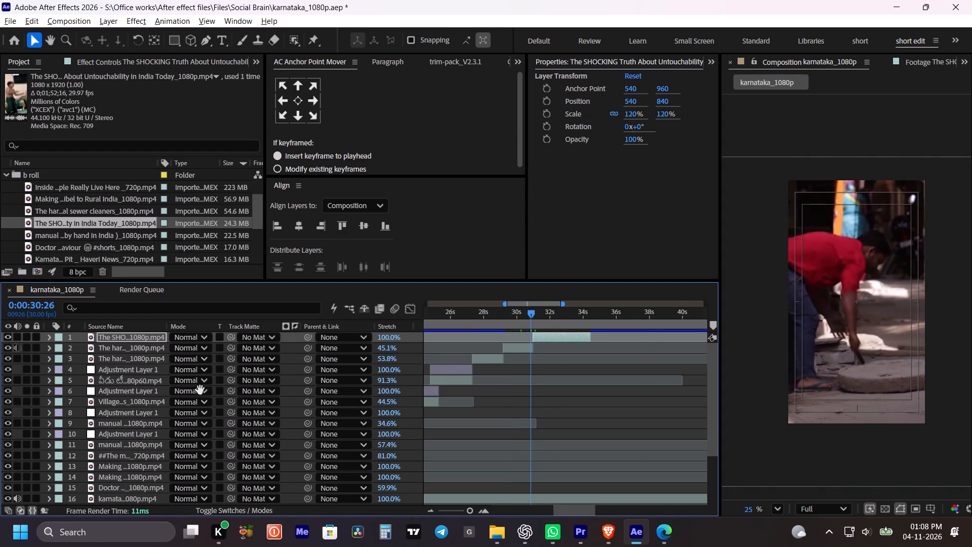
pyautogui.press('space')
pyautogui.click(559, 360)
pyautogui.press('space')
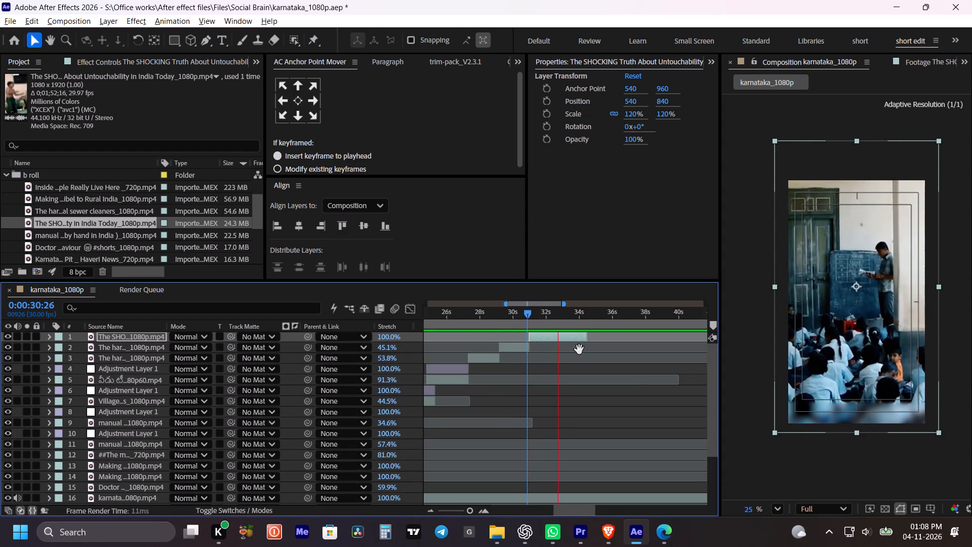
pyautogui.keyDown('alt'); pyautogui.moveTo(588, 338); pyautogui.dragTo(567, 339); pyautogui.keyUp('alt')
# Play back the sewer cleaners to classroom transition from about 30 seconds and save the project.
pyautogui.moveTo(563, 315); pyautogui.dragTo(535, 319)
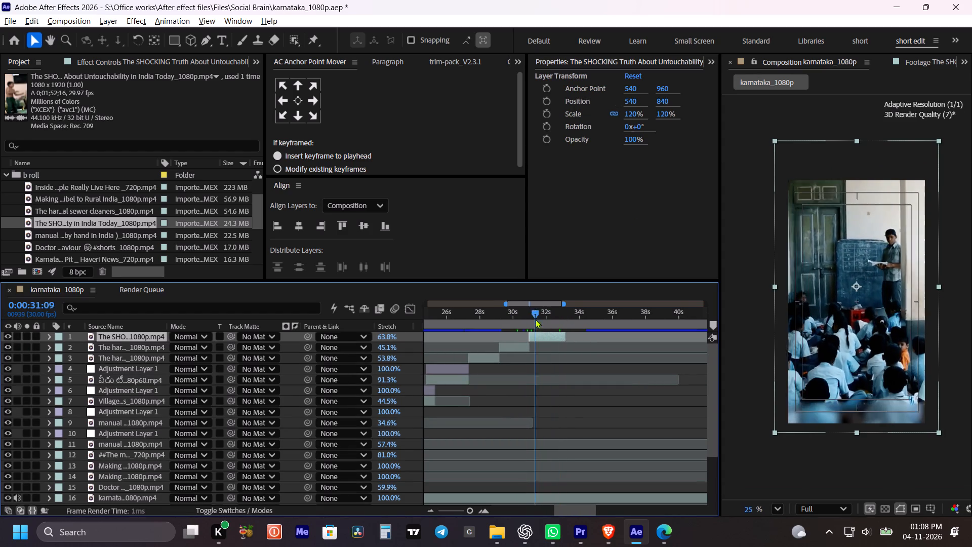
pyautogui.moveTo(535, 319); pyautogui.dragTo(517, 321)
pyautogui.press('space')
pyautogui.press('space')
pyautogui.press('space')
pyautogui.press('space')
pyautogui.moveTo(557, 365); pyautogui.dragTo(550, 365)
pyautogui.press('space')
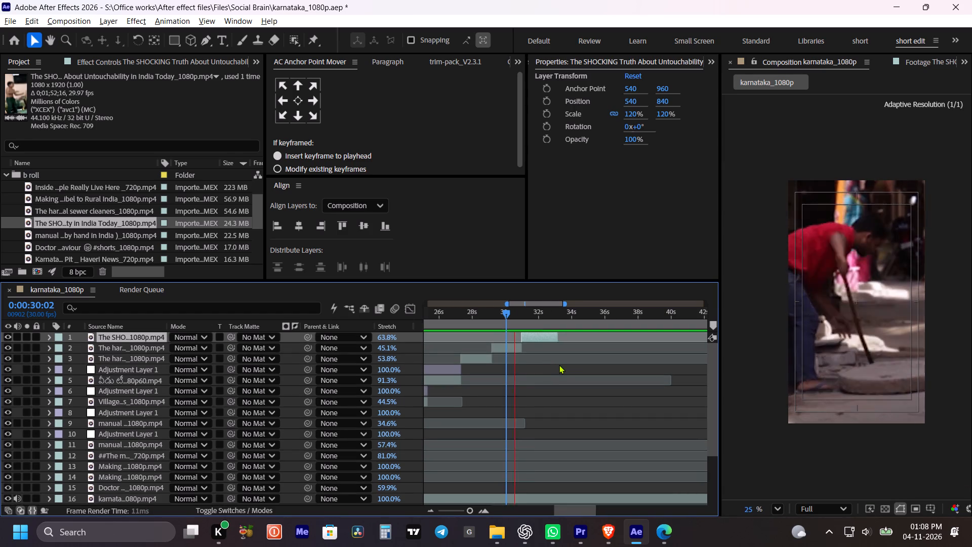
pyautogui.click(559, 365)
pyautogui.press('space')
pyautogui.moveTo(563, 365); pyautogui.dragTo(557, 365)
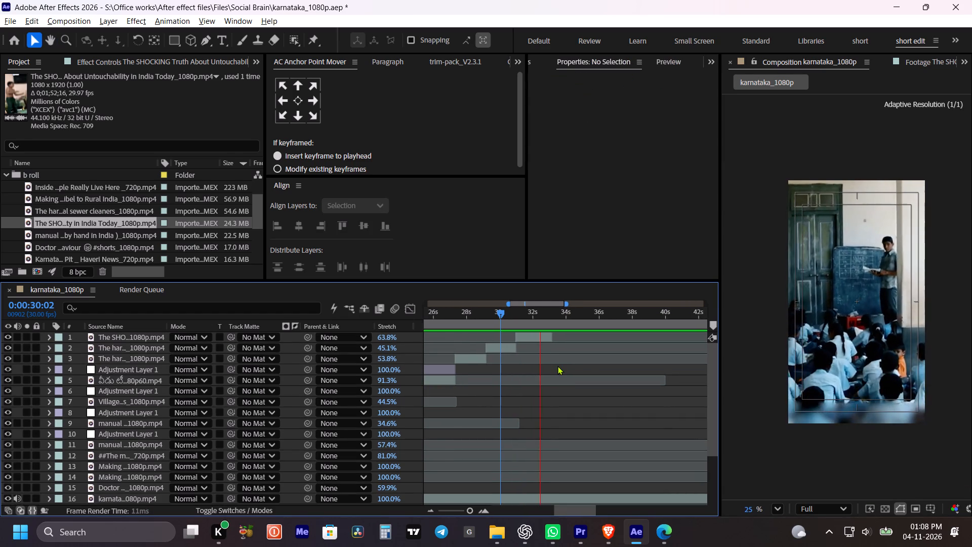
pyautogui.press('space')
pyautogui.hotkey('ctrl', 's')
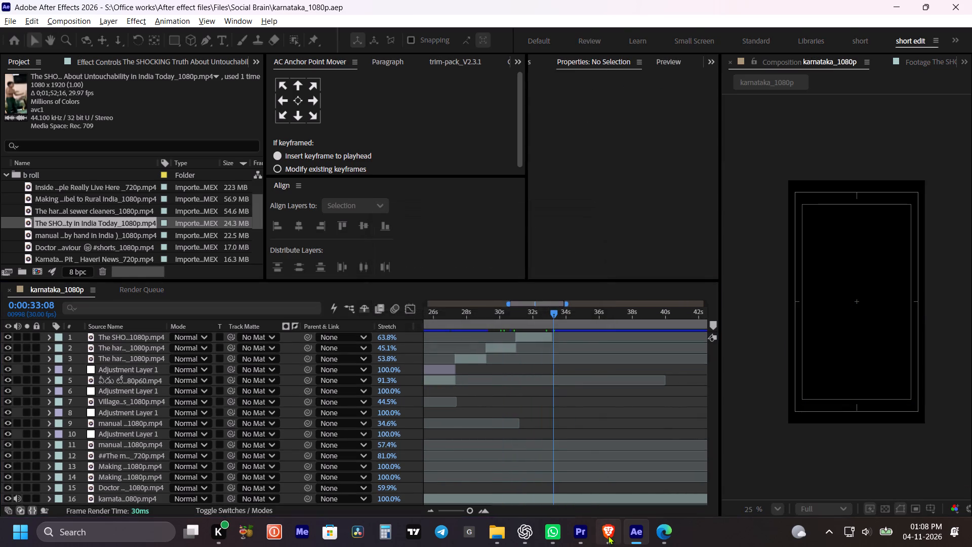
# Switch to Edge, return to the YouTube untouchability search results, and browse the shorts and videos for more b-roll.
pyautogui.click(608, 535)
pyautogui.click(663, 534)
pyautogui.moveTo(548, 292); pyautogui.dragTo(552, 297)
pyautogui.scroll(-6, 538, 318)
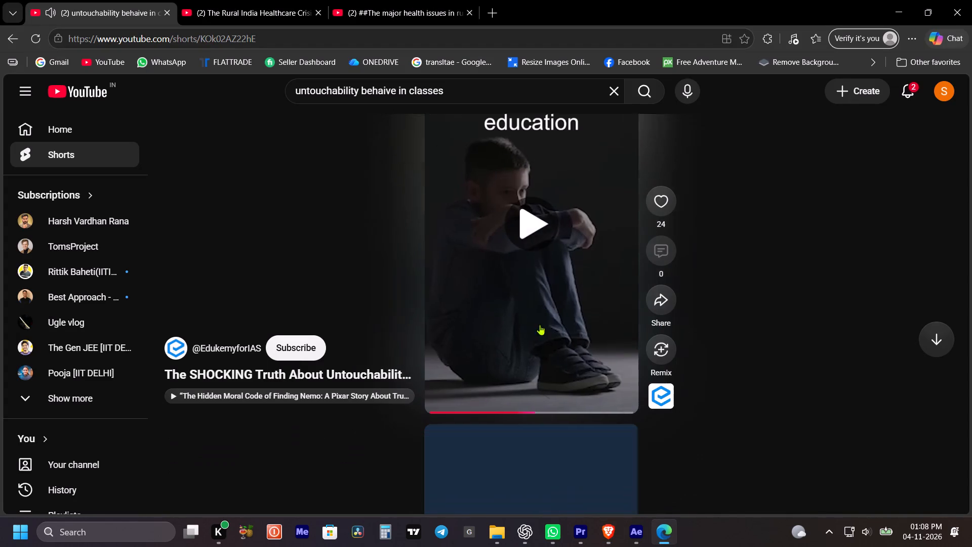
pyautogui.click(13, 41)
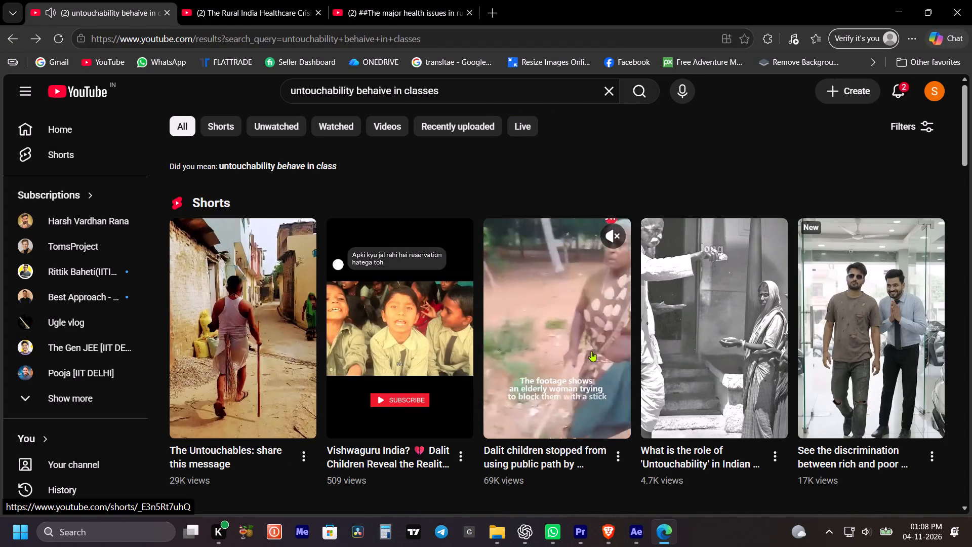
pyautogui.scroll(-8, 591, 351)
pyautogui.scroll(3, 359, 323)
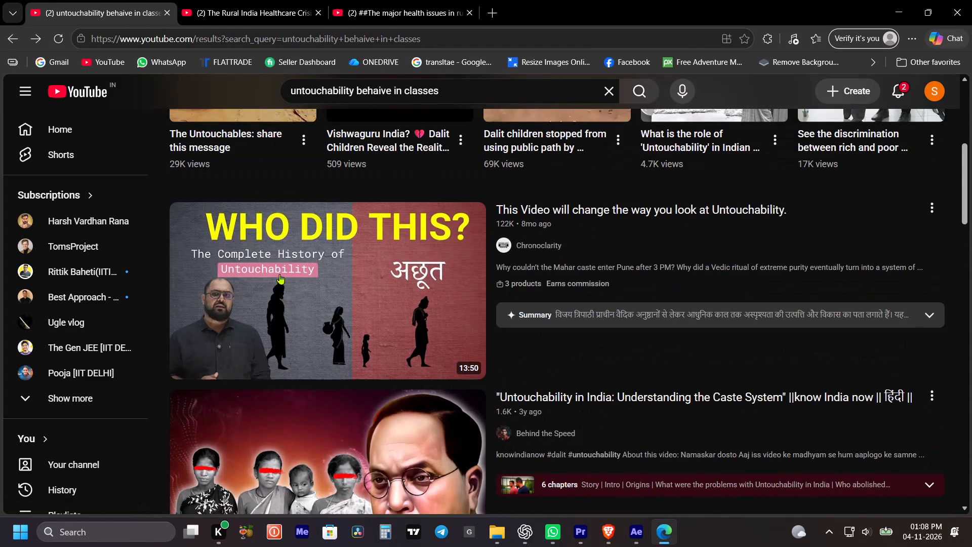
pyautogui.moveTo(213, 372); pyautogui.dragTo(219, 368)
pyautogui.click(466, 253)
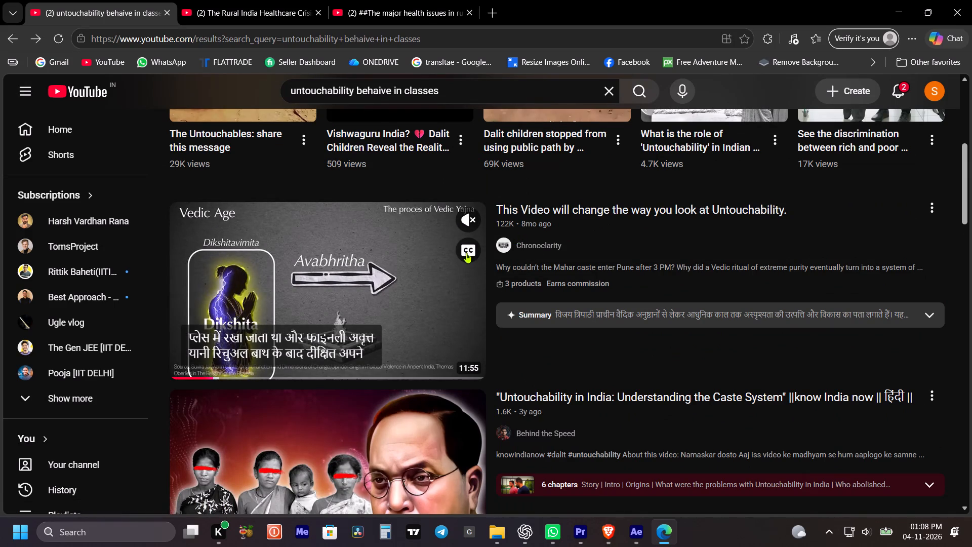
pyautogui.scroll(3, 464, 252)
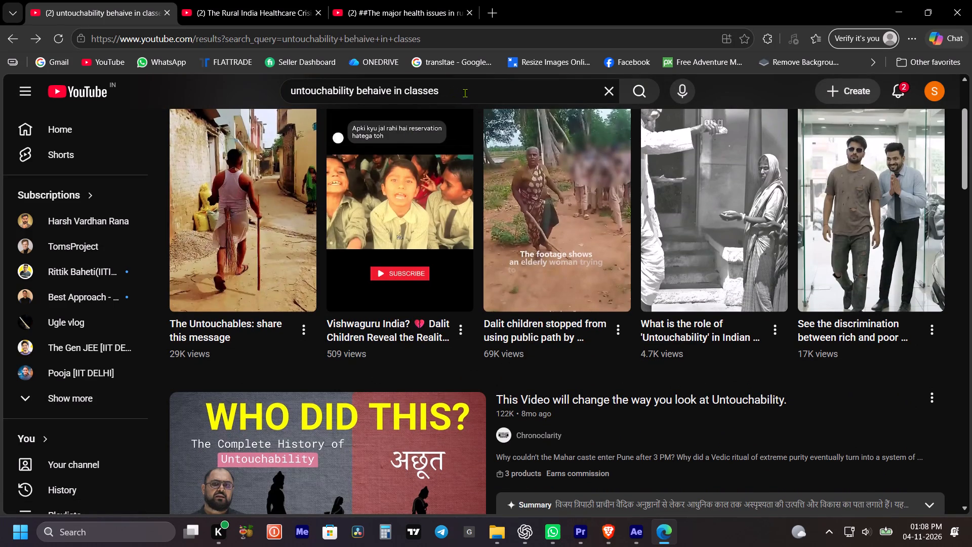
# Extend the YouTube search to "untouchability behaive in classes rural area".
pyautogui.moveTo(465, 93); pyautogui.dragTo(451, 102)
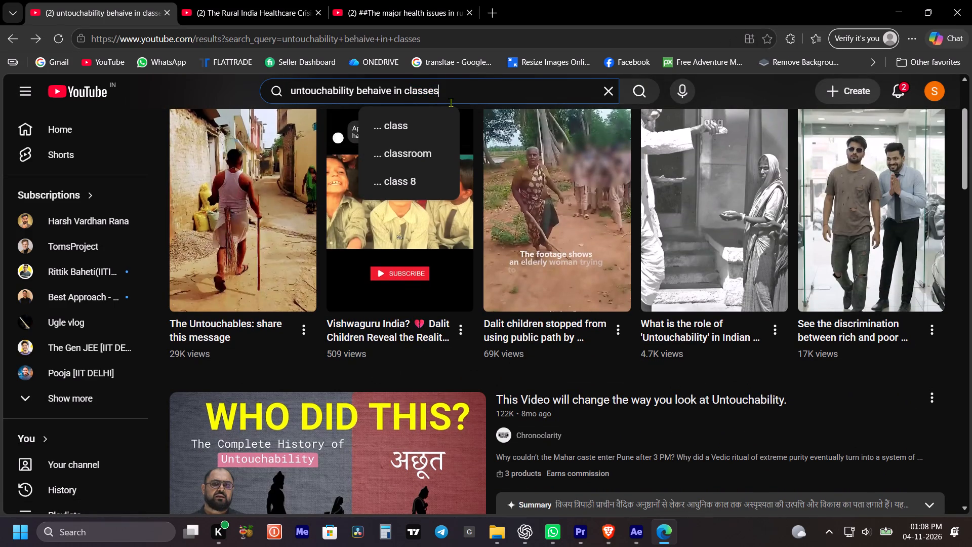
pyautogui.press('space')
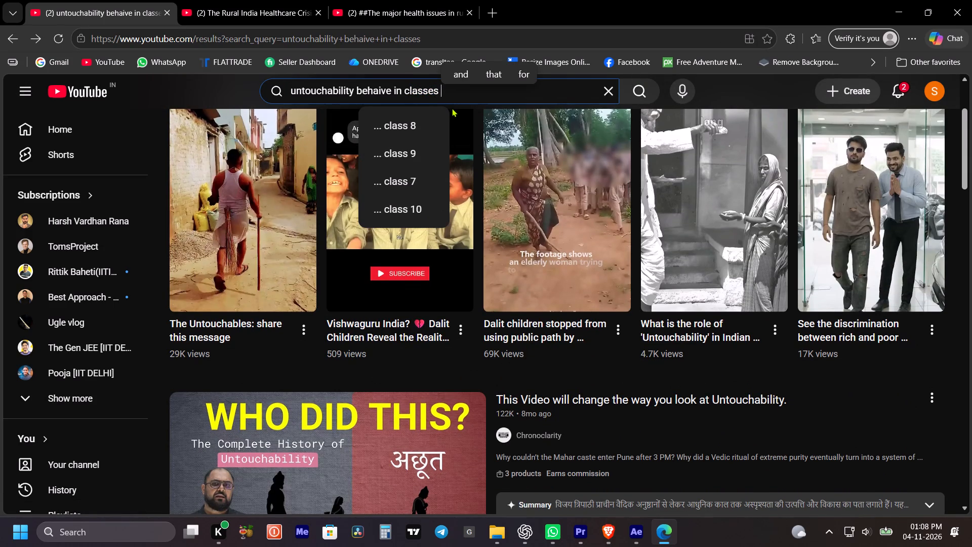
pyautogui.write('rural area')
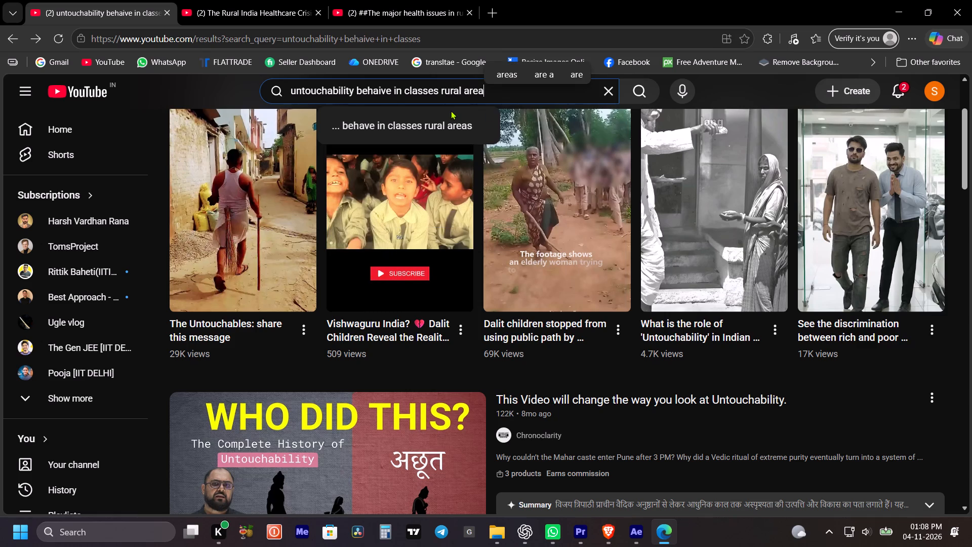
pyautogui.press('space')
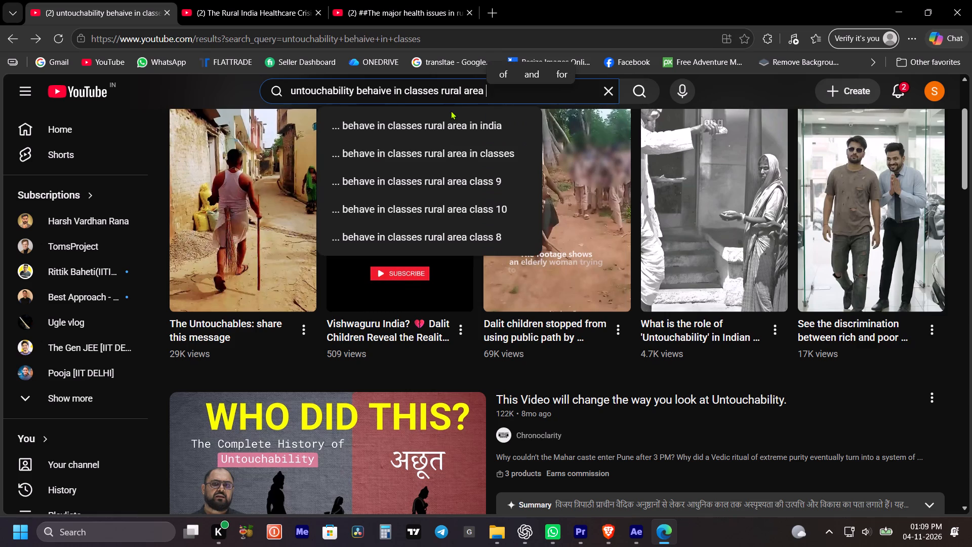
pyautogui.press('Return')
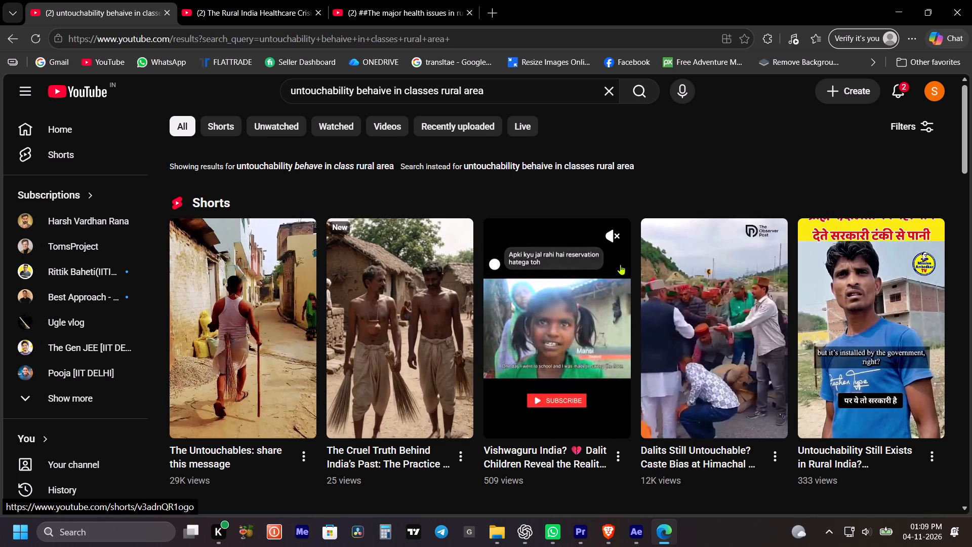
# Skim the "Vishwaguru India?" short and the "Dalits Still Untouchable?" short after it for usable footage, and return to the search results.
pyautogui.click(616, 236)
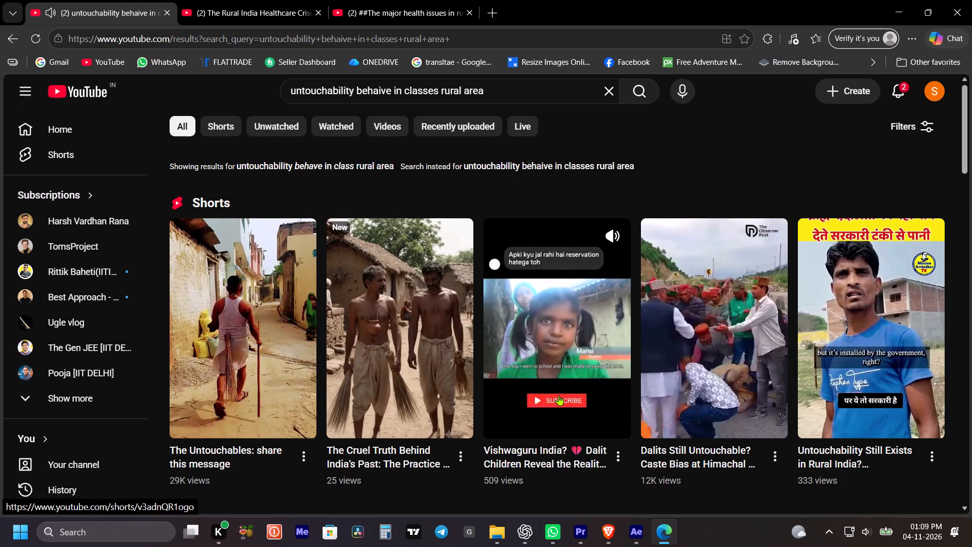
pyautogui.click(557, 392)
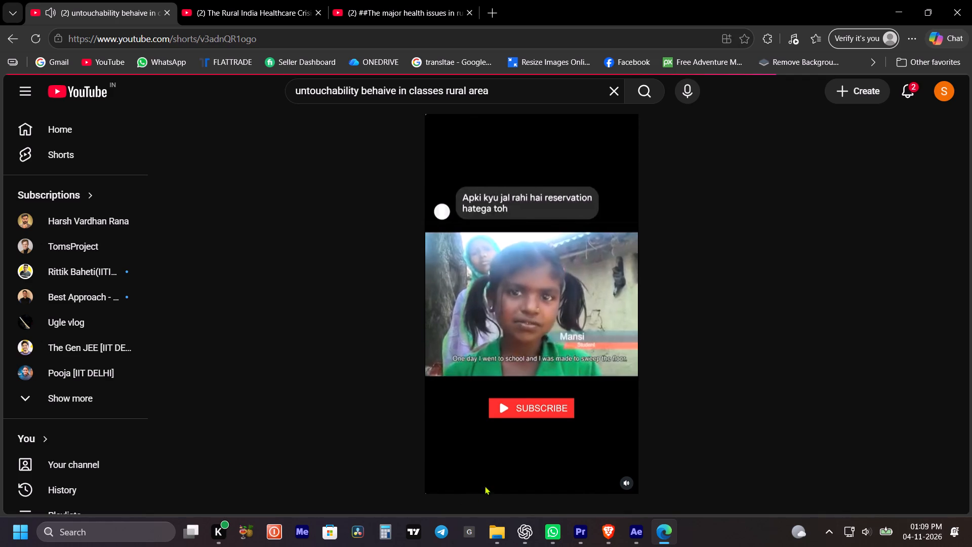
pyautogui.click(500, 487)
pyautogui.click(562, 490)
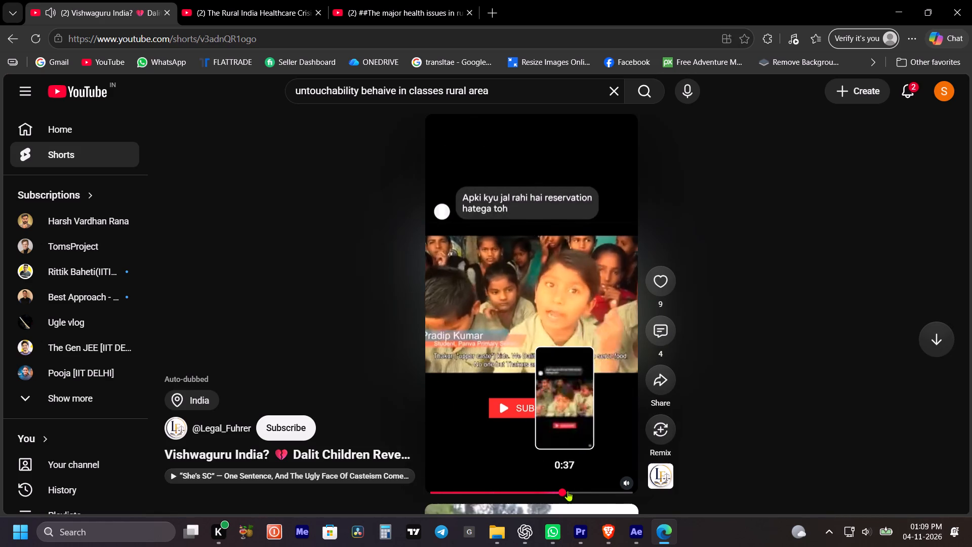
pyautogui.click(592, 490)
pyautogui.click(612, 490)
pyautogui.scroll(-5, 583, 357)
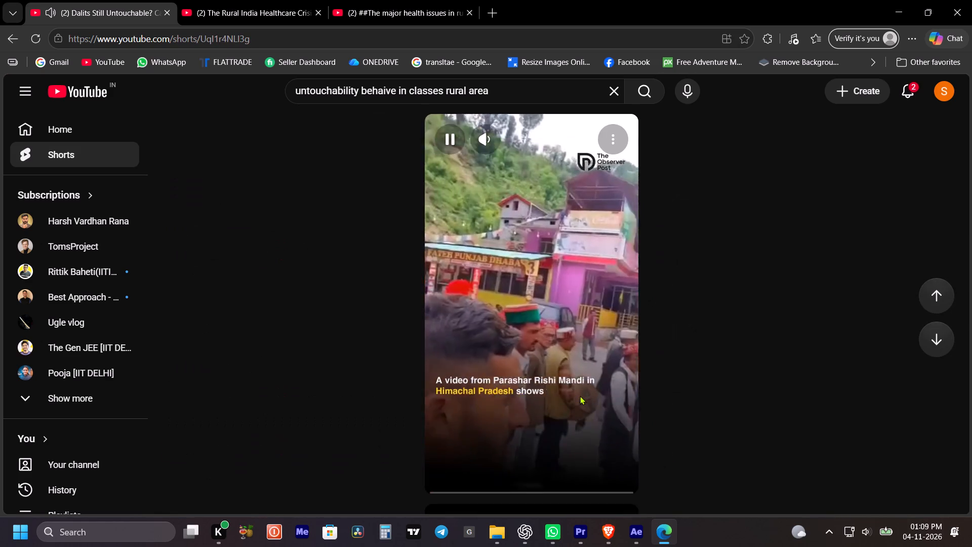
pyautogui.click(498, 487)
pyautogui.scroll(-6, 543, 360)
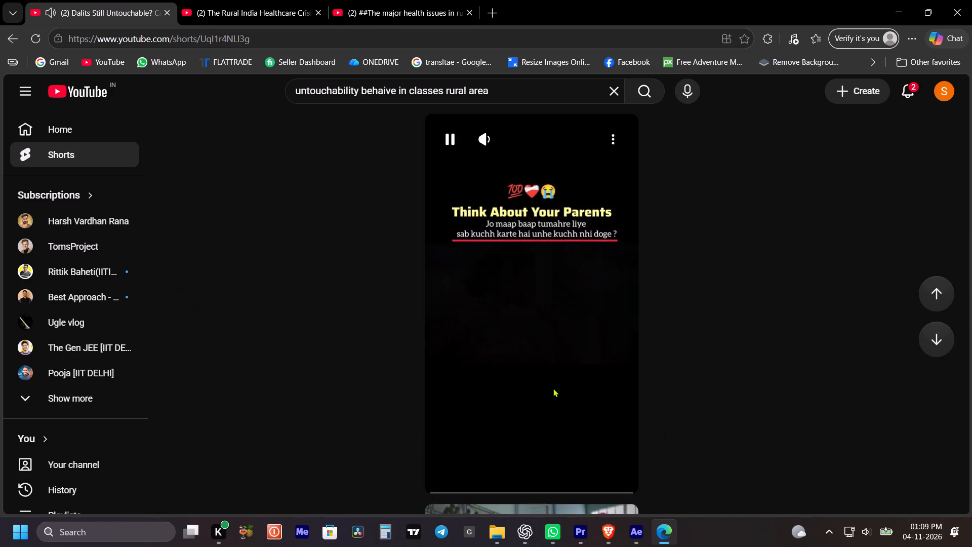
pyautogui.click(13, 38)
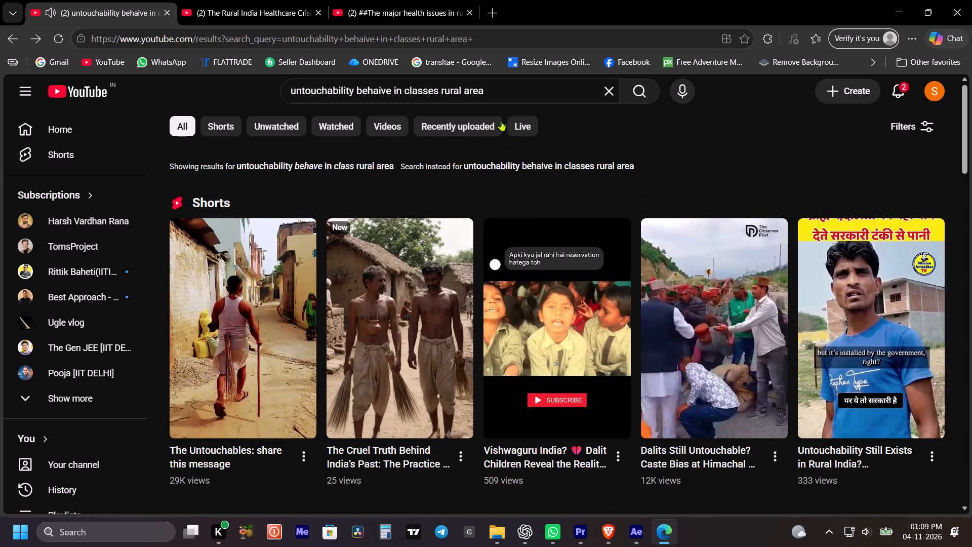
# Extend the YouTube search by adding "dont touch" at the end of the query.
pyautogui.click(510, 94)
pyautogui.press('space')
pyautogui.write('dont toi')
pyautogui.press('BackSpace')
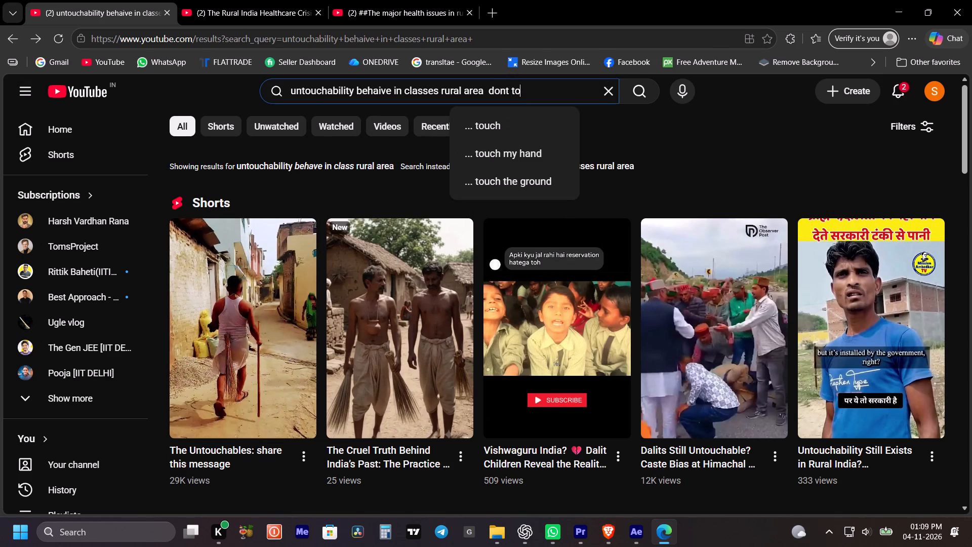
pyautogui.write('uch')
pyautogui.press('Return')
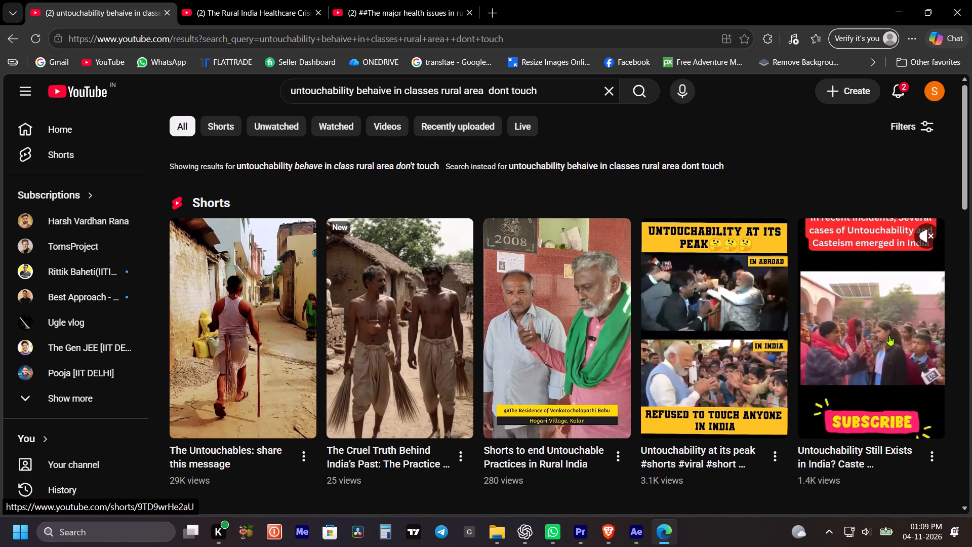
# Skim through the "Untouchability Still Exists in India?" short for school footage and return to the search results.
pyautogui.click(872, 364)
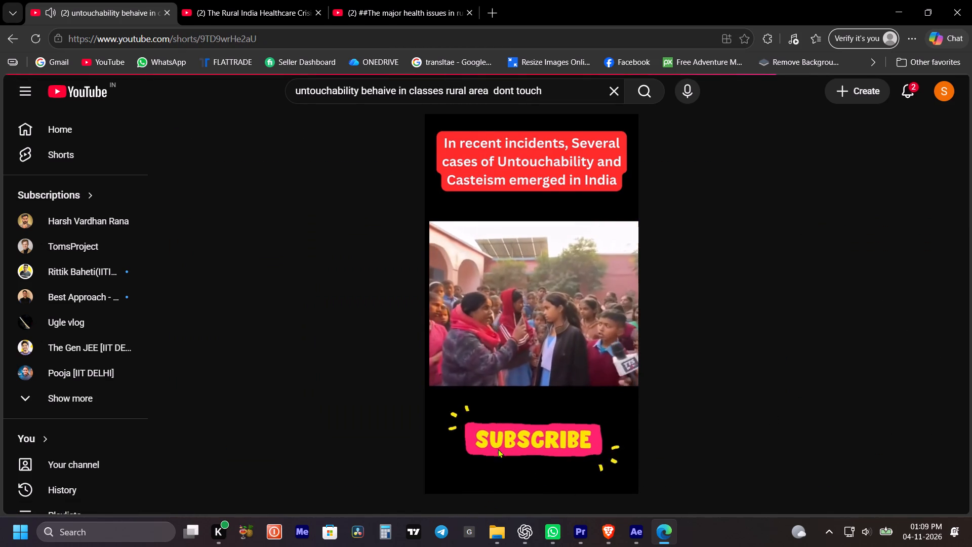
pyautogui.click(494, 495)
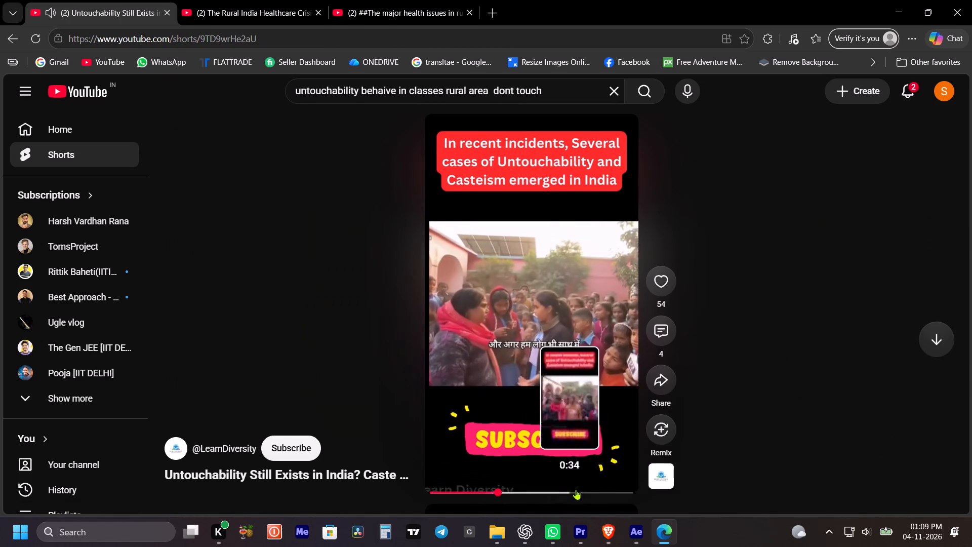
pyautogui.click(578, 493)
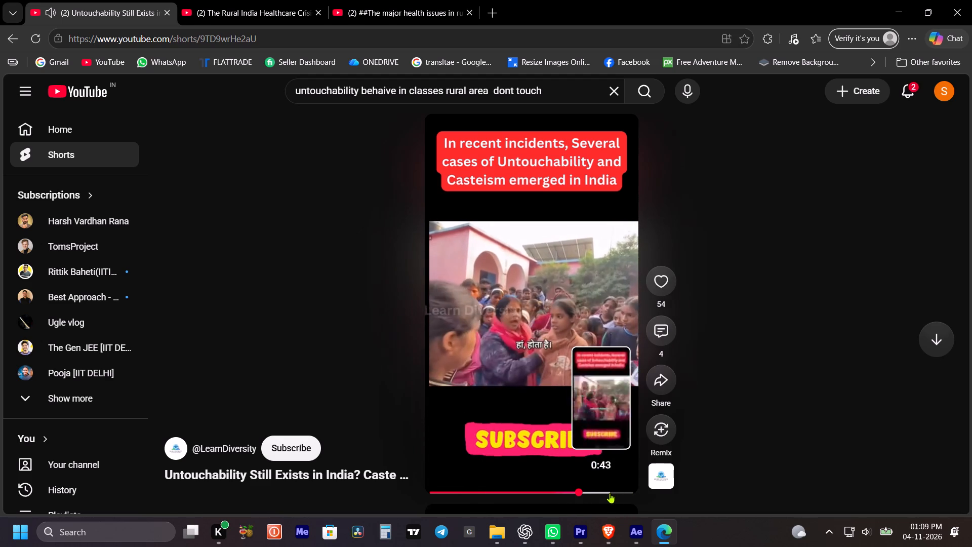
pyautogui.click(607, 491)
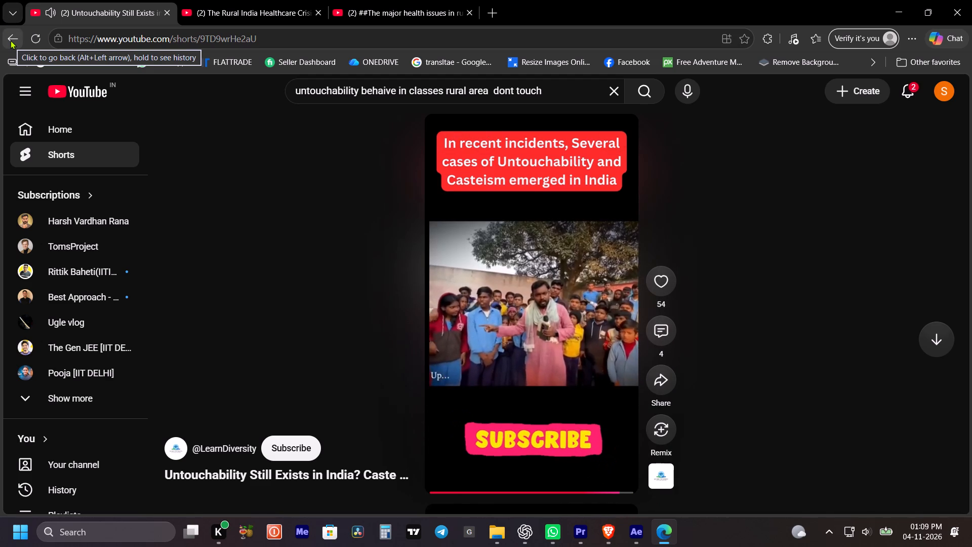
pyautogui.click(10, 40)
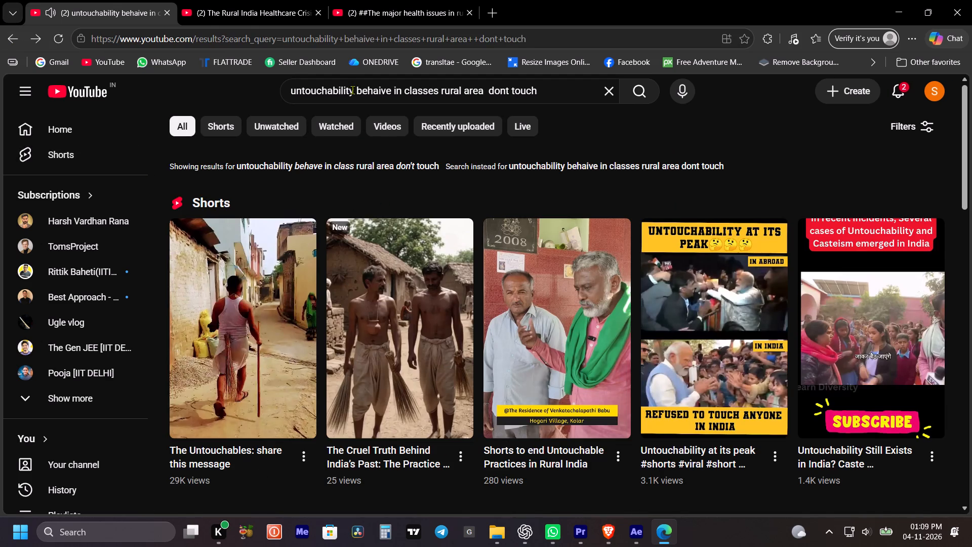
# Add "casteism" after "untouchability" in the search query and browse the resulting shorts and videos.
pyautogui.click(354, 90)
pyautogui.press('space')
pyautogui.write('caste')
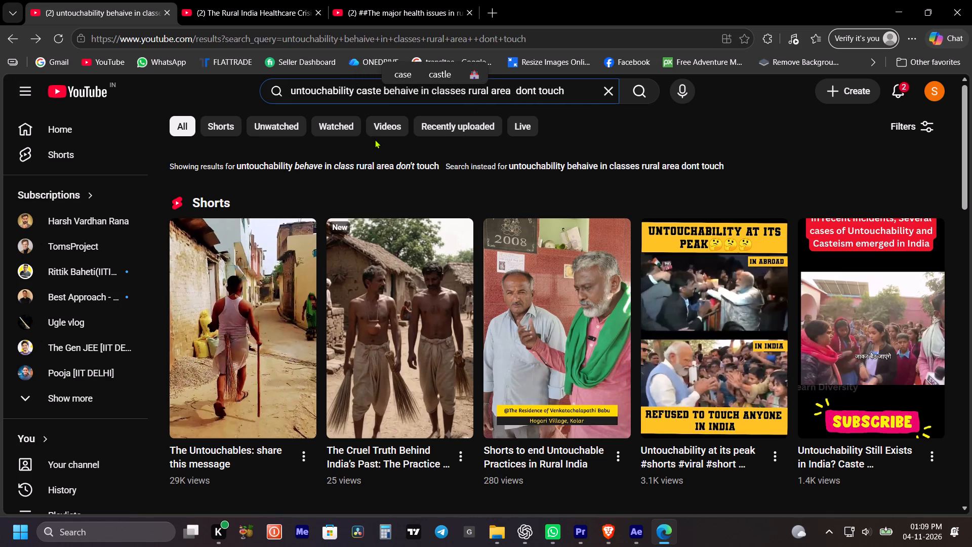
pyautogui.press('i')
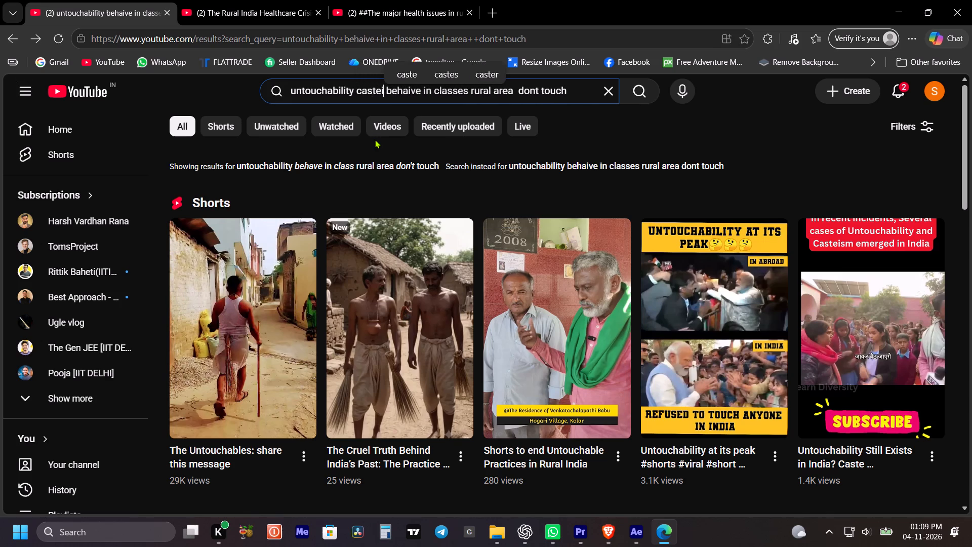
pyautogui.write('sm')
pyautogui.press('space')
pyautogui.press('Return')
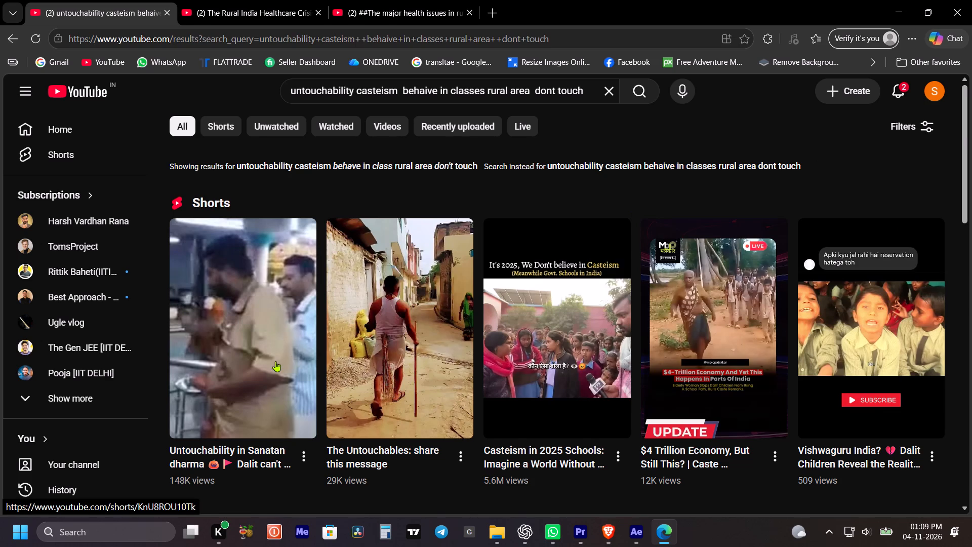
pyautogui.scroll(-5, 275, 361)
pyautogui.scroll(-3, 344, 346)
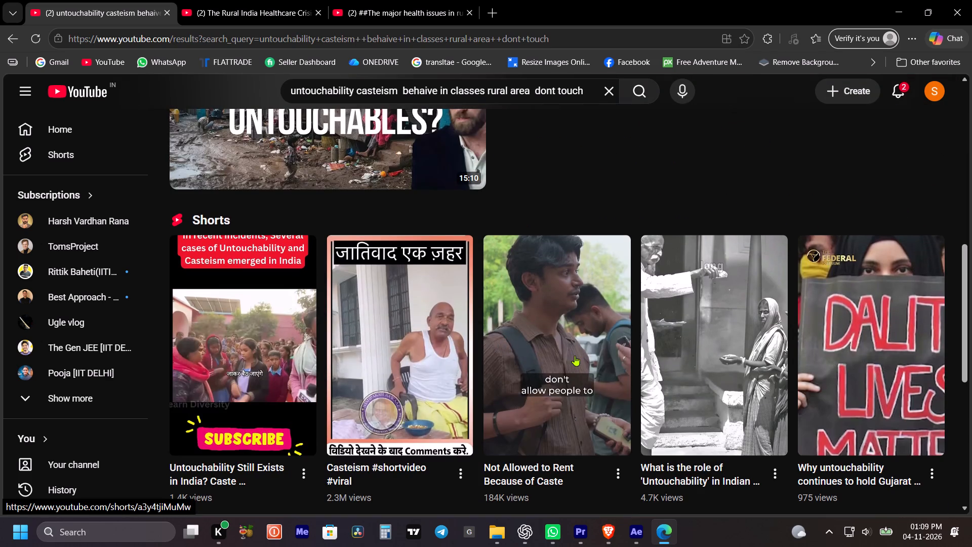
# Replace the query with a YouTube search for "casteism in india".
pyautogui.click(533, 90)
pyautogui.hotkey('ctrl', 'a')
pyautogui.write('caste')
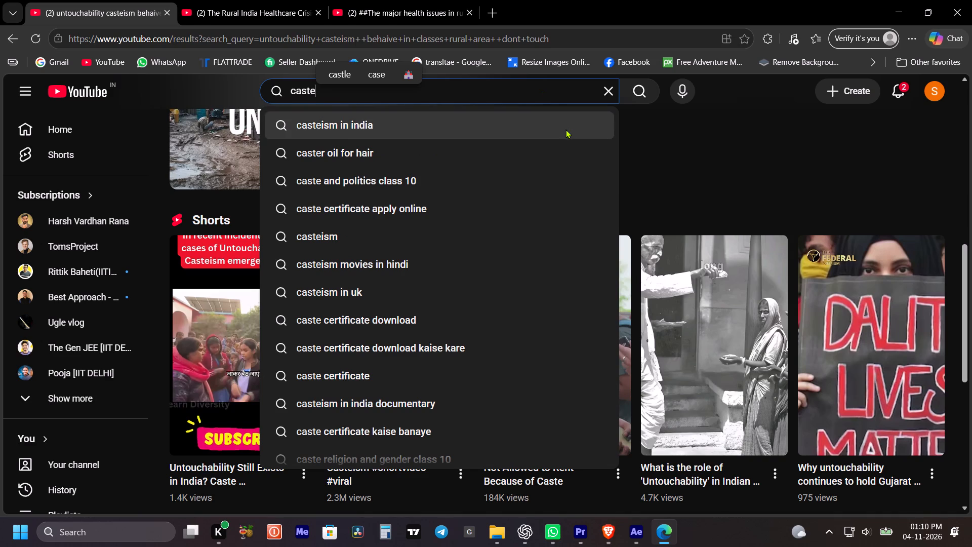
pyautogui.click(562, 130)
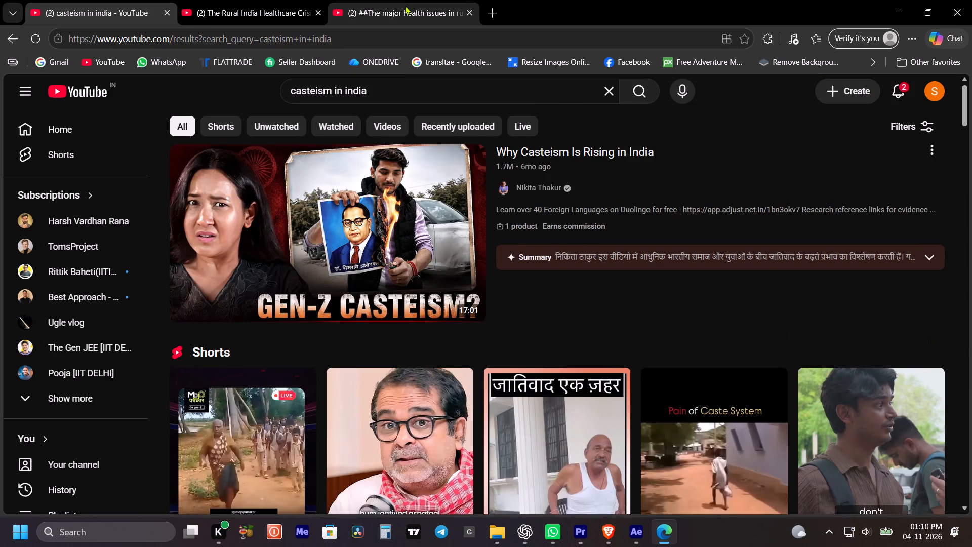
# Refine the YouTube search to "casteism in indian school".
pyautogui.click(392, 92)
pyautogui.press('space')
pyautogui.press('BackSpace')
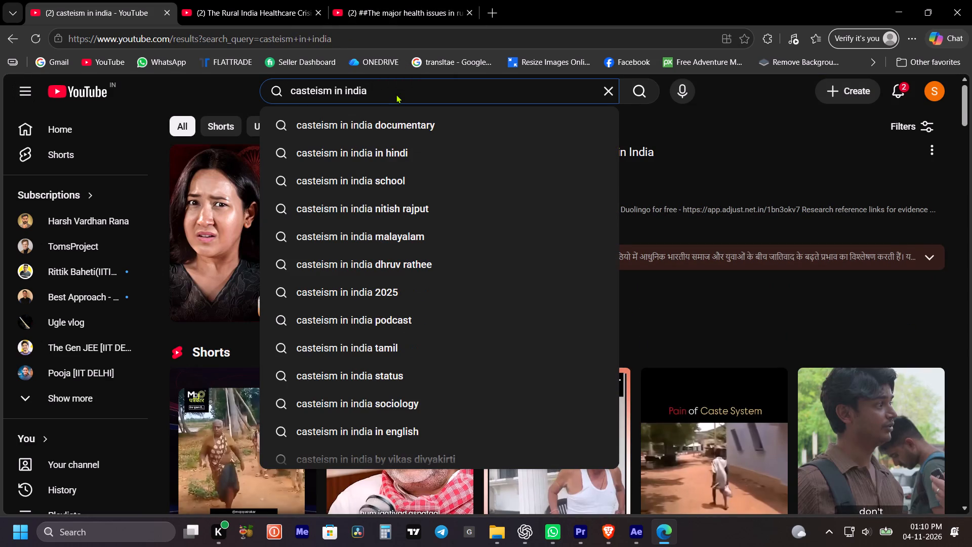
pyautogui.write('n school')
pyautogui.press('Return')
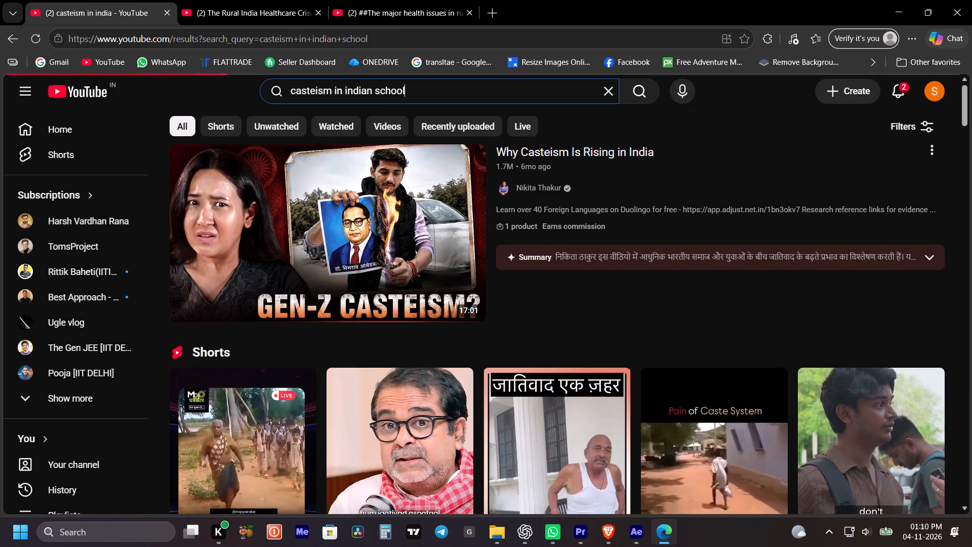
# Check the top results and skim the preview of the "We are treated based on our caste" Bihar schools video for classroom scenes.
pyautogui.scroll(-2, 282, 320)
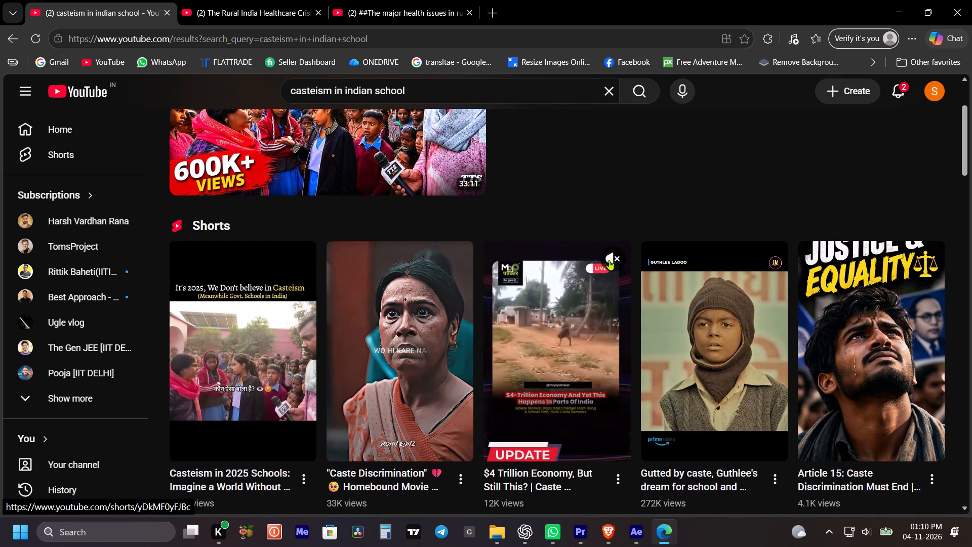
pyautogui.click(611, 257)
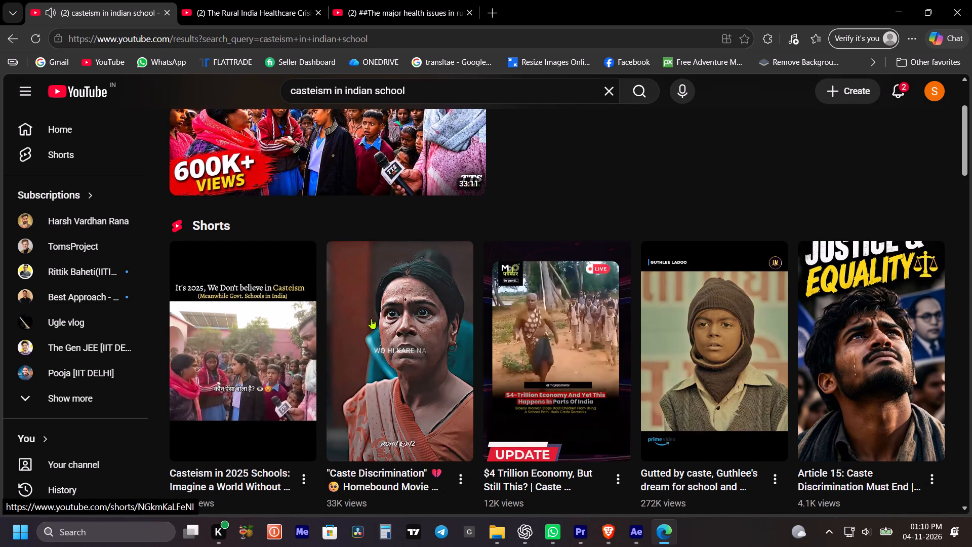
pyautogui.scroll(2, 325, 250)
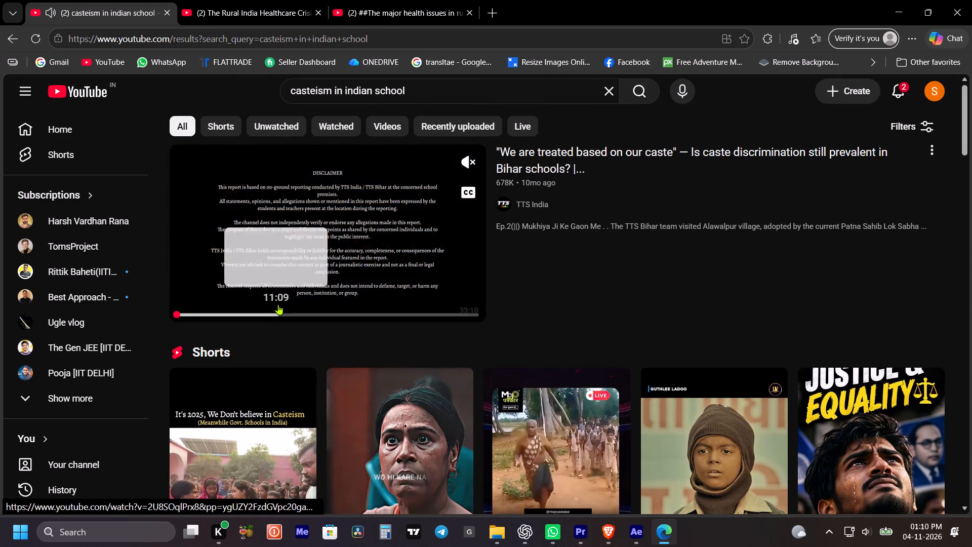
pyautogui.moveTo(273, 314); pyautogui.dragTo(315, 317)
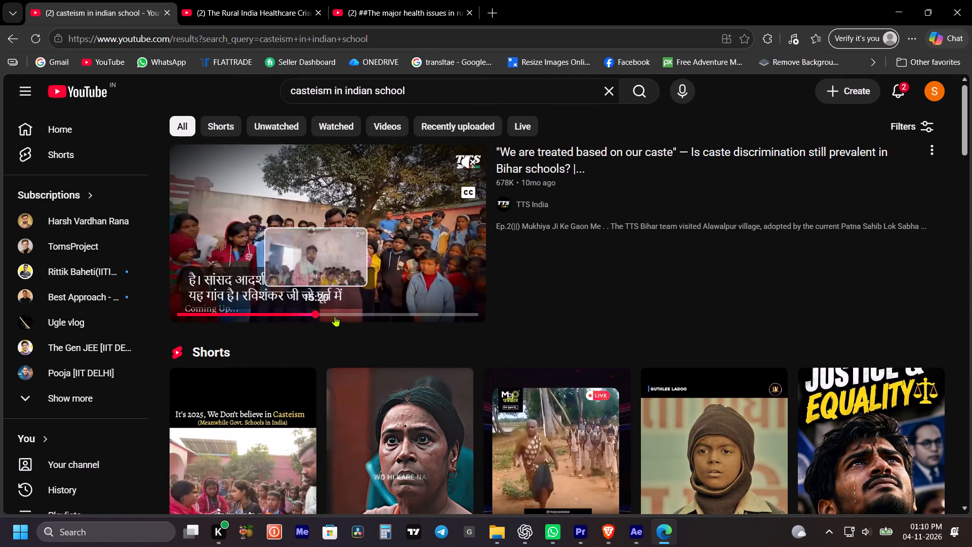
pyautogui.click(477, 189)
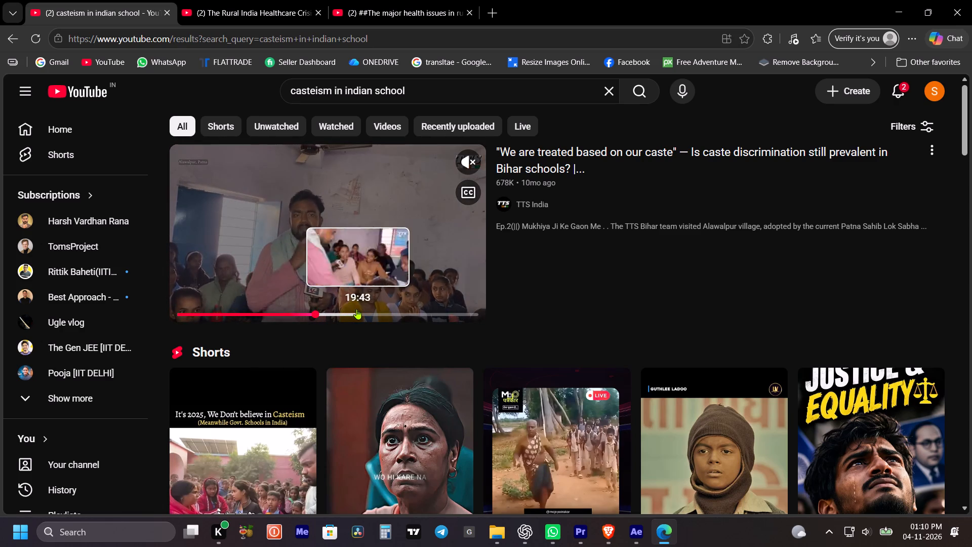
pyautogui.click(361, 309)
pyautogui.click(386, 316)
pyautogui.click(430, 305)
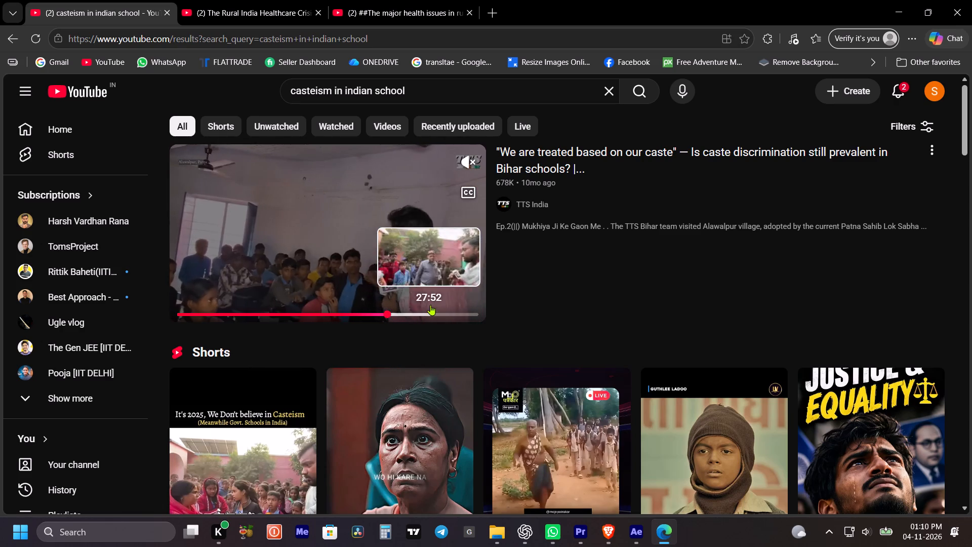
# Browse the results and skim the preview of the Vasant Valley Public School "Casteism in India" annual day video.
pyautogui.scroll(-3, 454, 220)
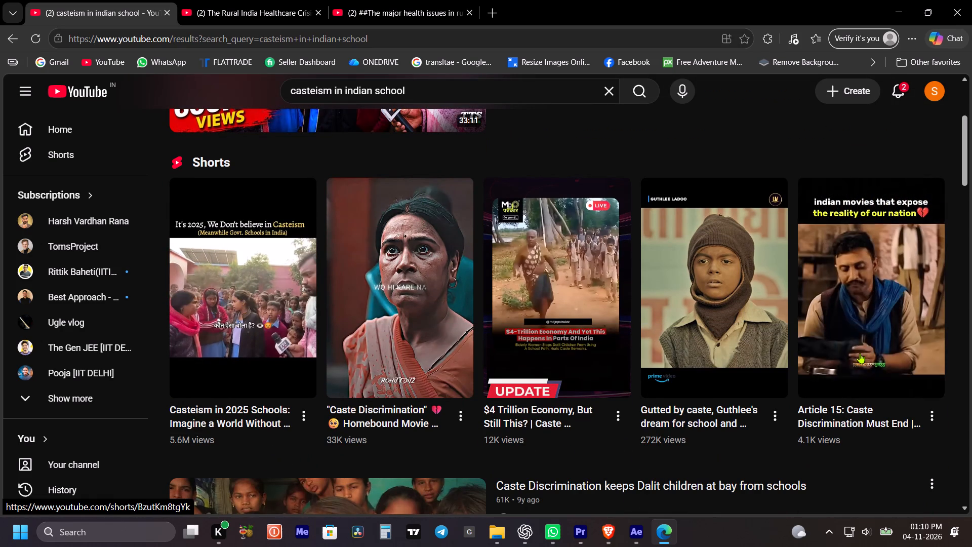
pyautogui.scroll(-3, 866, 332)
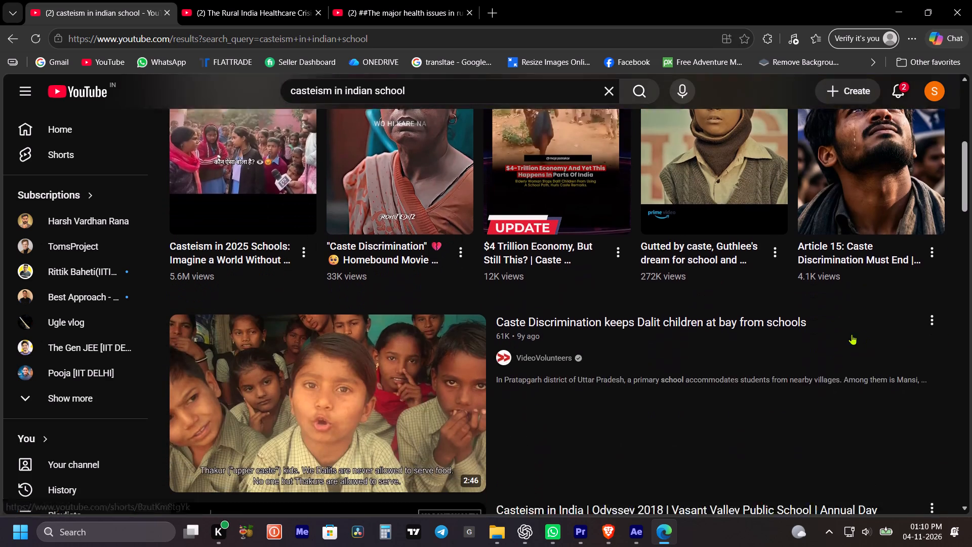
pyautogui.scroll(-3, 350, 416)
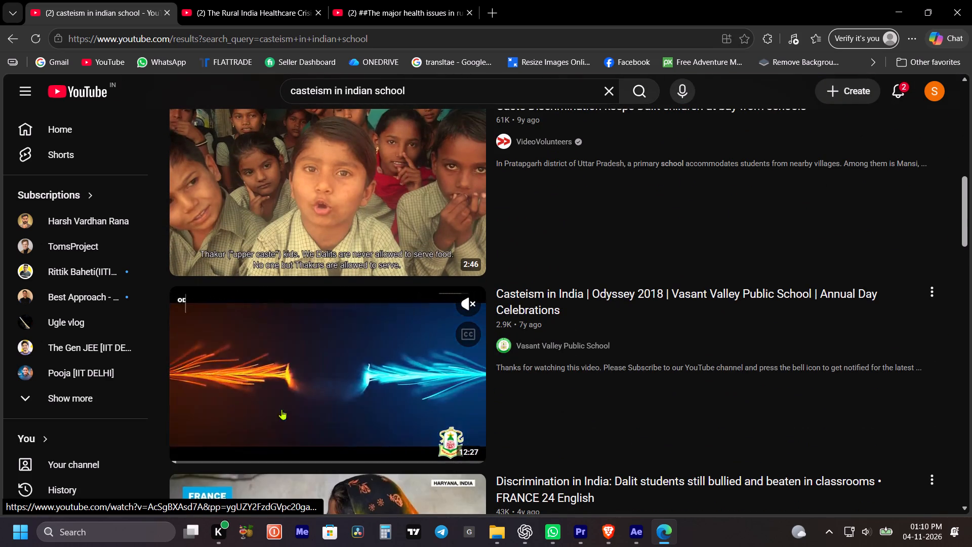
pyautogui.click(207, 452)
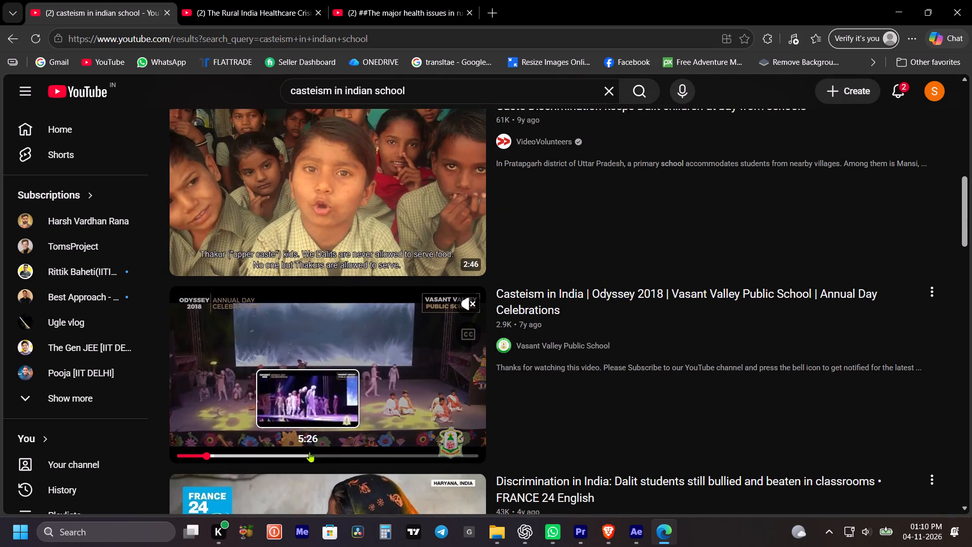
pyautogui.click(247, 455)
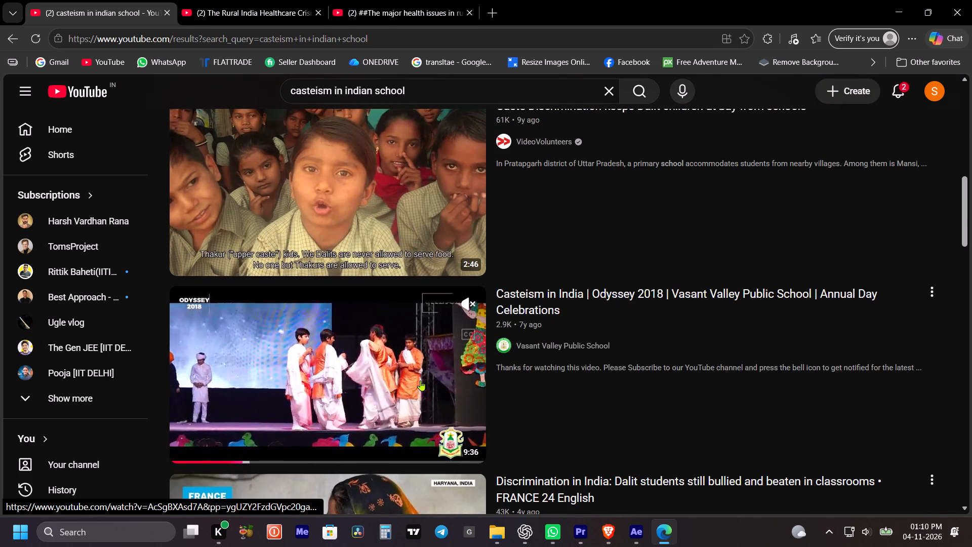
# Browse the casteism shorts further down the results, including the expanded set, for usable caste discrimination footage.
pyautogui.scroll(-3, 420, 380)
pyautogui.scroll(-4, 346, 388)
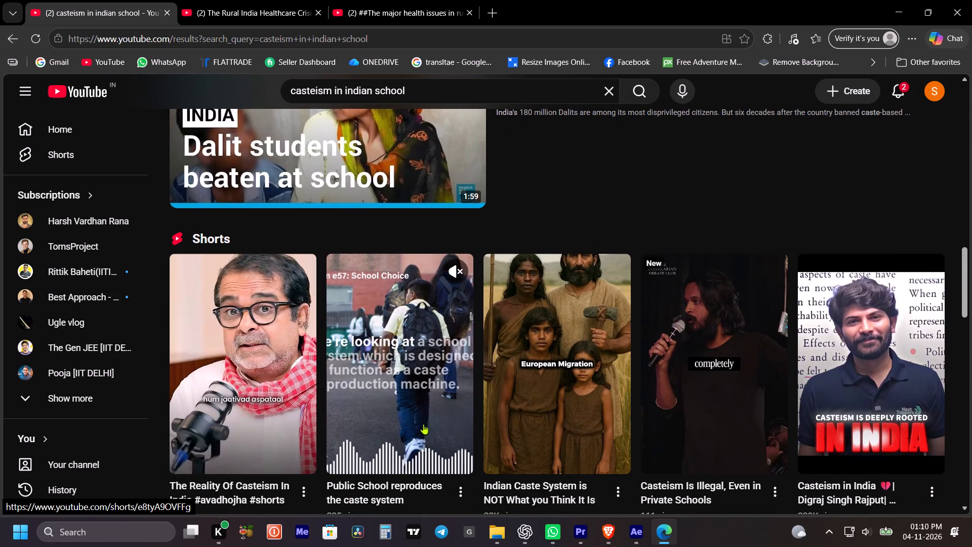
pyautogui.click(453, 269)
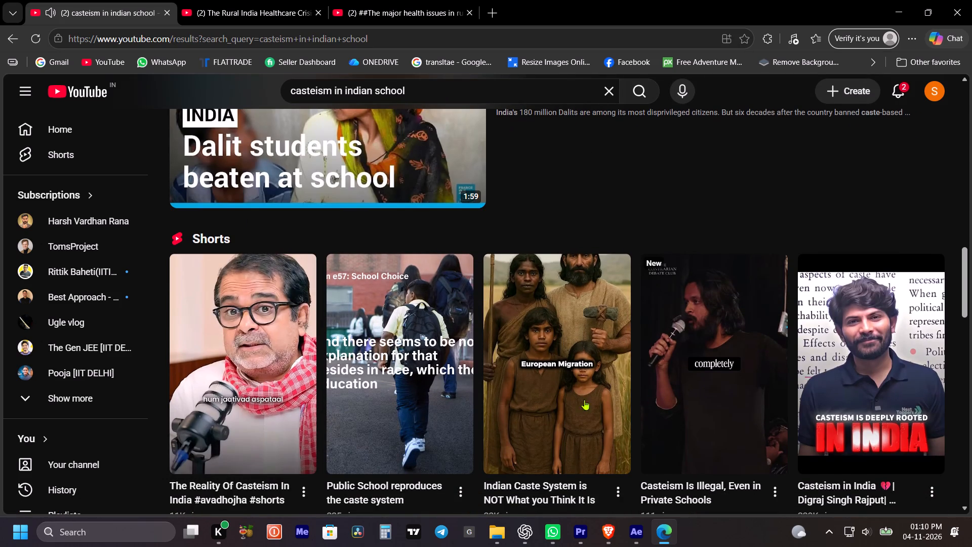
pyautogui.scroll(-1, 879, 344)
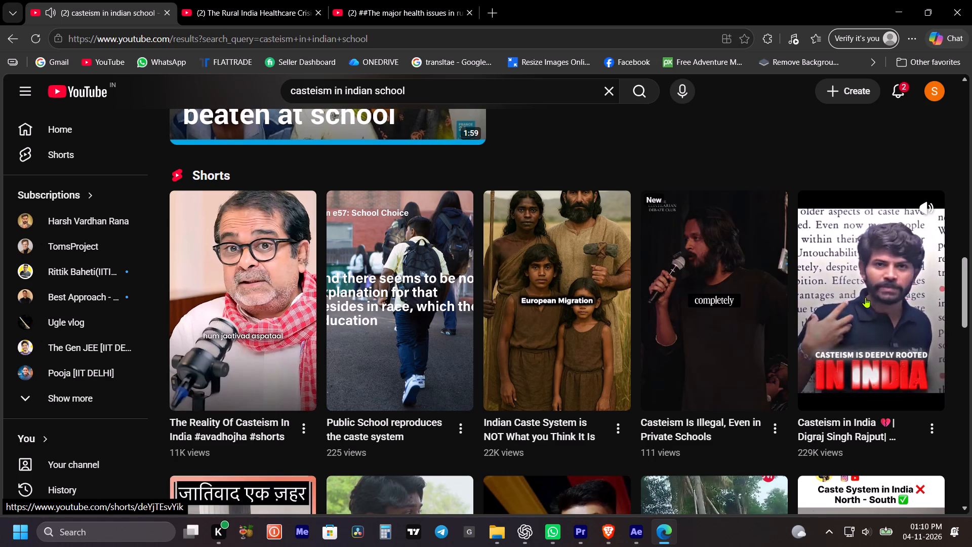
pyautogui.scroll(-3, 865, 297)
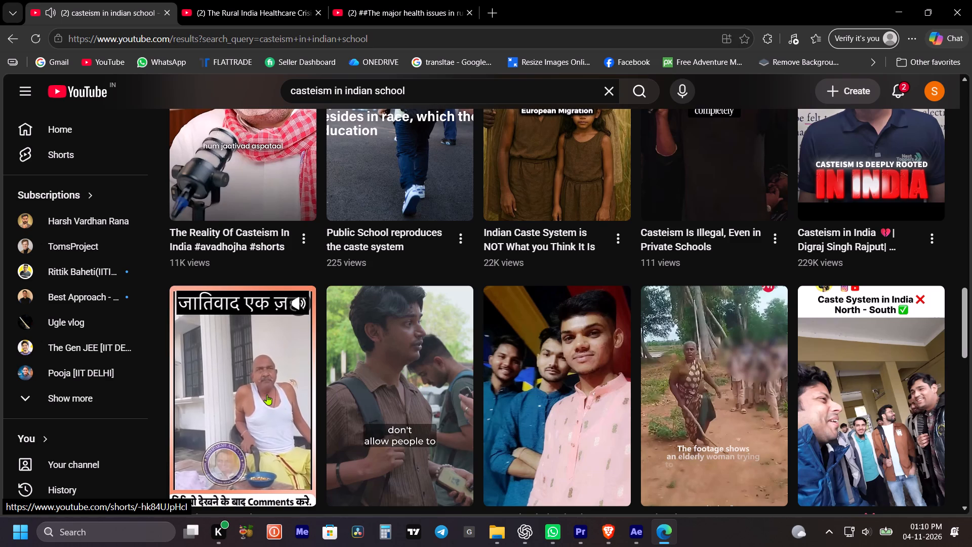
pyautogui.scroll(-1, 259, 372)
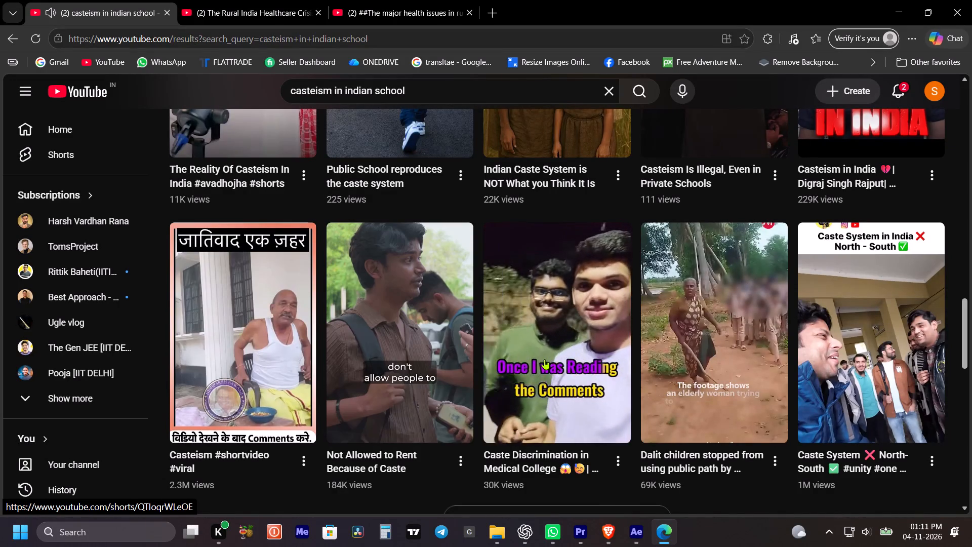
pyautogui.scroll(-3, 544, 359)
pyautogui.click(544, 330)
pyautogui.scroll(-1, 544, 330)
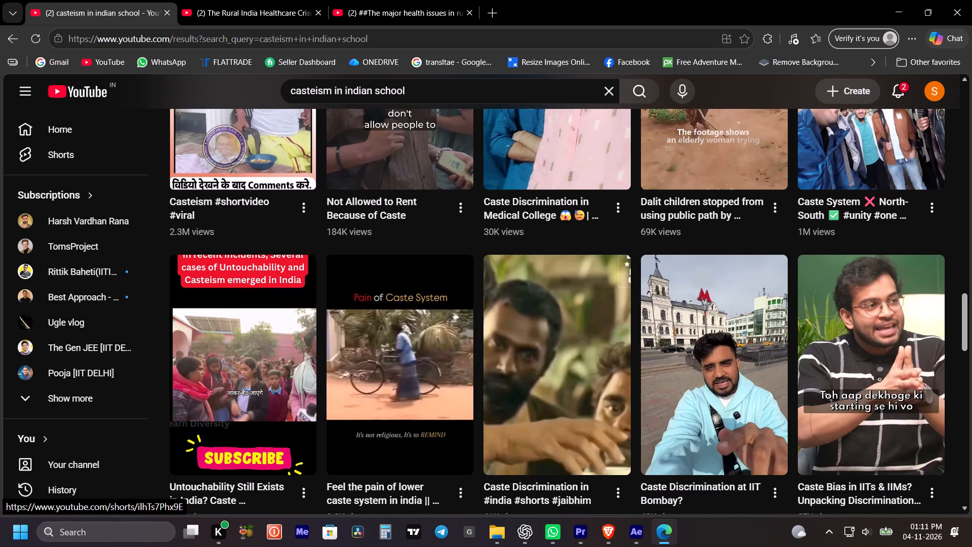
# Open the "Feel the pain of lower caste system" short, skim through its scenes and return to the search results.
pyautogui.click(411, 382)
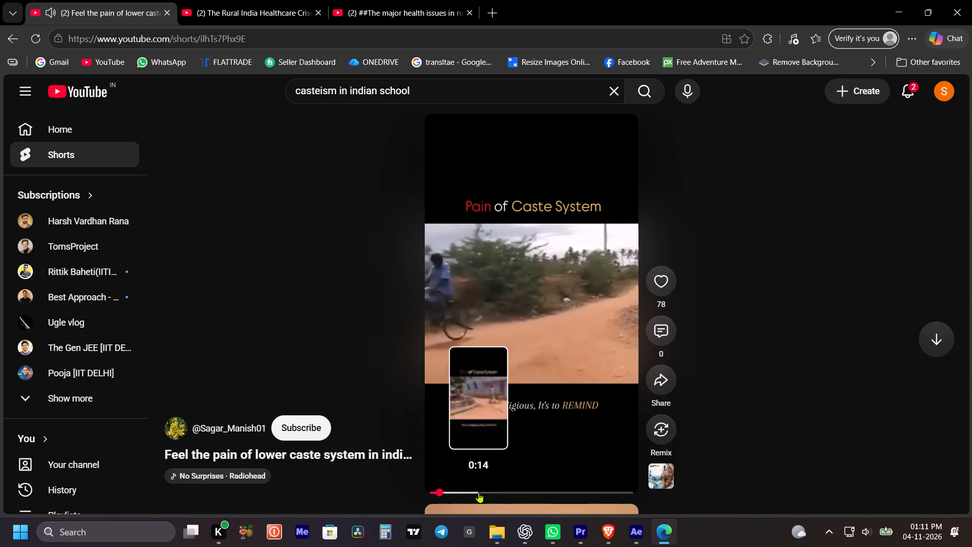
pyautogui.click(493, 492)
pyautogui.click(528, 493)
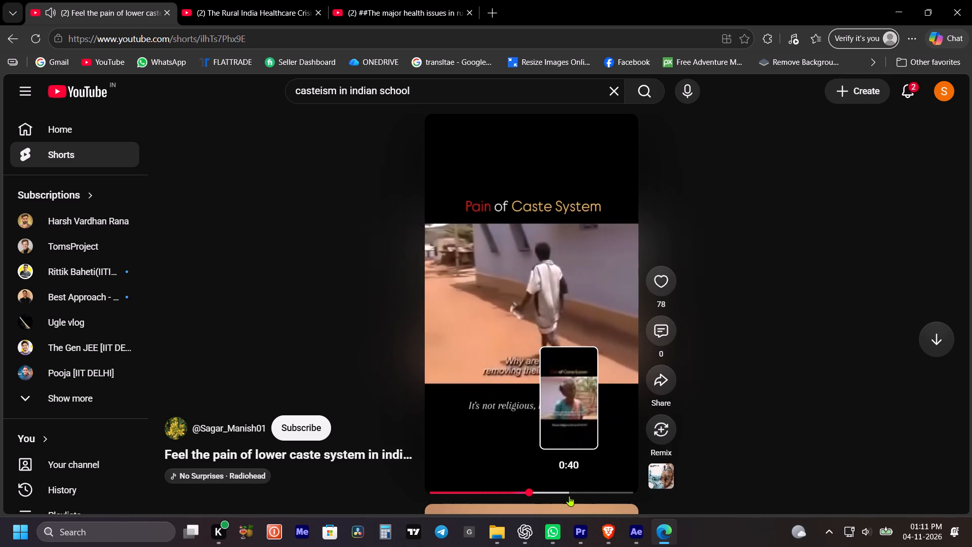
pyautogui.click(570, 492)
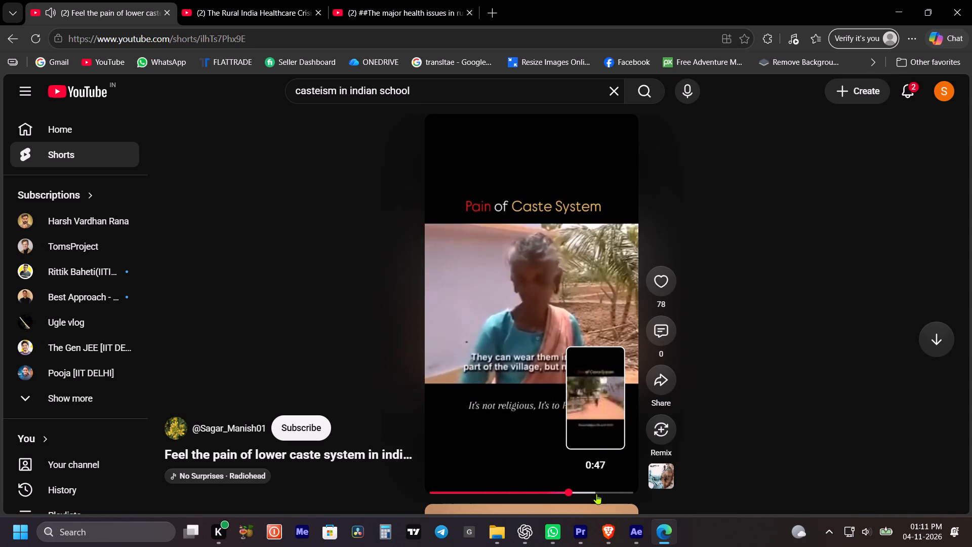
pyautogui.click(597, 494)
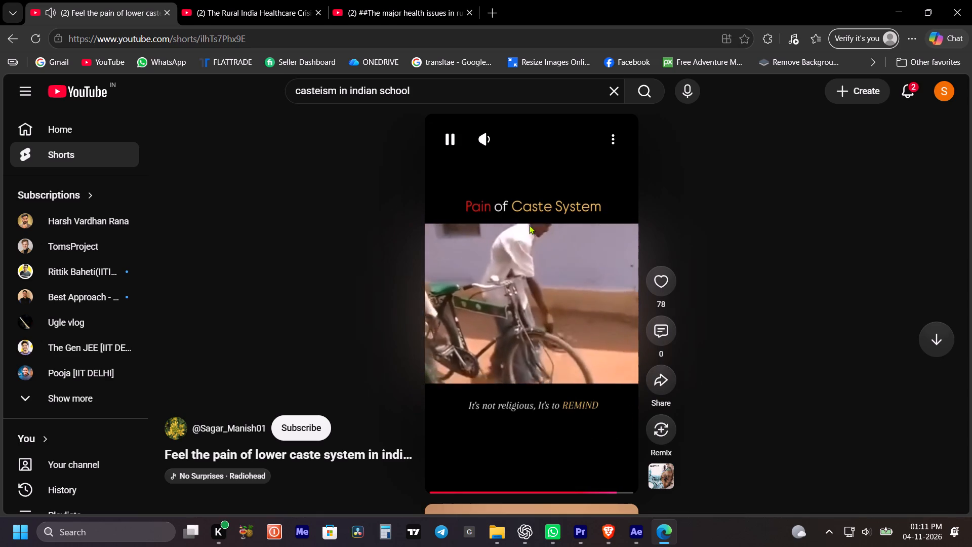
pyautogui.click(9, 36)
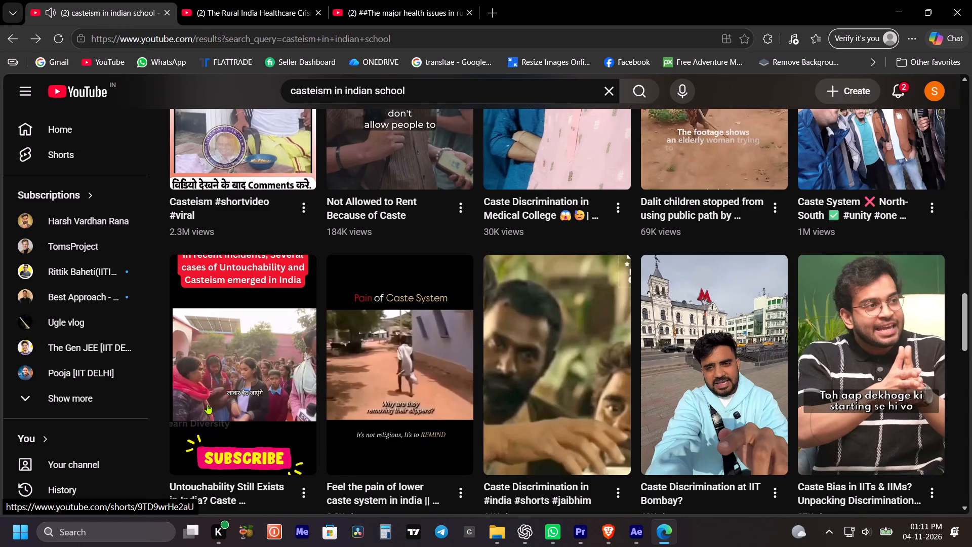
# Check the remaining shorts and skim the preview of Jist's "Shocking Reality of CASTE DISCRIMINATION in Indian Universities" video.
pyautogui.scroll(-5, 268, 376)
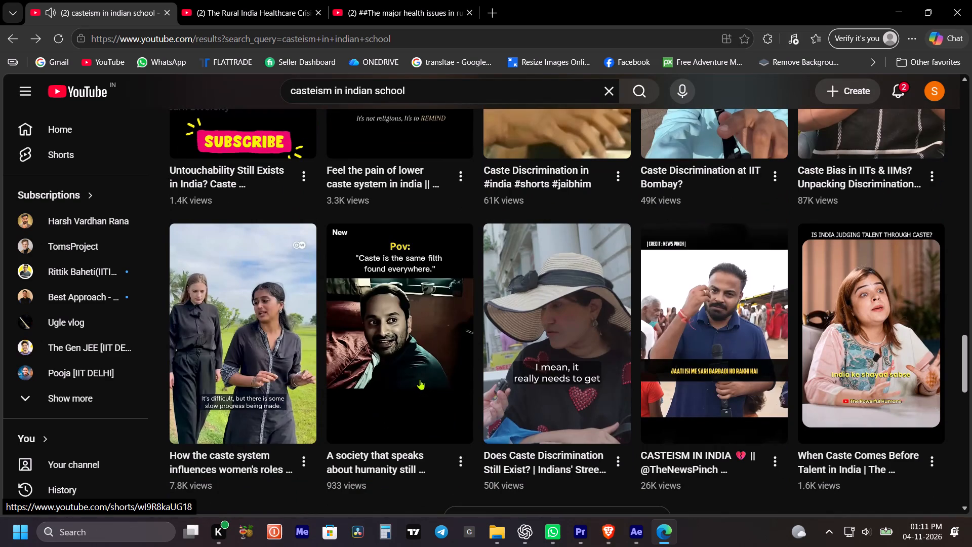
pyautogui.scroll(-4, 714, 349)
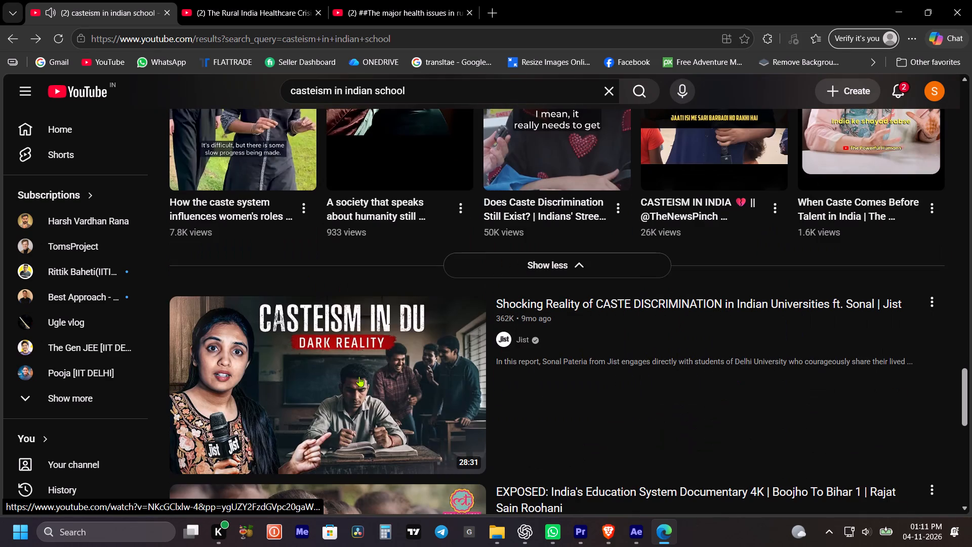
pyautogui.click(223, 466)
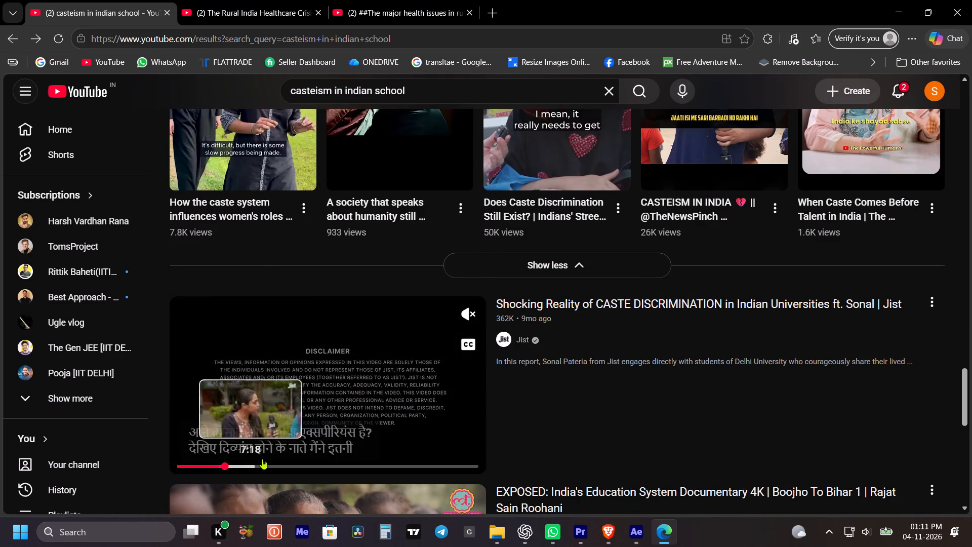
pyautogui.click(260, 463)
pyautogui.click(474, 348)
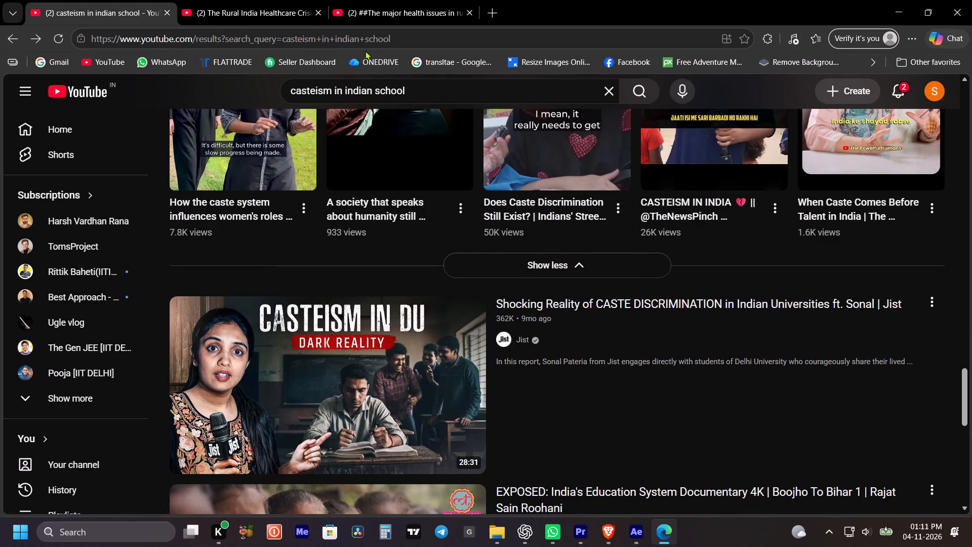
# Replace the query with a YouTube search for "sc st childerin rural primary scholl".
pyautogui.moveTo(423, 93); pyautogui.dragTo(193, 99)
pyautogui.write('sc st')
pyautogui.press('space')
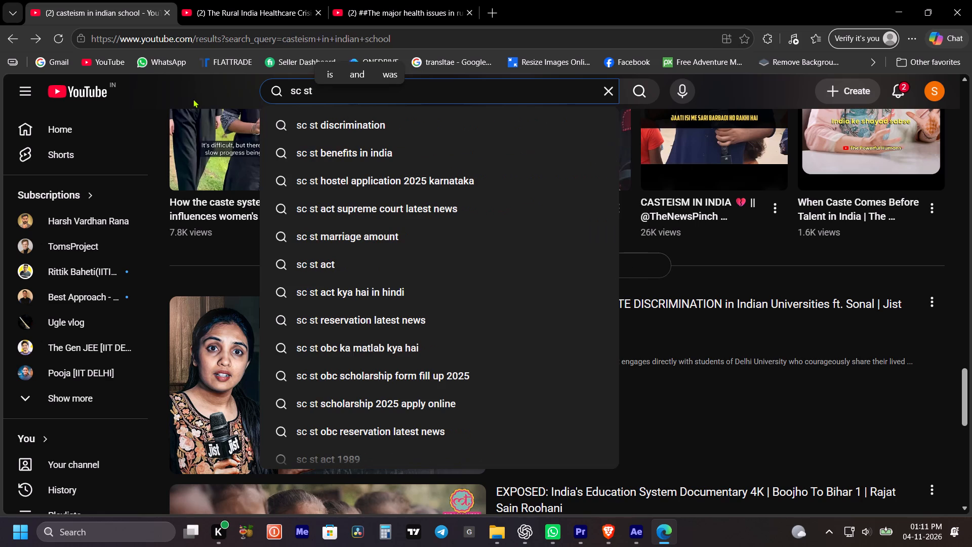
pyautogui.write('cli')
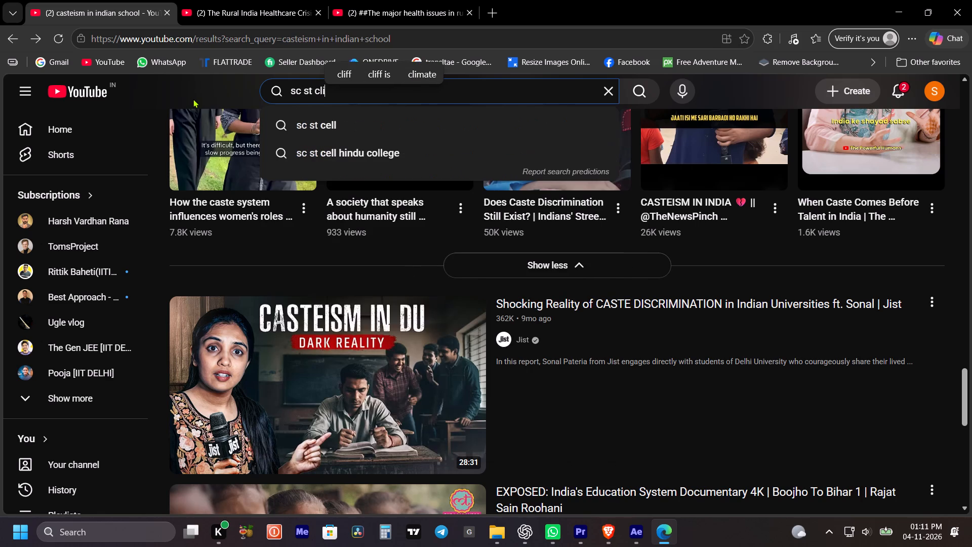
pyautogui.press('BackSpace')
pyautogui.press('BackSpace')
pyautogui.write('hild')
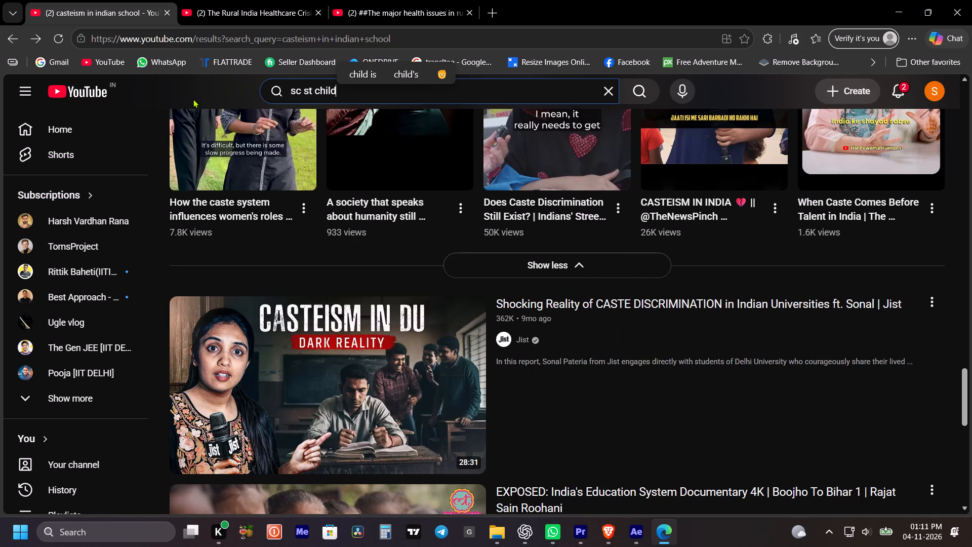
pyautogui.write('er')
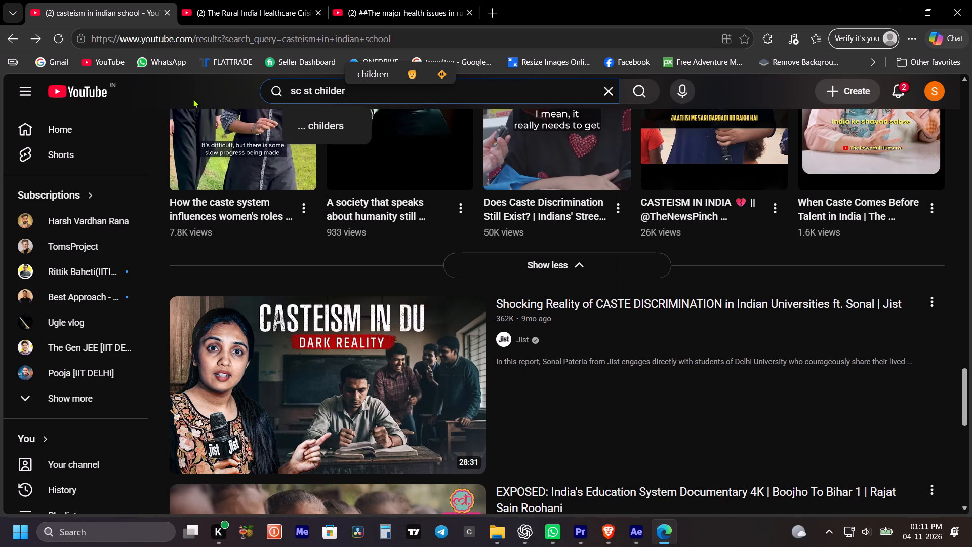
pyautogui.click(371, 71)
pyautogui.write('in')
pyautogui.press('space')
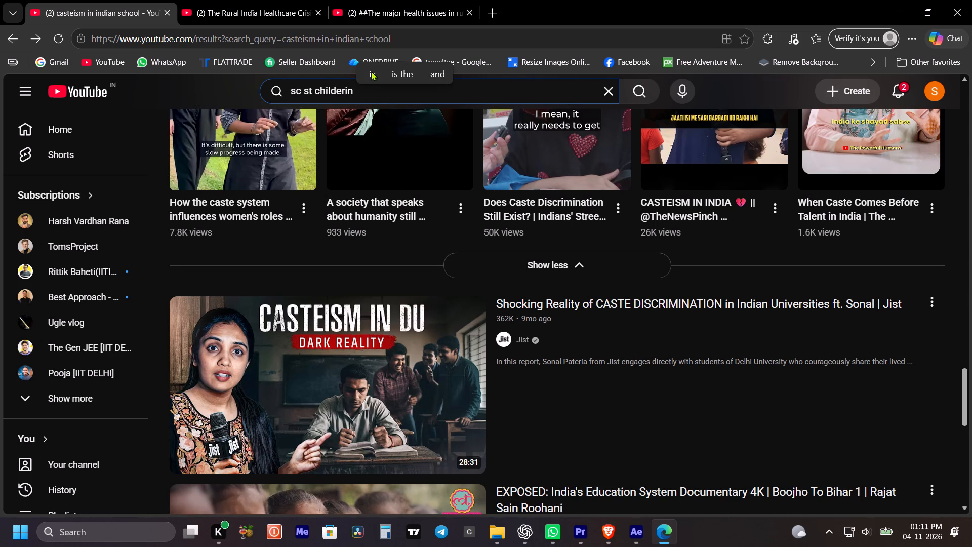
pyautogui.write('rural primary scholl')
pyautogui.press('Return')
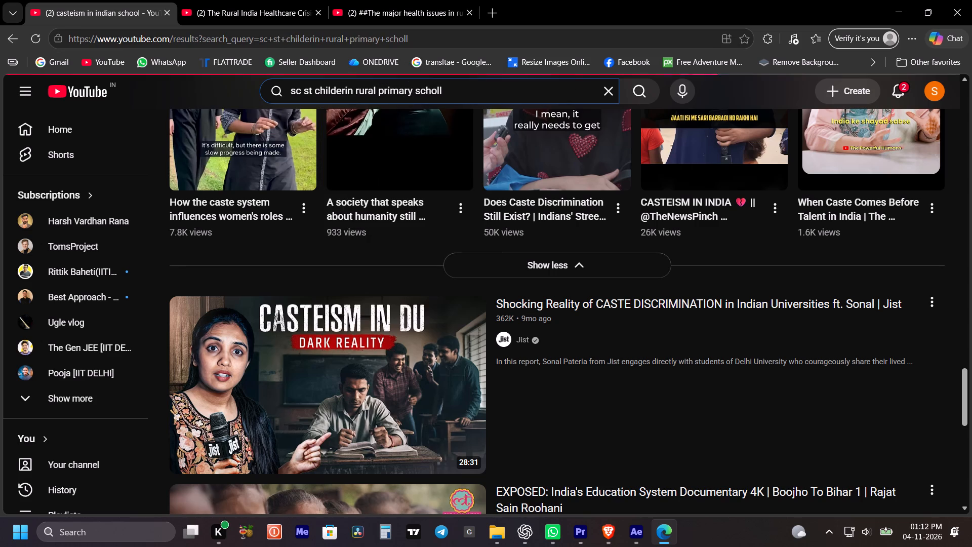
# Skim the preview of the "Poor Government Schools of India" short with sound on, looking for rural school footage.
pyautogui.scroll(-3, 348, 424)
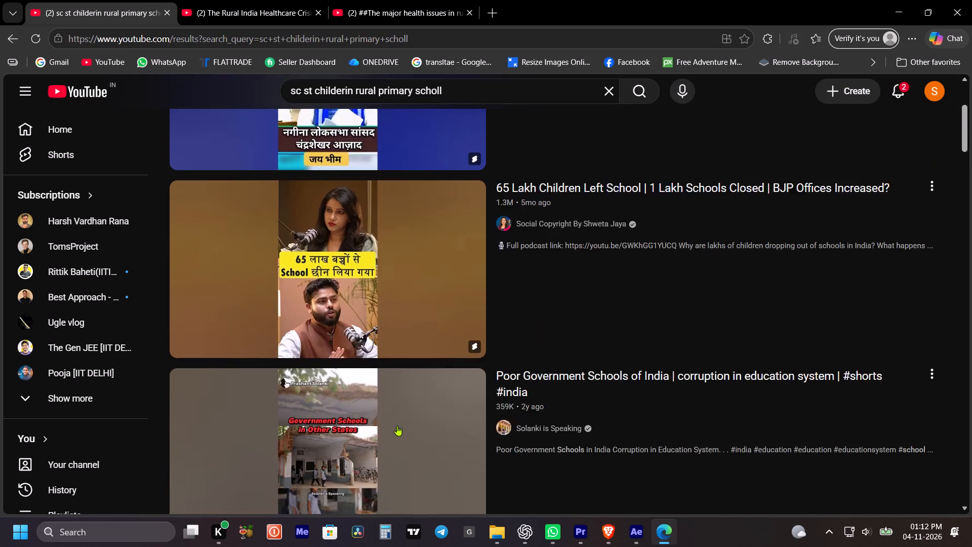
pyautogui.scroll(-2, 397, 425)
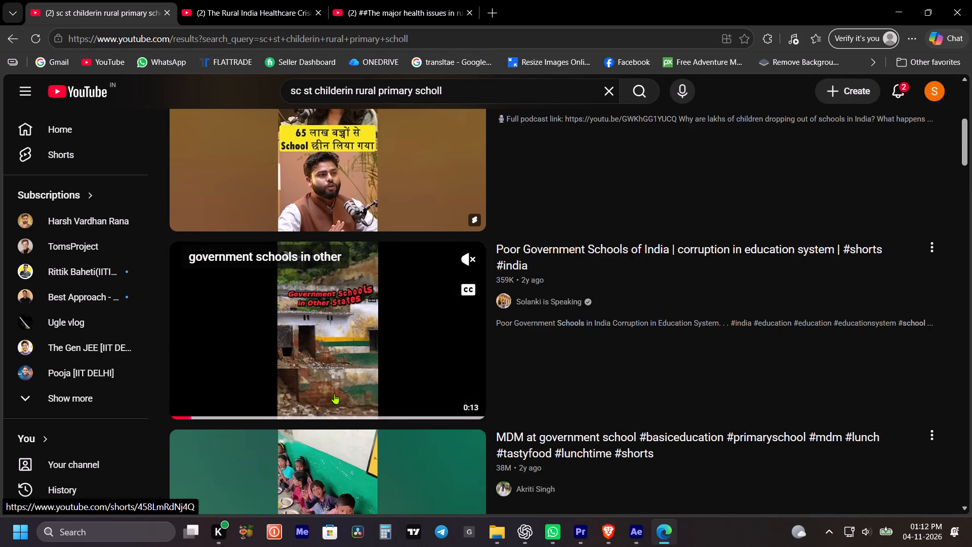
pyautogui.click(241, 411)
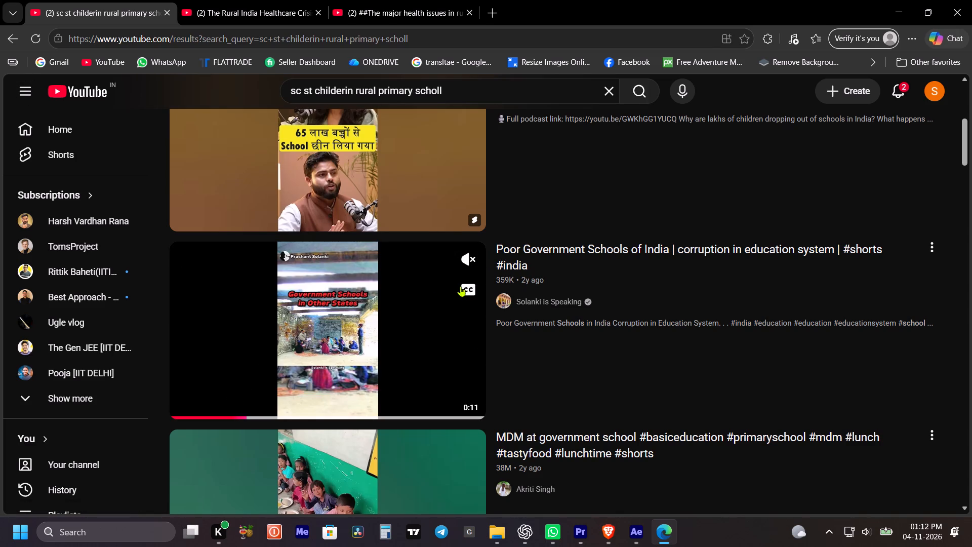
pyautogui.click(470, 288)
pyautogui.click(472, 259)
pyautogui.moveTo(306, 407); pyautogui.dragTo(315, 407)
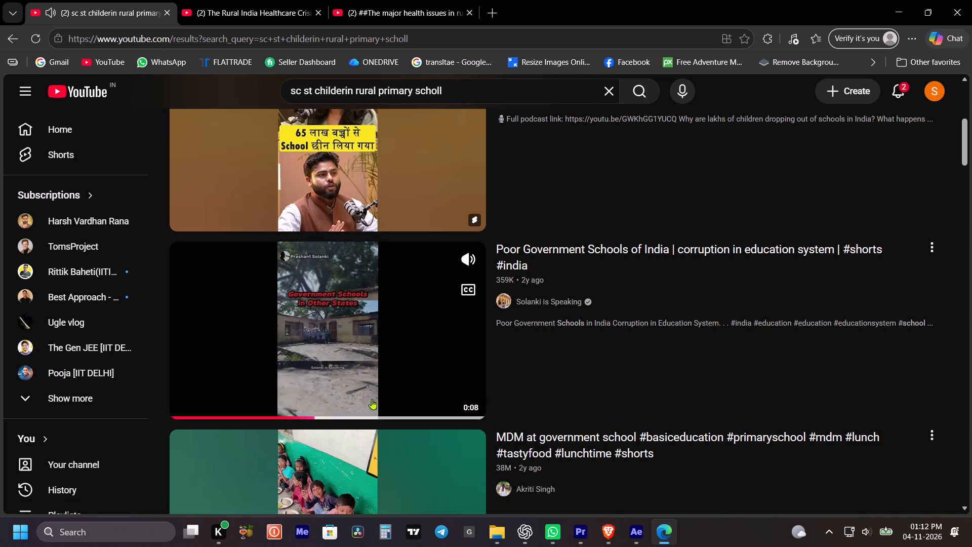
pyautogui.moveTo(338, 412); pyautogui.dragTo(344, 413)
pyautogui.click(391, 405)
# Skim the preview of the "MDM at government school" short for scenes of children having lunch.
pyautogui.scroll(-3, 437, 402)
pyautogui.click(470, 285)
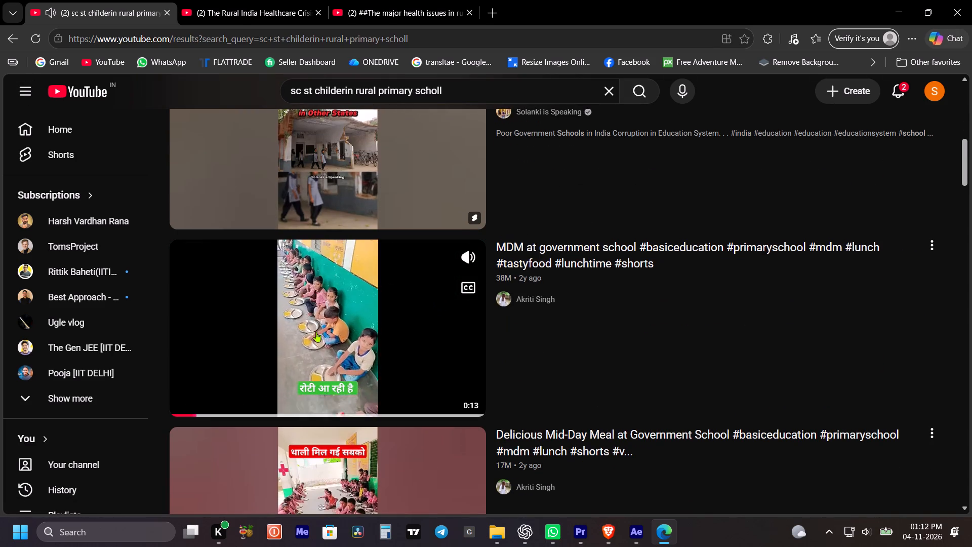
pyautogui.click(239, 406)
pyautogui.click(323, 404)
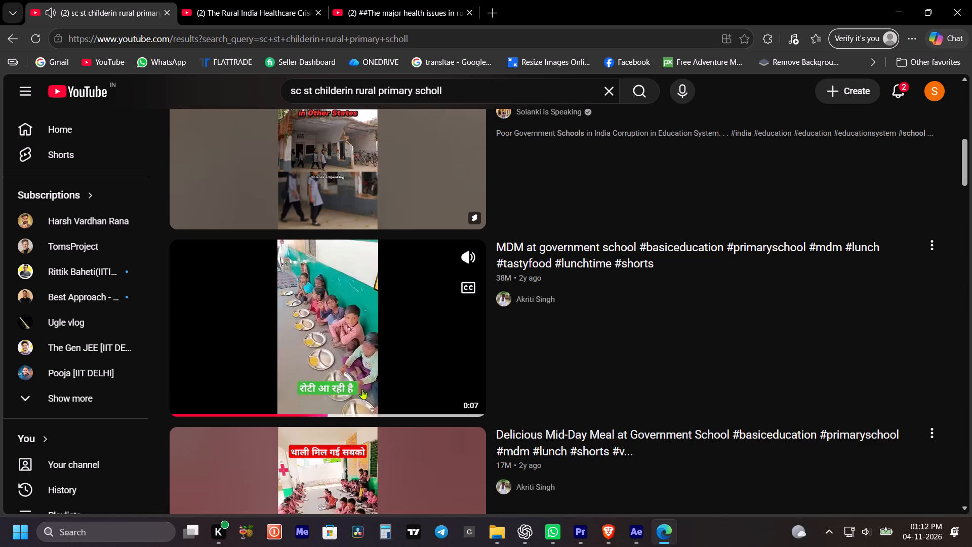
pyautogui.click(396, 405)
# Skim the preview of the "Delicious Mid-Day Meal at Government School" short with sound on, looking for school lunch scenes.
pyautogui.scroll(-5, 422, 361)
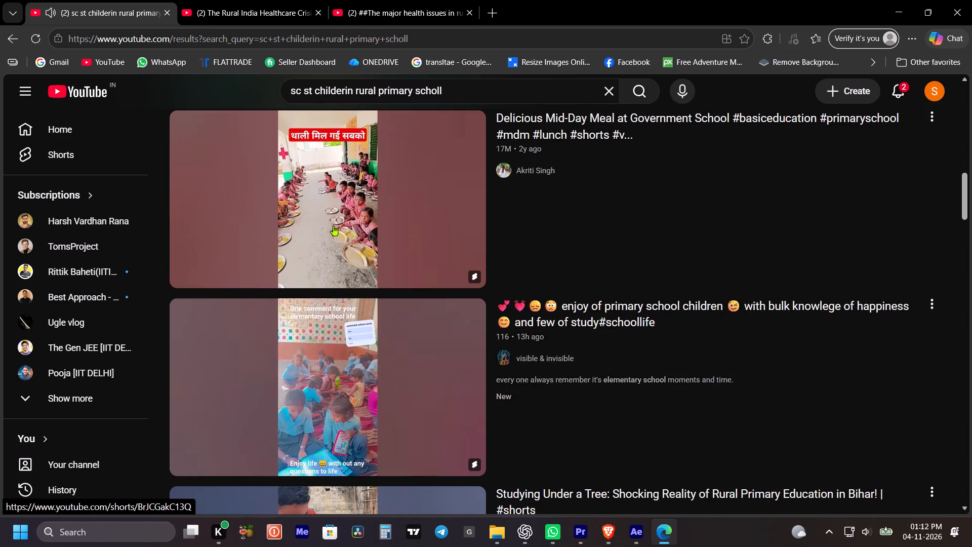
pyautogui.click(225, 281)
pyautogui.click(471, 164)
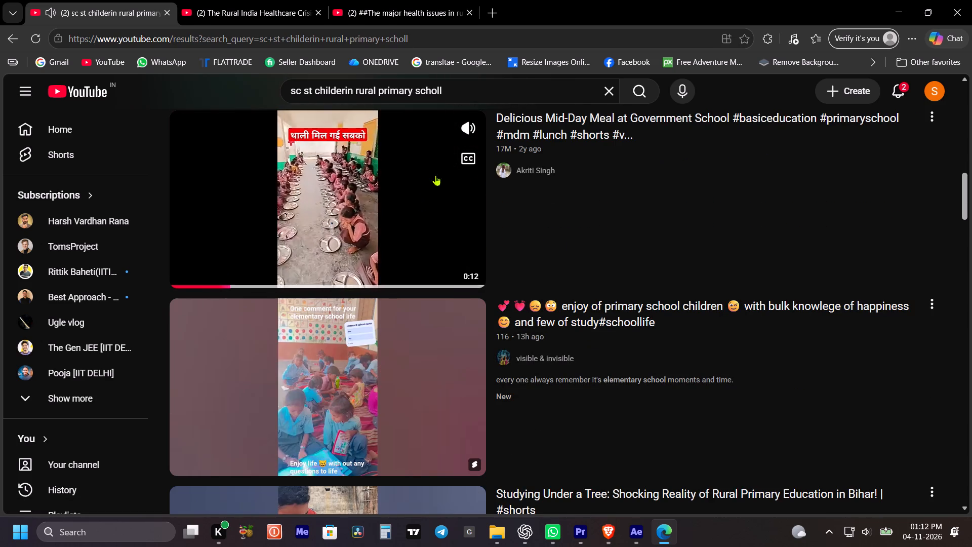
pyautogui.scroll(2, 391, 188)
pyautogui.scroll(2, 384, 246)
pyautogui.scroll(-3, 384, 246)
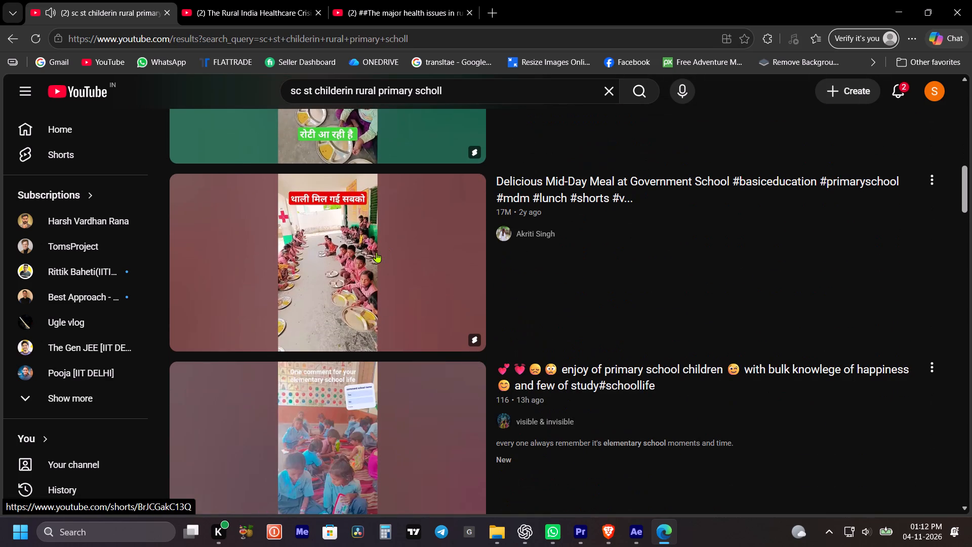
# Check the further results' previews for usable footage, including "ST, SC & OBC Explained" and the Dalit children public path short.
pyautogui.scroll(-2, 337, 304)
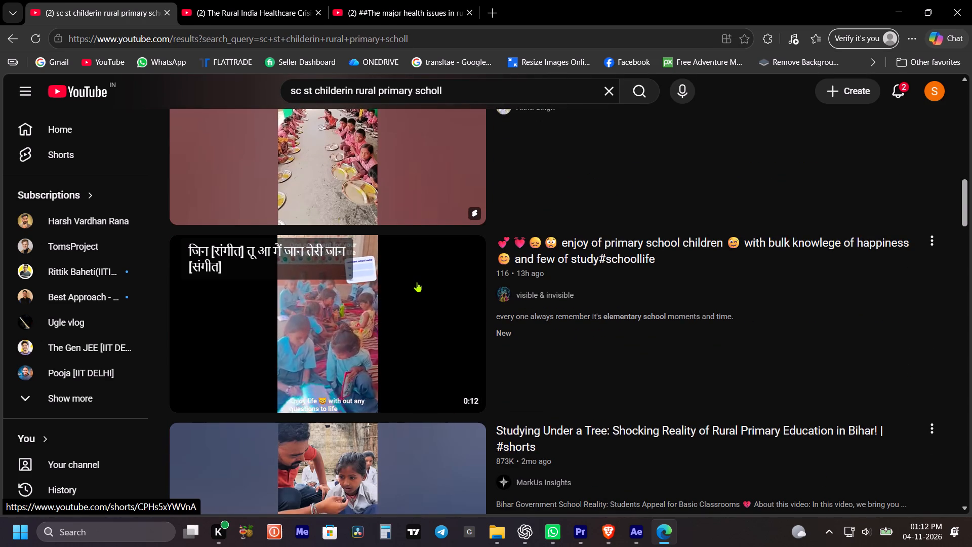
pyautogui.scroll(-2, 358, 278)
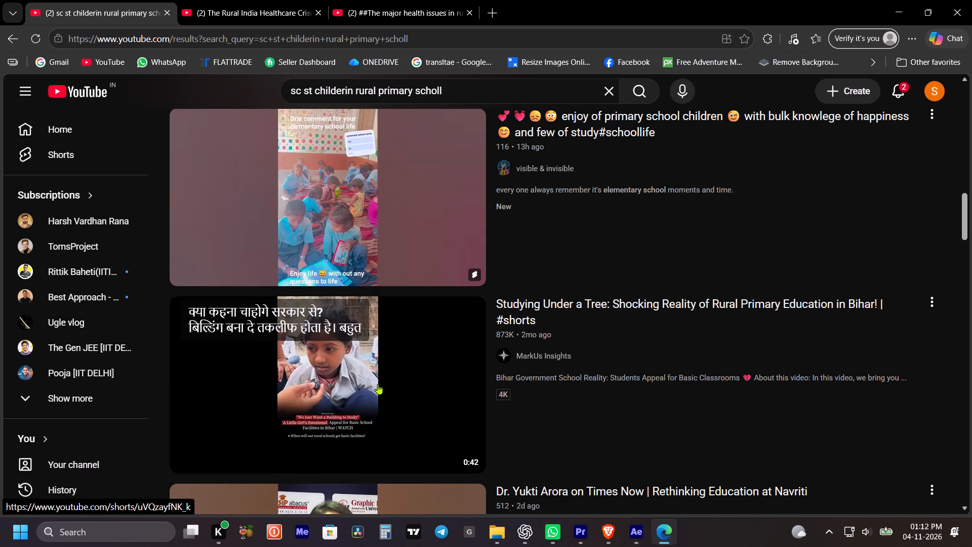
pyautogui.scroll(-3, 378, 384)
pyautogui.scroll(-6, 373, 295)
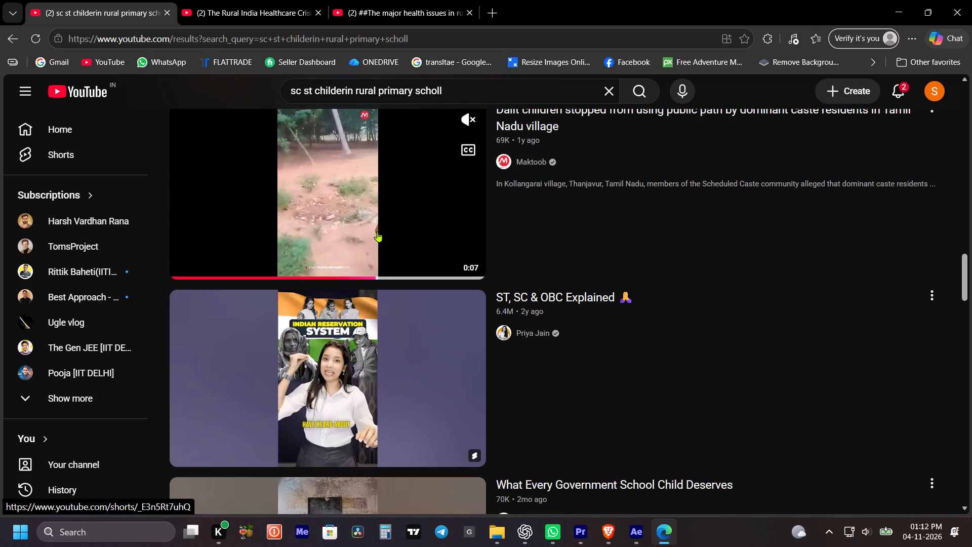
pyautogui.scroll(-2, 366, 259)
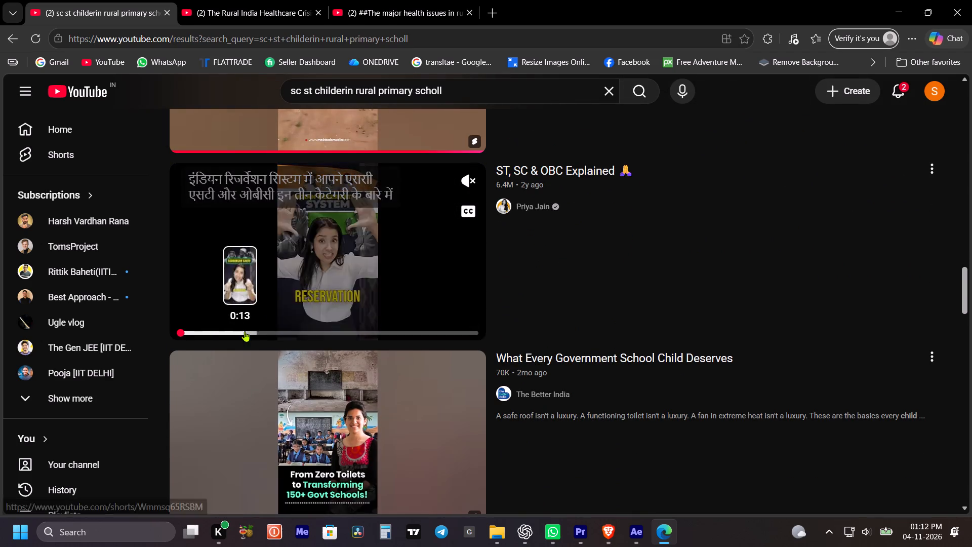
pyautogui.click(245, 331)
pyautogui.click(468, 209)
pyautogui.scroll(3, 423, 237)
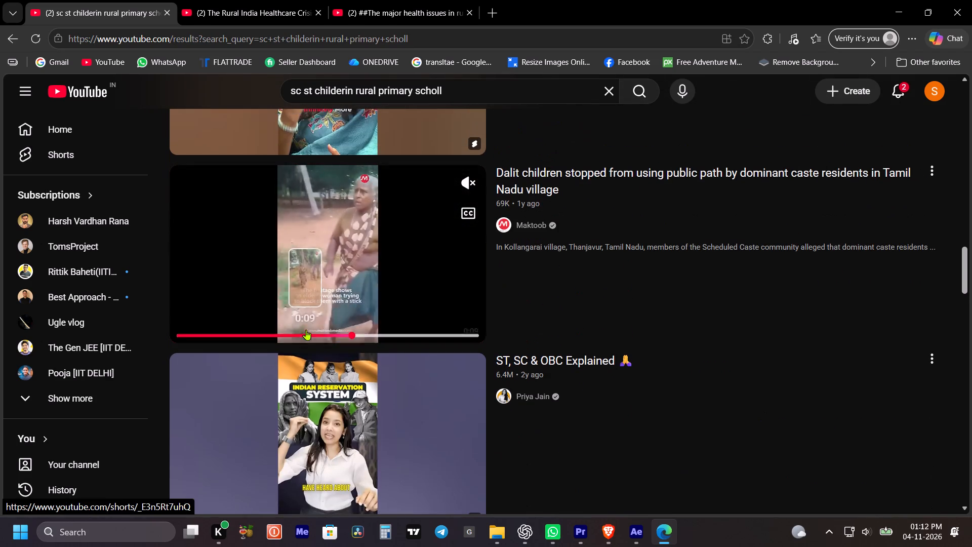
pyautogui.click(306, 330)
# Open the "Studying Under a Tree" short about Bihar, skim it for rural classroom shots, and return to the results.
pyautogui.scroll(6, 361, 292)
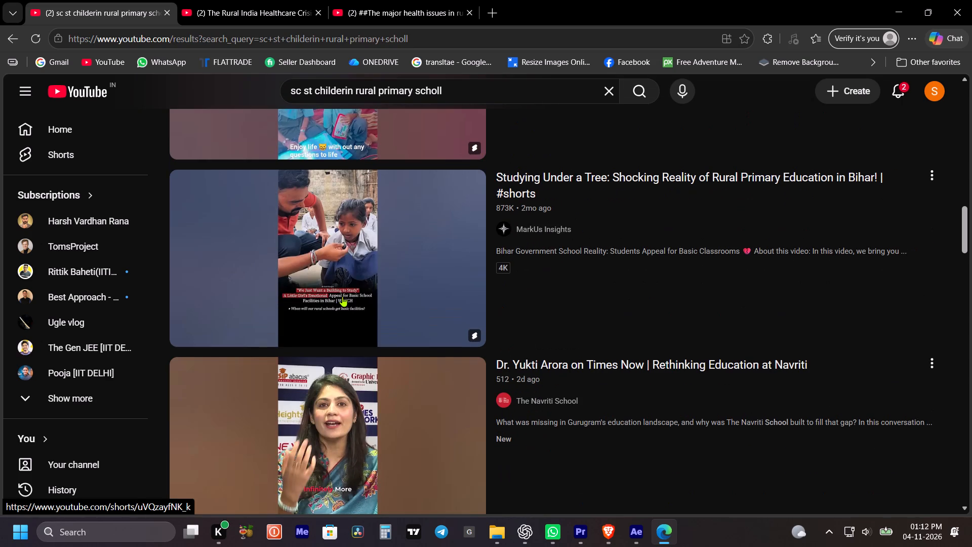
pyautogui.click(346, 310)
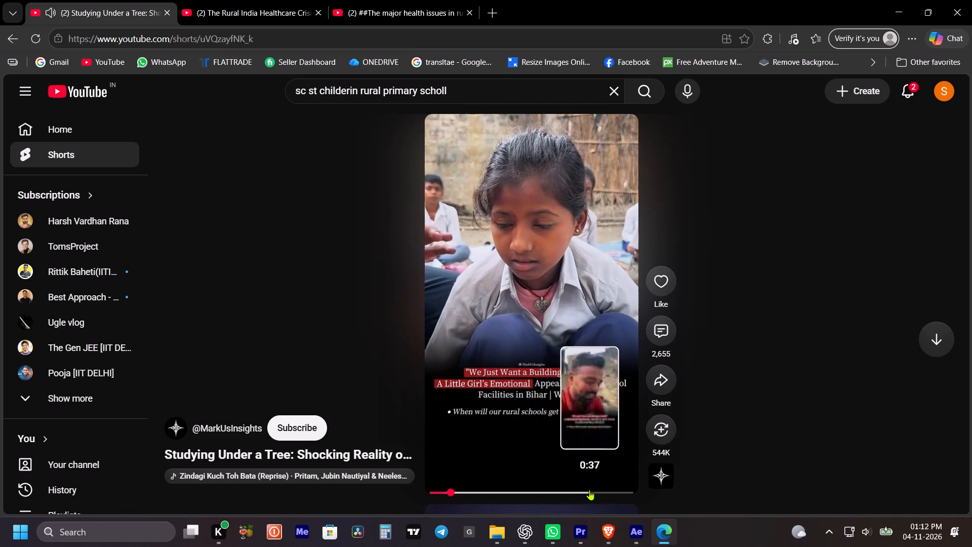
pyautogui.click(565, 492)
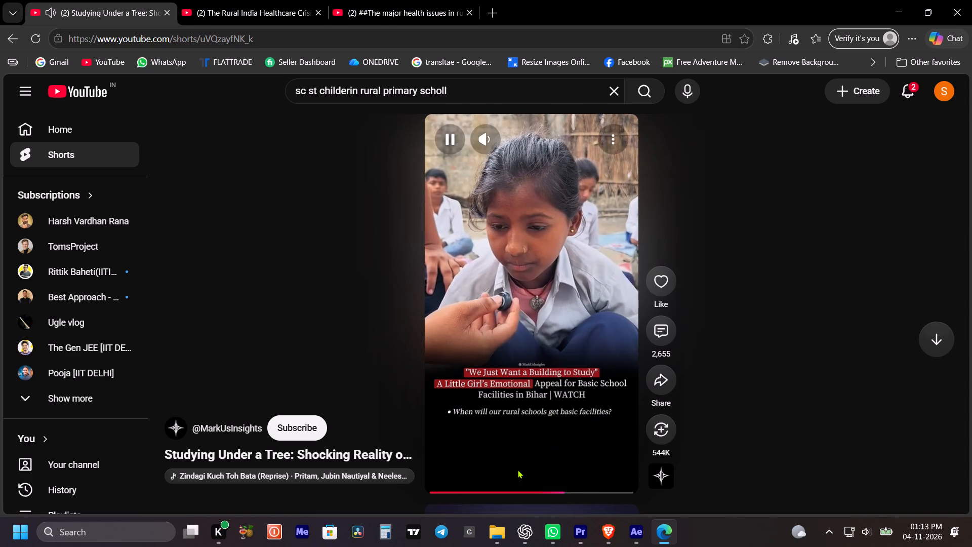
pyautogui.click(477, 487)
pyautogui.click(461, 487)
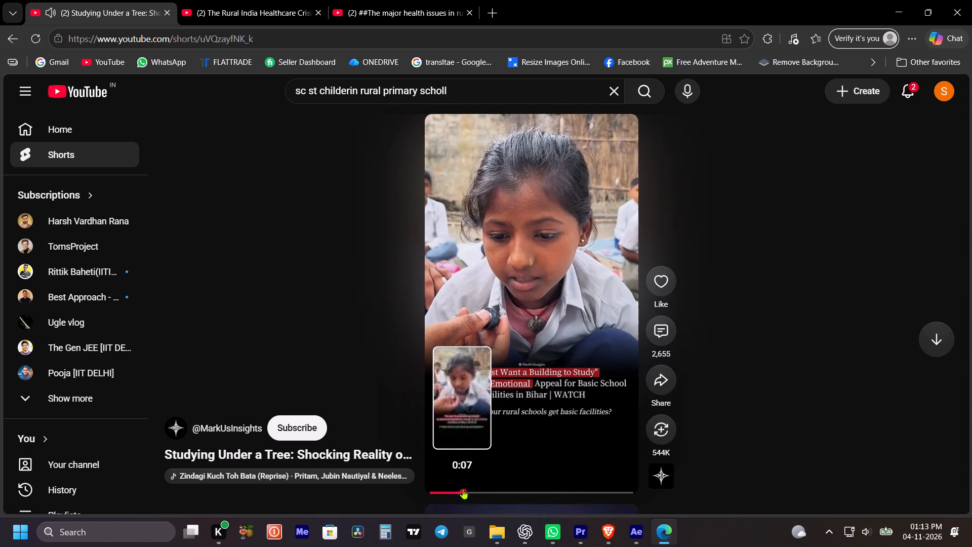
pyautogui.click(492, 488)
pyautogui.click(533, 483)
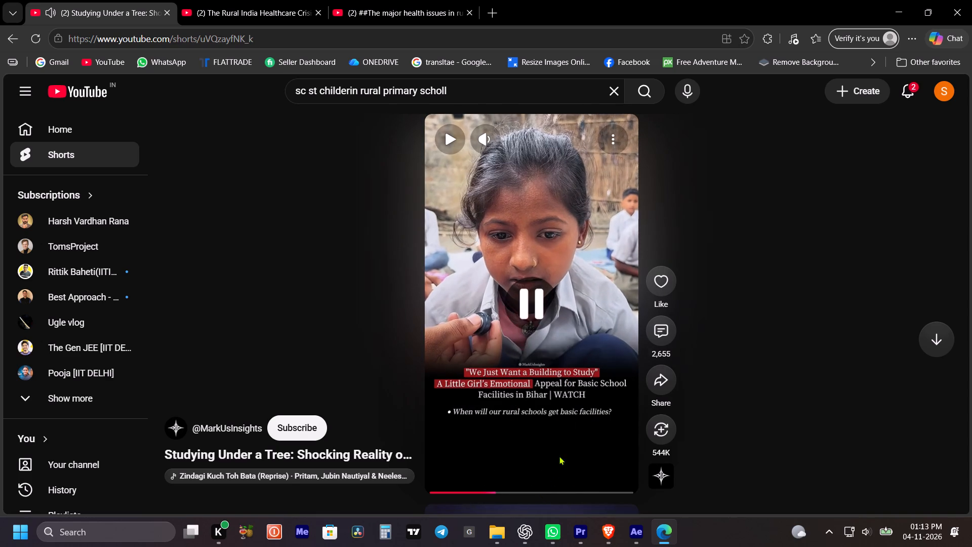
pyautogui.click(572, 334)
pyautogui.click(558, 337)
pyautogui.click(10, 35)
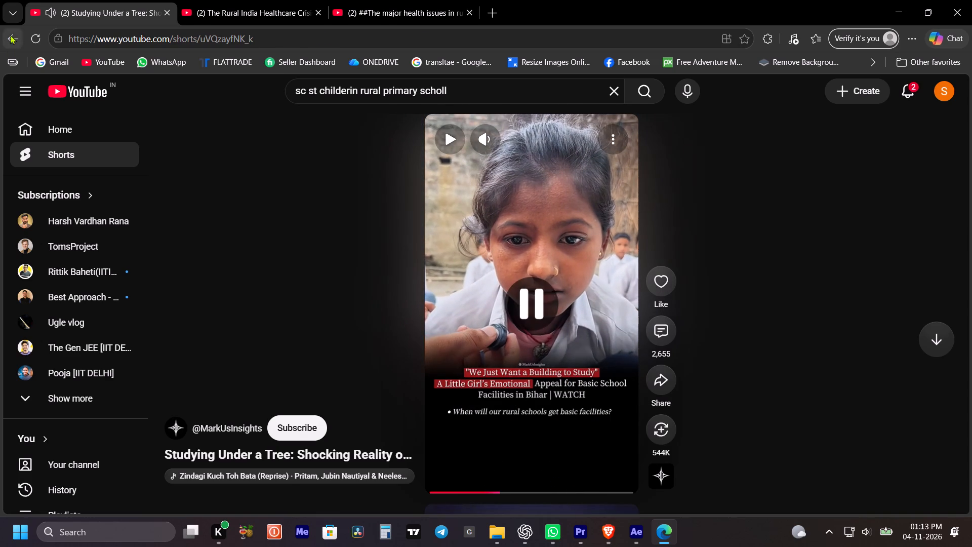
# Skim the preview of The Better India's "What Every Government School Child Deserves" short for classroom footage.
pyautogui.scroll(-7, 321, 334)
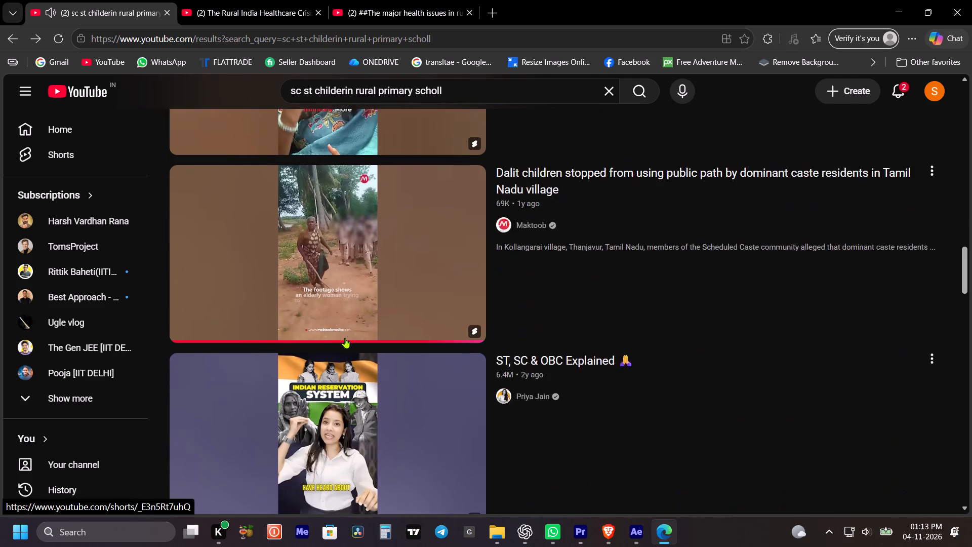
pyautogui.scroll(-5, 345, 338)
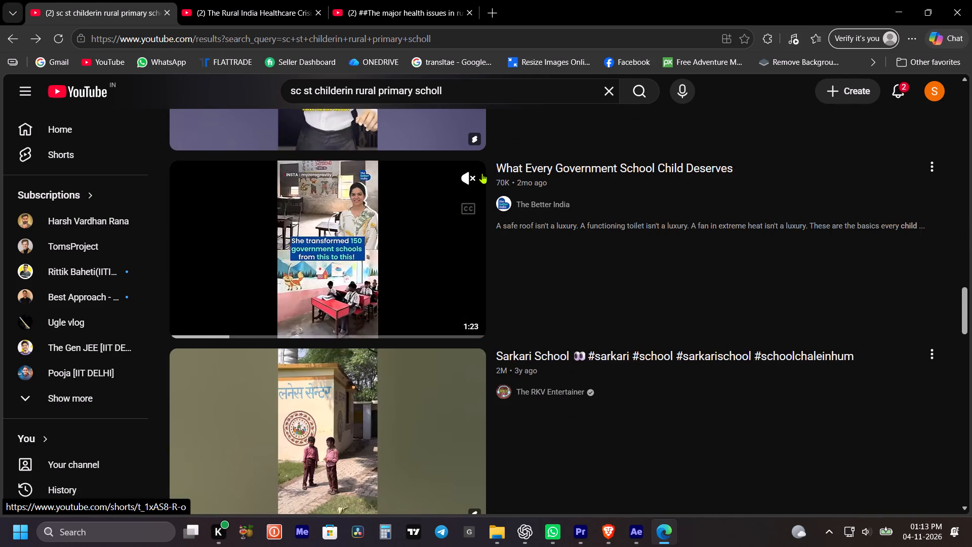
pyautogui.click(471, 175)
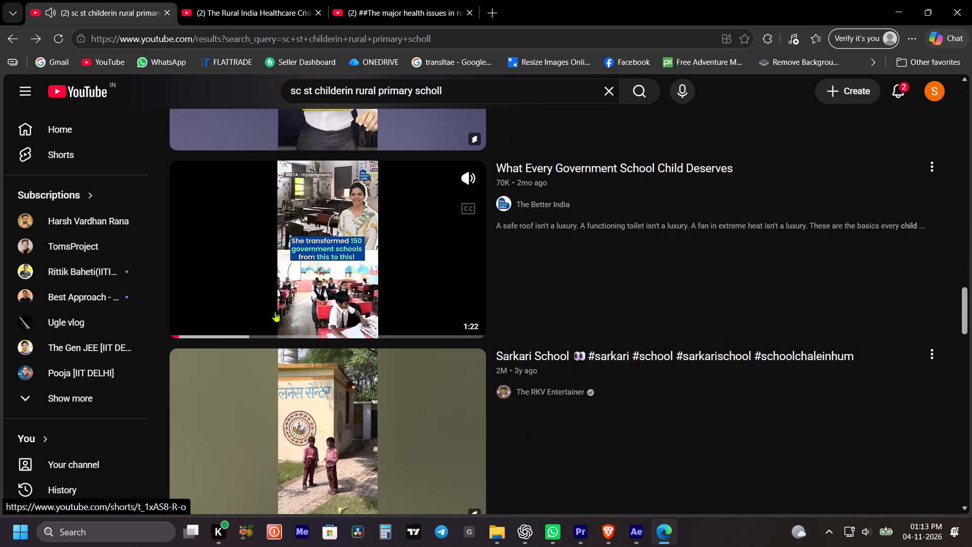
pyautogui.click(224, 329)
pyautogui.click(252, 328)
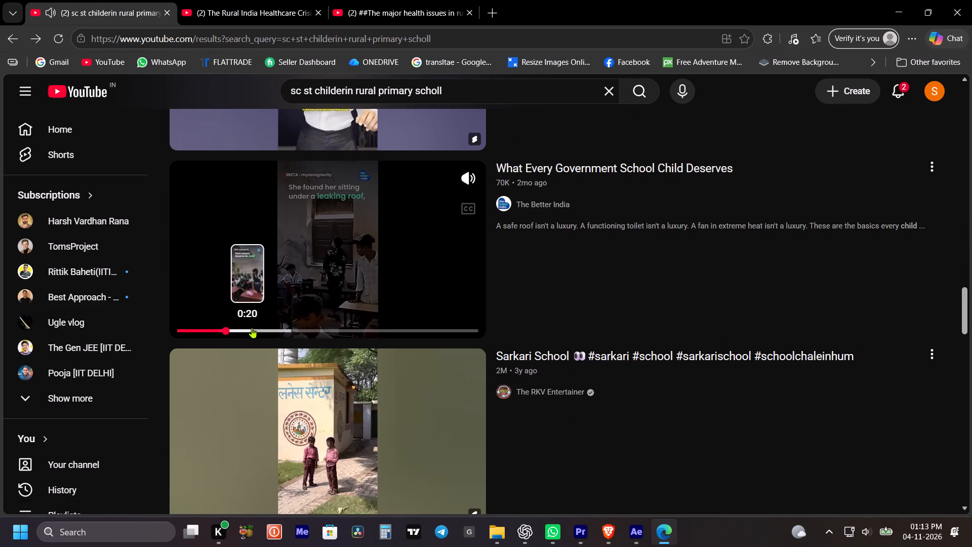
pyautogui.click(223, 332)
# Open the "What Every Government School Child Deserves" short and copy its link.
pyautogui.click(403, 250)
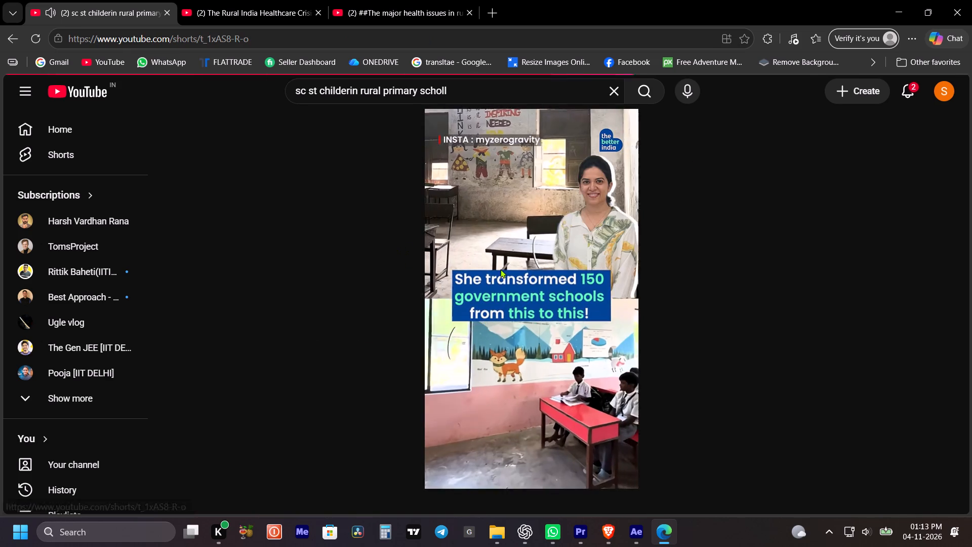
pyautogui.click(535, 281)
pyautogui.click(294, 45)
pyautogui.hotkey('ctrl', 'c')
pyautogui.hotkey('ctrl', 'c')
pyautogui.hotkey('ctrl', 'c')
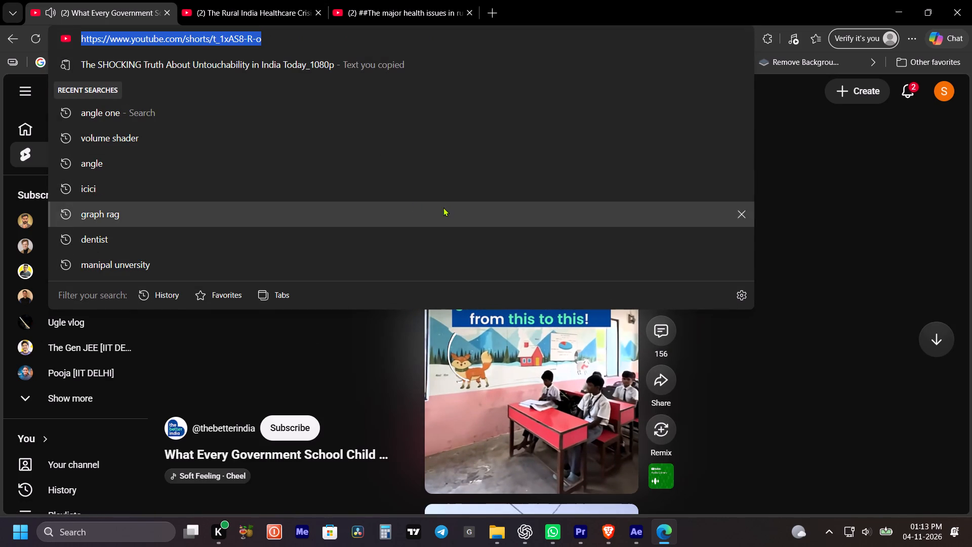
# Switch to Brave and download the copied short through vd6s.net as 1080p MP4, saving it in the social braain karnatak folder.
pyautogui.click(612, 531)
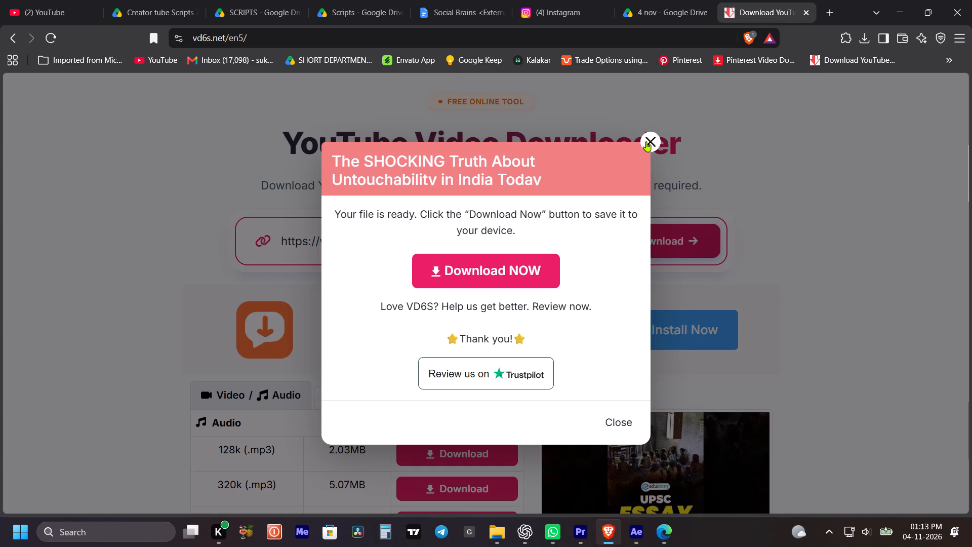
pyautogui.click(647, 140)
pyautogui.click(588, 238)
pyautogui.click(566, 238)
pyautogui.hotkey('ctrl', 'v')
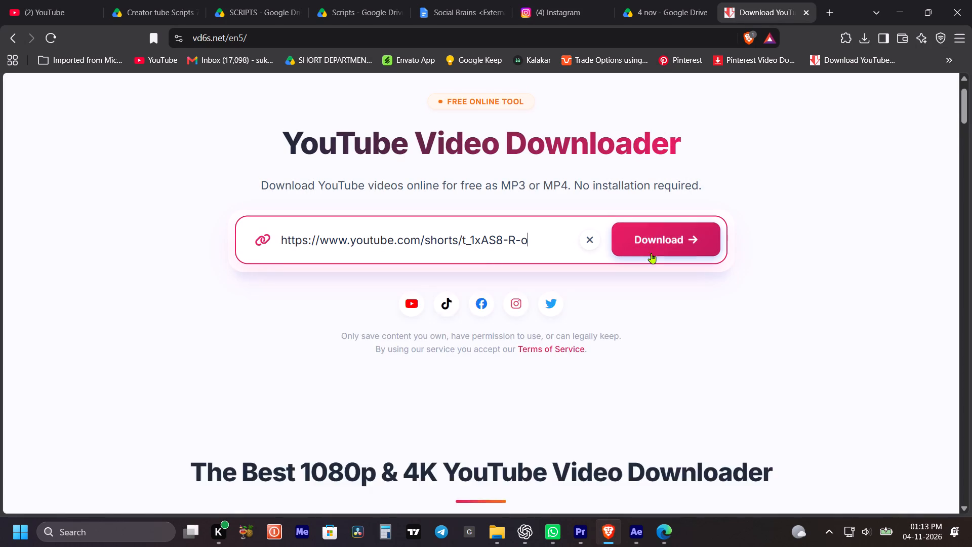
pyautogui.click(663, 241)
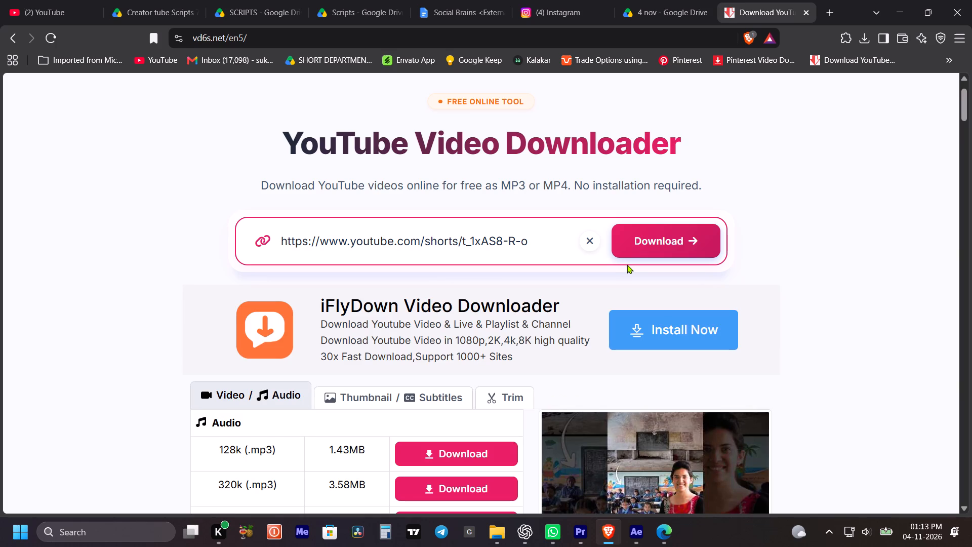
pyautogui.scroll(-4, 336, 365)
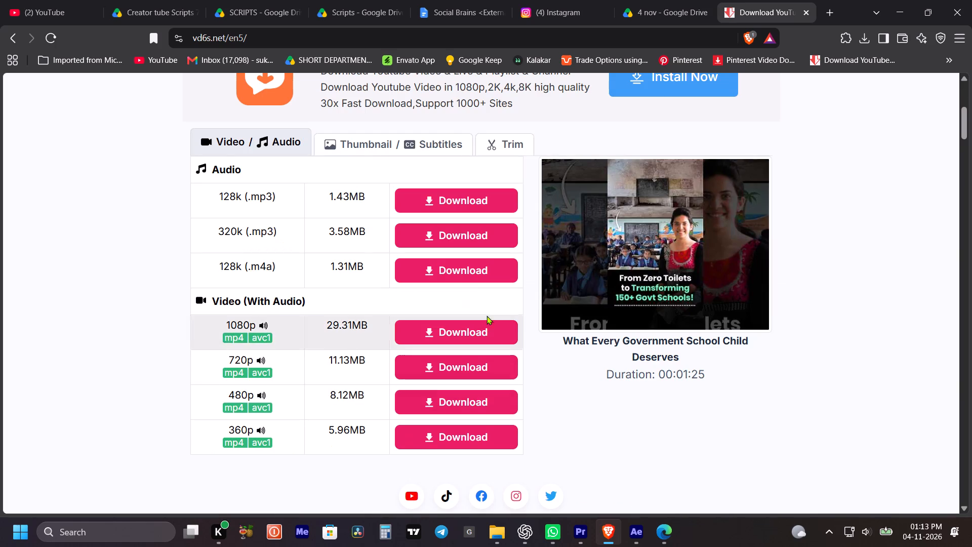
pyautogui.click(467, 336)
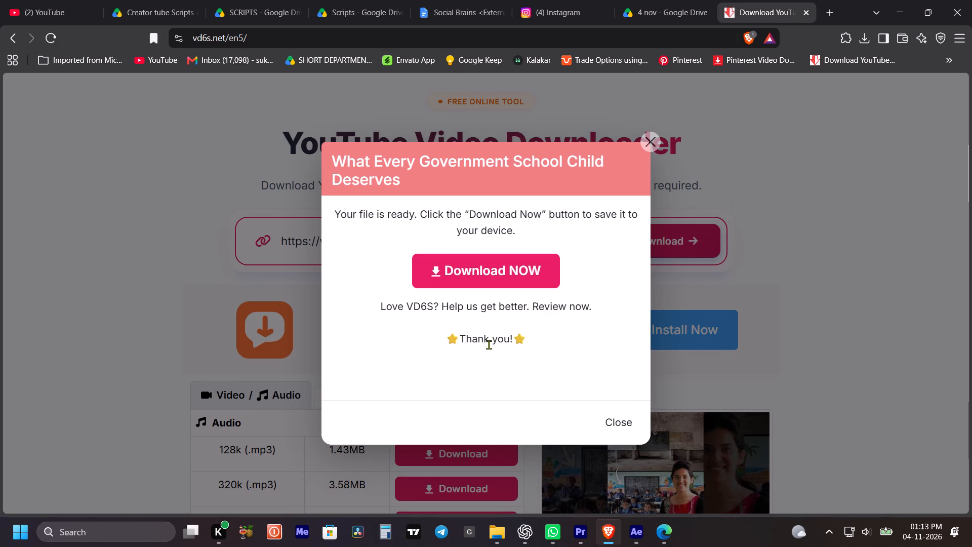
pyautogui.click(458, 290)
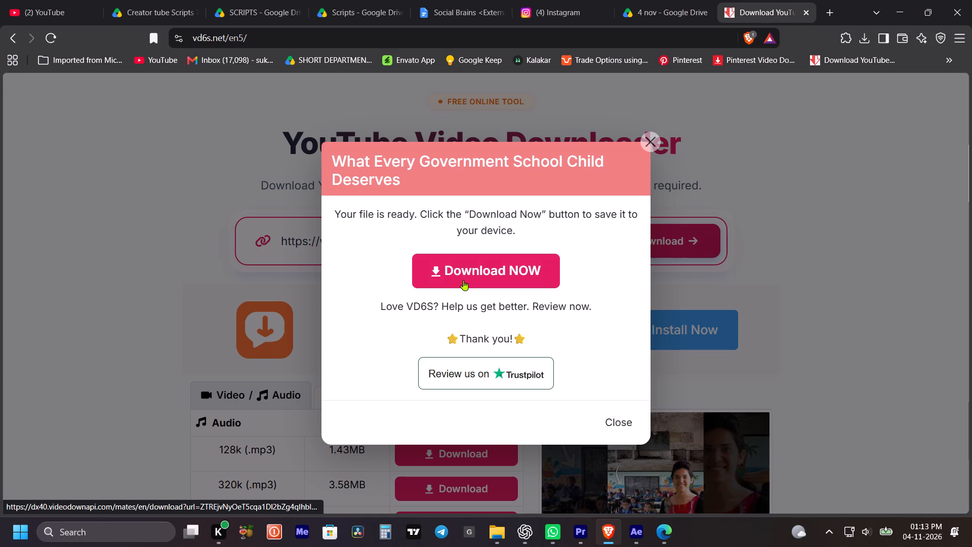
pyautogui.click(464, 278)
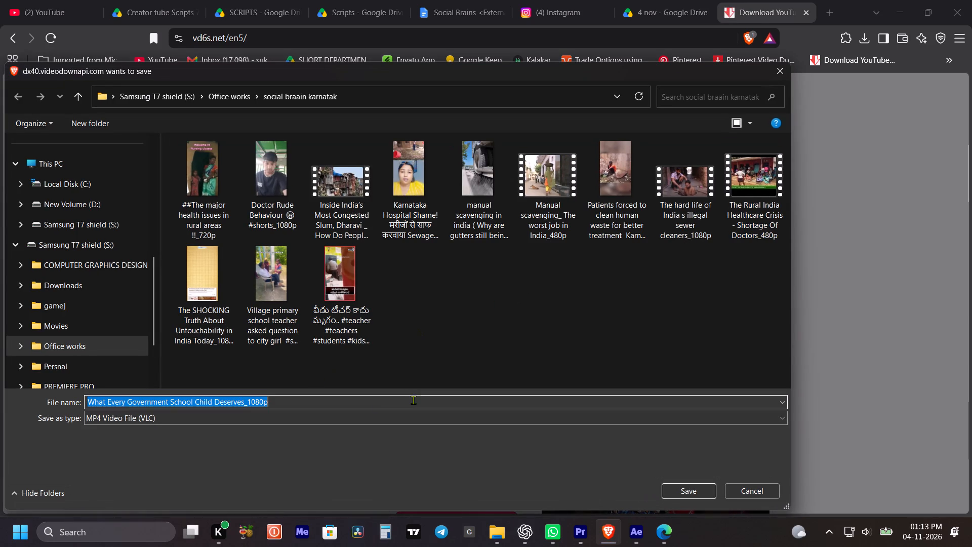
pyautogui.hotkey('ctrl', 'c')
pyautogui.click(692, 499)
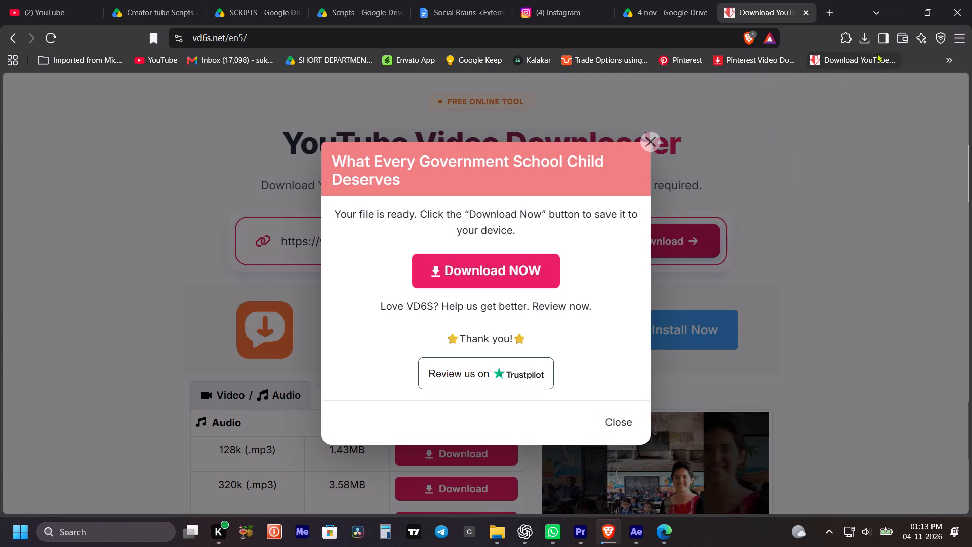
# Import the downloaded "What Every Government School Child Deserves_1080p" video into the b roll folder of the After Effects project.
pyautogui.click(864, 33)
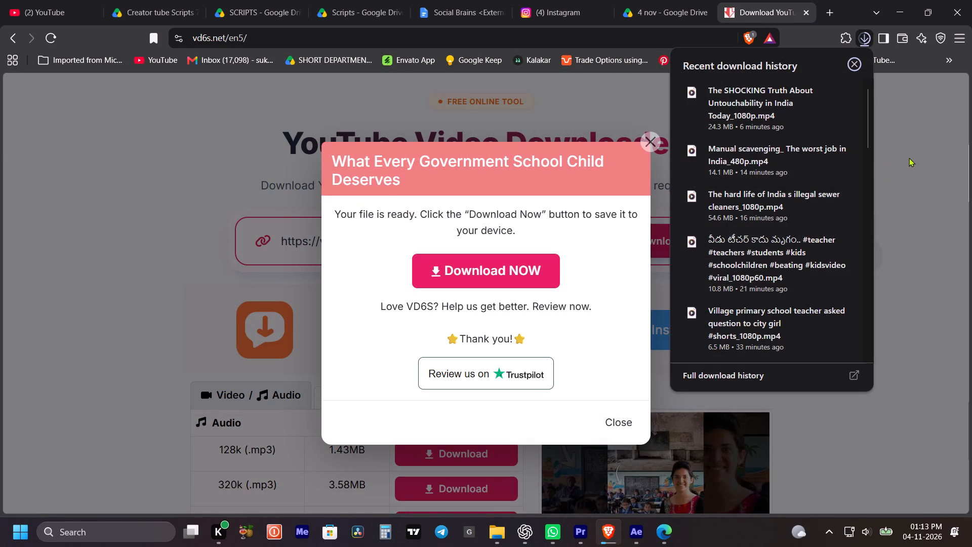
pyautogui.click(913, 155)
pyautogui.click(865, 35)
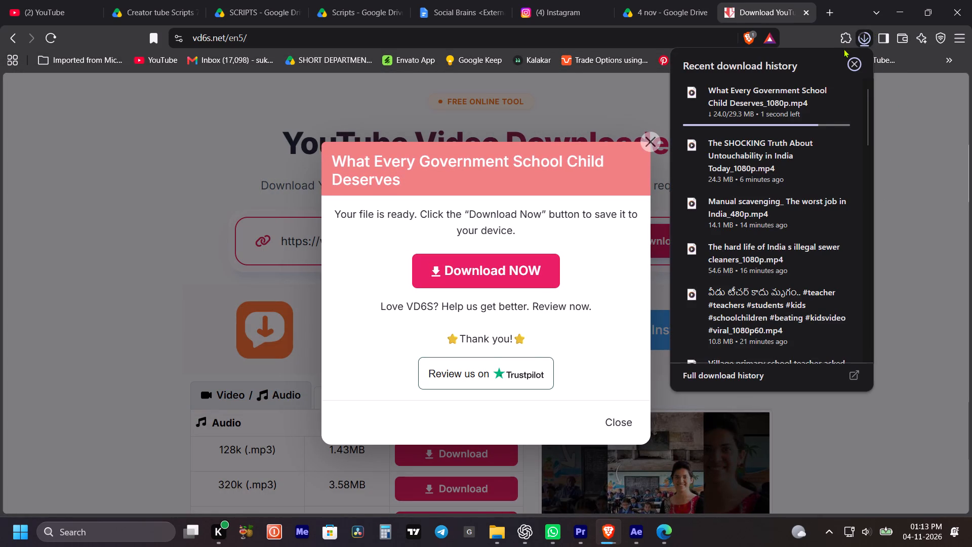
pyautogui.moveTo(738, 106); pyautogui.dragTo(649, 518)
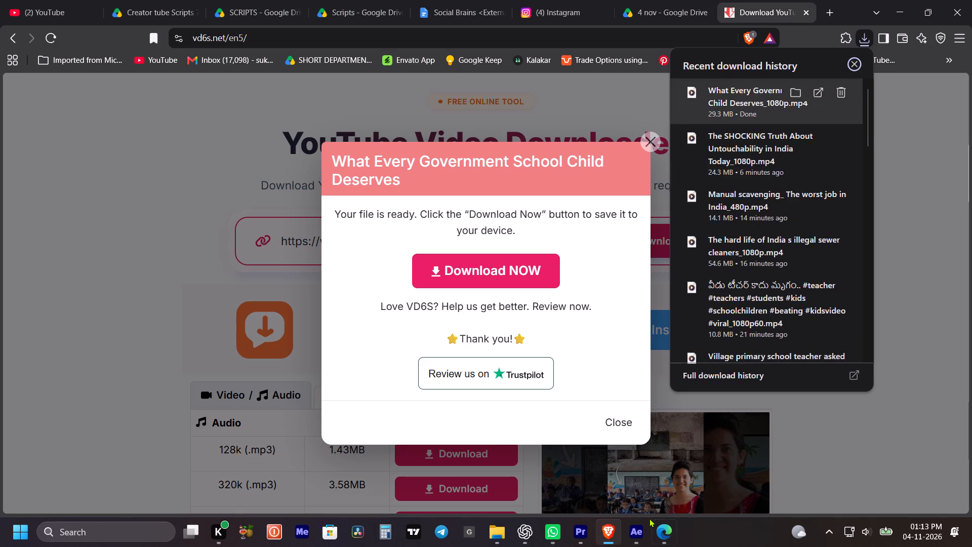
pyautogui.moveTo(649, 518); pyautogui.dragTo(84, 224)
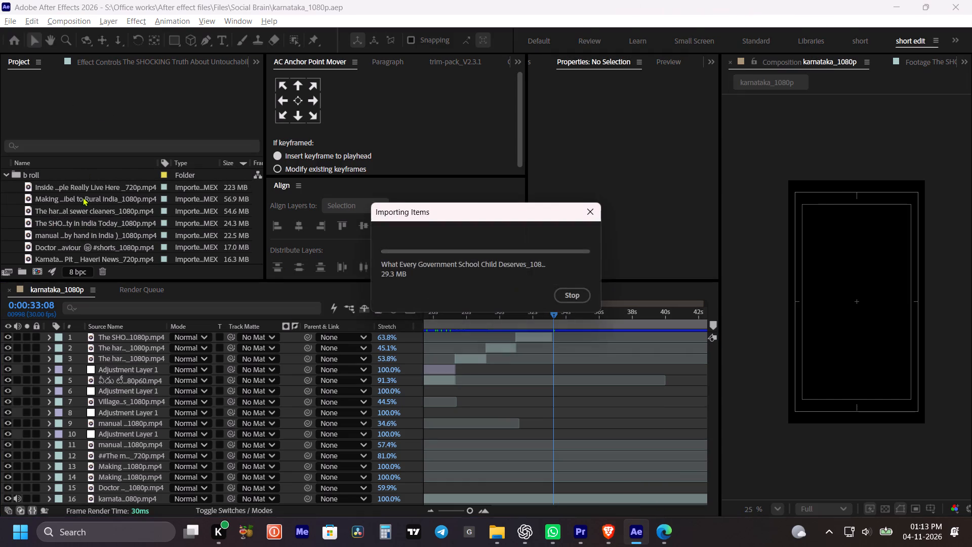
# Open the "What Every Government School Child Deserves" footage, find the schoolbag-as-a-desk classroom shot and set the In point at 0:00:15:21.
pyautogui.doubleClick(67, 222)
pyautogui.press('`')
pyautogui.scroll(-2, 508, 255)
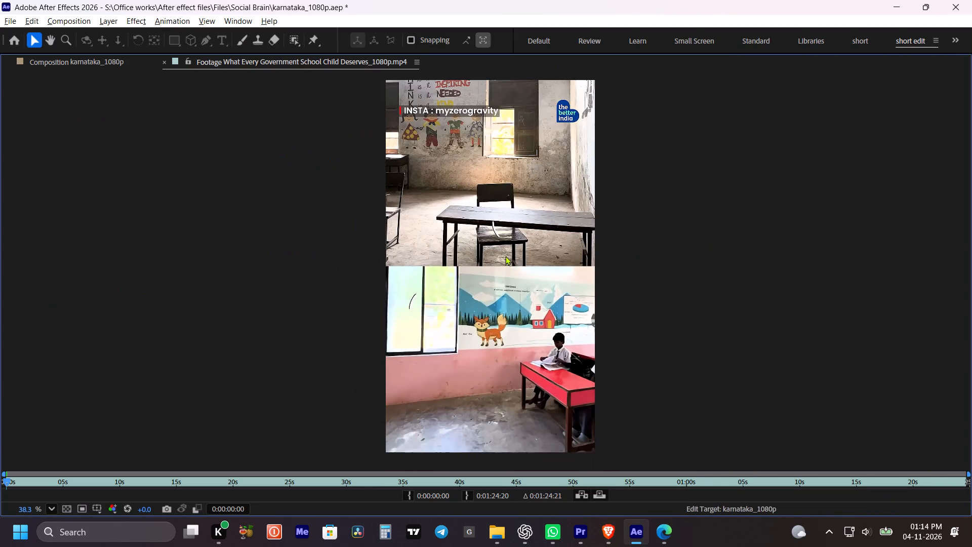
pyautogui.press('space')
pyautogui.moveTo(534, 271); pyautogui.dragTo(515, 255)
pyautogui.moveTo(13, 481); pyautogui.dragTo(66, 493)
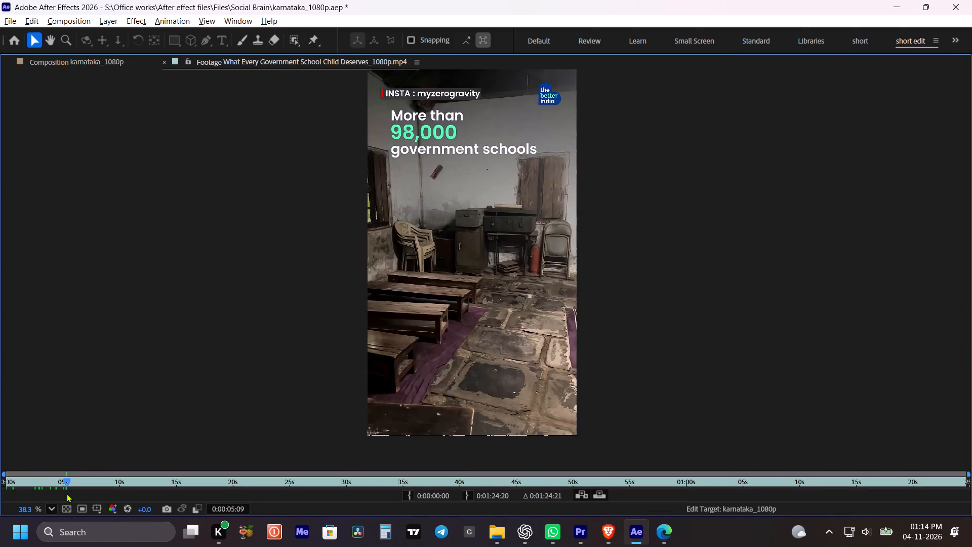
pyautogui.moveTo(66, 493); pyautogui.dragTo(165, 513)
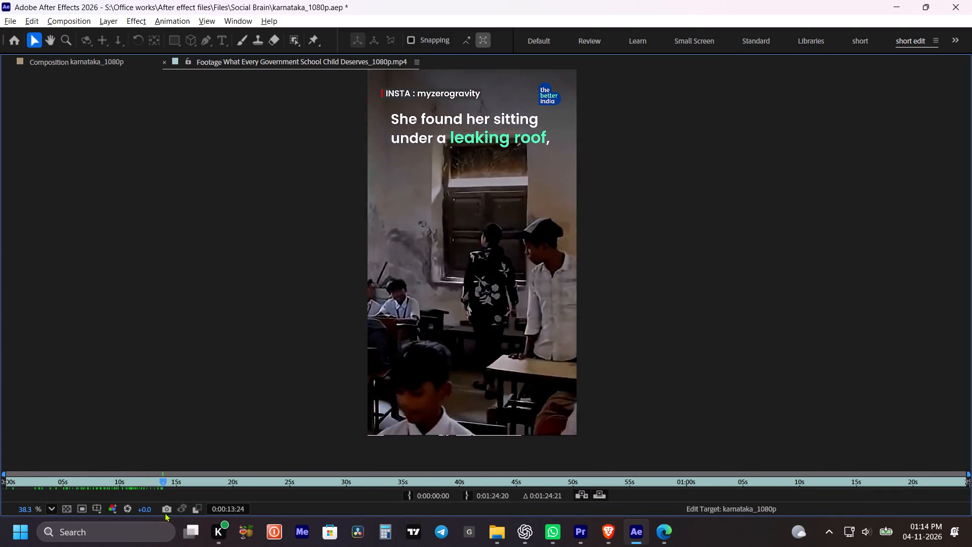
pyautogui.moveTo(165, 513); pyautogui.dragTo(213, 519)
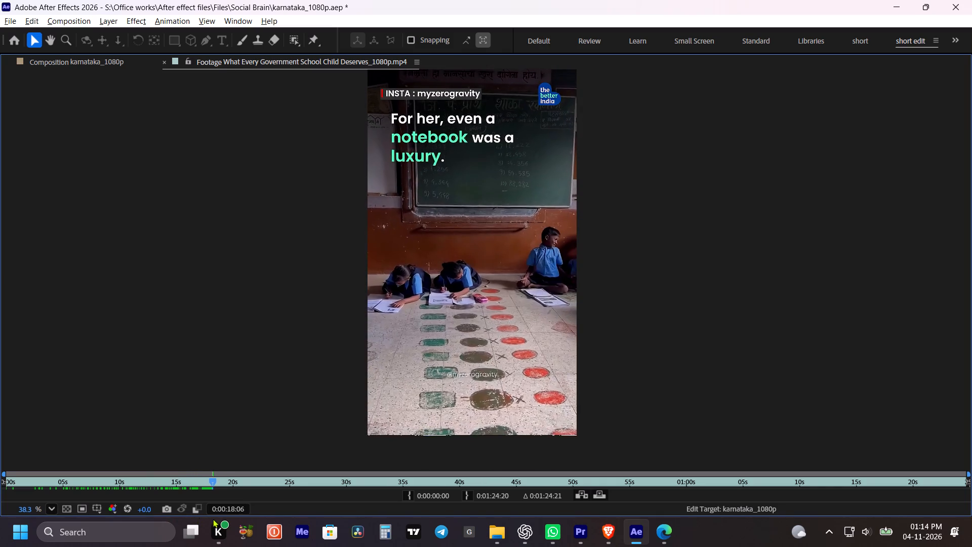
pyautogui.moveTo(213, 519); pyautogui.dragTo(238, 522)
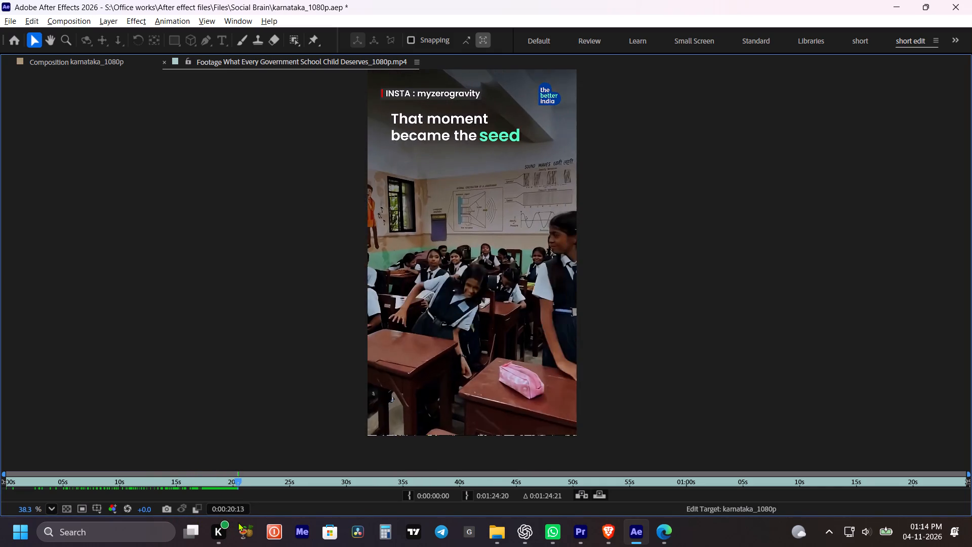
pyautogui.moveTo(238, 522); pyautogui.dragTo(213, 520)
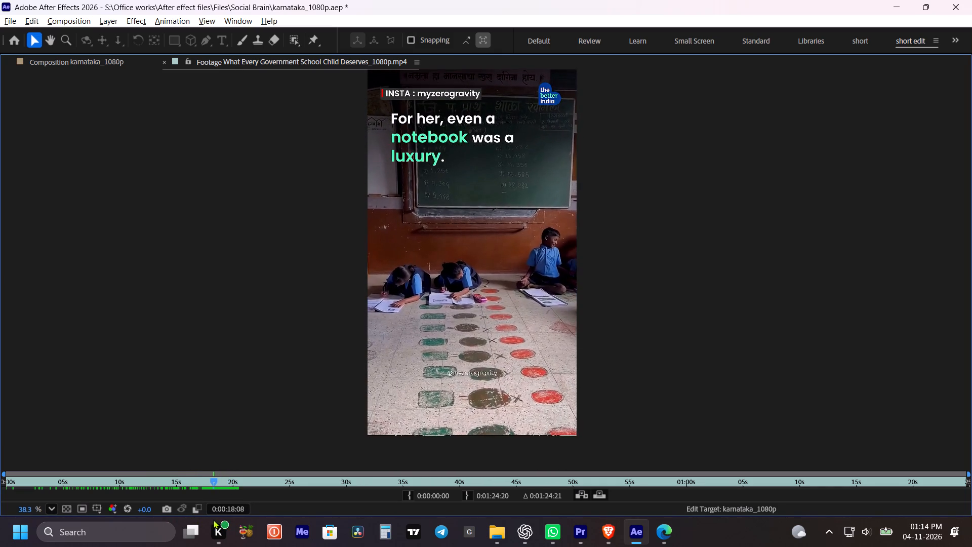
pyautogui.moveTo(213, 520); pyautogui.dragTo(176, 520)
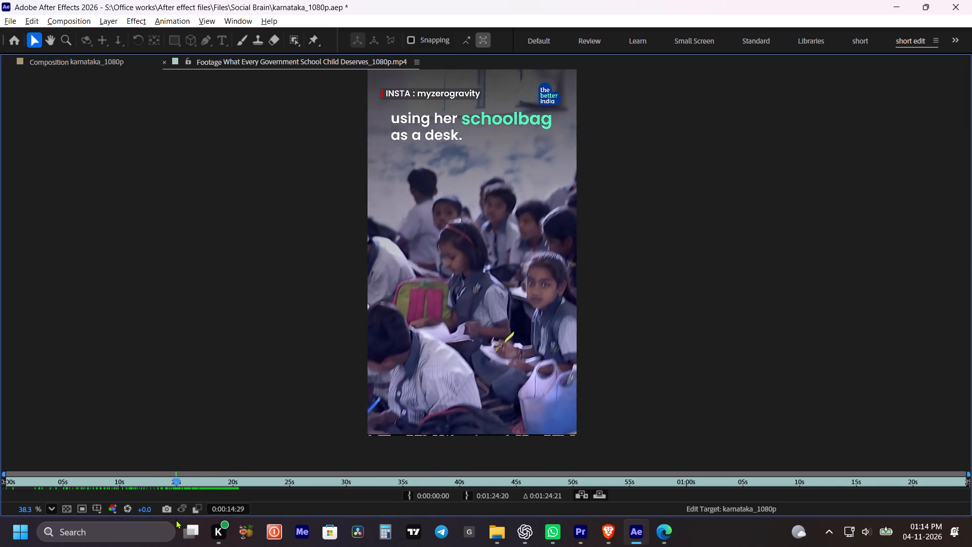
pyautogui.moveTo(176, 520); pyautogui.dragTo(184, 522)
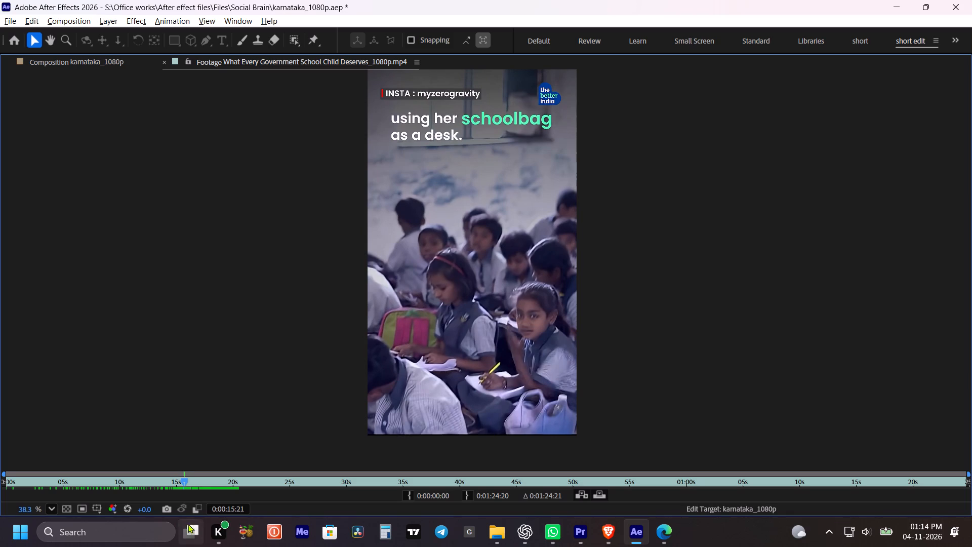
pyautogui.click(408, 493)
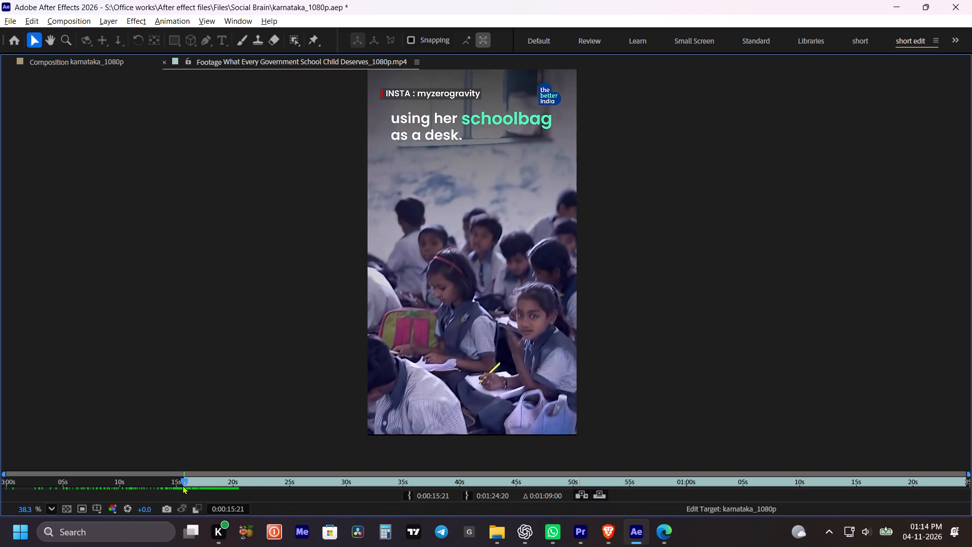
# Set the footage's Out point at 0:00:21:18, within the shot of the schoolgirl standing at her desk.
pyautogui.moveTo(188, 483); pyautogui.dragTo(243, 486)
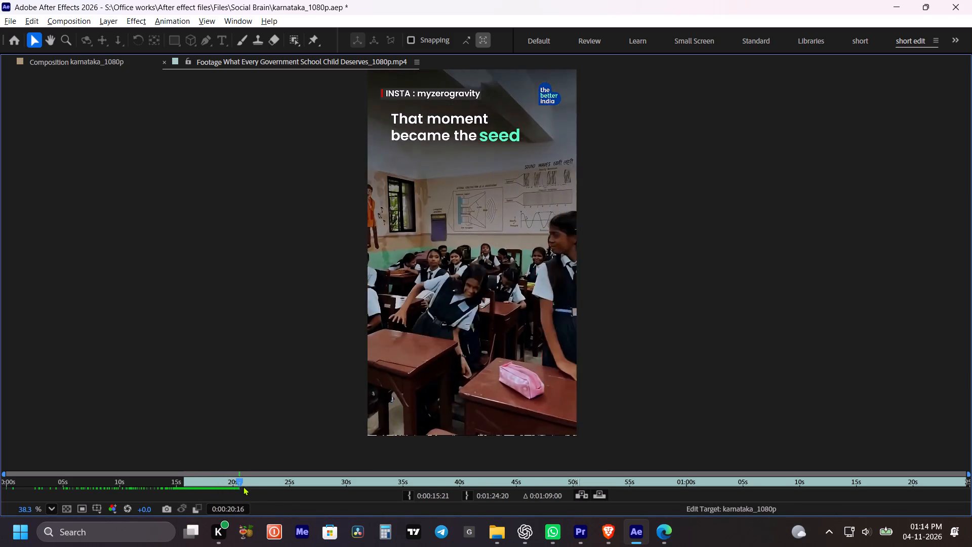
pyautogui.moveTo(243, 486); pyautogui.dragTo(263, 490)
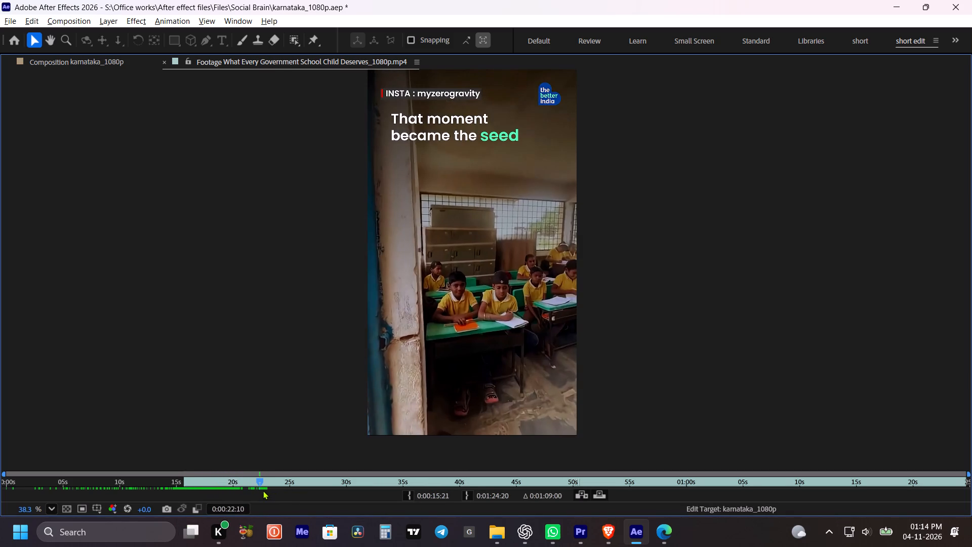
pyautogui.moveTo(263, 490); pyautogui.dragTo(255, 493)
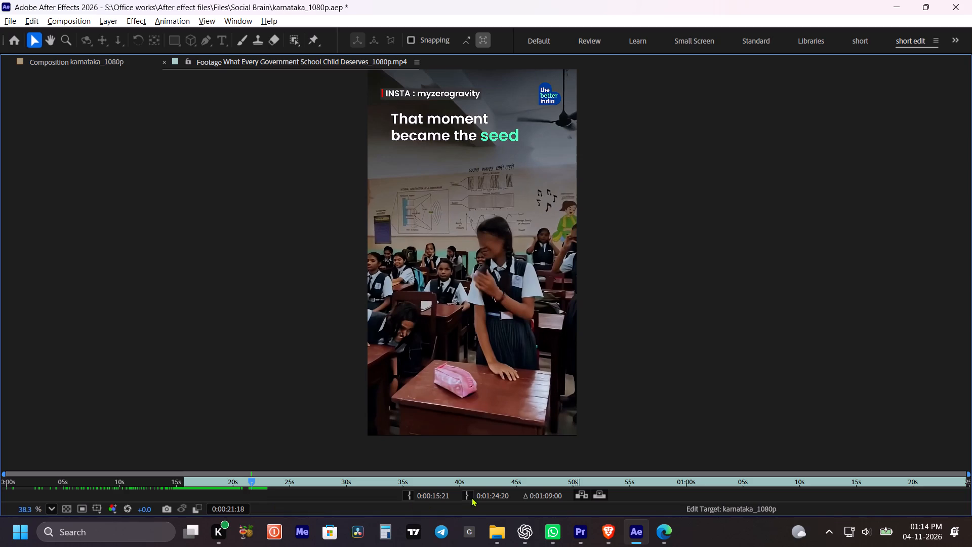
pyautogui.click(465, 495)
pyautogui.press('`')
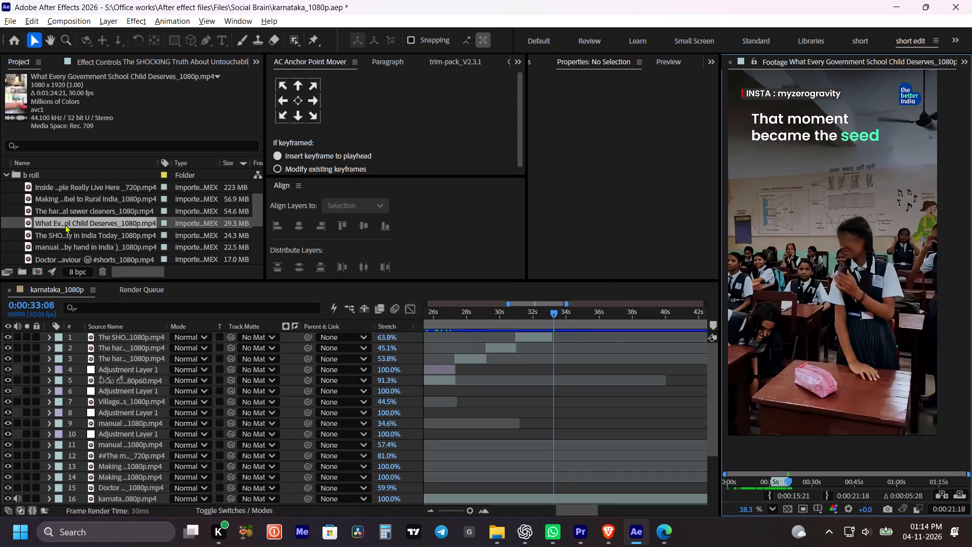
# Add the trimmed school clip as the top layer of karnataka_1080p, starting at 0:00:33:05 where "The SHOCKING Truth" clip ends.
pyautogui.moveTo(68, 222); pyautogui.dragTo(621, 332)
pyautogui.press('space')
pyautogui.press('space')
pyautogui.press('space')
pyautogui.press('space')
pyautogui.press('space')
pyautogui.press('space')
pyautogui.press('space')
pyautogui.press('space')
pyautogui.moveTo(637, 359); pyautogui.dragTo(602, 366)
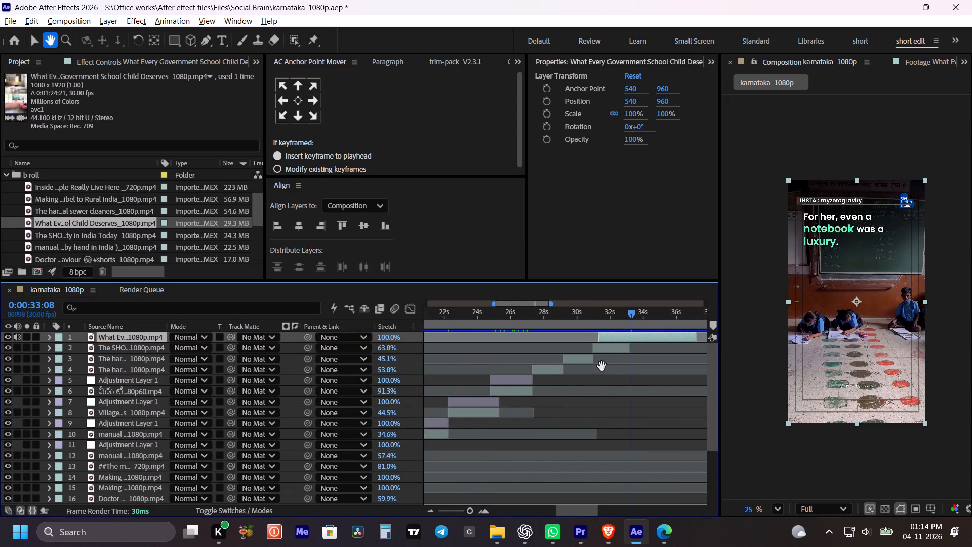
pyautogui.moveTo(602, 366); pyautogui.dragTo(485, 399)
pyautogui.click(504, 338)
pyautogui.press('[')
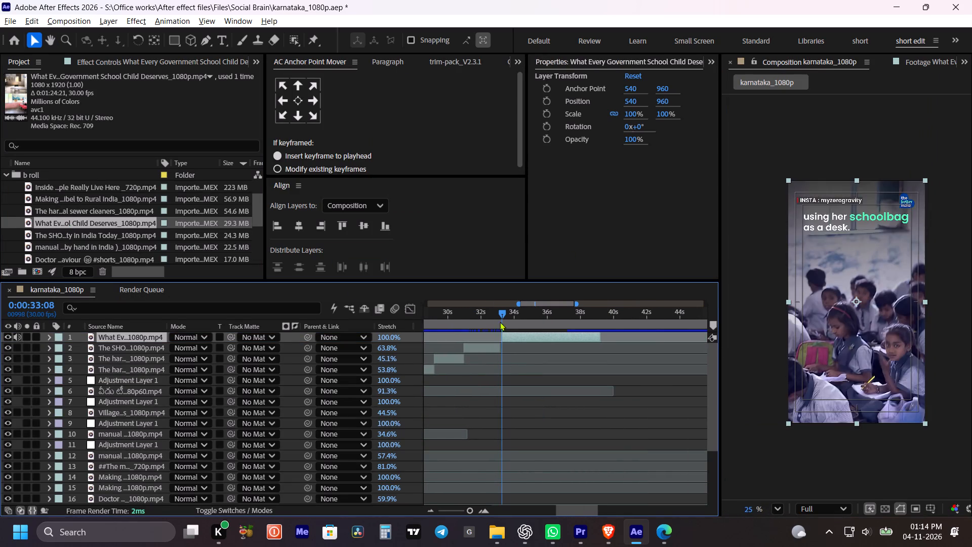
pyautogui.click(499, 314)
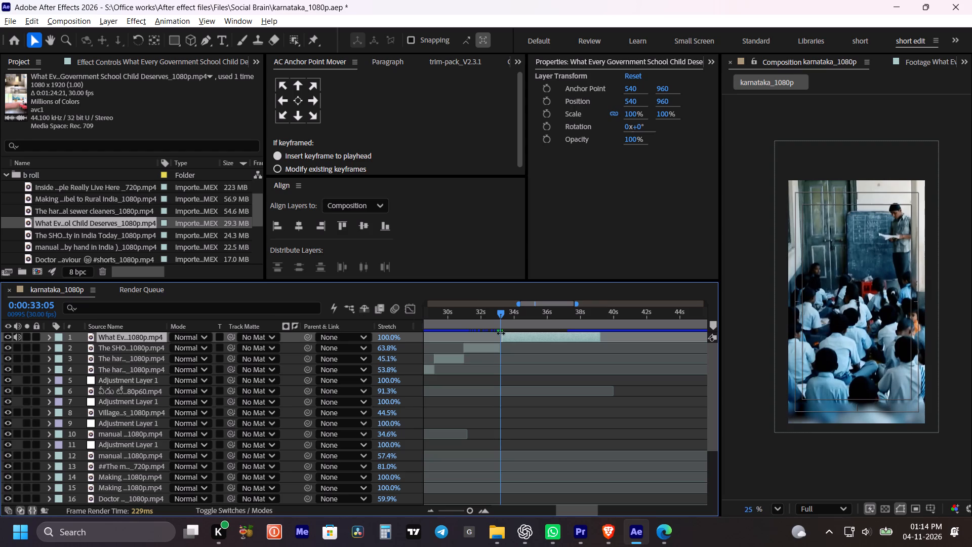
pyautogui.click(512, 339)
pyautogui.press('[')
# Preview the school clip, mute its audio and shorten its duration to a 56.2% stretch.
pyautogui.moveTo(495, 316); pyautogui.dragTo(488, 316)
pyautogui.press('space')
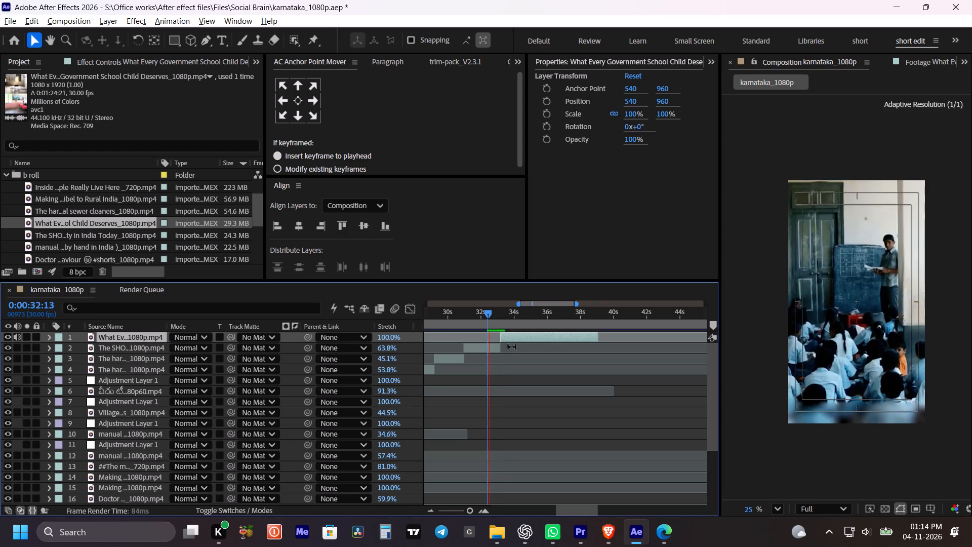
pyautogui.press('space')
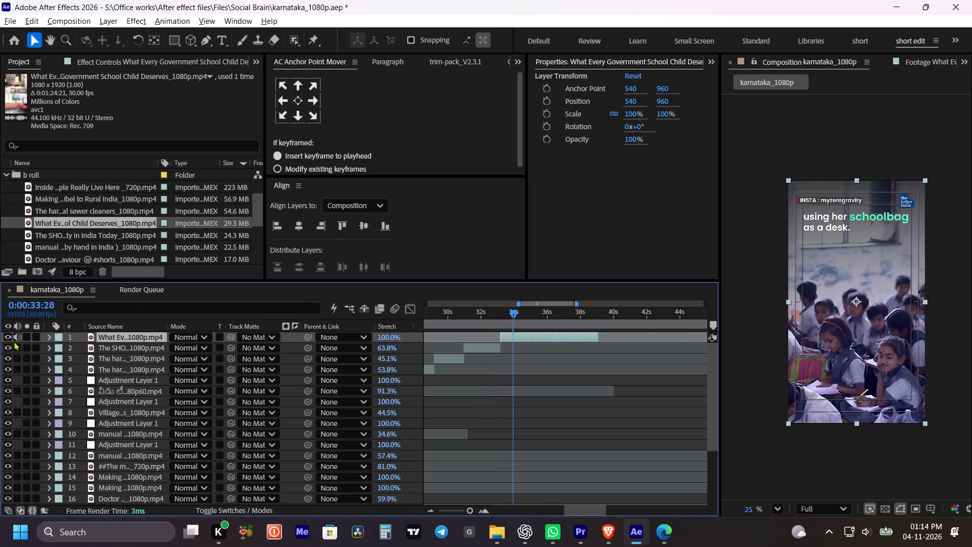
pyautogui.click(15, 337)
pyautogui.keyDown('alt'); pyautogui.moveTo(597, 336); pyautogui.dragTo(554, 343); pyautogui.keyUp('alt')
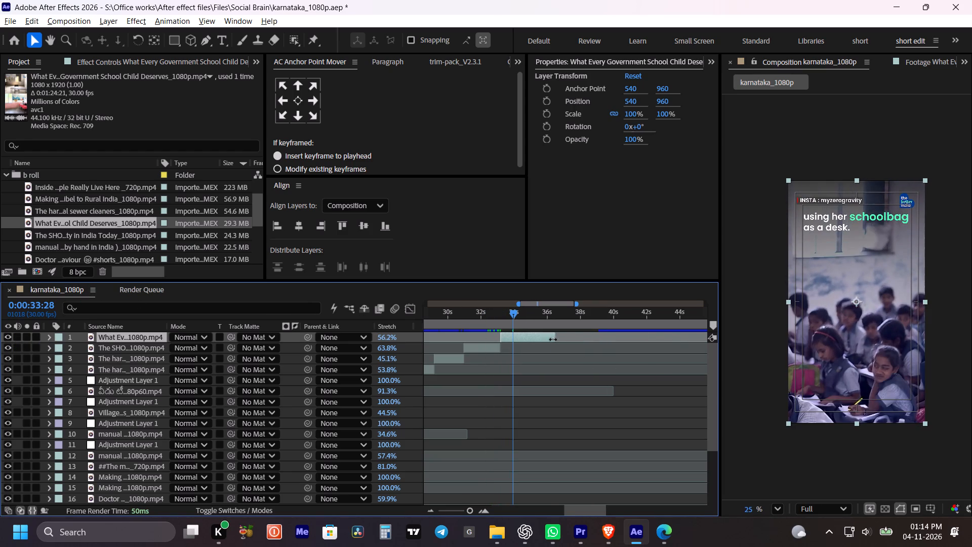
# Scale the school clip to 129% and set its vertical position to 703 to crop out the captions.
pyautogui.click(552, 337)
pyautogui.moveTo(630, 116); pyautogui.dragTo(652, 117)
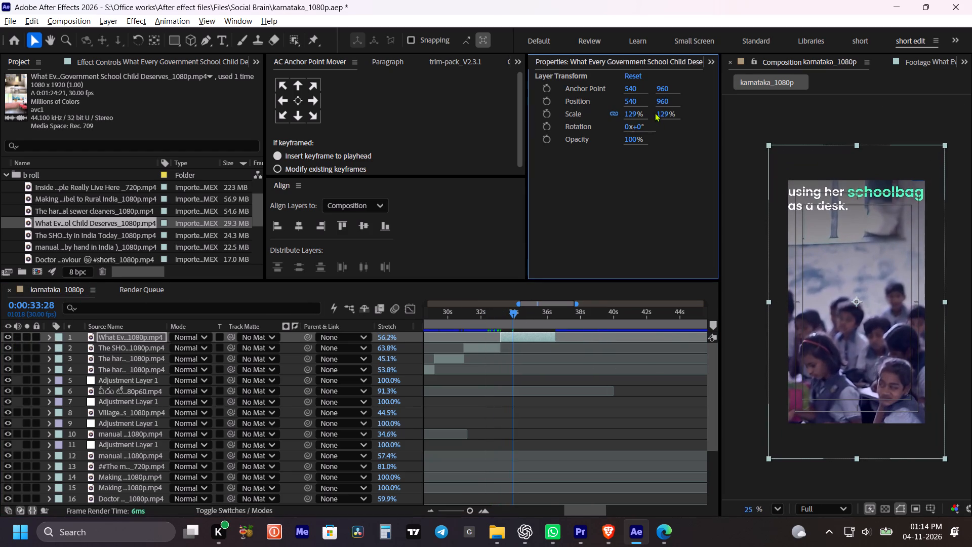
pyautogui.moveTo(665, 102); pyautogui.dragTo(487, 114)
# Play back the cut from "The SHOCKING Truth" clip into the school clip to check its timing.
pyautogui.moveTo(496, 316); pyautogui.dragTo(489, 315)
pyautogui.press('space')
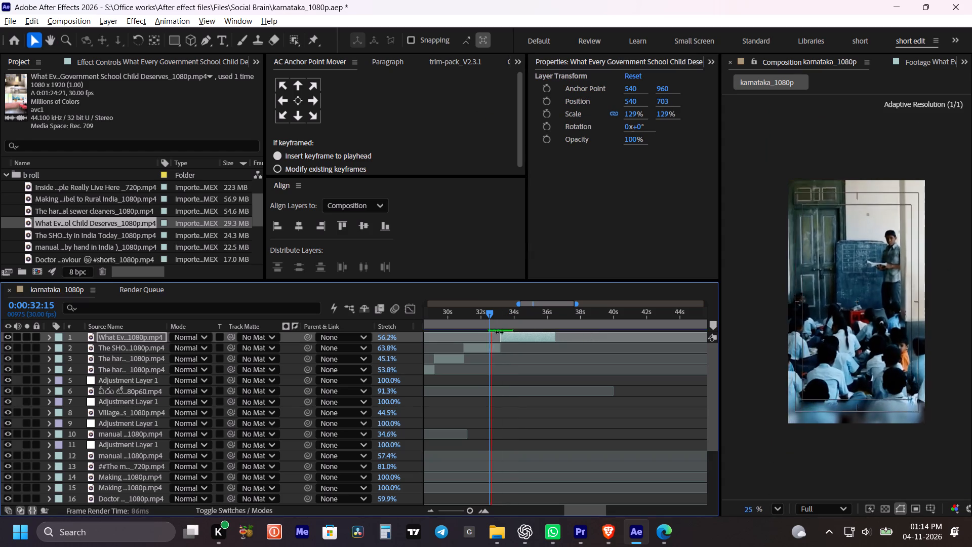
pyautogui.press('space')
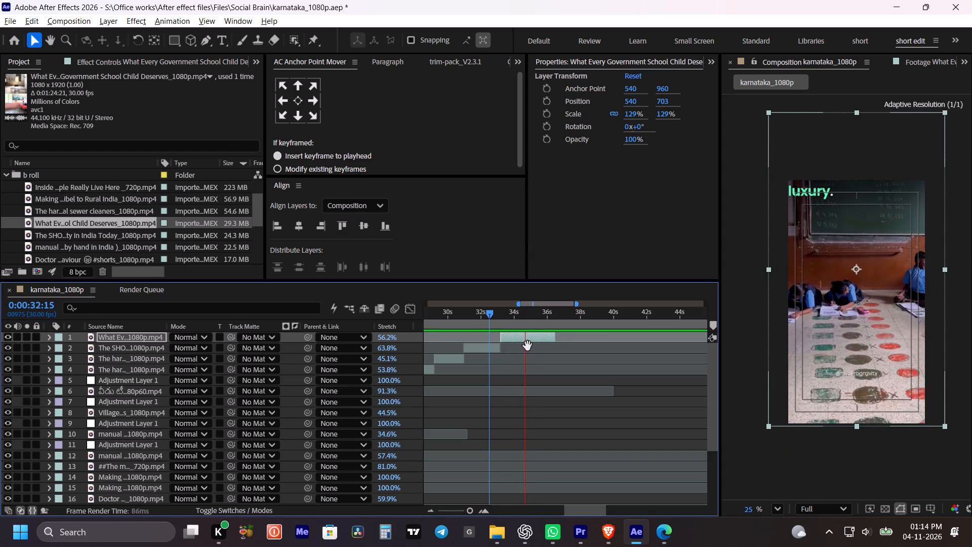
pyautogui.press('space')
pyautogui.press('space')
pyautogui.moveTo(557, 351); pyautogui.dragTo(551, 353)
pyautogui.press('space')
pyautogui.moveTo(499, 309); pyautogui.dragTo(475, 316)
pyautogui.press('space')
pyautogui.press('space')
pyautogui.press('space')
pyautogui.moveTo(497, 366); pyautogui.dragTo(502, 365)
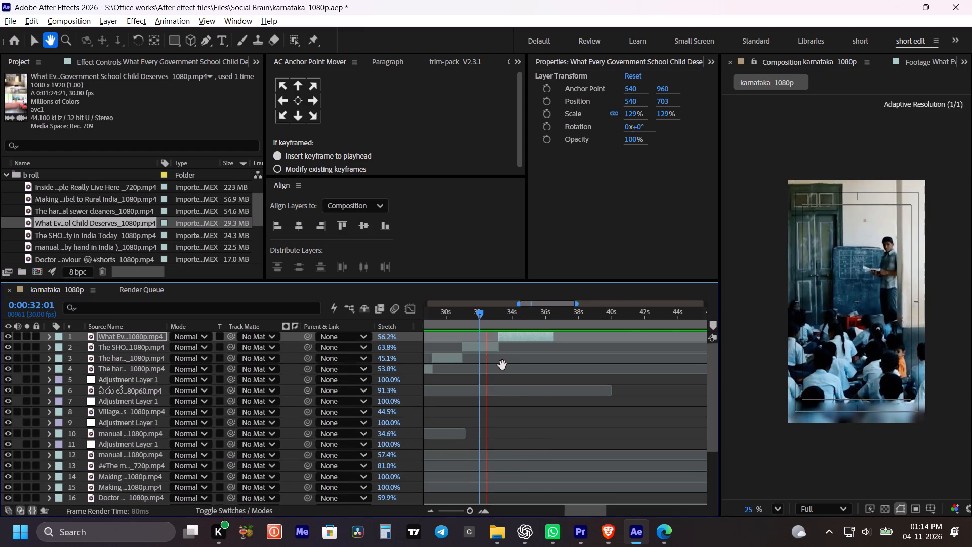
pyautogui.moveTo(502, 365); pyautogui.dragTo(503, 365)
pyautogui.press('space')
pyautogui.scroll(2, 507, 372)
pyautogui.moveTo(483, 318); pyautogui.dragTo(472, 319)
pyautogui.press('space')
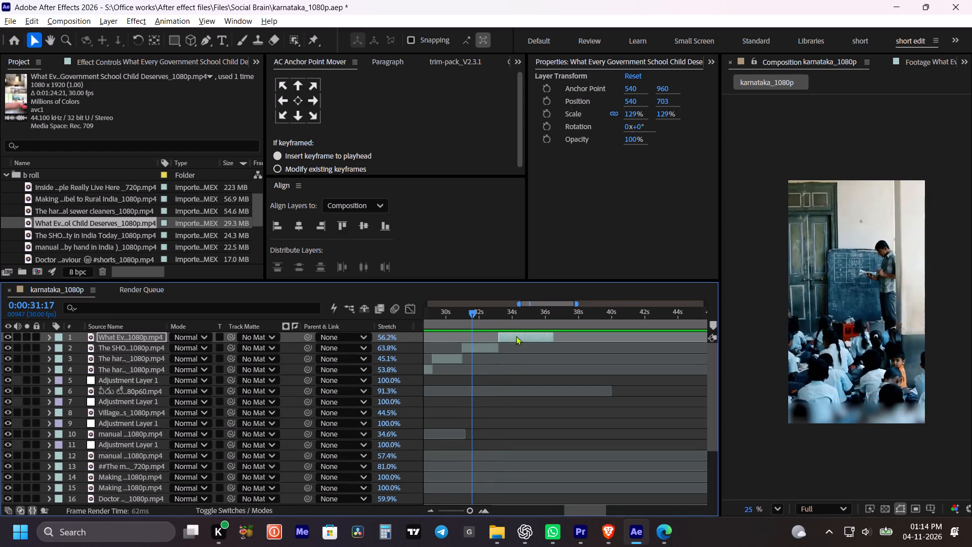
pyautogui.press('space')
# Shift the school clip about one second earlier, to start at about 0:00:32 over "The SHOCKING Truth" clip, and preview it.
pyautogui.moveTo(533, 337); pyautogui.dragTo(516, 339)
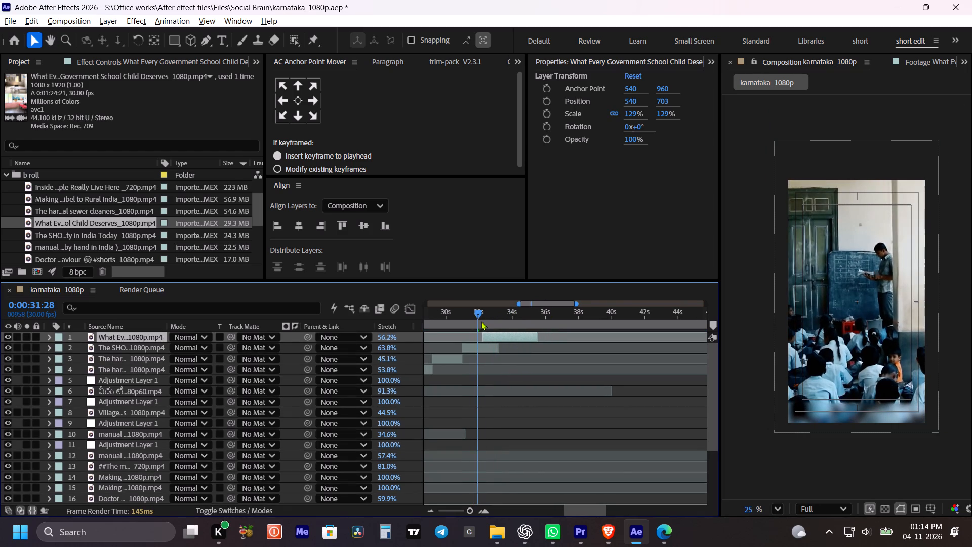
pyautogui.moveTo(473, 321); pyautogui.dragTo(457, 322)
pyautogui.press('space')
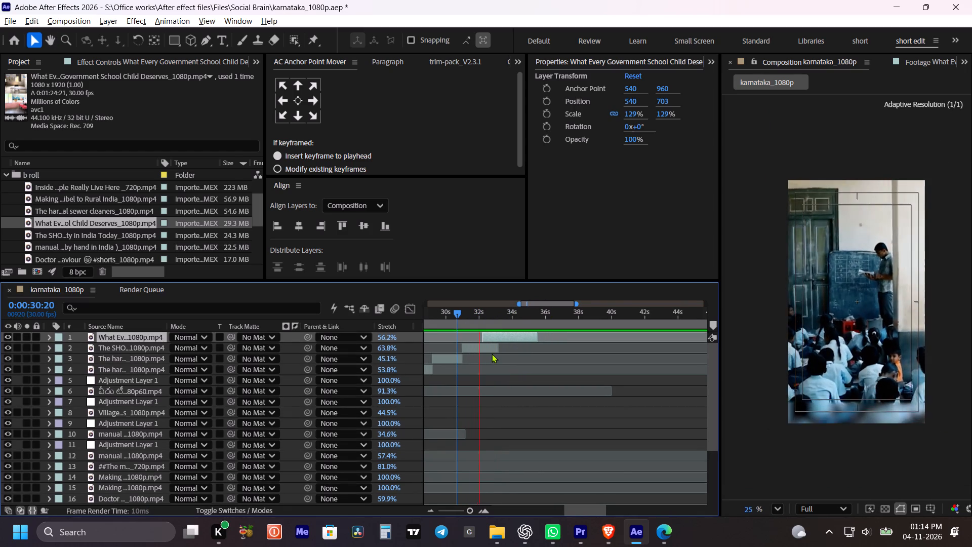
pyautogui.press('space')
pyautogui.press('space')
pyautogui.press('space')
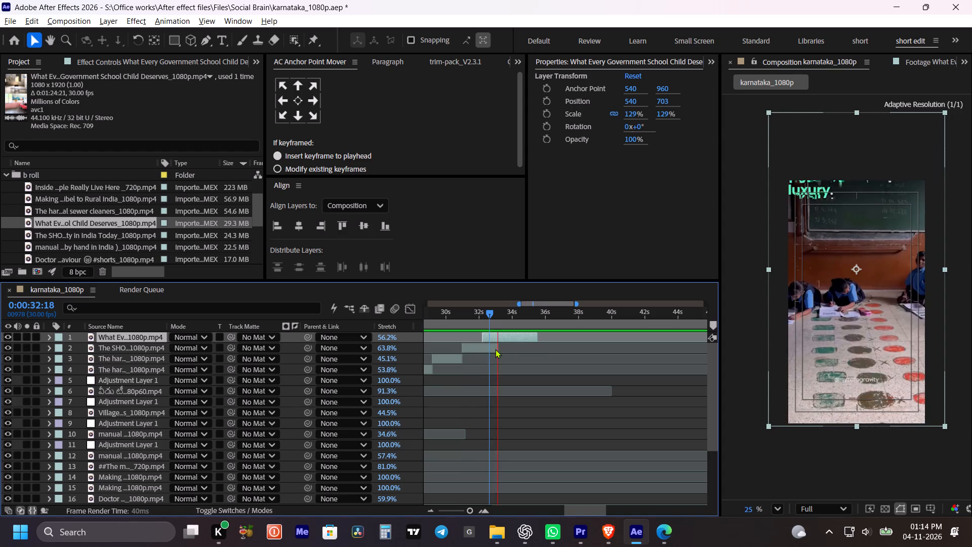
# Split the school clip at 0:00:33:00, where the blackboard classroom shot starts.
pyautogui.moveTo(500, 310); pyautogui.dragTo(496, 310)
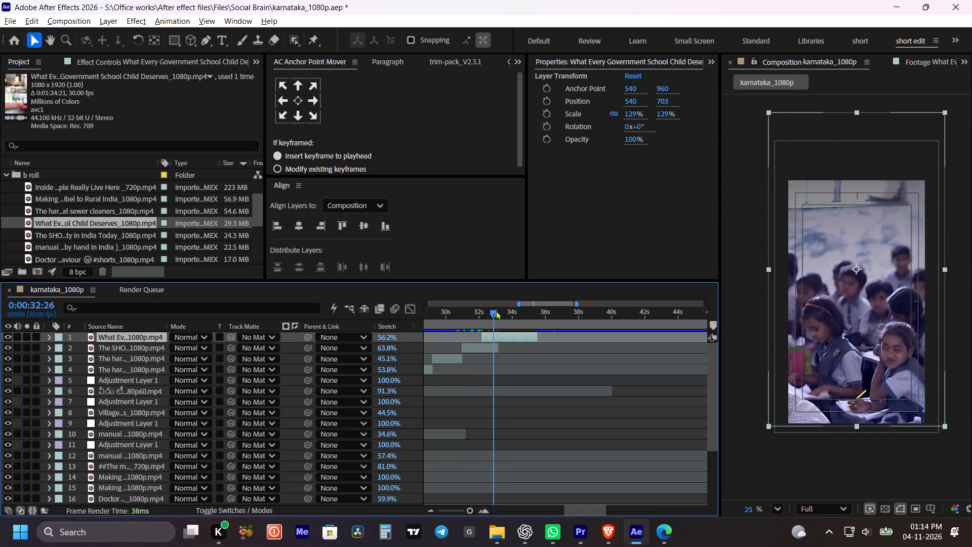
pyautogui.hotkey('ctrl', 'Right')
pyautogui.hotkey('ctrl', 'Right')
pyautogui.hotkey('ctrl', 'Right')
pyautogui.hotkey('ctrl', 'Right')
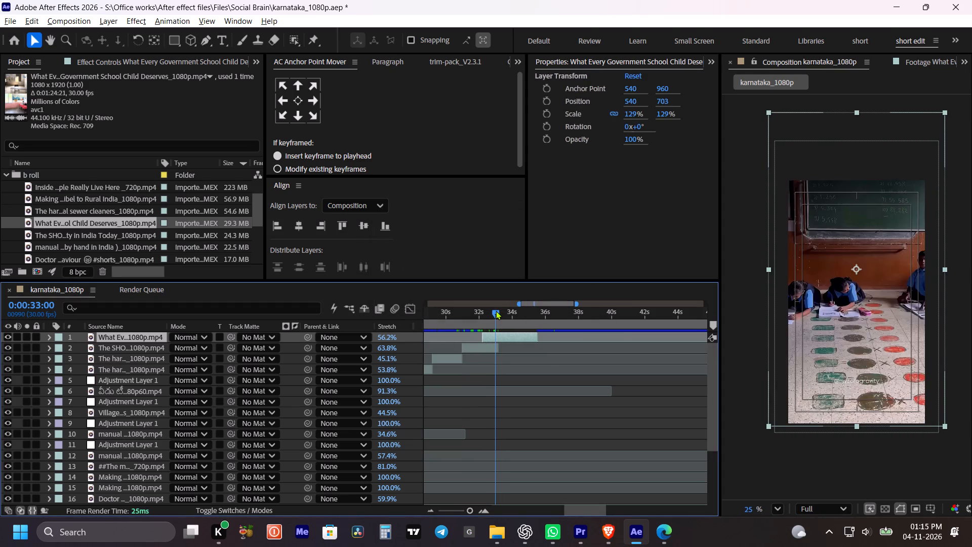
pyautogui.hotkey('ctrl', 'Left')
pyautogui.hotkey('ctrl', 'Right')
pyautogui.hotkey('ctrl', 'shift', 'd')
# Preview the second part of the school clip and split it at 0:00:34:19, where the dark-uniform classroom shot starts.
pyautogui.press('space')
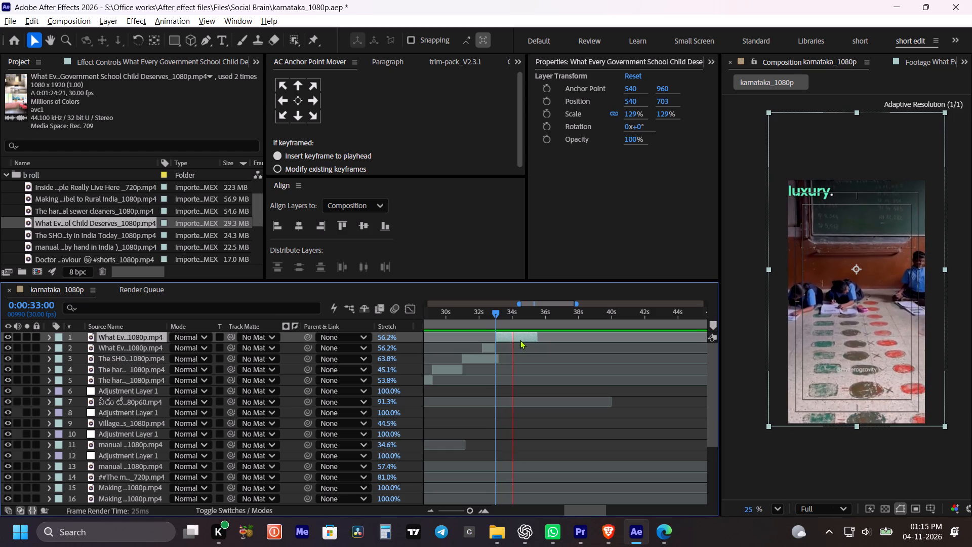
pyautogui.press('space')
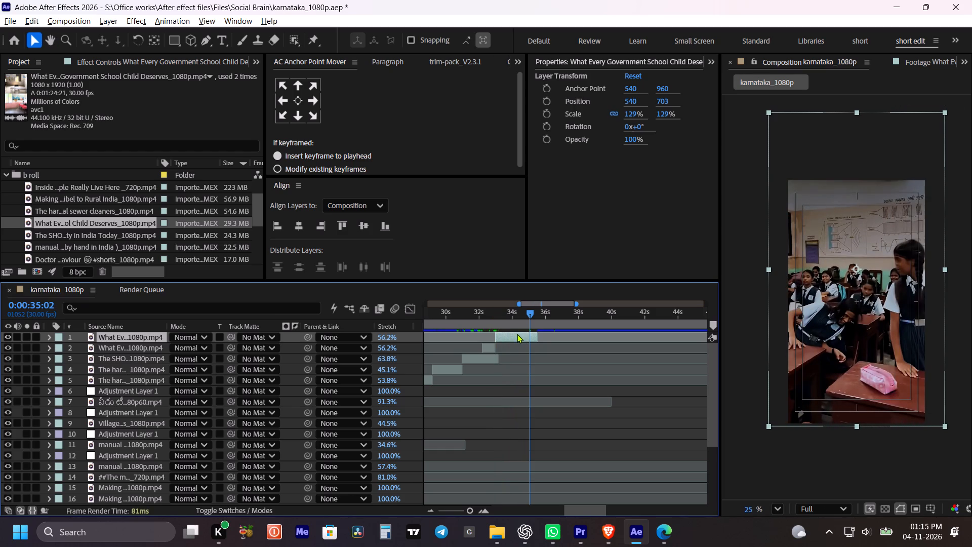
pyautogui.moveTo(532, 314); pyautogui.dragTo(526, 314)
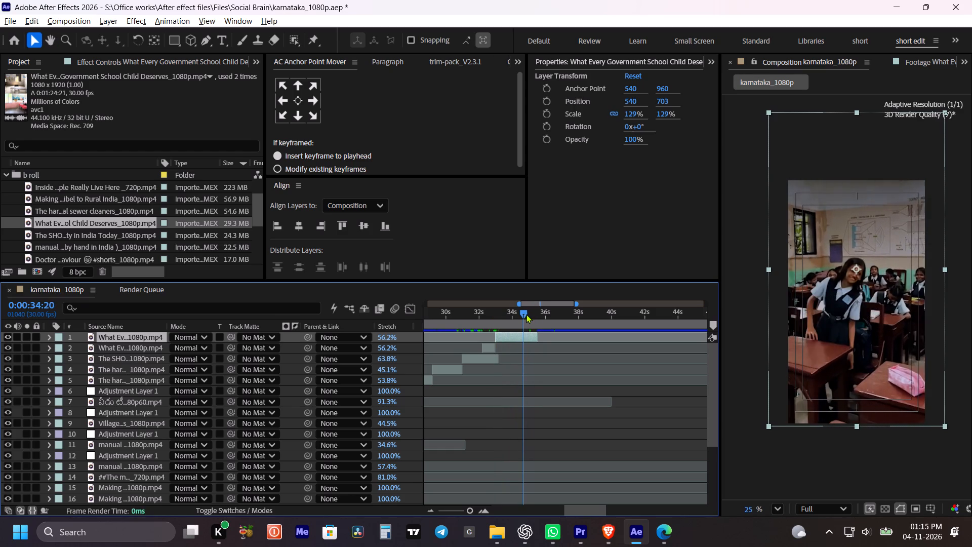
pyautogui.moveTo(526, 314); pyautogui.dragTo(525, 314)
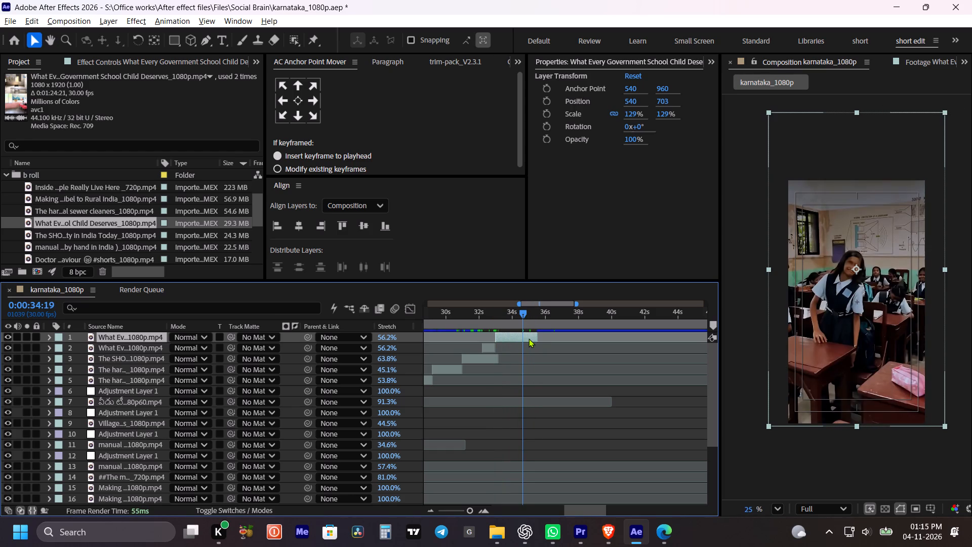
pyautogui.click(529, 338)
pyautogui.hotkey('ctrl', 'shift', 'd')
# Delete the school clip's part between 0:00:33:00 and 0:00:34:19 and move the dark-uniform classroom shot to start at 0:00:33:00.
pyautogui.click(513, 350)
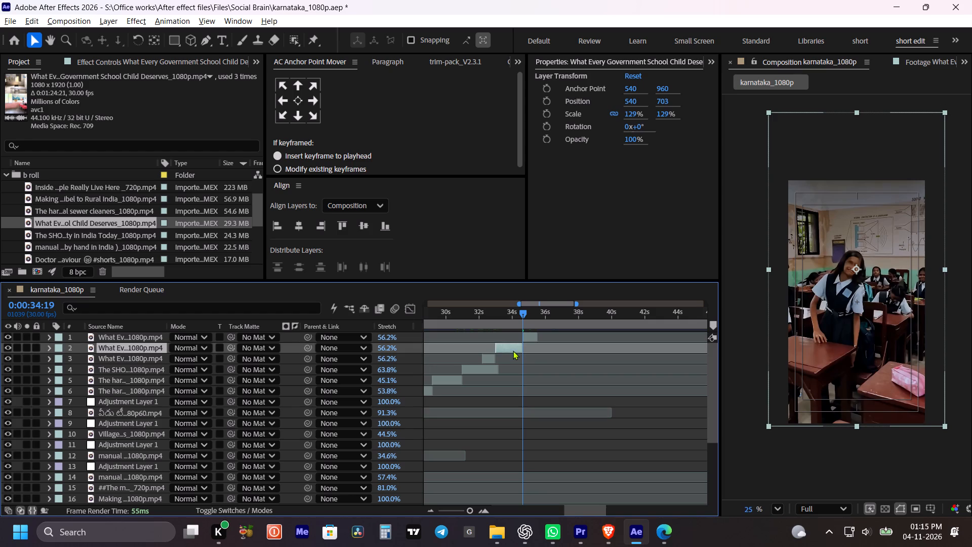
pyautogui.press('Delete')
pyautogui.moveTo(530, 337); pyautogui.dragTo(509, 339)
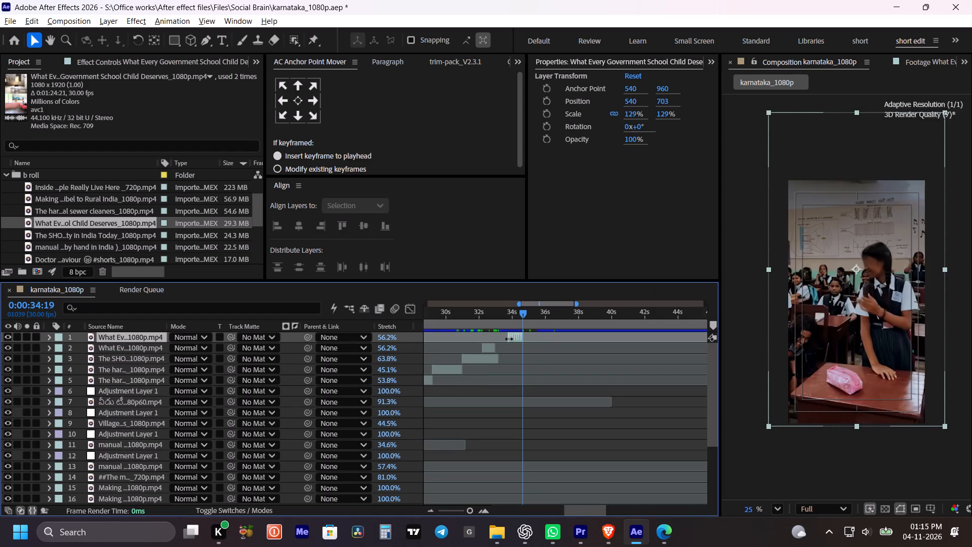
pyautogui.moveTo(509, 339); pyautogui.dragTo(508, 339)
pyautogui.keyDown('alt'); pyautogui.scroll(2, 509, 341); pyautogui.keyUp('alt')
pyautogui.keyDown('shift'); pyautogui.click(452, 326); pyautogui.keyUp('shift')
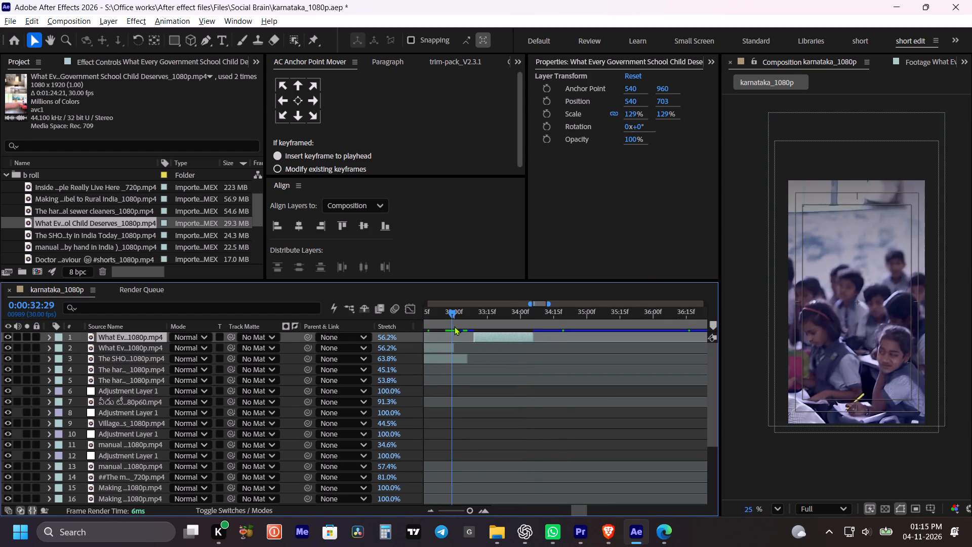
pyautogui.click(452, 320)
pyautogui.click(482, 339)
pyautogui.press('[')
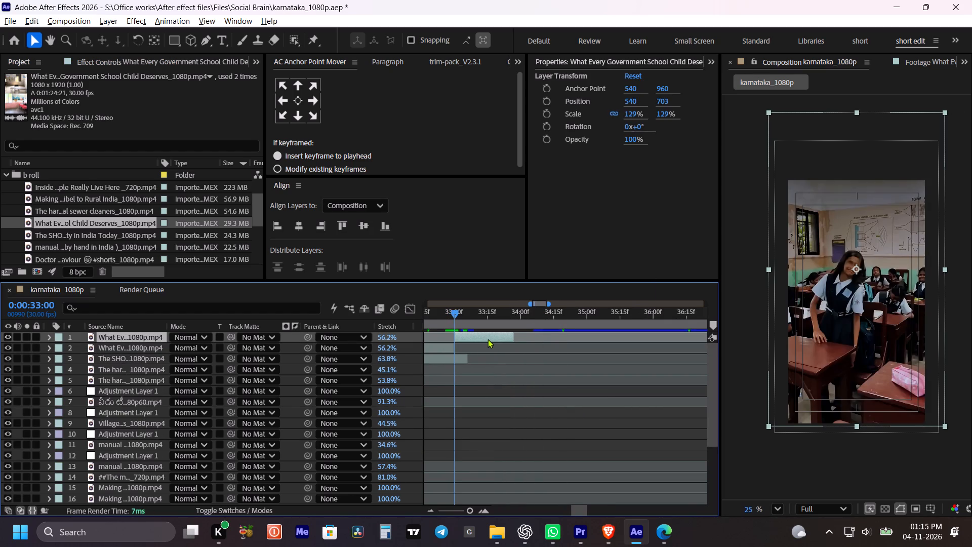
# Play back the cut from "The SHOCKING Truth" clip through the two school shots to check its timing.
pyautogui.keyDown('alt'); pyautogui.scroll(-2, 509, 336); pyautogui.keyUp('alt')
pyautogui.moveTo(490, 308); pyautogui.dragTo(477, 309)
pyautogui.press('space')
pyautogui.press('space')
pyautogui.press('space')
pyautogui.press('space')
pyautogui.press('space')
pyautogui.press('space')
pyautogui.press('space')
pyautogui.press('space')
pyautogui.press('space')
pyautogui.press('space')
pyautogui.press('space')
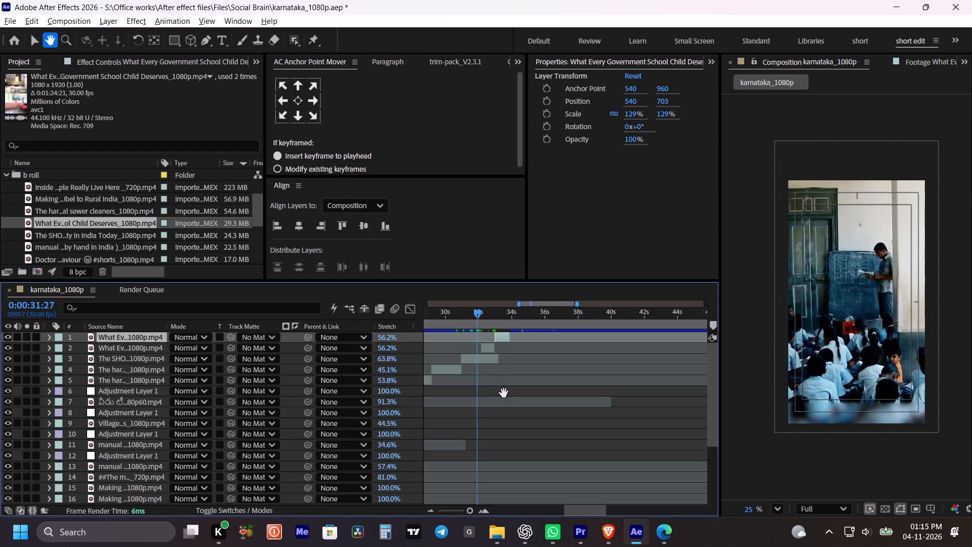
pyautogui.moveTo(507, 380); pyautogui.dragTo(519, 381)
pyautogui.press('space')
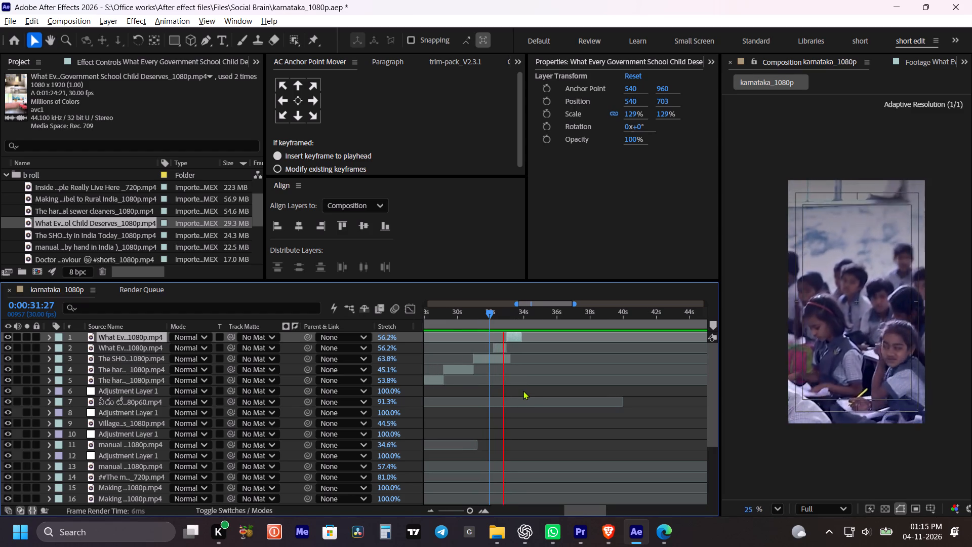
pyautogui.press('space')
pyautogui.moveTo(523, 309); pyautogui.dragTo(521, 309)
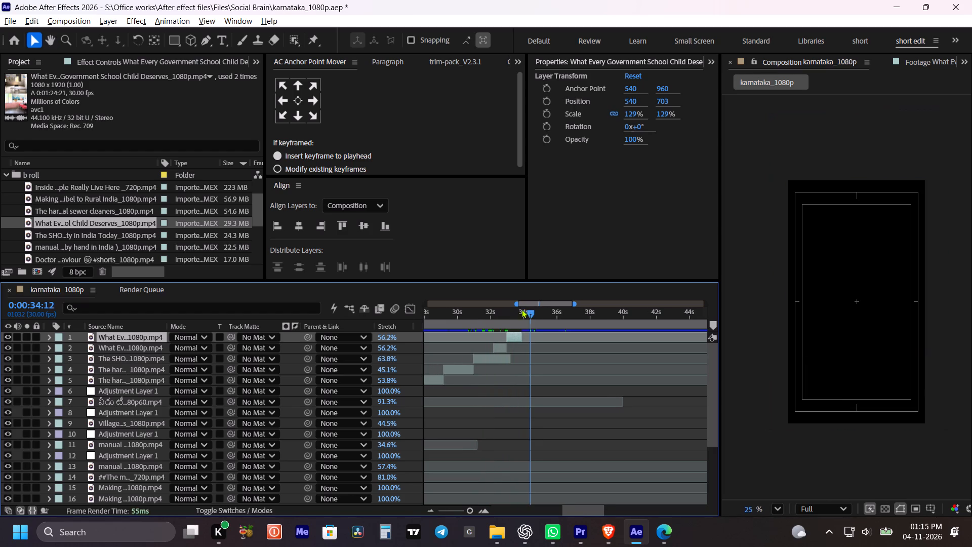
pyautogui.moveTo(521, 309); pyautogui.dragTo(515, 309)
pyautogui.press('space')
pyautogui.press('space')
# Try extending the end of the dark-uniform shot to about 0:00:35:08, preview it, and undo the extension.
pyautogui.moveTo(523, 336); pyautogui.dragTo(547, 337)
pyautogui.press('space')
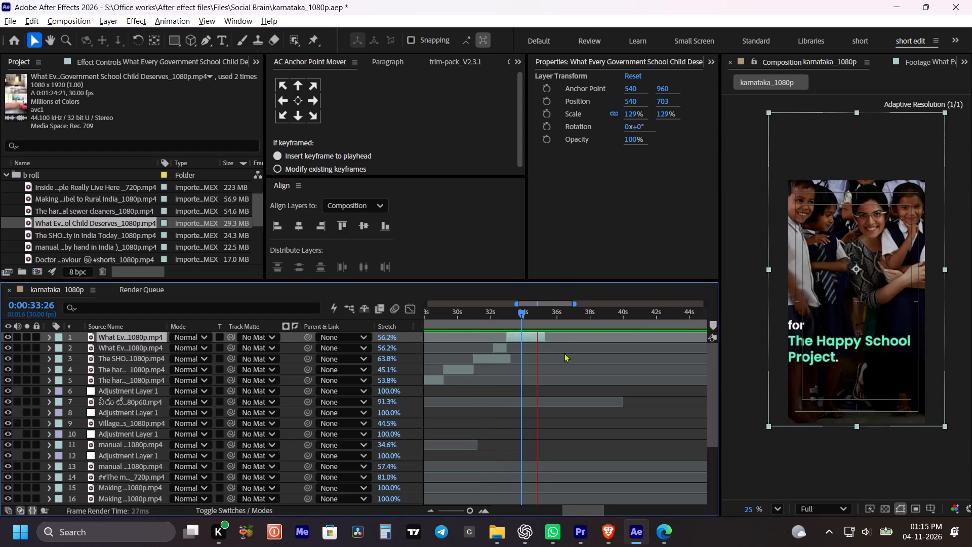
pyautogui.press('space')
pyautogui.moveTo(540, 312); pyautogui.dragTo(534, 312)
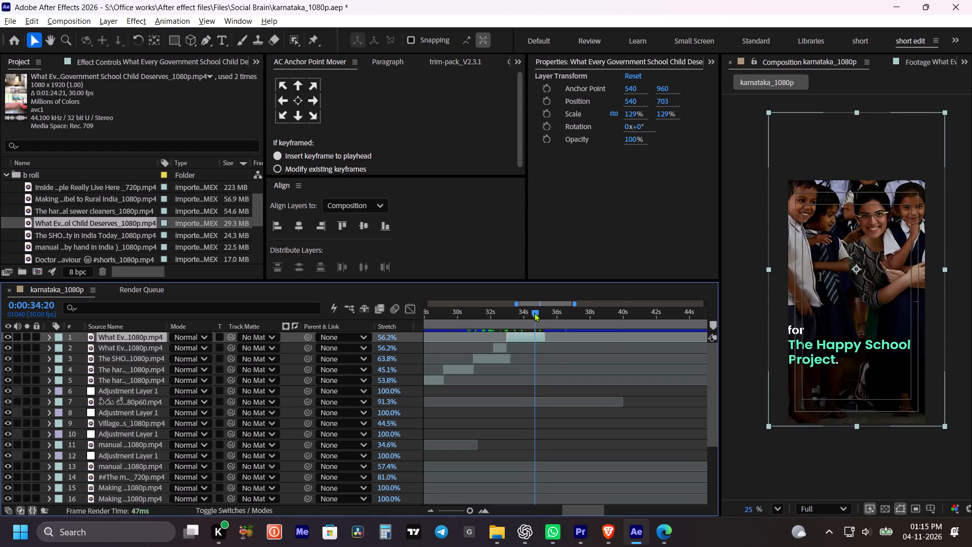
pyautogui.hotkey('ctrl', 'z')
# Duplicate the dark-uniform school shot and start the copy at 0:00:33:27, right after the original.
pyautogui.keyDown('alt'); pyautogui.scroll(2, 514, 334); pyautogui.keyUp('alt')
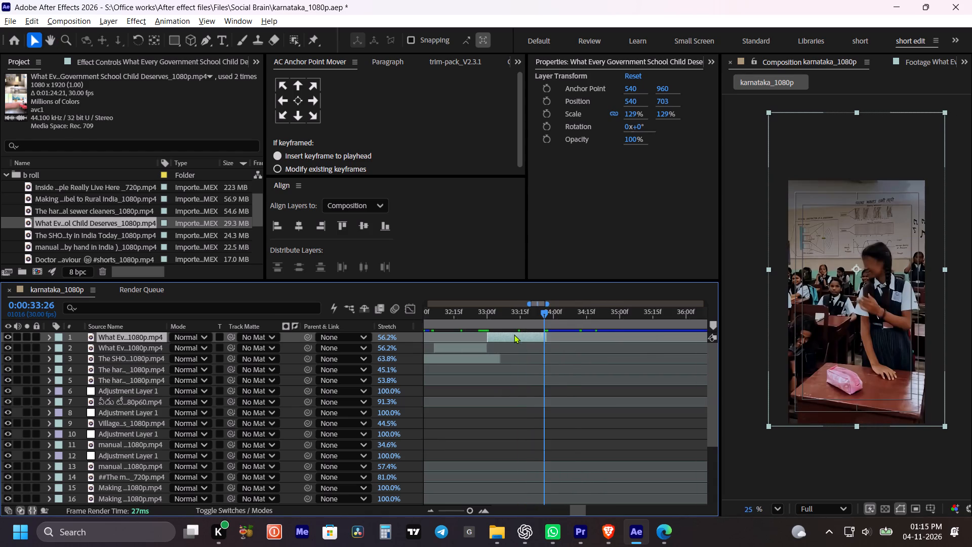
pyautogui.click(545, 315)
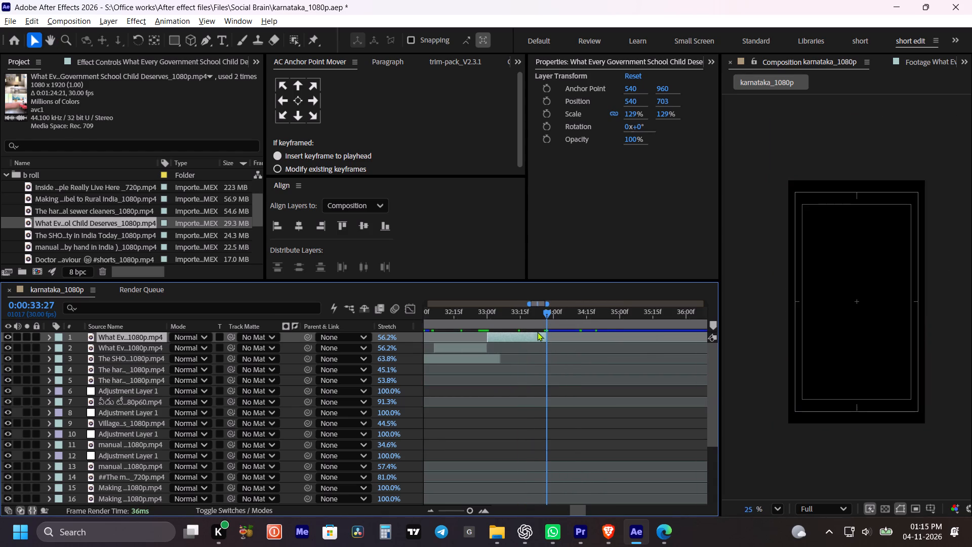
pyautogui.click(537, 336)
pyautogui.hotkey('ctrl', 'd')
pyautogui.press('[')
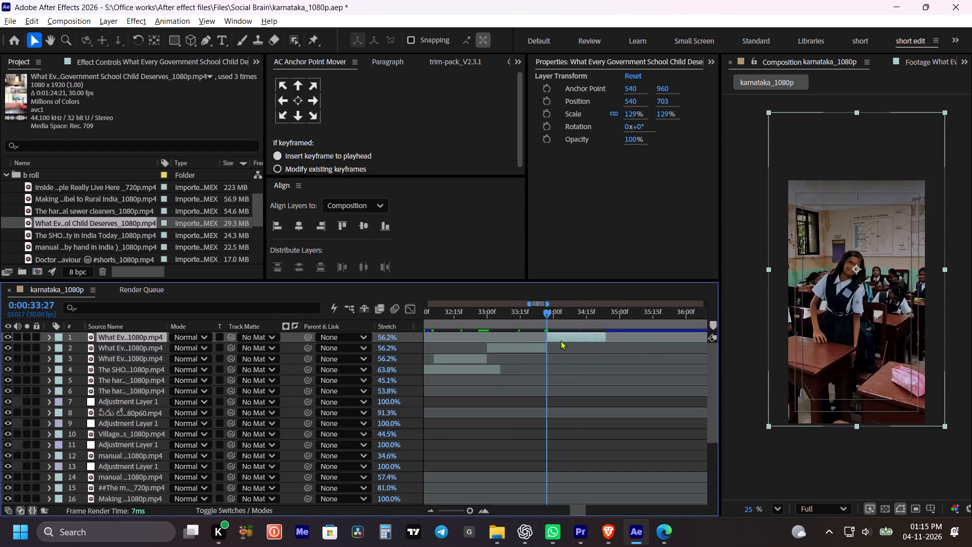
# Extend the copy's in point back to the painted-floor classroom shot and align its start to 0:00:33:27.
pyautogui.moveTo(560, 340); pyautogui.dragTo(607, 341)
pyautogui.moveTo(593, 336); pyautogui.dragTo(549, 338)
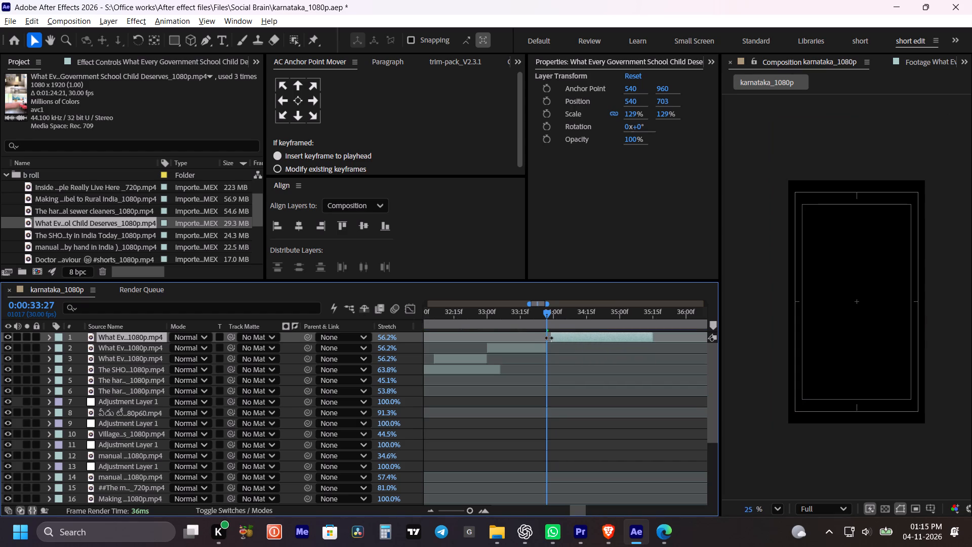
pyautogui.moveTo(549, 338); pyautogui.dragTo(543, 336)
pyautogui.click(557, 336)
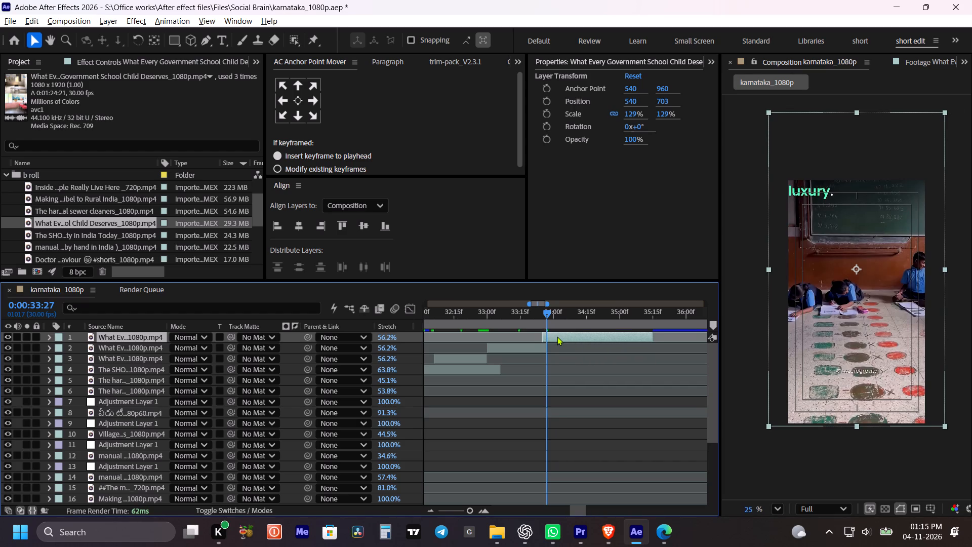
pyautogui.press('[')
# Reframe the painted-floor classroom shot with scale 145% and vertical position 587.
pyautogui.click(557, 336)
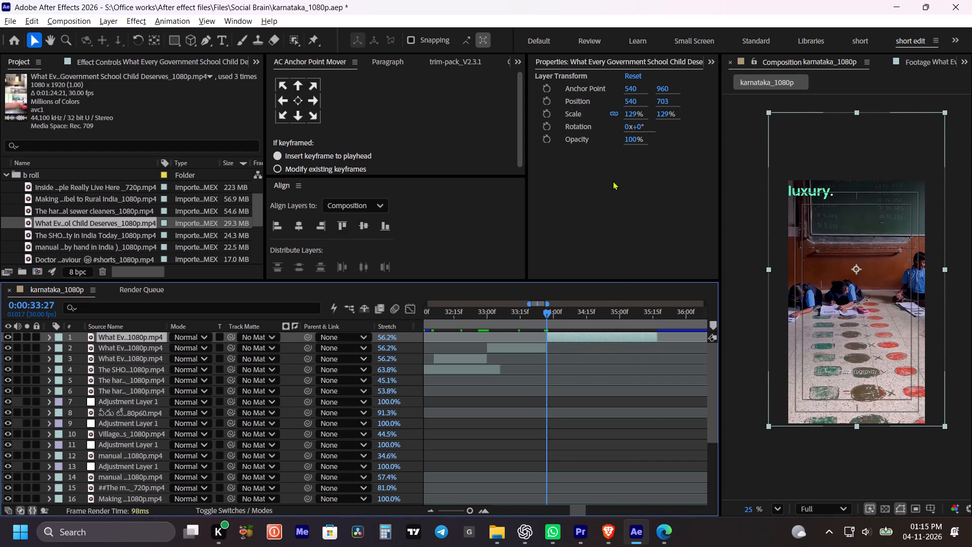
pyautogui.click(664, 102)
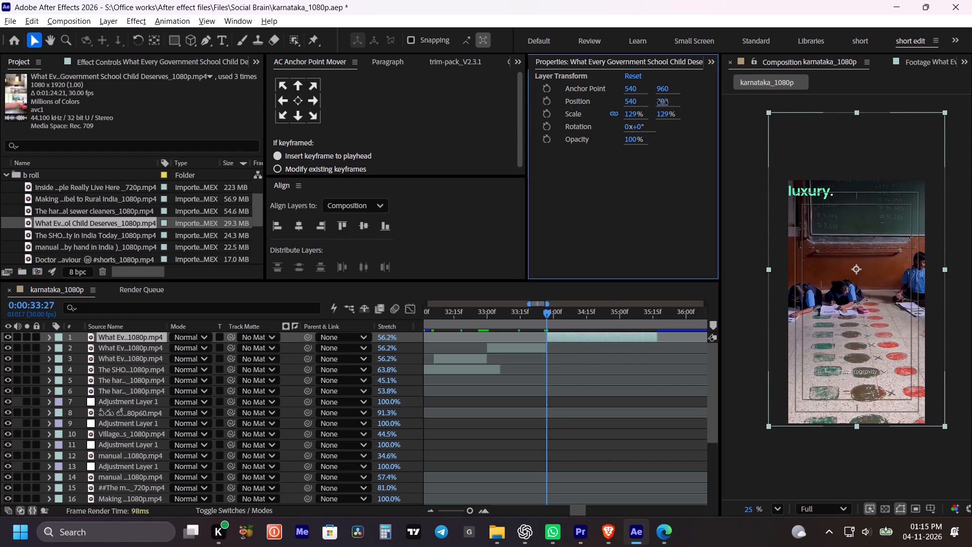
pyautogui.moveTo(638, 115); pyautogui.dragTo(650, 115)
pyautogui.moveTo(664, 102); pyautogui.dragTo(605, 101)
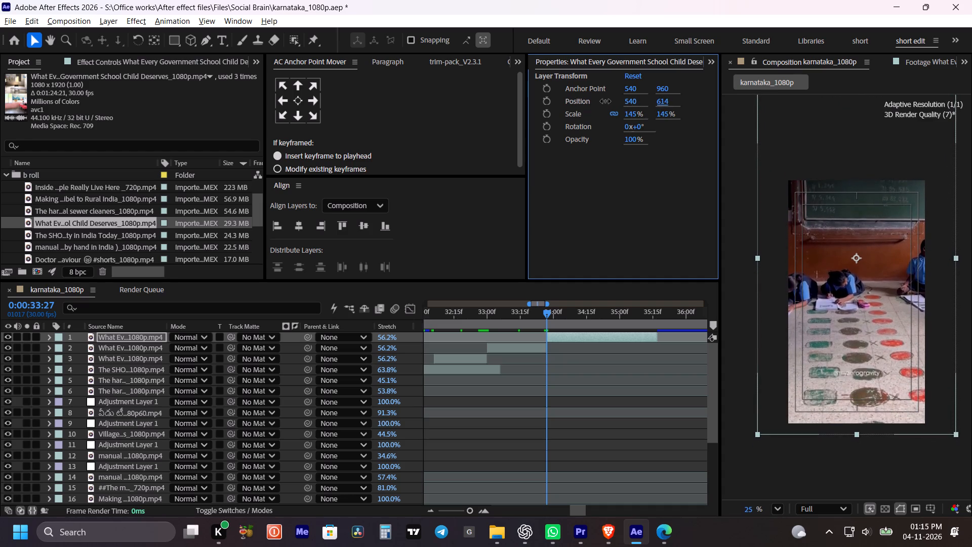
pyautogui.moveTo(605, 101); pyautogui.dragTo(591, 99)
# Preview the painted-floor shot and trim its end to about 0:00:34:17.
pyautogui.click(500, 312)
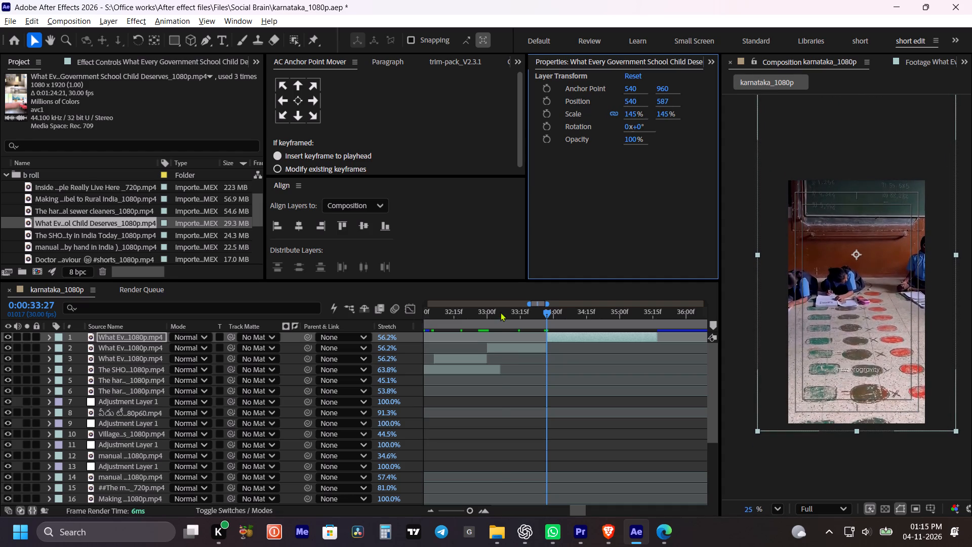
pyautogui.press('space')
pyautogui.keyDown('alt'); pyautogui.scroll(-1, 511, 334); pyautogui.keyUp('alt')
pyautogui.press('space')
pyautogui.moveTo(554, 361); pyautogui.dragTo(539, 361)
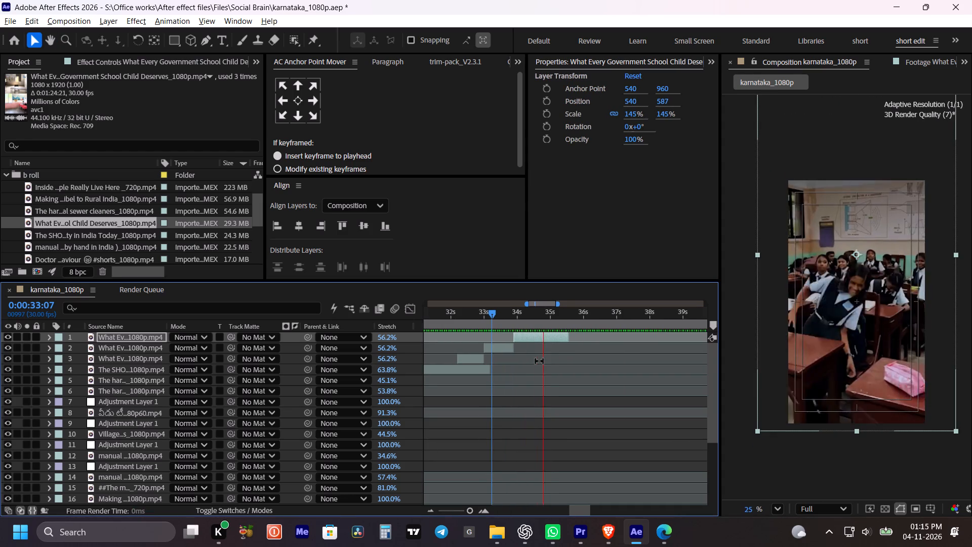
pyautogui.press('space')
pyautogui.moveTo(569, 338); pyautogui.dragTo(529, 339)
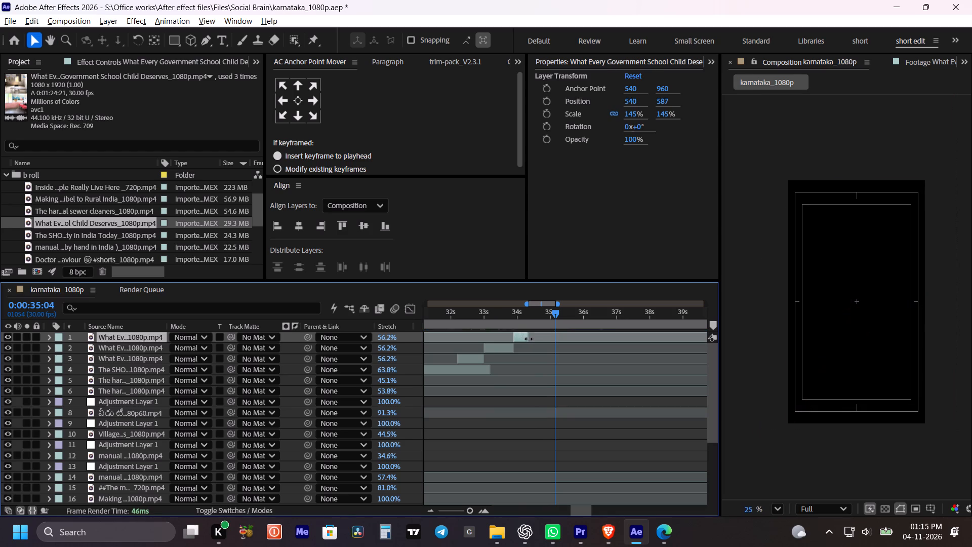
pyautogui.moveTo(529, 339); pyautogui.dragTo(535, 339)
# Play back the trimmed cut and stretch the painted-floor shot to 84.3%, ending at about 0:00:34:26.
pyautogui.moveTo(508, 306); pyautogui.dragTo(490, 309)
pyautogui.click(488, 318)
pyautogui.press('space')
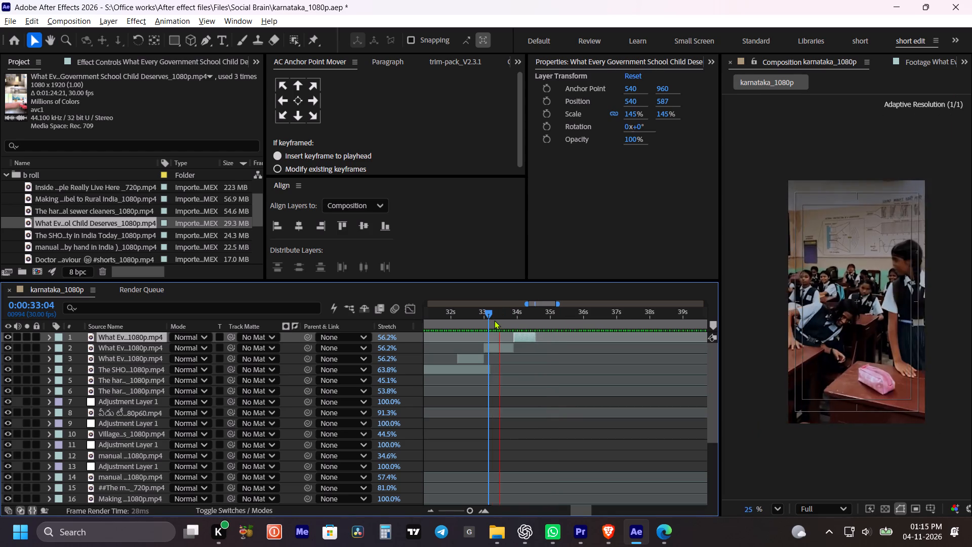
pyautogui.press('space')
pyautogui.press('space')
pyautogui.press('space')
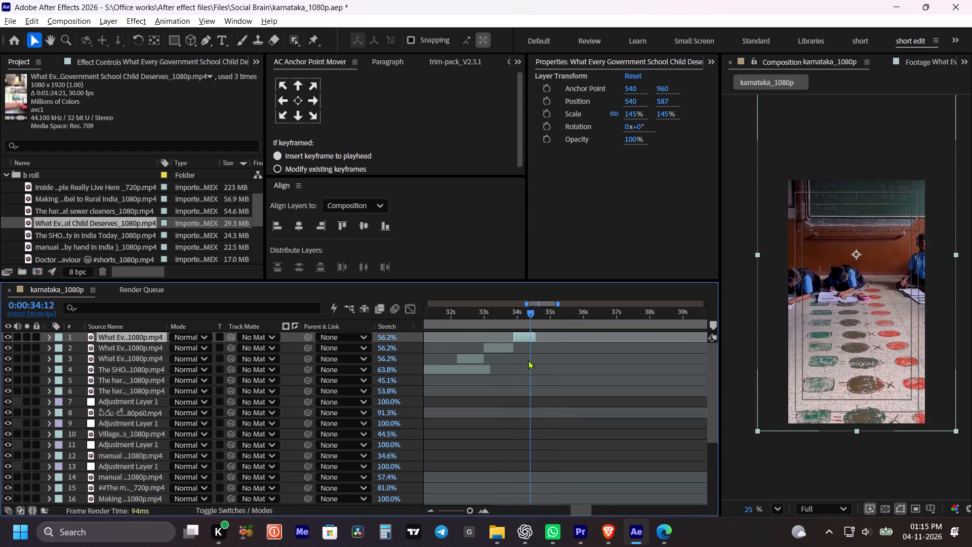
pyautogui.keyDown('alt'); pyautogui.moveTo(535, 338); pyautogui.dragTo(545, 339); pyautogui.keyUp('alt')
# Play back the school shots up to the end of the slowed painted-floor shot to check the pacing.
pyautogui.moveTo(521, 317); pyautogui.dragTo(508, 318)
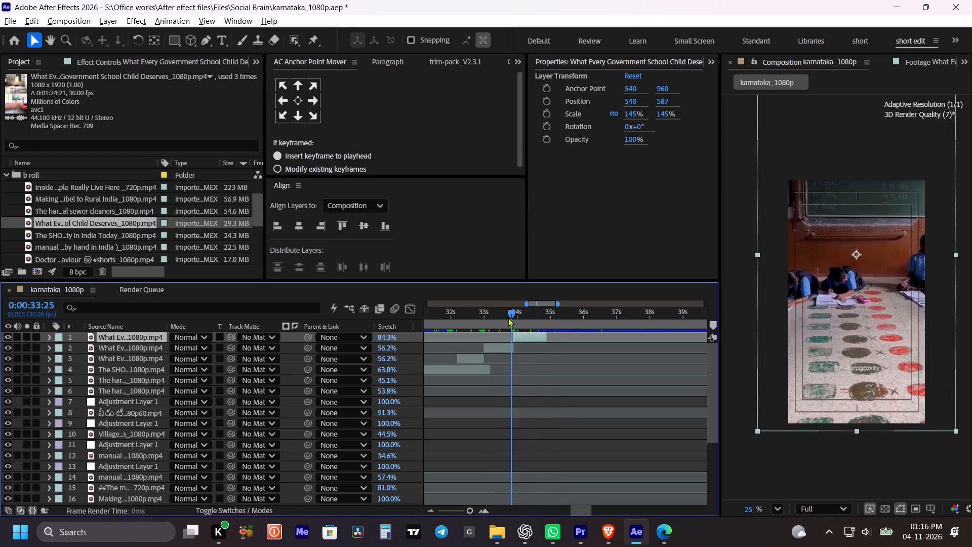
pyautogui.moveTo(508, 318); pyautogui.dragTo(479, 315)
pyautogui.press('space')
pyautogui.press('space')
pyautogui.press('space')
pyautogui.press('space')
pyautogui.press('space')
pyautogui.moveTo(525, 393); pyautogui.dragTo(537, 393)
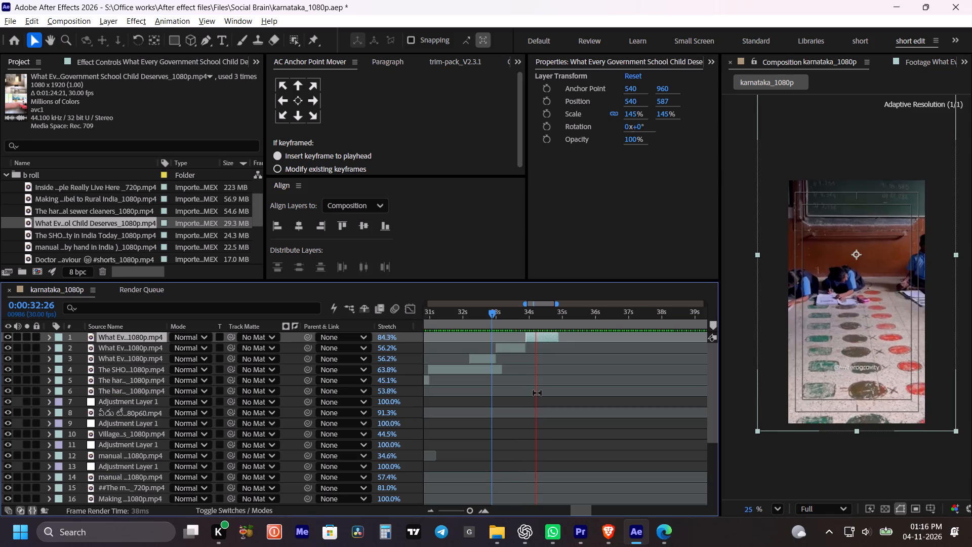
pyautogui.press('space')
pyautogui.press('space')
pyautogui.press('space')
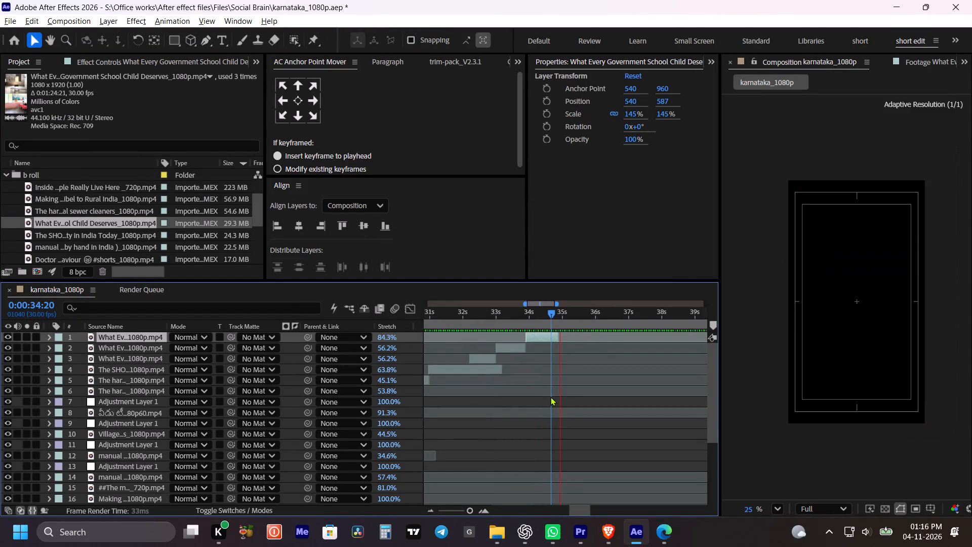
pyautogui.press('space')
pyautogui.press('space')
pyautogui.keyDown('alt'); pyautogui.scroll(-1, 559, 355); pyautogui.keyUp('alt')
pyautogui.press('space')
pyautogui.moveTo(555, 308); pyautogui.dragTo(552, 308)
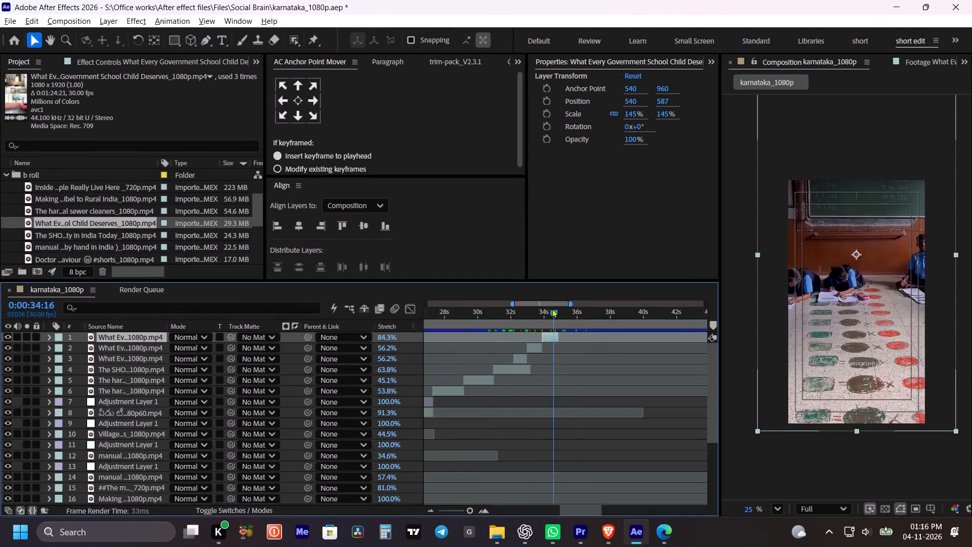
pyautogui.moveTo(552, 308); pyautogui.dragTo(533, 310)
pyautogui.press('space')
pyautogui.press('space')
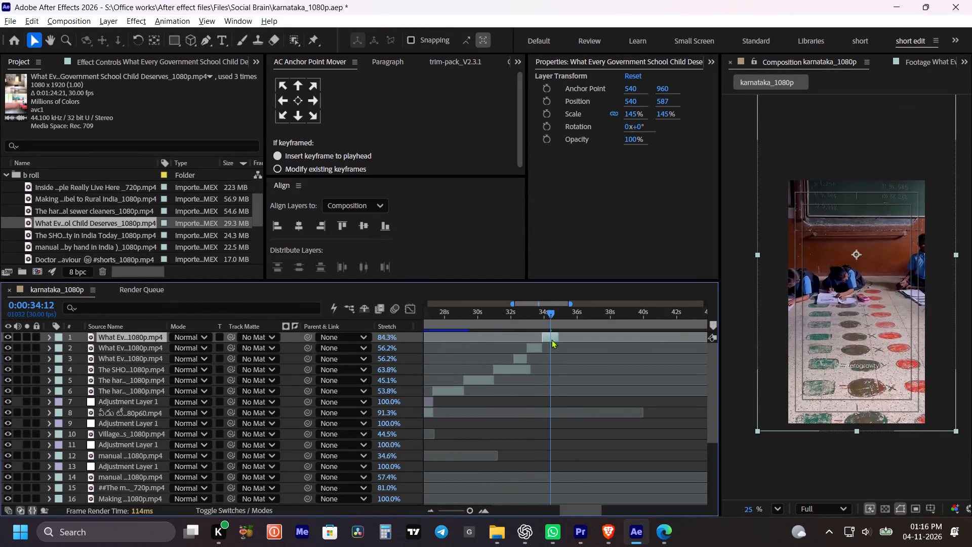
pyautogui.press('space')
pyautogui.press('space')
# Set the painted-floor shot's horizontal position to 651 and add a Position keyframe at its start, 0:00:33:27.
pyautogui.keyDown('alt'); pyautogui.scroll(1, 561, 340); pyautogui.keyUp('alt')
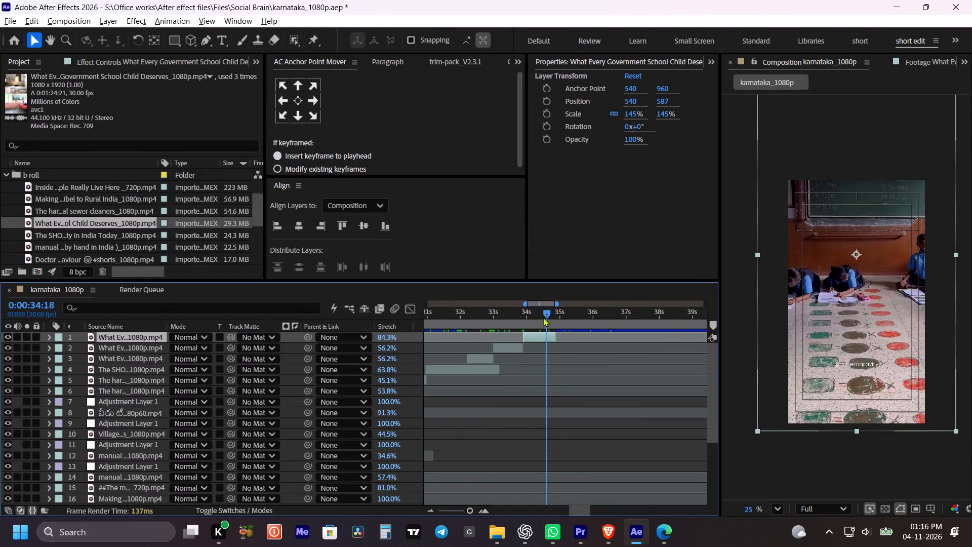
pyautogui.keyDown('shift'); pyautogui.moveTo(539, 315); pyautogui.dragTo(528, 316); pyautogui.keyUp('shift')
pyautogui.press('p')
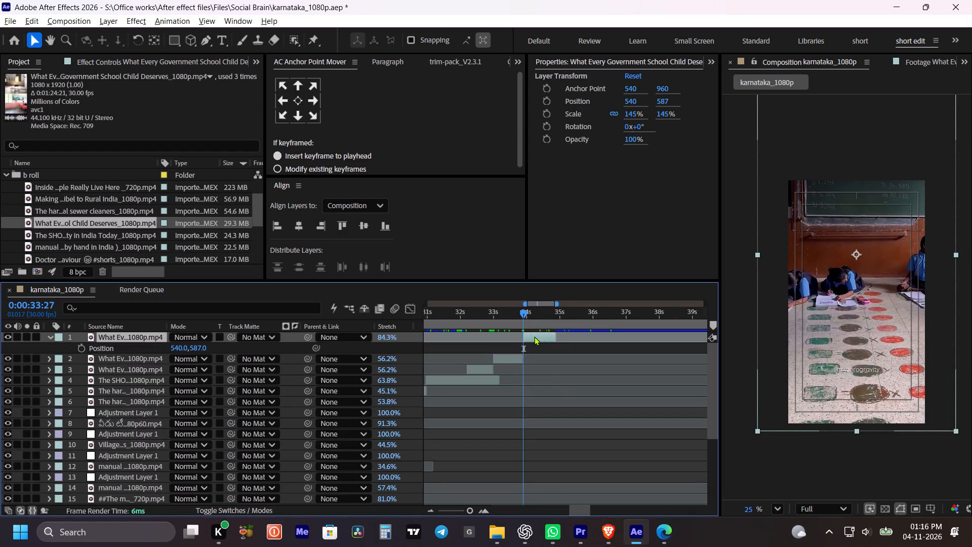
pyautogui.moveTo(627, 97); pyautogui.dragTo(712, 108)
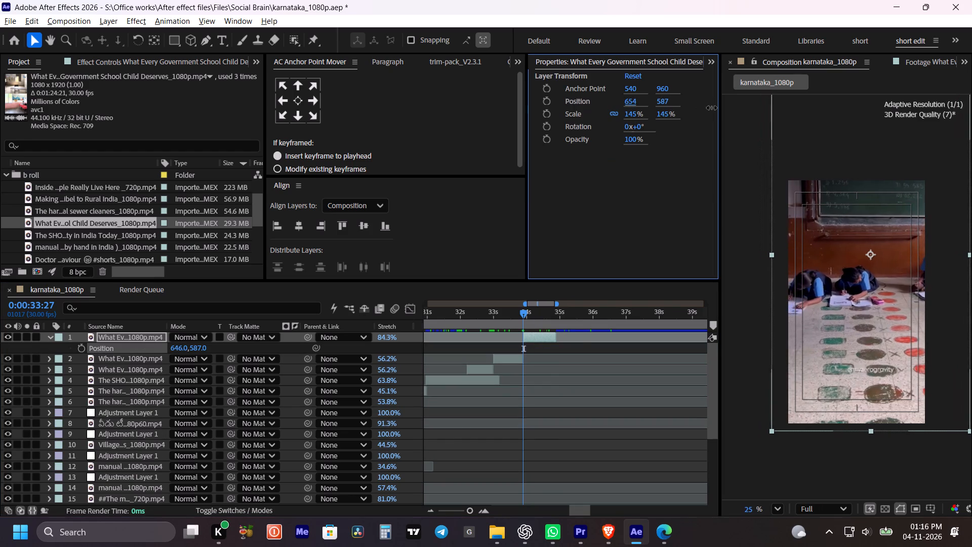
pyautogui.moveTo(712, 108); pyautogui.dragTo(707, 111)
pyautogui.press('p')
pyautogui.press('p')
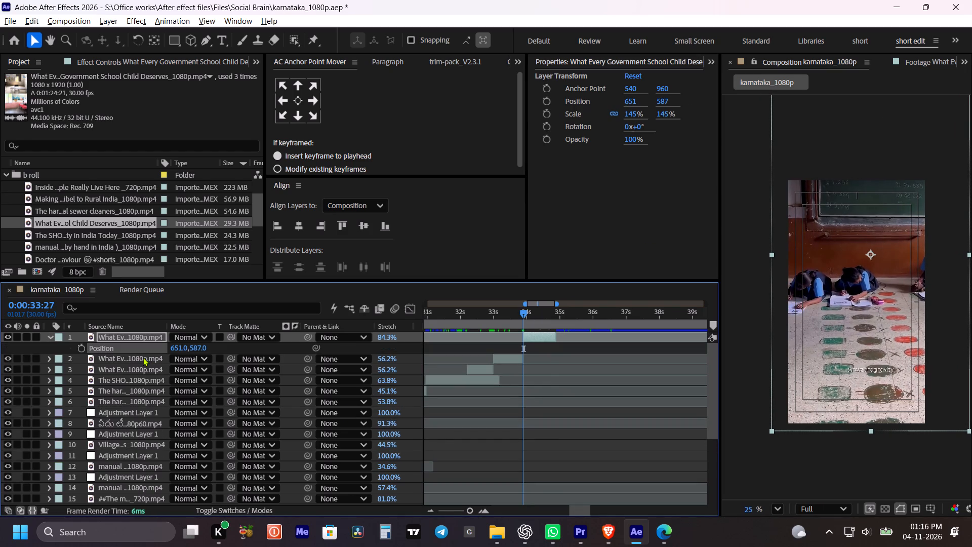
pyautogui.click(84, 348)
# Add a Position keyframe with horizontal value 377 at 0:00:34:26 on the painted-floor shot and preview the sideways pan.
pyautogui.keyDown('shift'); pyautogui.moveTo(528, 315); pyautogui.dragTo(550, 316); pyautogui.keyUp('shift')
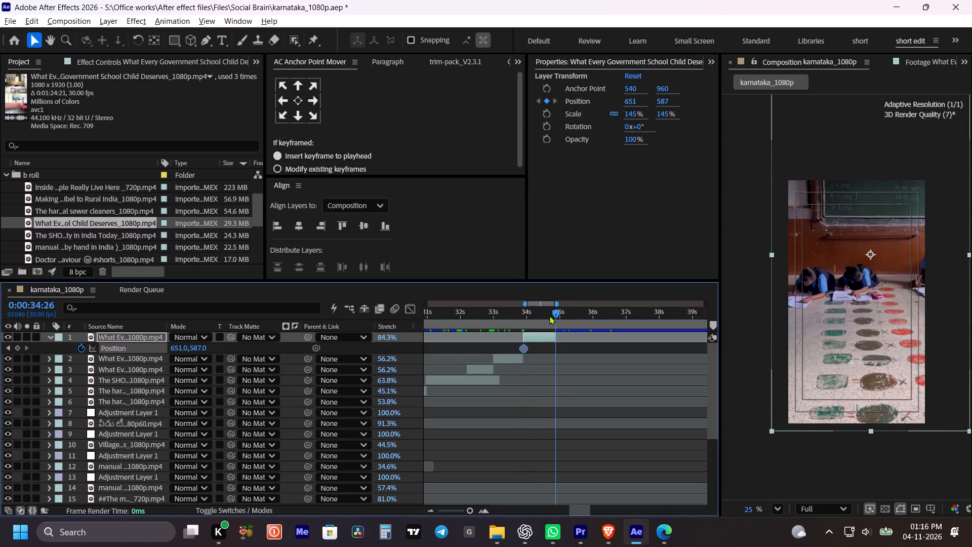
pyautogui.moveTo(632, 100); pyautogui.dragTo(521, 126)
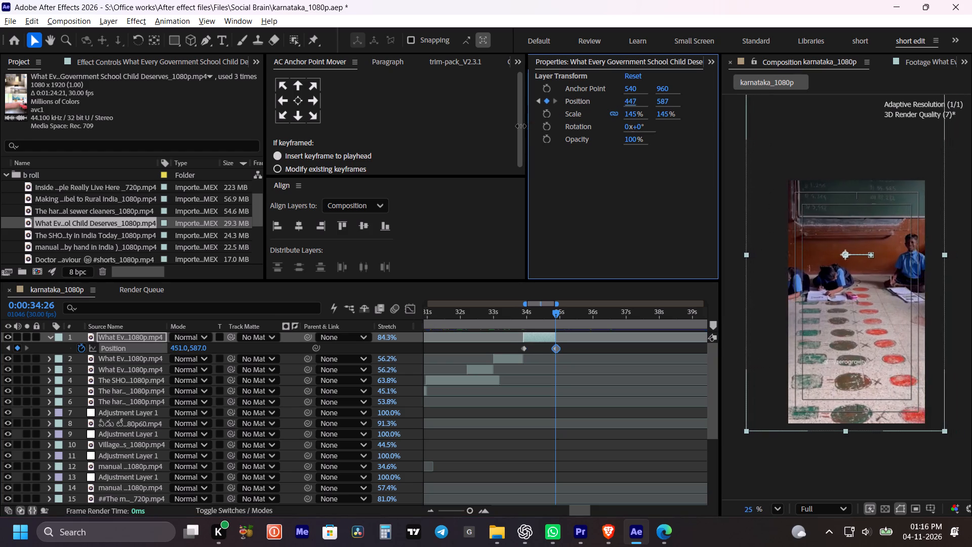
pyautogui.moveTo(521, 126); pyautogui.dragTo(489, 134)
pyautogui.moveTo(502, 315); pyautogui.dragTo(481, 318)
pyautogui.press('space')
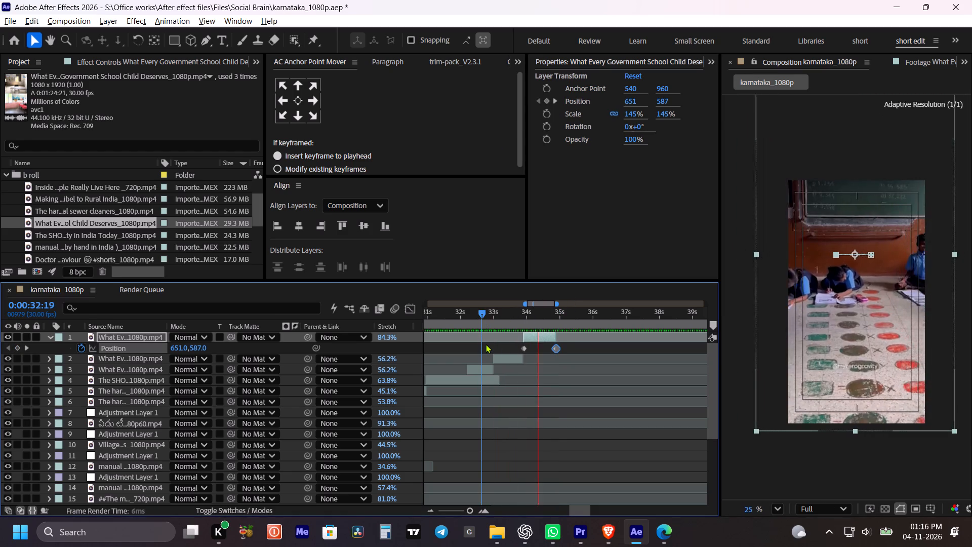
pyautogui.press('space')
pyautogui.press('space')
pyautogui.press('space')
pyautogui.click(576, 349)
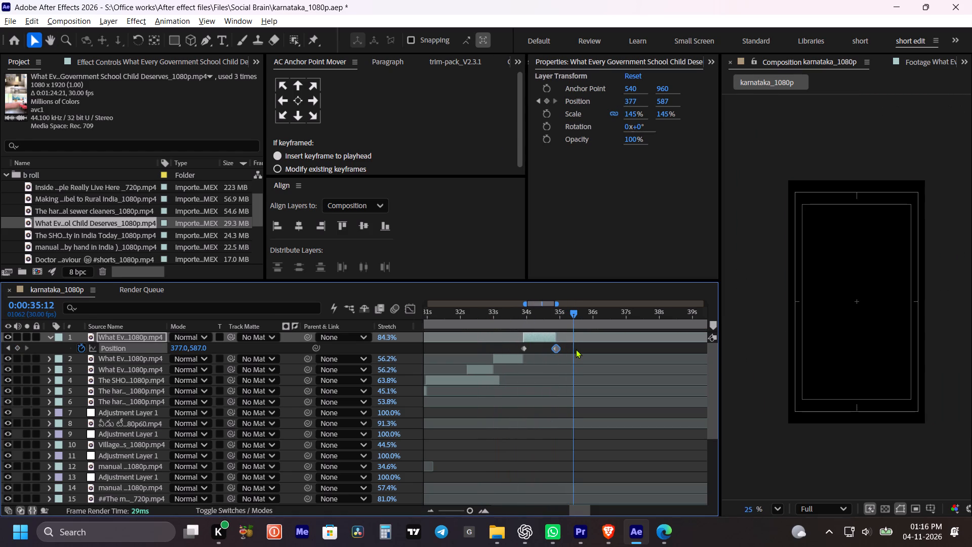
# Play back the school shots from about 0:00:31:05 into the painted-floor pan to judge the cut.
pyautogui.press('m')
pyautogui.click(551, 410)
pyautogui.press('m')
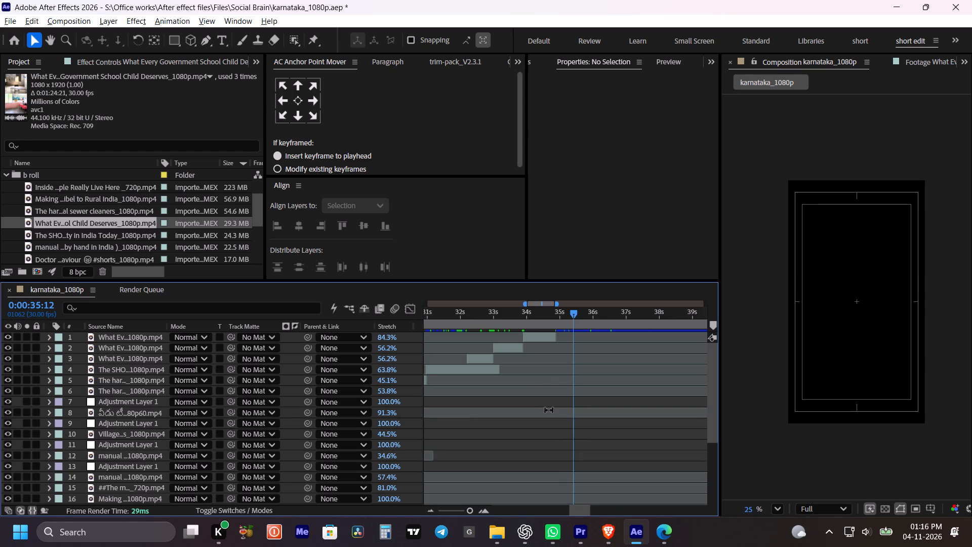
pyautogui.keyDown('alt'); pyautogui.scroll(-2, 539, 406); pyautogui.keyUp('alt')
pyautogui.moveTo(523, 318); pyautogui.dragTo(513, 314)
pyautogui.press('space')
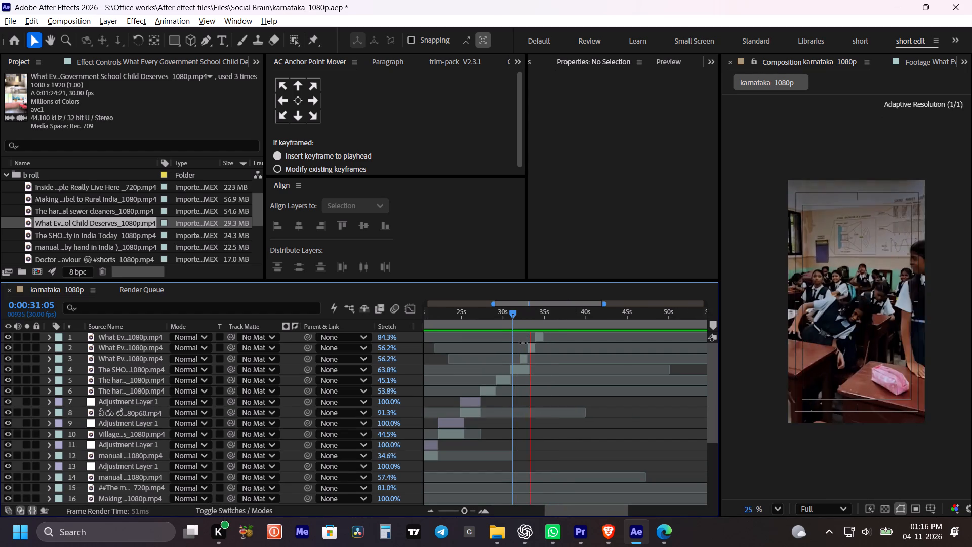
pyautogui.press('space')
pyautogui.press('space')
pyautogui.keyDown('alt'); pyautogui.scroll(1, 537, 362); pyautogui.keyUp('alt')
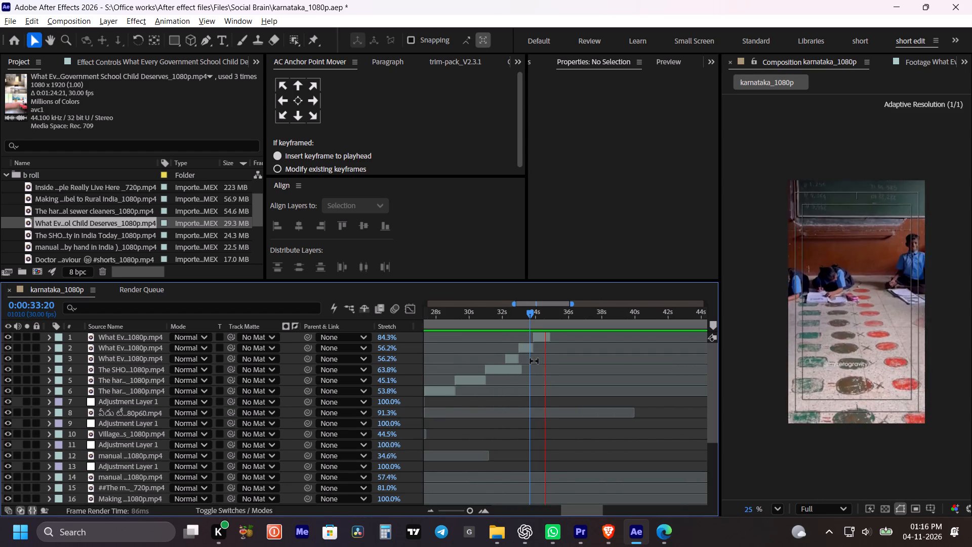
pyautogui.press('space')
pyautogui.moveTo(540, 314); pyautogui.dragTo(522, 318)
pyautogui.press('space')
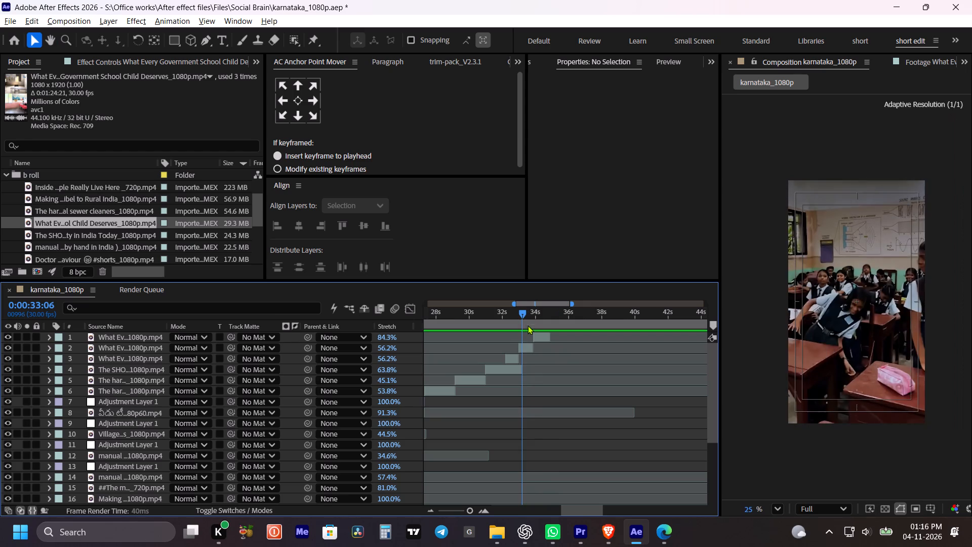
pyautogui.press('space')
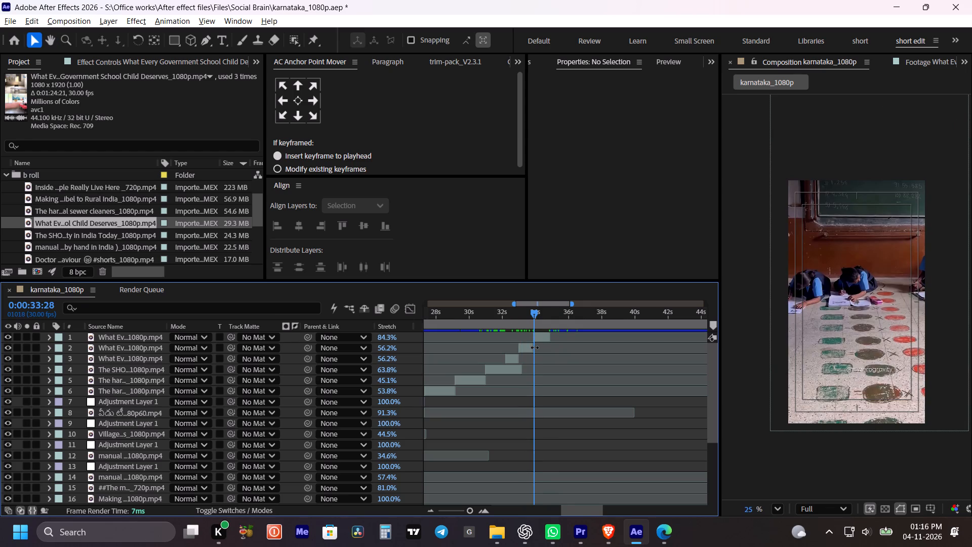
# Stretch the classroom shot with the pink pencil pouch to 85.3% and delete the painted-floor shot that follows it.
pyautogui.keyDown('alt'); pyautogui.moveTo(535, 347); pyautogui.dragTo(542, 348); pyautogui.keyUp('alt')
pyautogui.moveTo(541, 337); pyautogui.dragTo(550, 337)
pyautogui.press('Delete')
# Play back the stretched classroom shot and past its end to check the pacing.
pyautogui.click(528, 312)
pyautogui.press('space')
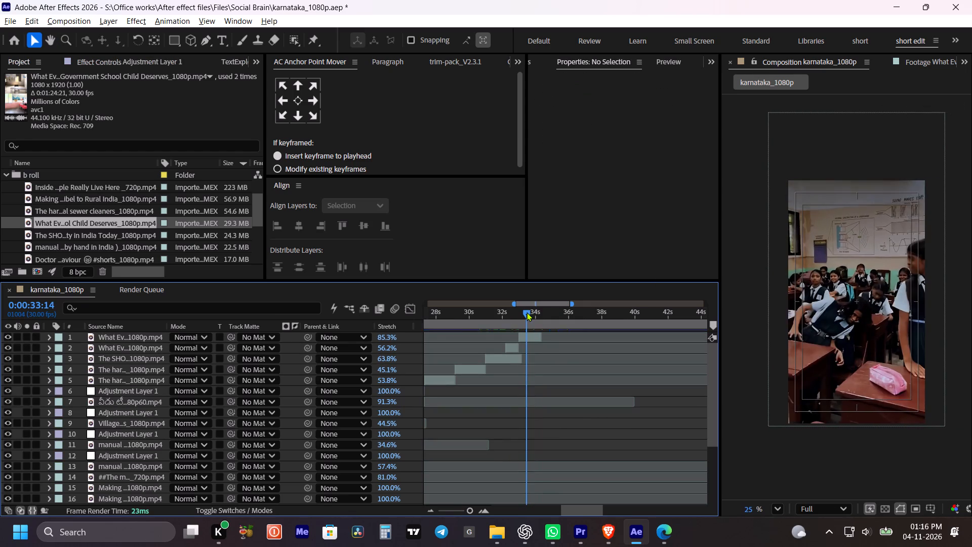
pyautogui.press('space')
pyautogui.moveTo(537, 315); pyautogui.dragTo(536, 315)
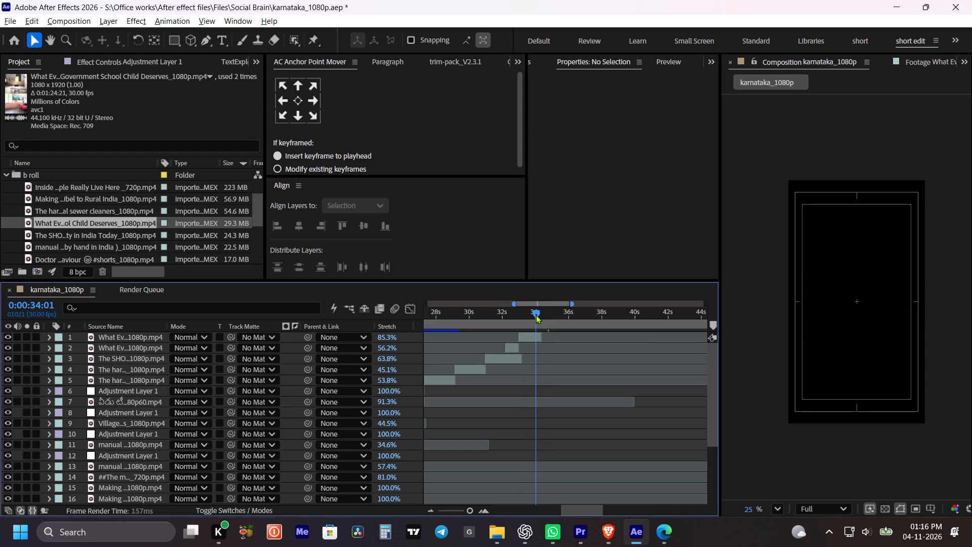
pyautogui.moveTo(536, 315); pyautogui.dragTo(532, 315)
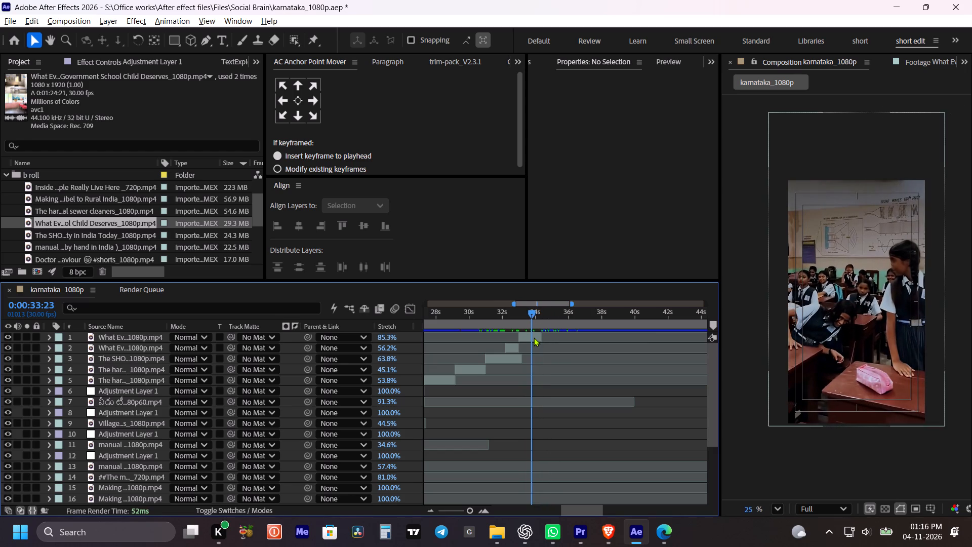
pyautogui.press('space')
pyautogui.press('space')
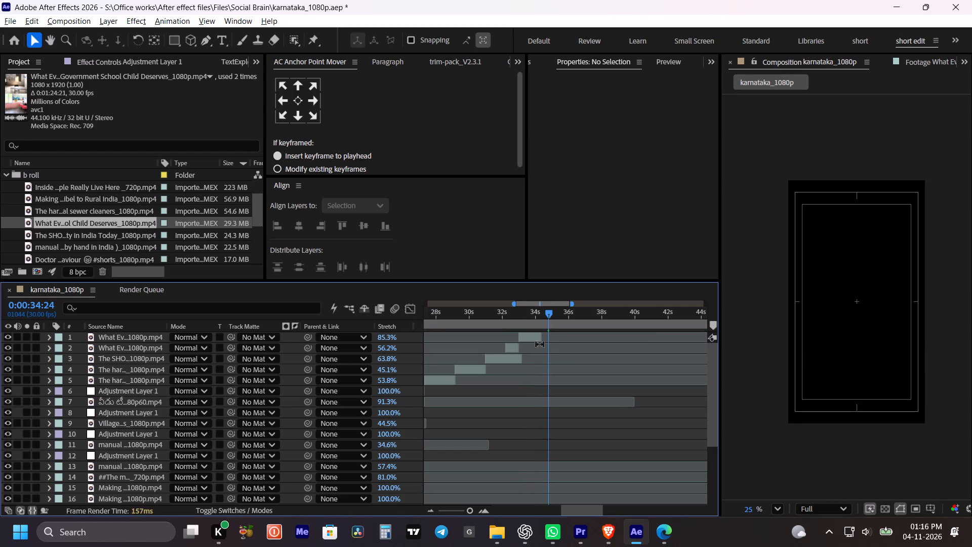
pyautogui.press('space')
pyautogui.keyDown('alt'); pyautogui.scroll(-1, 549, 349); pyautogui.keyUp('alt')
pyautogui.press('space')
pyautogui.click(569, 360)
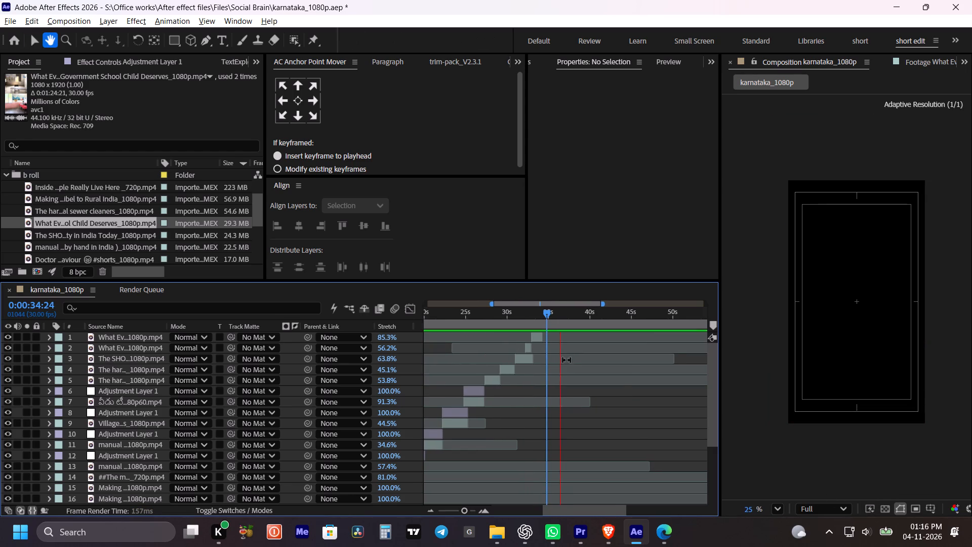
pyautogui.press('space')
# Save the karnataka_1080p project.
pyautogui.hotkey('ctrl', 's')
# Switch to the YouTube tab in Edge and search for "Manual scavening naale cleaning".
pyautogui.click(665, 526)
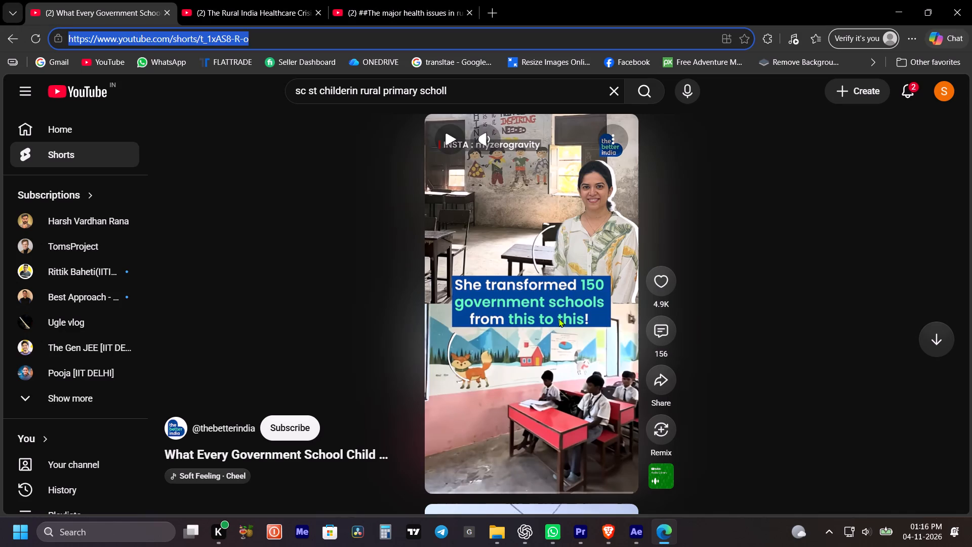
pyautogui.moveTo(468, 92); pyautogui.dragTo(230, 111)
pyautogui.press('super+v')
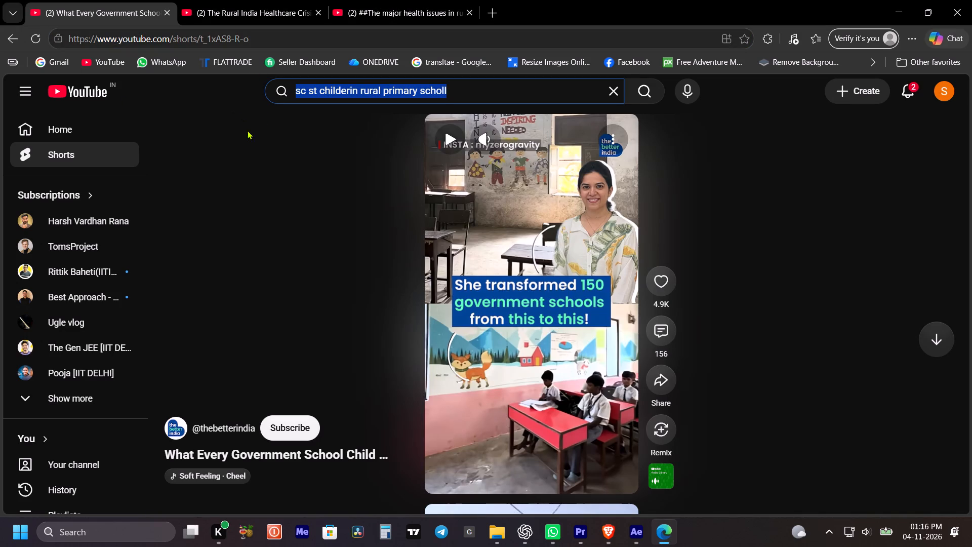
pyautogui.scroll(-20, 362, 231)
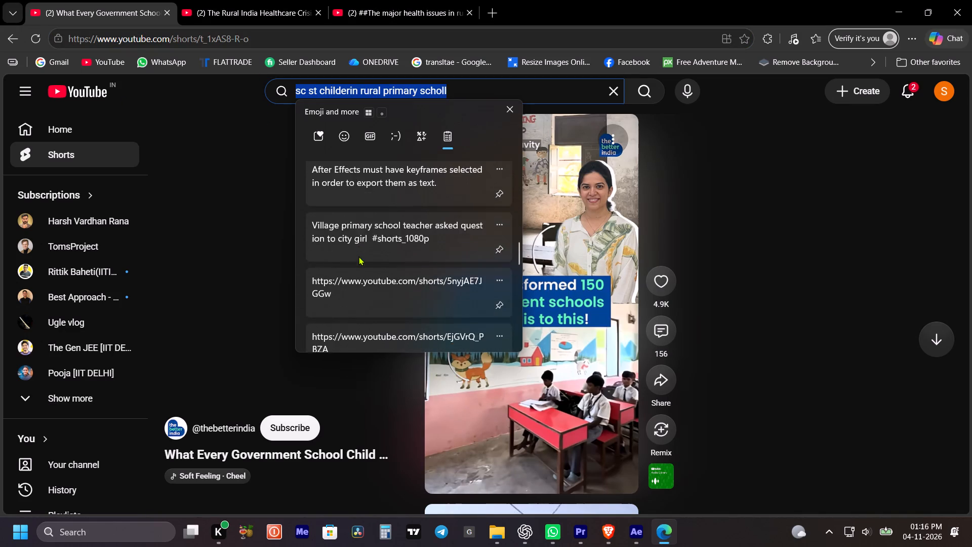
pyautogui.scroll(-13, 358, 256)
pyautogui.scroll(3, 358, 256)
pyautogui.click(359, 249)
pyautogui.hotkey('ctrl', 'v')
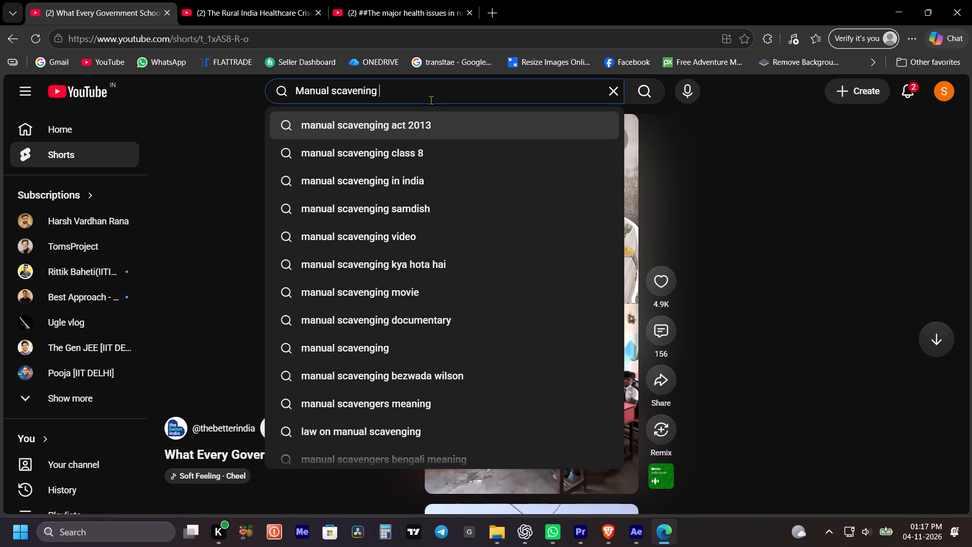
pyautogui.write('naale')
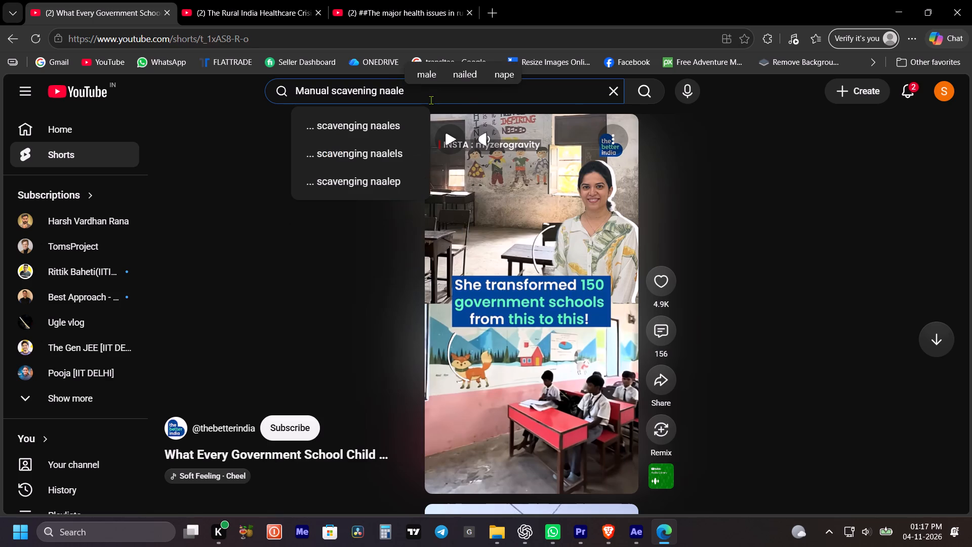
pyautogui.press('space')
pyautogui.write('cleaning')
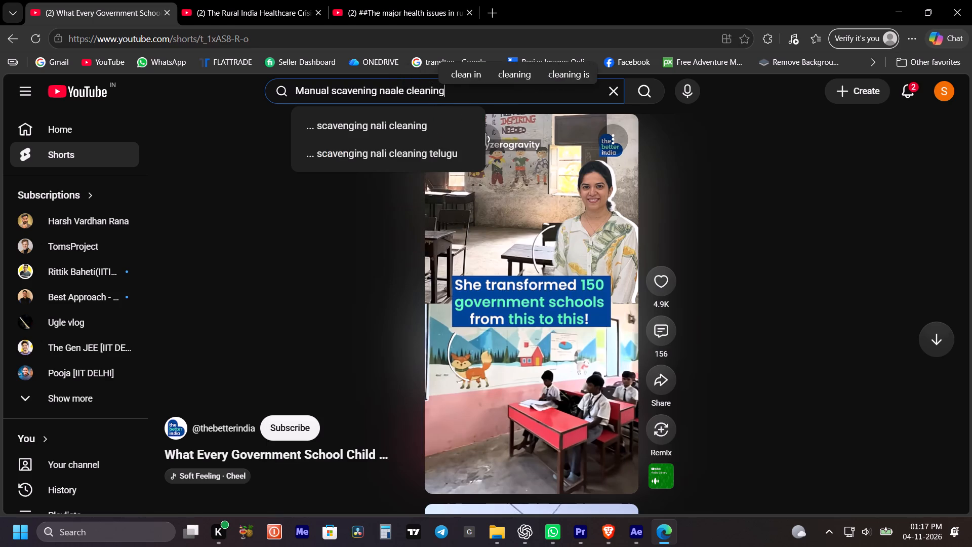
pyautogui.press('Return')
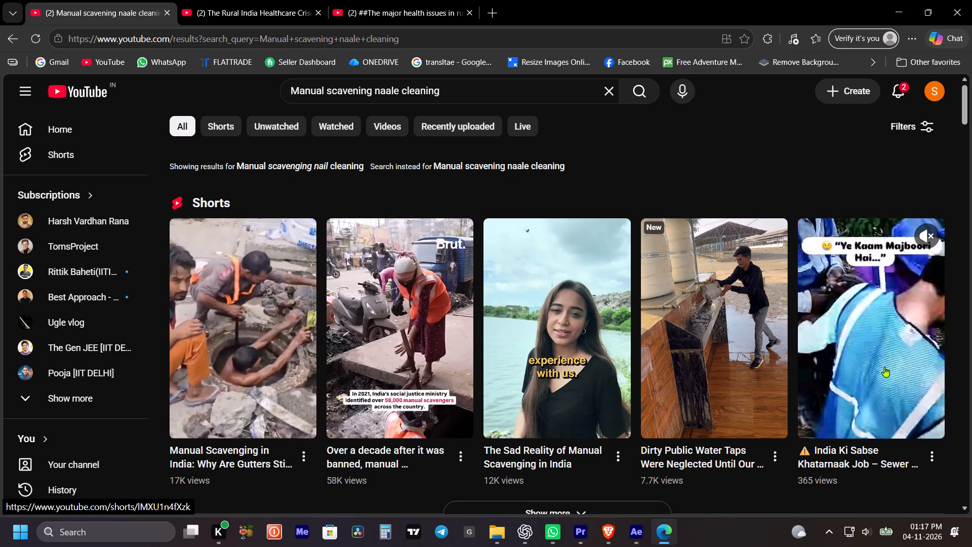
# Look through the YouTube results, including the expanded Shorts, for usable manual scavenging and drain-cleaning footage.
pyautogui.scroll(-5, 880, 355)
pyautogui.scroll(-1, 361, 324)
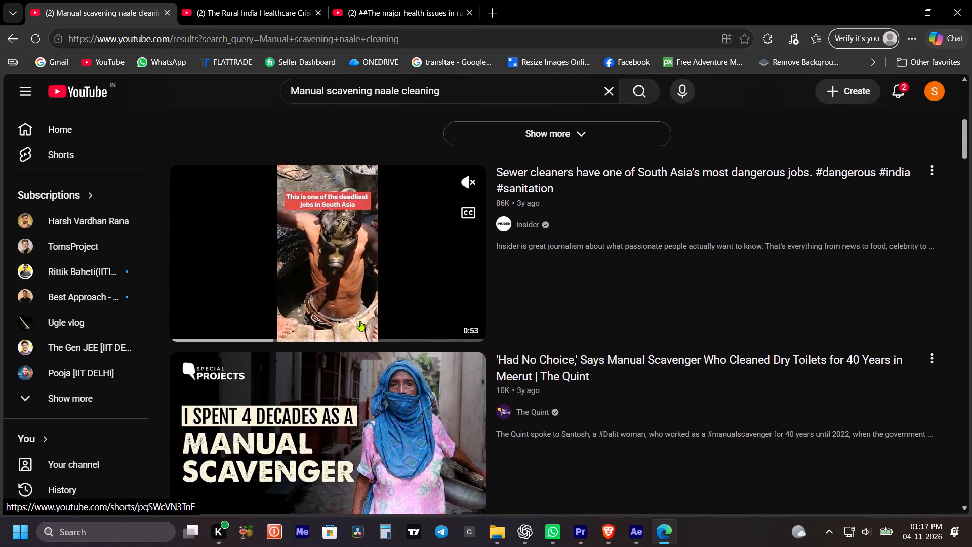
pyautogui.scroll(-7, 332, 272)
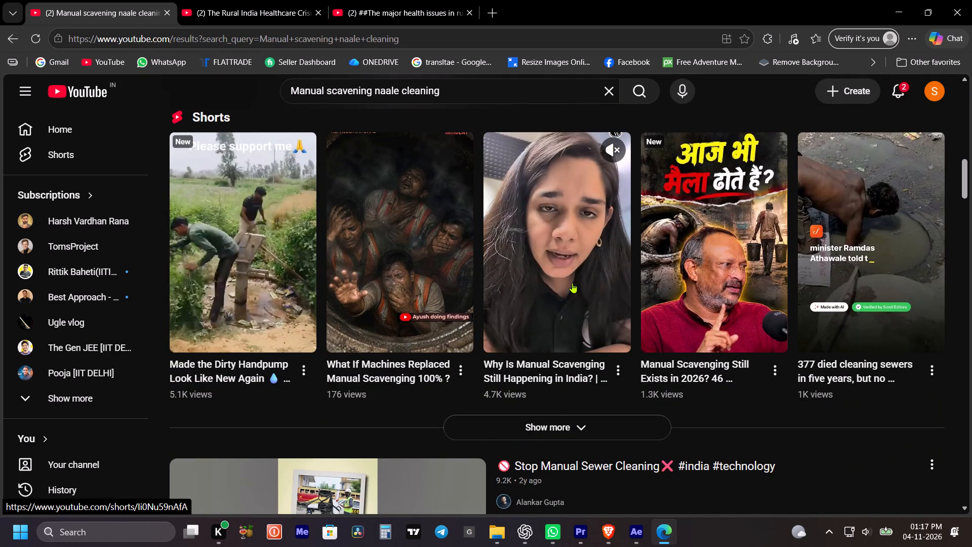
pyautogui.moveTo(559, 424); pyautogui.dragTo(554, 424)
pyautogui.scroll(-3, 527, 316)
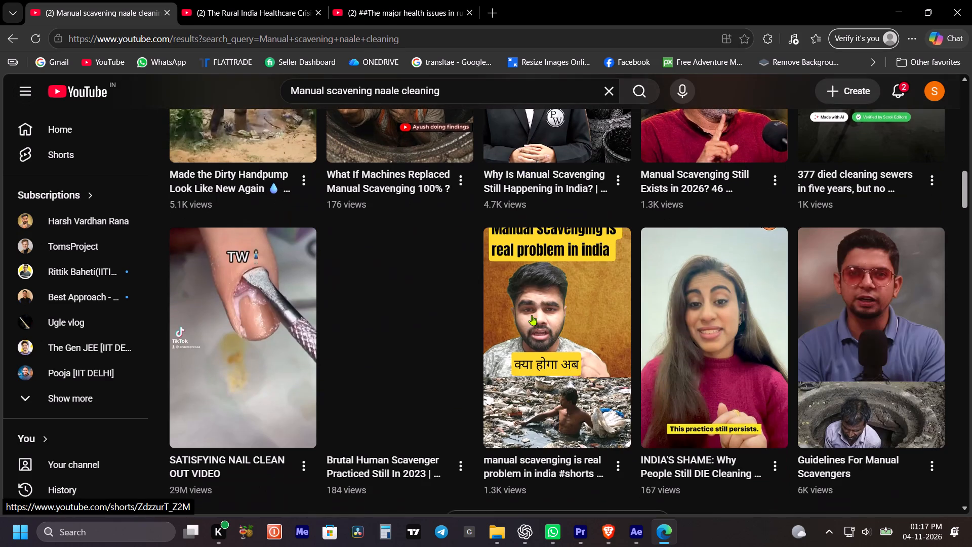
# Search the web for "pintrest" in a new tab, open the Pinterest site and dismiss its Google sign-in prompt.
pyautogui.click(495, 13)
pyautogui.click(493, 41)
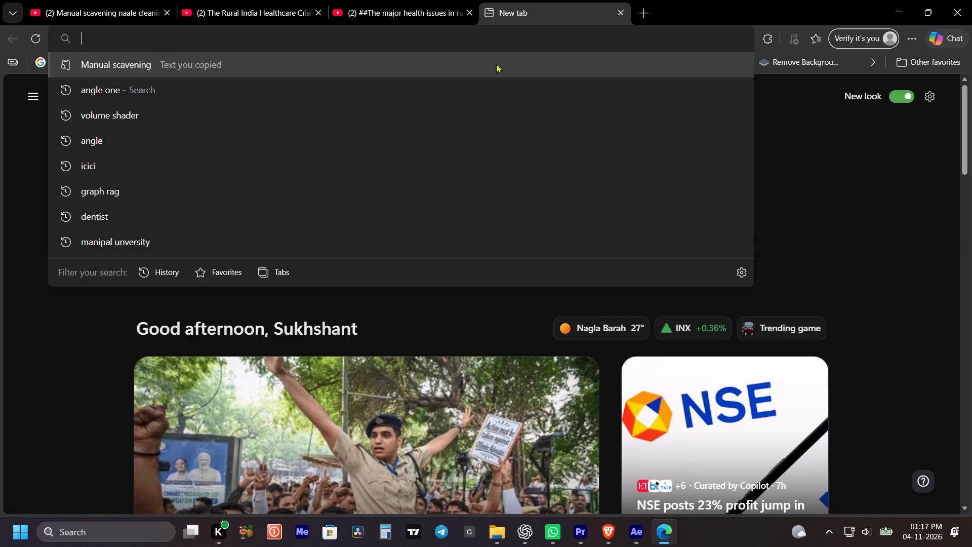
pyautogui.write('pintrest')
pyautogui.press('Return')
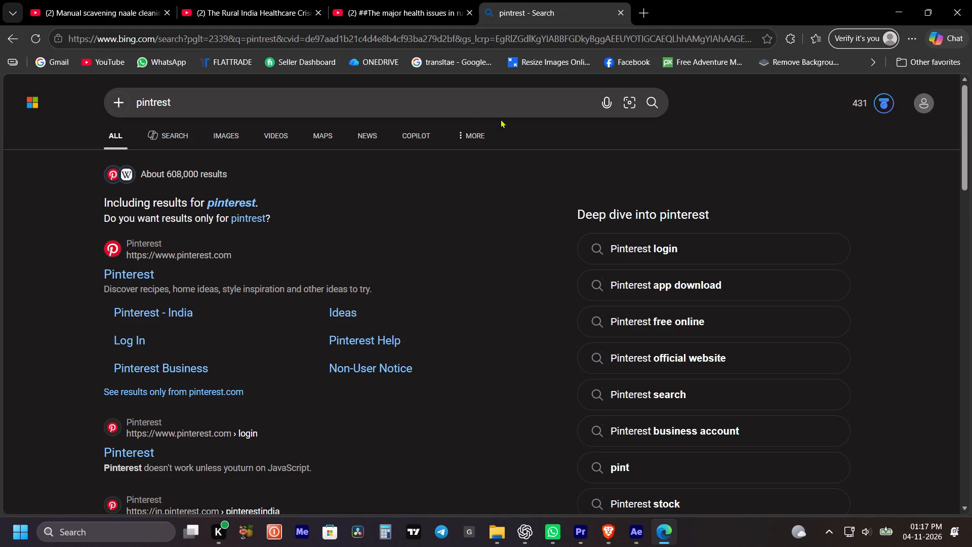
pyautogui.click(133, 275)
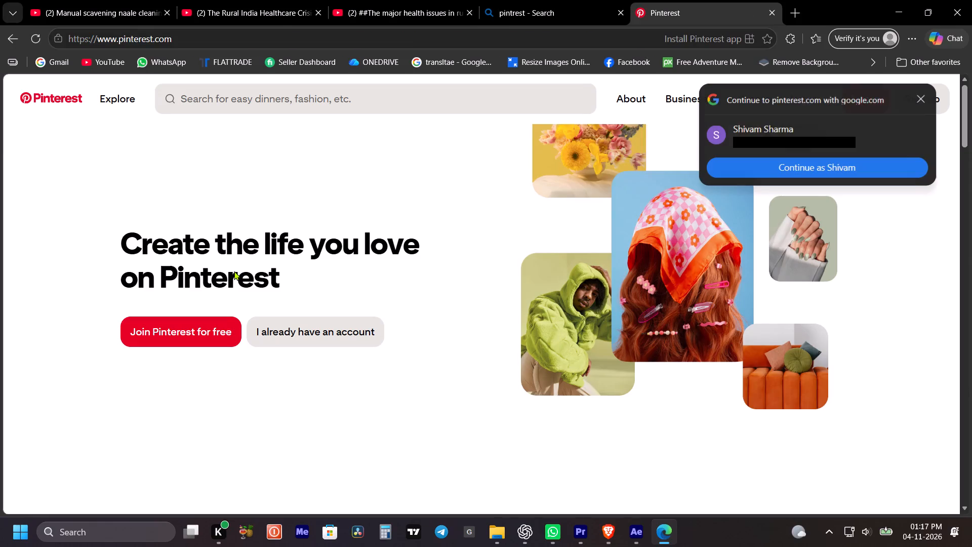
pyautogui.click(922, 99)
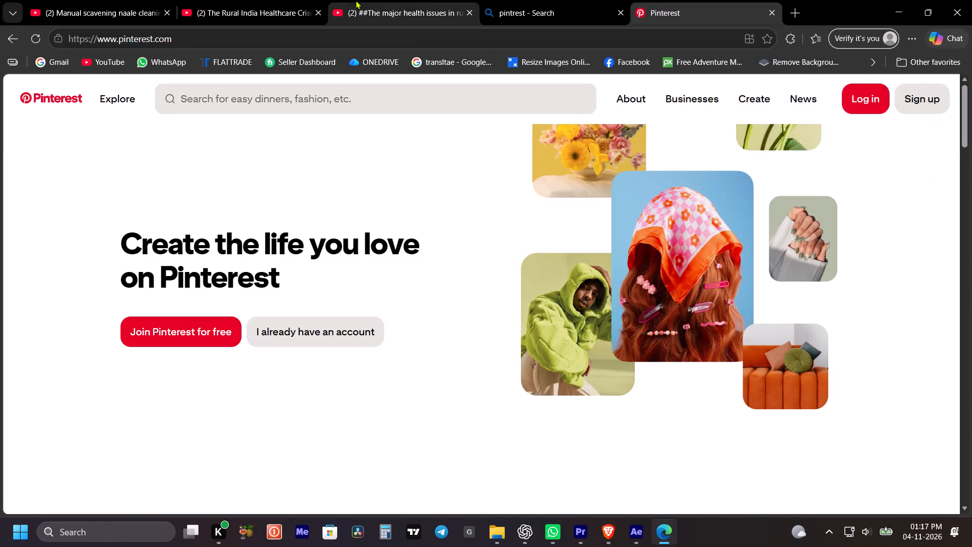
# Go back from the rural health issues short to the earlier YouTube results for "rural area poor family indina".
pyautogui.click(355, 0)
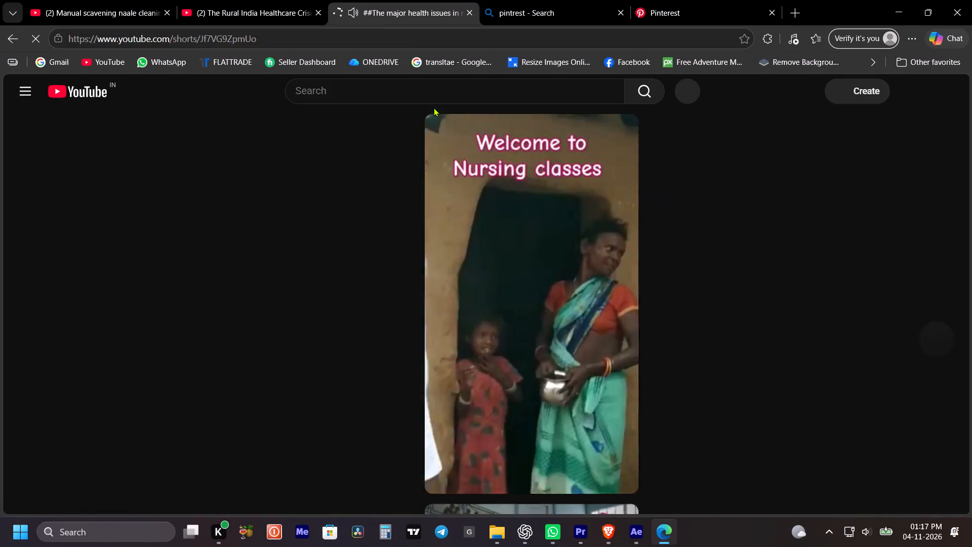
pyautogui.click(521, 314)
pyautogui.click(15, 41)
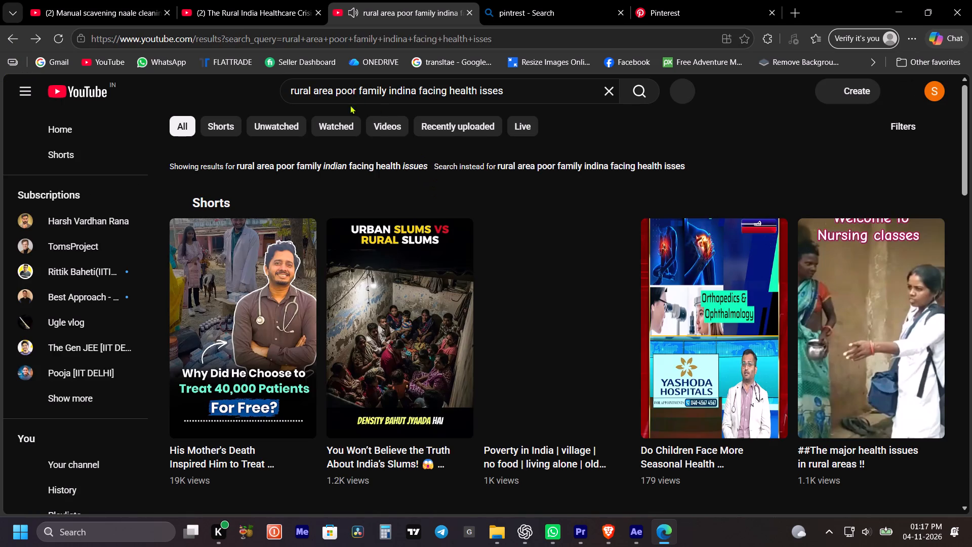
pyautogui.click(0, 36)
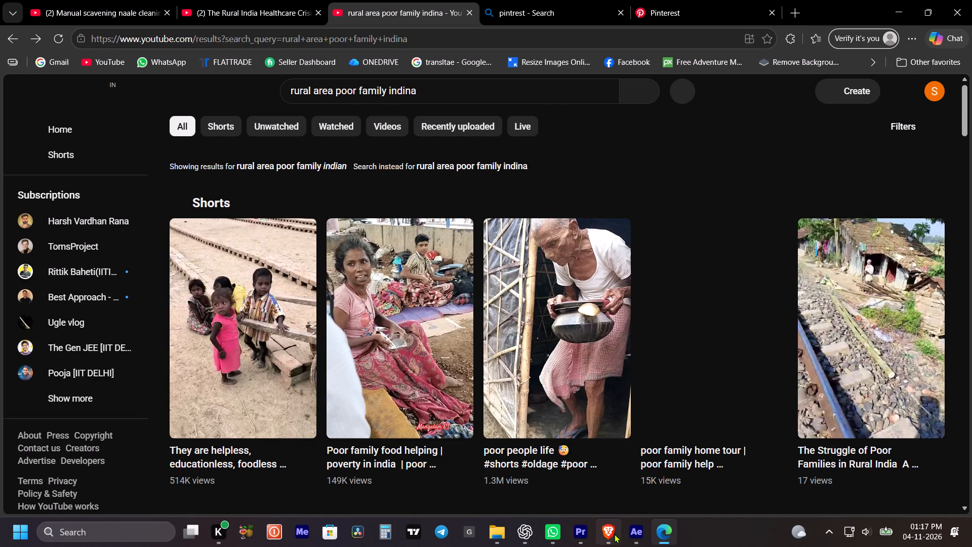
# Switch to the Social Brains script document in Brave and copy the phrase "manual scavengers".
pyautogui.click(613, 534)
pyautogui.click(445, 7)
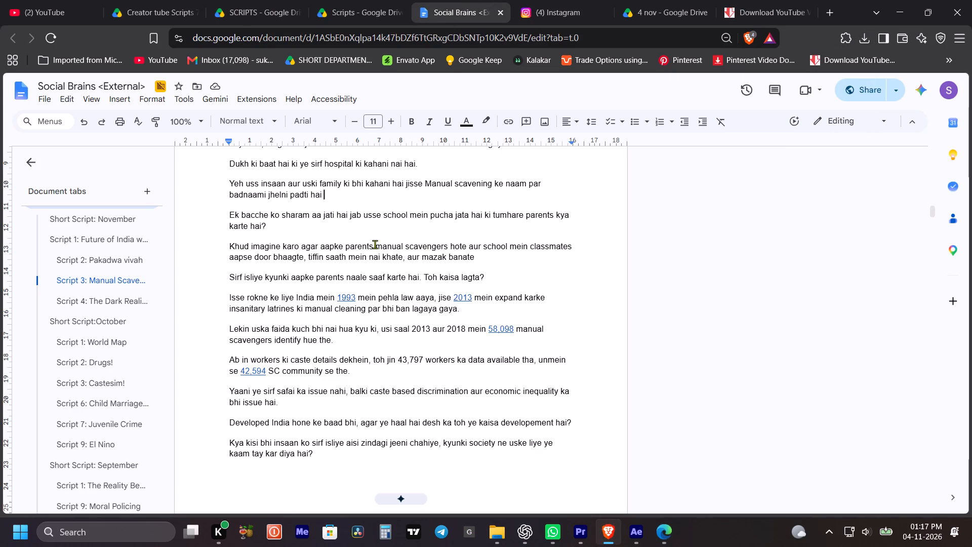
pyautogui.moveTo(373, 244); pyautogui.dragTo(448, 245)
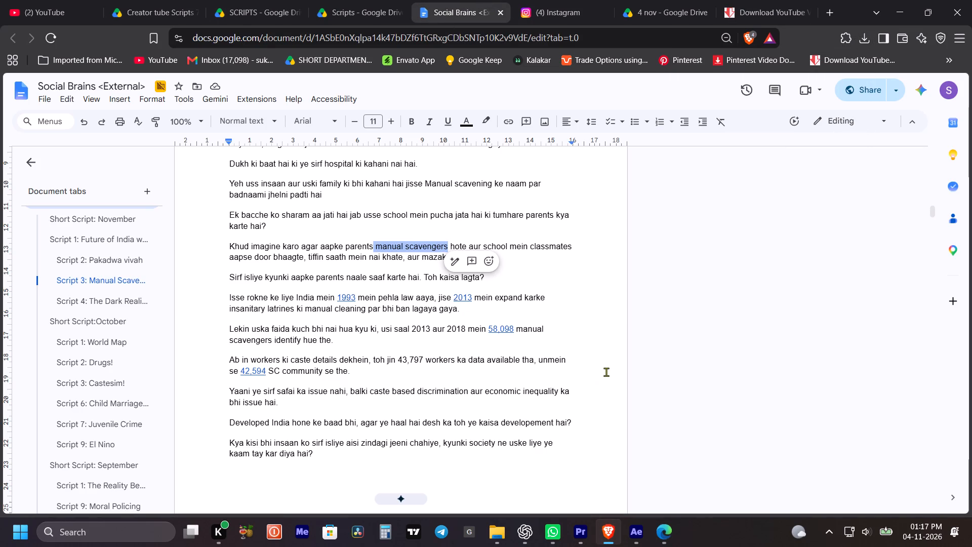
pyautogui.hotkey('ctrl', 'c')
pyautogui.hotkey('ctrl', 'c')
pyautogui.hotkey('ctrl', 'c')
# Return to the Pinterest tab in Edge and log in with the Google account.
pyautogui.click(672, 530)
pyautogui.click(690, 3)
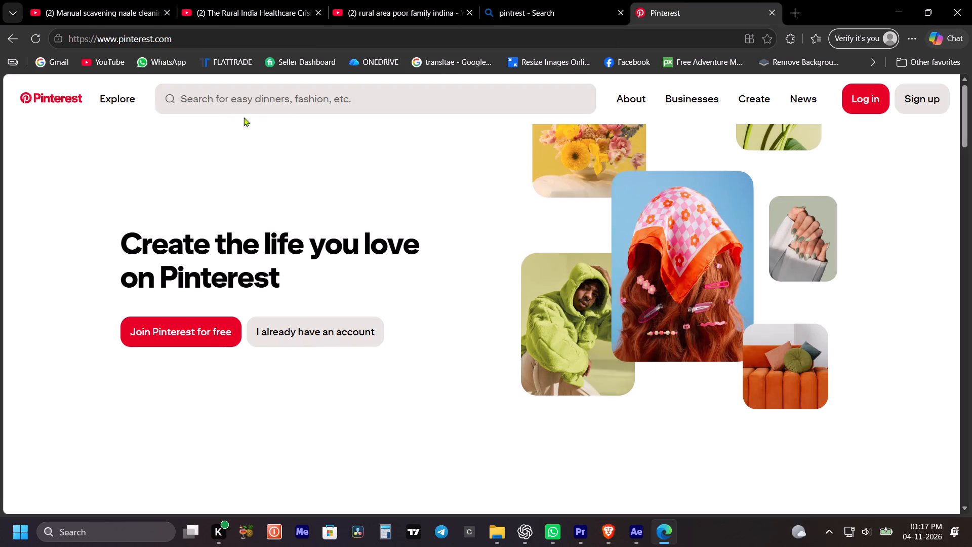
pyautogui.click(290, 100)
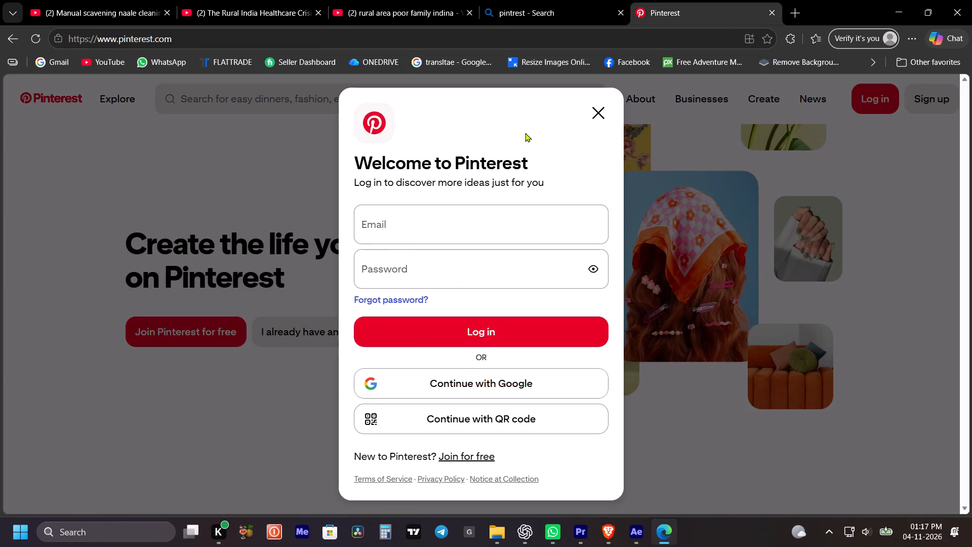
pyautogui.click(440, 381)
pyautogui.click(428, 194)
pyautogui.click(599, 109)
# Search Pinterest for "manual scavengers" and filter the results to Videos.
pyautogui.click(453, 102)
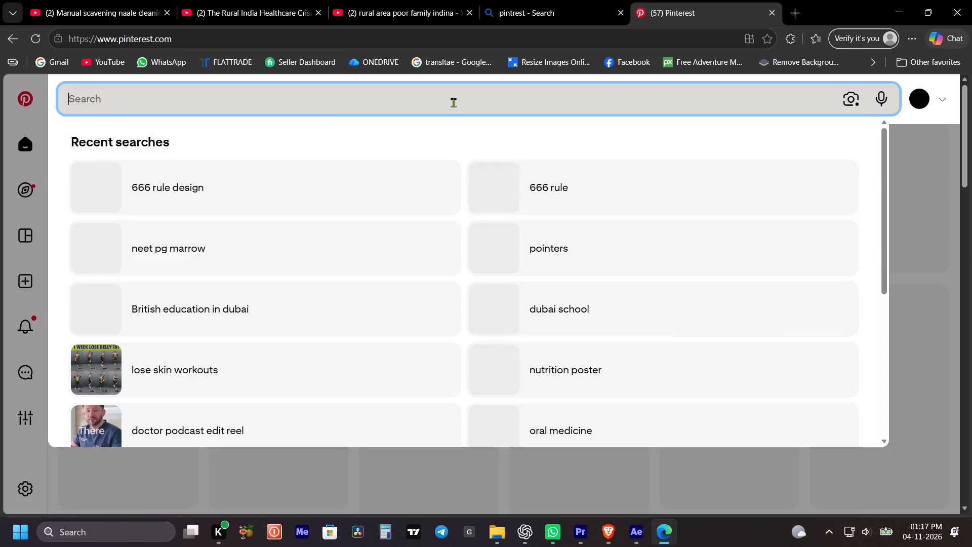
pyautogui.hotkey('ctrl', 'v')
pyautogui.press('Return')
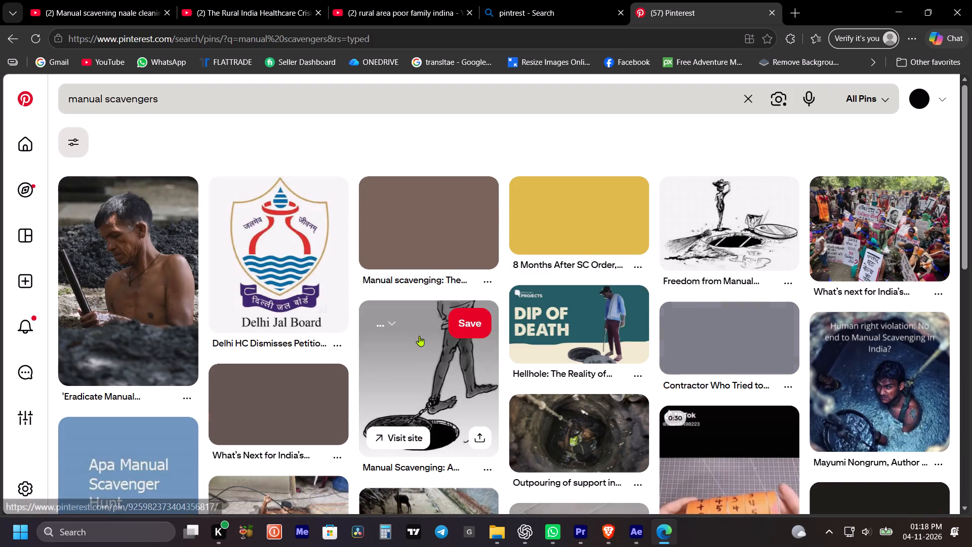
pyautogui.click(68, 150)
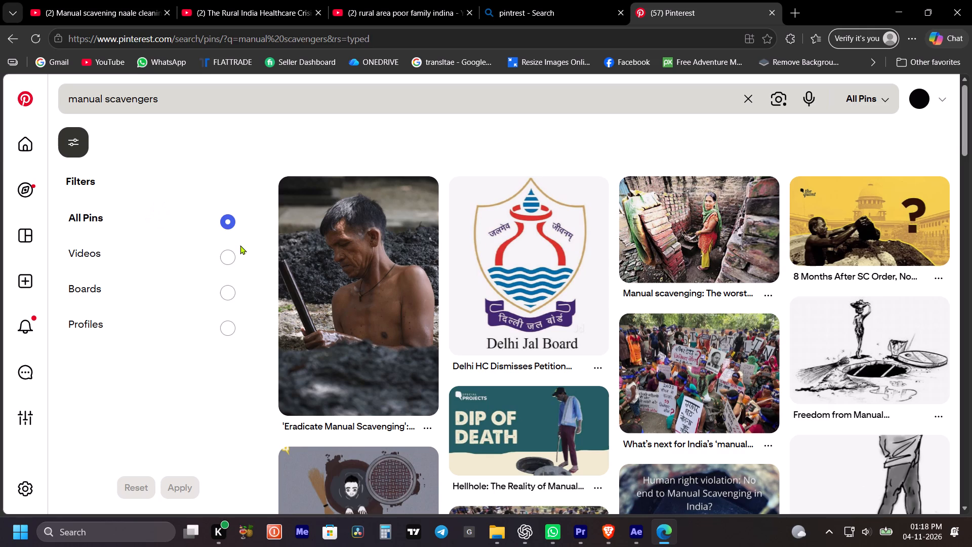
pyautogui.click(223, 251)
pyautogui.scroll(-3, 204, 308)
pyautogui.click(180, 488)
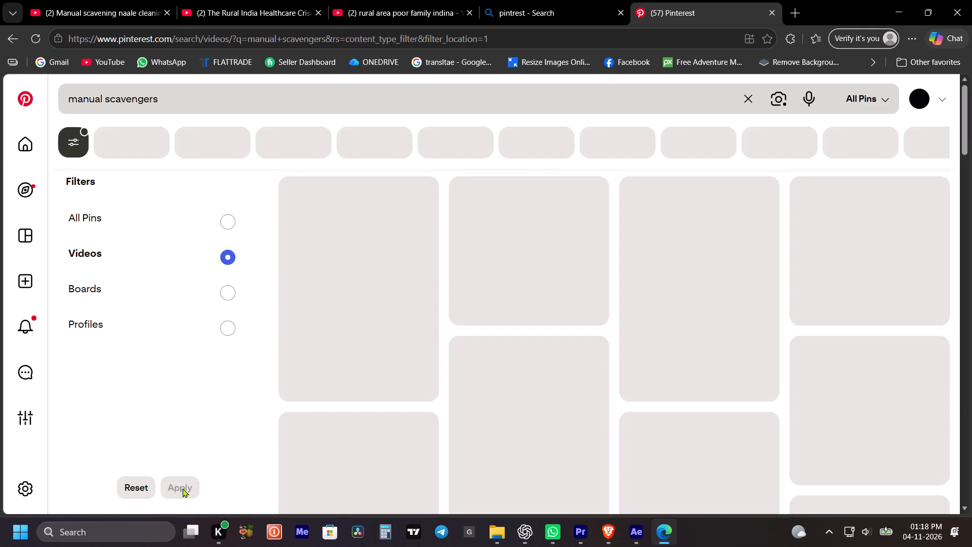
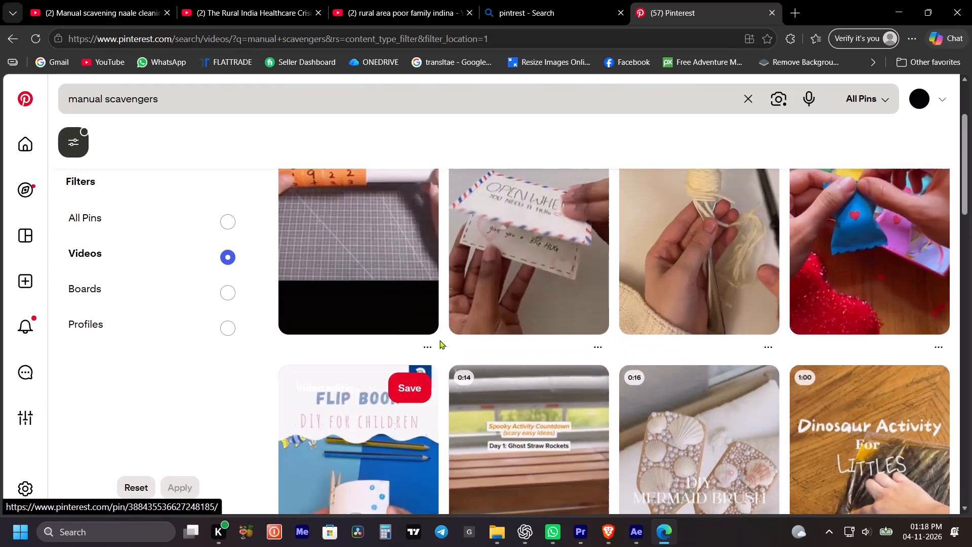
# Look through the Pinterest video results and the all-pins results for usable "manual scavengers" footage, then close Pinterest.
pyautogui.scroll(10, 377, 331)
pyautogui.scroll(-12, 377, 332)
pyautogui.scroll(-4, 445, 336)
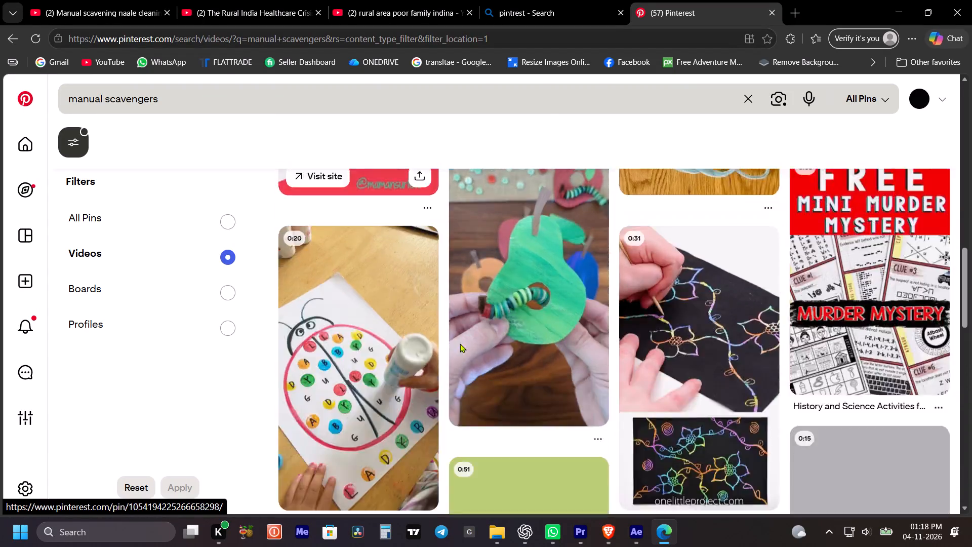
pyautogui.scroll(-7, 460, 343)
pyautogui.scroll(-5, 530, 353)
pyautogui.scroll(11, 530, 353)
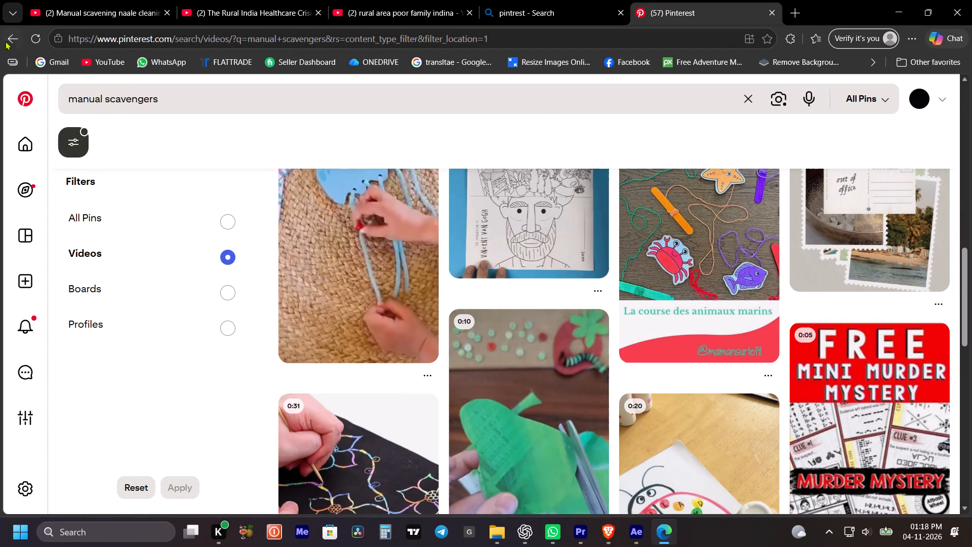
pyautogui.click(12, 40)
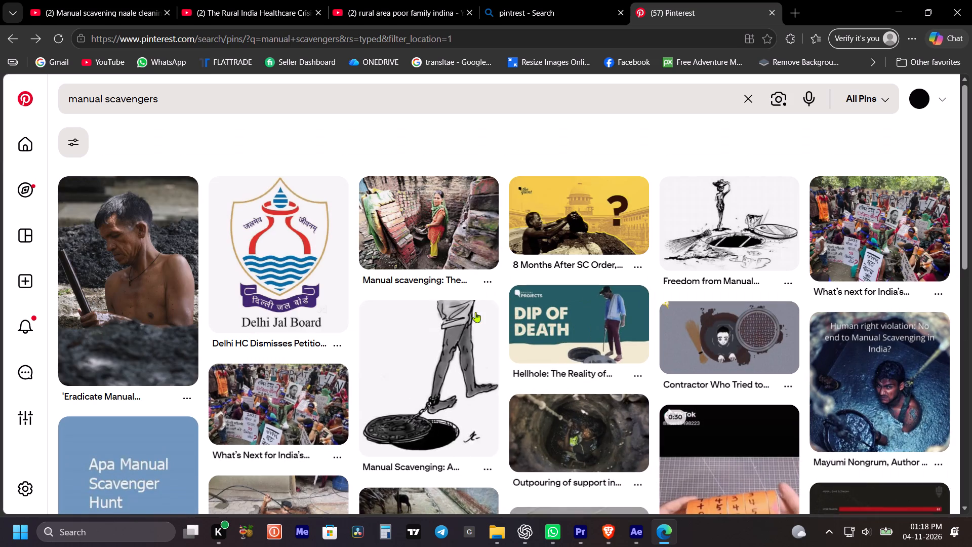
pyautogui.scroll(-4, 863, 239)
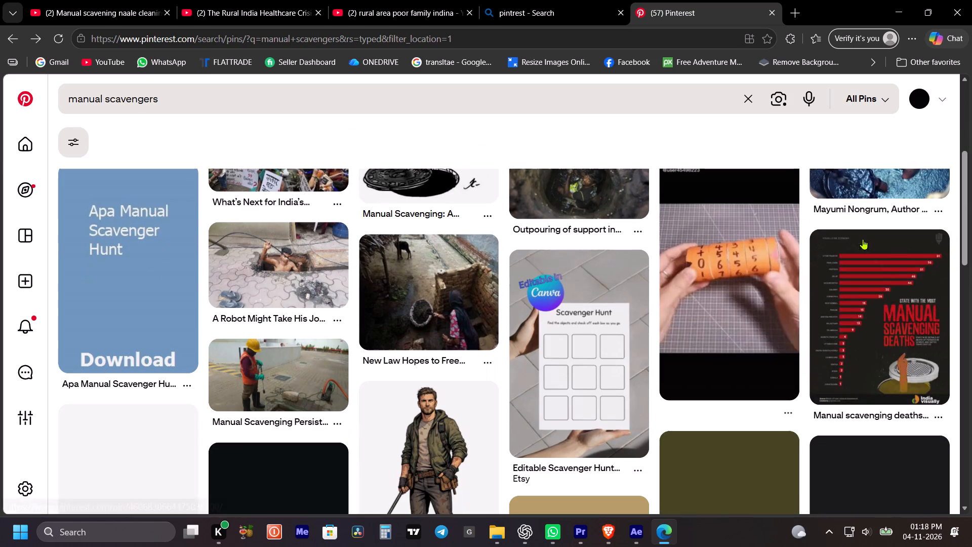
pyautogui.scroll(-3, 383, 368)
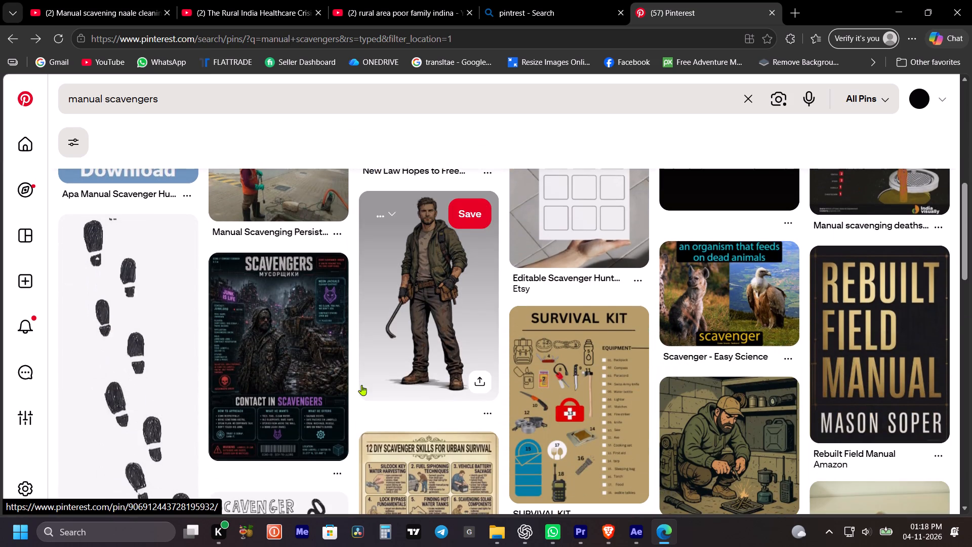
pyautogui.scroll(-4, 294, 394)
pyautogui.scroll(-5, 627, 334)
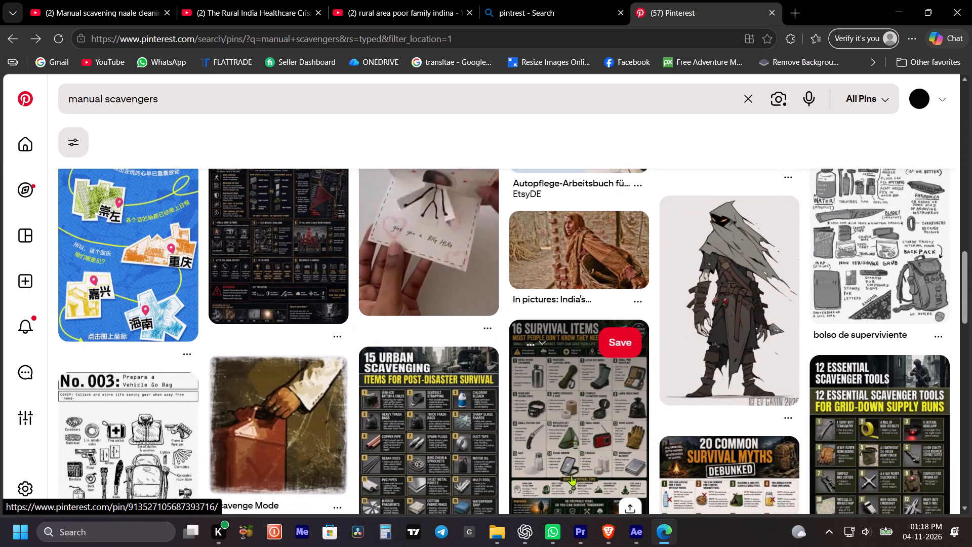
pyautogui.click(775, 10)
# Search Bing for "manual scavengers" and refine the query to "manual scavengers videos".
pyautogui.click(390, 5)
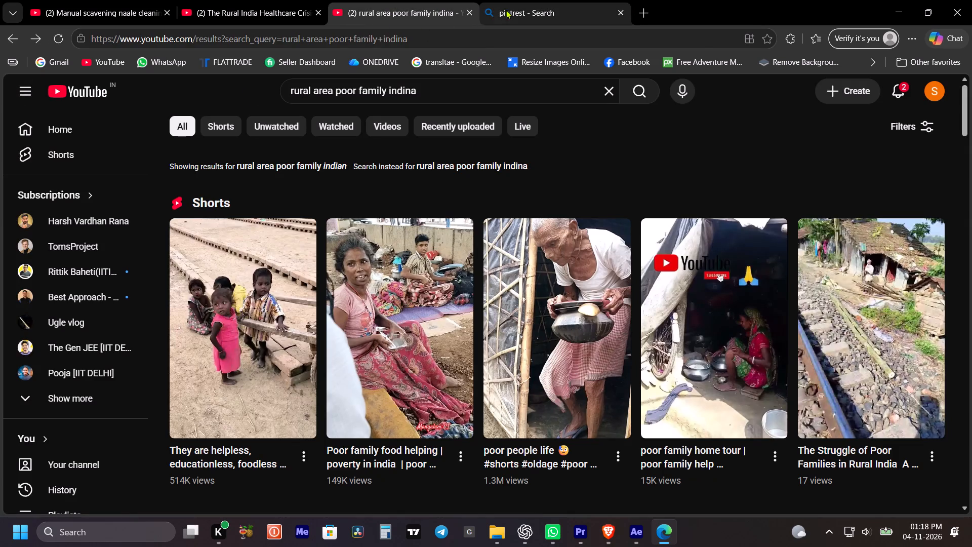
pyautogui.click(519, 6)
pyautogui.moveTo(279, 109); pyautogui.dragTo(63, 97)
pyautogui.press('super+v')
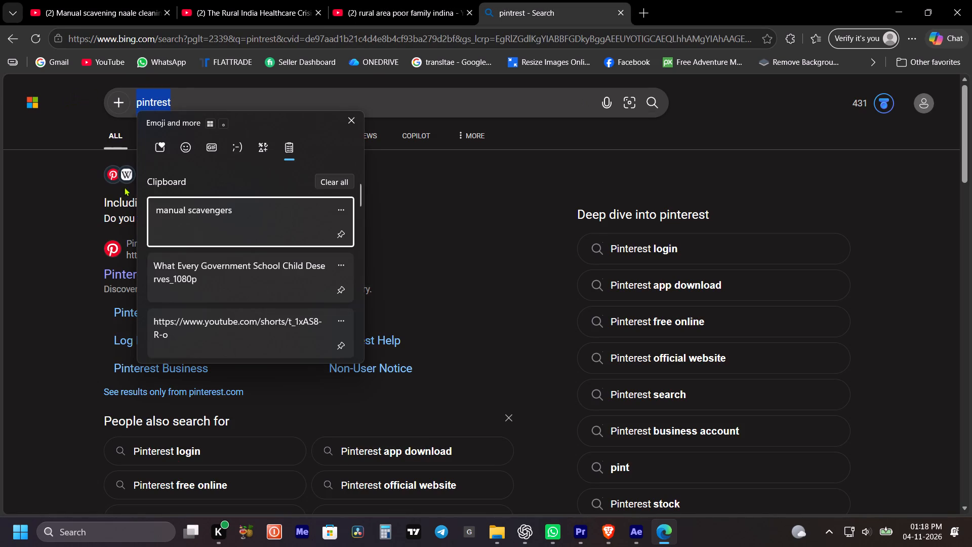
pyautogui.click(207, 225)
pyautogui.hotkey('ctrl', 'v')
pyautogui.press('Return')
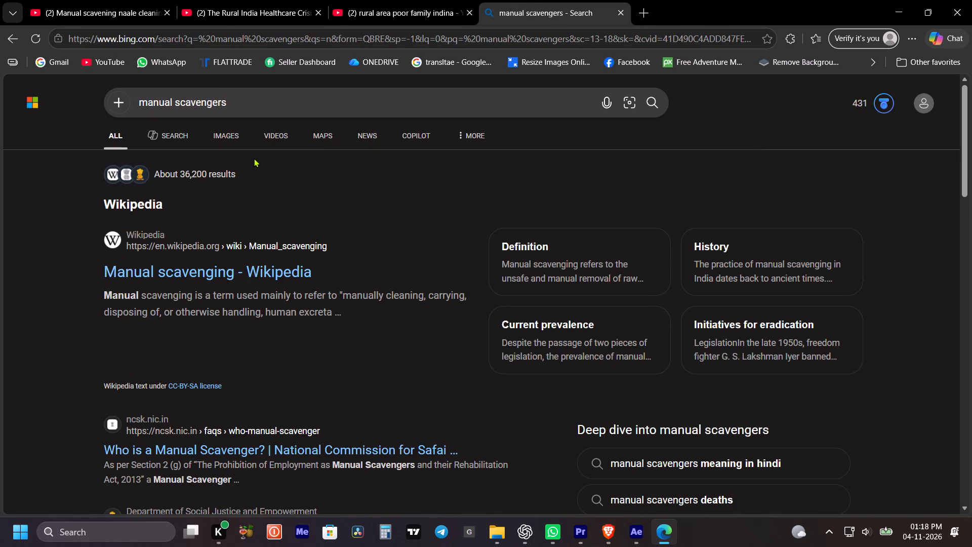
pyautogui.click(248, 108)
pyautogui.press('space')
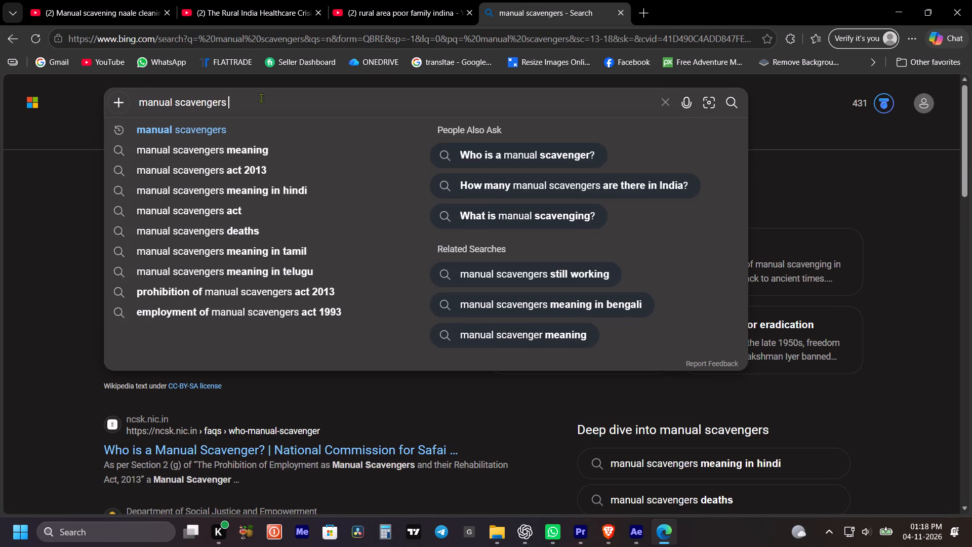
pyautogui.write('videos')
pyautogui.press('Return')
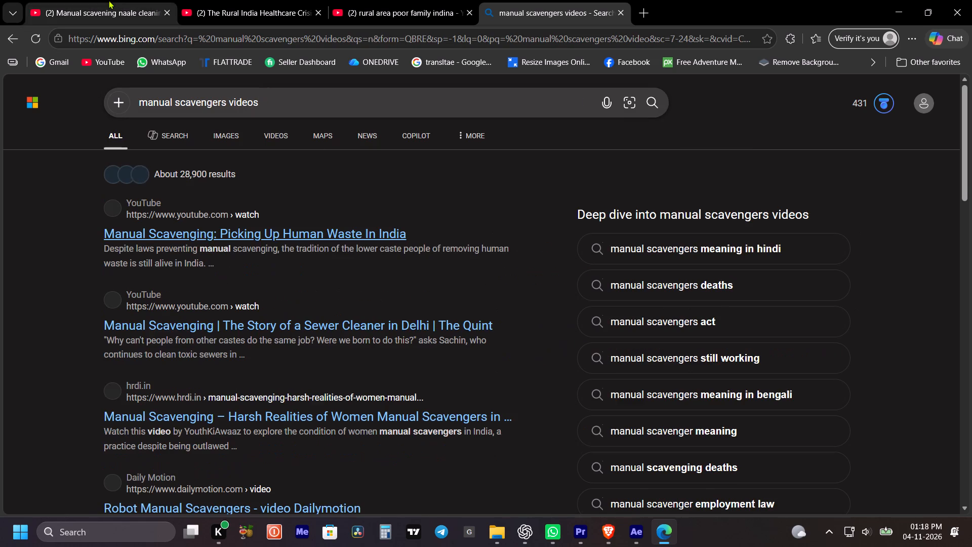
# Return to the YouTube results for rural poor families and search for "manual scavengers" instead.
pyautogui.click(415, 0)
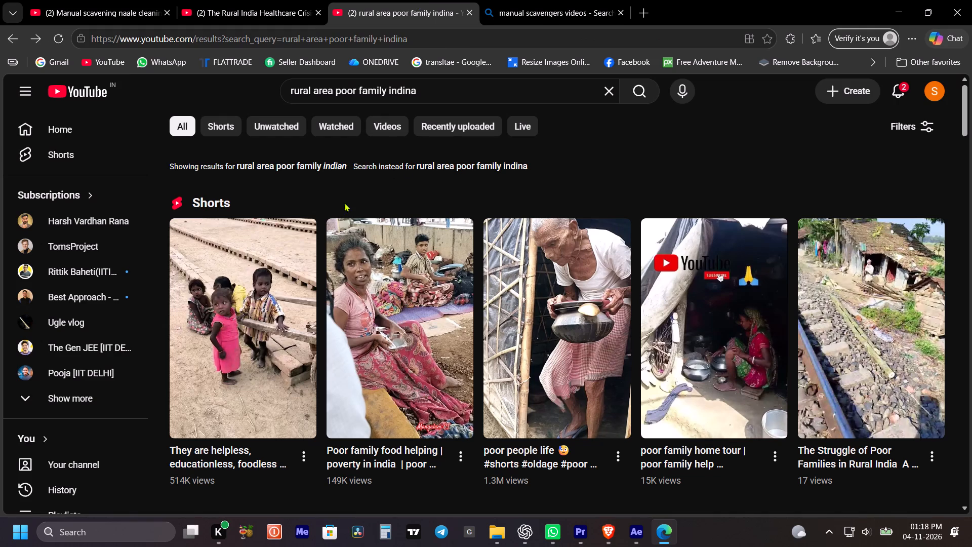
pyautogui.moveTo(459, 88); pyautogui.dragTo(228, 89)
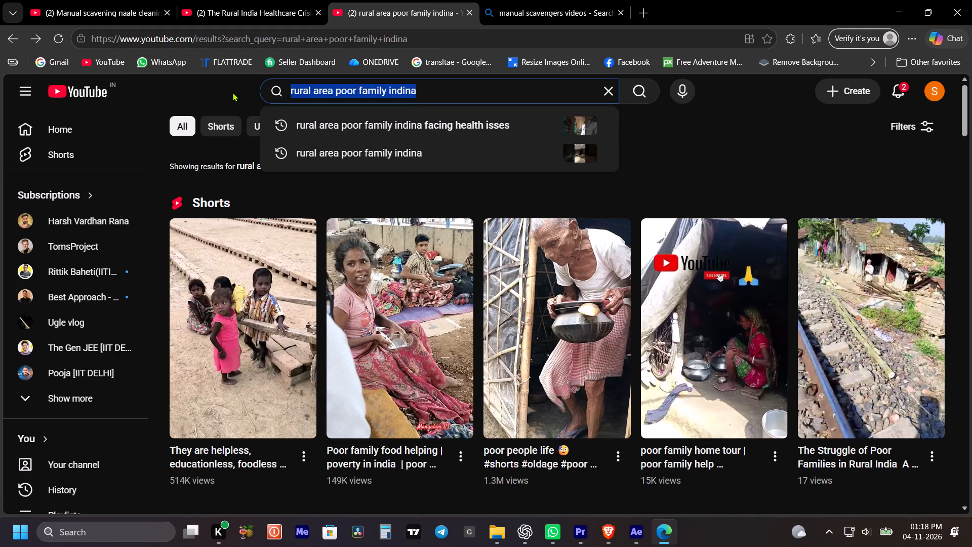
pyautogui.press('super+v')
pyautogui.click(395, 205)
pyautogui.hotkey('ctrl', 'v')
pyautogui.press('Return')
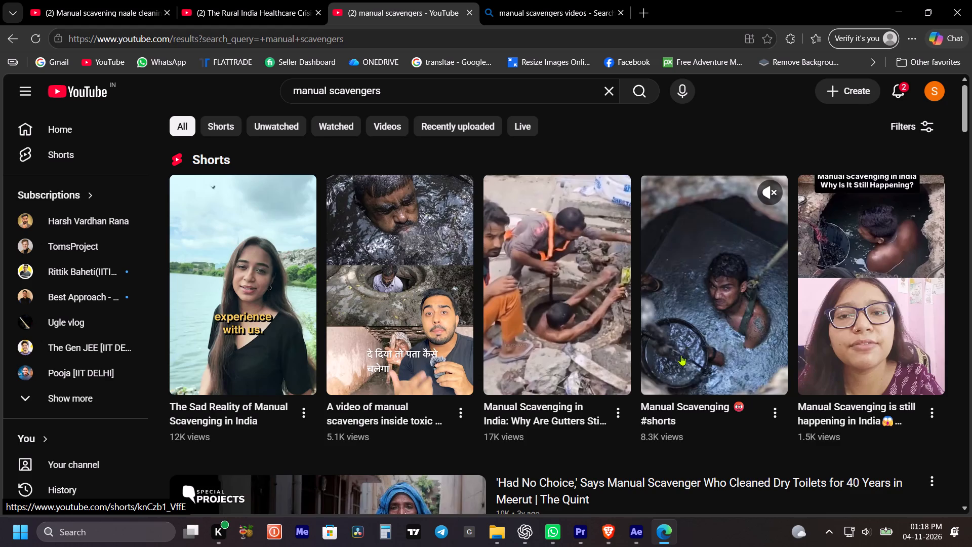
# Browse the YouTube results for manual scavenging clips and preview parts of the "BOON for Manual Scavengers: BANDICOOT" short.
pyautogui.scroll(-4, 681, 342)
pyautogui.scroll(-4, 402, 305)
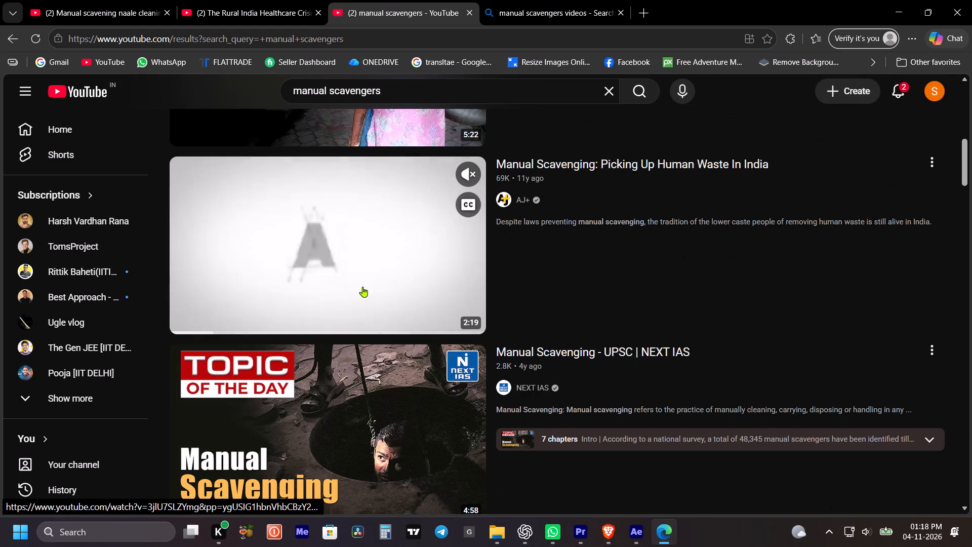
pyautogui.scroll(-4, 378, 278)
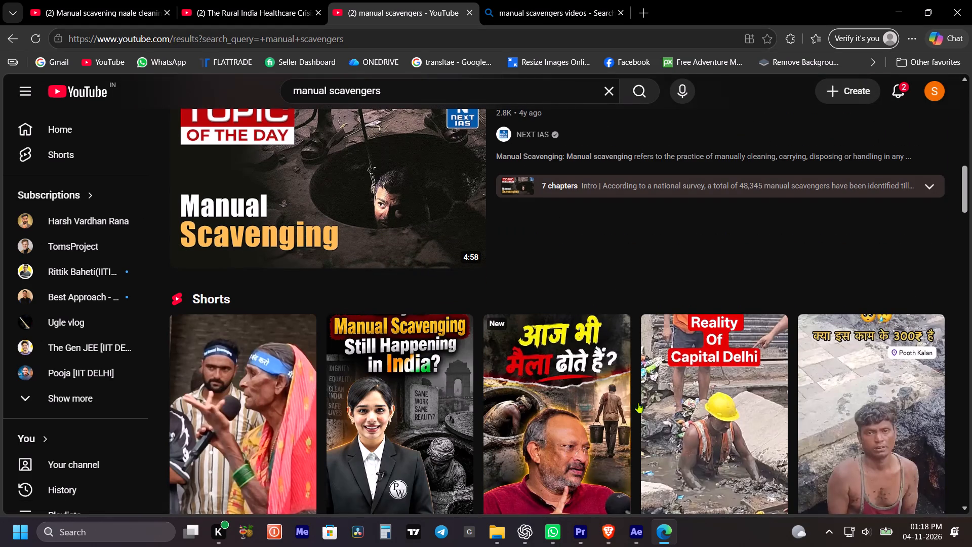
pyautogui.scroll(-2, 789, 461)
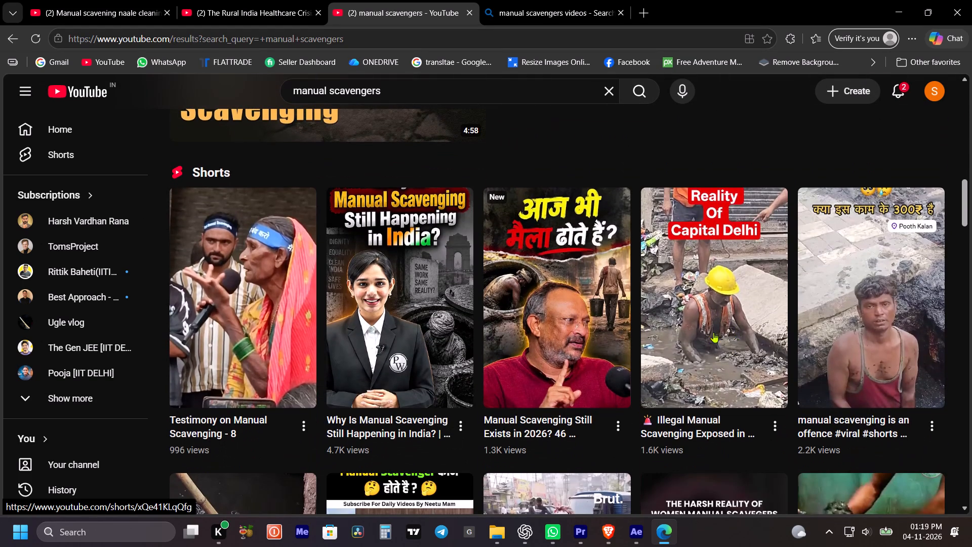
pyautogui.scroll(-2, 730, 321)
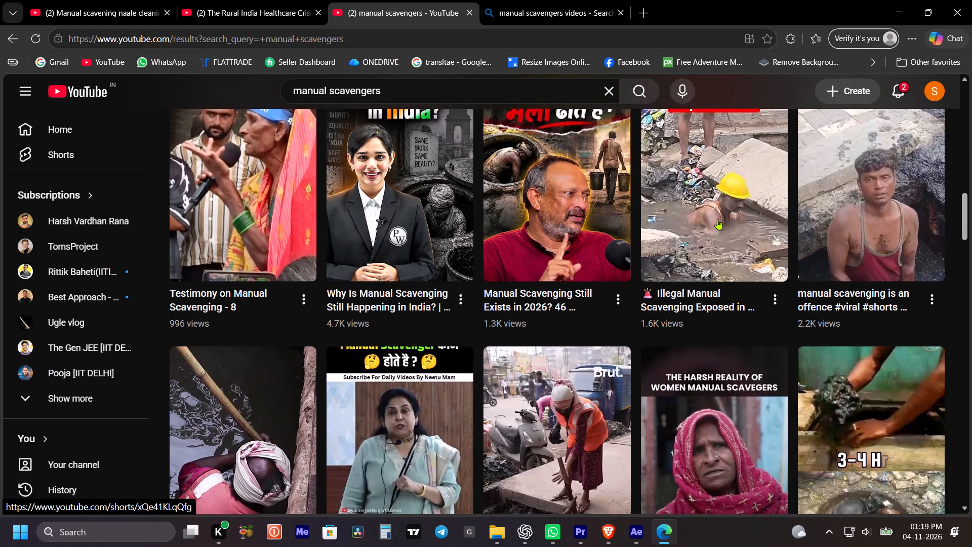
pyautogui.scroll(1, 721, 215)
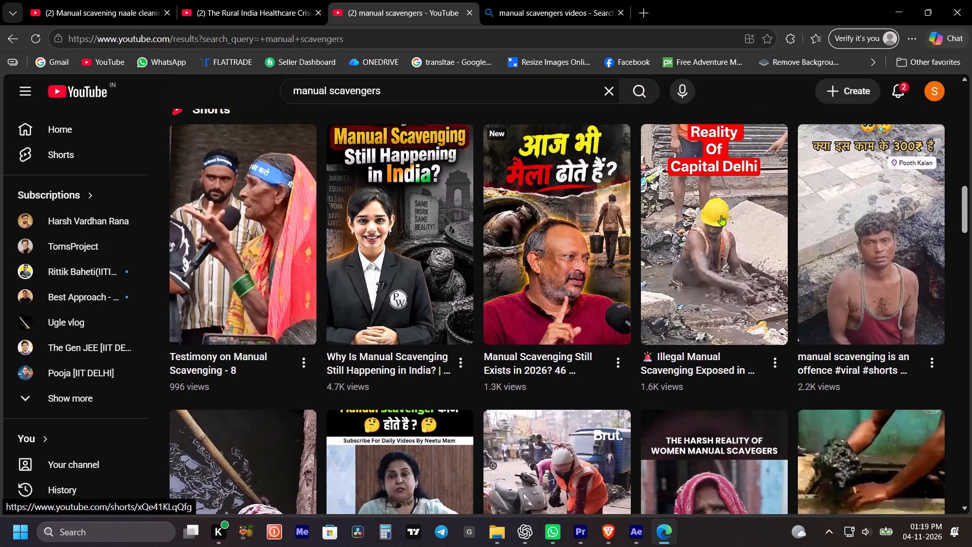
pyautogui.scroll(-3, 711, 249)
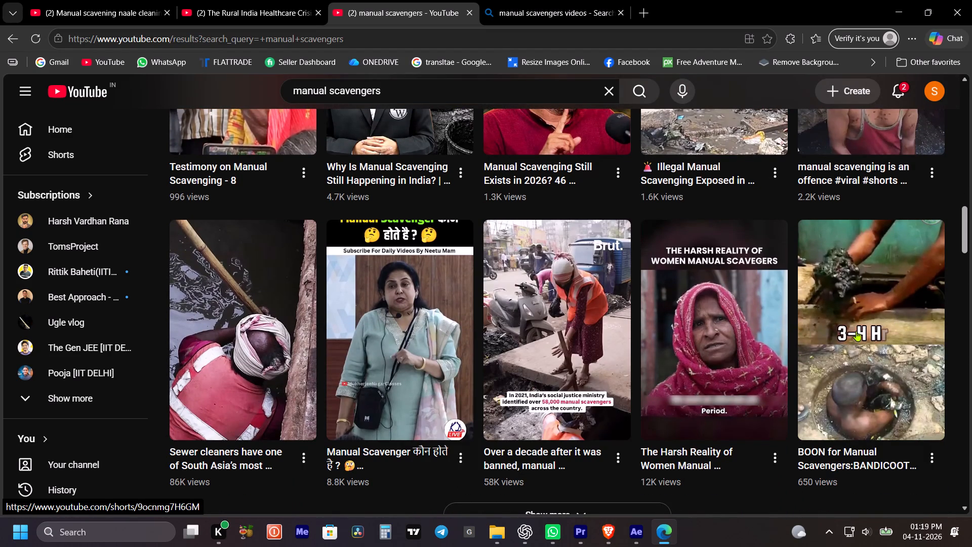
pyautogui.click(884, 342)
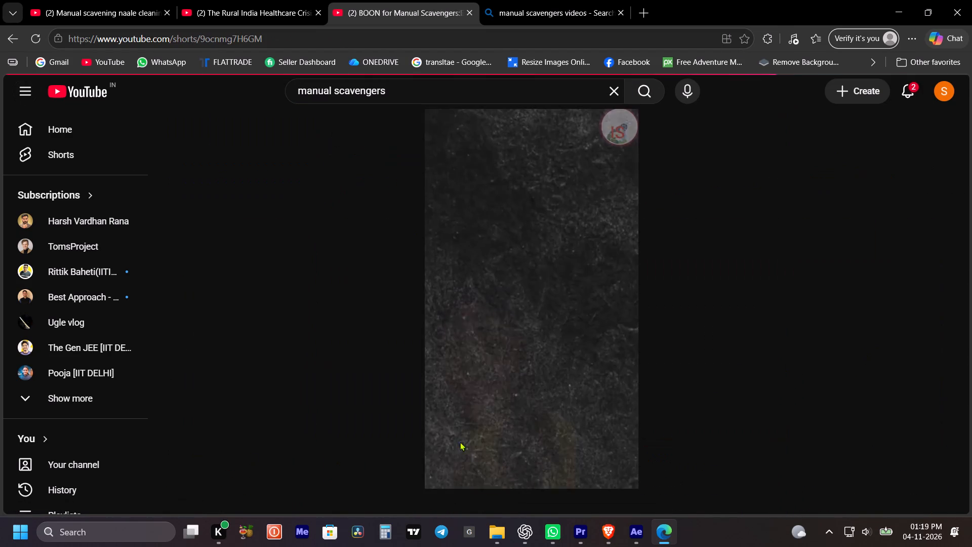
pyautogui.click(502, 492)
pyautogui.click(562, 488)
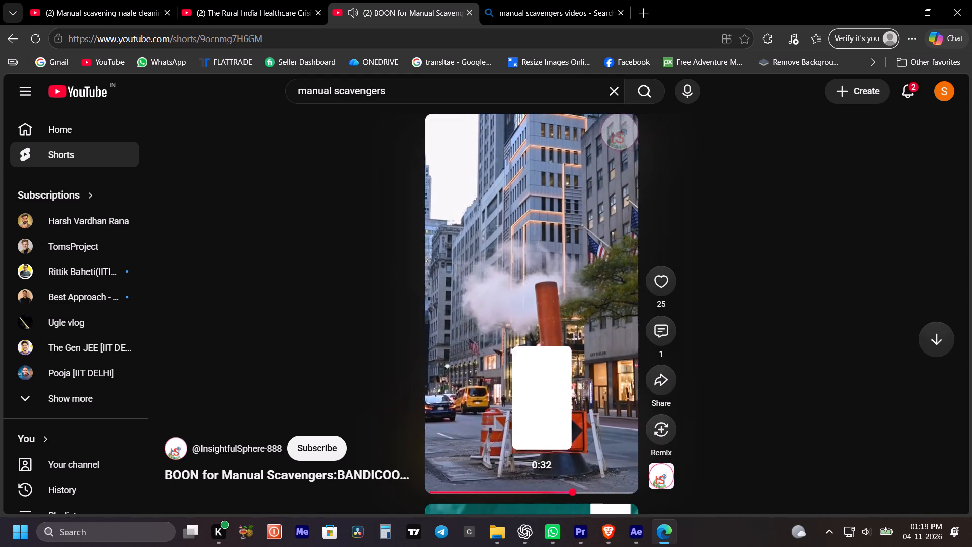
pyautogui.click(535, 492)
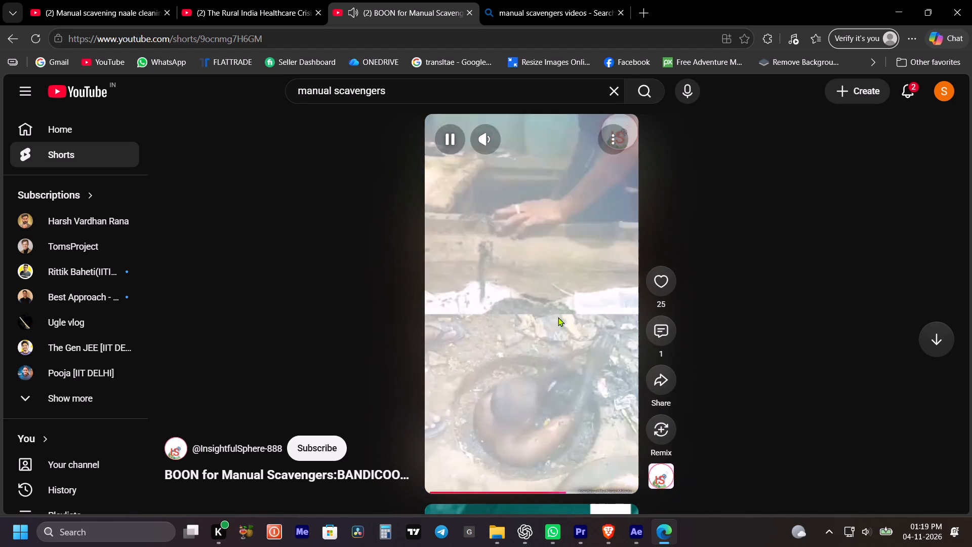
pyautogui.click(558, 317)
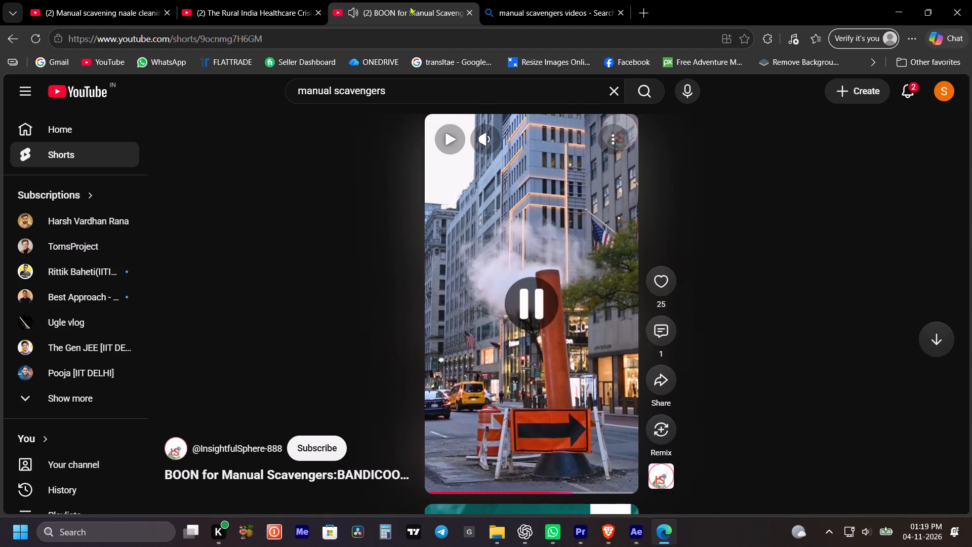
# Copy the BANDICOOT short's link and submit it to the vd6s.net YouTube downloader in Brave, replacing the previous link.
pyautogui.click(305, 46)
pyautogui.hotkey('ctrl', 'c')
pyautogui.hotkey('ctrl', 'c')
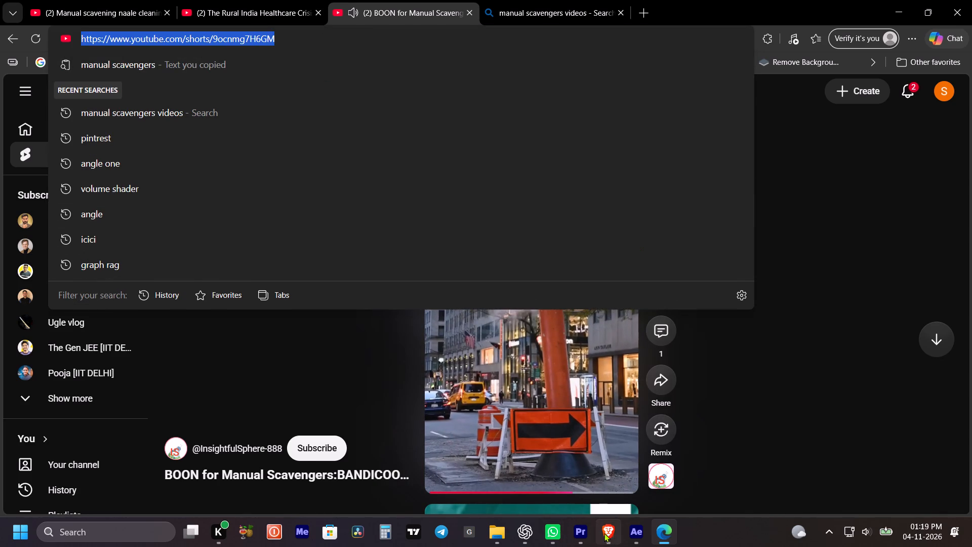
pyautogui.click(604, 533)
pyautogui.click(767, 4)
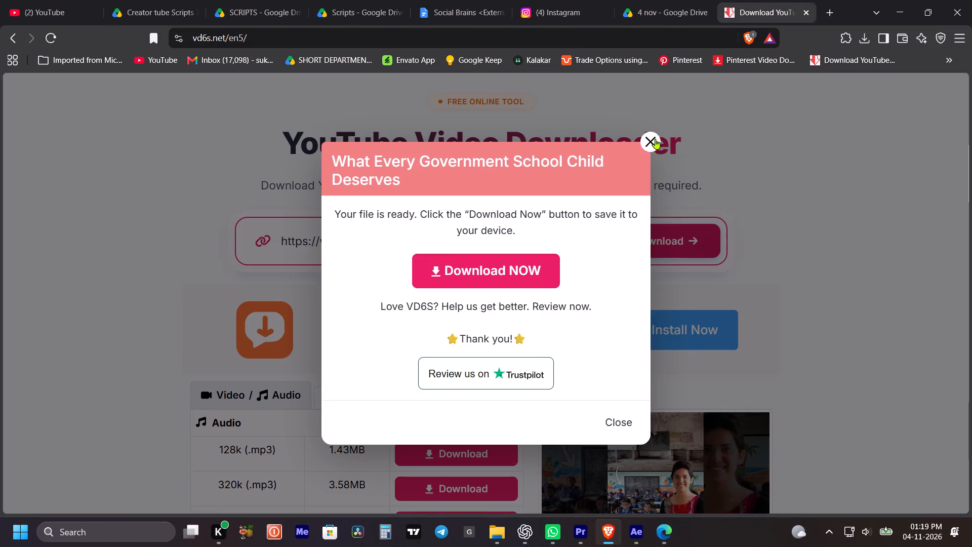
pyautogui.click(655, 139)
pyautogui.click(584, 238)
pyautogui.click(529, 244)
pyautogui.hotkey('ctrl', 'v')
pyautogui.click(636, 250)
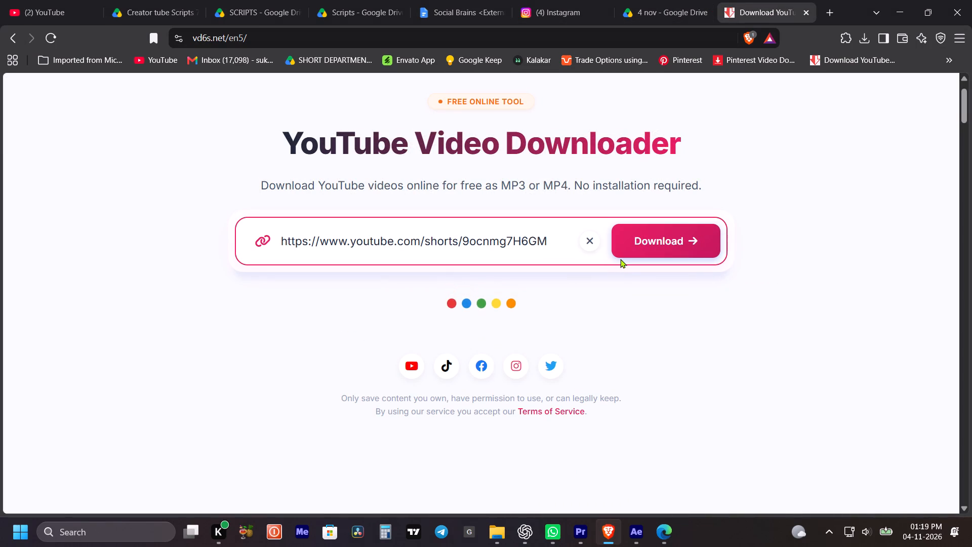
# Download the BANDICOOT short as 1080p video with audio, save it in the "social braain karnatak" folder and check its download progress.
pyautogui.scroll(-2, 363, 420)
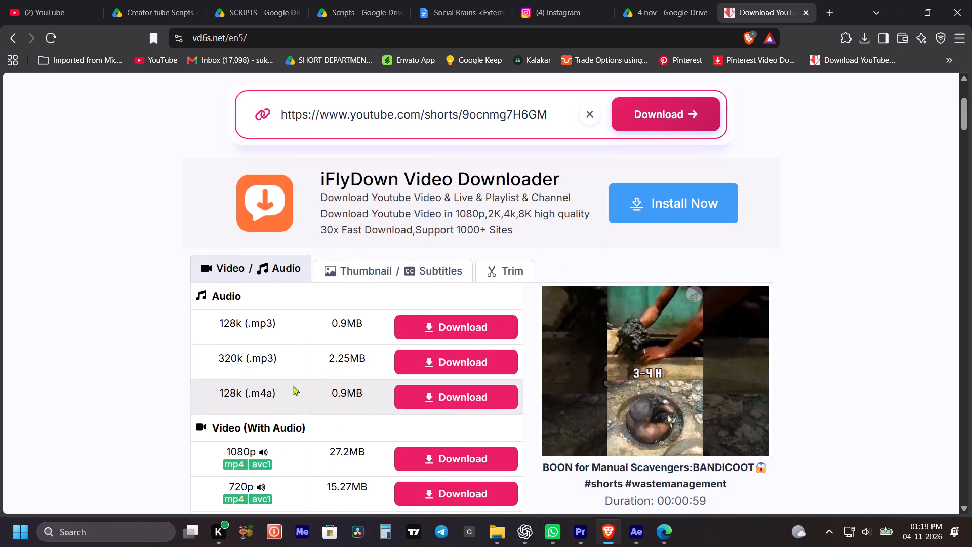
pyautogui.click(453, 454)
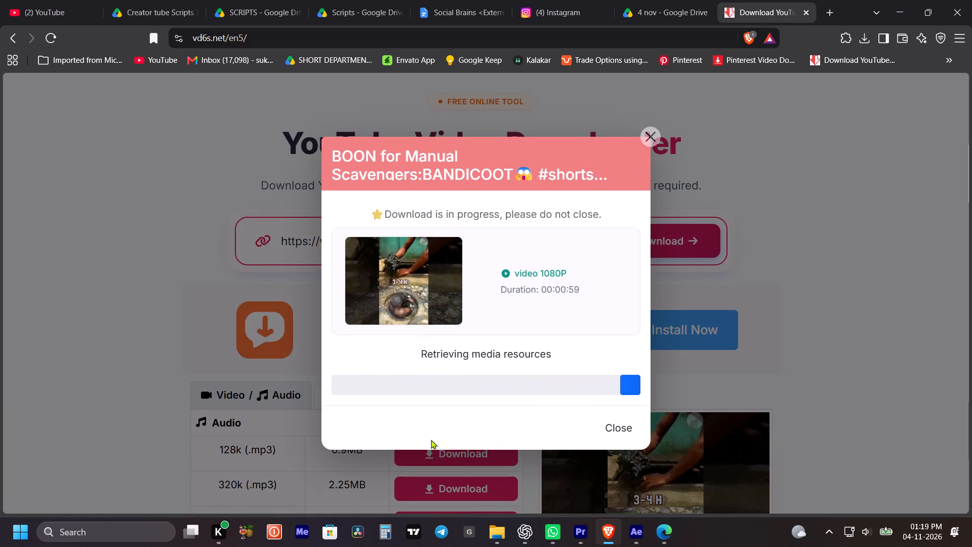
pyautogui.moveTo(533, 358); pyautogui.dragTo(545, 354)
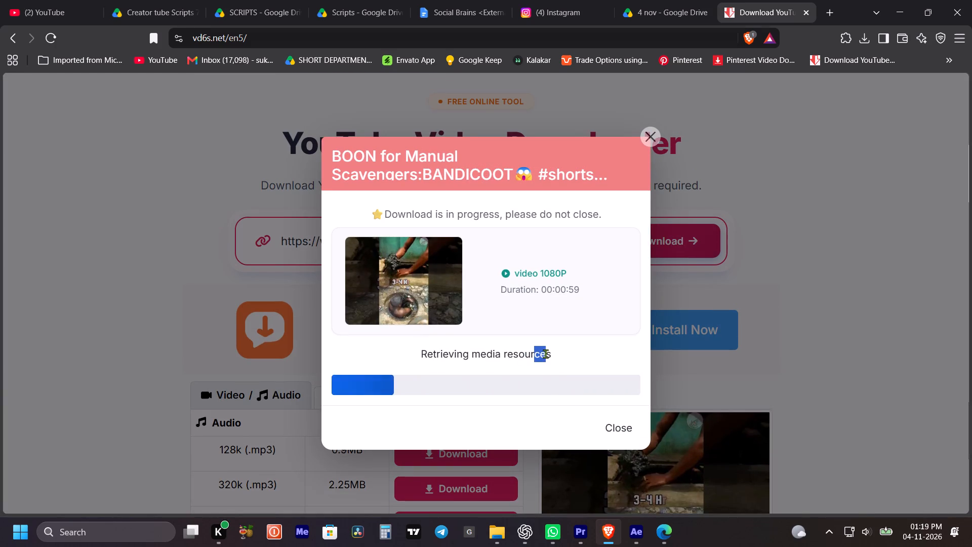
pyautogui.moveTo(545, 354); pyautogui.dragTo(553, 353)
pyautogui.click(563, 358)
pyautogui.click(536, 358)
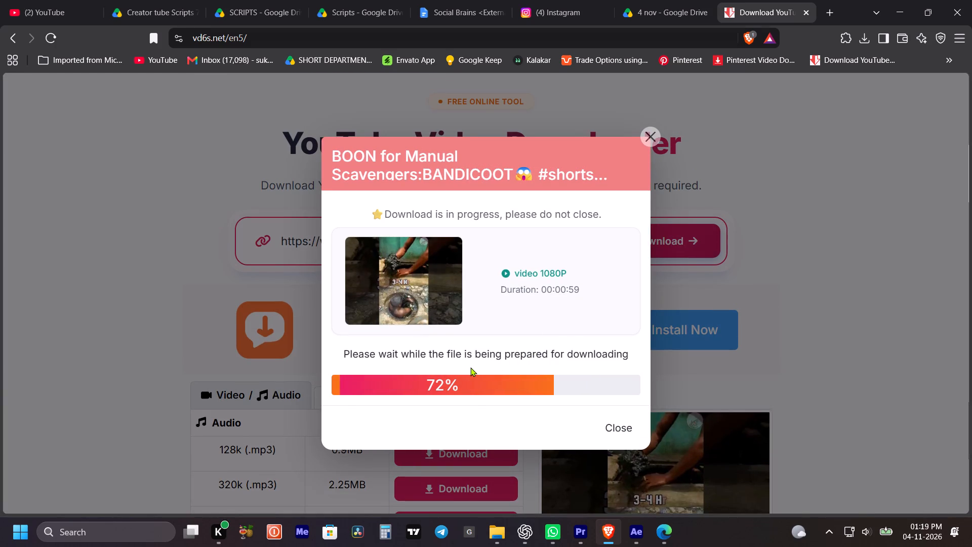
pyautogui.click(496, 269)
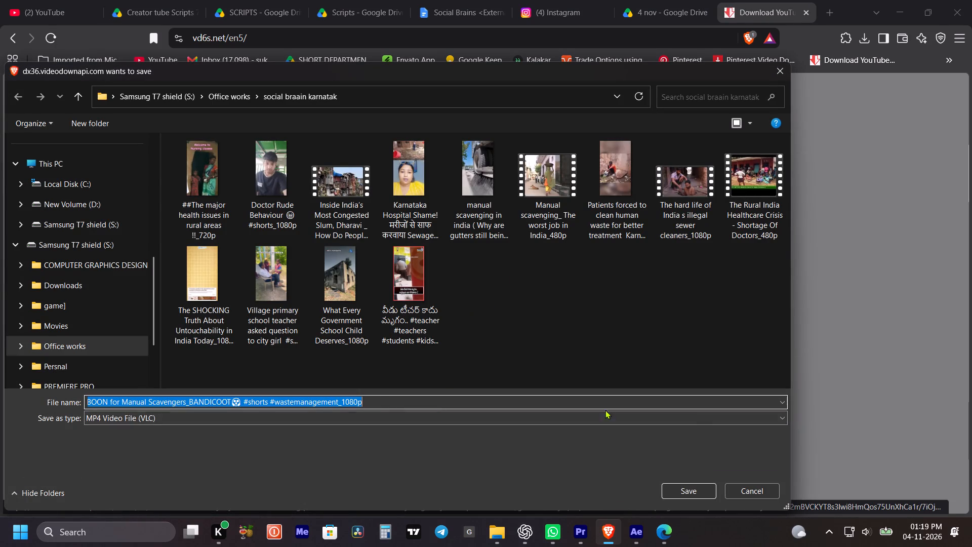
pyautogui.click(692, 486)
pyautogui.click(862, 34)
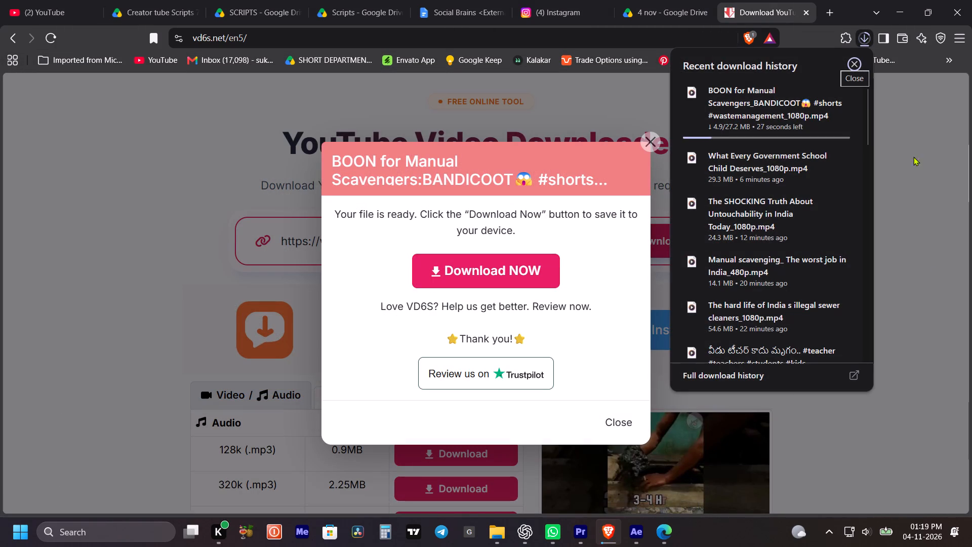
pyautogui.moveTo(939, 296); pyautogui.dragTo(931, 298)
# Switch to YouTube in Edge, preview the Vajiram and Ravi manual scavenging short, and return to the "manual scavengers" results.
pyautogui.click(667, 537)
pyautogui.click(659, 530)
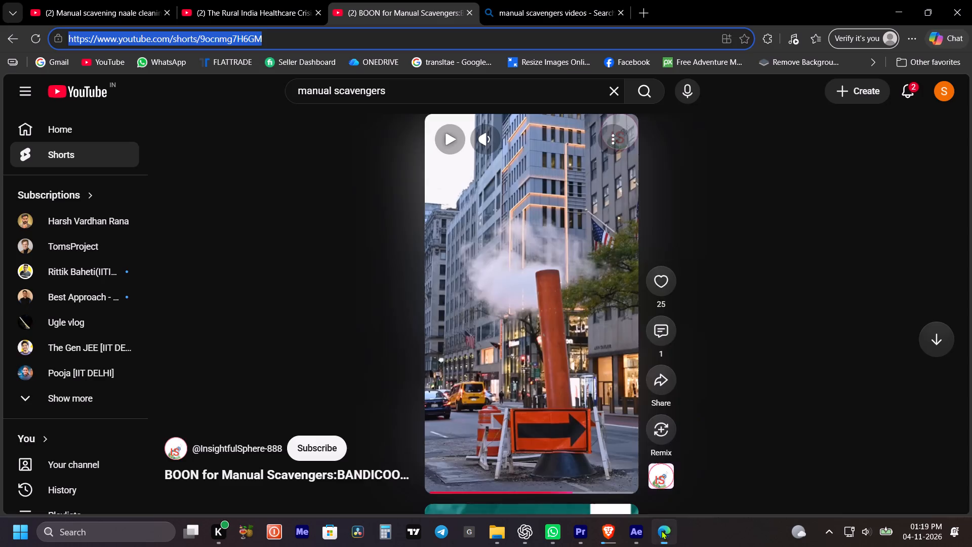
pyautogui.scroll(-6, 545, 336)
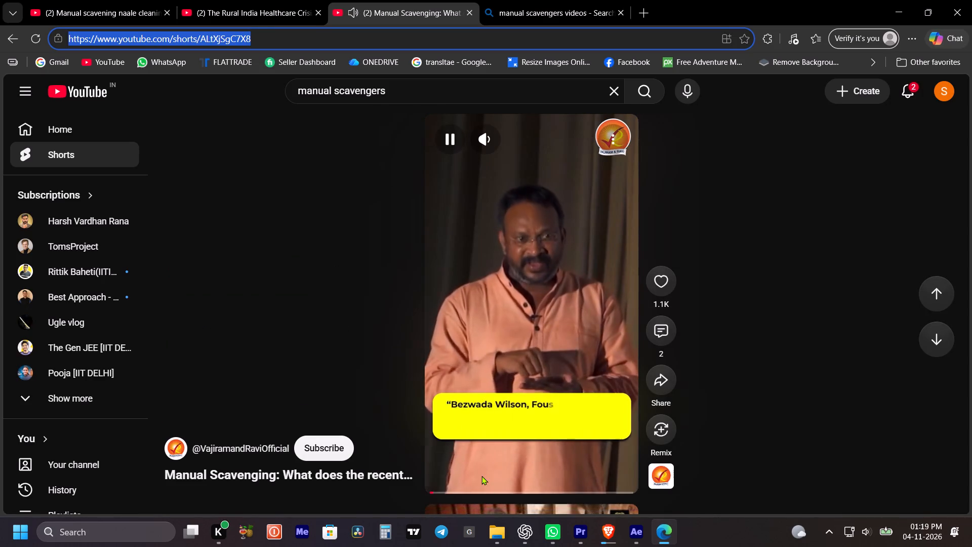
pyautogui.click(509, 495)
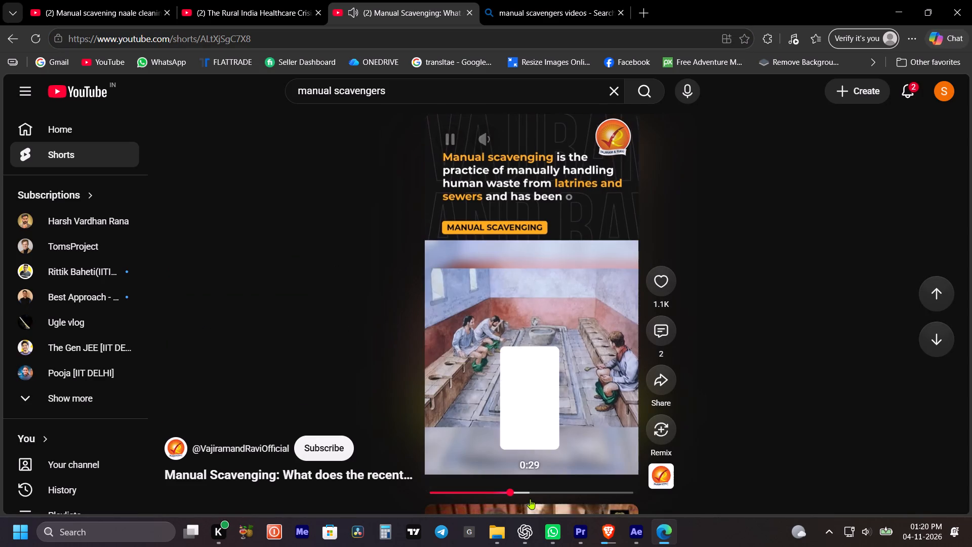
pyautogui.click(508, 493)
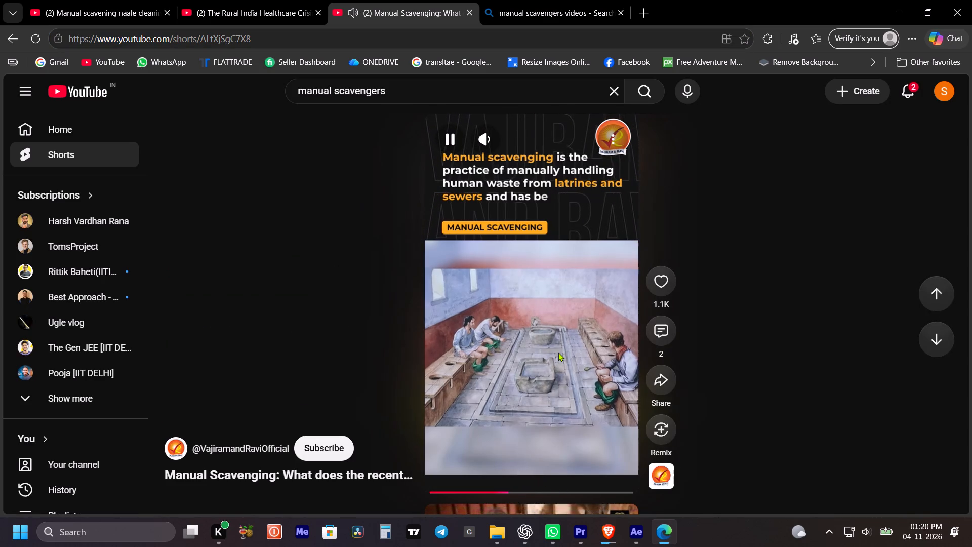
pyautogui.click(558, 352)
pyautogui.click(9, 35)
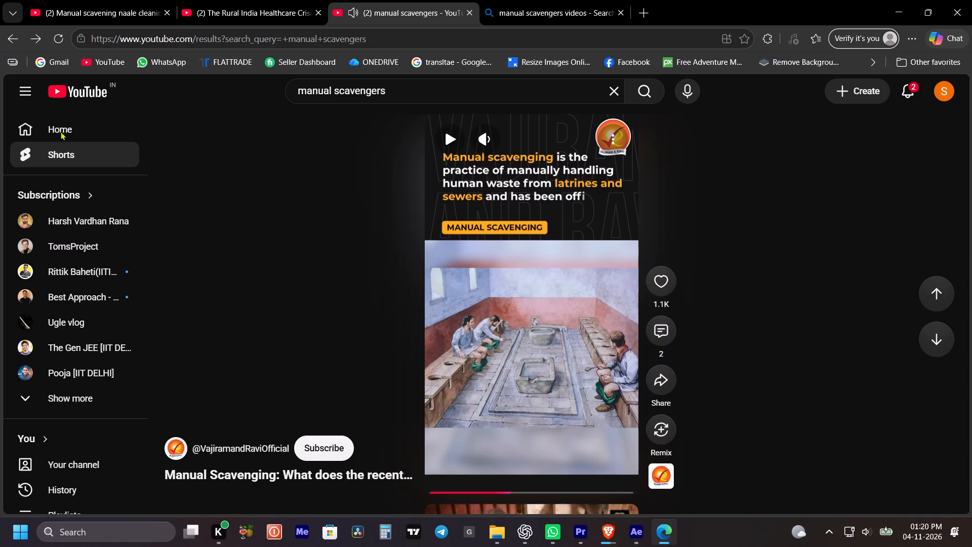
# Browse the shorts in the "manual scavengers" results, previewing "The Sad Reality of Manual Scavenging in India" and "Testimony on Manual Scavenging - 8" for usable footage.
pyautogui.scroll(-3, 292, 342)
pyautogui.scroll(2, 222, 193)
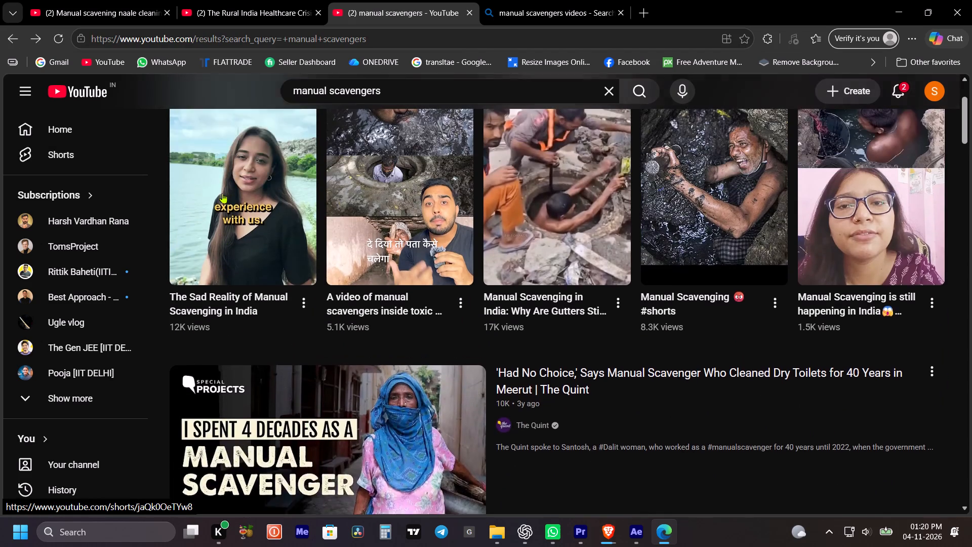
pyautogui.click(291, 131)
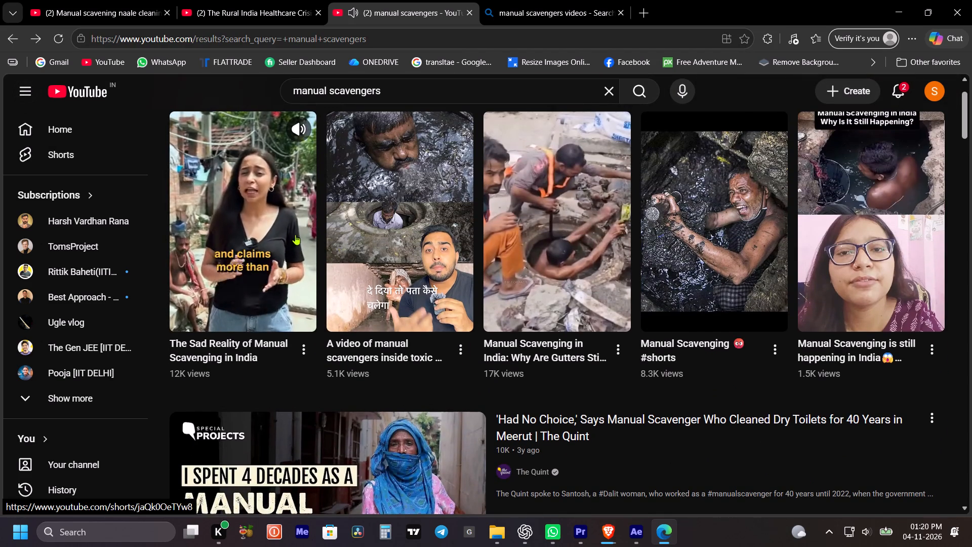
pyautogui.scroll(-4, 276, 246)
pyautogui.scroll(-7, 373, 304)
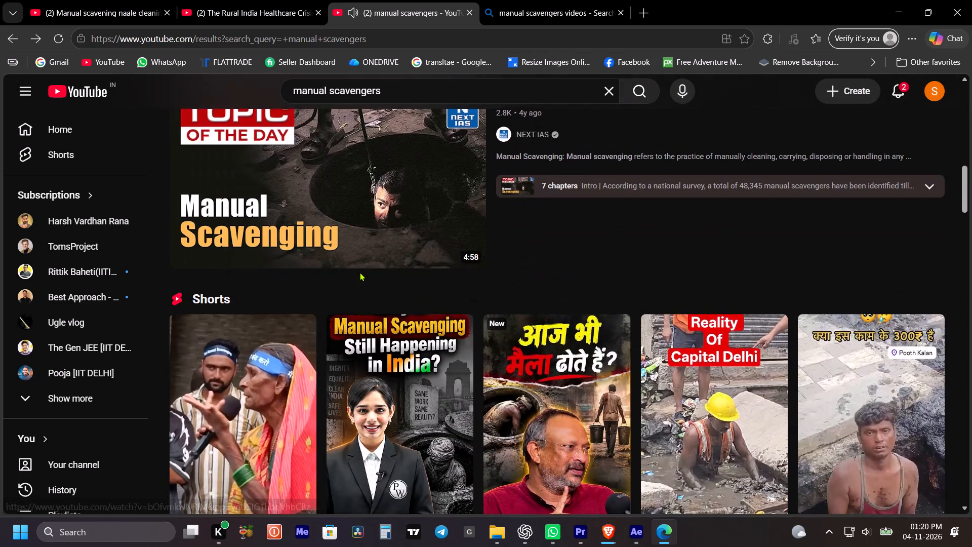
pyautogui.scroll(-3, 359, 272)
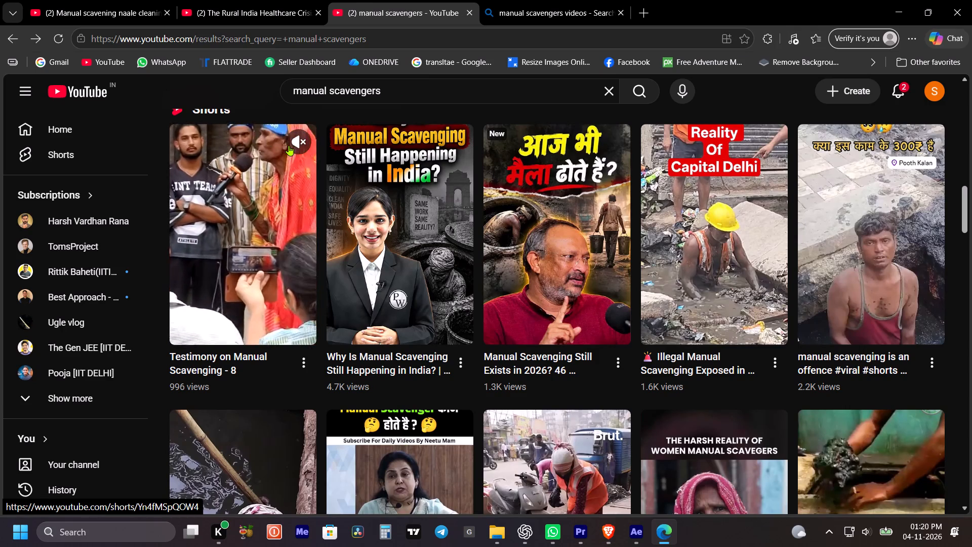
pyautogui.click(294, 145)
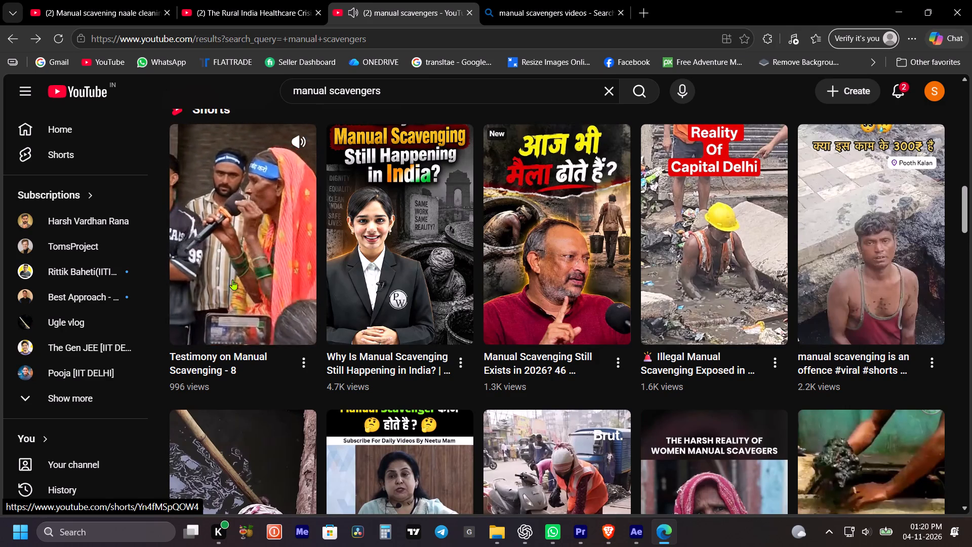
pyautogui.scroll(-3, 232, 280)
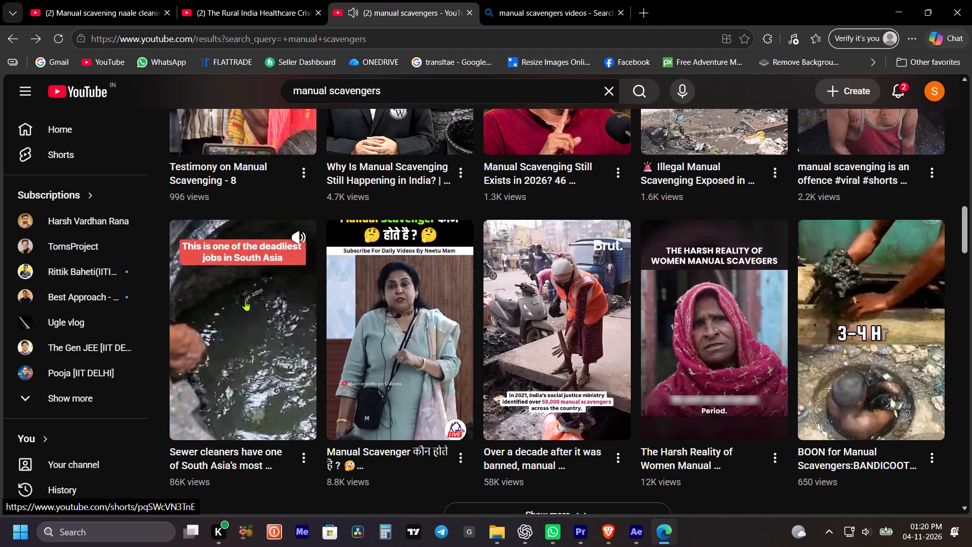
pyautogui.scroll(-5, 246, 300)
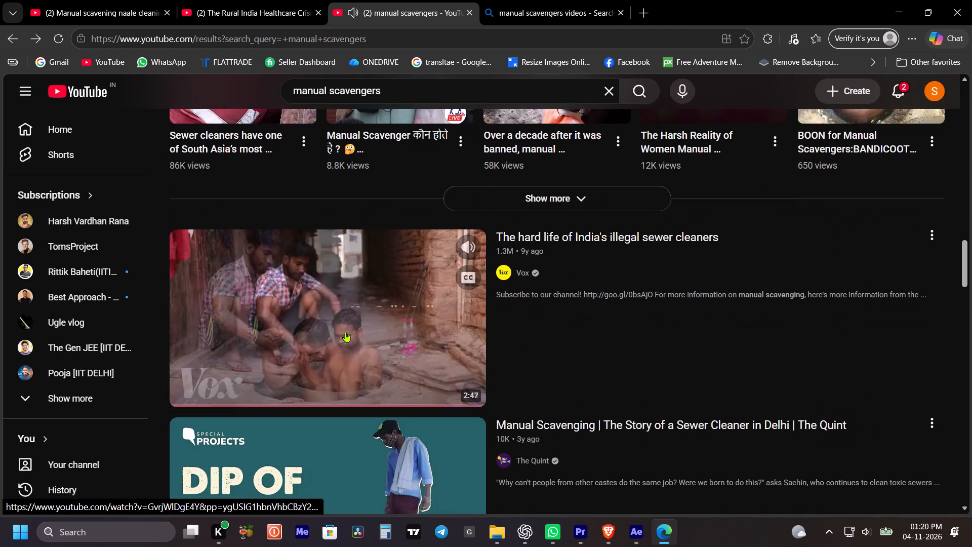
# Preview parts of The Quint's Delhi sewer cleaner story and "The Harsh Reality Of Women Manual Scavengers In India" for usable footage.
pyautogui.scroll(-4, 345, 332)
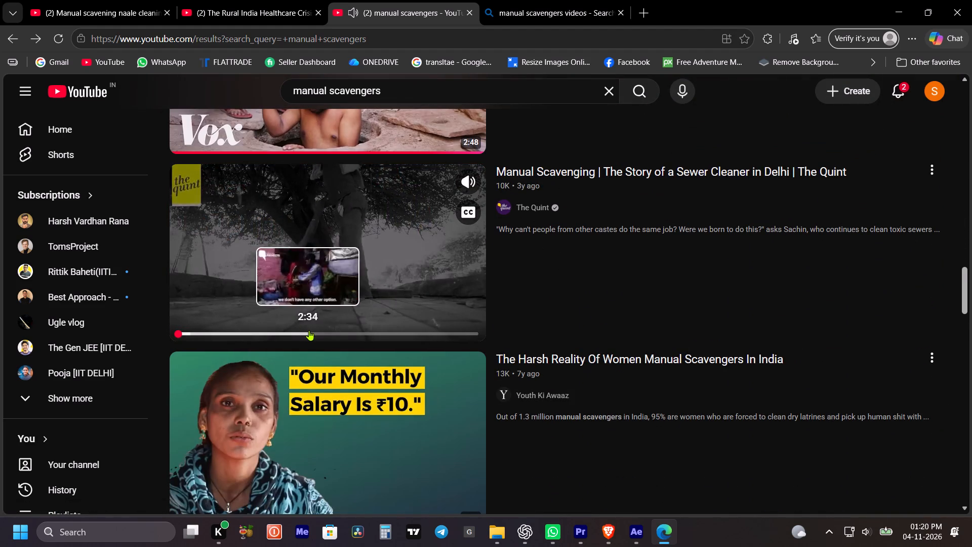
pyautogui.click(321, 333)
pyautogui.scroll(-3, 377, 308)
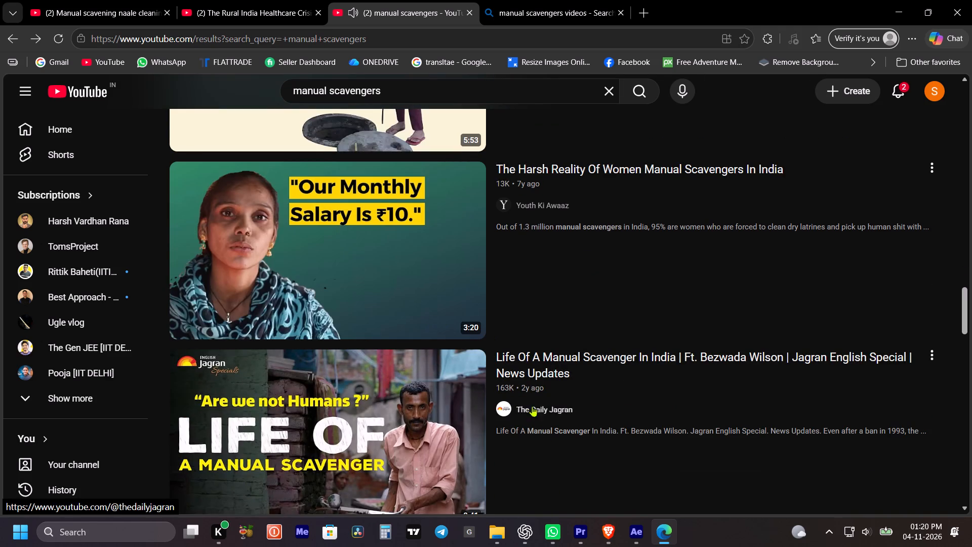
pyautogui.click(297, 327)
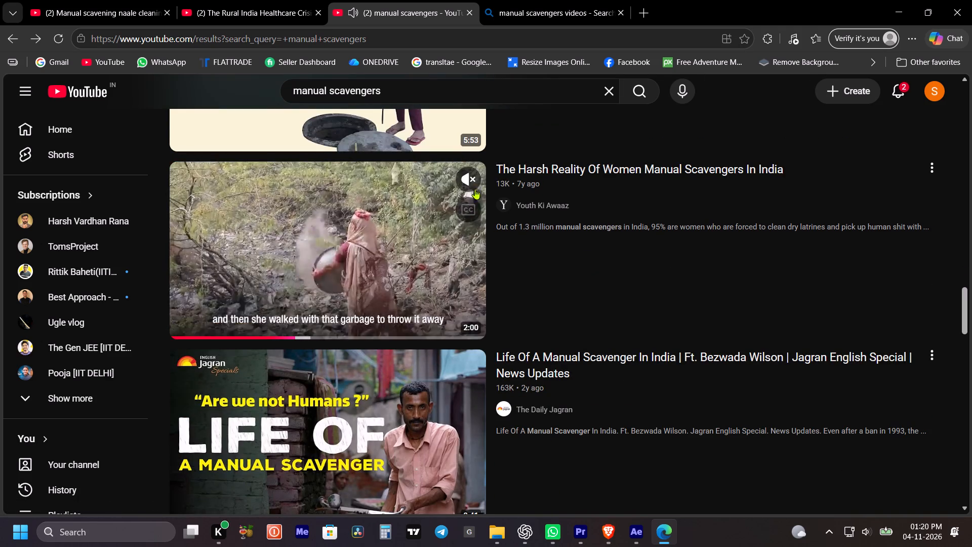
pyautogui.click(467, 177)
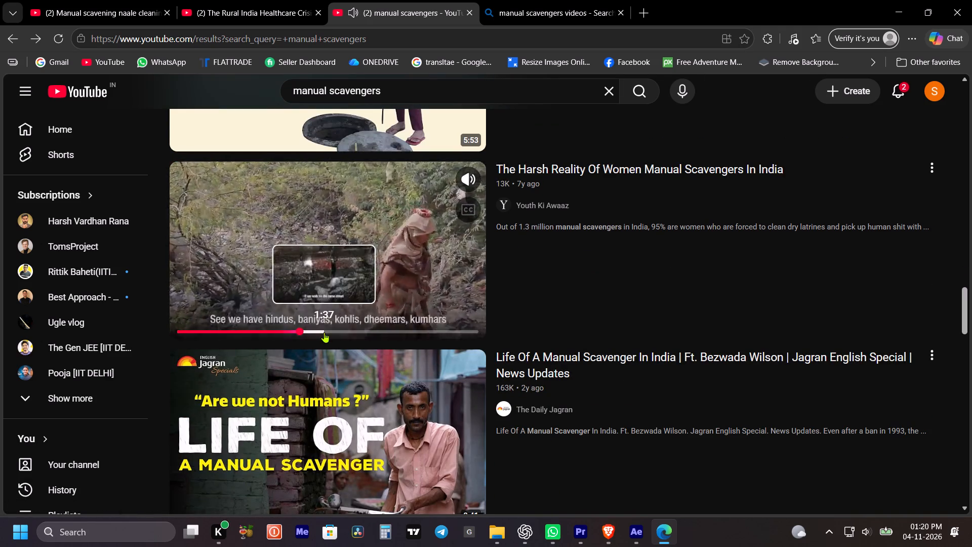
pyautogui.click(322, 333)
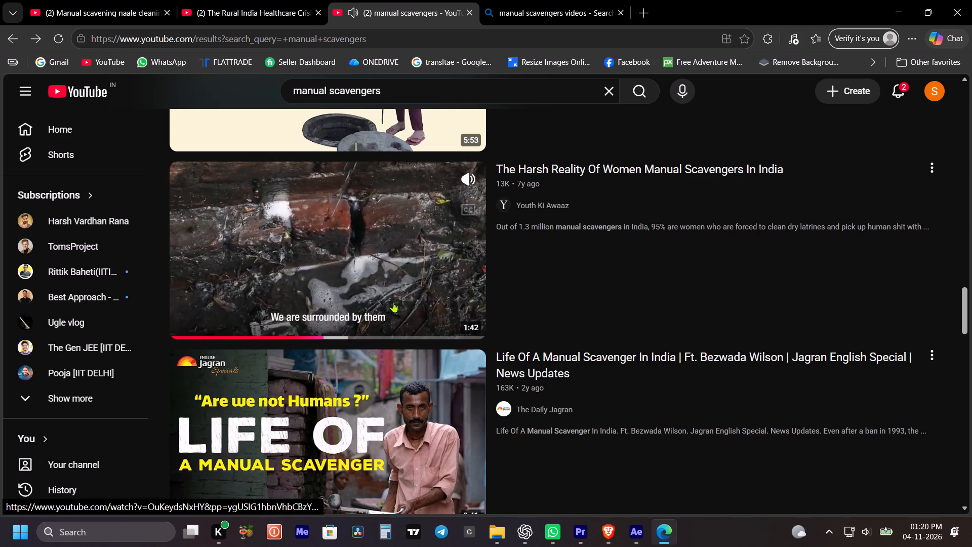
pyautogui.click(347, 330)
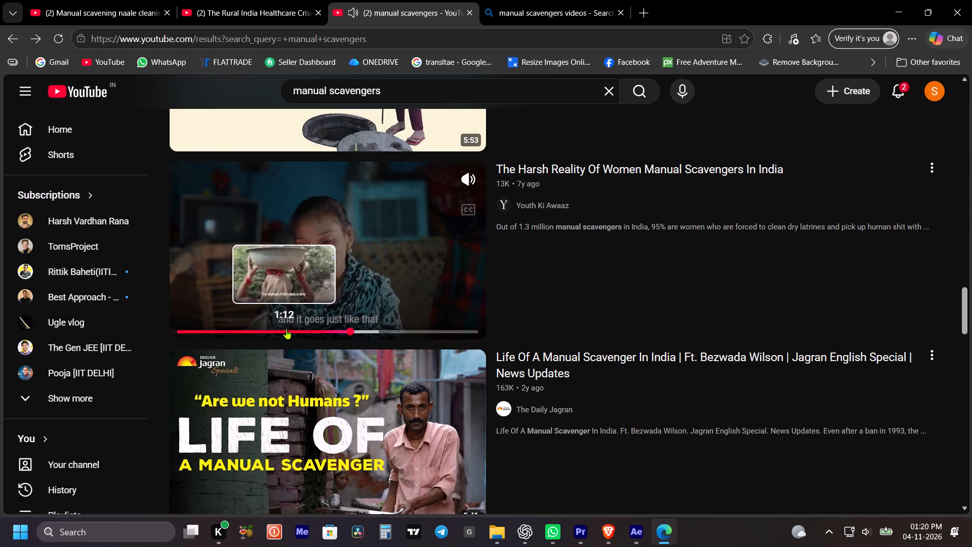
pyautogui.click(267, 334)
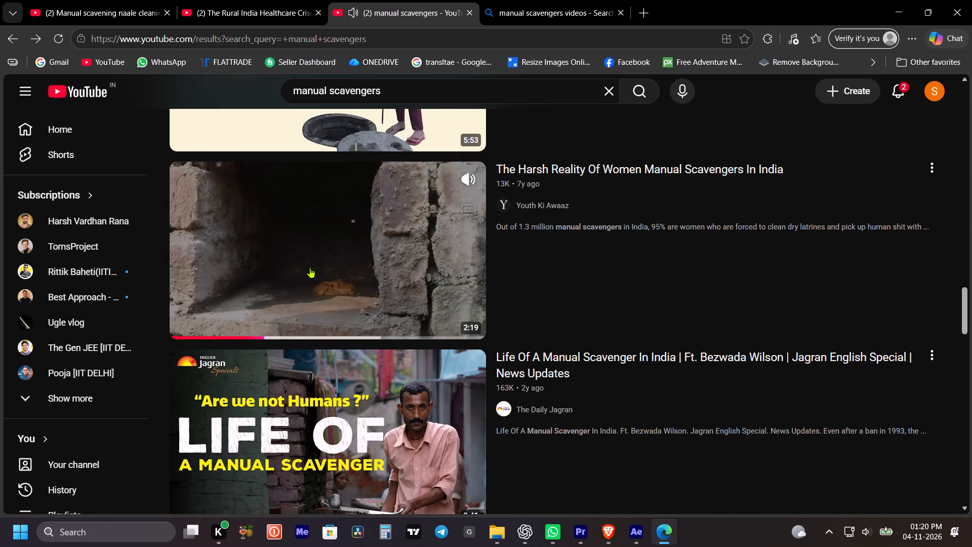
# Look further through the "manual scavengers" video results for other clips showing manual scavenging work.
pyautogui.scroll(-5, 350, 218)
pyautogui.scroll(2, 620, 333)
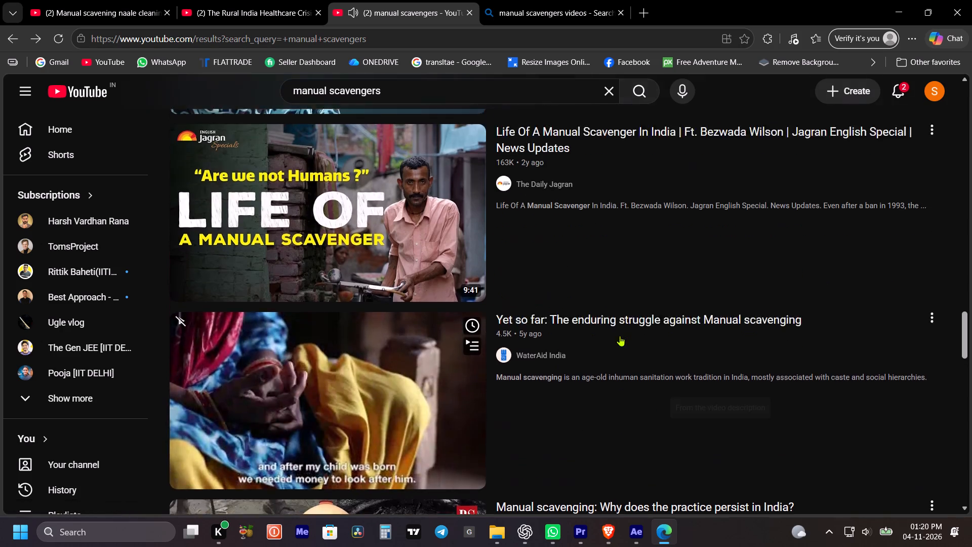
pyautogui.scroll(-3, 738, 335)
pyautogui.scroll(-5, 354, 289)
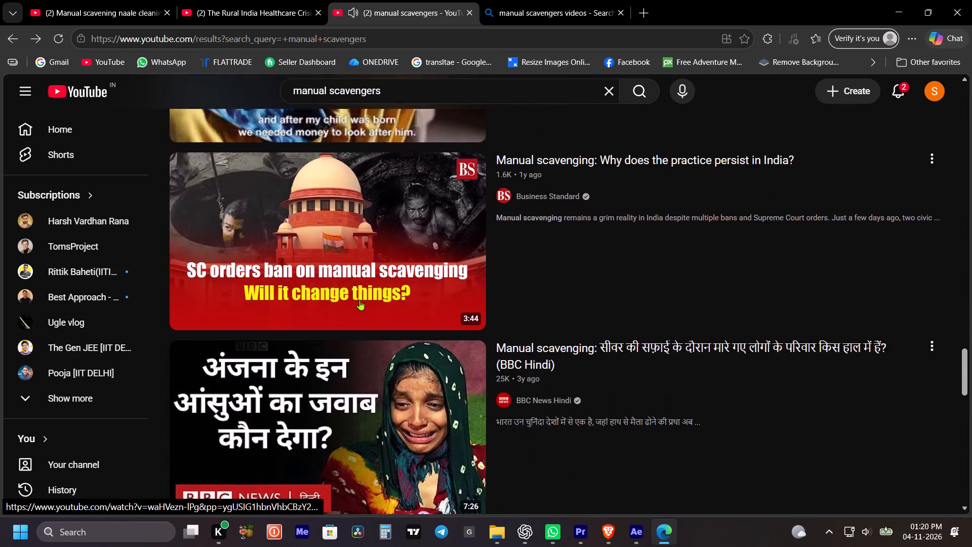
pyautogui.scroll(-2, 347, 302)
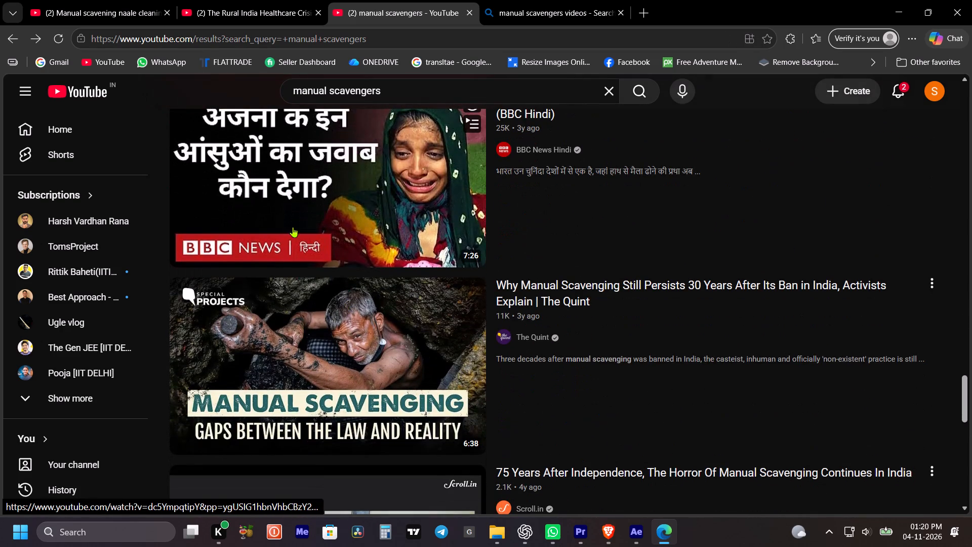
pyautogui.scroll(2, 280, 230)
pyautogui.scroll(-3, 281, 356)
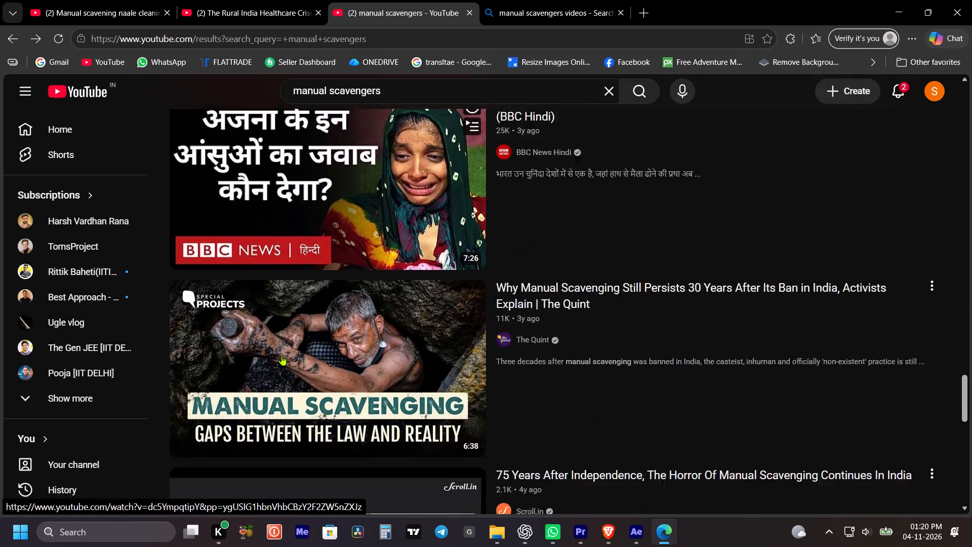
pyautogui.scroll(-7, 299, 315)
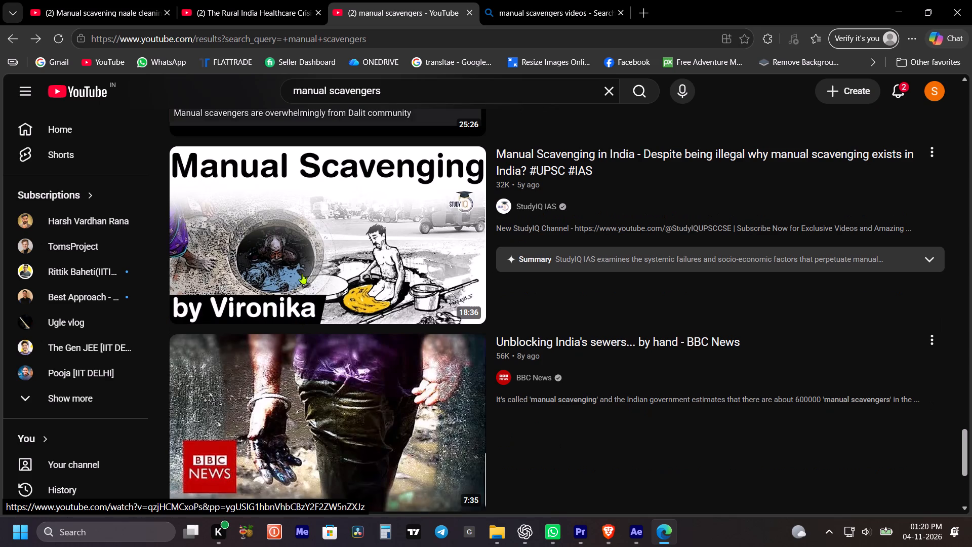
pyautogui.scroll(-3, 420, 271)
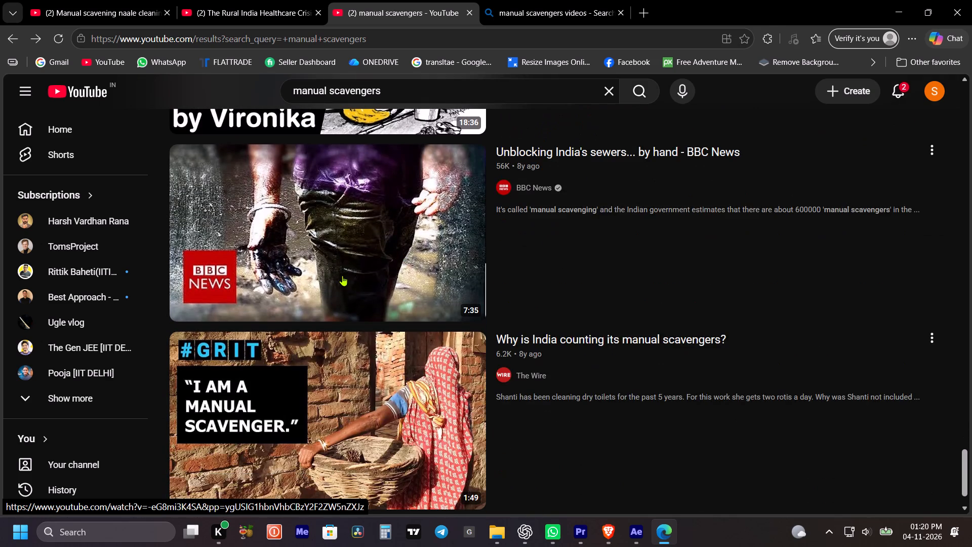
pyautogui.scroll(-11, 342, 276)
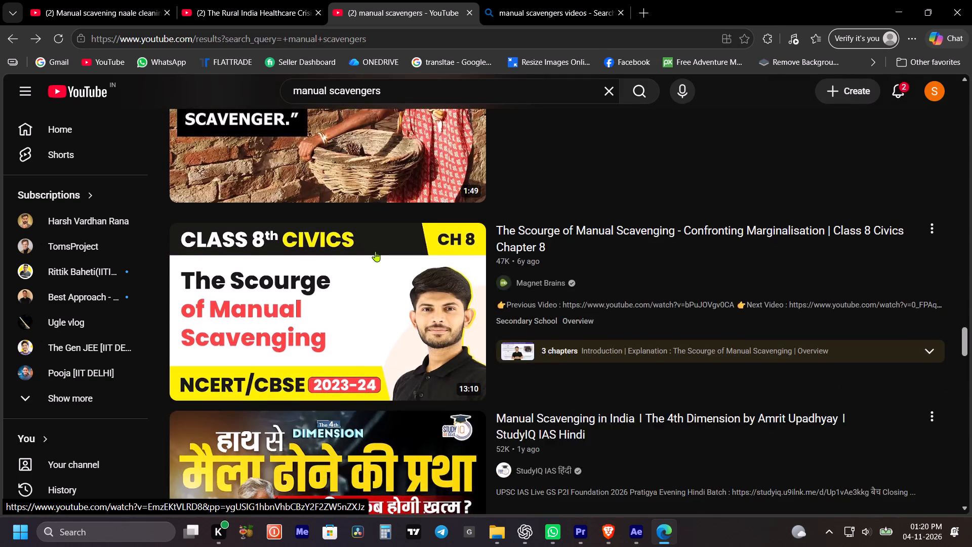
pyautogui.scroll(2, 385, 160)
pyautogui.scroll(-4, 357, 217)
pyautogui.scroll(-3, 404, 262)
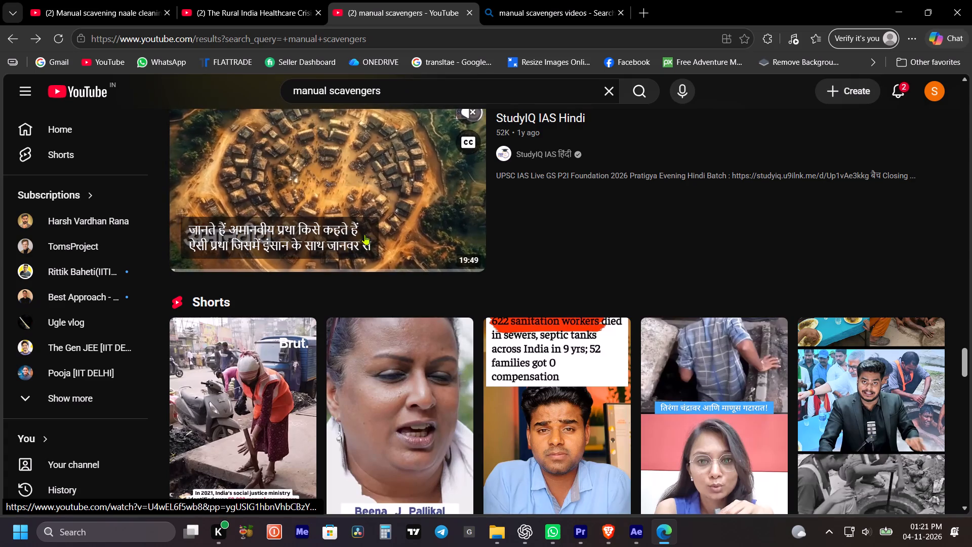
# Check the next group of shorts, including the Maharashtra manual scavenging one, and sample Live Law's "Manual Scavenging Still Continues" video.
pyautogui.scroll(-4, 629, 262)
pyautogui.scroll(2, 731, 180)
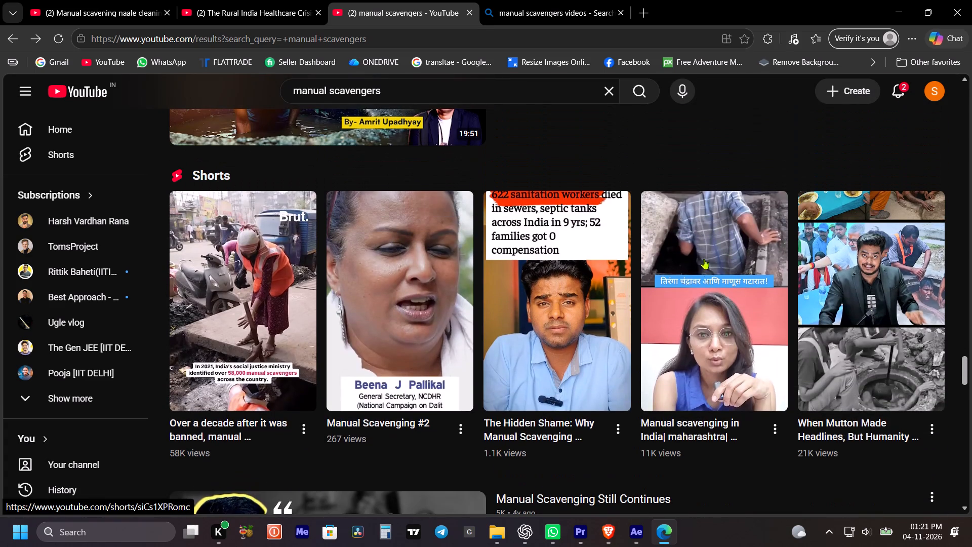
pyautogui.click(775, 205)
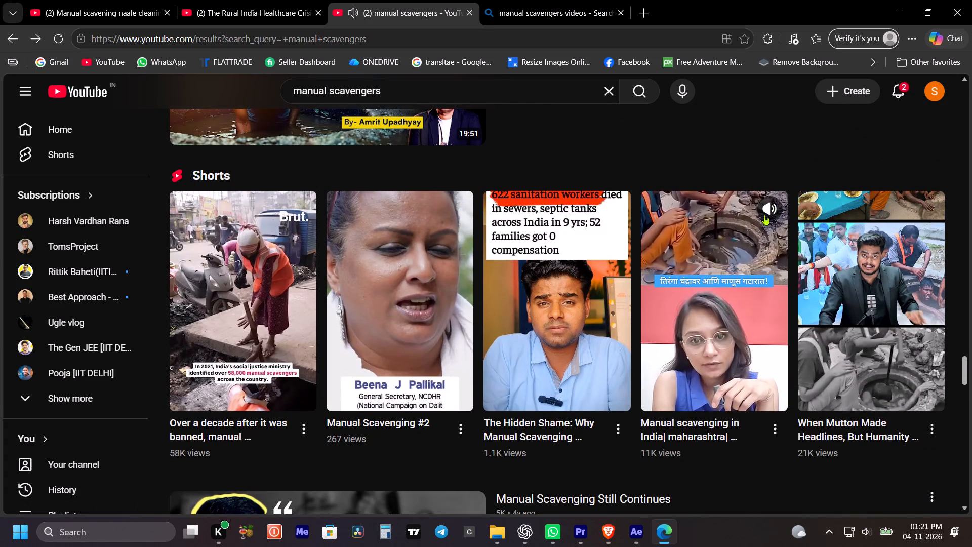
pyautogui.scroll(-4, 731, 252)
pyautogui.scroll(-1, 343, 326)
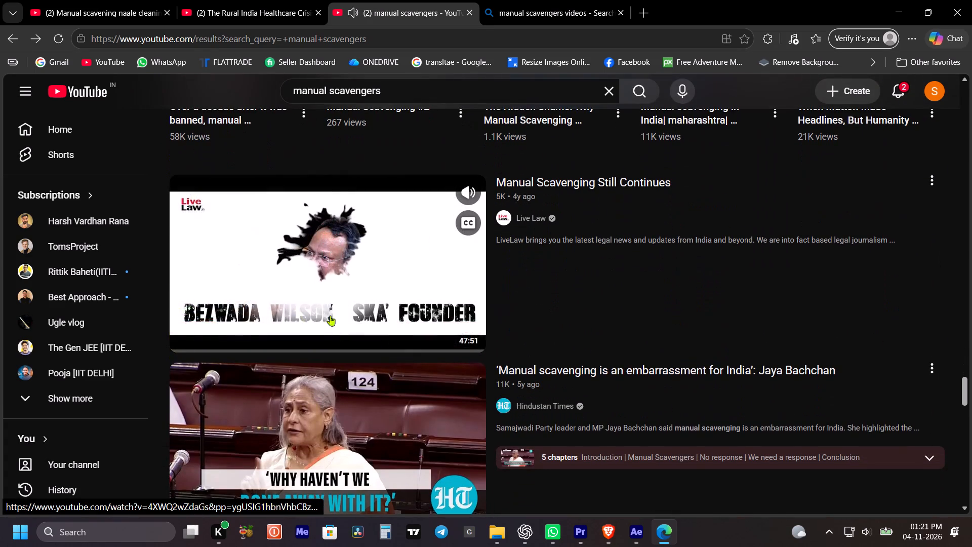
pyautogui.click(201, 343)
pyautogui.click(252, 337)
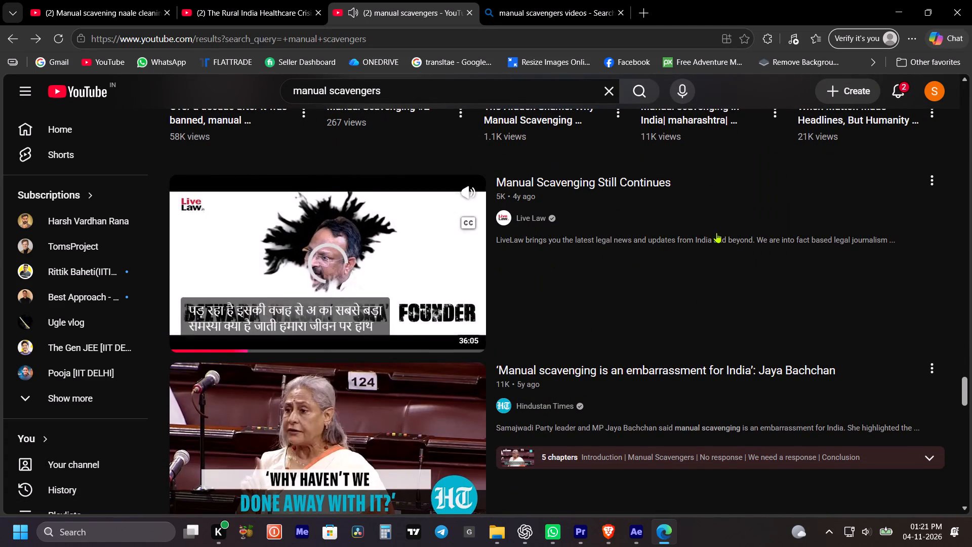
# Import the downloaded BANDICOOT 1080p video from Brave's downloads into the b roll folder of the After Effects project.
pyautogui.click(612, 541)
pyautogui.moveTo(720, 77); pyautogui.dragTo(666, 394)
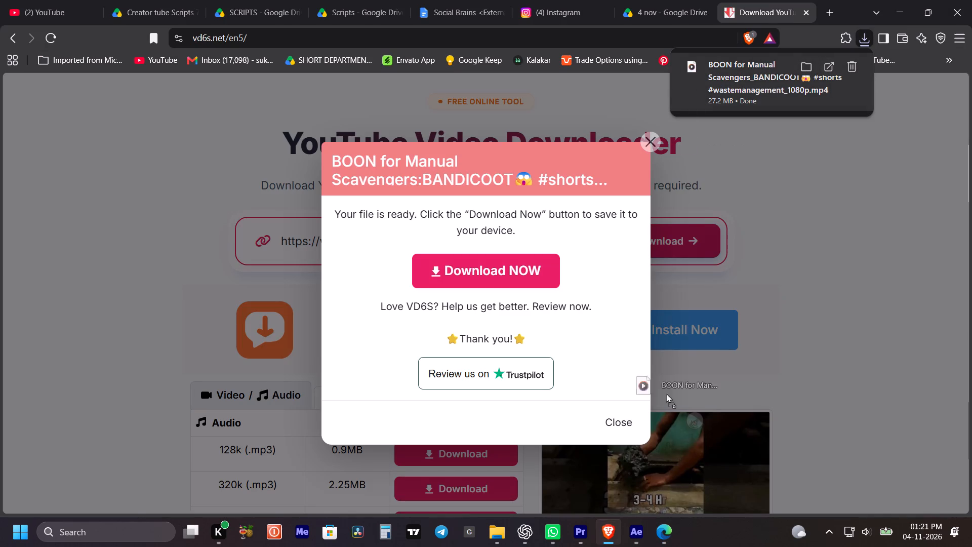
pyautogui.moveTo(666, 394); pyautogui.dragTo(70, 198)
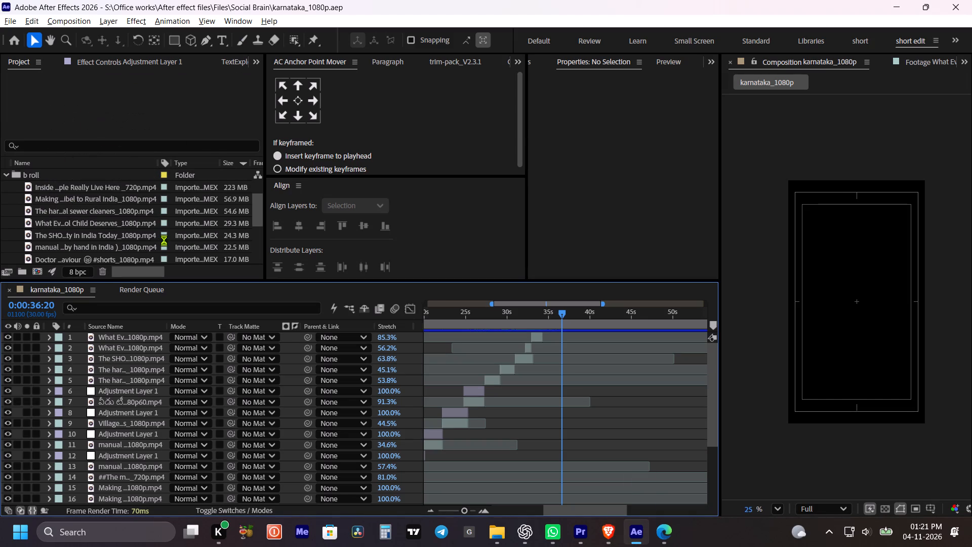
# Open the imported BANDICOOT footage and look through it for shots of workers cleaning drains and manholes by hand.
pyautogui.doubleClick(86, 238)
pyautogui.press('`')
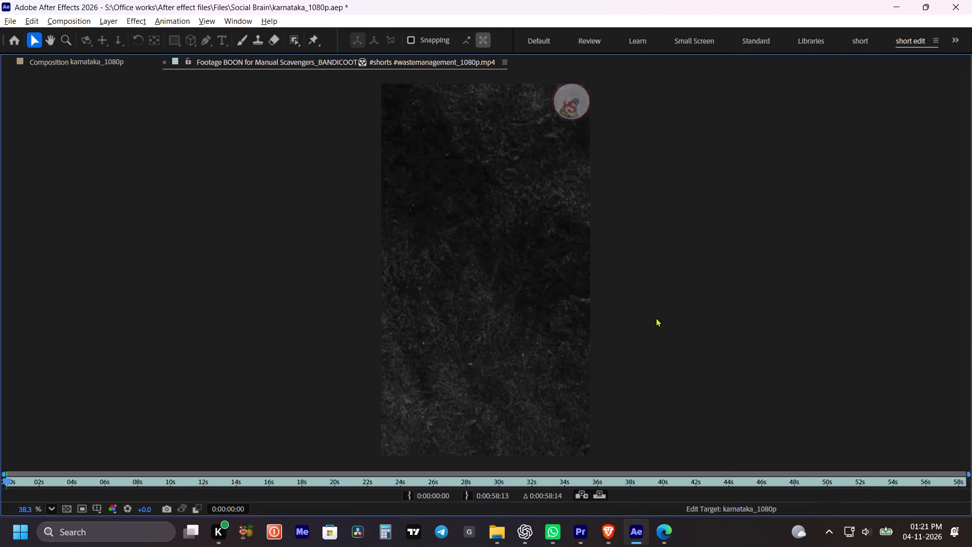
pyautogui.scroll(-2, 513, 302)
pyautogui.press('space')
pyautogui.moveTo(517, 301); pyautogui.dragTo(514, 290)
pyautogui.moveTo(10, 483); pyautogui.dragTo(25, 483)
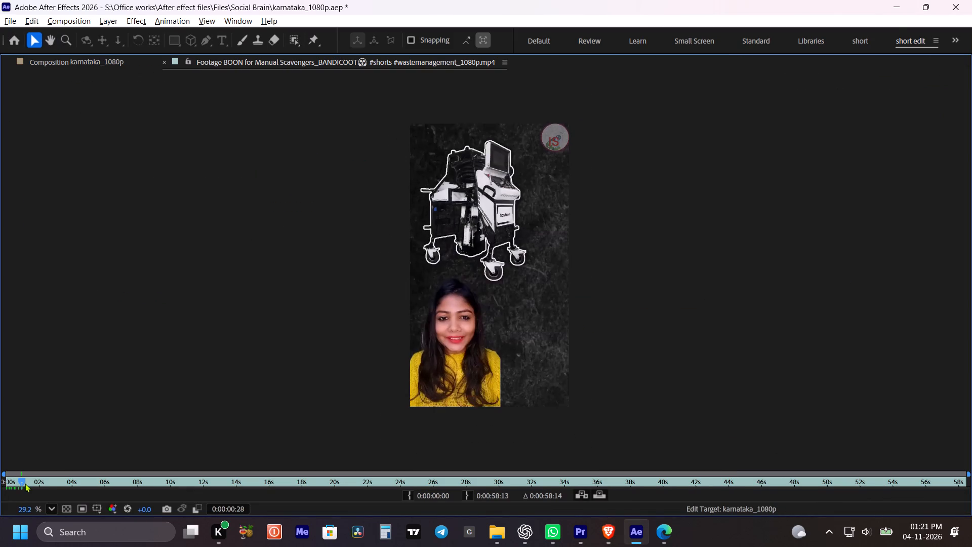
pyautogui.moveTo(25, 483); pyautogui.dragTo(196, 486)
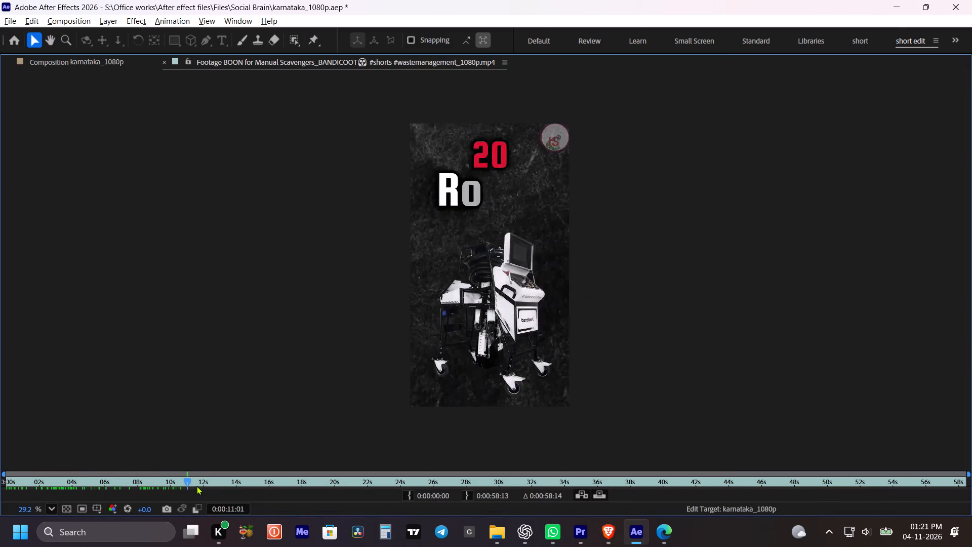
pyautogui.moveTo(196, 486); pyautogui.dragTo(404, 475)
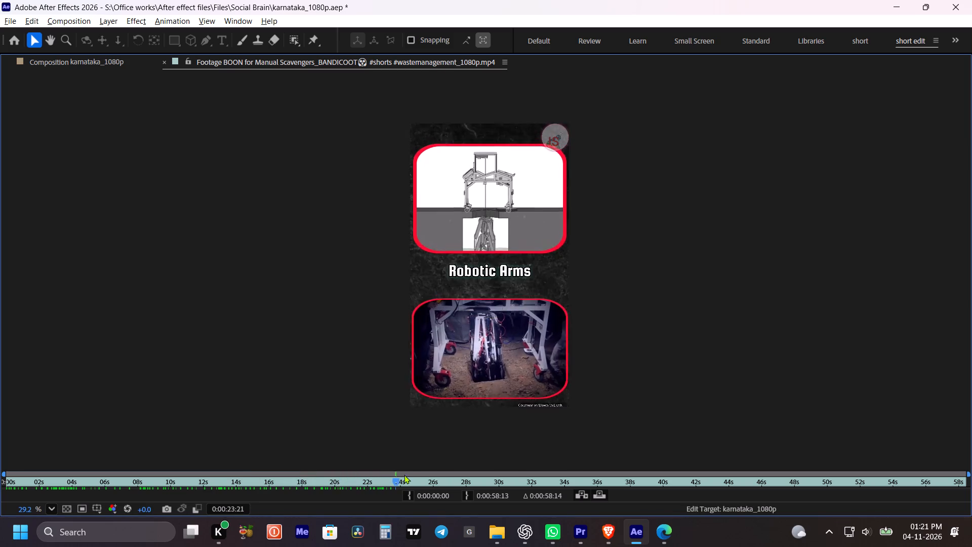
pyautogui.moveTo(404, 475); pyautogui.dragTo(479, 467)
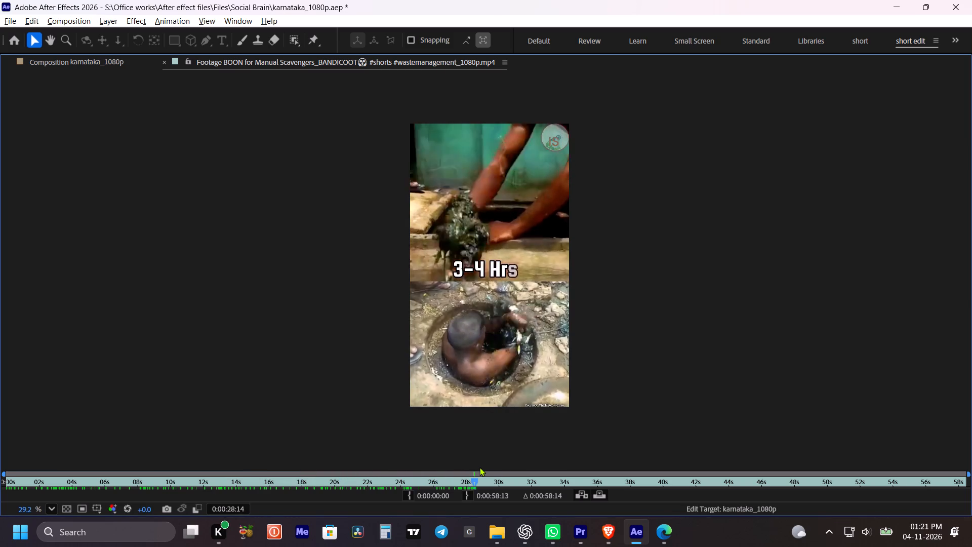
pyautogui.moveTo(479, 467); pyautogui.dragTo(509, 467)
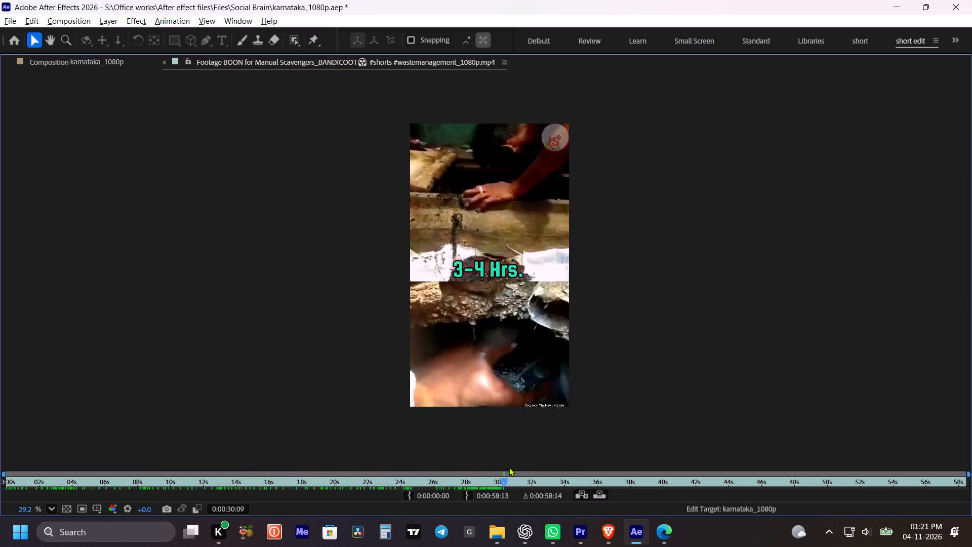
pyautogui.moveTo(509, 467); pyautogui.dragTo(443, 476)
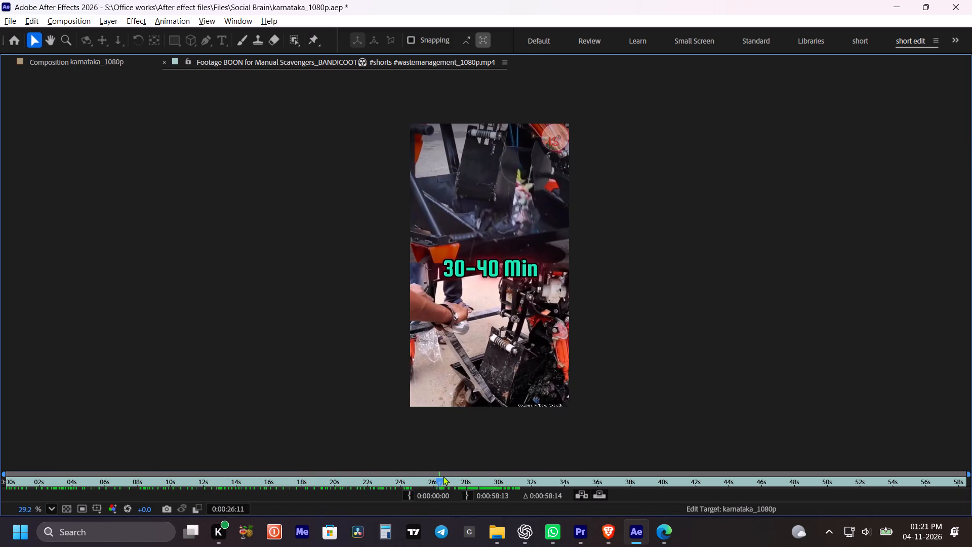
pyautogui.moveTo(443, 476); pyautogui.dragTo(621, 475)
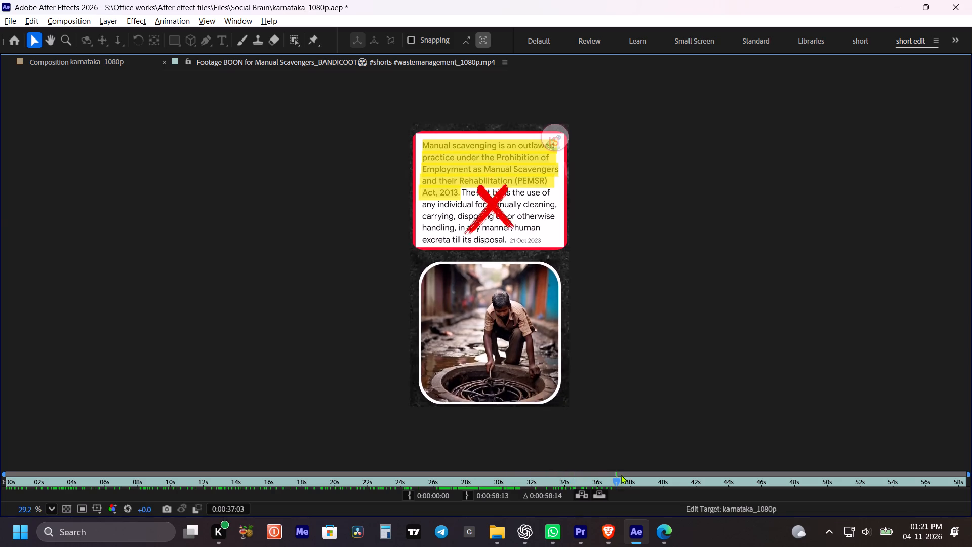
pyautogui.moveTo(621, 475); pyautogui.dragTo(620, 483)
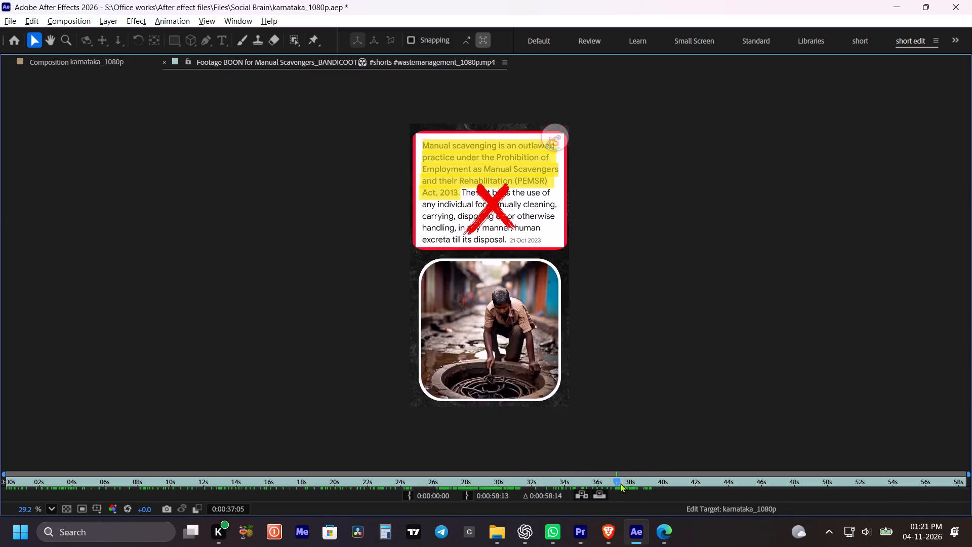
pyautogui.moveTo(620, 483); pyautogui.dragTo(627, 485)
# Trim the BANDICOOT footage to the split-screen manual cleaning shots, with in point 0:00:37:20 and out point 0:00:40:12.
pyautogui.keyDown('alt'); pyautogui.scroll(1, 837, 481); pyautogui.keyUp('alt')
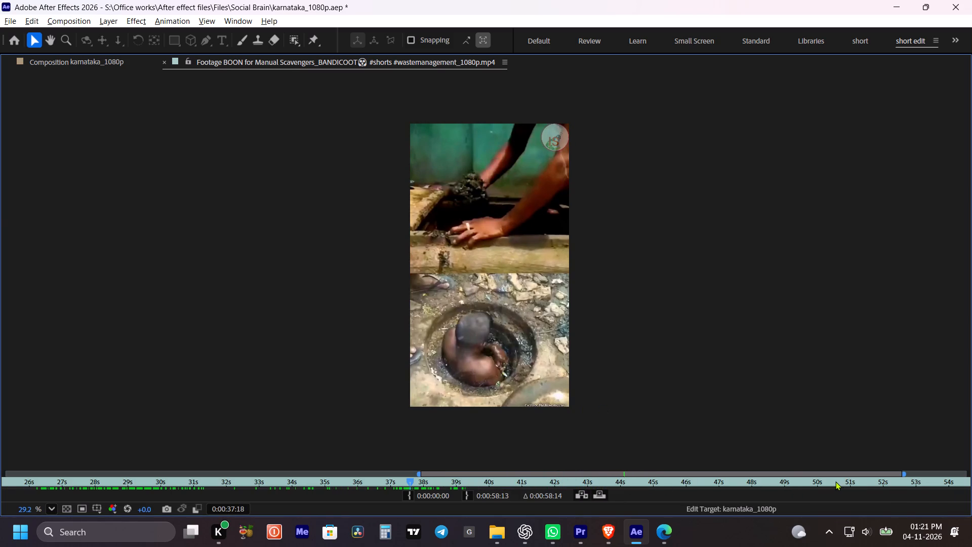
pyautogui.moveTo(419, 481); pyautogui.dragTo(393, 487)
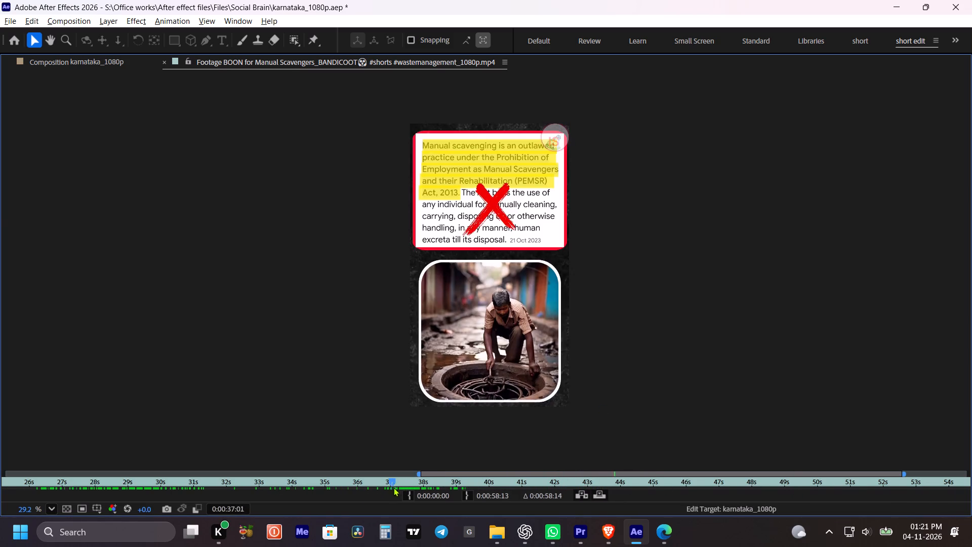
pyautogui.moveTo(393, 487); pyautogui.dragTo(412, 489)
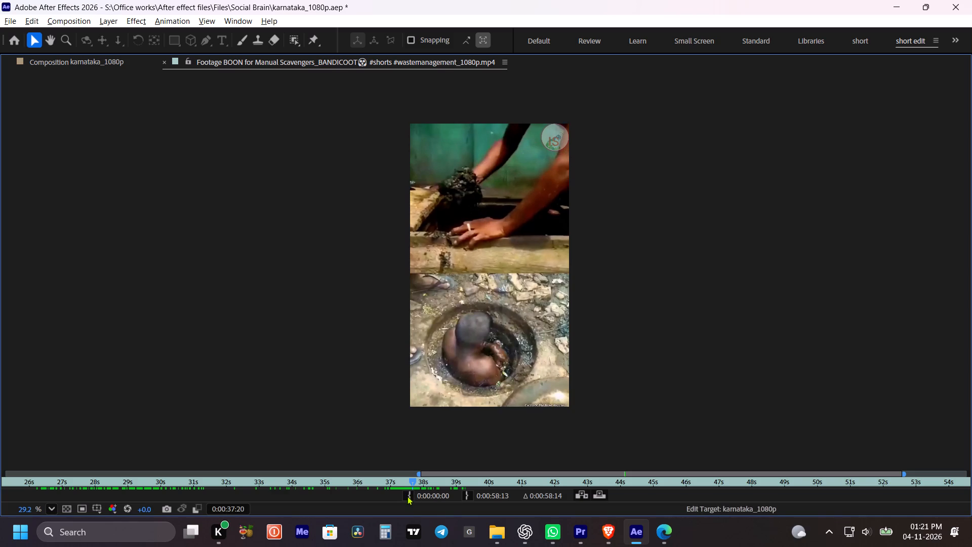
pyautogui.click(410, 495)
pyautogui.moveTo(416, 483); pyautogui.dragTo(430, 486)
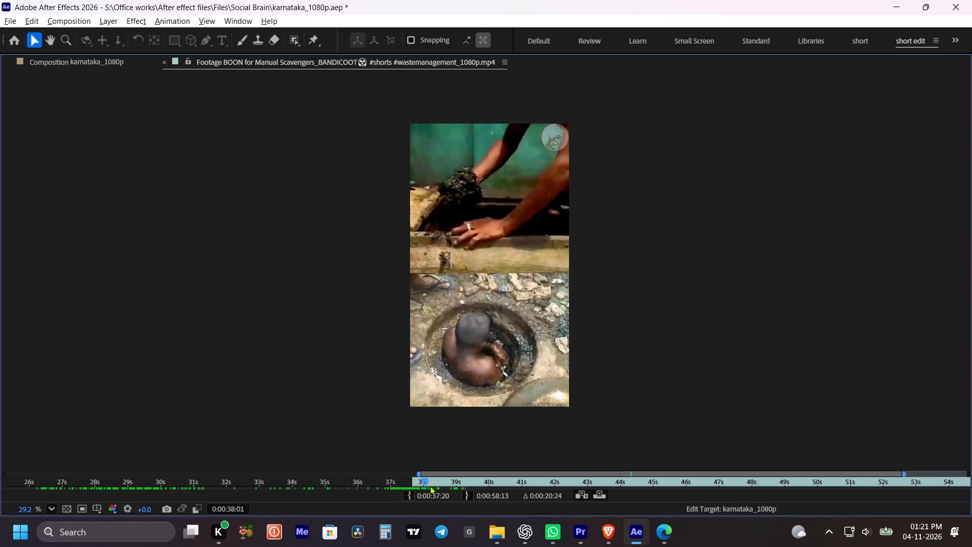
pyautogui.moveTo(430, 486); pyautogui.dragTo(460, 486)
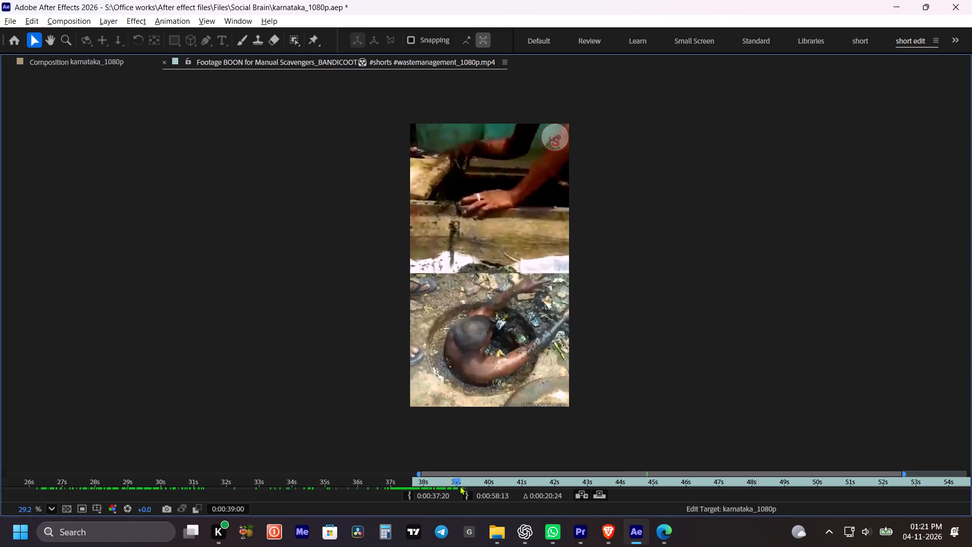
pyautogui.moveTo(460, 486); pyautogui.dragTo(483, 486)
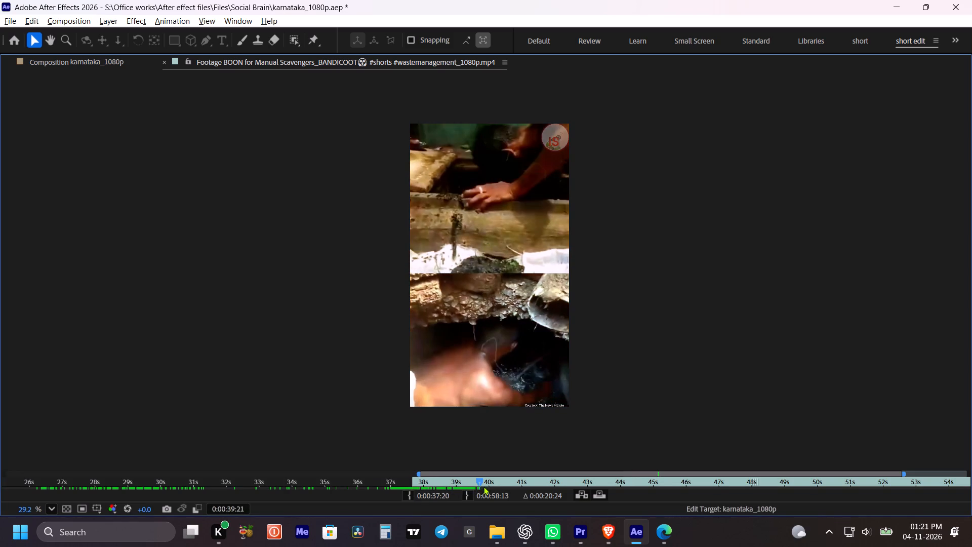
pyautogui.moveTo(483, 486); pyautogui.dragTo(514, 487)
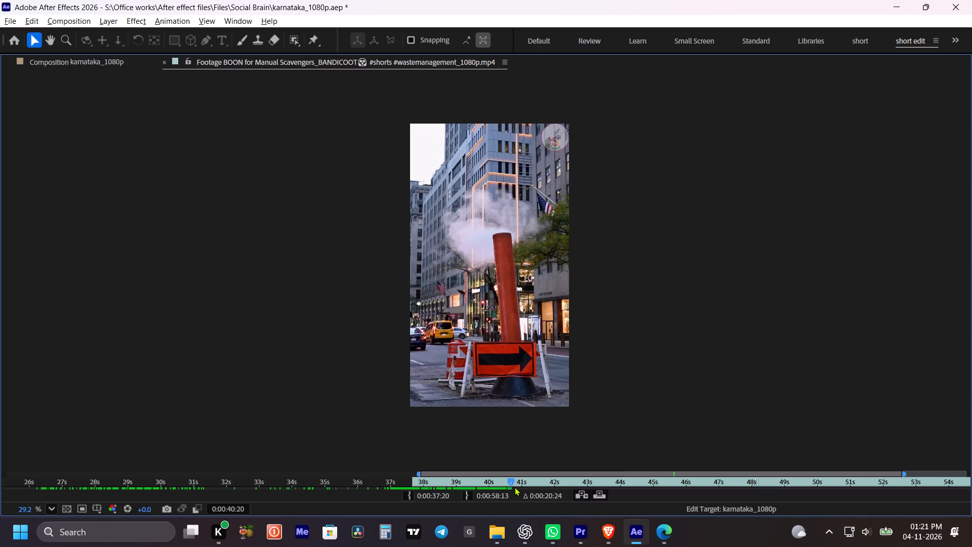
pyautogui.moveTo(514, 487); pyautogui.dragTo(504, 489)
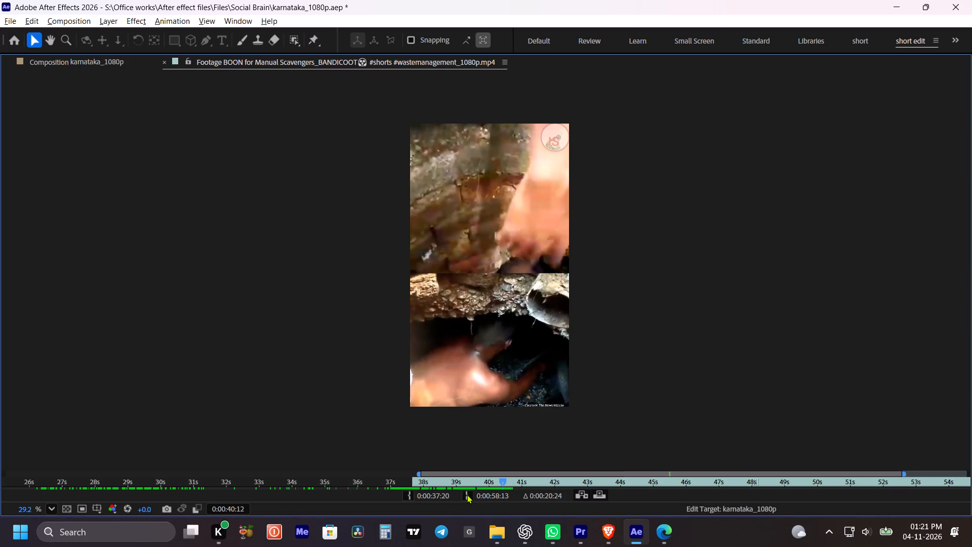
pyautogui.click(467, 494)
pyautogui.press('`')
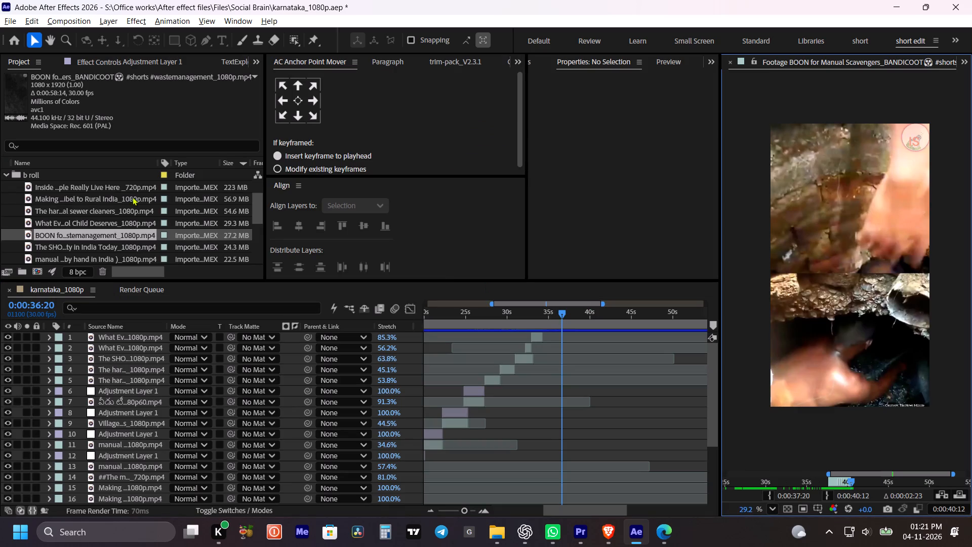
# Add the trimmed BANDICOOT clip as the top layer of karnataka_1080p, starting at 0:00:34:11 where the preceding clip ends.
pyautogui.moveTo(105, 239); pyautogui.dragTo(557, 335)
pyautogui.keyDown('alt'); pyautogui.scroll(2, 543, 342); pyautogui.keyUp('alt')
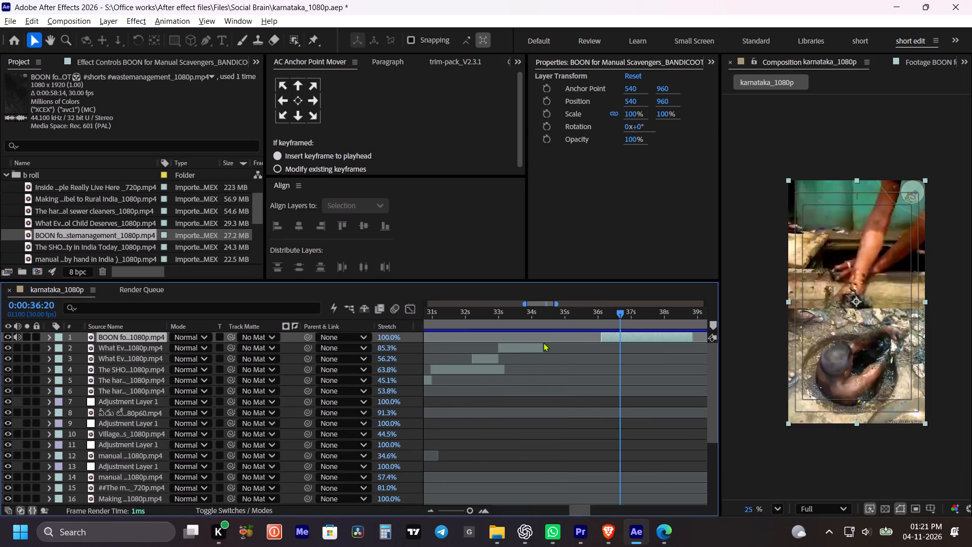
pyautogui.keyDown('shift'); pyautogui.moveTo(545, 315); pyautogui.dragTo(549, 320); pyautogui.keyUp('shift')
pyautogui.keyDown('alt'); pyautogui.scroll(3, 548, 344); pyautogui.keyUp('alt')
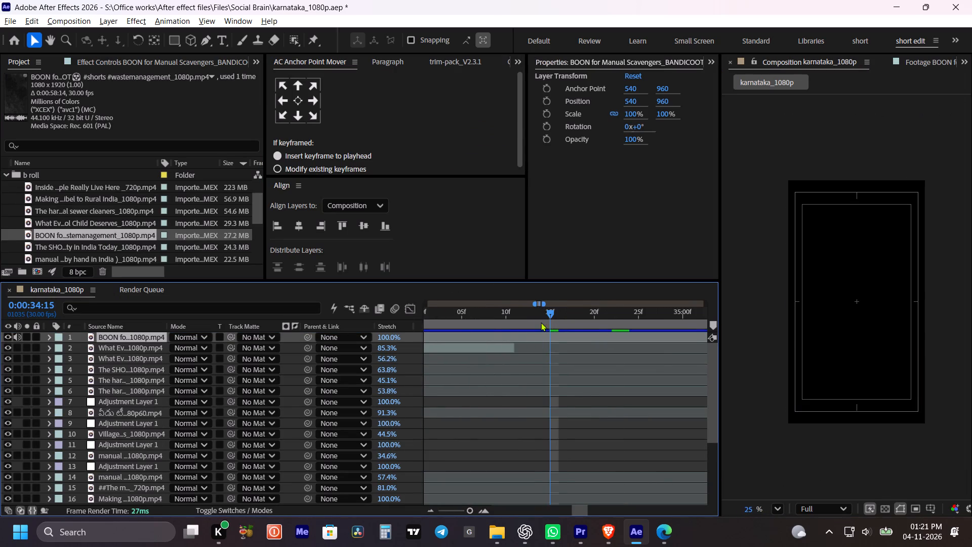
pyautogui.moveTo(537, 319); pyautogui.dragTo(517, 321)
pyautogui.keyDown('alt'); pyautogui.scroll(-4, 517, 321); pyautogui.keyUp('alt')
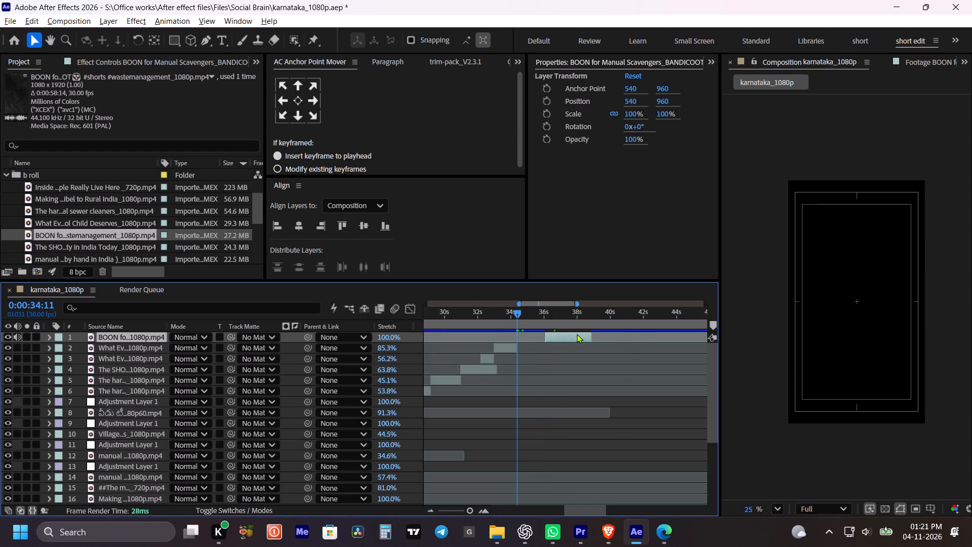
pyautogui.click(577, 335)
pyautogui.press('[')
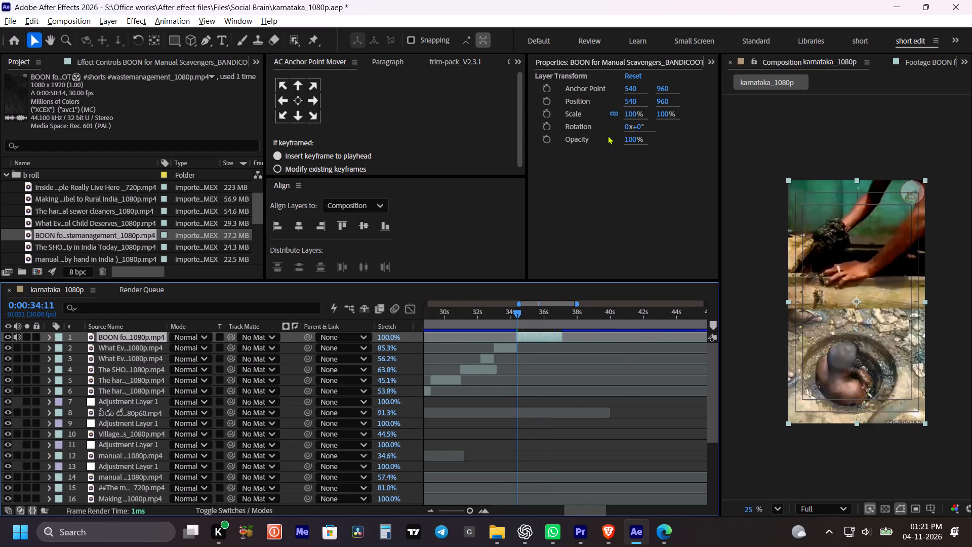
# Reframe the BANDICOOT layer by setting its scale to 113% and its vertical position to 850.
pyautogui.moveTo(633, 114); pyautogui.dragTo(641, 113)
pyautogui.moveTo(663, 100); pyautogui.dragTo(656, 100)
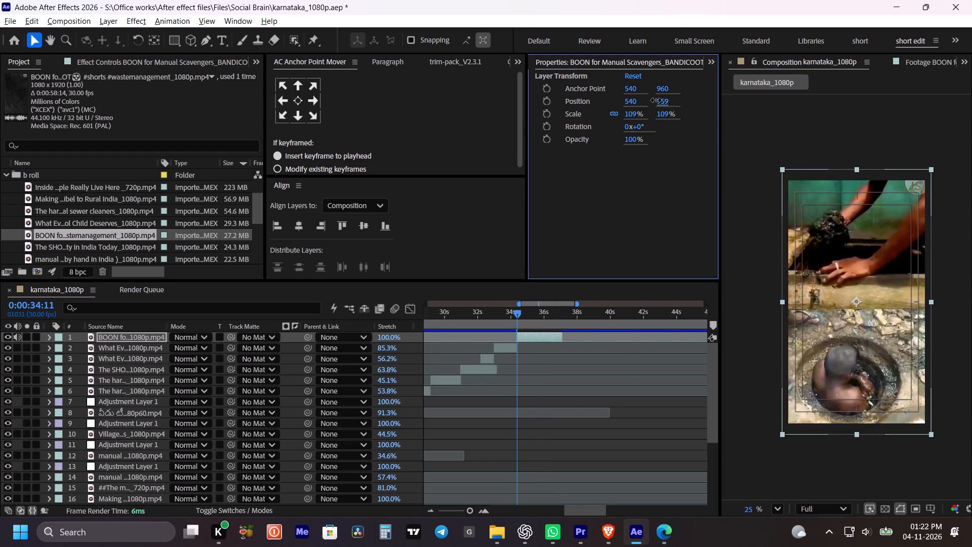
pyautogui.moveTo(656, 100); pyautogui.dragTo(618, 99)
pyautogui.moveTo(634, 115); pyautogui.dragTo(639, 115)
pyautogui.moveTo(661, 99); pyautogui.dragTo(638, 101)
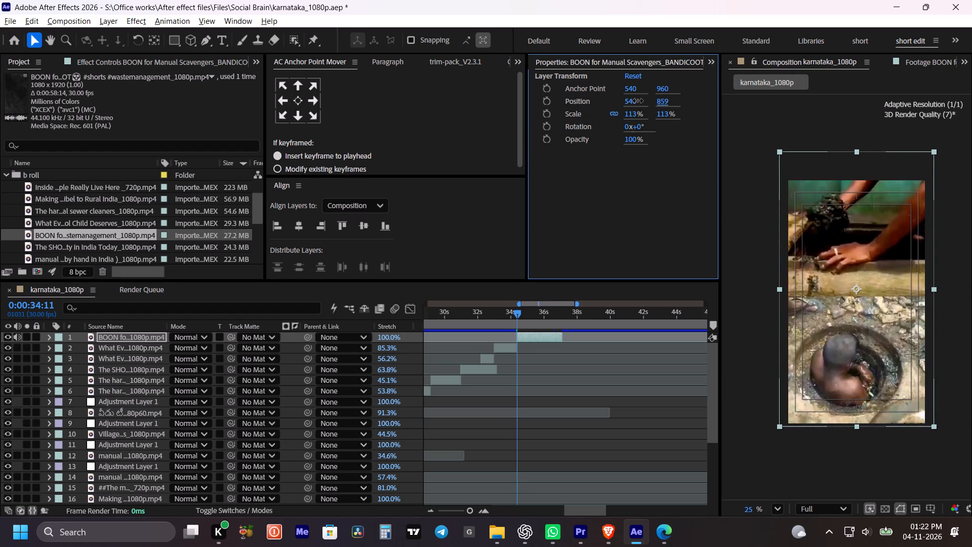
pyautogui.moveTo(638, 101); pyautogui.dragTo(633, 100)
# Mute the audio of the BANDICOOT layer.
pyautogui.moveTo(512, 306); pyautogui.dragTo(503, 308)
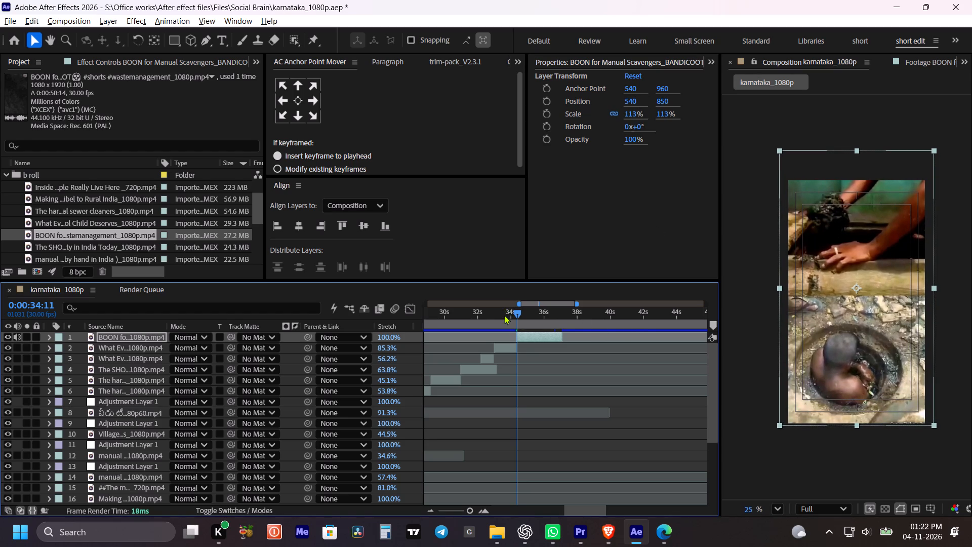
pyautogui.click(504, 315)
pyautogui.click(17, 333)
# Preview the edit from 0:00:33:18, covering the classroom shot's cut into the BANDICOOT clip and on to the clip's end.
pyautogui.press('space')
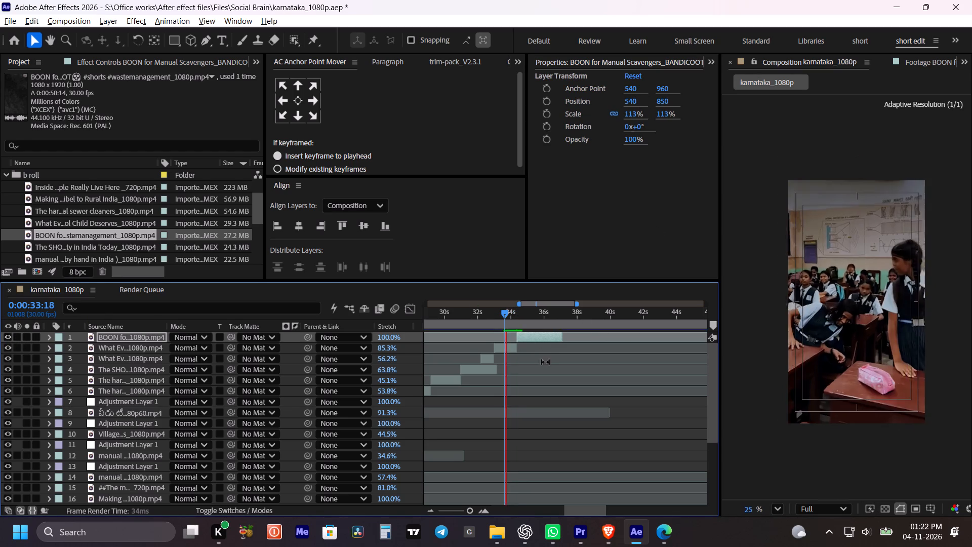
pyautogui.press('space')
pyautogui.press('space')
pyautogui.press('space')
pyautogui.press('space')
pyautogui.moveTo(543, 360); pyautogui.dragTo(537, 361)
pyautogui.press('space')
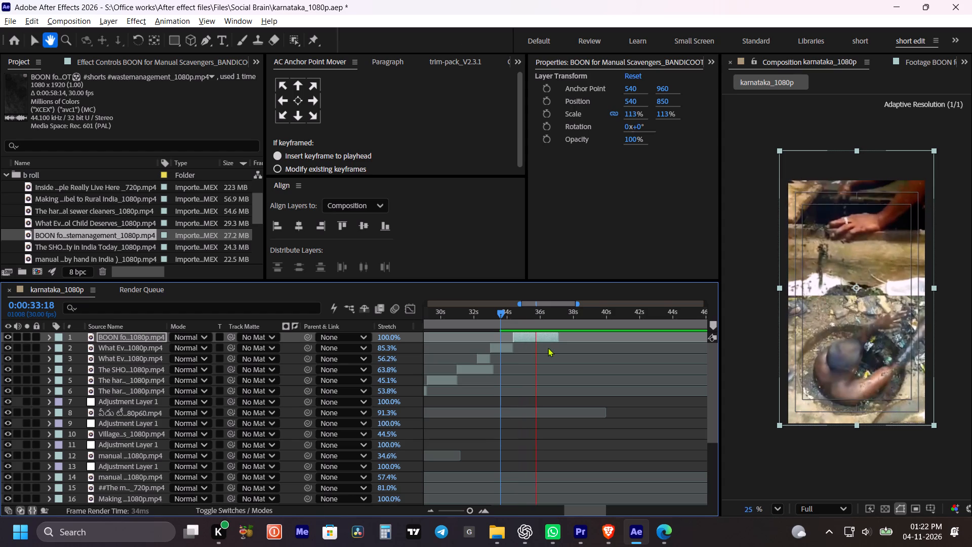
pyautogui.press('space')
pyautogui.press('space')
pyautogui.press('space')
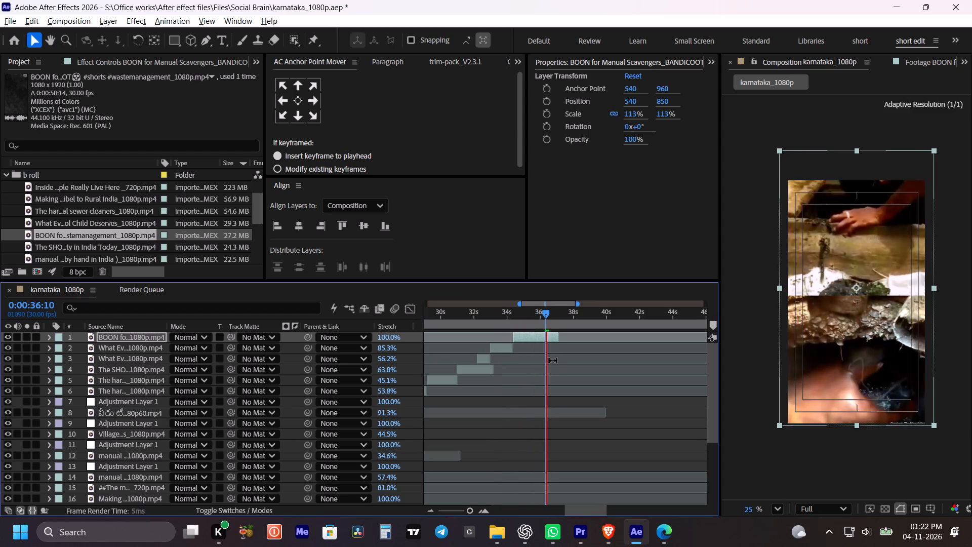
pyautogui.press('space')
pyautogui.press('space')
pyautogui.press('space')
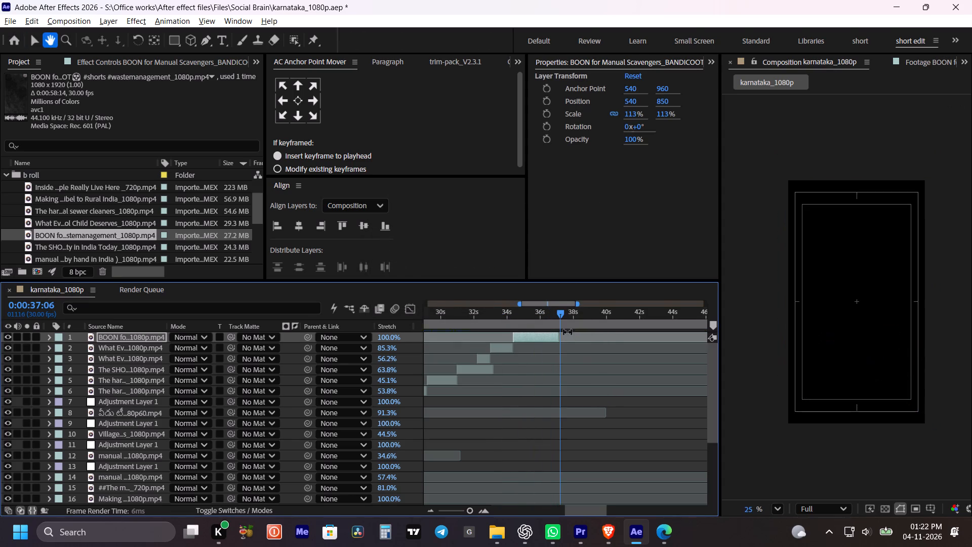
# Replay the end of the BANDICOOT clip and the empty section after it to check its timing against the audio.
pyautogui.moveTo(559, 313); pyautogui.dragTo(550, 316)
pyautogui.press('space')
pyautogui.keyDown('alt'); pyautogui.scroll(-1, 556, 334); pyautogui.keyUp('alt')
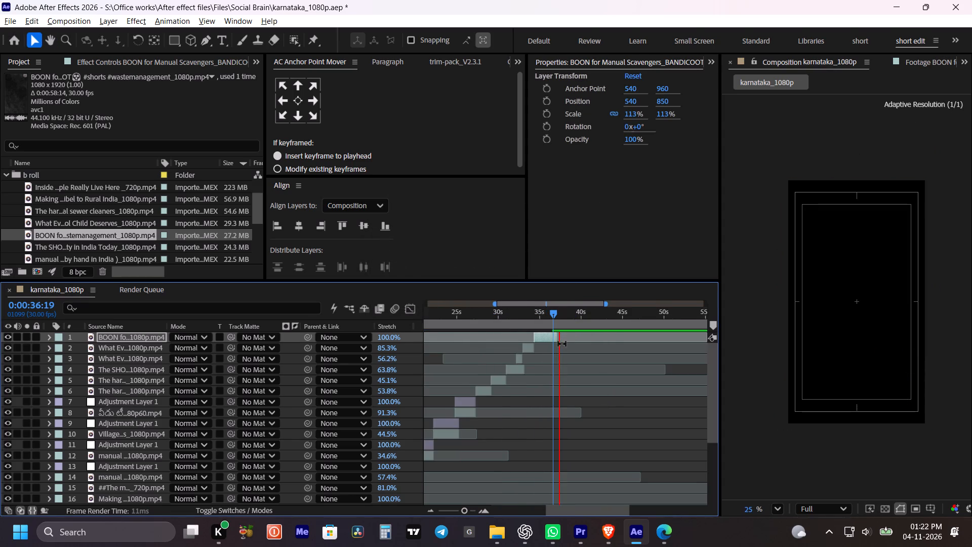
pyautogui.press('space')
pyautogui.press('space')
pyautogui.press('space')
pyautogui.moveTo(581, 378); pyautogui.dragTo(570, 380)
pyautogui.press('space')
pyautogui.click(540, 312)
pyautogui.press('space')
pyautogui.keyDown('alt'); pyautogui.scroll(1, 543, 334); pyautogui.keyUp('alt')
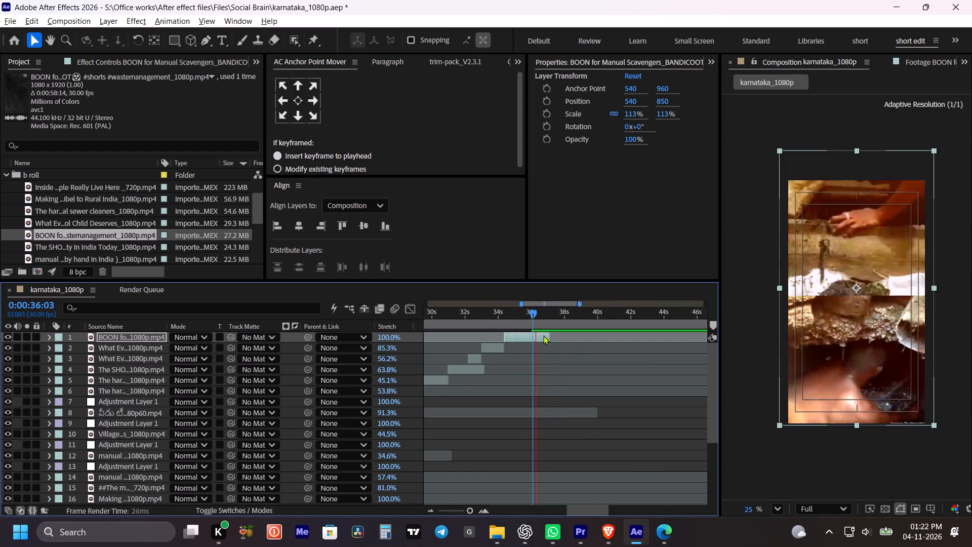
pyautogui.press('space')
# Save the karnataka_1080p project.
pyautogui.hotkey('ctrl', 's')
# Play the uncovered section after the BANDICOOT clip, from about 0:00:37:00 onward, to judge what the next shot needs.
pyautogui.press('space')
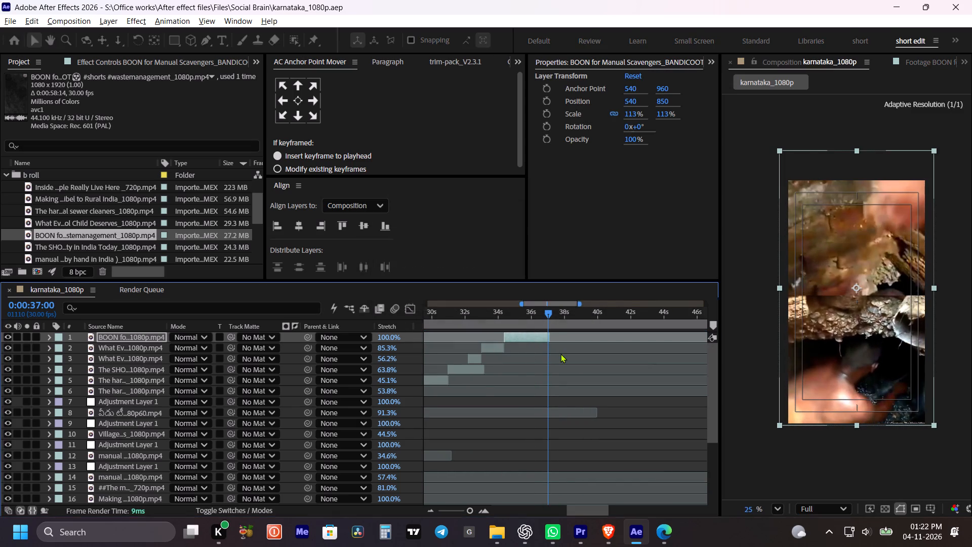
pyautogui.keyDown('alt'); pyautogui.scroll(-1, 560, 354); pyautogui.keyUp('alt')
pyautogui.press('space')
pyautogui.moveTo(590, 348); pyautogui.dragTo(570, 354)
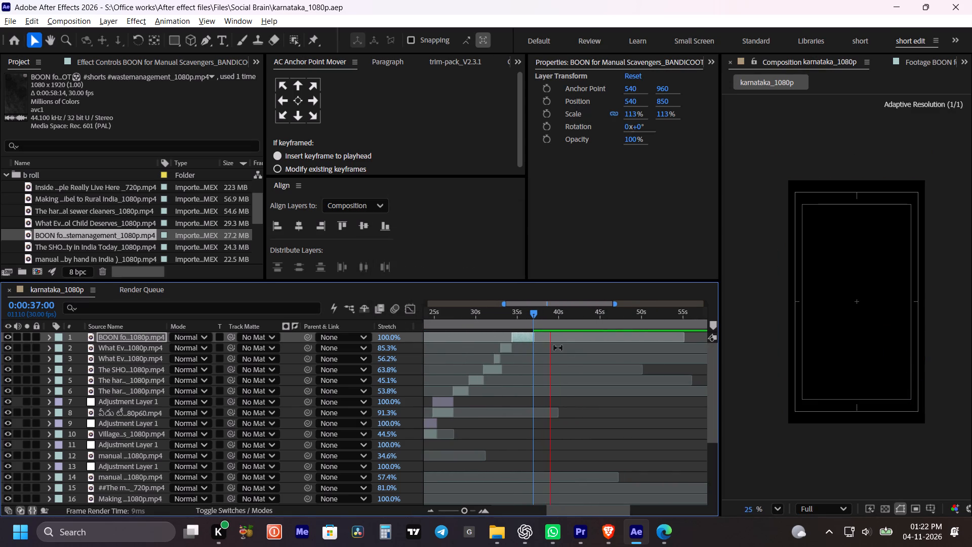
pyautogui.press('space')
pyautogui.press('space')
pyautogui.keyDown('alt'); pyautogui.scroll(1, 555, 347); pyautogui.keyUp('alt')
pyautogui.press('space')
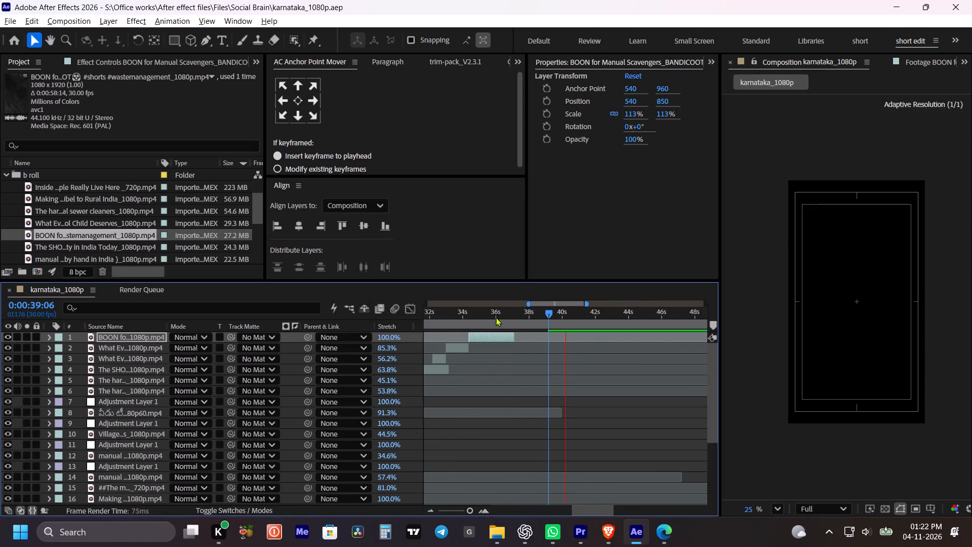
pyautogui.click(501, 312)
pyautogui.press('space')
pyautogui.keyDown('alt'); pyautogui.scroll(-1, 503, 317); pyautogui.keyUp('alt')
pyautogui.press('space')
pyautogui.moveTo(513, 355); pyautogui.dragTo(531, 361)
pyautogui.press('space')
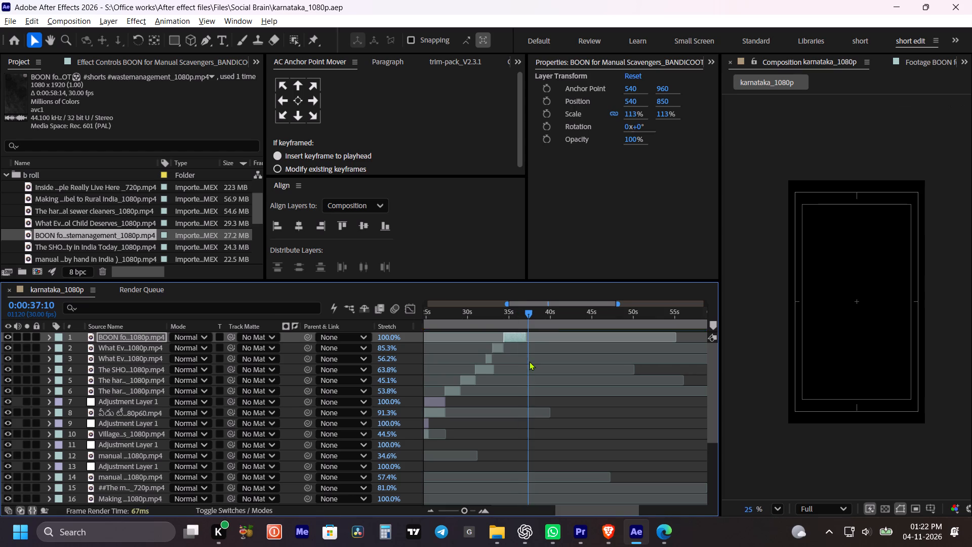
# Time-stretch the BANDICOOT clip to 131.3% so it ends at about 0:00:38:00.
pyautogui.hotkey('ctrl', 's')
pyautogui.click(523, 321)
pyautogui.click(666, 530)
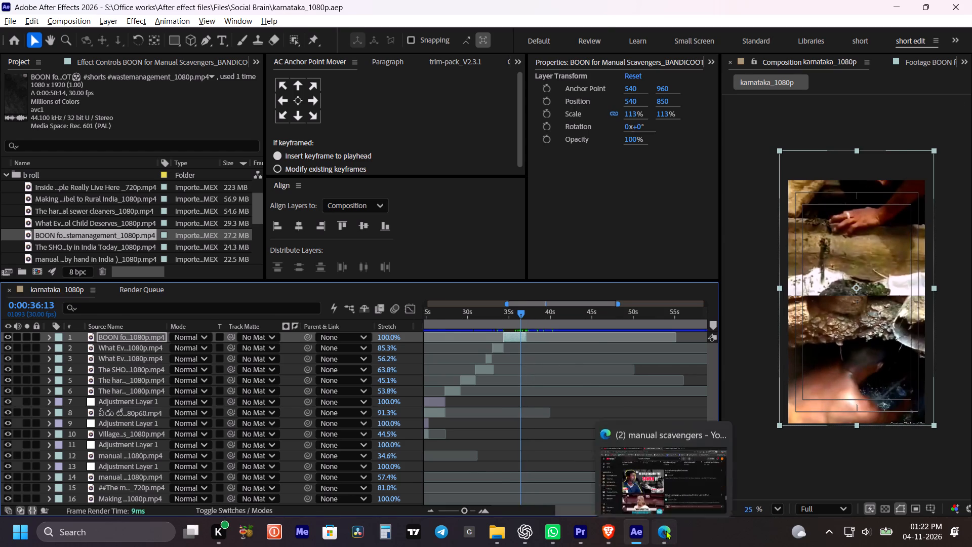
pyautogui.click(665, 531)
pyautogui.press('space')
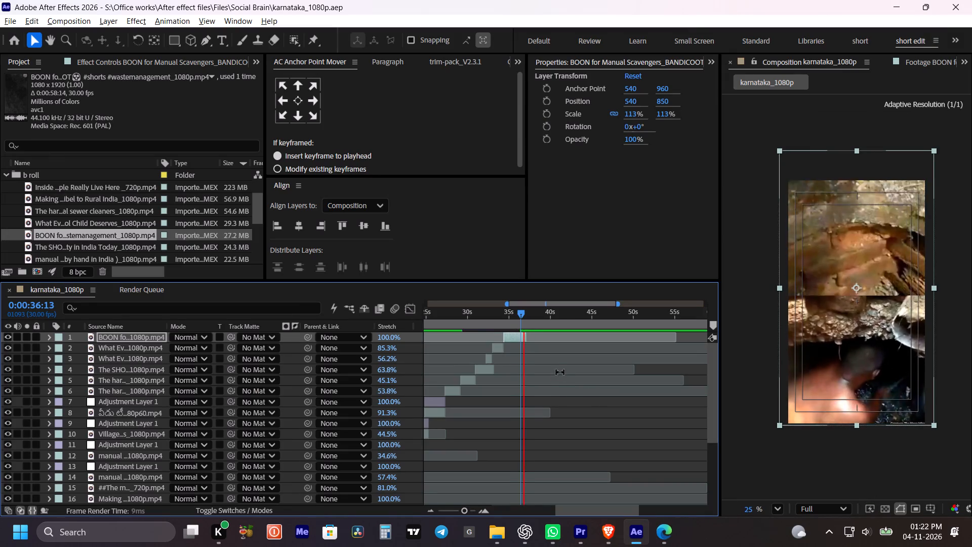
pyautogui.press('space')
pyautogui.keyDown('alt'); pyautogui.moveTo(528, 335); pyautogui.dragTo(535, 337); pyautogui.keyUp('alt')
# Preview the cut from the classroom shot into the stretched BANDICOOT clip, starting from about 0:00:33:09.
pyautogui.moveTo(523, 313); pyautogui.dragTo(508, 316)
pyautogui.press('space')
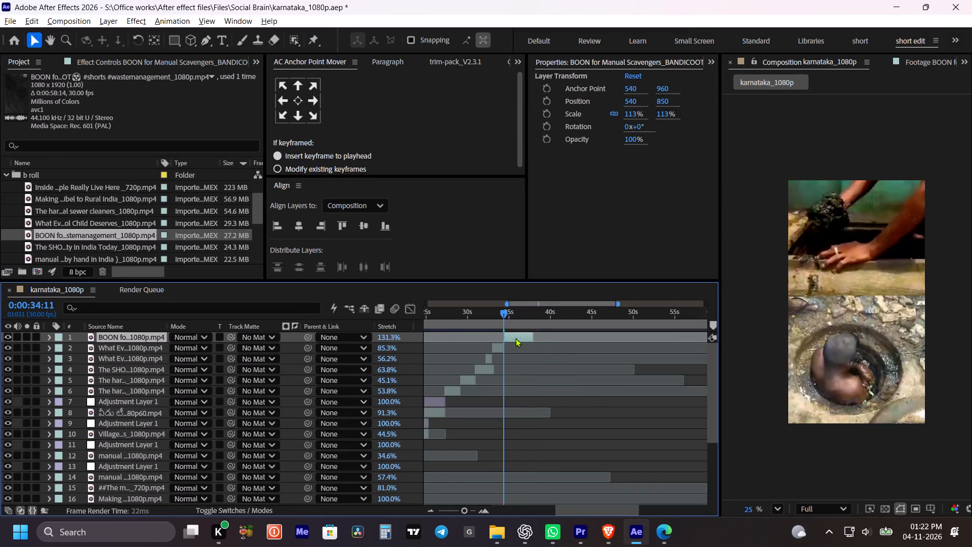
pyautogui.press('space')
pyautogui.moveTo(501, 320); pyautogui.dragTo(495, 321)
pyautogui.press('space')
pyautogui.keyDown('alt'); pyautogui.scroll(1, 506, 341); pyautogui.keyUp('alt')
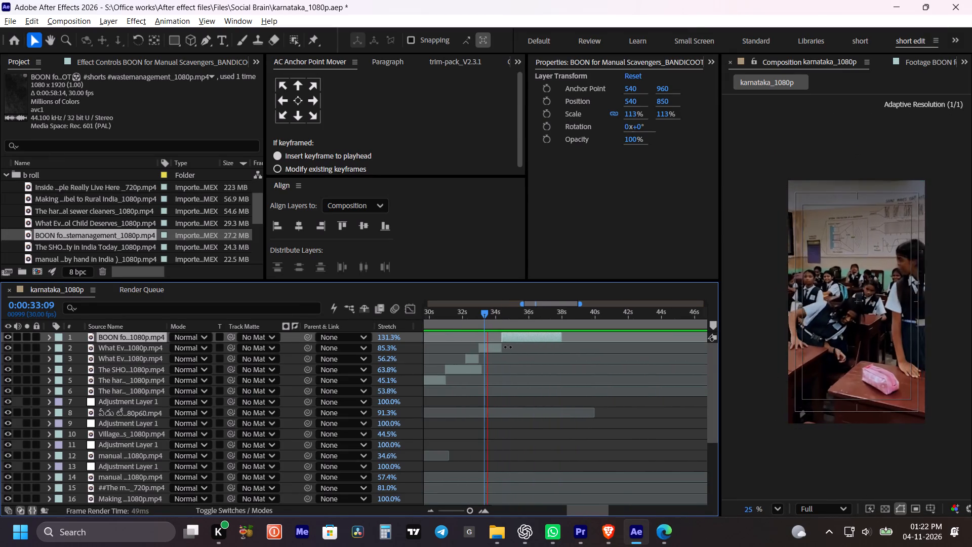
pyautogui.press('space')
pyautogui.click(500, 325)
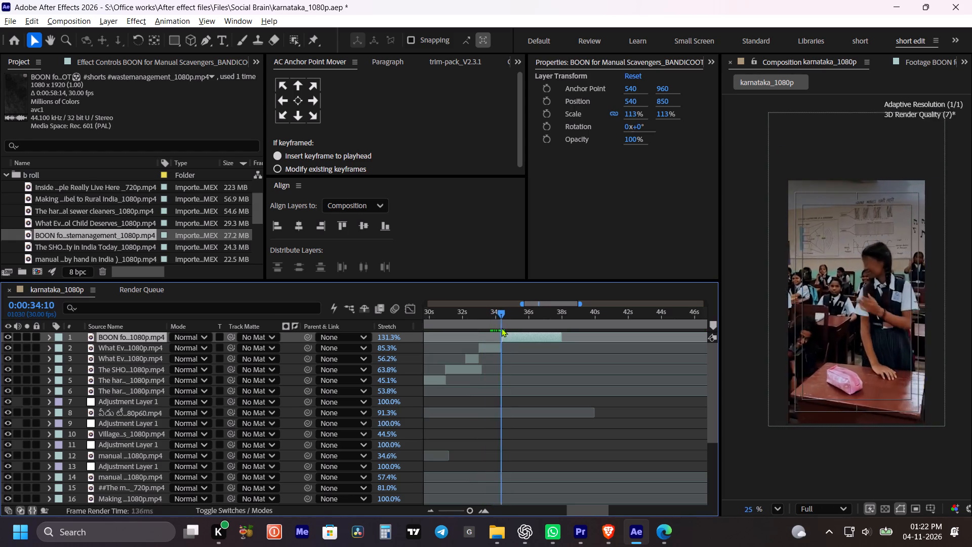
pyautogui.press('space')
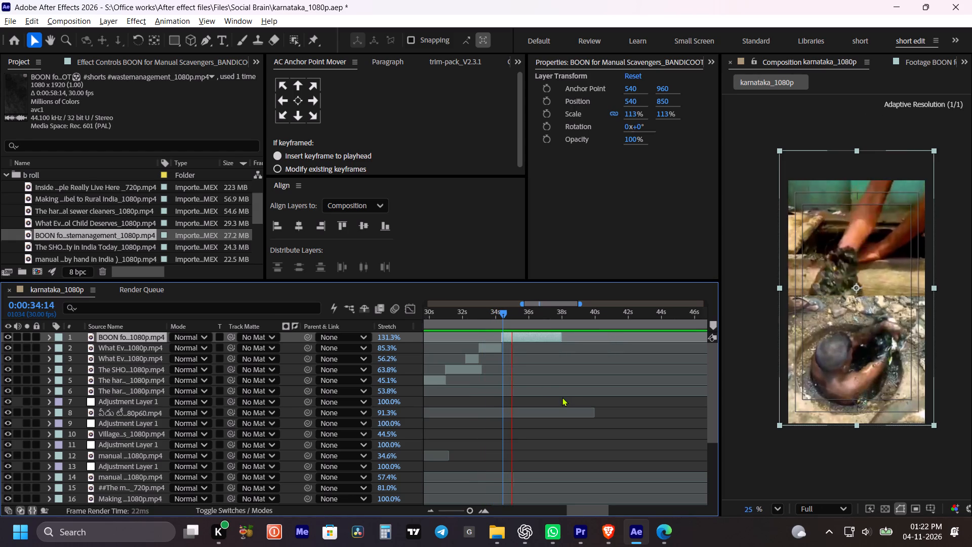
pyautogui.press('space')
# Save the karnataka_1080p project.
pyautogui.hotkey('ctrl', 's')
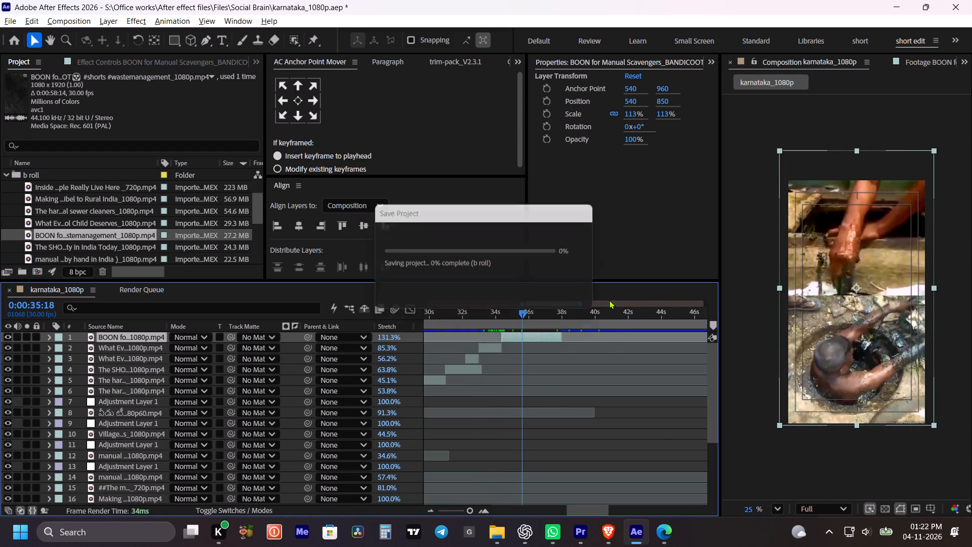
# Play the BANDICOOT clip from 0:00:35:18 to its end to check its timing against the audio.
pyautogui.press('space')
pyautogui.press('space')
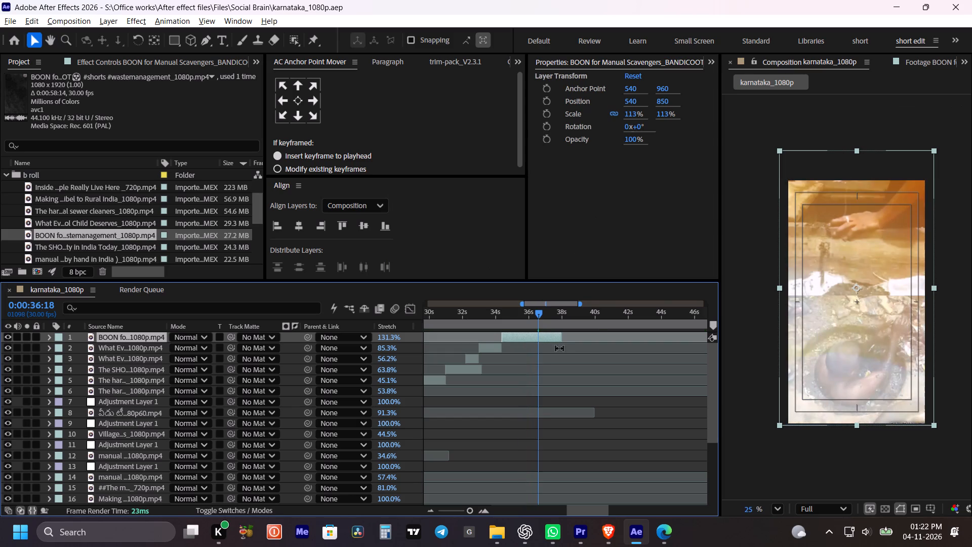
pyautogui.press('space')
pyautogui.press('space')
pyautogui.press('space')
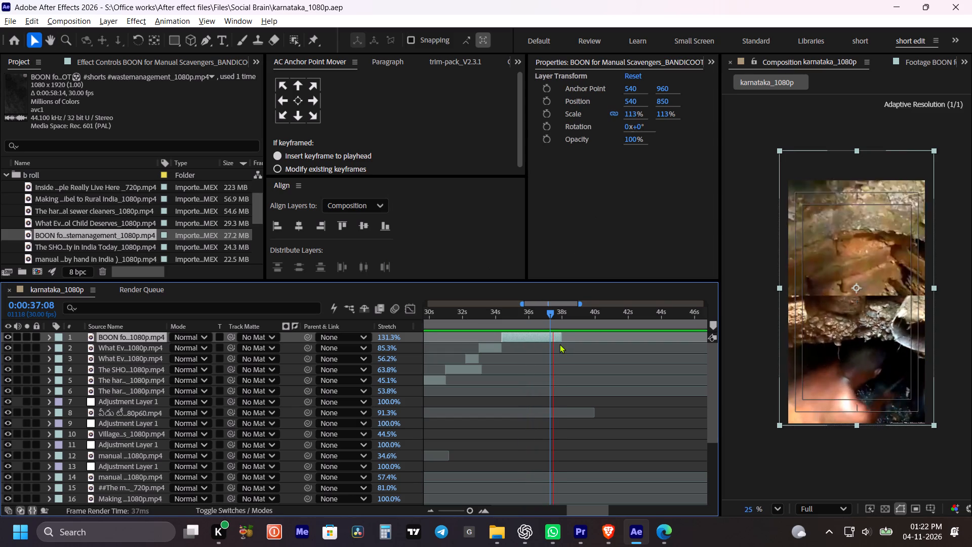
pyautogui.press('space')
pyautogui.click(552, 312)
pyautogui.press('space')
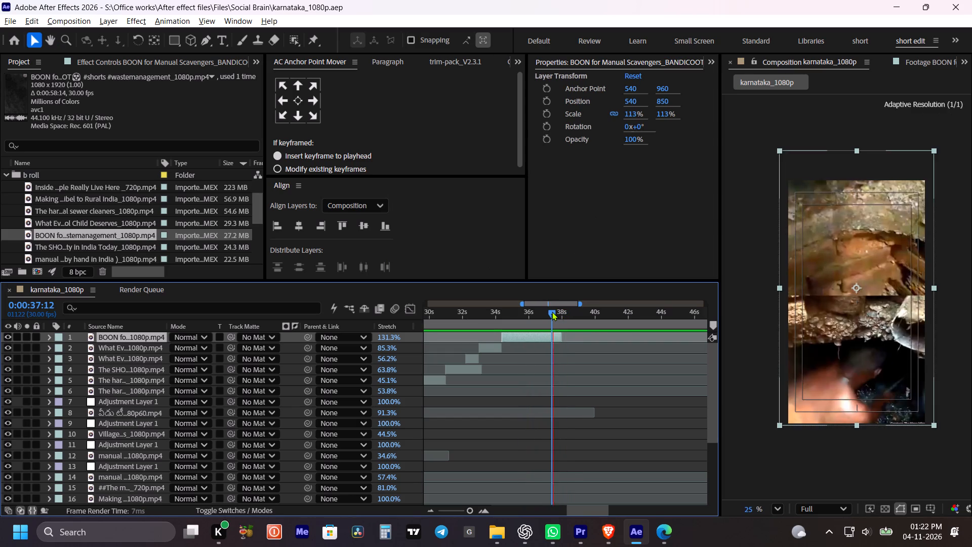
pyautogui.press('space')
# Play the uncovered section after the BANDICOOT clip up to about 0:00:39:14, and save the project.
pyautogui.keyDown('alt'); pyautogui.scroll(-2, 570, 347); pyautogui.keyUp('alt')
pyautogui.press('space')
pyautogui.press('space')
pyautogui.moveTo(622, 426); pyautogui.dragTo(609, 427)
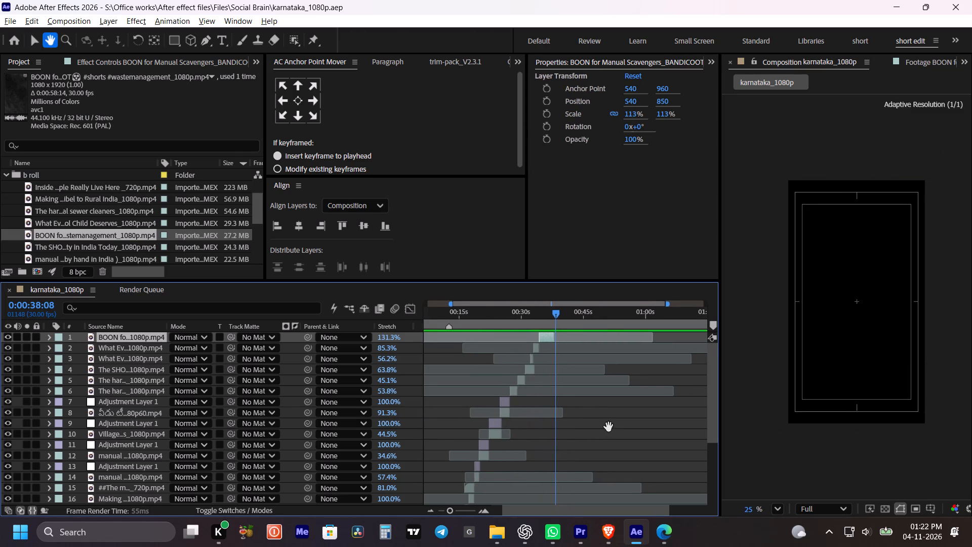
pyautogui.moveTo(609, 427); pyautogui.dragTo(606, 428)
pyautogui.press('space')
pyautogui.hotkey('ctrl', 's')
pyautogui.press('space')
pyautogui.press('space')
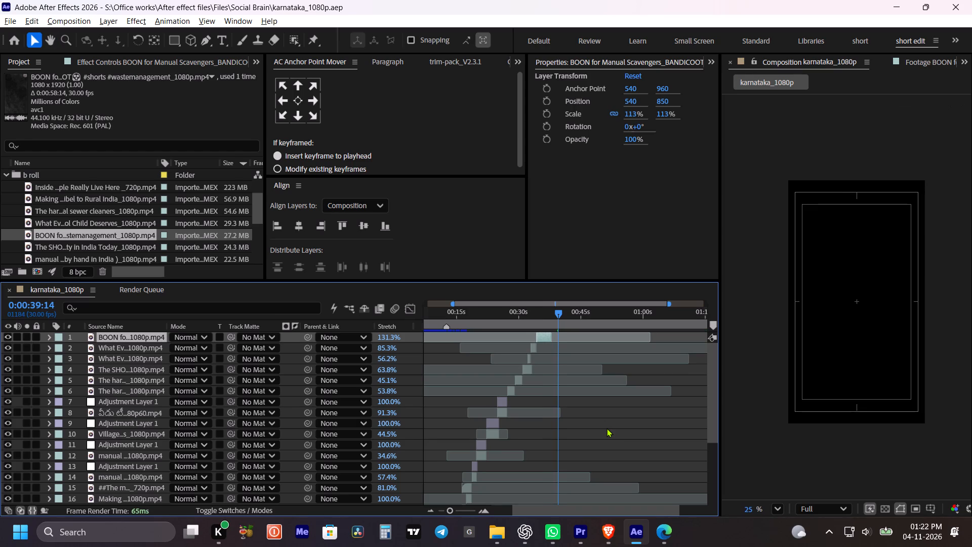
# In Brave, open the 1993 law link in the Social Brains script, skim the prohibition act PDF, and close it.
pyautogui.click(611, 535)
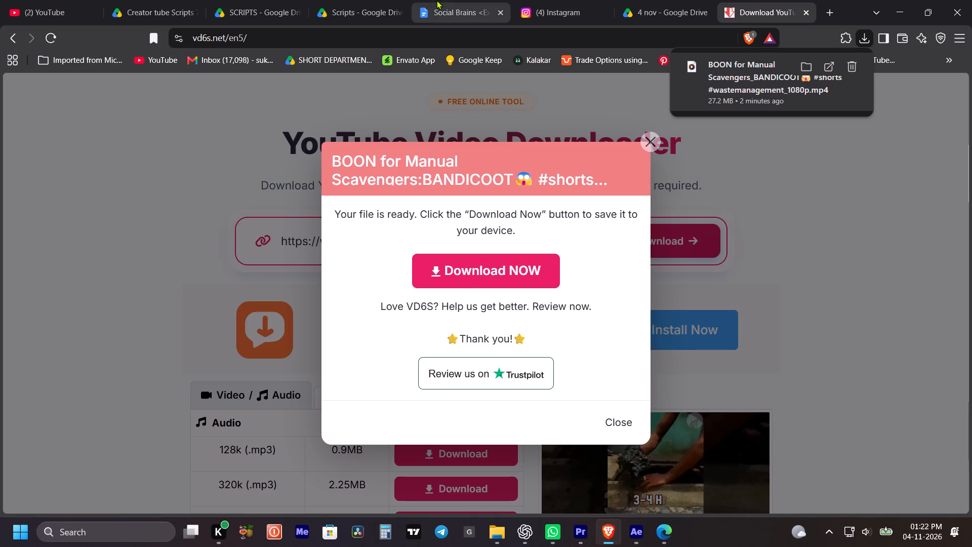
pyautogui.click(436, 0)
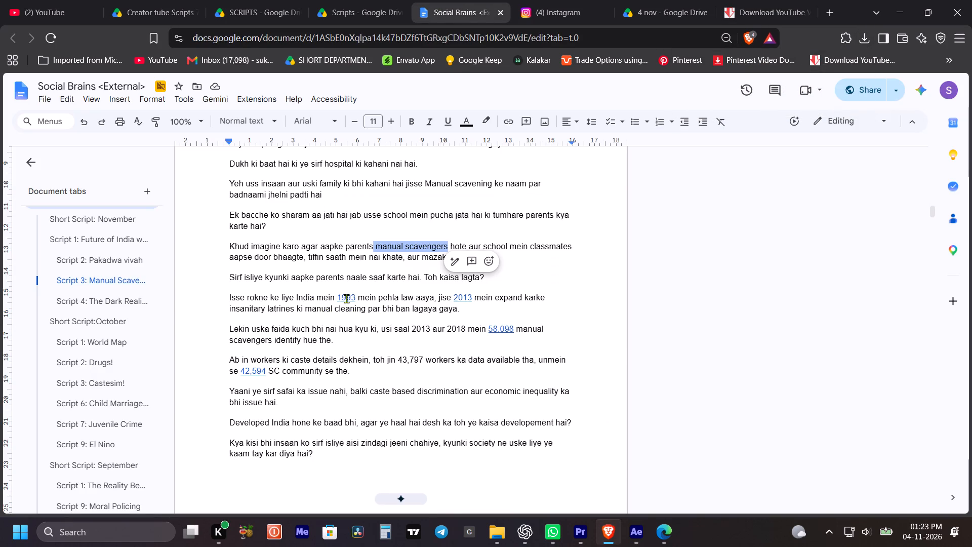
pyautogui.click(346, 297)
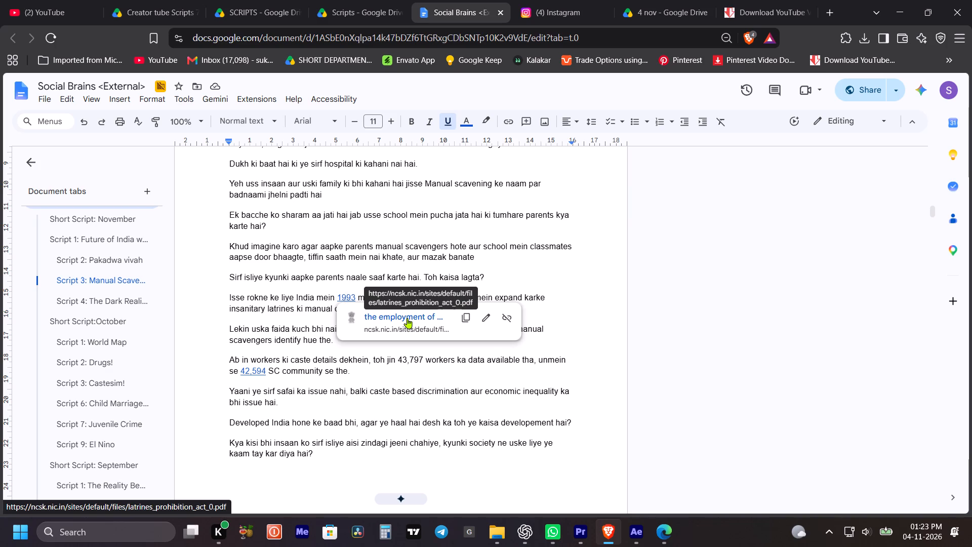
pyautogui.click(407, 318)
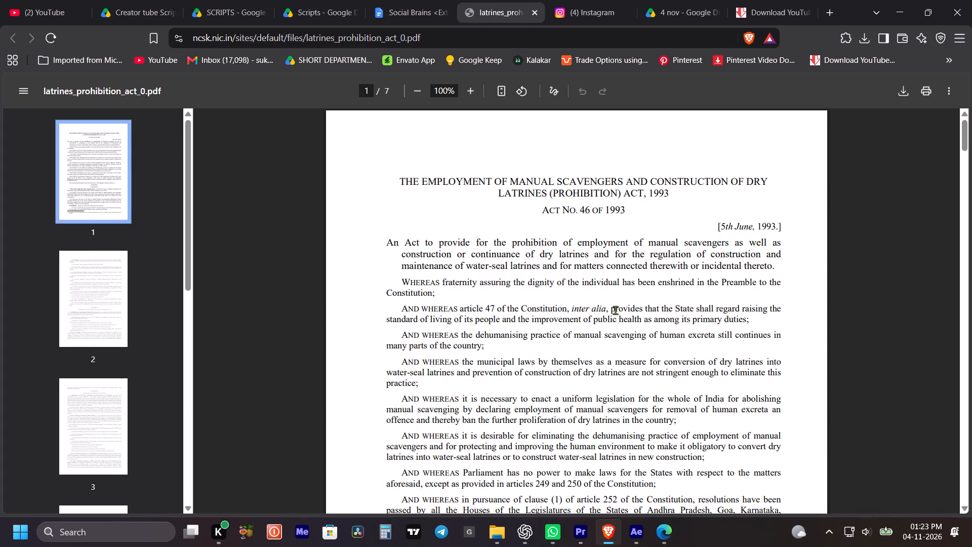
pyautogui.scroll(-15, 618, 310)
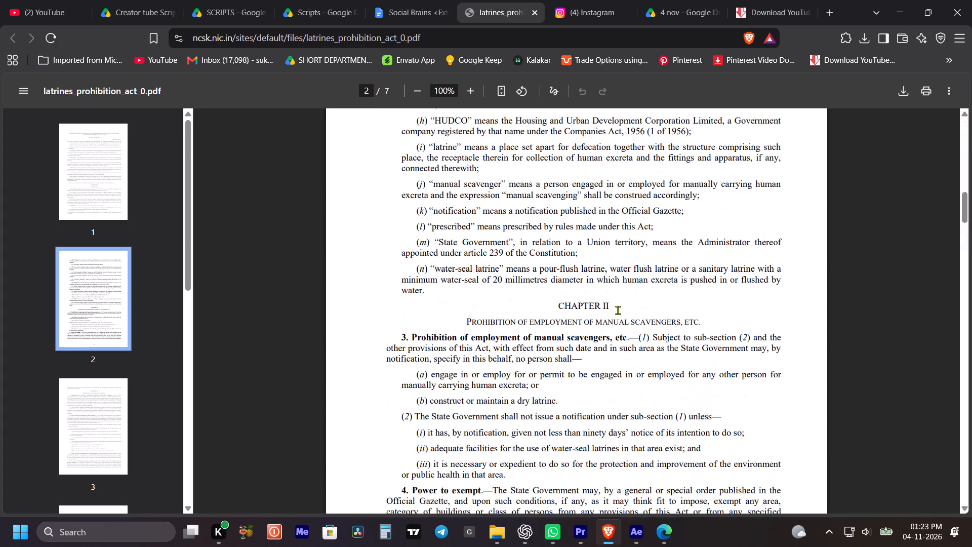
pyautogui.scroll(-10, 618, 310)
pyautogui.scroll(-18, 618, 310)
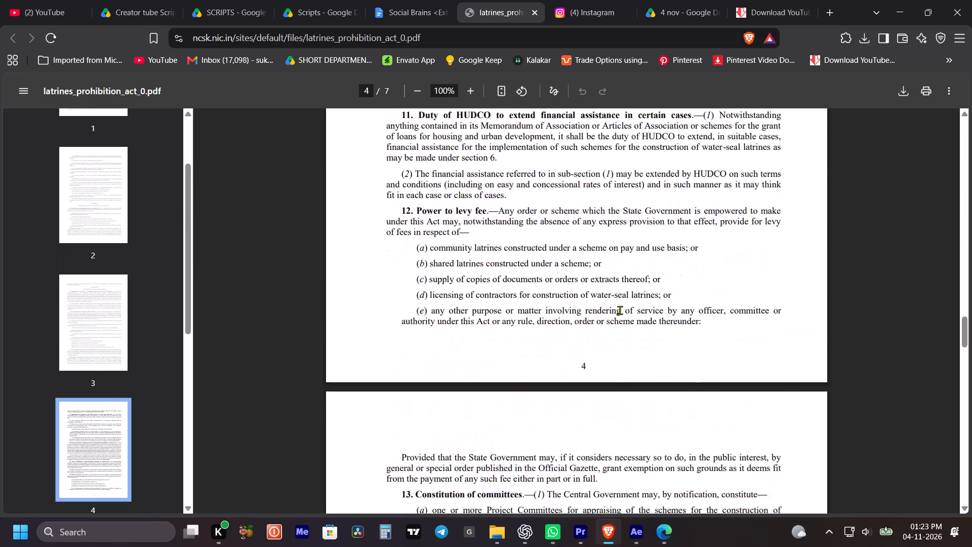
pyautogui.scroll(-15, 620, 310)
pyautogui.click(630, 527)
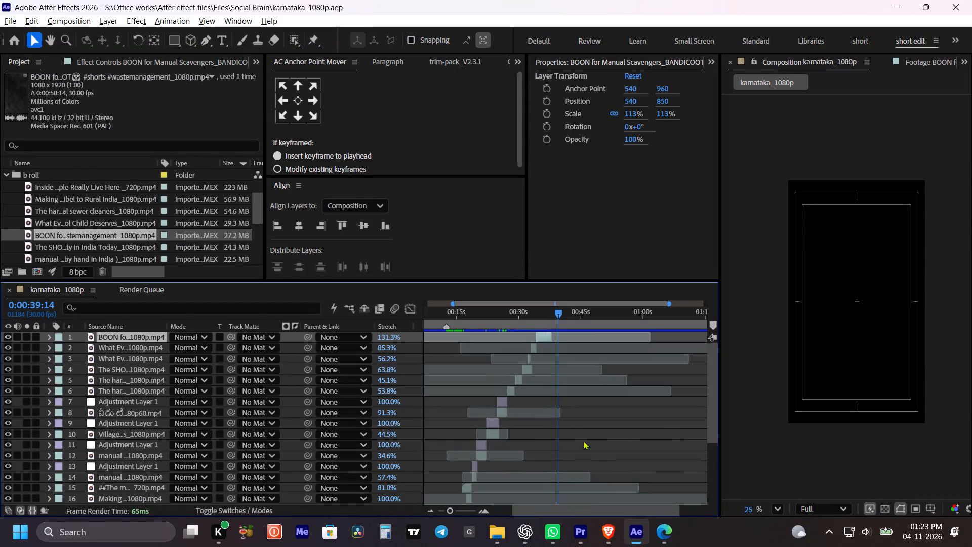
pyautogui.click(594, 531)
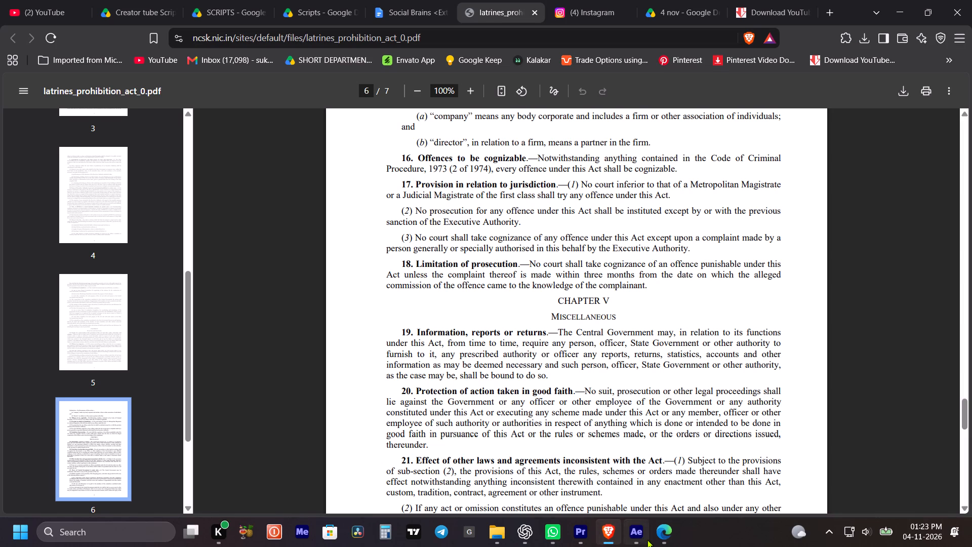
pyautogui.scroll(5, 506, 318)
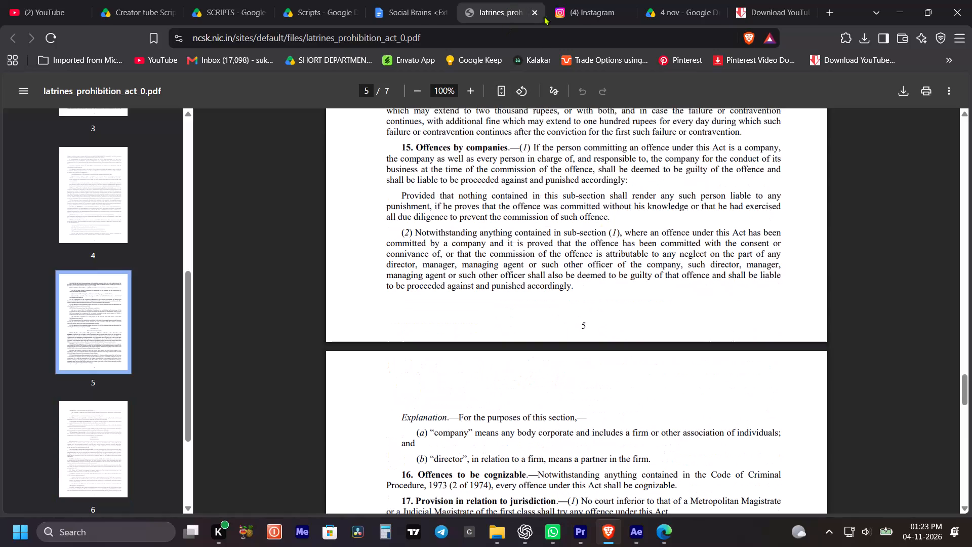
pyautogui.click(539, 13)
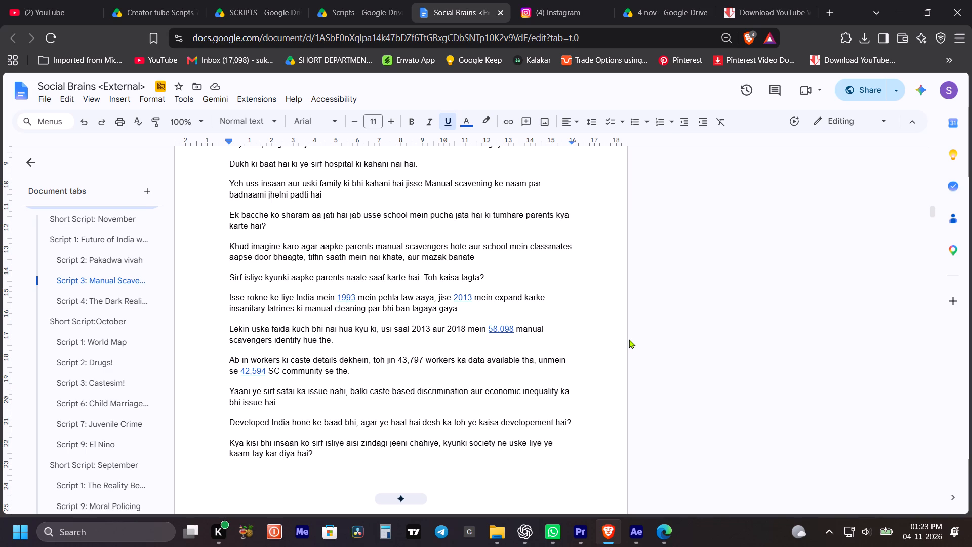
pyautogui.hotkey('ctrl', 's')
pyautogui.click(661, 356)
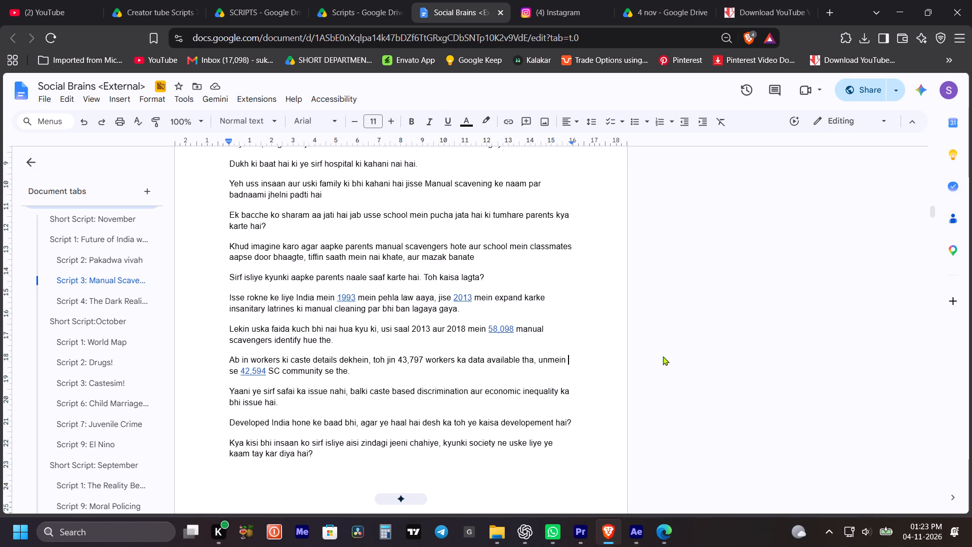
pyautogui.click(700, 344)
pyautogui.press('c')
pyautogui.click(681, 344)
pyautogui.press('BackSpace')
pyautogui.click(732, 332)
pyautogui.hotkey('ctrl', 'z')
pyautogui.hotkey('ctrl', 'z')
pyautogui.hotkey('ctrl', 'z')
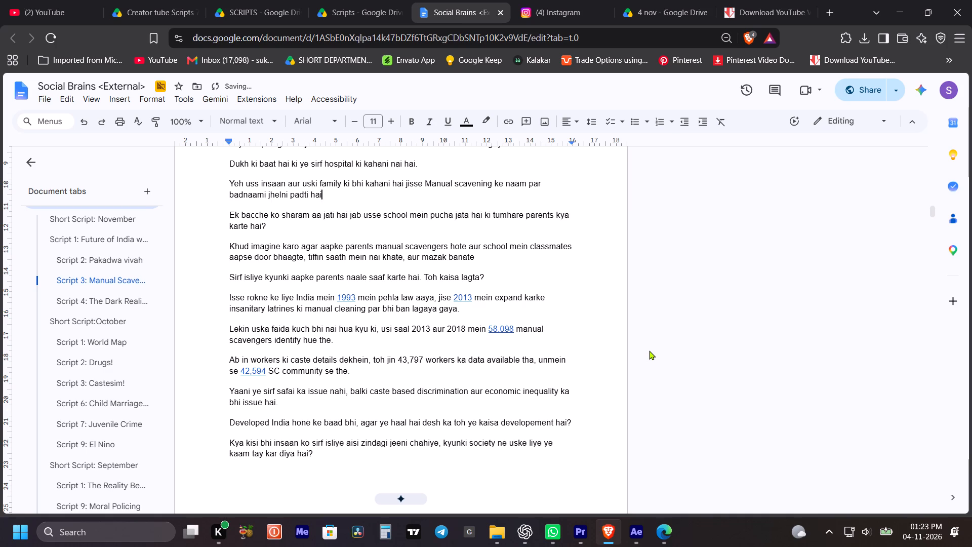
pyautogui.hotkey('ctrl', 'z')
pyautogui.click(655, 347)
# Open the script's 2013 law link and examine Section 5 of the manual scavengers act on Lawgist.
pyautogui.click(468, 294)
pyautogui.click(482, 318)
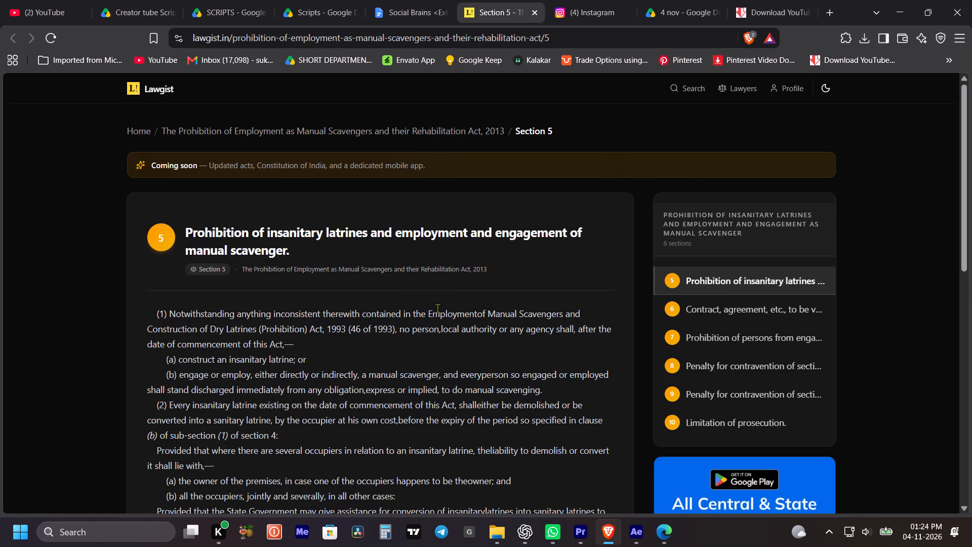
pyautogui.scroll(-4, 435, 308)
pyautogui.scroll(4, 435, 308)
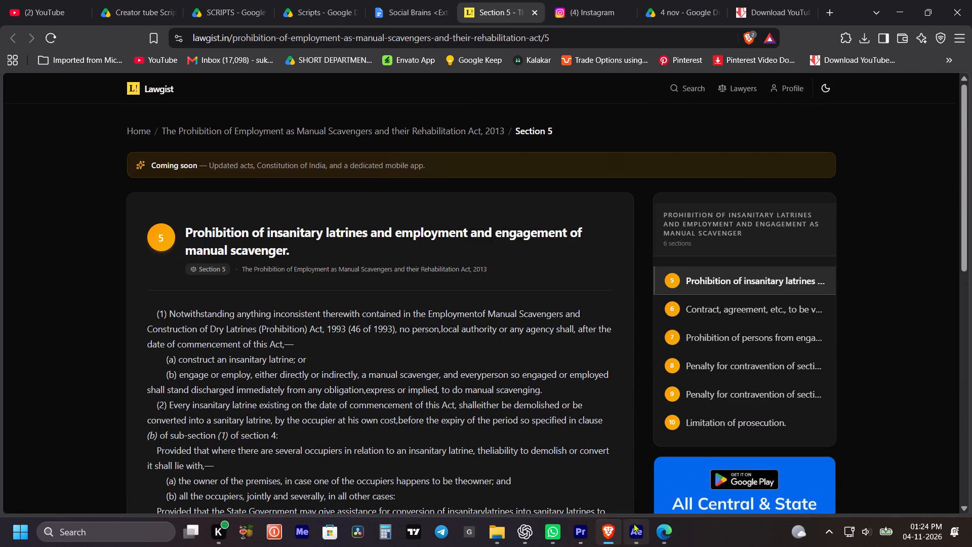
# Back in After Effects, replay the BANDICOOT clip and its lead-in from about 0:00:33:15 against the audio, and save the project.
pyautogui.click(633, 523)
pyautogui.click(552, 318)
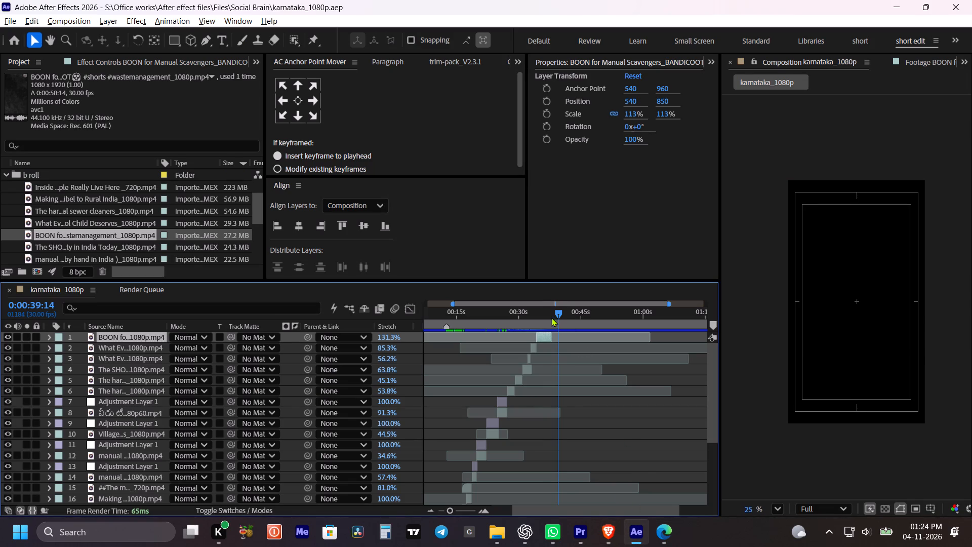
pyautogui.press('space')
pyautogui.keyDown('alt'); pyautogui.scroll(1, 546, 323); pyautogui.keyUp('alt')
pyautogui.press('space')
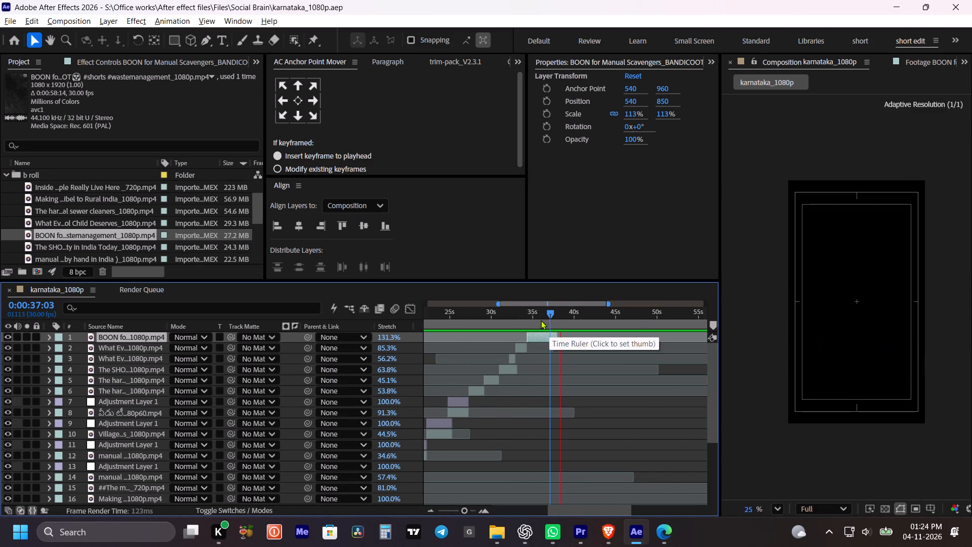
pyautogui.click(520, 317)
pyautogui.press('space')
pyautogui.press('space')
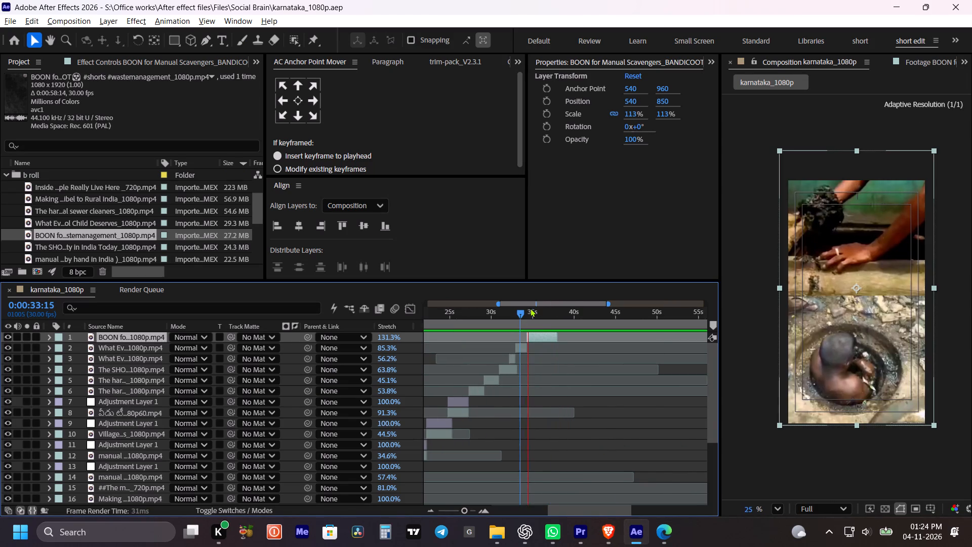
pyautogui.moveTo(520, 314); pyautogui.dragTo(528, 317)
pyautogui.press('space')
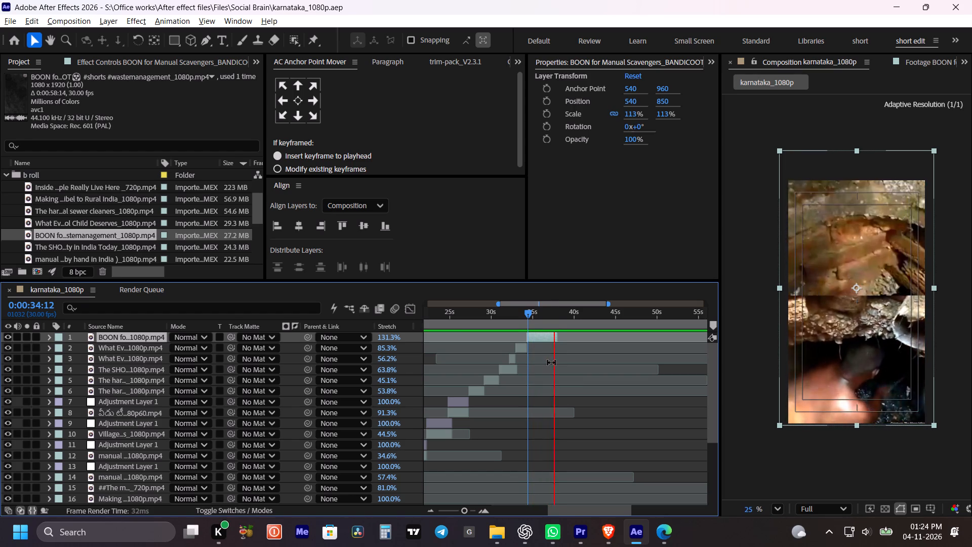
pyautogui.press('space')
pyautogui.moveTo(546, 312); pyautogui.dragTo(538, 313)
pyautogui.press('space')
pyautogui.press('space')
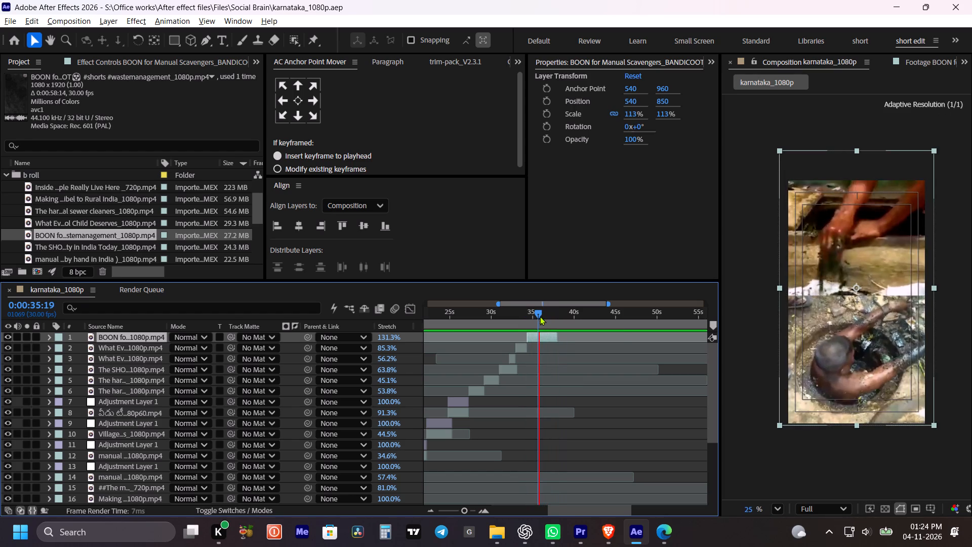
pyautogui.hotkey('ctrl', 's')
# In Edge, search YouTube for manual scavengers naale cleing and preview Insider's sewer cleaners short in the results.
pyautogui.click(663, 534)
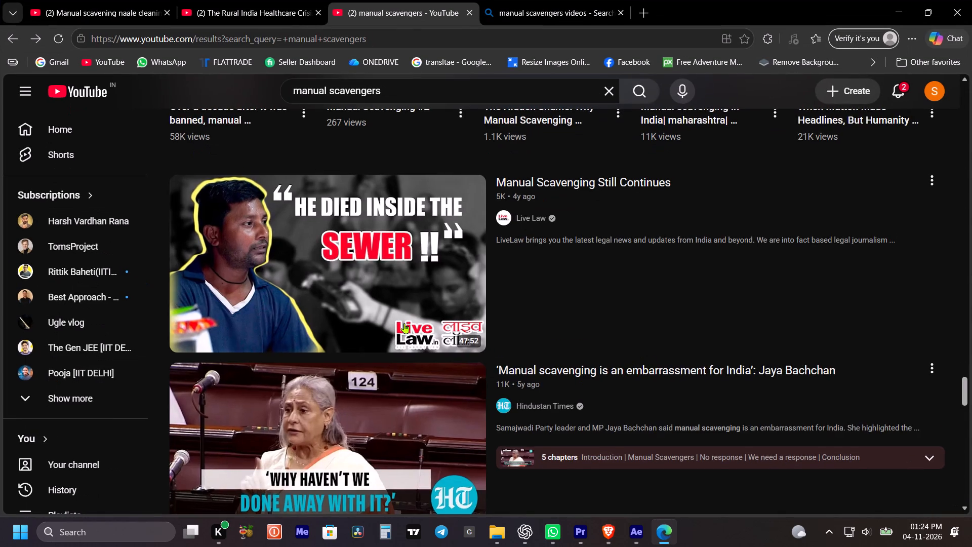
pyautogui.scroll(-4, 402, 324)
pyautogui.scroll(11, 403, 335)
pyautogui.click(417, 97)
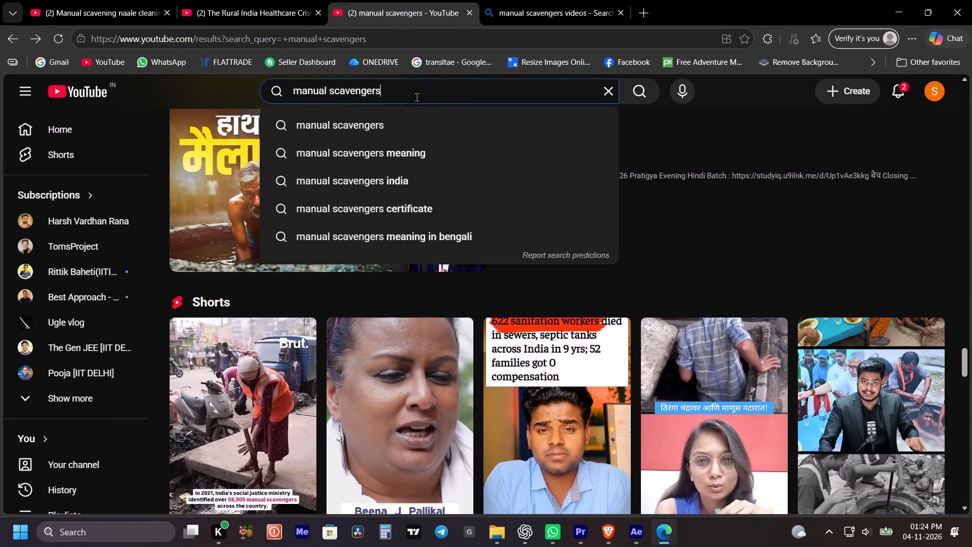
pyautogui.press('space')
pyautogui.write('naale')
pyautogui.press('space')
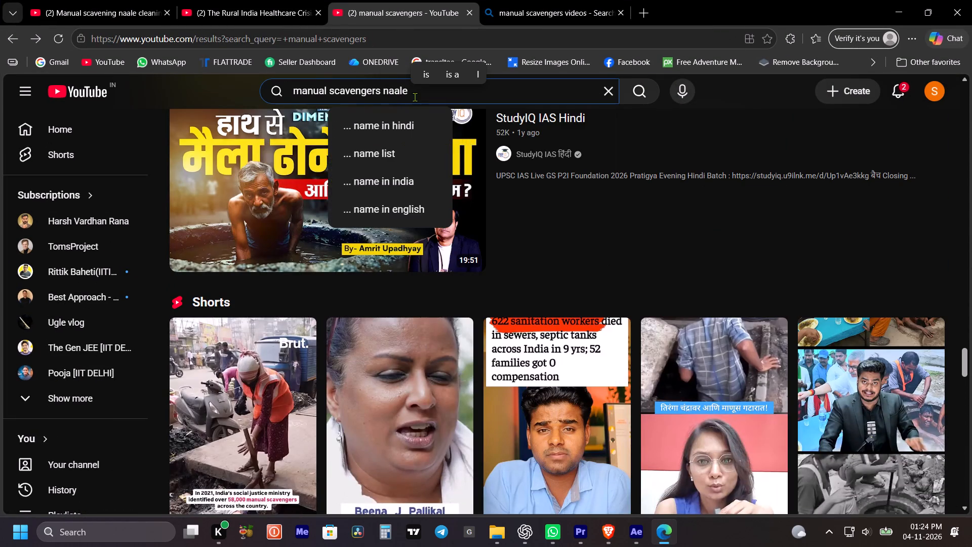
pyautogui.write('cleing')
pyautogui.press('Return')
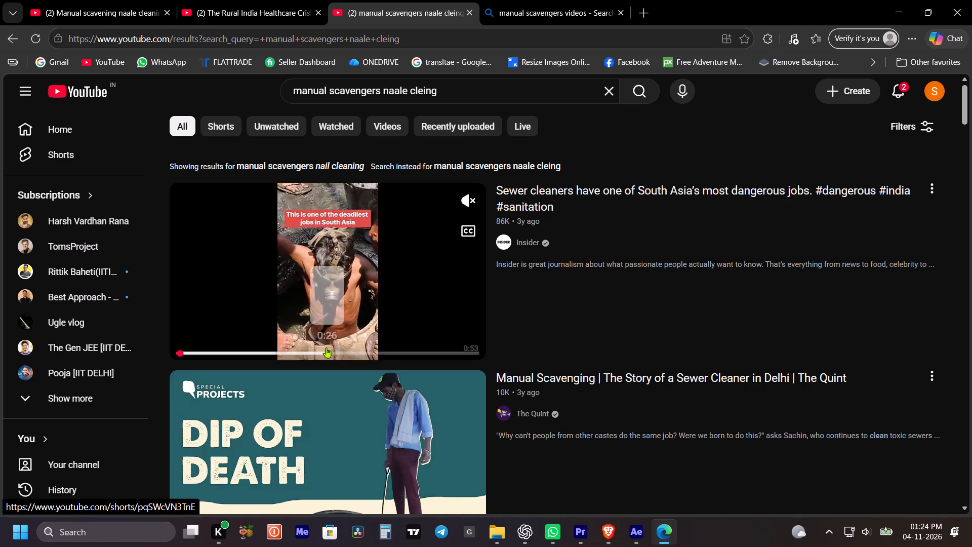
pyautogui.click(326, 347)
pyautogui.click(397, 348)
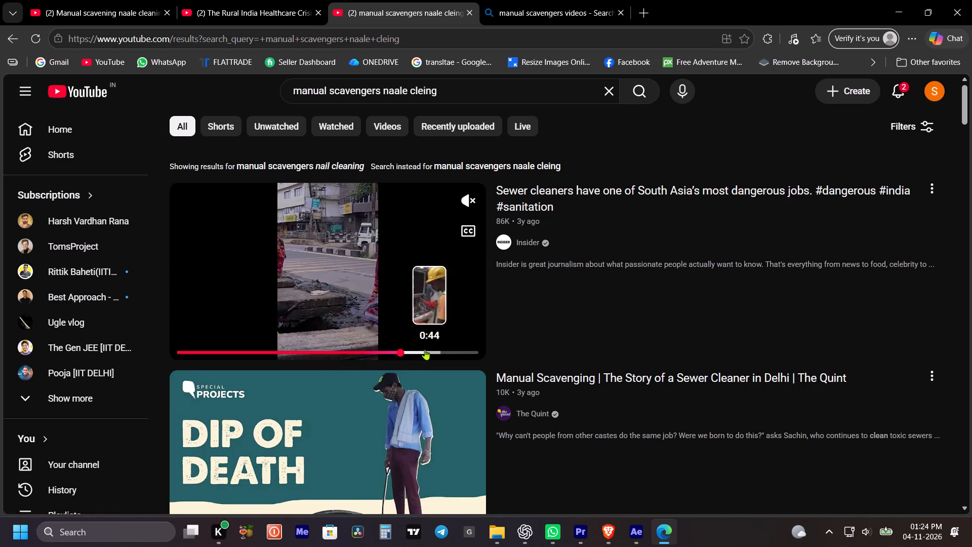
# Open Insider's short about sewer cleaners having one of South Asia's most dangerous jobs and copy its link.
pyautogui.click(430, 254)
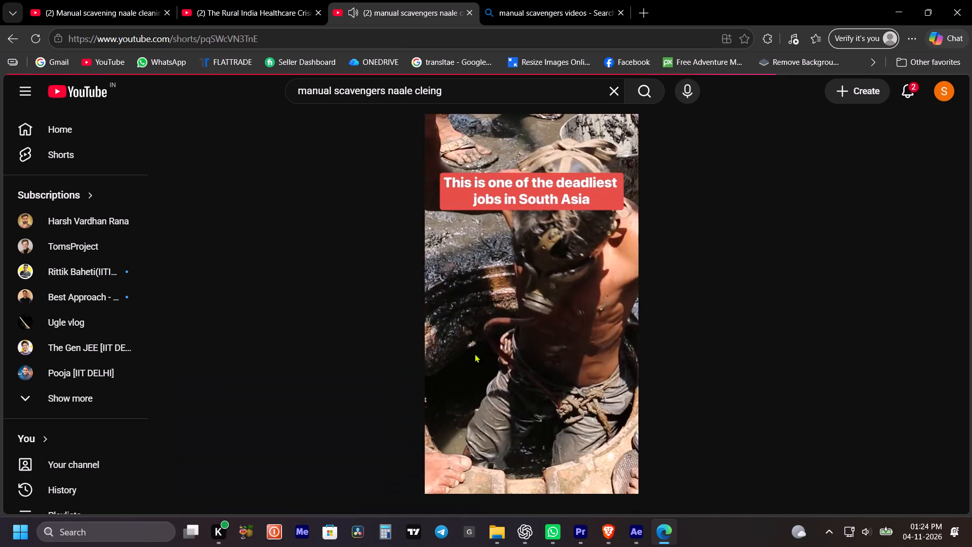
pyautogui.click(571, 322)
pyautogui.click(277, 45)
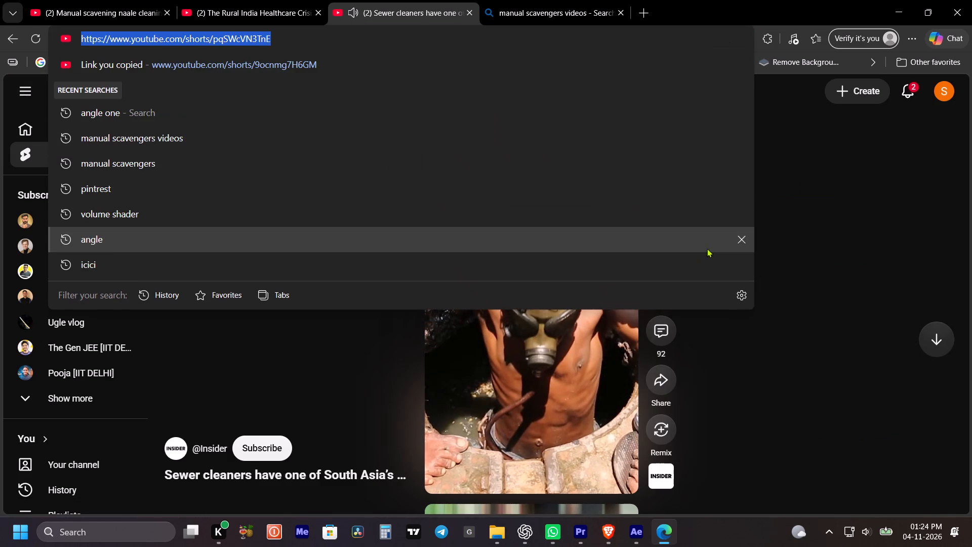
pyautogui.hotkey('ctrl', 'c')
pyautogui.hotkey('ctrl', 'c')
pyautogui.hotkey('ctrl', 'c')
# In Brave, use the YouTube Video Downloader to save the copied short as a 1080p MP4 in the social braain karnatak folder.
pyautogui.click(616, 534)
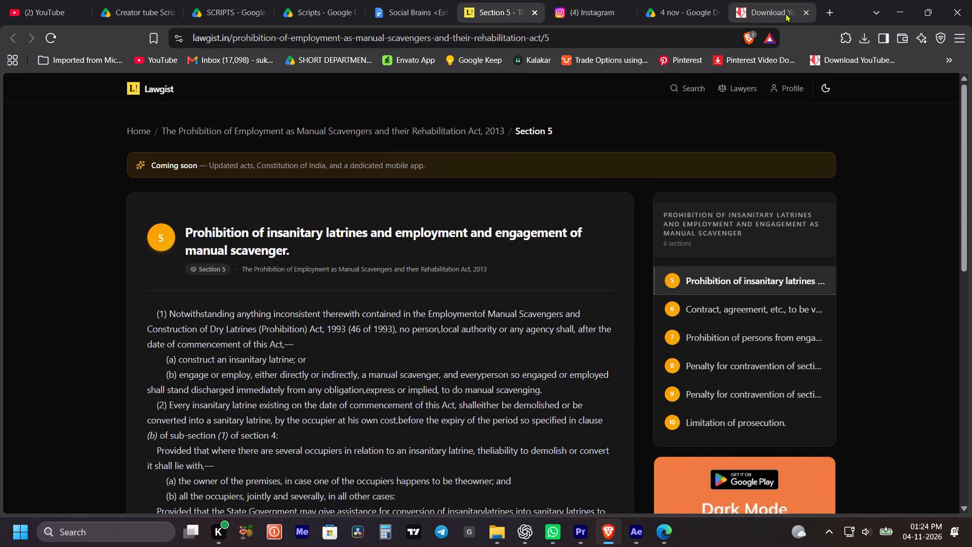
pyautogui.click(768, 11)
pyautogui.click(646, 135)
pyautogui.click(594, 233)
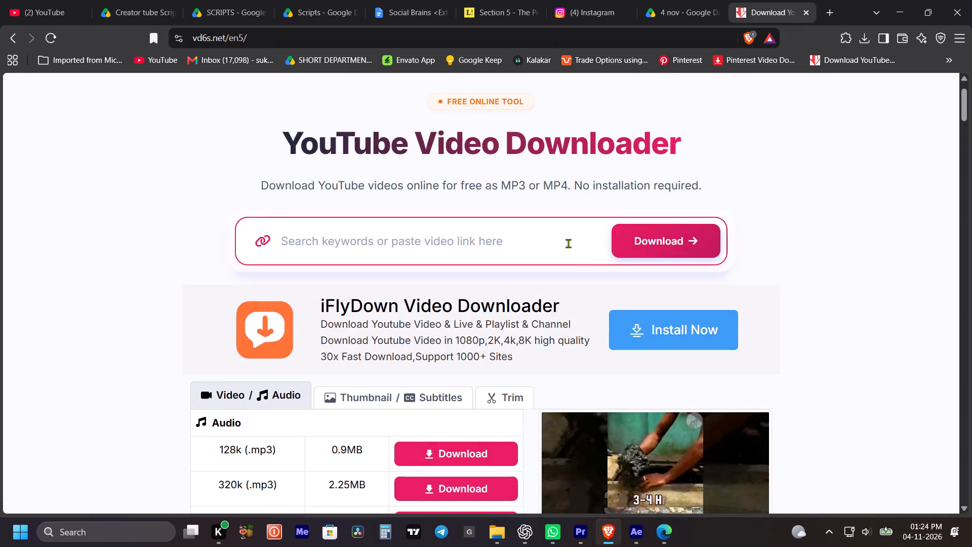
pyautogui.click(566, 243)
pyautogui.hotkey('ctrl', 'v')
pyautogui.click(630, 238)
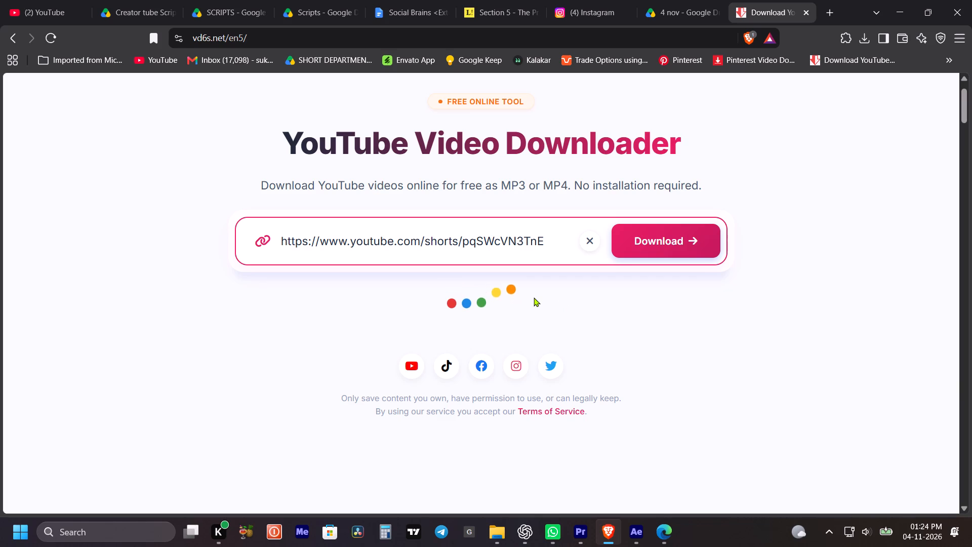
pyautogui.scroll(-5, 424, 396)
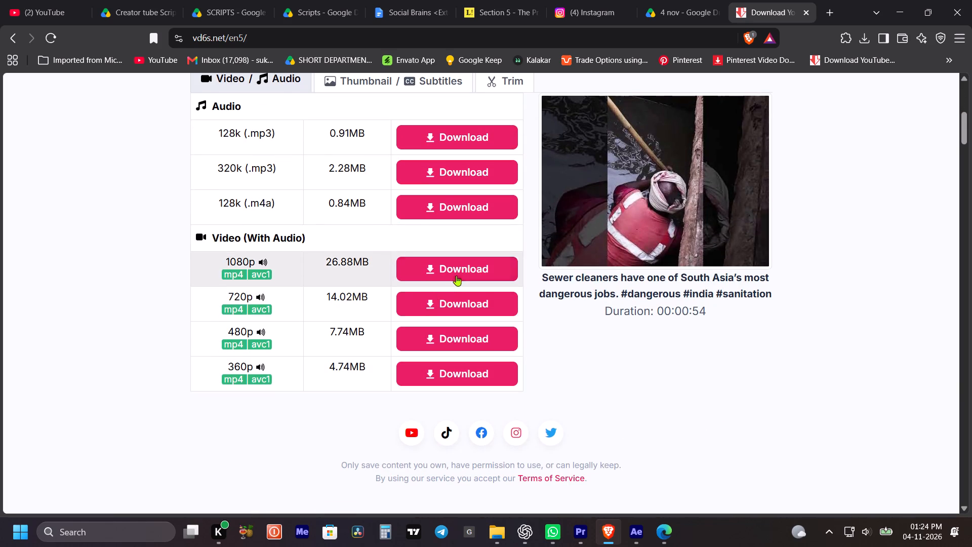
pyautogui.click(457, 272)
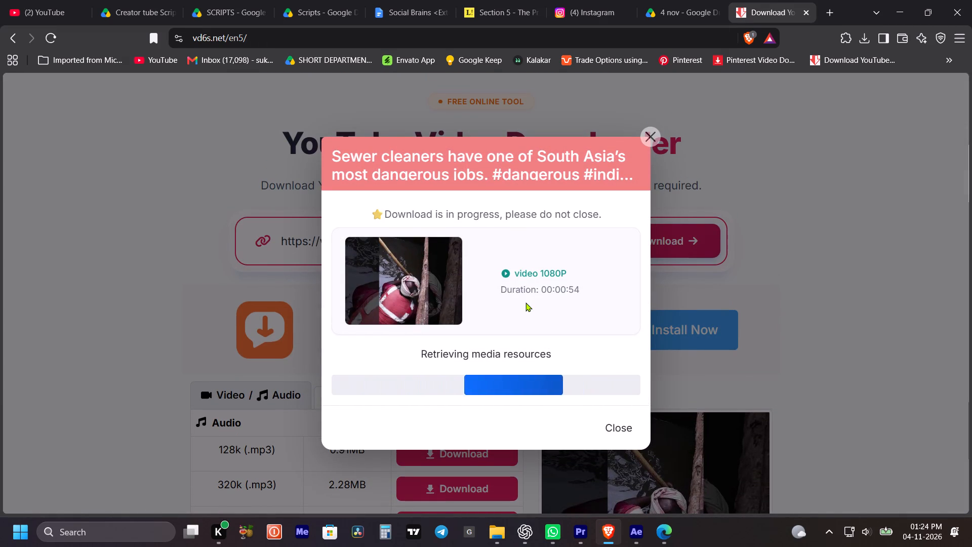
pyautogui.click(487, 261)
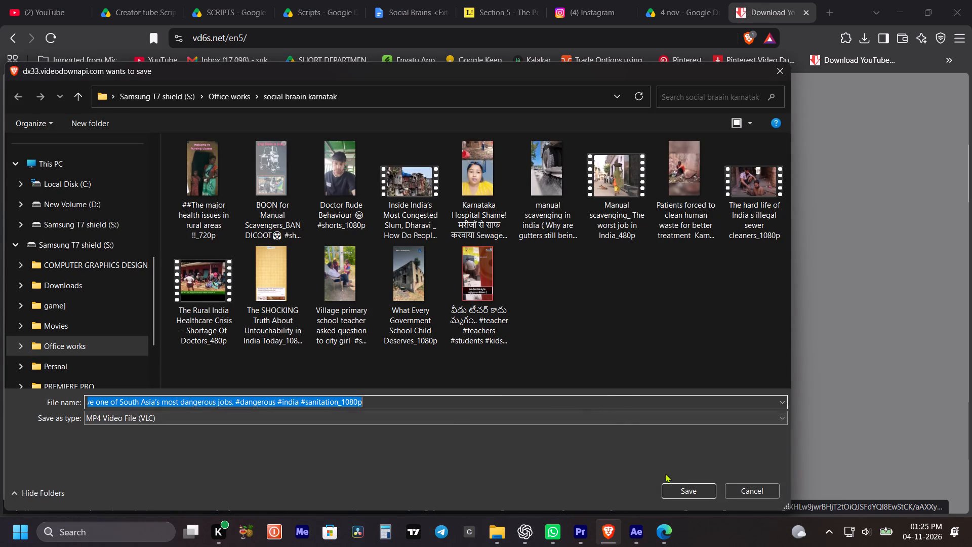
pyautogui.click(680, 488)
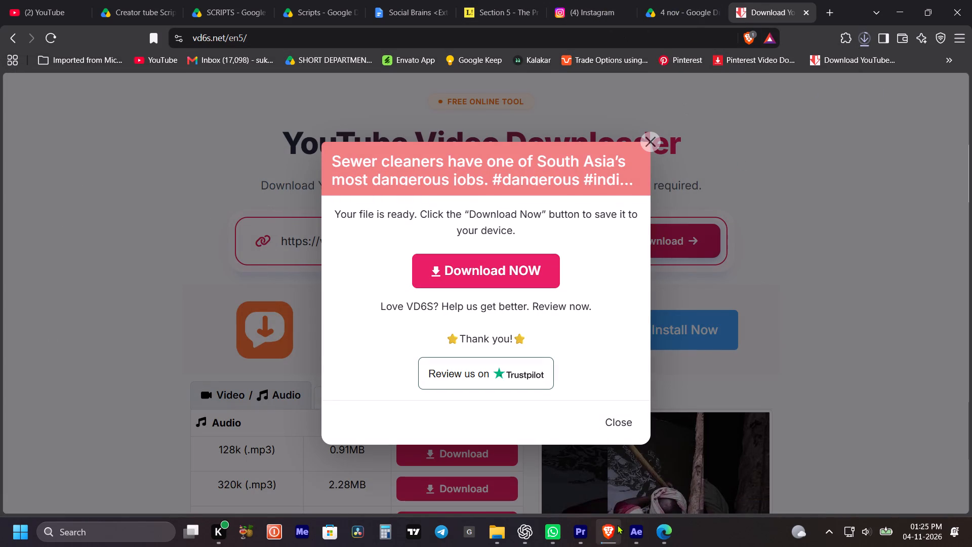
# Open Pinterest in the tab holding the Drive preview of karnataka_1080p.mp4 and search for low.
pyautogui.click(683, 17)
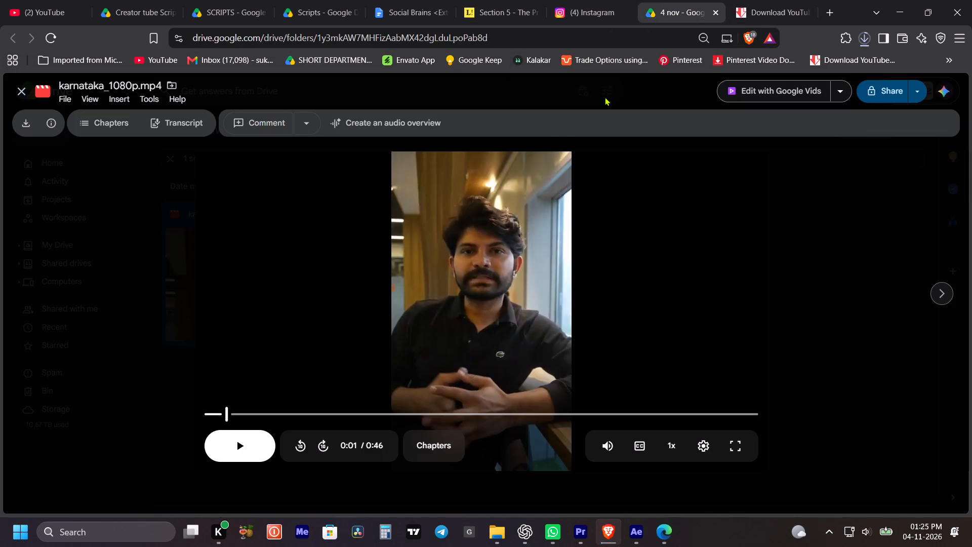
pyautogui.click(113, 271)
pyautogui.click(685, 62)
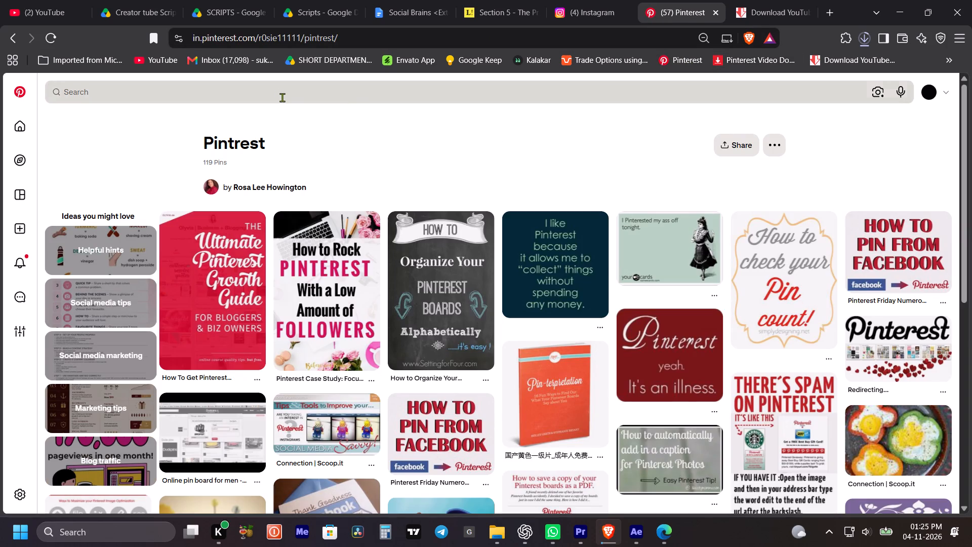
pyautogui.click(278, 95)
pyautogui.press('l')
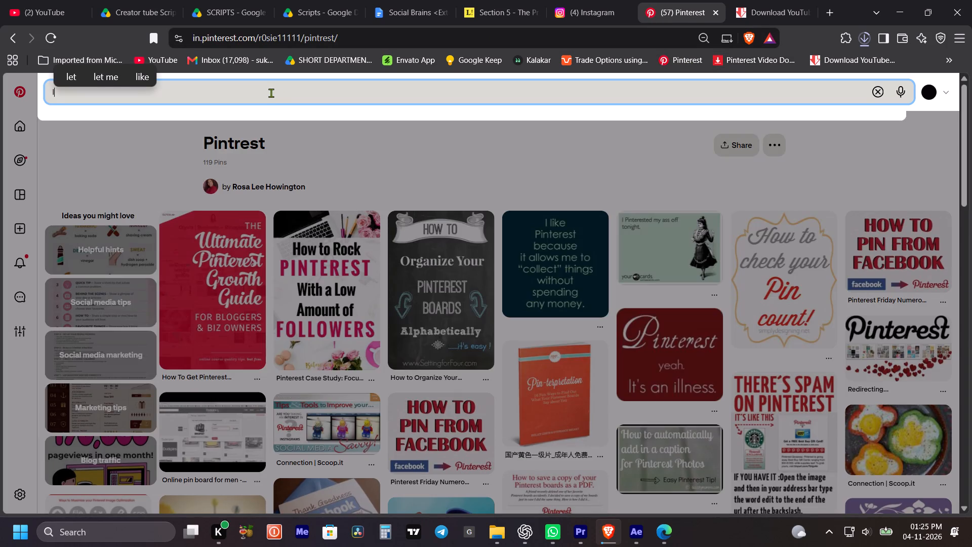
pyautogui.write('ow')
pyautogui.press('Return')
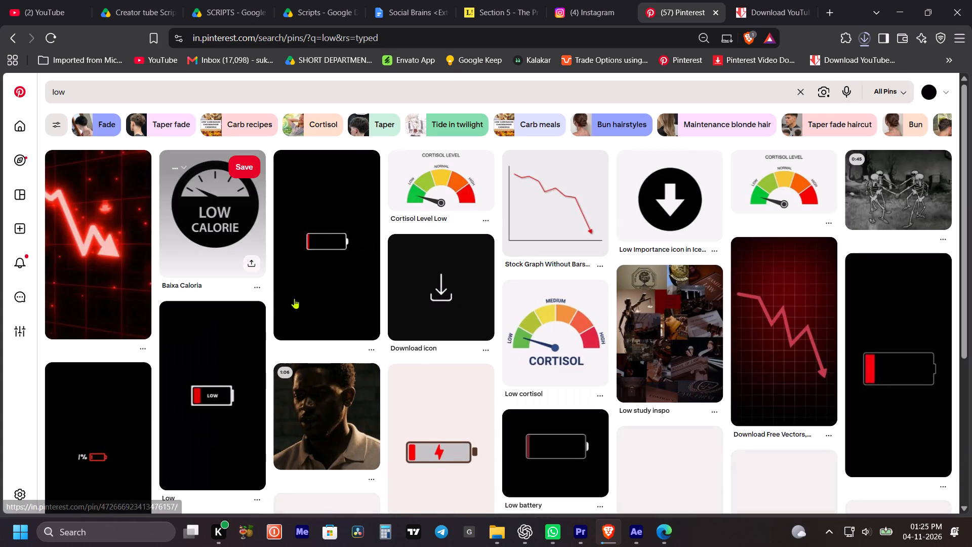
# Change the Pinterest search to law rule.
pyautogui.moveTo(84, 94); pyautogui.dragTo(37, 99)
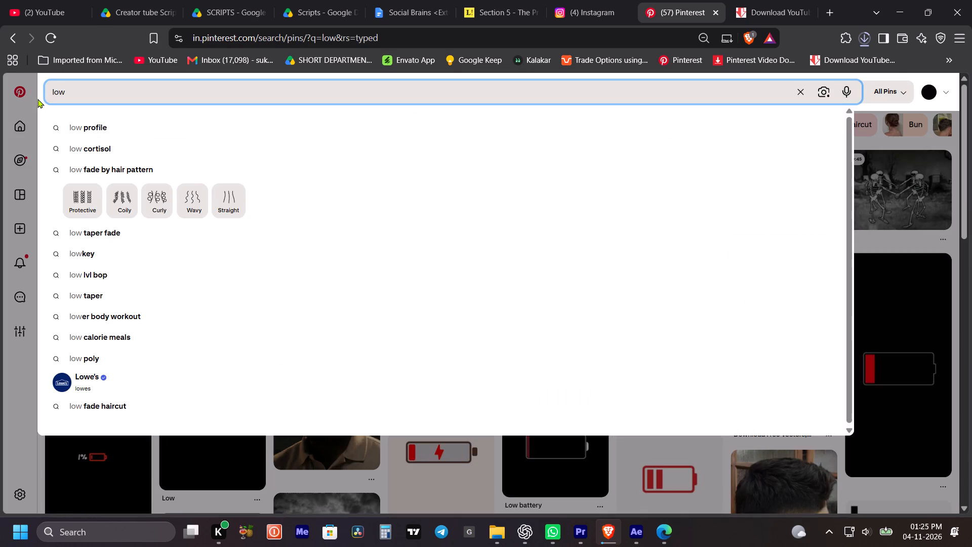
pyautogui.press('BackSpace')
pyautogui.press('BackSpace')
pyautogui.write('ae')
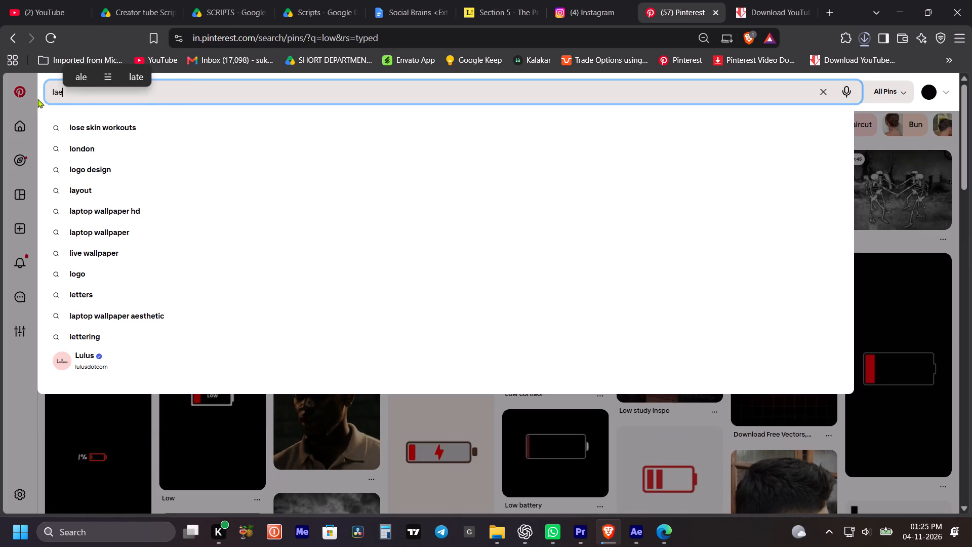
pyautogui.press('BackSpace')
pyautogui.press('w')
pyautogui.press('space')
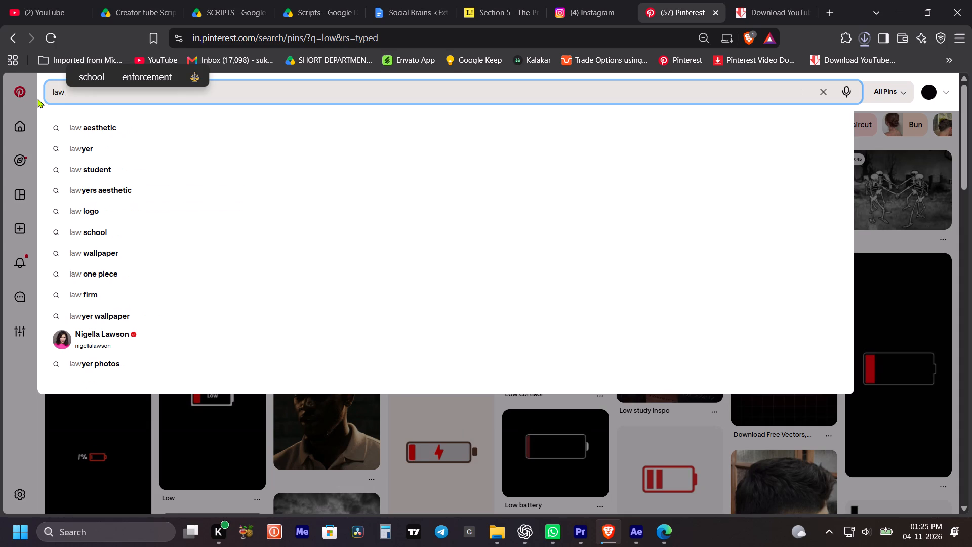
pyautogui.write('rule')
pyautogui.press('Return')
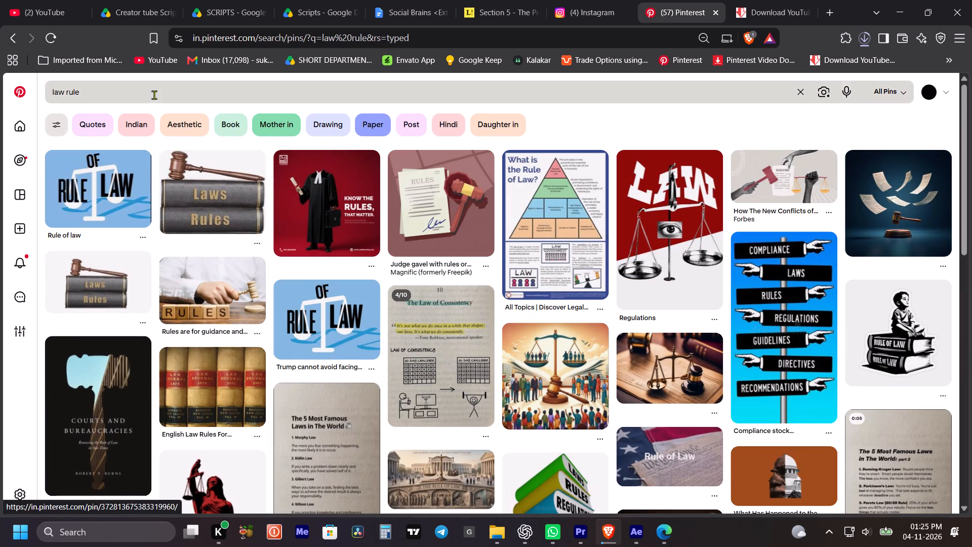
# Refine the Pinterest search to law rule book and filter the results to videos only.
pyautogui.click(116, 94)
pyautogui.press('space')
pyautogui.write('book')
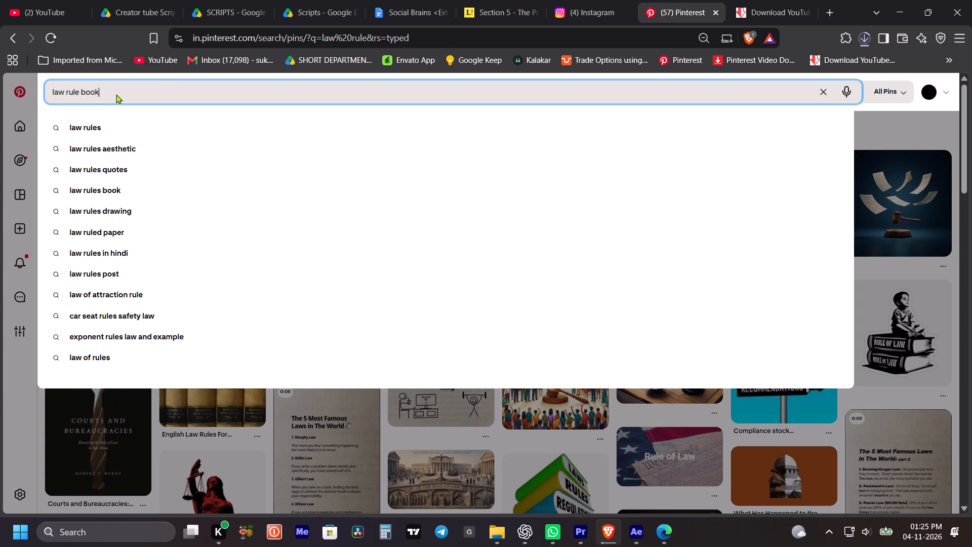
pyautogui.press('Return')
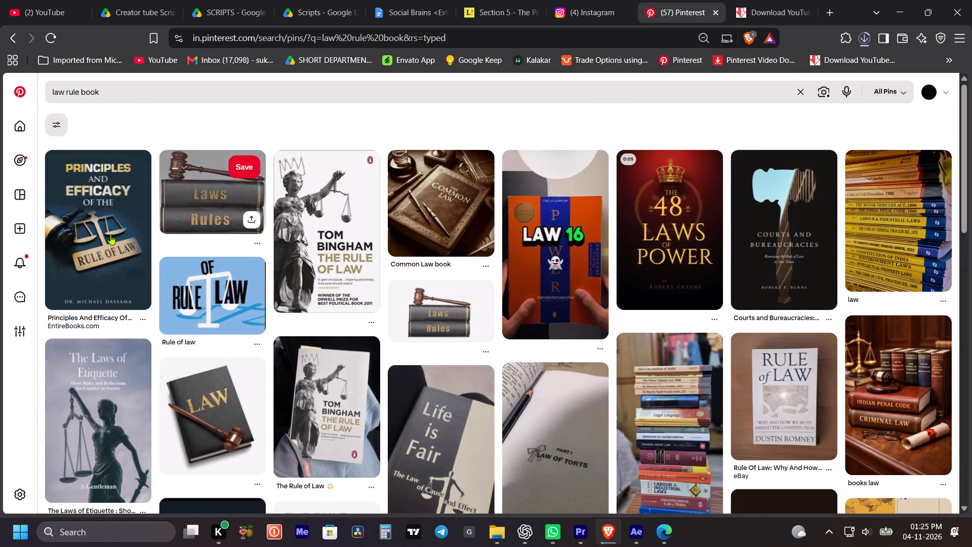
pyautogui.click(56, 118)
pyautogui.click(102, 205)
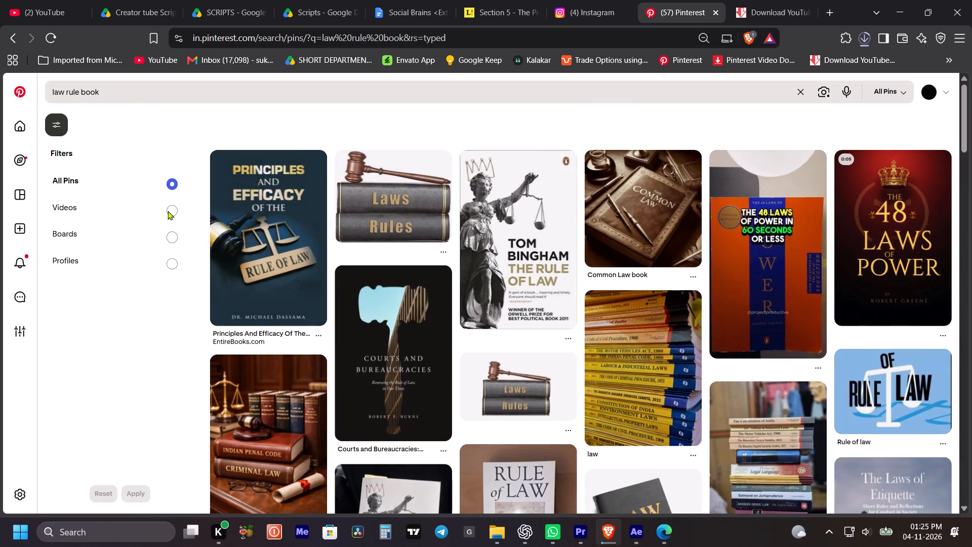
pyautogui.click(168, 211)
pyautogui.click(136, 496)
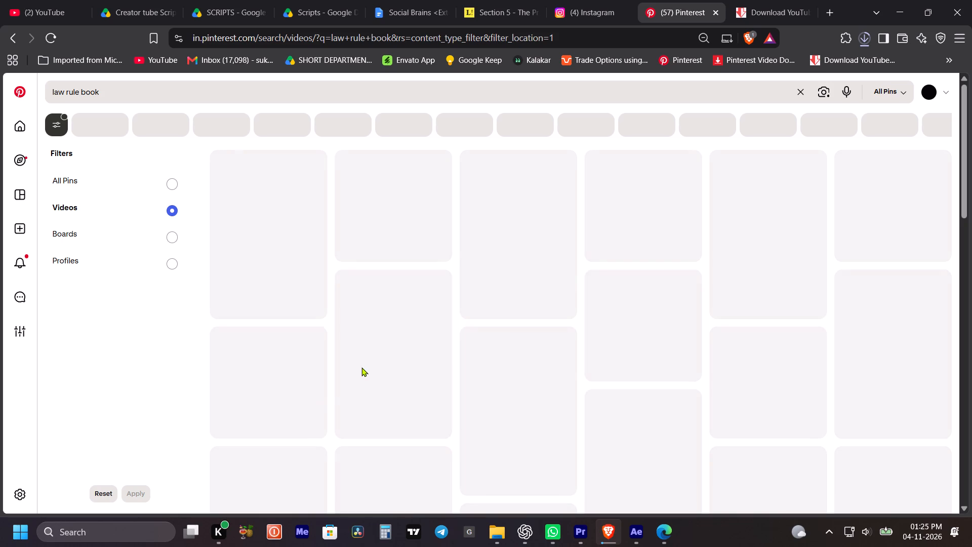
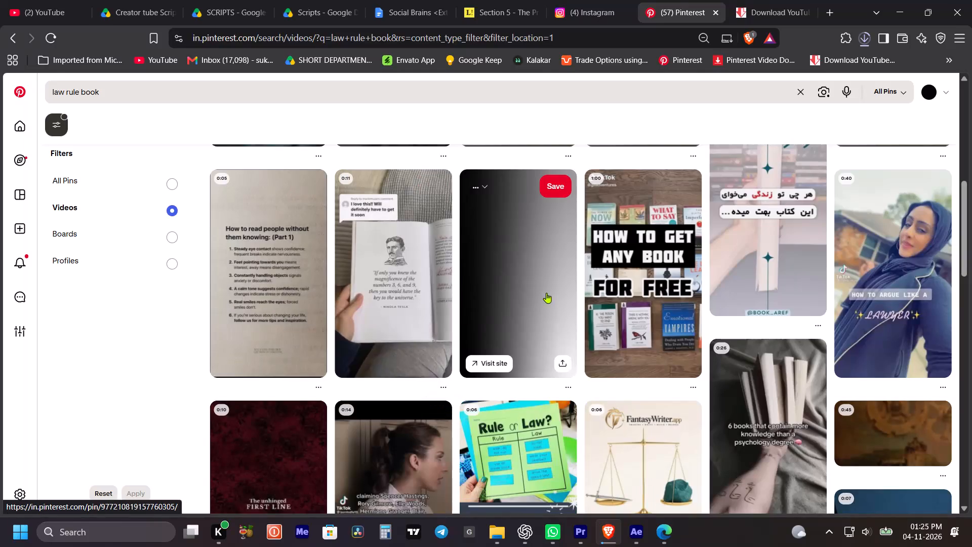
# Check the progress of the sewer cleaners video download in the recent download history.
pyautogui.scroll(-2, 538, 295)
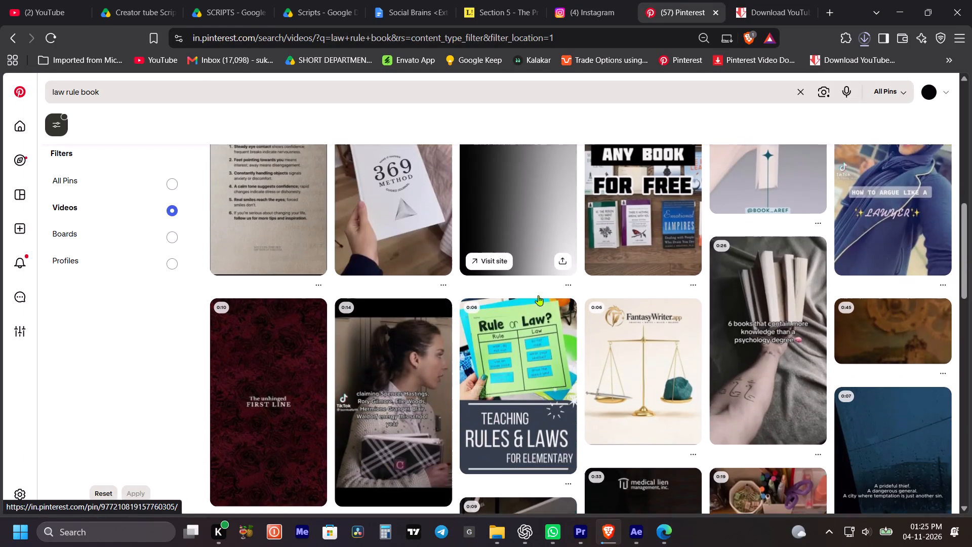
pyautogui.scroll(3, 563, 375)
pyautogui.click(858, 38)
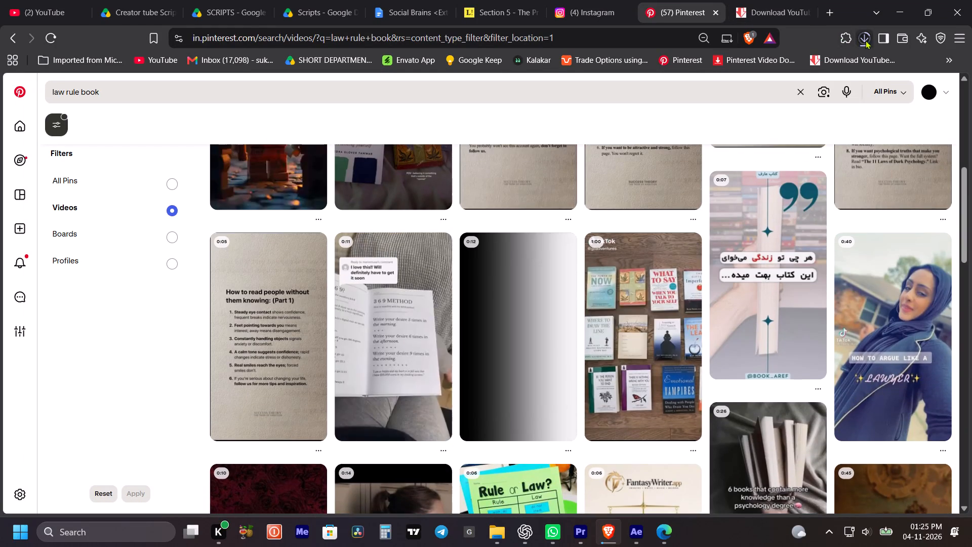
pyautogui.doubleClick(866, 40)
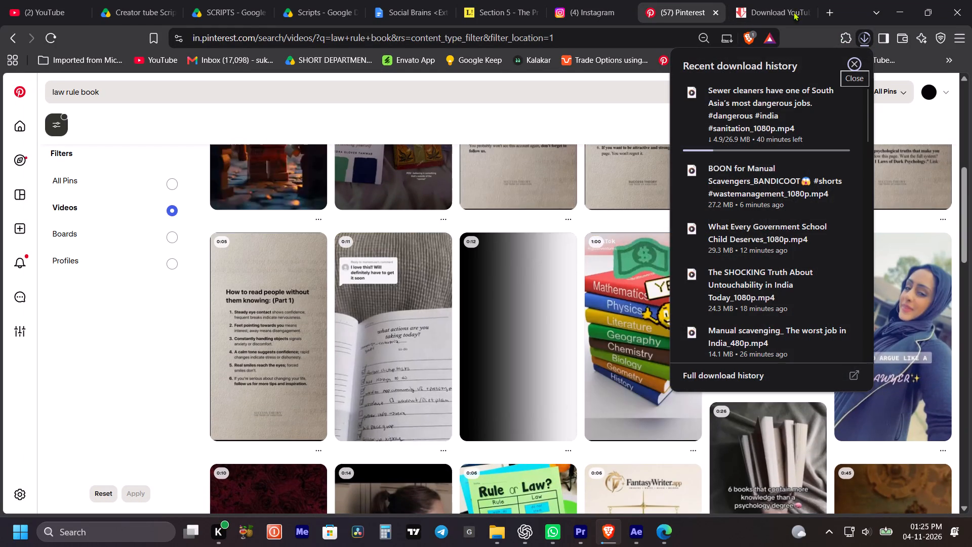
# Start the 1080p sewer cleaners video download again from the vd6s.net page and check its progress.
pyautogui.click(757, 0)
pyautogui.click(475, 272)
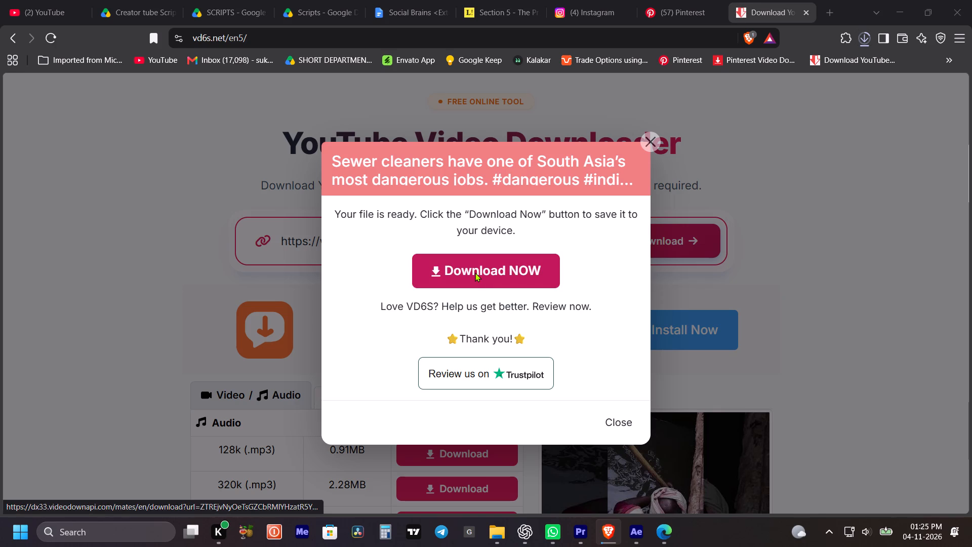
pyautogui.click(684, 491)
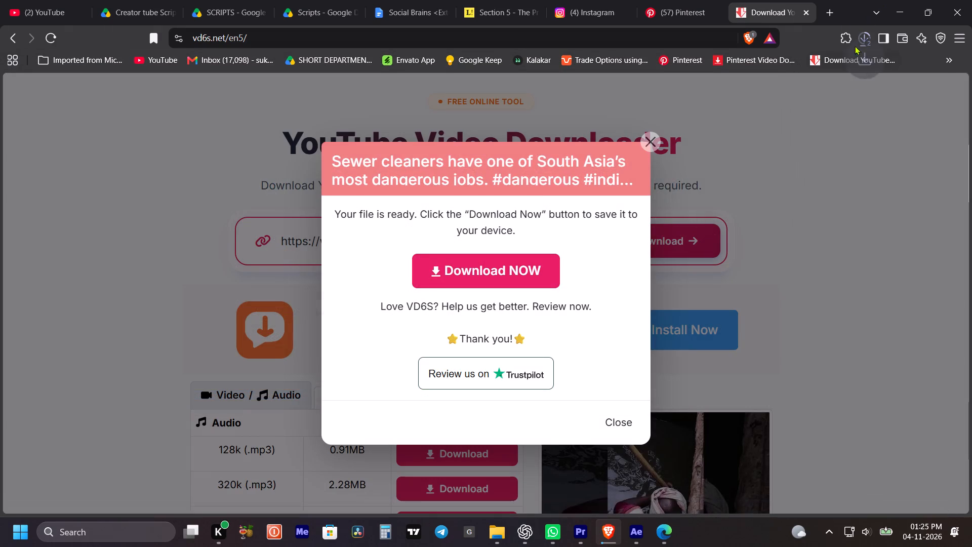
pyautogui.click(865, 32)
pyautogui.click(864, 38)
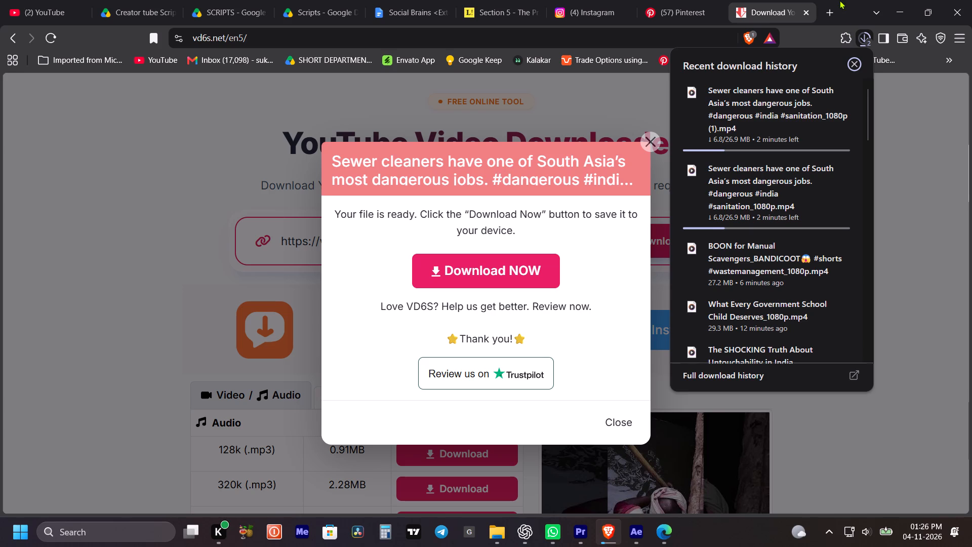
# Open the bookmarked VidsSave YouTube downloader in a new tab, paste the copied Shorts link and download the video as 1080P MP4.
pyautogui.click(835, 10)
pyautogui.click(936, 57)
pyautogui.click(941, 57)
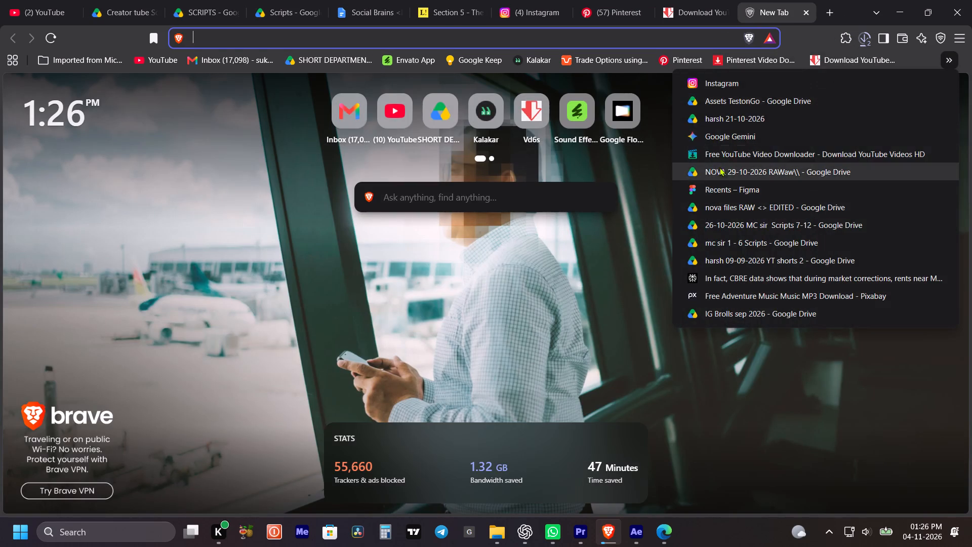
pyautogui.click(722, 146)
pyautogui.click(427, 339)
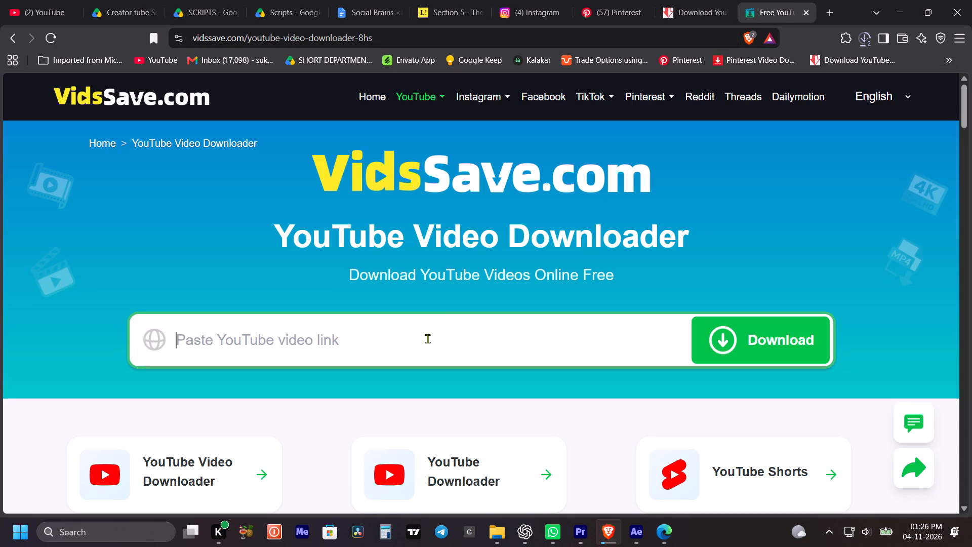
pyautogui.hotkey('ctrl', 'v')
pyautogui.click(748, 262)
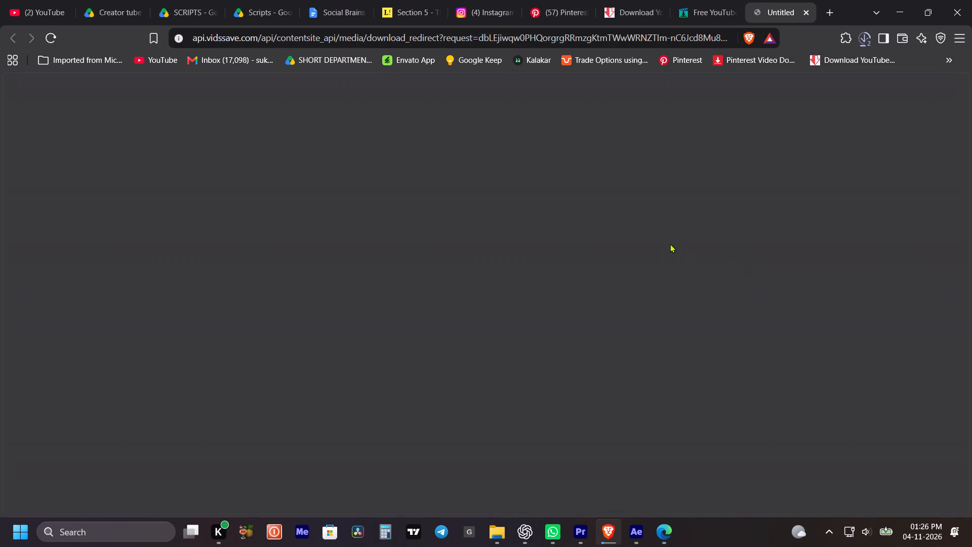
pyautogui.click(687, 491)
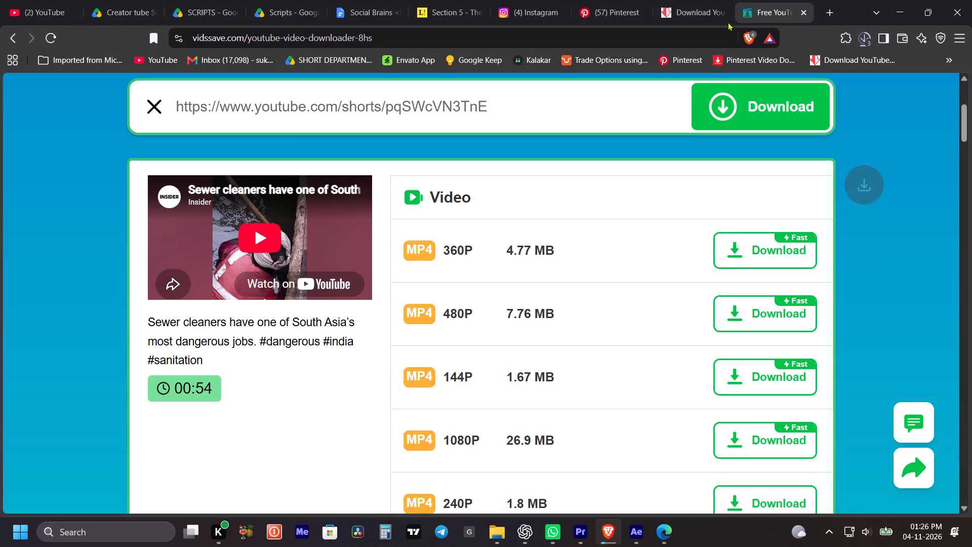
# Cancel both unfinished vd6s downloads of the sewer cleaners video.
pyautogui.click(709, 16)
pyautogui.click(870, 41)
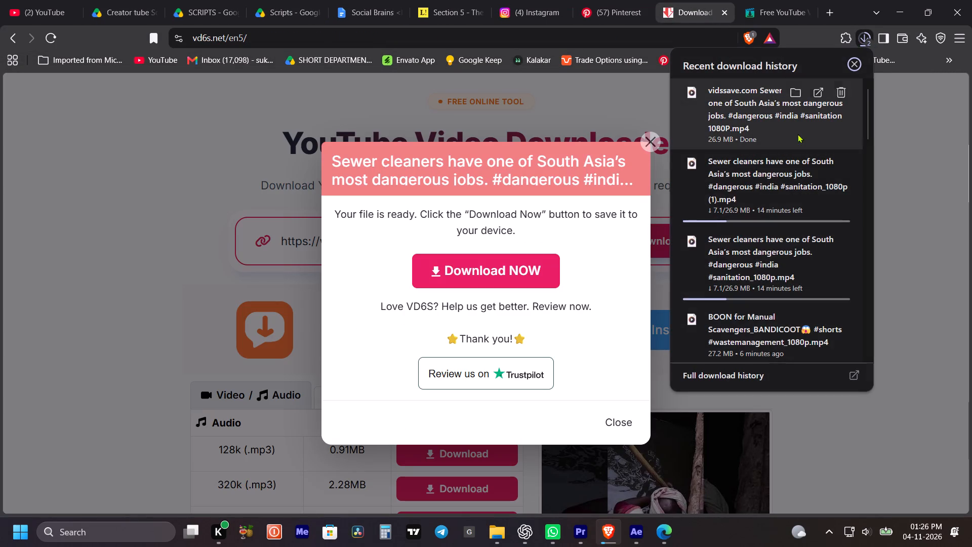
pyautogui.click(842, 162)
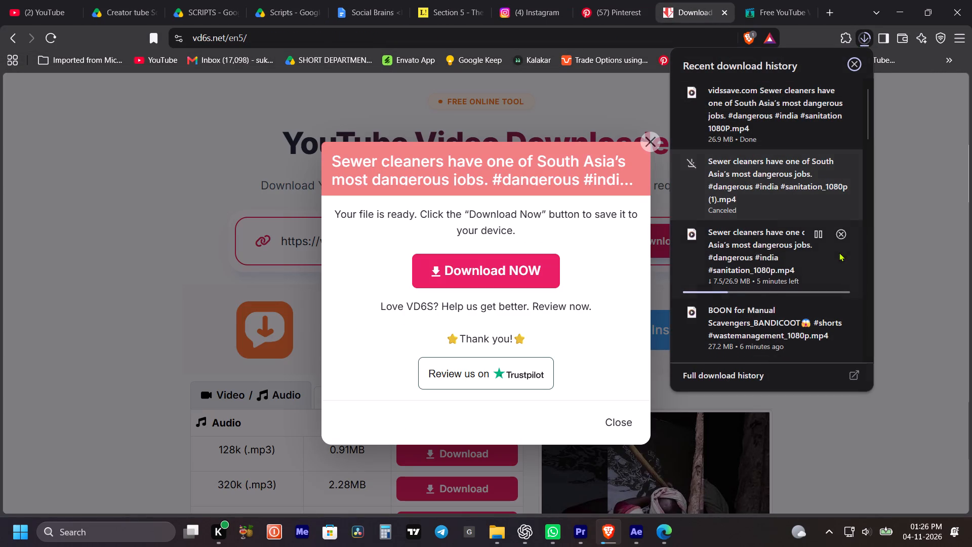
pyautogui.click(845, 236)
# Import the downloaded VidsSave sewer cleaners video into the b roll folder of the After Effects project.
pyautogui.moveTo(753, 99); pyautogui.dragTo(637, 527)
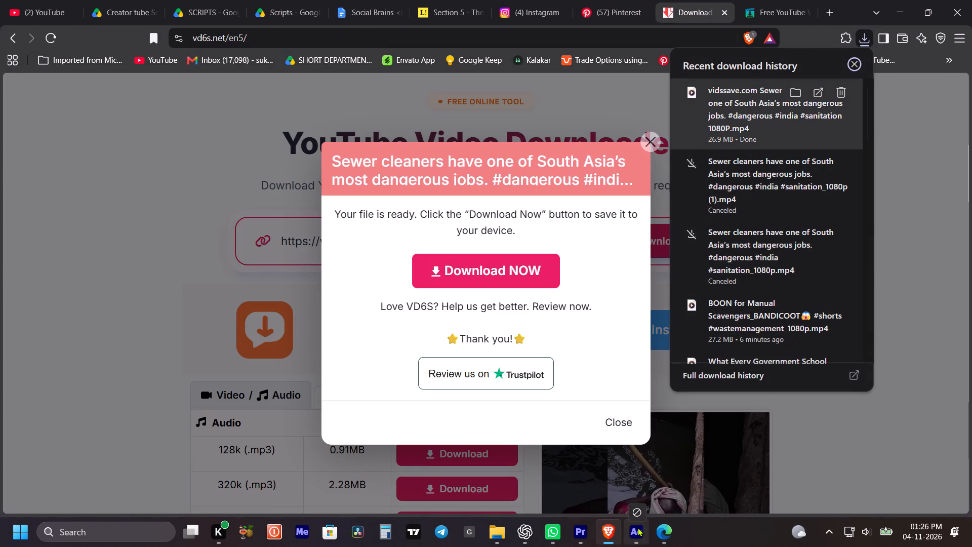
pyautogui.moveTo(637, 527); pyautogui.dragTo(92, 202)
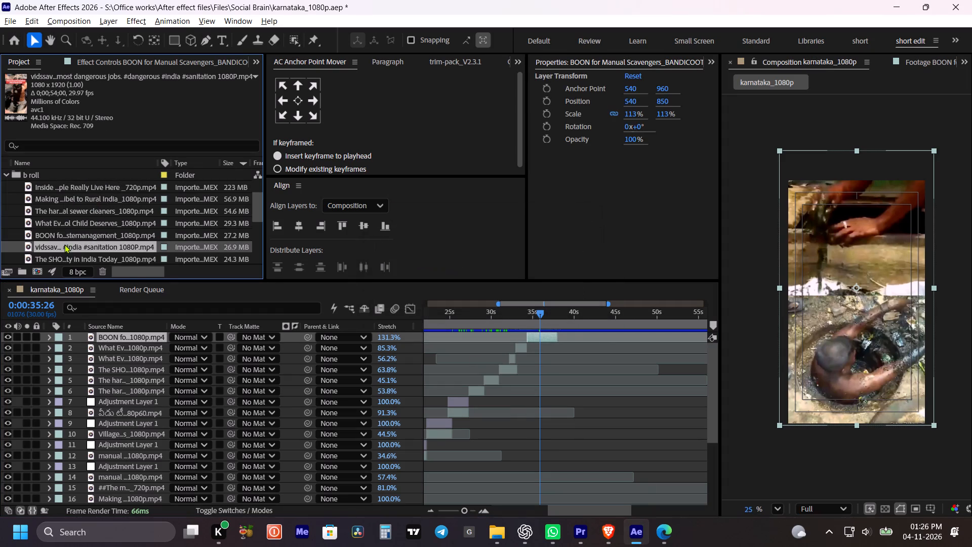
# Open the imported sewer cleaners footage, find the shot of the worker in the red vest, and set its In point at 0;00;18;21.
pyautogui.doubleClick(62, 248)
pyautogui.press('`')
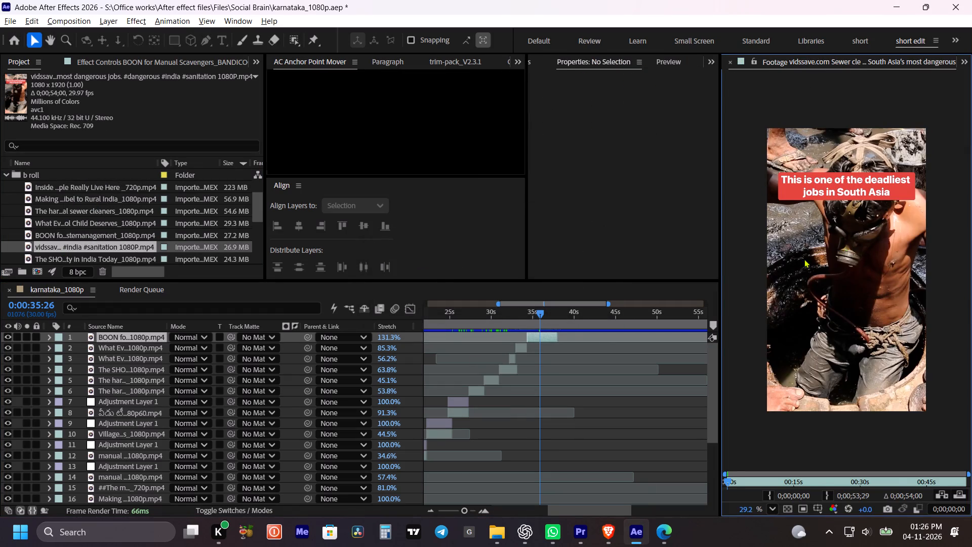
pyautogui.moveTo(409, 484); pyautogui.dragTo(516, 491)
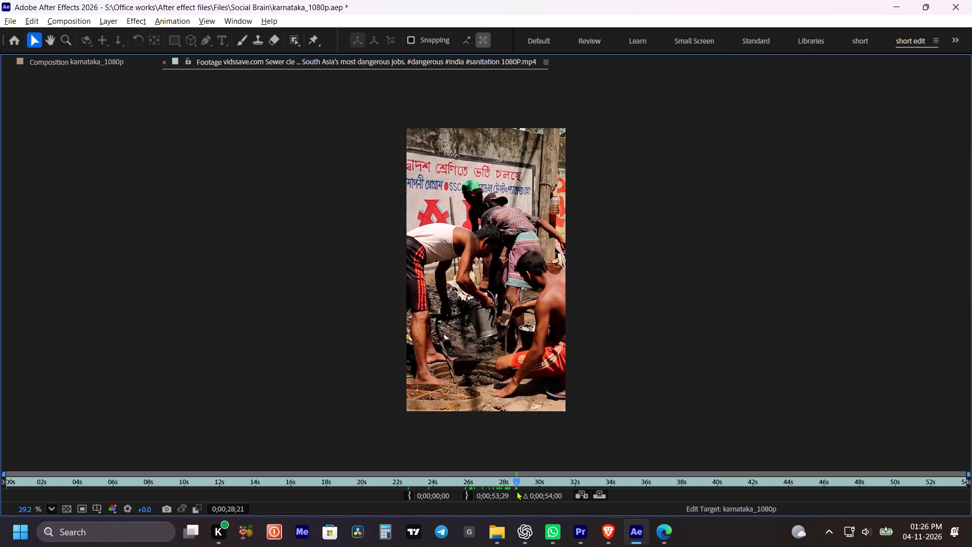
pyautogui.moveTo(516, 491); pyautogui.dragTo(471, 492)
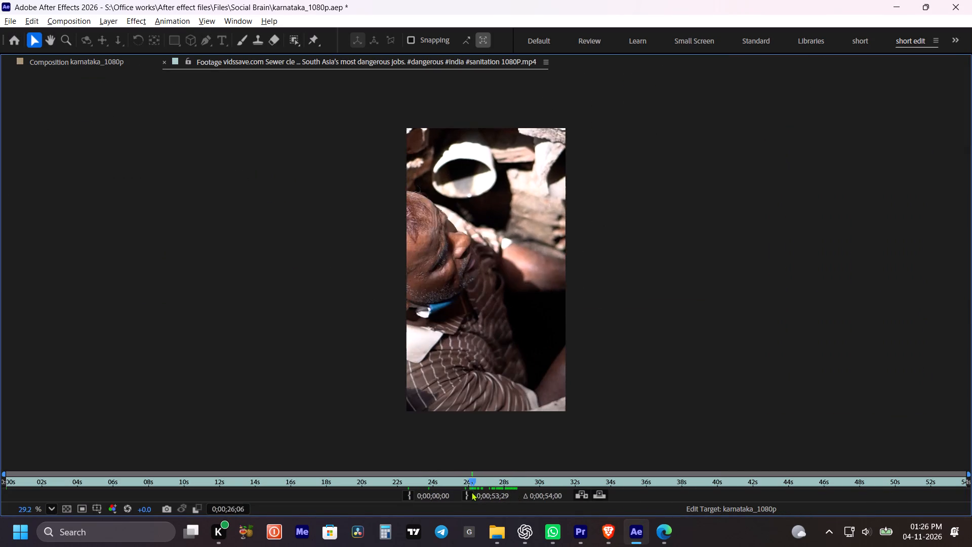
pyautogui.moveTo(471, 492); pyautogui.dragTo(430, 482)
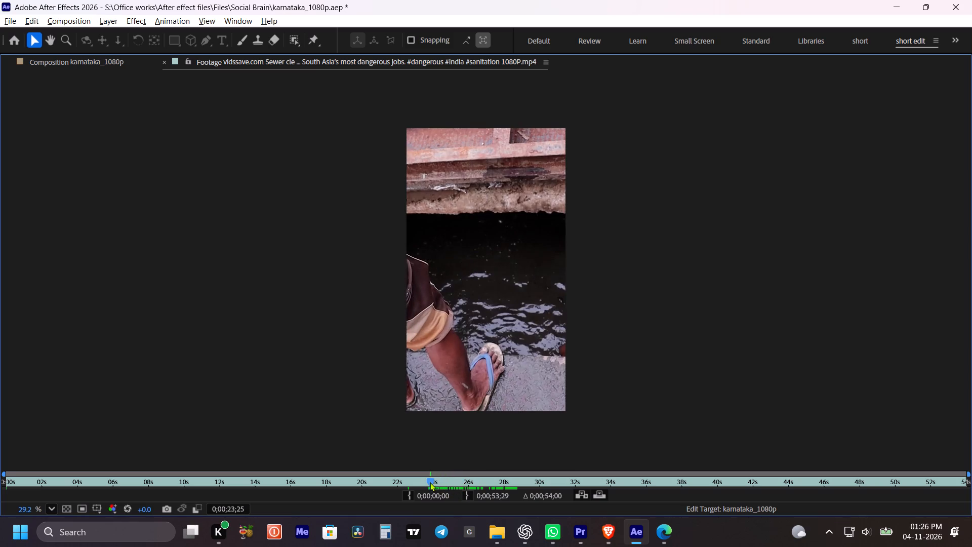
pyautogui.moveTo(430, 482); pyautogui.dragTo(394, 476)
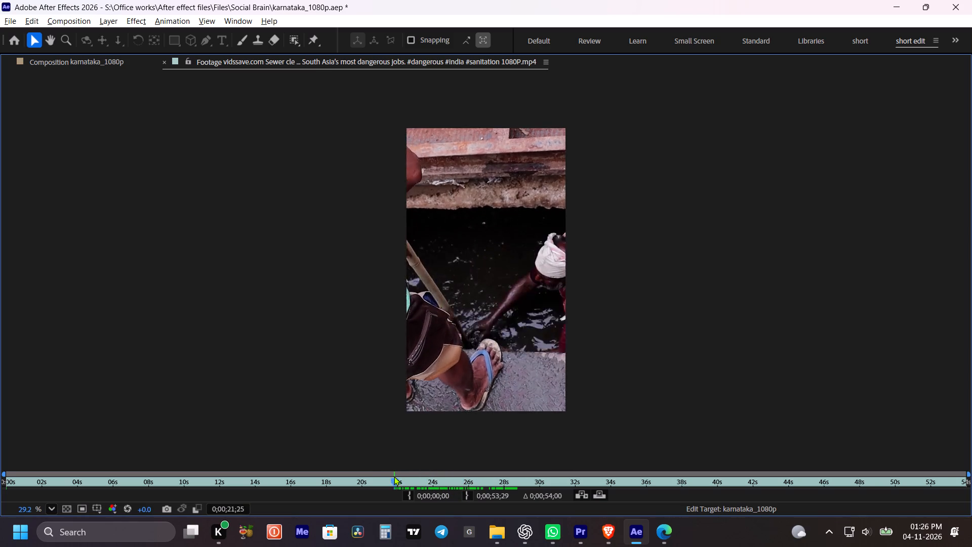
pyautogui.moveTo(394, 476); pyautogui.dragTo(311, 477)
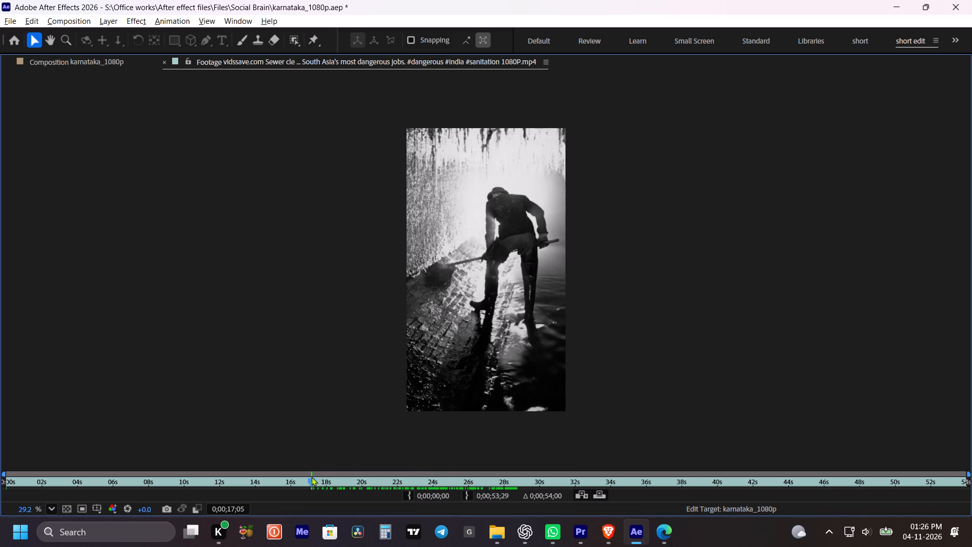
pyautogui.moveTo(311, 477); pyautogui.dragTo(338, 482)
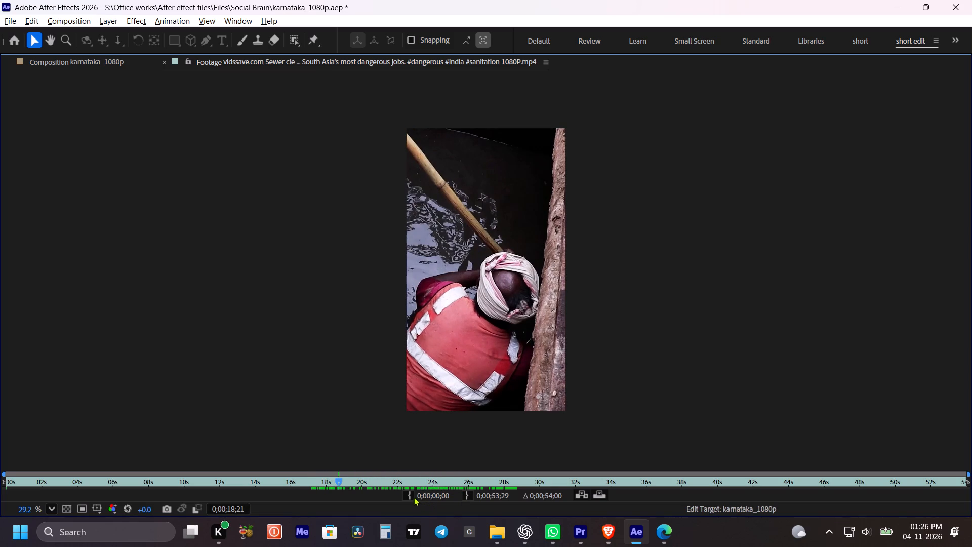
pyautogui.click(411, 495)
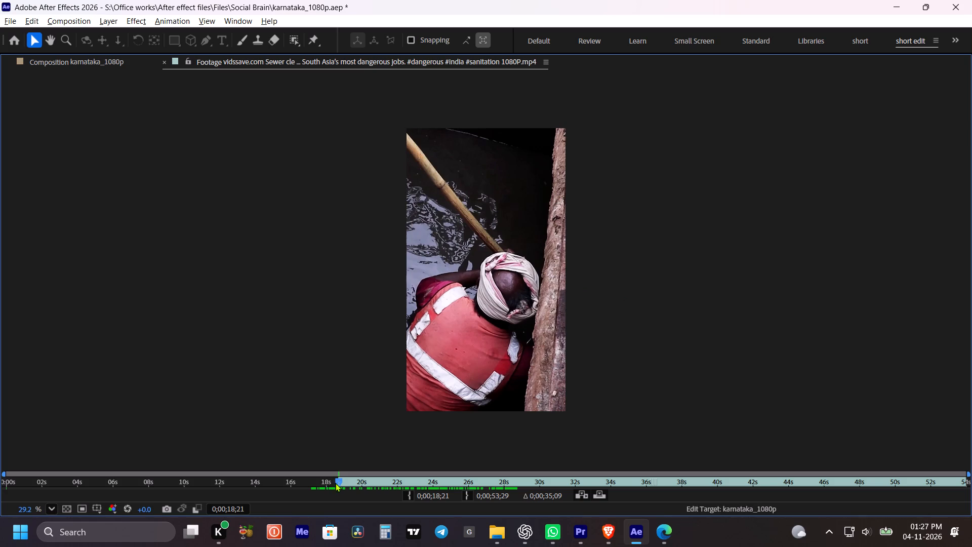
# Set the footage's Out point at 0;00;30;03, at the end of the shot of men working by the wall.
pyautogui.moveTo(340, 483); pyautogui.dragTo(374, 494)
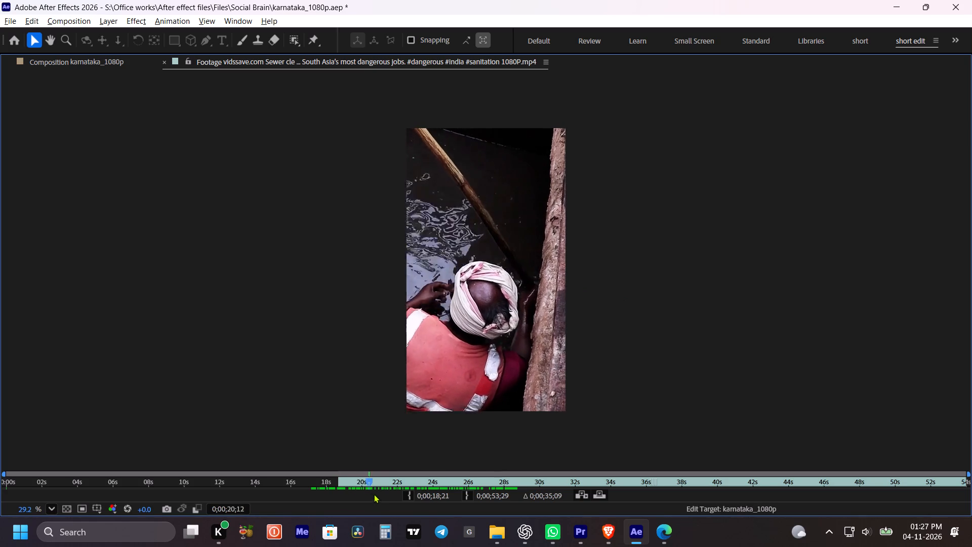
pyautogui.moveTo(374, 494); pyautogui.dragTo(467, 499)
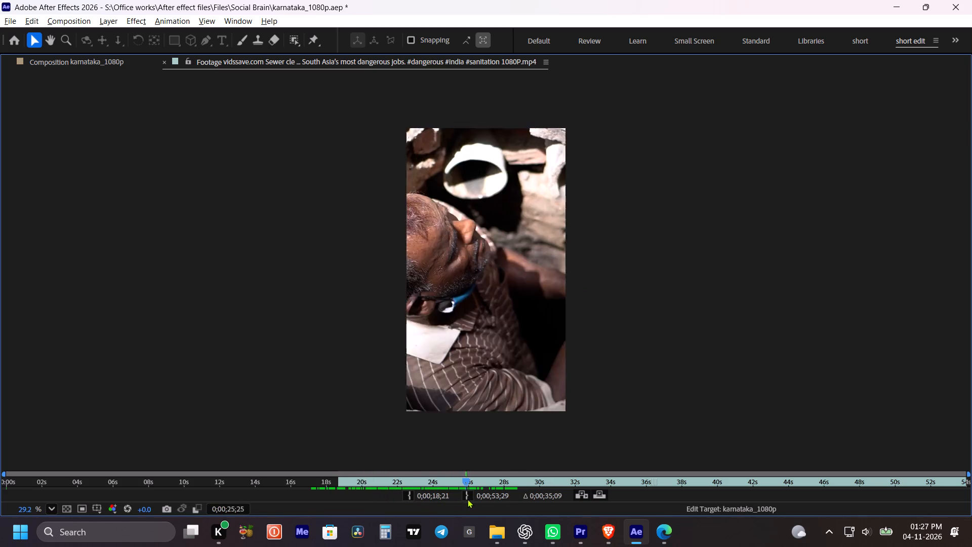
pyautogui.moveTo(467, 499); pyautogui.dragTo(500, 502)
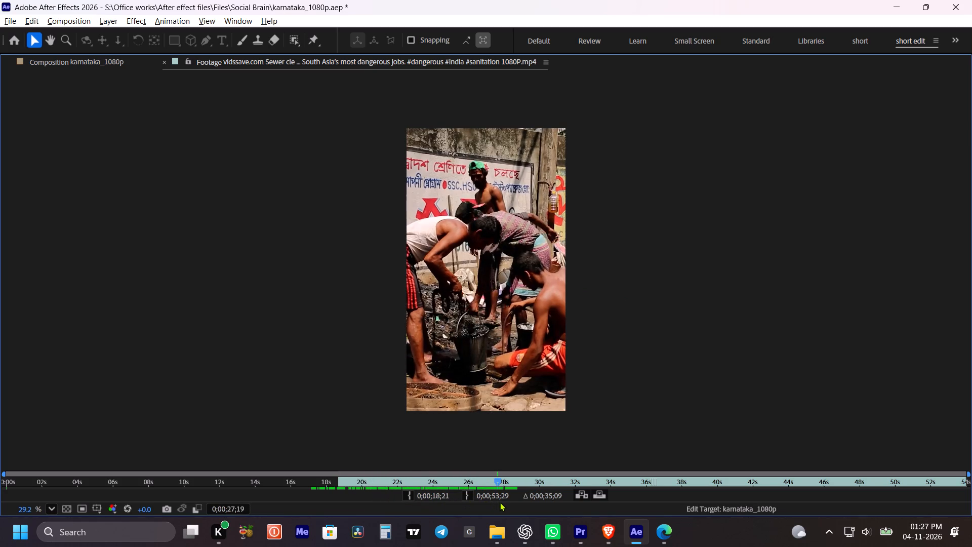
pyautogui.moveTo(500, 502); pyautogui.dragTo(514, 505)
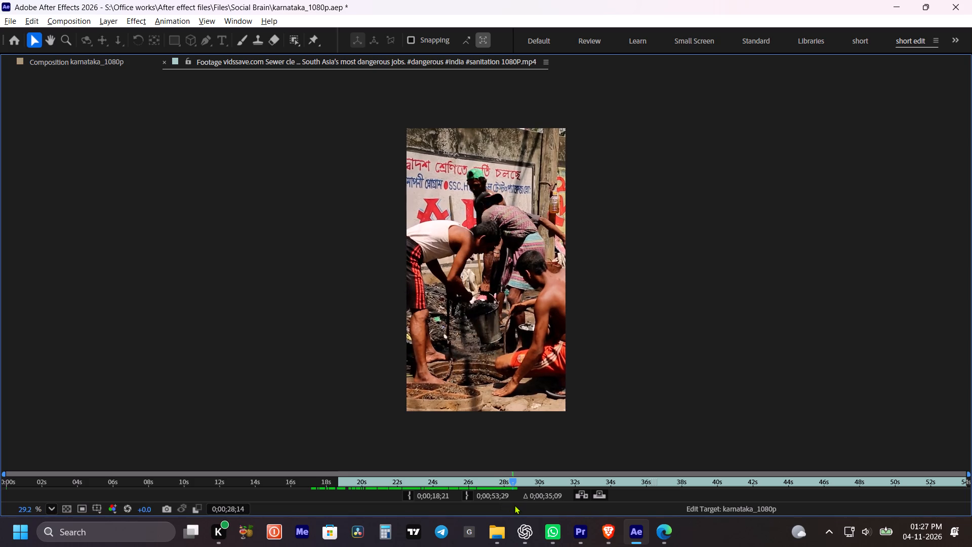
pyautogui.moveTo(514, 505); pyautogui.dragTo(515, 505)
pyautogui.moveTo(515, 480); pyautogui.dragTo(536, 484)
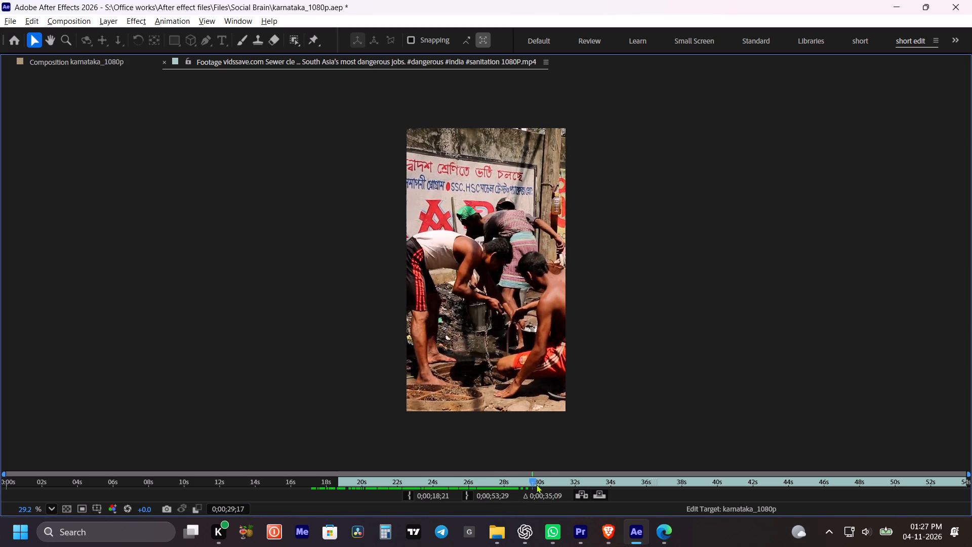
pyautogui.moveTo(536, 484); pyautogui.dragTo(555, 491)
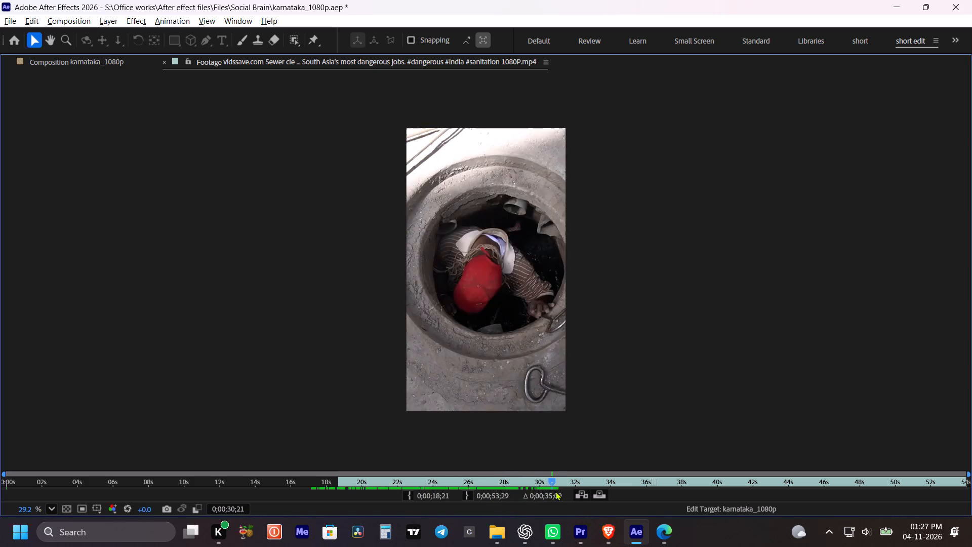
pyautogui.moveTo(555, 491); pyautogui.dragTo(542, 491)
pyautogui.click(466, 499)
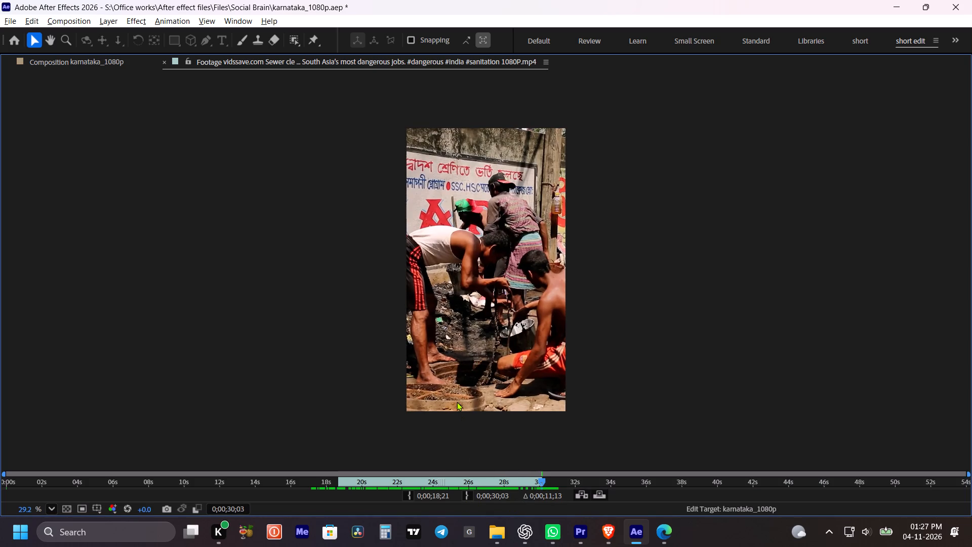
# Place the trimmed sewer cleaners footage as the top layer of karnataka_1080p, starting at about 36 s.
pyautogui.press('`')
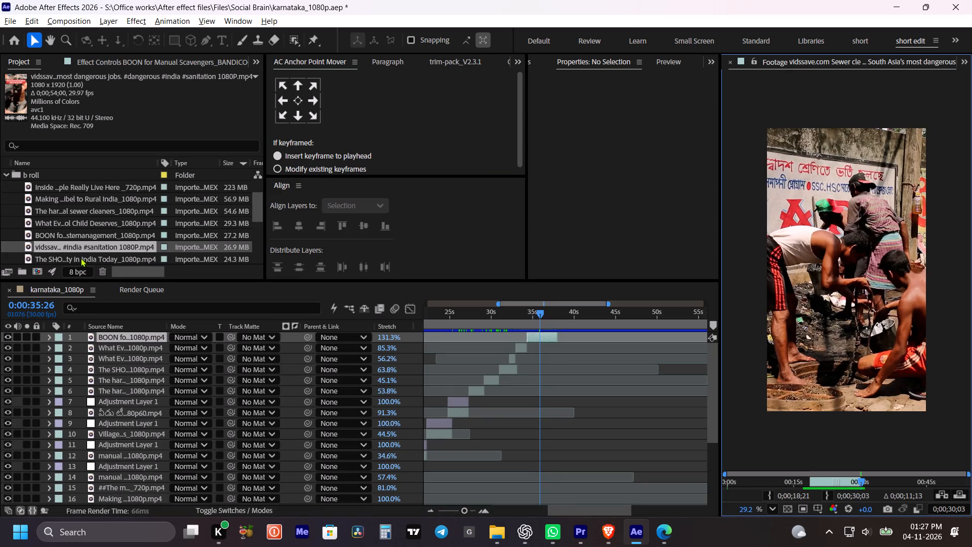
pyautogui.moveTo(86, 247); pyautogui.dragTo(594, 333)
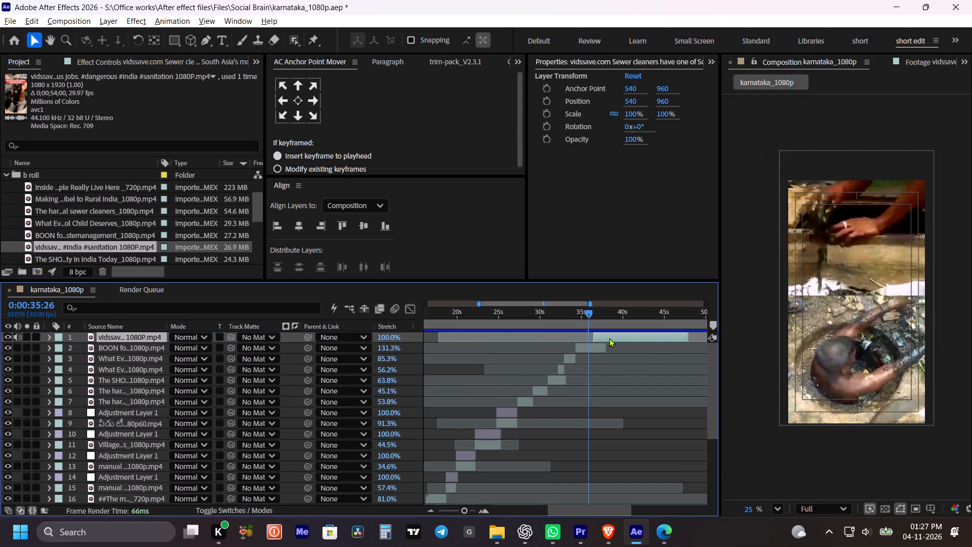
pyautogui.click(609, 338)
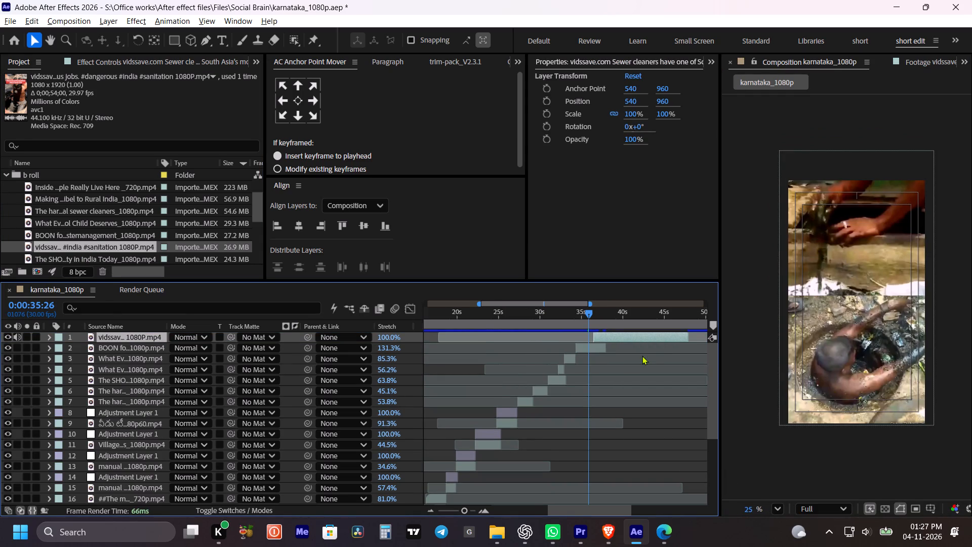
# Set the sewer cleaners layer's time stretch to 44%.
pyautogui.moveTo(390, 339); pyautogui.dragTo(365, 341)
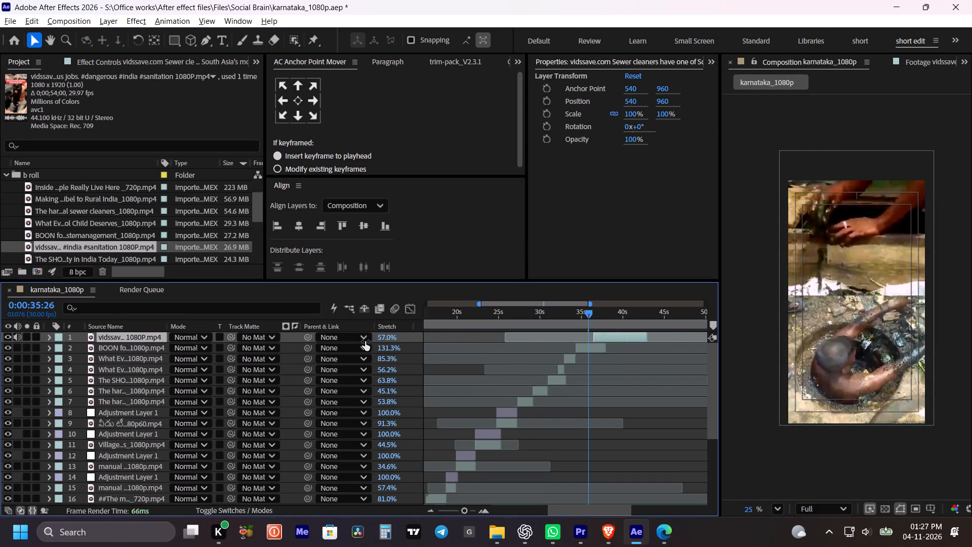
pyautogui.moveTo(365, 341); pyautogui.dragTo(355, 340)
# Scale the sewer cleaners layer to 116% and set its vertical position to 880 so it reframes the shot at about 37 s.
pyautogui.moveTo(590, 313); pyautogui.dragTo(605, 317)
pyautogui.click(605, 335)
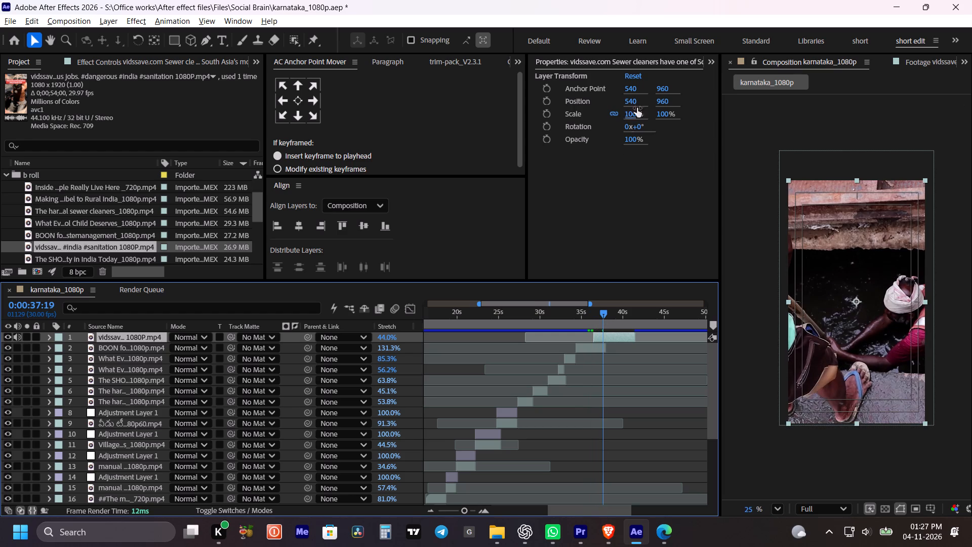
pyautogui.moveTo(635, 110); pyautogui.dragTo(651, 114)
pyautogui.moveTo(665, 102); pyautogui.dragTo(637, 102)
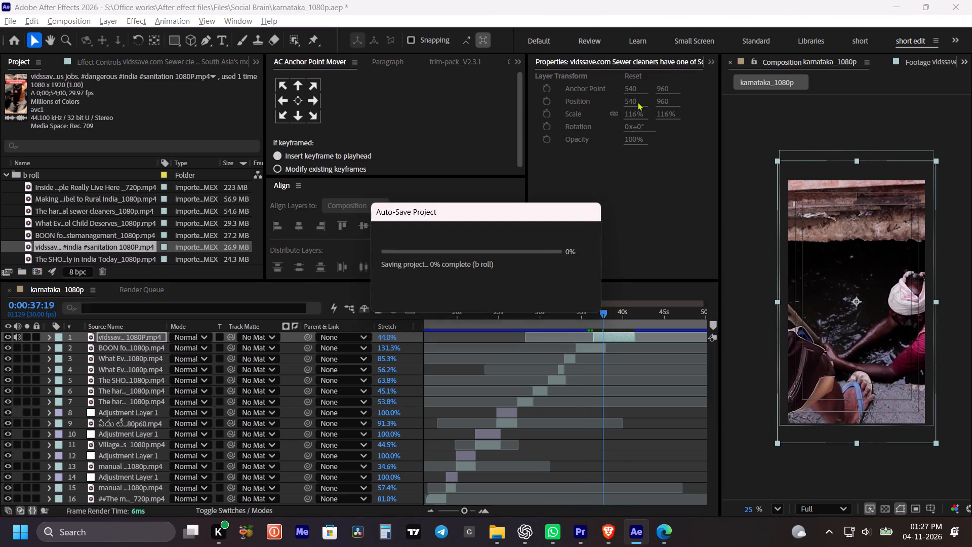
pyautogui.moveTo(637, 102); pyautogui.dragTo(642, 102)
pyautogui.moveTo(663, 101); pyautogui.dragTo(614, 96)
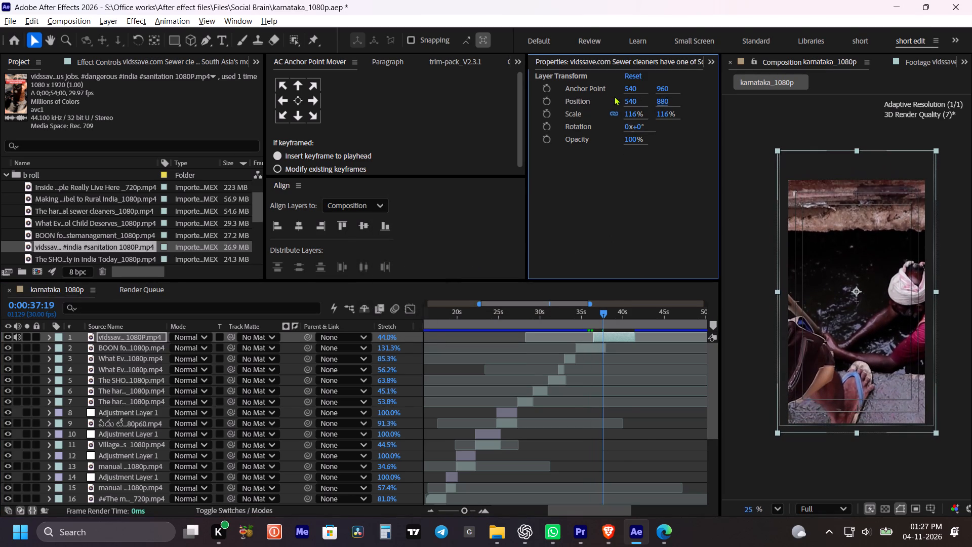
pyautogui.moveTo(614, 96); pyautogui.dragTo(614, 96)
pyautogui.click(653, 445)
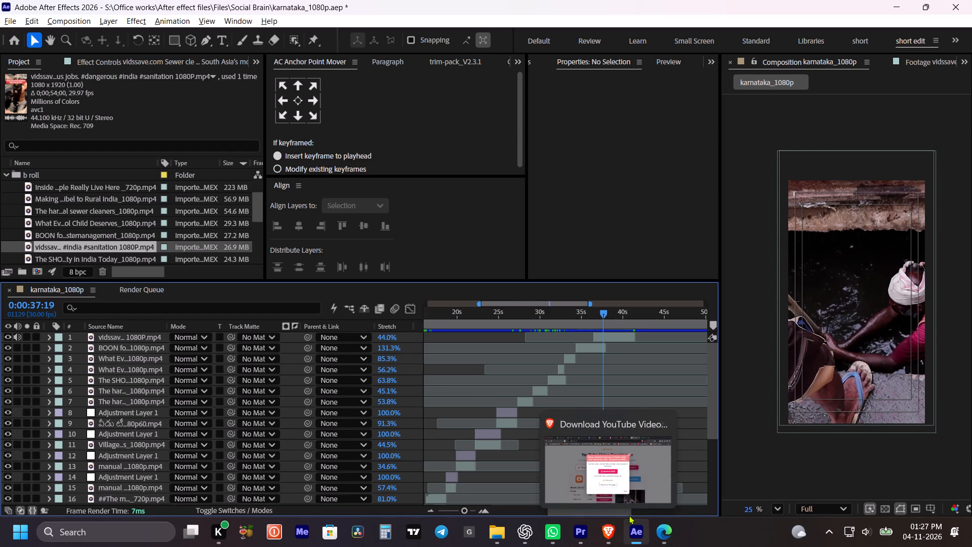
# Switch to Brave, open the NEET folder inside SHORT DEPARTMENT > EXTRAMARKS on Google Drive, and copy its link.
pyautogui.click(603, 543)
pyautogui.click(354, 0)
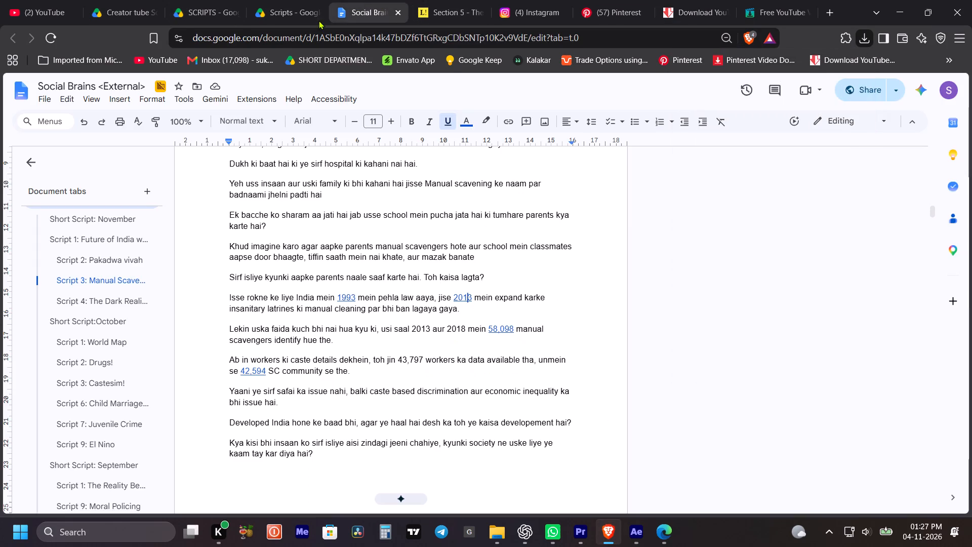
pyautogui.click(253, 0)
pyautogui.click(340, 63)
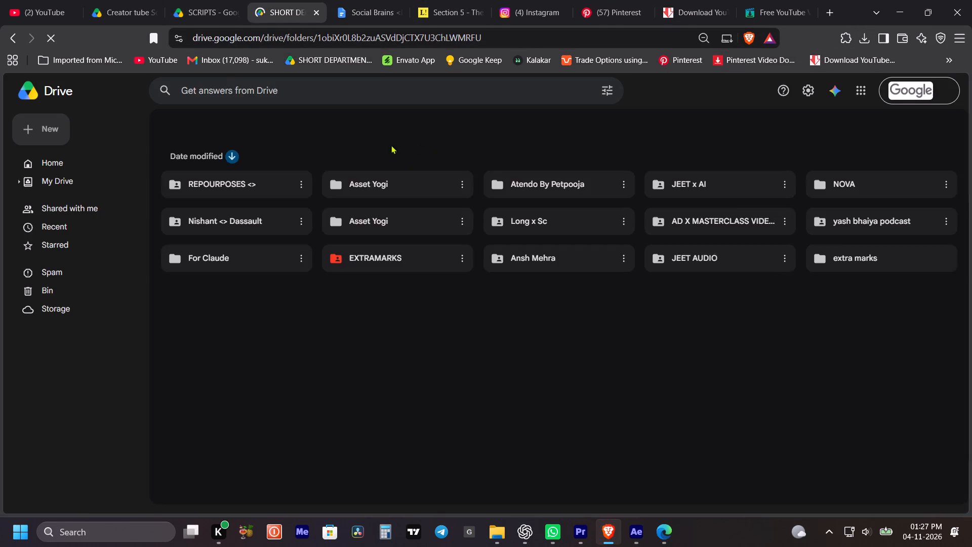
pyautogui.doubleClick(384, 293)
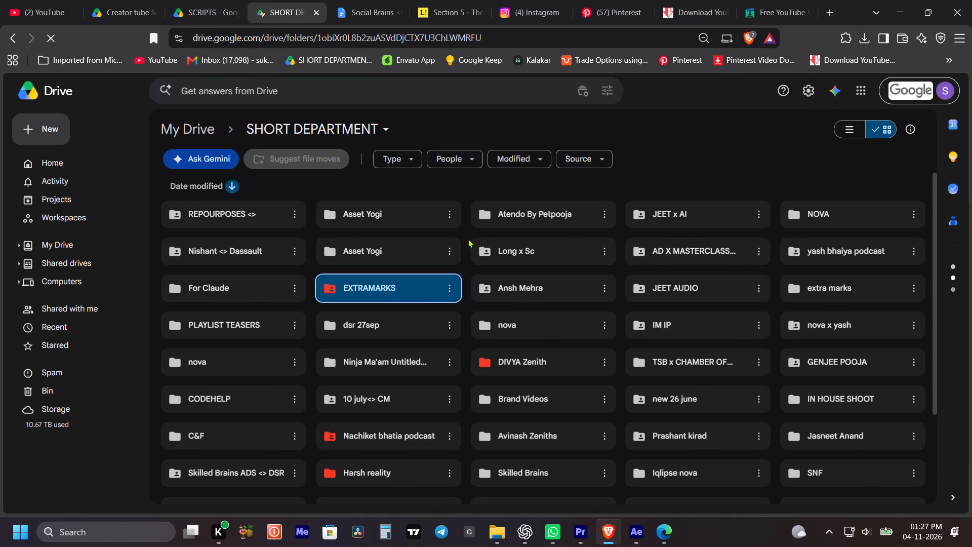
pyautogui.doubleClick(391, 293)
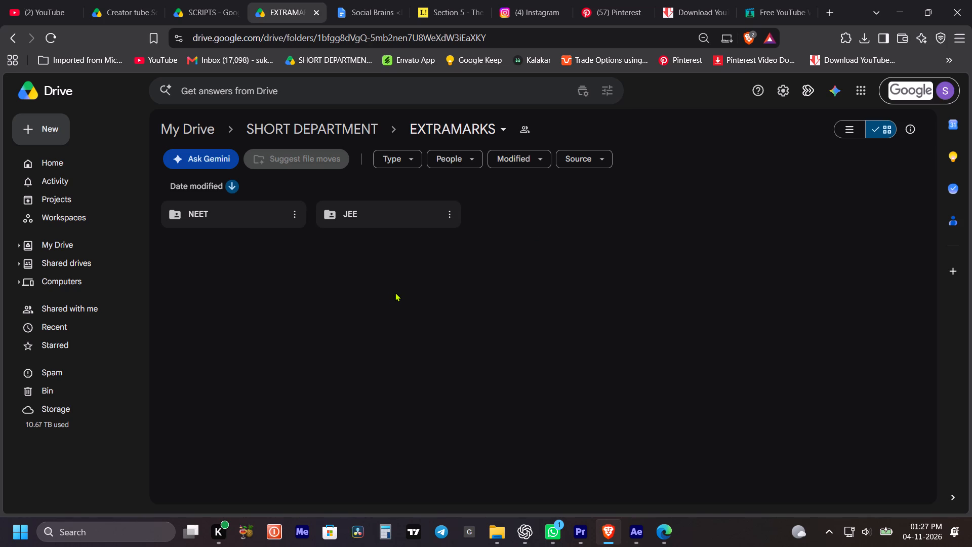
pyautogui.doubleClick(250, 210)
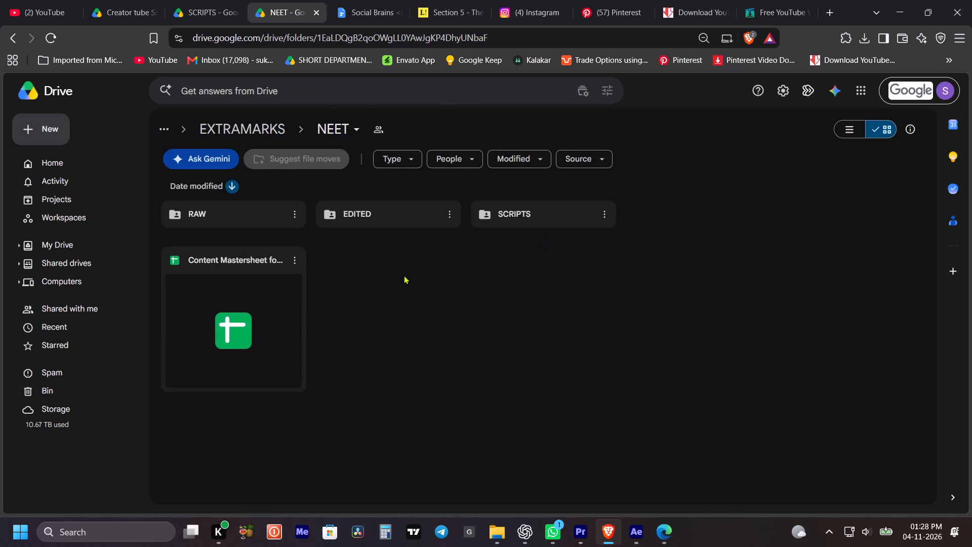
pyautogui.click(359, 40)
pyautogui.hotkey('ctrl', 'c')
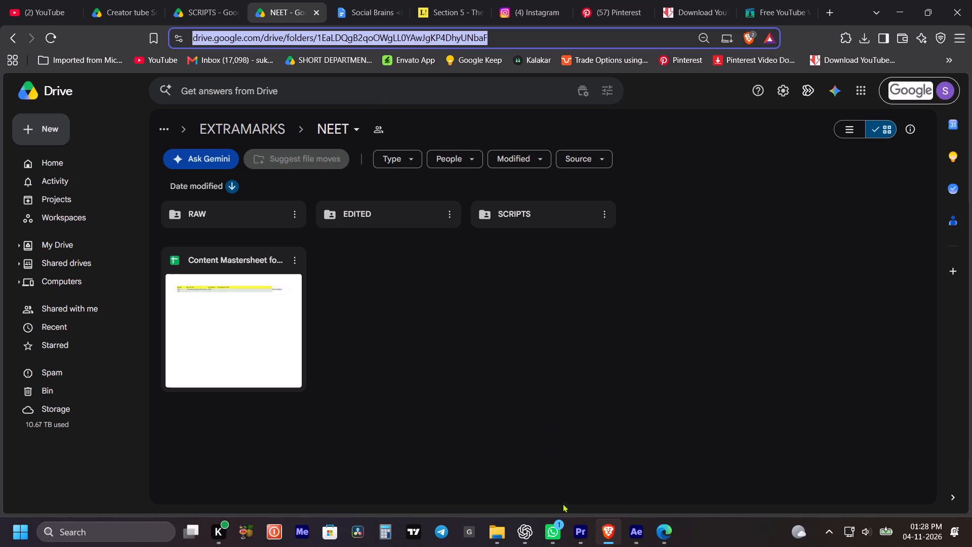
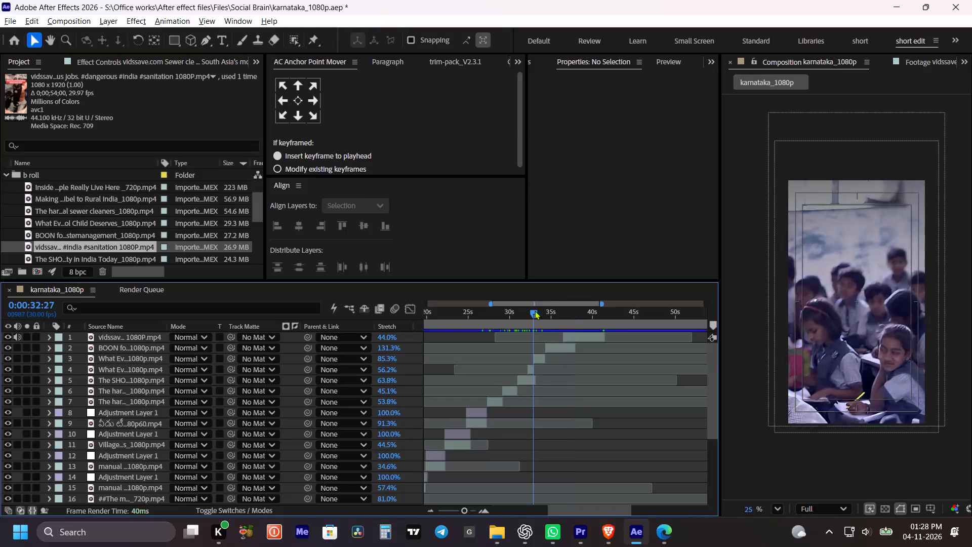
# Play back the edit from about 32 s to review the cuts leading into the sewer cleaners footage.
pyautogui.press('space')
pyautogui.press('space')
pyautogui.press('space')
pyautogui.moveTo(581, 371); pyautogui.dragTo(570, 371)
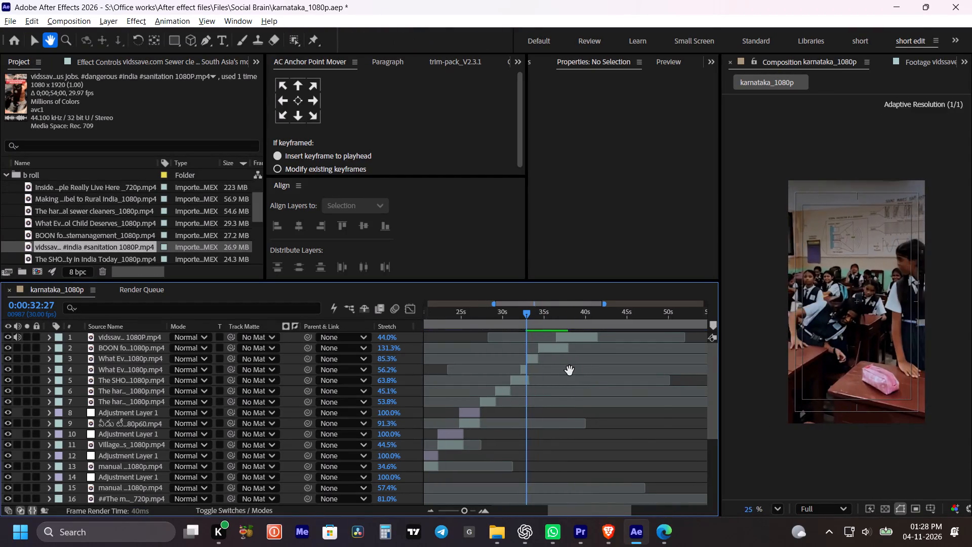
pyautogui.moveTo(570, 371); pyautogui.dragTo(568, 371)
pyautogui.press('space')
pyautogui.moveTo(531, 318); pyautogui.dragTo(526, 318)
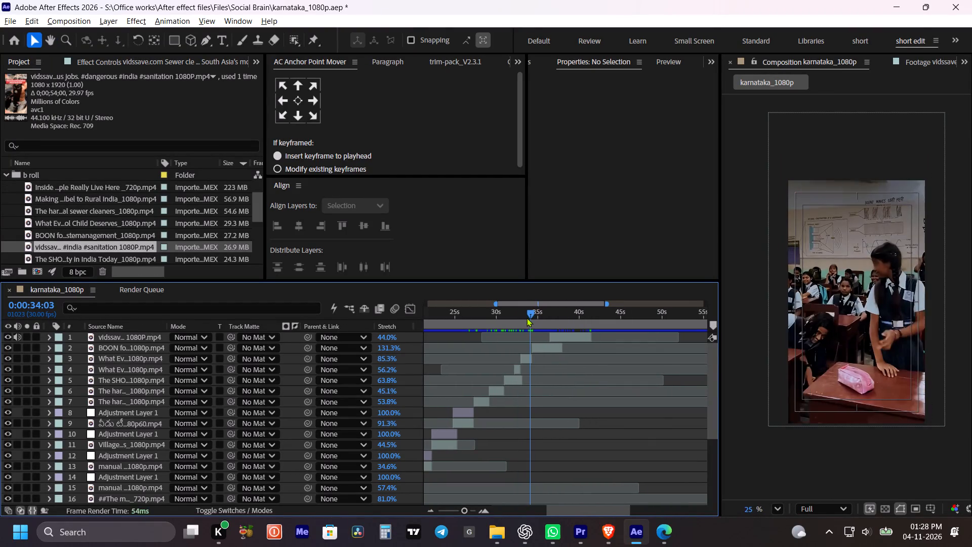
pyautogui.moveTo(526, 318); pyautogui.dragTo(514, 318)
pyautogui.press('space')
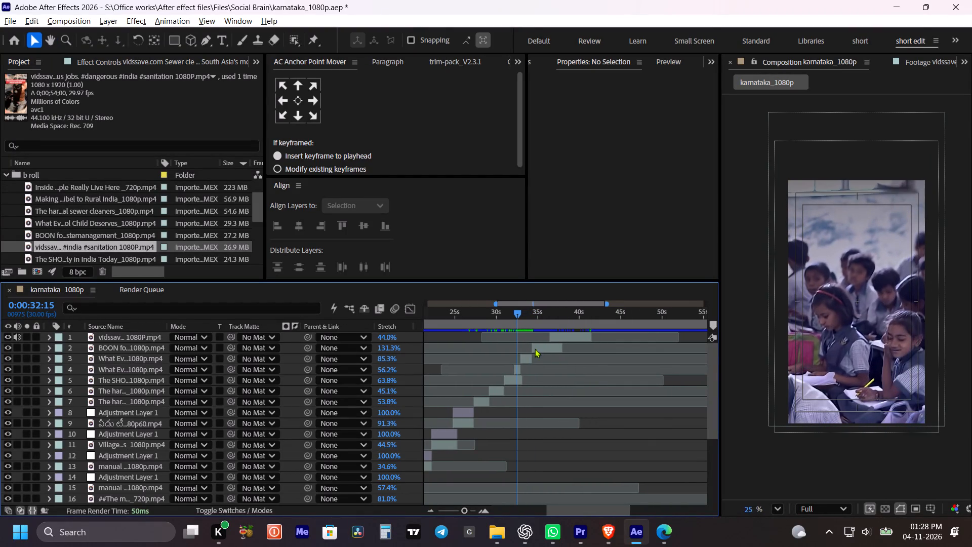
pyautogui.click(614, 436)
pyautogui.press('space')
pyautogui.press('space')
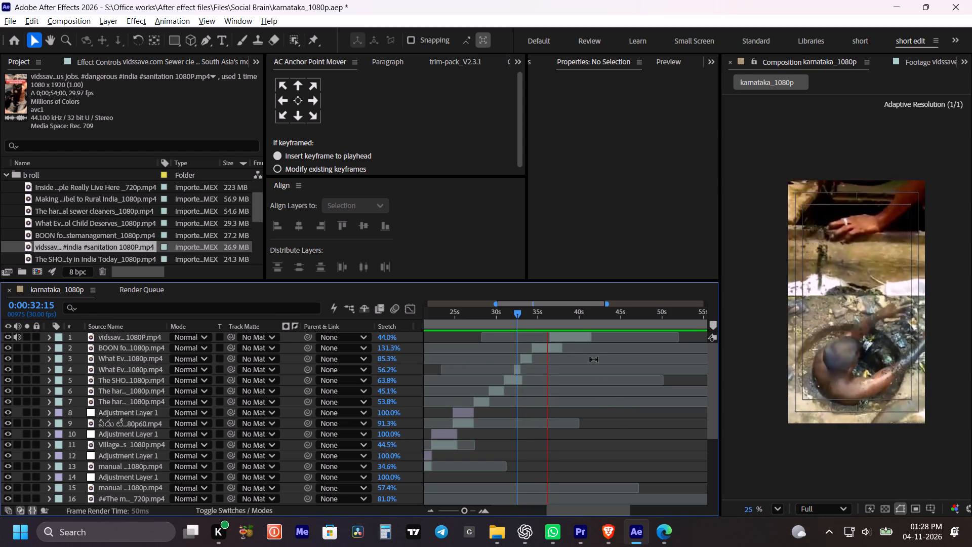
pyautogui.press('space')
# Move the sewer cleaners layer slightly earlier to start at about 35.7 s and mute its audio.
pyautogui.moveTo(565, 340); pyautogui.dragTo(558, 340)
pyautogui.click(560, 340)
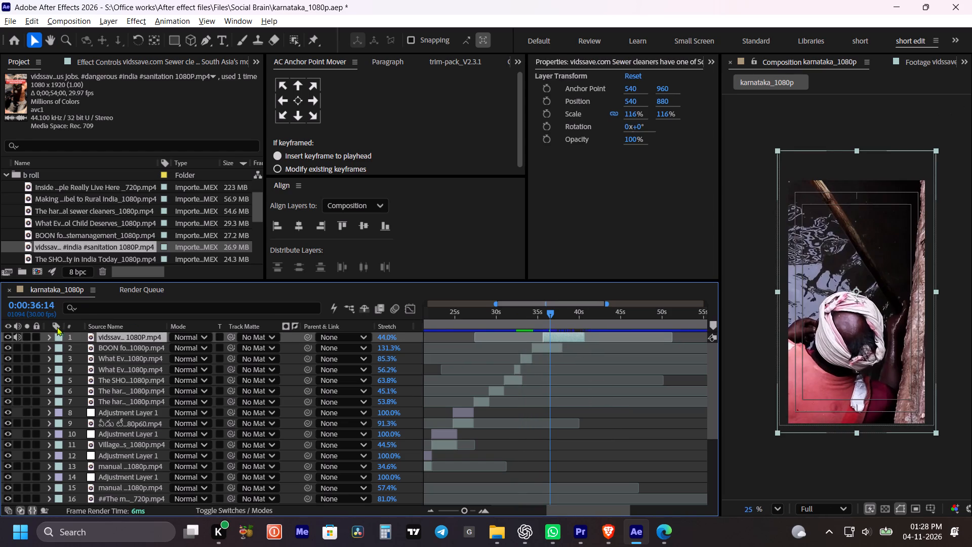
pyautogui.click(18, 338)
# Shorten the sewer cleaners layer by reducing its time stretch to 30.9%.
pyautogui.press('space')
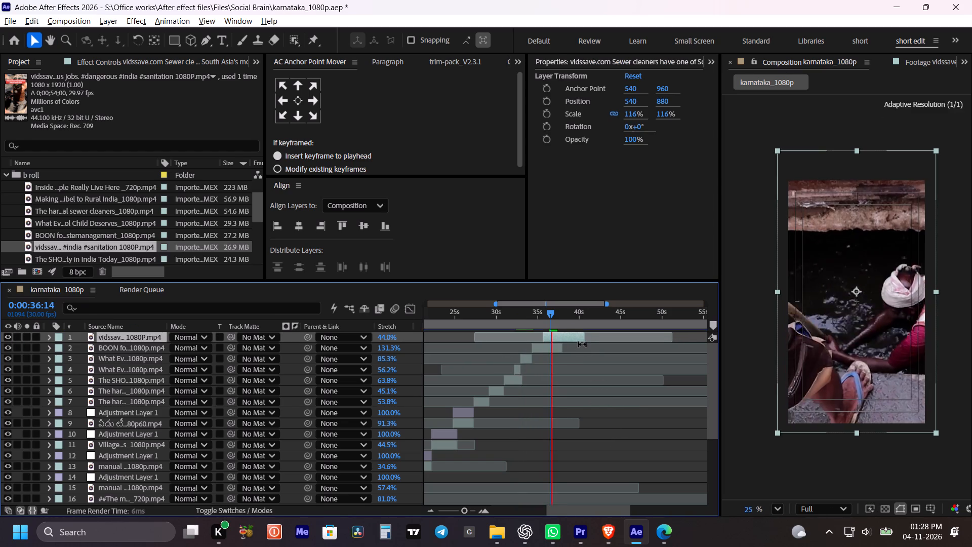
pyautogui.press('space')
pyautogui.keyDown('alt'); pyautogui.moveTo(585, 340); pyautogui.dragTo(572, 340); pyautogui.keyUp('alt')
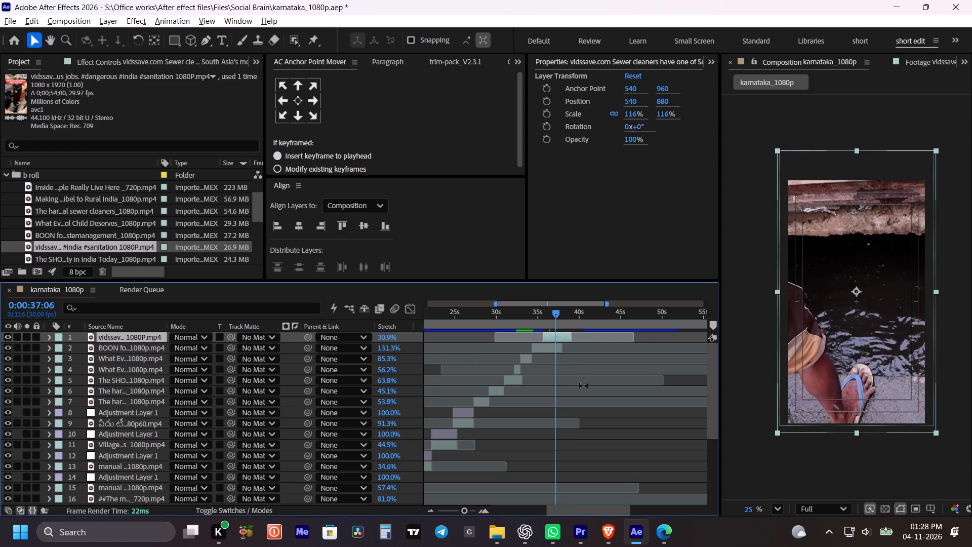
# Replay the section from about 35 s and set the sewer cleaners layer's time stretch to 35.3%.
pyautogui.press('space')
pyautogui.press('space')
pyautogui.click(540, 317)
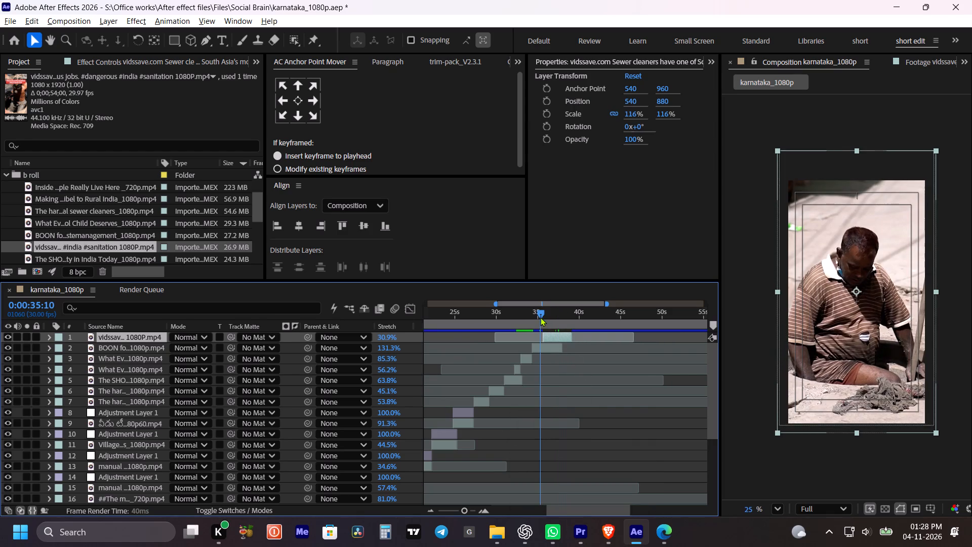
pyautogui.press('space')
pyautogui.press('space')
pyautogui.press('space')
pyautogui.moveTo(569, 353); pyautogui.dragTo(578, 353)
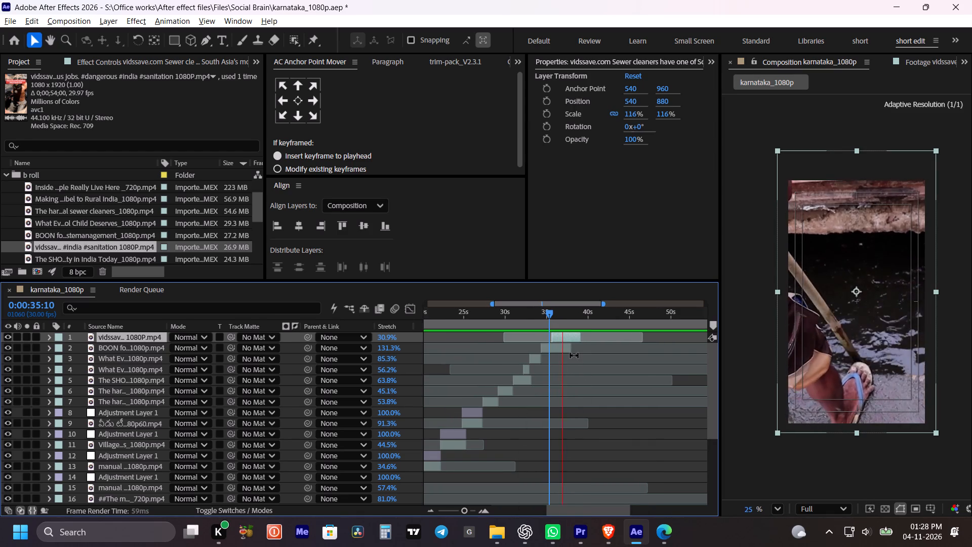
pyautogui.press('space')
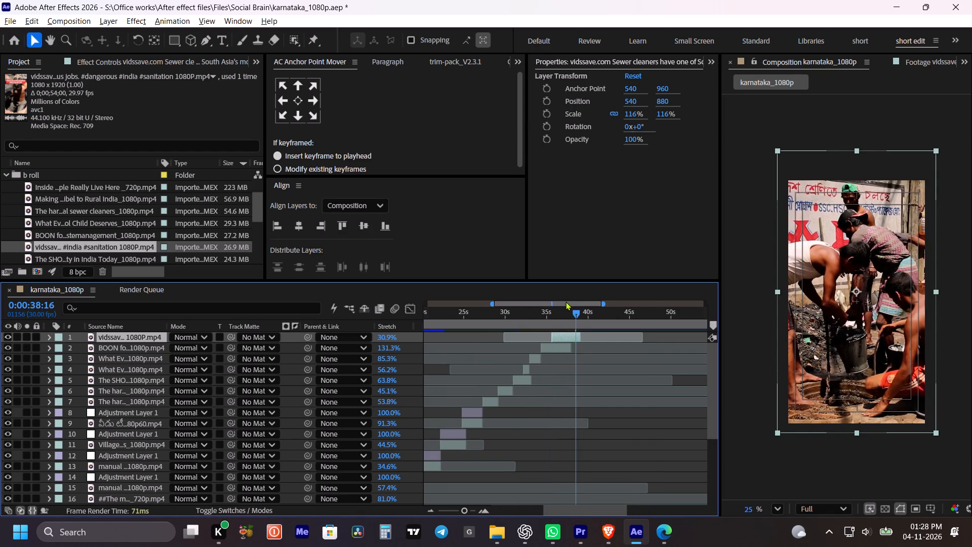
pyautogui.click(573, 315)
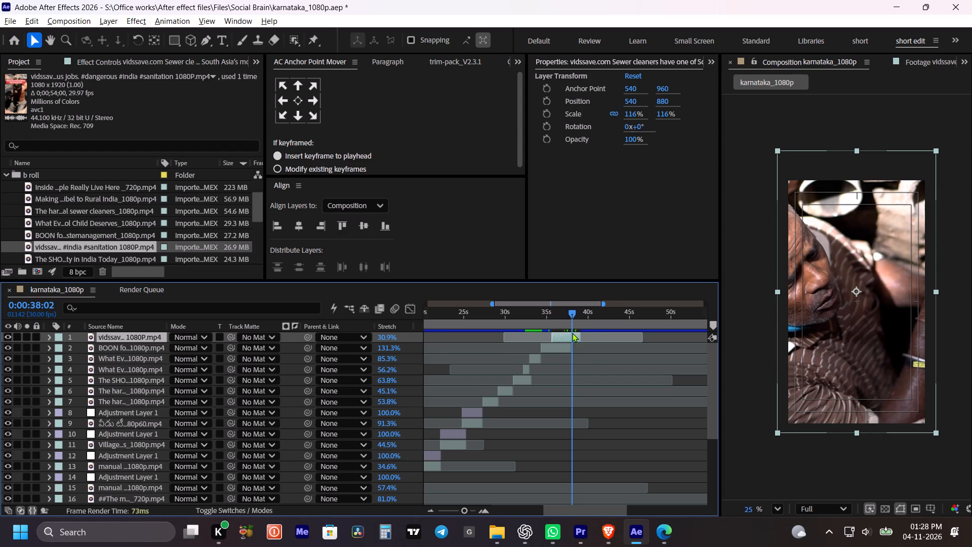
pyautogui.keyDown('alt'); pyautogui.click(582, 336); pyautogui.keyUp('alt')
# Replay the sewer cleaners layer between about 36 and 38 s to examine where its shot changes.
pyautogui.moveTo(569, 317); pyautogui.dragTo(563, 317)
pyautogui.press('space')
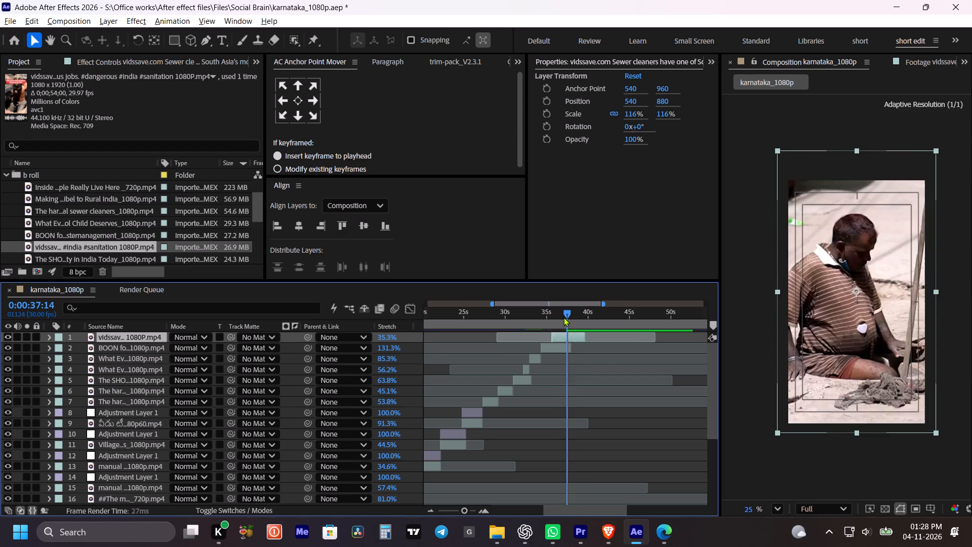
pyautogui.press('space')
pyautogui.moveTo(570, 317); pyautogui.dragTo(563, 316)
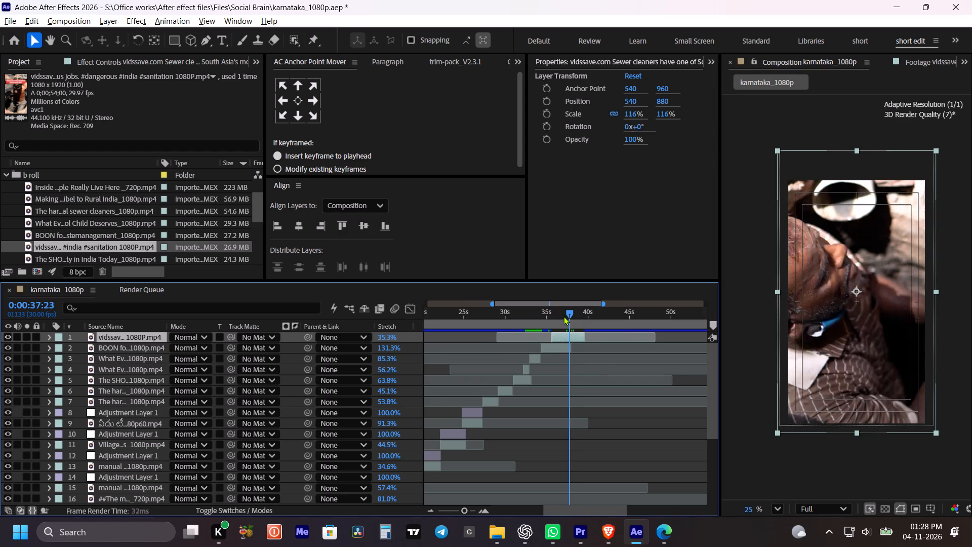
pyautogui.moveTo(563, 316); pyautogui.dragTo(560, 316)
pyautogui.press('space')
pyautogui.press('space')
pyautogui.click(558, 320)
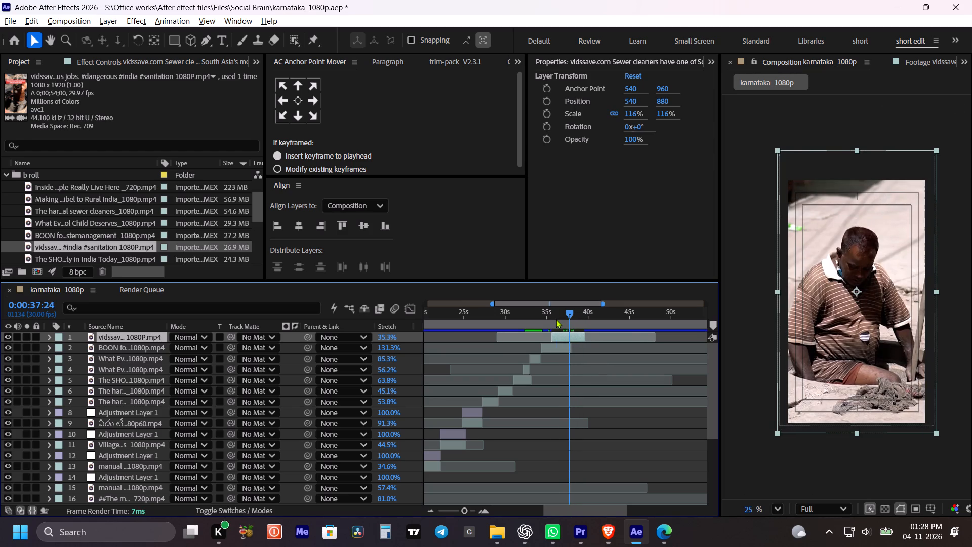
pyautogui.press('space')
pyautogui.press('space')
pyautogui.press('space')
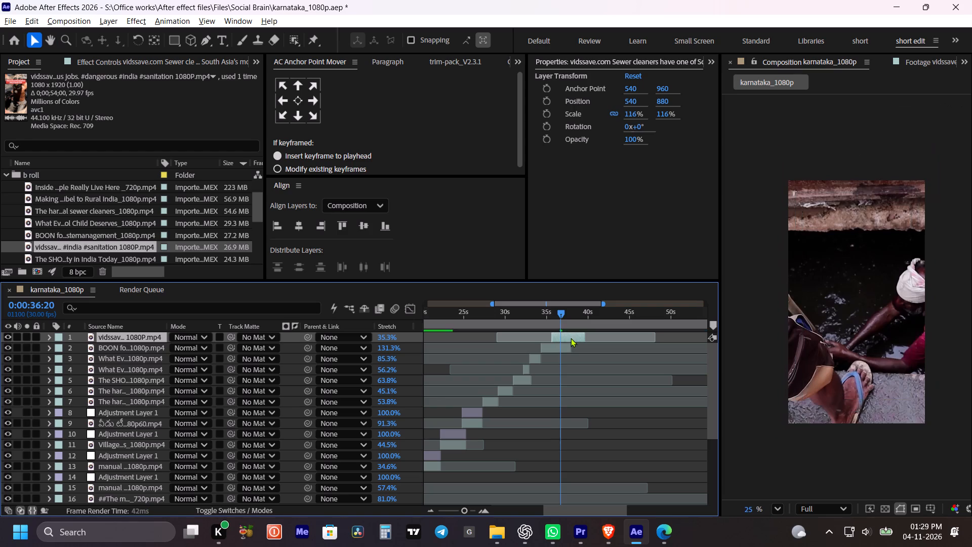
pyautogui.press('space')
pyautogui.press('space')
pyautogui.press('space')
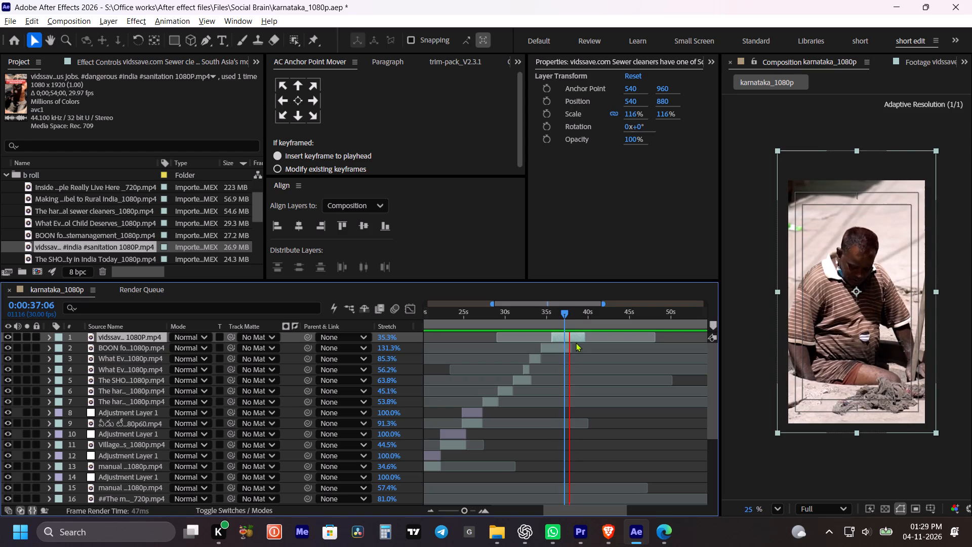
# Step frame by frame to 0:00:37:18 and trim the sewer cleaners layer's end to that frame.
pyautogui.hotkey('ctrl', 'Left')
pyautogui.hotkey('ctrl', 'Left')
pyautogui.hotkey('ctrl', 'Left')
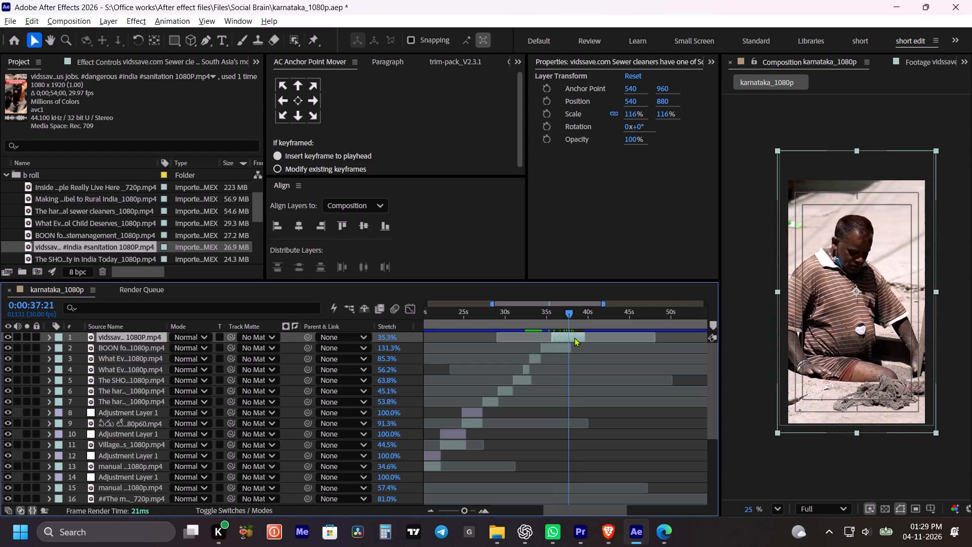
pyautogui.hotkey('ctrl', 'Left')
pyautogui.hotkey('ctrl', 'Left')
pyautogui.hotkey('ctrl', 'Left')
pyautogui.hotkey('ctrl', 'Left')
pyautogui.hotkey('ctrl', 'Left')
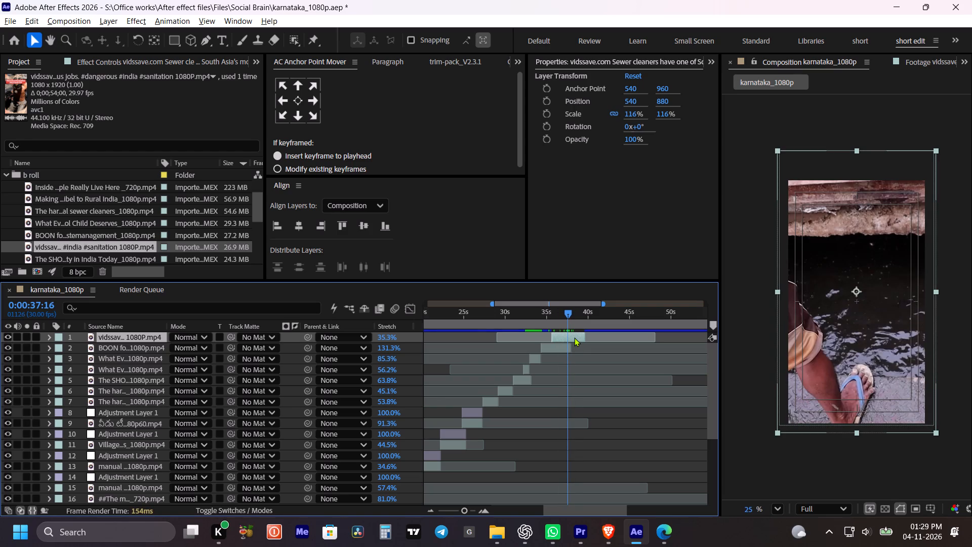
pyautogui.hotkey('ctrl', 'Right')
pyautogui.hotkey('ctrl', 'Right')
pyautogui.hotkey('ctrl', 'Left')
pyautogui.hotkey('ctrl', 'Right')
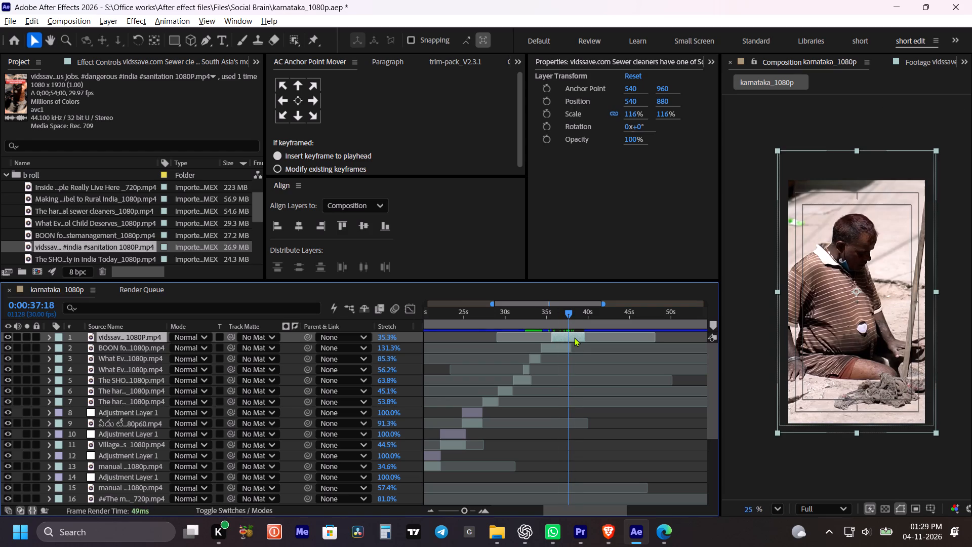
pyautogui.hotkey('alt', ']')
# Lengthen the trimmed sewer cleaners layer by setting its time stretch to 40.6%.
pyautogui.keyDown('alt'); pyautogui.scroll(1, 569, 338); pyautogui.keyUp('alt')
pyautogui.keyDown('alt'); pyautogui.moveTo(569, 338); pyautogui.dragTo(574, 339); pyautogui.keyUp('alt')
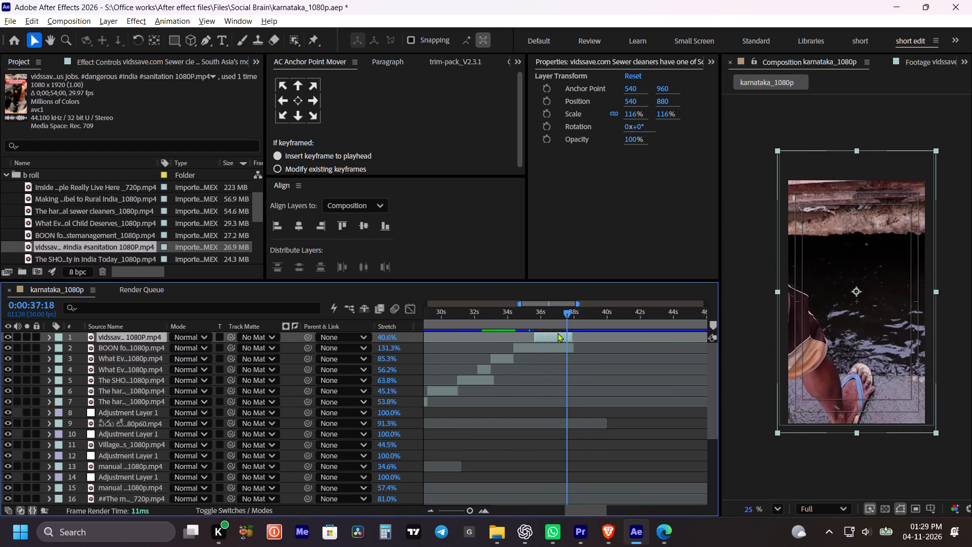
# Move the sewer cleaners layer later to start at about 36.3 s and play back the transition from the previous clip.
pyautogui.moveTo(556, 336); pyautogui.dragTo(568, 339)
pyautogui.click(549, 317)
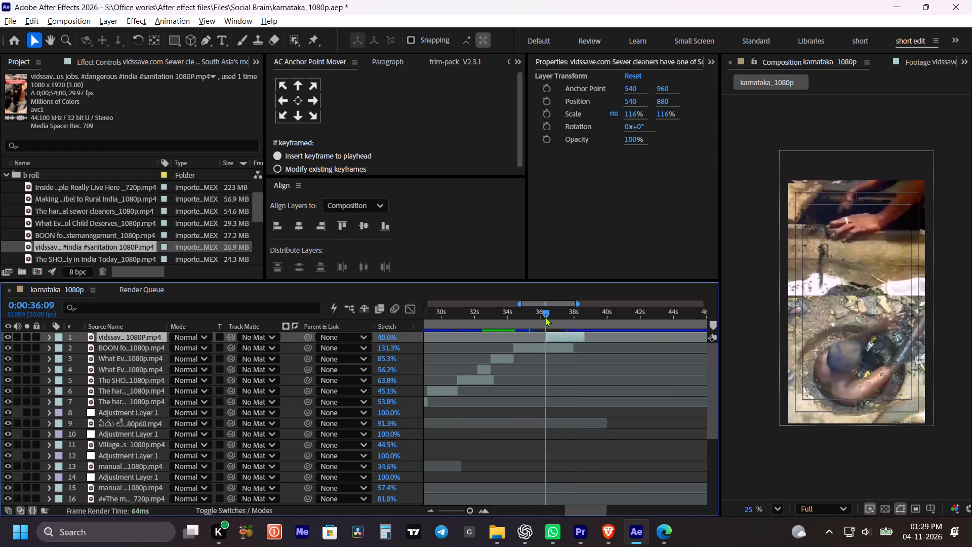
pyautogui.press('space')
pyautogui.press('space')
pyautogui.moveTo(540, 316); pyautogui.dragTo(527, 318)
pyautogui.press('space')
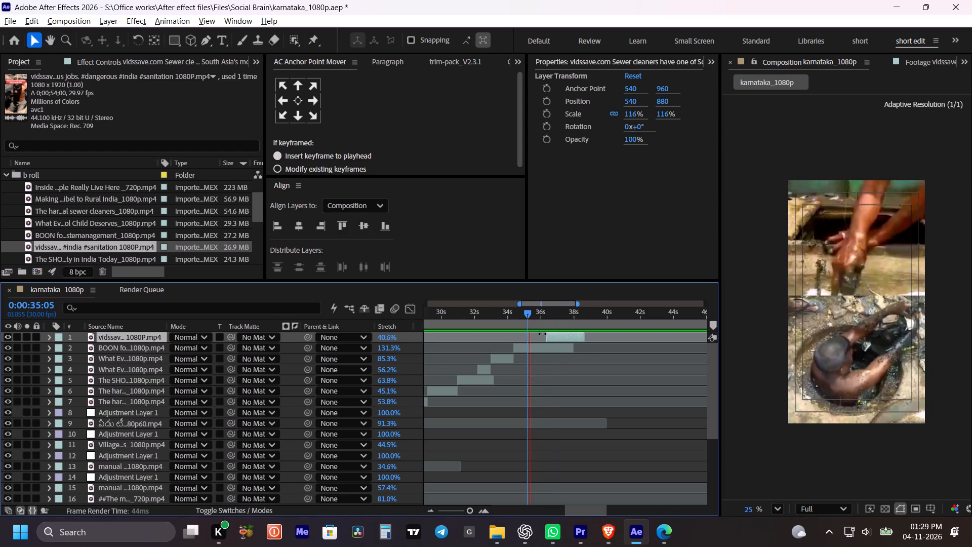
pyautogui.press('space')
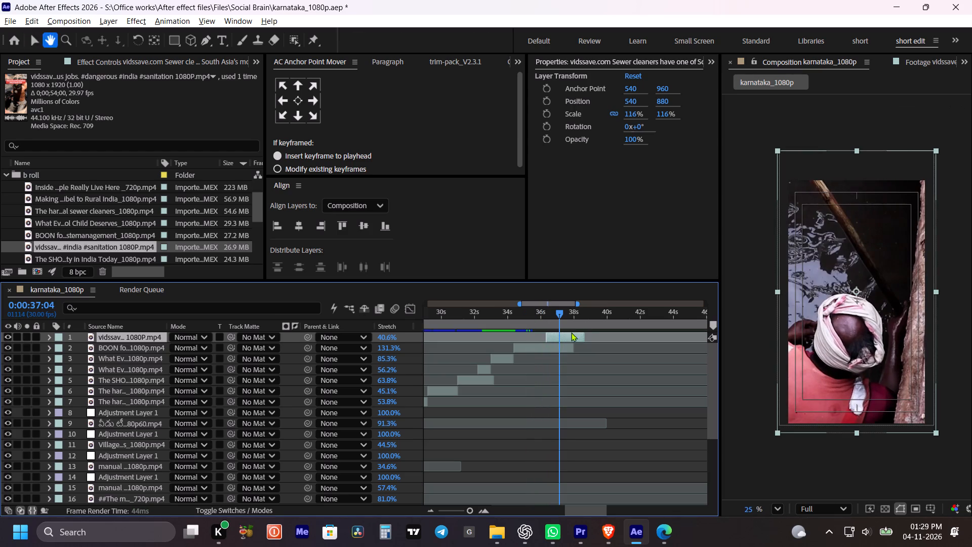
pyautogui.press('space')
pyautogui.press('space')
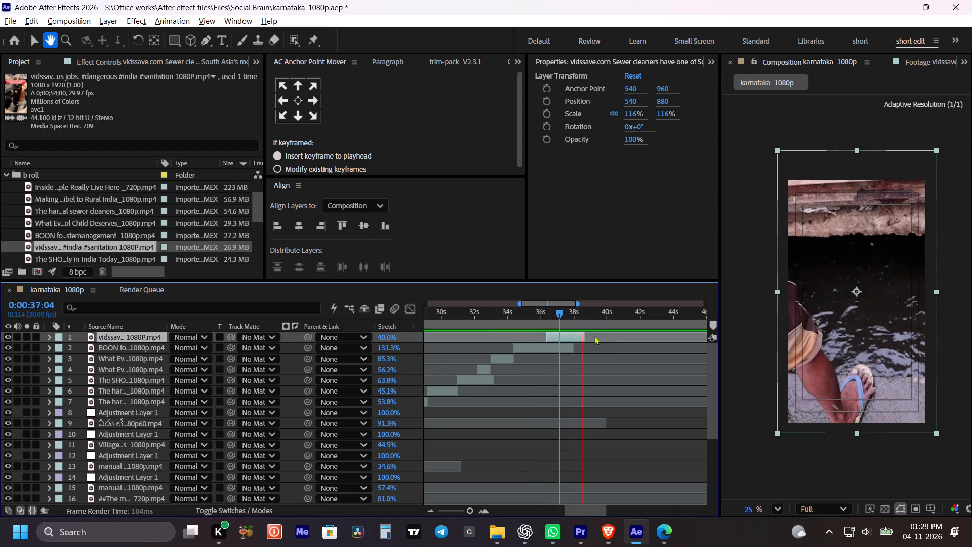
# Recheck the sewer cleaners shot and move its layer slightly earlier to start at about 36 s.
pyautogui.moveTo(580, 317); pyautogui.dragTo(550, 318)
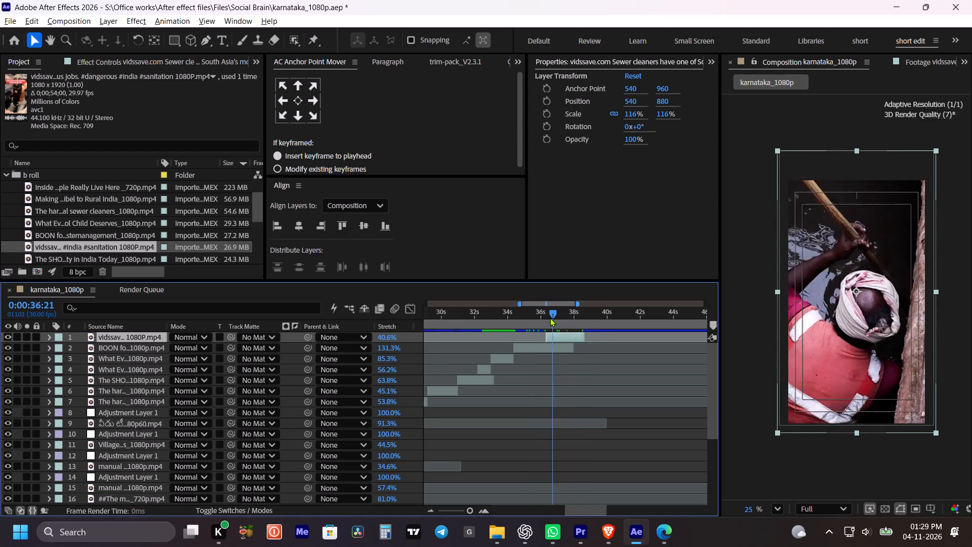
pyautogui.moveTo(550, 318); pyautogui.dragTo(568, 324)
pyautogui.press('space')
pyautogui.press('space')
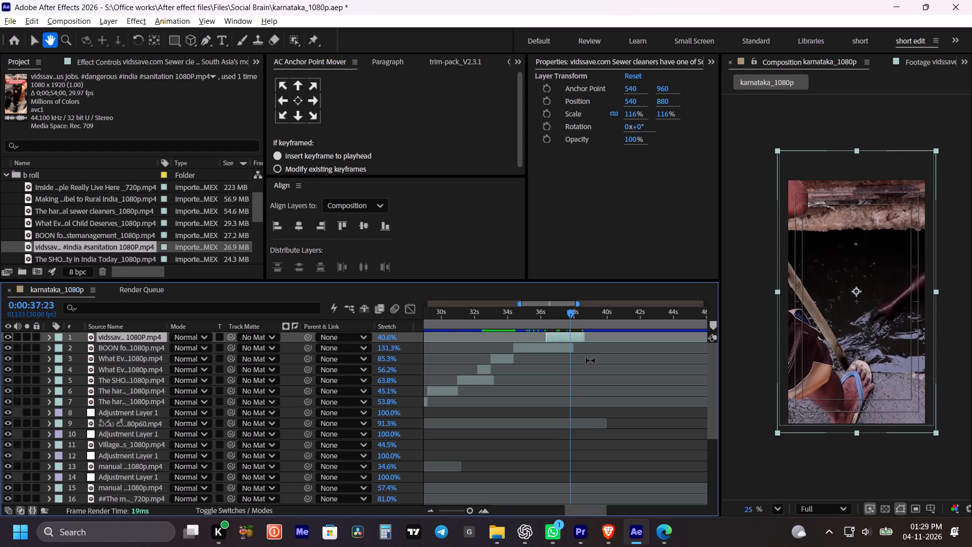
pyautogui.press('space')
pyautogui.moveTo(574, 339); pyautogui.dragTo(569, 339)
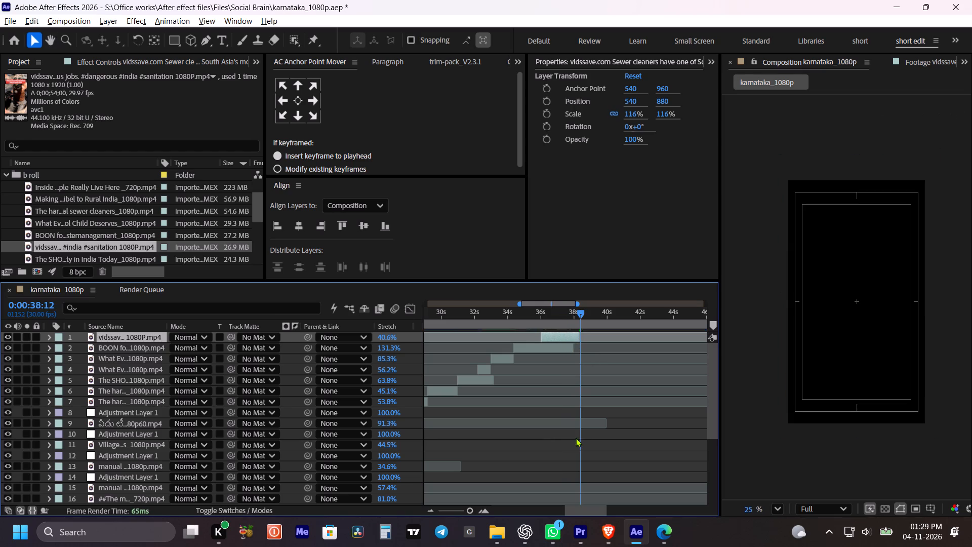
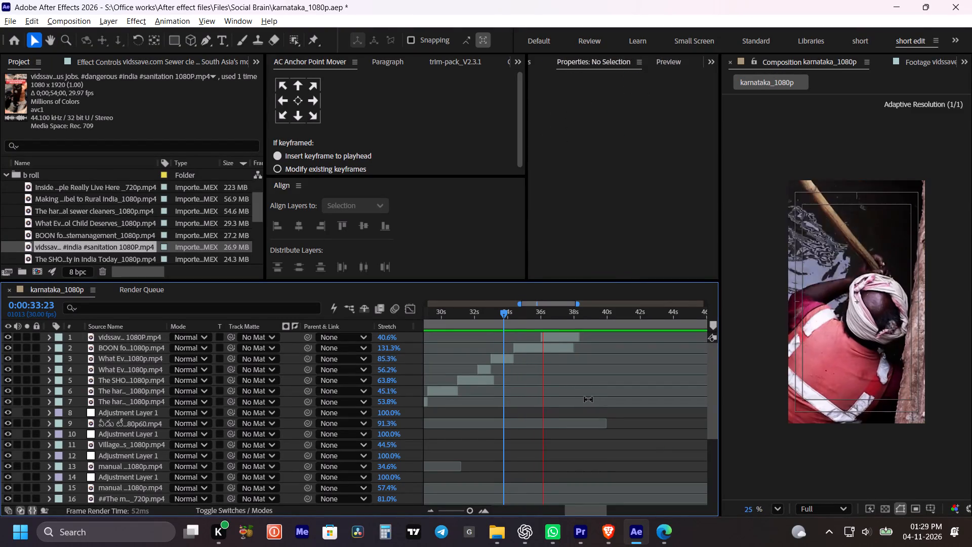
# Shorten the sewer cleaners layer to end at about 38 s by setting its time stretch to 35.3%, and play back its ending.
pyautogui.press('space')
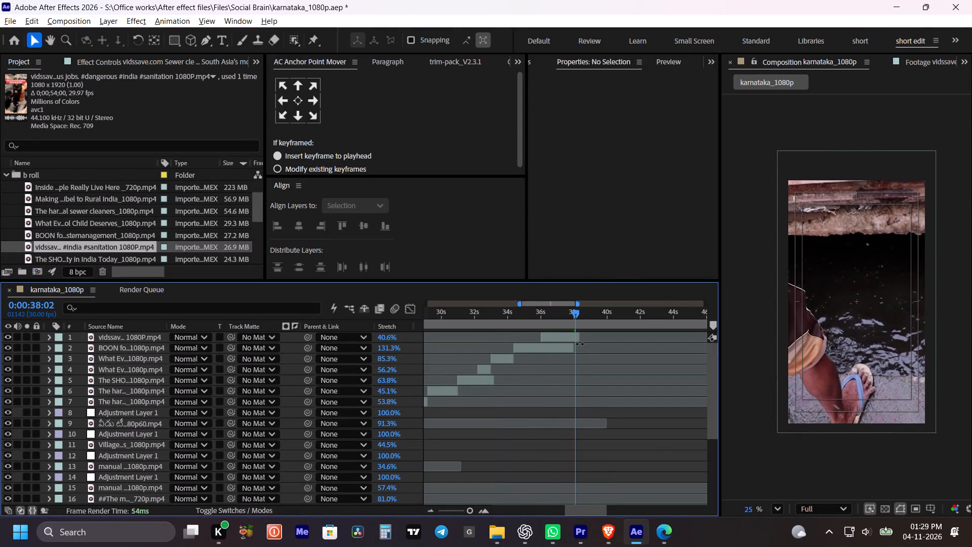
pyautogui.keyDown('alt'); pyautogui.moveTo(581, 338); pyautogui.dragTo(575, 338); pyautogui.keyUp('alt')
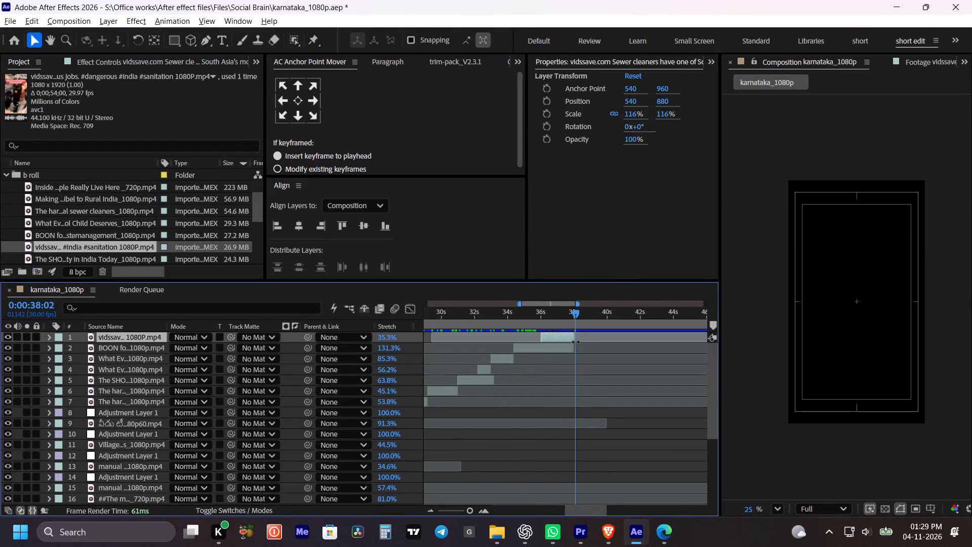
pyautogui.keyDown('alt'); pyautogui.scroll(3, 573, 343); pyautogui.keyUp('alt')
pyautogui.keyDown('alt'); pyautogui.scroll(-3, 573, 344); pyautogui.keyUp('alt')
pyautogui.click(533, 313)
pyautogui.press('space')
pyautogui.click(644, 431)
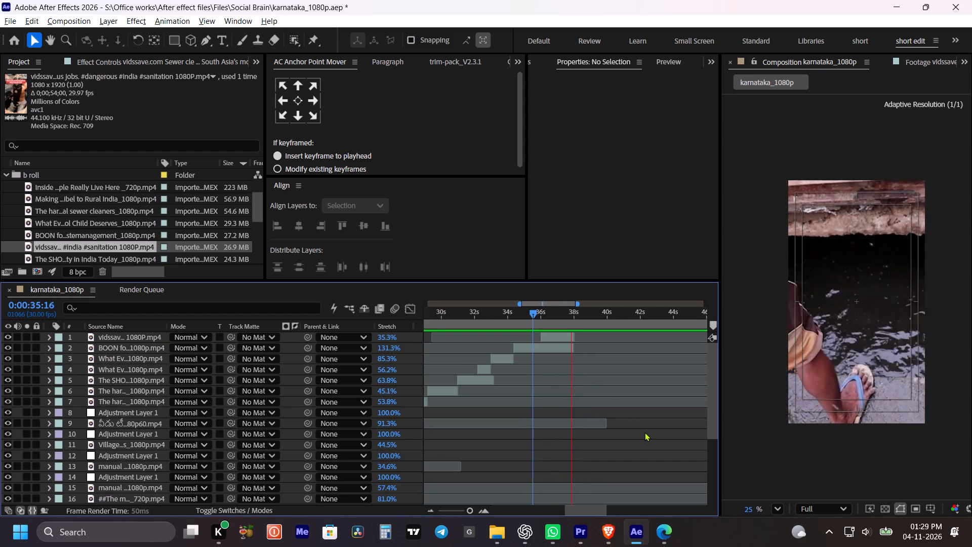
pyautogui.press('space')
# Step frame by frame to 0:00:37:29 and fine-tune the sewer cleaners layer's end by setting its time stretch to 36.5%.
pyautogui.click(568, 316)
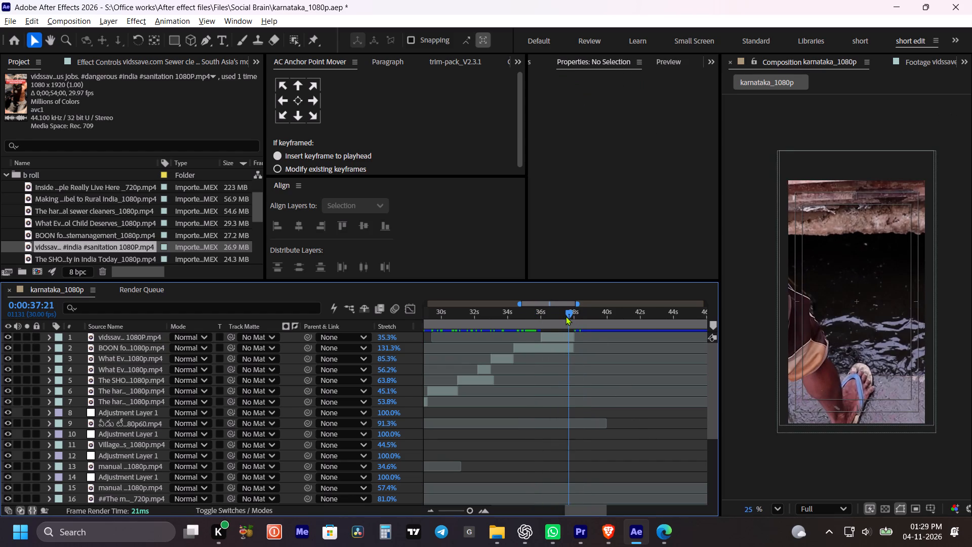
pyautogui.hotkey('ctrl', 'Right')
pyautogui.hotkey('ctrl', 'Right')
pyautogui.hotkey('ctrl', 'Right')
pyautogui.hotkey('ctrl', 'Right')
pyautogui.hotkey('ctrl', 'Right')
pyautogui.hotkey('ctrl', 'Right')
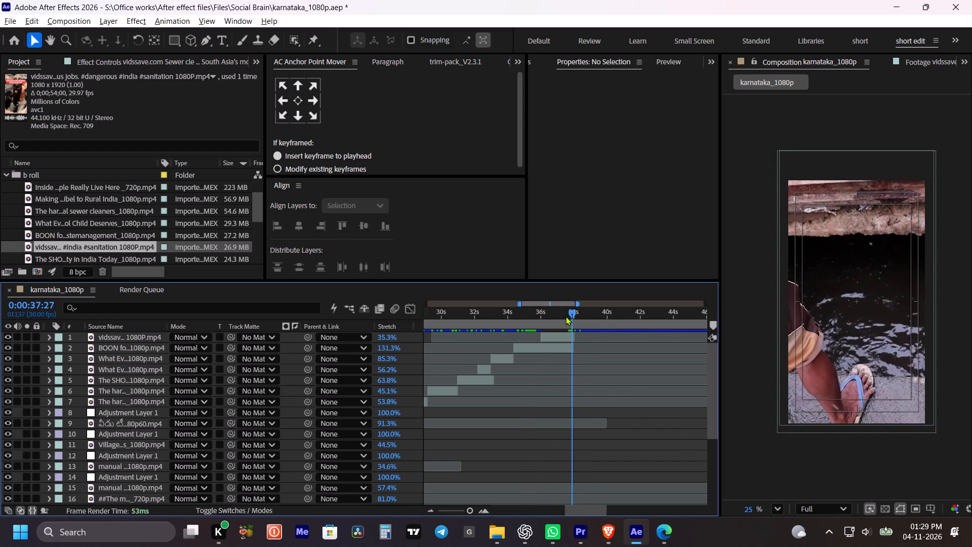
pyautogui.hotkey('ctrl', 'Right')
pyautogui.hotkey('ctrl', 'Right')
pyautogui.hotkey('ctrl', 'Right')
pyautogui.hotkey('ctrl', 'Left')
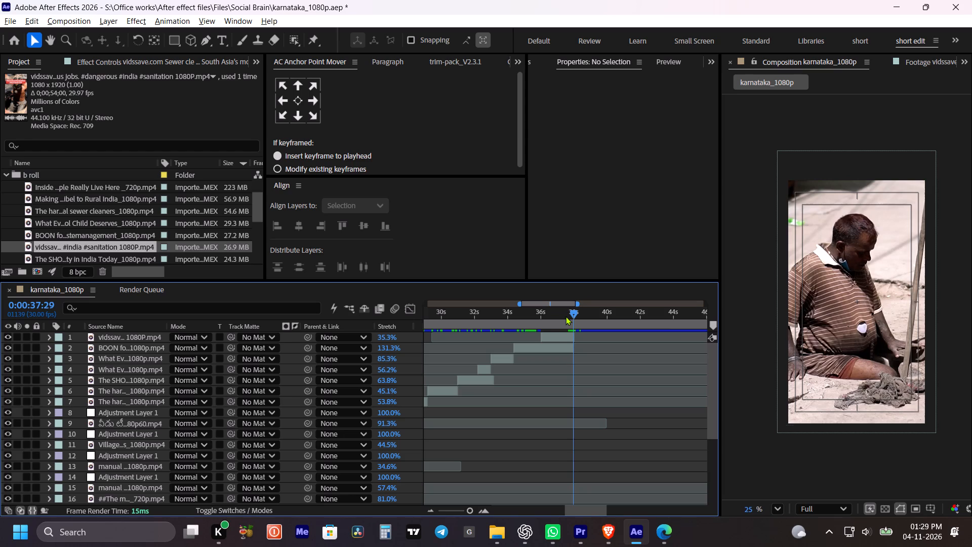
pyautogui.keyDown('alt'); pyautogui.scroll(3, 572, 346); pyautogui.keyUp('alt')
pyautogui.moveTo(588, 335); pyautogui.dragTo(579, 335)
pyautogui.moveTo(582, 335); pyautogui.dragTo(577, 335)
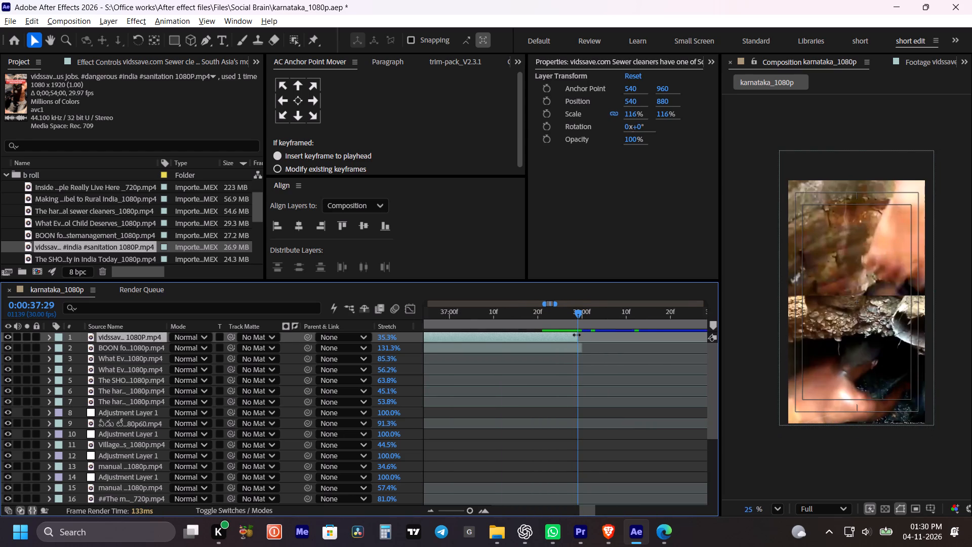
pyautogui.moveTo(577, 335); pyautogui.dragTo(582, 335)
pyautogui.click(565, 320)
pyautogui.press('space')
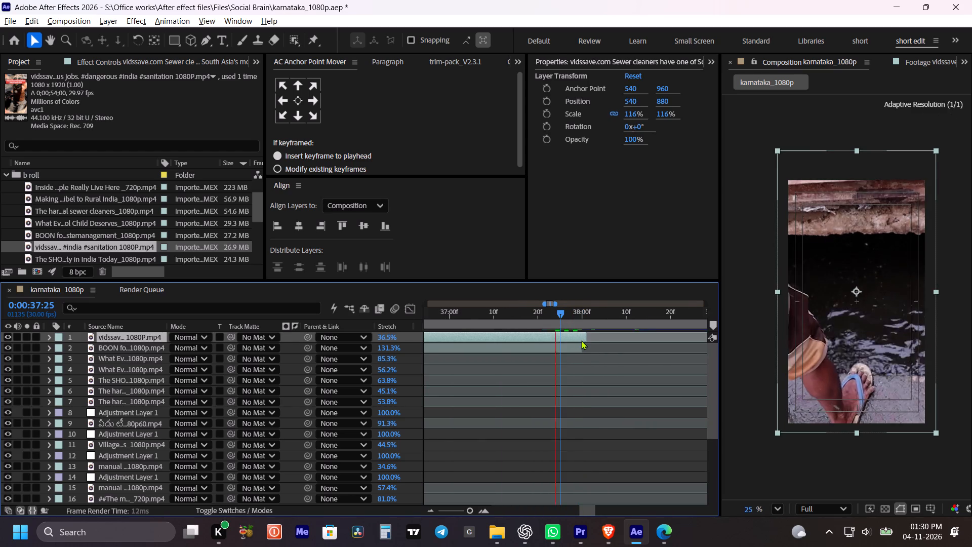
# Play on past the end of the sewer cleaners shot to 0:00:39:22 and save the project.
pyautogui.keyDown('alt'); pyautogui.scroll(-3, 582, 340); pyautogui.keyUp('alt')
pyautogui.keyDown('alt'); pyautogui.scroll(-2, 637, 418); pyautogui.keyUp('alt')
pyautogui.press('space')
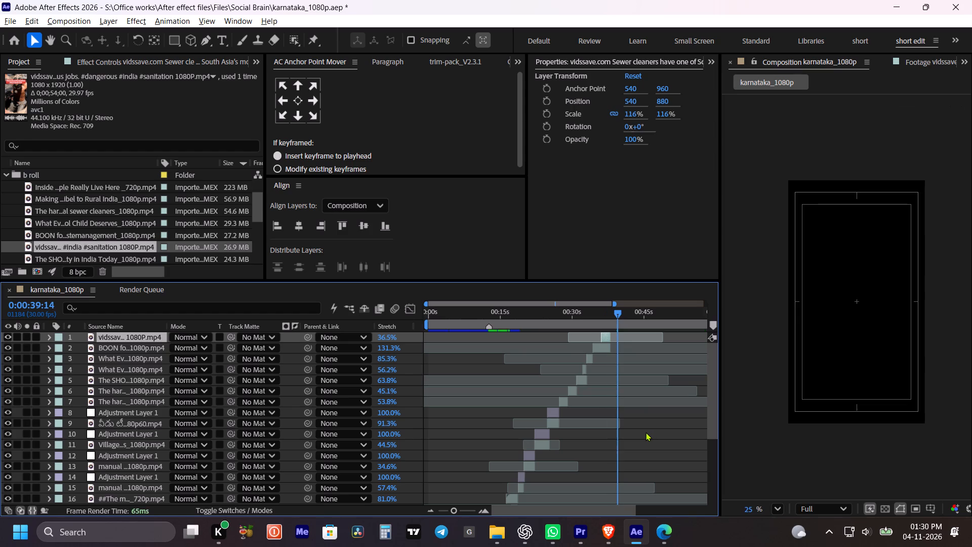
pyautogui.press('space')
pyautogui.press('space')
pyautogui.hotkey('ctrl', 's')
pyautogui.keyDown('alt'); pyautogui.scroll(1, 647, 432); pyautogui.keyUp('alt')
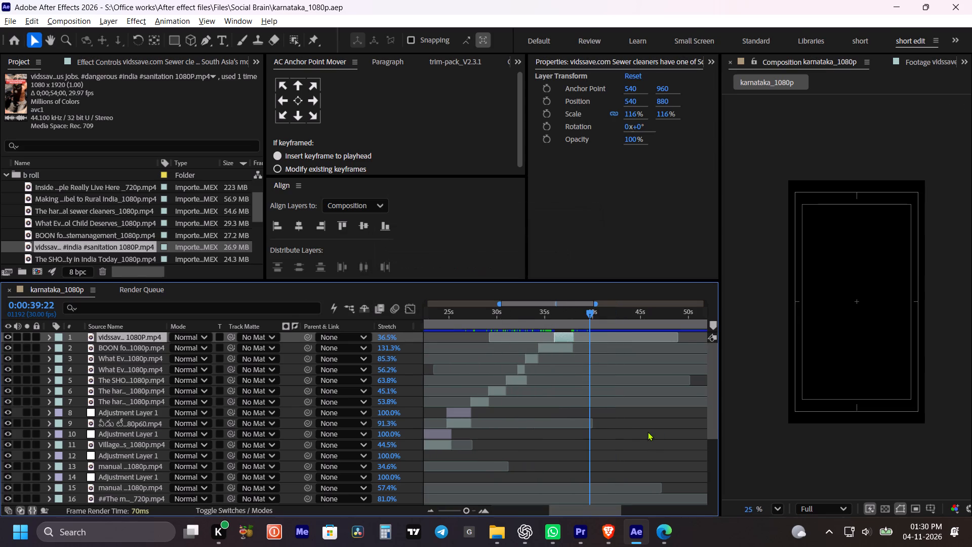
pyautogui.hotkey('ctrl', 's')
# Play in short bursts through the empty section after the b-roll up to 0:00:46:00, saving the project along the way.
pyautogui.press('space')
pyautogui.press('space')
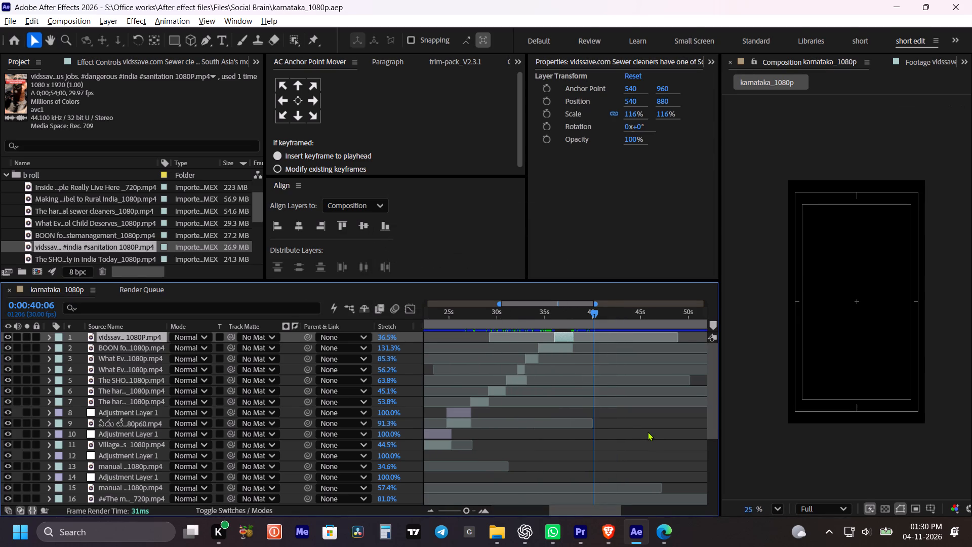
pyautogui.press('space')
pyautogui.press('space')
pyautogui.moveTo(647, 431); pyautogui.dragTo(630, 434)
pyautogui.press('space')
pyautogui.press('space')
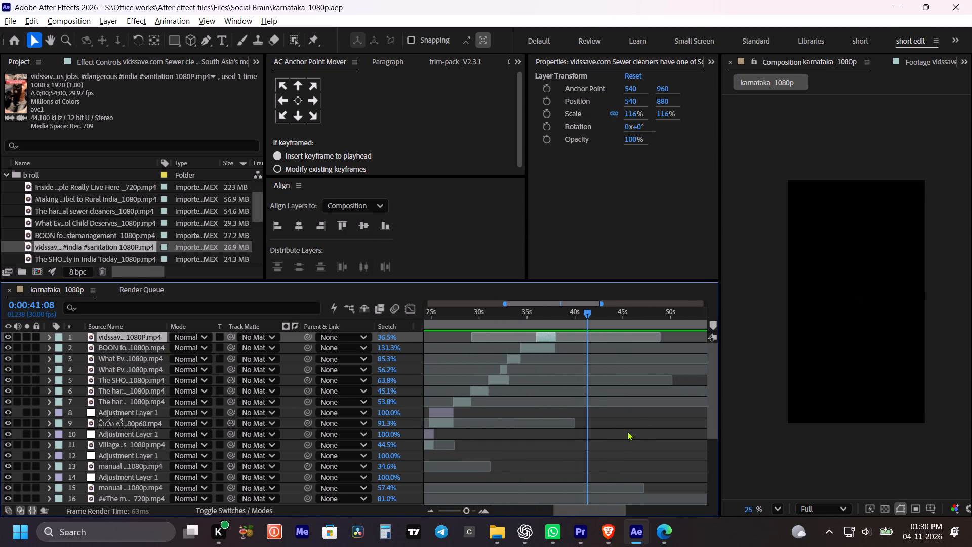
pyautogui.press('space')
pyautogui.hotkey('ctrl', 's')
pyautogui.press('space')
pyautogui.keyDown('alt'); pyautogui.scroll(-1, 622, 421); pyautogui.keyUp('alt')
pyautogui.press('space')
pyautogui.moveTo(635, 421); pyautogui.dragTo(615, 424)
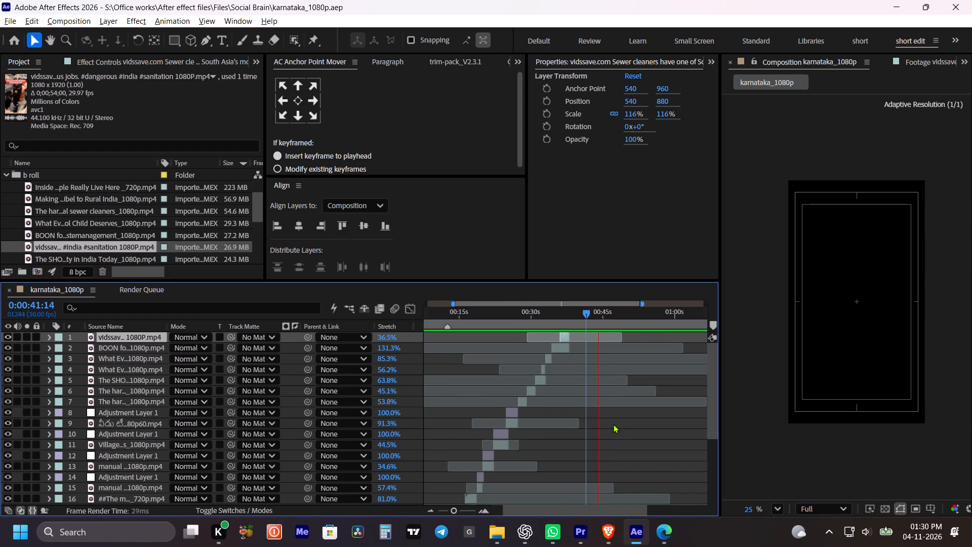
pyautogui.press('space')
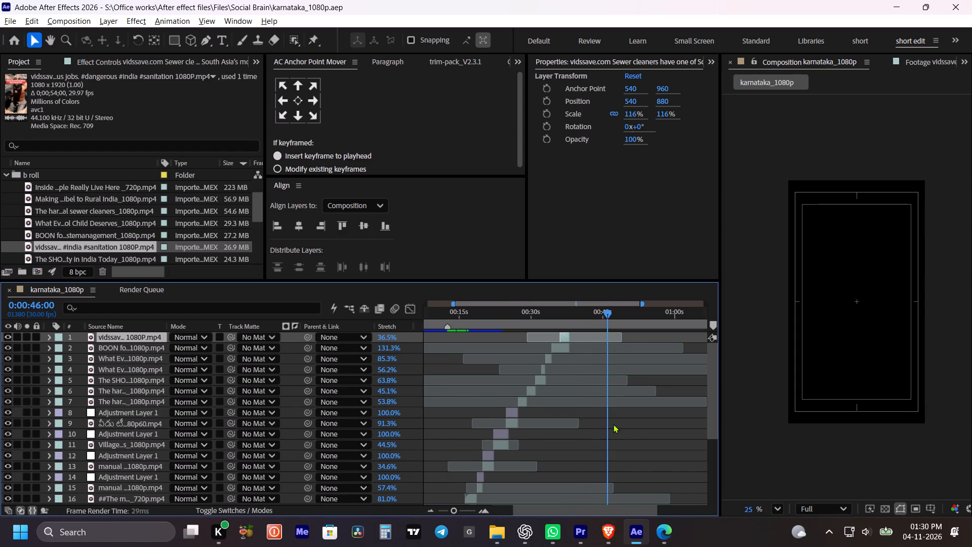
pyautogui.hotkey('ctrl', 's')
# Replay the end of the empty section around 0:00:44 to 0:00:46 in short bursts to check where the speaker shot returns.
pyautogui.press('space')
pyautogui.press('space')
pyautogui.moveTo(612, 424); pyautogui.dragTo(593, 427)
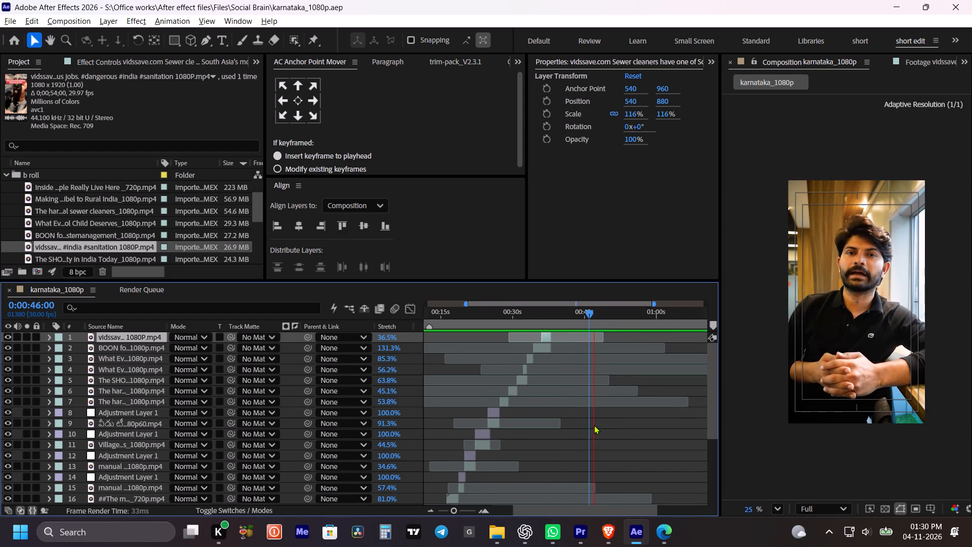
pyautogui.press('space')
pyautogui.click(580, 315)
pyautogui.press('space')
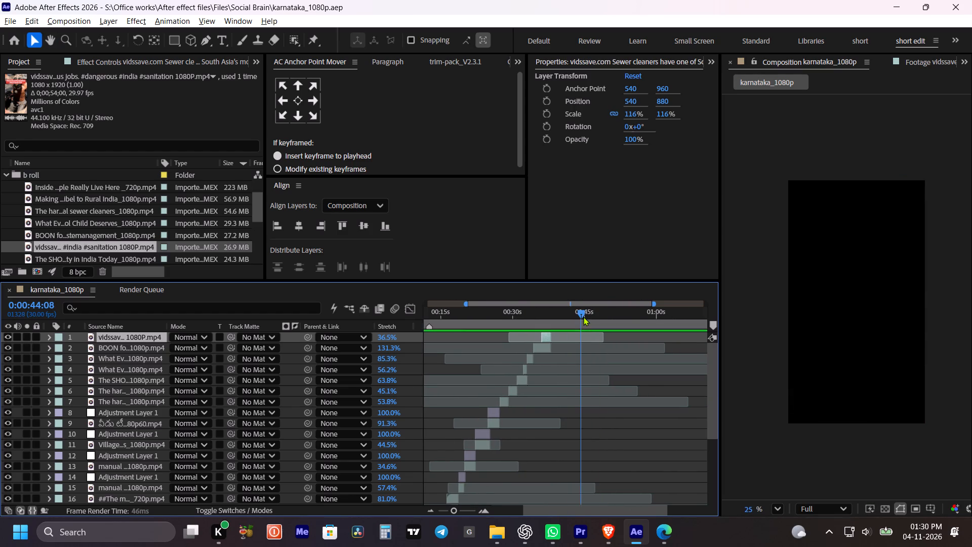
pyautogui.press('space')
pyautogui.press('space')
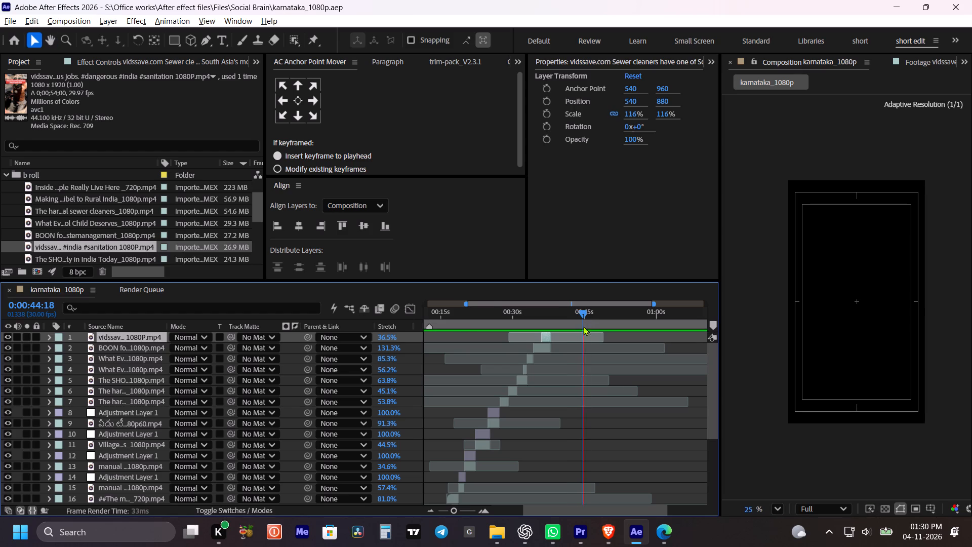
pyautogui.press('space')
pyautogui.press('space')
pyautogui.press('space')
pyautogui.press('space')
pyautogui.press('space')
pyautogui.moveTo(647, 457); pyautogui.dragTo(631, 460)
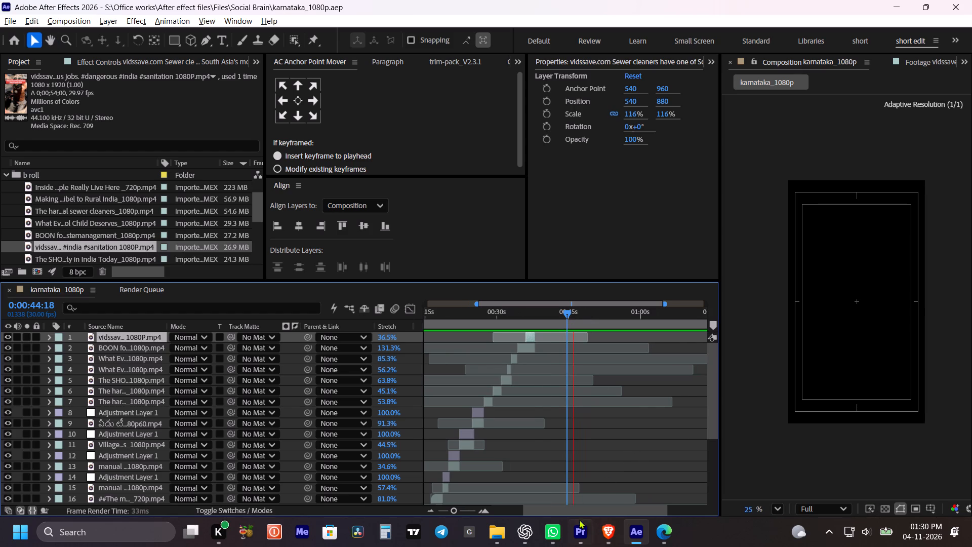
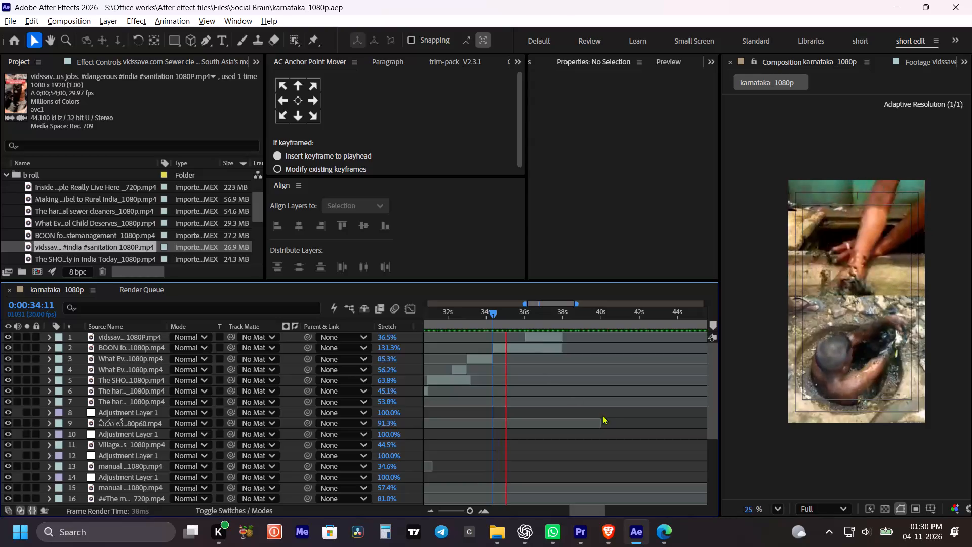
# Play the b-roll from about 0:00:34:11 through the sewer cleaners shot and into the empty section, up to 0:00:38:14.
pyautogui.press('space')
pyautogui.moveTo(637, 436); pyautogui.dragTo(630, 438)
pyautogui.keyDown('alt'); pyautogui.scroll(-1, 625, 434); pyautogui.keyUp('alt')
pyautogui.press('space')
pyautogui.moveTo(643, 439); pyautogui.dragTo(635, 441)
pyautogui.keyDown('alt'); pyautogui.scroll(1, 633, 432); pyautogui.keyUp('alt')
pyautogui.press('space')
pyautogui.moveTo(641, 430); pyautogui.dragTo(635, 430)
pyautogui.press('space')
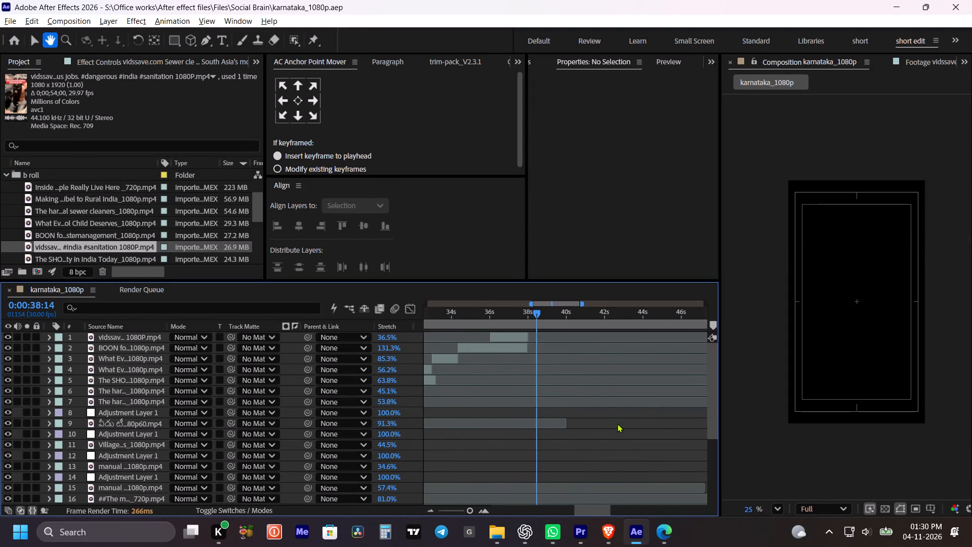
# Return to the end of the sewer cleaners shot and check the cut frame by frame, stopping at 0:00:38:01.
pyautogui.keyDown('shift'); pyautogui.moveTo(523, 317); pyautogui.dragTo(528, 317); pyautogui.keyUp('shift')
pyautogui.hotkey('ctrl', 'Left')
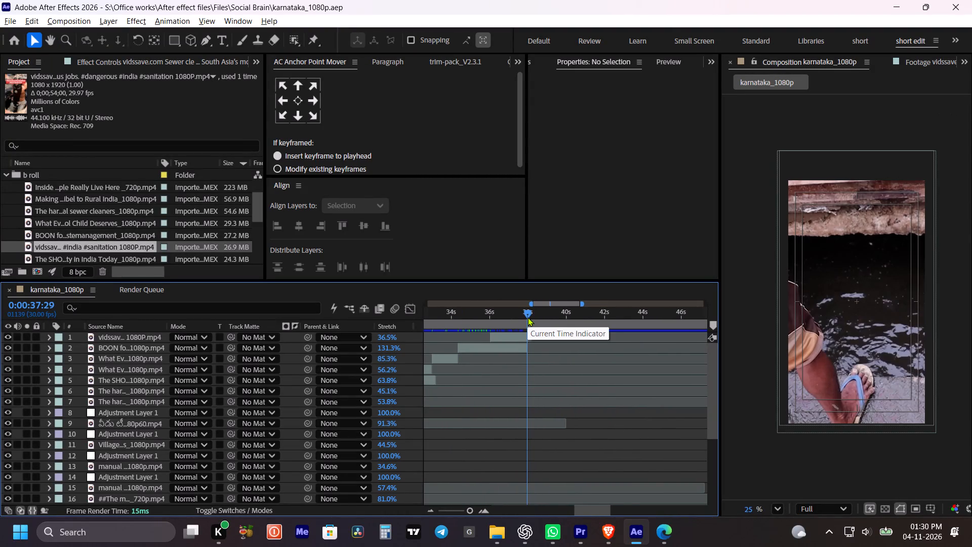
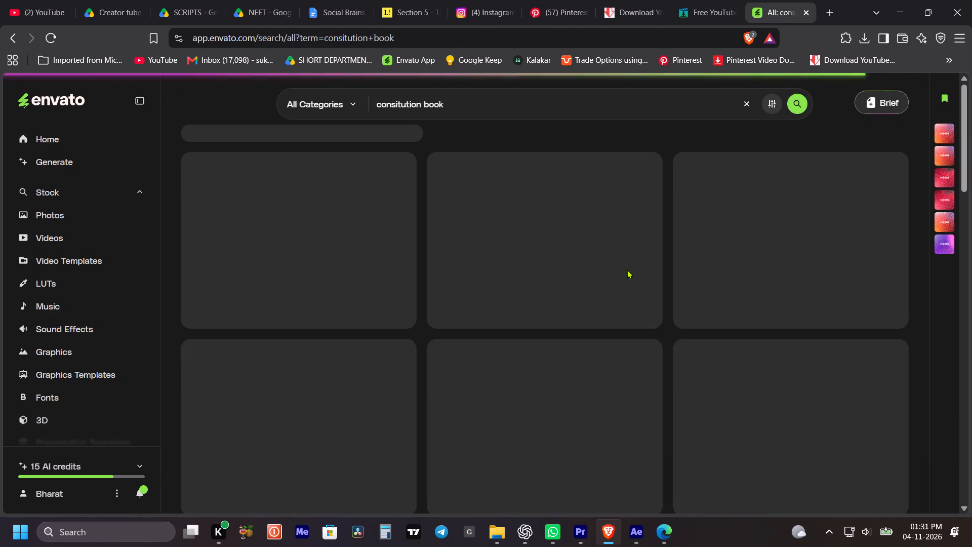
# Change the Envato search to "indian consitution book" and open the full set of video results.
pyautogui.moveTo(488, 105); pyautogui.dragTo(483, 105)
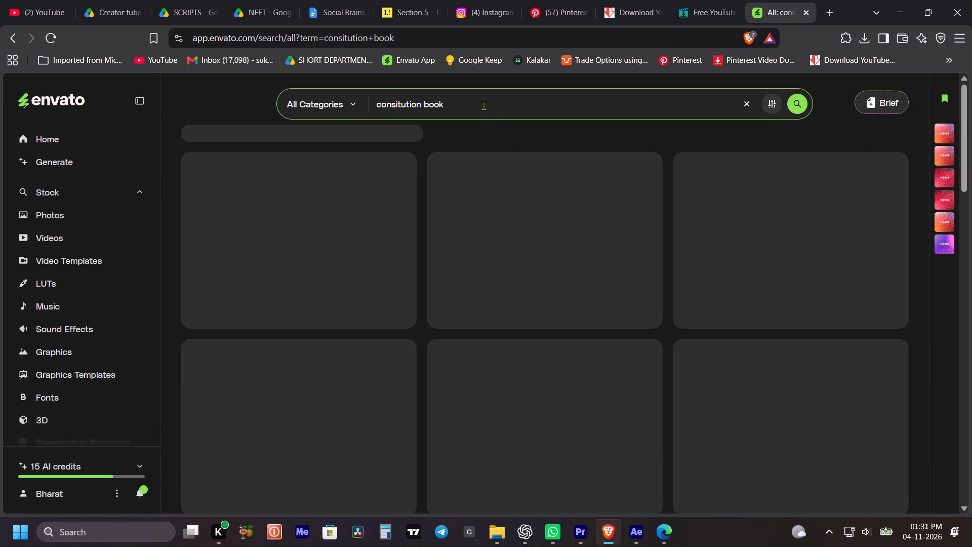
pyautogui.moveTo(483, 105); pyautogui.dragTo(340, 117)
pyautogui.moveTo(470, 105); pyautogui.dragTo(318, 116)
pyautogui.press('Left')
pyautogui.write('indian')
pyautogui.press('space')
pyautogui.press('Return')
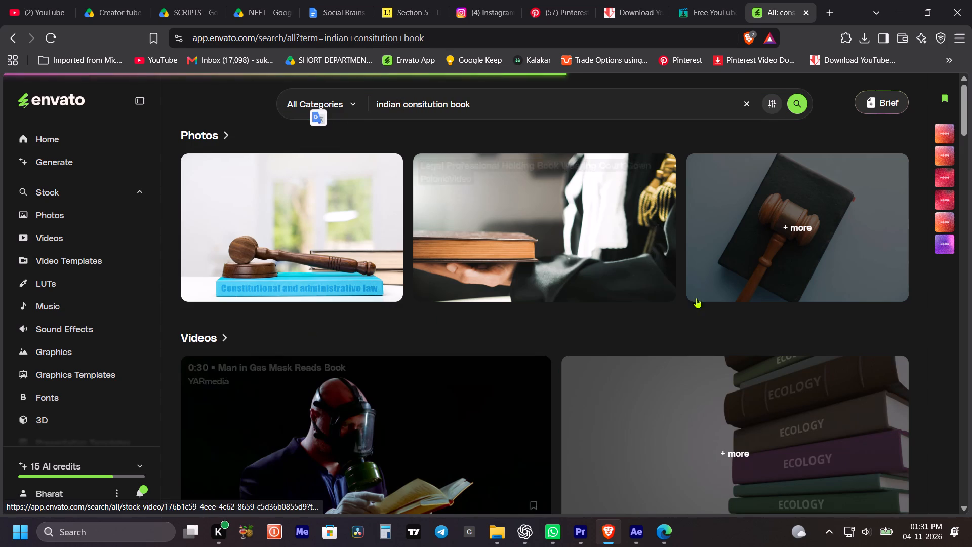
pyautogui.scroll(-4, 699, 297)
pyautogui.scroll(2, 630, 313)
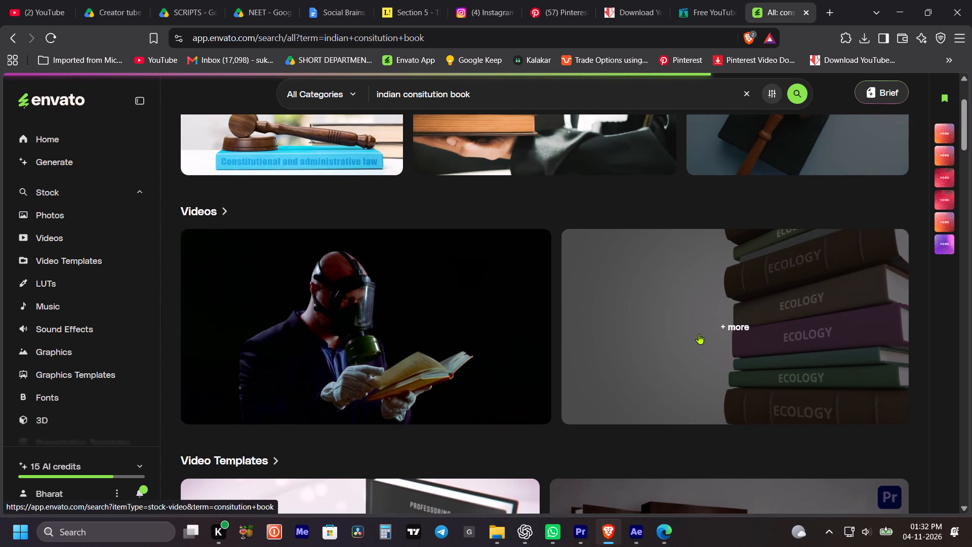
pyautogui.scroll(1, 699, 334)
pyautogui.scroll(-1, 699, 334)
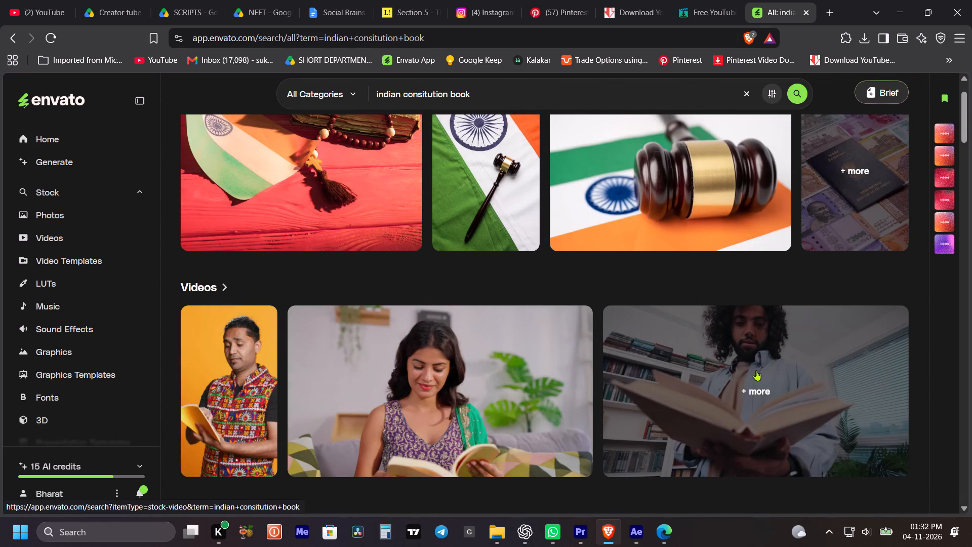
pyautogui.click(760, 388)
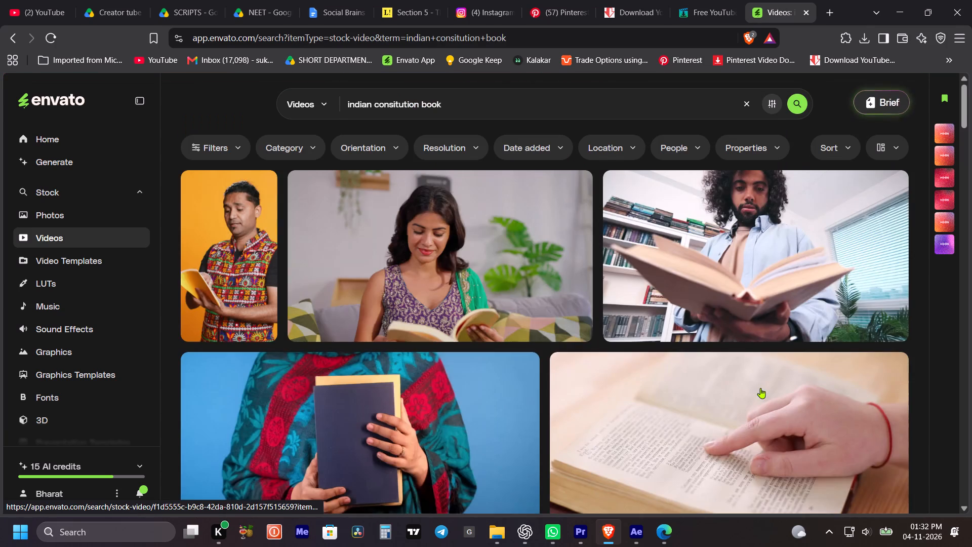
# Look through the stock video results for a clip that shows an Indian constitution book.
pyautogui.scroll(-5, 759, 389)
pyautogui.scroll(-9, 692, 382)
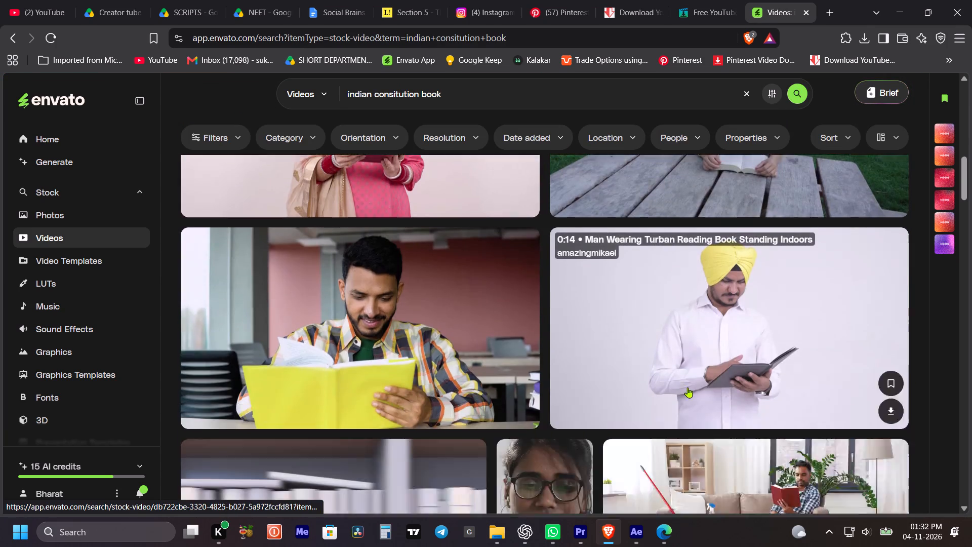
pyautogui.scroll(-16, 687, 387)
pyautogui.scroll(-5, 687, 388)
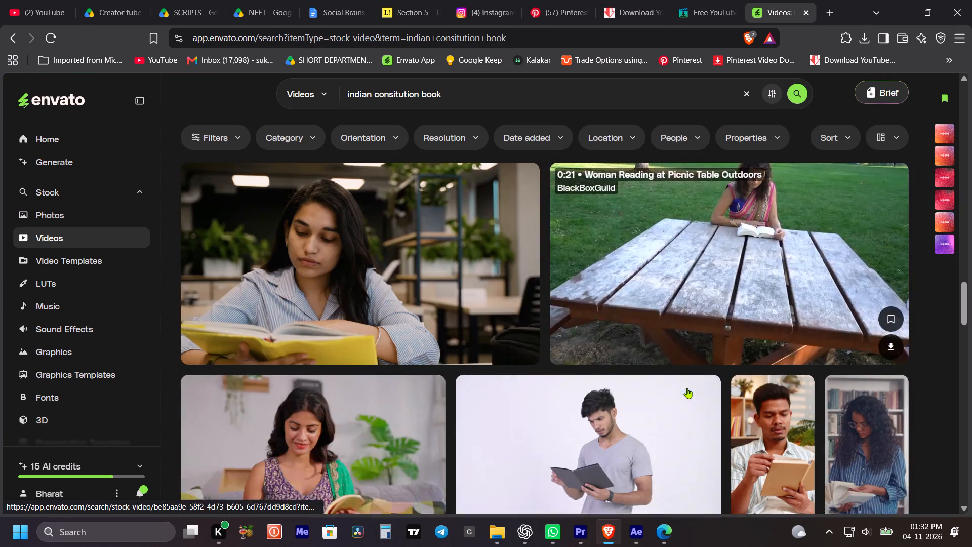
pyautogui.scroll(-11, 687, 388)
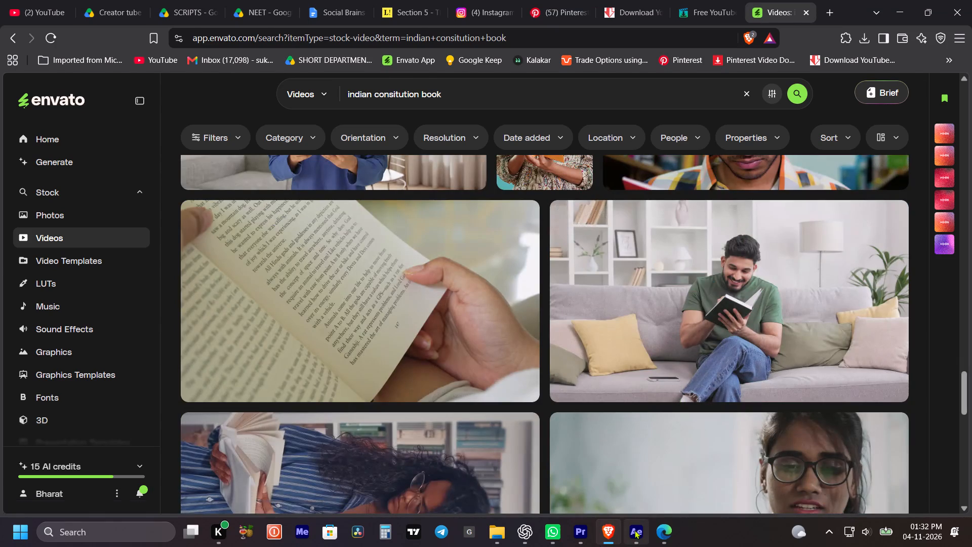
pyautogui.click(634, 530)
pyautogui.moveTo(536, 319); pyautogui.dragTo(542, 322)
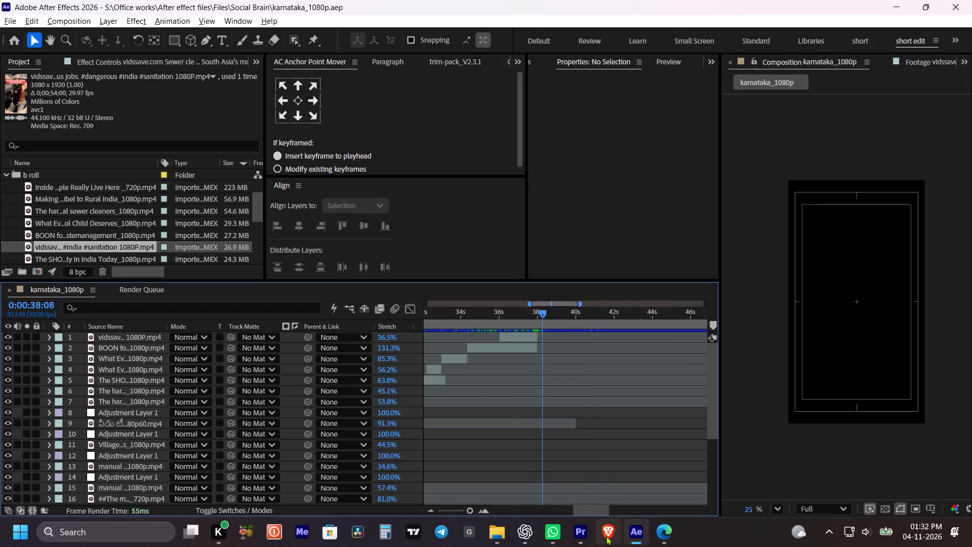
# In a new browser tab, search the web for "indian map" and look through the image results.
pyautogui.click(606, 536)
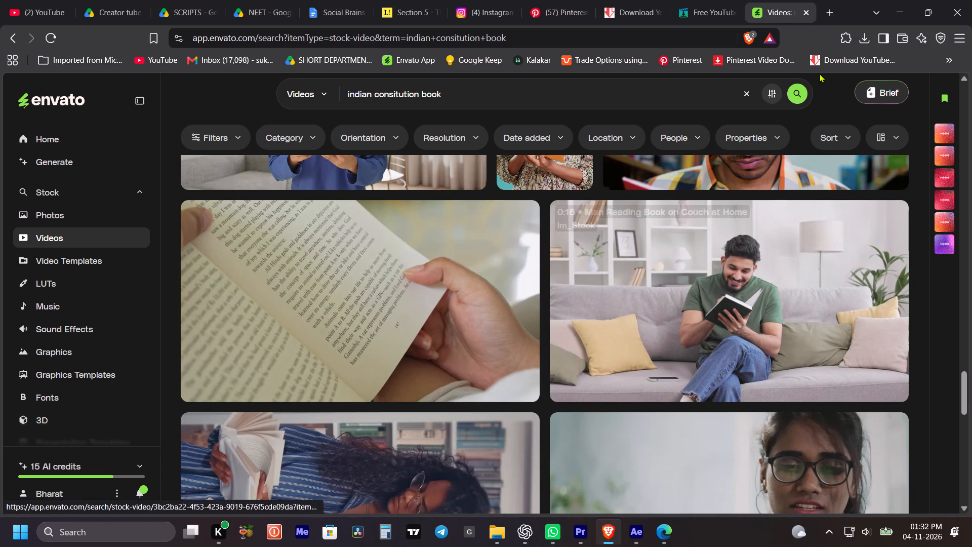
pyautogui.click(831, 4)
pyautogui.click(676, 37)
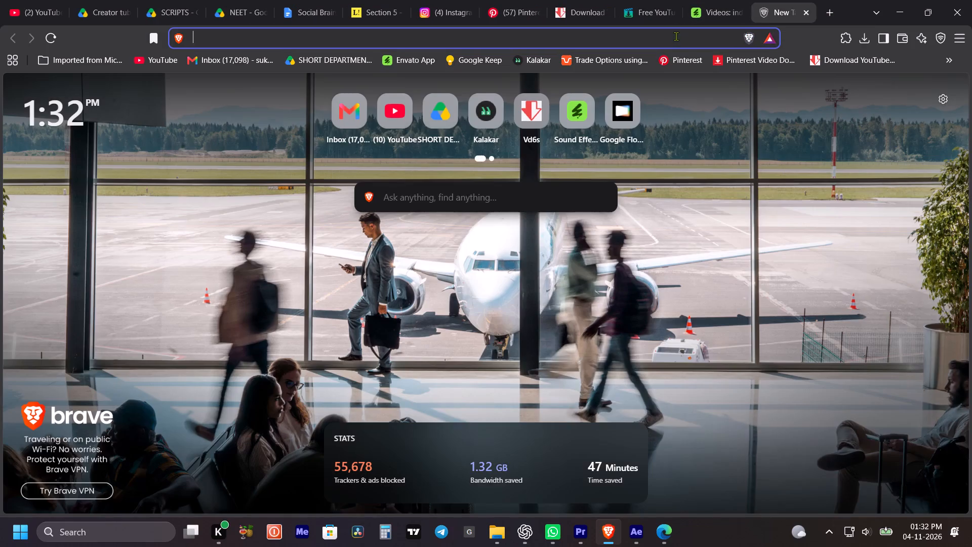
pyautogui.write('indian map')
pyautogui.press('Return')
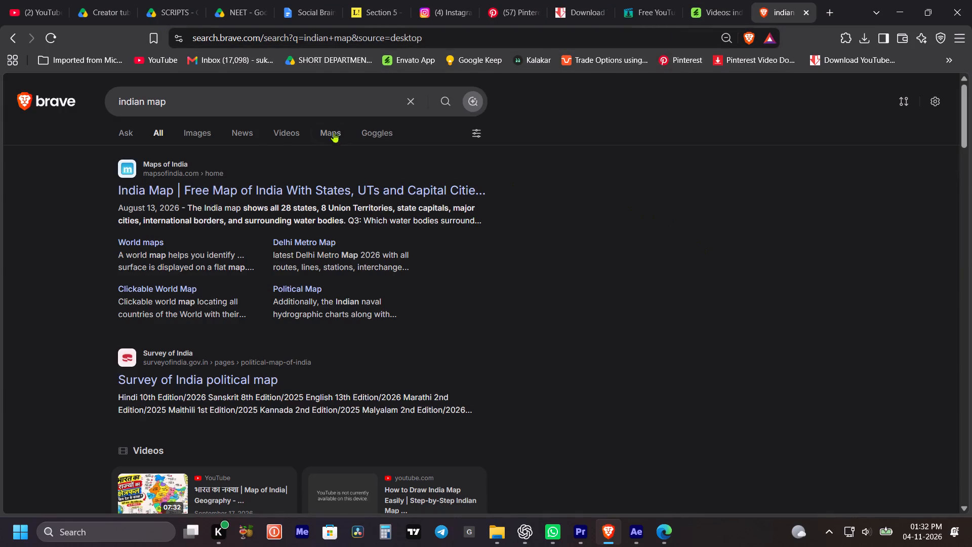
pyautogui.click(173, 126)
pyautogui.click(183, 125)
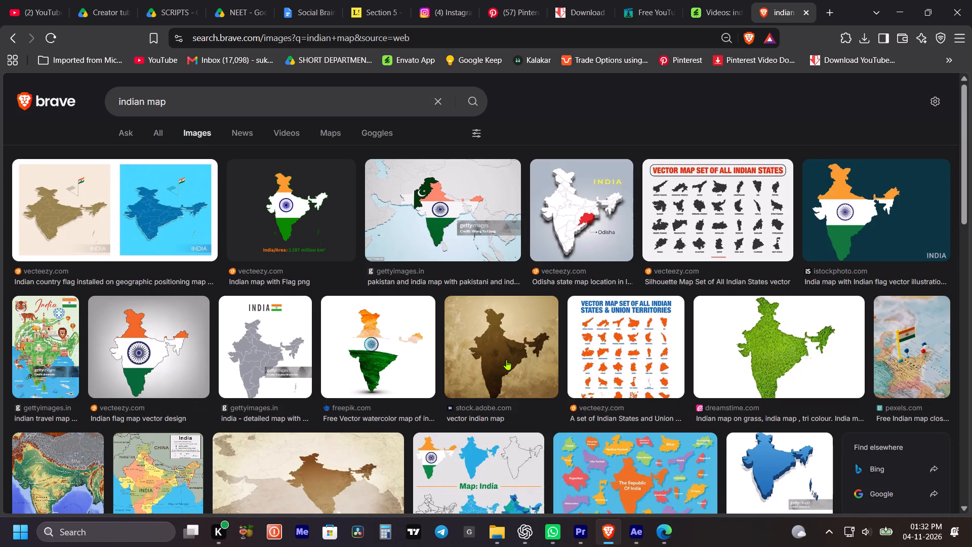
pyautogui.scroll(-2, 506, 360)
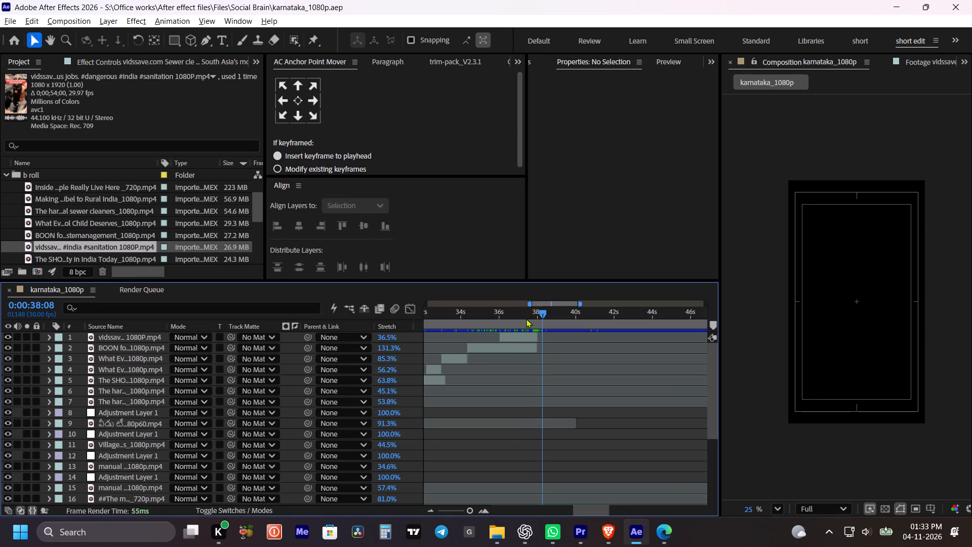
pyautogui.click(526, 319)
pyautogui.press('space')
pyautogui.press('space')
pyautogui.moveTo(578, 377); pyautogui.dragTo(558, 381)
pyautogui.press('space')
pyautogui.keyDown('shift'); pyautogui.moveTo(515, 312); pyautogui.dragTo(525, 316); pyautogui.keyUp('shift')
pyautogui.hotkey('ctrl', 's')
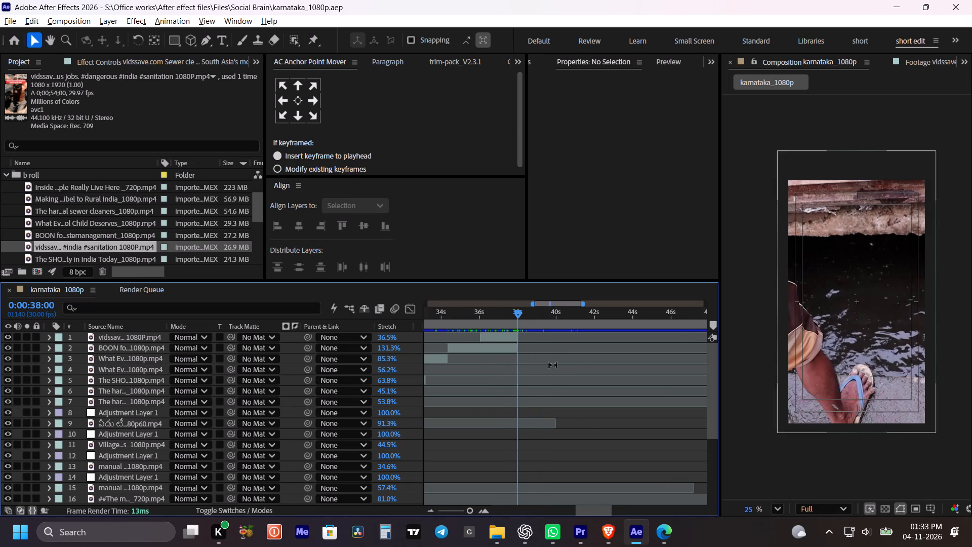
pyautogui.hotkey('ctrl', 's')
# Add a muted gray-yellow solid at comp size, 1080 x 1920 px, above the sewer cleaners layer.
pyautogui.click(614, 445)
pyautogui.click(509, 337)
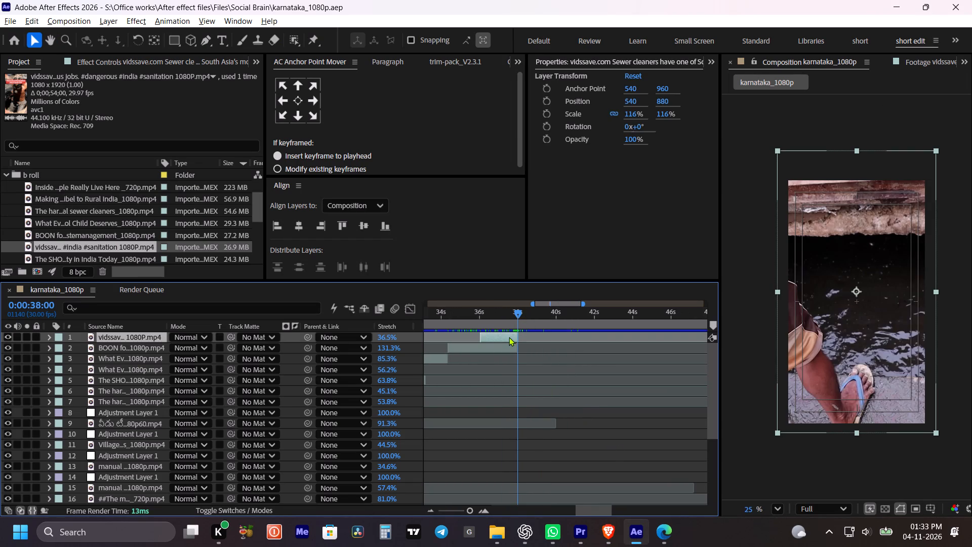
pyautogui.press('2')
pyautogui.click(435, 353)
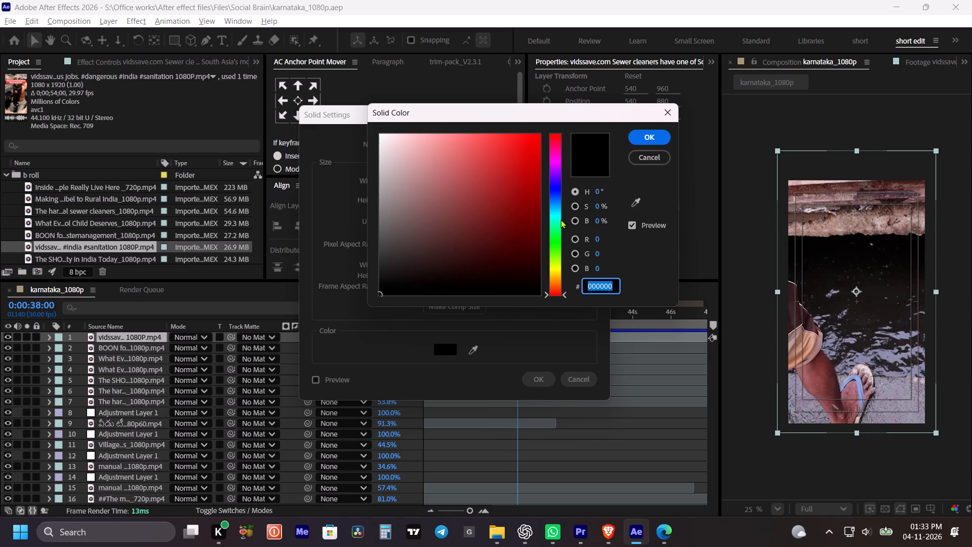
pyautogui.moveTo(553, 232); pyautogui.dragTo(557, 273)
pyautogui.moveTo(490, 186); pyautogui.dragTo(453, 145)
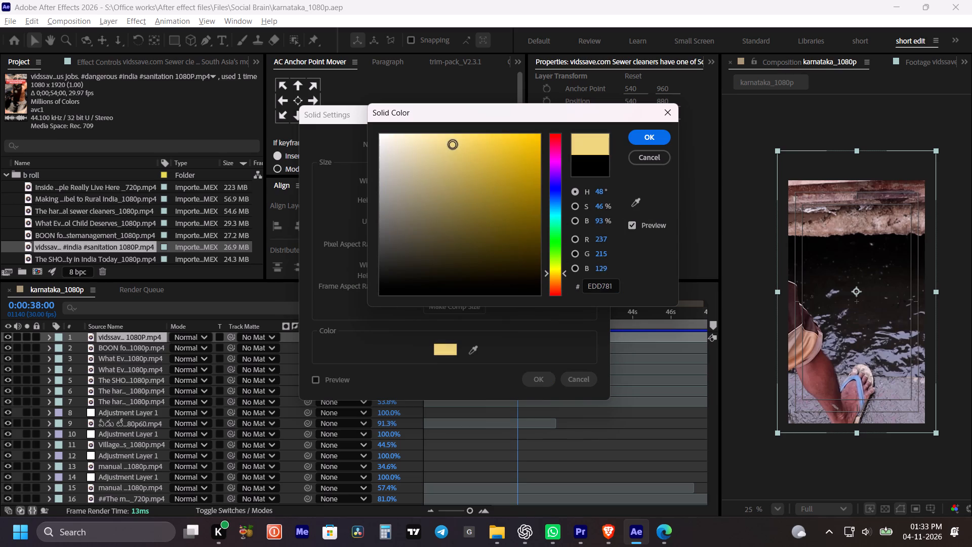
pyautogui.moveTo(453, 145); pyautogui.dragTo(463, 163)
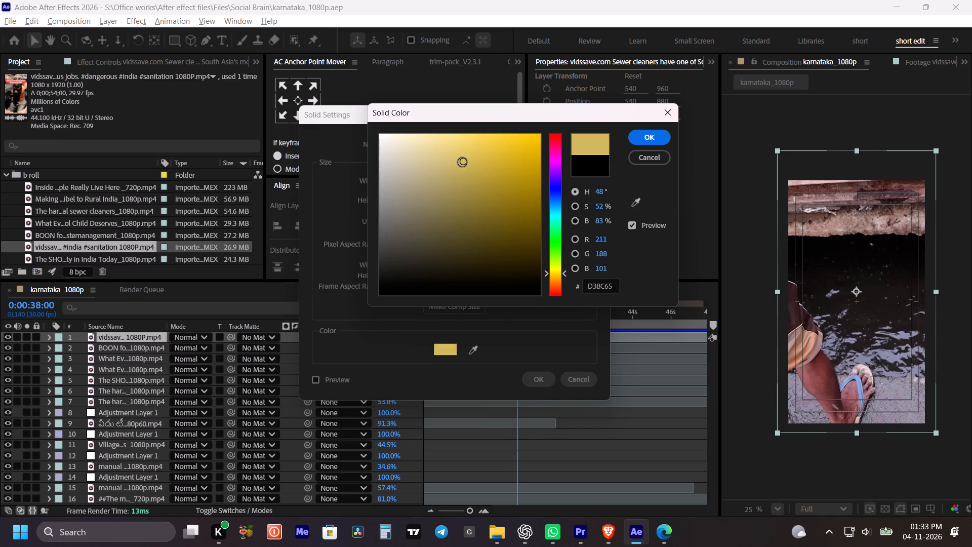
pyautogui.moveTo(463, 163); pyautogui.dragTo(442, 193)
pyautogui.click(642, 137)
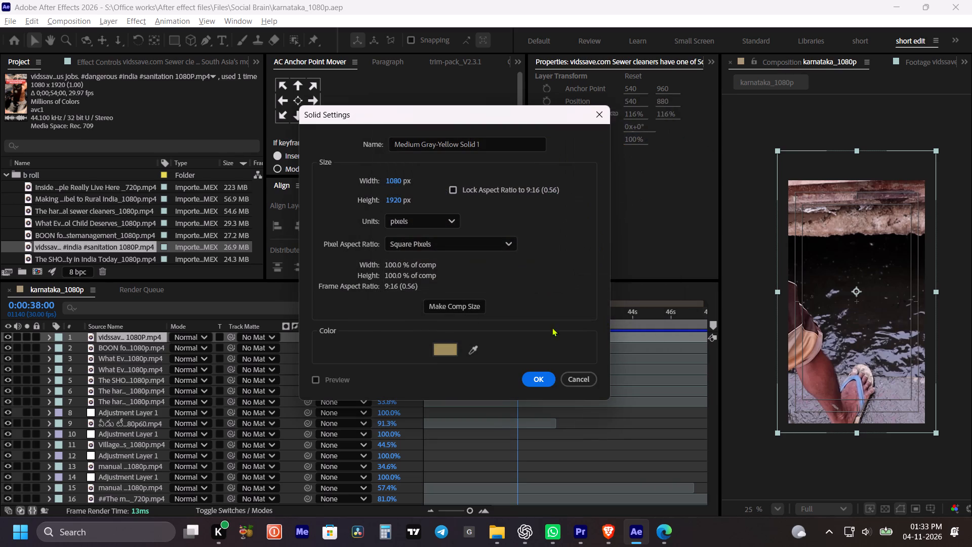
pyautogui.click(457, 291)
pyautogui.click(462, 305)
pyautogui.click(530, 378)
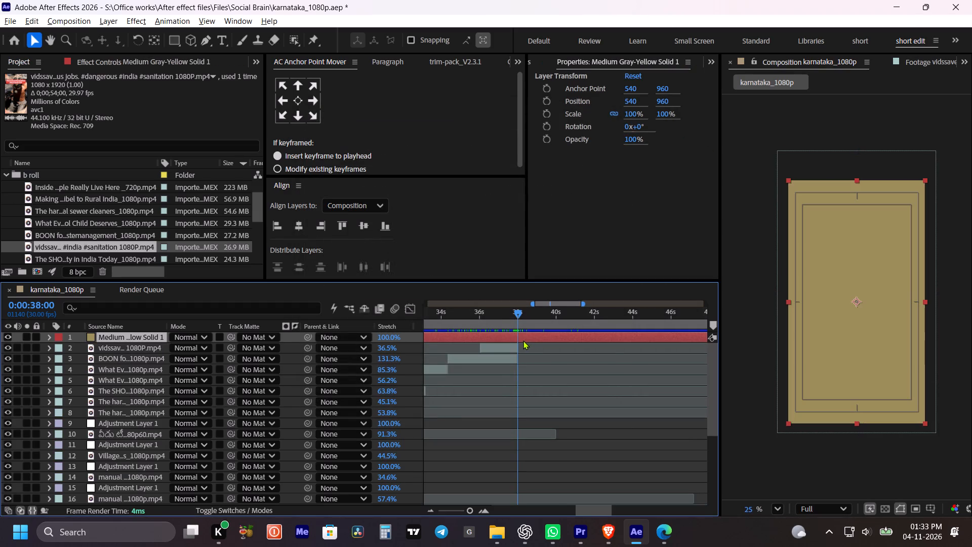
# Make the gray-yellow solid start at 0:00:38:00, right after the sewer cleaners shot, and save the project.
pyautogui.click(523, 339)
pyautogui.press('[')
pyautogui.click(523, 339)
pyautogui.hotkey('ctrl', 's')
pyautogui.hotkey('ctrl', 's')
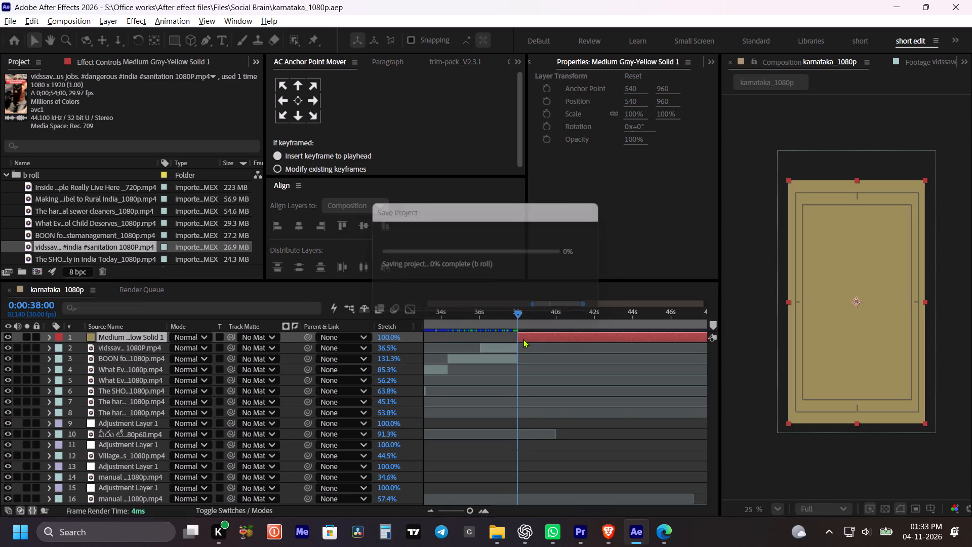
# Save the project and play back the cut from the sewer cleaners shot to the gray-yellow solid.
pyautogui.press('space')
pyautogui.keyDown('alt'); pyautogui.scroll(-1, 534, 339); pyautogui.keyUp('alt')
pyautogui.press('space')
pyautogui.moveTo(547, 337); pyautogui.dragTo(536, 339)
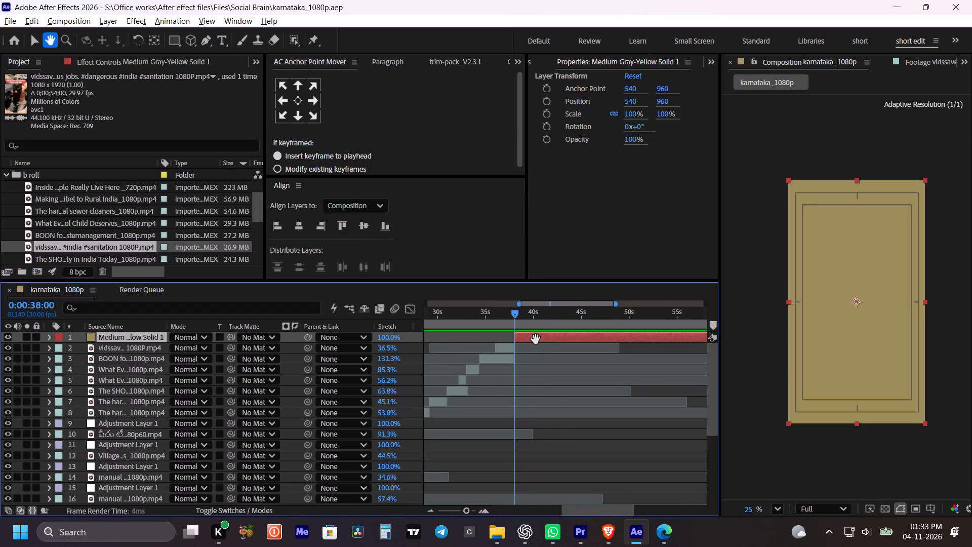
pyautogui.moveTo(536, 339); pyautogui.dragTo(535, 339)
pyautogui.press('space')
pyautogui.hotkey('ctrl', 's')
pyautogui.moveTo(515, 318); pyautogui.dragTo(506, 320)
pyautogui.press('space')
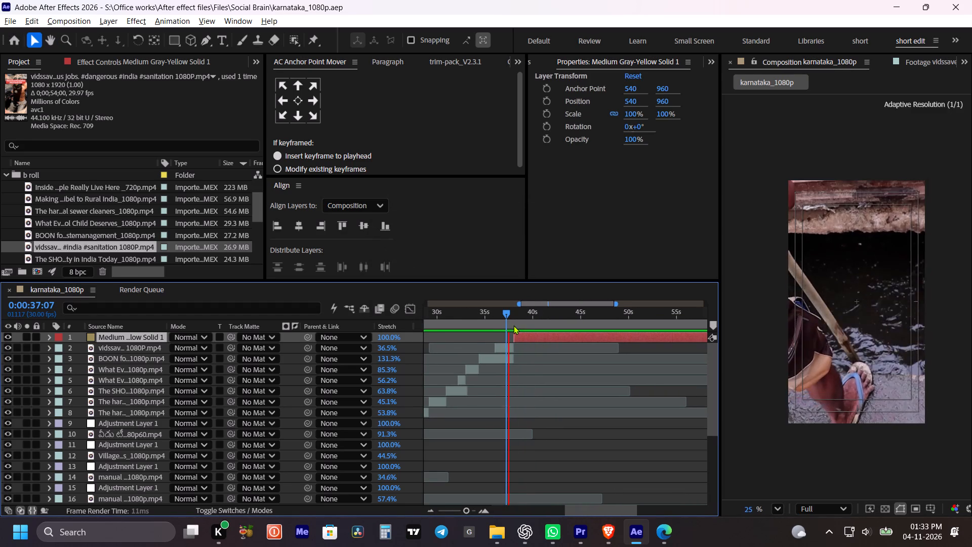
pyautogui.press('space')
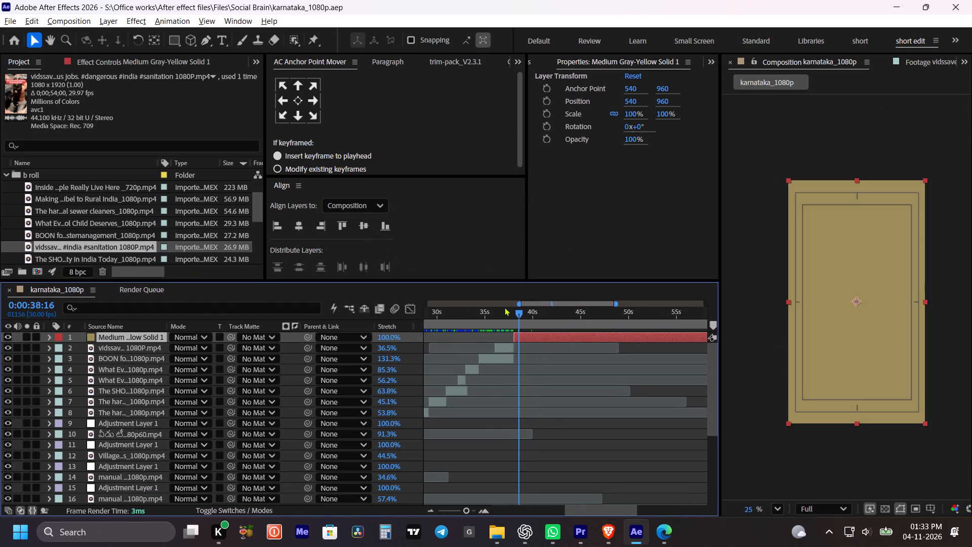
# Move the gray-yellow solid's start to about 42 s and extend the end of the sewer cleaners shot to about 40 s.
pyautogui.moveTo(541, 336); pyautogui.dragTo(576, 339)
pyautogui.moveTo(514, 347); pyautogui.dragTo(533, 351)
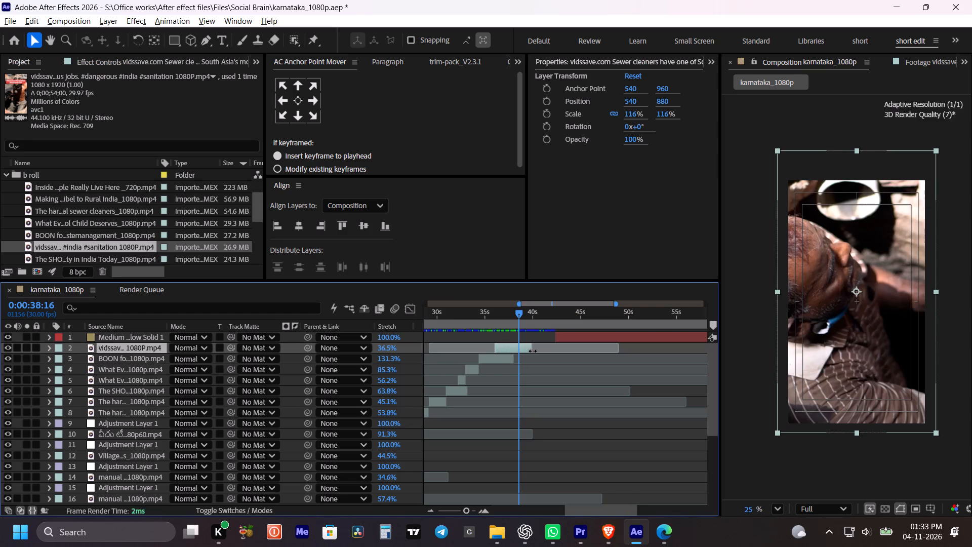
pyautogui.moveTo(533, 351); pyautogui.dragTo(535, 351)
# Preview the extended sewer cleaners shot and time-stretch it to 43.8%, ending at about 41 s.
pyautogui.moveTo(516, 313); pyautogui.dragTo(509, 315)
pyautogui.press('space')
pyautogui.press('space')
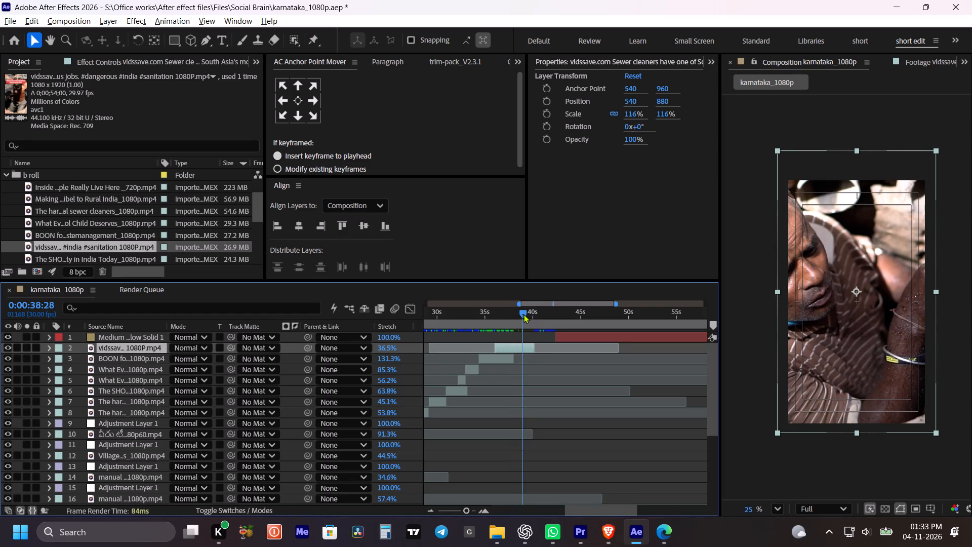
pyautogui.keyDown('shift'); pyautogui.moveTo(523, 314); pyautogui.dragTo(518, 317); pyautogui.keyUp('shift')
pyautogui.keyDown('alt'); pyautogui.moveTo(535, 345); pyautogui.dragTo(543, 346); pyautogui.keyUp('alt')
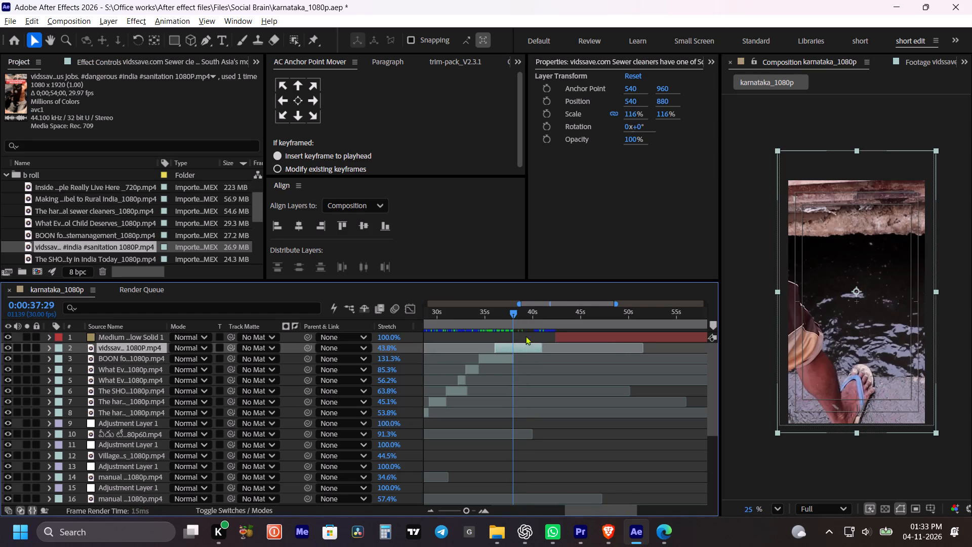
# Play back the stretched sewer cleaners shot and split its layer at 0:00:37:29.
pyautogui.moveTo(509, 317); pyautogui.dragTo(500, 317)
pyautogui.press('space')
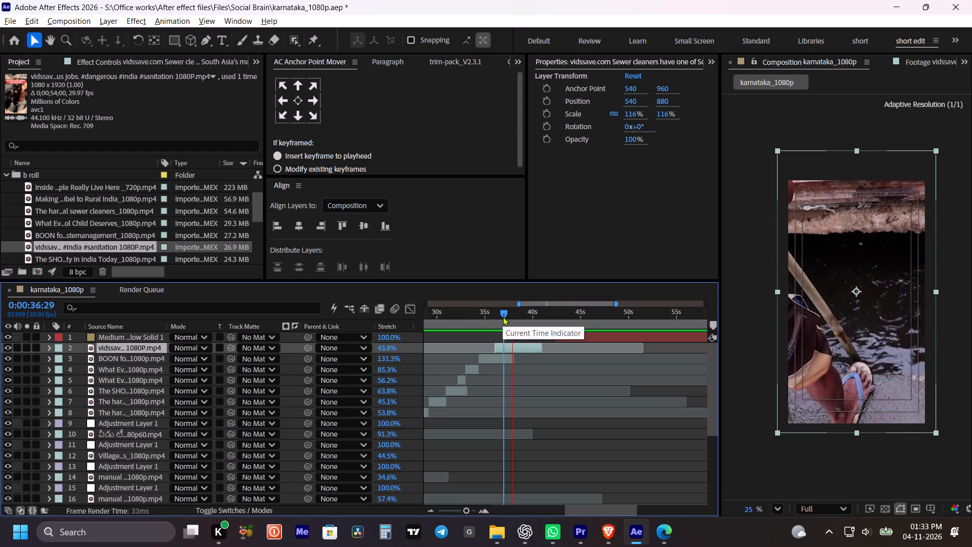
pyautogui.press('space')
pyautogui.click(515, 314)
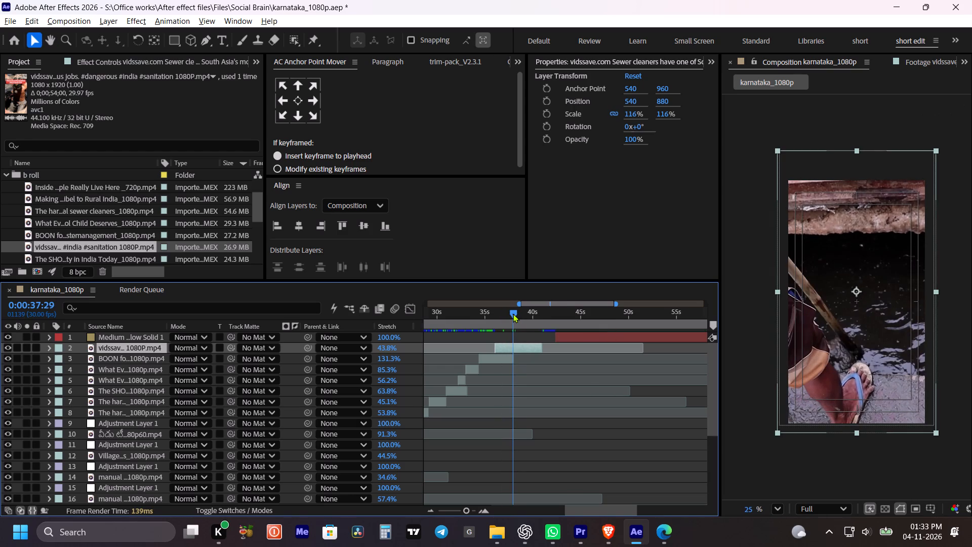
pyautogui.click(518, 345)
pyautogui.hotkey('ctrl', 'shift', 'd')
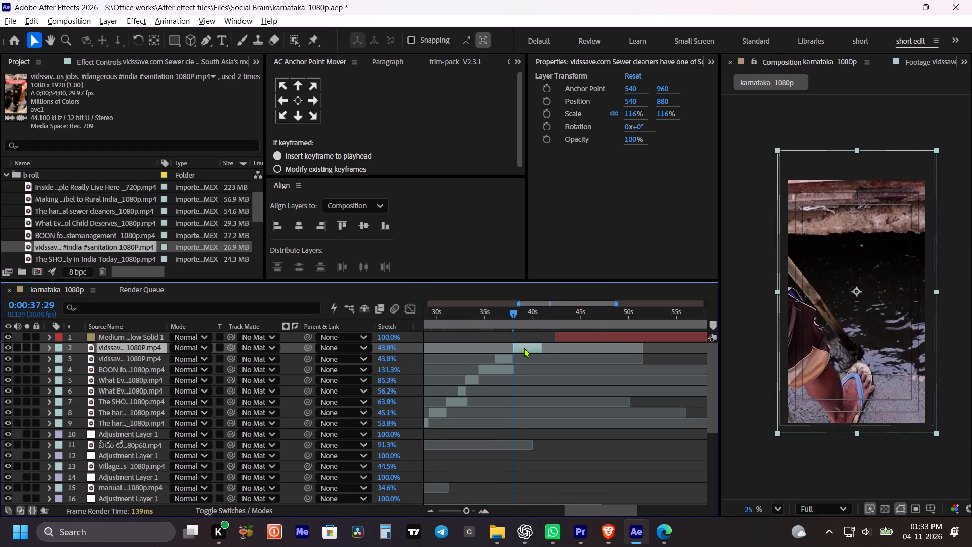
# Slide the second sewer cleaners segment earlier to end at about 40 s, and trim its start to 0:00:37:29.
pyautogui.press('space')
pyautogui.press('space')
pyautogui.moveTo(525, 348); pyautogui.dragTo(520, 347)
pyautogui.keyDown('shift'); pyautogui.moveTo(520, 311); pyautogui.dragTo(514, 314); pyautogui.keyUp('shift')
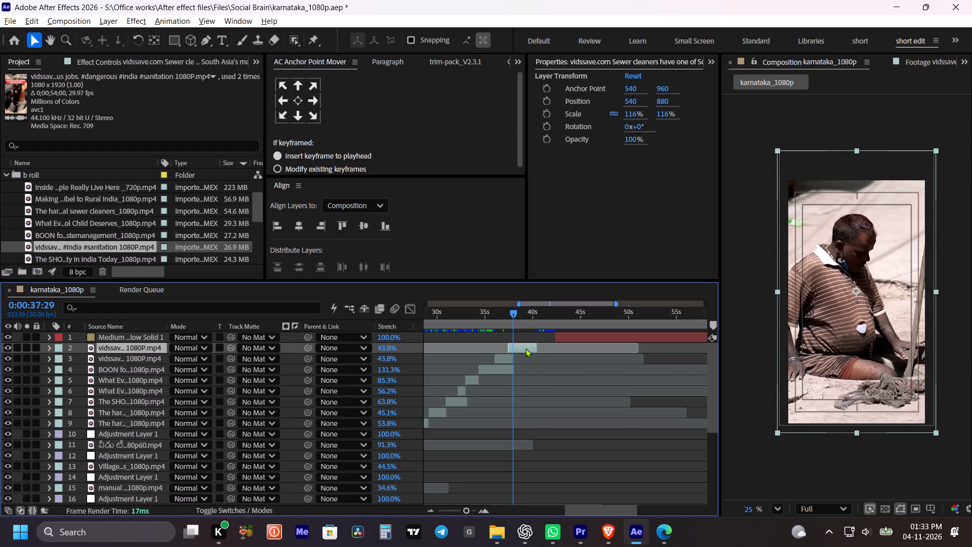
pyautogui.moveTo(525, 348); pyautogui.dragTo(522, 348)
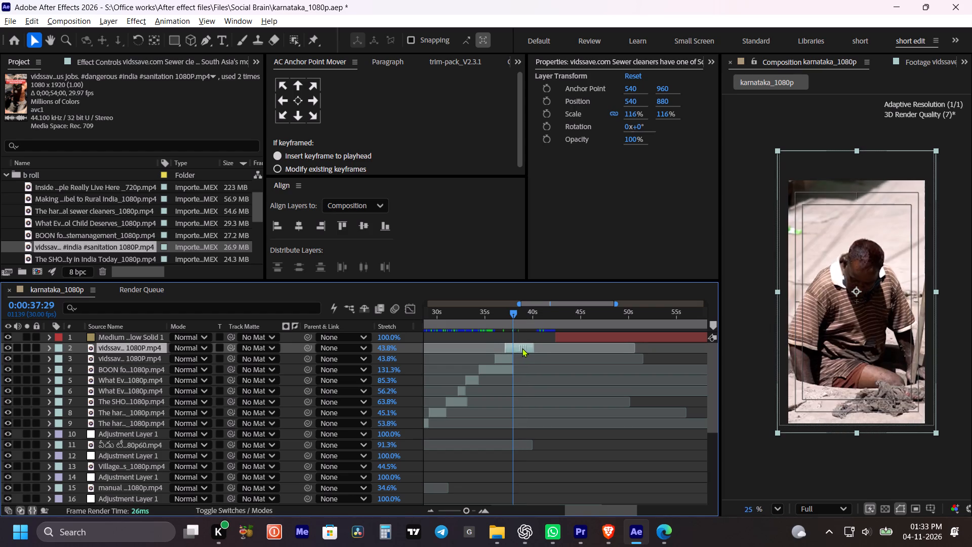
pyautogui.moveTo(522, 348); pyautogui.dragTo(521, 348)
pyautogui.hotkey('alt', '[')
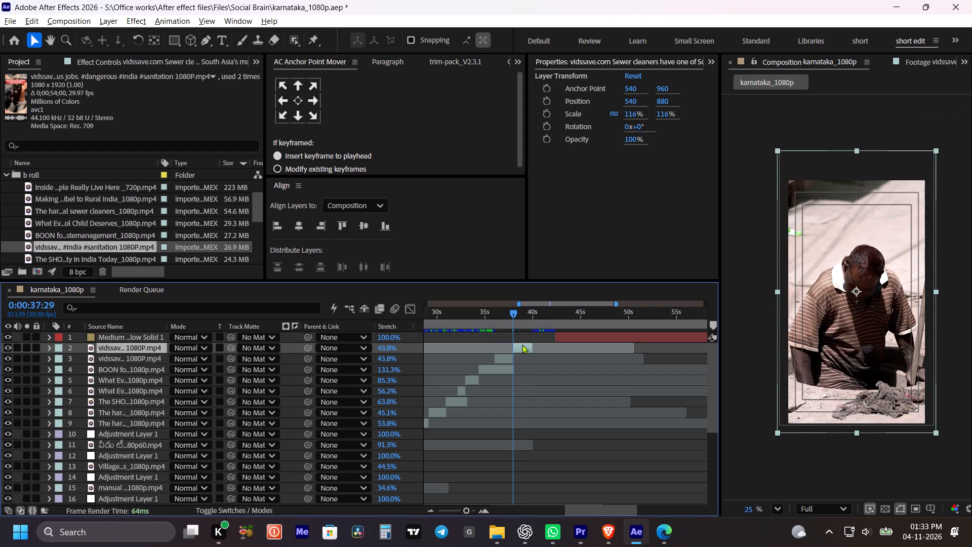
# Play back and step frame by frame across the cut between the two sewer cleaners segments near 0:00:38:00.
pyautogui.click(504, 314)
pyautogui.press('space')
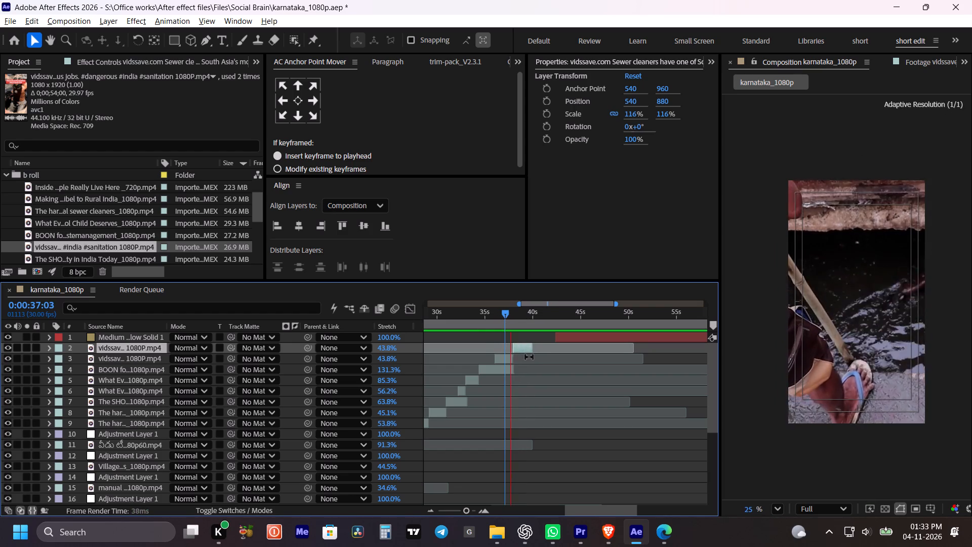
pyautogui.press('space')
pyautogui.keyDown('shift'); pyautogui.moveTo(518, 325); pyautogui.dragTo(513, 323); pyautogui.keyUp('shift')
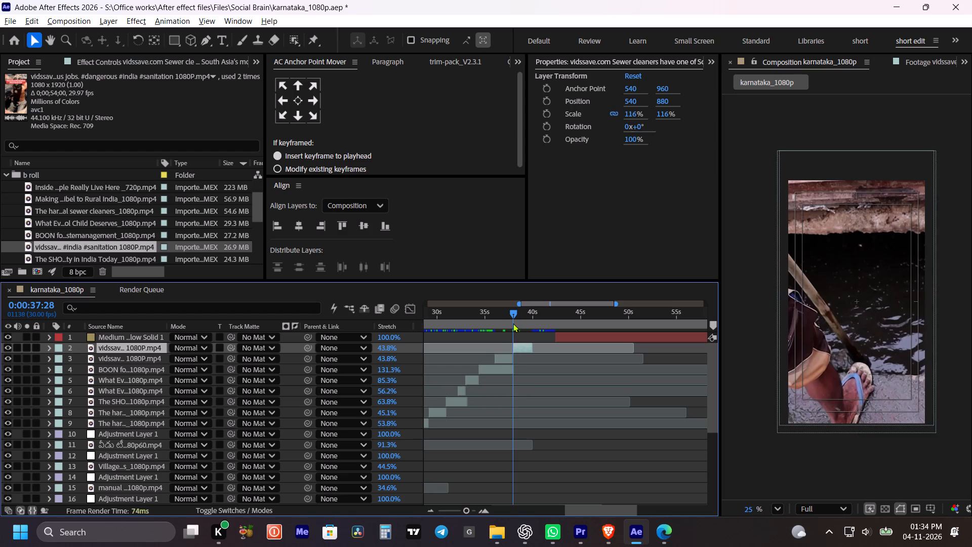
pyautogui.hotkey('ctrl', 'Left')
pyautogui.hotkey('ctrl', 'Left')
pyautogui.hotkey('ctrl', 'Right')
pyautogui.hotkey('ctrl', 'Right')
pyautogui.hotkey('ctrl', 'Right')
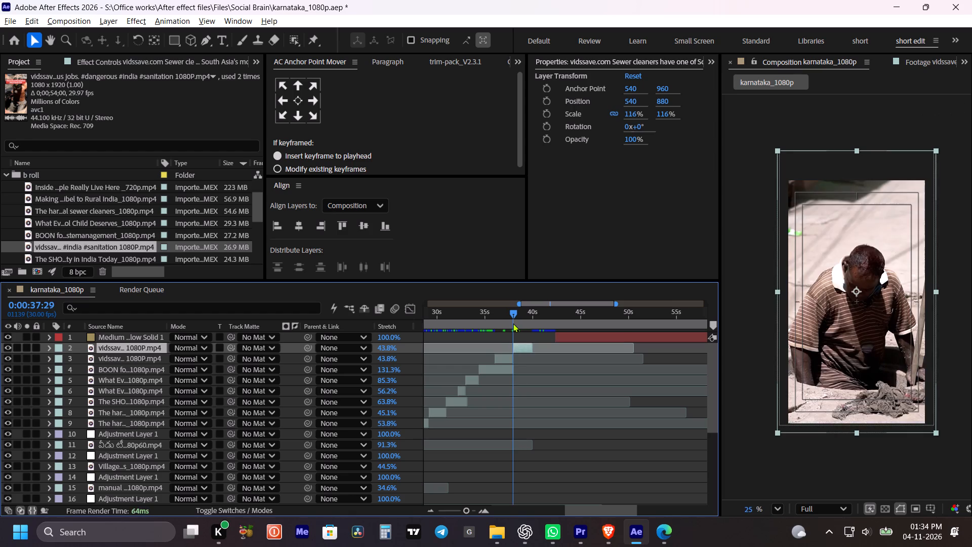
pyautogui.hotkey('ctrl', 'Right')
pyautogui.hotkey('ctrl', 'Right')
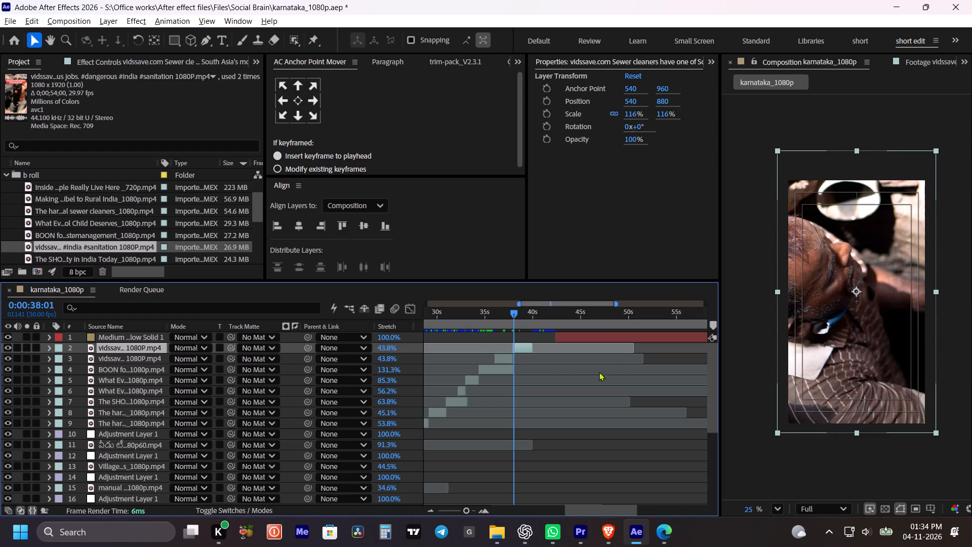
# Nudge the second sewer cleaners segment slightly earlier at the cut near 38 s and play back the transition.
pyautogui.keyDown('alt'); pyautogui.scroll(1, 549, 362); pyautogui.keyUp('alt')
pyautogui.keyDown('shift'); pyautogui.click(477, 348); pyautogui.keyUp('shift')
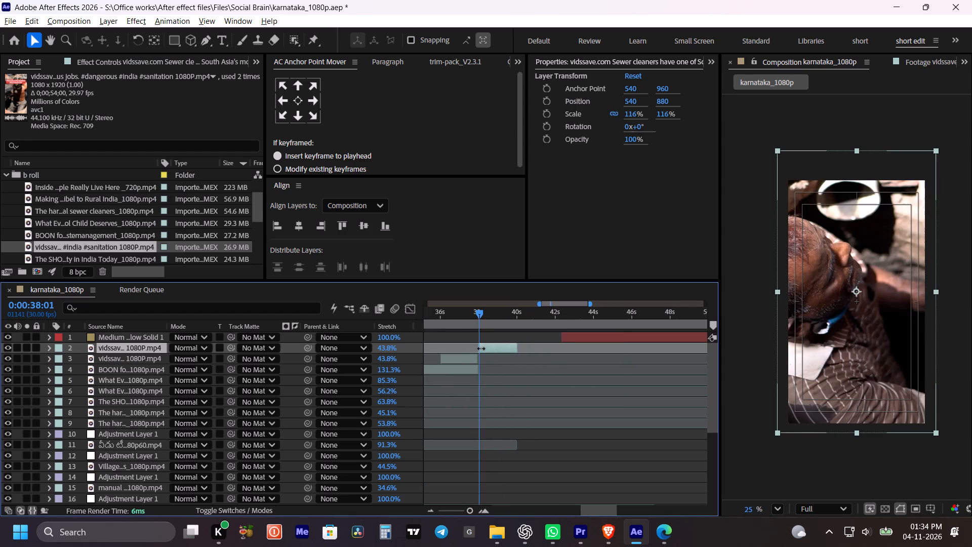
pyautogui.keyDown('alt'); pyautogui.scroll(3, 477, 346); pyautogui.keyUp('alt')
pyautogui.moveTo(507, 347); pyautogui.dragTo(496, 348)
pyautogui.keyDown('alt'); pyautogui.scroll(-4, 496, 348); pyautogui.keyUp('alt')
pyautogui.click(474, 317)
pyautogui.press('space')
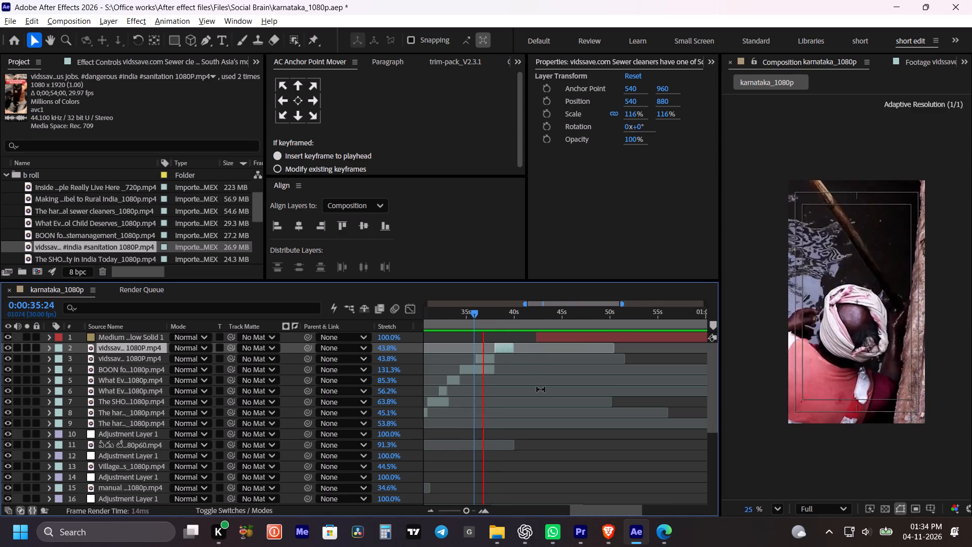
pyautogui.press('space')
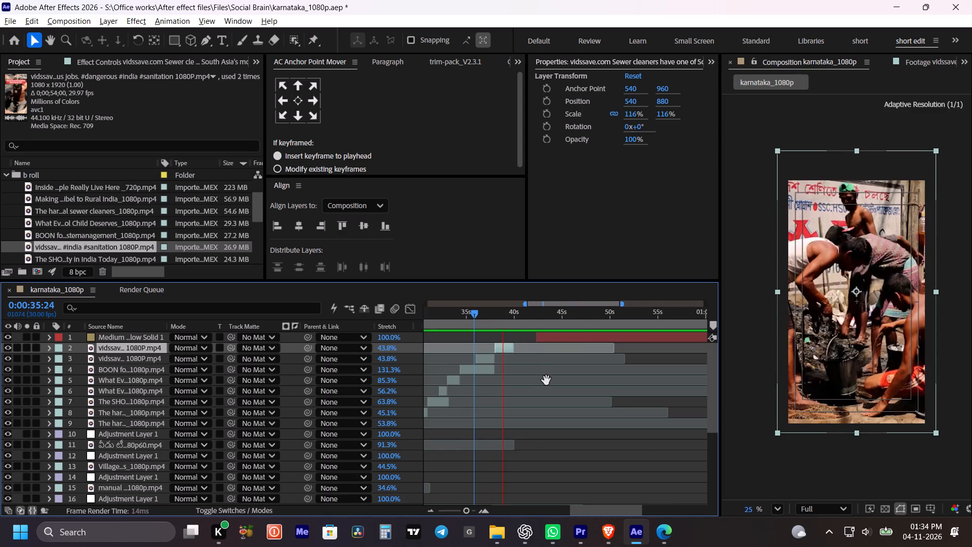
# Move the gray-yellow solid to start at 0:00:39:02 and play back the cut into it.
pyautogui.click(547, 340)
pyautogui.press('[')
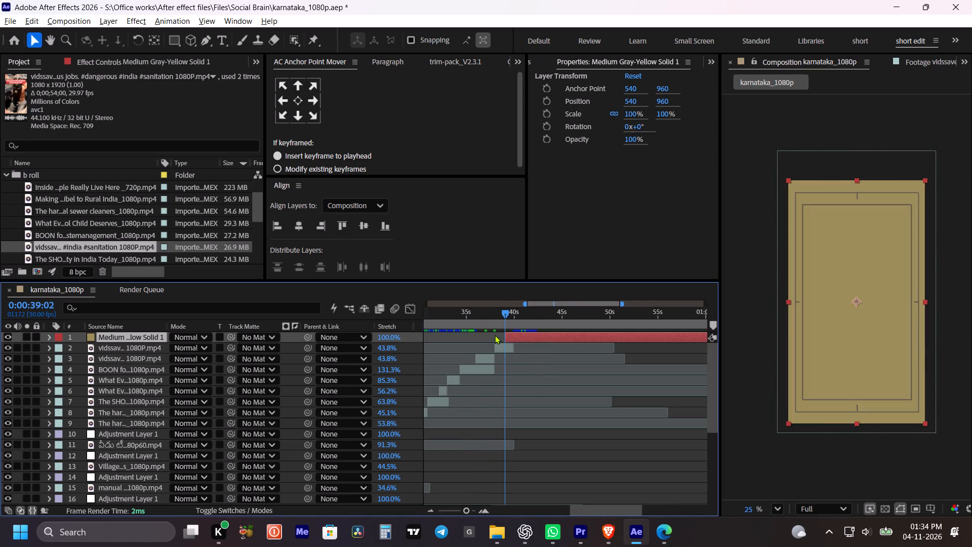
pyautogui.moveTo(503, 312); pyautogui.dragTo(497, 312)
pyautogui.press('space')
pyautogui.press('space')
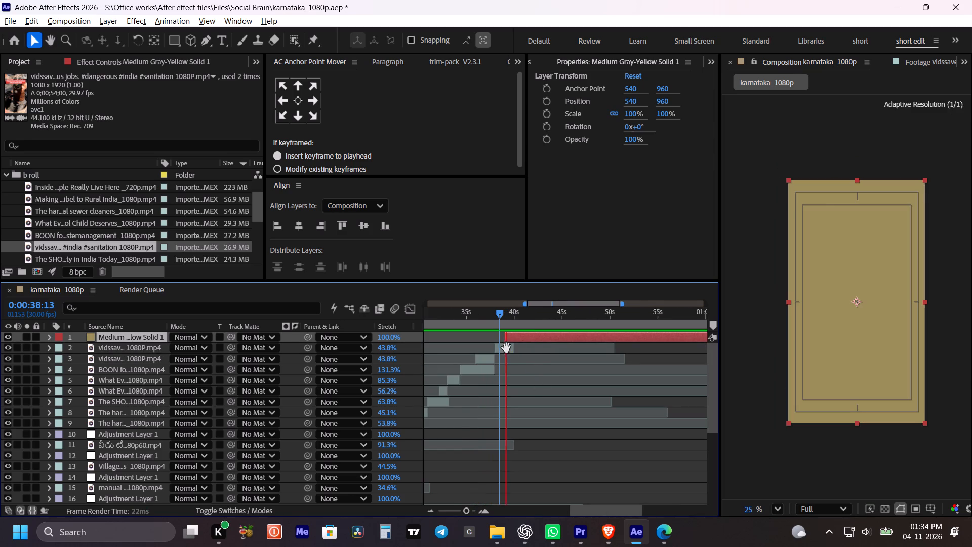
# Set the playhead to 0:00:38:23, the first frame of the group-of-workers shot in the second segment.
pyautogui.keyDown('shift'); pyautogui.click(505, 319); pyautogui.keyUp('shift')
pyautogui.hotkey('ctrl', 'Left')
pyautogui.hotkey('ctrl', 'Left')
pyautogui.hotkey('ctrl', 'Left')
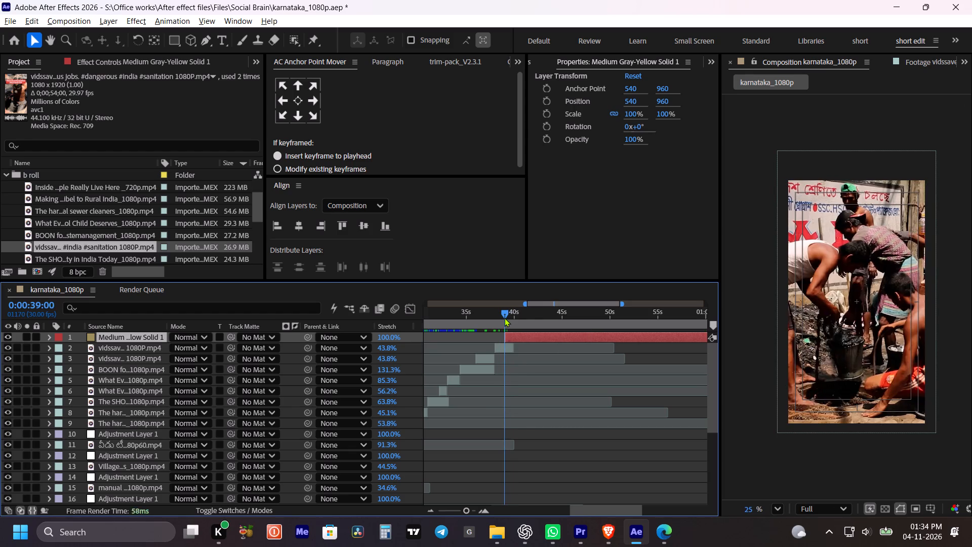
pyautogui.hotkey('ctrl', 'Left')
pyautogui.hotkey('ctrl', 'Left')
pyautogui.hotkey('ctrl', 'Left')
pyautogui.hotkey('ctrl', 'Left')
pyautogui.hotkey('ctrl', 'Left')
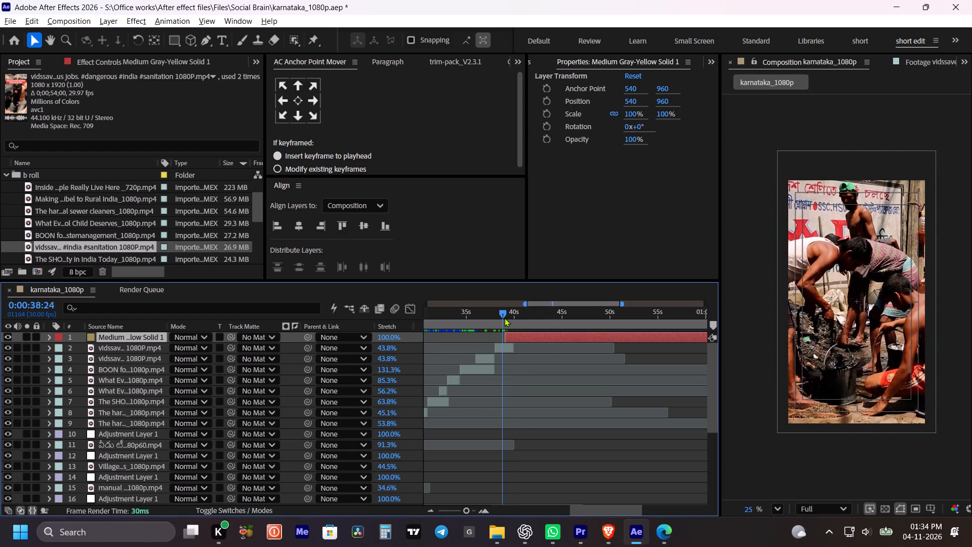
pyautogui.keyDown('alt'); pyautogui.scroll(1, 501, 347); pyautogui.keyUp('alt')
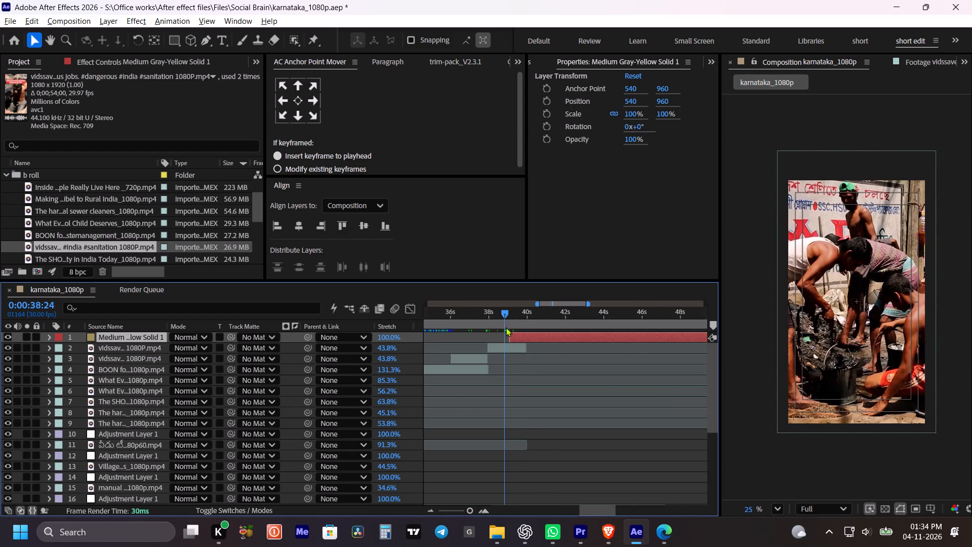
pyautogui.click(506, 320)
pyautogui.hotkey('ctrl', 'Right')
pyautogui.hotkey('ctrl', 'Right')
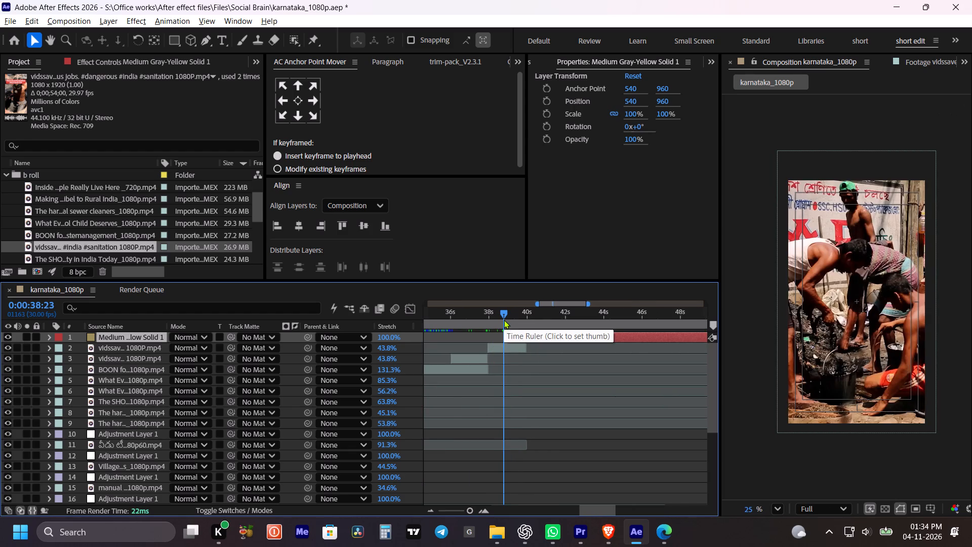
pyautogui.hotkey('ctrl', 'Left')
pyautogui.hotkey('ctrl', 'Left')
pyautogui.hotkey('ctrl', 'Right')
pyautogui.hotkey('ctrl', 'Right')
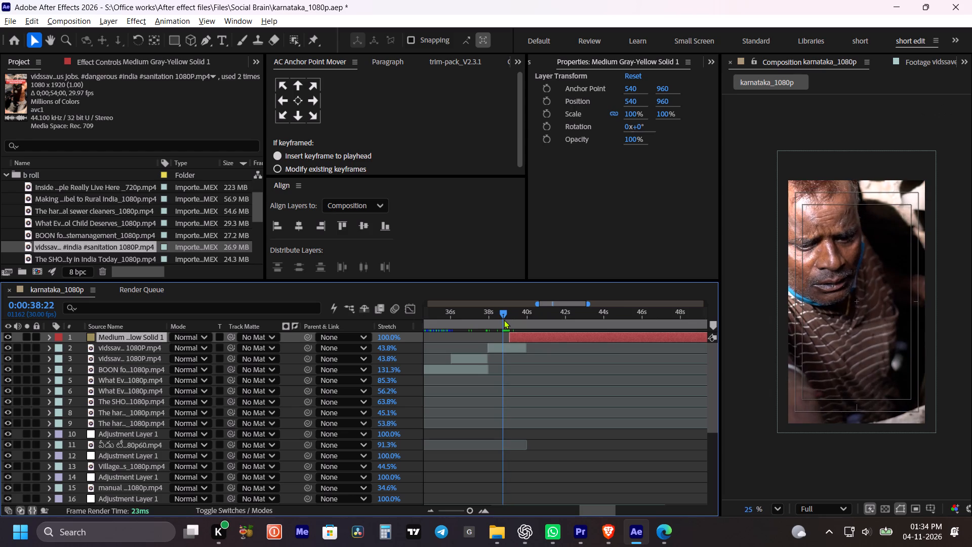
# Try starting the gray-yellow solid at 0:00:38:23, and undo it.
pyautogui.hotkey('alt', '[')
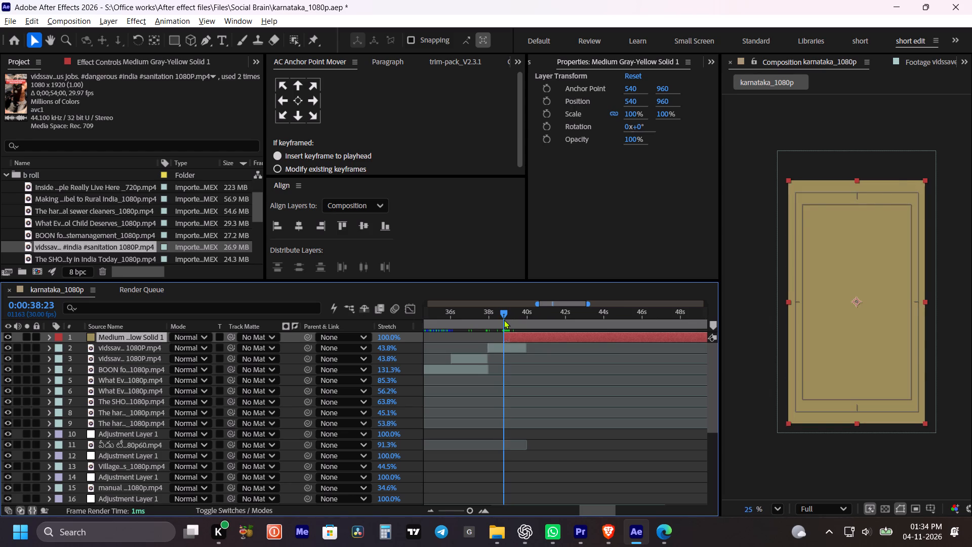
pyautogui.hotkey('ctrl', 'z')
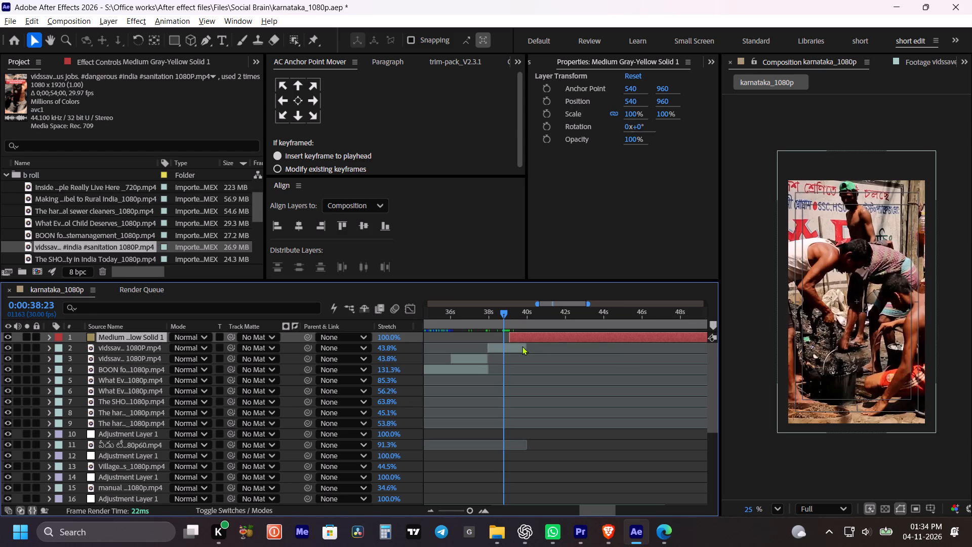
# Trim the second sewer cleaners segment's start to 0:00:38:23 and slide it earlier so it ends at the solid's start.
pyautogui.click(522, 346)
pyautogui.hotkey('alt', '[')
pyautogui.moveTo(522, 346); pyautogui.dragTo(506, 348)
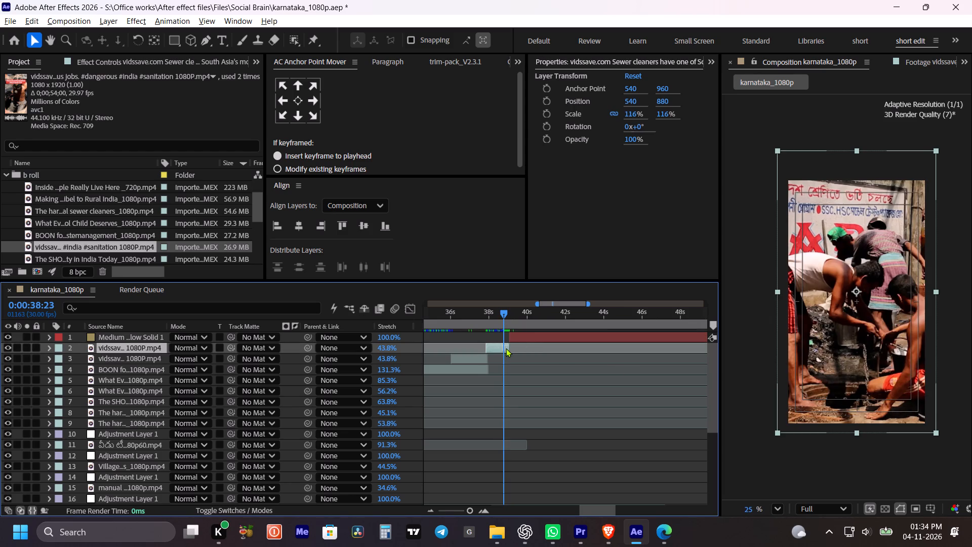
pyautogui.moveTo(506, 348); pyautogui.dragTo(505, 348)
# Play back the cuts around 38 s and 39 s, set the playhead to 0:00:39:02 and save the project.
pyautogui.click(479, 319)
pyautogui.press('space')
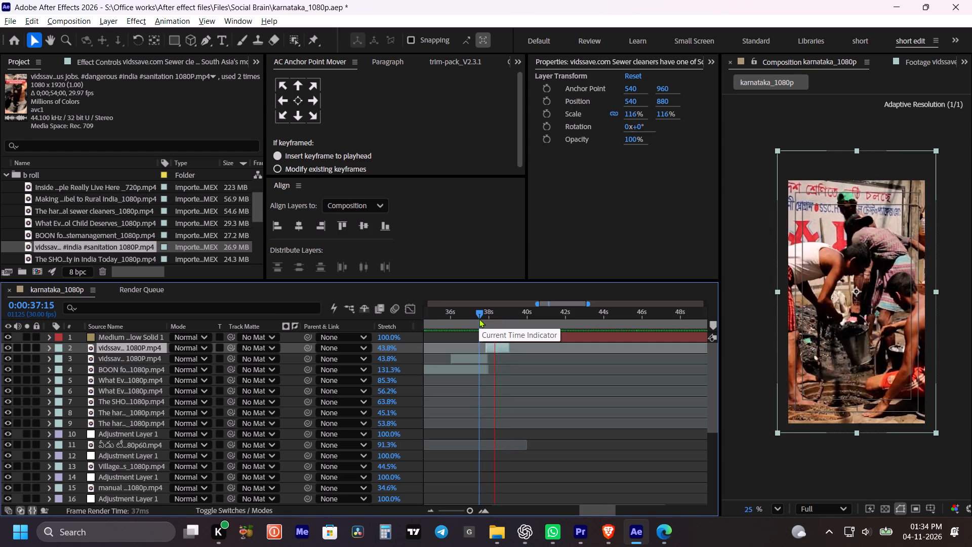
pyautogui.press('space')
pyautogui.click(508, 322)
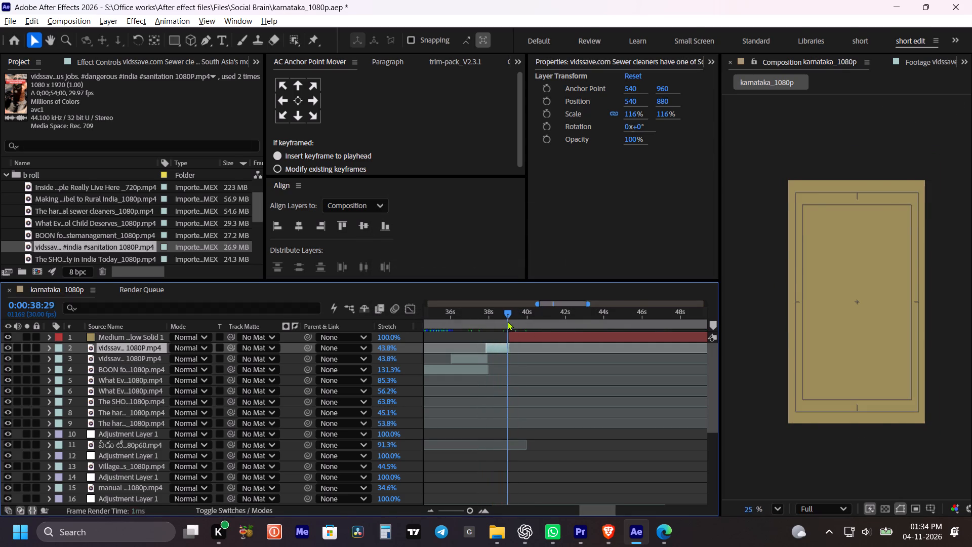
pyautogui.press('space')
pyautogui.press('space')
pyautogui.keyDown('shift'); pyautogui.click(518, 310); pyautogui.keyUp('shift')
pyautogui.hotkey('ctrl', 's')
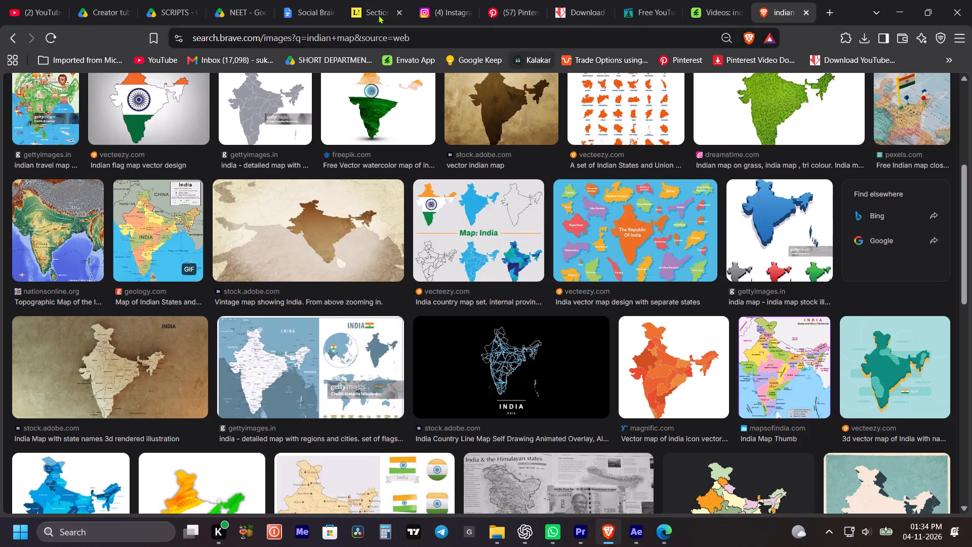
pyautogui.click(426, 35)
pyautogui.write('constit')
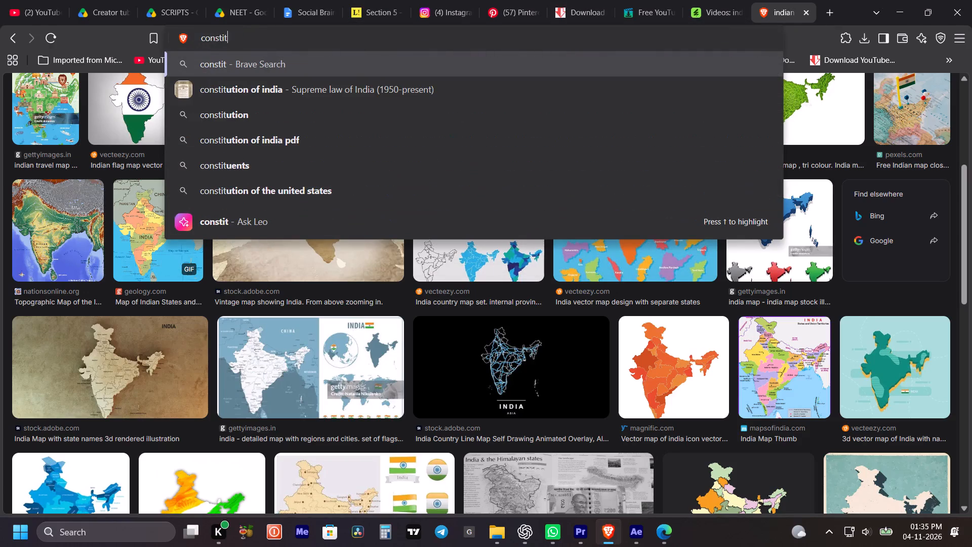
pyautogui.write('uion booj')
pyautogui.press('BackSpace')
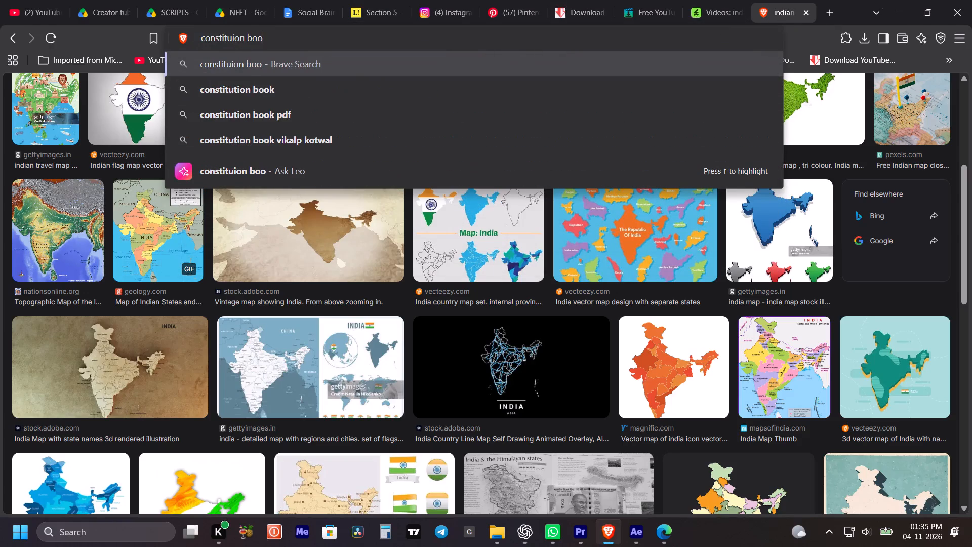
pyautogui.press('k')
pyautogui.press('Return')
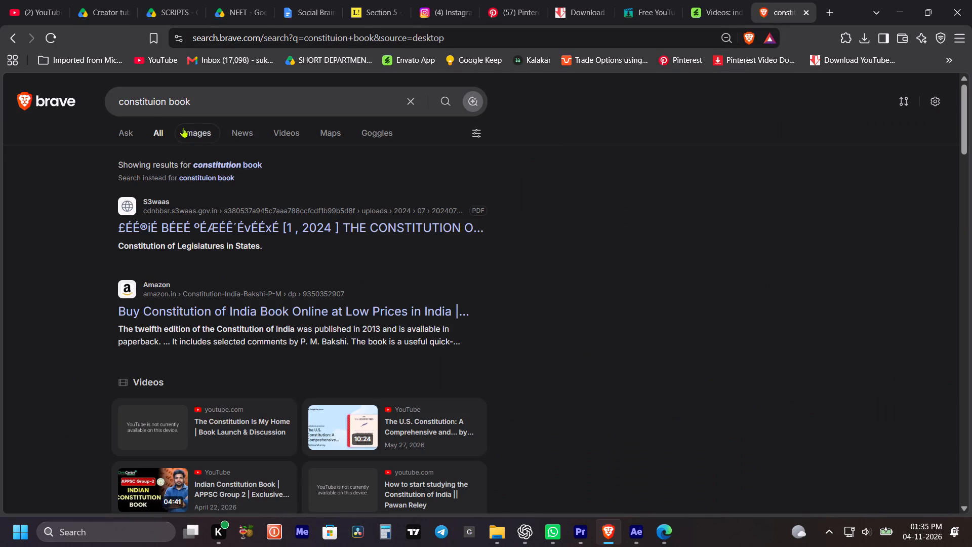
pyautogui.click(198, 135)
pyautogui.scroll(-3, 390, 175)
pyautogui.scroll(2, 415, 259)
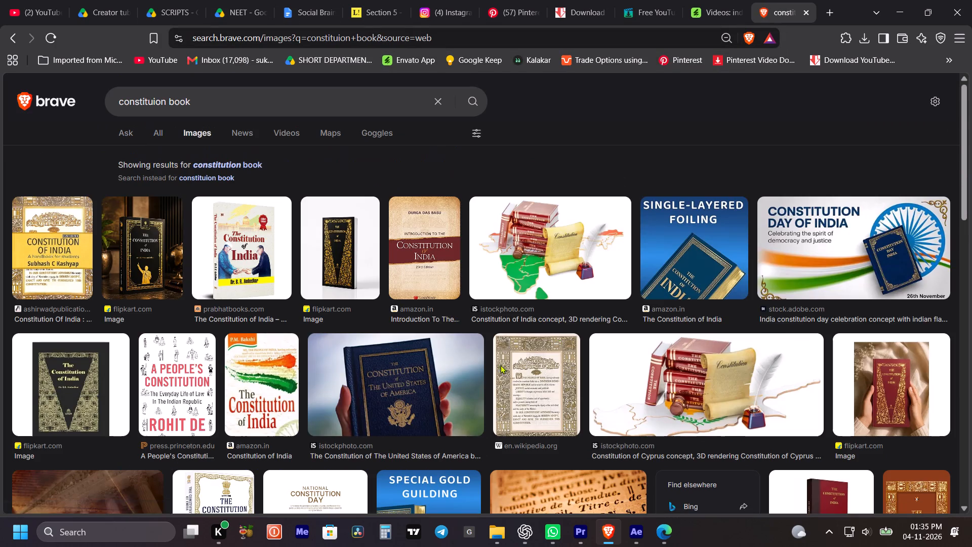
pyautogui.scroll(-1, 727, 296)
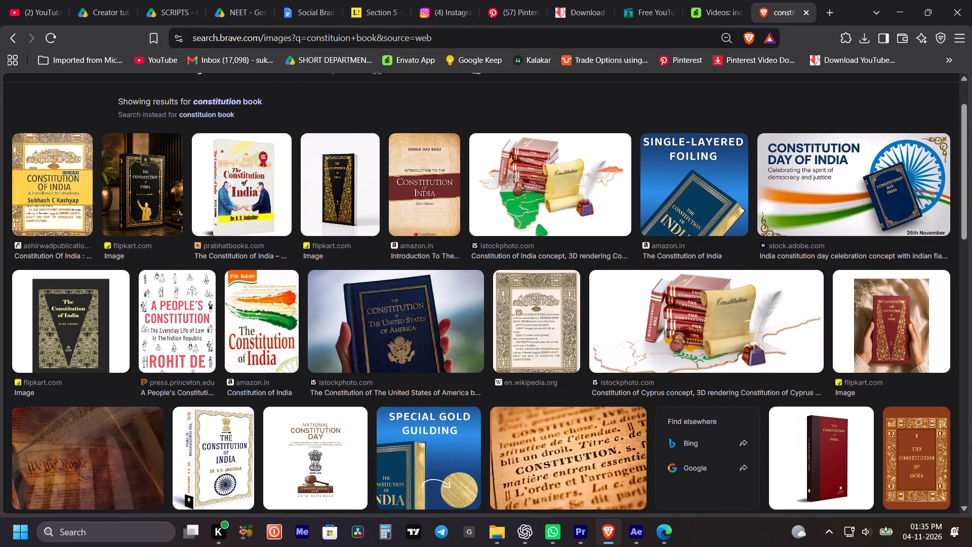
pyautogui.scroll(-1, 919, 449)
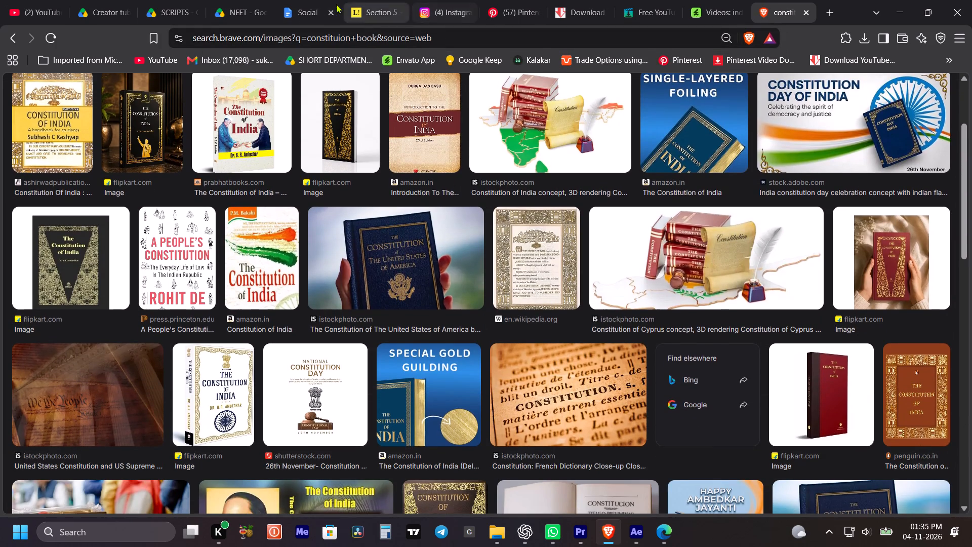
# Read the paragraph about the 1993 and 2013 laws in Script 3 of the Social Brains document.
pyautogui.click(308, 7)
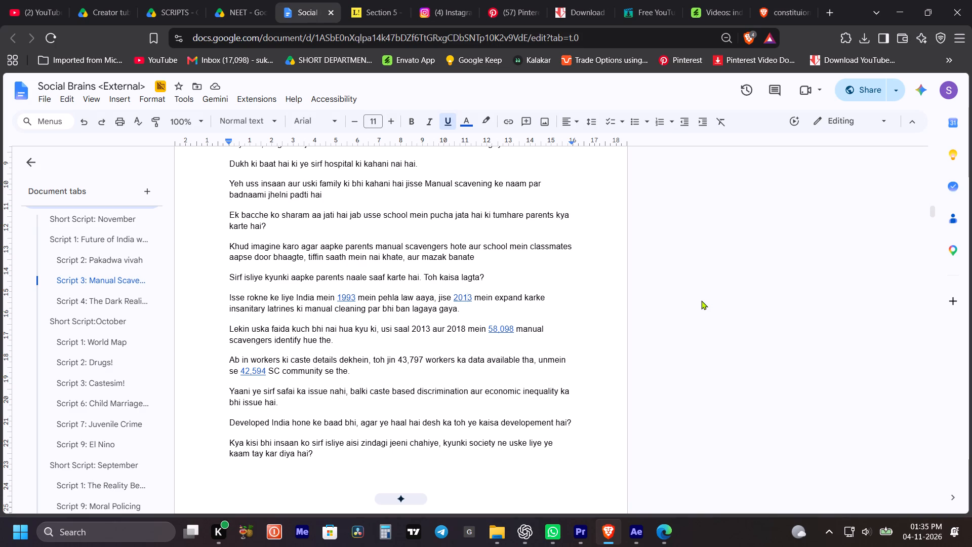
pyautogui.click(387, 324)
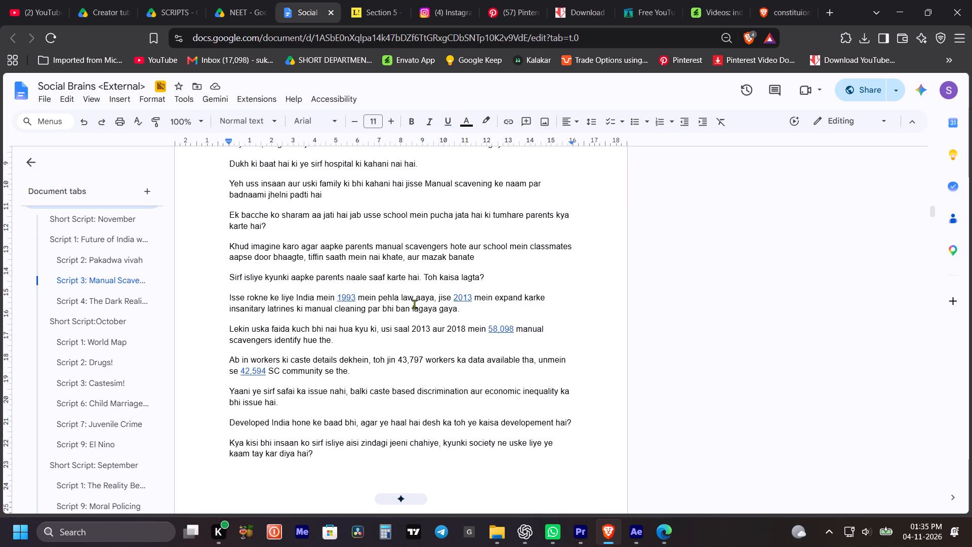
pyautogui.moveTo(233, 296); pyautogui.dragTo(471, 319)
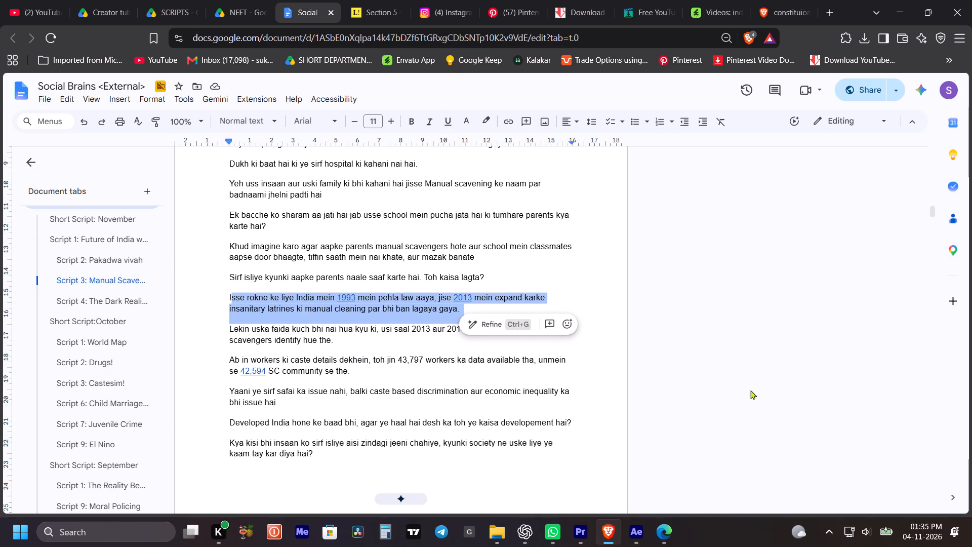
pyautogui.click(722, 389)
pyautogui.moveTo(217, 291); pyautogui.dragTo(482, 312)
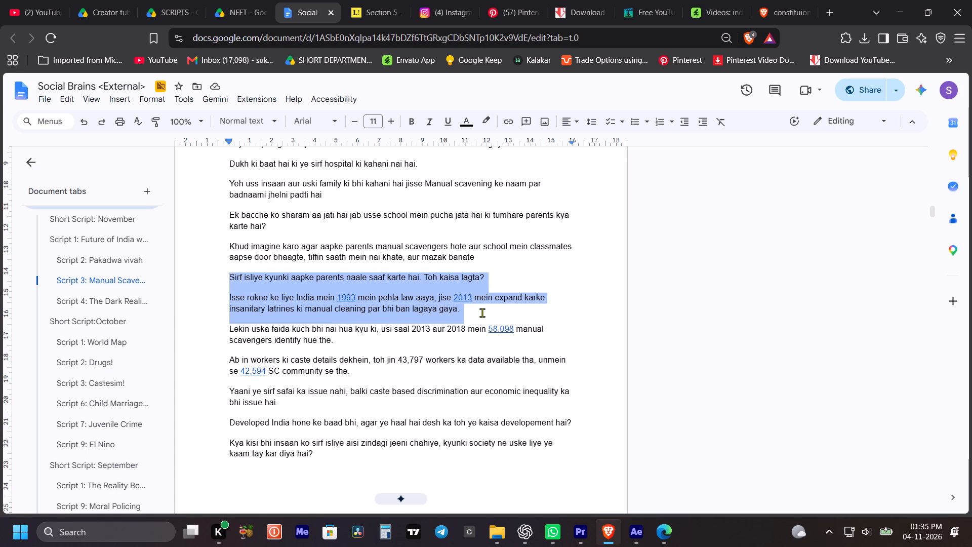
pyautogui.moveTo(482, 312); pyautogui.dragTo(467, 310)
pyautogui.click(493, 311)
pyautogui.moveTo(477, 310); pyautogui.dragTo(223, 316)
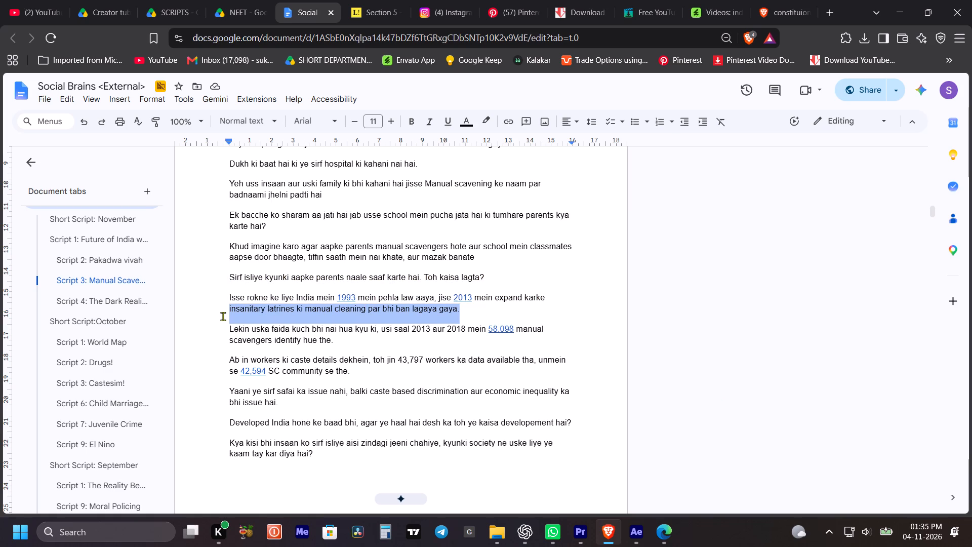
pyautogui.moveTo(223, 316); pyautogui.dragTo(221, 305)
pyautogui.click(255, 315)
# Open the source linked from 2013 in the script and examine its section on insanitary latrines and manual scavengers.
pyautogui.click(464, 297)
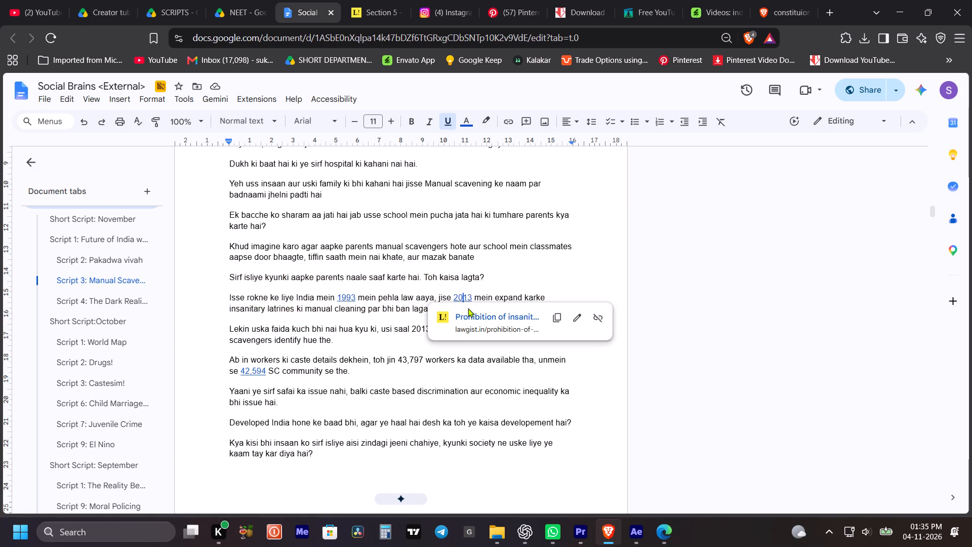
pyautogui.click(468, 308)
pyautogui.click(469, 312)
pyautogui.scroll(-2, 357, 238)
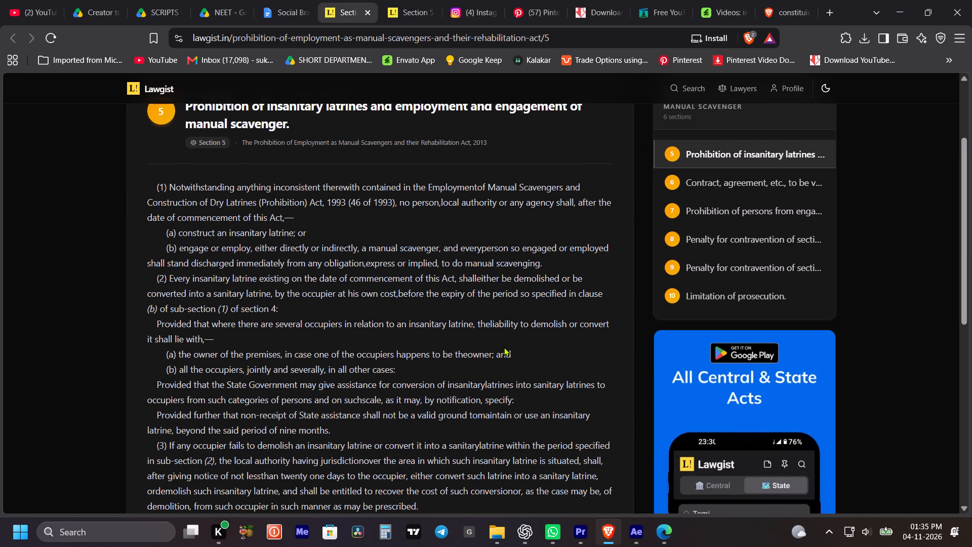
pyautogui.scroll(1, 504, 347)
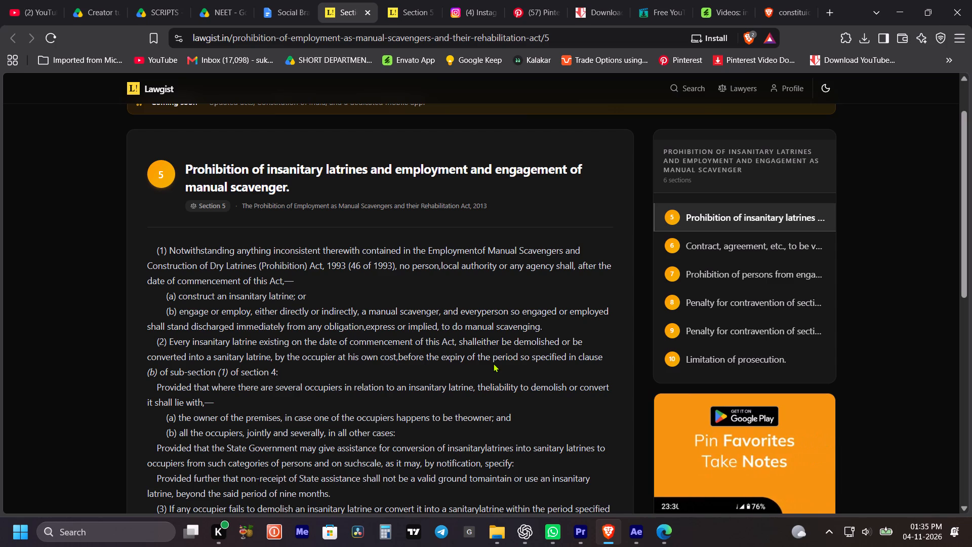
pyautogui.scroll(3, 493, 365)
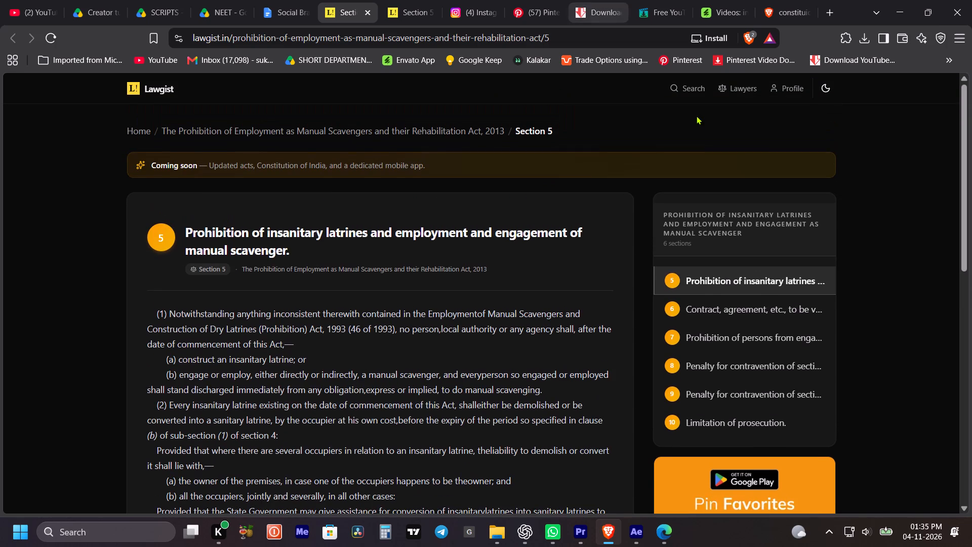
# From the script, open the act PDF linked from 1993 and skim its first pages.
pyautogui.click(275, 3)
pyautogui.click(344, 299)
pyautogui.click(366, 316)
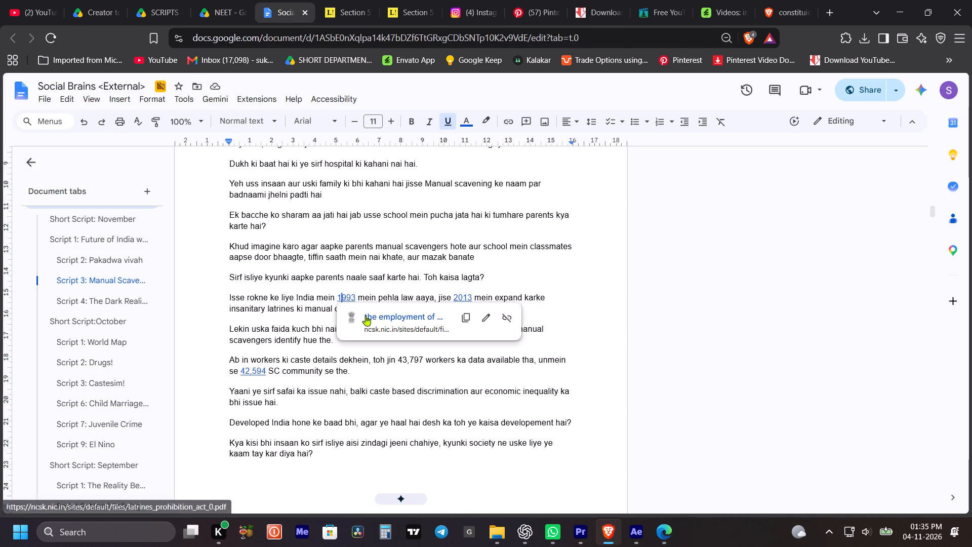
pyautogui.scroll(-14, 542, 308)
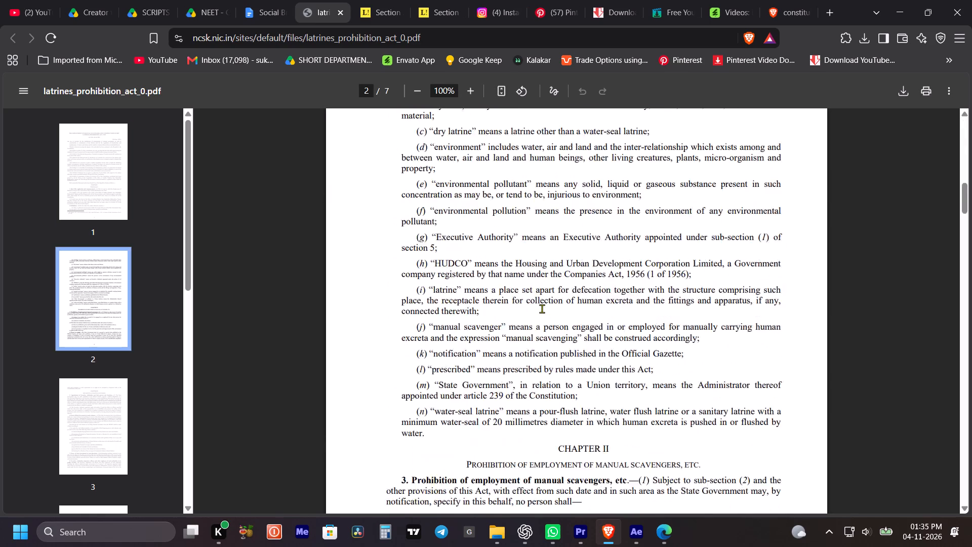
pyautogui.scroll(-5, 542, 308)
pyautogui.scroll(17, 525, 322)
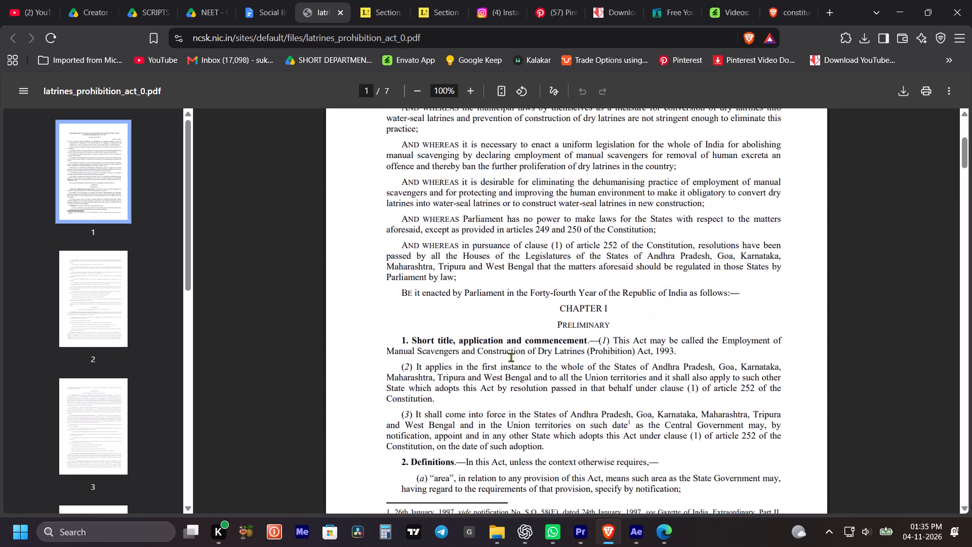
pyautogui.scroll(8, 511, 357)
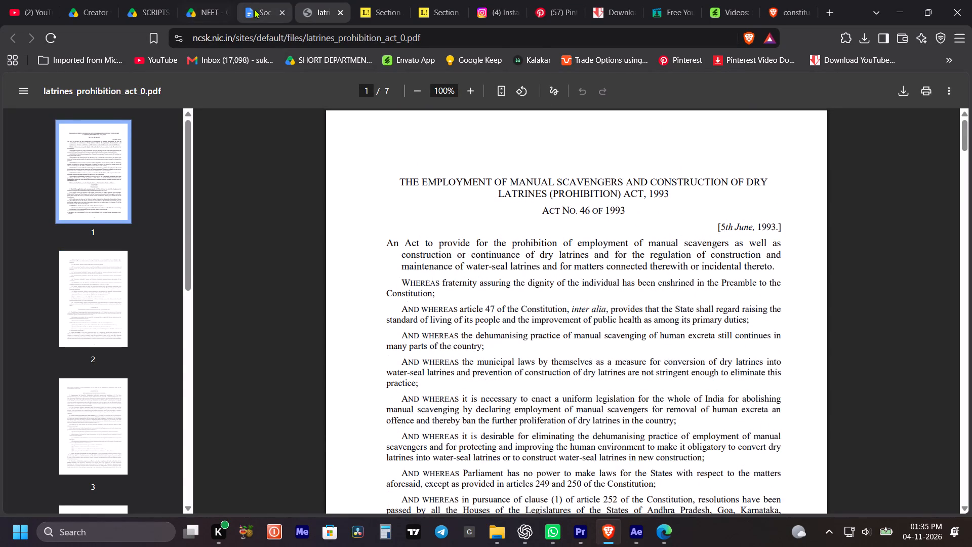
# Recheck the script's 1993 reference, search the act PDF for "1993", step through the matches, and return to After Effects.
pyautogui.click(254, 9)
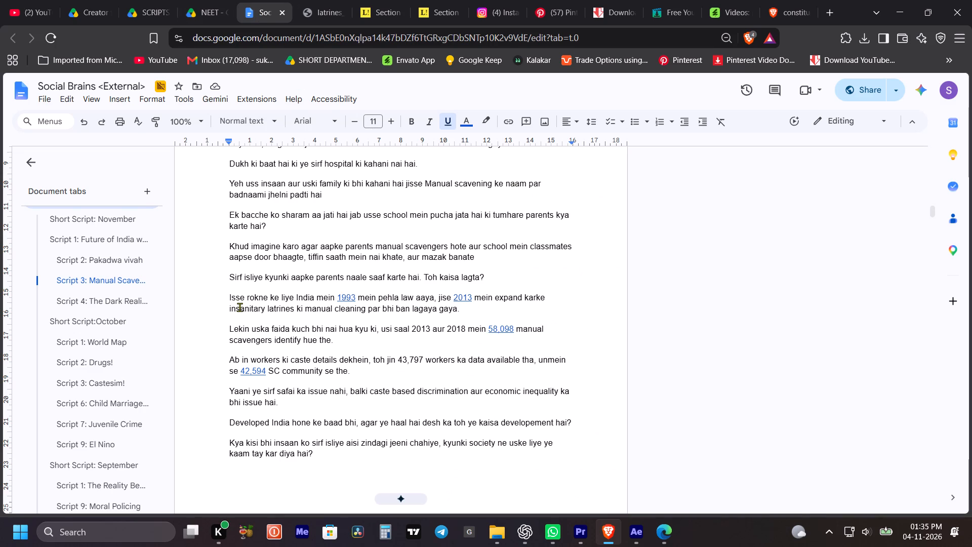
pyautogui.moveTo(333, 298); pyautogui.dragTo(360, 298)
pyautogui.moveTo(360, 298); pyautogui.dragTo(361, 298)
pyautogui.click(322, 12)
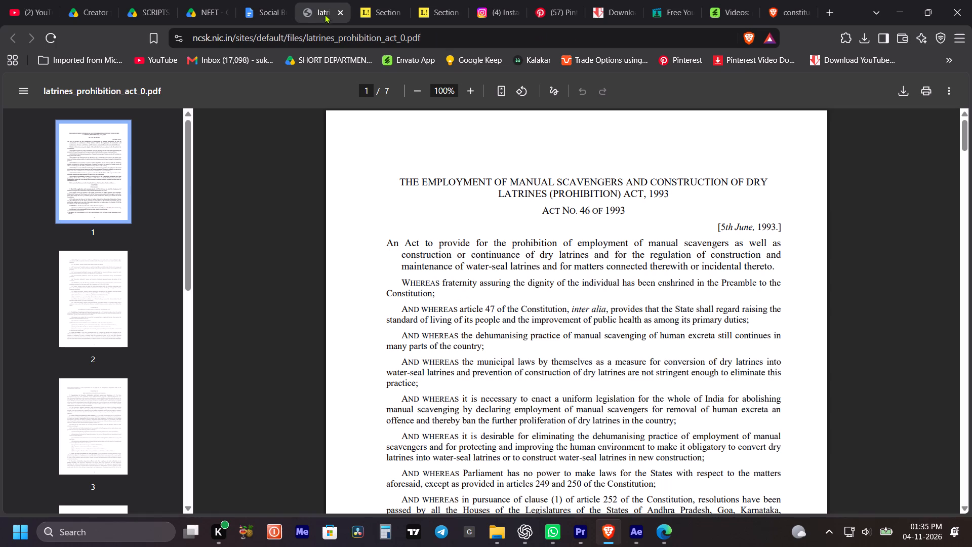
pyautogui.hotkey('ctrl', 'f')
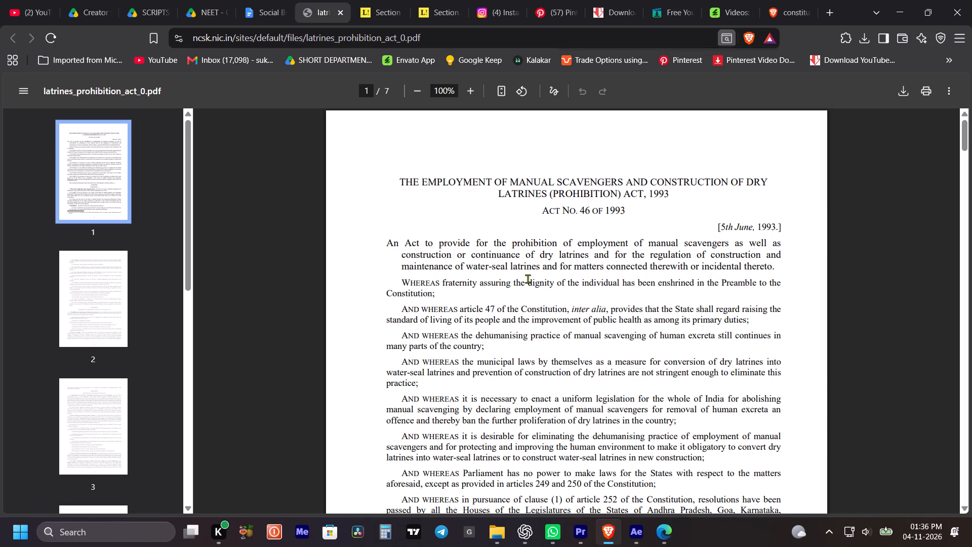
pyautogui.write('1993')
pyautogui.press('Return')
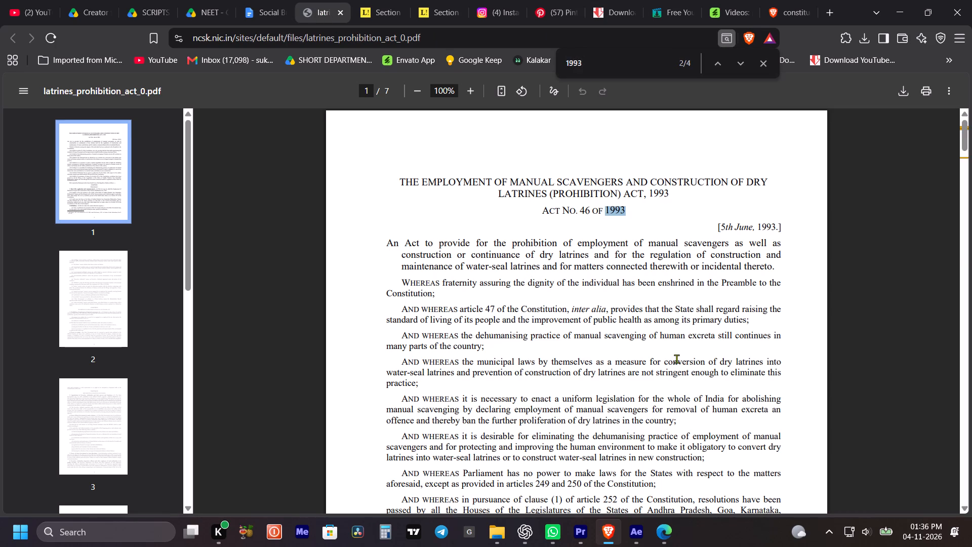
pyautogui.moveTo(637, 214); pyautogui.dragTo(570, 213)
pyautogui.moveTo(550, 206); pyautogui.dragTo(625, 211)
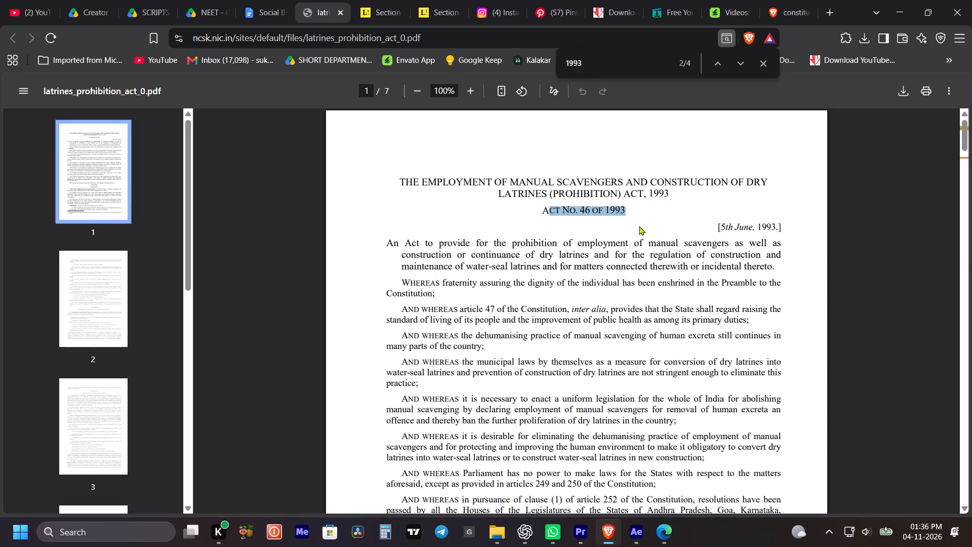
pyautogui.click(639, 226)
pyautogui.click(718, 62)
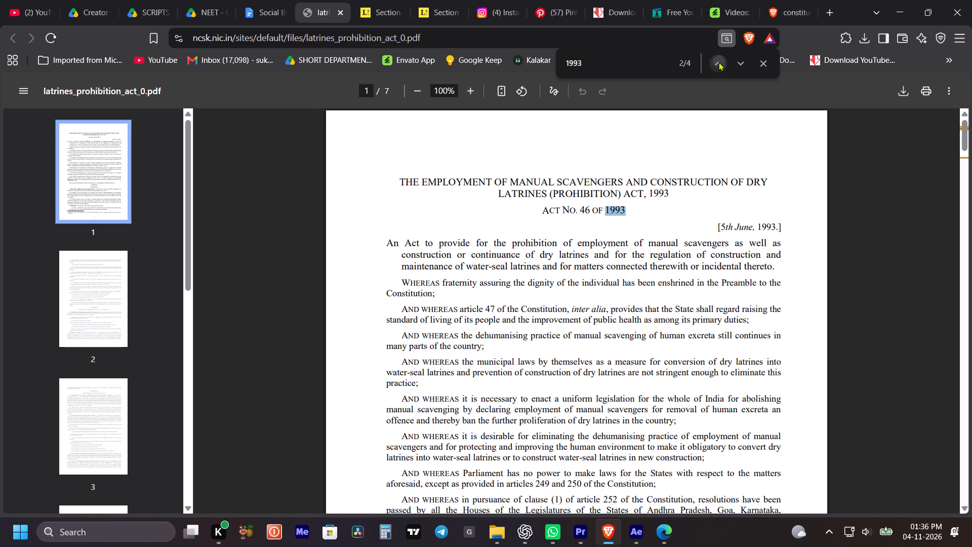
pyautogui.click(718, 62)
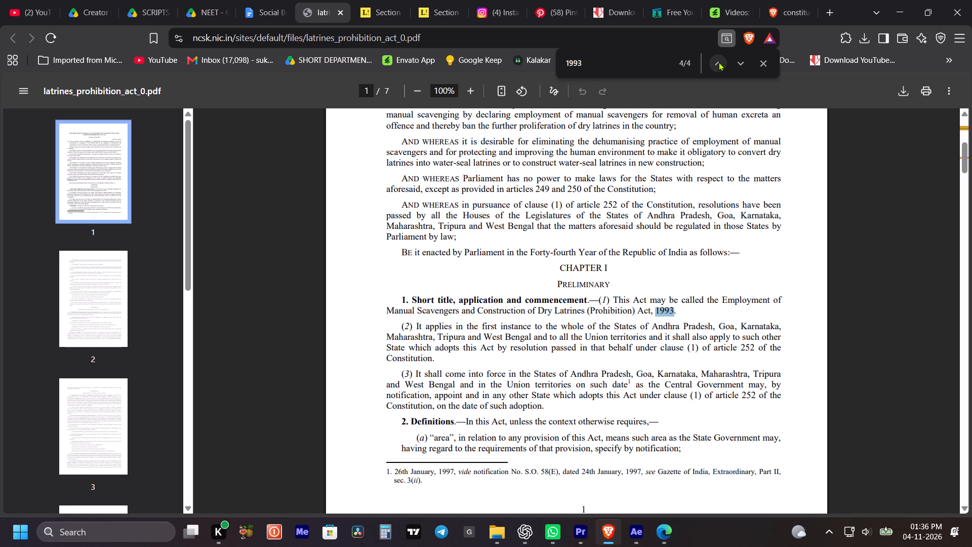
pyautogui.click(718, 62)
pyautogui.click(635, 540)
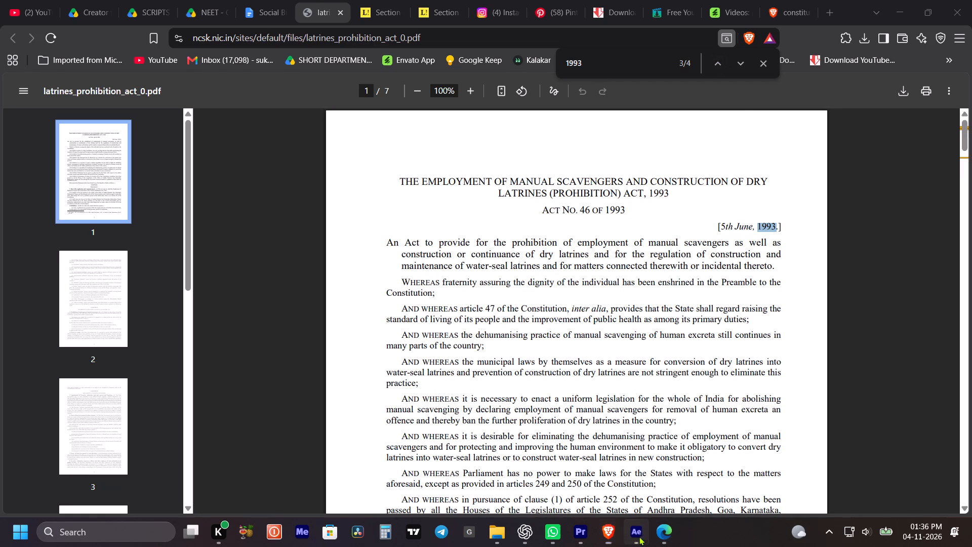
# In After Effects, trim the end of the gray-yellow solid layer to 0:00:41:23, save the project, and return to 0:00:39:01.
pyautogui.click(630, 541)
pyautogui.hotkey('ctrl', 's')
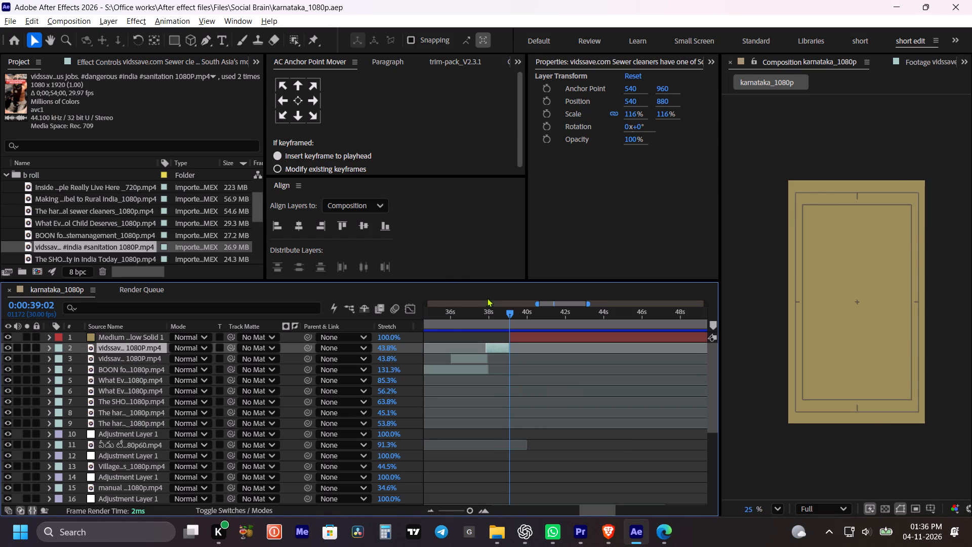
pyautogui.moveTo(493, 309); pyautogui.dragTo(509, 320)
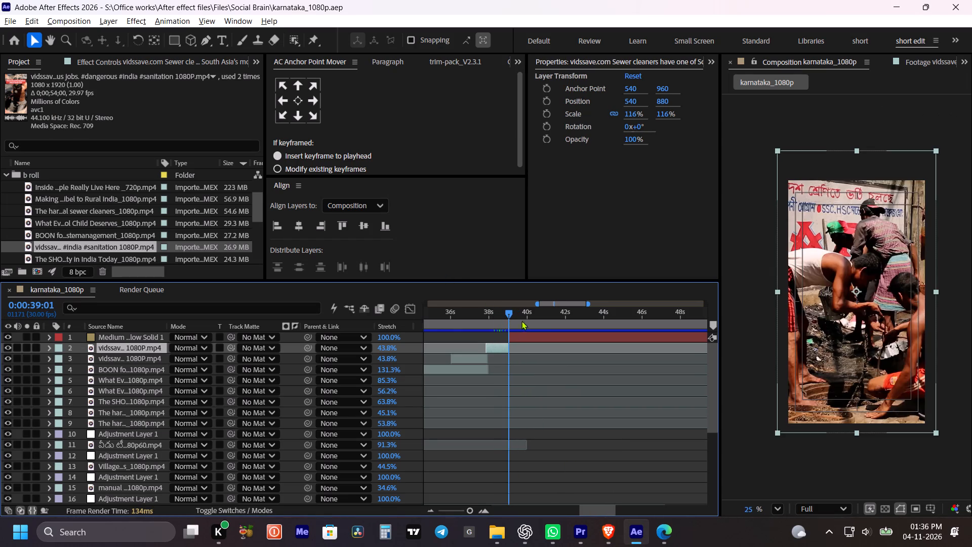
pyautogui.moveTo(527, 314); pyautogui.dragTo(561, 325)
pyautogui.click(557, 341)
pyautogui.hotkey('alt', ']')
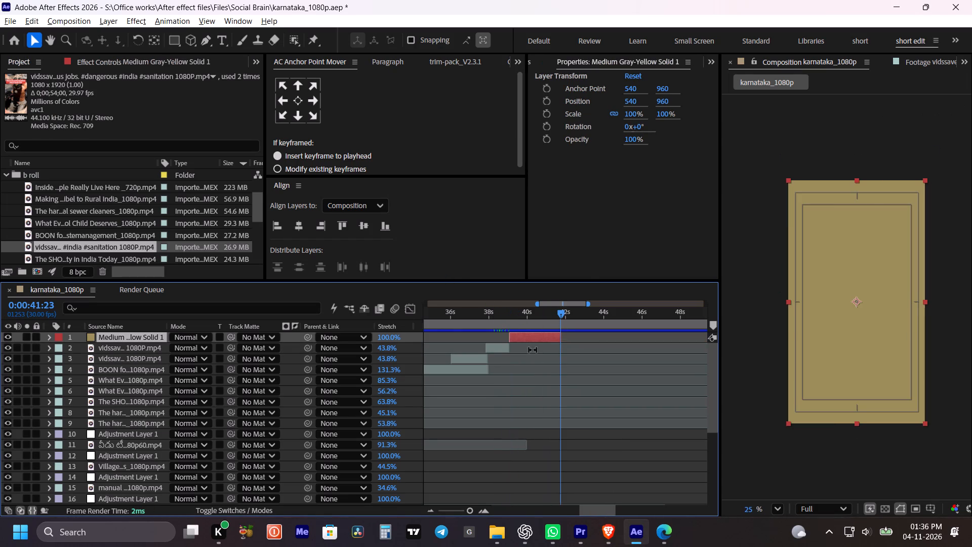
pyautogui.hotkey('ctrl', 's')
pyautogui.keyDown('shift'); pyautogui.moveTo(528, 317); pyautogui.dragTo(503, 323); pyautogui.keyUp('shift')
# In Brave, recheck the script's law paragraph and examine the 1993 act's title in the latrines prohibition PDF.
pyautogui.click(606, 534)
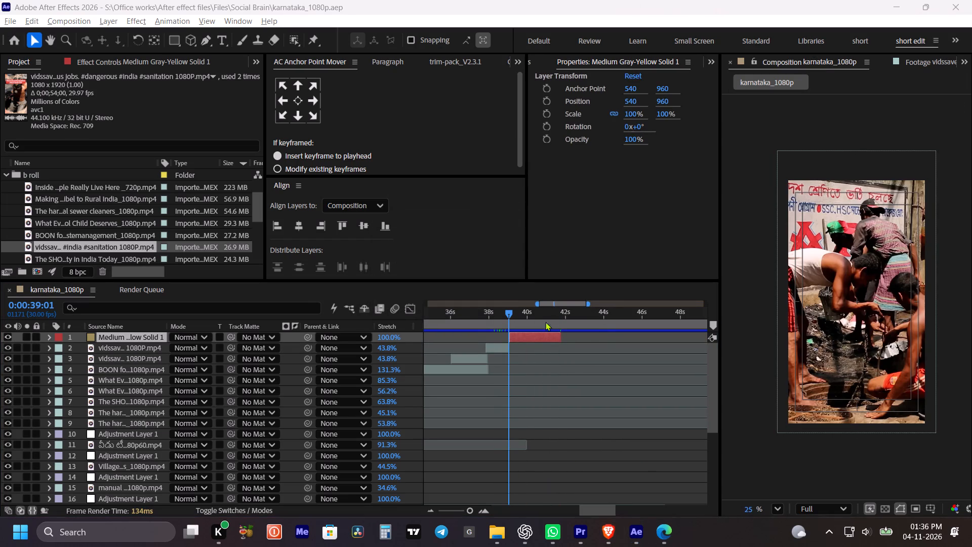
pyautogui.click(611, 531)
pyautogui.click(267, 3)
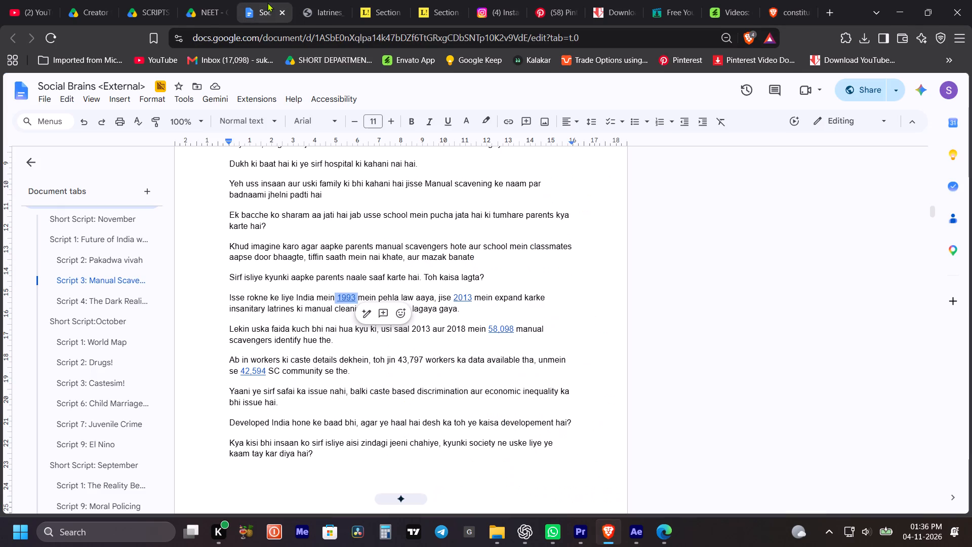
pyautogui.click(425, 343)
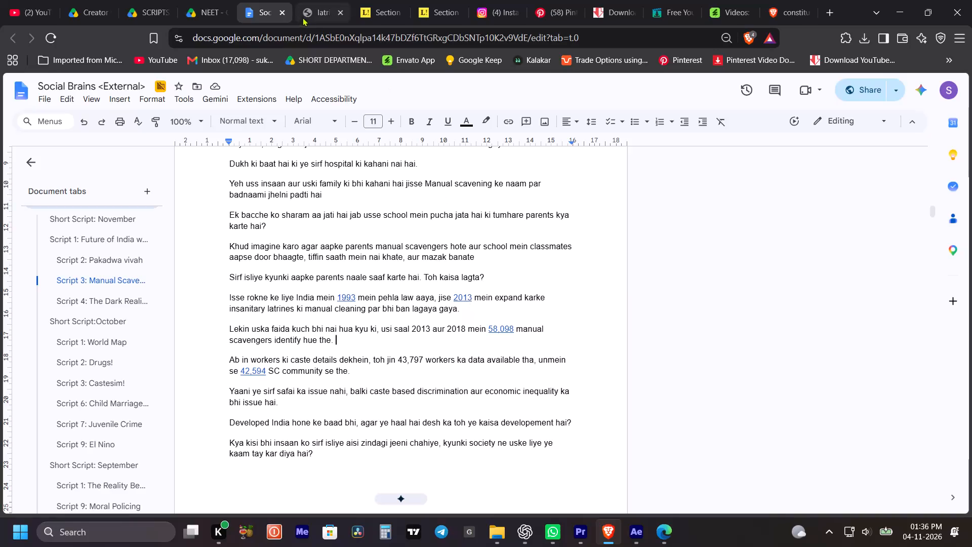
pyautogui.click(314, 12)
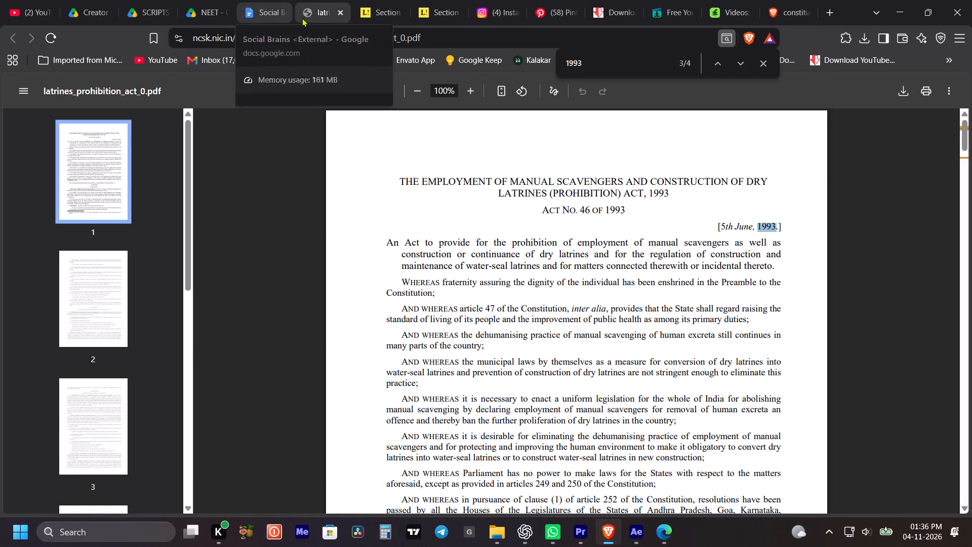
pyautogui.click(379, 13)
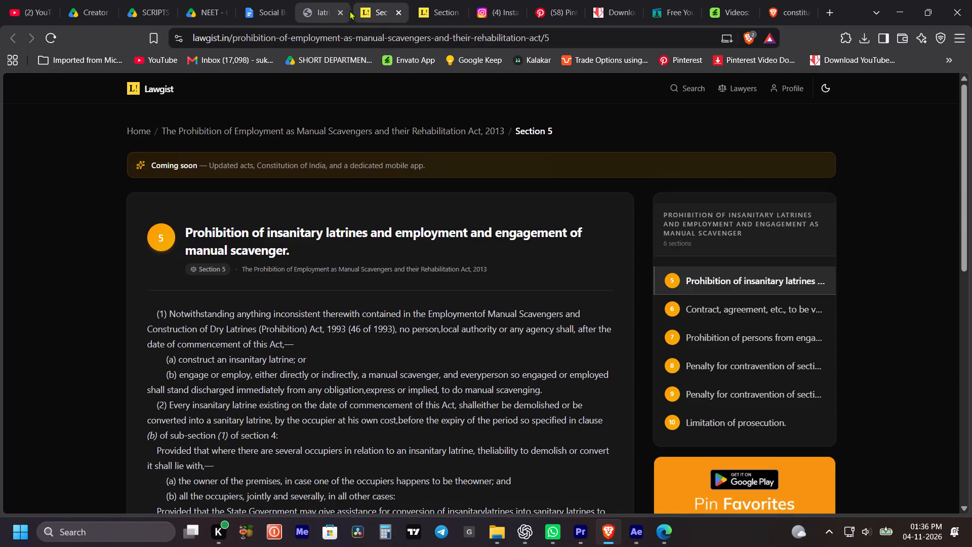
pyautogui.click(314, 11)
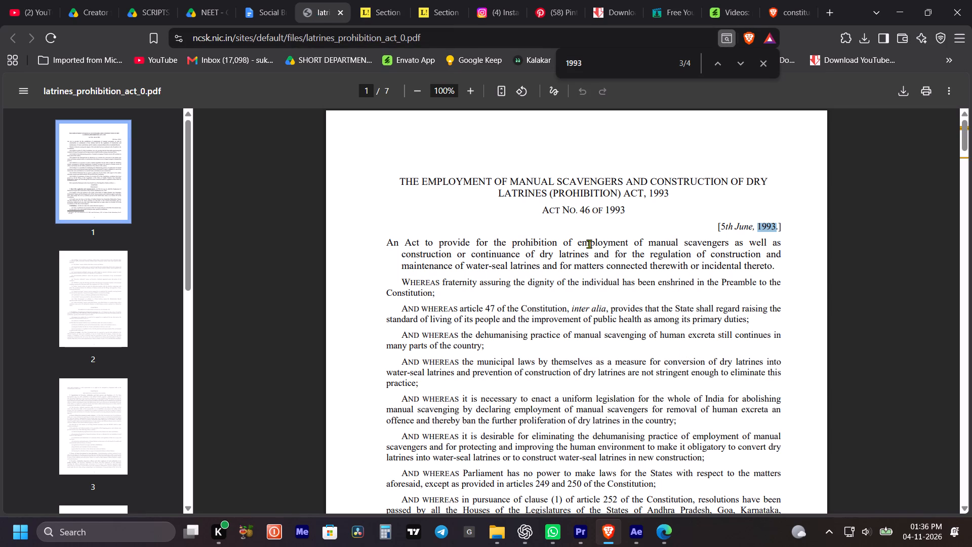
pyautogui.moveTo(396, 179); pyautogui.dragTo(403, 180)
pyautogui.moveTo(403, 180); pyautogui.dragTo(672, 199)
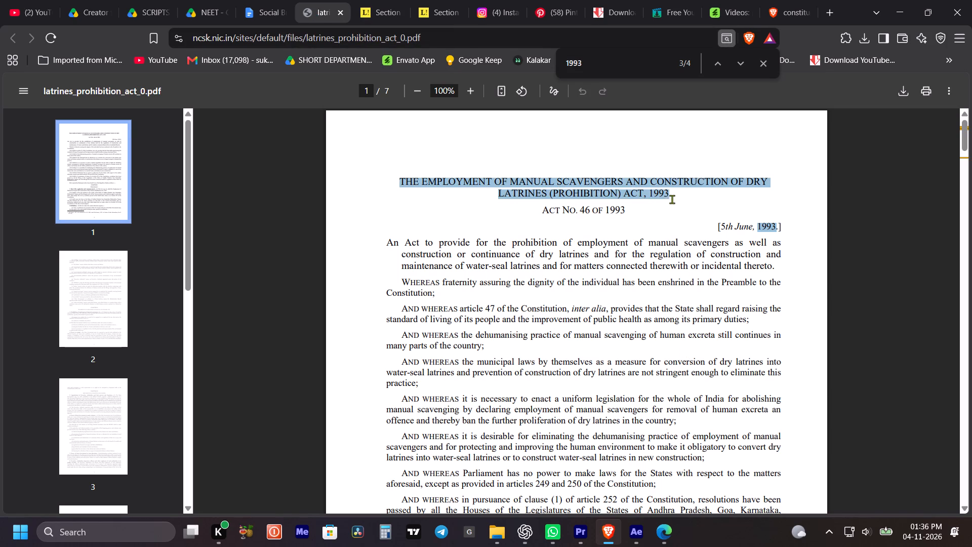
pyautogui.moveTo(672, 199); pyautogui.dragTo(672, 200)
pyautogui.click(523, 264)
pyautogui.scroll(1, 528, 268)
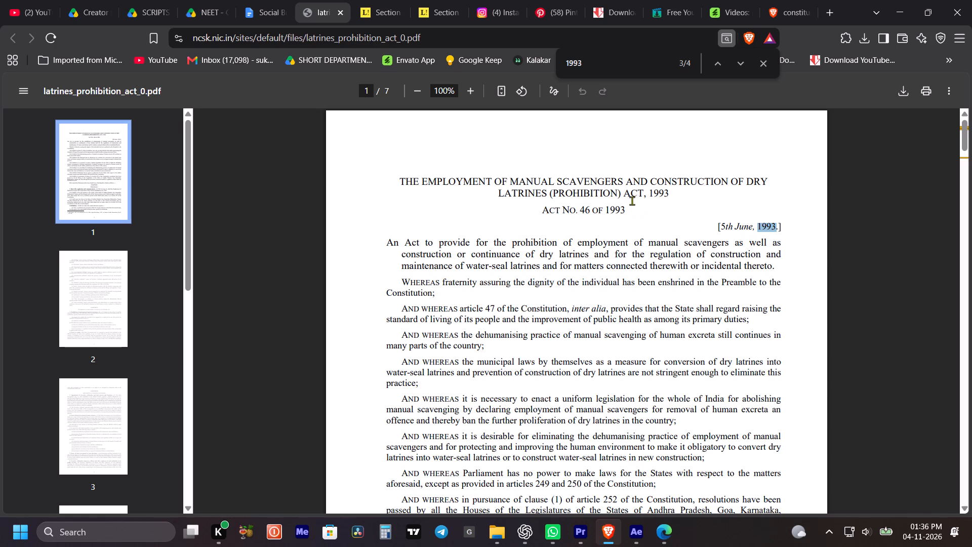
pyautogui.moveTo(623, 191); pyautogui.dragTo(672, 187)
pyautogui.click(620, 282)
pyautogui.moveTo(677, 195); pyautogui.dragTo(649, 198)
pyautogui.click(670, 267)
# Read Section 5 of the 2013 act on Lawgist, checking it against the script's paragraph on insanitary latrines.
pyautogui.click(375, 8)
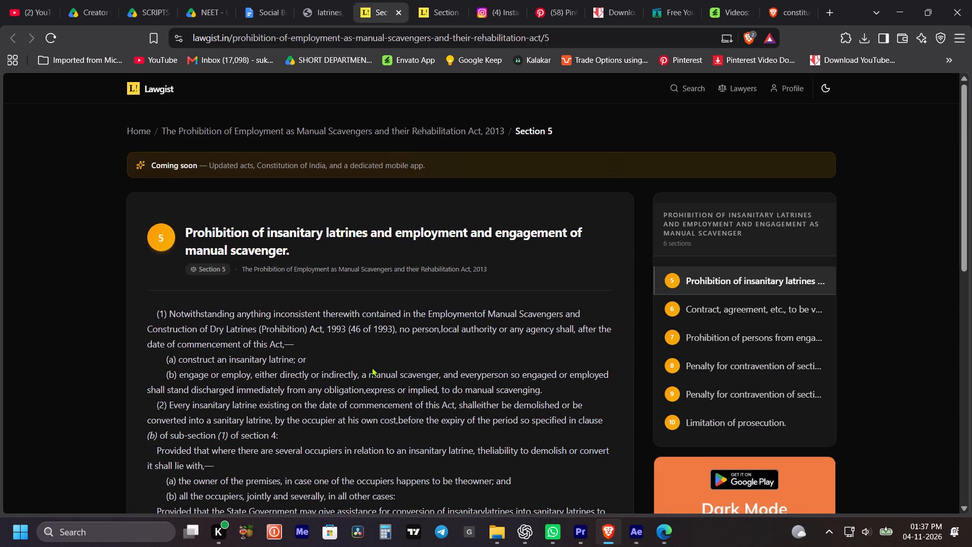
pyautogui.scroll(-1, 383, 369)
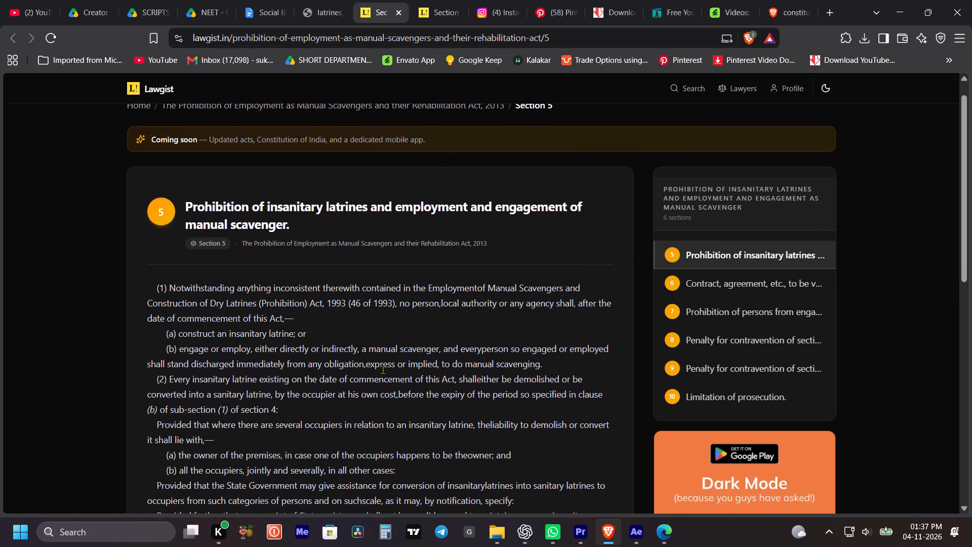
pyautogui.scroll(-1, 383, 369)
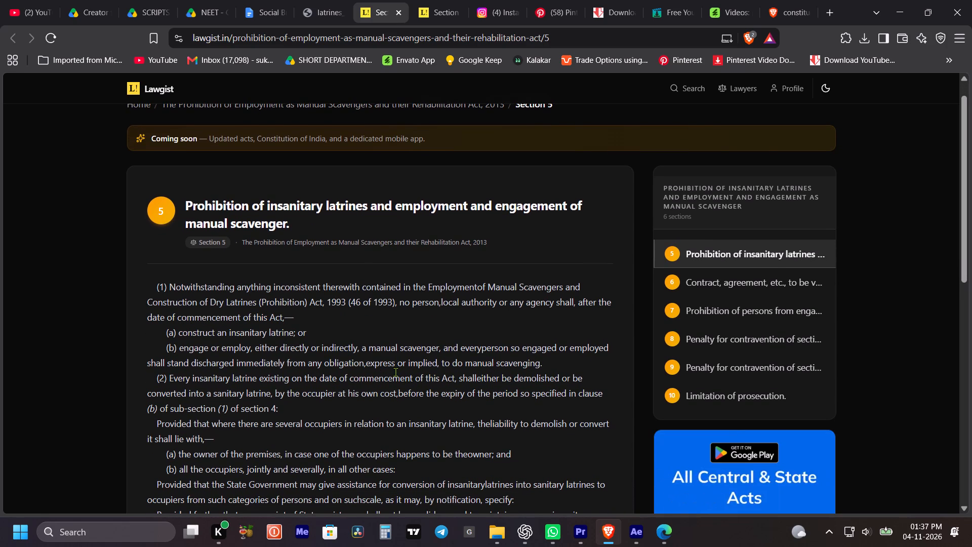
pyautogui.scroll(-1, 395, 372)
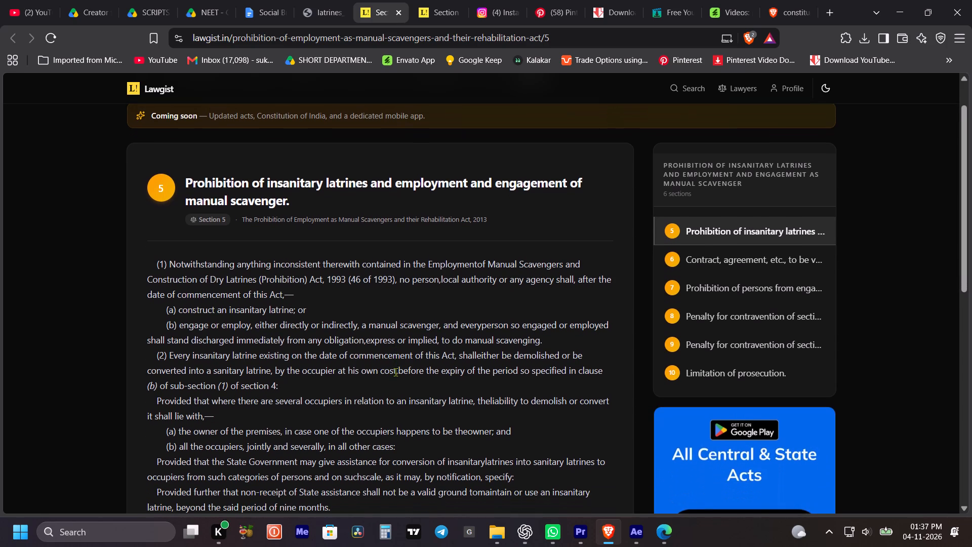
pyautogui.scroll(-1, 395, 372)
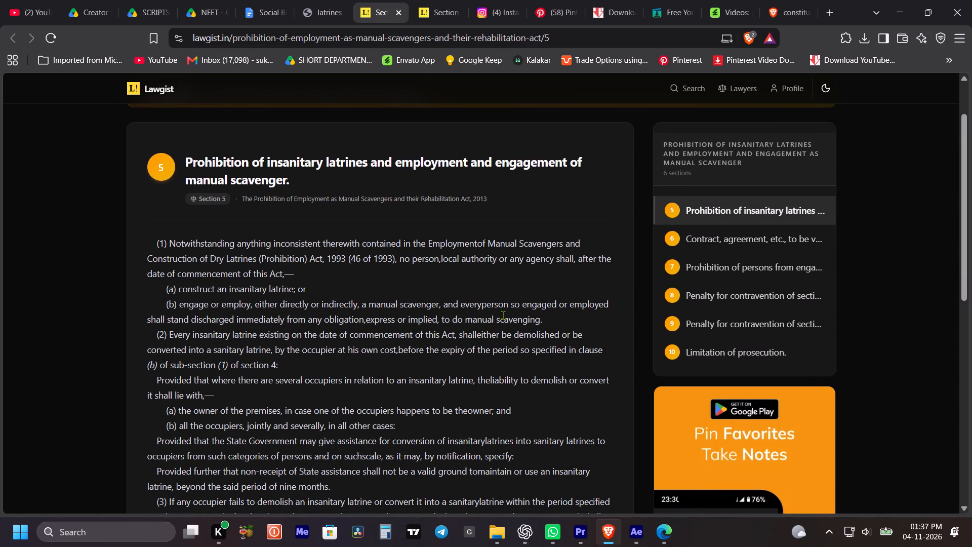
pyautogui.scroll(-1, 453, 356)
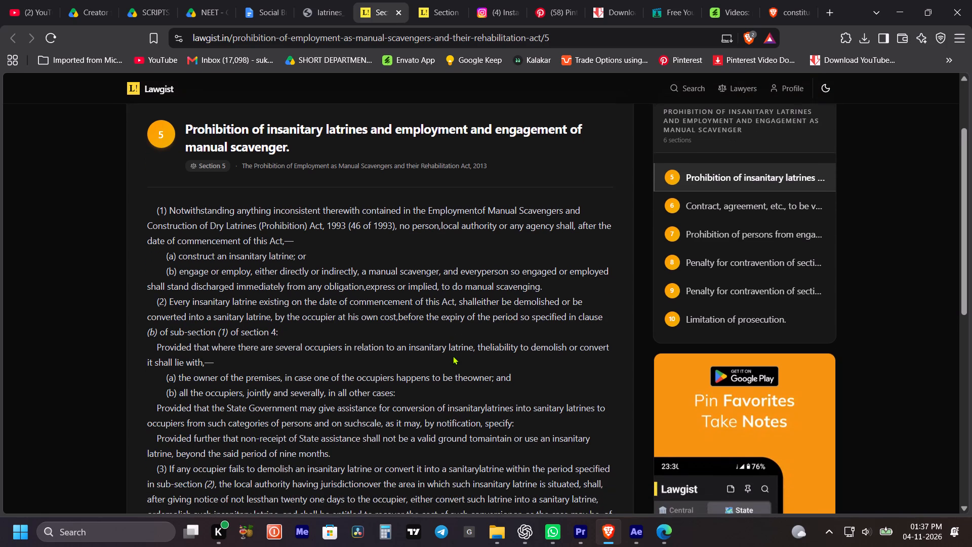
pyautogui.scroll(-2, 453, 356)
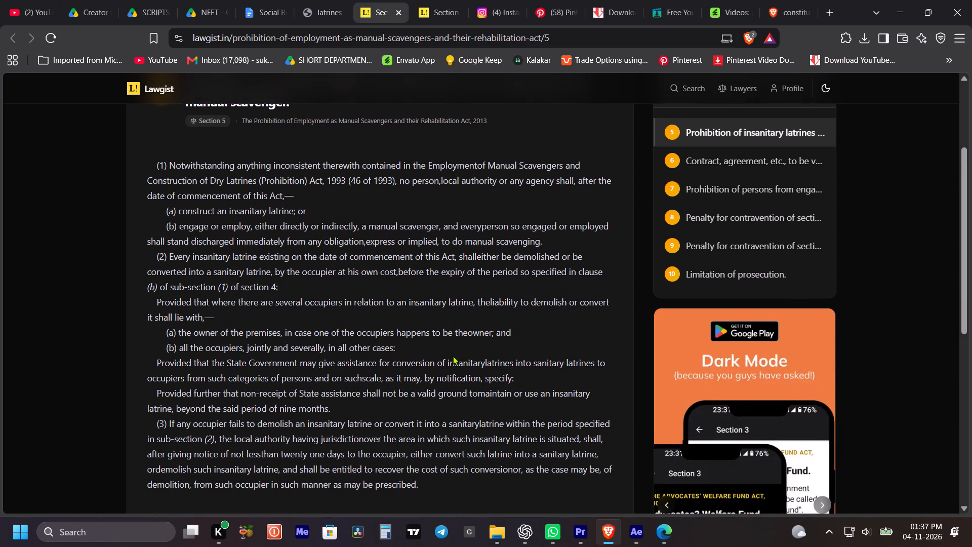
pyautogui.scroll(-1, 453, 356)
pyautogui.scroll(1, 453, 356)
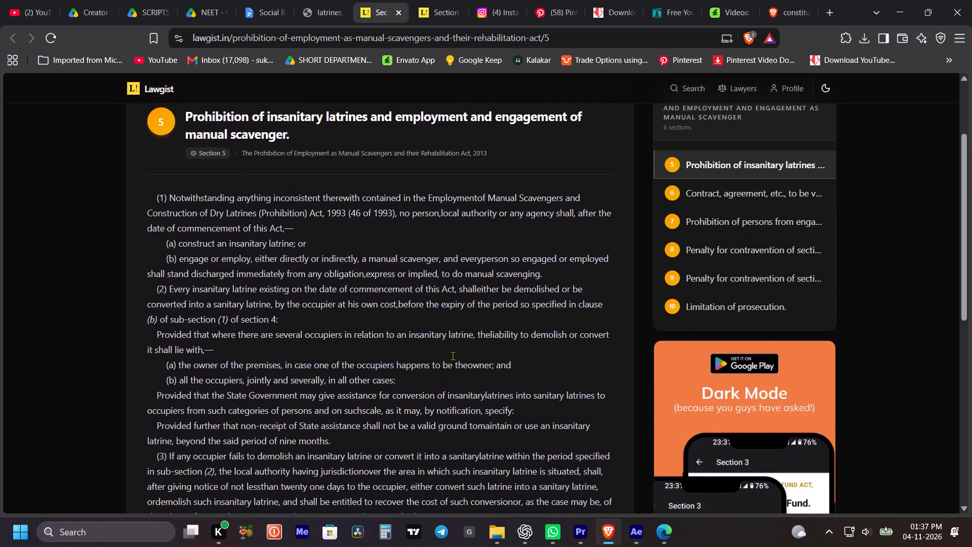
pyautogui.scroll(1, 453, 356)
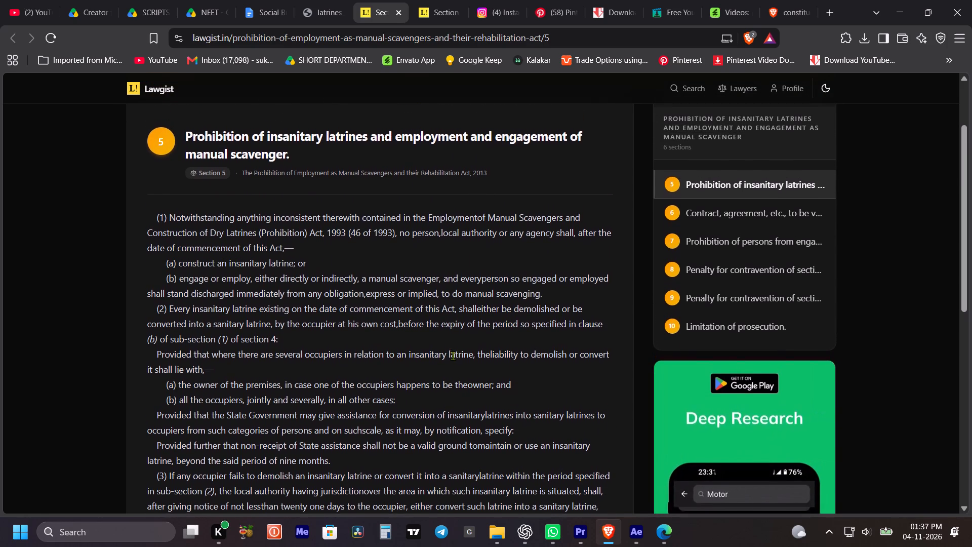
pyautogui.scroll(2, 453, 356)
pyautogui.scroll(1, 415, 325)
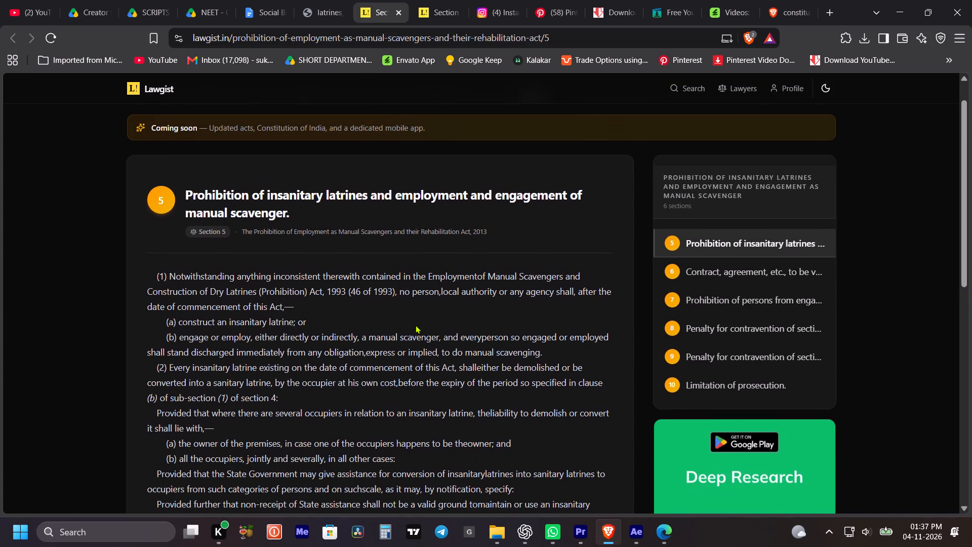
pyautogui.scroll(1, 415, 325)
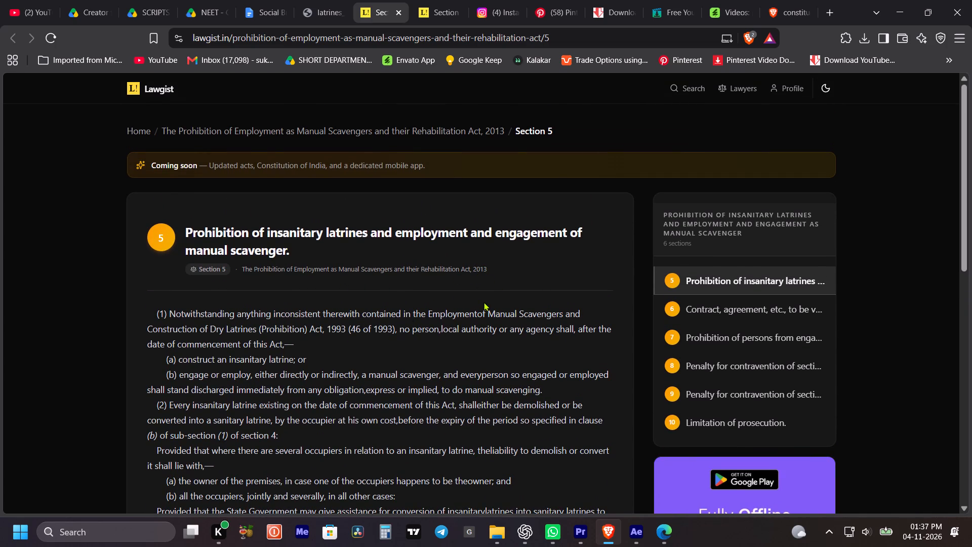
pyautogui.click(259, 9)
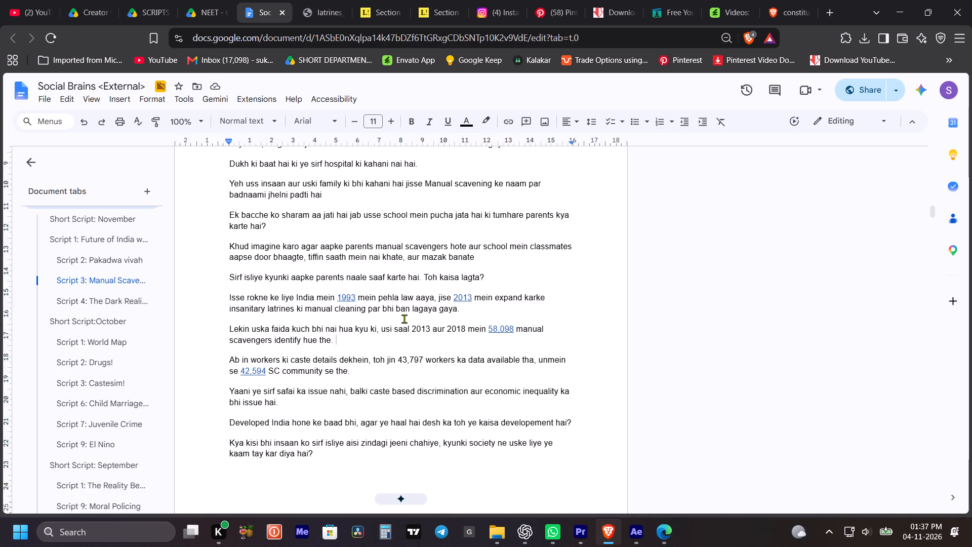
pyautogui.click(378, 13)
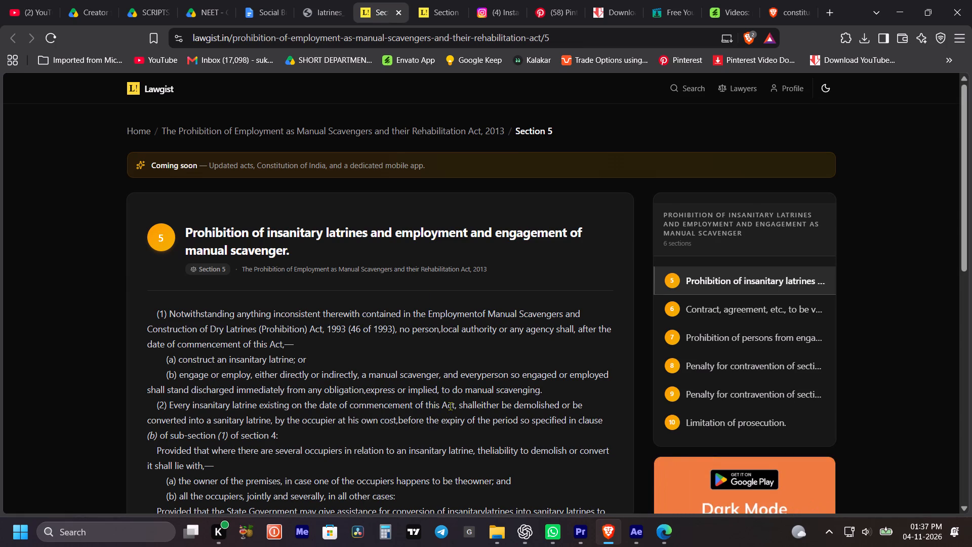
pyautogui.scroll(-1, 463, 387)
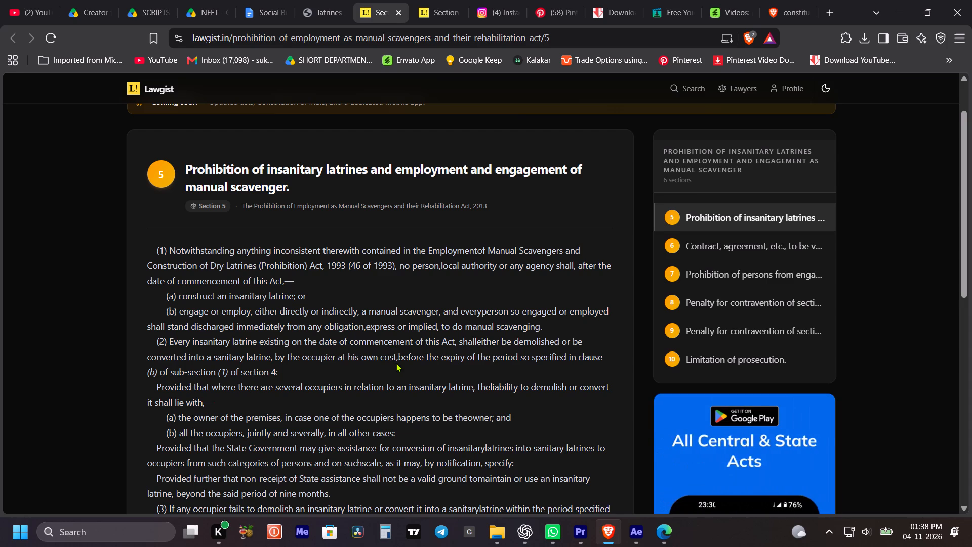
pyautogui.scroll(1, 396, 363)
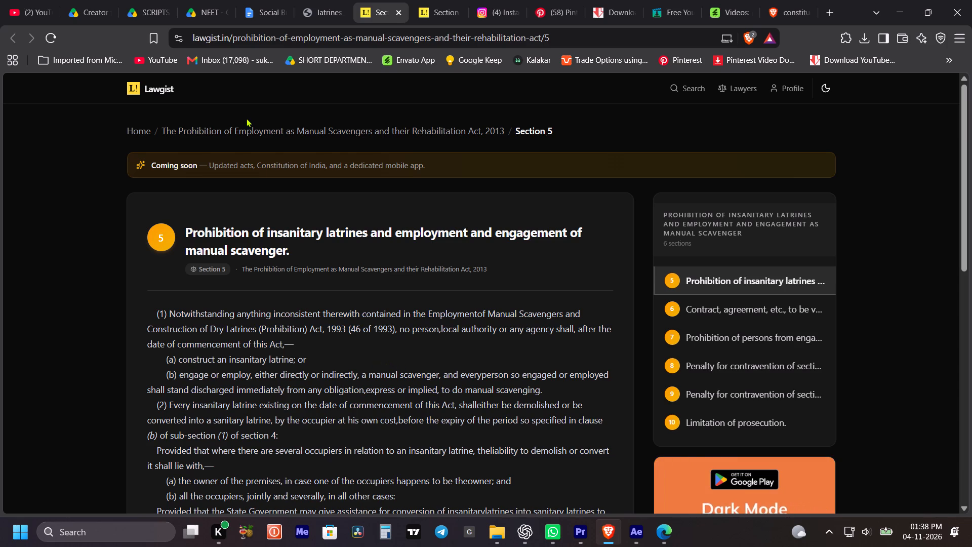
# Copy the script paragraph about the 1993 and 2013 laws and search the web for it in a new tab.
pyautogui.click(271, 0)
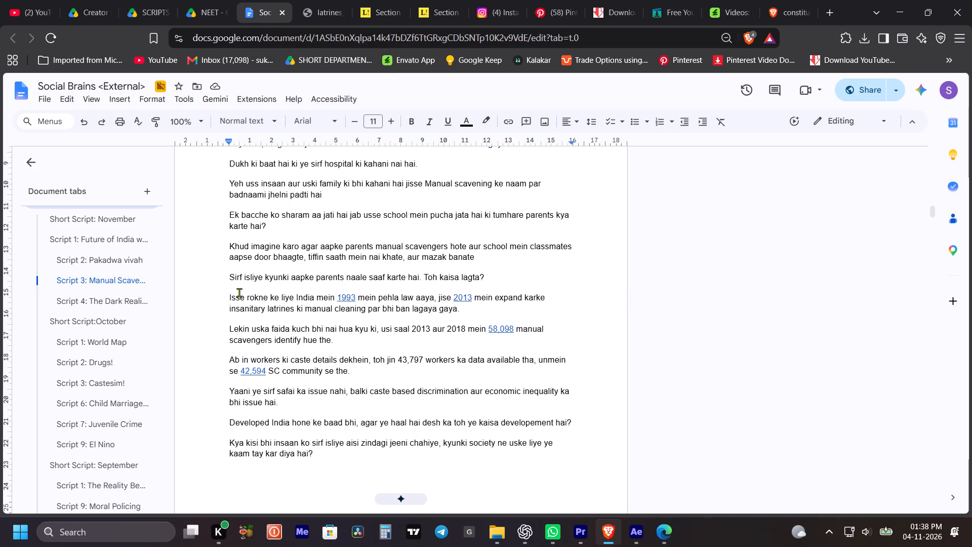
pyautogui.click(227, 302)
pyautogui.hotkey('shift', 'Down')
pyautogui.hotkey('shift', 'Down')
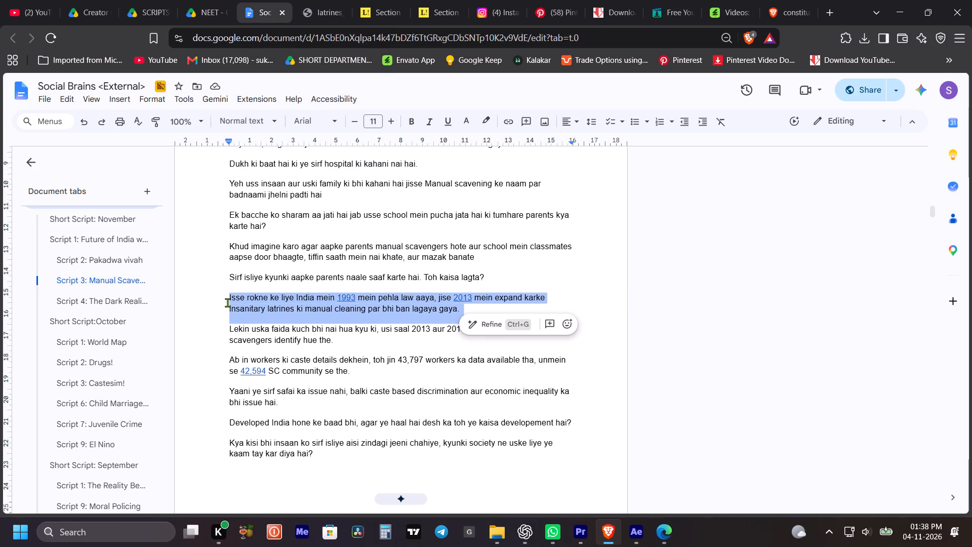
pyautogui.hotkey('ctrl', 'c')
pyautogui.hotkey('ctrl', 'c')
pyautogui.hotkey('ctrl', 'c')
pyautogui.click(831, 8)
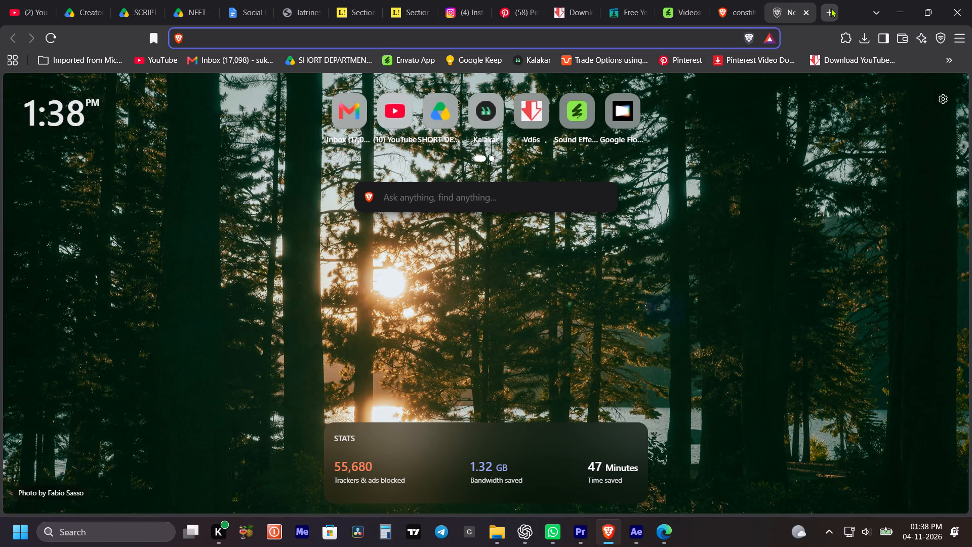
pyautogui.hotkey('ctrl', 'v')
pyautogui.press('Return')
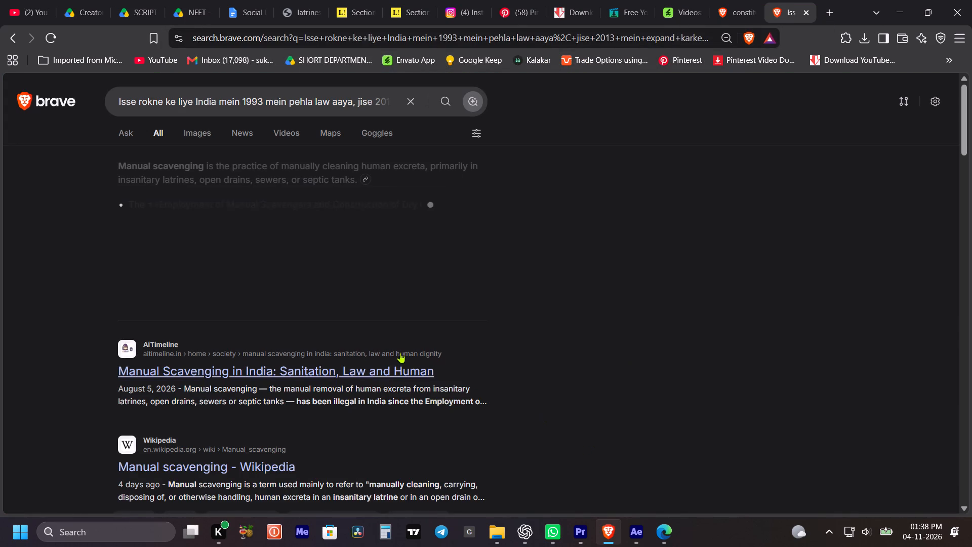
# Open the AiTimeline article on manual scavenging in India and read its opening paragraphs about the history of the laws.
pyautogui.click(383, 371)
pyautogui.click(383, 371)
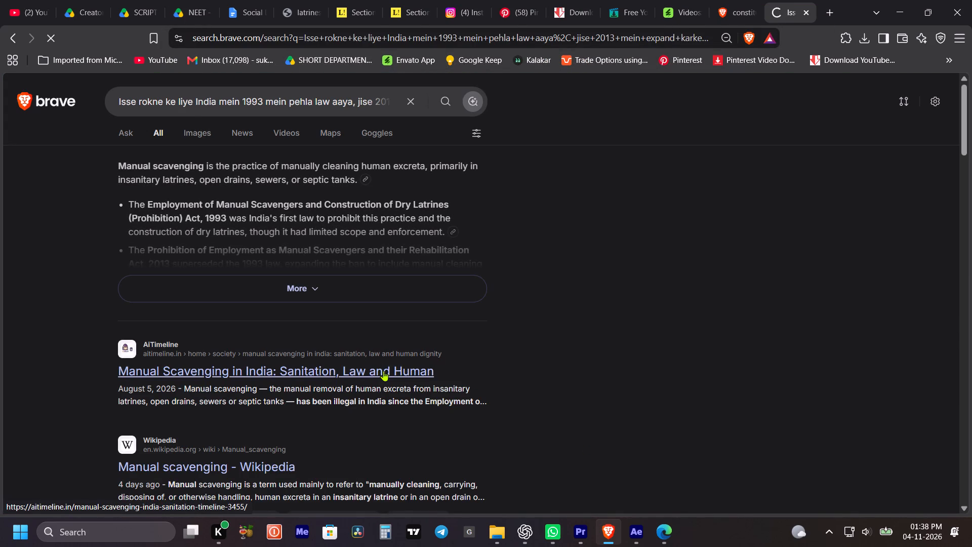
pyautogui.scroll(-1, 315, 306)
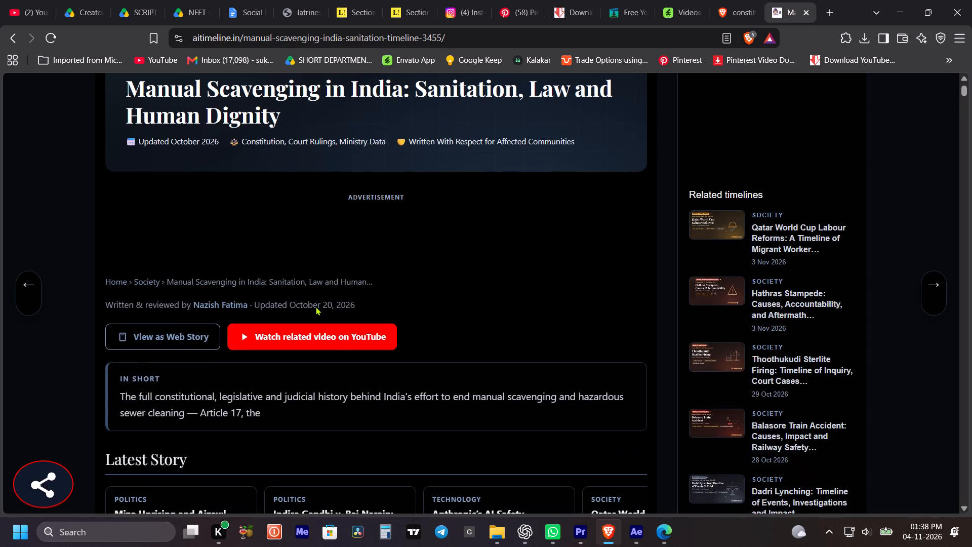
pyautogui.scroll(-5, 315, 306)
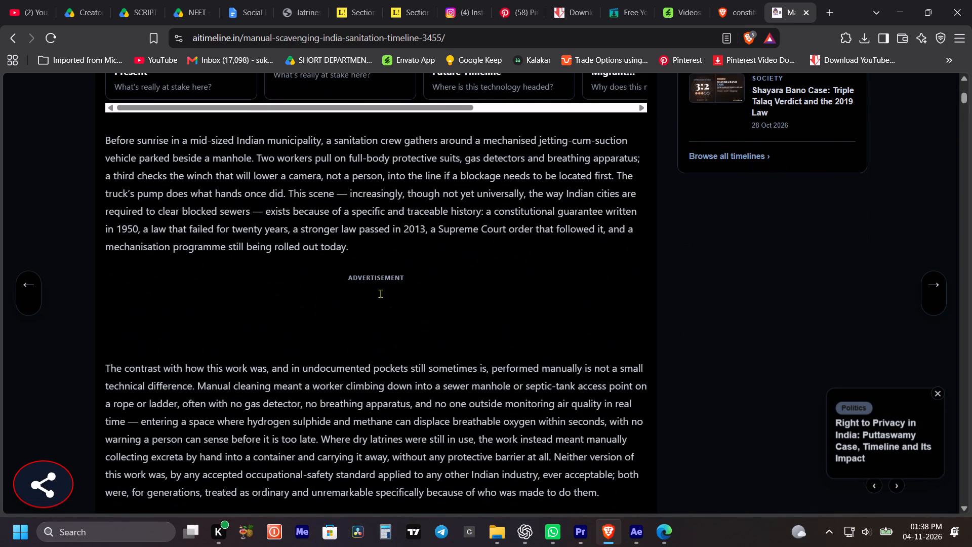
pyautogui.scroll(-1, 353, 339)
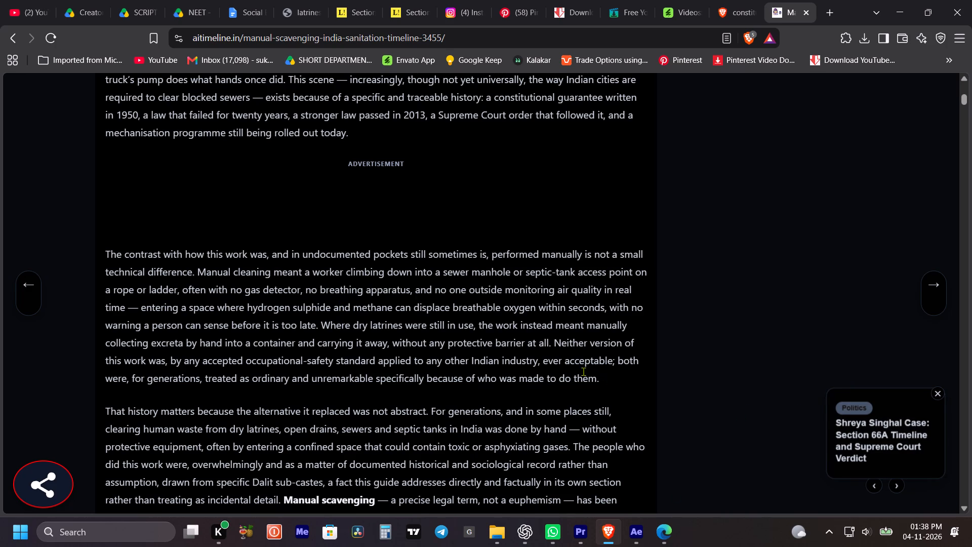
# Switch to After Effects, deselect the gray-yellow solid layer and save the karnataka_1080p project.
pyautogui.click(639, 528)
pyautogui.keyDown('alt'); pyautogui.scroll(-3, 534, 370); pyautogui.keyUp('alt')
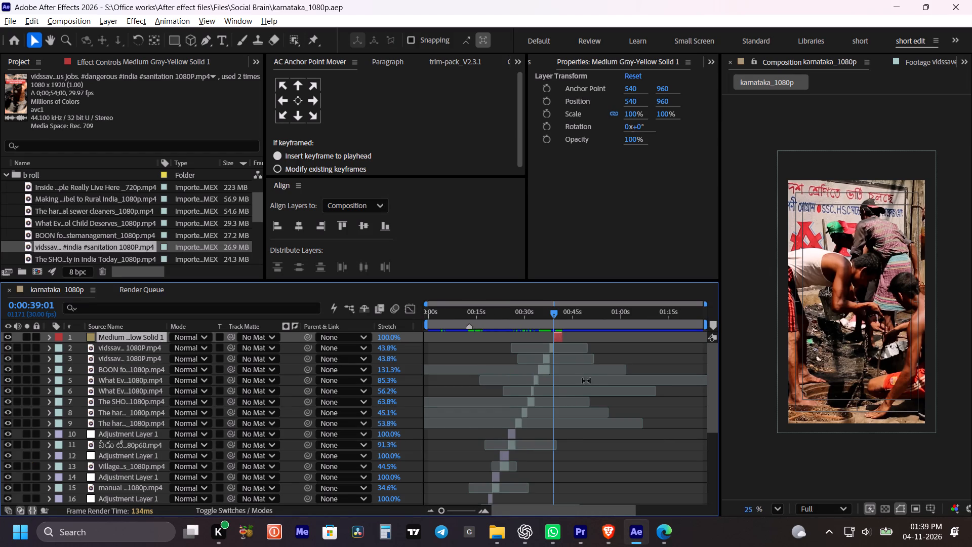
pyautogui.keyDown('alt'); pyautogui.scroll(-4, 586, 381); pyautogui.keyUp('alt')
pyautogui.scroll(-9, 583, 387)
pyautogui.scroll(9, 562, 397)
pyautogui.keyDown('alt'); pyautogui.scroll(3, 553, 366); pyautogui.keyUp('alt')
pyautogui.press('space')
pyautogui.press('space')
pyautogui.press('space')
pyautogui.press('space')
pyautogui.press('space')
pyautogui.press('space')
pyautogui.press('space')
pyautogui.moveTo(605, 346); pyautogui.dragTo(589, 350)
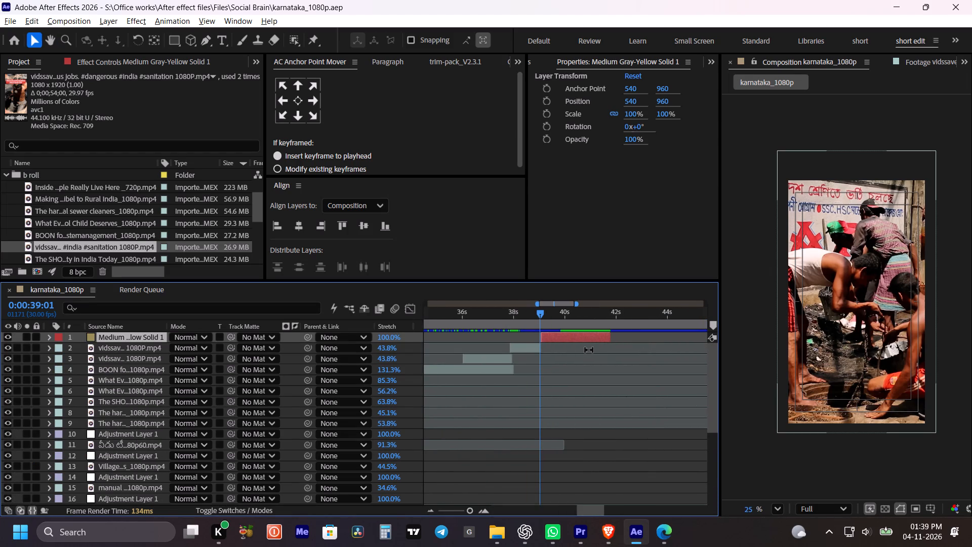
pyautogui.click(645, 459)
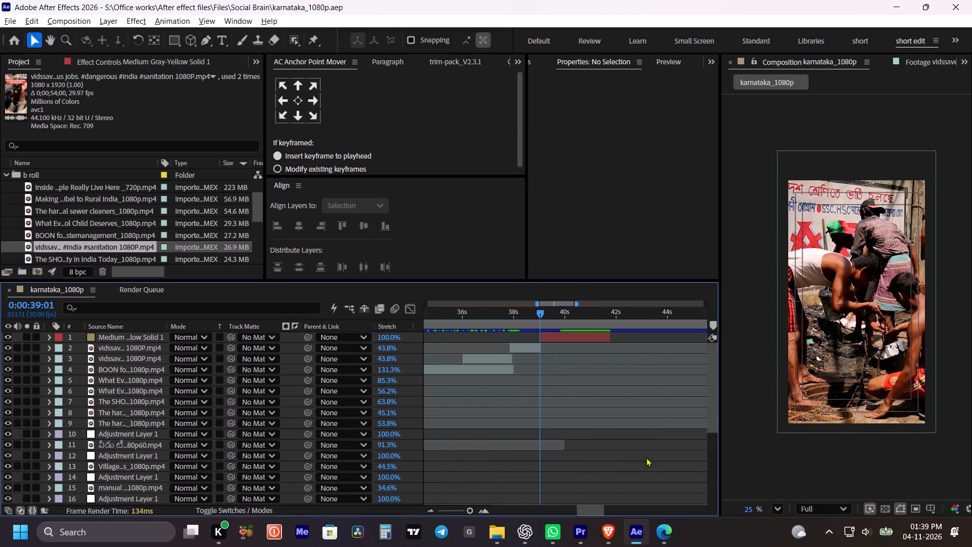
pyautogui.hotkey('ctrl', 's')
# Preview the edit from 0:00:37:14 through the section after the gray-yellow solid, and return to 0:00:39:02.
pyautogui.moveTo(514, 316); pyautogui.dragTo(500, 316)
pyautogui.press('space')
pyautogui.press('space')
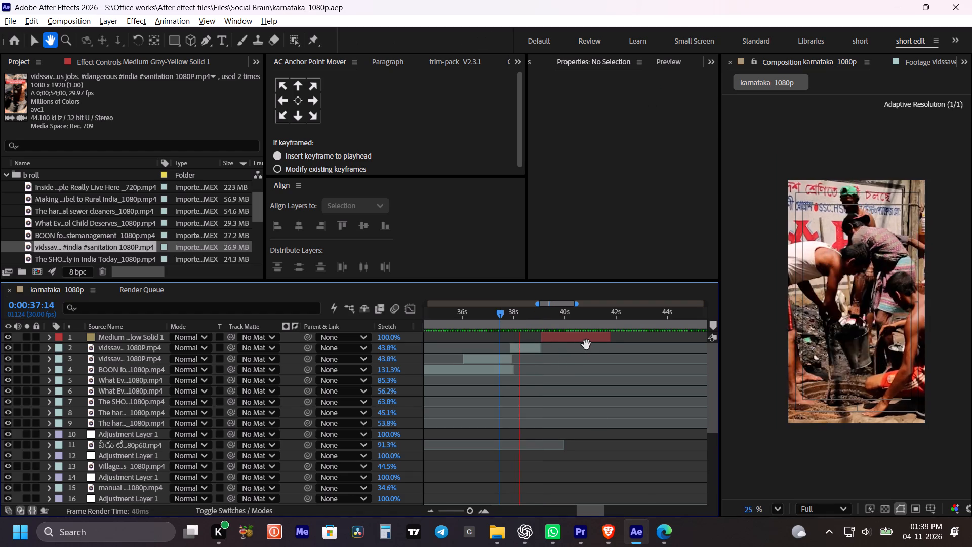
pyautogui.moveTo(583, 345); pyautogui.dragTo(573, 347)
pyautogui.keyDown('alt'); pyautogui.scroll(-1, 573, 347); pyautogui.keyUp('alt')
pyautogui.press('space')
pyautogui.moveTo(582, 348); pyautogui.dragTo(573, 351)
pyautogui.press('space')
pyautogui.moveTo(609, 354); pyautogui.dragTo(597, 357)
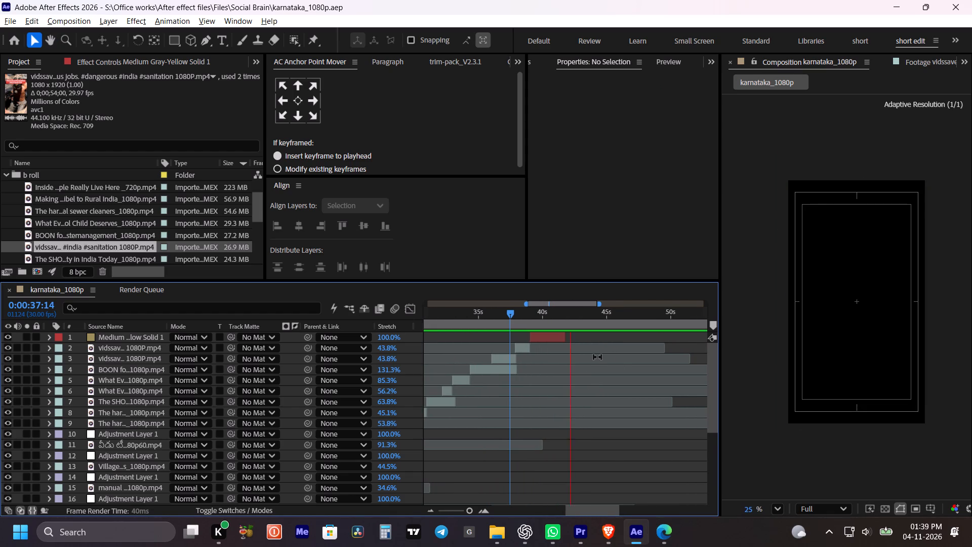
pyautogui.keyDown('alt'); pyautogui.scroll(-1, 597, 357); pyautogui.keyUp('alt')
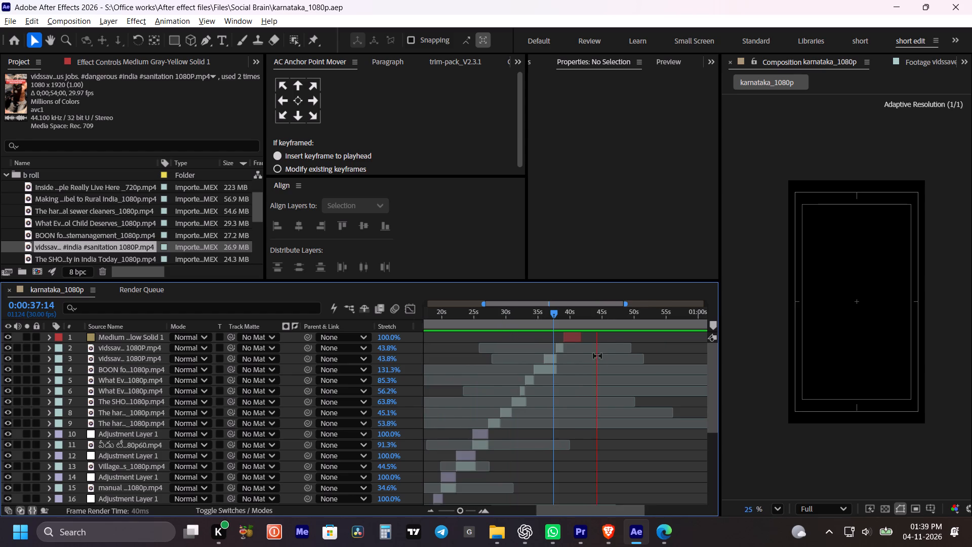
pyautogui.press('space')
pyautogui.moveTo(610, 350); pyautogui.dragTo(593, 353)
pyautogui.keyDown('alt'); pyautogui.scroll(1, 593, 353); pyautogui.keyUp('alt')
pyautogui.press('space')
pyautogui.moveTo(610, 347); pyautogui.dragTo(601, 348)
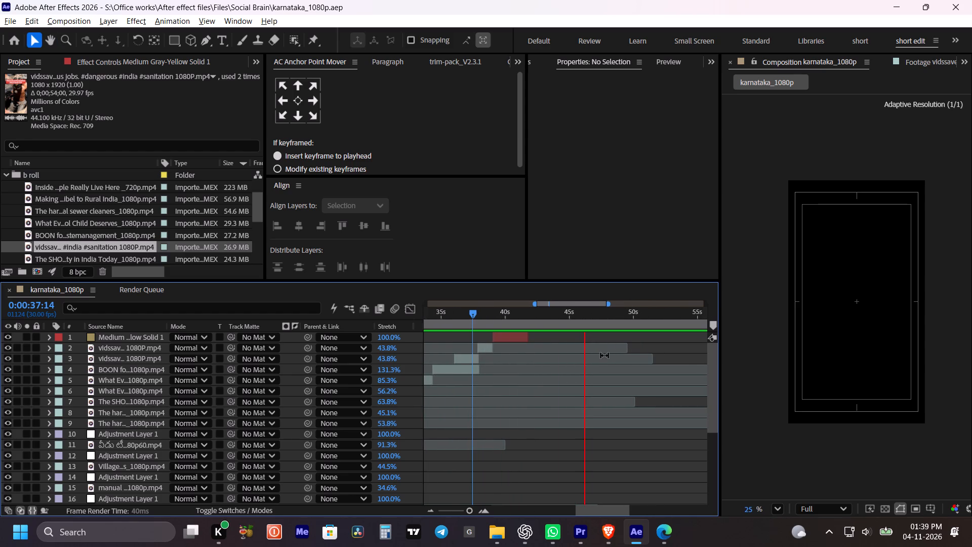
pyautogui.press('space')
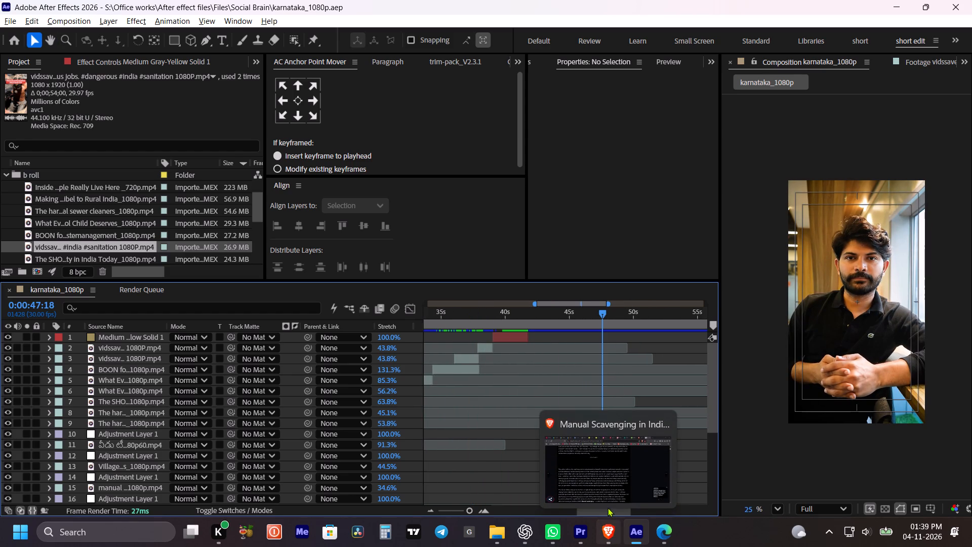
pyautogui.click(496, 319)
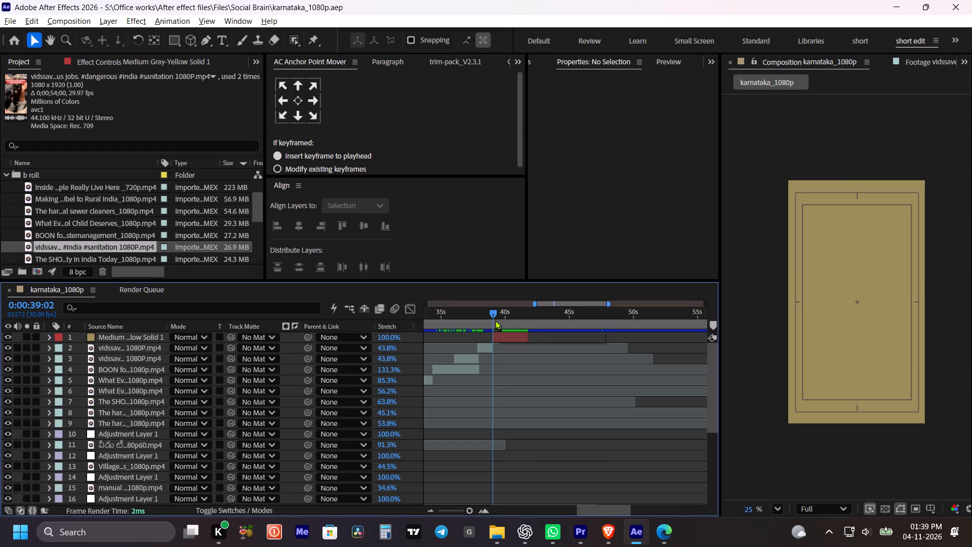
# In Brave, recheck the script's law paragraph in the Social Brains document, focusing on the 1993 reference.
pyautogui.click(605, 538)
pyautogui.scroll(5, 461, 362)
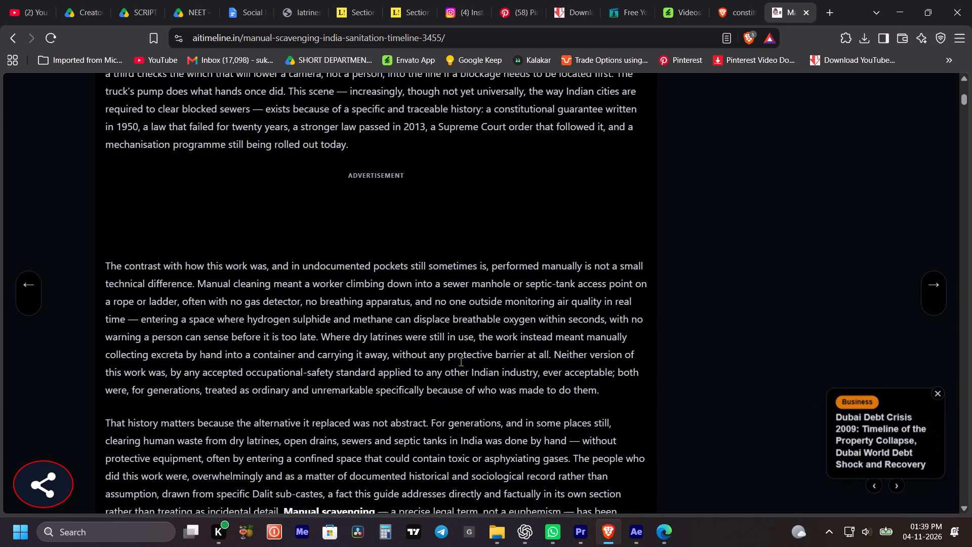
pyautogui.click(244, 8)
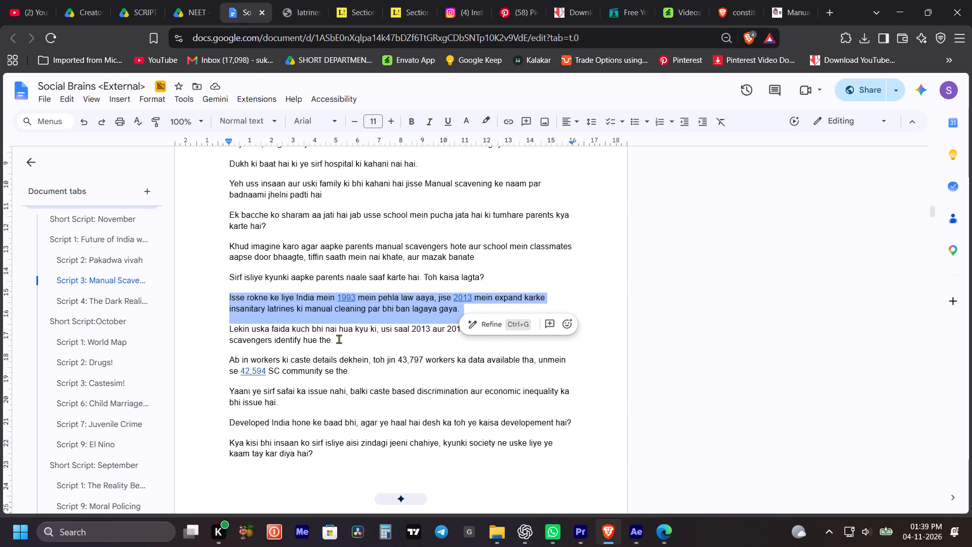
pyautogui.click(339, 337)
pyautogui.moveTo(335, 295); pyautogui.dragTo(354, 299)
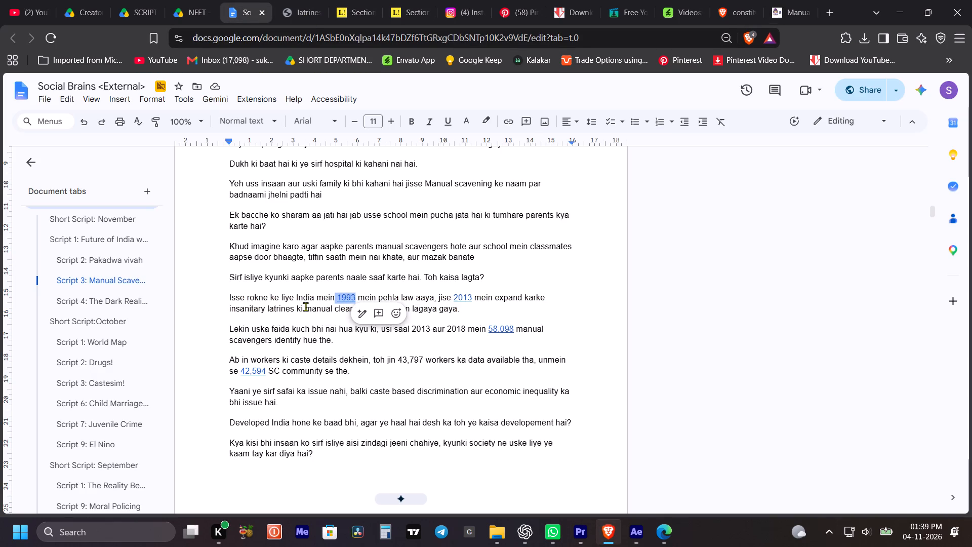
pyautogui.click(636, 537)
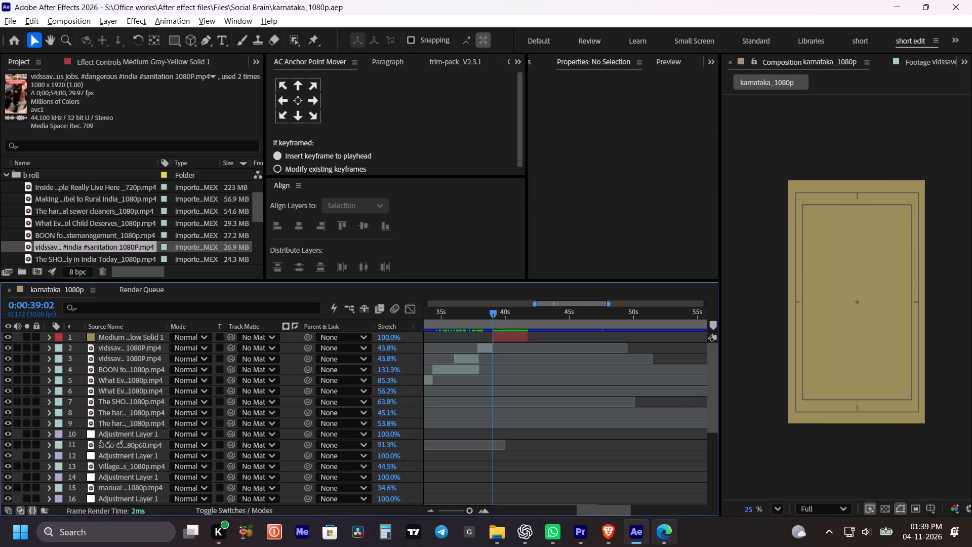
pyautogui.click(615, 524)
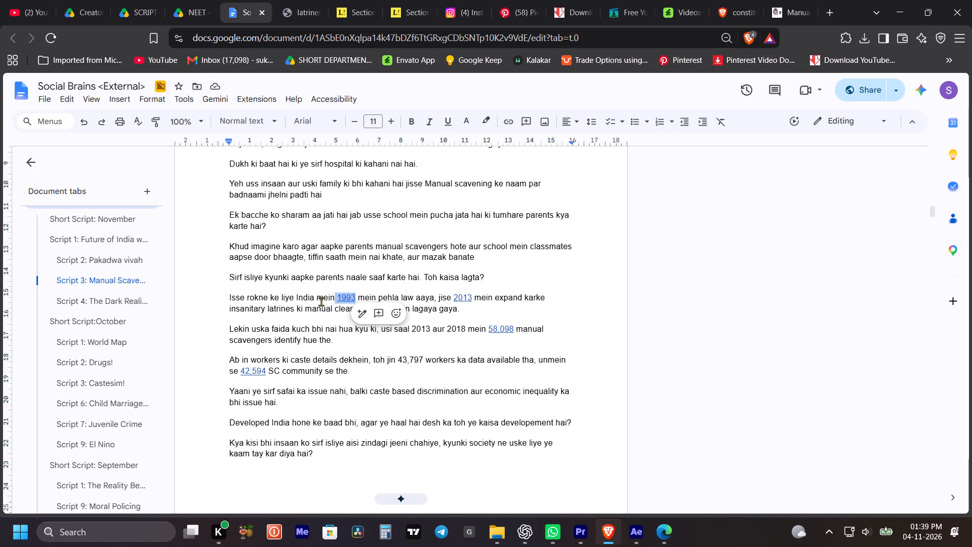
pyautogui.click(343, 306)
pyautogui.moveTo(334, 295); pyautogui.dragTo(348, 297)
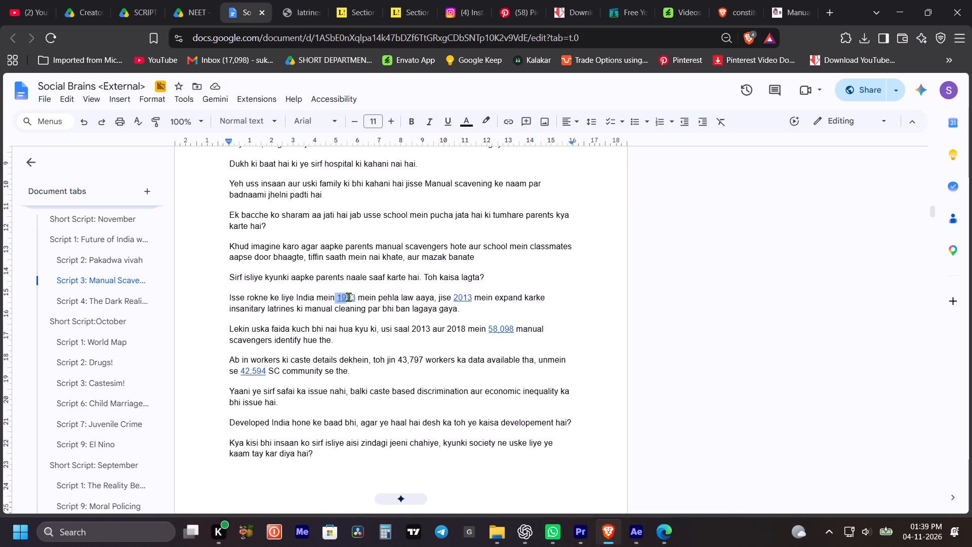
pyautogui.moveTo(348, 297); pyautogui.dragTo(356, 297)
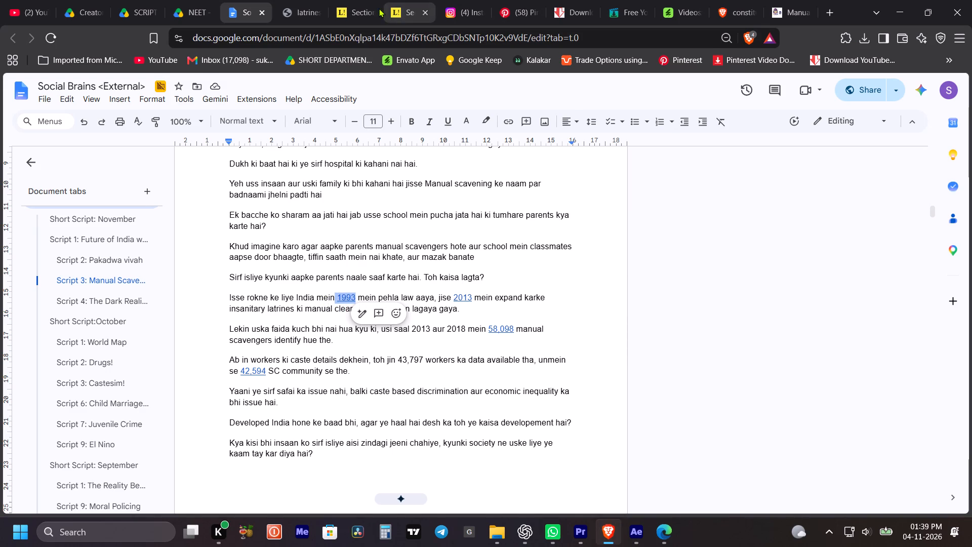
# Examine the full title and opening clauses of the 1993 act on the first page of the latrines prohibition PDF.
pyautogui.click(299, 1)
pyautogui.moveTo(688, 186); pyautogui.dragTo(497, 181)
pyautogui.click(482, 210)
pyautogui.moveTo(391, 178); pyautogui.dragTo(584, 193)
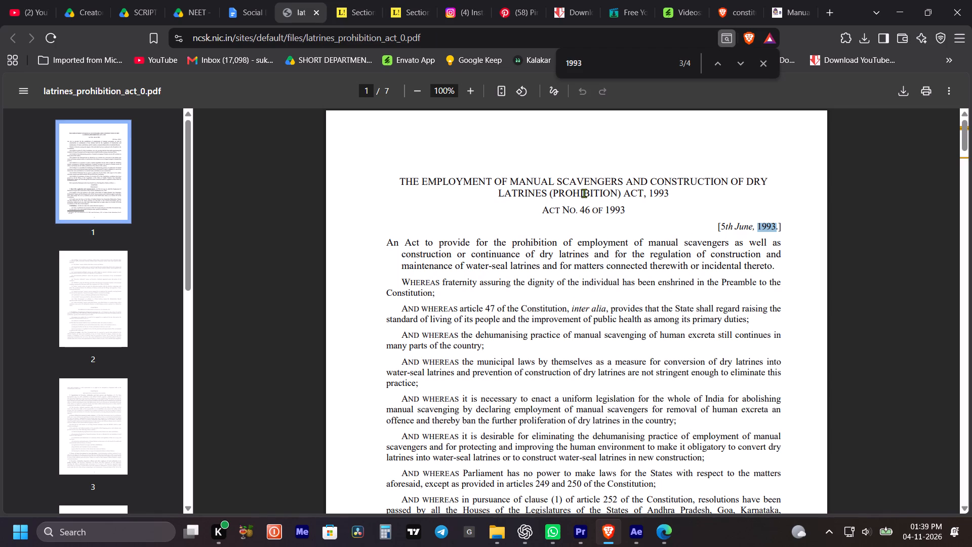
pyautogui.moveTo(584, 193); pyautogui.dragTo(617, 198)
pyautogui.moveTo(685, 192); pyautogui.dragTo(417, 177)
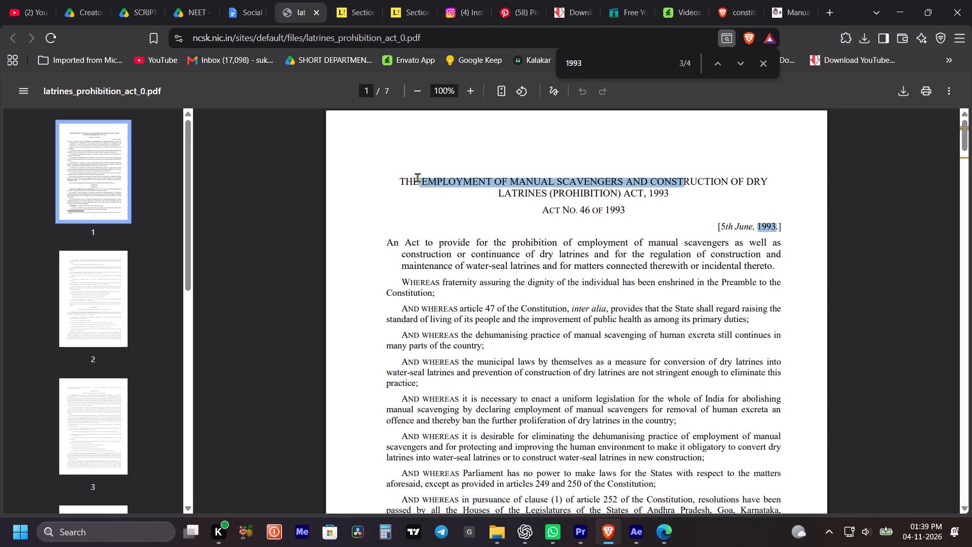
pyautogui.moveTo(417, 177); pyautogui.dragTo(414, 177)
pyautogui.click(627, 231)
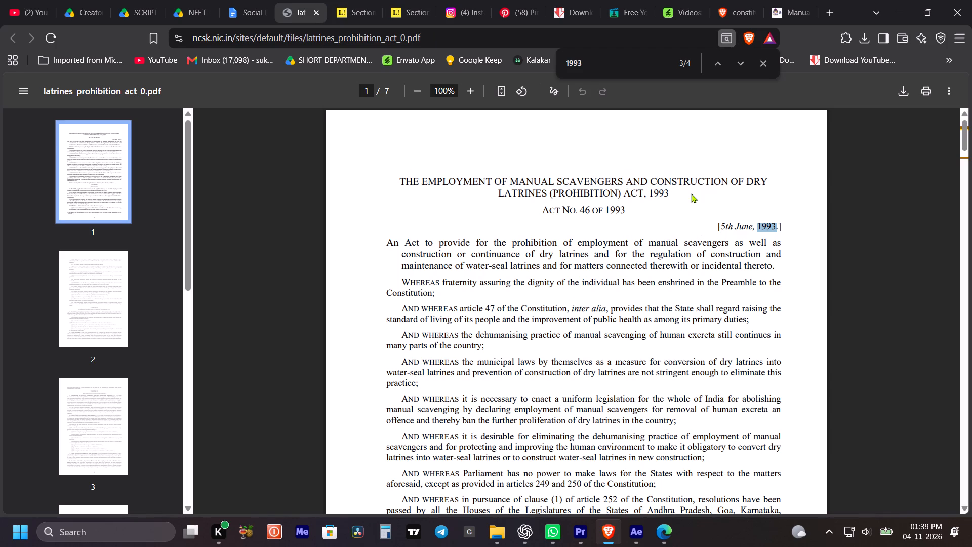
pyautogui.moveTo(401, 179); pyautogui.dragTo(415, 184)
pyautogui.moveTo(415, 184); pyautogui.dragTo(668, 195)
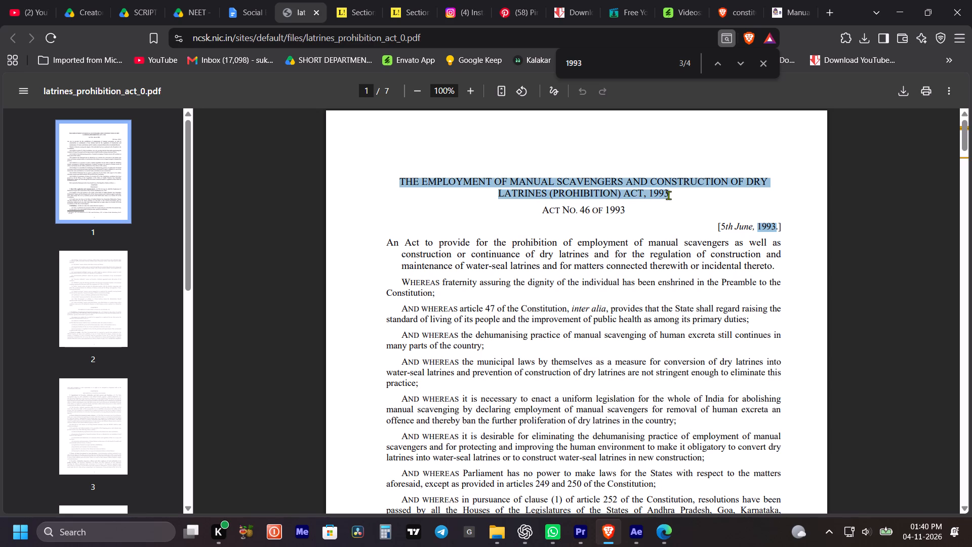
pyautogui.moveTo(668, 195); pyautogui.dragTo(669, 195)
pyautogui.click(698, 274)
pyautogui.click(553, 203)
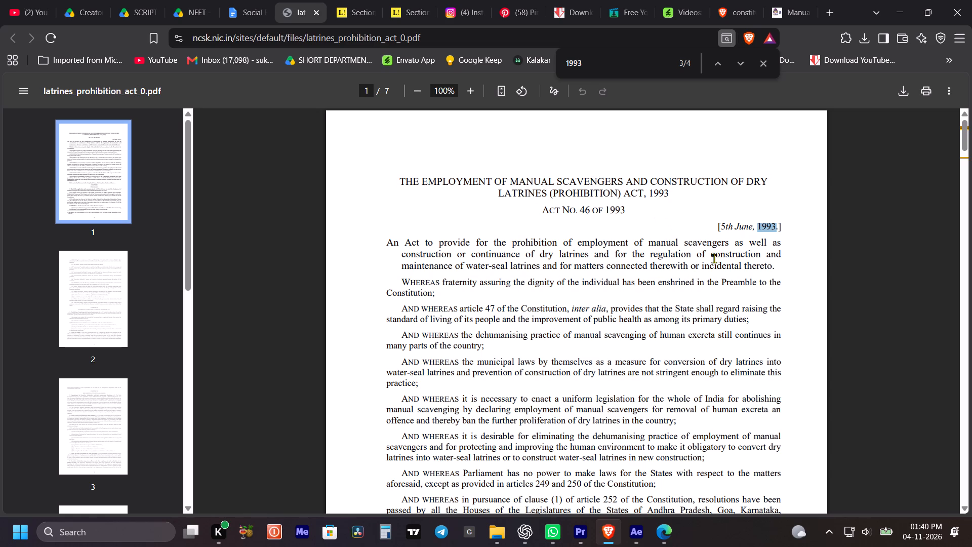
pyautogui.scroll(1, 735, 307)
pyautogui.scroll(-3, 735, 307)
pyautogui.scroll(5, 735, 307)
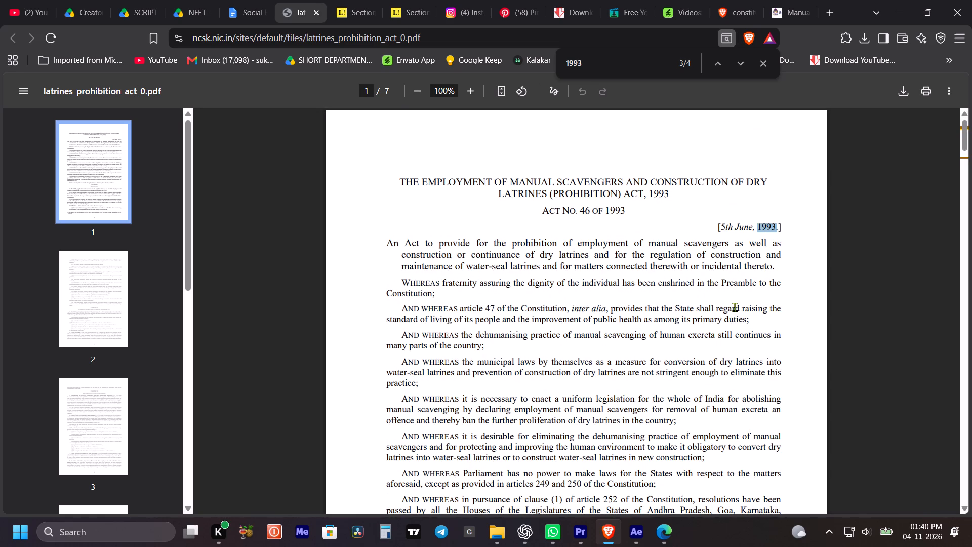
pyautogui.click(625, 367)
pyautogui.moveTo(674, 192); pyautogui.dragTo(479, 181)
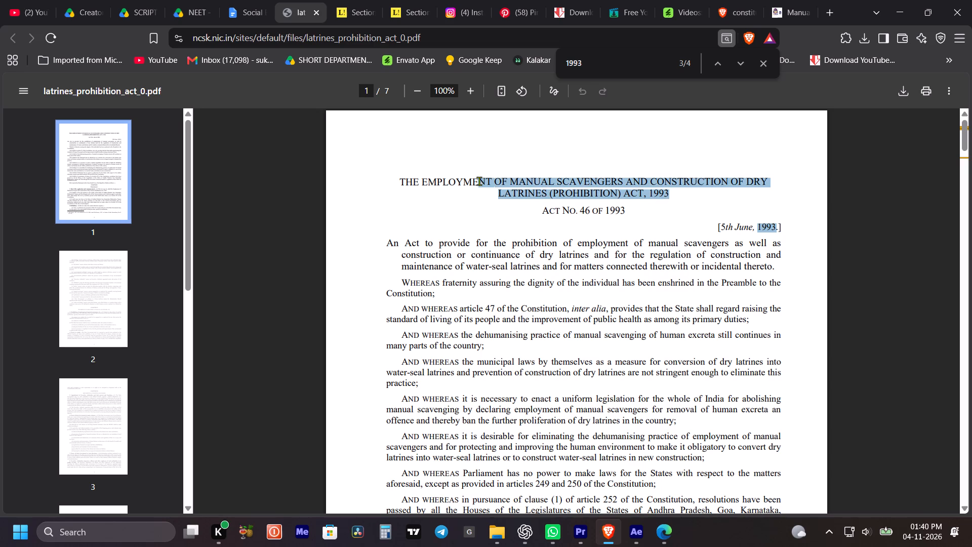
pyautogui.moveTo(479, 181); pyautogui.dragTo(416, 179)
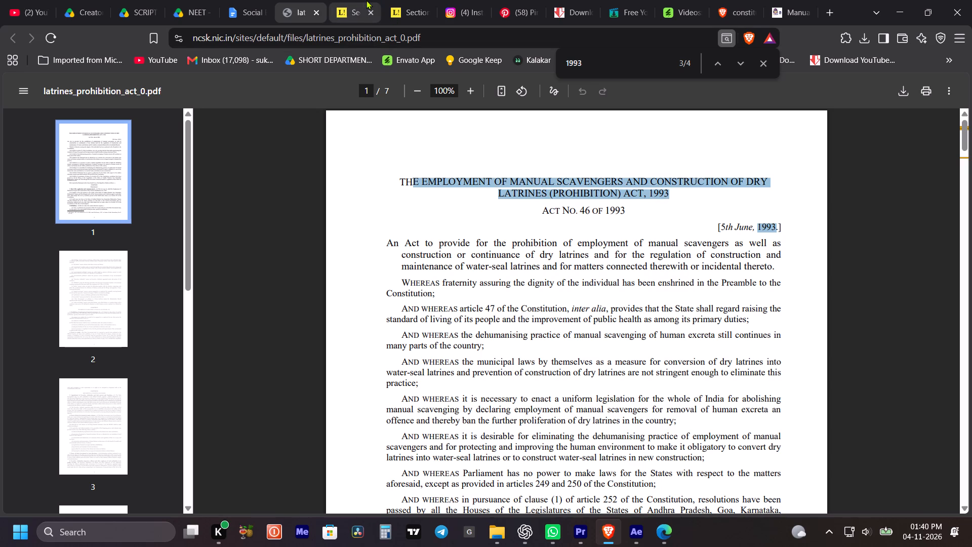
# Search the Lawgist page for Section 5 of the 2013 act for the word "ban".
pyautogui.click(348, 8)
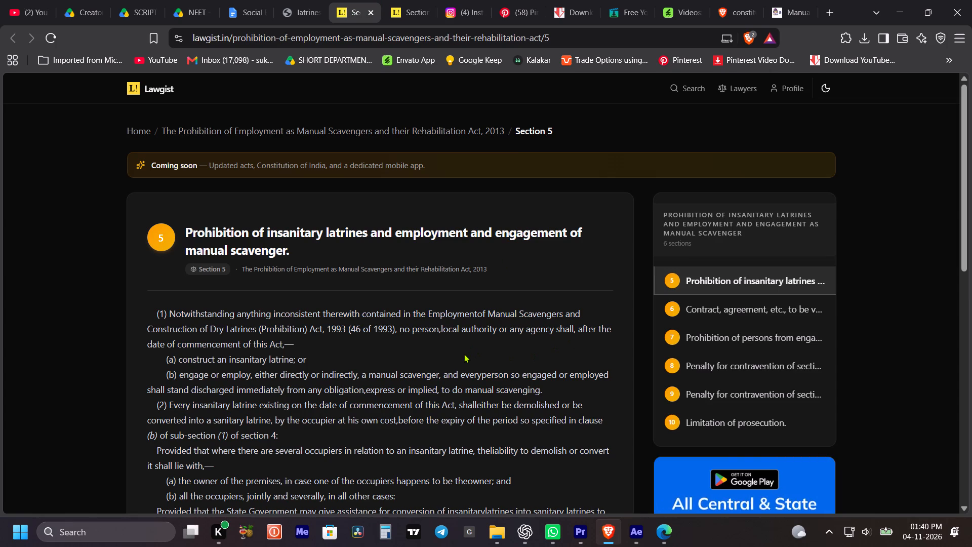
pyautogui.hotkey('ctrl', 'f')
pyautogui.write('ban')
pyautogui.press('Return')
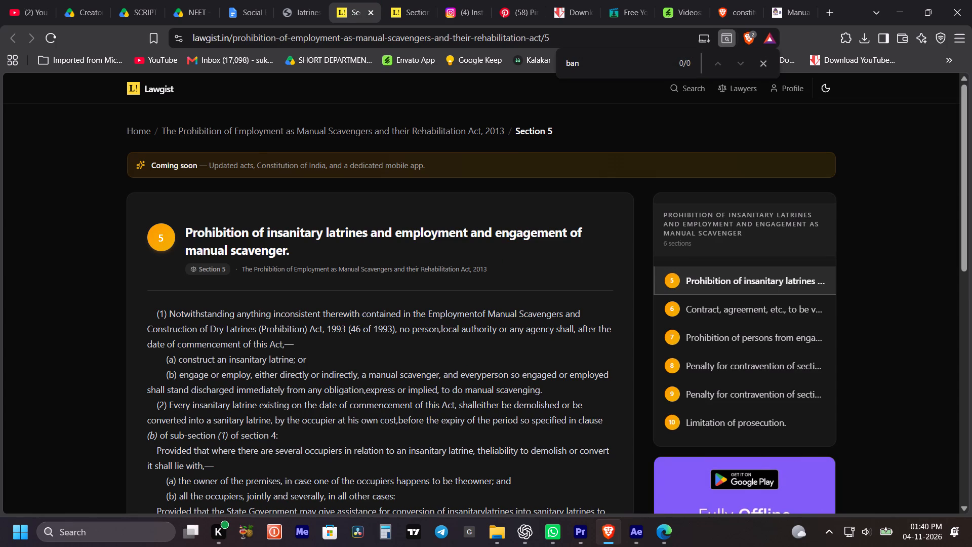
# Clear the Lawgist page search and highlight the full title of the 1993 act in the latrines prohibition PDF.
pyautogui.hotkey('ctrl', 'a')
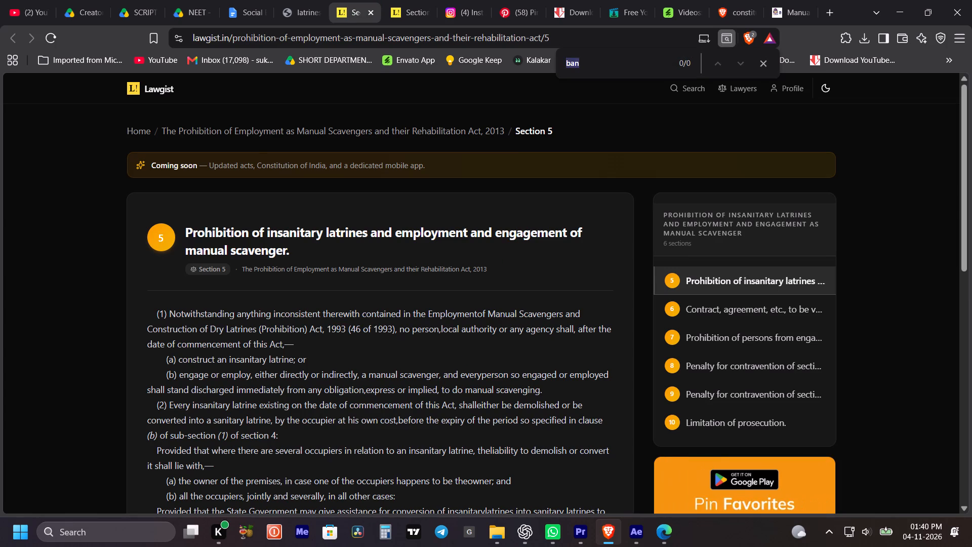
pyautogui.press('BackSpace')
pyautogui.click(296, 9)
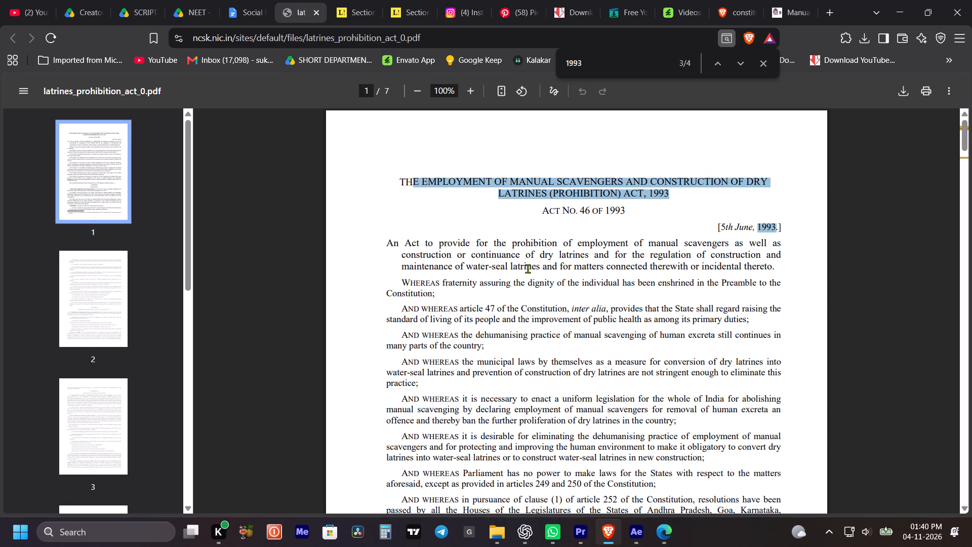
pyautogui.click(464, 208)
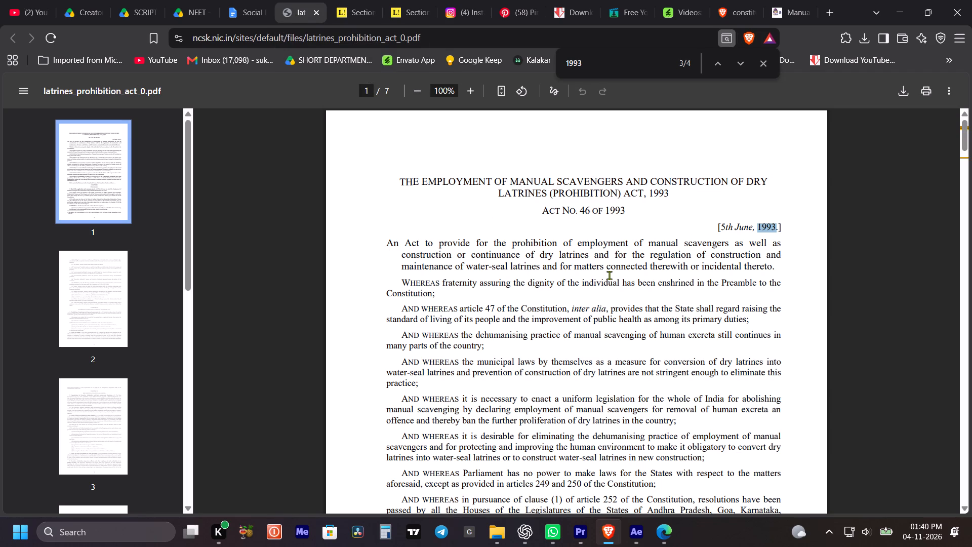
pyautogui.moveTo(402, 179); pyautogui.dragTo(668, 196)
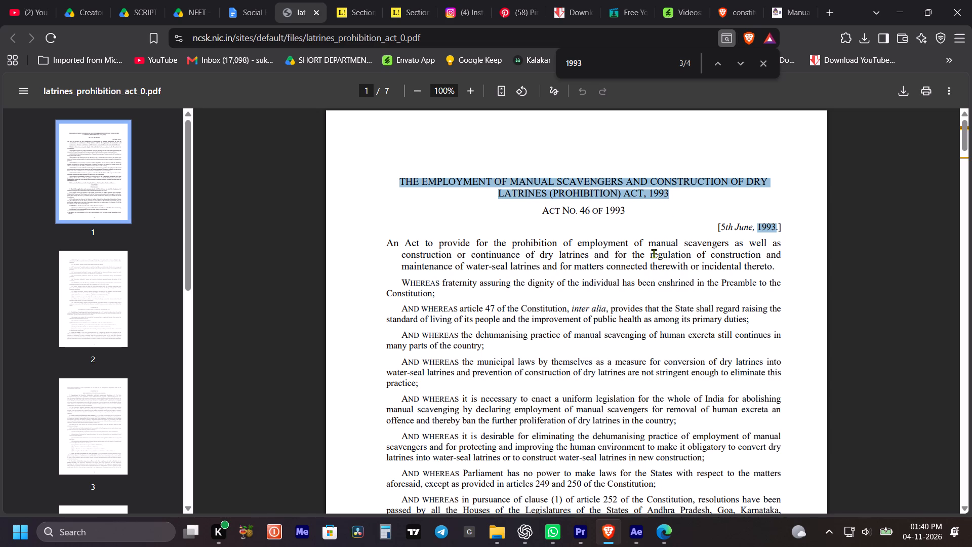
# In After Effects, preview the edit from 0:00:37:19 through the gray-yellow solid section.
pyautogui.click(639, 535)
pyautogui.click(474, 320)
pyautogui.press('space')
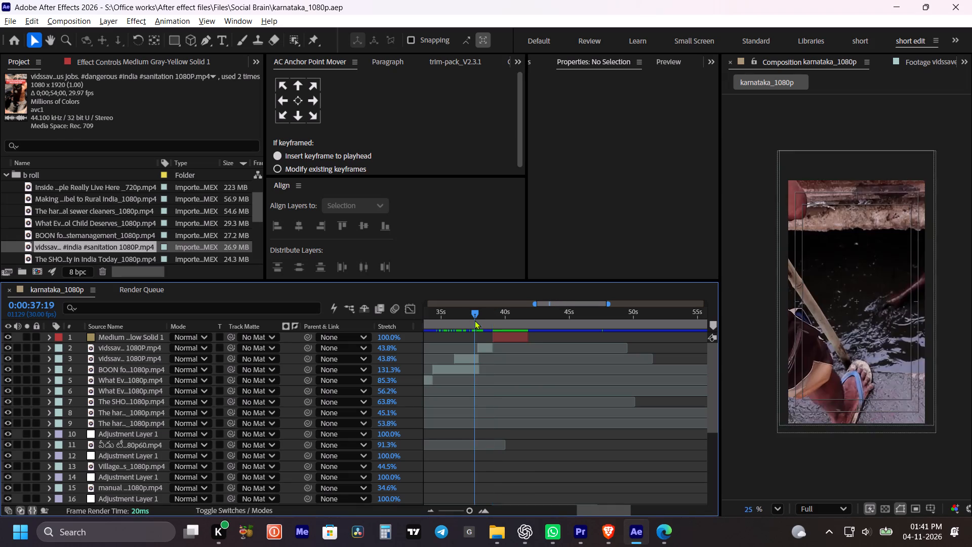
pyautogui.press('space')
pyautogui.click(532, 354)
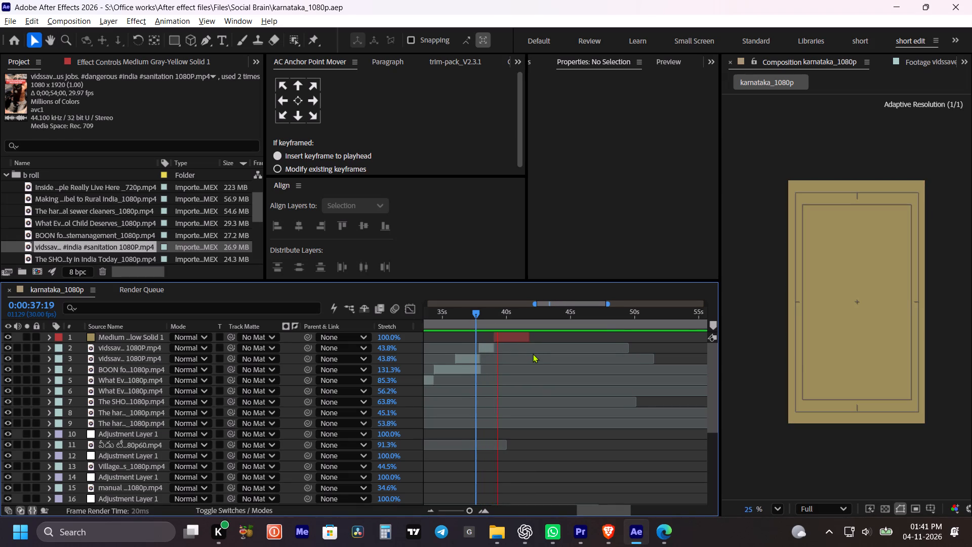
pyautogui.press('space')
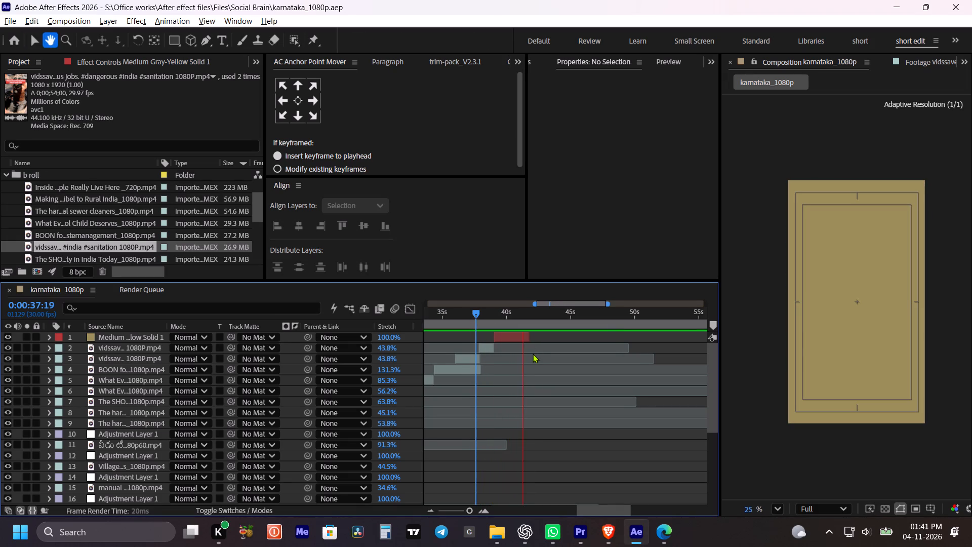
pyautogui.press('space')
pyautogui.press('space')
# In Brave, recheck the year at the end of the 1993 act's title in the PDF.
pyautogui.click(614, 530)
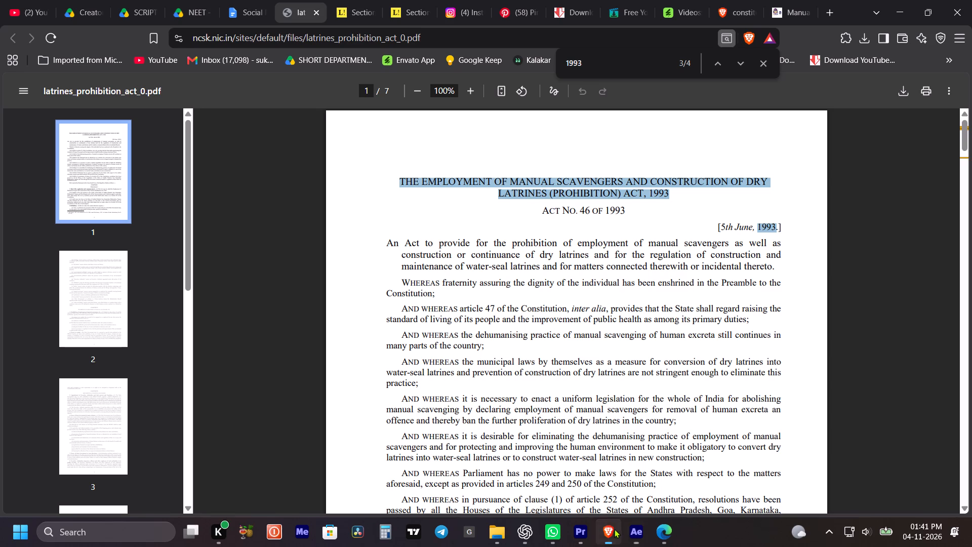
pyautogui.click(657, 200)
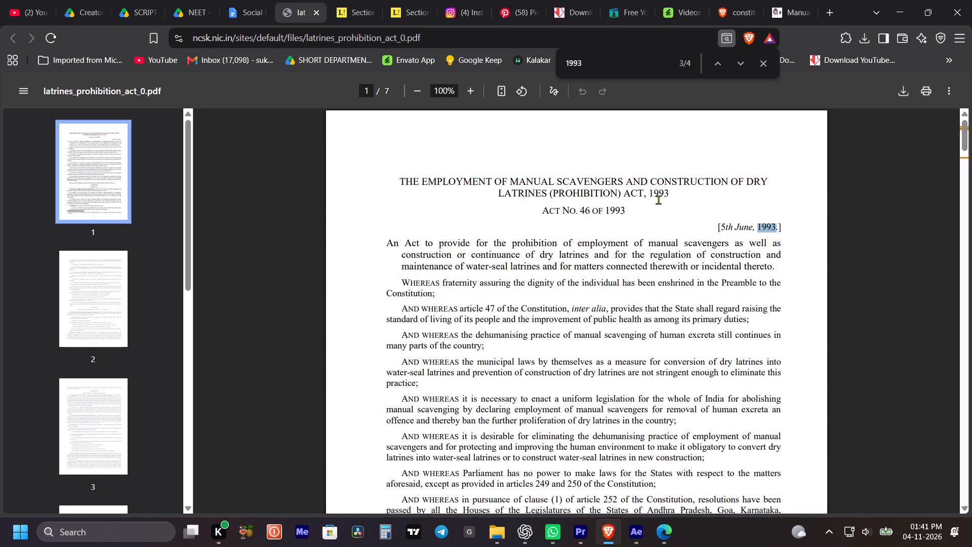
pyautogui.moveTo(670, 190); pyautogui.dragTo(628, 195)
pyautogui.click(660, 218)
# In After Effects, preview the edit from 0:00:41:16 into the empty section after the gray-yellow solid.
pyautogui.click(635, 530)
pyautogui.press('space')
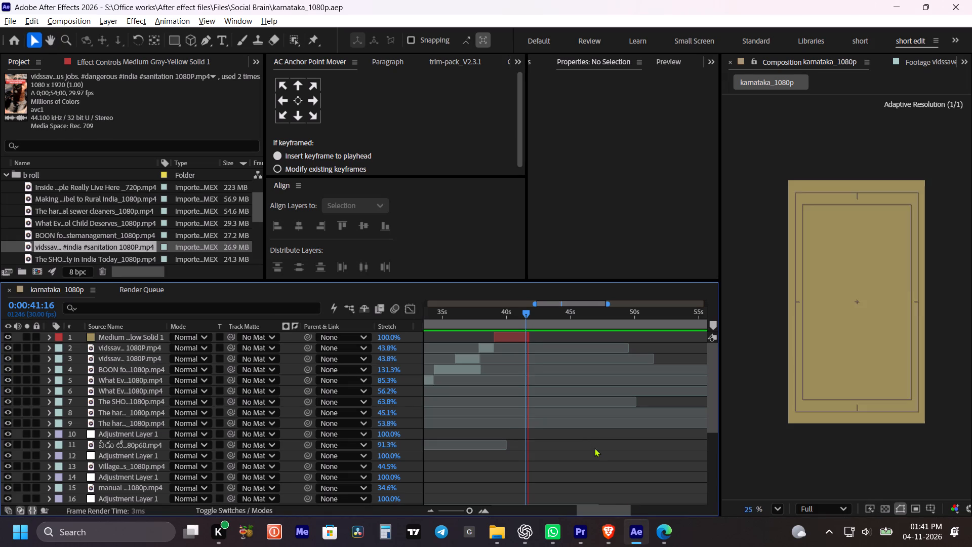
pyautogui.press('space')
pyautogui.press('space')
pyautogui.press('space')
pyautogui.moveTo(654, 361); pyautogui.dragTo(642, 363)
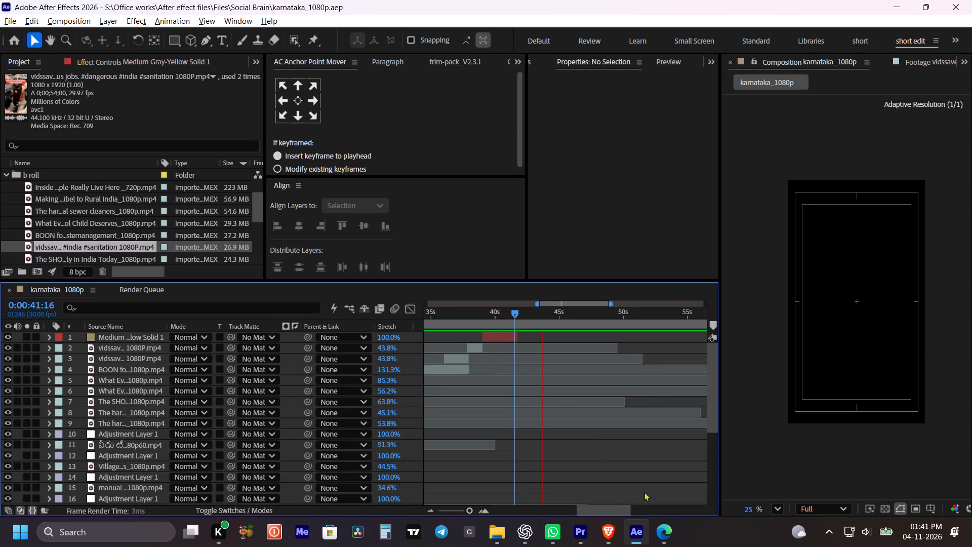
pyautogui.press('space')
# In Brave, search the Lawgist page for Section 5 of the 2013 act for "expan" and for "2013".
pyautogui.click(610, 536)
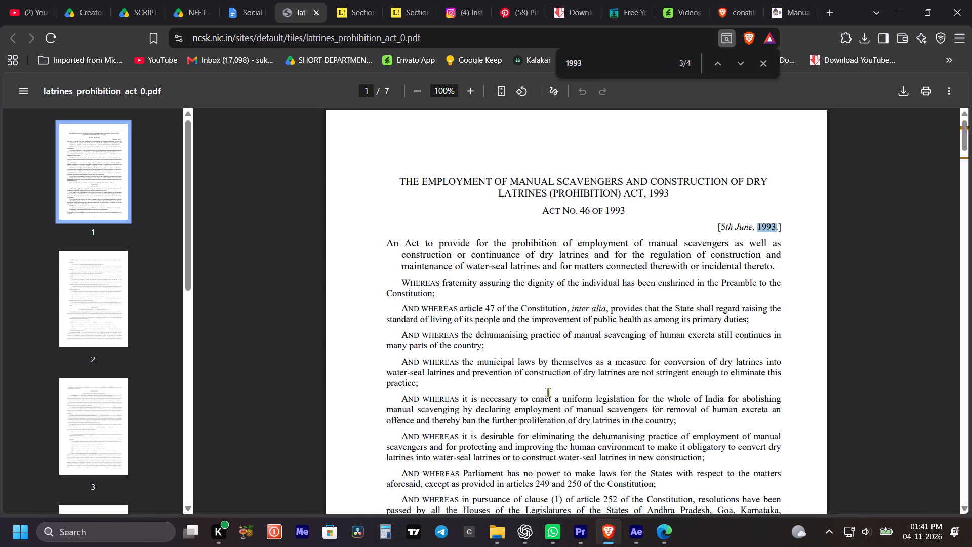
pyautogui.click(353, 4)
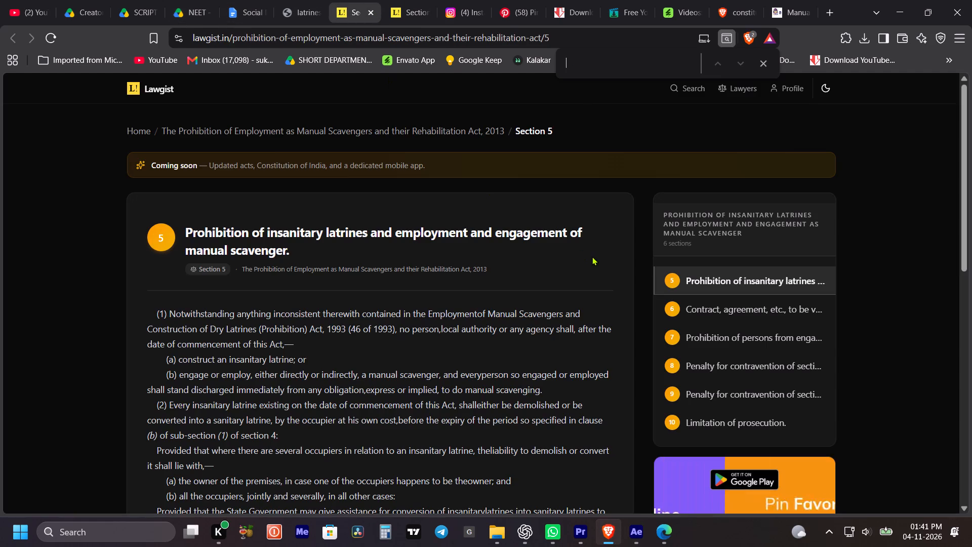
pyautogui.hotkey('ctrl', 'f')
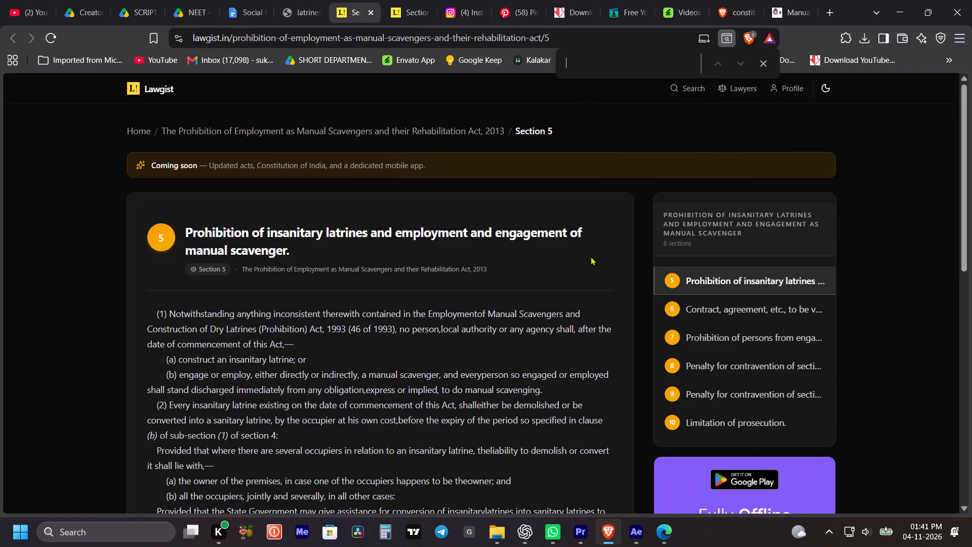
pyautogui.write('expan')
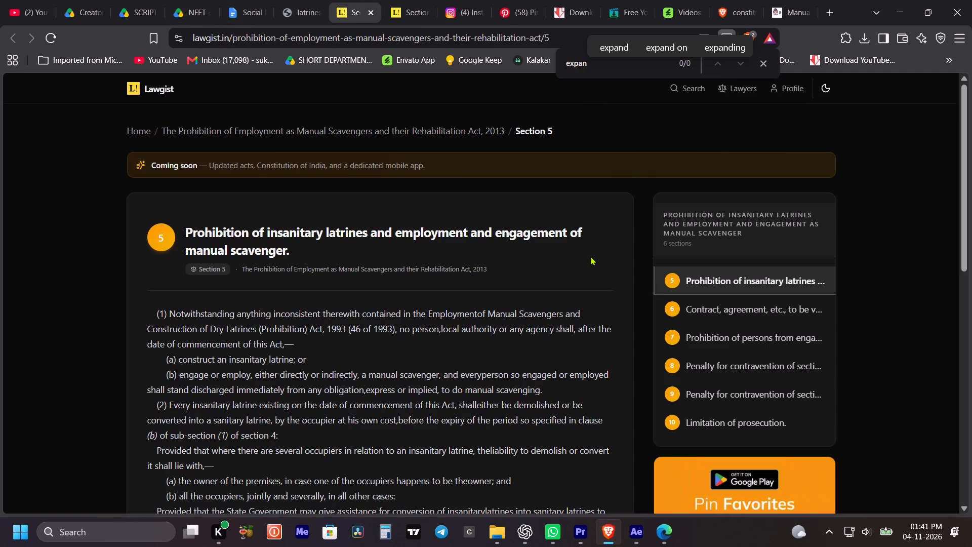
pyautogui.hotkey('ctrl', 'a')
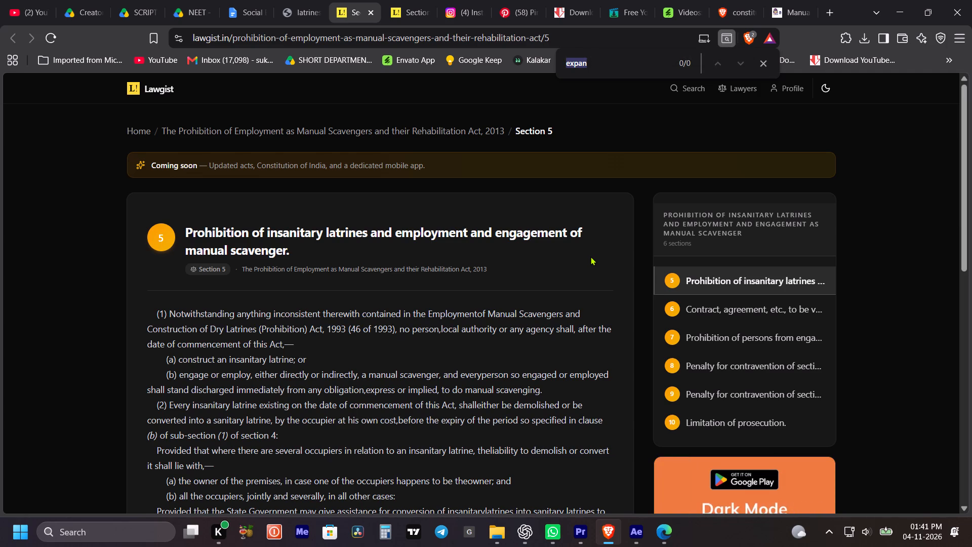
pyautogui.press('BackSpace')
pyautogui.write('2013')
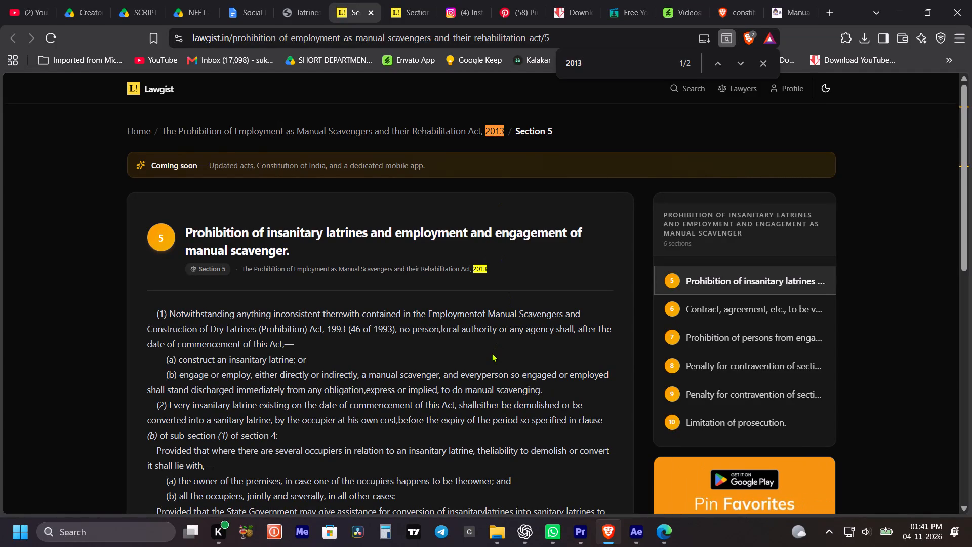
# Examine the Section 5 clauses on the Lawgist page, focusing on the 1993 act reference and the commencement wording in clause (1).
pyautogui.moveTo(234, 331); pyautogui.dragTo(270, 333)
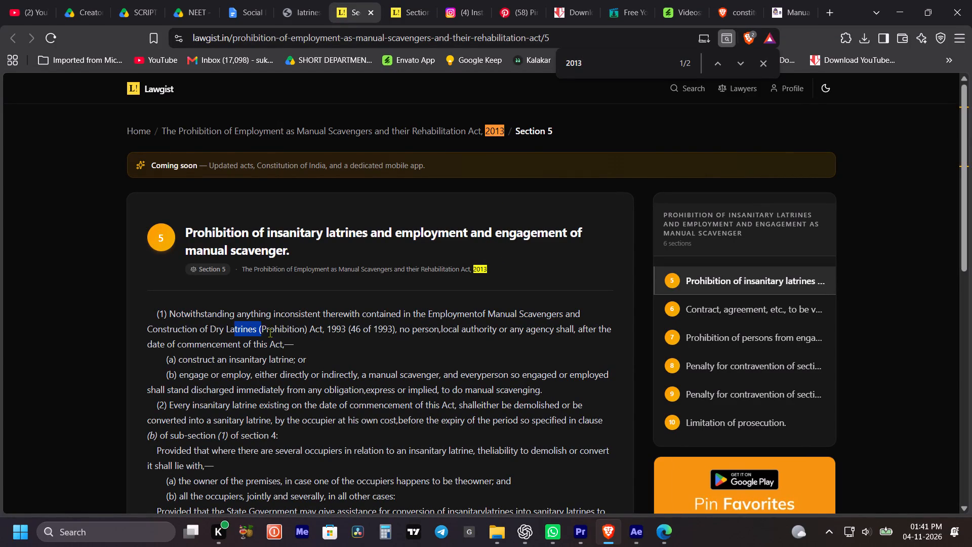
pyautogui.moveTo(270, 333); pyautogui.dragTo(560, 329)
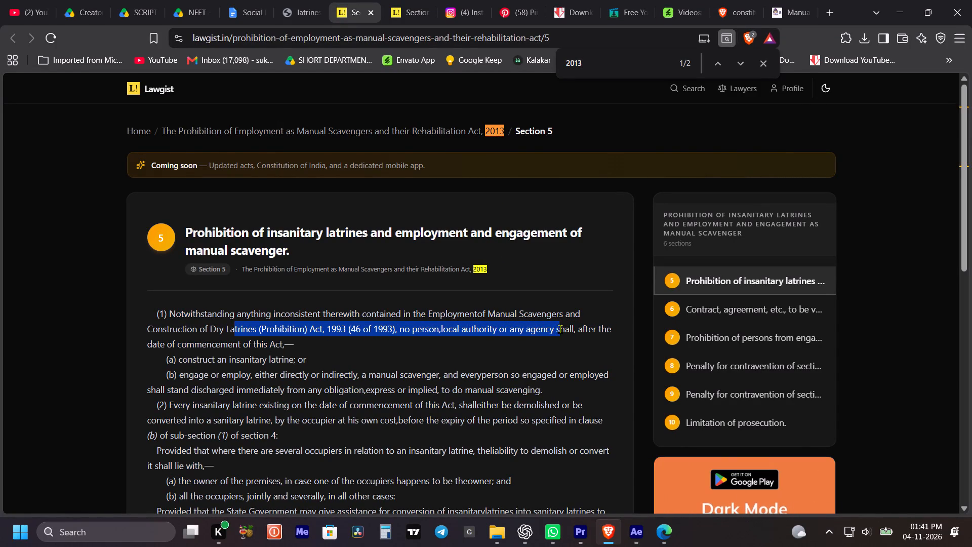
pyautogui.moveTo(560, 329); pyautogui.dragTo(560, 329)
pyautogui.click(387, 361)
pyautogui.moveTo(146, 348); pyautogui.dragTo(204, 346)
pyautogui.click(333, 348)
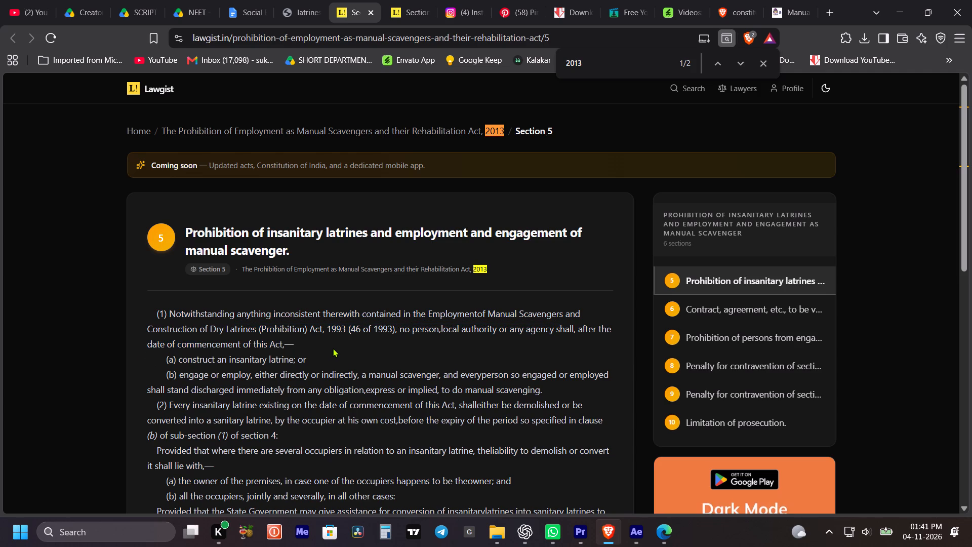
pyautogui.moveTo(340, 317); pyautogui.dragTo(424, 329)
pyautogui.click(386, 347)
pyautogui.scroll(-2, 383, 355)
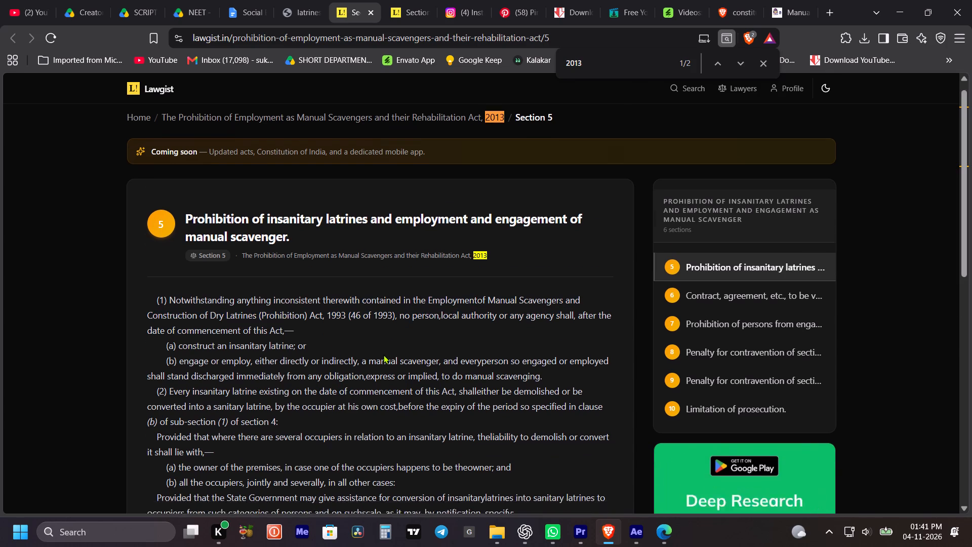
pyautogui.scroll(-1, 383, 355)
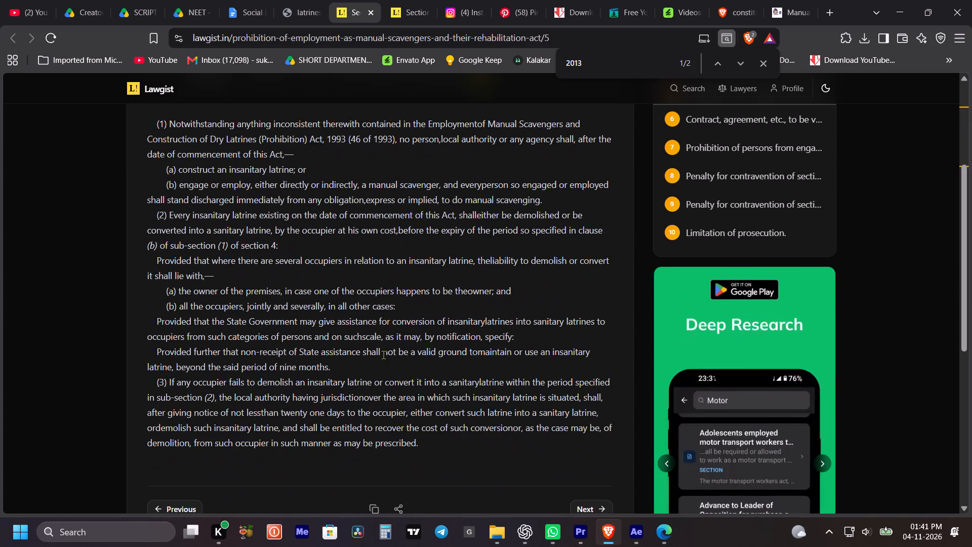
pyautogui.scroll(-3, 383, 355)
pyautogui.scroll(2, 383, 357)
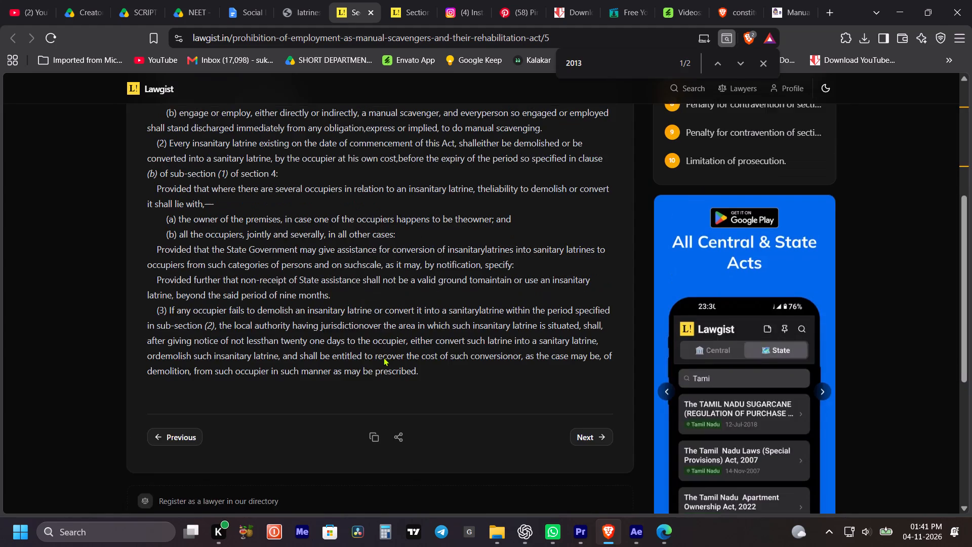
pyautogui.scroll(2, 383, 357)
# In After Effects, preview the edit from 0:00:41:23 to 0:00:46:26, through the gap to the presenter shot.
pyautogui.click(626, 535)
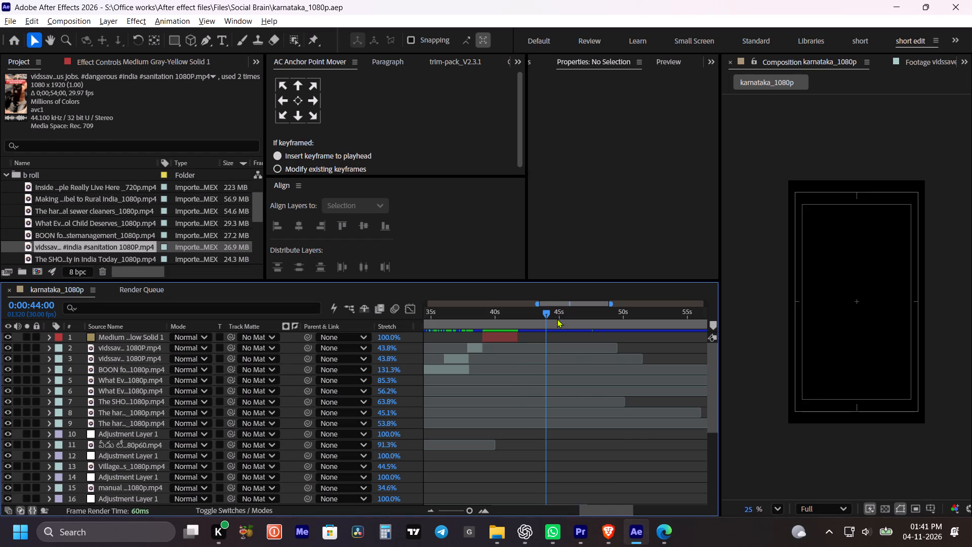
pyautogui.click(519, 318)
pyautogui.press('space')
pyautogui.press('space')
pyautogui.moveTo(556, 339); pyautogui.dragTo(549, 339)
pyautogui.keyDown('alt'); pyautogui.scroll(-1, 549, 339); pyautogui.keyUp('alt')
pyautogui.press('space')
pyautogui.moveTo(558, 339); pyautogui.dragTo(552, 339)
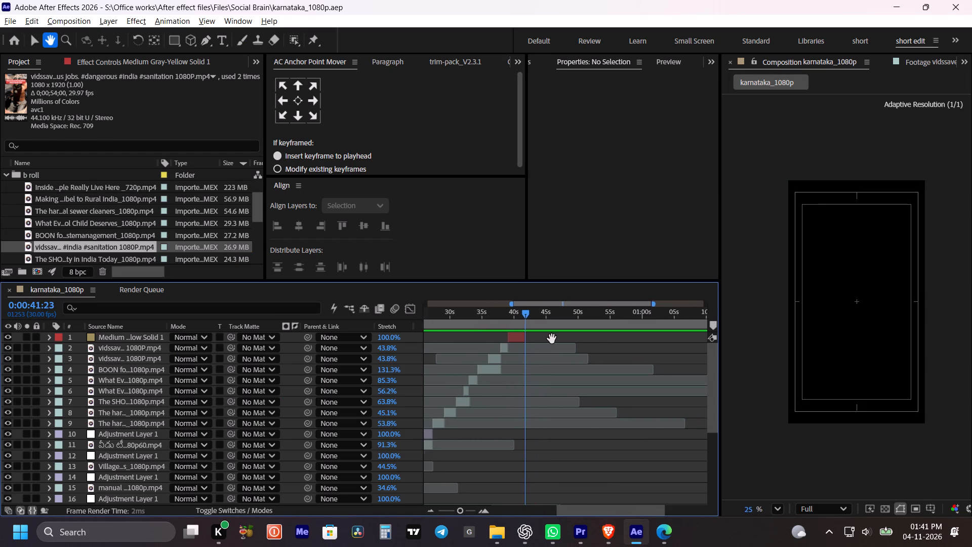
pyautogui.moveTo(552, 339); pyautogui.dragTo(550, 339)
pyautogui.press('v')
pyautogui.press('space')
pyautogui.moveTo(560, 336); pyautogui.dragTo(556, 336)
pyautogui.press('space')
pyautogui.press('space')
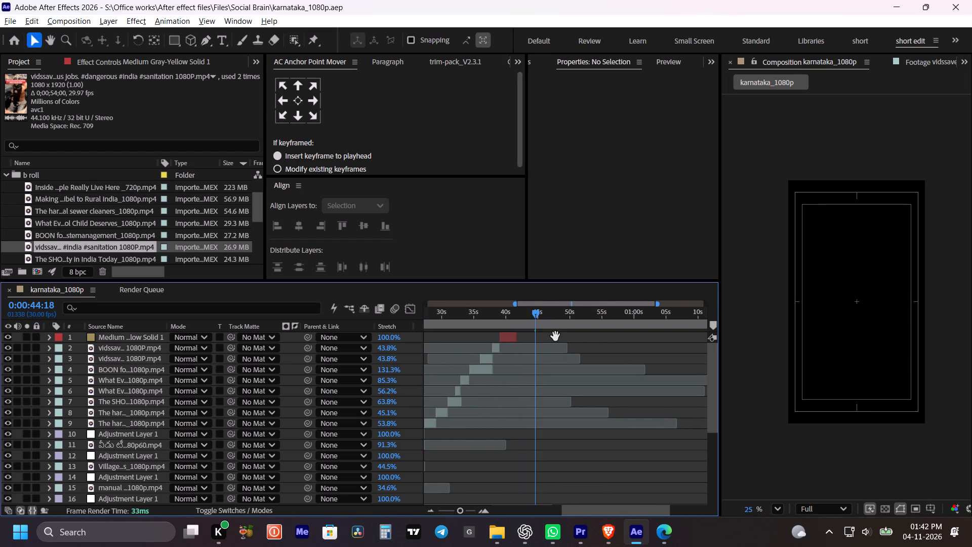
pyautogui.keyDown('alt'); pyautogui.scroll(1, 553, 336); pyautogui.keyUp('alt')
pyautogui.press('space')
pyautogui.moveTo(552, 335); pyautogui.dragTo(560, 338)
pyautogui.press('space')
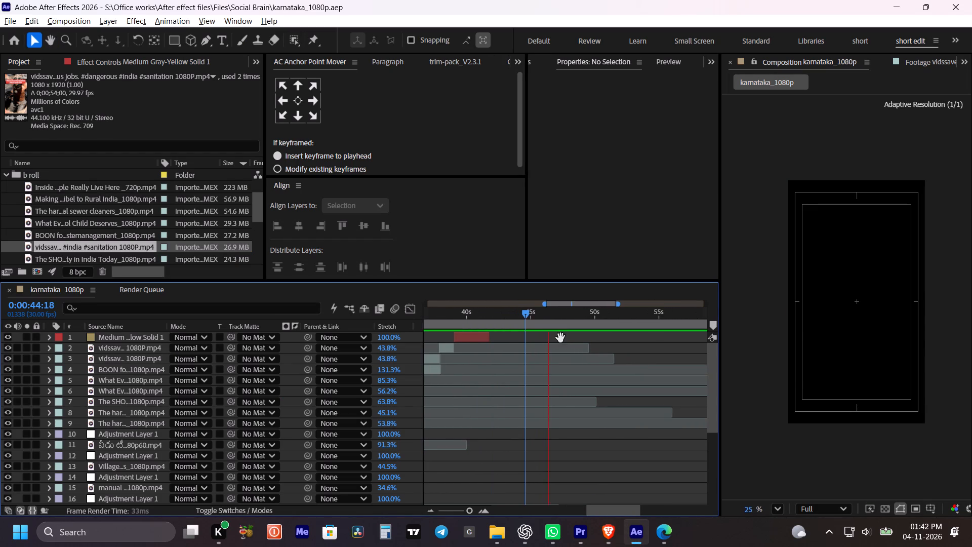
pyautogui.press('space')
pyautogui.press('space')
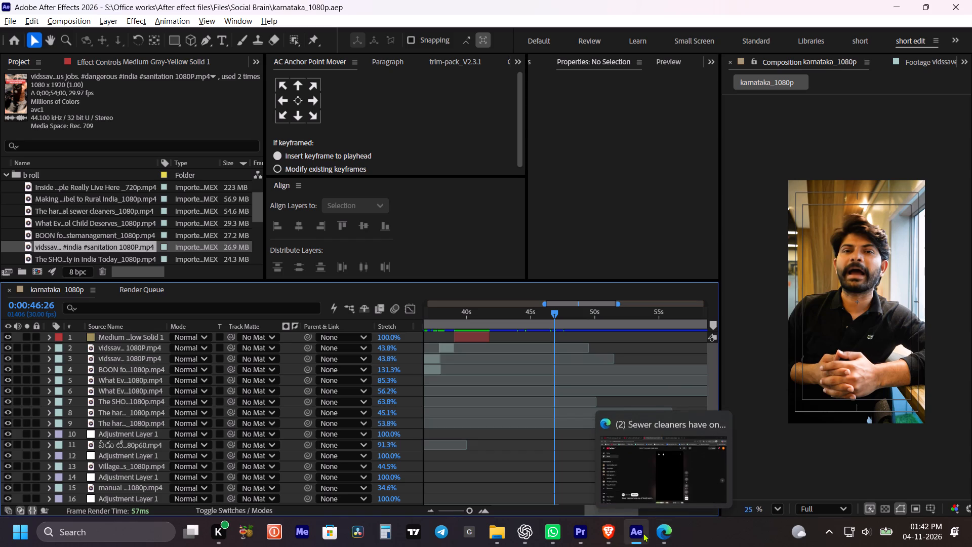
# In Brave, search the Lawgist page for Section 5 of the 2013 act for "manual clening".
pyautogui.click(618, 528)
pyautogui.moveTo(599, 60); pyautogui.dragTo(550, 65)
pyautogui.write('manu')
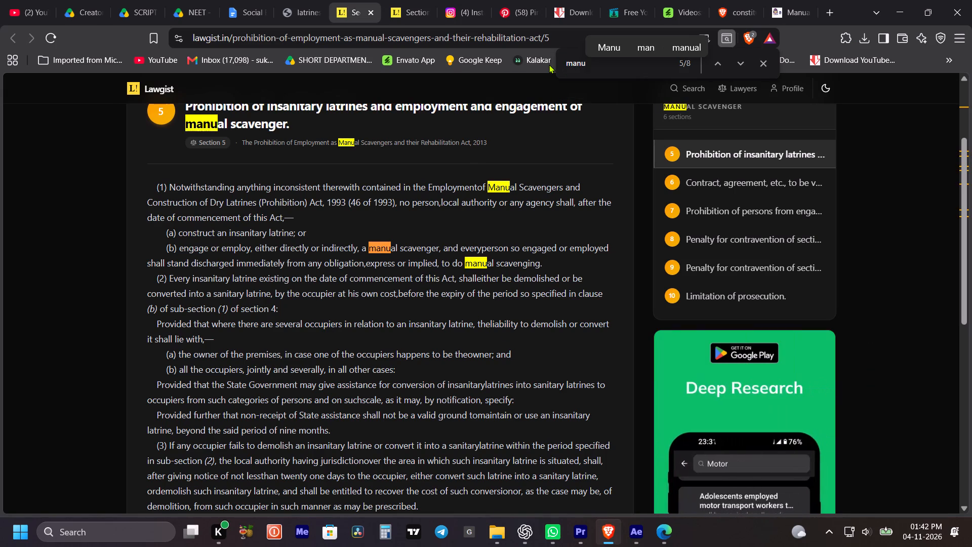
pyautogui.press('a')
pyautogui.write('l cle')
pyautogui.click(623, 50)
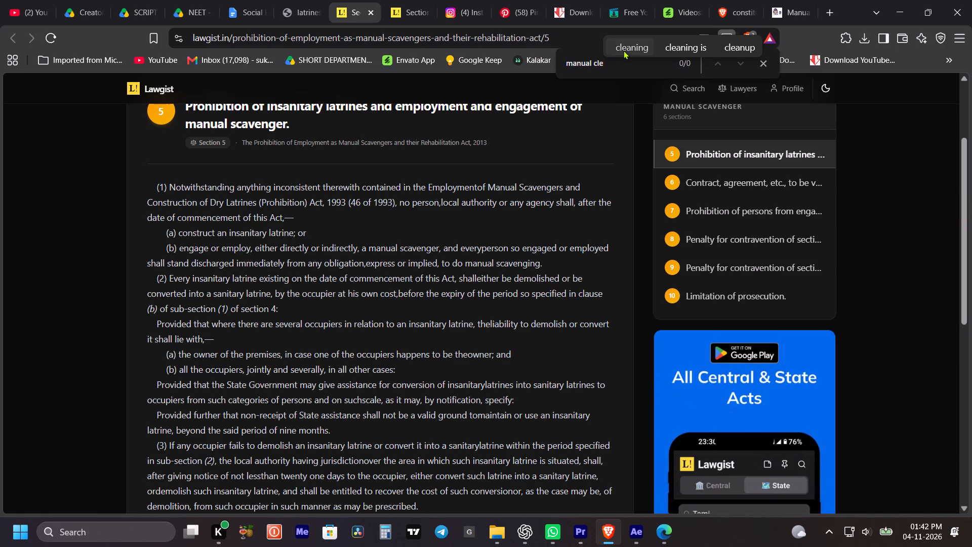
pyautogui.press('n')
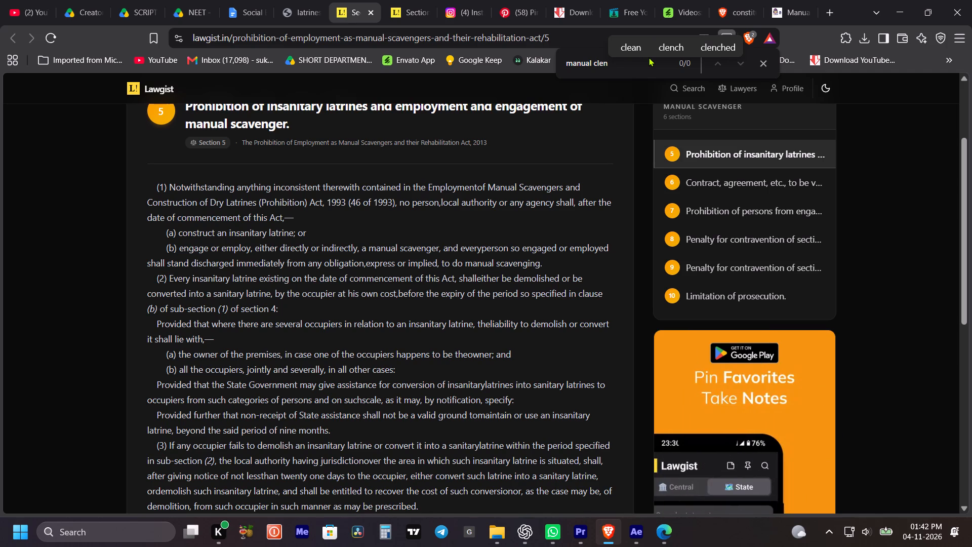
pyautogui.write('ing')
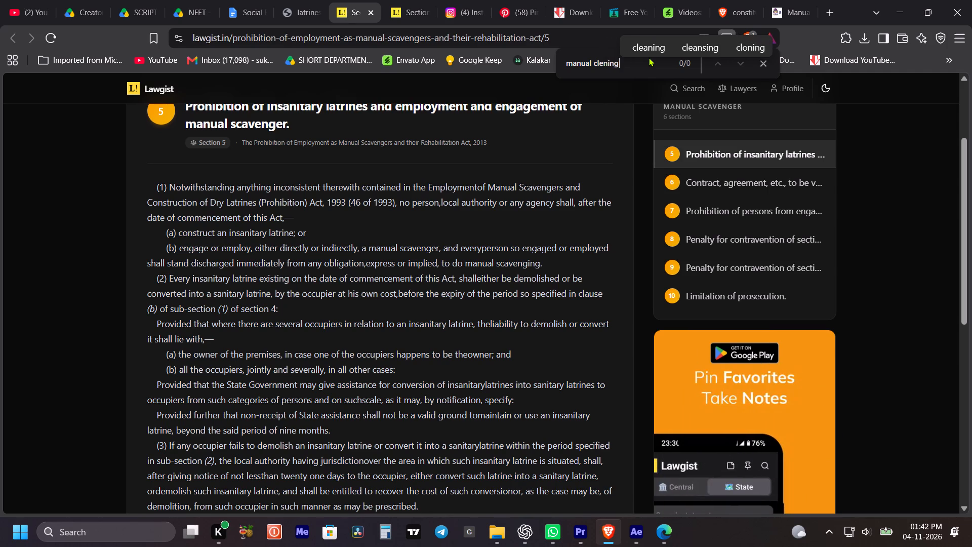
pyautogui.click(649, 49)
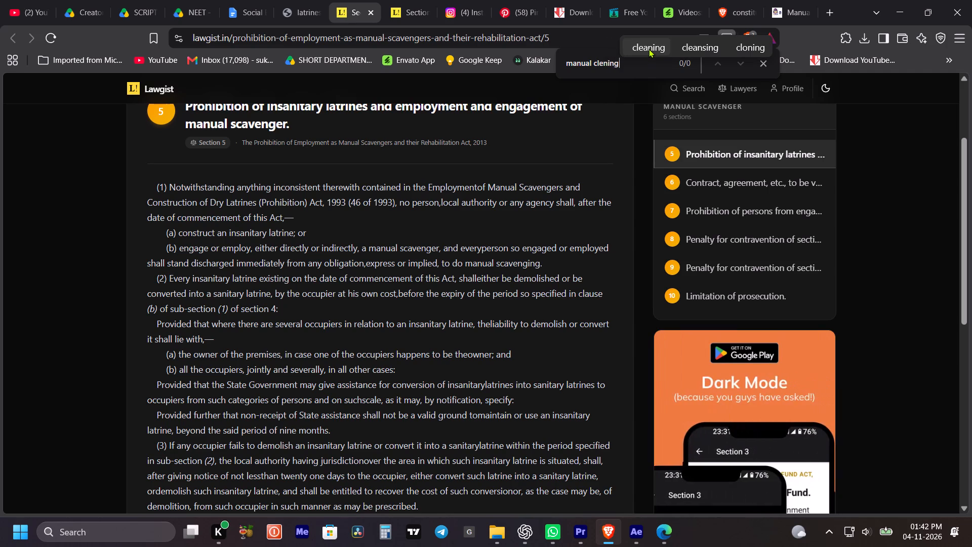
pyautogui.click(649, 49)
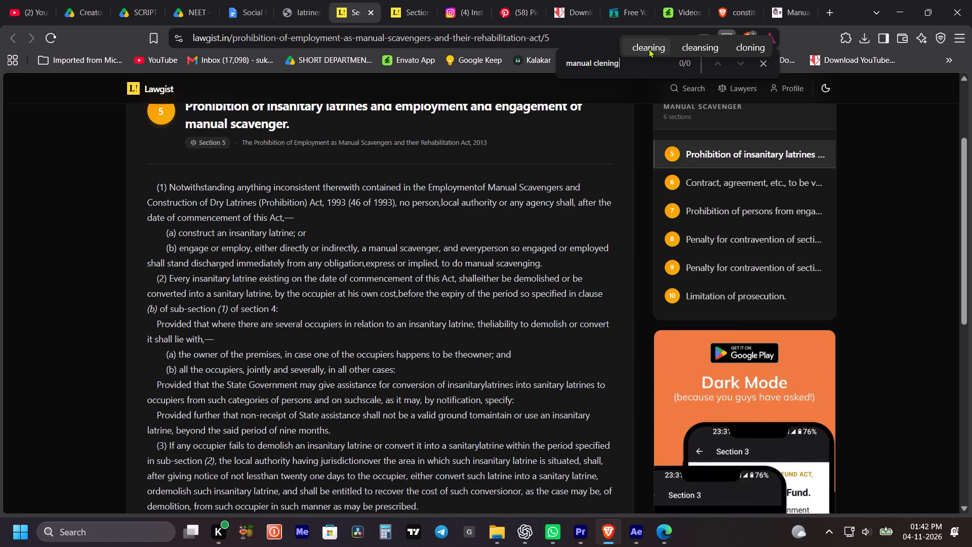
pyautogui.click(649, 49)
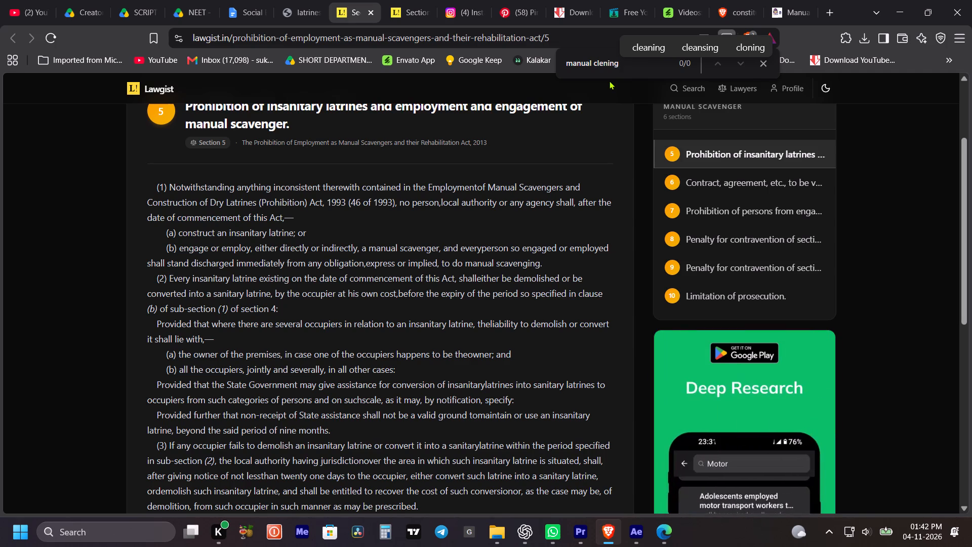
# Shorten the page search to "manual" and review its matches and the remaining clauses of Section 5.
pyautogui.press('BackSpace')
pyautogui.press('BackSpace')
pyautogui.press('BackSpace')
pyautogui.press('BackSpace')
pyautogui.press('BackSpace')
pyautogui.press('BackSpace')
pyautogui.press('BackSpace')
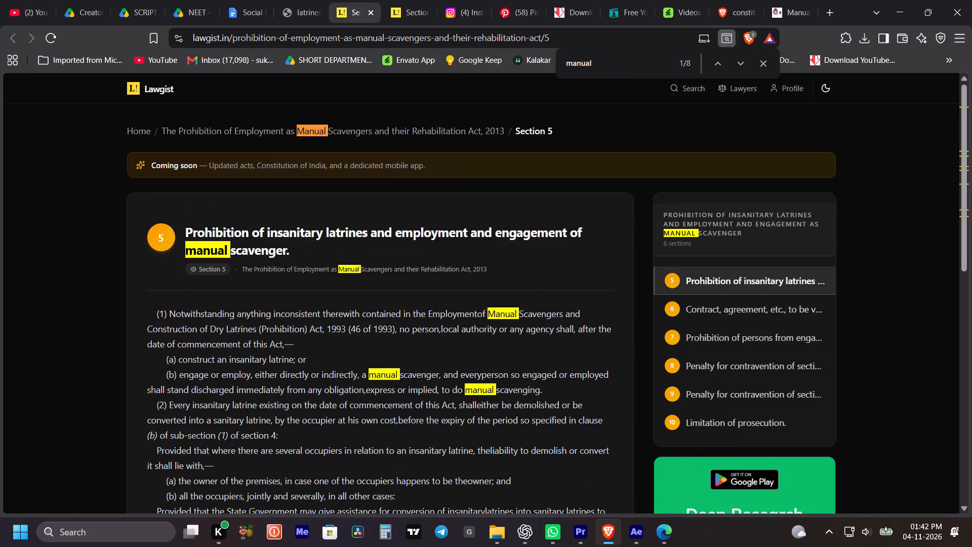
pyautogui.click(715, 60)
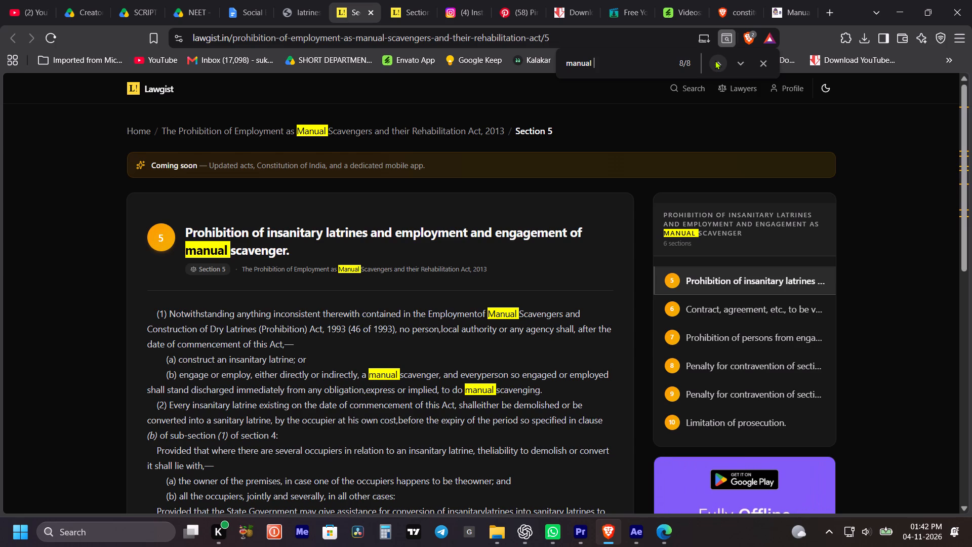
pyautogui.click(715, 60)
pyautogui.click(715, 60)
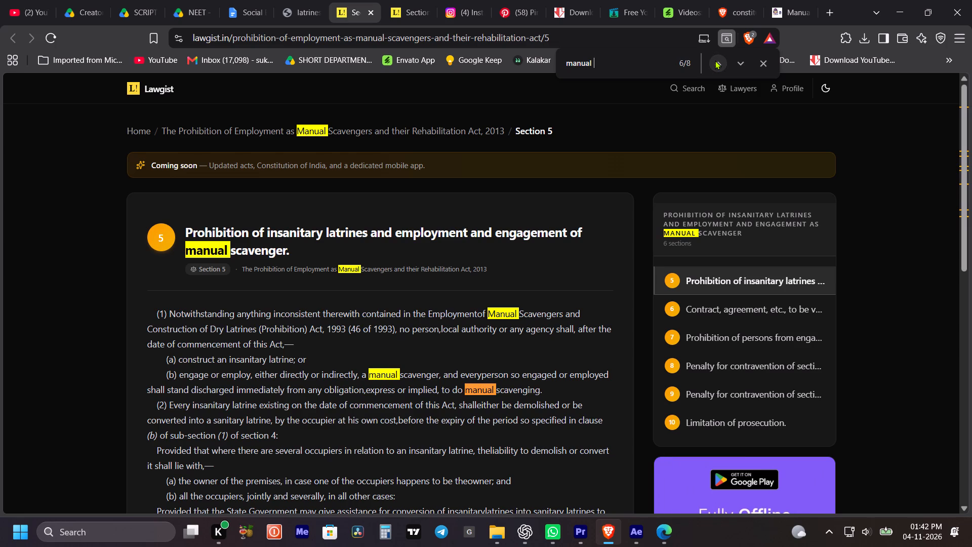
pyautogui.click(719, 62)
pyautogui.click(719, 62)
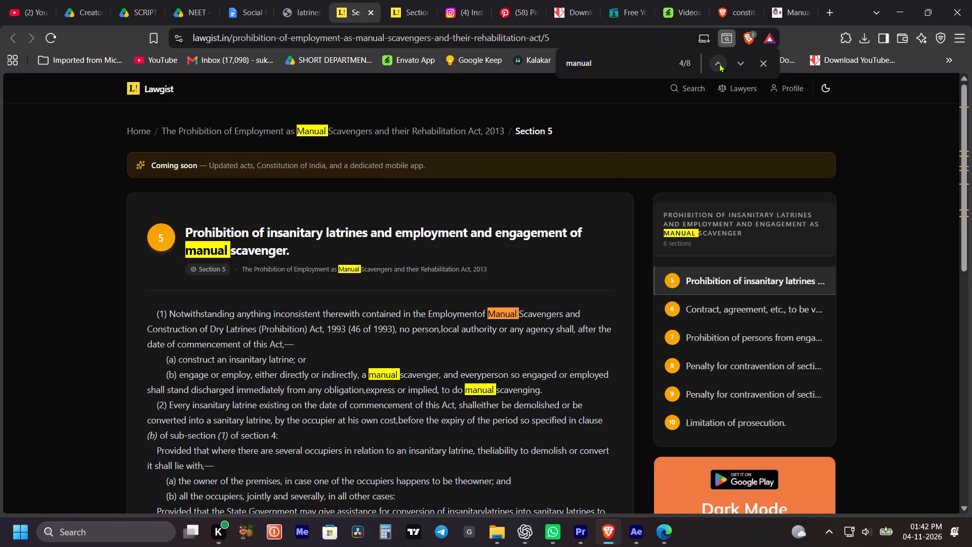
pyautogui.scroll(-7, 538, 383)
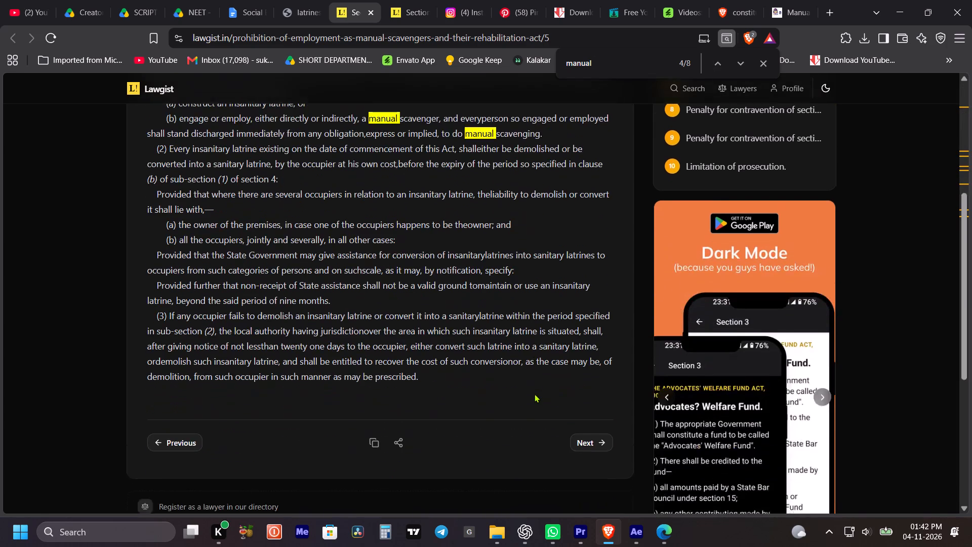
pyautogui.scroll(-5, 534, 394)
pyautogui.scroll(13, 532, 400)
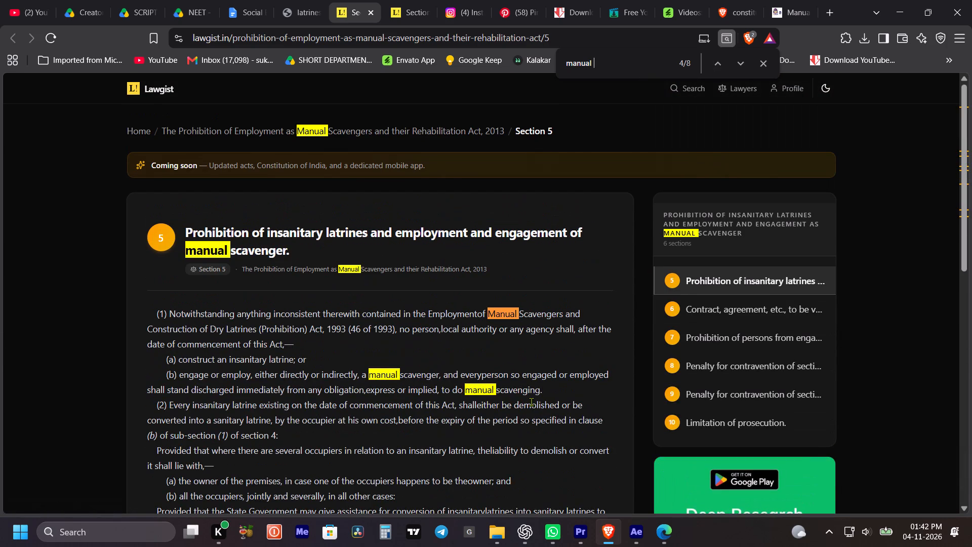
# In the Social Brains script document, copy the passage from "jise 2013 mein expand karke" to "ban lagaya gaya.".
pyautogui.click(242, 9)
pyautogui.moveTo(436, 297); pyautogui.dragTo(440, 317)
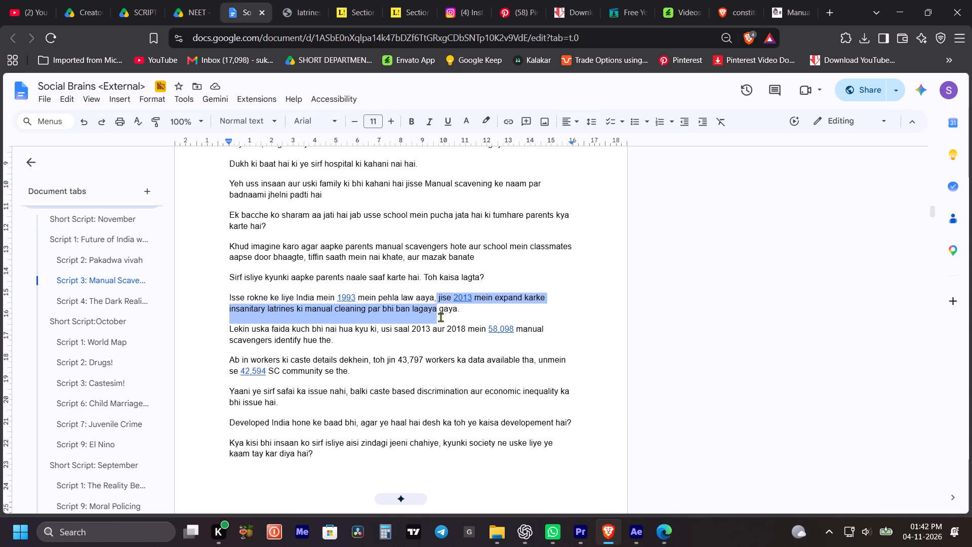
pyautogui.moveTo(440, 317); pyautogui.dragTo(461, 316)
pyautogui.hotkey('ctrl', 'c')
pyautogui.hotkey('ctrl', 'c')
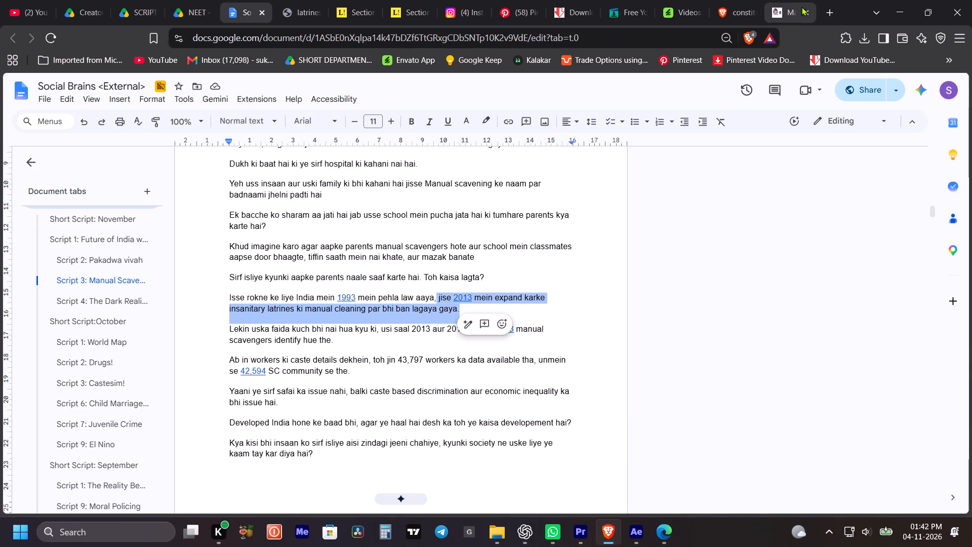
# Search the aitimeline.in article on manual scavenging for "manual cleaning" and go to the match in the Executive Summary.
pyautogui.click(801, 7)
pyautogui.scroll(6, 394, 404)
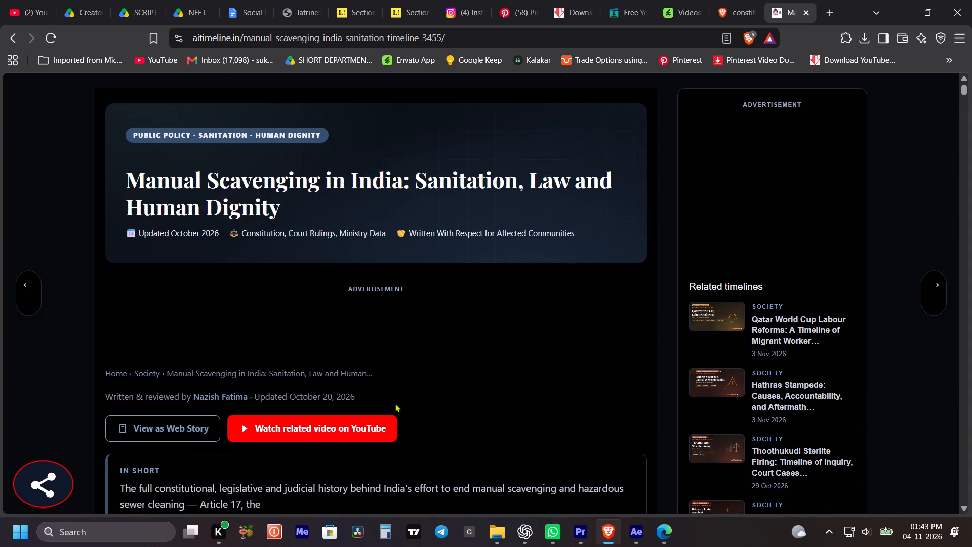
pyautogui.hotkey('ctrl', 'f')
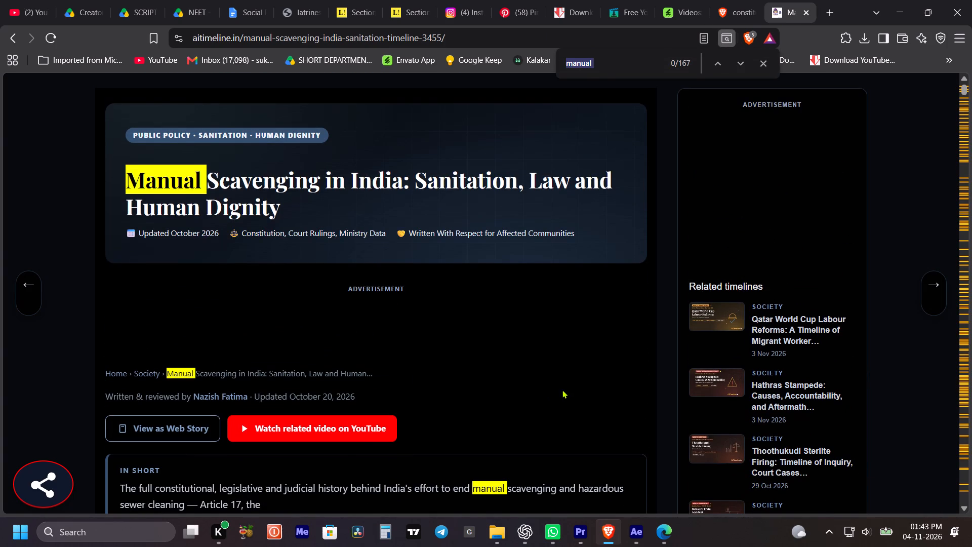
pyautogui.click(606, 61)
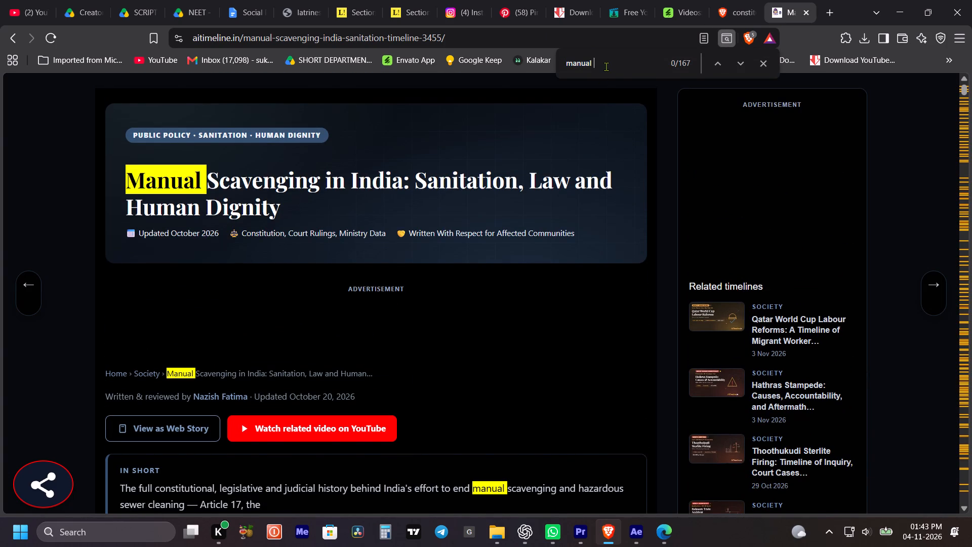
pyautogui.write('cle')
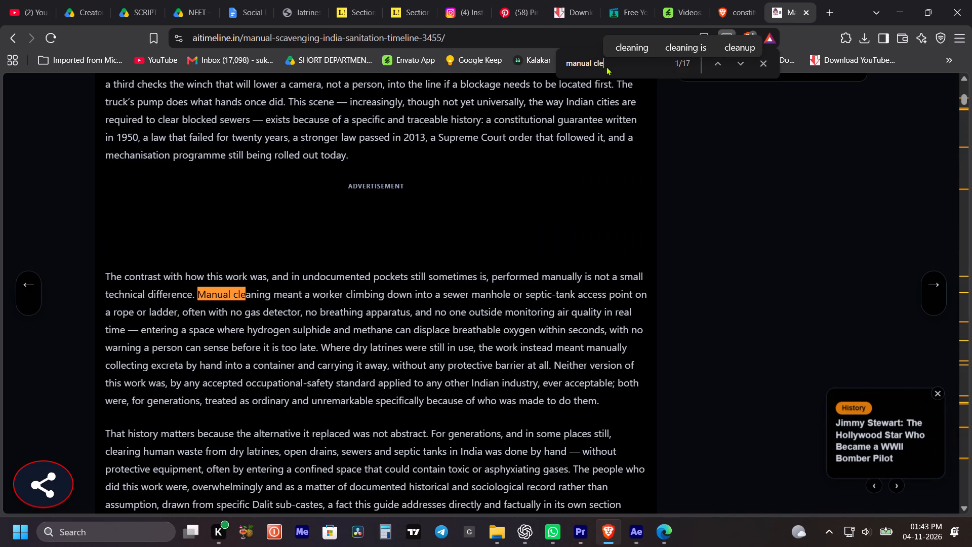
pyautogui.write('an')
pyautogui.write('ing ban')
pyautogui.press('BackSpace')
pyautogui.press('BackSpace')
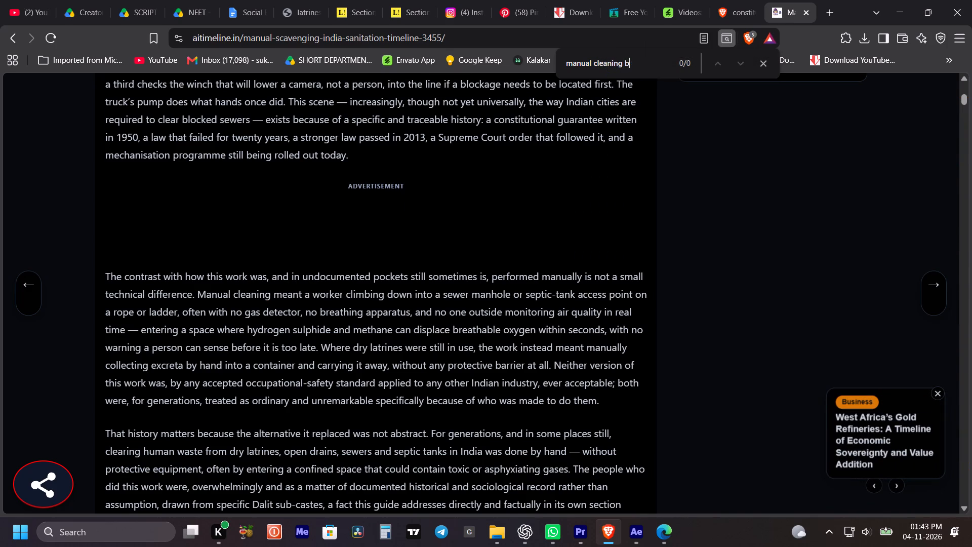
pyautogui.press('BackSpace')
pyautogui.press('BackSpace')
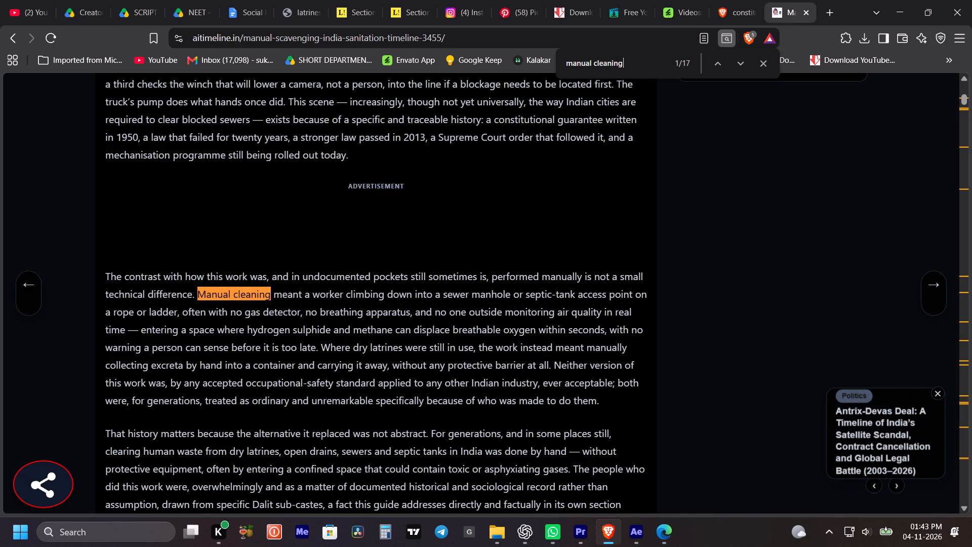
pyautogui.press('Return')
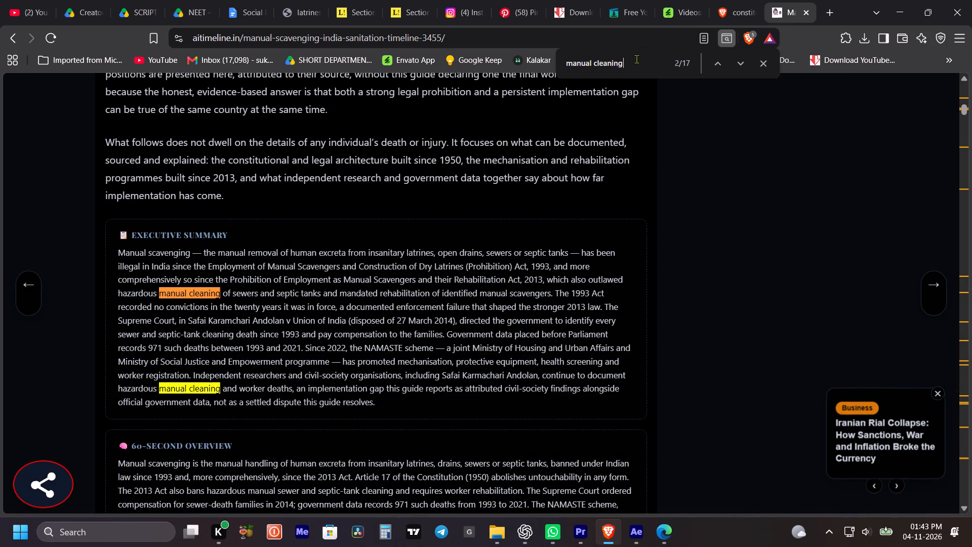
# Search the article for "ban" and check the matches in the Executive Summary and 60-Second Overview.
pyautogui.hotkey('ctrl', 'a')
pyautogui.write('ban')
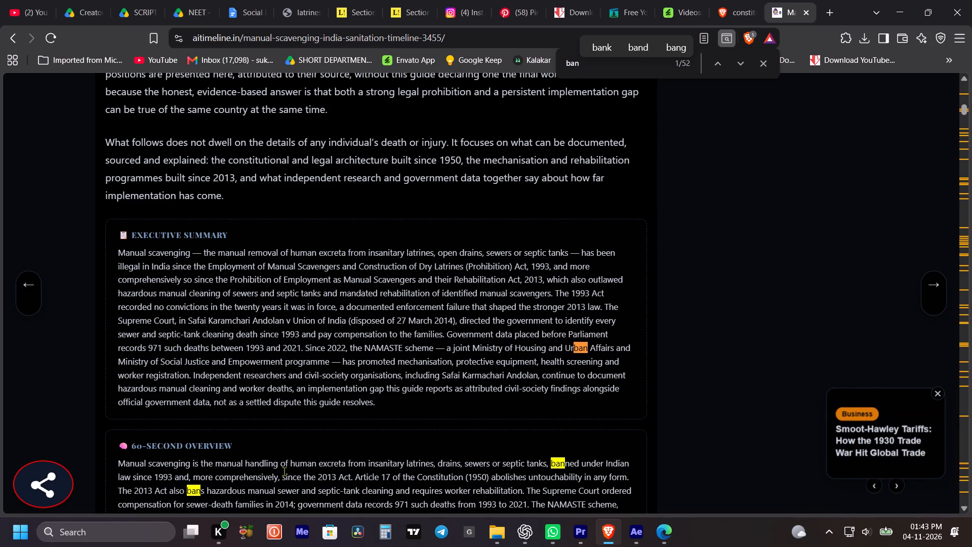
pyautogui.scroll(-1, 284, 471)
pyautogui.click(526, 425)
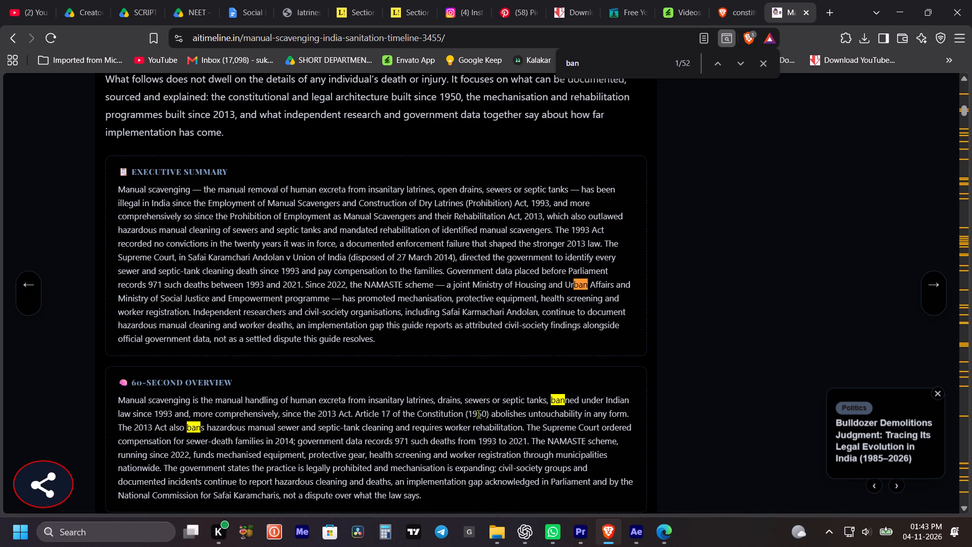
pyautogui.click(583, 414)
pyautogui.click(306, 449)
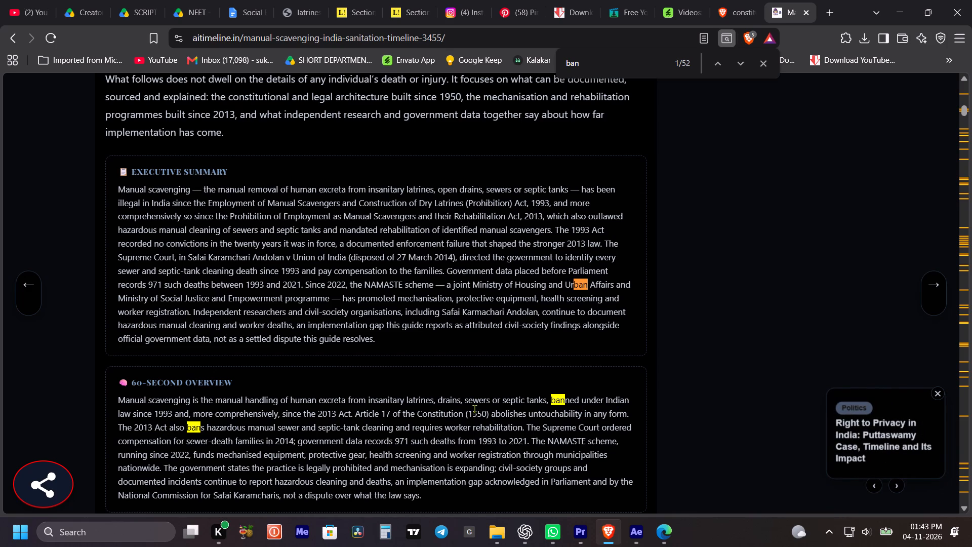
# Examine the article from its title down to the 60-Second Overview, focusing on the sentences about the 1993 and 2013 bans.
pyautogui.scroll(16, 403, 421)
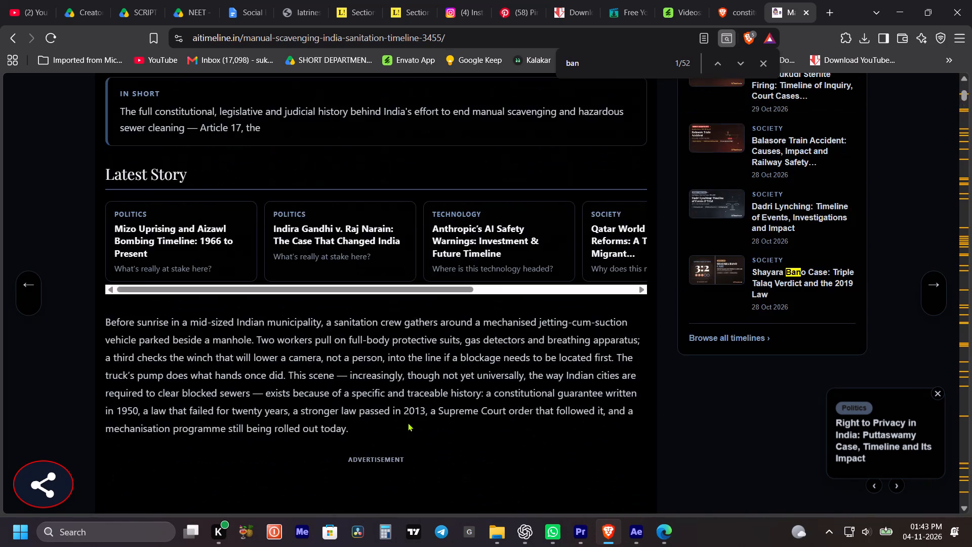
pyautogui.scroll(6, 415, 427)
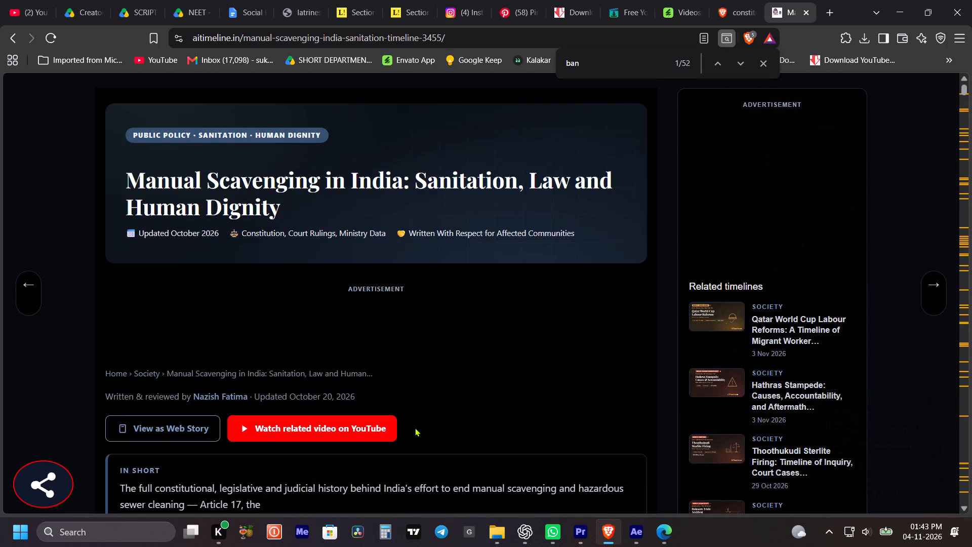
pyautogui.scroll(-5, 415, 427)
pyautogui.scroll(9, 416, 428)
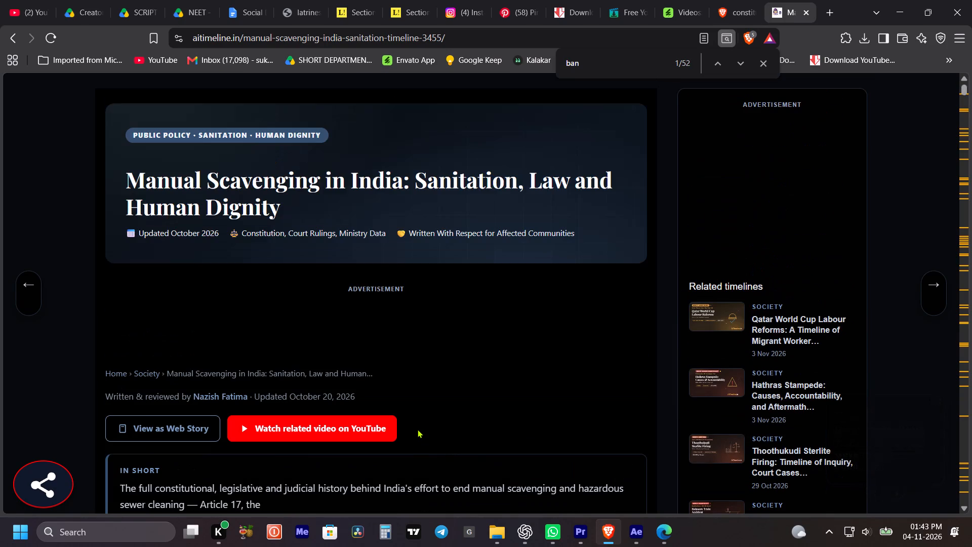
pyautogui.scroll(2, 417, 429)
pyautogui.scroll(-6, 417, 429)
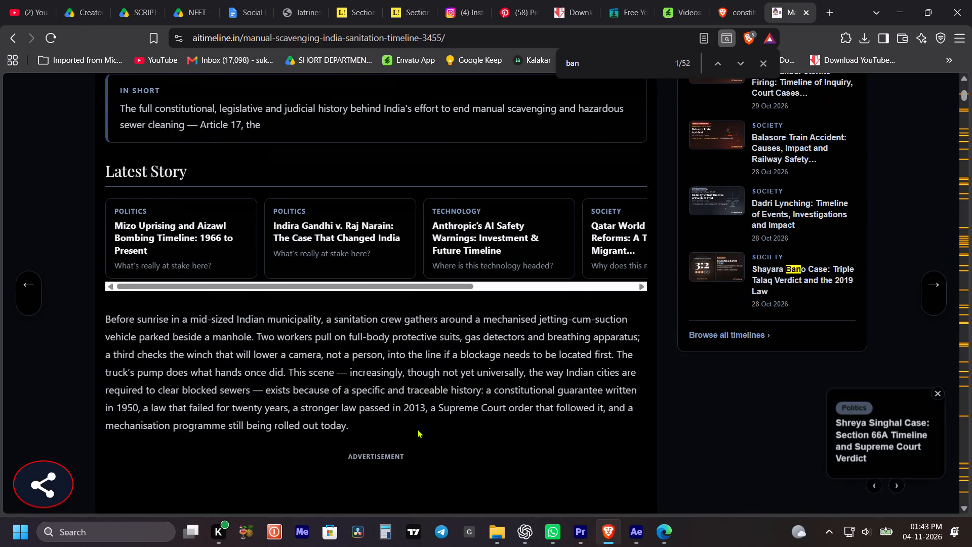
pyautogui.scroll(-16, 417, 429)
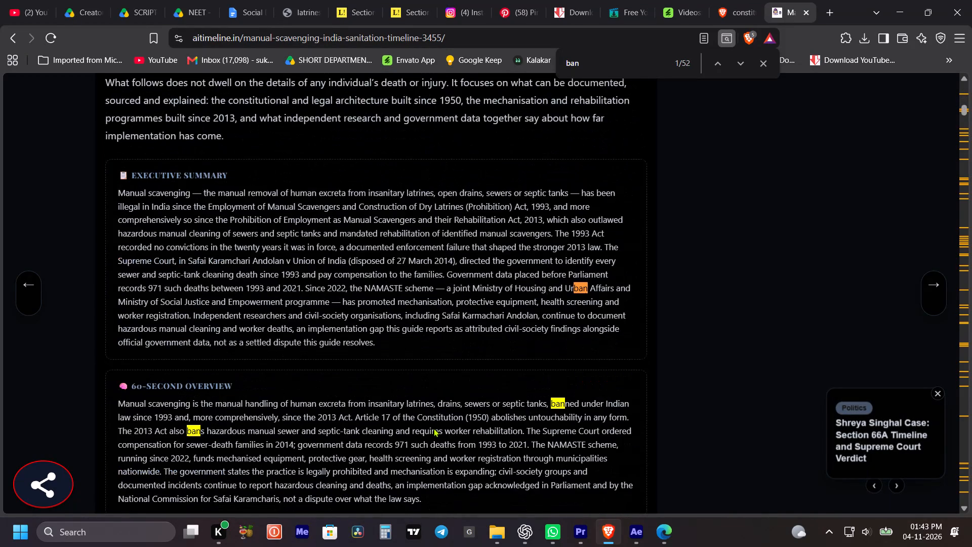
pyautogui.scroll(-2, 433, 428)
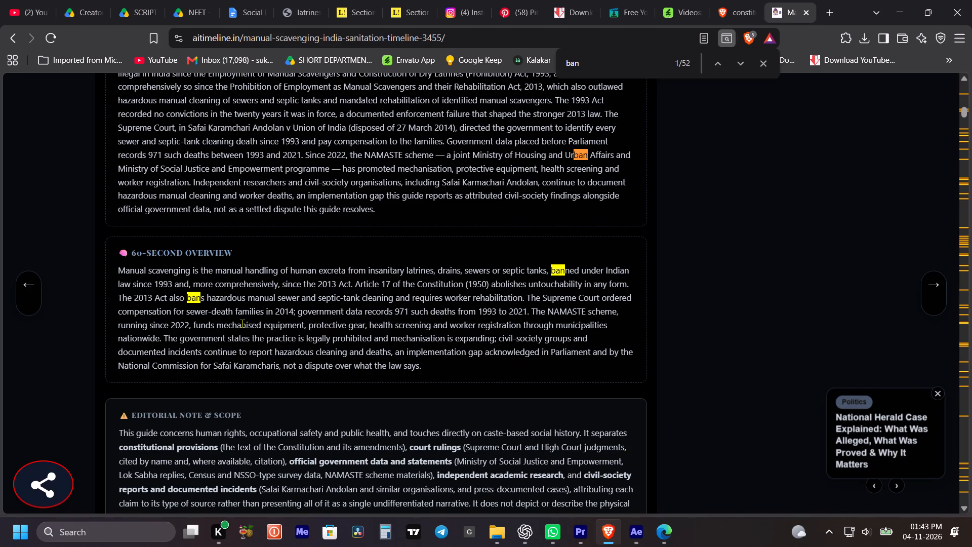
pyautogui.click(538, 297)
pyautogui.moveTo(144, 272); pyautogui.dragTo(193, 273)
pyautogui.moveTo(234, 276); pyautogui.dragTo(229, 272)
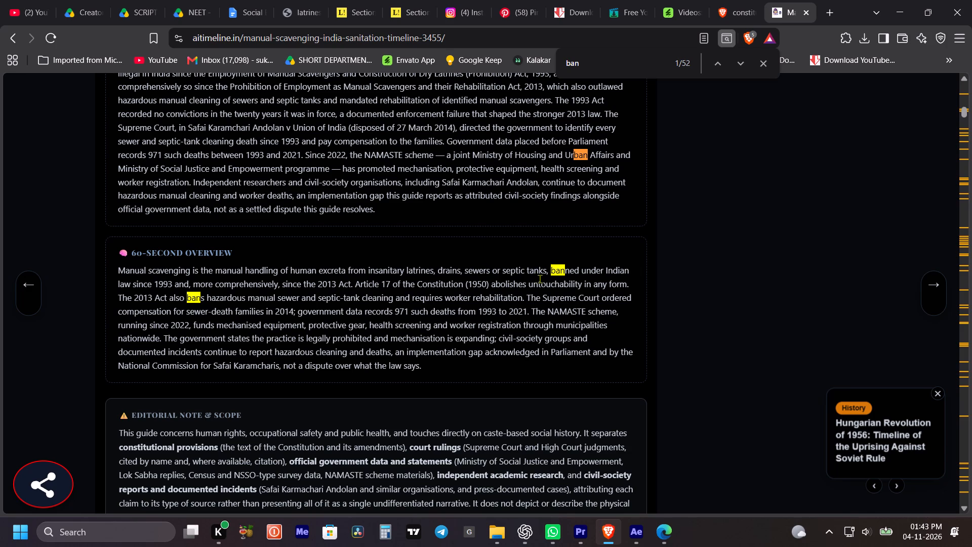
pyautogui.click(566, 278)
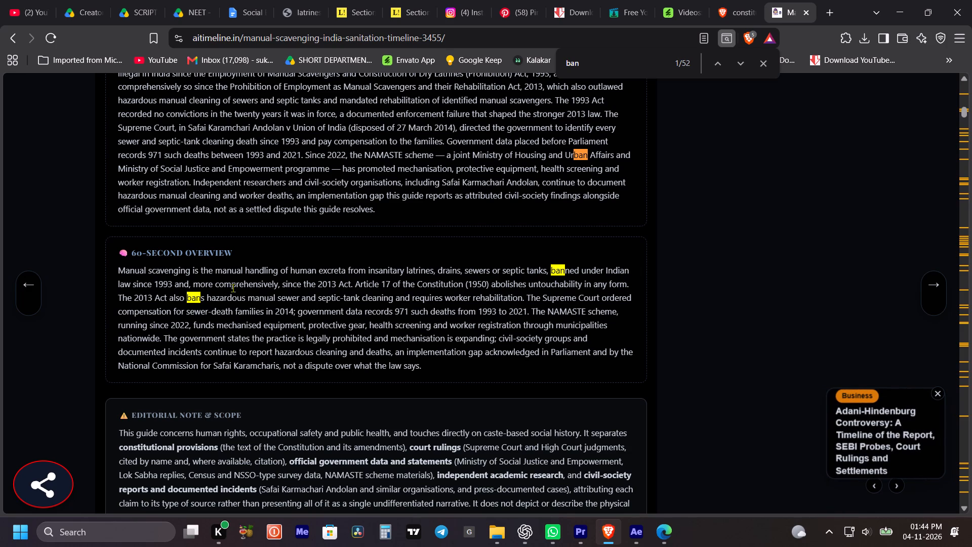
pyautogui.click(618, 273)
# Examine the 60-Second Overview sentence on the ban under Indian law since 1993 and the 2013 Act.
pyautogui.moveTo(156, 286); pyautogui.dragTo(169, 286)
pyautogui.click(298, 295)
pyautogui.moveTo(242, 286); pyautogui.dragTo(273, 289)
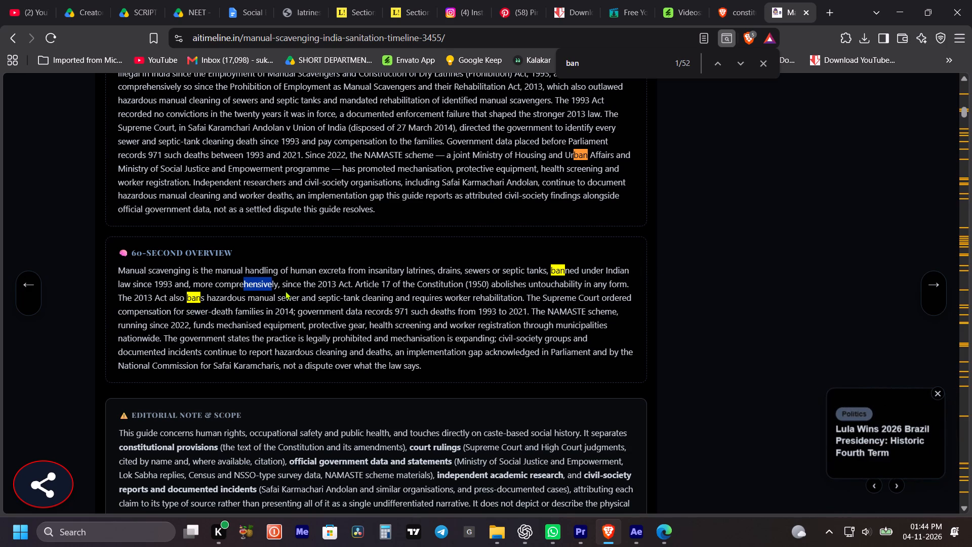
pyautogui.click(285, 291)
pyautogui.moveTo(295, 289); pyautogui.dragTo(310, 290)
pyautogui.click(322, 290)
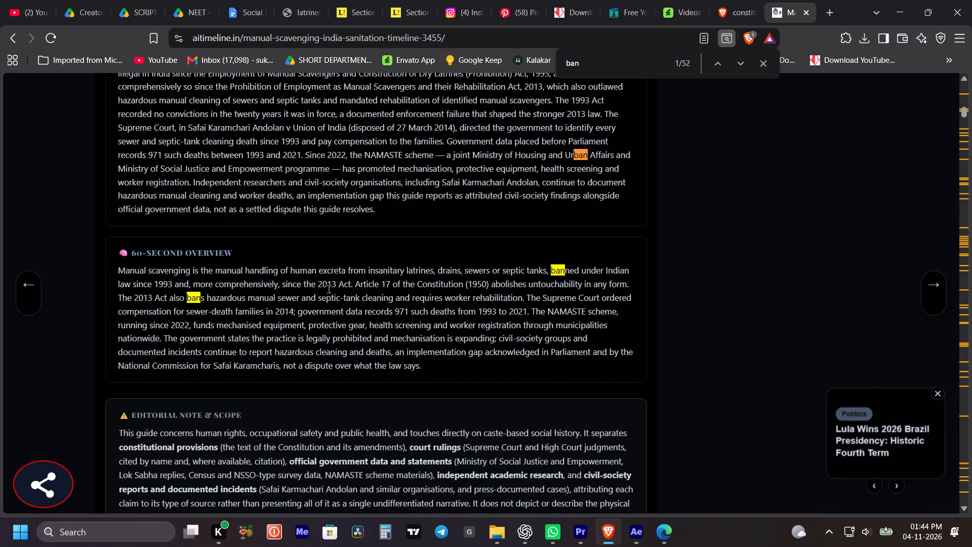
pyautogui.click(357, 283)
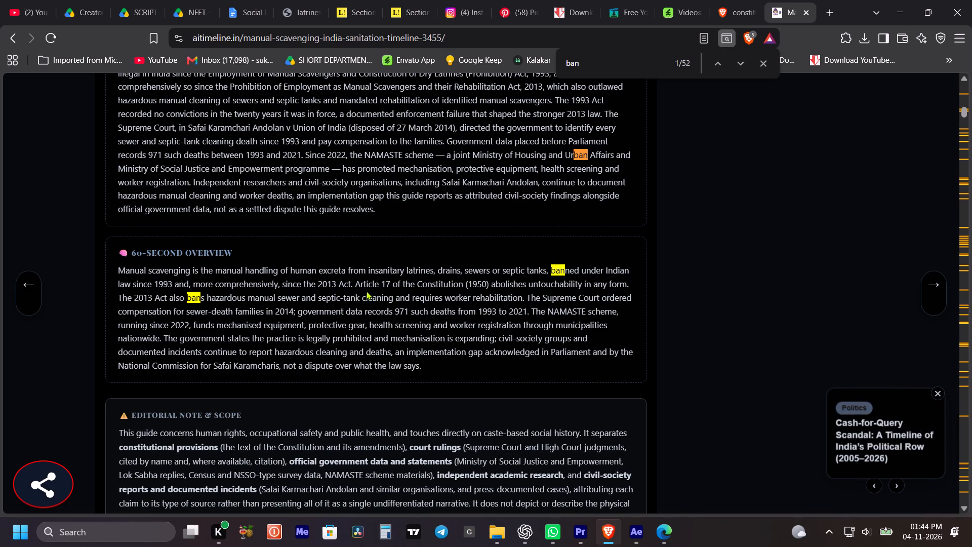
pyautogui.moveTo(354, 284); pyautogui.dragTo(110, 272)
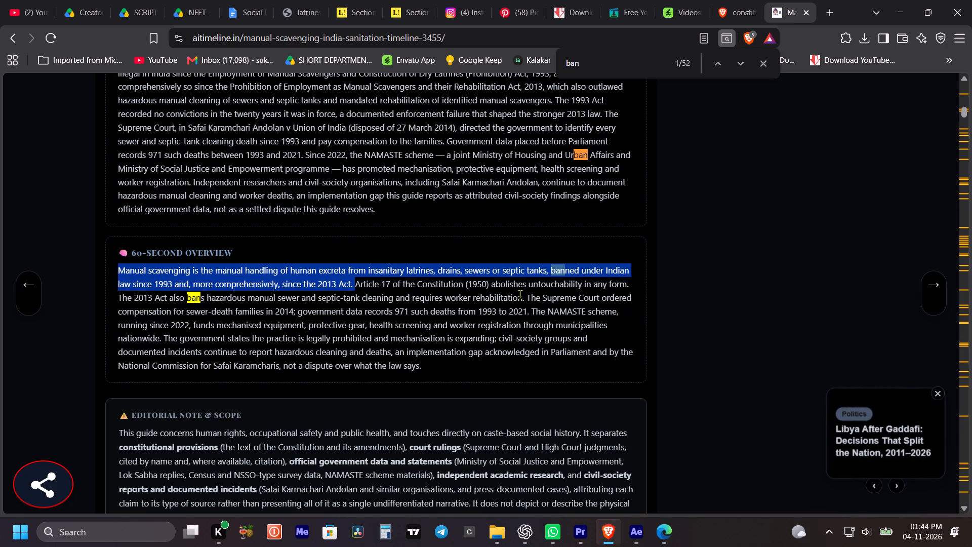
pyautogui.click(553, 292)
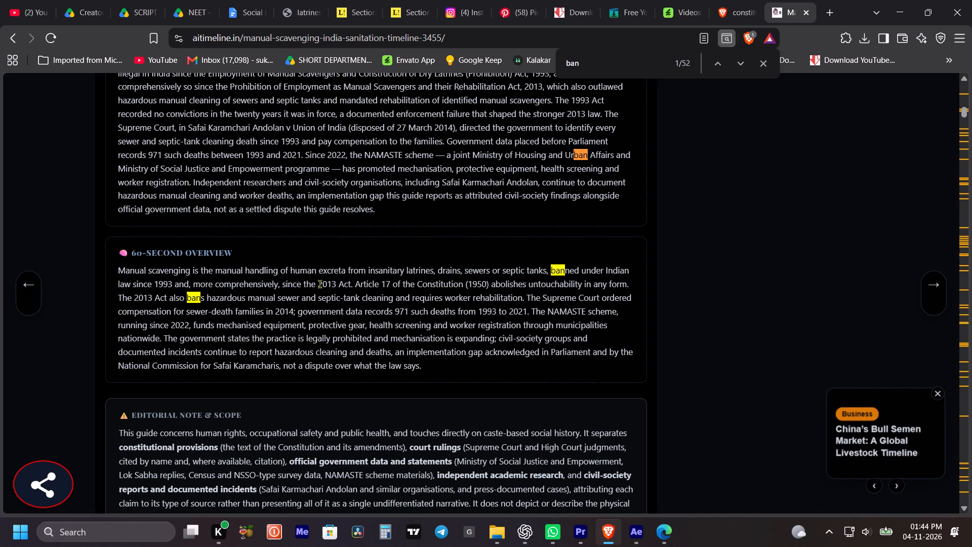
pyautogui.moveTo(323, 283); pyautogui.dragTo(339, 285)
pyautogui.click(384, 311)
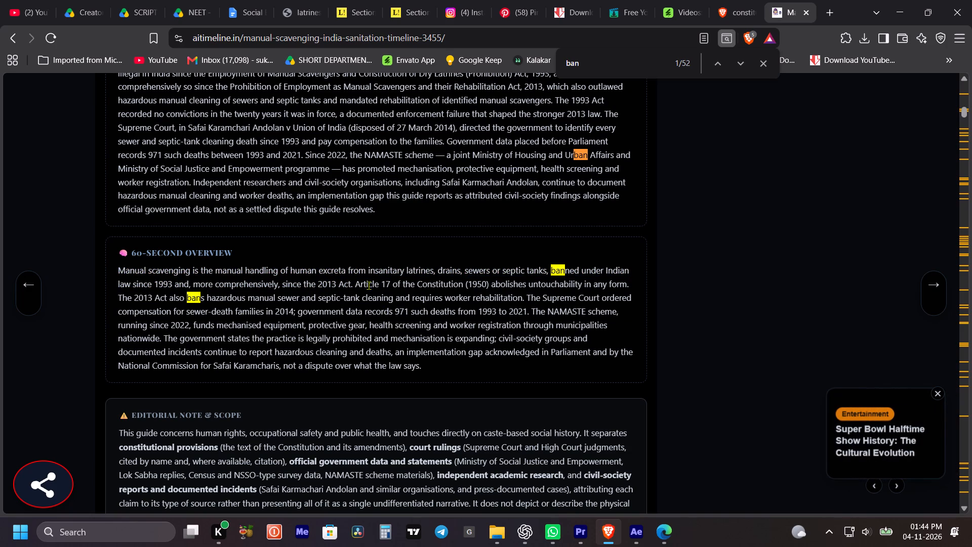
# Examine the article's title block and opening paragraphs for a section usable as a source visual.
pyautogui.scroll(18, 356, 286)
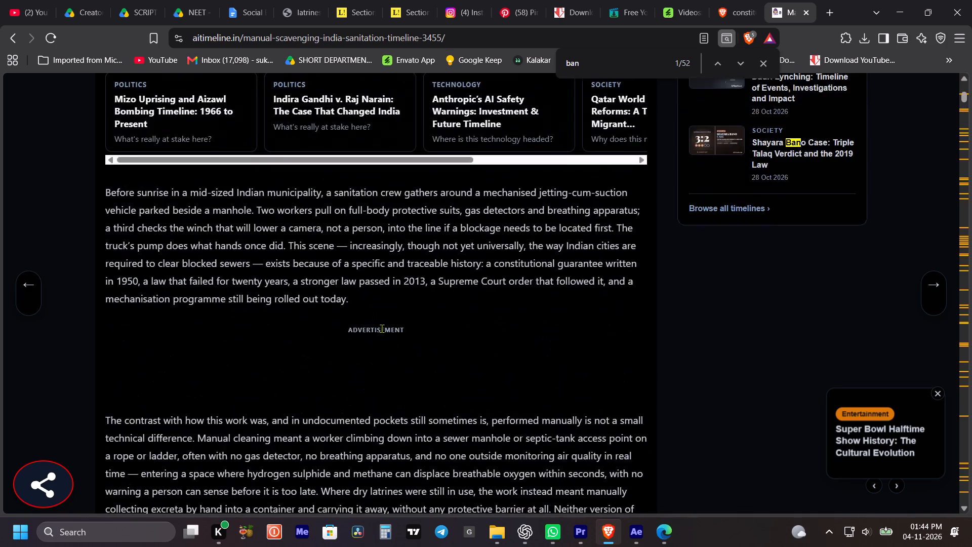
pyautogui.scroll(15, 382, 328)
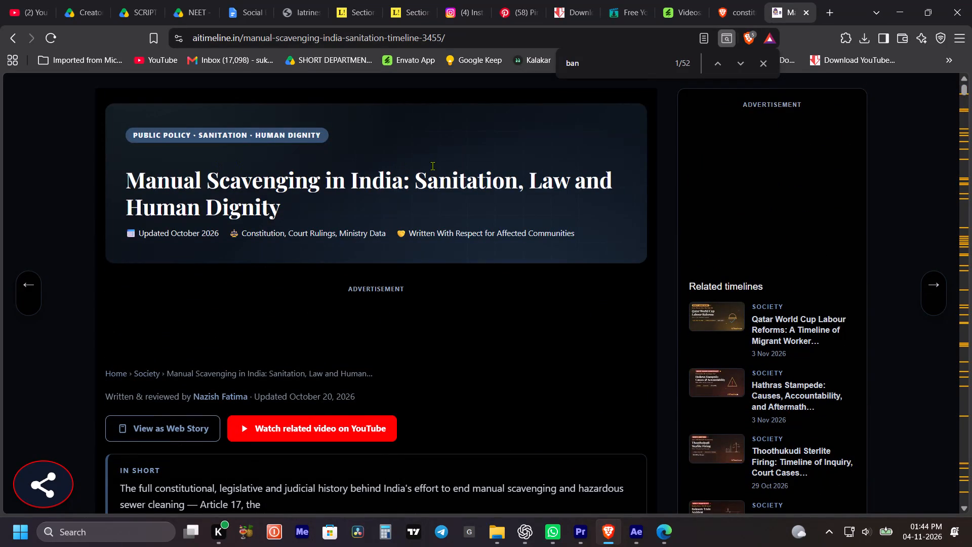
pyautogui.scroll(8, 320, 152)
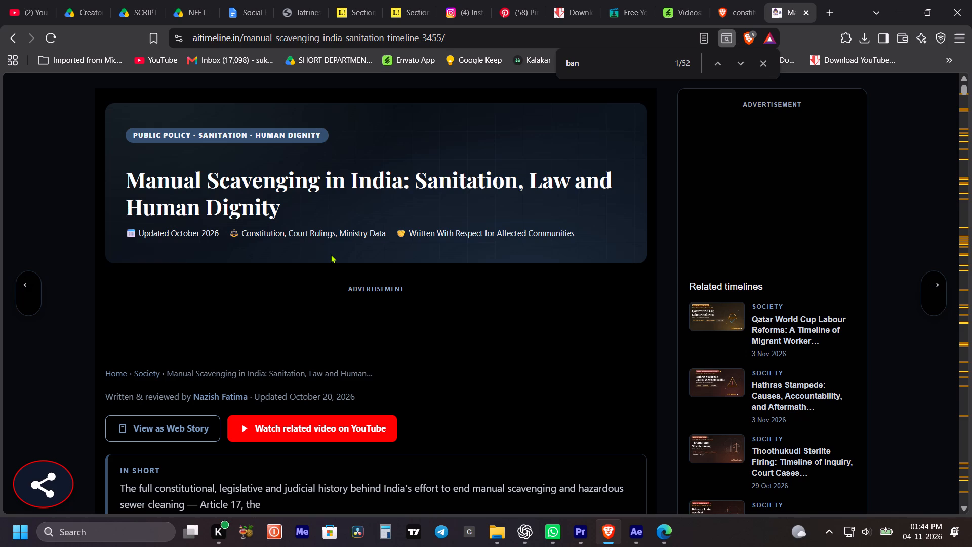
pyautogui.scroll(-3, 331, 254)
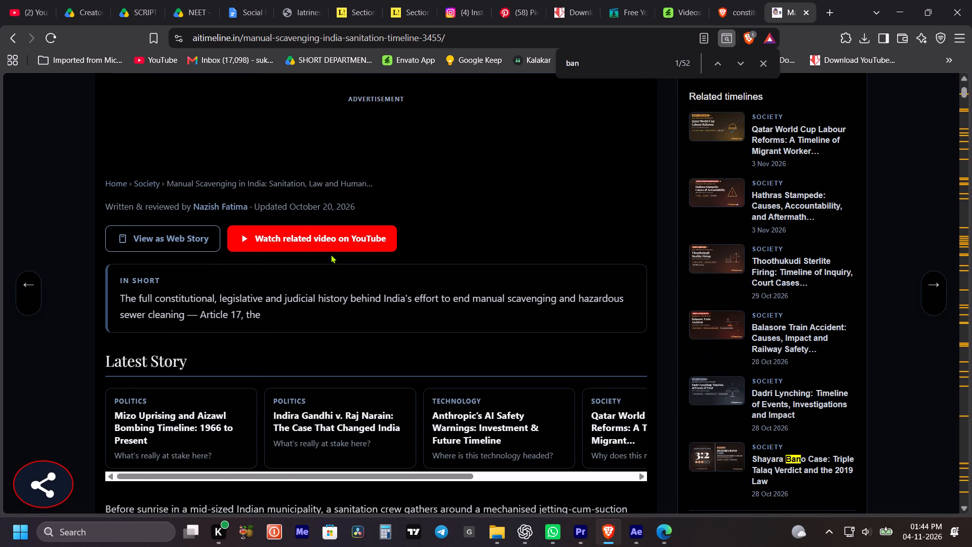
pyautogui.scroll(-10, 331, 254)
pyautogui.scroll(5, 333, 255)
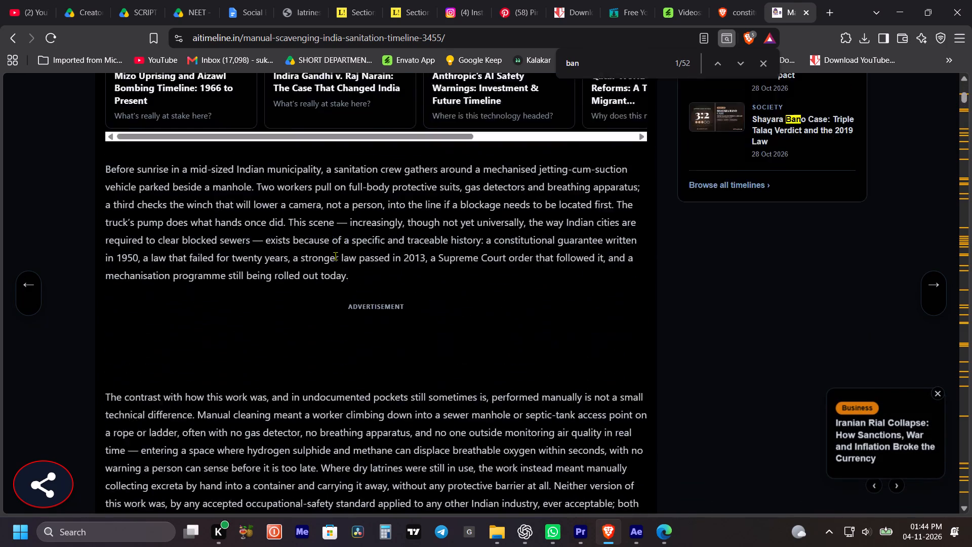
pyautogui.scroll(12, 335, 256)
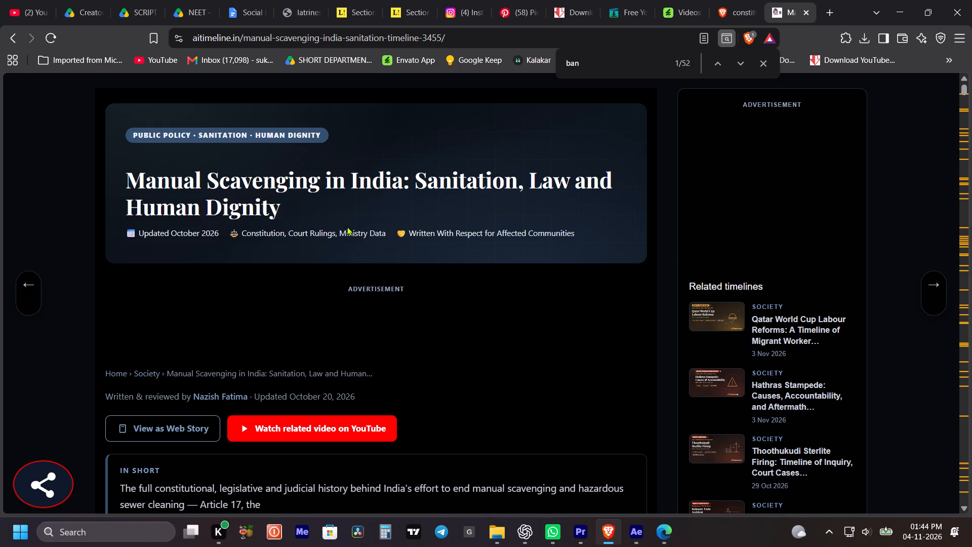
pyautogui.scroll(-9, 346, 226)
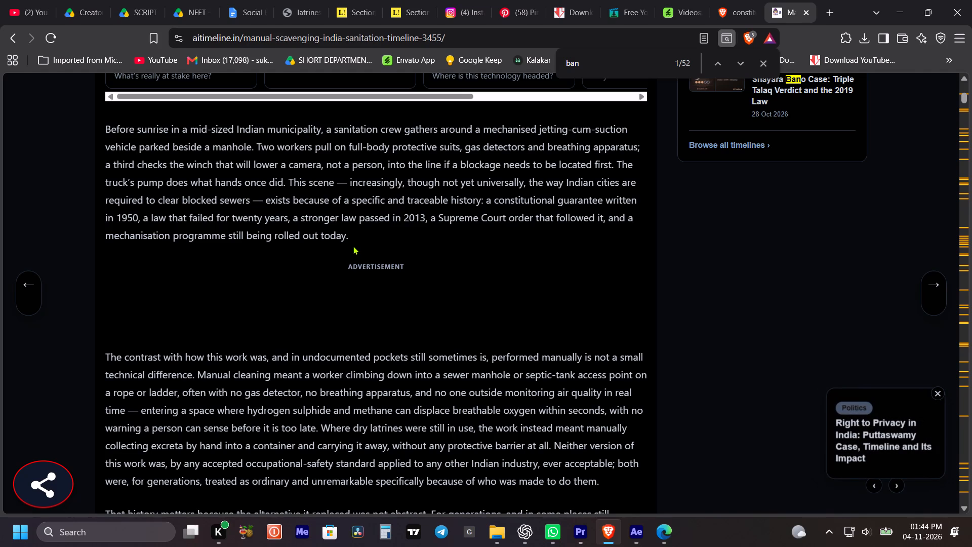
pyautogui.scroll(-8, 353, 246)
pyautogui.scroll(16, 377, 231)
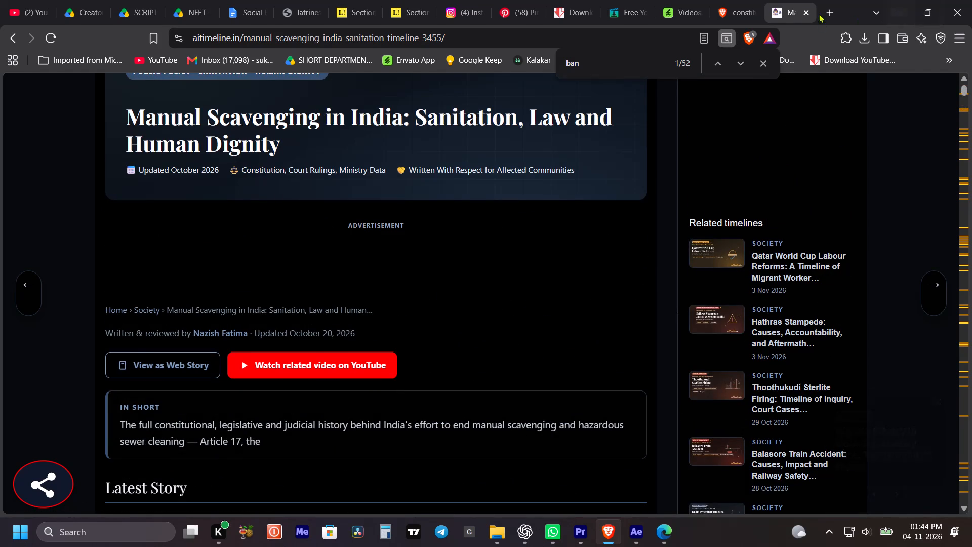
# Bring up the 1993 Act in latrines_prohibition_act_0.pdf with its whole first page in view at 56% zoom.
pyautogui.click(739, 8)
pyautogui.scroll(13, 462, 256)
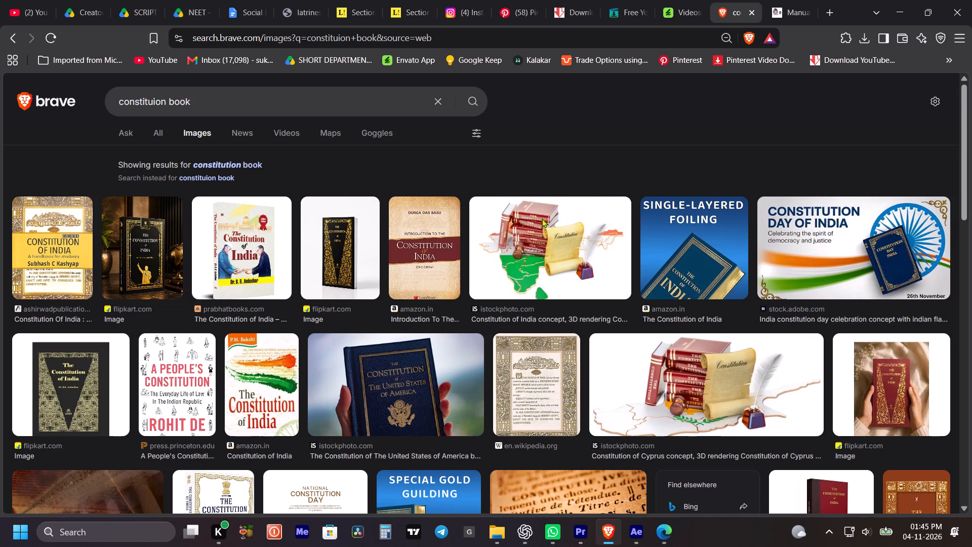
pyautogui.click(240, 7)
pyautogui.click(300, 16)
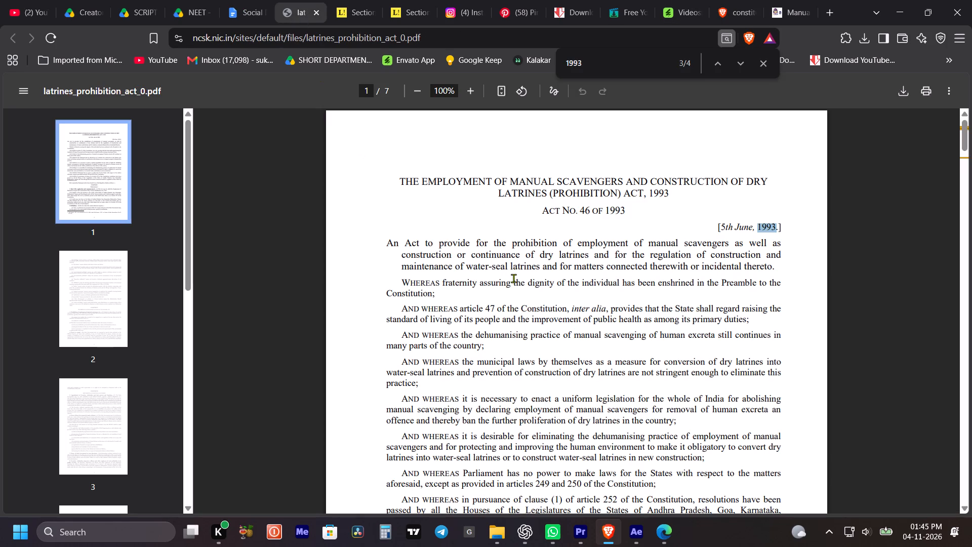
pyautogui.scroll(4, 589, 298)
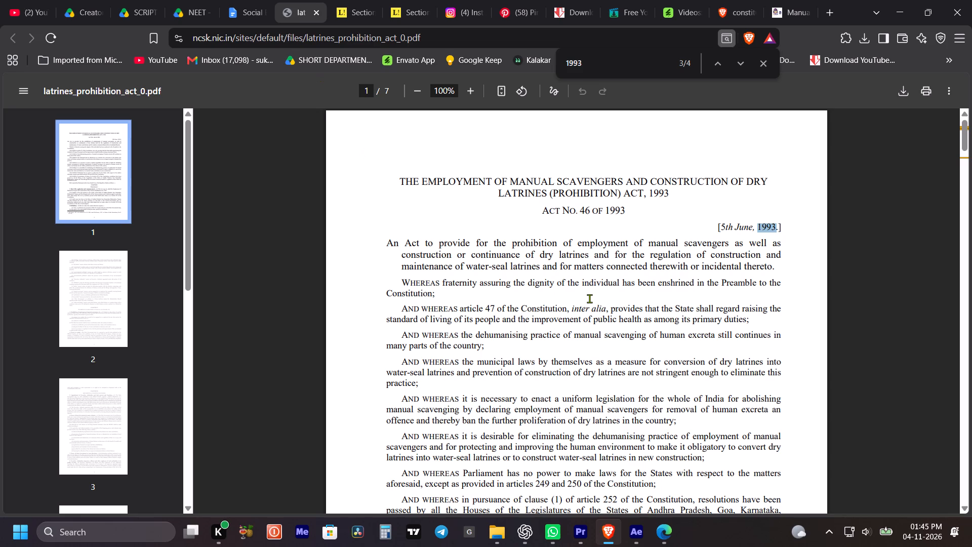
pyautogui.keyDown('ctrl'); pyautogui.scroll(-2, 609, 300); pyautogui.keyUp('ctrl')
pyautogui.scroll(-1, 671, 309)
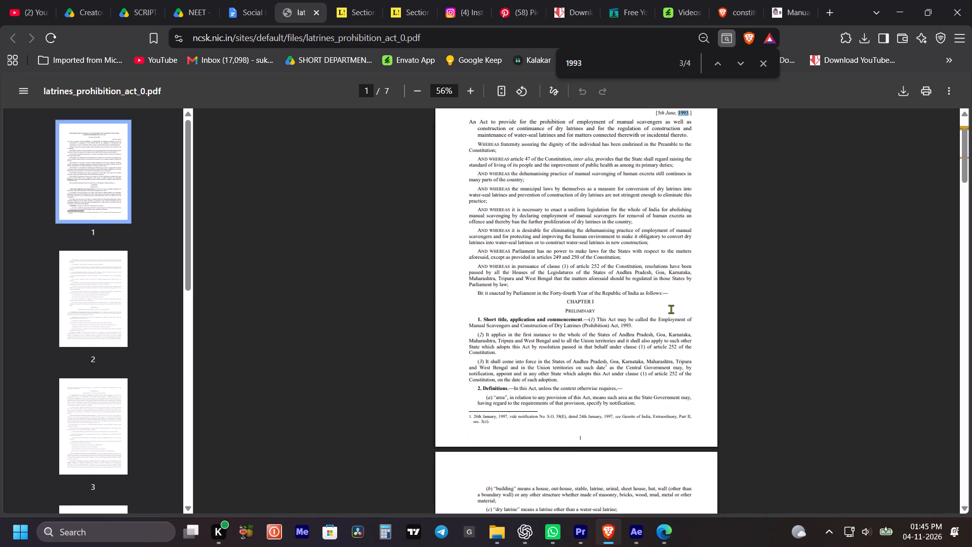
pyautogui.scroll(1, 671, 309)
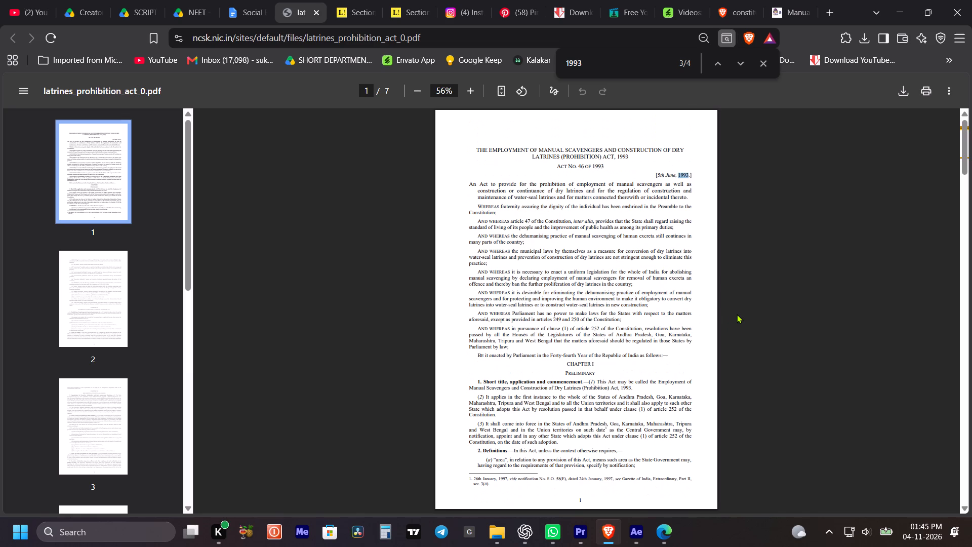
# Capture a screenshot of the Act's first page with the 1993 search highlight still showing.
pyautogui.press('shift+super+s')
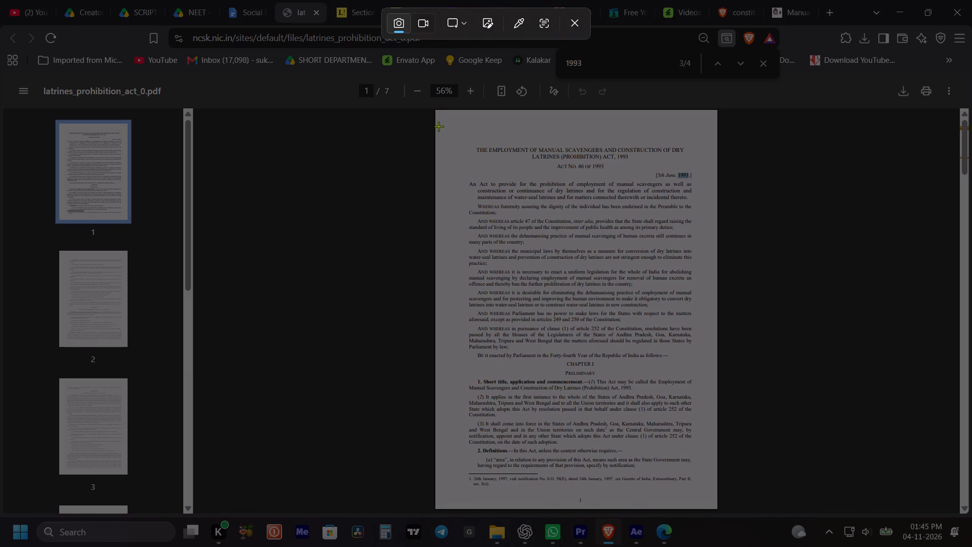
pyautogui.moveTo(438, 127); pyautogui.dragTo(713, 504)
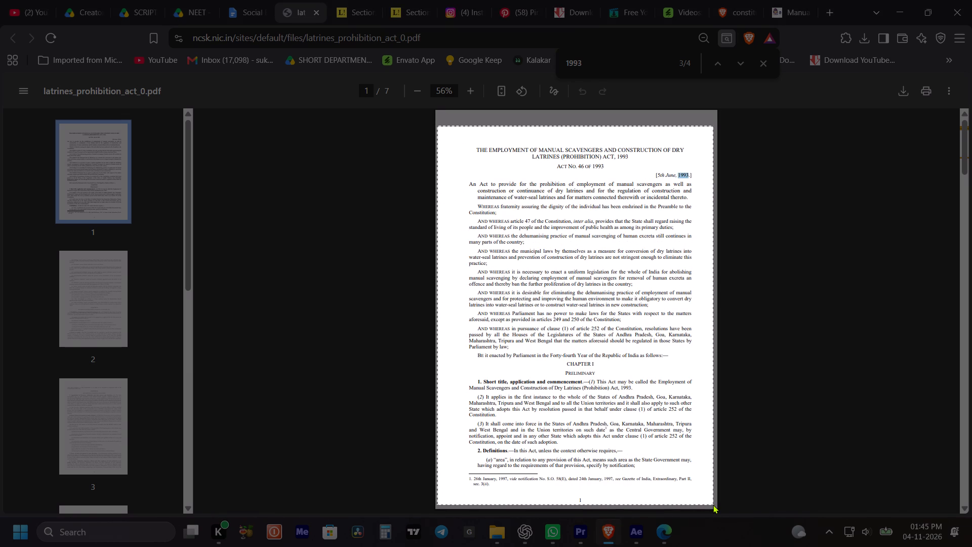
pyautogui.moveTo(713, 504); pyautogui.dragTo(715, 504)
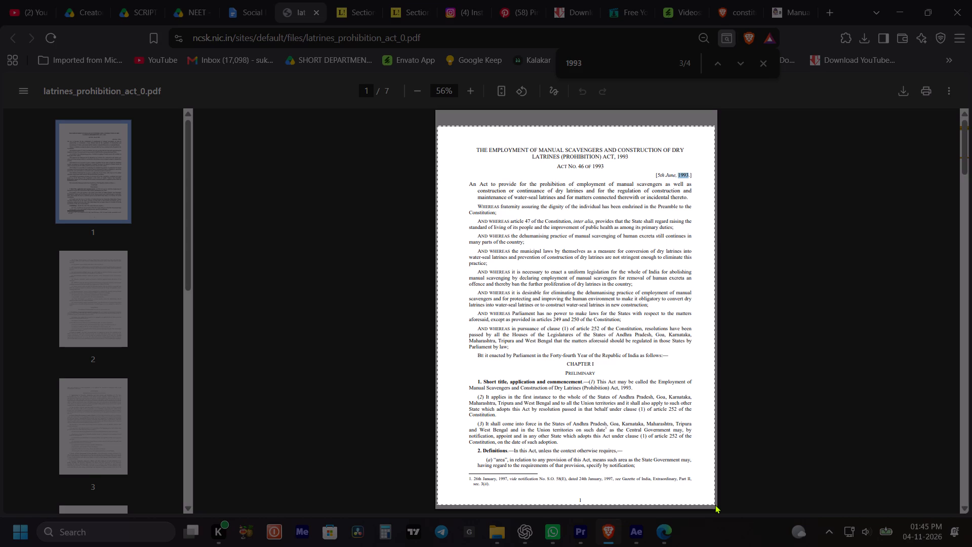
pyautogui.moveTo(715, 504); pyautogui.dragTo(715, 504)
# Clear the 1993 search highlight from the PDF and capture a screenshot of the Act's first page.
pyautogui.click(675, 178)
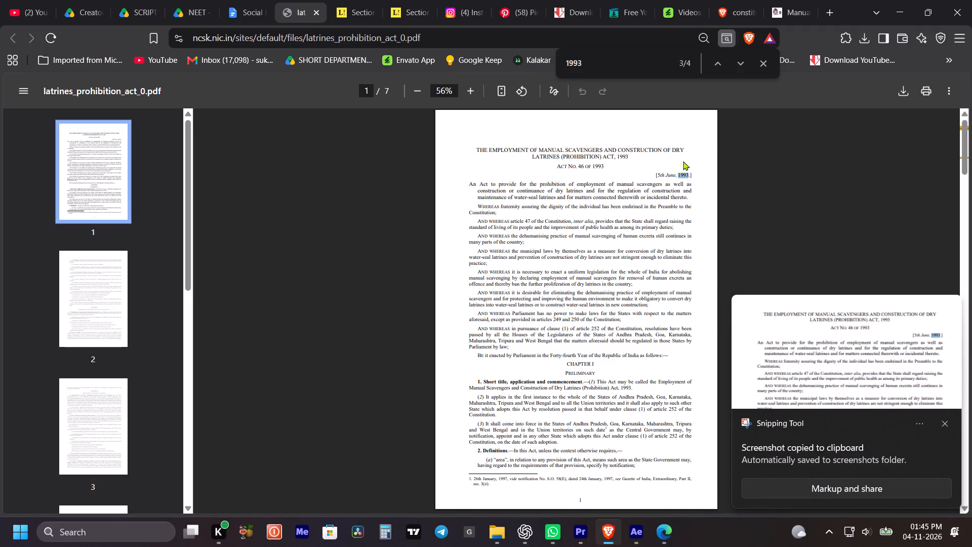
pyautogui.click(682, 161)
pyautogui.click(683, 173)
pyautogui.click(690, 177)
pyautogui.click(760, 62)
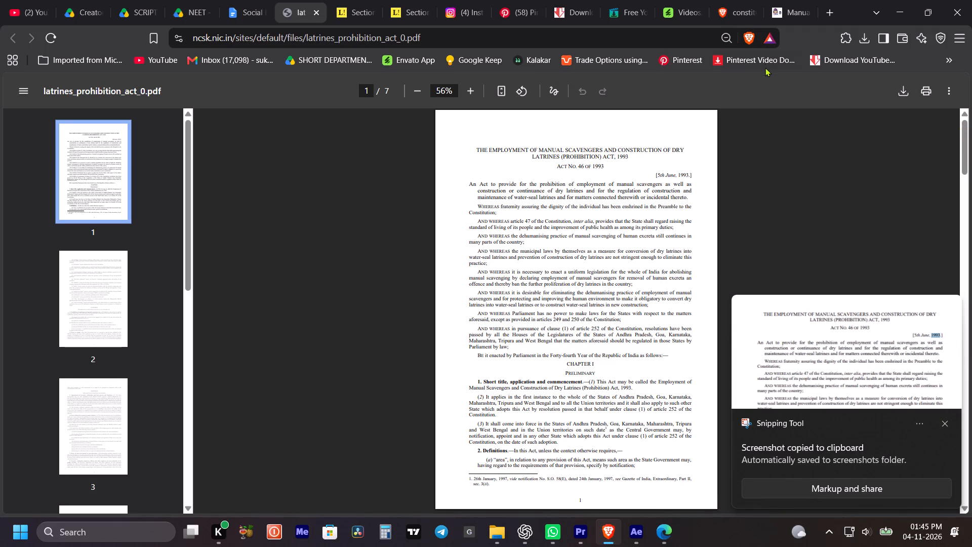
pyautogui.moveTo(828, 381); pyautogui.dragTo(971, 322)
pyautogui.press('shift+super+s')
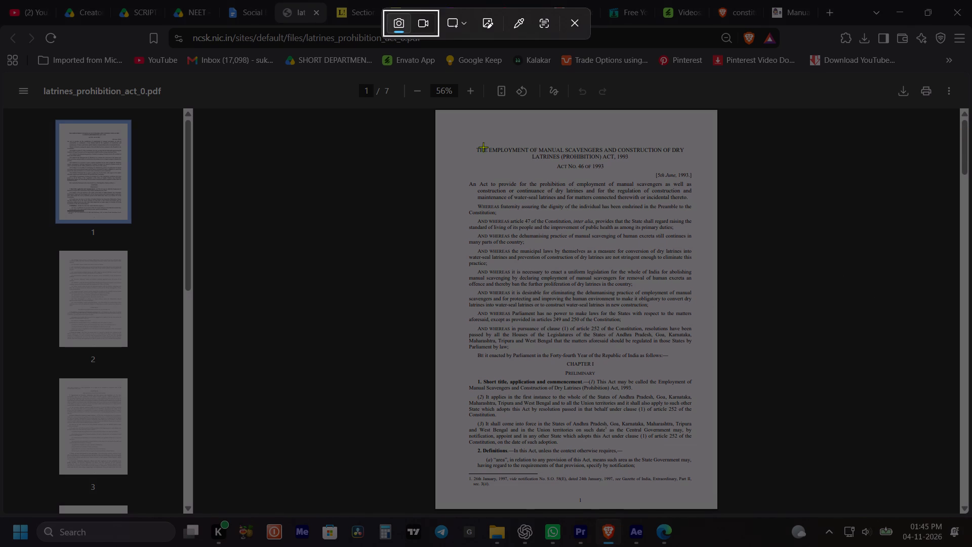
pyautogui.moveTo(439, 125); pyautogui.dragTo(559, 470)
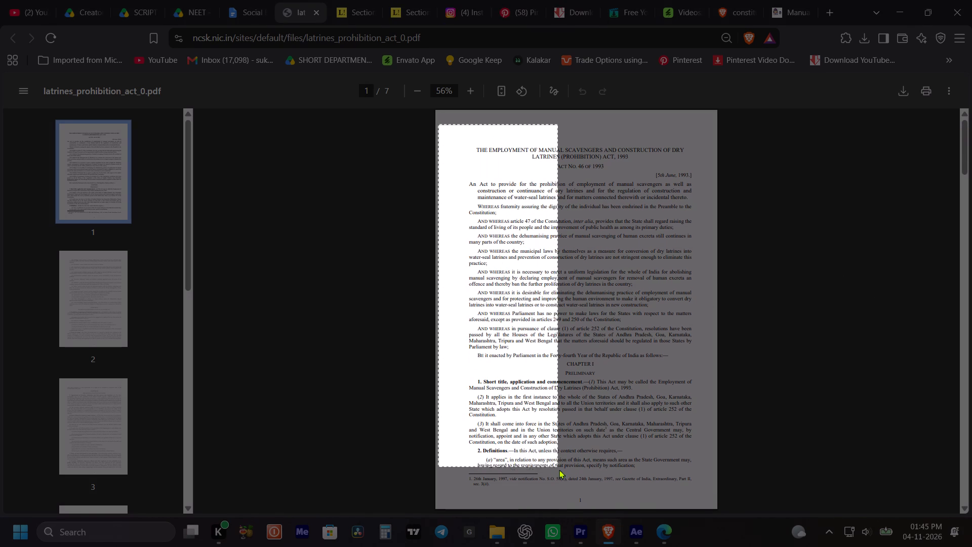
pyautogui.moveTo(559, 470); pyautogui.dragTo(712, 502)
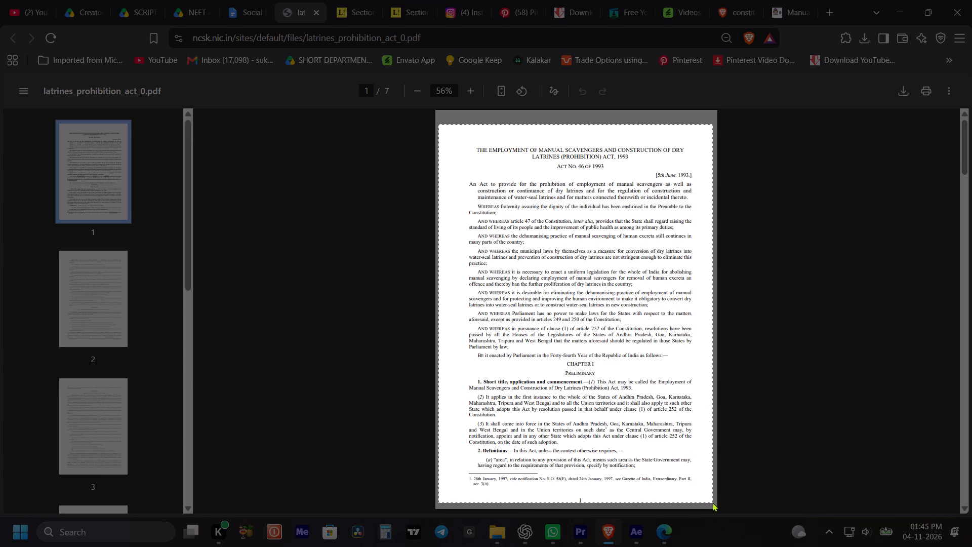
pyautogui.moveTo(712, 502); pyautogui.dragTo(715, 503)
# Save the screenshot as a PNG in the video Assits folder under Office works, copying its file name.
pyautogui.click(855, 320)
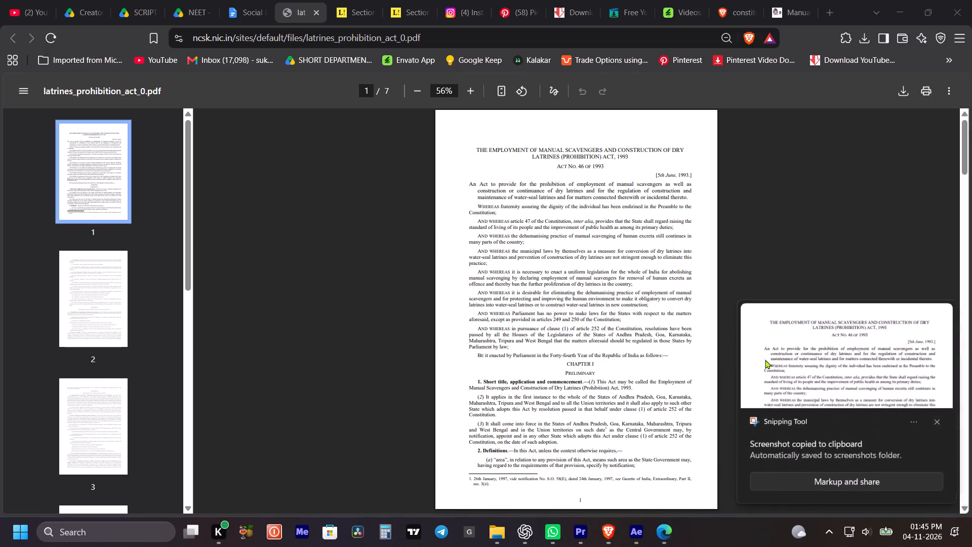
pyautogui.click(656, 61)
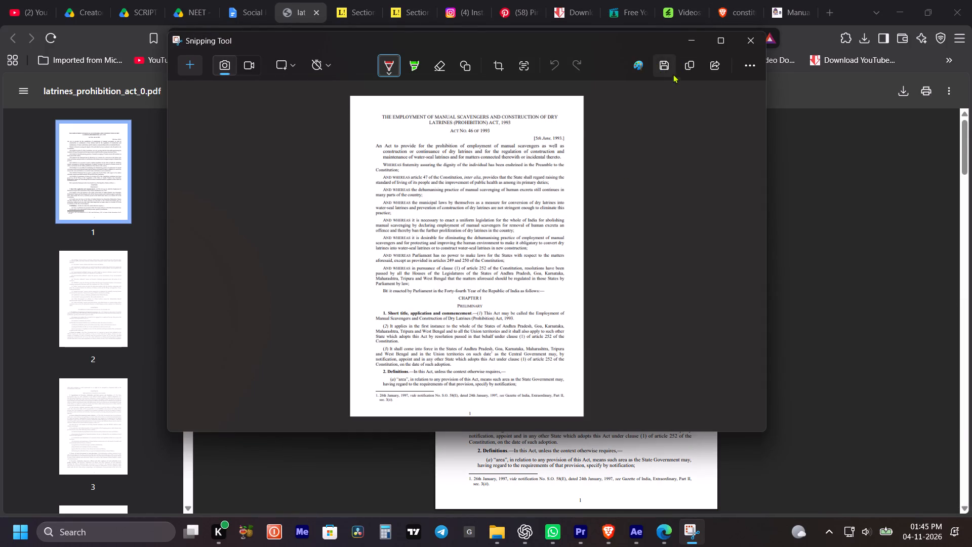
pyautogui.hotkey('ctrl', 'c')
pyautogui.hotkey('ctrl', 'c')
pyautogui.hotkey('ctrl', 'c')
pyautogui.click(237, 294)
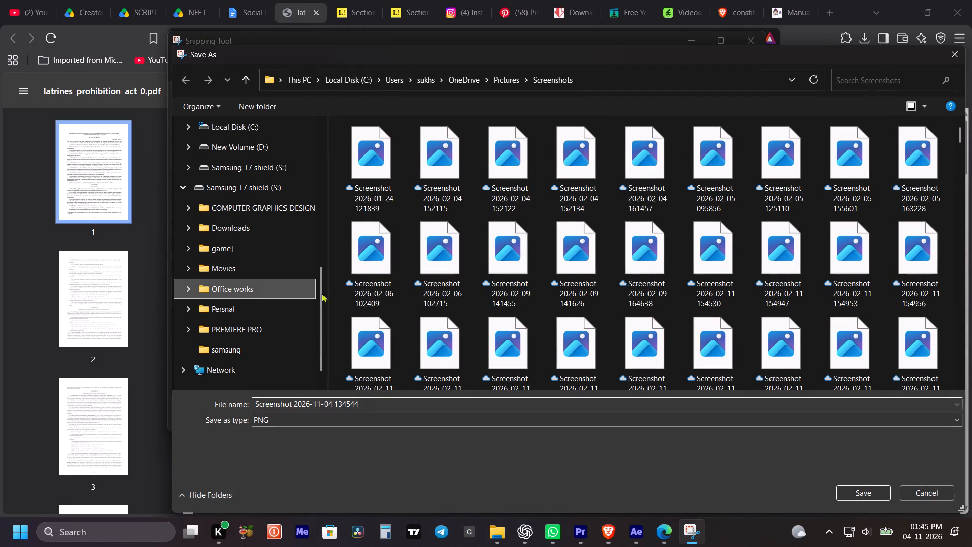
pyautogui.doubleClick(421, 235)
pyautogui.click(387, 402)
pyautogui.hotkey('ctrl', 'c')
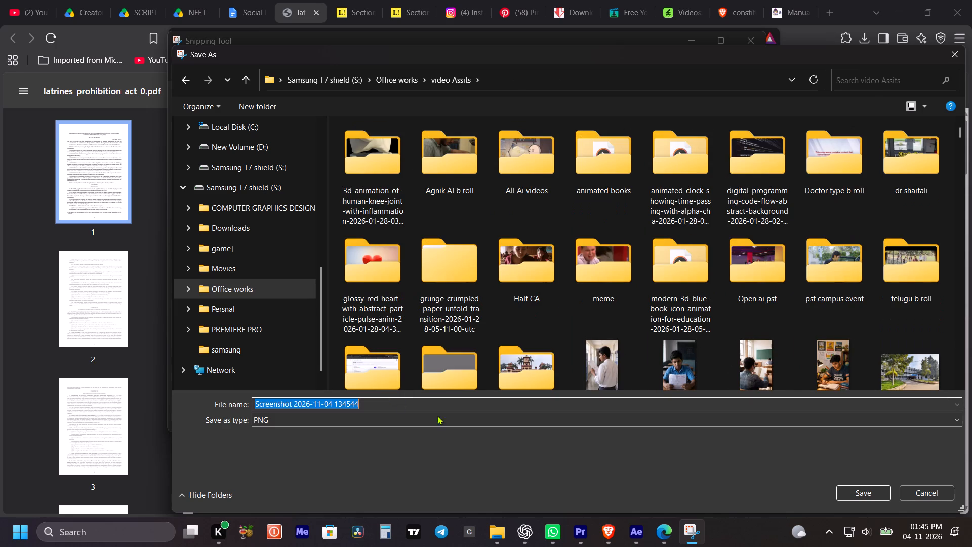
pyautogui.hotkey('ctrl', 'c')
pyautogui.click(848, 496)
# Switch to After Effects and create a new project folder named pngs.
pyautogui.click(640, 535)
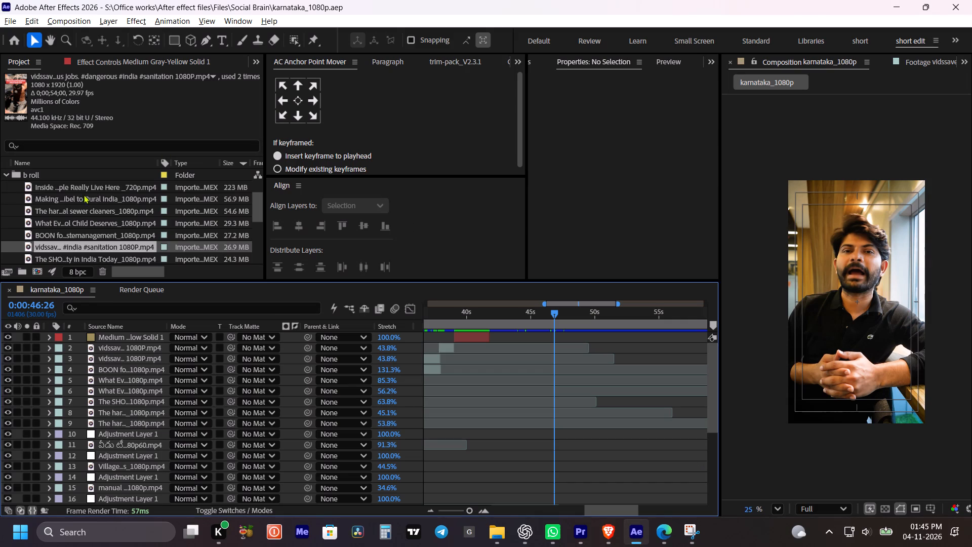
pyautogui.click(75, 183)
pyautogui.scroll(2, 76, 186)
pyautogui.scroll(-2, 49, 229)
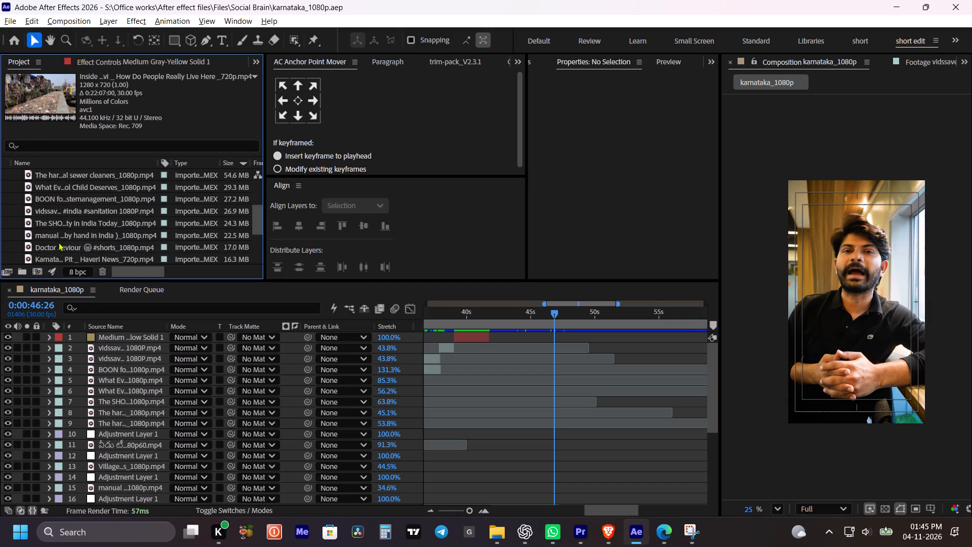
pyautogui.scroll(2, 58, 242)
pyautogui.keyDown('ctrl'); pyautogui.click(50, 223); pyautogui.keyUp('ctrl')
pyautogui.scroll(-3, 51, 225)
pyautogui.click(23, 271)
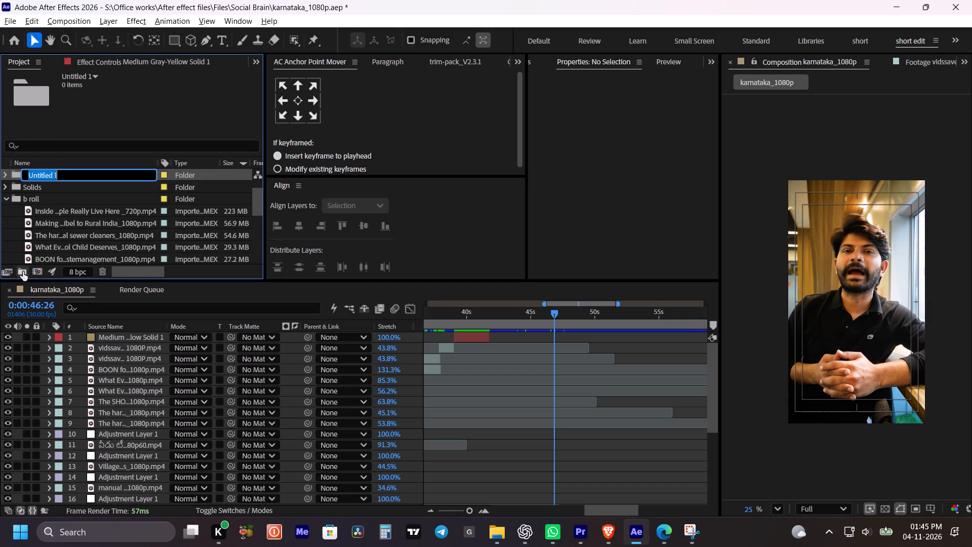
pyautogui.write('pngs')
pyautogui.press('Return')
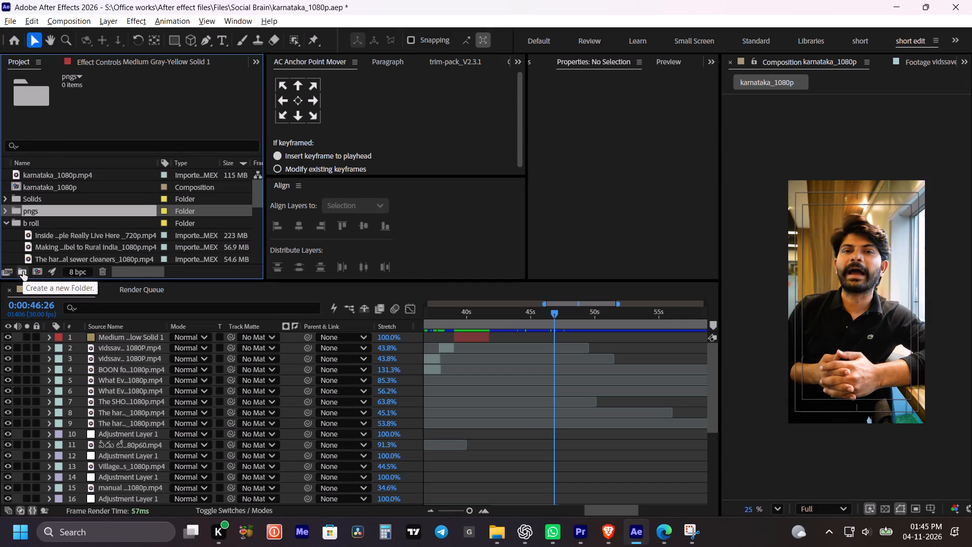
pyautogui.hotkey('ctrl', 'i')
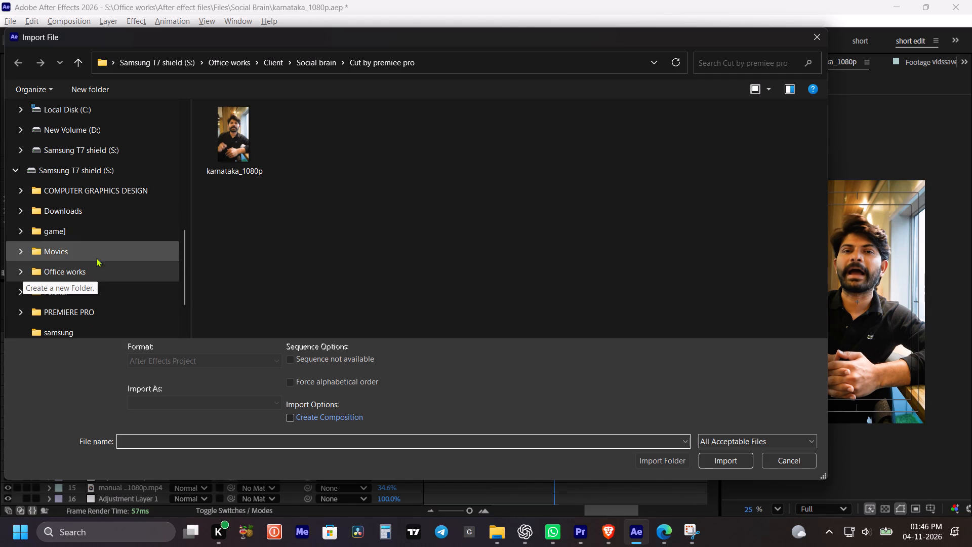
pyautogui.click(93, 272)
pyautogui.doubleClick(289, 222)
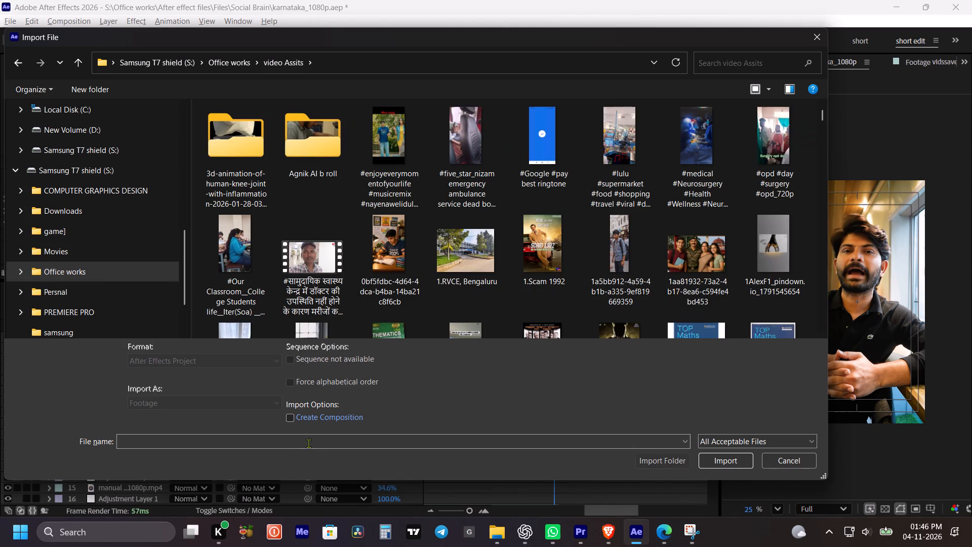
pyautogui.click(308, 443)
pyautogui.hotkey('ctrl', 'v')
pyautogui.click(283, 457)
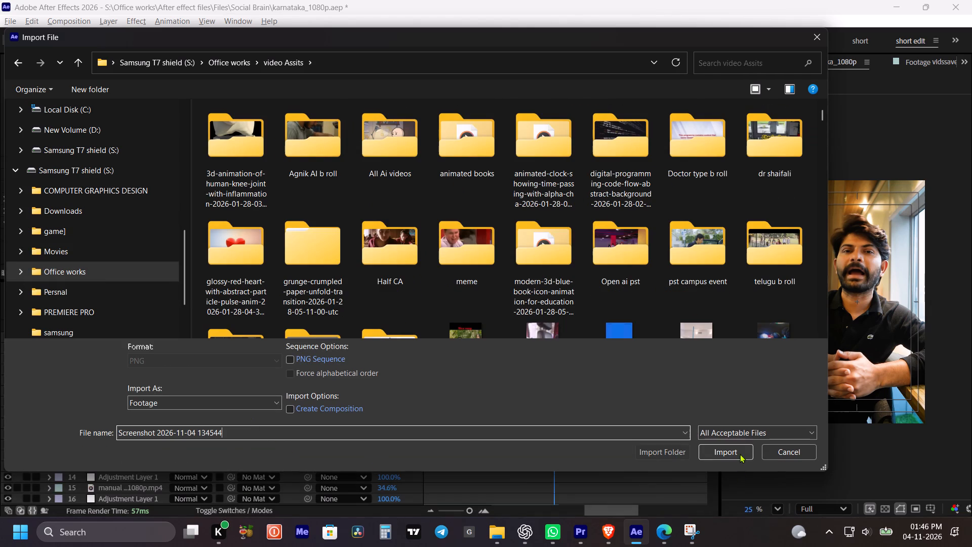
pyautogui.click(740, 454)
# Place the Act screenshot above the gray-yellow solid, spanning 0:00:39:02 to 0:00:41:23, and save the project.
pyautogui.moveTo(72, 219); pyautogui.dragTo(498, 328)
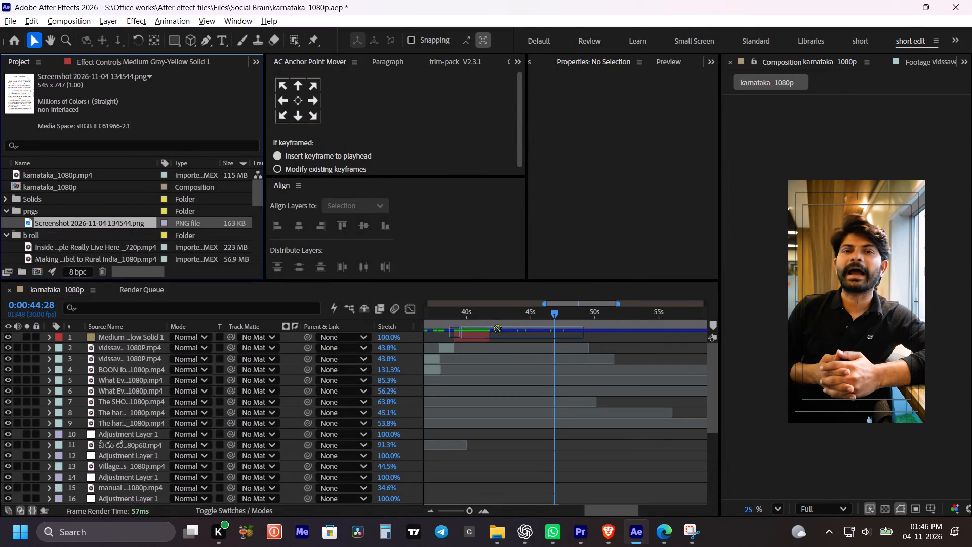
pyautogui.moveTo(498, 328); pyautogui.dragTo(492, 333)
pyautogui.keyDown('shift'); pyautogui.moveTo(482, 311); pyautogui.dragTo(459, 317); pyautogui.keyUp('shift')
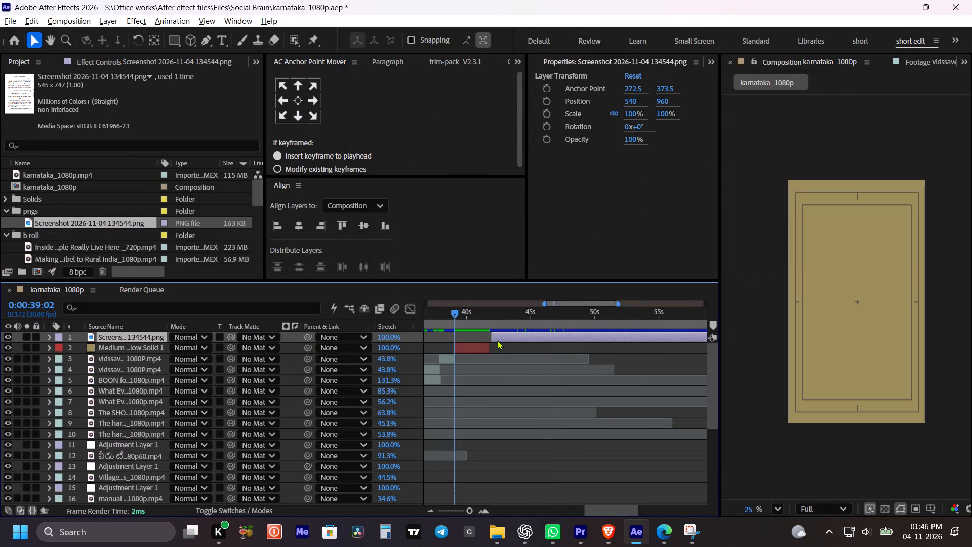
pyautogui.click(497, 340)
pyautogui.press('[')
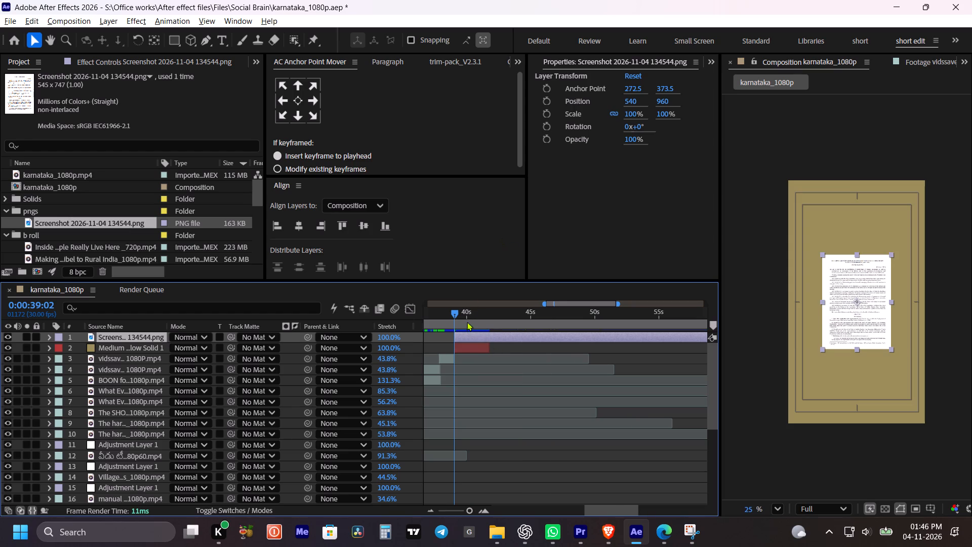
pyautogui.keyDown('shift'); pyautogui.moveTo(467, 322); pyautogui.dragTo(487, 327); pyautogui.keyUp('shift')
pyautogui.hotkey('alt', ']')
pyautogui.hotkey('ctrl', 's')
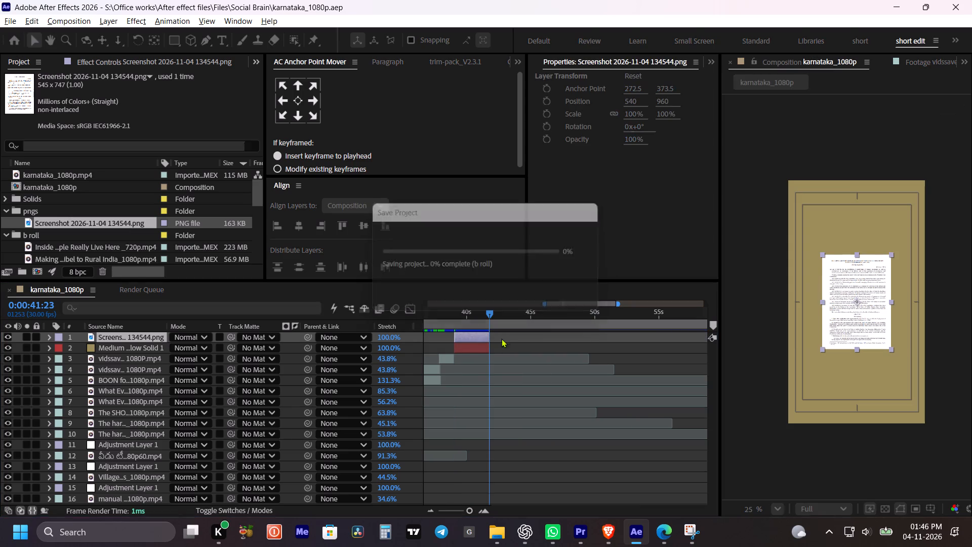
# Scale the Act screenshot layer to 182% so it nearly fills the frame's width, and save the project.
pyautogui.click(472, 319)
pyautogui.click(473, 336)
pyautogui.moveTo(630, 112); pyautogui.dragTo(661, 118)
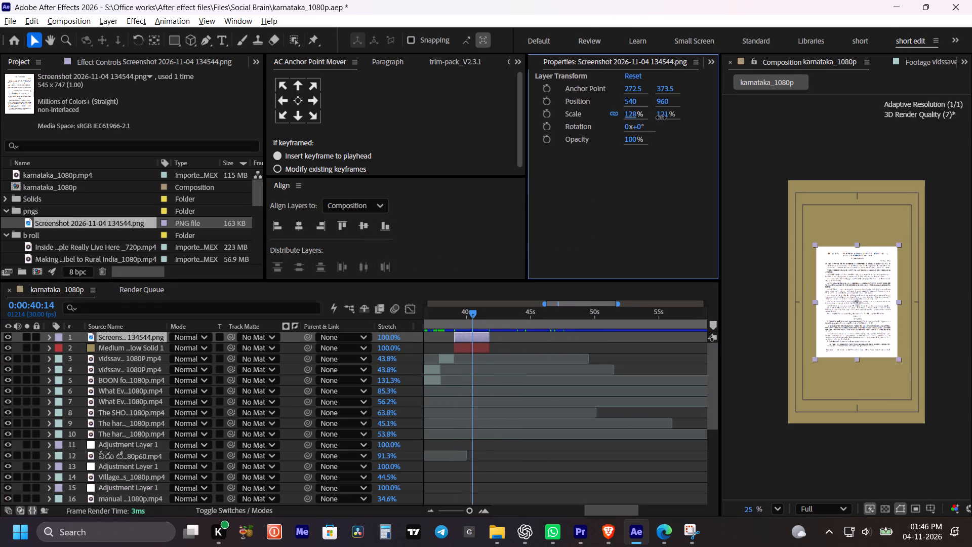
pyautogui.moveTo(661, 118); pyautogui.dragTo(708, 138)
pyautogui.press('v')
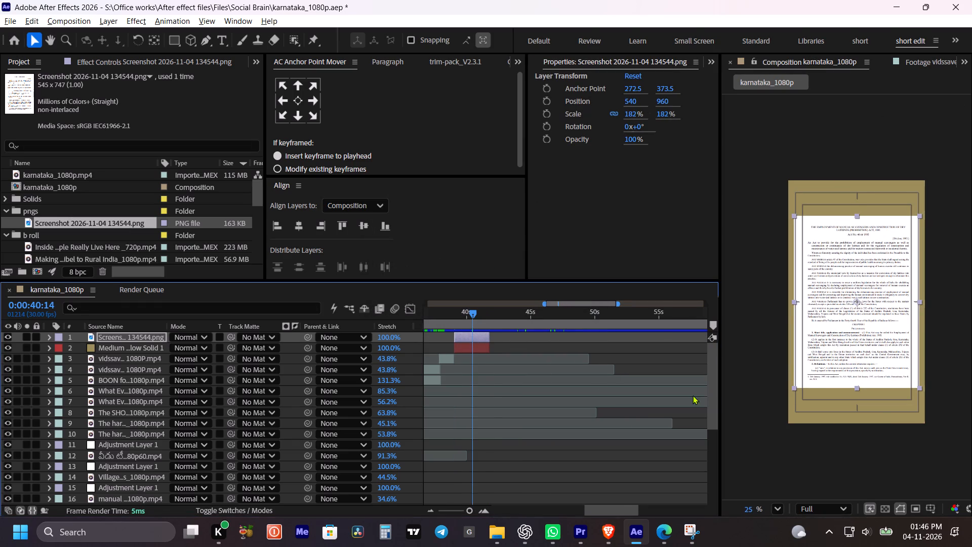
pyautogui.scroll(9, 848, 261)
pyautogui.scroll(-9, 840, 256)
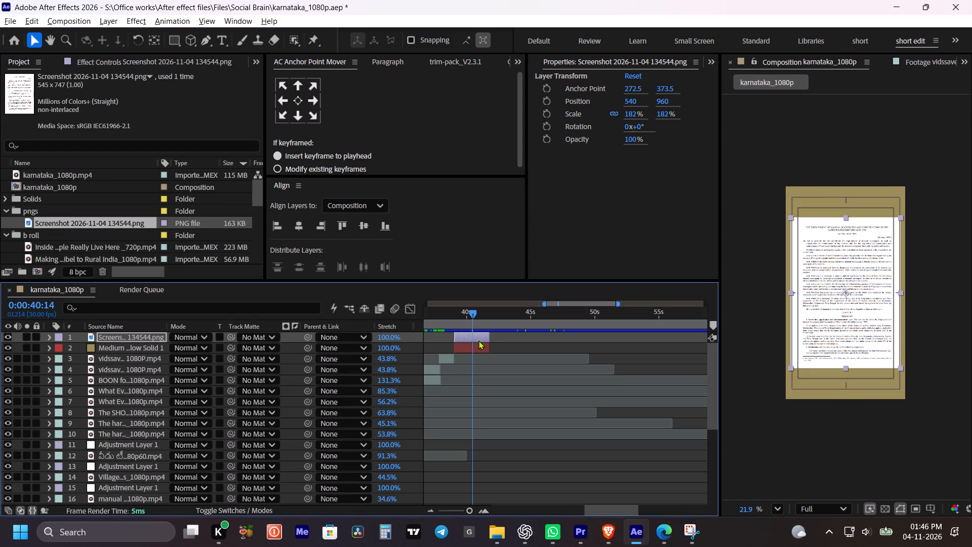
pyautogui.hotkey('ctrl', 's')
# Play back the edit from about 0:00:39:01 through the Act page and the section after it, saving along the way.
pyautogui.keyDown('shift'); pyautogui.moveTo(458, 312); pyautogui.dragTo(453, 312); pyautogui.keyUp('shift')
pyautogui.press('space')
pyautogui.press('space')
pyautogui.moveTo(481, 339); pyautogui.dragTo(498, 345)
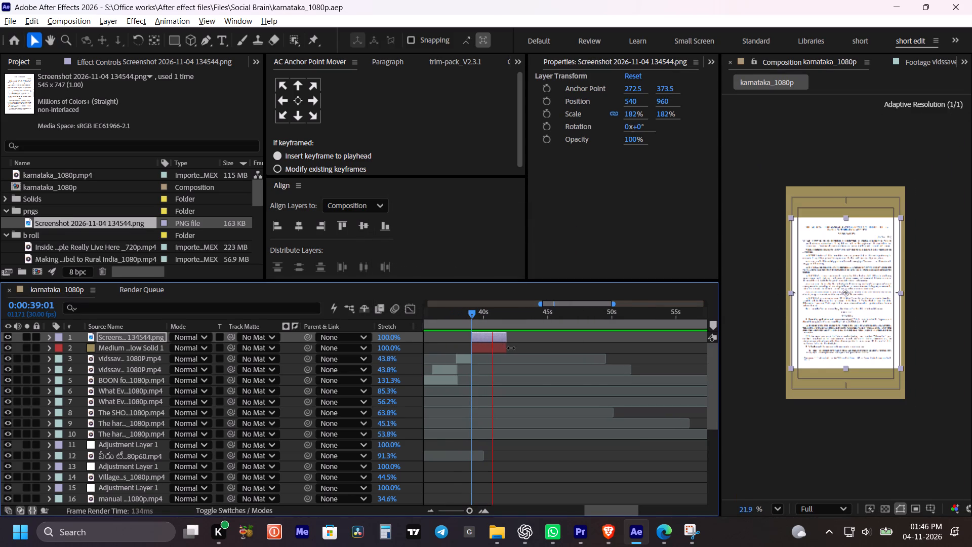
pyautogui.press('space')
pyautogui.click(516, 345)
pyautogui.press('space')
pyautogui.click(493, 316)
pyautogui.press('space')
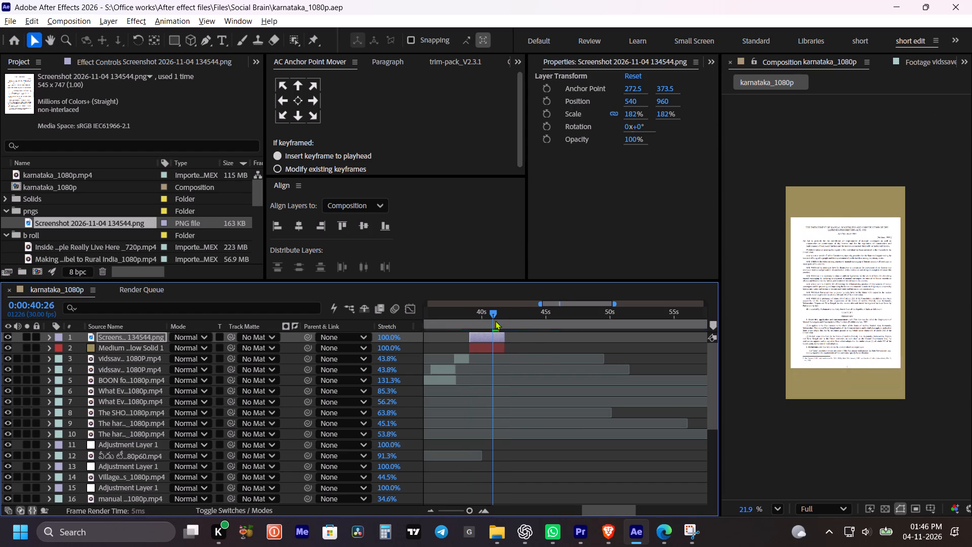
pyautogui.press('space')
pyautogui.press('space')
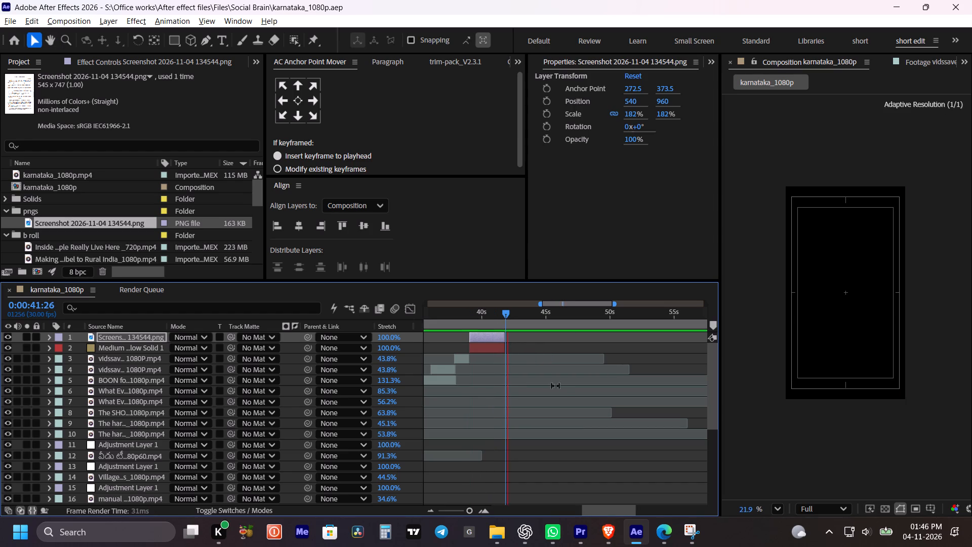
pyautogui.press('space')
pyautogui.hotkey('ctrl', 's')
pyautogui.press('space')
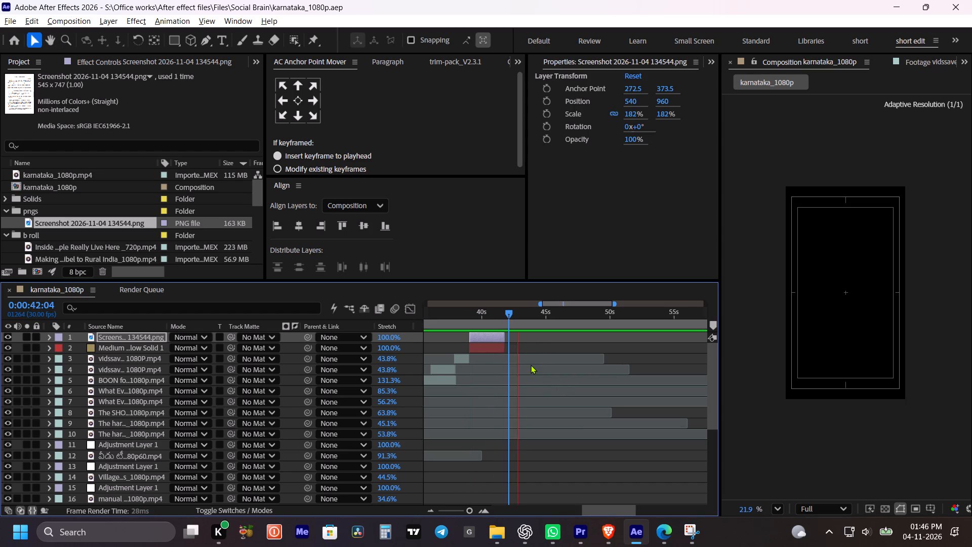
pyautogui.press('space')
pyautogui.press('space')
pyautogui.moveTo(541, 350); pyautogui.dragTo(536, 350)
pyautogui.press('space')
pyautogui.hotkey('ctrl', 's')
pyautogui.press('space')
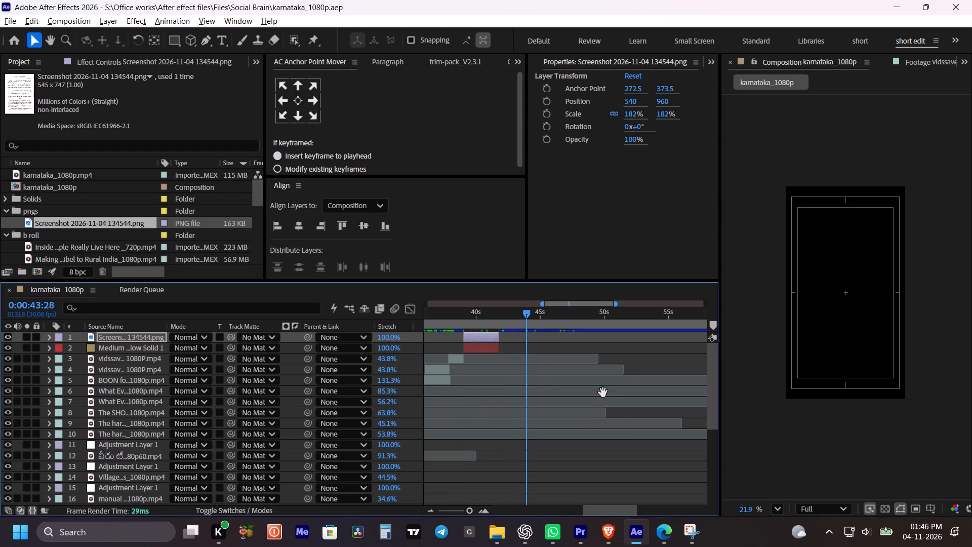
pyautogui.press('space')
# Switch to Brave, search the manual scavenging timeline article for "expa", and examine its overview and quick facts.
pyautogui.click(613, 531)
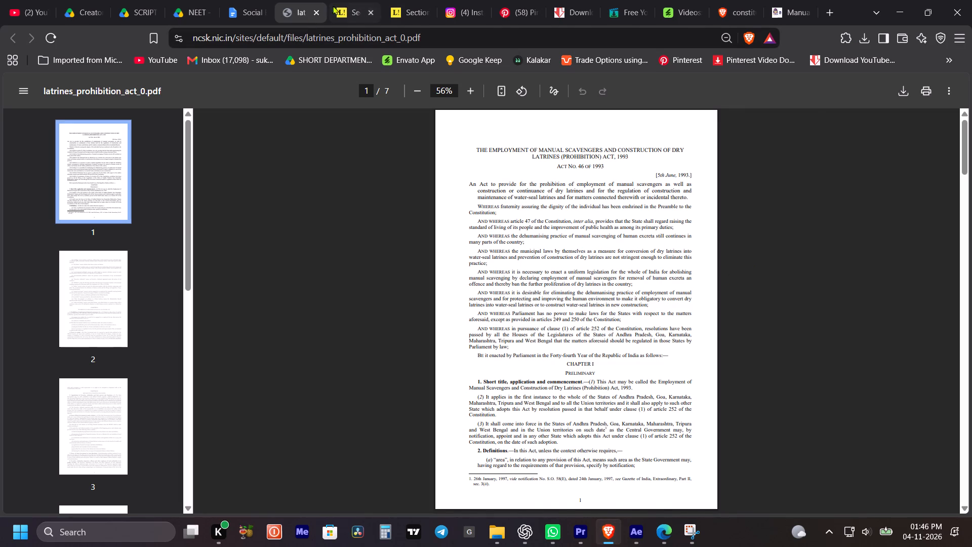
pyautogui.click(352, 9)
pyautogui.click(789, 8)
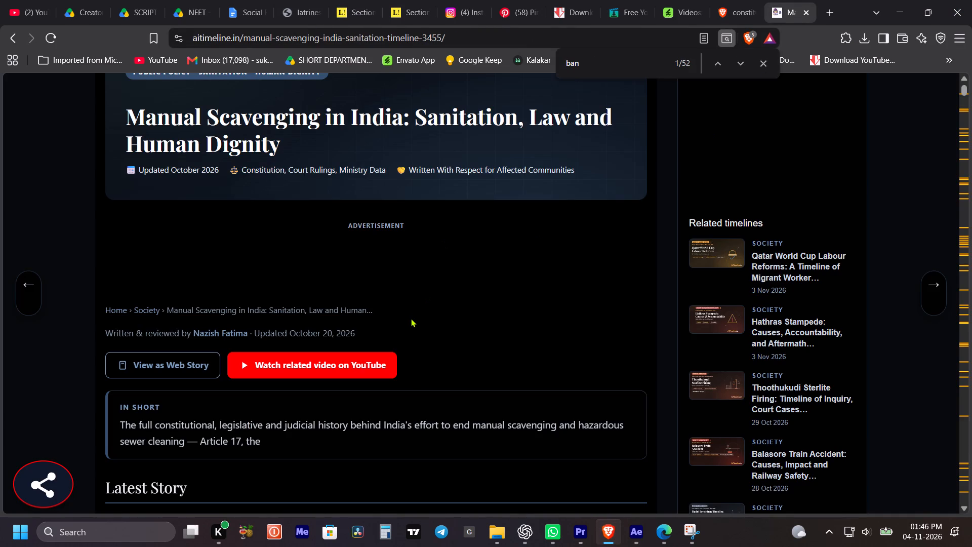
pyautogui.hotkey('ctrl', 'f')
pyautogui.write('expa')
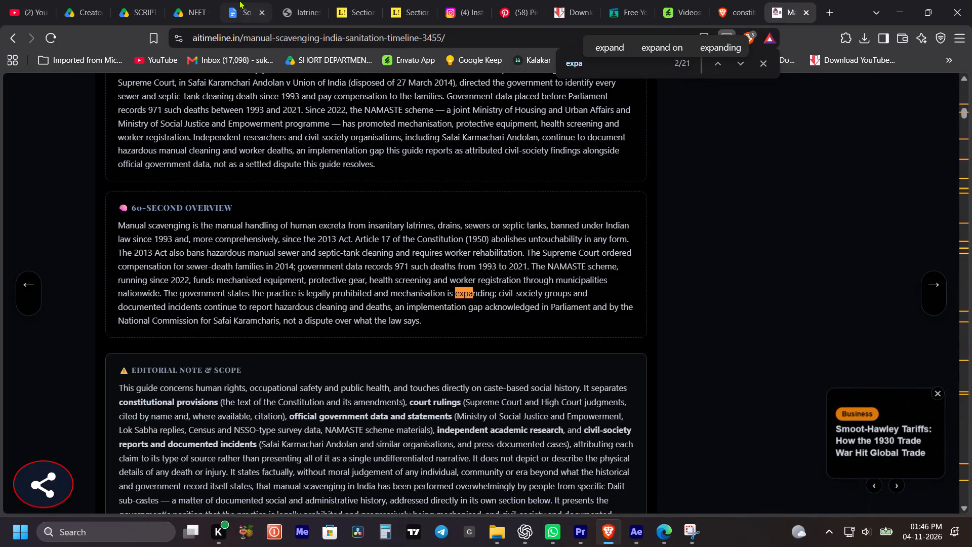
pyautogui.scroll(-6, 265, 440)
pyautogui.scroll(3, 268, 439)
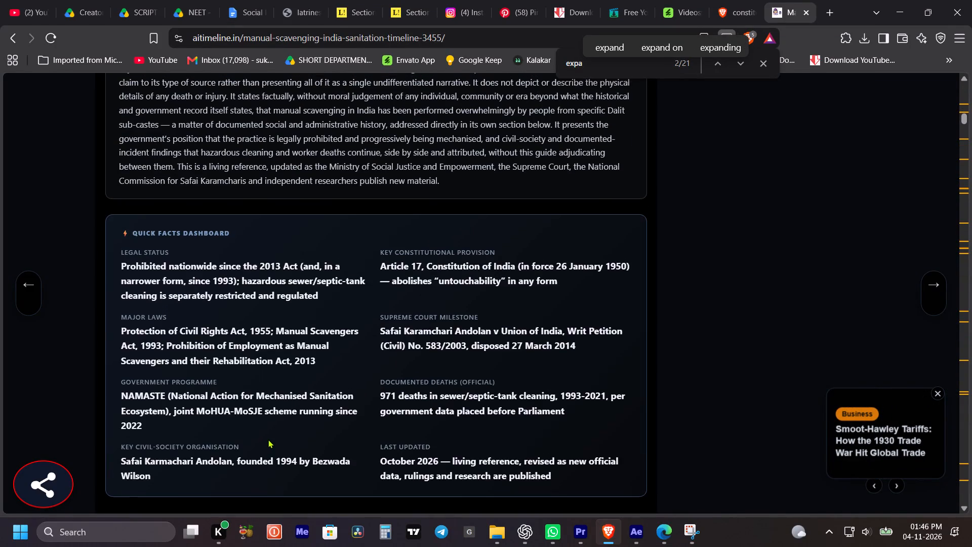
pyautogui.scroll(3, 268, 439)
# Close the Instagram, Pinterest, downloader, stock-video and constitution image-search tabs, then return to the manual scavenging timeline article.
pyautogui.click(722, 9)
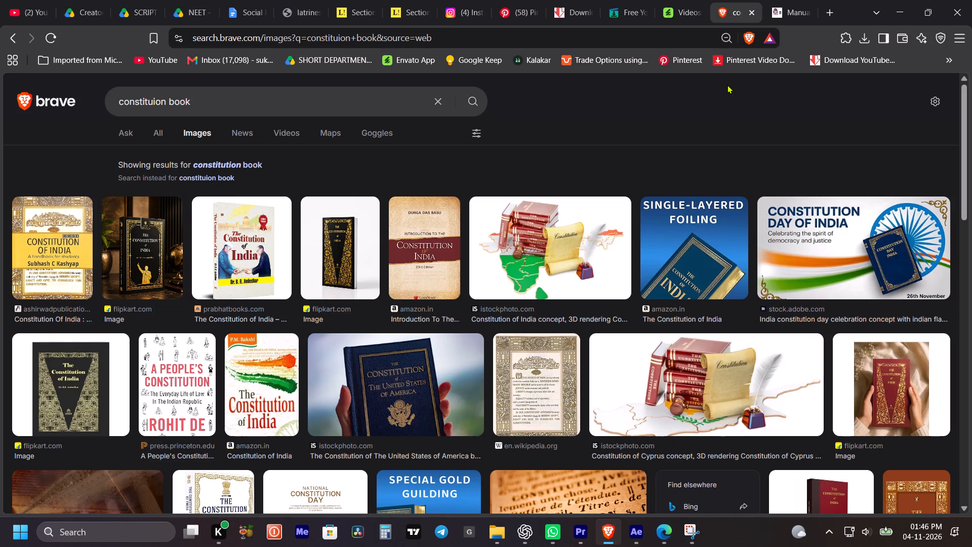
pyautogui.click(780, 17)
pyautogui.click(825, 9)
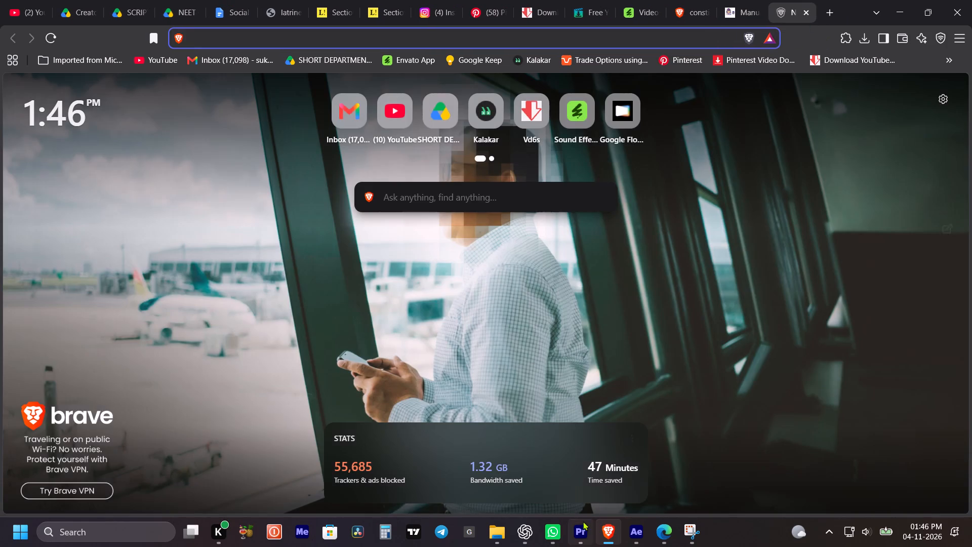
pyautogui.click(448, 11)
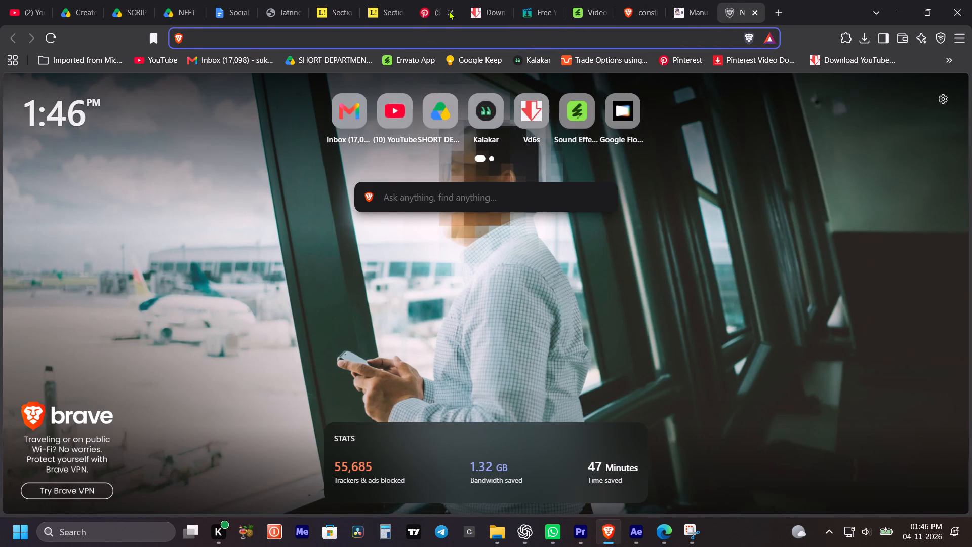
pyautogui.tripleClick(449, 11)
pyautogui.click(449, 11)
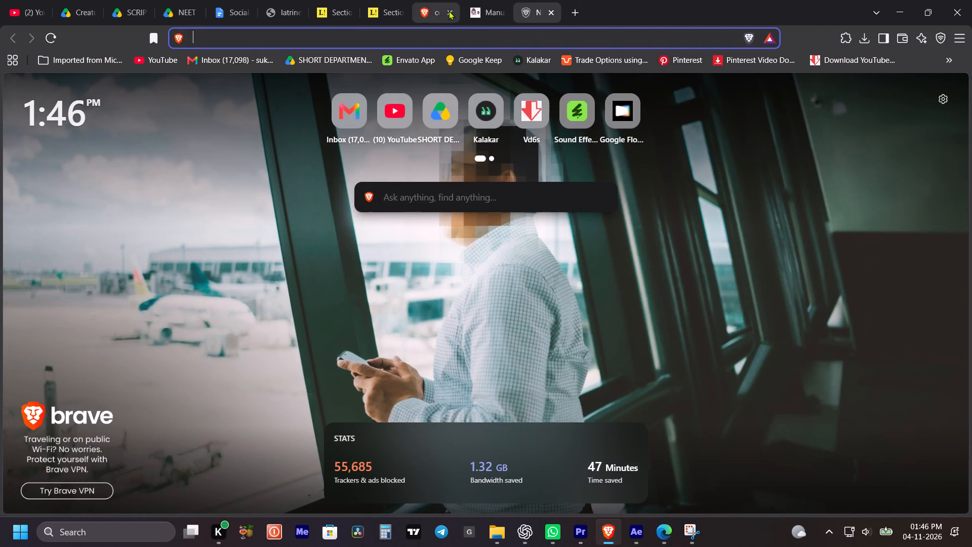
pyautogui.click(449, 11)
pyautogui.click(791, 299)
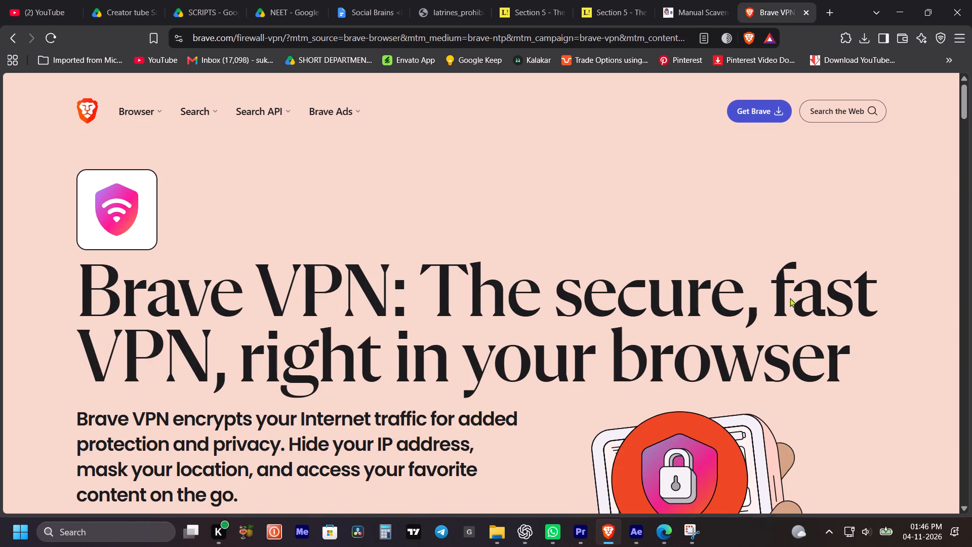
pyautogui.click(804, 9)
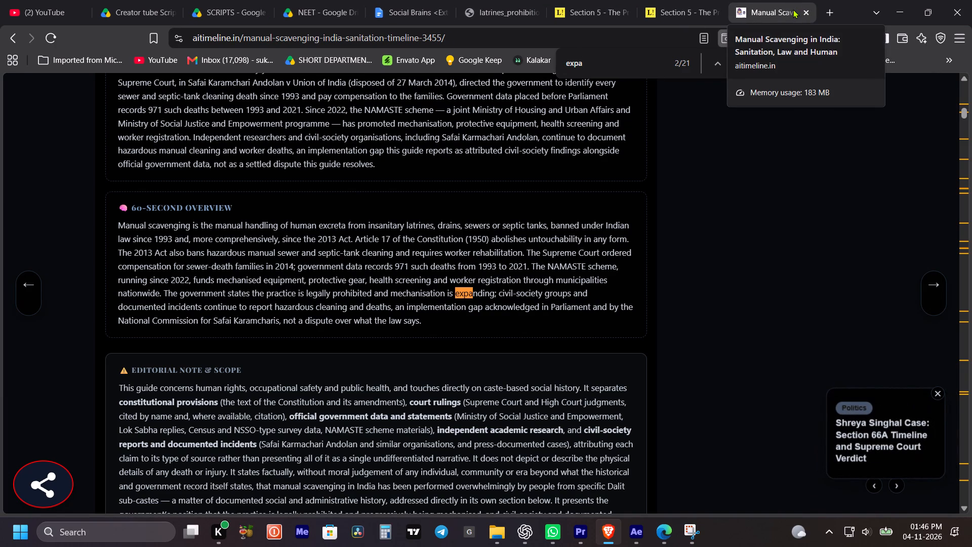
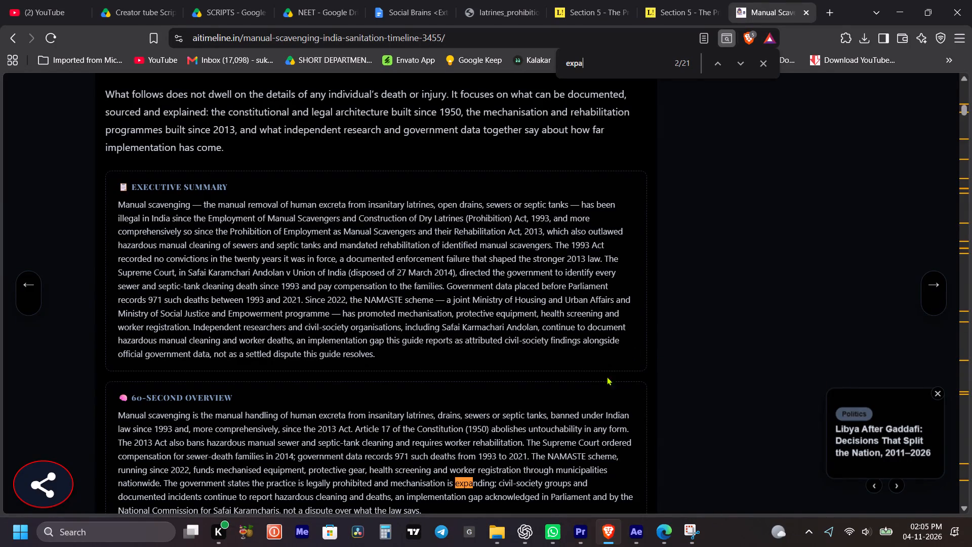
# Switch to After Effects and play back the edit from 0:00:37:23 through the end of the 1993 Act page.
pyautogui.click(633, 535)
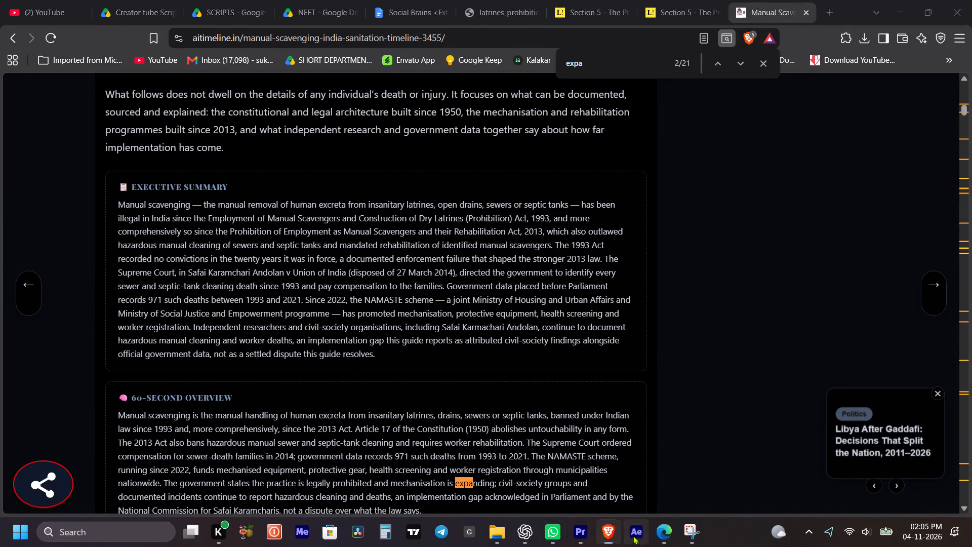
pyautogui.click(450, 318)
pyautogui.press('space')
pyautogui.press('space')
pyautogui.moveTo(500, 390); pyautogui.dragTo(523, 397)
pyautogui.press('space')
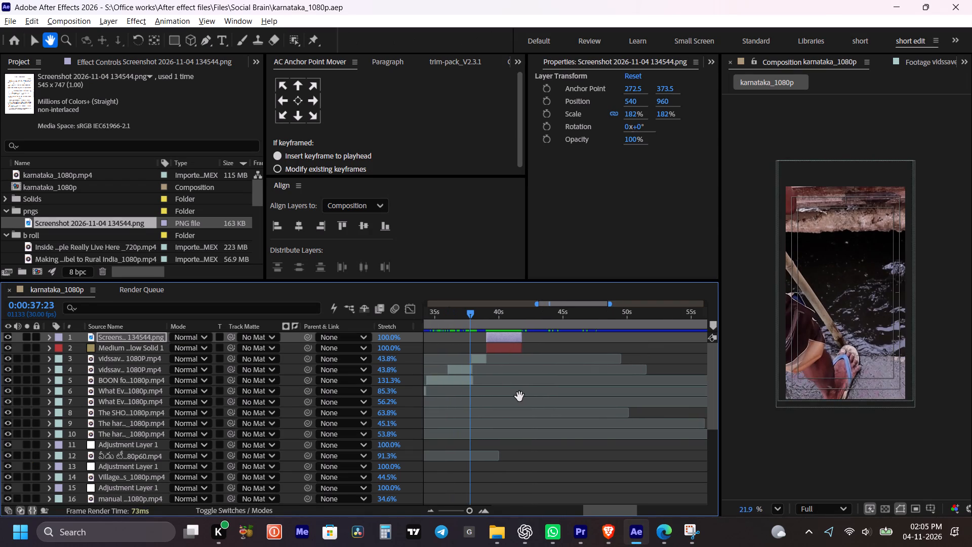
pyautogui.scroll(2, 557, 346)
pyautogui.press('space')
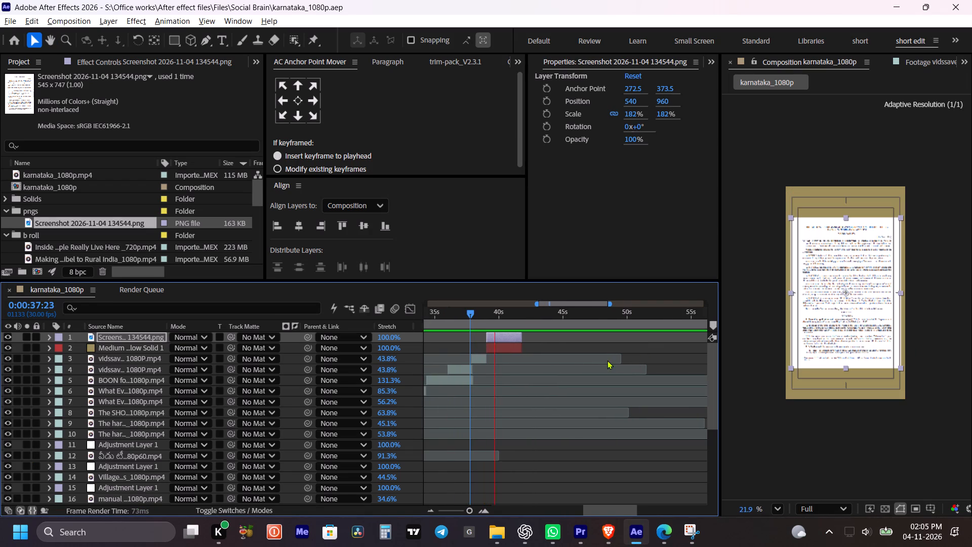
pyautogui.click(619, 346)
pyautogui.press('space')
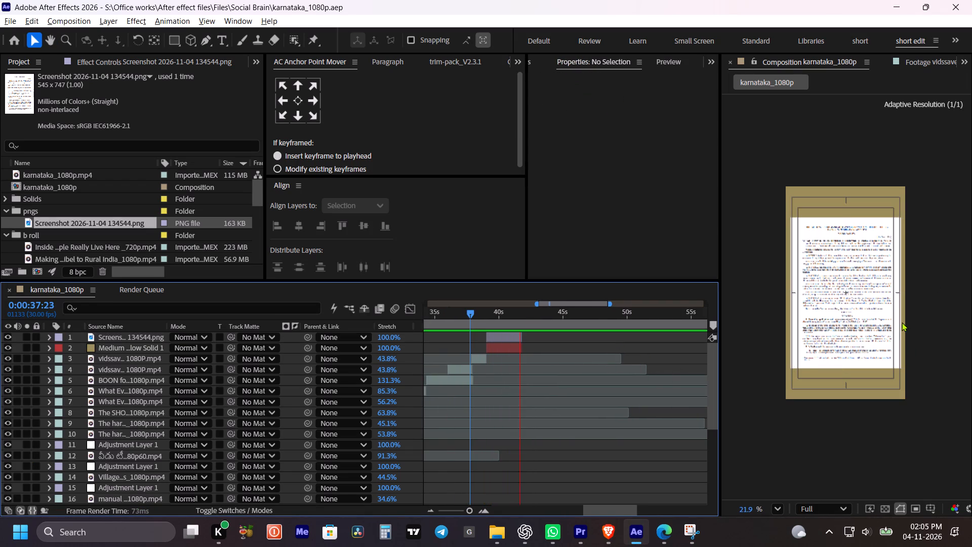
# Examine the 1993 Act page's heading and text up close in the composition preview, along with its framing over the solid.
pyautogui.scroll(6, 868, 288)
pyautogui.press('space')
pyautogui.press('space')
pyautogui.press('space')
pyautogui.press('space')
pyautogui.moveTo(843, 203); pyautogui.dragTo(870, 241)
pyautogui.scroll(3, 867, 239)
pyautogui.press('space')
pyautogui.press('space')
pyautogui.press('space')
pyautogui.moveTo(895, 190); pyautogui.dragTo(901, 240)
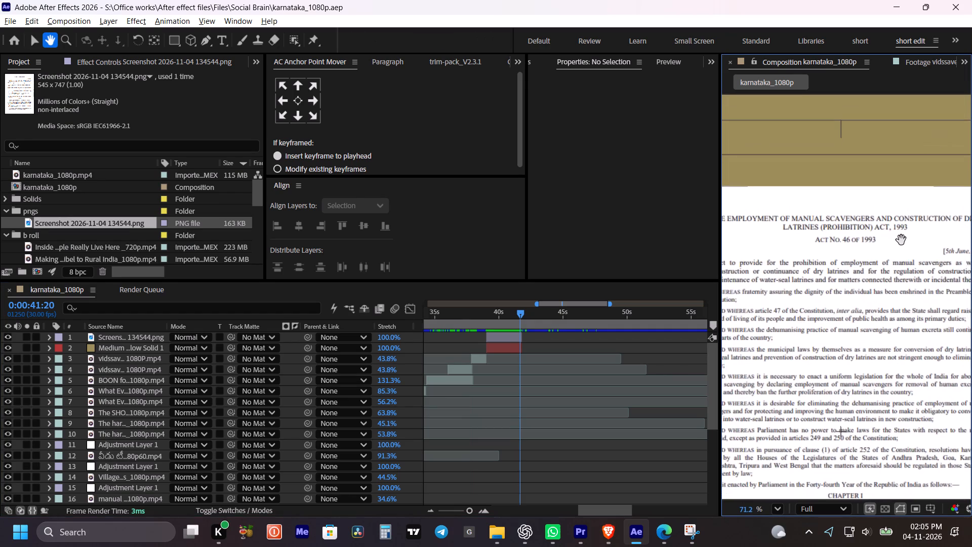
pyautogui.moveTo(901, 240); pyautogui.dragTo(899, 233)
pyautogui.scroll(-2, 899, 233)
pyautogui.press('space')
pyautogui.moveTo(855, 240); pyautogui.dragTo(863, 202)
pyautogui.scroll(-3, 869, 216)
pyautogui.press('space')
pyautogui.moveTo(903, 243); pyautogui.dragTo(889, 242)
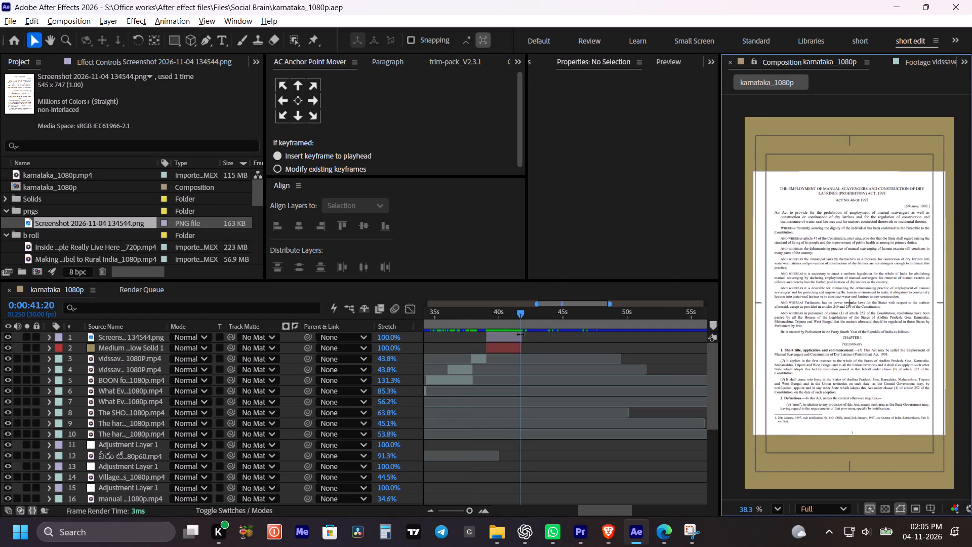
# Review the edit from 0:00:36:25 through the Act page and the section after it to 0:00:49:12, and save the project.
pyautogui.moveTo(464, 320); pyautogui.dragTo(458, 318)
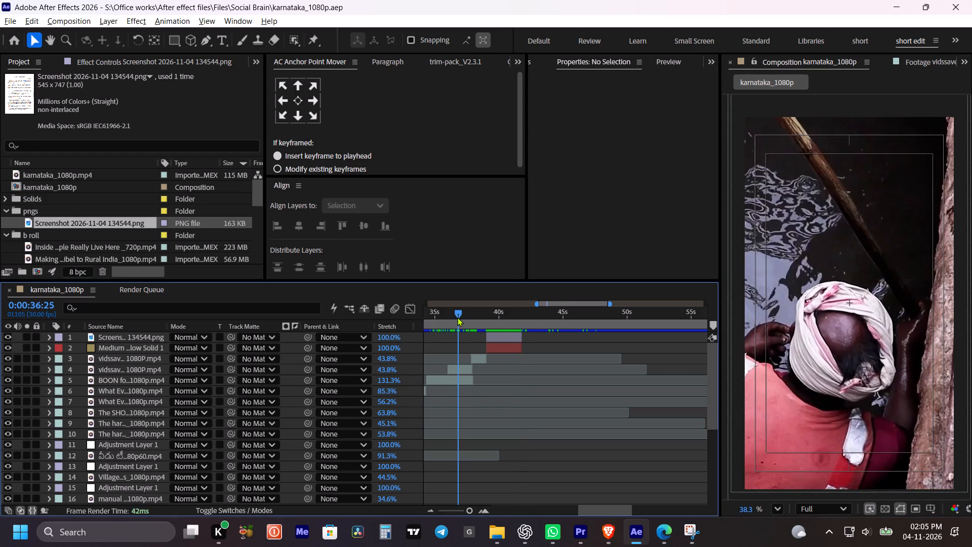
pyautogui.press('space')
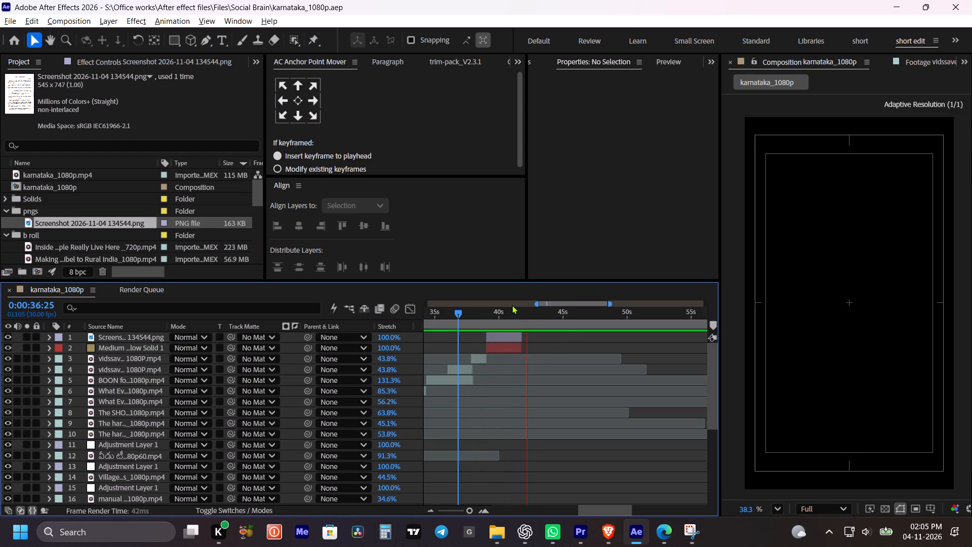
pyautogui.press('space')
pyautogui.press('space')
pyautogui.press('space')
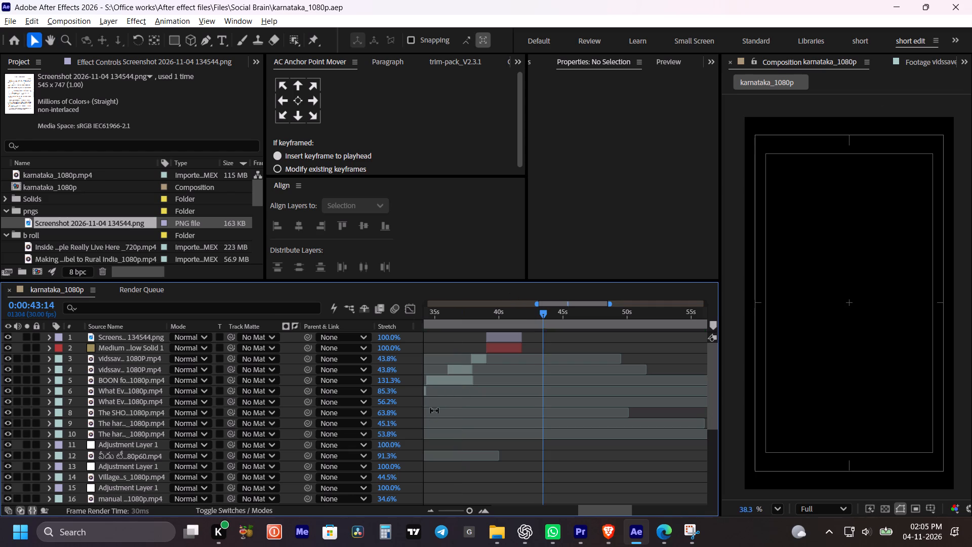
pyautogui.click(493, 312)
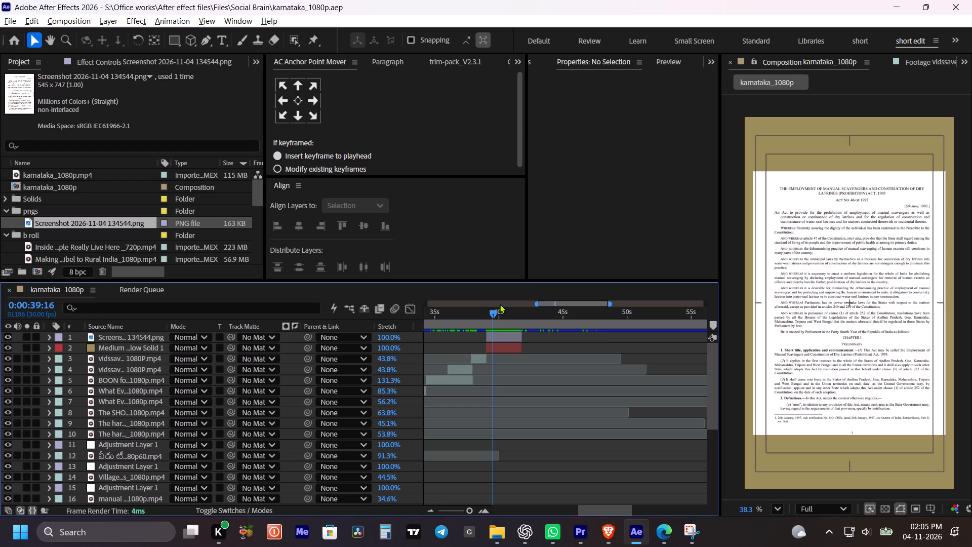
pyautogui.moveTo(500, 324); pyautogui.dragTo(507, 323)
pyautogui.click(509, 318)
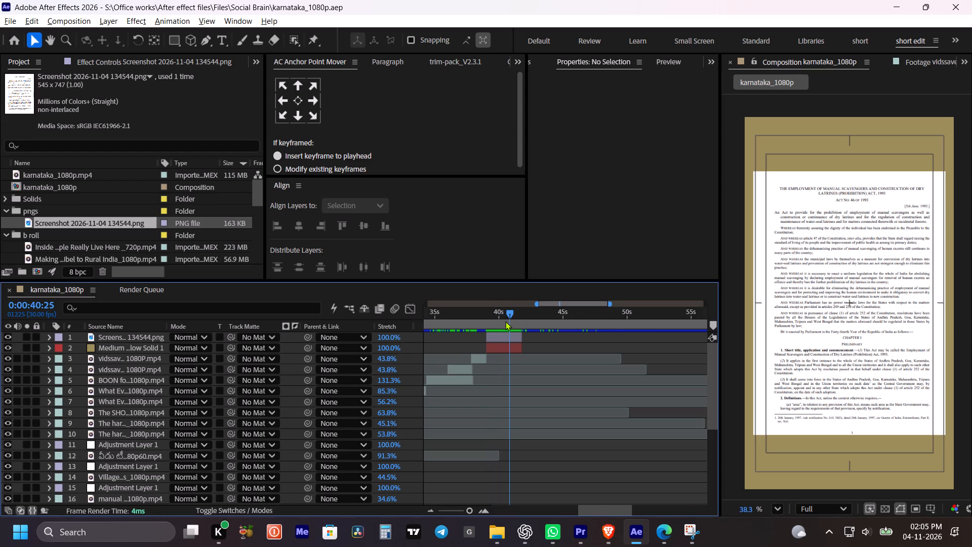
pyautogui.press('space')
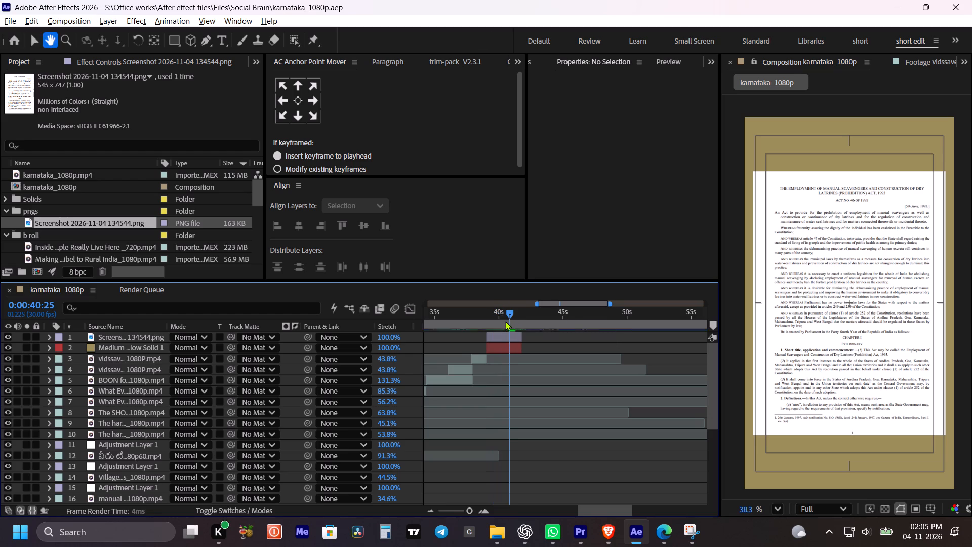
pyautogui.press('space')
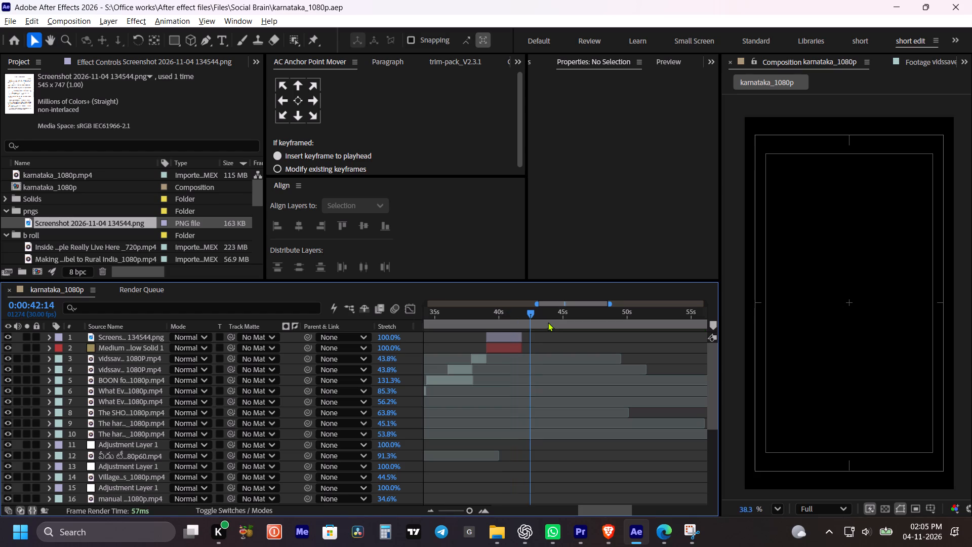
pyautogui.press('space')
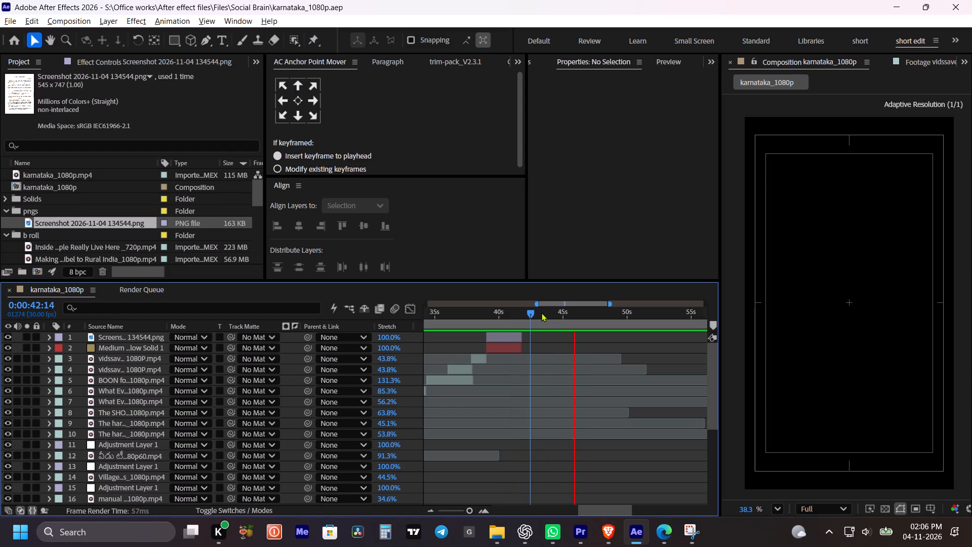
pyautogui.press('space')
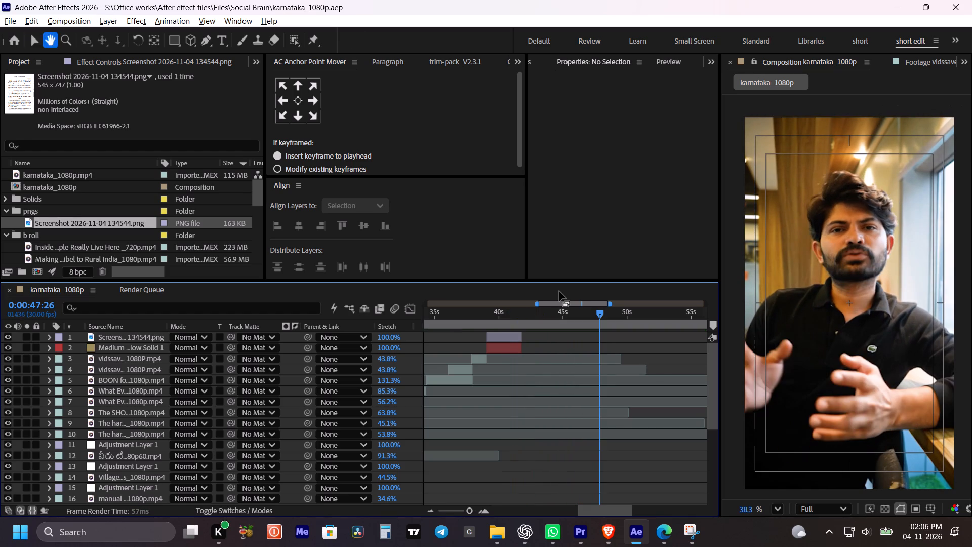
pyautogui.press('space')
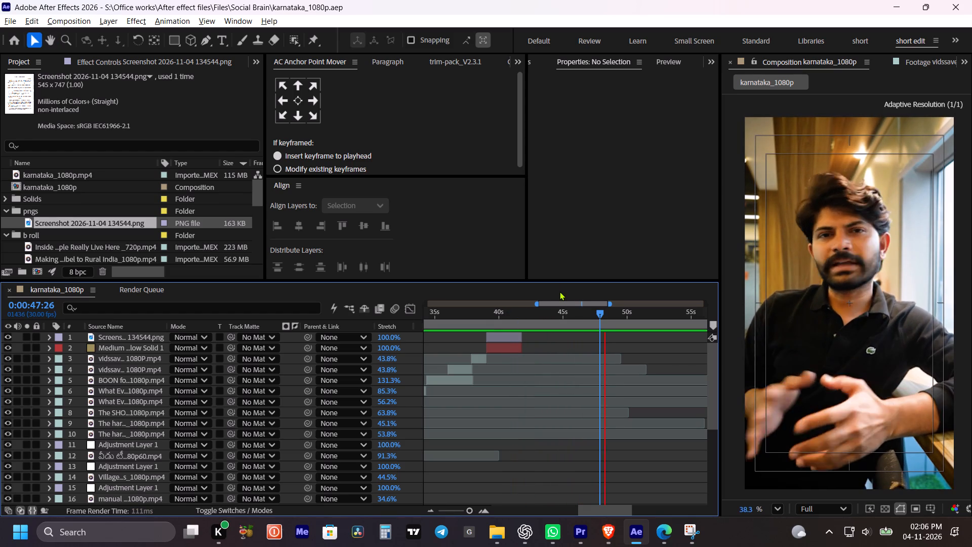
pyautogui.press('space')
pyautogui.hotkey('ctrl', 's')
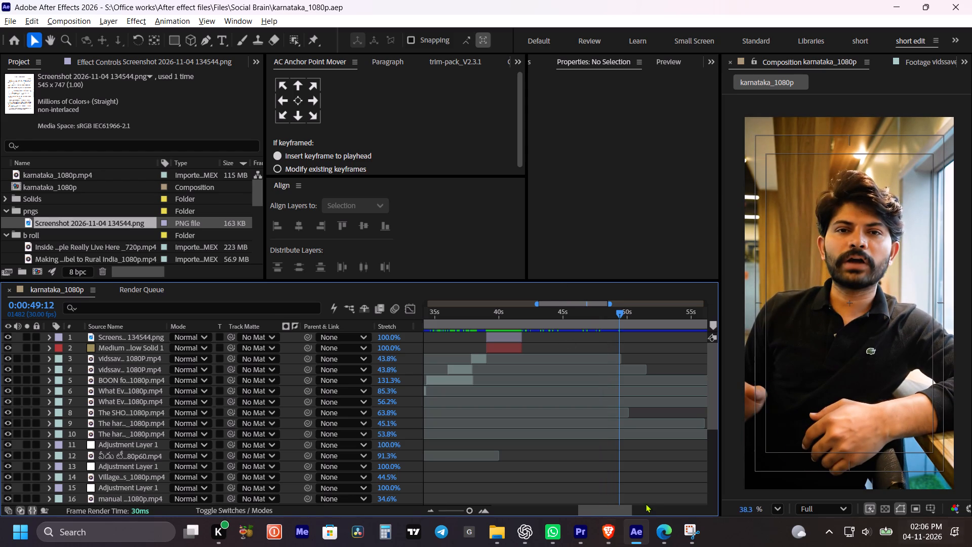
# Switch to Brave and open the source linked from "2013" in the Script 3 manual scavenging text of the Social Brains document.
pyautogui.click(603, 535)
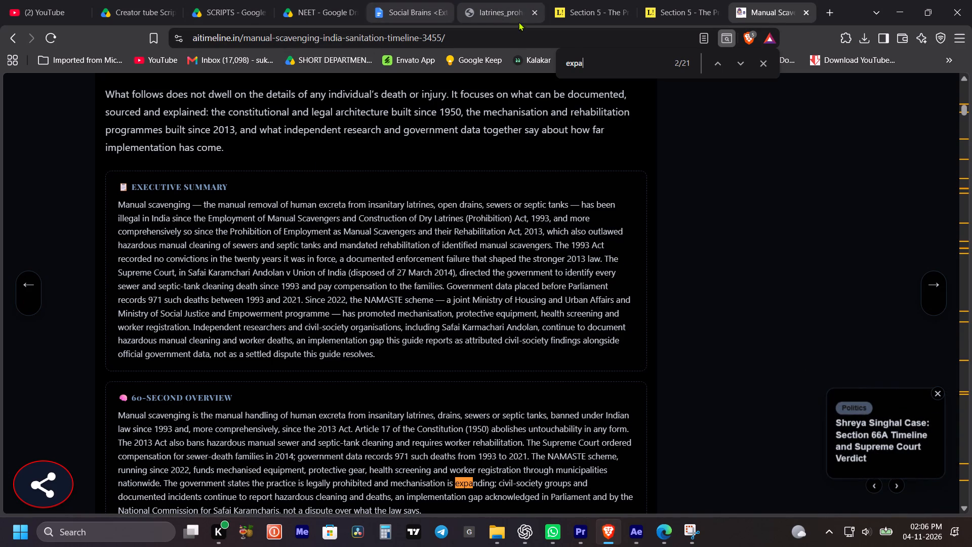
pyautogui.click(568, 9)
pyautogui.click(424, 408)
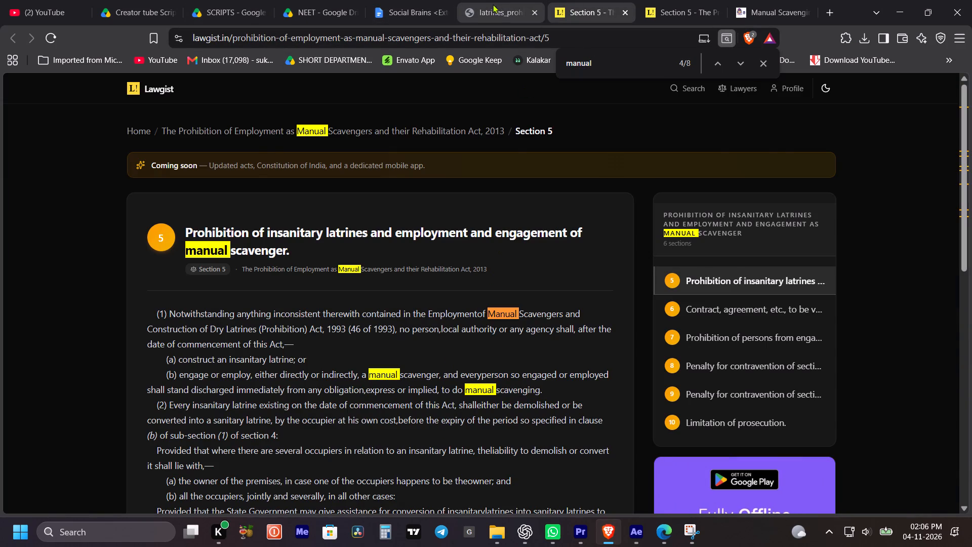
pyautogui.click(414, 8)
pyautogui.click(576, 344)
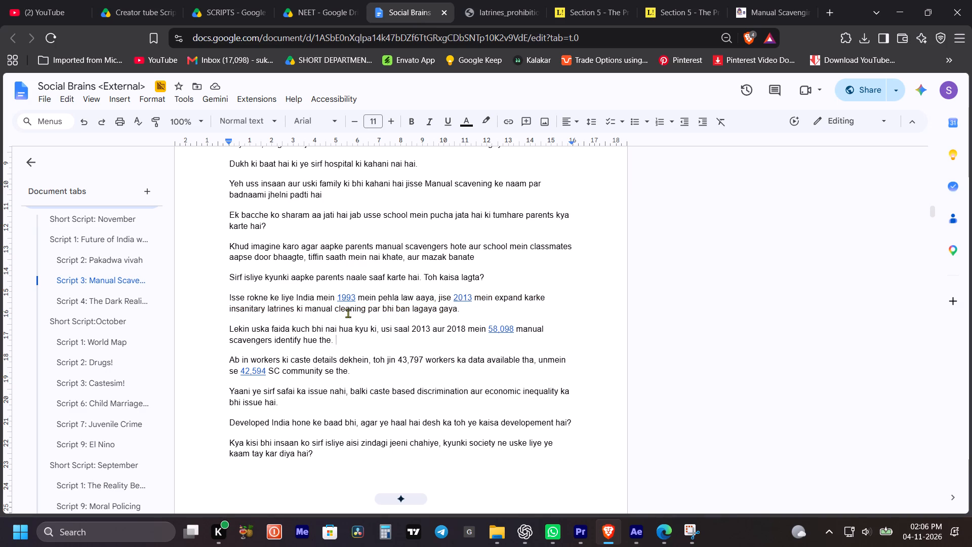
pyautogui.click(458, 299)
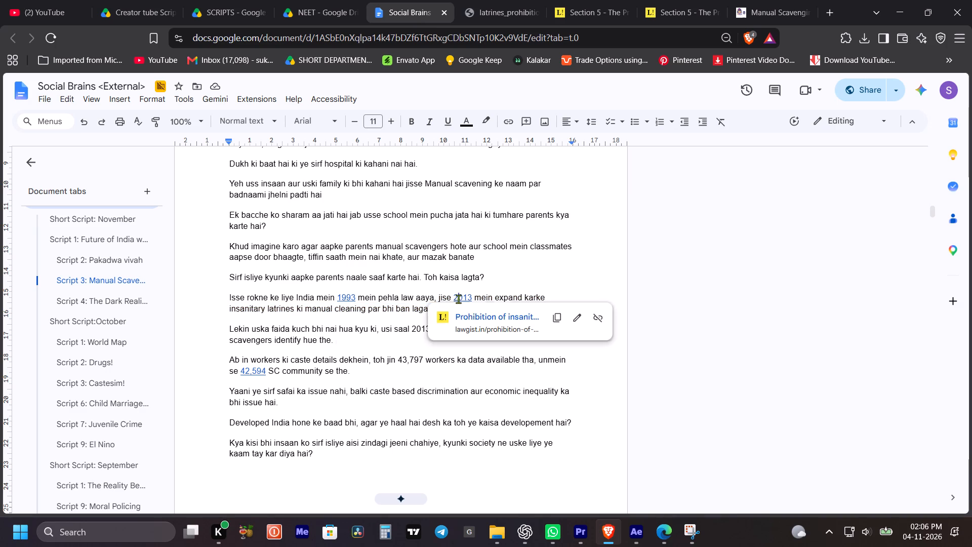
pyautogui.click(470, 311)
# Close the duplicate Section 5 tabs and the latrines prohibition tab, keeping the newly opened Section 5 page.
pyautogui.click(639, 14)
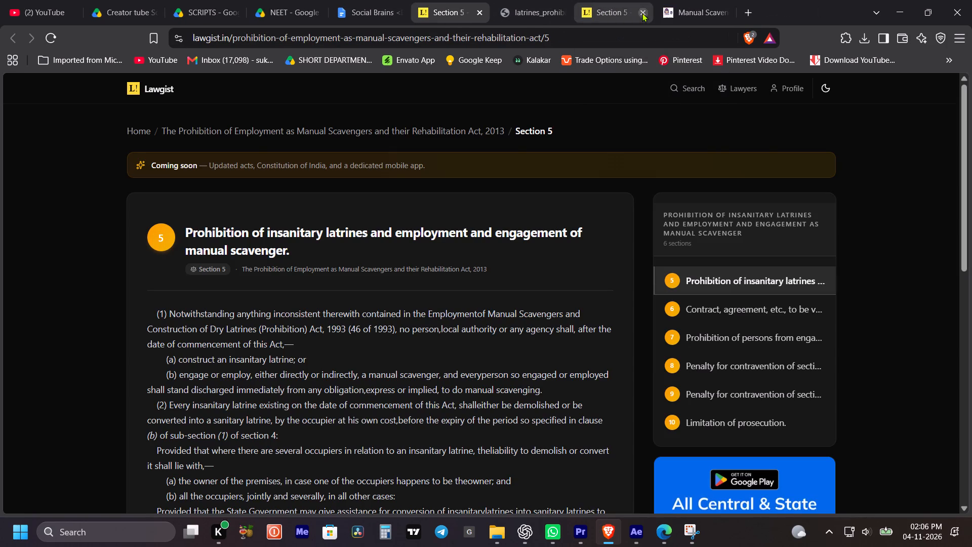
pyautogui.click(642, 13)
pyautogui.click(565, 15)
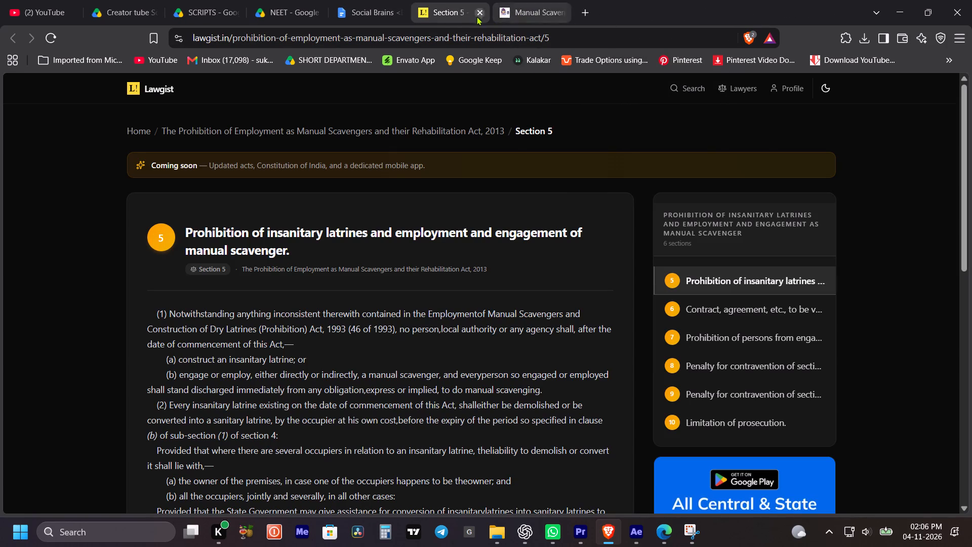
# Search the manual scavenging timeline article for "ban" and read the answer on when India legally prohibited manual scavenging.
pyautogui.click(543, 5)
pyautogui.scroll(-1, 447, 335)
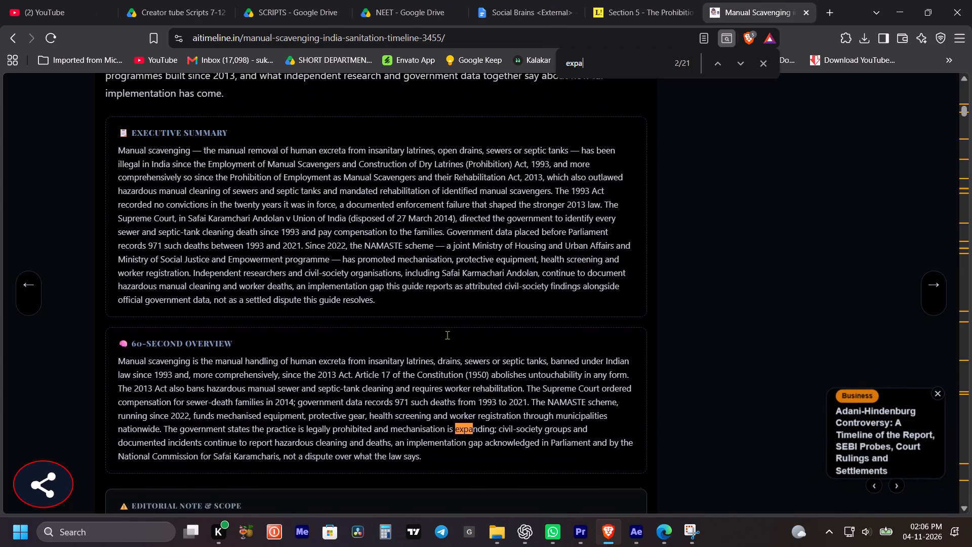
pyautogui.scroll(-3, 294, 392)
pyautogui.scroll(-5, 406, 389)
pyautogui.scroll(9, 407, 389)
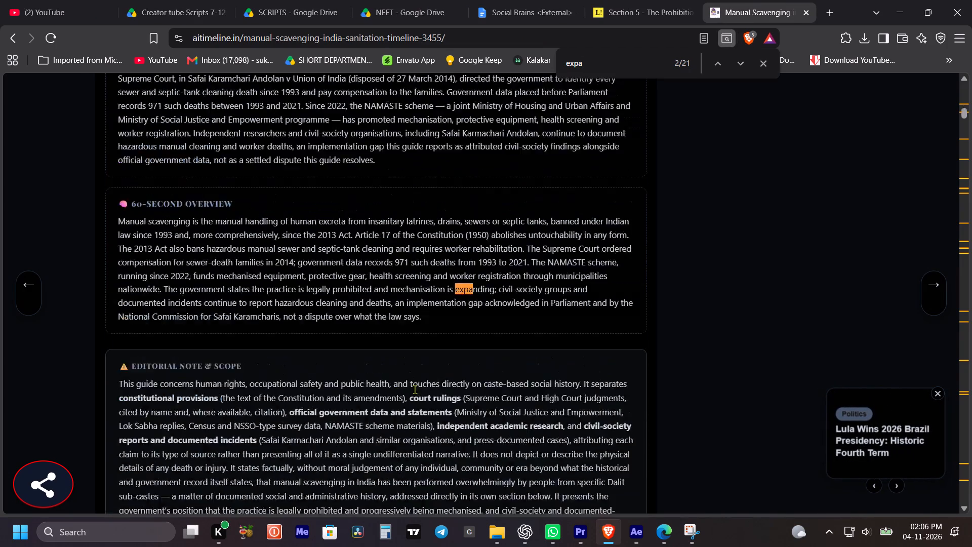
pyautogui.scroll(-2, 458, 347)
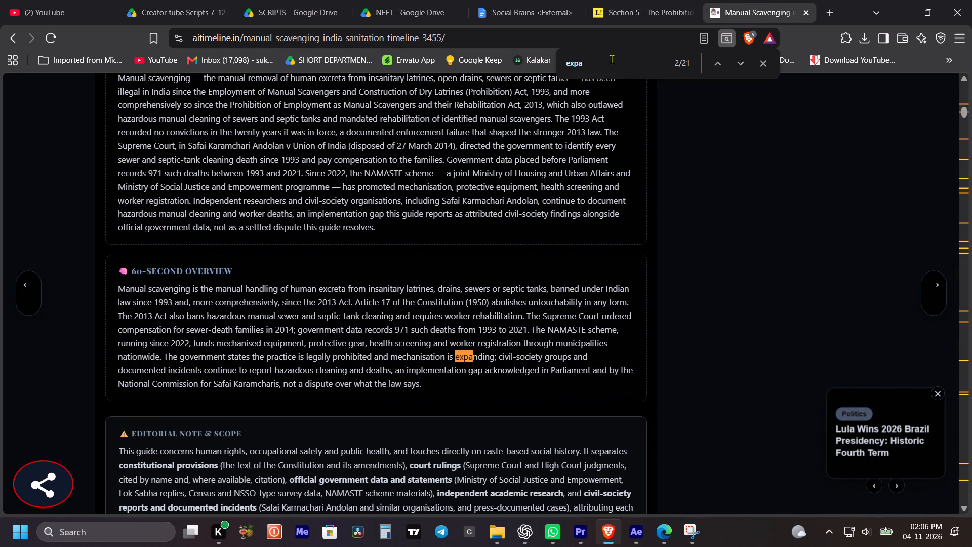
pyautogui.moveTo(604, 62); pyautogui.dragTo(560, 65)
pyautogui.write('ban')
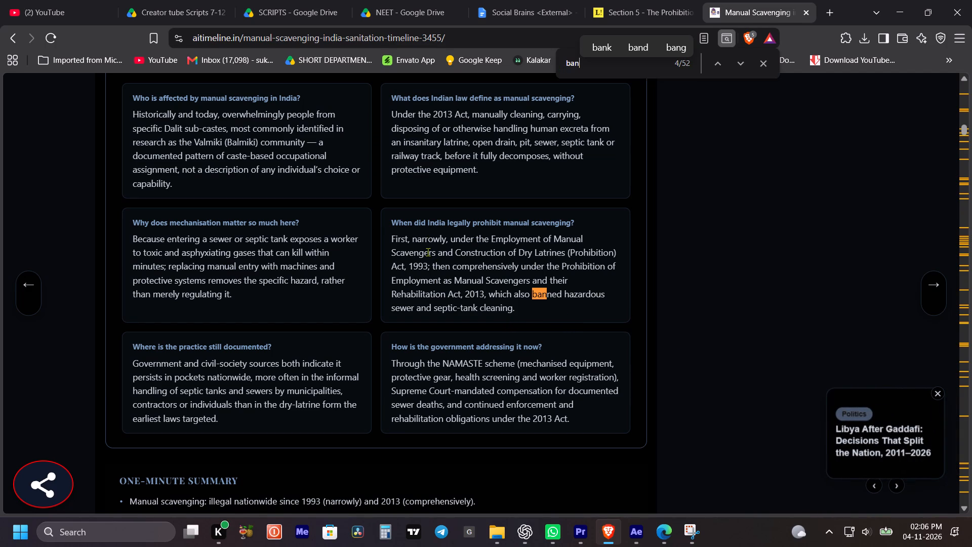
pyautogui.moveTo(427, 252); pyautogui.dragTo(568, 253)
pyautogui.click(502, 267)
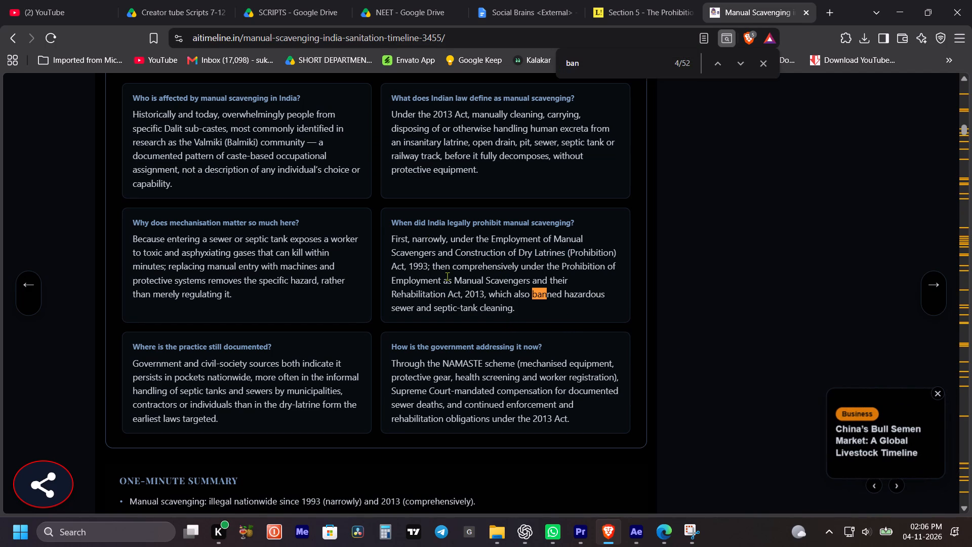
pyautogui.moveTo(450, 273); pyautogui.dragTo(568, 268)
pyautogui.click(478, 288)
pyautogui.moveTo(442, 291); pyautogui.dragTo(459, 294)
pyautogui.click(508, 305)
pyautogui.click(571, 308)
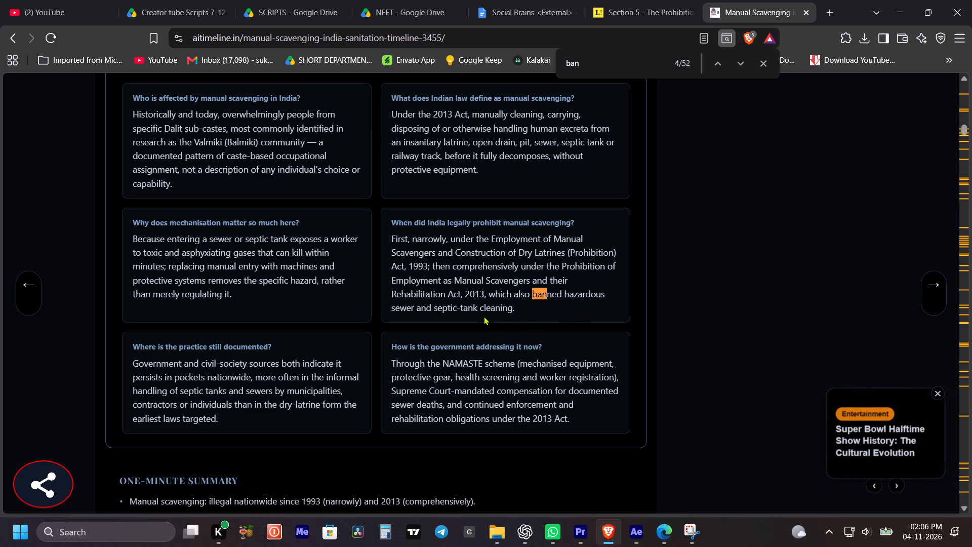
pyautogui.click(483, 316)
# Examine the article's one-minute summary and key takeaways for wording about the 2013 Act's ban.
pyautogui.scroll(-7, 496, 326)
pyautogui.scroll(2, 496, 328)
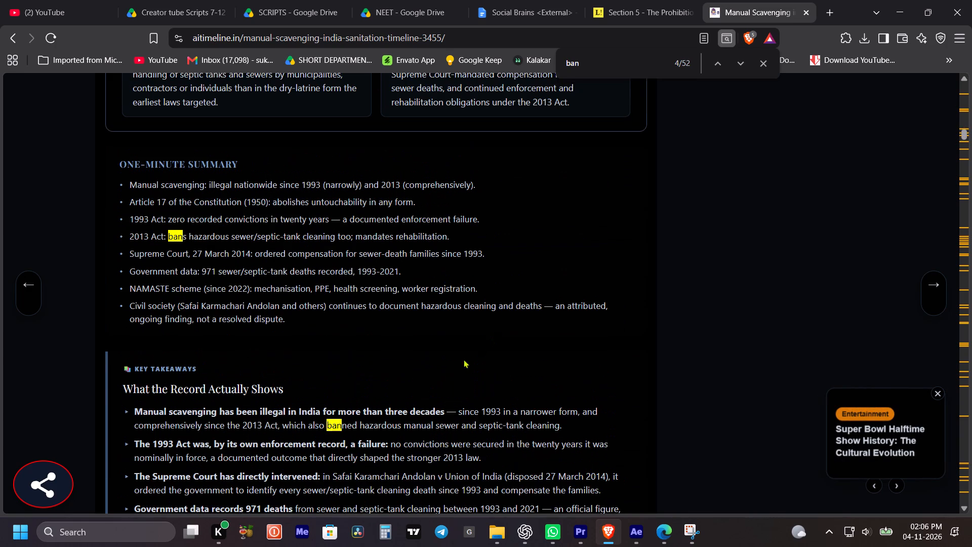
pyautogui.scroll(-2, 409, 375)
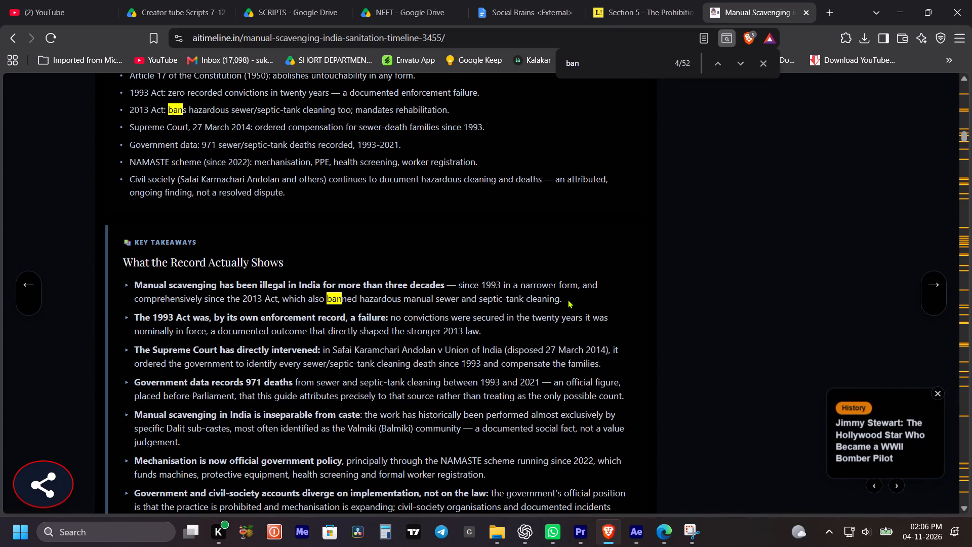
pyautogui.moveTo(568, 299); pyautogui.dragTo(261, 299)
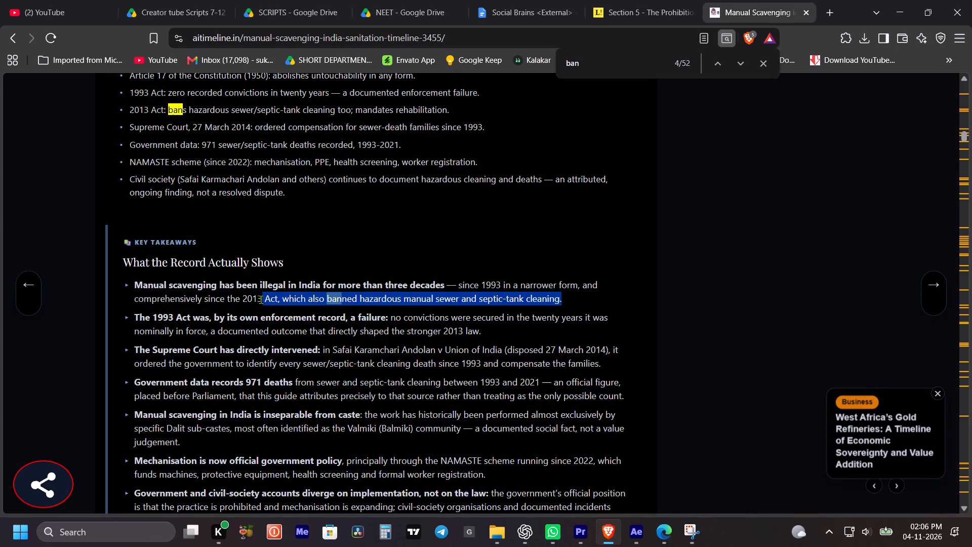
pyautogui.moveTo(261, 299); pyautogui.dragTo(170, 302)
pyautogui.click(386, 327)
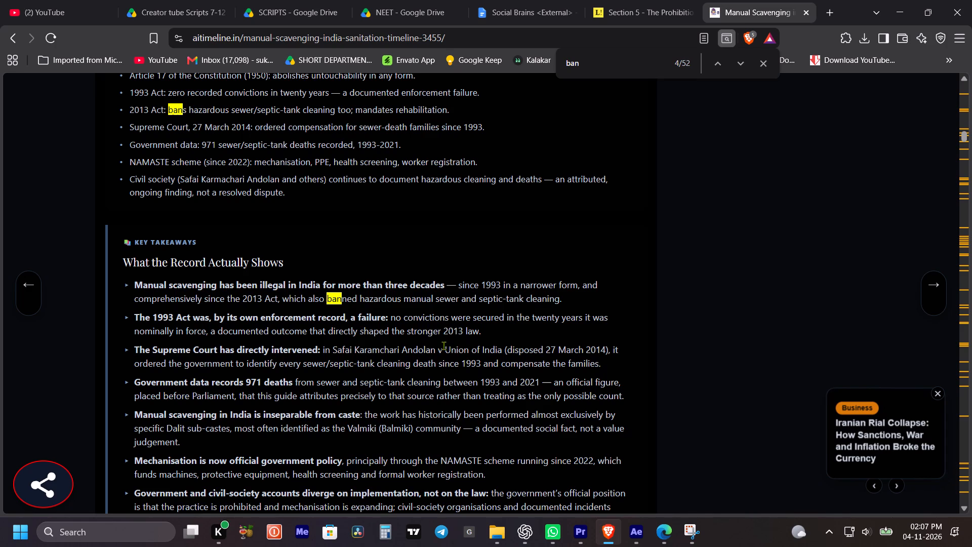
# Switch to After Effects and play back the karnataka_1080p composition from the 1993 Act page through the uncovered section after it.
pyautogui.click(633, 538)
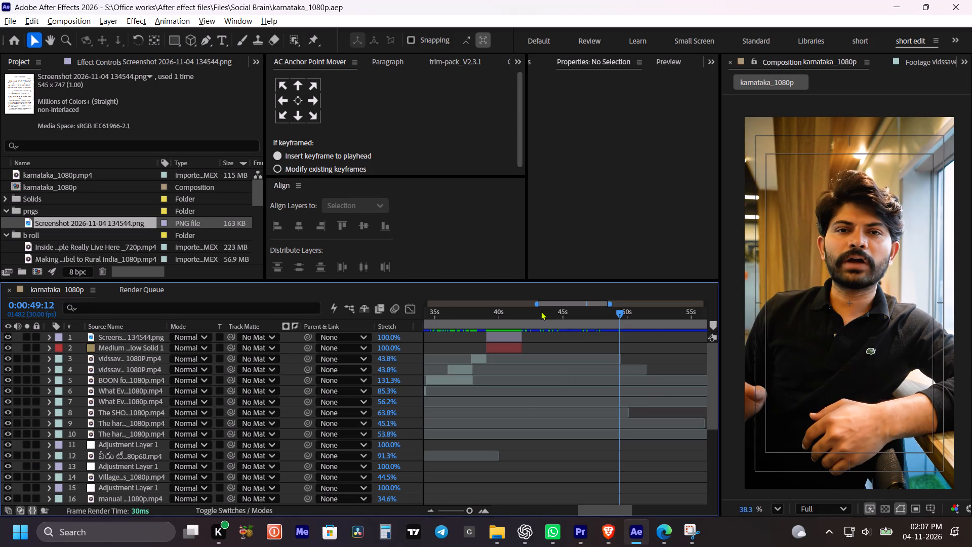
pyautogui.moveTo(523, 315); pyautogui.dragTo(511, 317)
pyautogui.press('space')
pyautogui.write('v')
pyautogui.press('space')
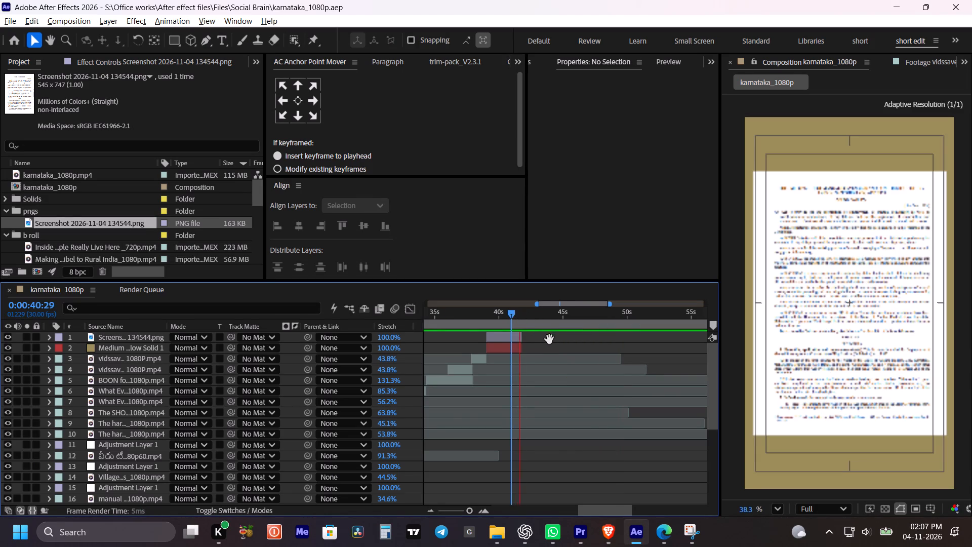
pyautogui.moveTo(548, 340); pyautogui.dragTo(539, 341)
pyautogui.keyDown('alt'); pyautogui.scroll(-1, 539, 341); pyautogui.keyUp('alt')
pyautogui.press('space')
pyautogui.click(543, 341)
pyautogui.write('v')
pyautogui.press('space')
pyautogui.moveTo(541, 341); pyautogui.dragTo(551, 341)
pyautogui.keyDown('alt'); pyautogui.scroll(1, 551, 342); pyautogui.keyUp('alt')
pyautogui.press('space')
pyautogui.press('v')
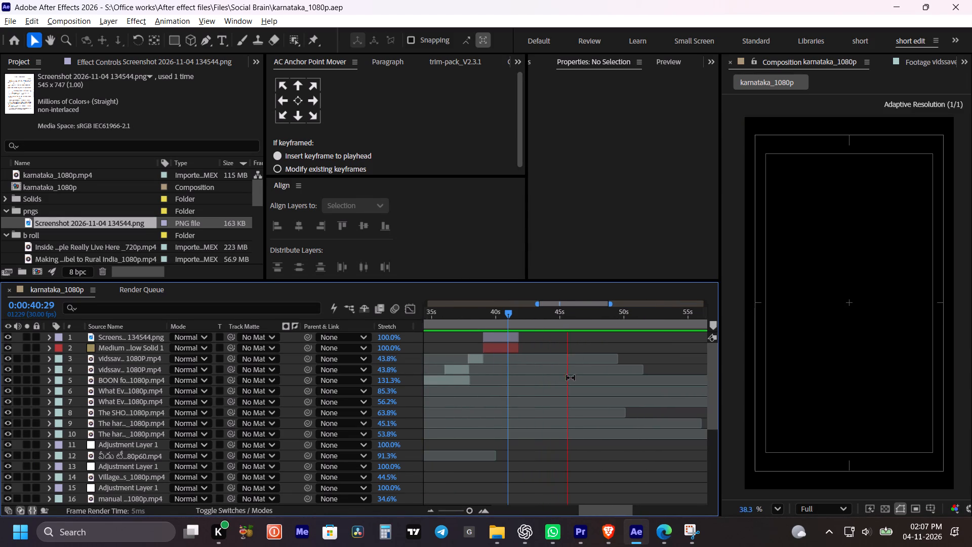
pyautogui.press('space')
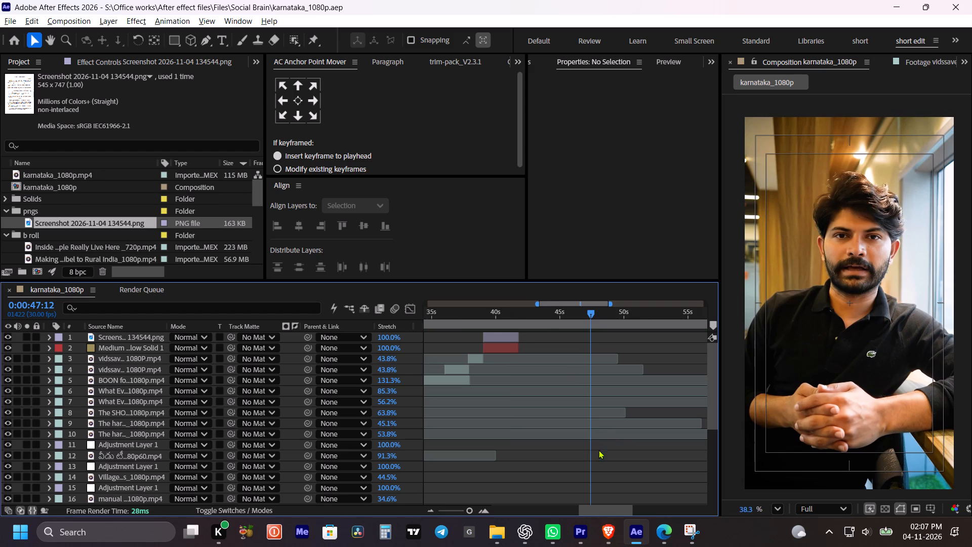
# Return to the manual scavenging timeline article in Brave, search it for "expand" and read the passages around the matches.
pyautogui.click(609, 523)
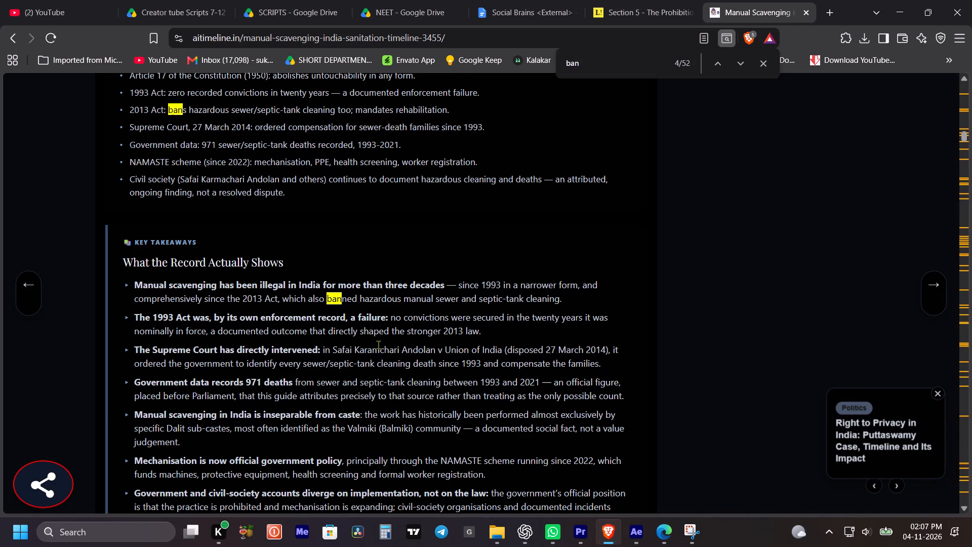
pyautogui.scroll(3, 479, 357)
pyautogui.moveTo(611, 66); pyautogui.dragTo(605, 66)
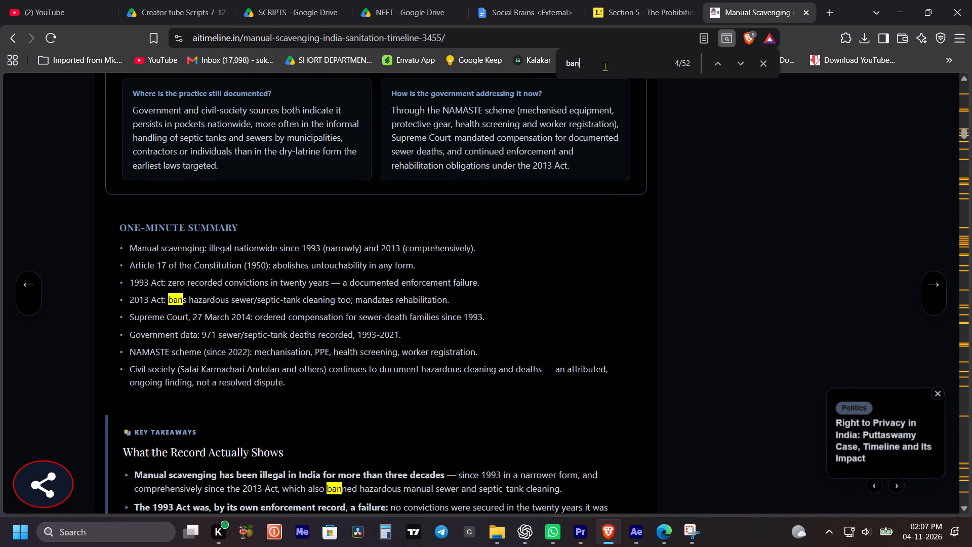
pyautogui.moveTo(605, 66); pyautogui.dragTo(521, 79)
pyautogui.write('expand')
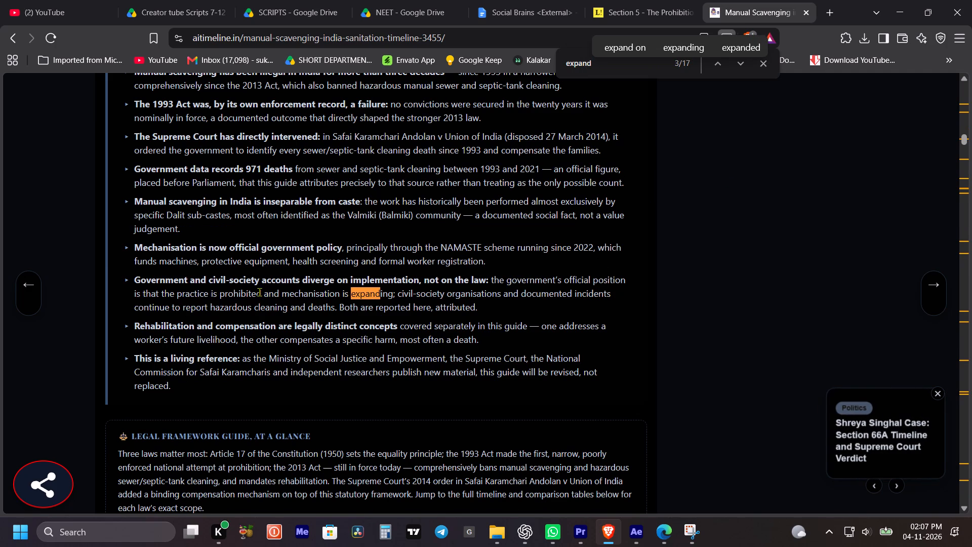
pyautogui.moveTo(260, 292); pyautogui.dragTo(328, 294)
pyautogui.click(404, 308)
pyautogui.scroll(-3, 475, 316)
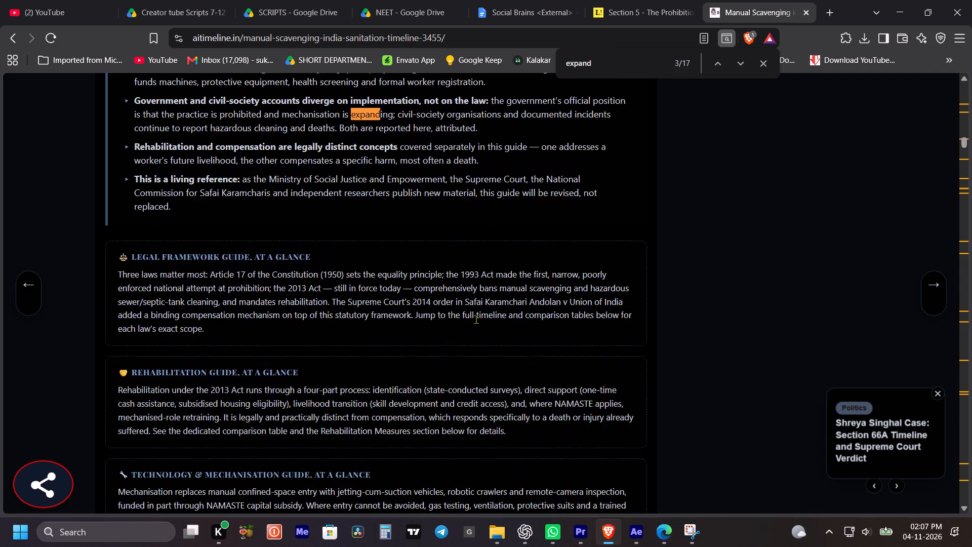
pyautogui.scroll(3, 476, 319)
pyautogui.click(720, 62)
pyautogui.click(720, 62)
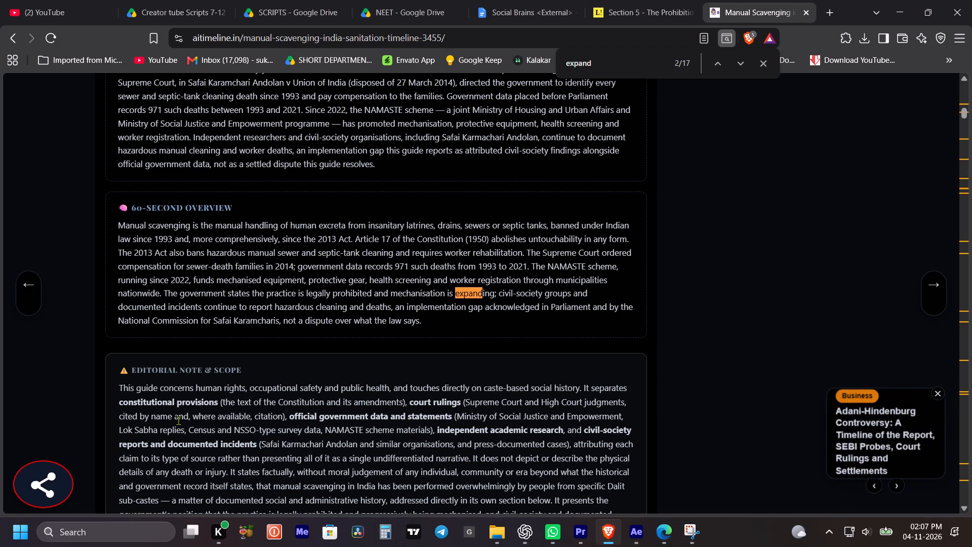
# Switch to After Effects and review the 1993 Act page segment in short playbacks between about 38 and 41 seconds.
pyautogui.click(643, 532)
pyautogui.click(475, 322)
pyautogui.press('space')
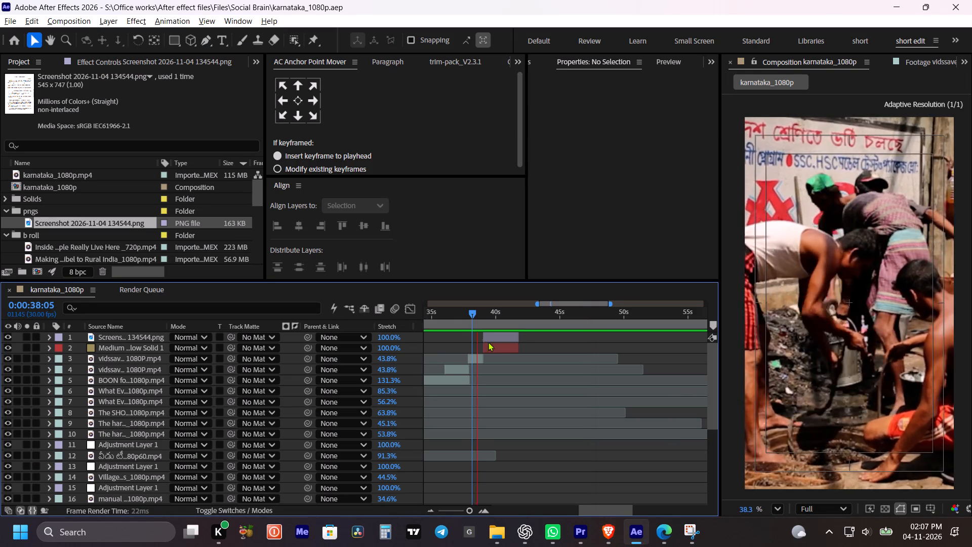
pyautogui.press('space')
pyautogui.press('space')
pyautogui.moveTo(539, 343); pyautogui.dragTo(560, 351)
pyautogui.press('space')
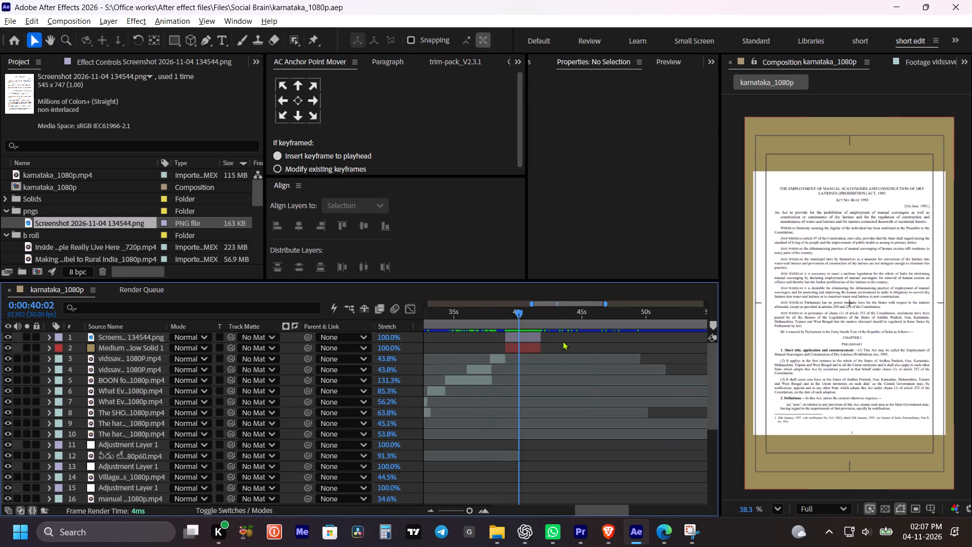
pyautogui.press('space')
pyautogui.press('space')
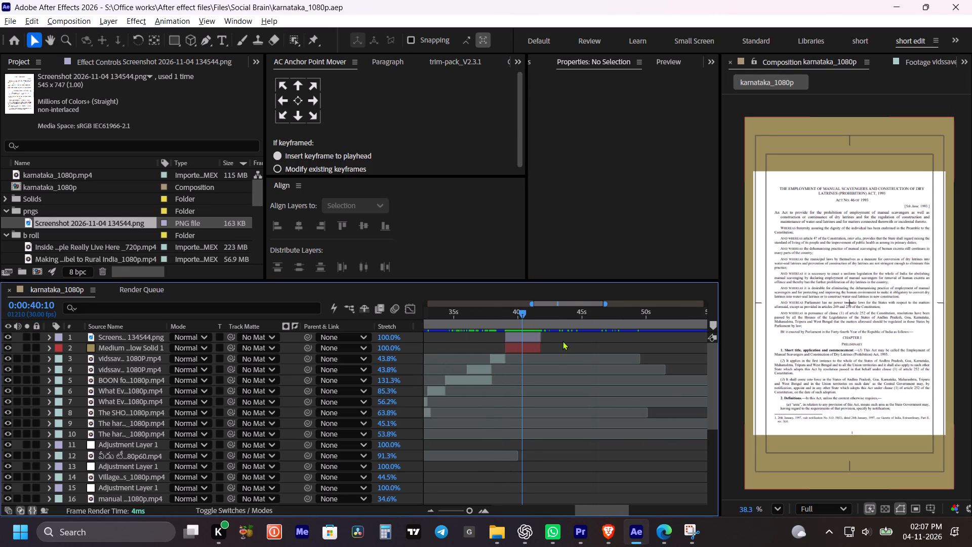
pyautogui.press('space')
pyautogui.press('space')
pyautogui.press('space')
pyautogui.press('space')
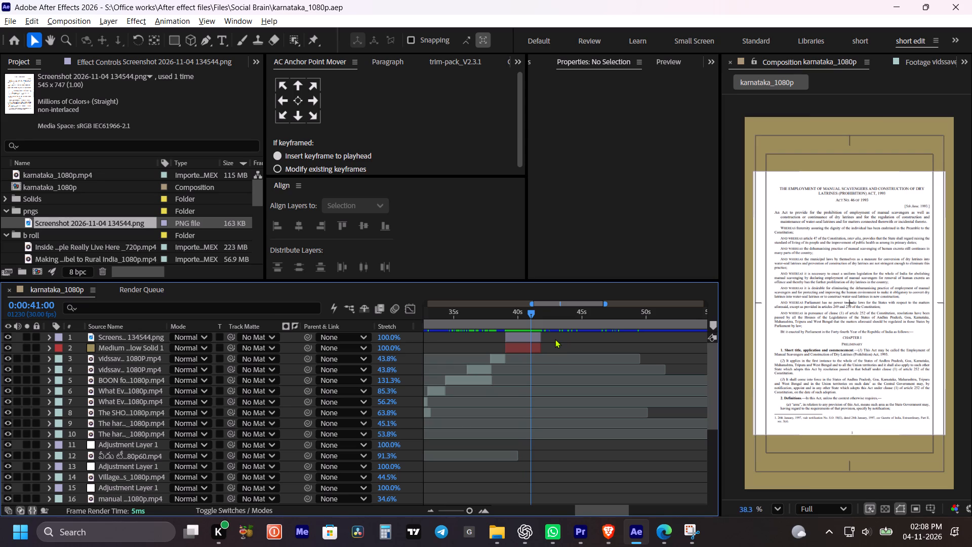
# Save the karnataka_1080p project.
pyautogui.click(555, 339)
pyautogui.hotkey('ctrl', 's')
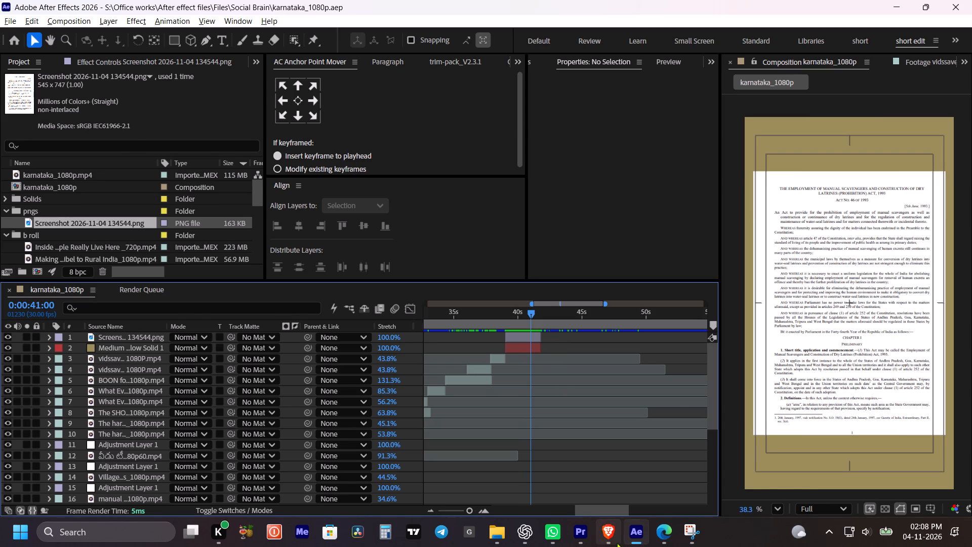
# Switch to Brave and run an image search for "constitution book" in a new tab.
pyautogui.click(617, 542)
pyautogui.click(404, 0)
pyautogui.click(618, 11)
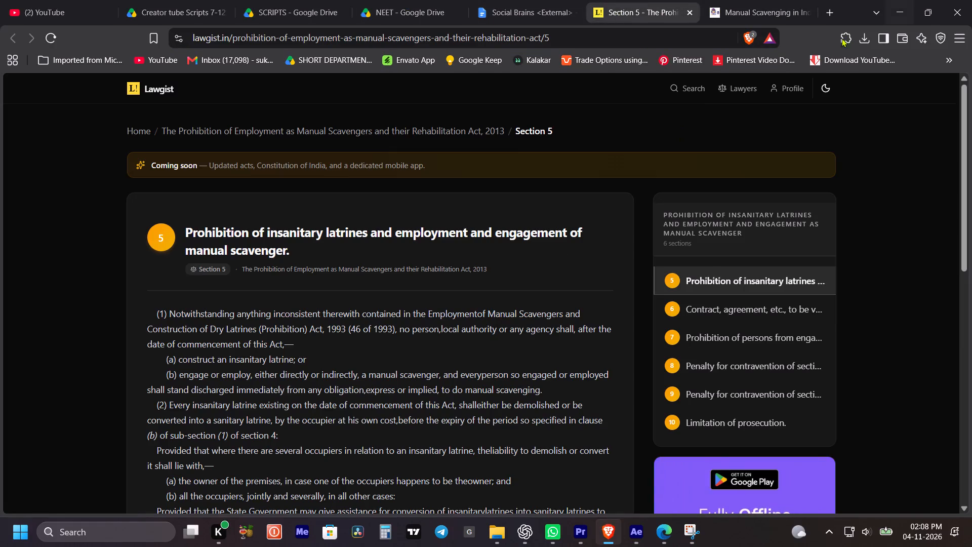
pyautogui.click(818, 5)
pyautogui.click(830, 11)
pyautogui.click(501, 37)
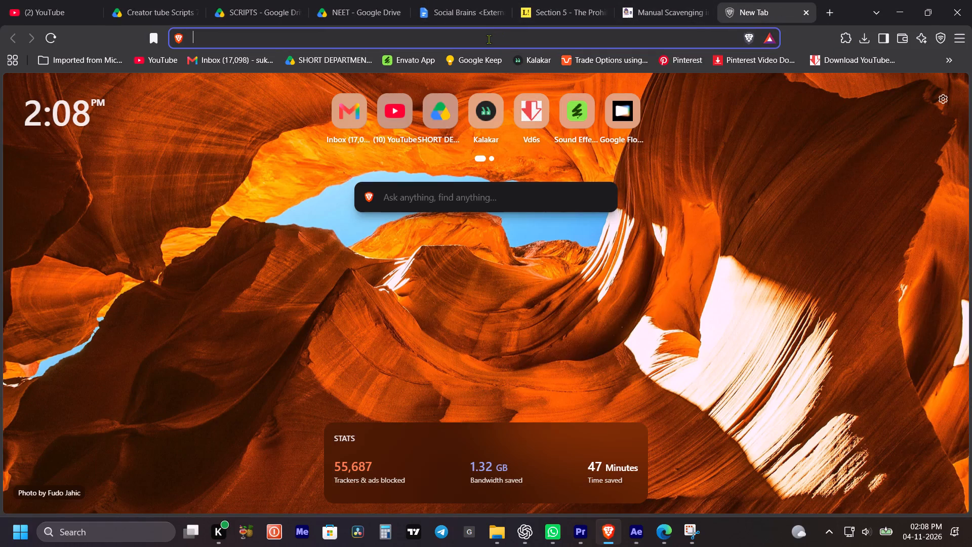
pyautogui.write('constitution book')
pyautogui.press('Return')
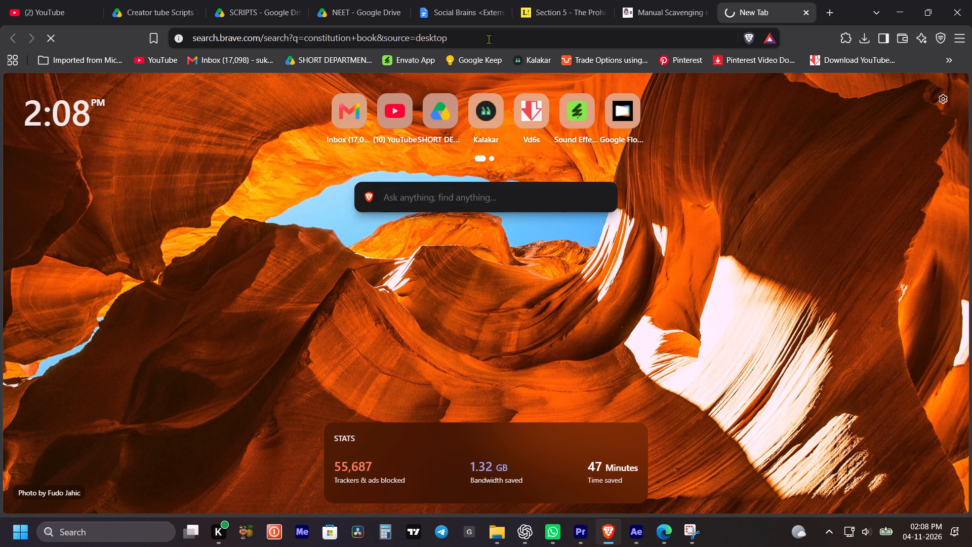
pyautogui.click(187, 121)
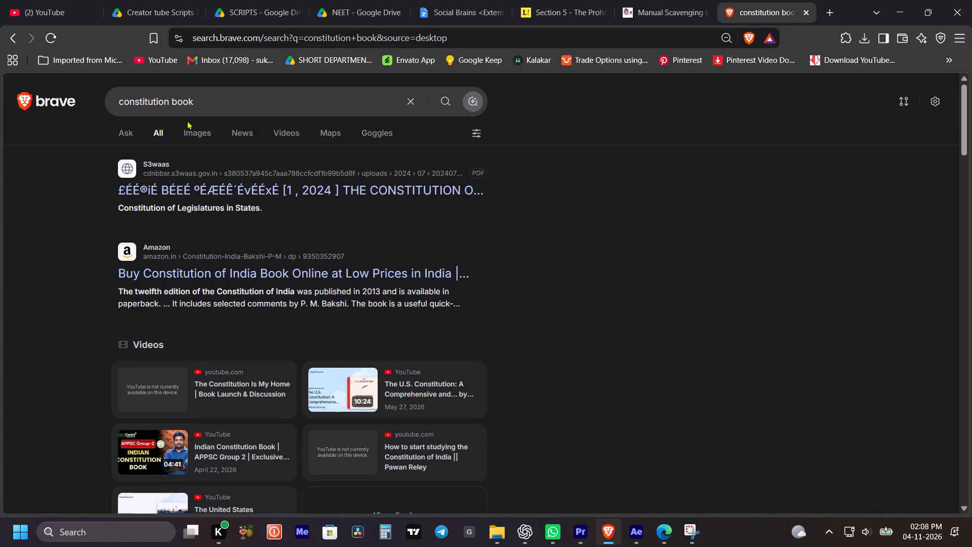
pyautogui.click(191, 130)
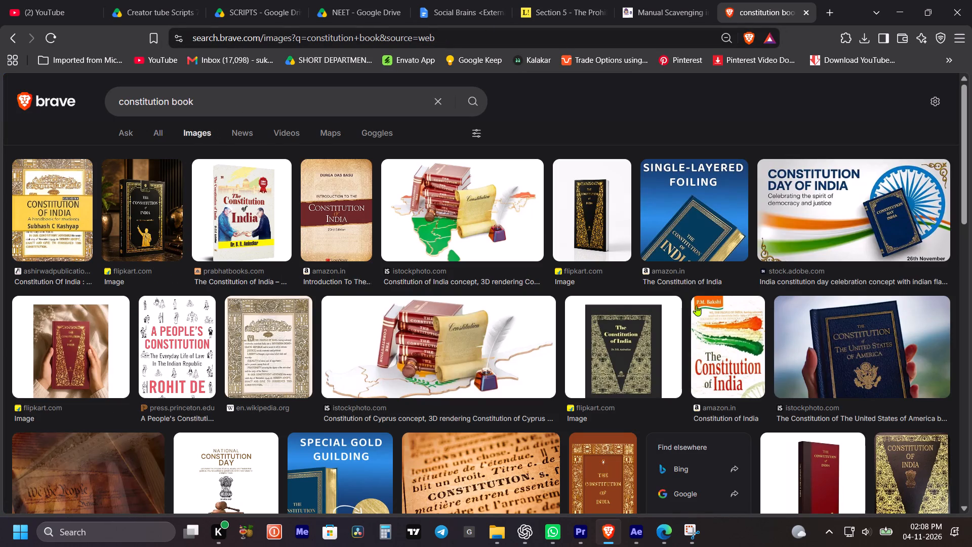
pyautogui.click(637, 340)
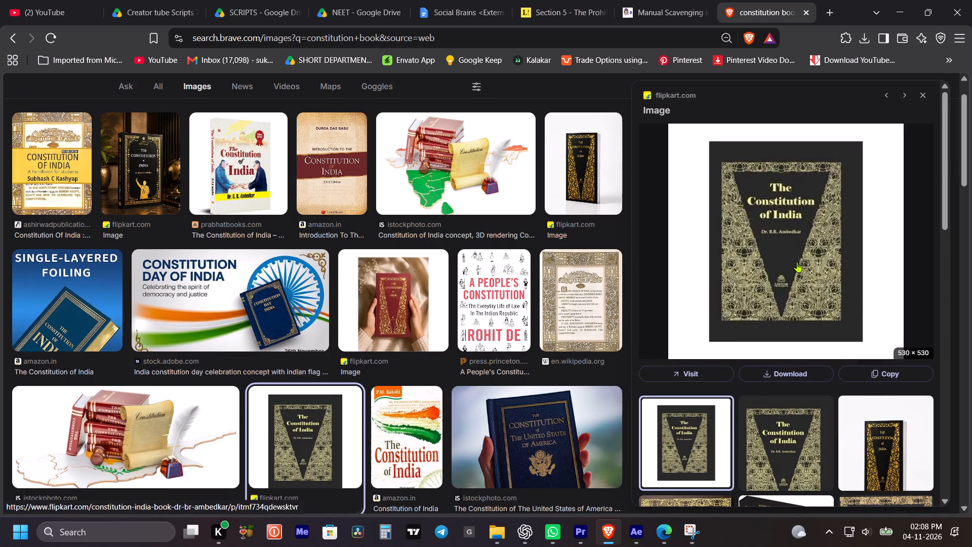
pyautogui.scroll(-1, 799, 269)
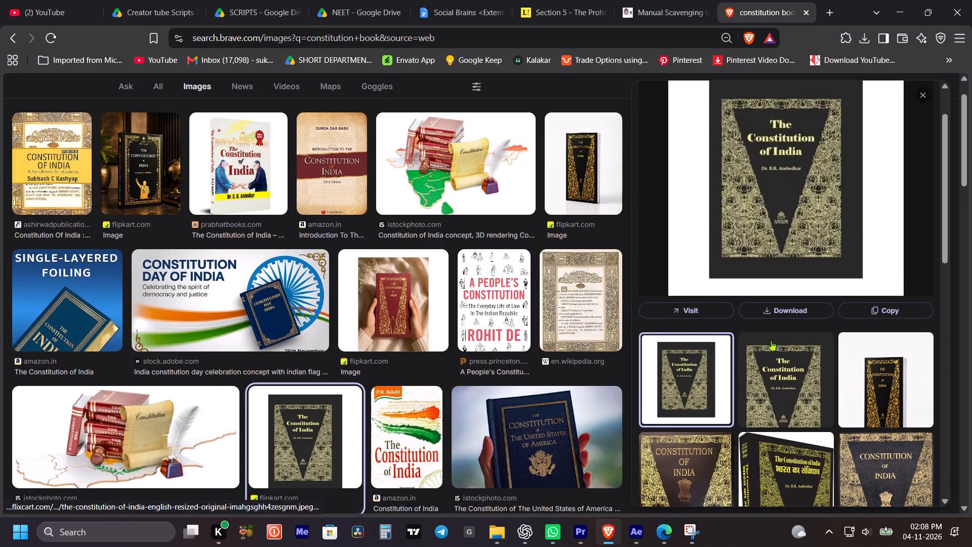
pyautogui.scroll(-2, 871, 379)
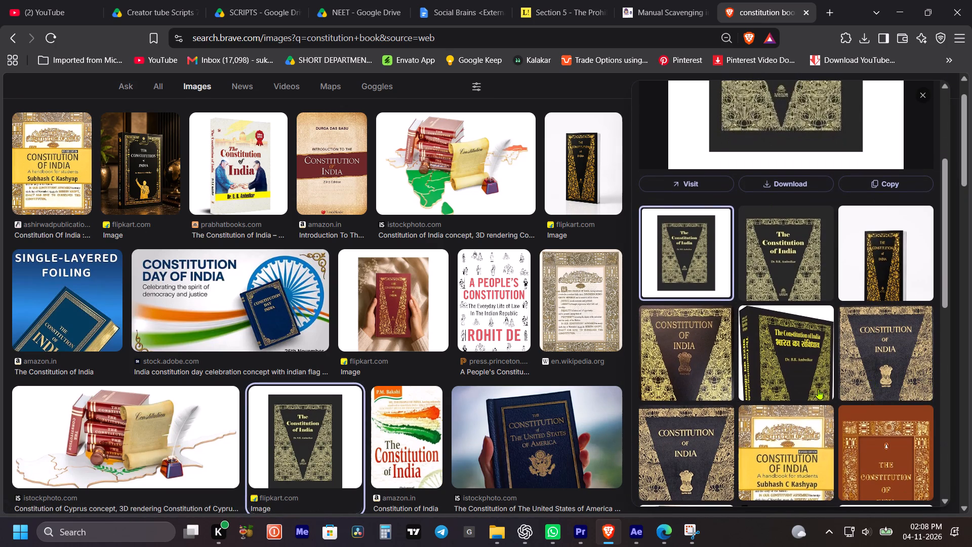
pyautogui.scroll(4, 818, 389)
pyautogui.moveTo(793, 232); pyautogui.dragTo(521, 529)
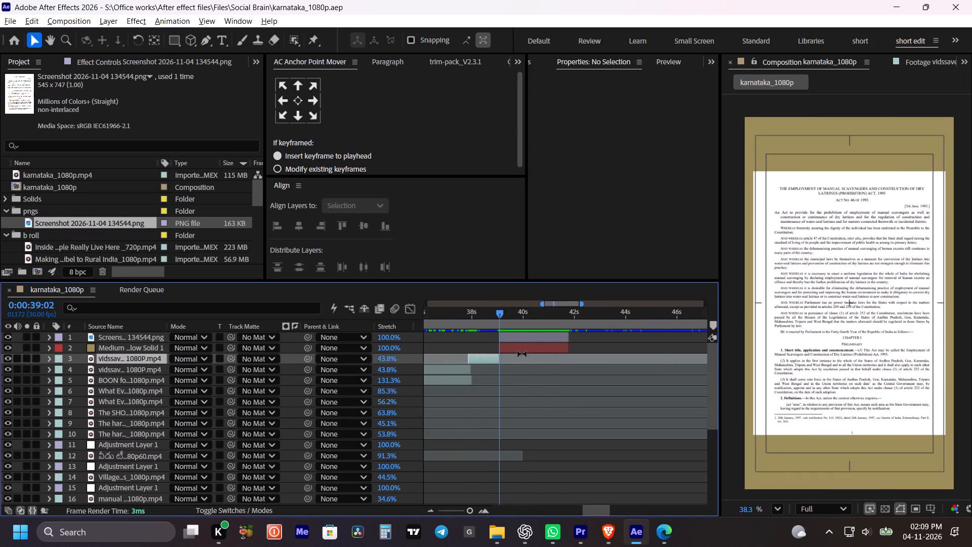
# Switch to Brave and run an image search for an India map in a new tab.
pyautogui.click(596, 542)
pyautogui.click(829, 12)
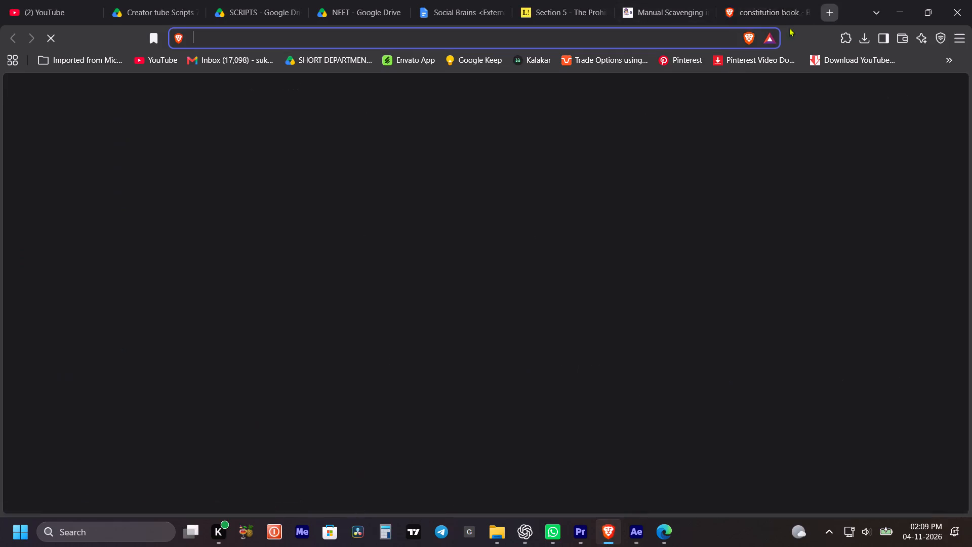
pyautogui.click(681, 37)
pyautogui.write('induan map')
pyautogui.press('Return')
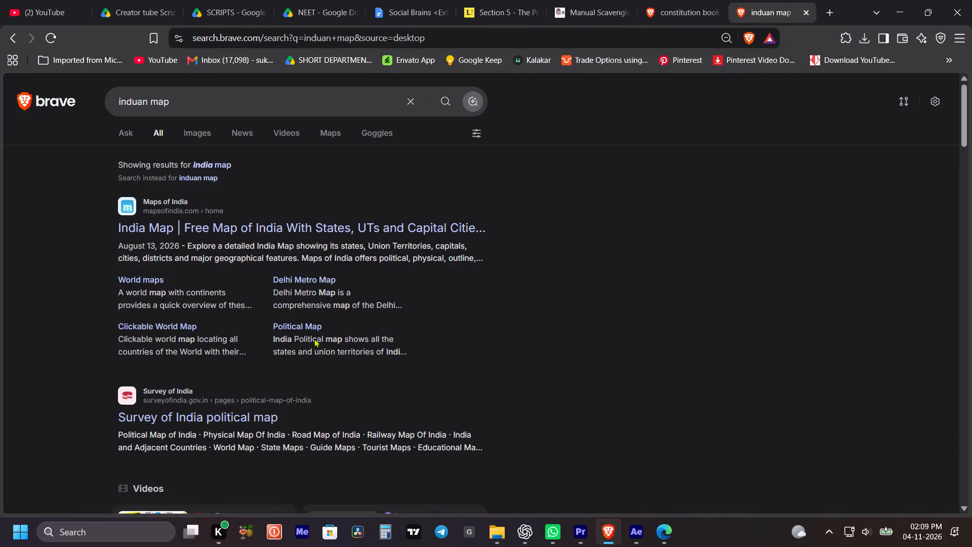
pyautogui.click(197, 128)
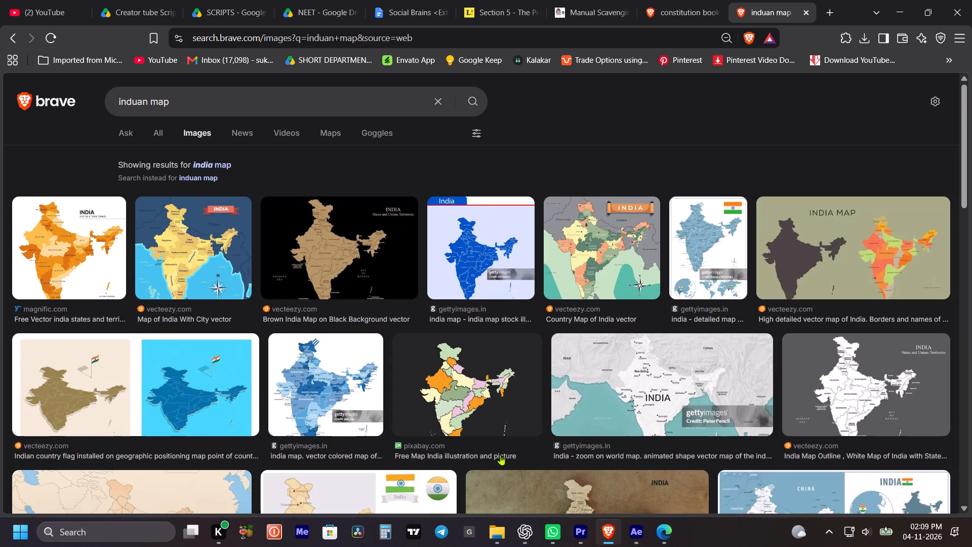
# Browse the India map image results for a map suited to the edit.
pyautogui.scroll(-1, 722, 388)
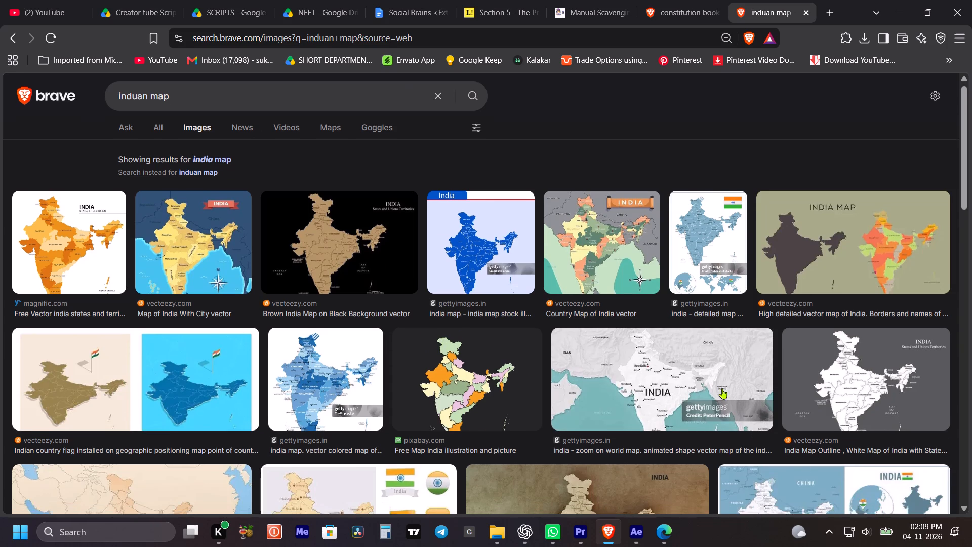
pyautogui.scroll(-2, 747, 408)
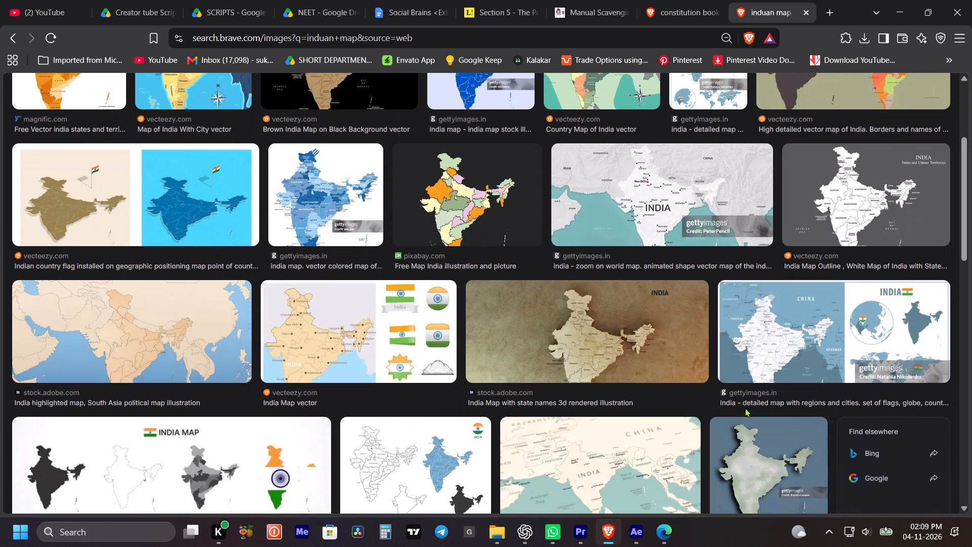
pyautogui.scroll(-3, 744, 408)
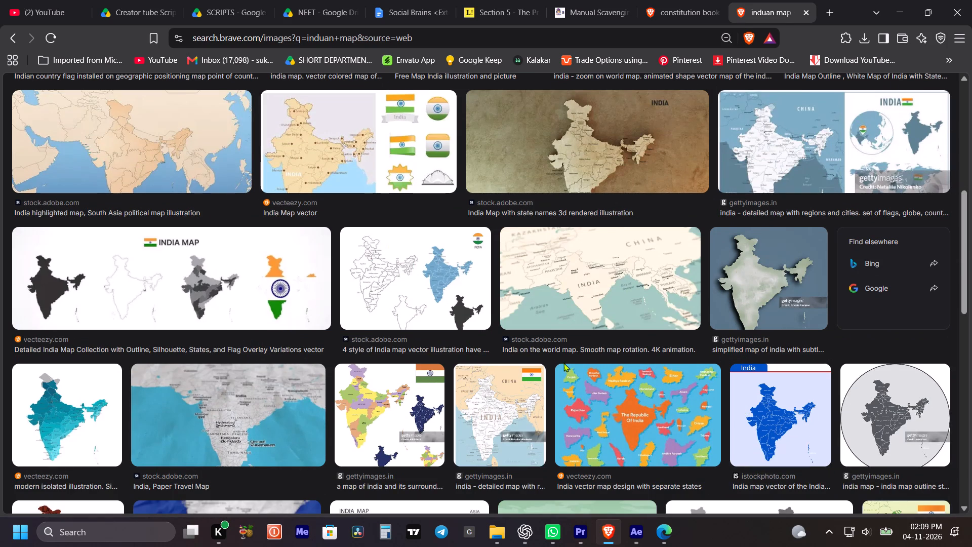
pyautogui.scroll(2, 512, 360)
pyautogui.scroll(2, 686, 348)
pyautogui.scroll(1, 465, 320)
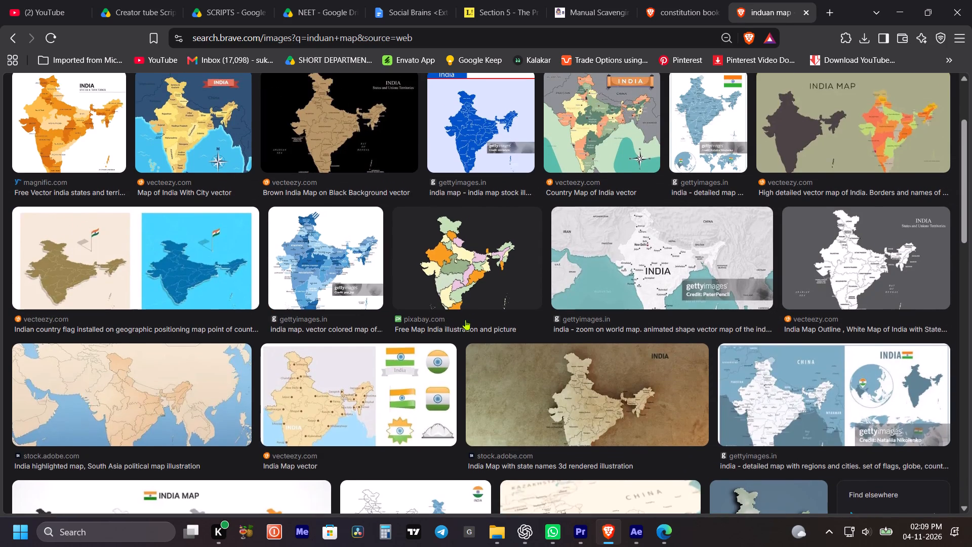
pyautogui.scroll(1, 465, 320)
pyautogui.scroll(-2, 787, 305)
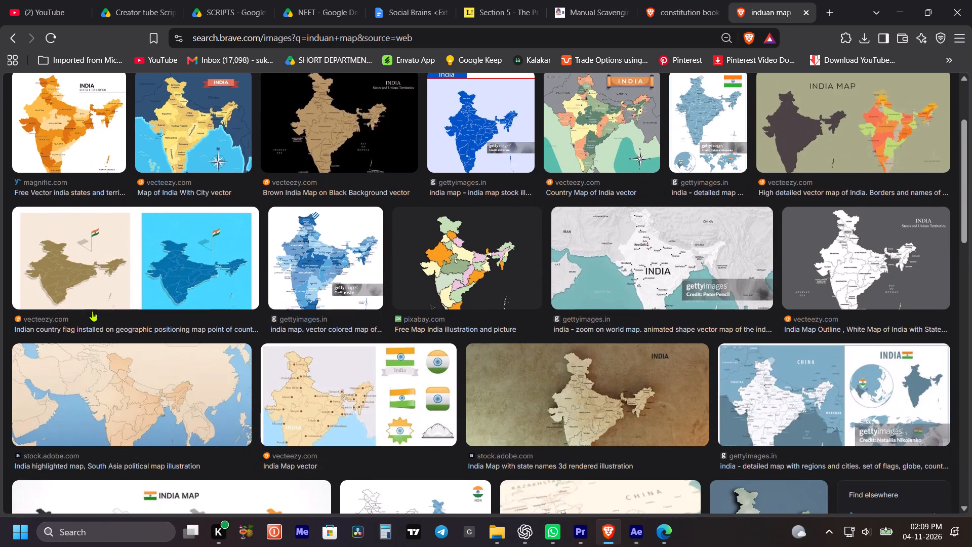
pyautogui.scroll(-3, 92, 311)
pyautogui.scroll(-2, 787, 342)
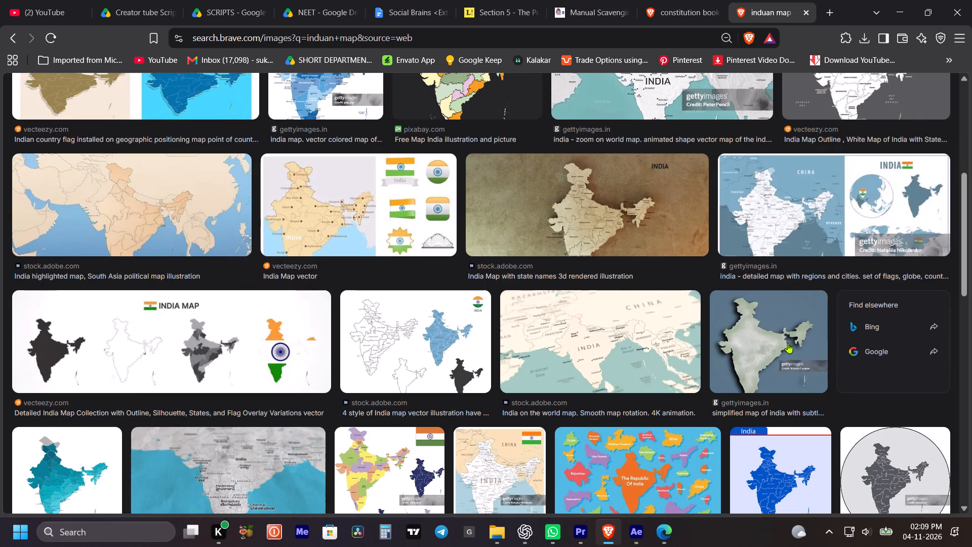
pyautogui.scroll(-7, 788, 343)
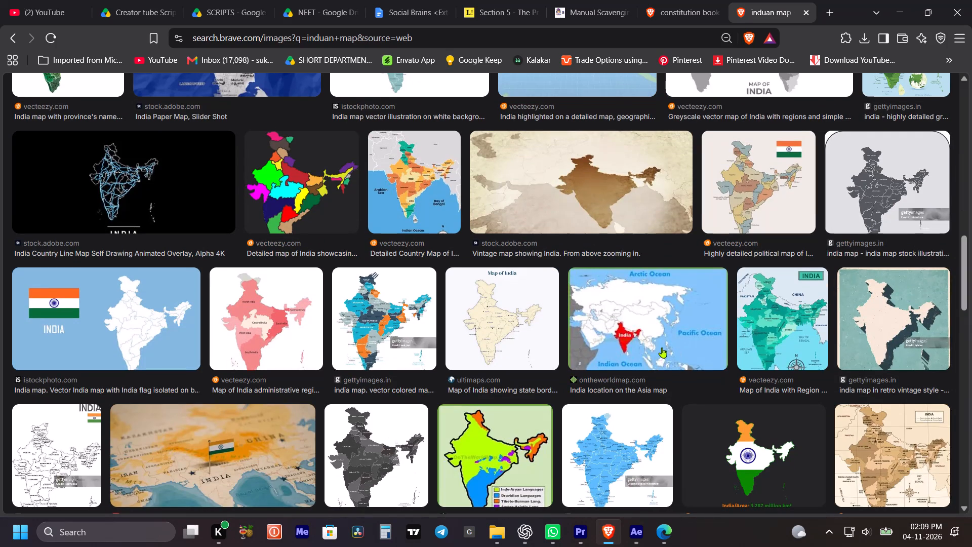
# Follow the India Country Map With Surrounding Border result to Vecteezy and open the Brown India Map on Black Background vector.
pyautogui.click(888, 457)
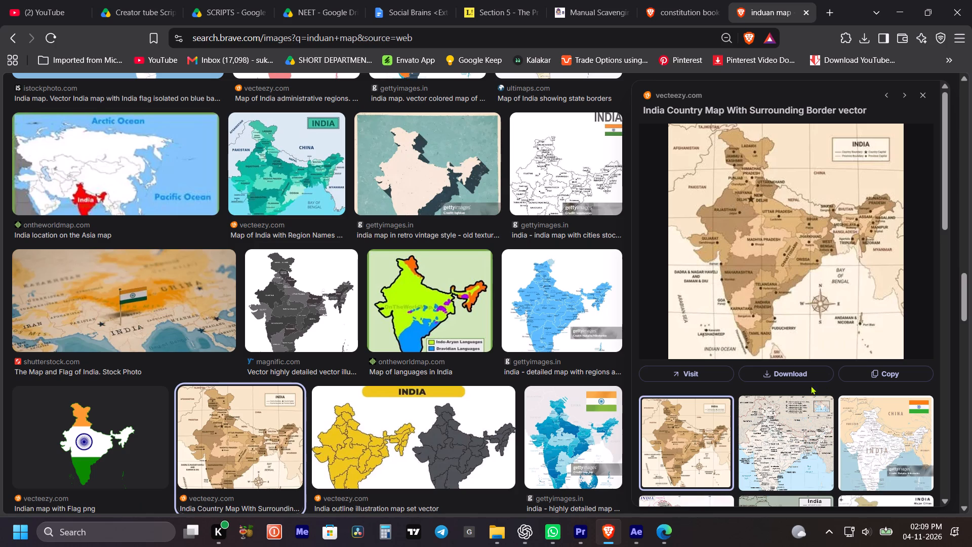
pyautogui.scroll(-1, 275, 386)
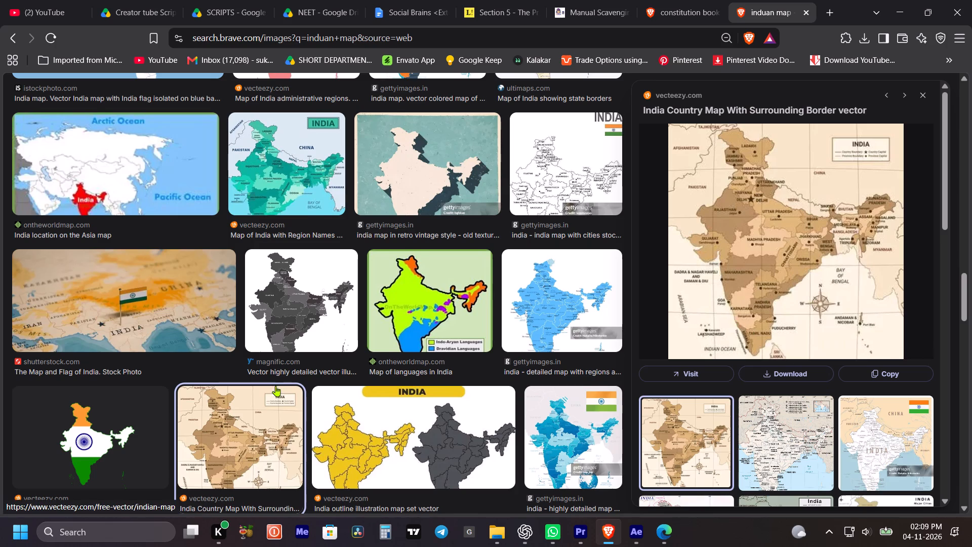
pyautogui.scroll(-1, 275, 386)
pyautogui.scroll(-2, 199, 415)
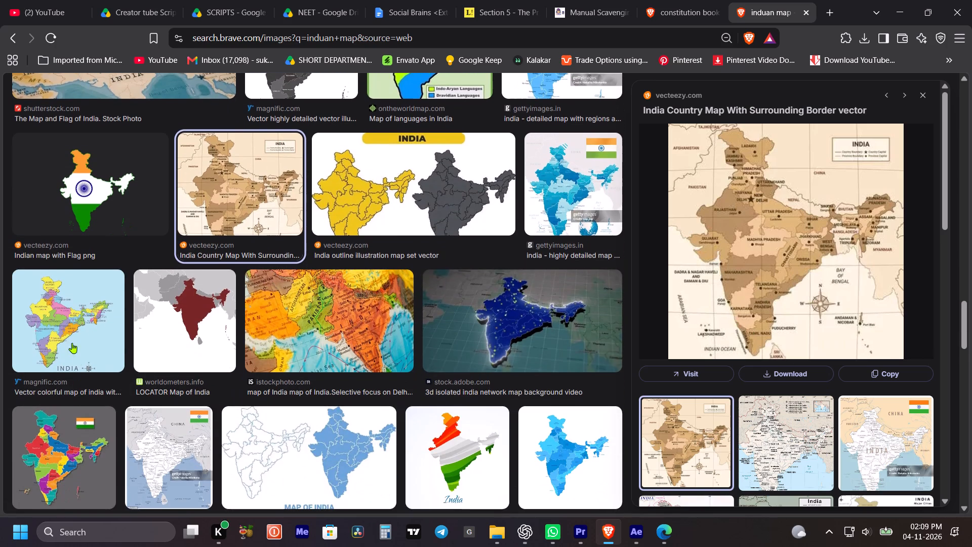
pyautogui.scroll(2, 726, 309)
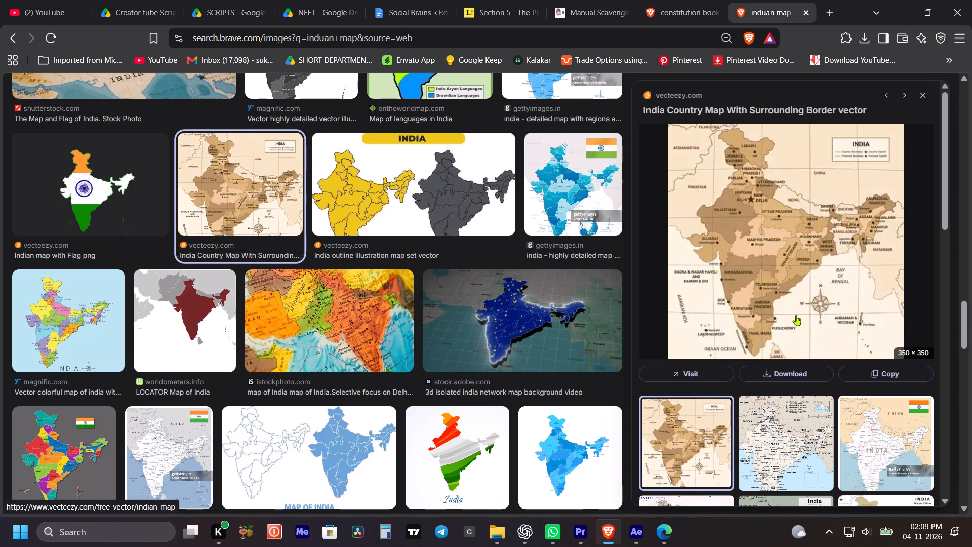
pyautogui.click(796, 314)
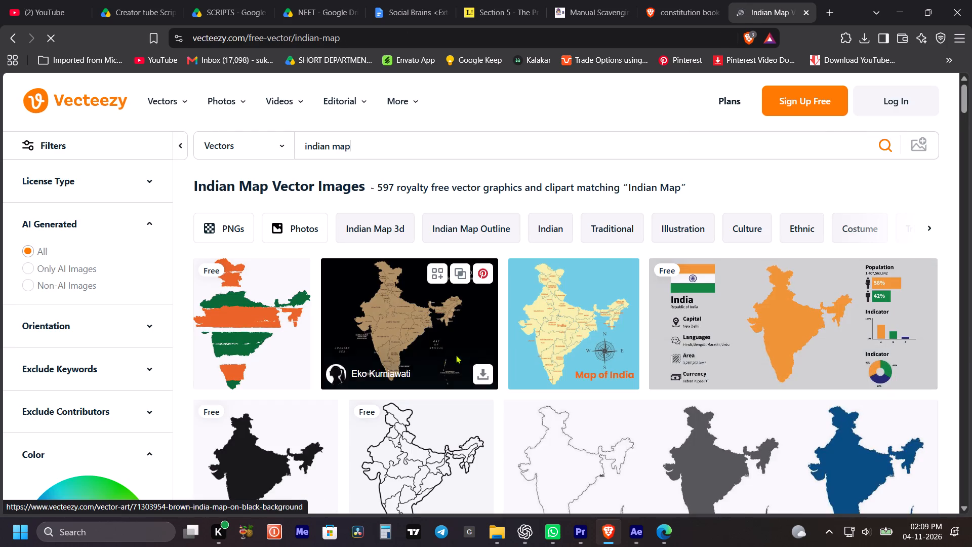
pyautogui.scroll(-4, 479, 383)
pyautogui.click(402, 275)
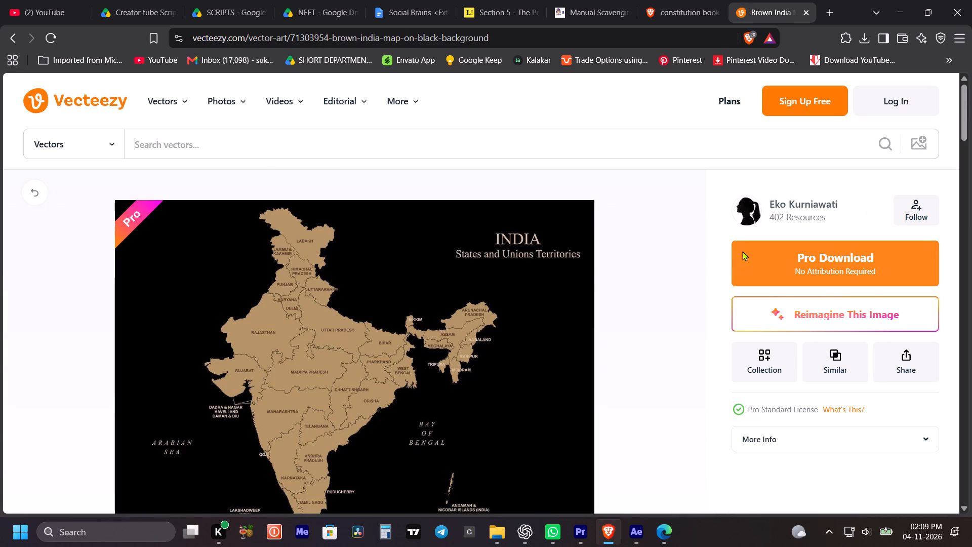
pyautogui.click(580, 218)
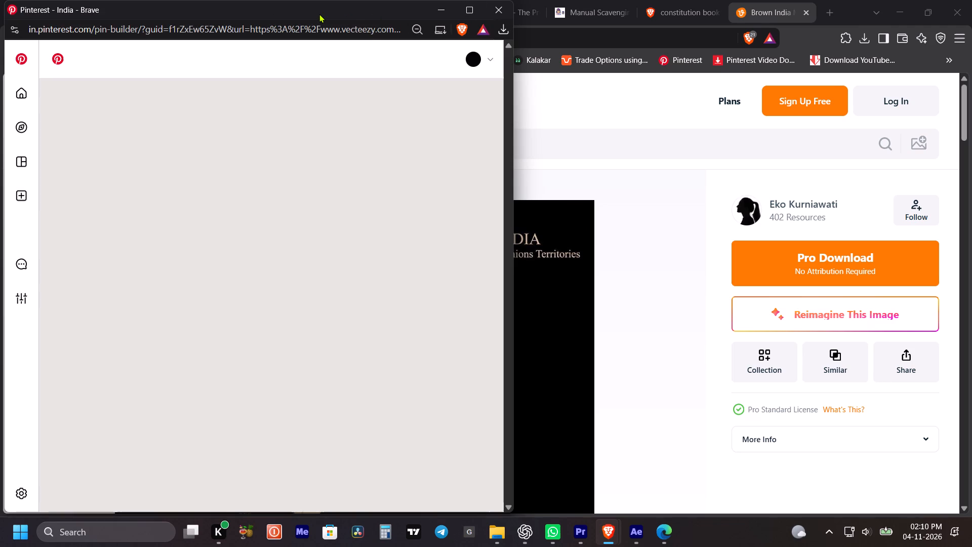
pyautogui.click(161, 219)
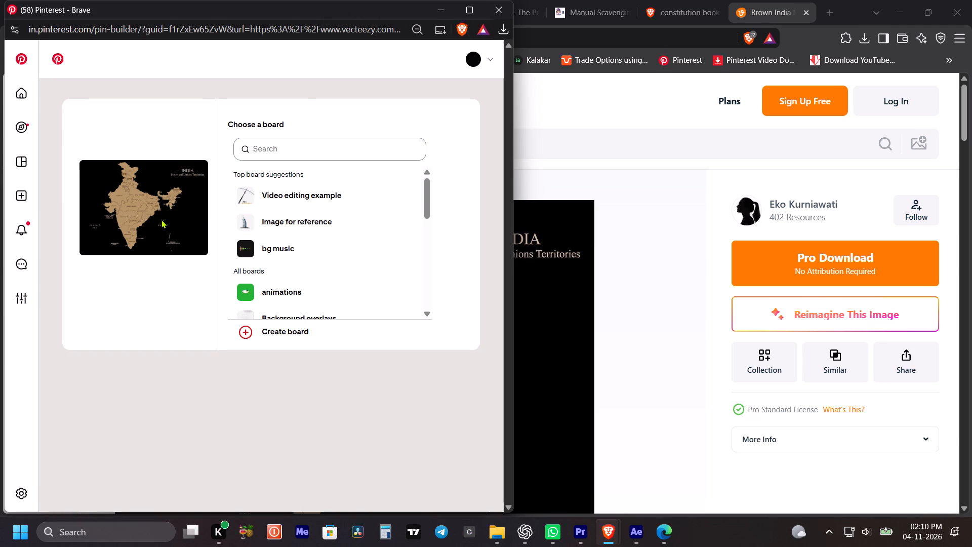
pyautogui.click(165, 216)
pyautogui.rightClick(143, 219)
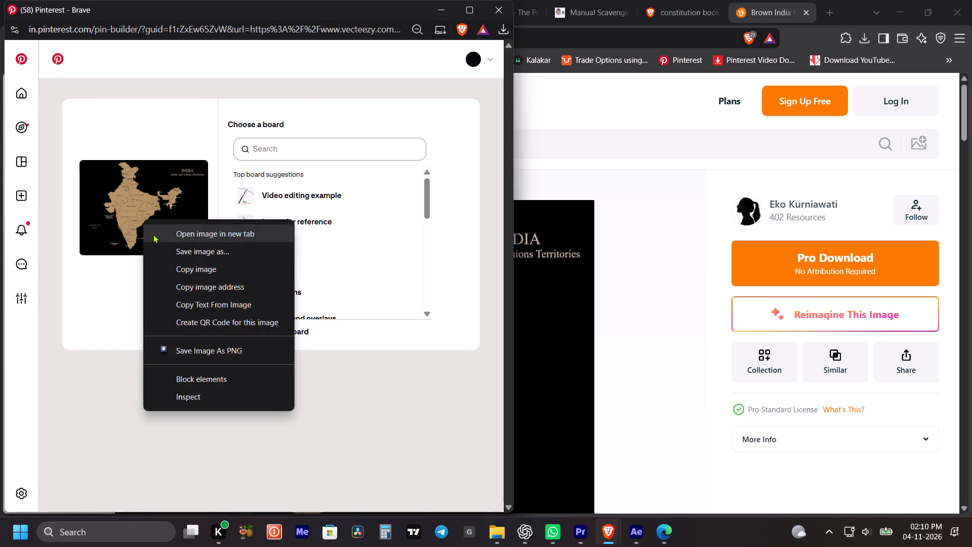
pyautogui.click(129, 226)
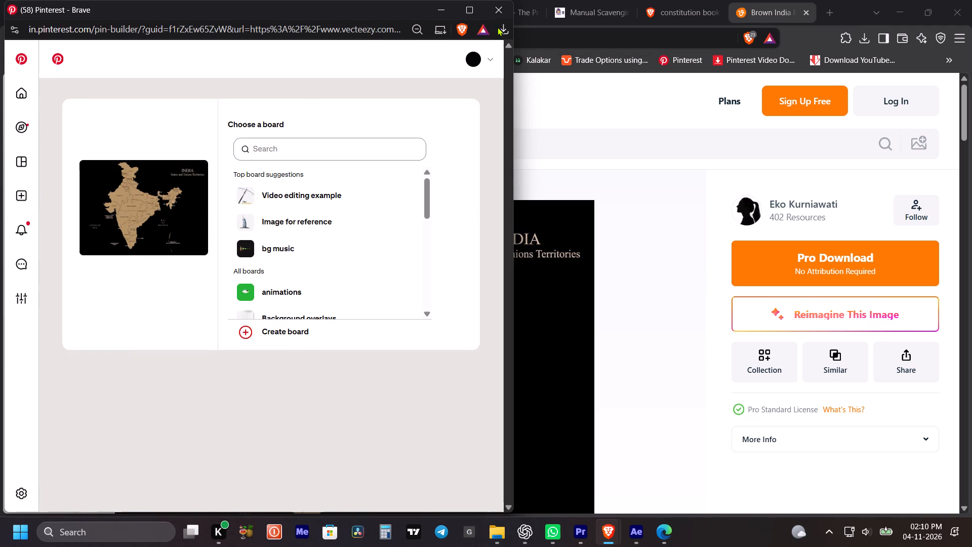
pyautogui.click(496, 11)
# Examine the Brown India Map on Black Background preview up close on its Vecteezy page.
pyautogui.rightClick(335, 354)
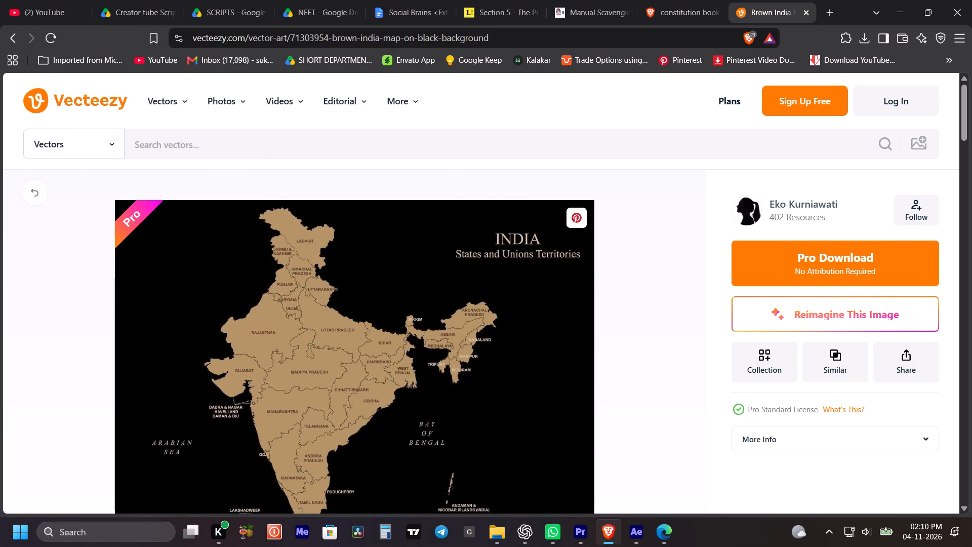
pyautogui.rightClick(353, 383)
pyautogui.rightClick(353, 384)
pyautogui.scroll(-1, 733, 299)
pyautogui.scroll(-2, 662, 352)
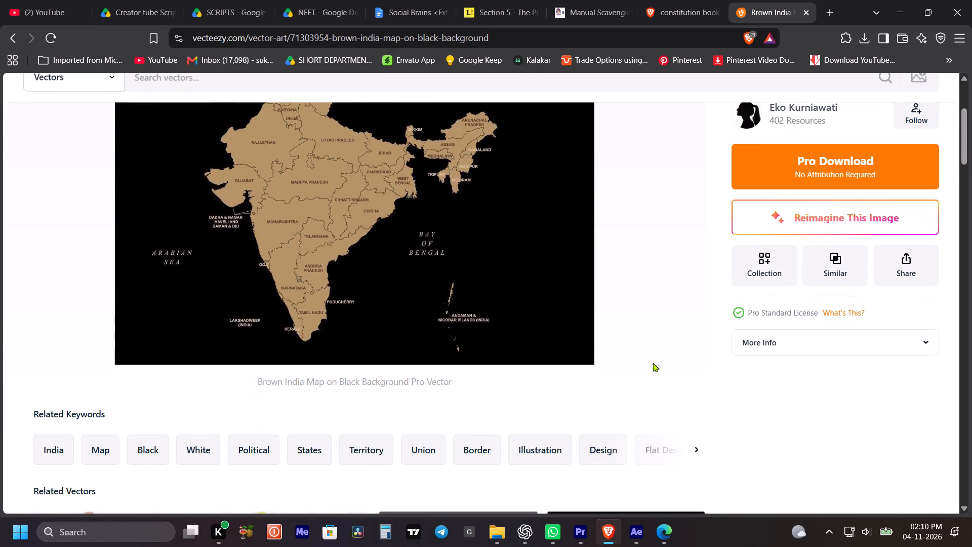
pyautogui.rightClick(492, 322)
pyautogui.rightClick(490, 321)
pyautogui.rightClick(490, 321)
pyautogui.click(465, 289)
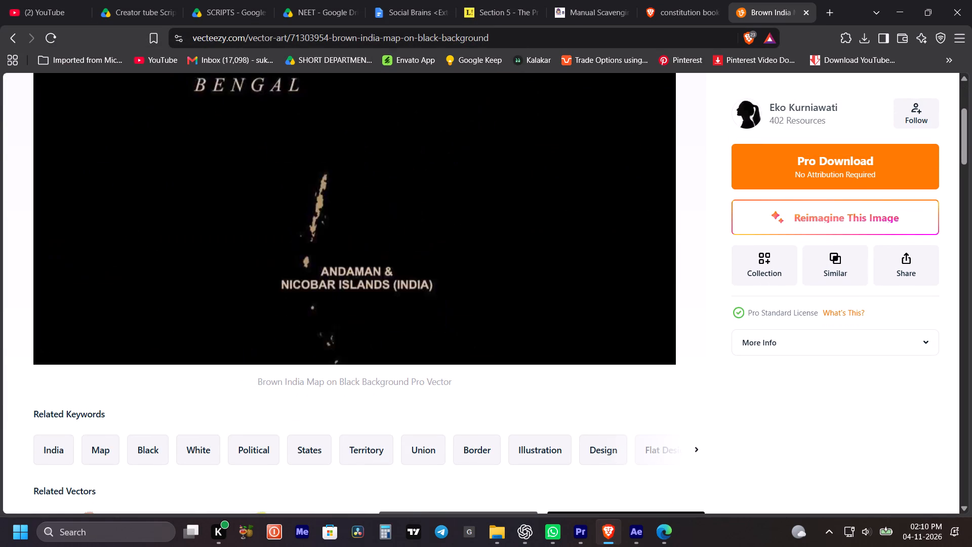
pyautogui.click(400, 270)
pyautogui.scroll(4, 459, 290)
pyautogui.doubleClick(453, 302)
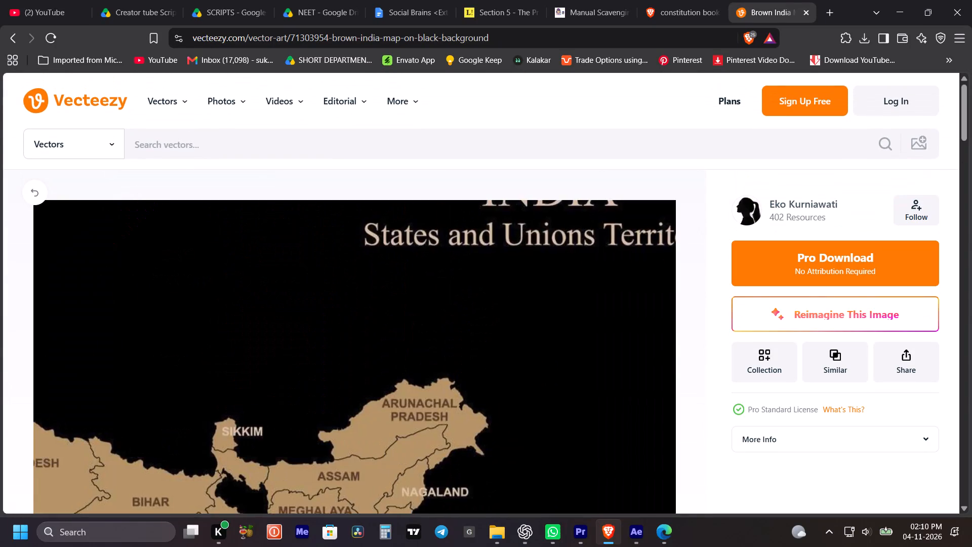
pyautogui.scroll(-2, 453, 302)
pyautogui.click(451, 310)
pyautogui.scroll(-2, 460, 308)
pyautogui.scroll(4, 460, 308)
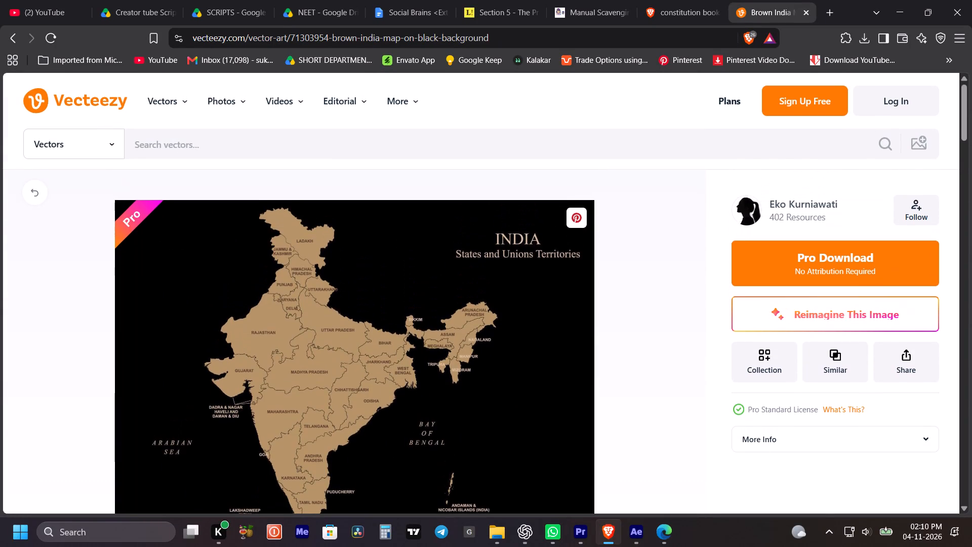
pyautogui.click(531, 536)
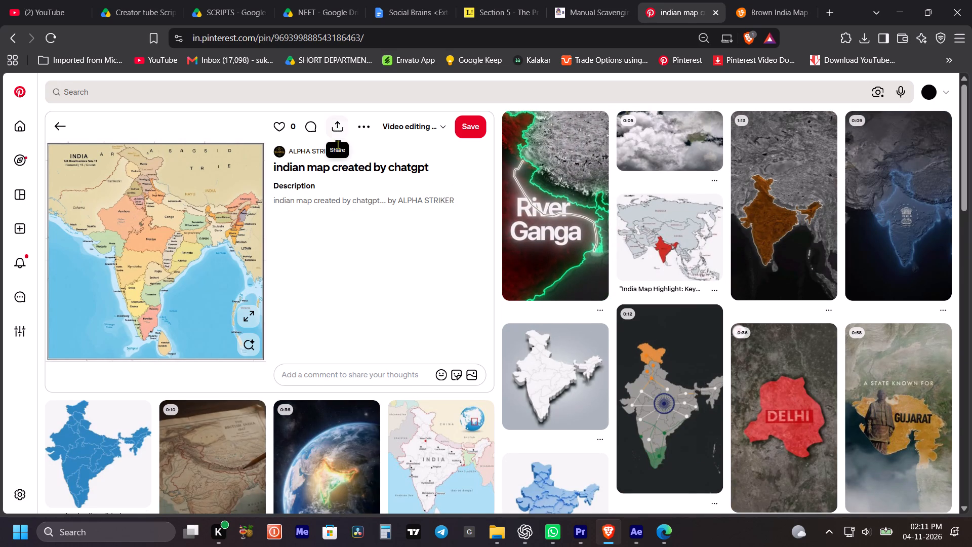
pyautogui.scroll(-2, 263, 445)
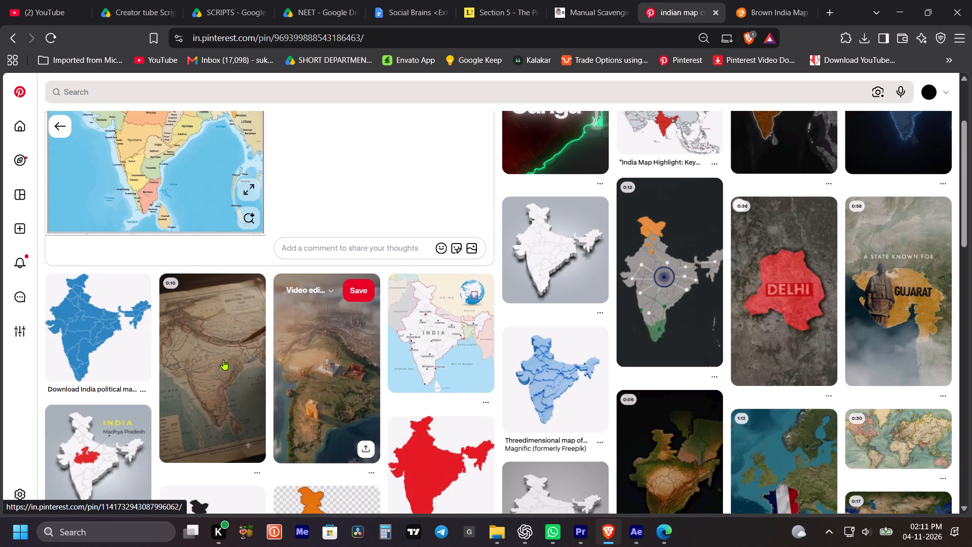
pyautogui.click(223, 360)
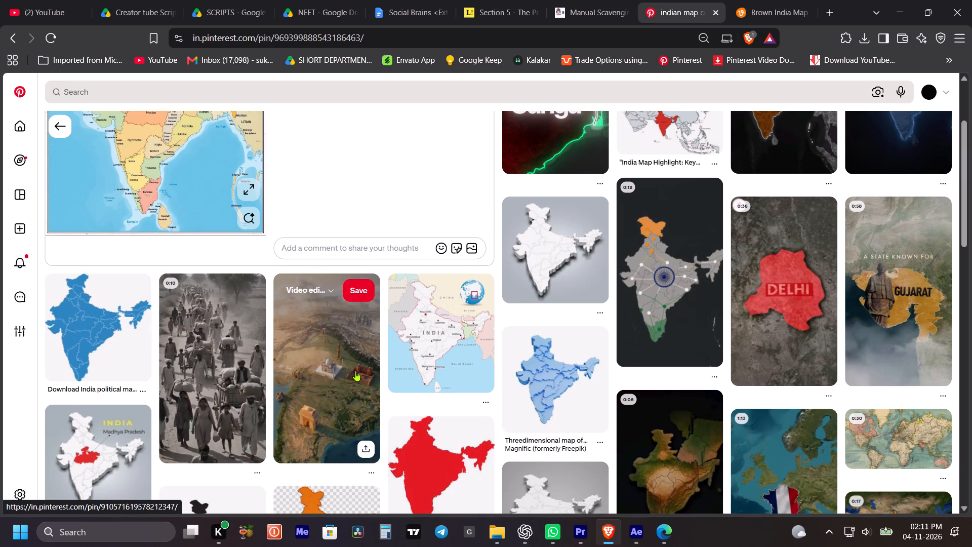
pyautogui.scroll(-4, 715, 369)
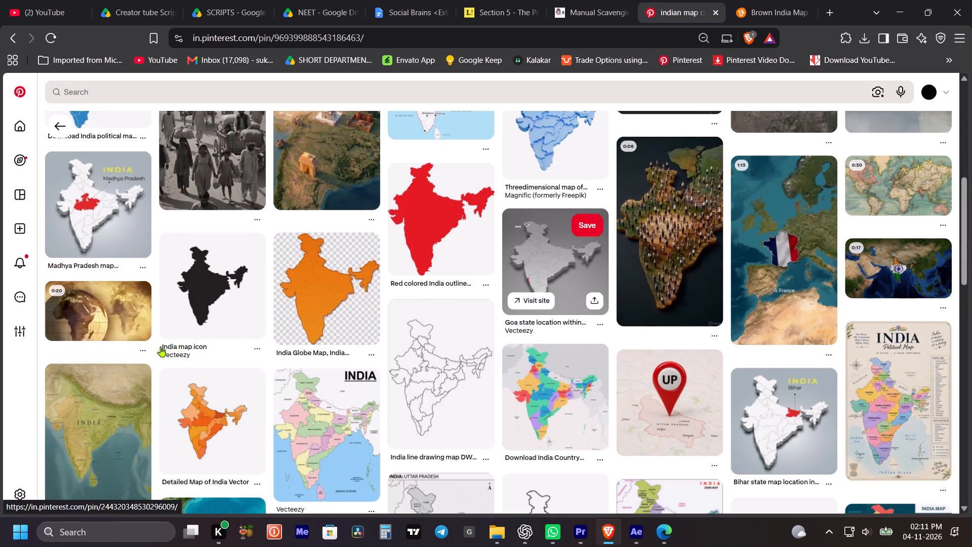
pyautogui.scroll(-2, 85, 428)
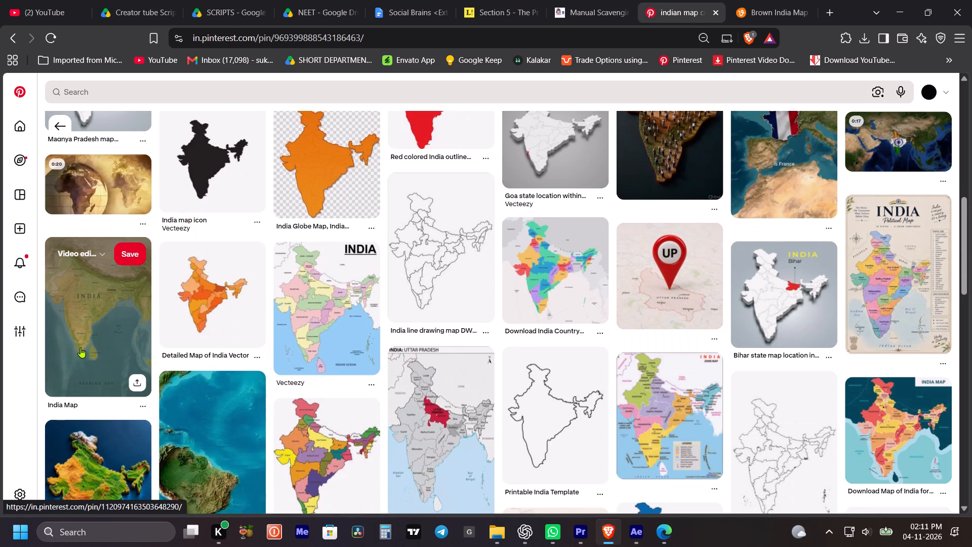
# Open the India Map pin by Little Y Studio and download its image as India Map into Office works > video Assits, copying the file name.
pyautogui.click(80, 347)
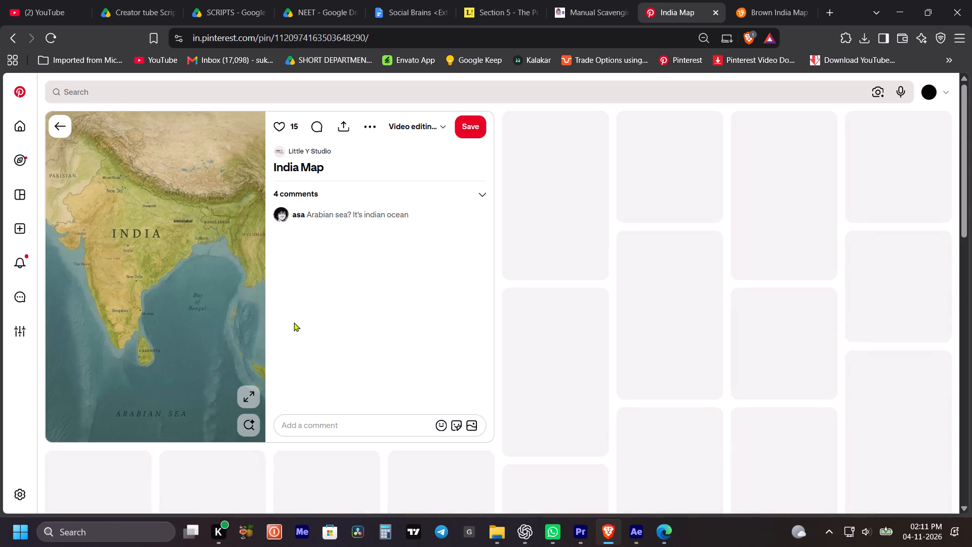
pyautogui.click(345, 127)
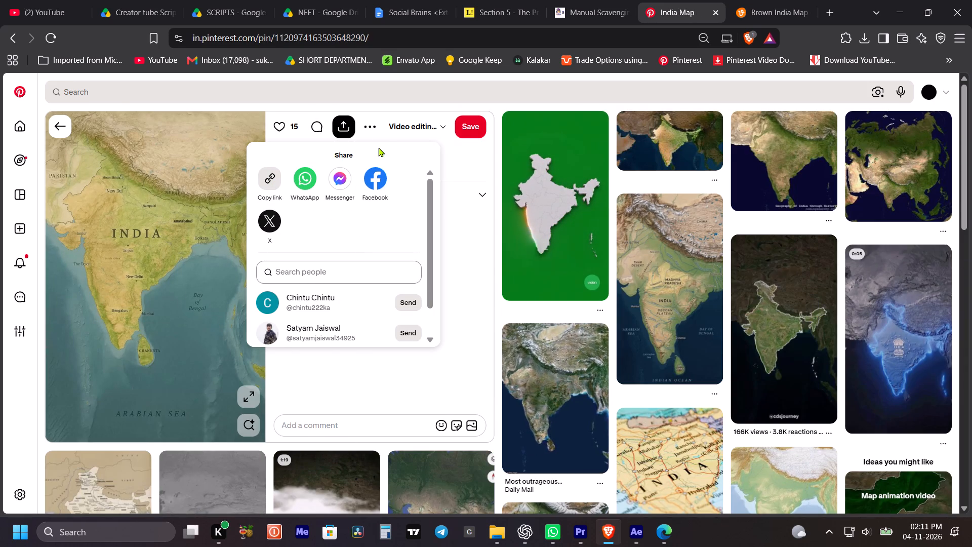
pyautogui.click(375, 125)
pyautogui.click(346, 158)
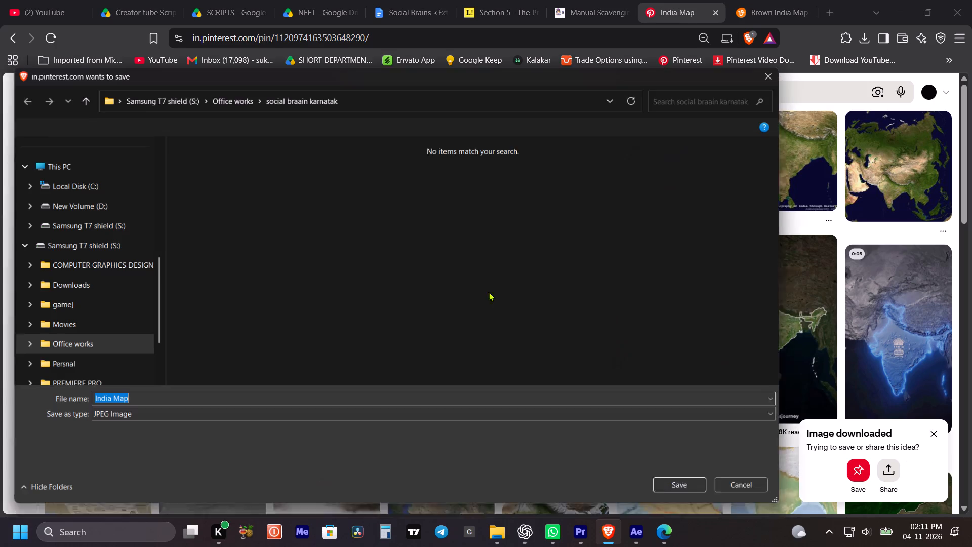
pyautogui.hotkey('ctrl', 'c')
pyautogui.hotkey('ctrl', 'c')
pyautogui.hotkey('ctrl', 'c')
pyautogui.click(107, 337)
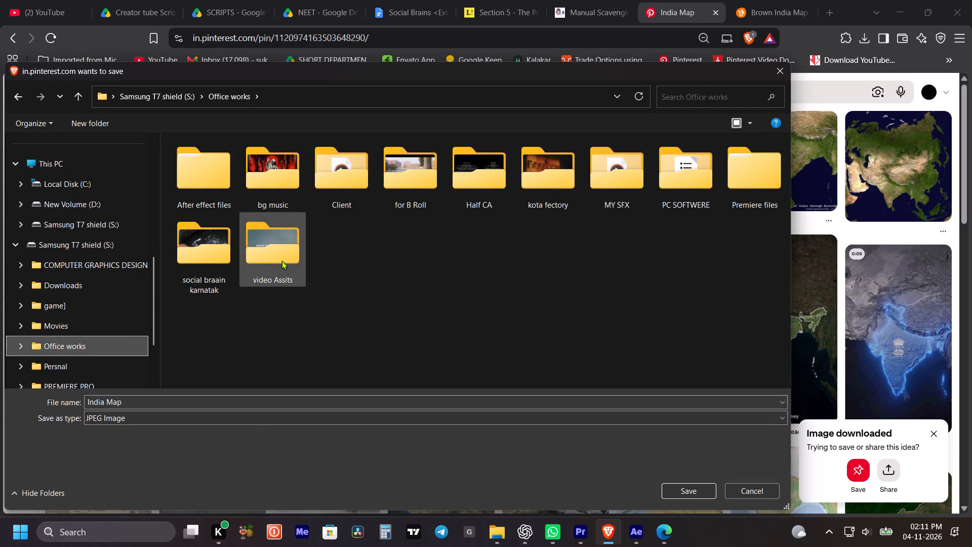
pyautogui.doubleClick(281, 260)
pyautogui.click(167, 401)
pyautogui.hotkey('ctrl', 'c')
pyautogui.click(710, 487)
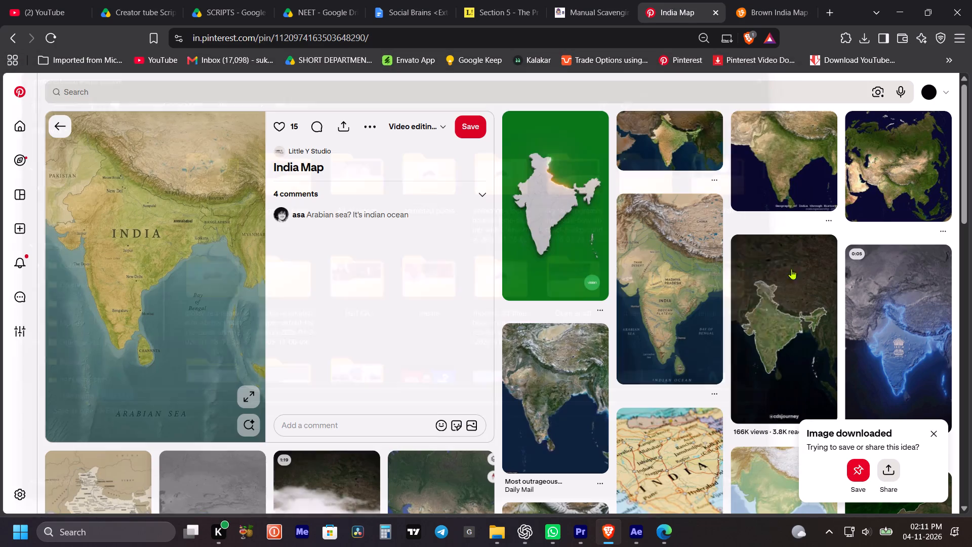
# Switch to After Effects and import the downloaded India Map image into the pngs folder.
pyautogui.moveTo(736, 70); pyautogui.dragTo(633, 523)
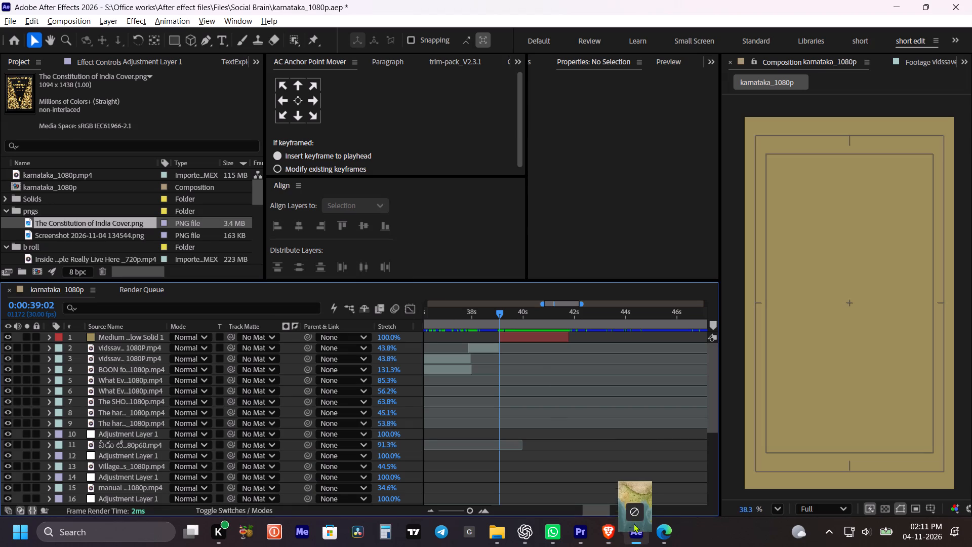
pyautogui.moveTo(633, 523); pyautogui.dragTo(94, 222)
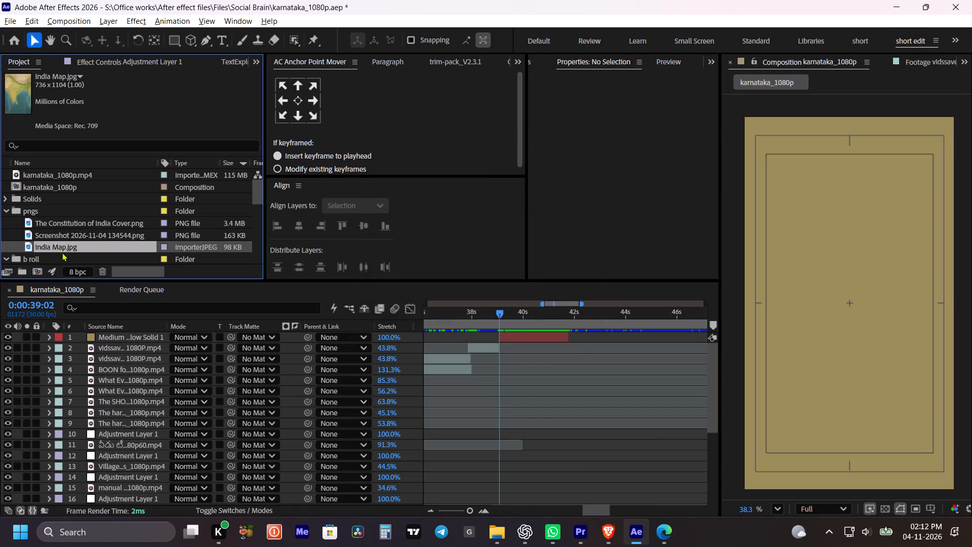
# Place India Map.jpg on top of the karnataka_1080p timeline from 0:00:39:02, trim its end to 0:00:41:23, and save the project.
pyautogui.moveTo(60, 244); pyautogui.dragTo(512, 333)
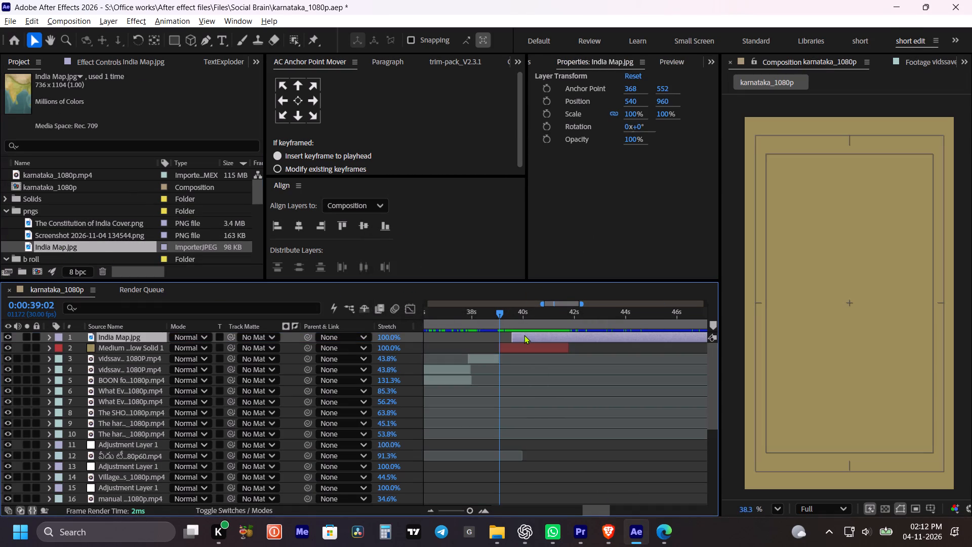
pyautogui.click(524, 335)
pyautogui.press('[')
pyautogui.click(524, 335)
pyautogui.keyDown('shift'); pyautogui.click(557, 316); pyautogui.keyUp('shift')
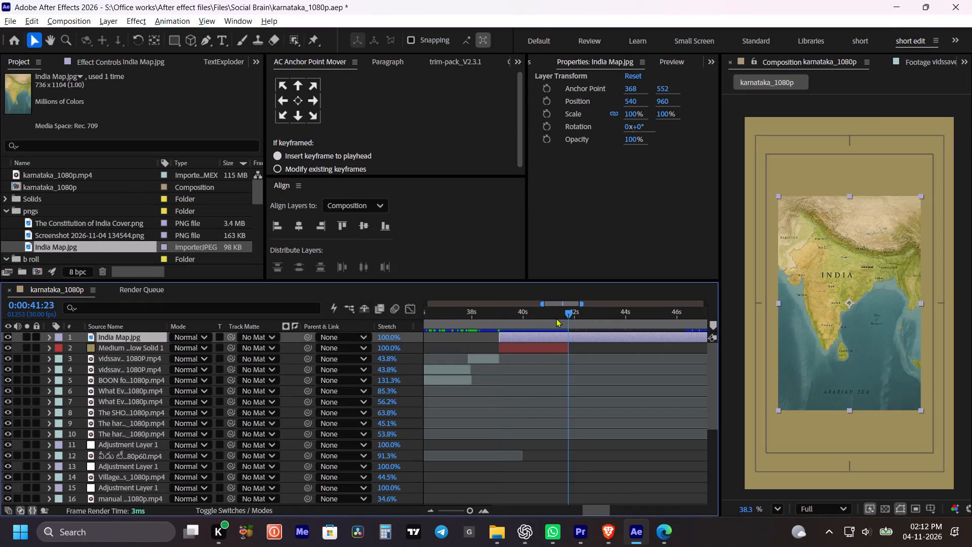
pyautogui.hotkey('alt', ']')
pyautogui.hotkey('ctrl', 's')
# Scale the India Map layer to 181%, preview it from 0:00:38:12, return to 0:00:39:02, and save the project.
pyautogui.click(548, 335)
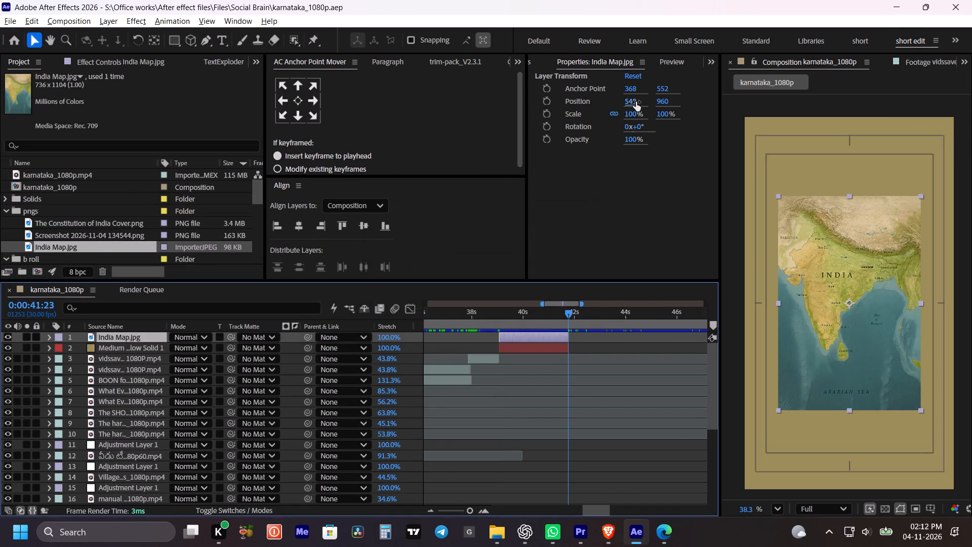
pyautogui.moveTo(636, 108); pyautogui.dragTo(704, 125)
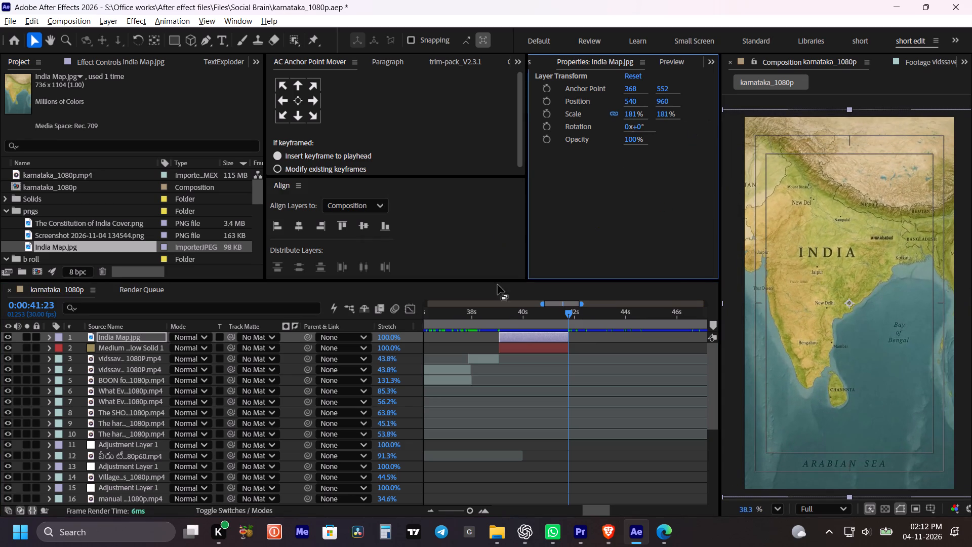
pyautogui.moveTo(505, 318); pyautogui.dragTo(482, 316)
pyautogui.press('space')
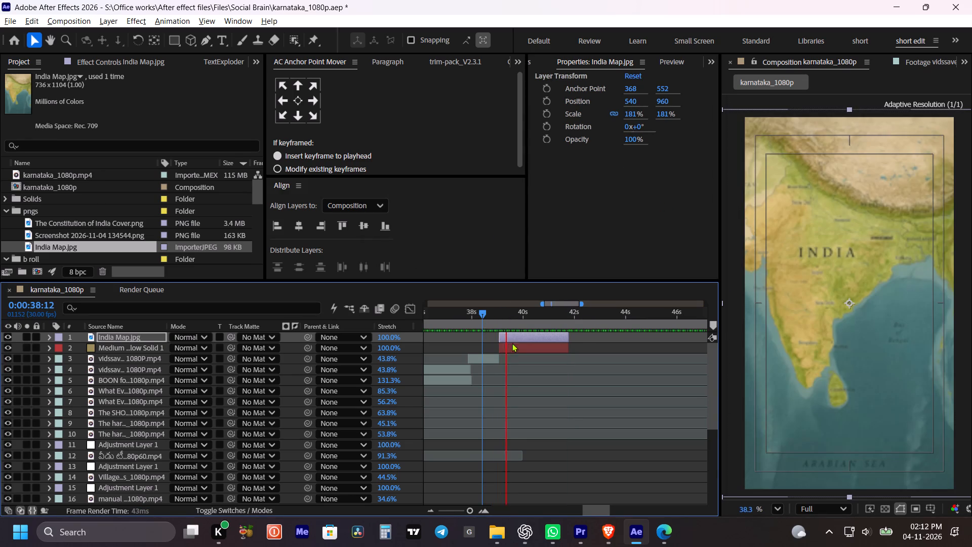
pyautogui.press('space')
pyautogui.keyDown('shift'); pyautogui.moveTo(510, 319); pyautogui.dragTo(502, 319); pyautogui.keyUp('shift')
pyautogui.hotkey('ctrl', 's')
# Add an adjustment layer above India Map starting at 0:00:39:02, trim its end to 0:00:40:22, and save the project.
pyautogui.click(511, 338)
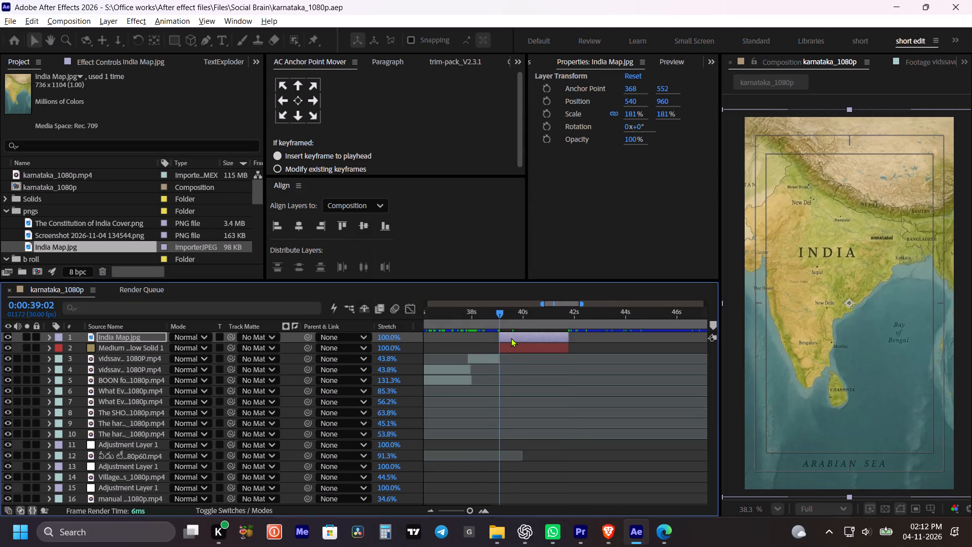
pyautogui.press('1')
pyautogui.click(511, 338)
pyautogui.press('[')
pyautogui.click(511, 338)
pyautogui.moveTo(518, 324); pyautogui.dragTo(542, 324)
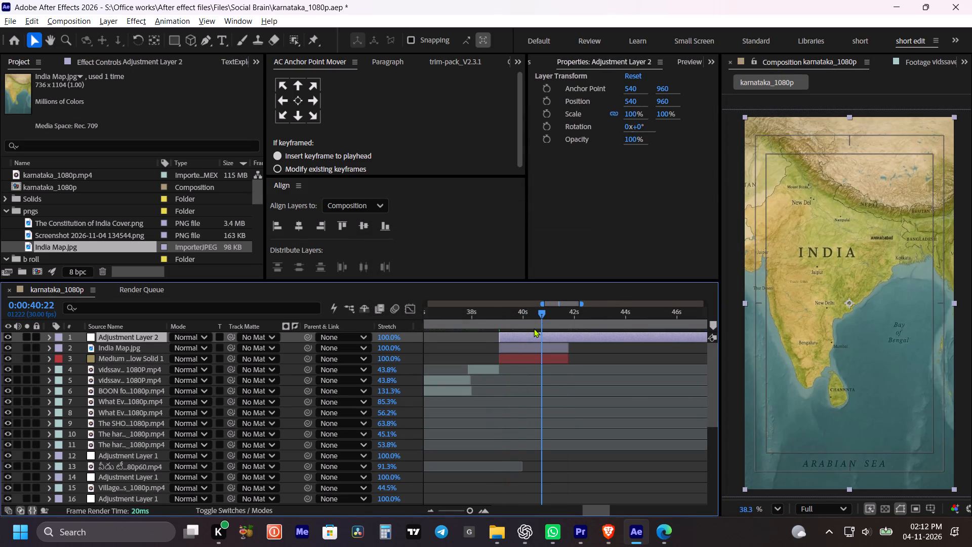
pyautogui.hotkey('alt', ']')
pyautogui.hotkey('ctrl', 's')
# Set the label colour of Adjustment Layer 2 to Green.
pyautogui.click(57, 336)
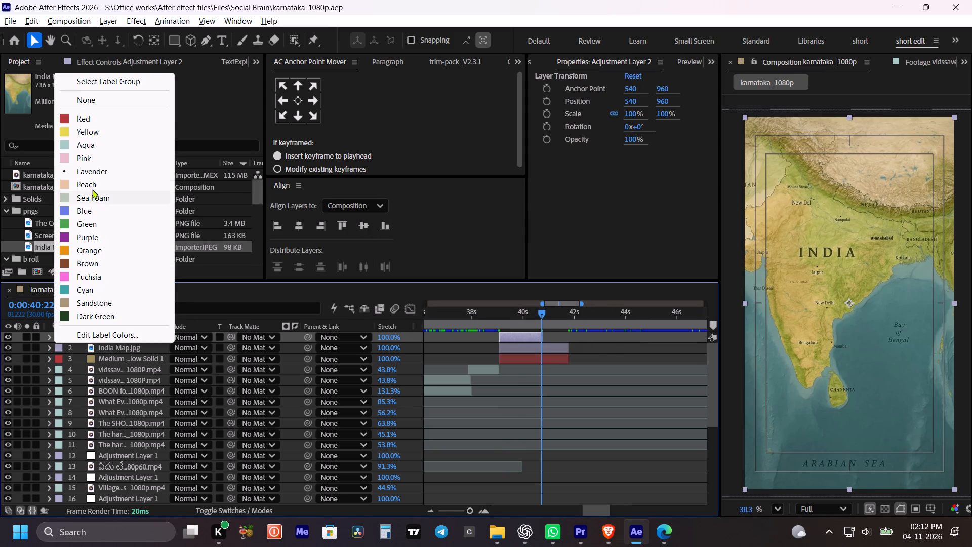
pyautogui.moveTo(97, 212); pyautogui.dragTo(99, 222)
# Apply the "zoom out" animation preset from Client > Student hub to Adjustment Layer 2 at 0:00:39:02.
pyautogui.keyDown('shift'); pyautogui.moveTo(539, 307); pyautogui.dragTo(502, 315); pyautogui.keyUp('shift')
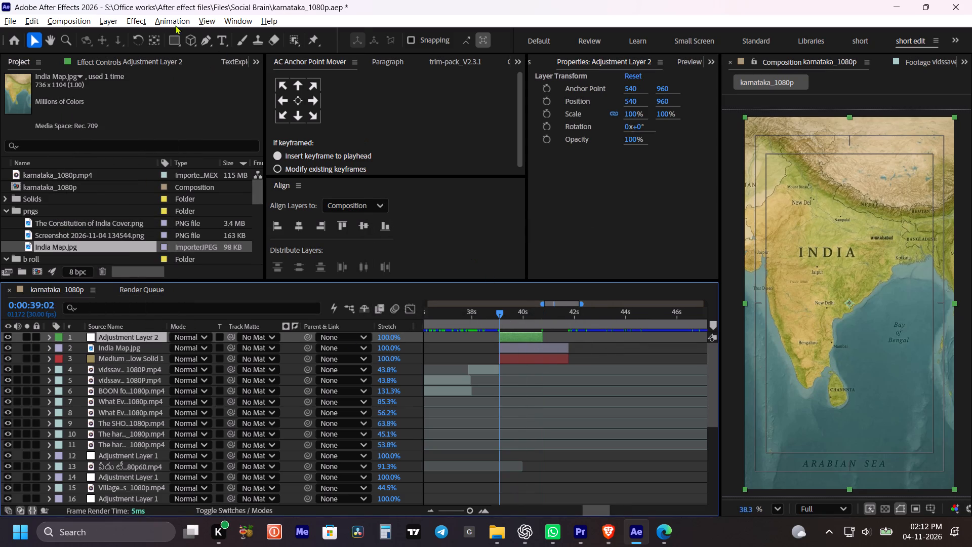
pyautogui.click(171, 20)
pyautogui.click(186, 44)
pyautogui.scroll(-3, 380, 209)
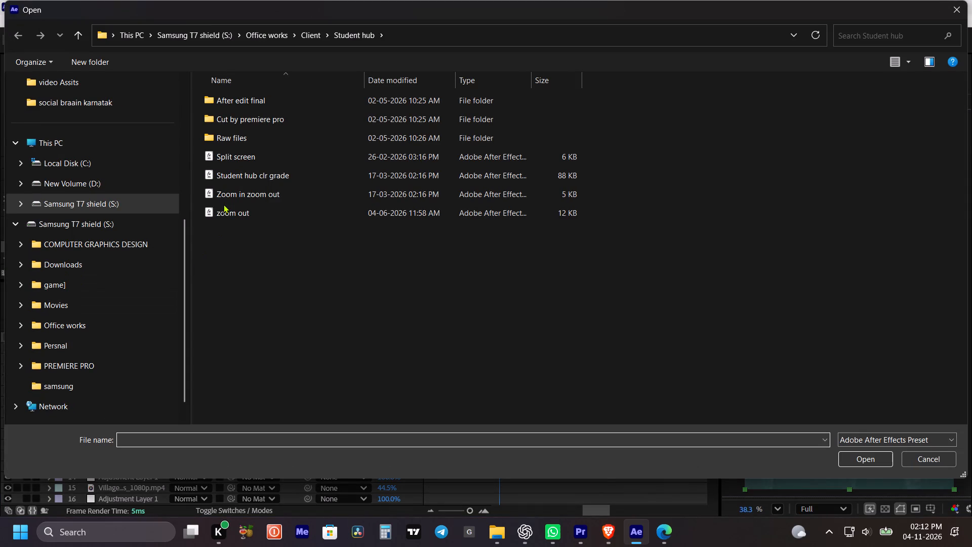
pyautogui.click(223, 204)
pyautogui.click(270, 217)
pyautogui.click(856, 457)
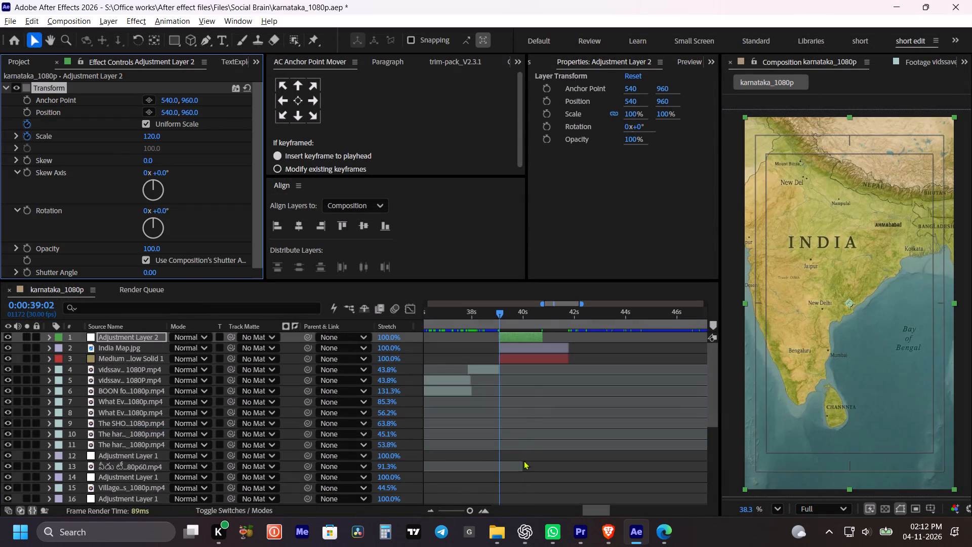
# Delete the Uniform Scale keyframes of the Transform effect on Adjustment Layer 2.
pyautogui.press('u')
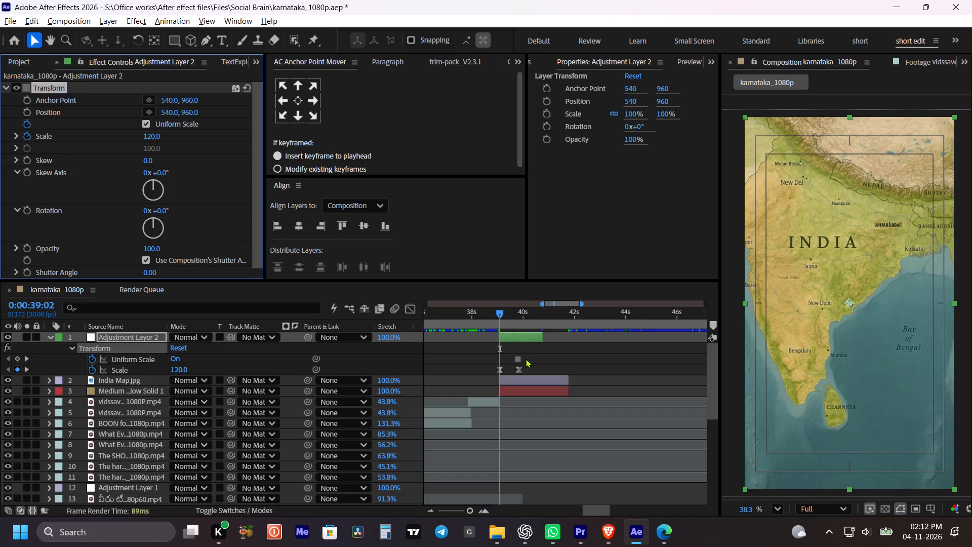
pyautogui.moveTo(529, 360); pyautogui.dragTo(503, 355)
pyautogui.press('Delete')
# Trim the end of Adjustment Layer 2 to just after 0:00:40:00 and preview the zoom-out from 0:00:38:14.
pyautogui.moveTo(543, 339); pyautogui.dragTo(531, 337)
pyautogui.moveTo(537, 358); pyautogui.dragTo(535, 353)
pyautogui.click(484, 310)
pyautogui.press('space')
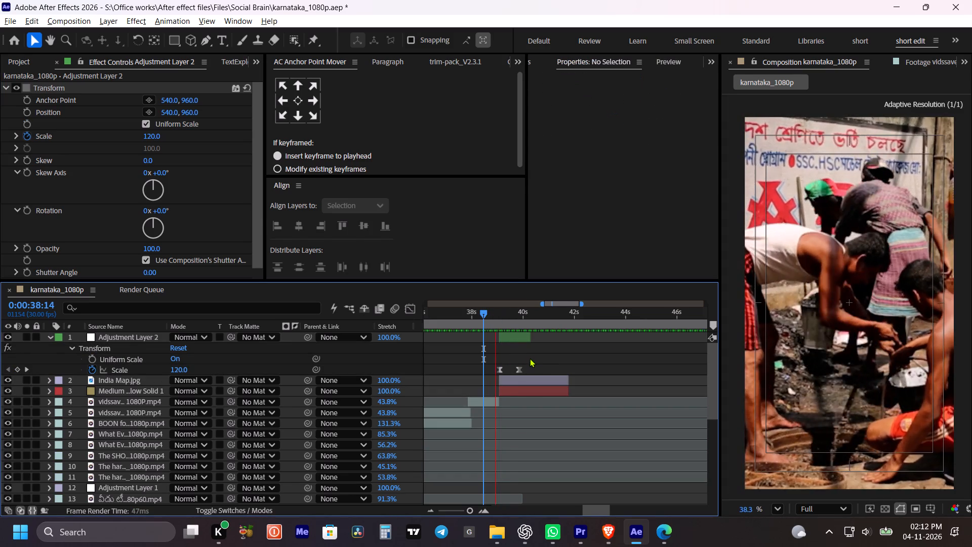
pyautogui.press('space')
pyautogui.click(559, 364)
pyautogui.click(521, 336)
pyautogui.write('m')
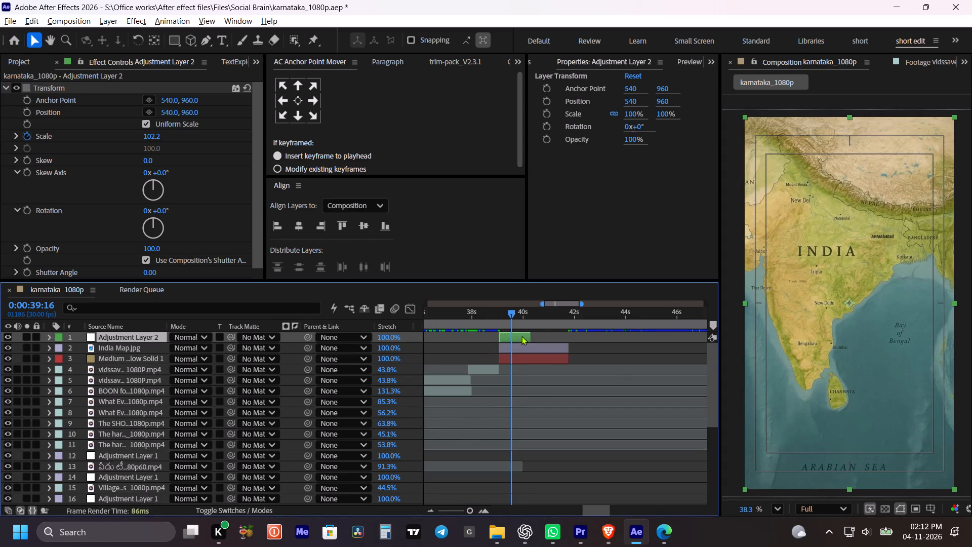
pyautogui.press('space')
pyautogui.press('space')
# Move the India Map layer to position 631, 983 at 0:00:40:00 to centre India in the frame.
pyautogui.click(547, 347)
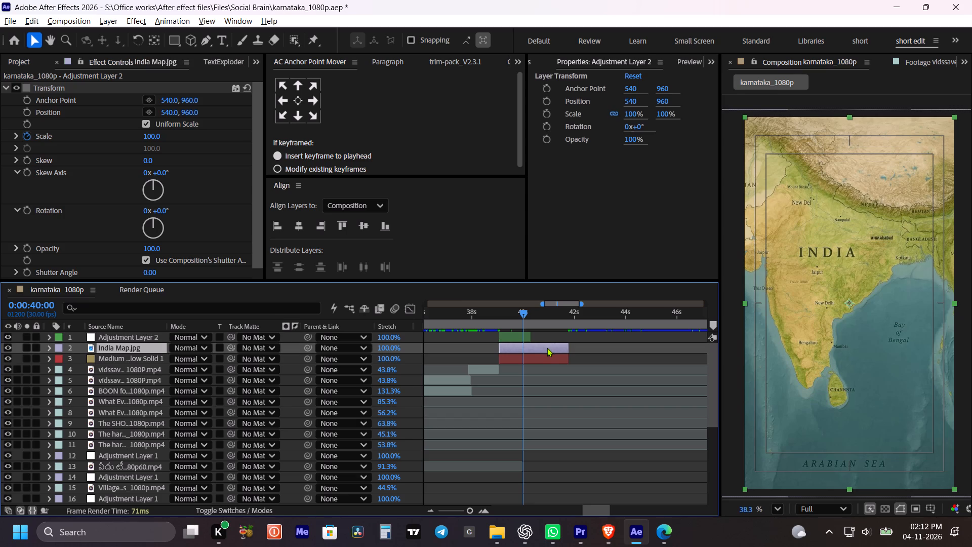
pyautogui.moveTo(662, 100); pyautogui.dragTo(679, 106)
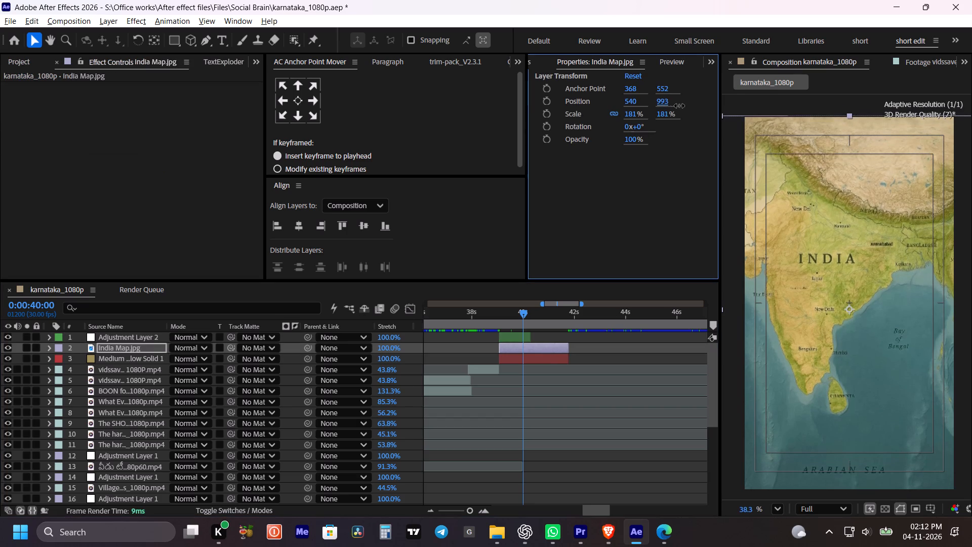
pyautogui.moveTo(679, 106); pyautogui.dragTo(675, 105)
pyautogui.moveTo(633, 98); pyautogui.dragTo(691, 103)
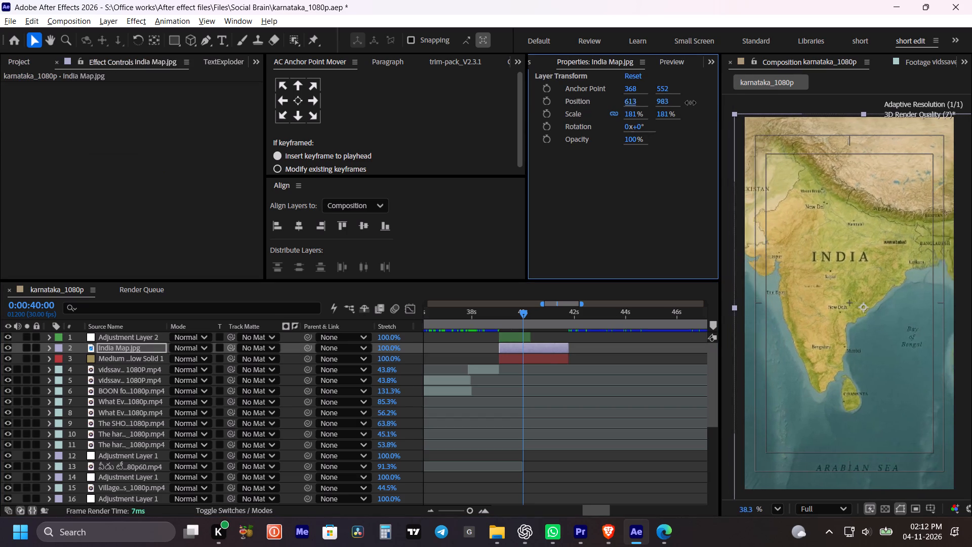
pyautogui.moveTo(691, 103); pyautogui.dragTo(704, 107)
pyautogui.press('space')
pyautogui.press('space')
pyautogui.press('space')
pyautogui.press('space')
pyautogui.press('space')
pyautogui.press('space')
pyautogui.press('space')
pyautogui.press('space')
pyautogui.press('space')
pyautogui.press('space')
pyautogui.press('space')
pyautogui.press('space')
pyautogui.press('space')
pyautogui.press('space')
pyautogui.press('space')
pyautogui.press('space')
pyautogui.press('space')
pyautogui.press('space')
pyautogui.press('space')
pyautogui.press('space')
pyautogui.moveTo(891, 299); pyautogui.dragTo(884, 299)
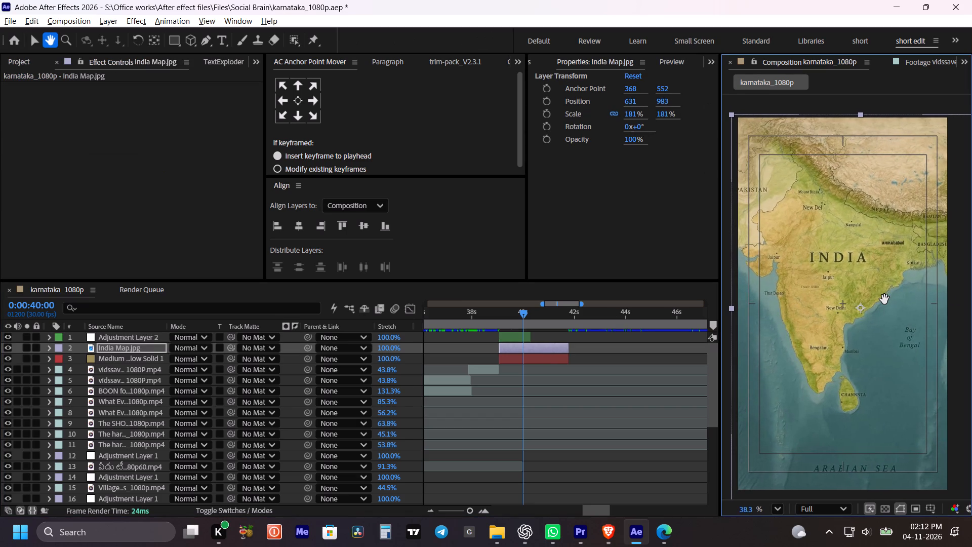
pyautogui.moveTo(884, 299); pyautogui.dragTo(885, 300)
# Preview the India map zoom-out from 0:00:39:02 and save the project.
pyautogui.click(584, 355)
pyautogui.press('space')
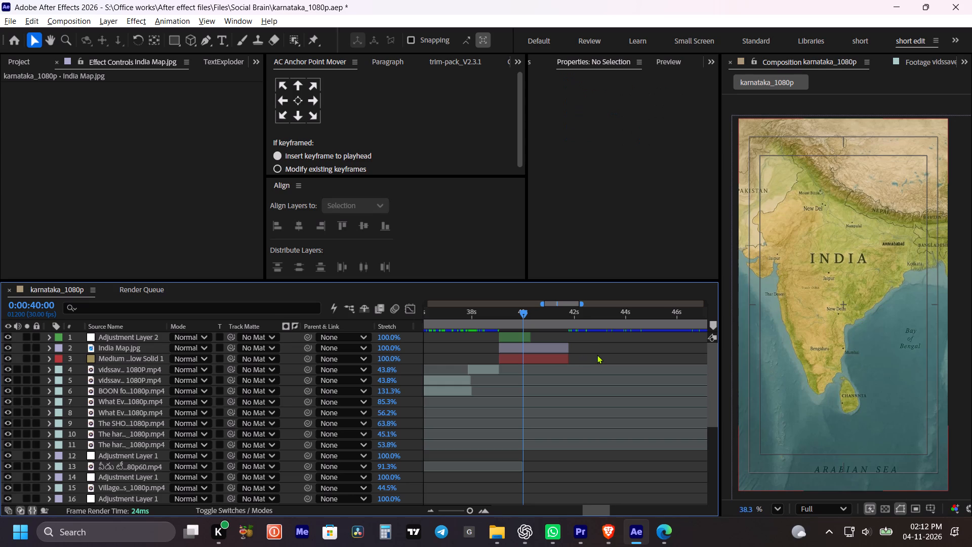
pyautogui.press('space')
pyautogui.moveTo(507, 313); pyautogui.dragTo(499, 314)
pyautogui.press('space')
pyautogui.press('space')
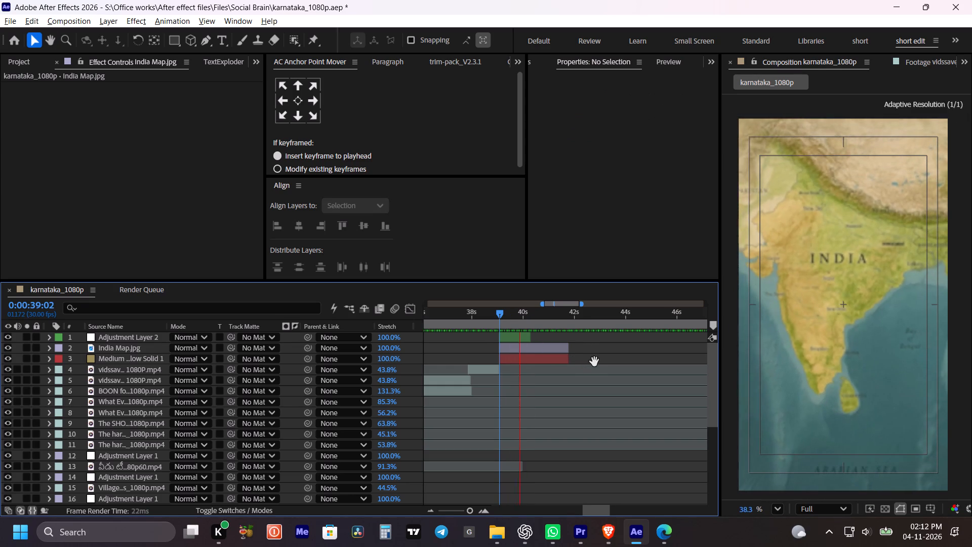
pyautogui.hotkey('ctrl', 's')
pyautogui.hotkey('ctrl', 's')
pyautogui.hotkey('ctrl', 's')
pyautogui.hotkey('ctrl', 's')
pyautogui.keyDown('ctrl'); pyautogui.click(596, 358); pyautogui.keyUp('ctrl')
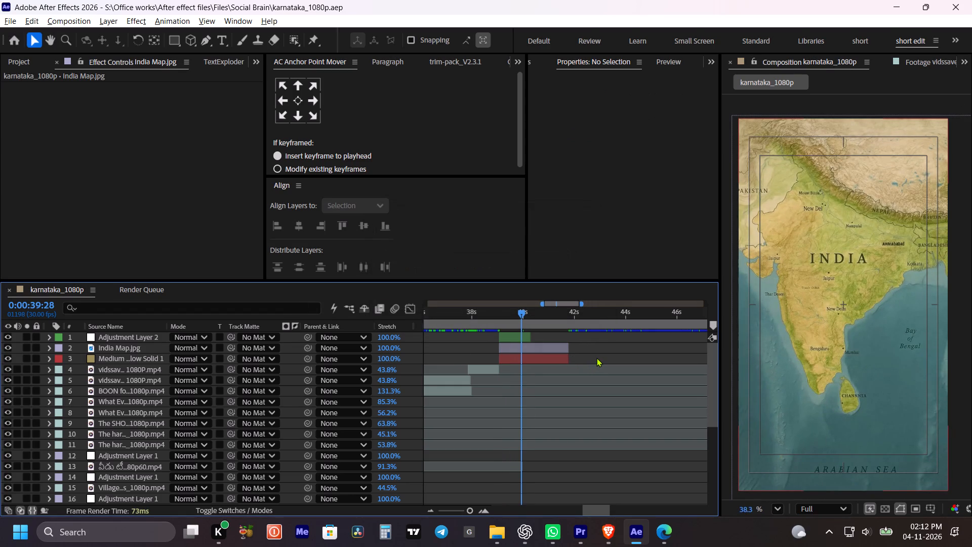
pyautogui.hotkey('ctrl', 's')
# Add The Constitution of India Cover.png above India Map starting at 0:00:39:28, trim its end to 0:00:41:23, and save the project.
pyautogui.scroll(2, 164, 62)
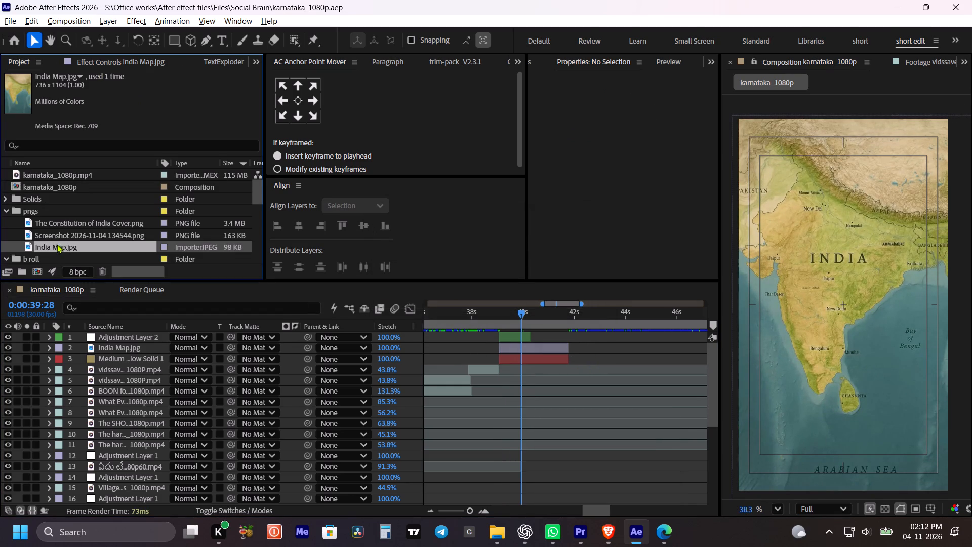
pyautogui.click(60, 235)
pyautogui.click(64, 226)
pyautogui.moveTo(68, 222); pyautogui.dragTo(70, 224)
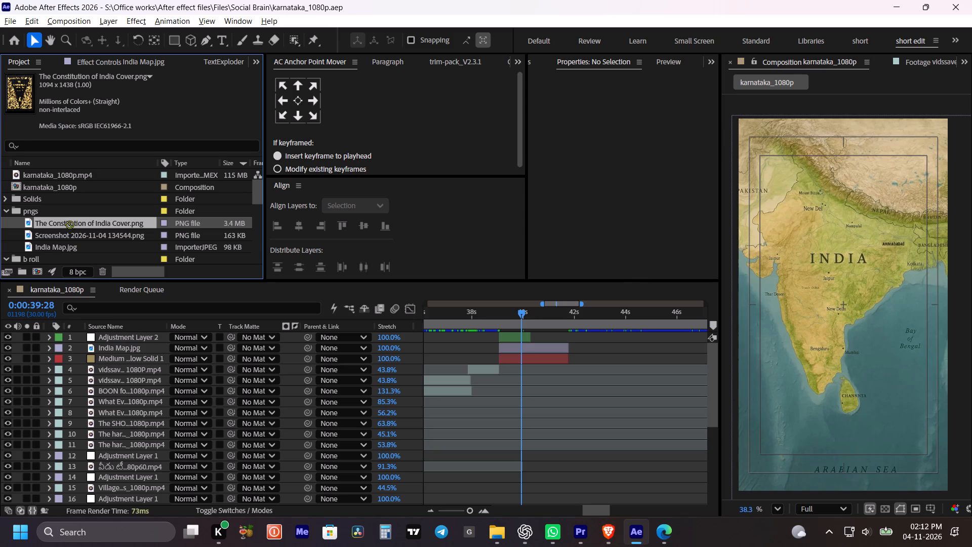
pyautogui.moveTo(70, 224); pyautogui.dragTo(528, 342)
pyautogui.click(540, 345)
pyautogui.press('[')
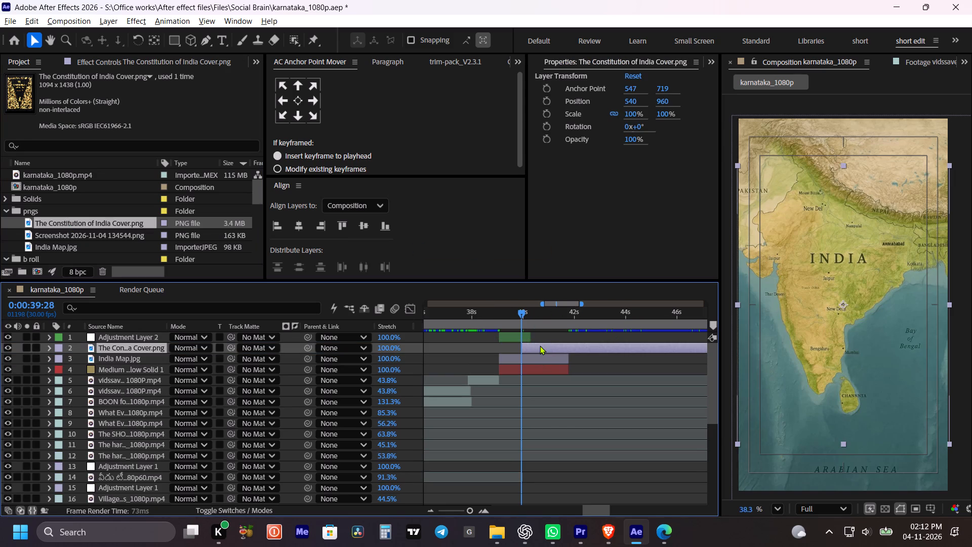
pyautogui.click(540, 345)
pyautogui.keyDown('shift'); pyautogui.moveTo(541, 323); pyautogui.dragTo(571, 331); pyautogui.keyUp('shift')
pyautogui.hotkey('alt', ']')
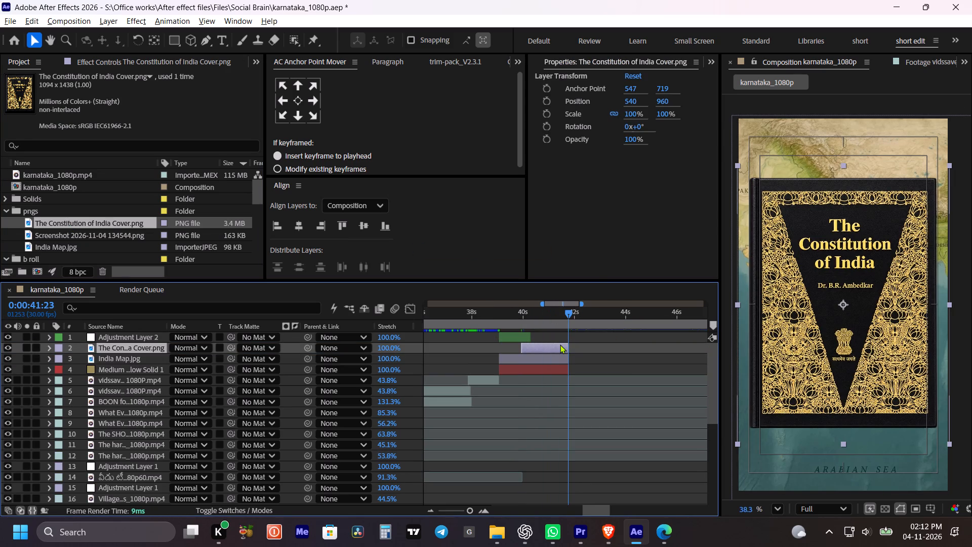
pyautogui.hotkey('ctrl', 's')
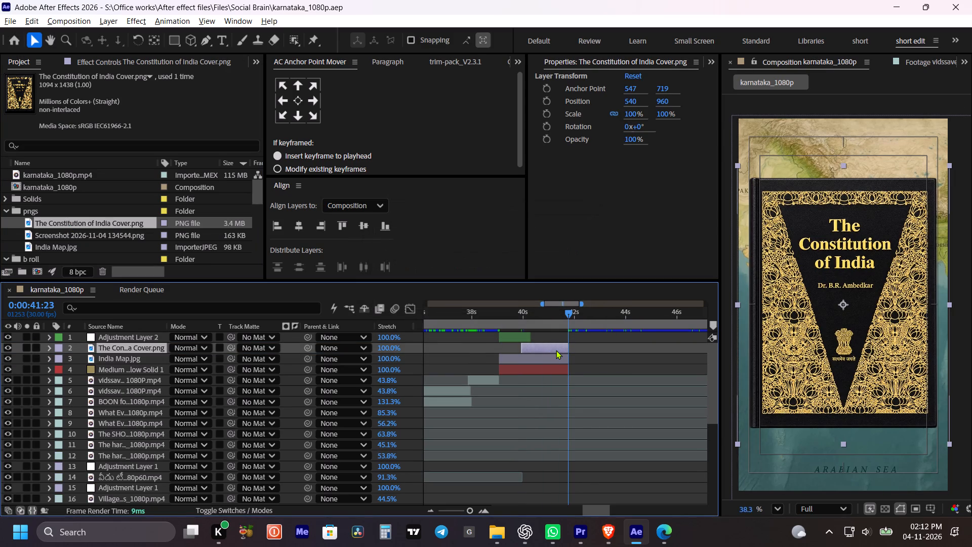
# Preview the map and book cover sequence from 0:00:38:24.
pyautogui.keyDown('shift'); pyautogui.moveTo(553, 317); pyautogui.dragTo(541, 318); pyautogui.keyUp('shift')
pyautogui.keyDown('shift'); pyautogui.moveTo(541, 318); pyautogui.dragTo(492, 317); pyautogui.keyUp('shift')
pyautogui.press('space')
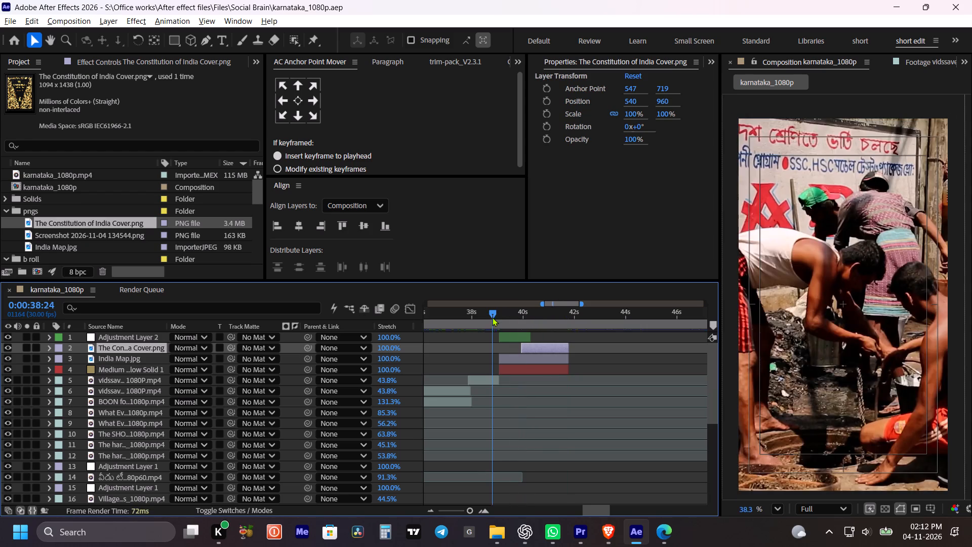
pyautogui.press('space')
pyautogui.press('space')
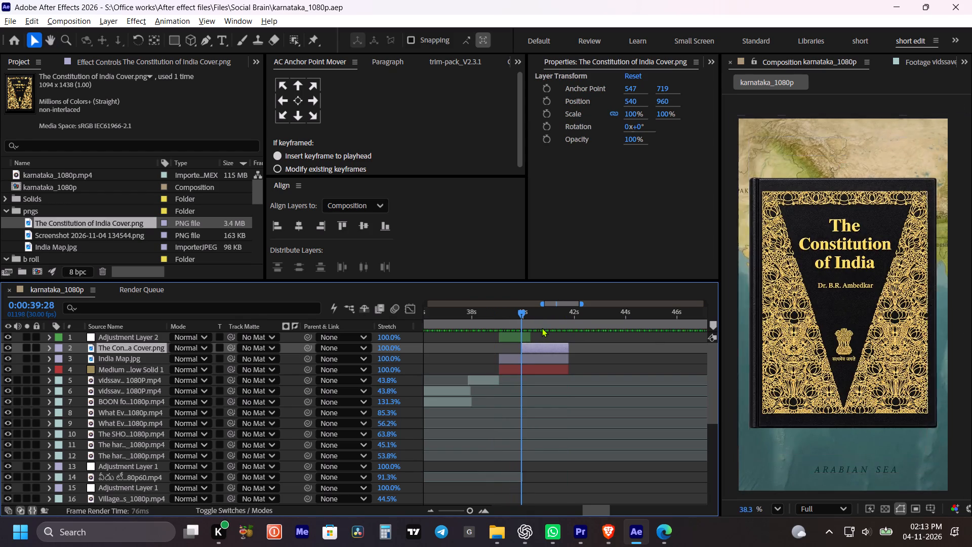
pyautogui.press('space')
pyautogui.click(596, 356)
# Scale the Constitution cover layer to 58%, return to 0:00:39:28, and save the project.
pyautogui.click(538, 339)
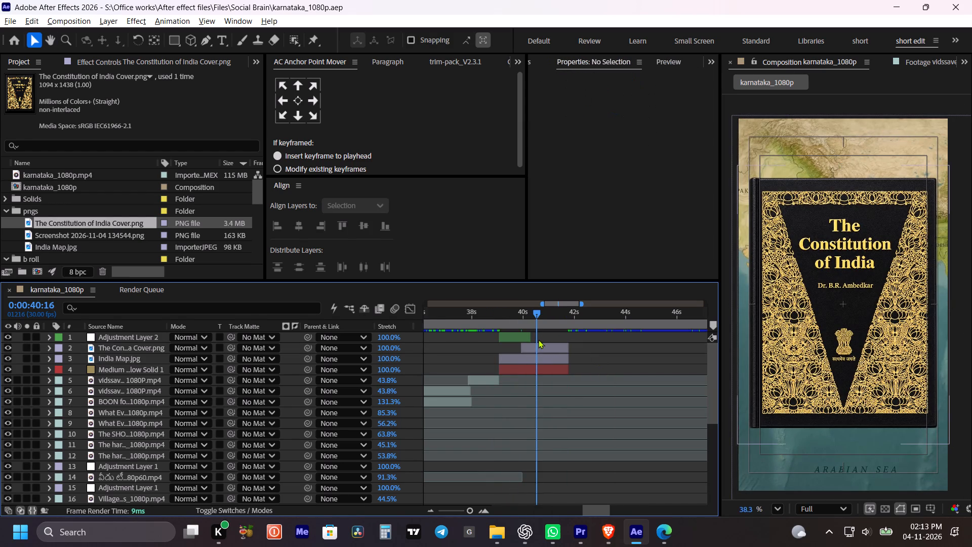
pyautogui.click(539, 350)
pyautogui.moveTo(632, 111); pyautogui.dragTo(617, 115)
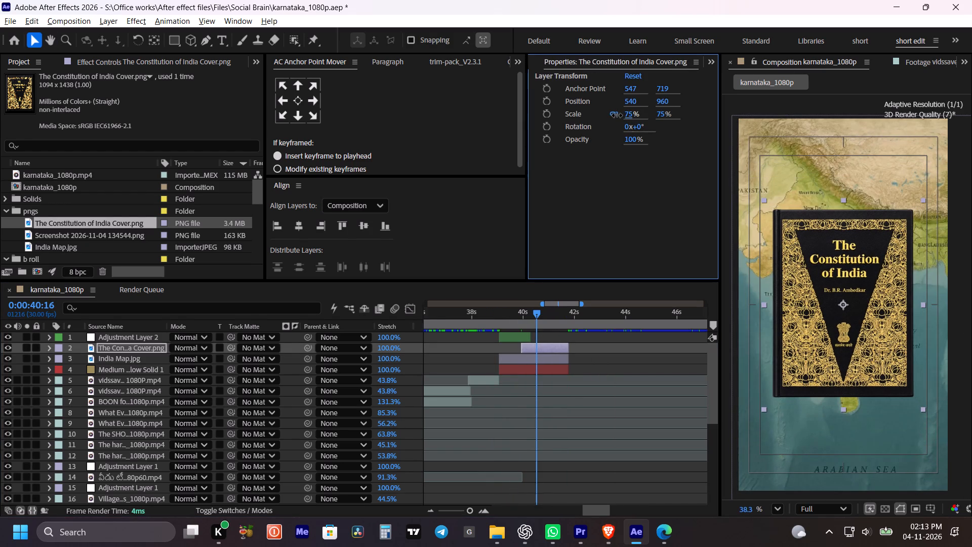
pyautogui.moveTo(617, 115); pyautogui.dragTo(606, 115)
pyautogui.keyDown('shift'); pyautogui.moveTo(532, 308); pyautogui.dragTo(522, 311); pyautogui.keyUp('shift')
pyautogui.hotkey('ctrl', 's')
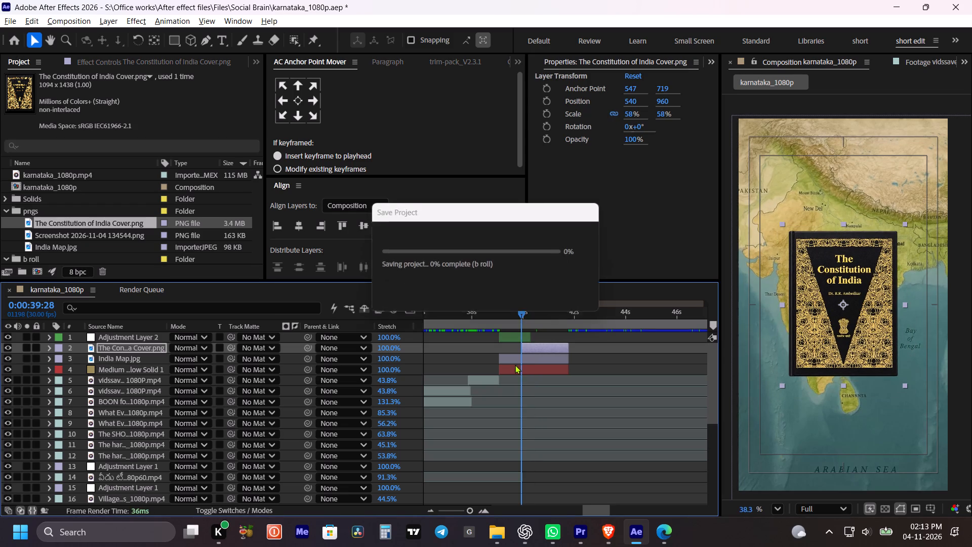
# Keyframe the Constitution cover's Position, Scale and Rotation, and shift these keyframes from 0:00:39:28 to just before 0:00:41:00.
pyautogui.click(529, 347)
pyautogui.press('p')
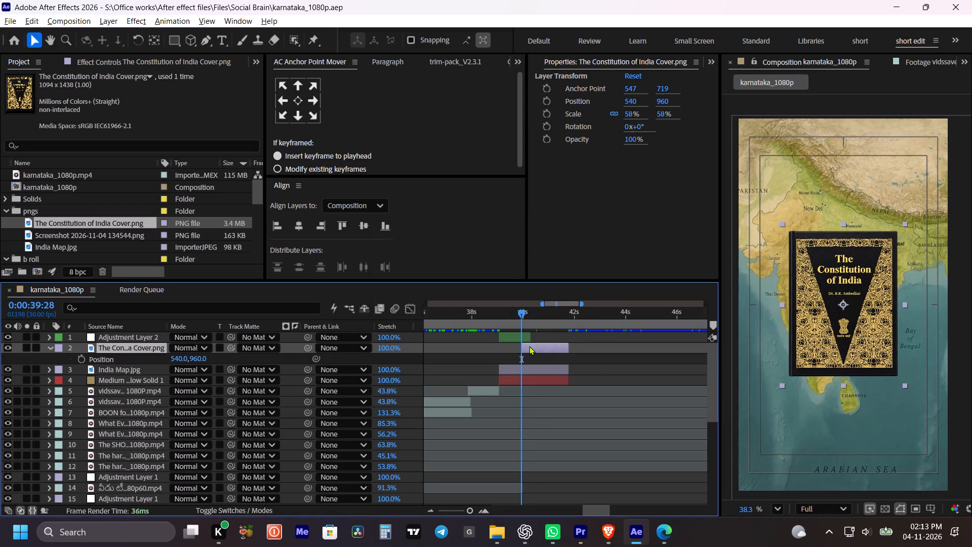
pyautogui.hotkey('shift', 'r')
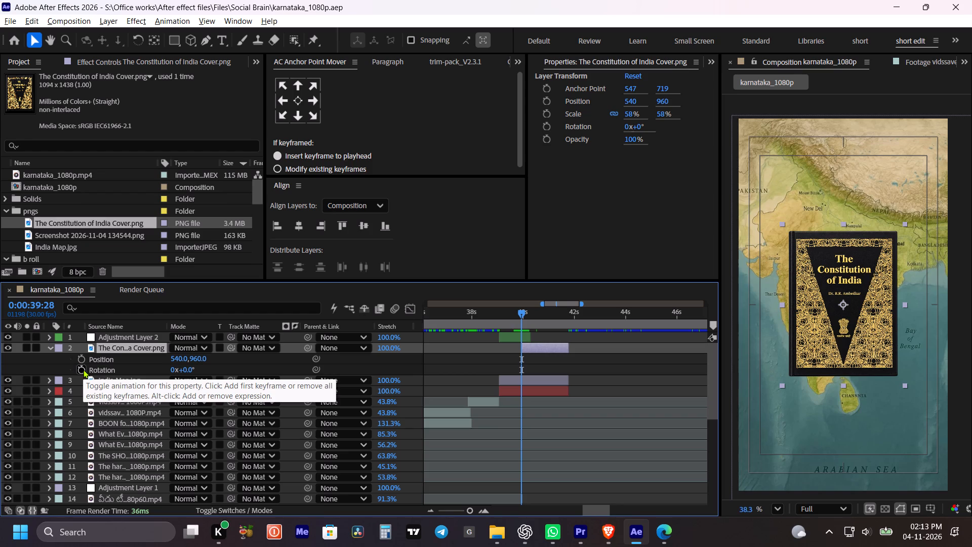
pyautogui.hotkey('shift', 's')
pyautogui.moveTo(82, 378); pyautogui.dragTo(86, 357)
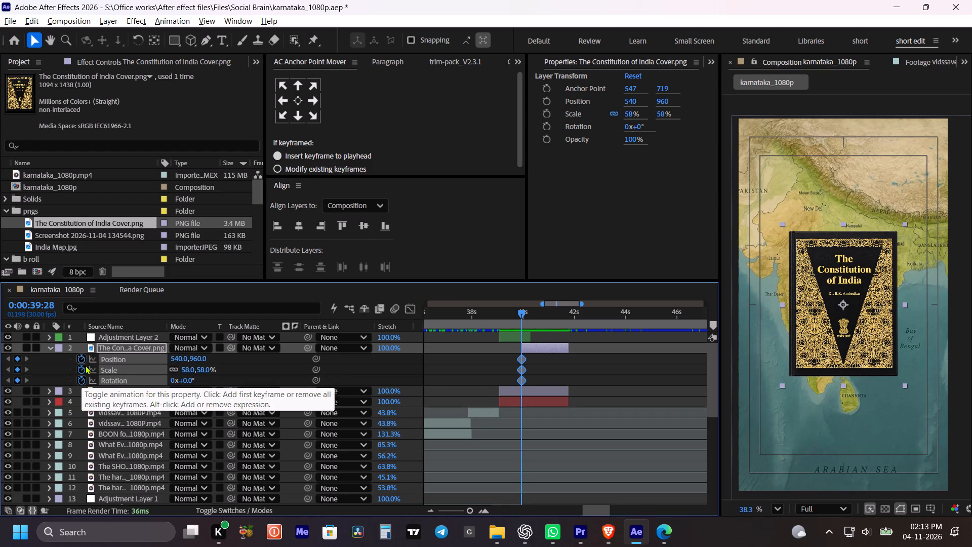
pyautogui.moveTo(522, 357); pyautogui.dragTo(544, 359)
# Set the Constitution cover's starting keyframes at 0:00:39:28 to X position 928, rotation 26° and scale 0%.
pyautogui.moveTo(633, 98); pyautogui.dragTo(642, 98)
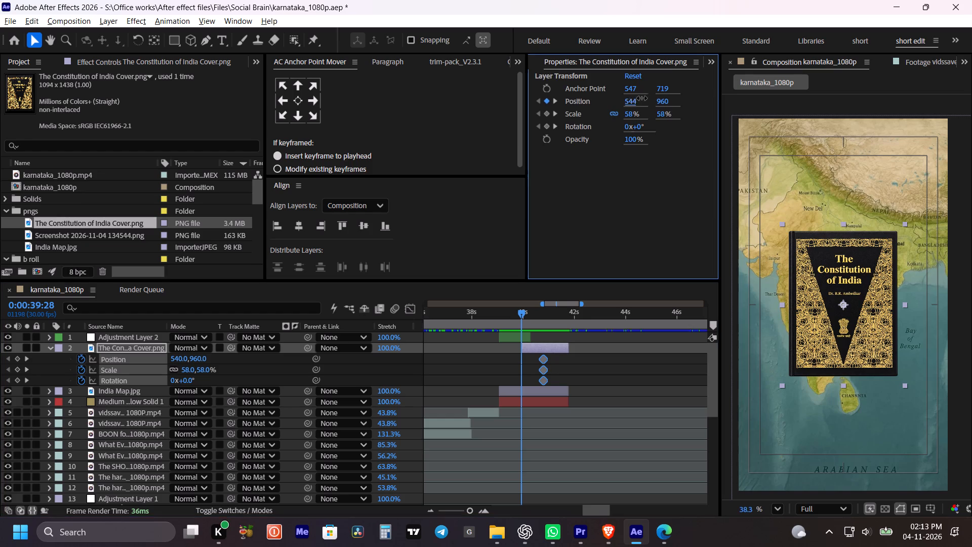
pyautogui.moveTo(642, 98); pyautogui.dragTo(879, 98)
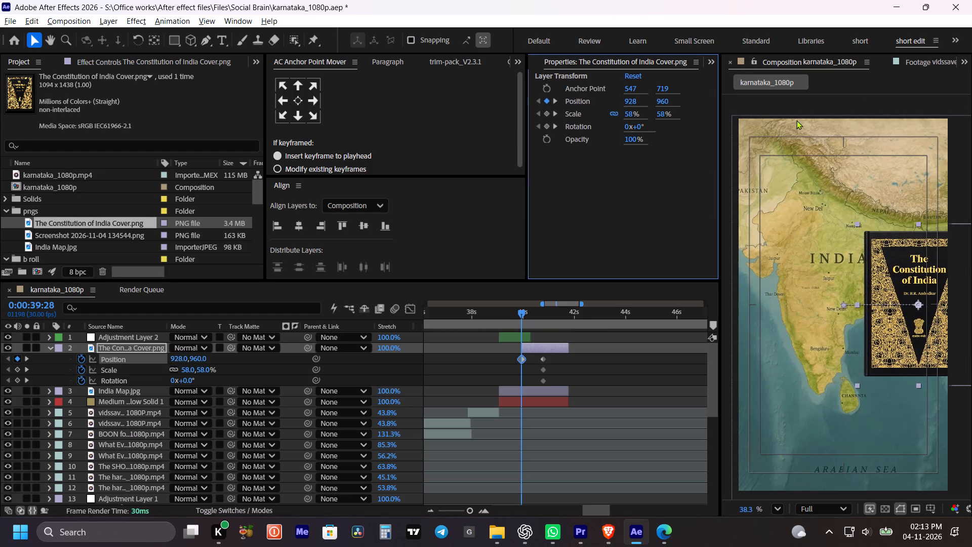
pyautogui.moveTo(641, 127); pyautogui.dragTo(648, 127)
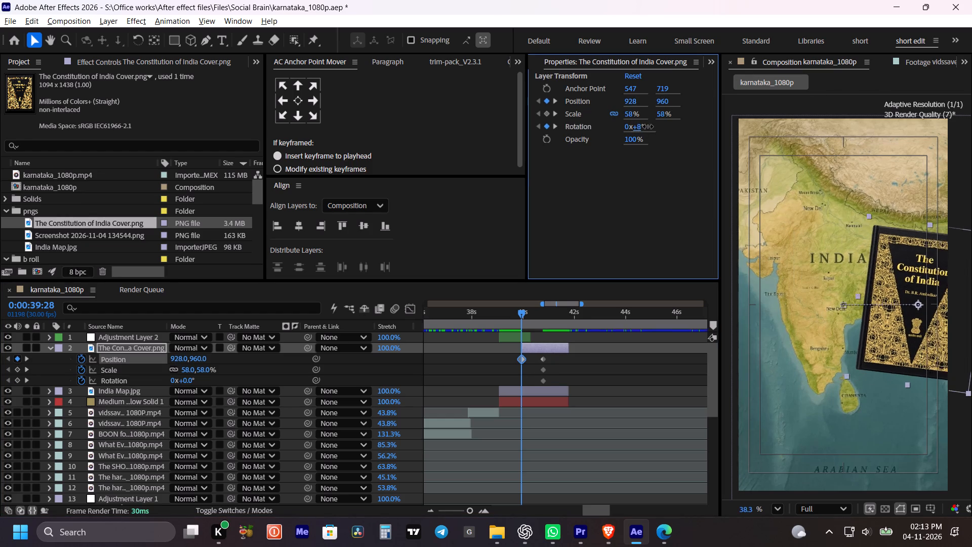
pyautogui.moveTo(648, 127); pyautogui.dragTo(659, 126)
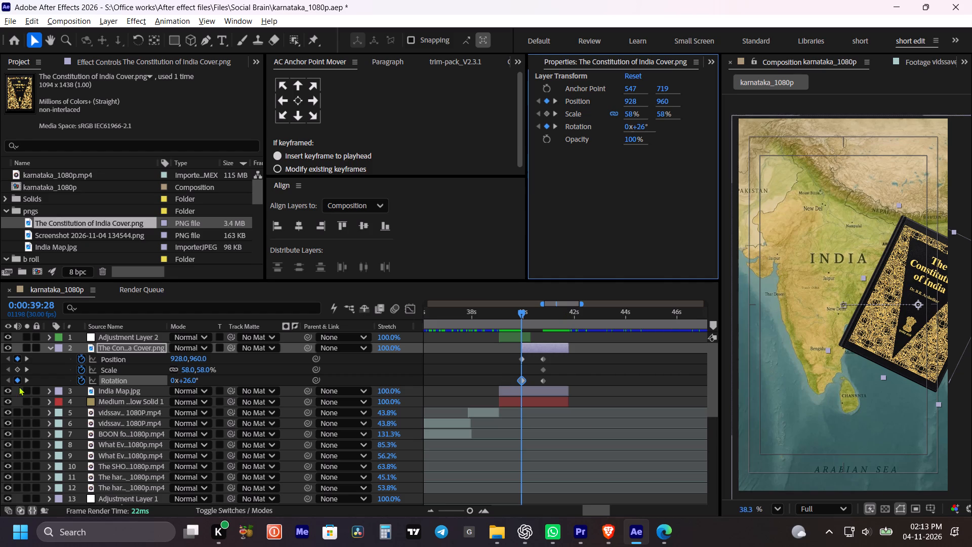
pyautogui.click(188, 368)
pyautogui.press('0')
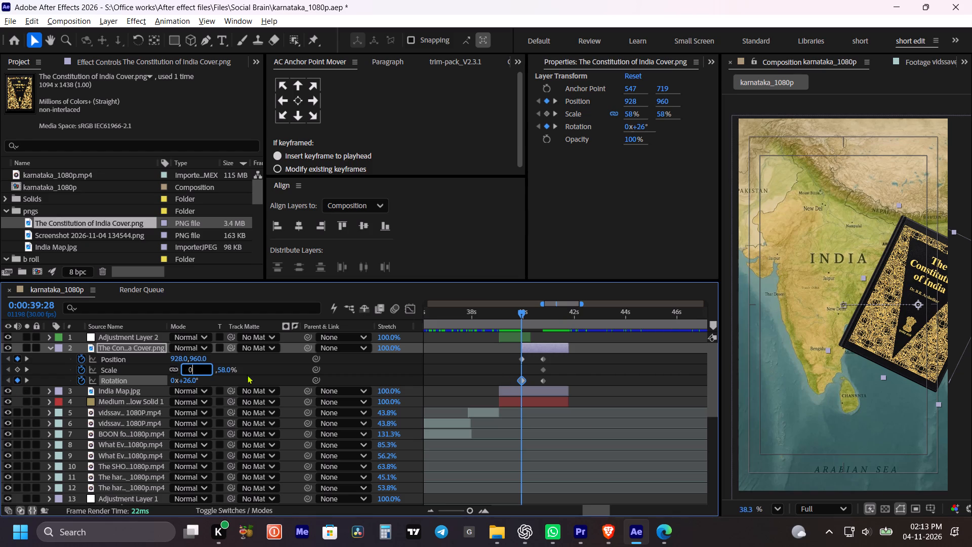
pyautogui.click(251, 366)
# Apply Easy Ease to all the cover's keyframes and shape their speed graph for a fast start with a long ease-in at the end.
pyautogui.moveTo(552, 355); pyautogui.dragTo(500, 394)
pyautogui.press('F9')
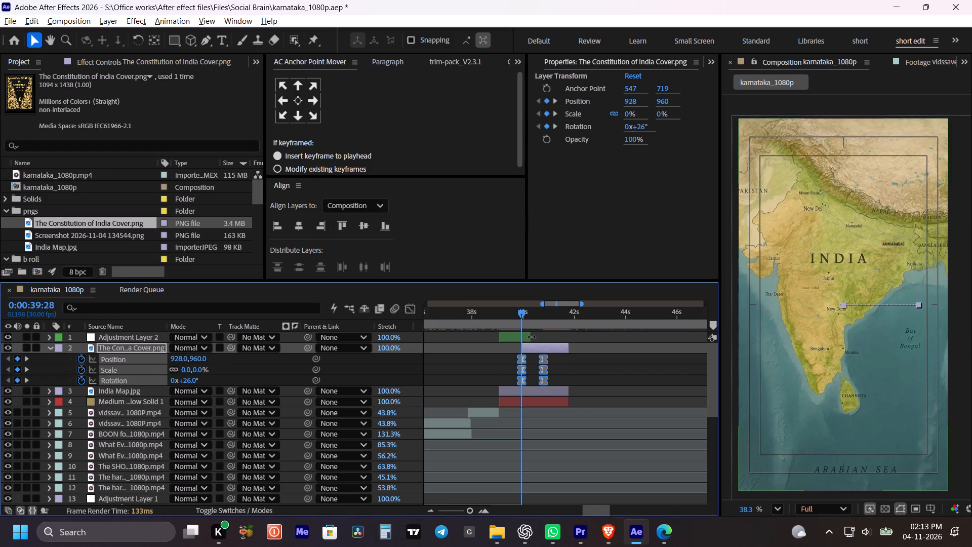
pyautogui.click(411, 307)
pyautogui.keyDown('alt'); pyautogui.scroll(2, 525, 359); pyautogui.keyUp('alt')
pyautogui.press('space')
pyautogui.moveTo(611, 397); pyautogui.dragTo(595, 401)
pyautogui.moveTo(610, 447); pyautogui.dragTo(558, 483)
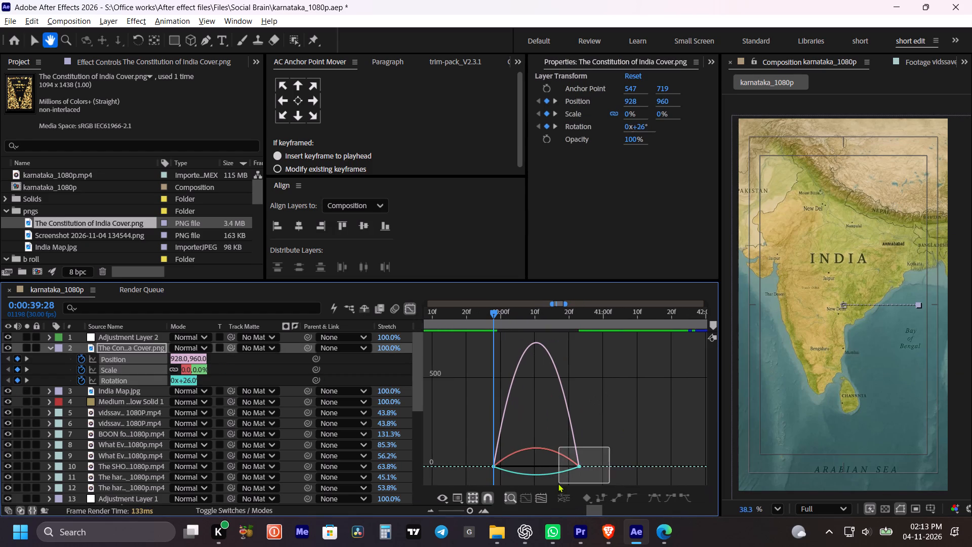
pyautogui.moveTo(558, 483); pyautogui.dragTo(557, 483)
pyautogui.moveTo(564, 465); pyautogui.dragTo(546, 467)
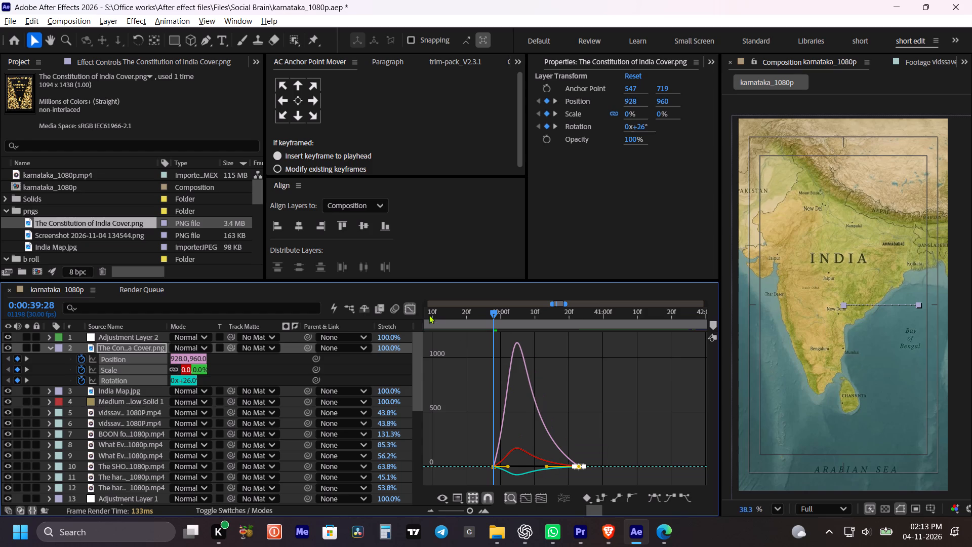
pyautogui.click(407, 304)
pyautogui.keyDown('alt'); pyautogui.scroll(-1, 445, 330); pyautogui.keyUp('alt')
# Preview the Constitution cover's entrance animation repeatedly from 0:00:39:15, and move the playhead to 0:00:39:12.
pyautogui.click(448, 318)
pyautogui.press('space')
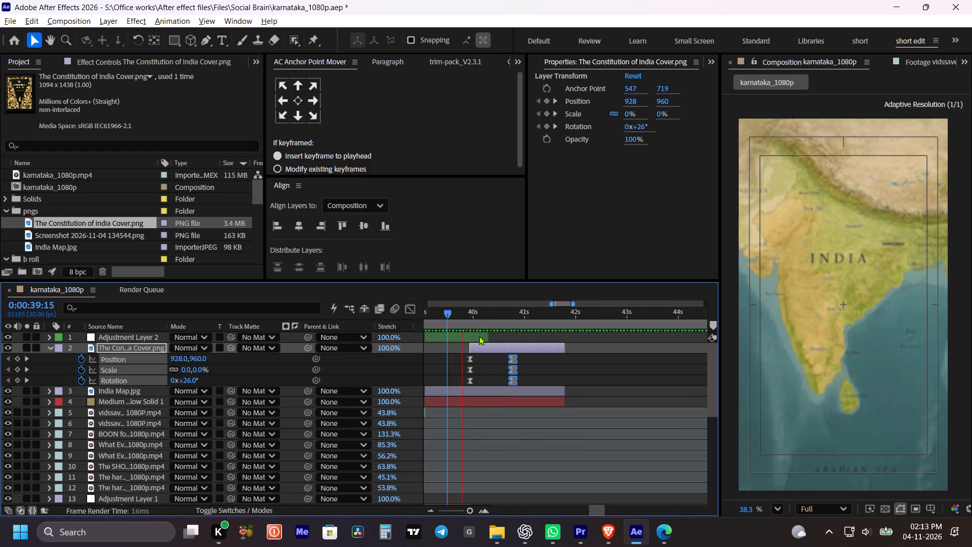
pyautogui.press('space')
pyautogui.click(576, 361)
pyautogui.click(448, 311)
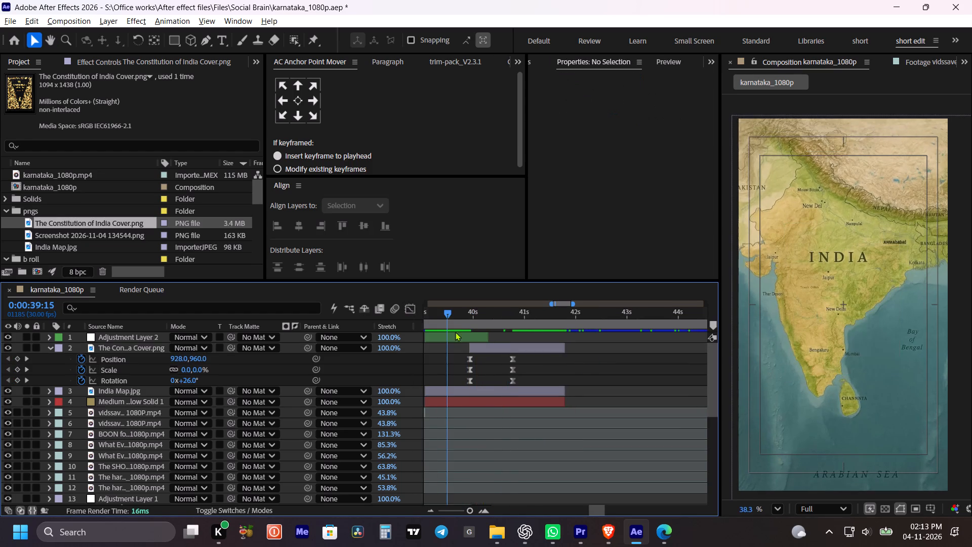
pyautogui.press('space')
pyautogui.press('space')
pyautogui.moveTo(547, 366); pyautogui.dragTo(575, 369)
pyautogui.press('space')
pyautogui.moveTo(472, 318); pyautogui.dragTo(466, 318)
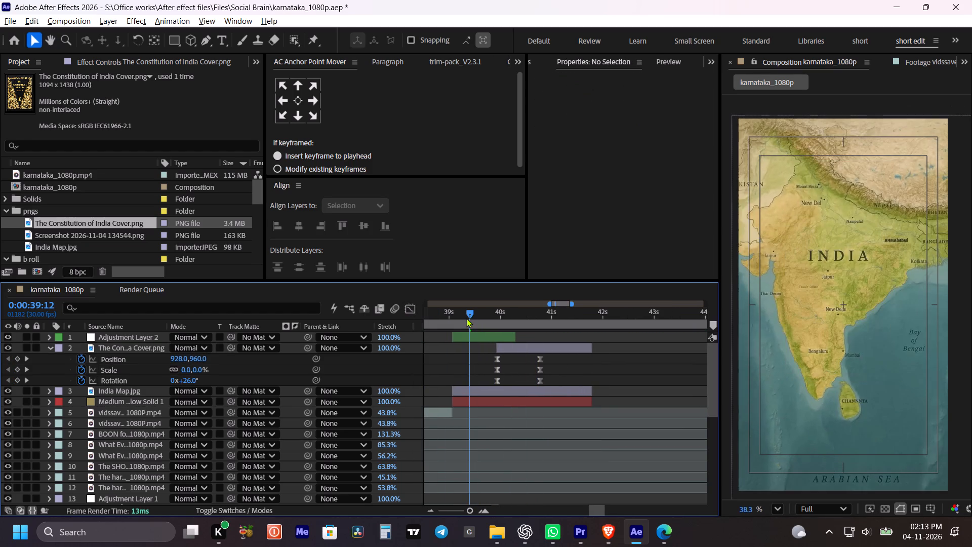
# Move the Constitution cover layer earlier so it starts at about 0:00:39:13, and preview its entrance from 0:00:39:00.
pyautogui.press('space')
pyautogui.press('space')
pyautogui.moveTo(456, 317); pyautogui.dragTo(450, 317)
pyautogui.press('space')
pyautogui.press('space')
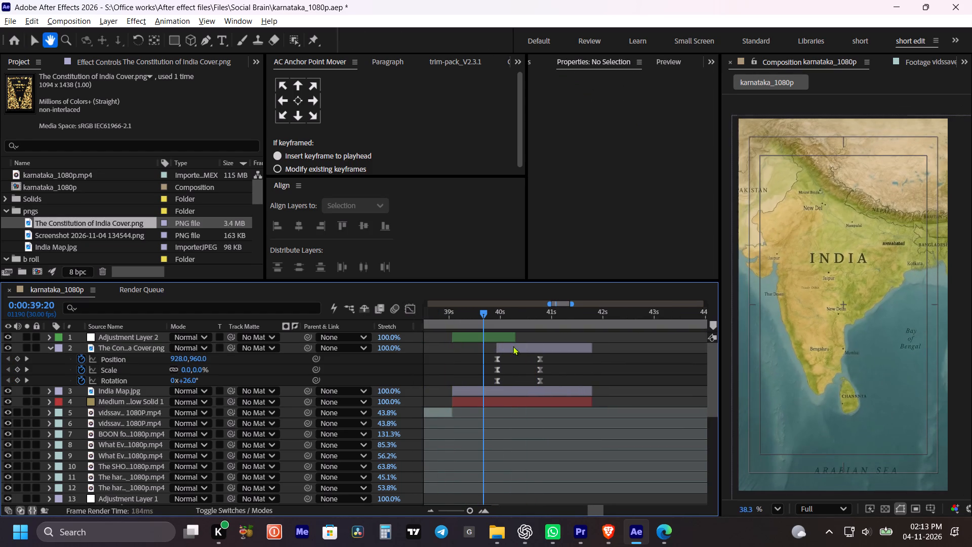
pyautogui.moveTo(510, 347); pyautogui.dragTo(485, 351)
pyautogui.click(452, 315)
pyautogui.press('space')
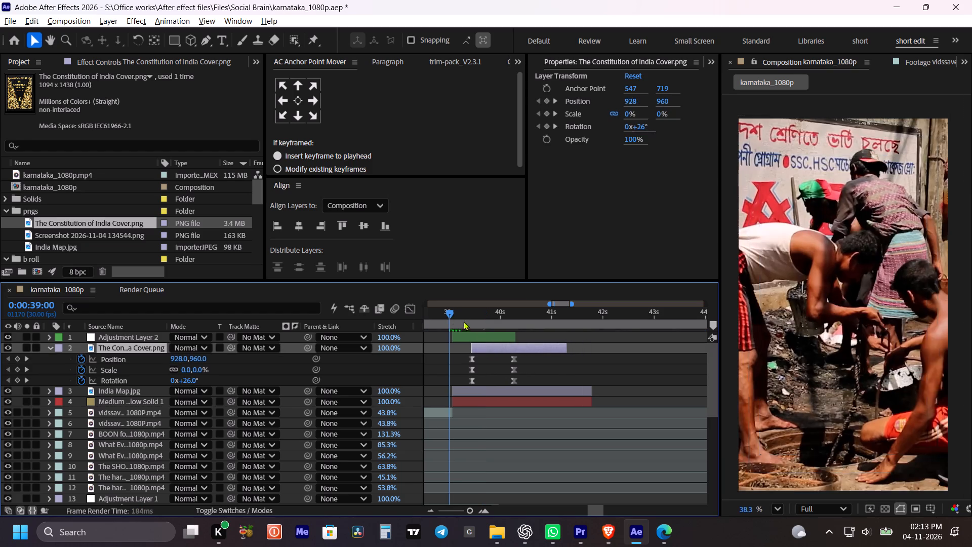
pyautogui.press('space')
pyautogui.click(585, 366)
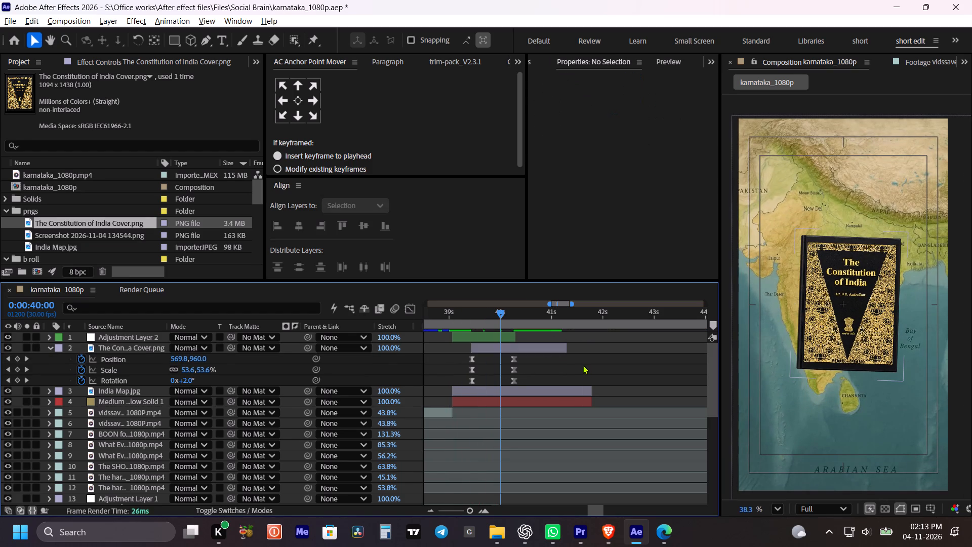
# Create a black 1080 × 1920 px solid directly above the India Map layer.
pyautogui.click(552, 370)
pyautogui.press('m')
pyautogui.click(512, 360)
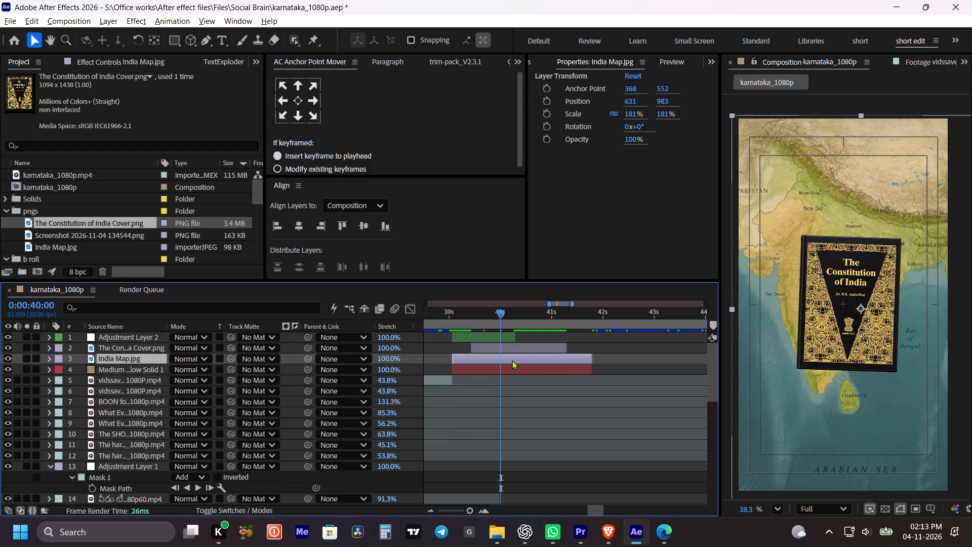
pyautogui.press('2')
pyautogui.click(436, 352)
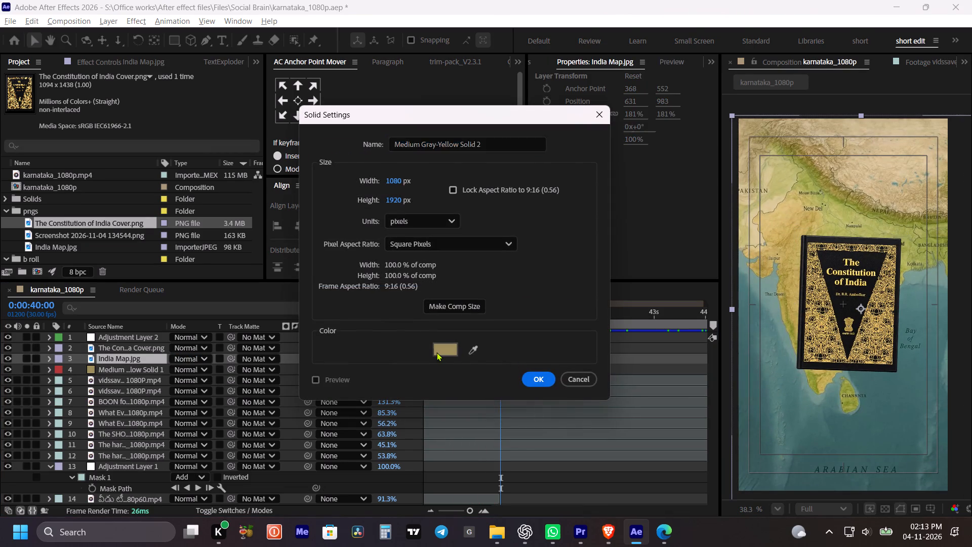
pyautogui.moveTo(402, 207); pyautogui.dragTo(351, 348)
pyautogui.click(650, 134)
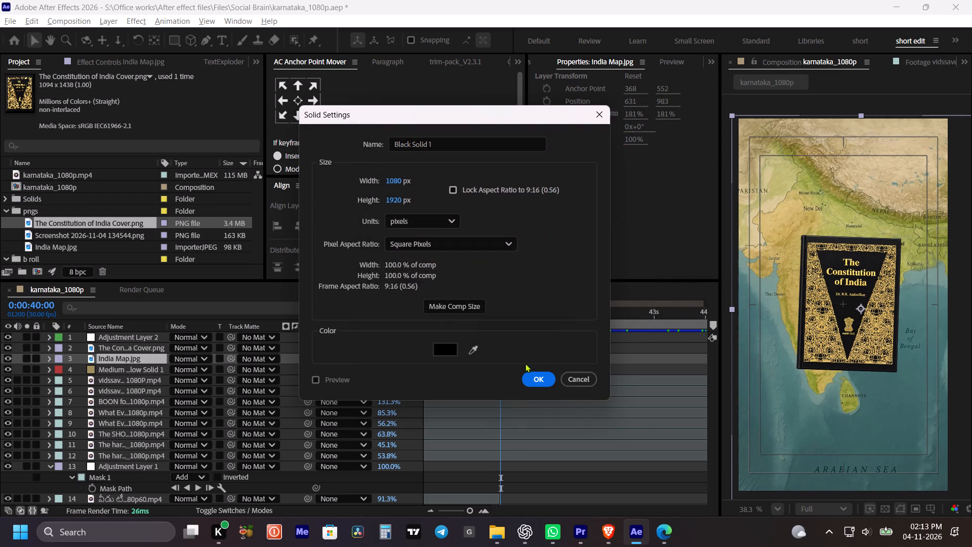
pyautogui.click(533, 375)
# Align the black solid's start to 0:00:39:02, trim its end to 0:00:41:23, and save the project.
pyautogui.click(507, 356)
pyautogui.press('[')
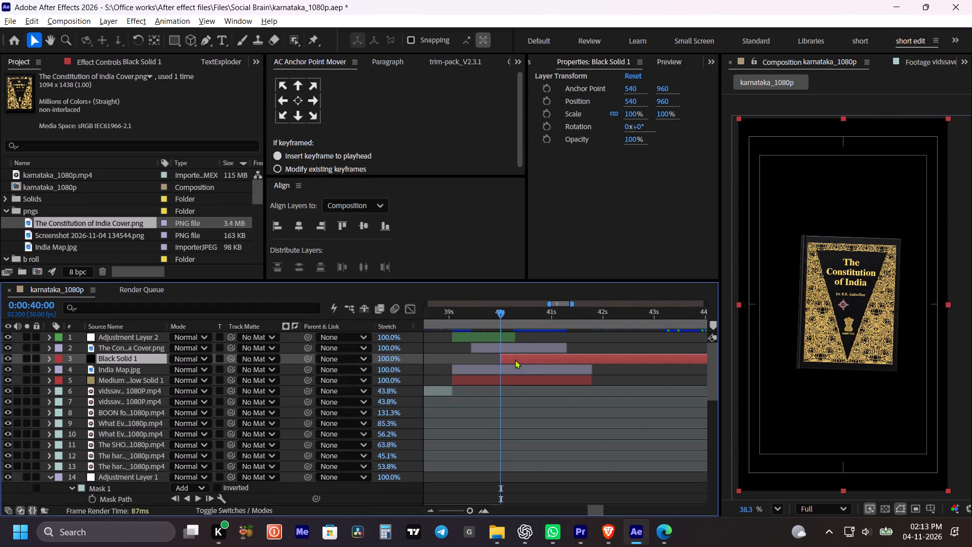
pyautogui.moveTo(517, 361); pyautogui.dragTo(469, 361)
pyautogui.keyDown('shift'); pyautogui.moveTo(572, 315); pyautogui.dragTo(587, 319); pyautogui.keyUp('shift')
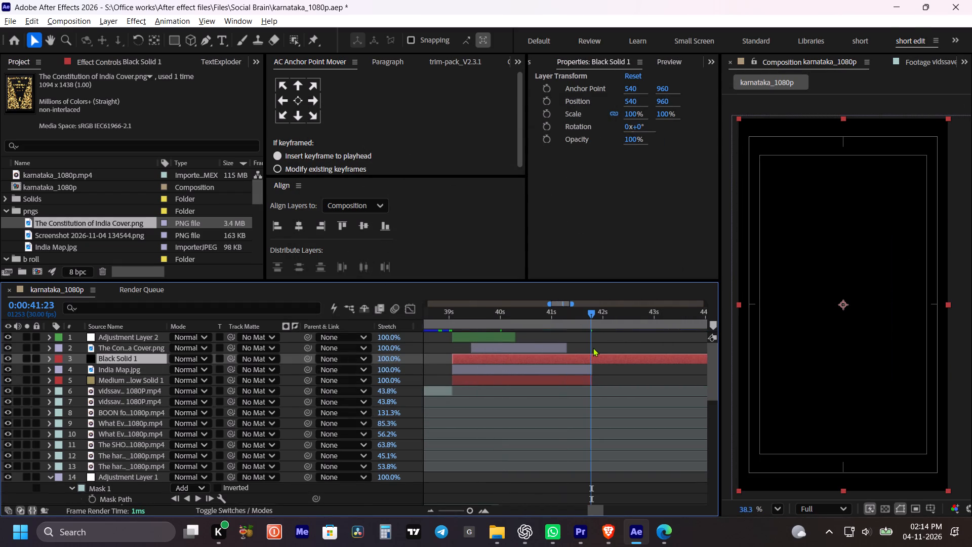
pyautogui.hotkey('alt', ']')
pyautogui.hotkey('ctrl', 's')
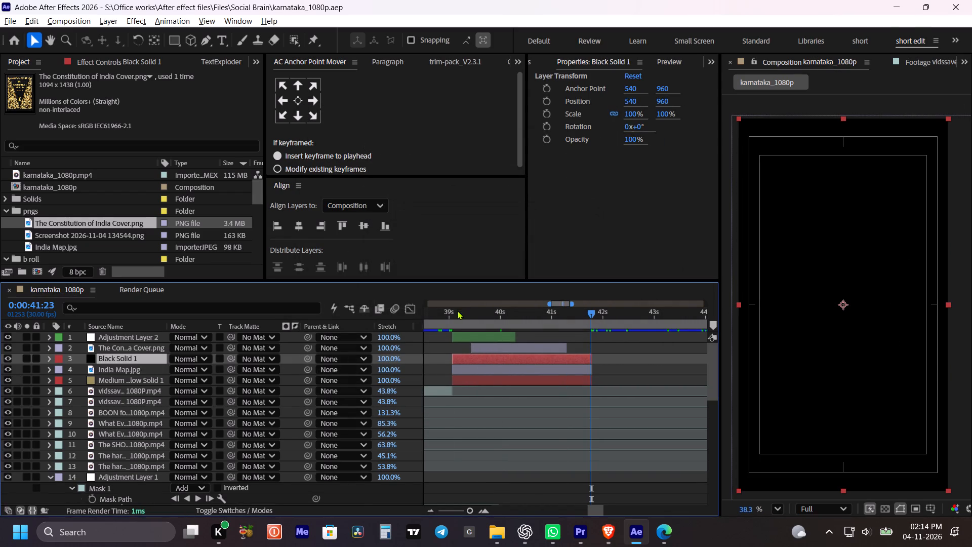
# Set the black solid's opacity to 50% at 0:00:39:02.
pyautogui.keyDown('shift'); pyautogui.click(457, 310); pyautogui.keyUp('shift')
pyautogui.click(460, 358)
pyautogui.press('t')
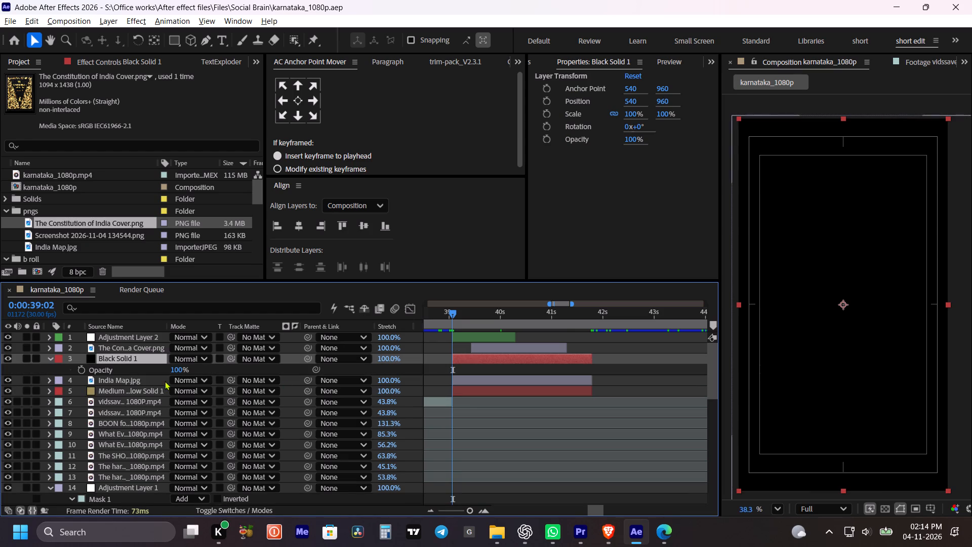
pyautogui.click(179, 367)
pyautogui.press('5')
pyautogui.press('0')
pyautogui.click(260, 370)
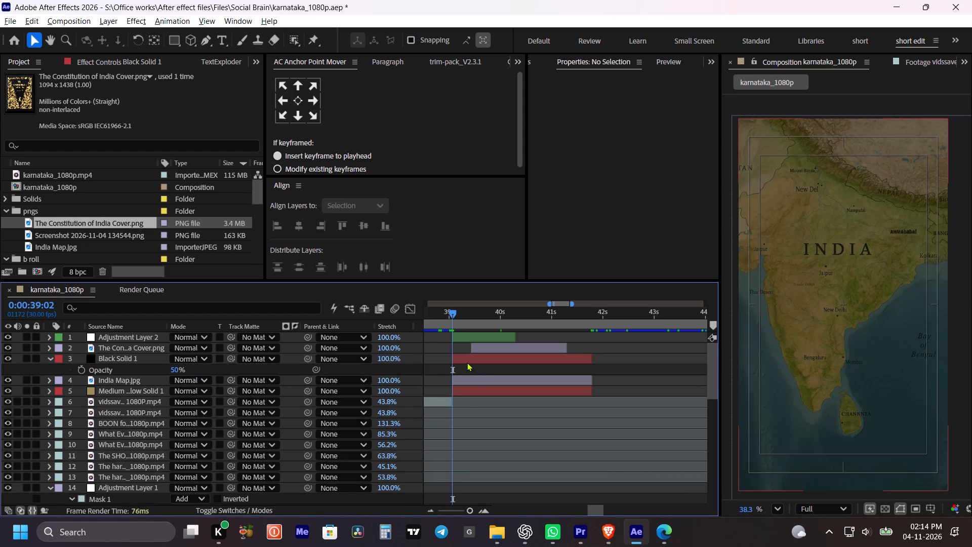
# Keyframe the black solid's opacity from 0% at 0:00:39:02 to 50% at about 0:00:39:23, and save the project.
pyautogui.click(468, 359)
pyautogui.press('t')
pyautogui.press('t')
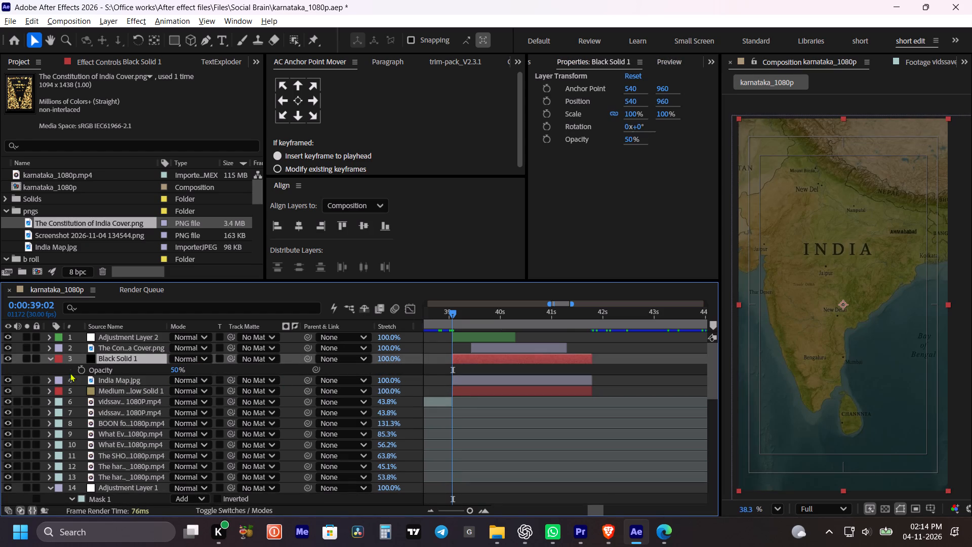
pyautogui.click(76, 370)
pyautogui.click(81, 370)
pyautogui.moveTo(455, 369); pyautogui.dragTo(489, 379)
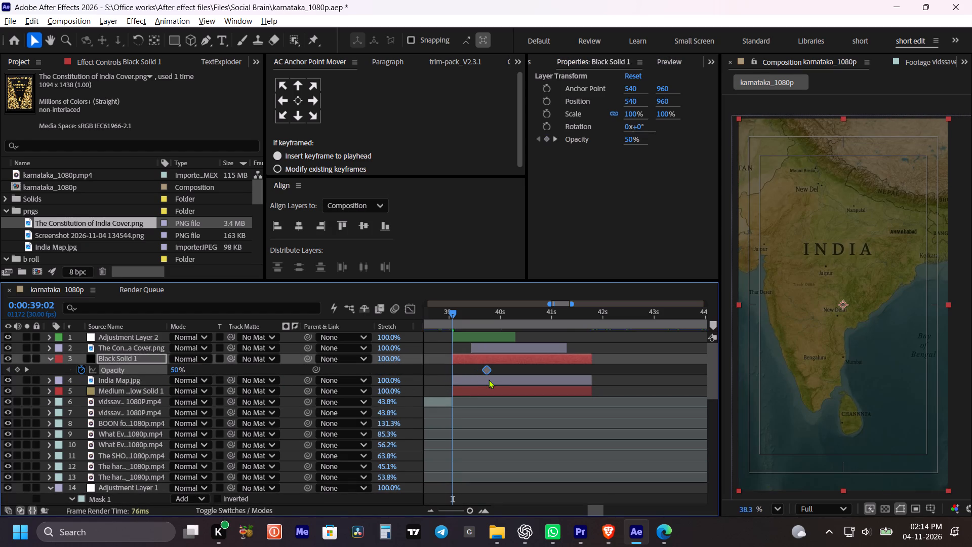
pyautogui.moveTo(489, 379); pyautogui.dragTo(491, 380)
pyautogui.moveTo(177, 368); pyautogui.dragTo(128, 371)
pyautogui.hotkey('ctrl', 's')
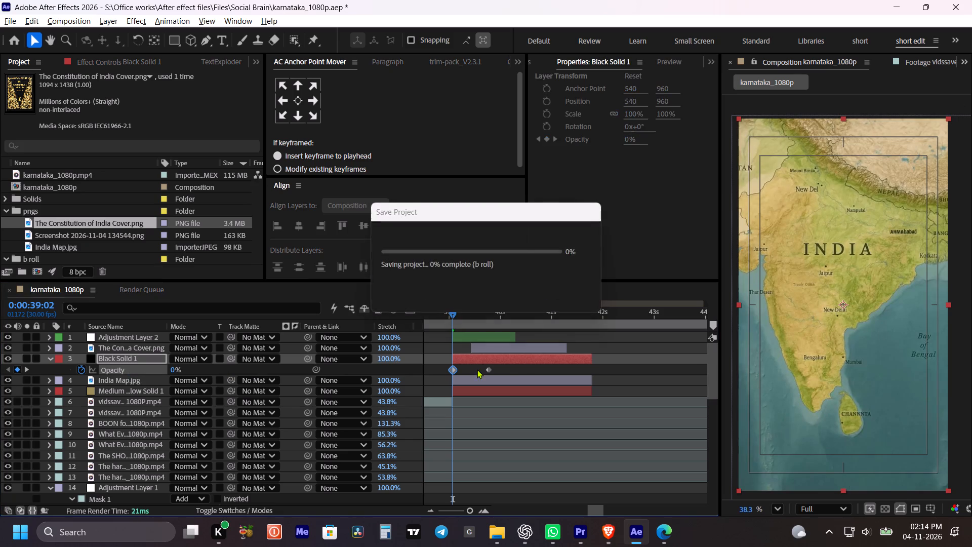
# Apply Easy Ease to both opacity keyframes and reshape their speed graph for a fast start and long ease-in at the end.
pyautogui.moveTo(505, 368); pyautogui.dragTo(442, 376)
pyautogui.press('F9')
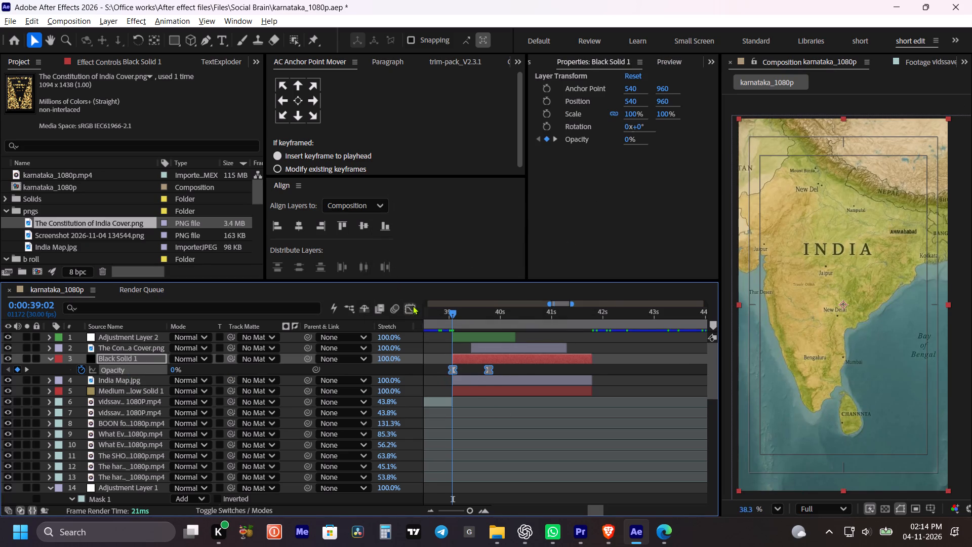
pyautogui.click(413, 305)
pyautogui.keyDown('alt'); pyautogui.scroll(1, 443, 351); pyautogui.keyUp('alt')
pyautogui.press('space')
pyautogui.moveTo(478, 401); pyautogui.dragTo(506, 415)
pyautogui.moveTo(596, 461); pyautogui.dragTo(533, 487)
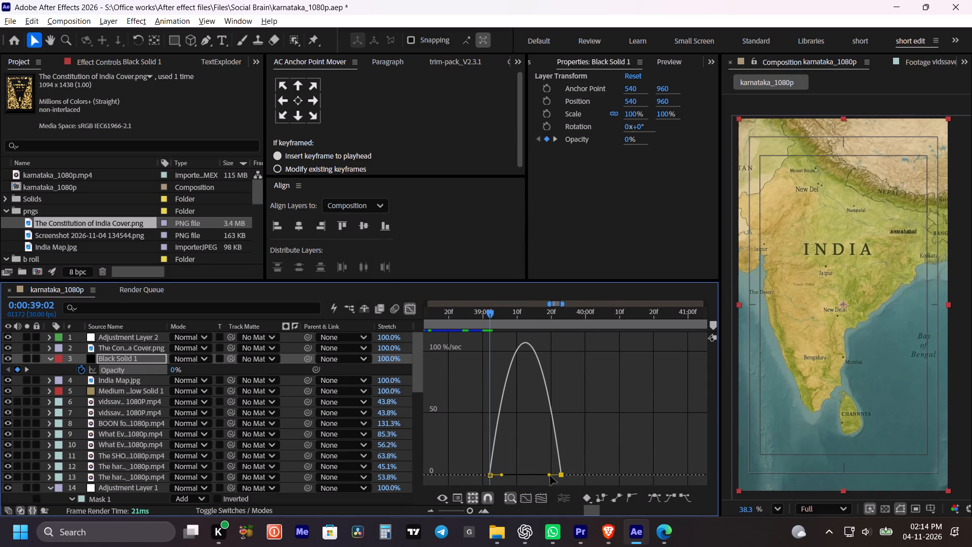
pyautogui.moveTo(550, 476); pyautogui.dragTo(526, 481)
pyautogui.hotkey('ctrl', 'z')
pyautogui.moveTo(580, 455); pyautogui.dragTo(531, 487)
pyautogui.moveTo(550, 476); pyautogui.dragTo(529, 474)
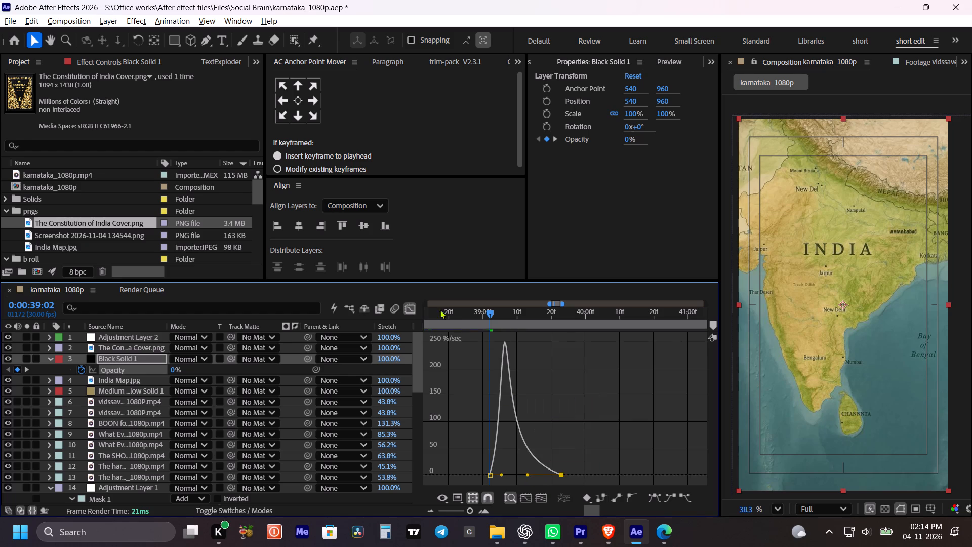
pyautogui.click(406, 311)
# Preview the dimming, move the solid's ending opacity keyframe to 0:00:39:25, set it to 46%, and save the project.
pyautogui.keyDown('alt'); pyautogui.scroll(-1, 491, 345); pyautogui.keyUp('alt')
pyautogui.click(469, 312)
pyautogui.press('space')
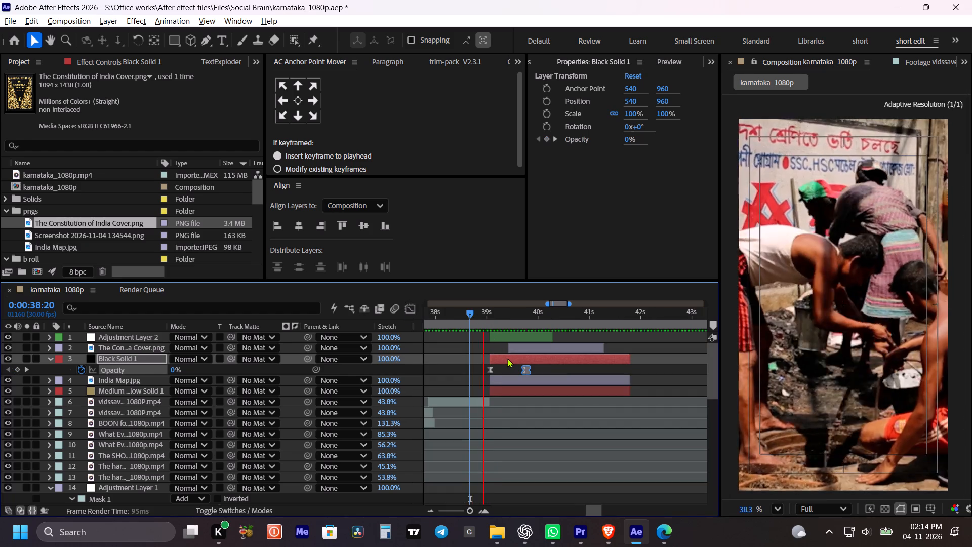
pyautogui.press('space')
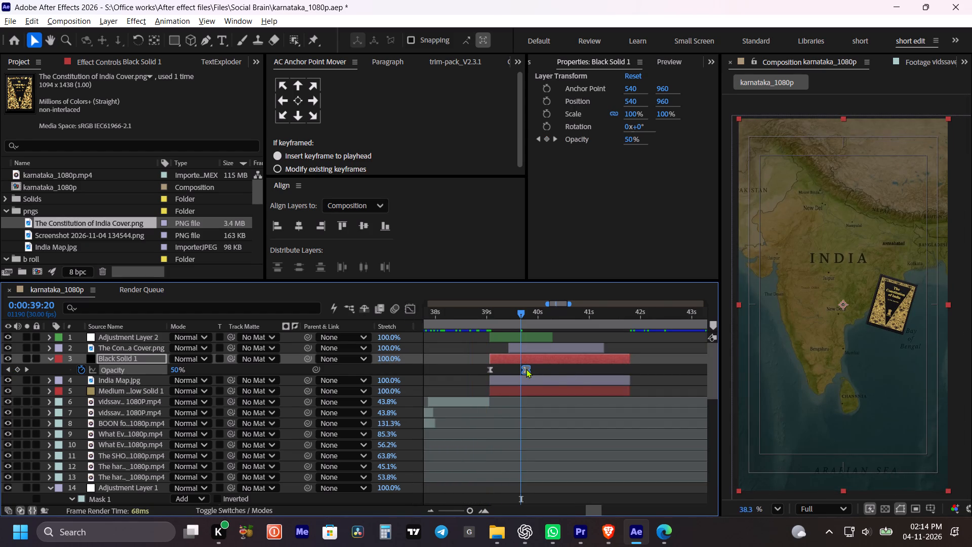
pyautogui.click(526, 369)
pyautogui.keyDown('shift'); pyautogui.moveTo(529, 317); pyautogui.dragTo(534, 322); pyautogui.keyUp('shift')
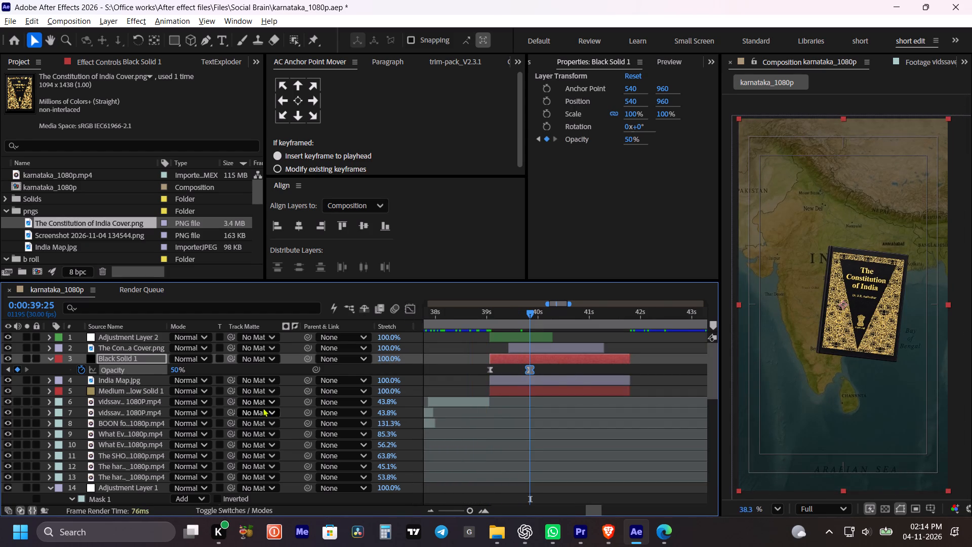
pyautogui.click(175, 370)
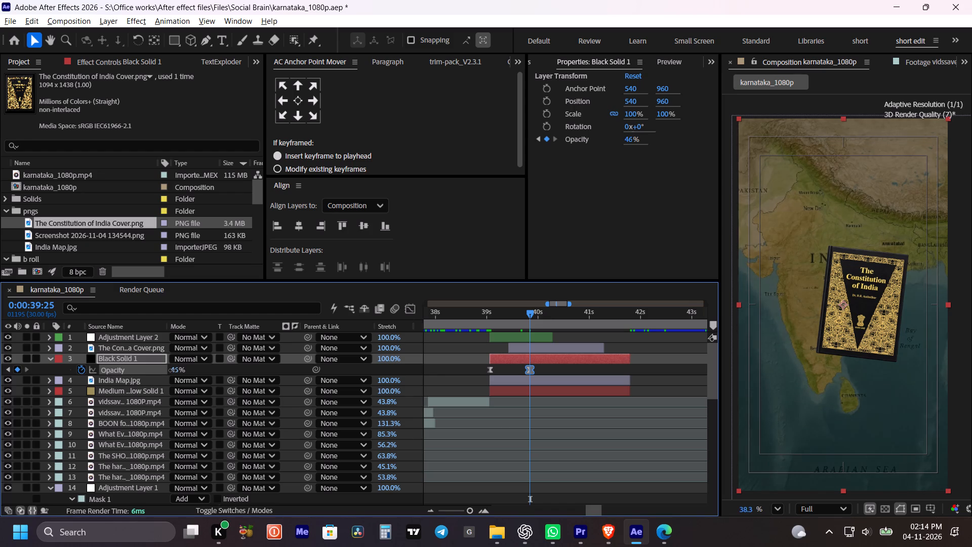
pyautogui.hotkey('ctrl', 's')
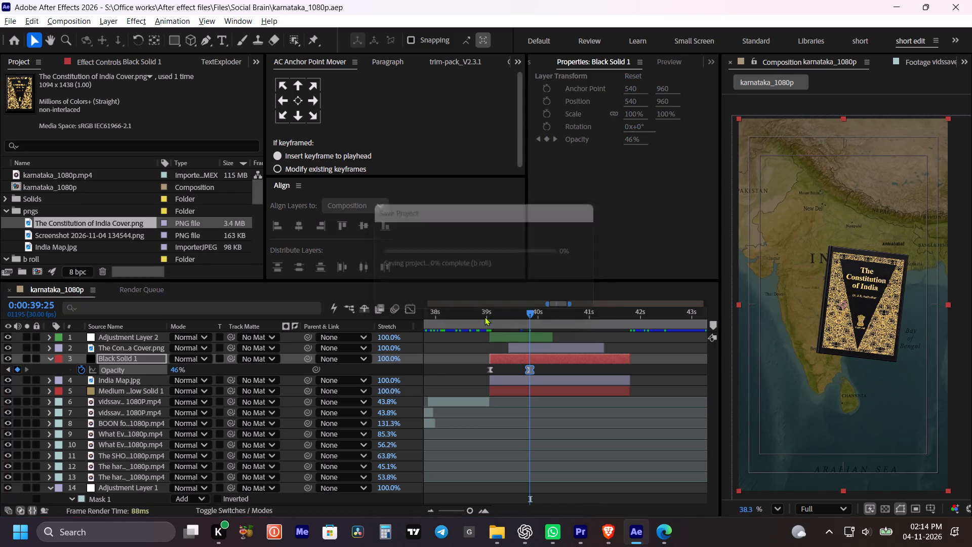
# Preview the black solid's fade together with the Constitution cover's entrance, starting from 0:00:38:17.
pyautogui.click(474, 313)
pyautogui.press('space')
pyautogui.press('space')
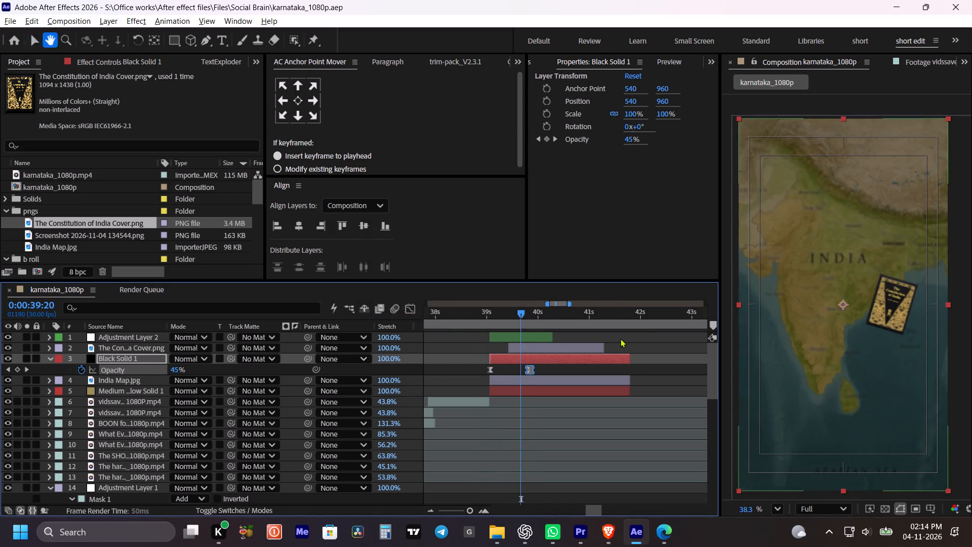
pyautogui.press('space')
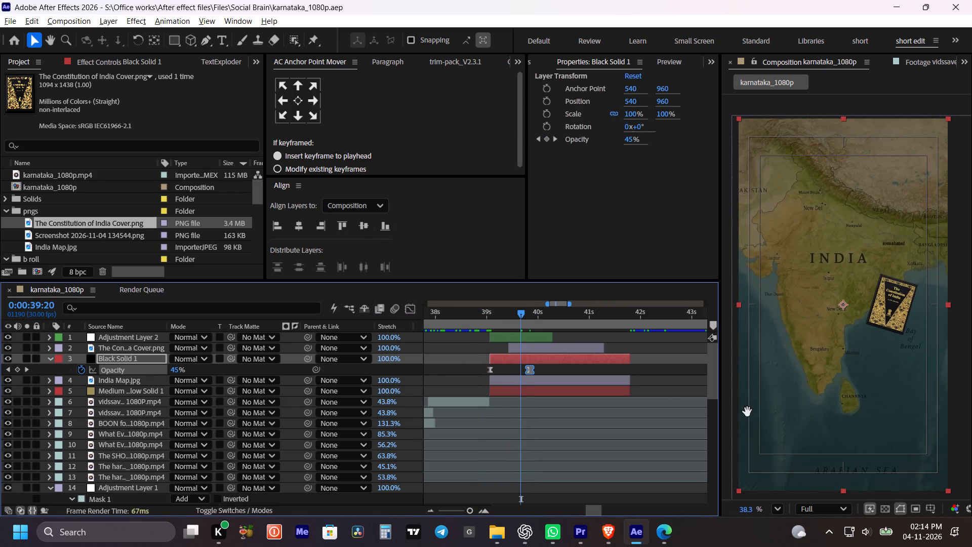
pyautogui.press('space')
pyautogui.moveTo(473, 315); pyautogui.dragTo(465, 314)
pyautogui.press('space')
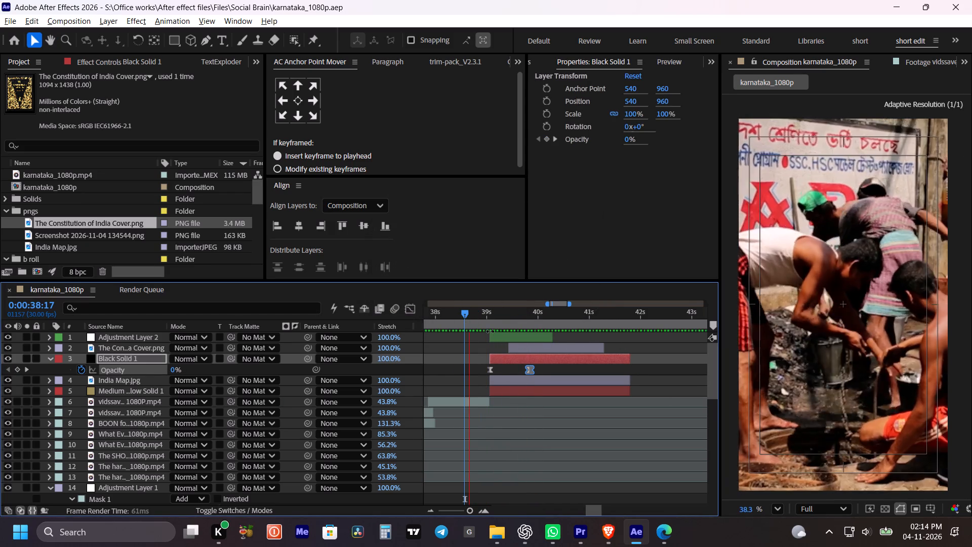
pyautogui.press('space')
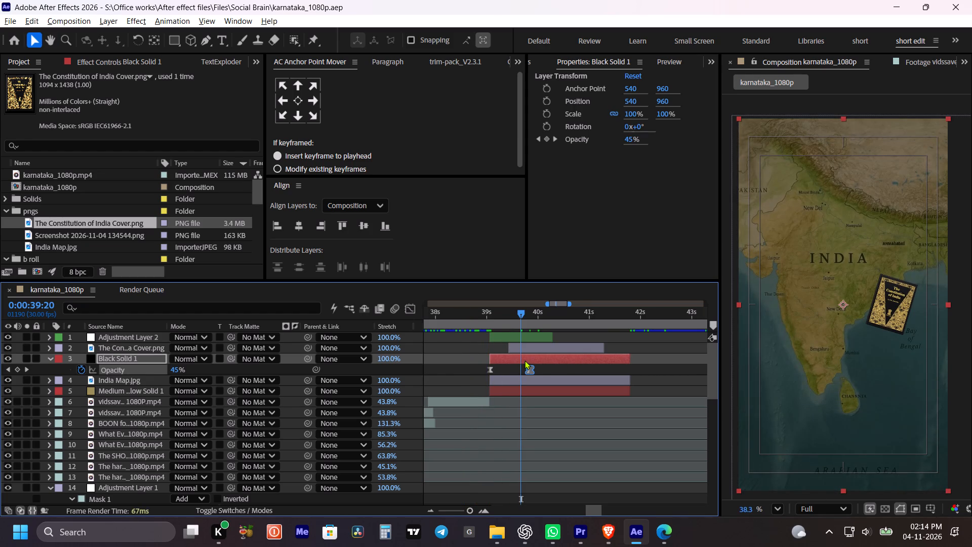
# Shift the black solid layer to start at about 0:00:39:07, preview from 0:00:38:27, and save the project.
pyautogui.moveTo(524, 360); pyautogui.dragTo(534, 360)
pyautogui.click(481, 318)
pyautogui.press('space')
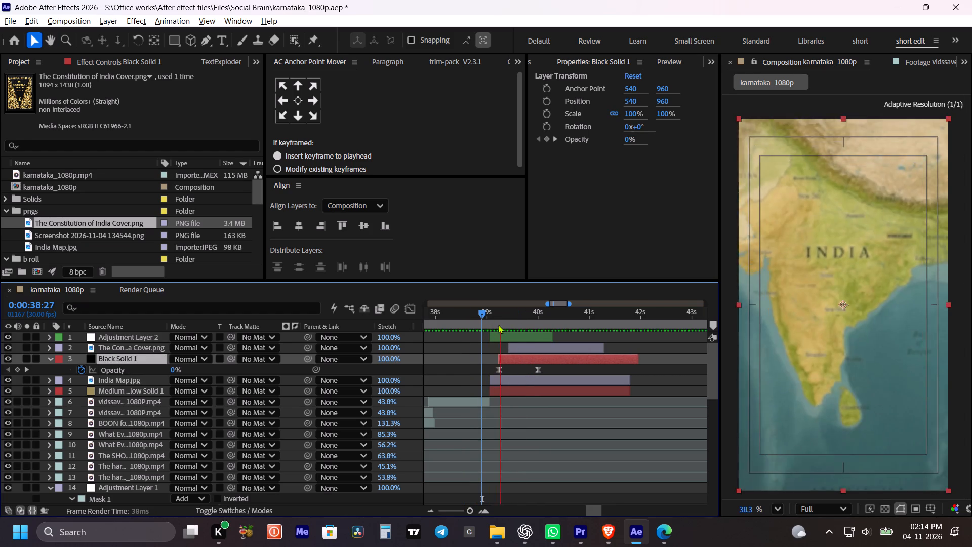
pyautogui.press('space')
pyautogui.press('space')
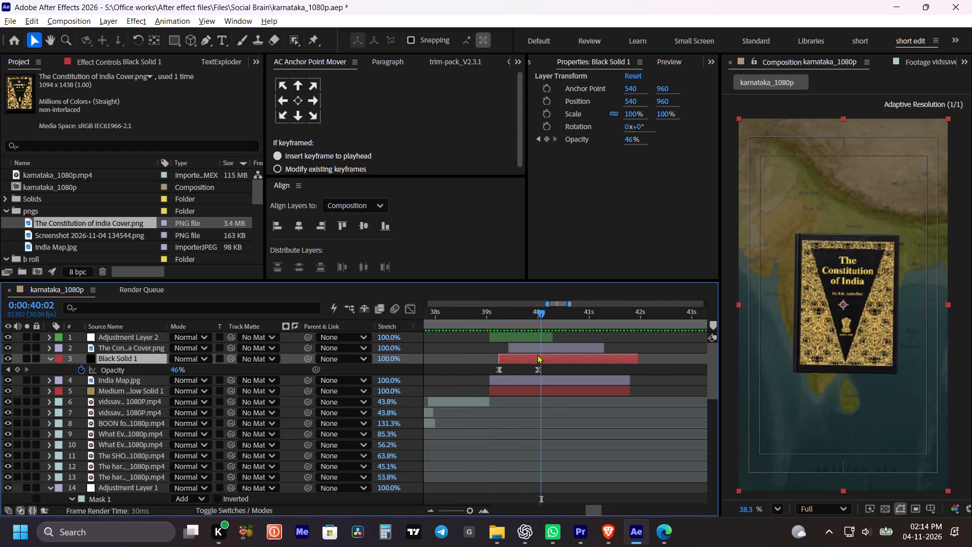
pyautogui.press('space')
pyautogui.moveTo(559, 315); pyautogui.dragTo(539, 318)
pyautogui.hotkey('ctrl', 's')
# Move the cover's ending Position, Scale and Rotation keyframes to just before 0:00:40:00, preview the entrance, and save the project.
pyautogui.click(543, 347)
pyautogui.press('u')
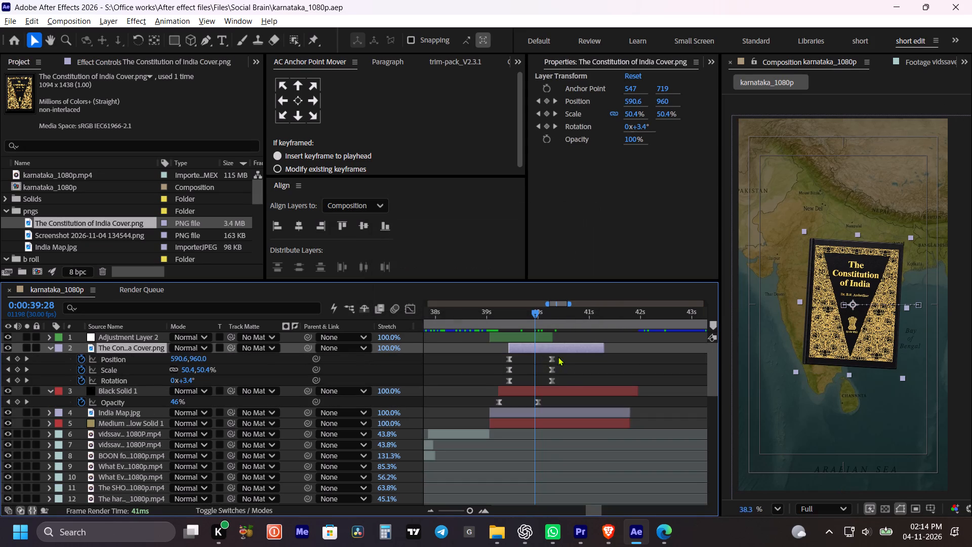
pyautogui.moveTo(563, 357); pyautogui.dragTo(541, 396)
pyautogui.moveTo(551, 366); pyautogui.dragTo(536, 370)
pyautogui.moveTo(499, 319); pyautogui.dragTo(493, 319)
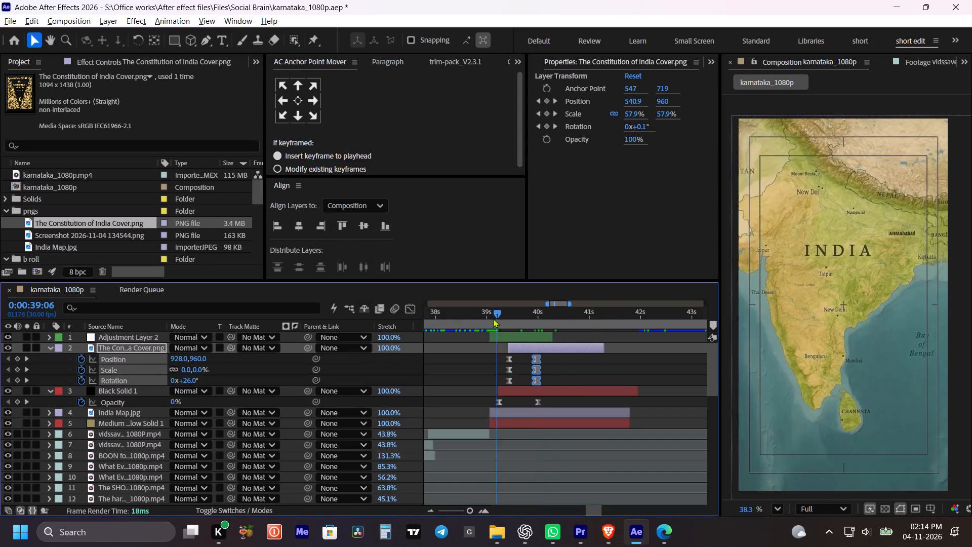
pyautogui.moveTo(493, 319); pyautogui.dragTo(491, 318)
pyautogui.press('space')
pyautogui.press('space')
pyautogui.click(571, 370)
pyautogui.press('space')
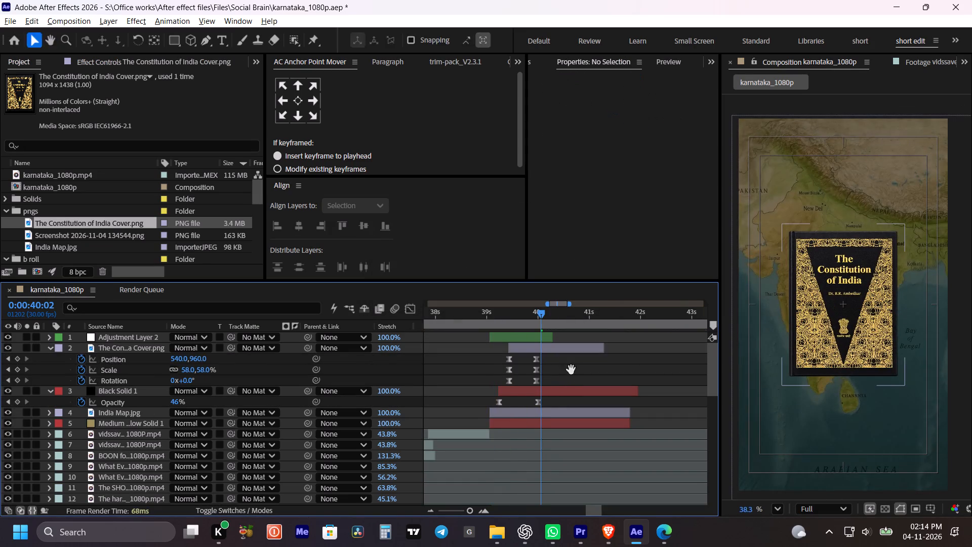
pyautogui.press('space')
pyautogui.click(571, 370)
pyautogui.hotkey('ctrl', 's')
# Collapse the Constitution cover layer's properties, save the project, and preview the entrance from 0:00:39:06.
pyautogui.click(572, 369)
pyautogui.click(558, 351)
pyautogui.press('m')
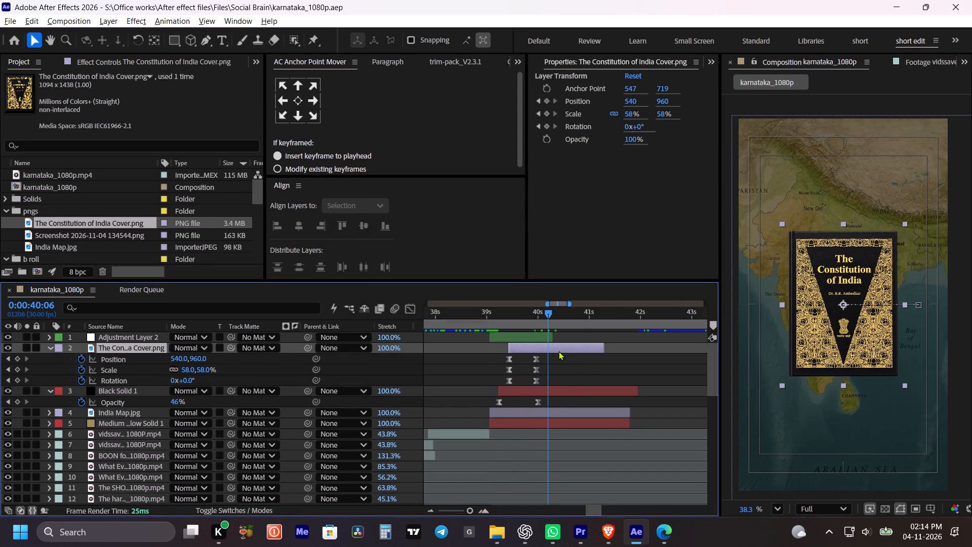
pyautogui.hotkey('ctrl', 's')
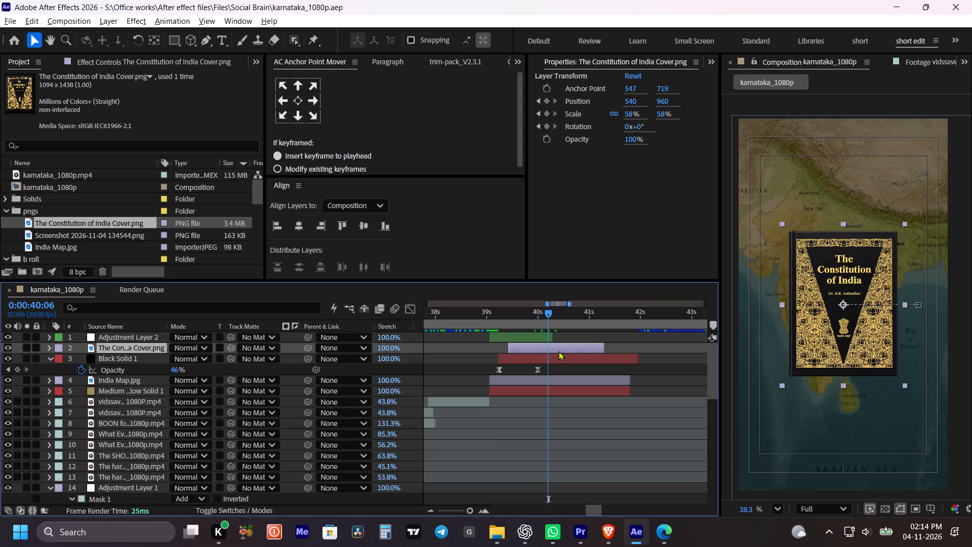
pyautogui.moveTo(542, 316); pyautogui.dragTo(498, 319)
pyautogui.press('space')
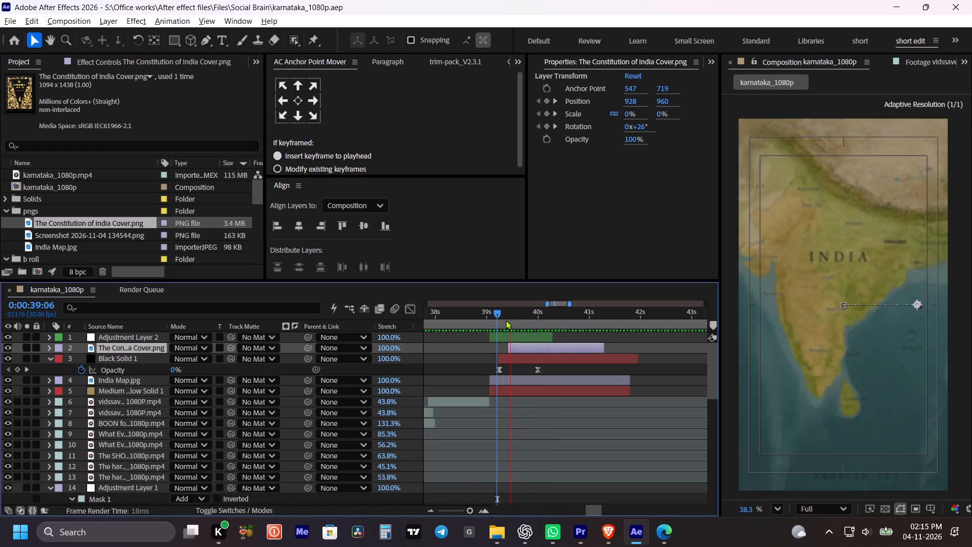
pyautogui.press('space')
pyautogui.click(530, 349)
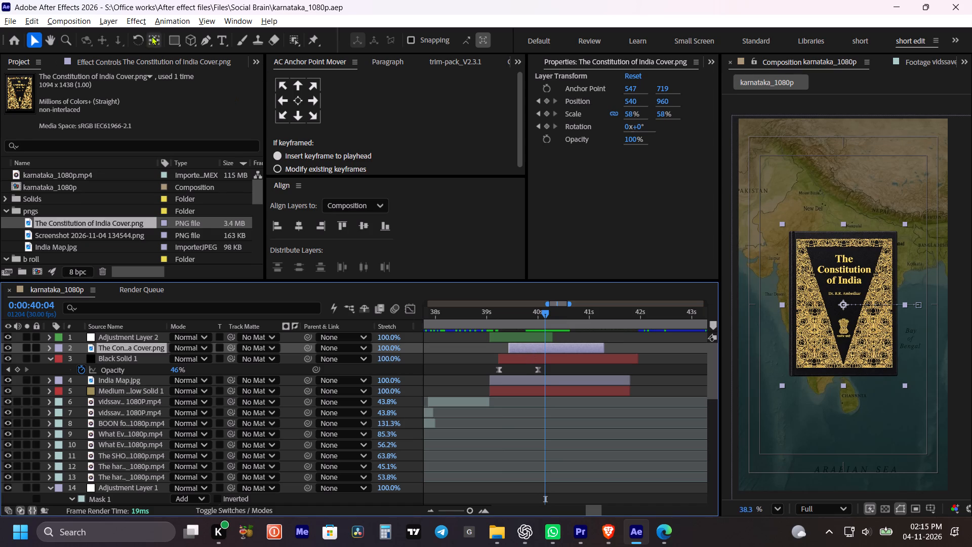
# At 0:00:39:29, move the Constitution cover's anchor point to the middle of its spine edge, about 83, 723.5, keeping the cover in place.
pyautogui.press('u')
pyautogui.keyDown('shift'); pyautogui.moveTo(544, 313); pyautogui.dragTo(539, 313); pyautogui.keyUp('shift')
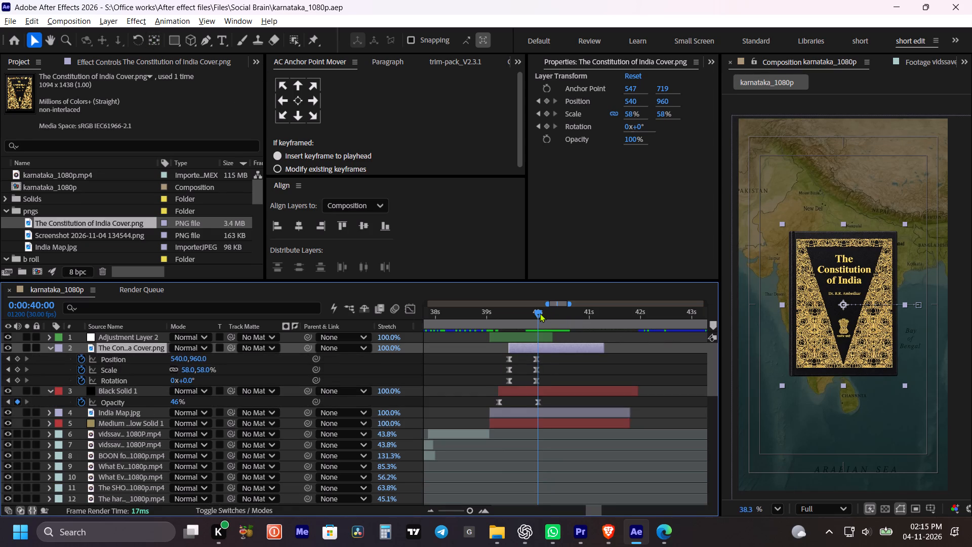
pyautogui.keyDown('alt'); pyautogui.scroll(2, 542, 352); pyautogui.keyUp('alt')
pyautogui.press('space')
pyautogui.moveTo(533, 365); pyautogui.dragTo(556, 368)
pyautogui.keyDown('shift'); pyautogui.click(545, 307); pyautogui.keyUp('shift')
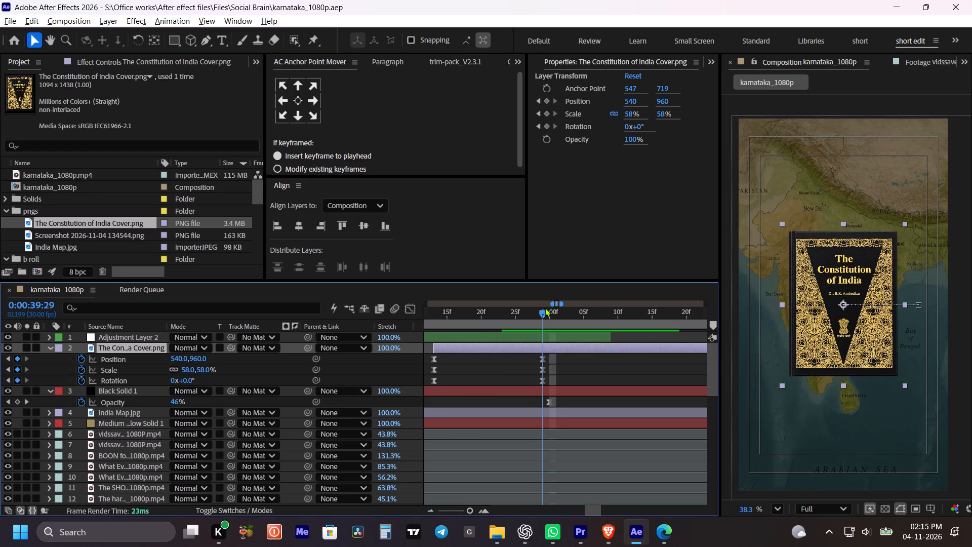
pyautogui.click(553, 347)
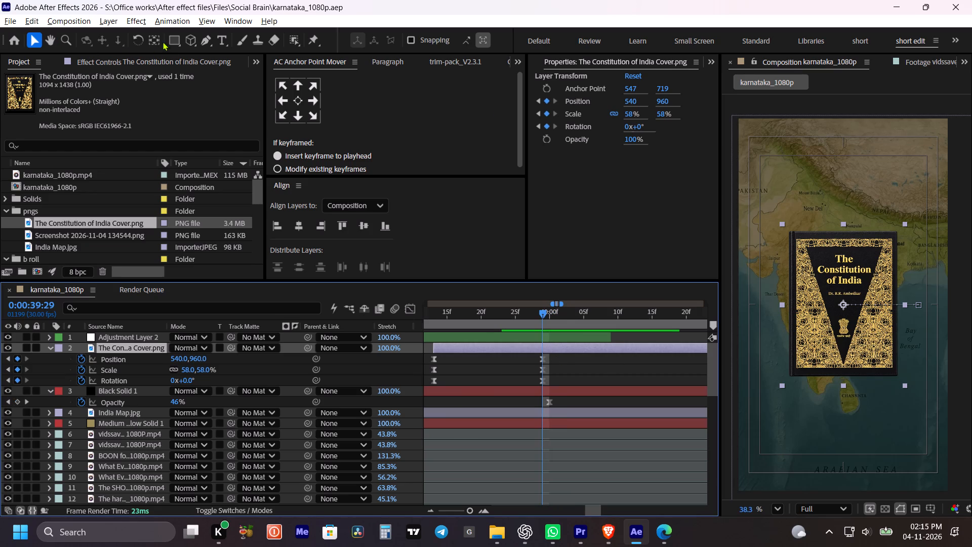
pyautogui.click(155, 41)
pyautogui.moveTo(844, 306); pyautogui.dragTo(818, 305)
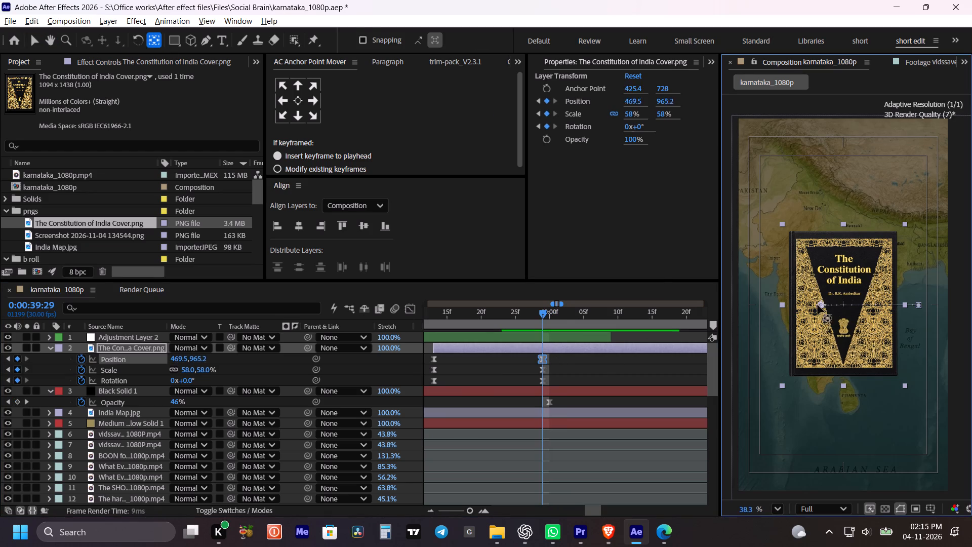
pyautogui.moveTo(818, 305); pyautogui.dragTo(792, 306)
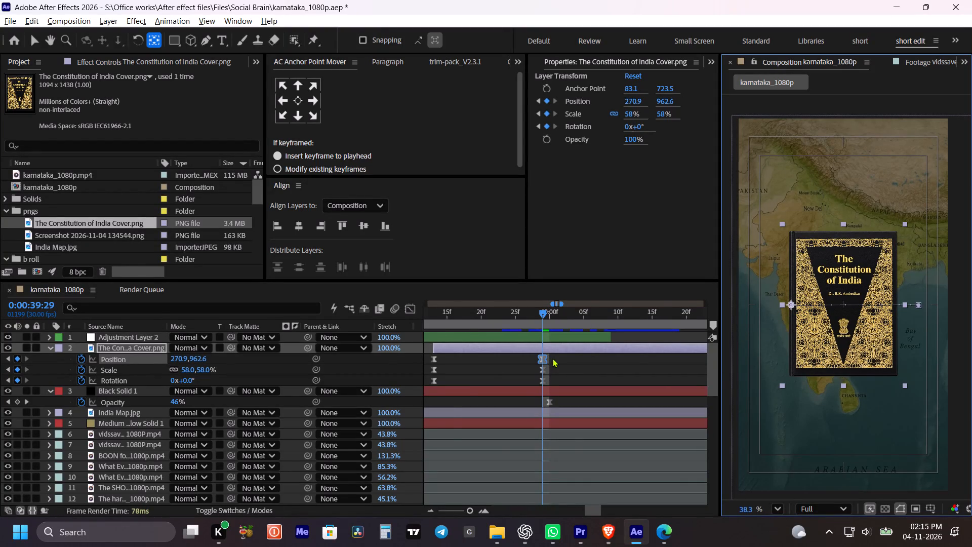
# Preview the cover's entrance with the shifted anchor point, starting around 0:00:39:10, and save the project.
pyautogui.keyDown('alt'); pyautogui.scroll(-1, 552, 358); pyautogui.keyUp('alt')
pyautogui.click(579, 370)
pyautogui.click(483, 315)
pyautogui.press('space')
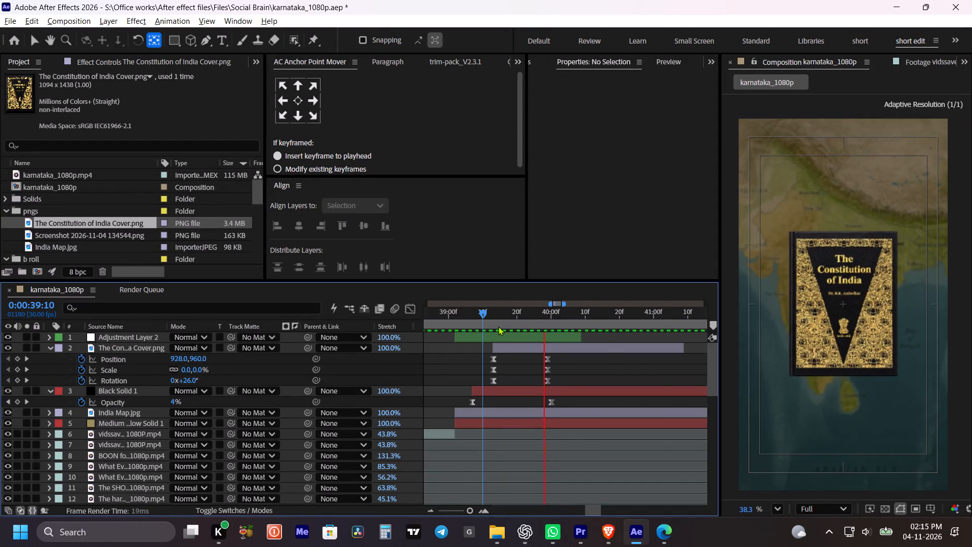
pyautogui.press('space')
pyautogui.click(478, 318)
pyautogui.press('space')
pyautogui.press('space')
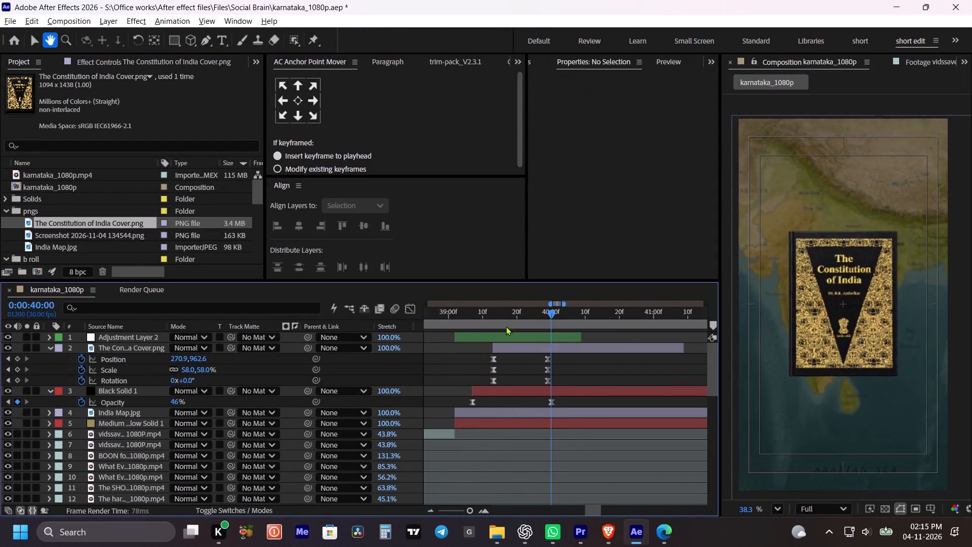
pyautogui.moveTo(499, 322); pyautogui.dragTo(520, 327)
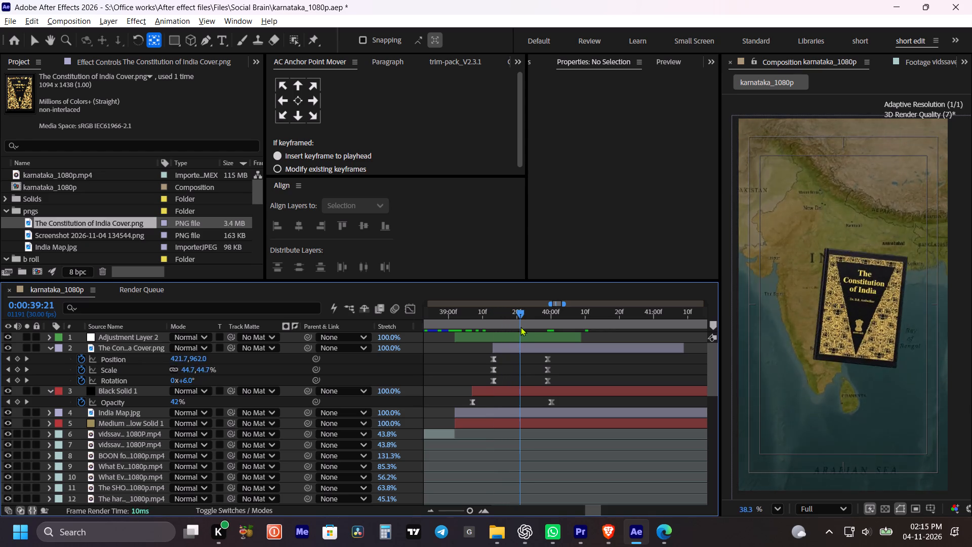
pyautogui.moveTo(520, 327); pyautogui.dragTo(493, 328)
pyautogui.press('space')
pyautogui.press('space')
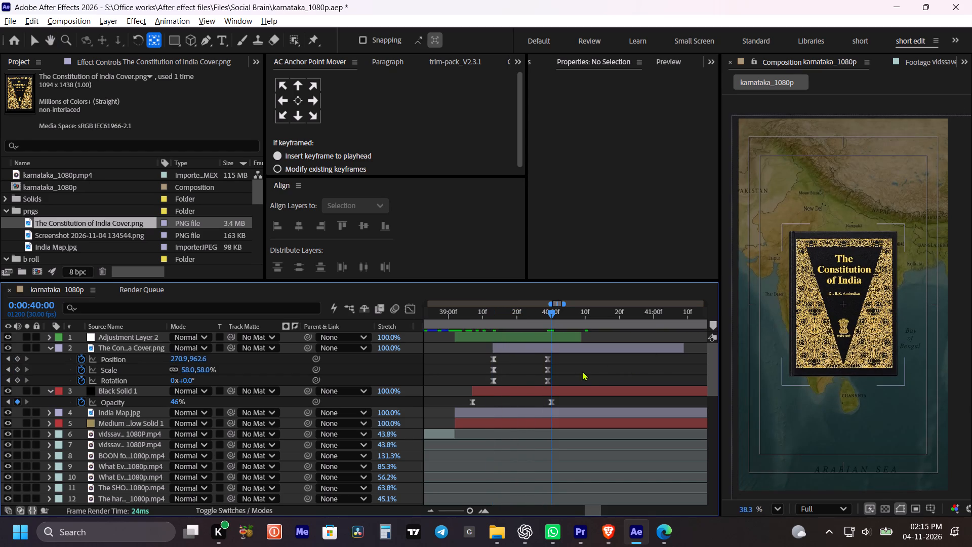
pyautogui.click(582, 371)
pyautogui.press('space')
pyautogui.press('space')
pyautogui.click(587, 368)
pyautogui.hotkey('ctrl', 's')
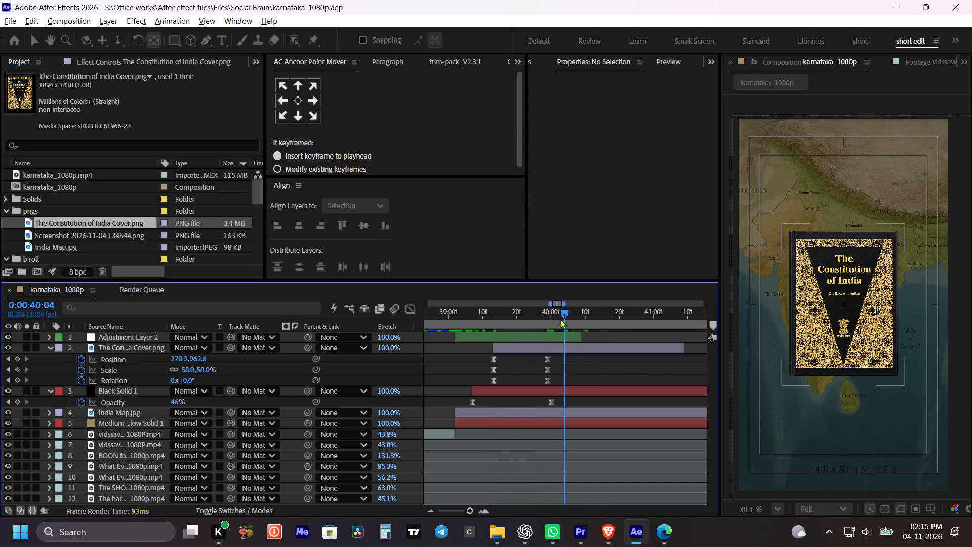
# Collapse the cover and black solid properties and make the Constitution cover a 3D layer at 0:00:39:29.
pyautogui.keyDown('shift'); pyautogui.moveTo(560, 319); pyautogui.dragTo(547, 320); pyautogui.keyUp('shift')
pyautogui.click(552, 344)
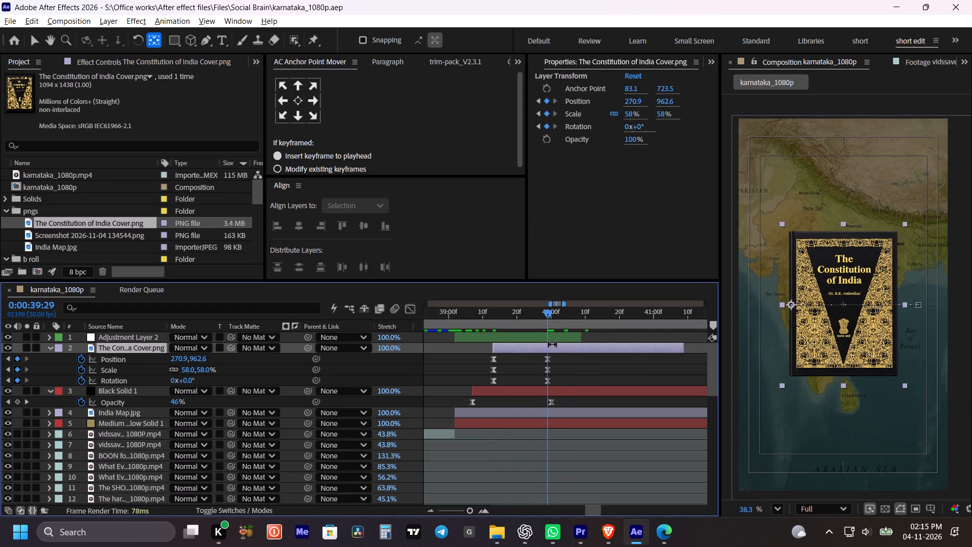
pyautogui.press('m')
pyautogui.click(551, 361)
pyautogui.press('m')
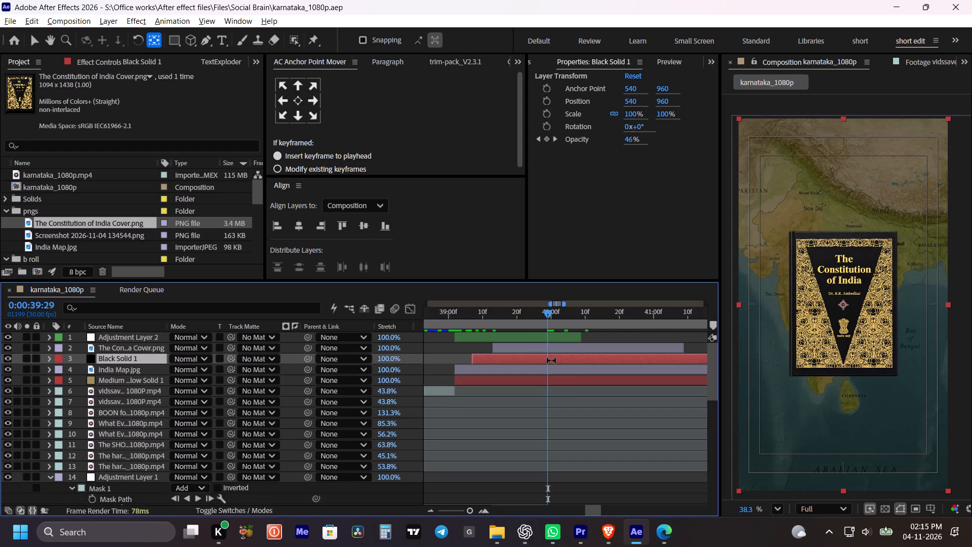
pyautogui.click(547, 345)
pyautogui.click(222, 511)
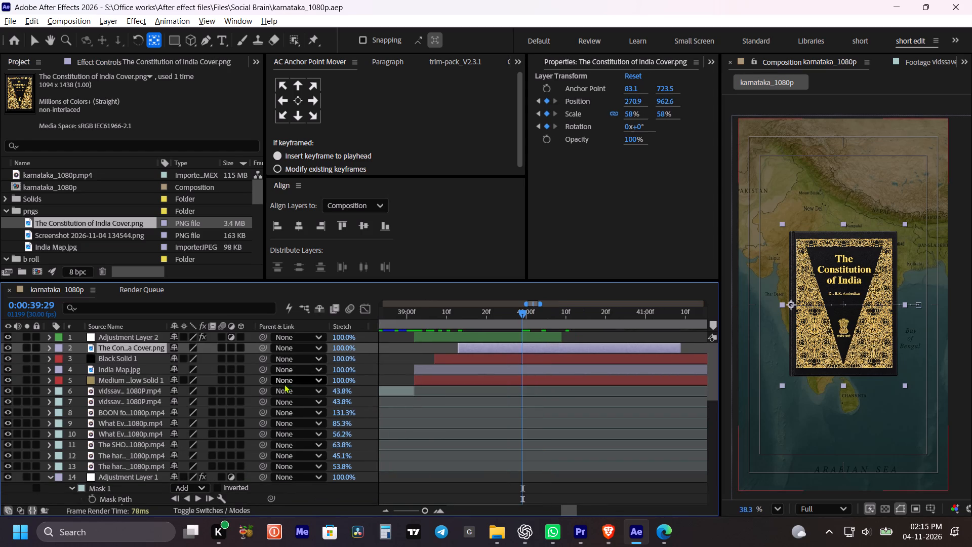
pyautogui.click(240, 345)
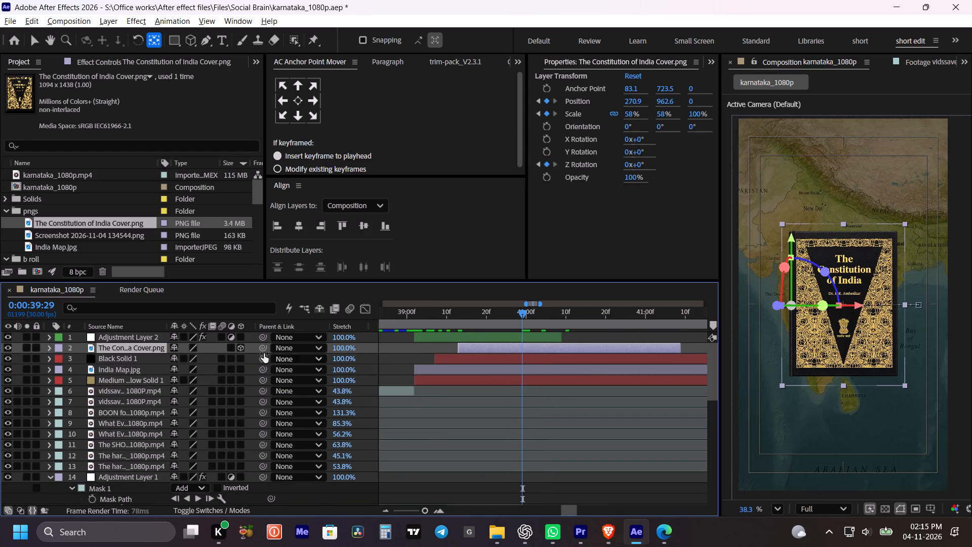
pyautogui.click(524, 350)
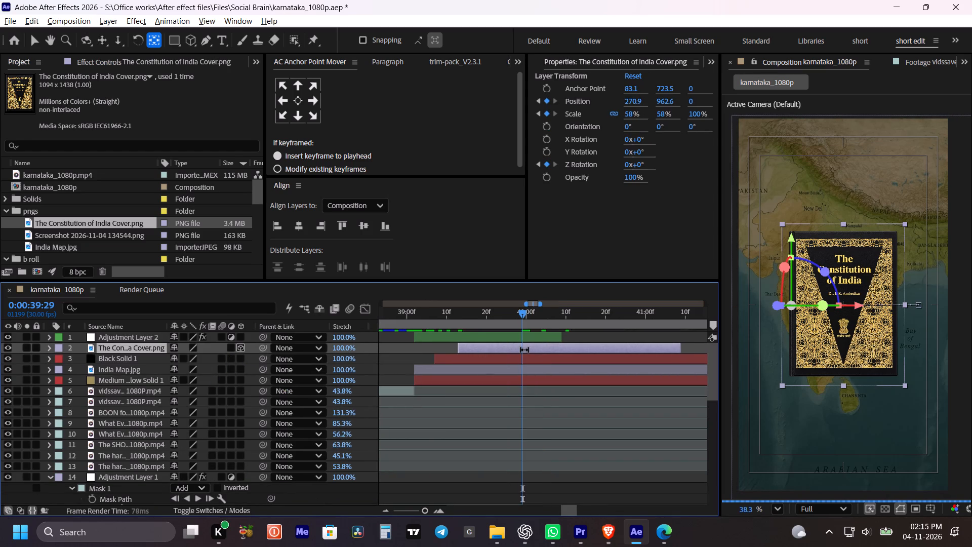
pyautogui.press('v')
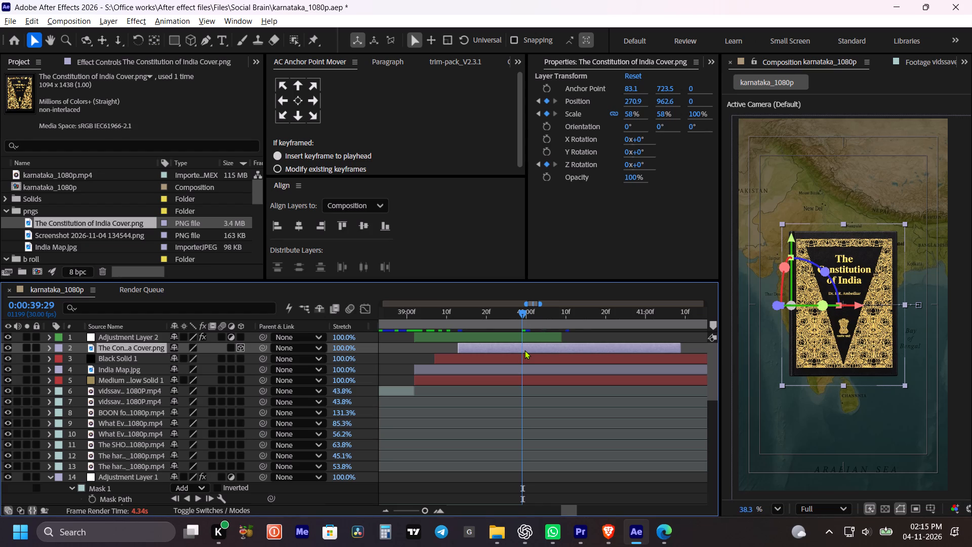
# Duplicate the Constitution cover layer and apply Tint to the lower copy, mapping white to black.
pyautogui.hotkey('ctrl', 'd')
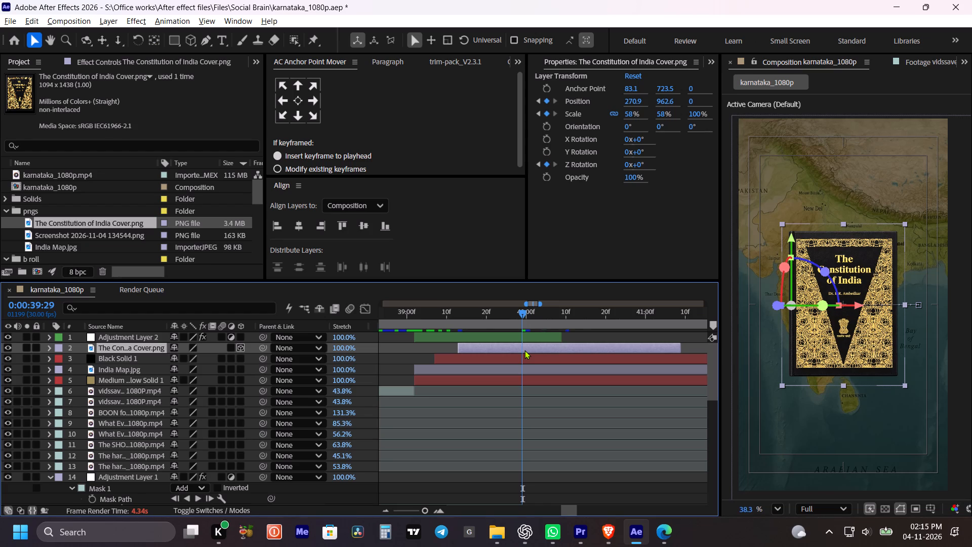
pyautogui.click(531, 354)
pyautogui.click(531, 359)
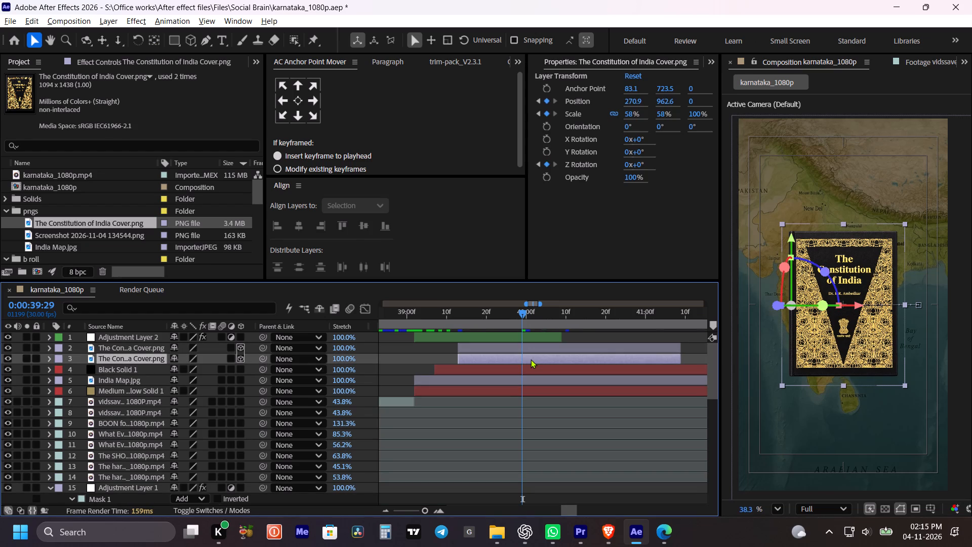
pyautogui.hotkey('ctrl', 'space')
pyautogui.write('tint')
pyautogui.click(528, 379)
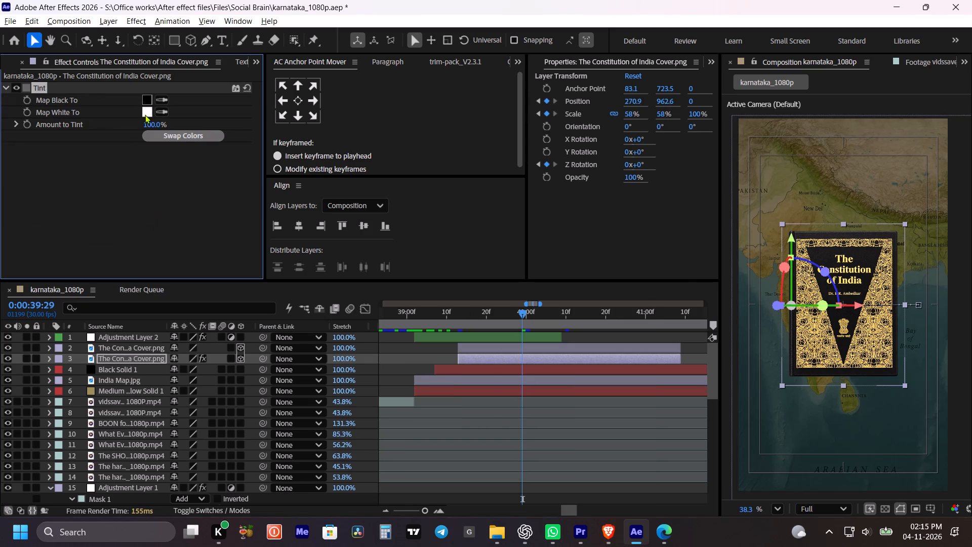
pyautogui.click(146, 113)
pyautogui.moveTo(472, 174); pyautogui.dragTo(282, 394)
pyautogui.click(636, 139)
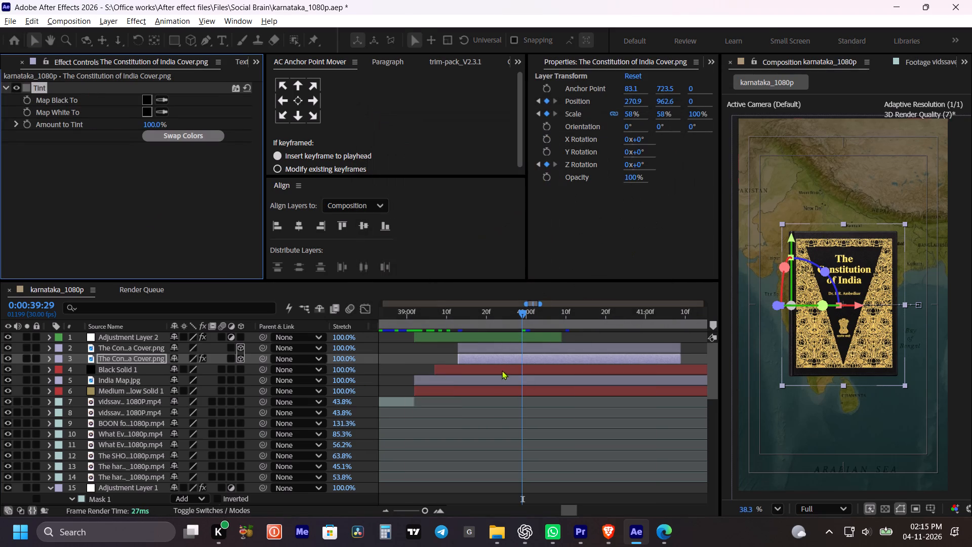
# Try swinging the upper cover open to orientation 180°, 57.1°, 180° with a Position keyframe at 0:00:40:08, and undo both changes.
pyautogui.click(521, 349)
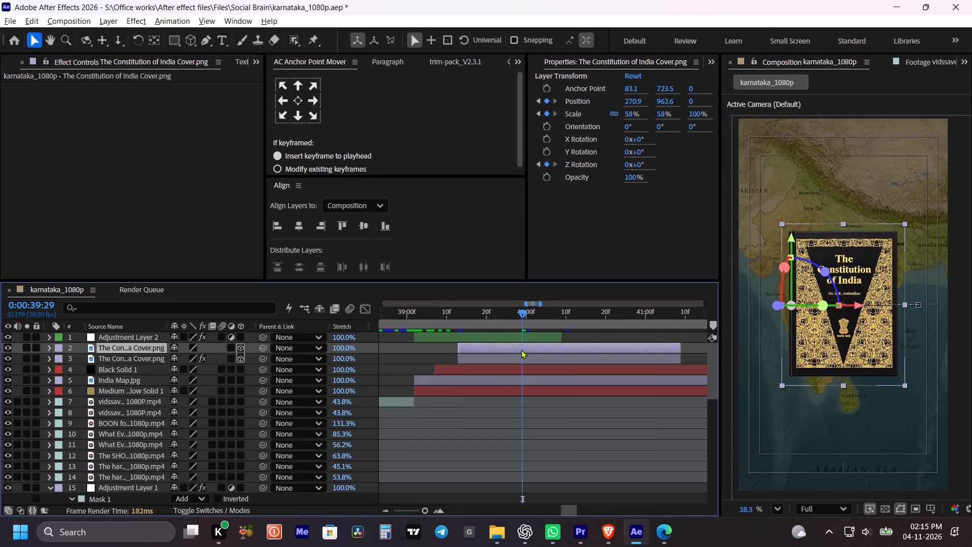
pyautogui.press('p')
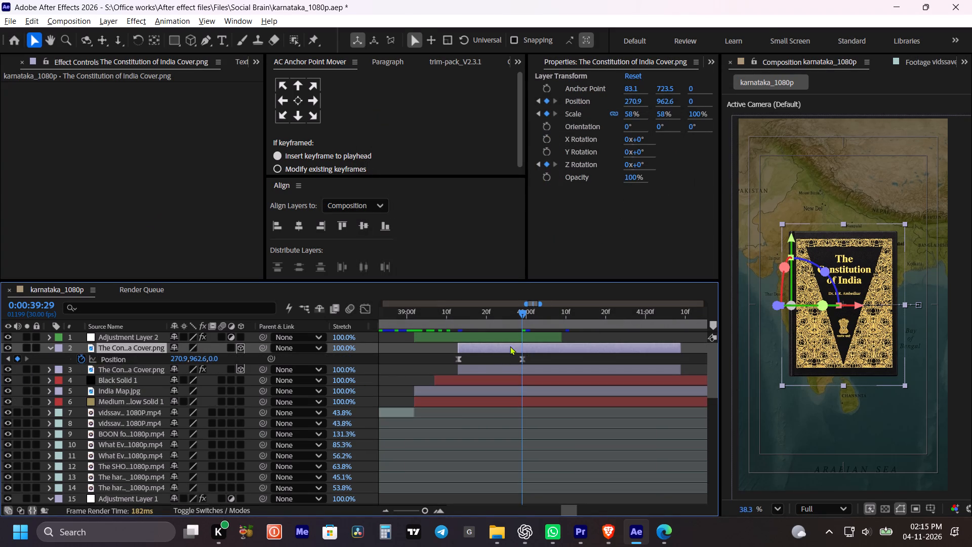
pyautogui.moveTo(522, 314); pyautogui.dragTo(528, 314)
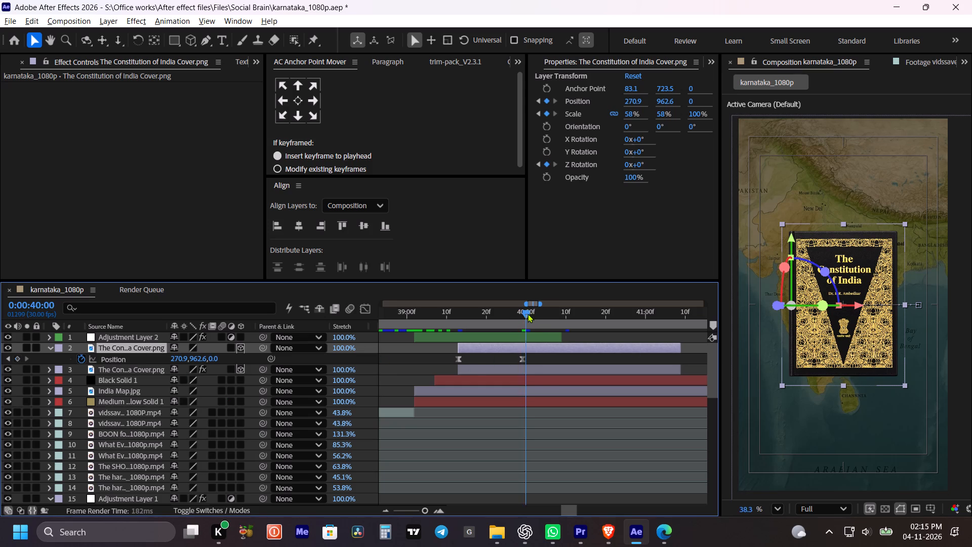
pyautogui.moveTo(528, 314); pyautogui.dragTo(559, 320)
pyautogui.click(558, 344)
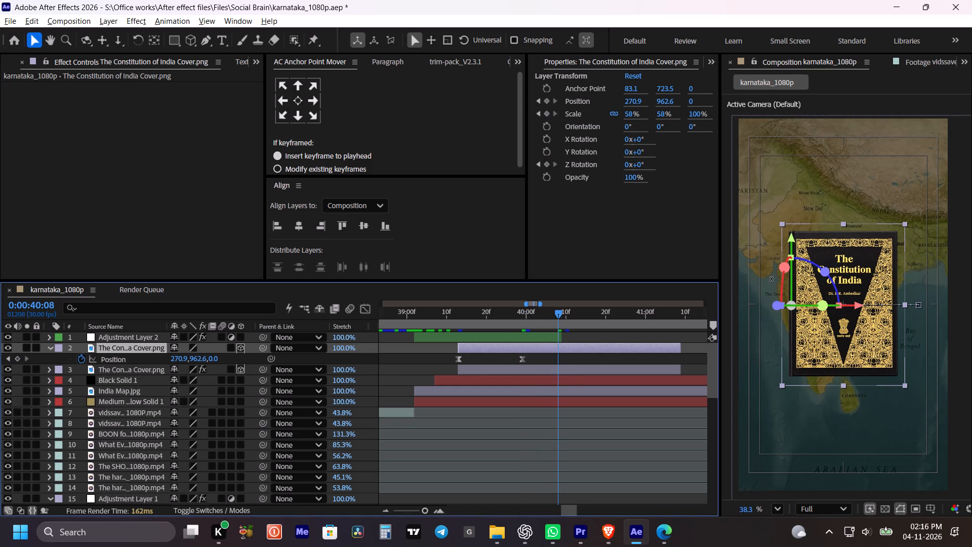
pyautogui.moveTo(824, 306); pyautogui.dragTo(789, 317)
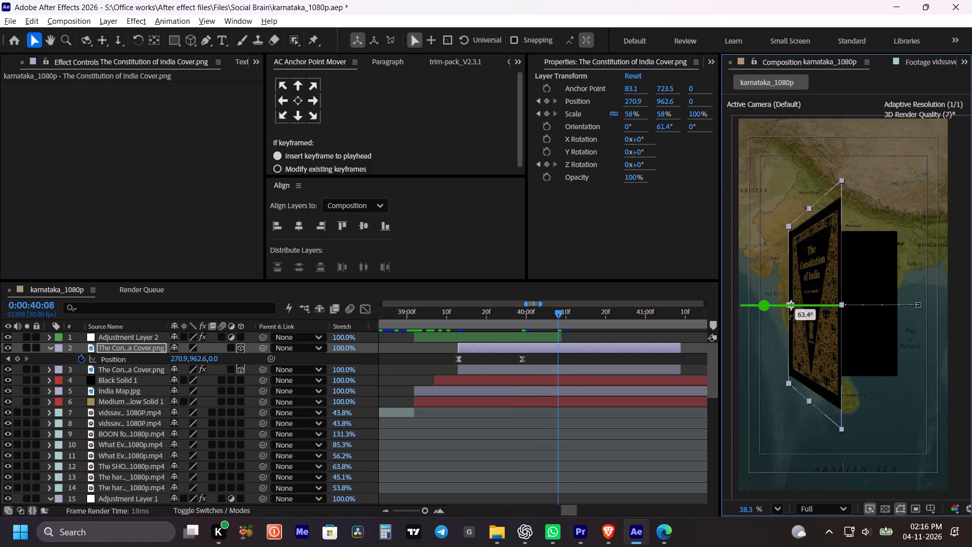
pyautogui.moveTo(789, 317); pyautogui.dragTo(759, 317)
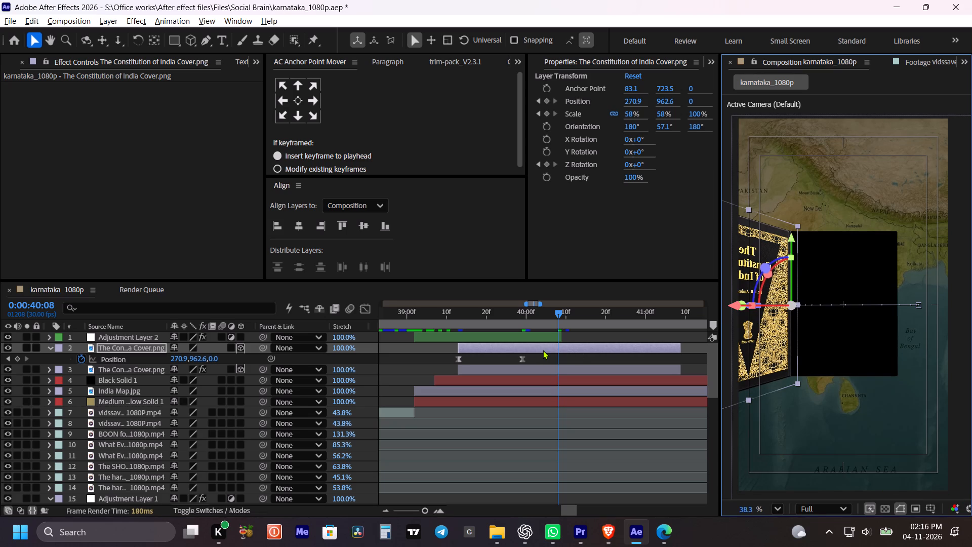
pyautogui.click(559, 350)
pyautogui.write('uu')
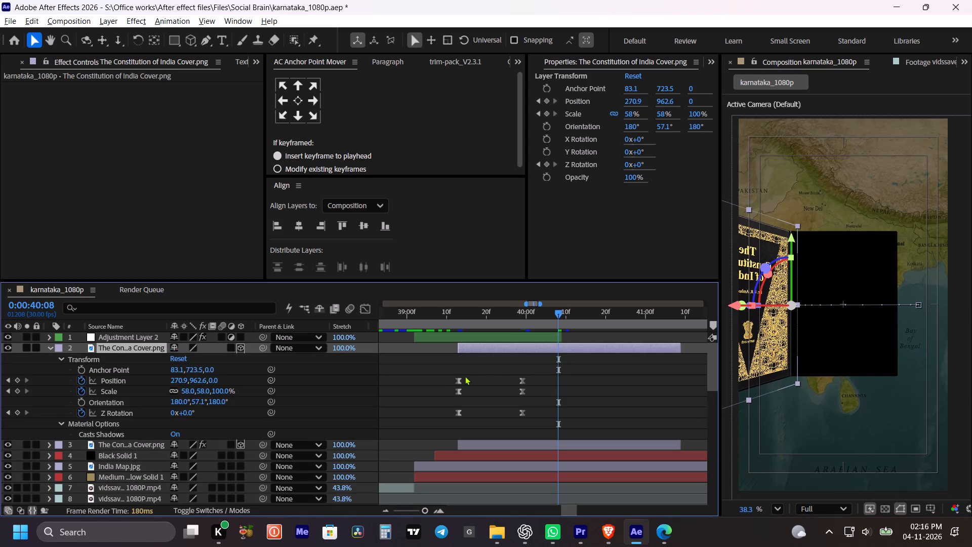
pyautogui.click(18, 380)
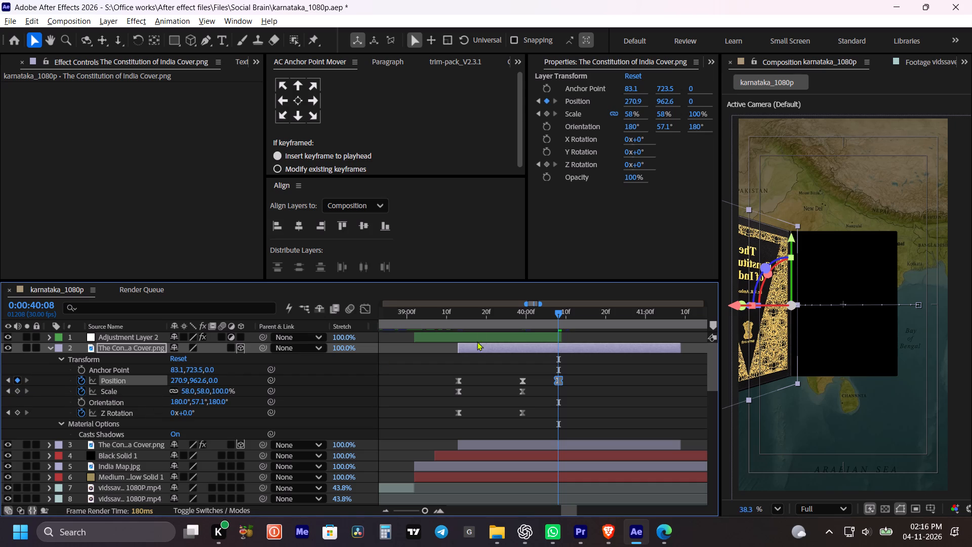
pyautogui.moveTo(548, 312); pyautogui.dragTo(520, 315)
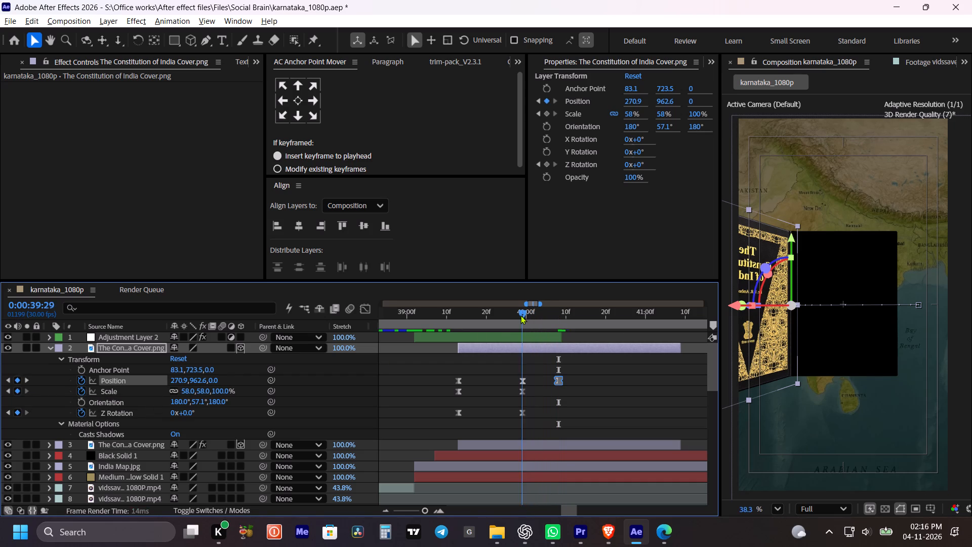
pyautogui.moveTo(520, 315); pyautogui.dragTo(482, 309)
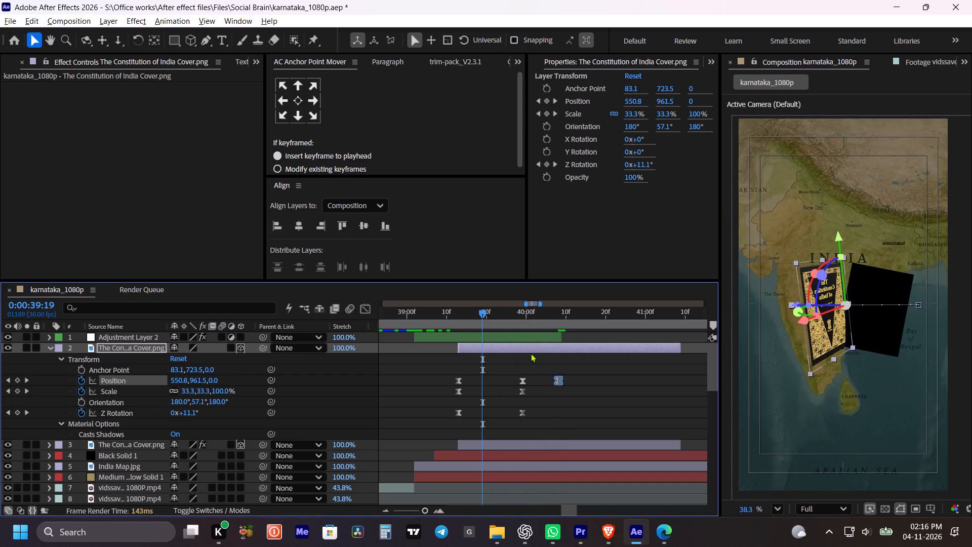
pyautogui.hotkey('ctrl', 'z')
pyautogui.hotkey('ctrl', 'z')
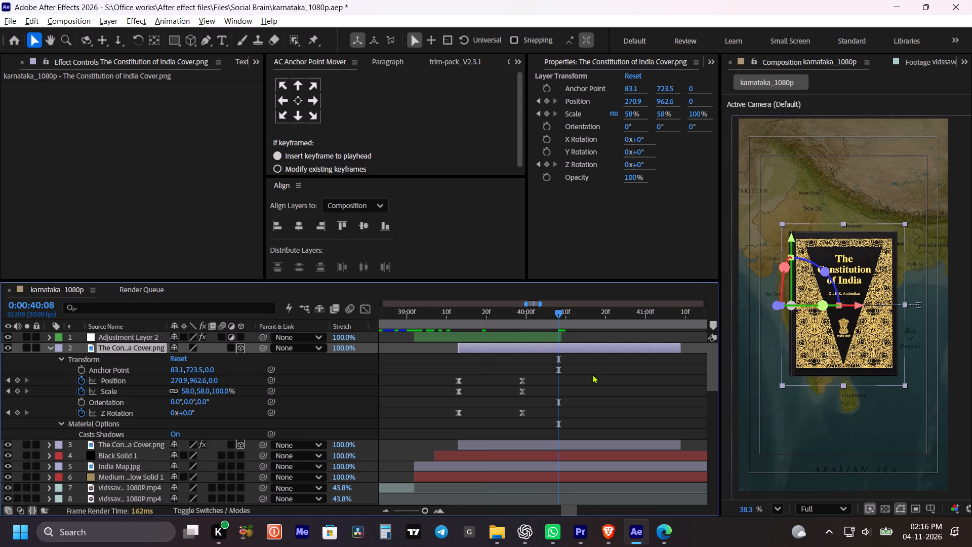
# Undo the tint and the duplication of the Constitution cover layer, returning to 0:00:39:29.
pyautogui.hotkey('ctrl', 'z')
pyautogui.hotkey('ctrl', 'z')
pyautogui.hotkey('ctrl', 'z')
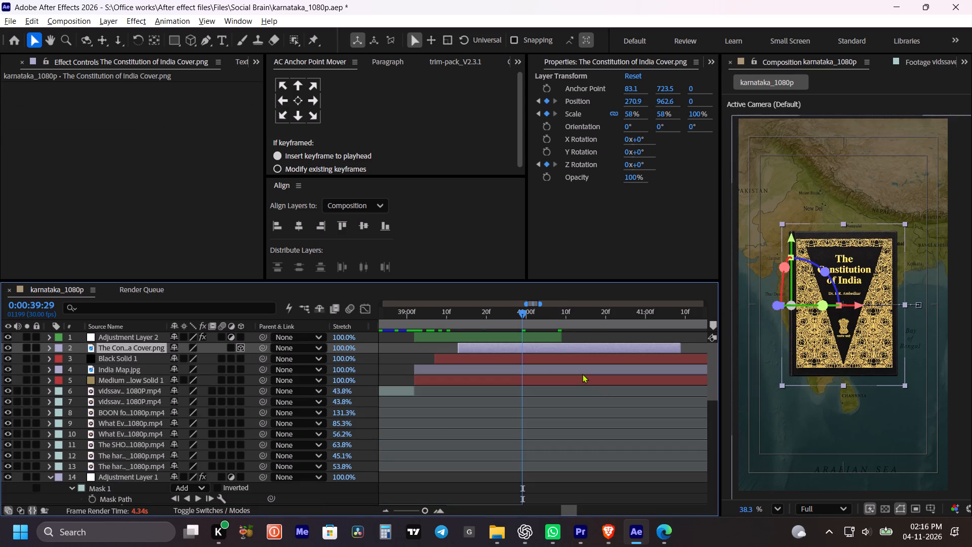
# Preview the Constitution cover's entrance several times, including playback from 0:00:39:10, 0:00:39:07 and 0:00:38:23.
pyautogui.click(548, 347)
pyautogui.moveTo(512, 314); pyautogui.dragTo(471, 321)
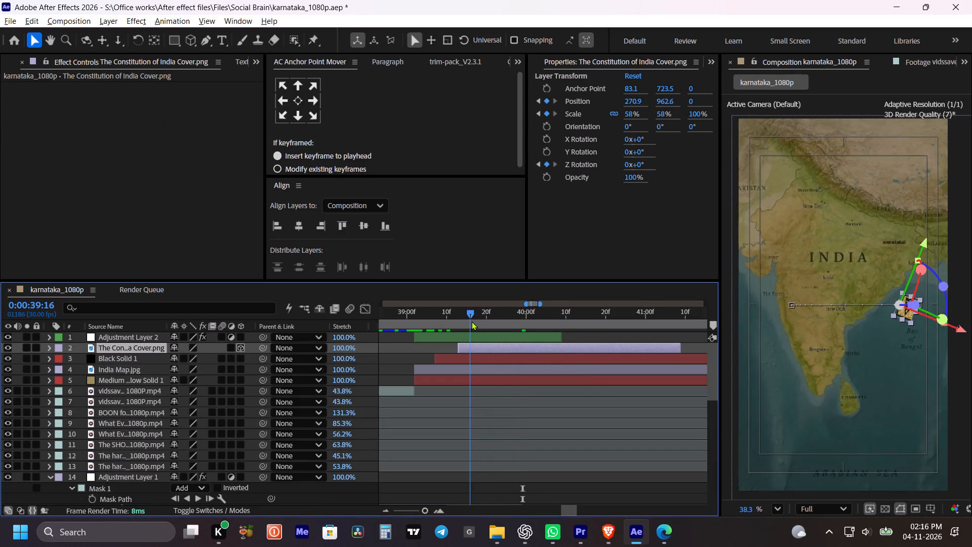
pyautogui.moveTo(471, 321); pyautogui.dragTo(446, 316)
pyautogui.press('space')
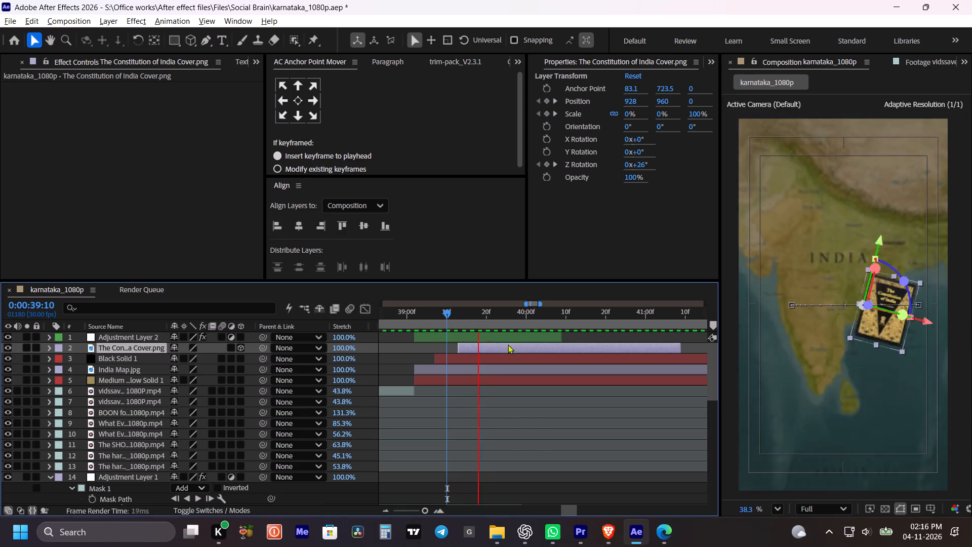
pyautogui.press('space')
pyautogui.press('space')
pyautogui.keyDown('alt'); pyautogui.scroll(-1, 586, 346); pyautogui.keyUp('alt')
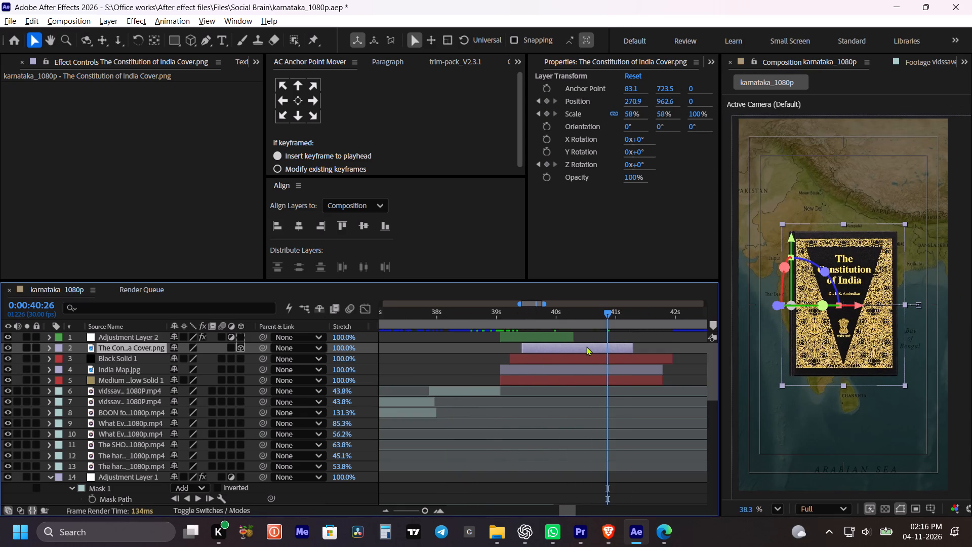
pyautogui.moveTo(596, 318); pyautogui.dragTo(509, 332)
pyautogui.press('space')
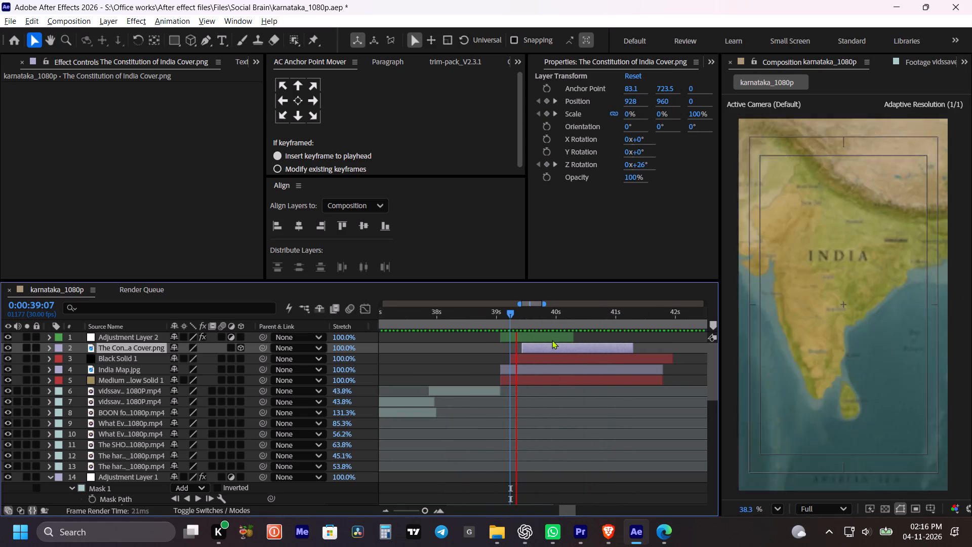
pyautogui.press('space')
pyautogui.click(483, 315)
pyautogui.press('space')
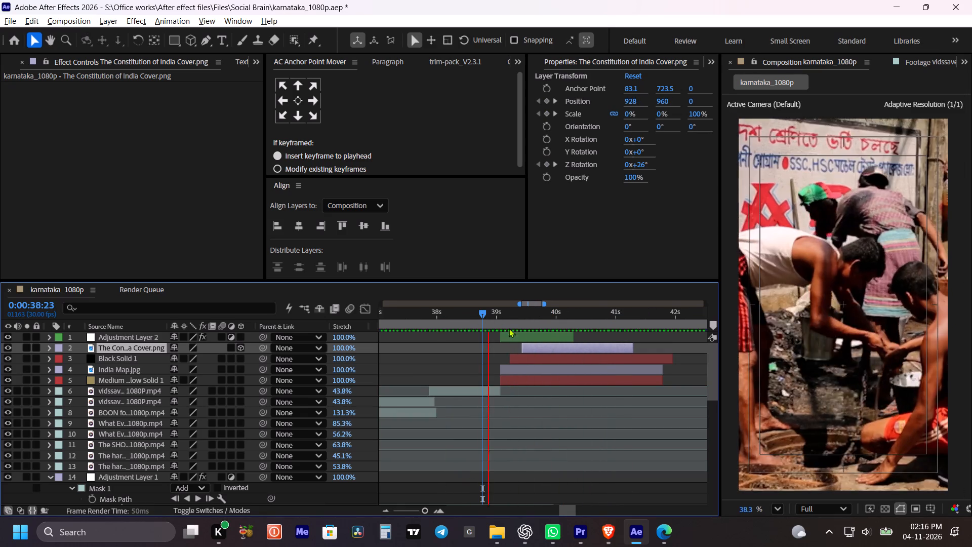
pyautogui.press('space')
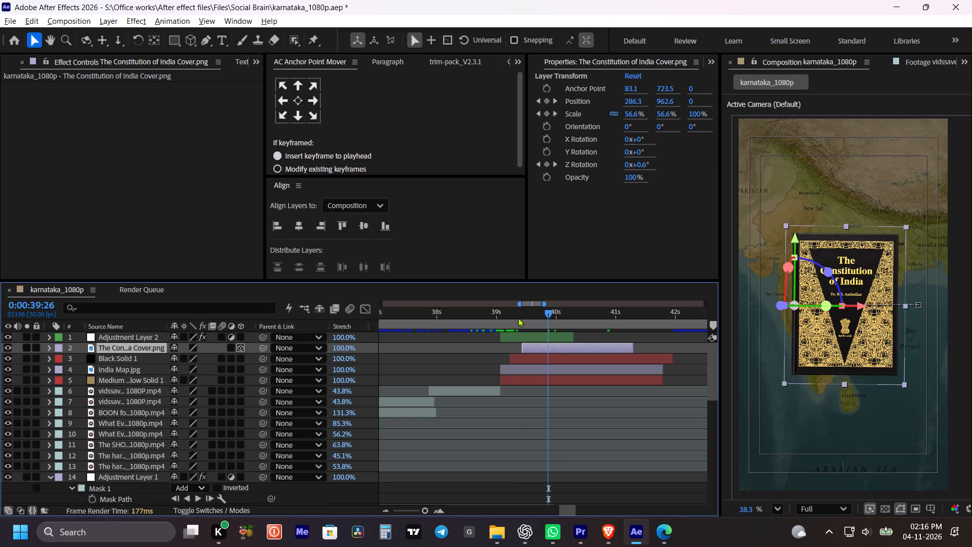
pyautogui.click(517, 317)
pyautogui.press('space')
pyautogui.press('space')
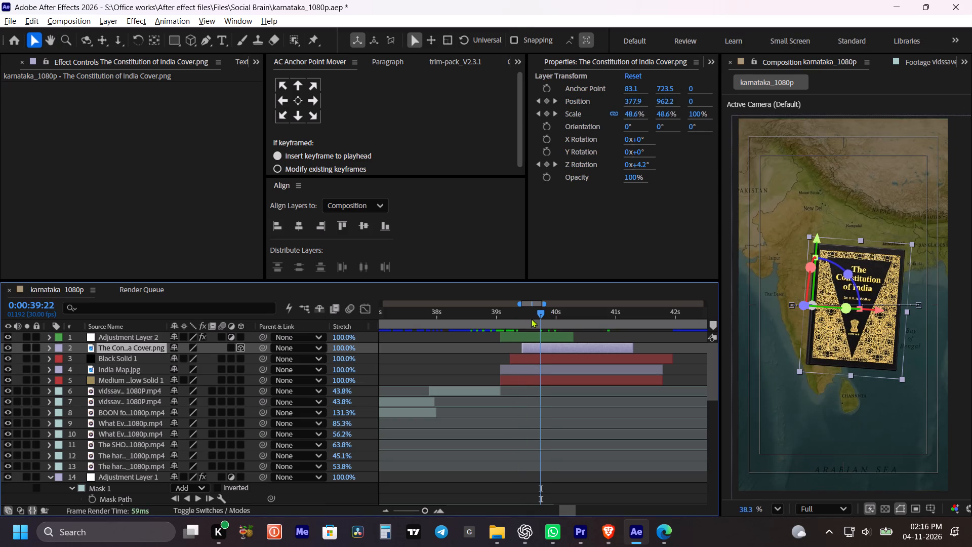
# Move the Constitution cover layer so it starts at 0:00:39:07.
pyautogui.moveTo(528, 319); pyautogui.dragTo(512, 319)
pyautogui.press('[')
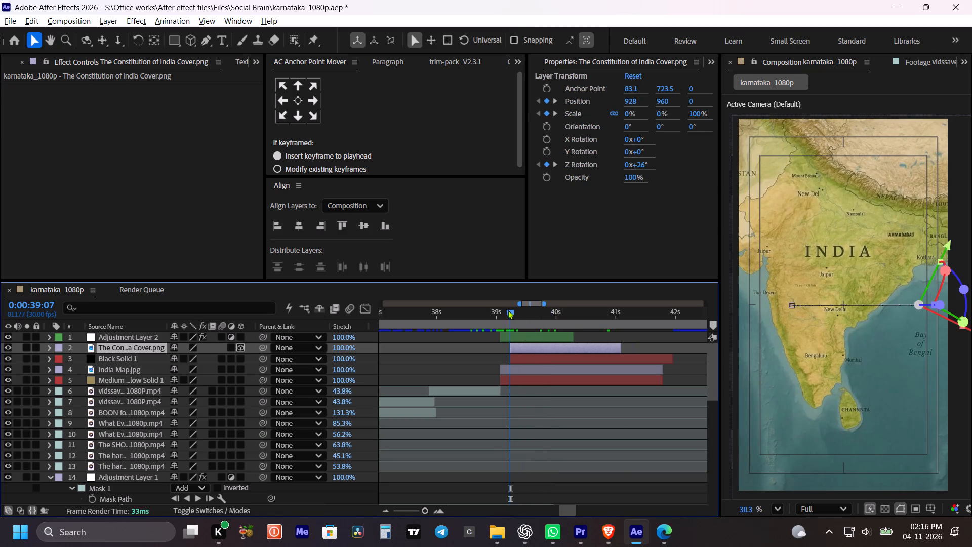
# Preview the retimed Constitution cover's entrance from just before the layer starts.
pyautogui.moveTo(507, 310); pyautogui.dragTo(498, 311)
pyautogui.press('space')
pyautogui.press('space')
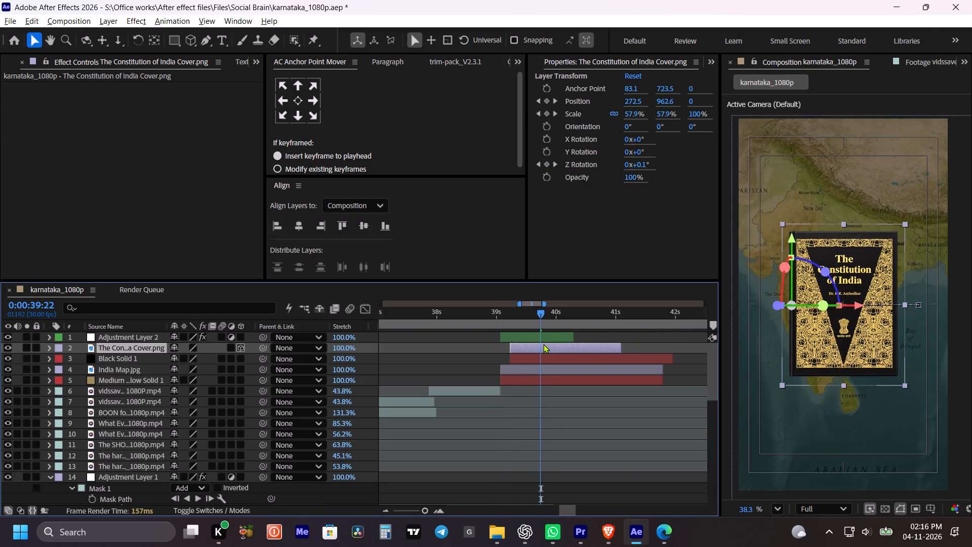
pyautogui.press('space')
pyautogui.press('space')
pyautogui.click(544, 349)
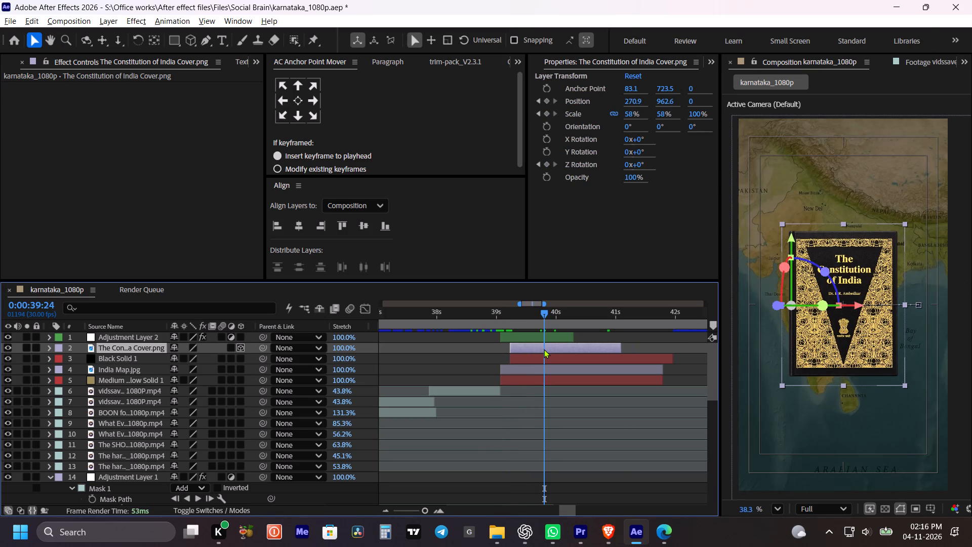
pyautogui.press('space')
pyautogui.press('space')
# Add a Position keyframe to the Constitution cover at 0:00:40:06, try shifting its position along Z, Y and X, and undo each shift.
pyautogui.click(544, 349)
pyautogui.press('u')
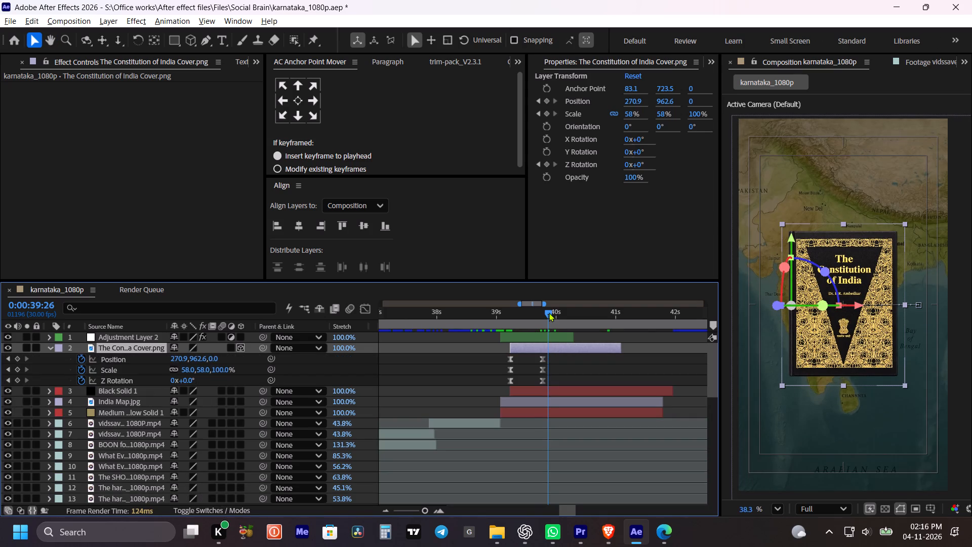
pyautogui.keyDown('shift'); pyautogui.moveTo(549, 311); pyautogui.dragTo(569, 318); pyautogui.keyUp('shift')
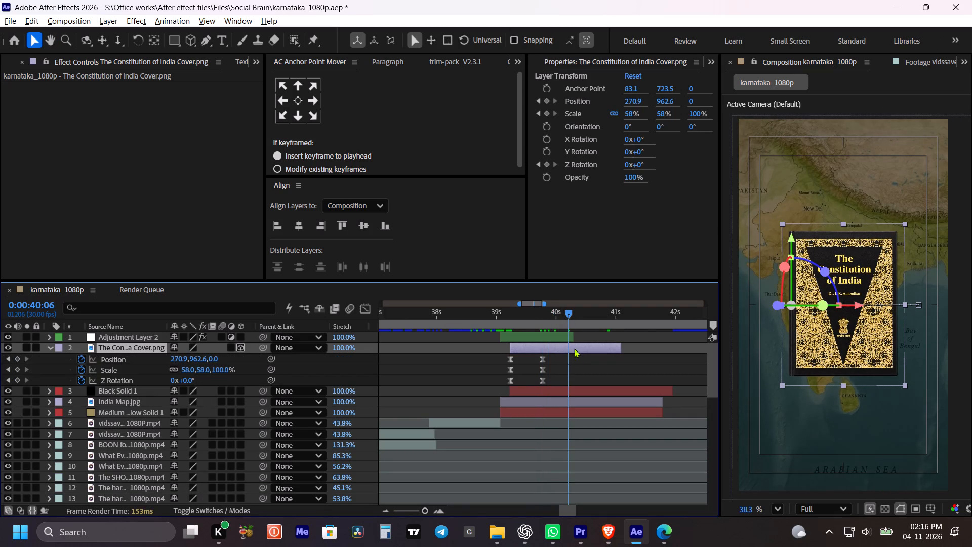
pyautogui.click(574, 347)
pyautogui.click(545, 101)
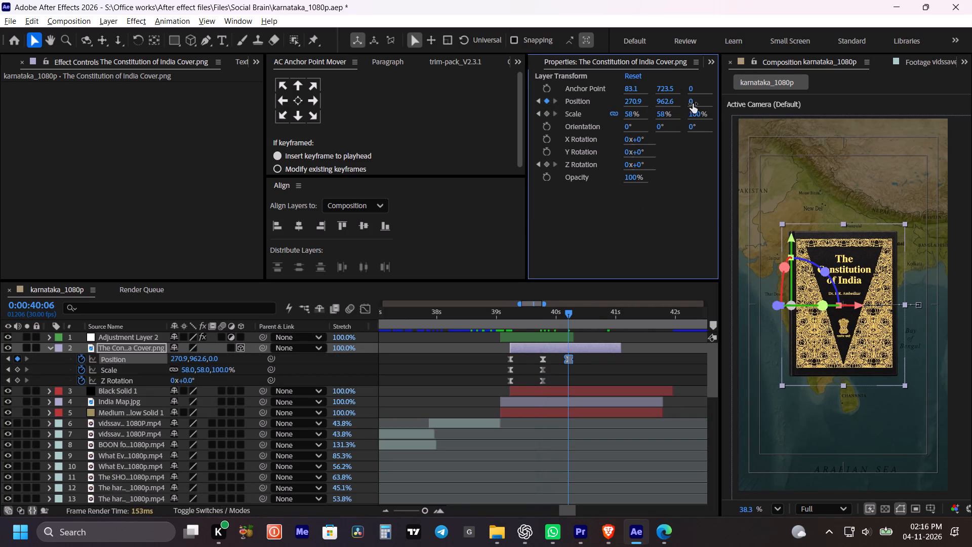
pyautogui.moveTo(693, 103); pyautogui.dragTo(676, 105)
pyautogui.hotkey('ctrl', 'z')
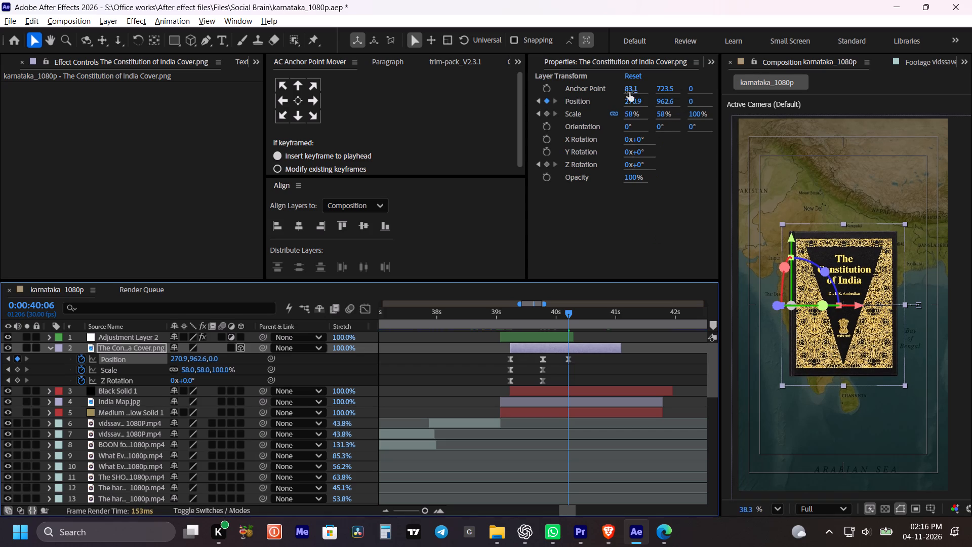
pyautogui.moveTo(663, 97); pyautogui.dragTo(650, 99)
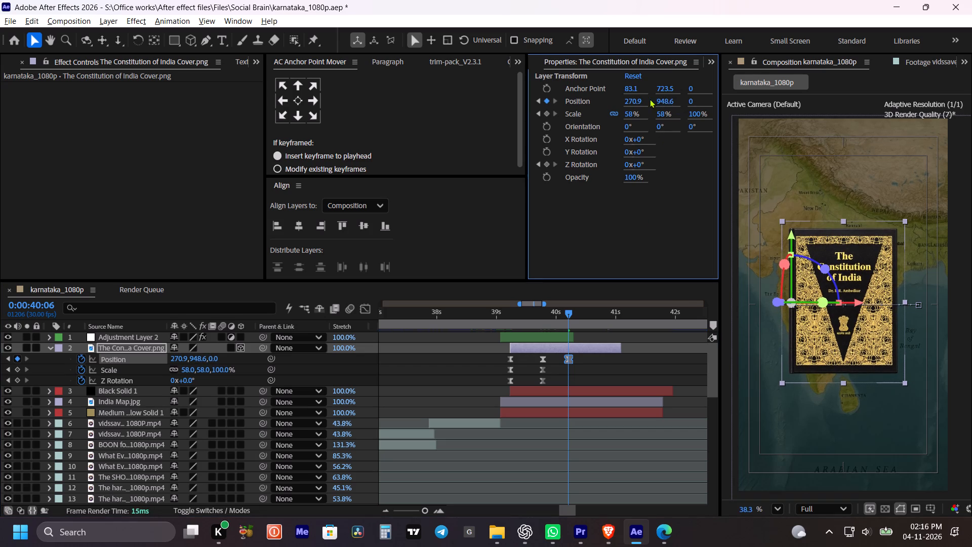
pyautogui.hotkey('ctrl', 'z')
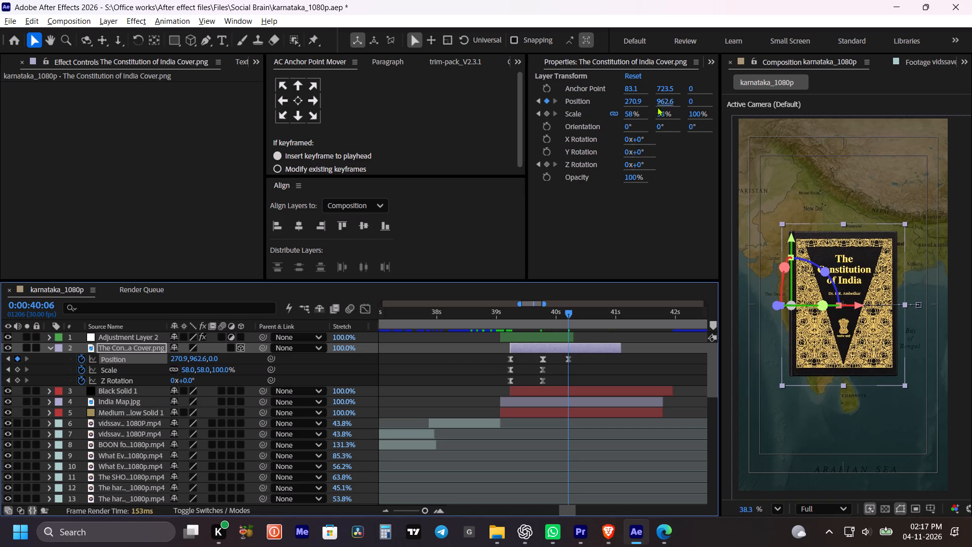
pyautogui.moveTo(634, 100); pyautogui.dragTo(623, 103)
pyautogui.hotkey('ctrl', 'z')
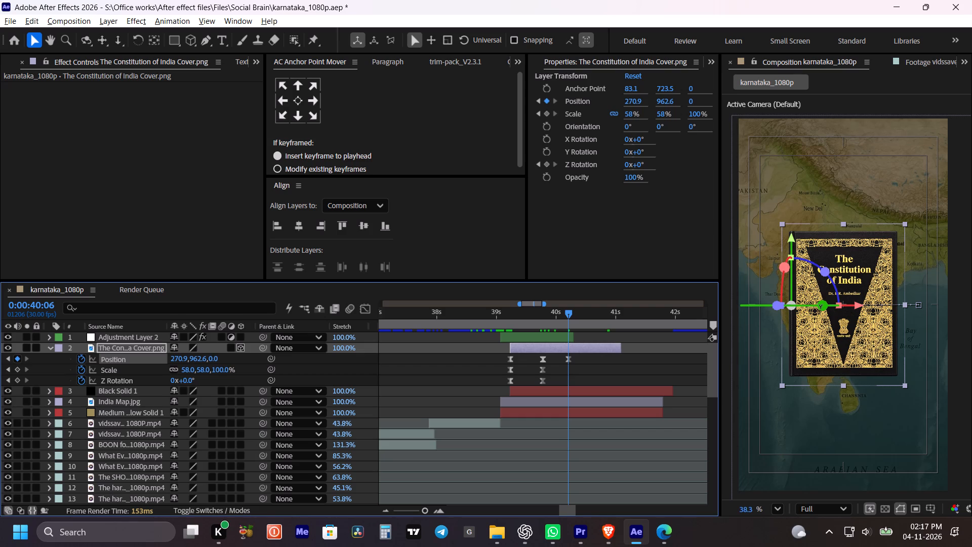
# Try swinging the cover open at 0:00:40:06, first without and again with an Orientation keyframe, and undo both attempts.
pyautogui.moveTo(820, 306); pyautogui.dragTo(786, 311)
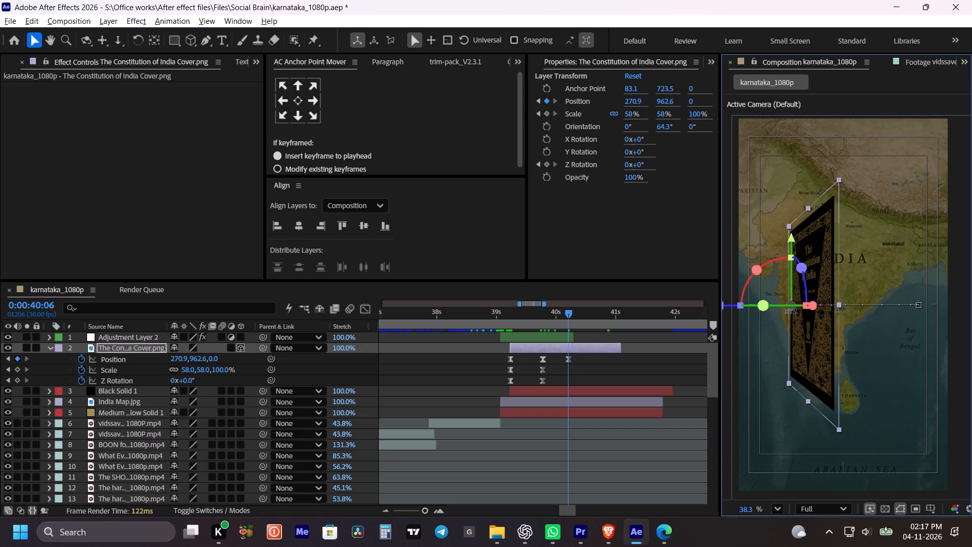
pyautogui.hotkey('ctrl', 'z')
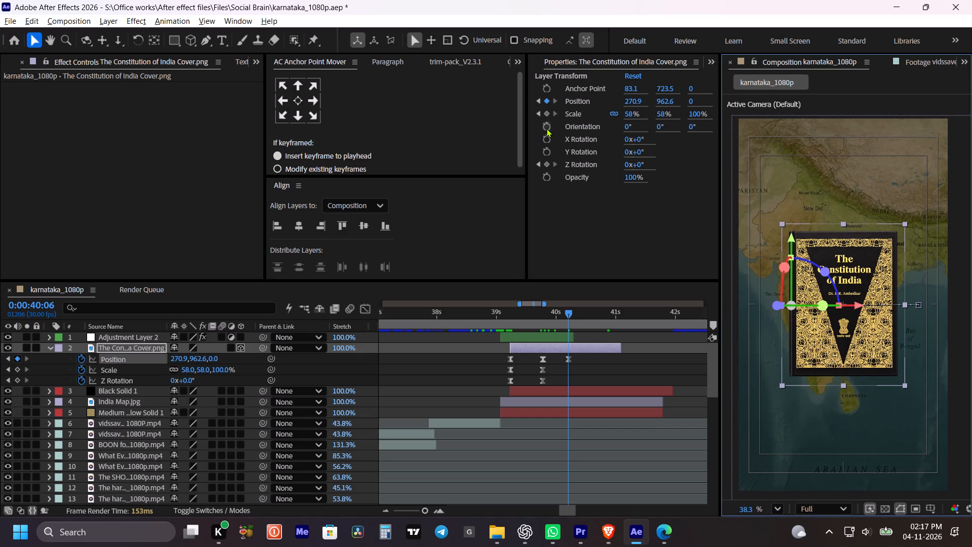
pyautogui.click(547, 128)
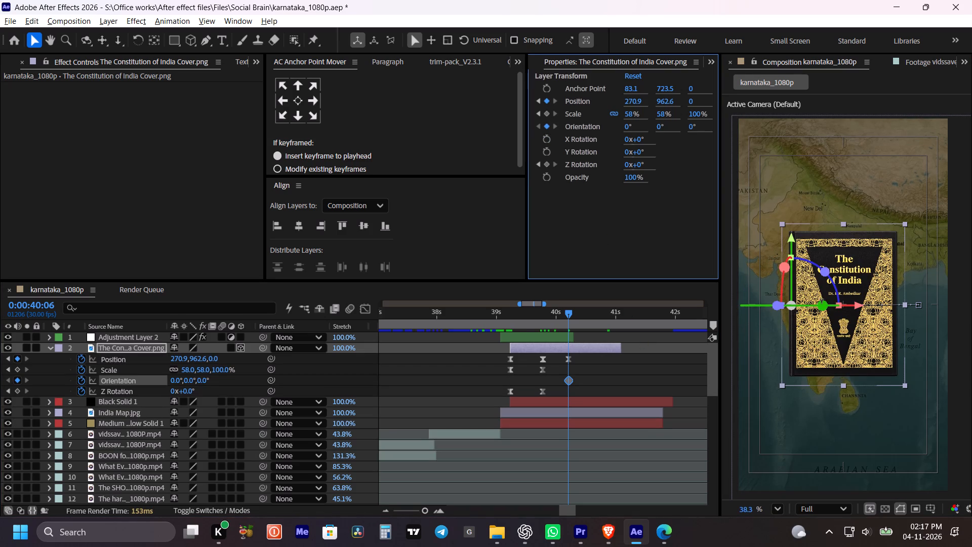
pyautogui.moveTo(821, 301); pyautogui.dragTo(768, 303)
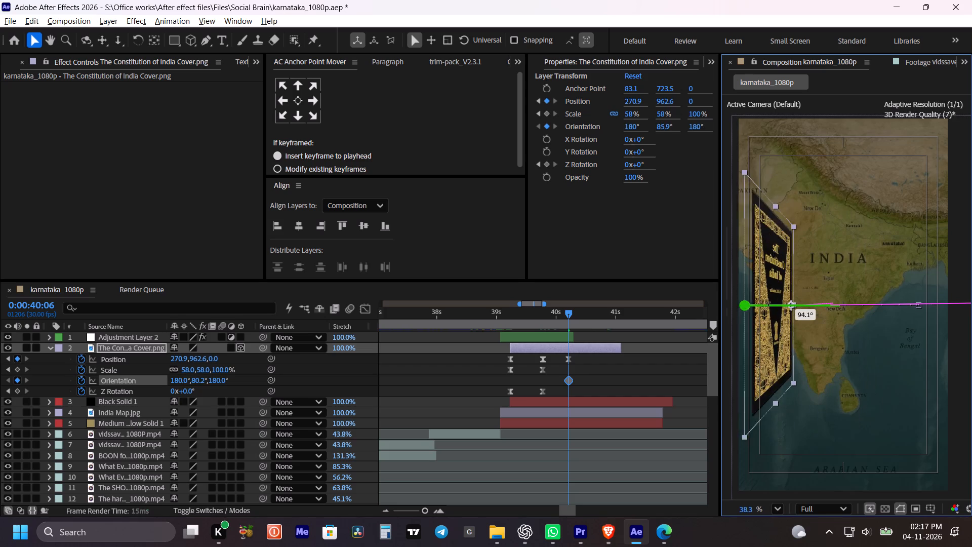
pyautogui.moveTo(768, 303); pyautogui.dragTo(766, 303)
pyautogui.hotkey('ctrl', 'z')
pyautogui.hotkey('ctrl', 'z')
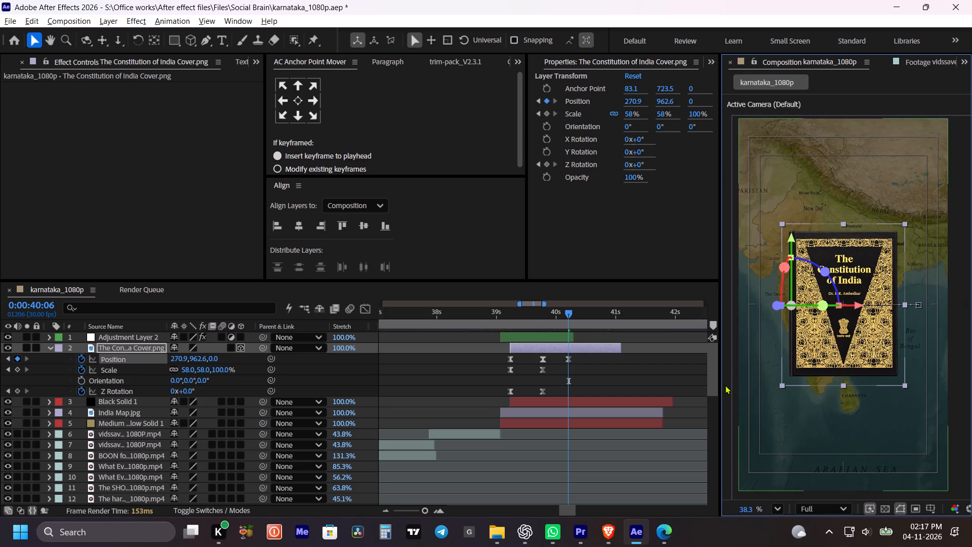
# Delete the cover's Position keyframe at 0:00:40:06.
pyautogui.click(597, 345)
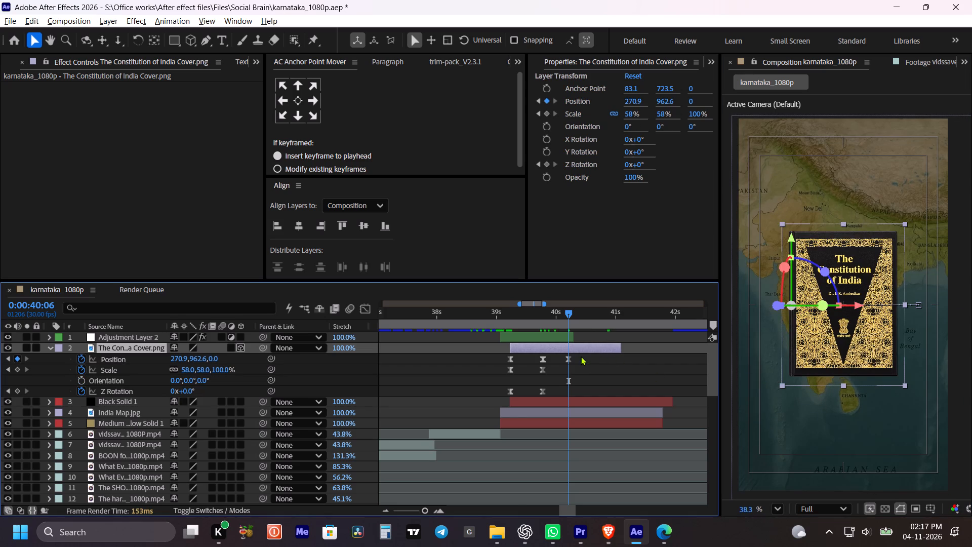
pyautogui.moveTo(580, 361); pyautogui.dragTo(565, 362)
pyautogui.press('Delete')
# Duplicate the Constitution cover layer and apply Tint to the lower copy, mapping white to black (000000).
pyautogui.click(570, 351)
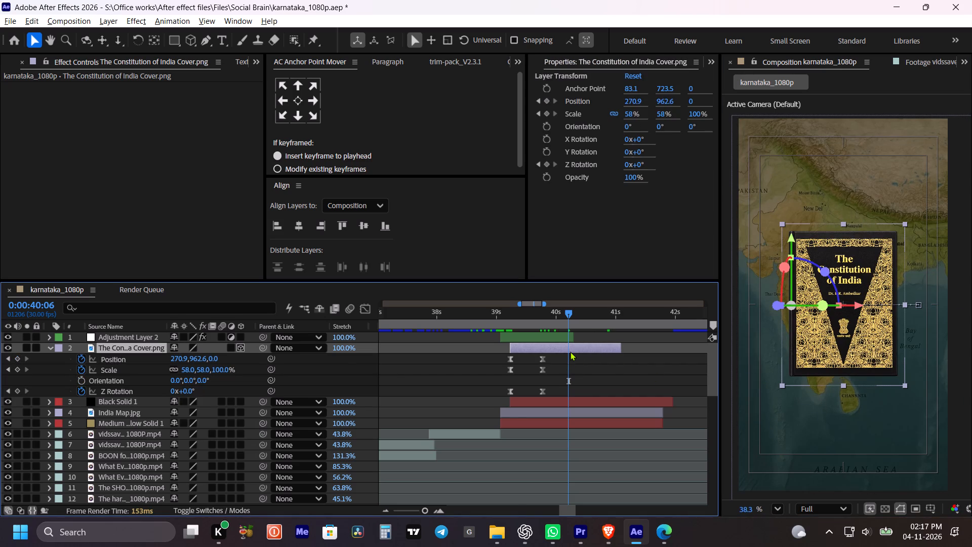
pyautogui.hotkey('ctrl', 'd')
pyautogui.click(572, 359)
pyautogui.hotkey('ctrl', 'space')
pyautogui.write('ti')
pyautogui.write('nt')
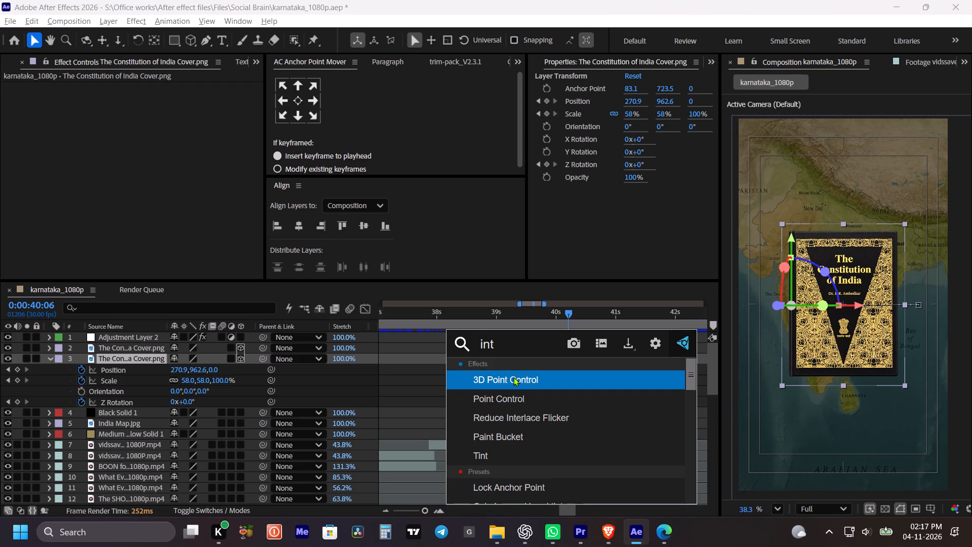
pyautogui.press('BackSpace')
pyautogui.press('BackSpace')
pyautogui.press('BackSpace')
pyautogui.press('t')
pyautogui.write('int')
pyautogui.click(483, 380)
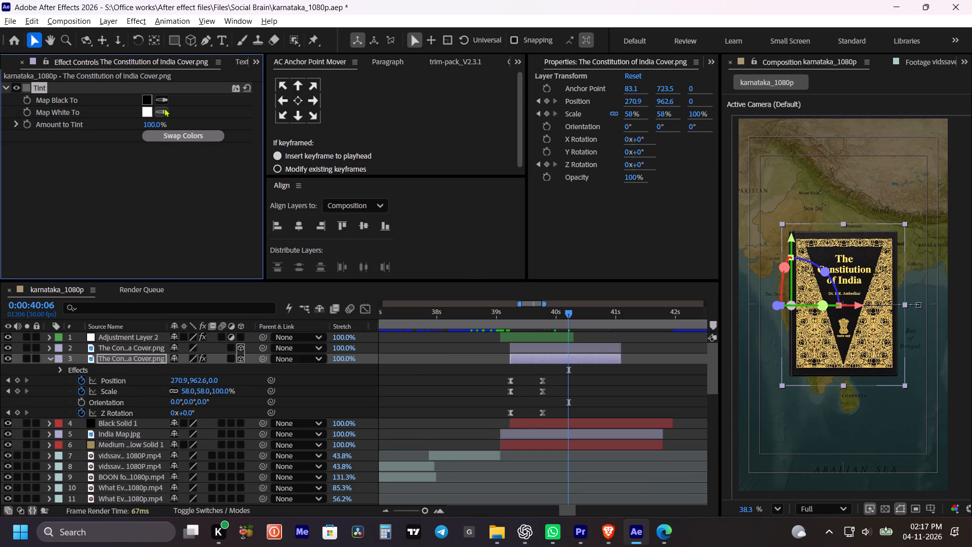
pyautogui.click(147, 113)
pyautogui.moveTo(450, 188); pyautogui.dragTo(353, 336)
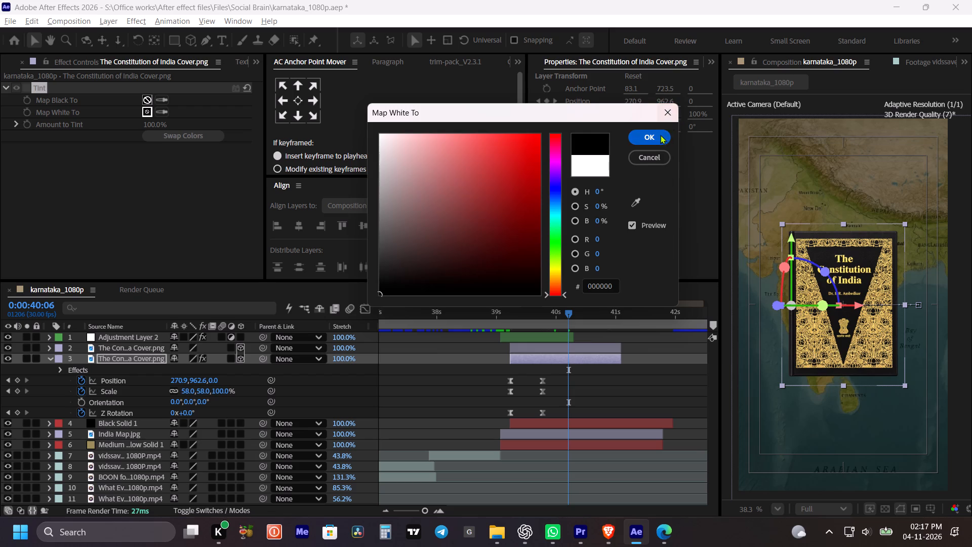
pyautogui.click(660, 138)
# Keyframe the upper cover's Orientation from 0° at its last Position keyframe to 180°, 68.6°, 180° at 0:00:40:06.
pyautogui.click(582, 350)
pyautogui.press('p')
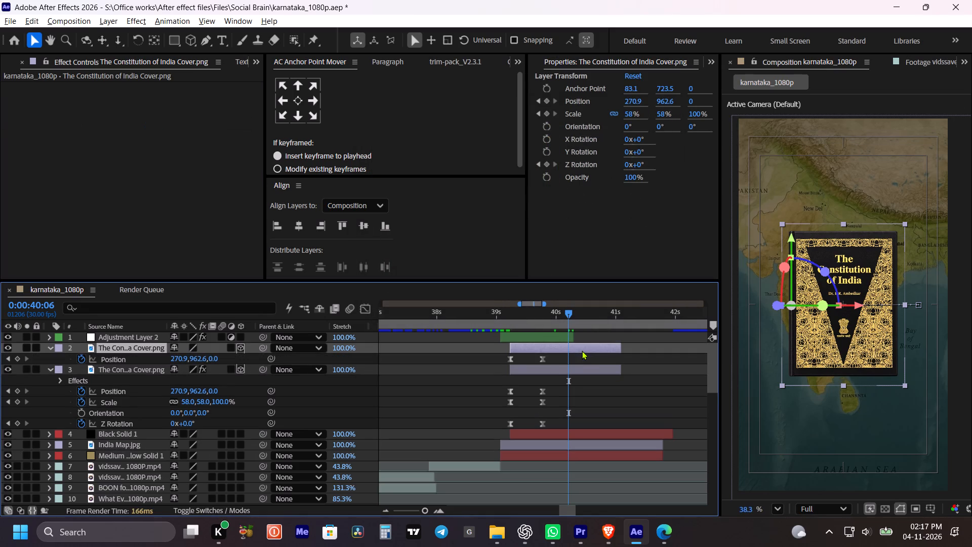
pyautogui.click(543, 128)
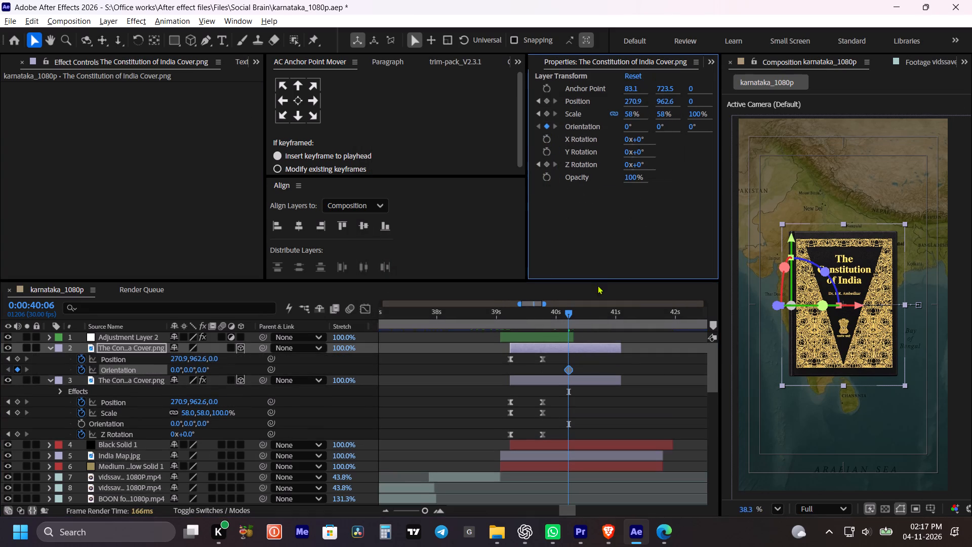
pyautogui.moveTo(567, 369); pyautogui.dragTo(547, 373)
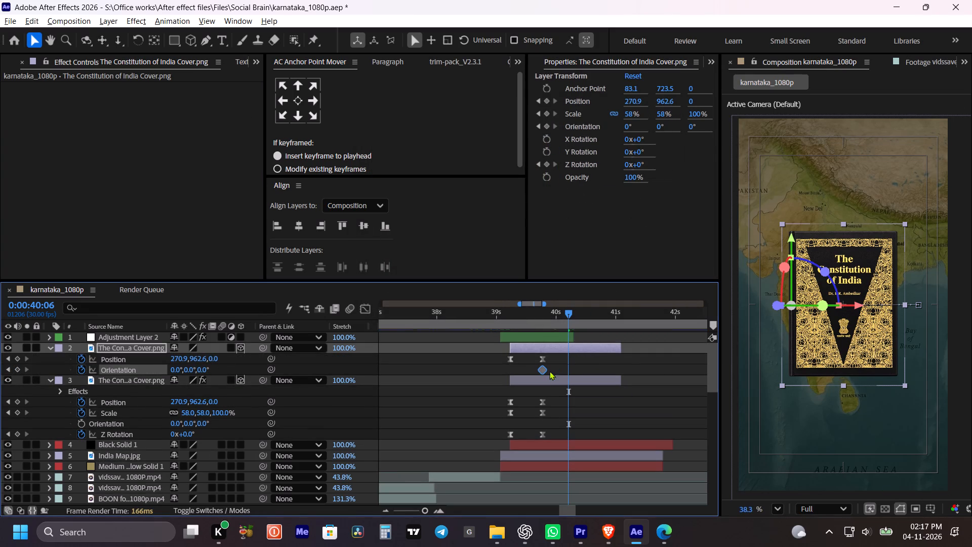
pyautogui.moveTo(824, 304); pyautogui.dragTo(813, 304)
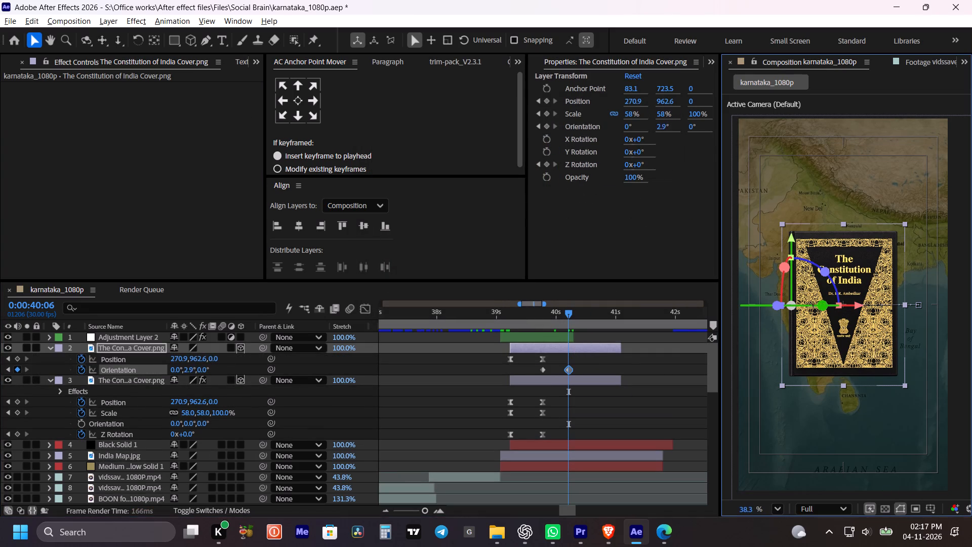
pyautogui.moveTo(813, 304); pyautogui.dragTo(765, 309)
pyautogui.click(655, 395)
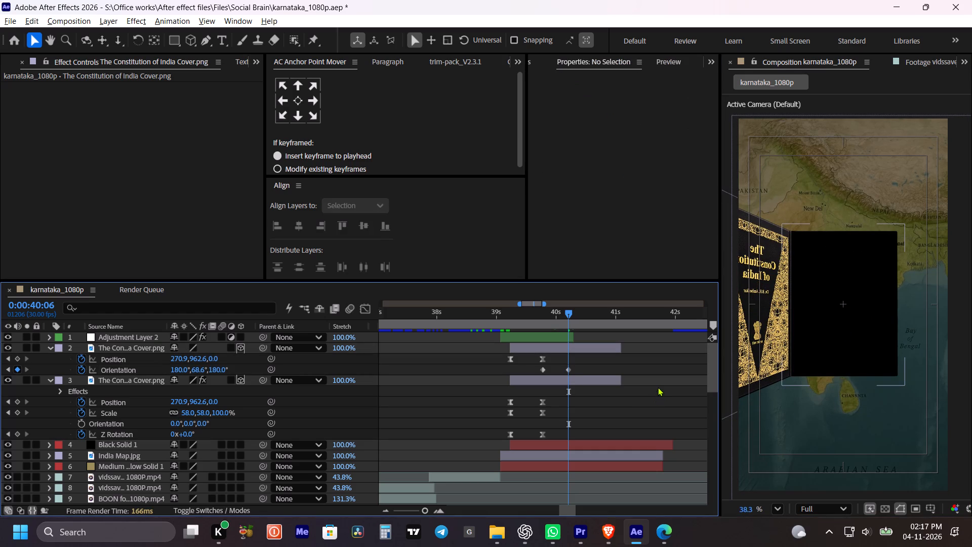
# Preview the cover opening and move the upper cover's second Orientation keyframe from 0:00:40:06 to about 0:00:40:12.
pyautogui.click(494, 315)
pyautogui.press('space')
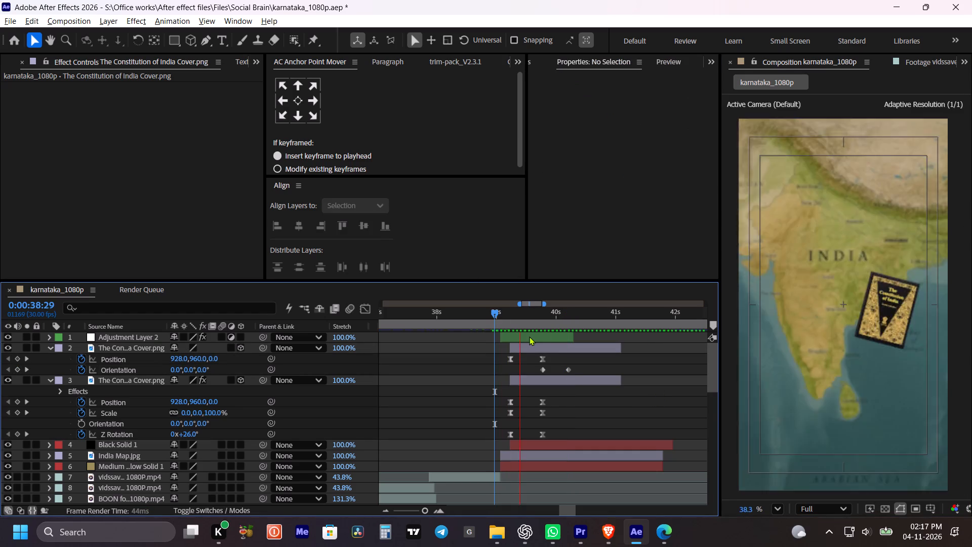
pyautogui.press('space')
pyautogui.press('space')
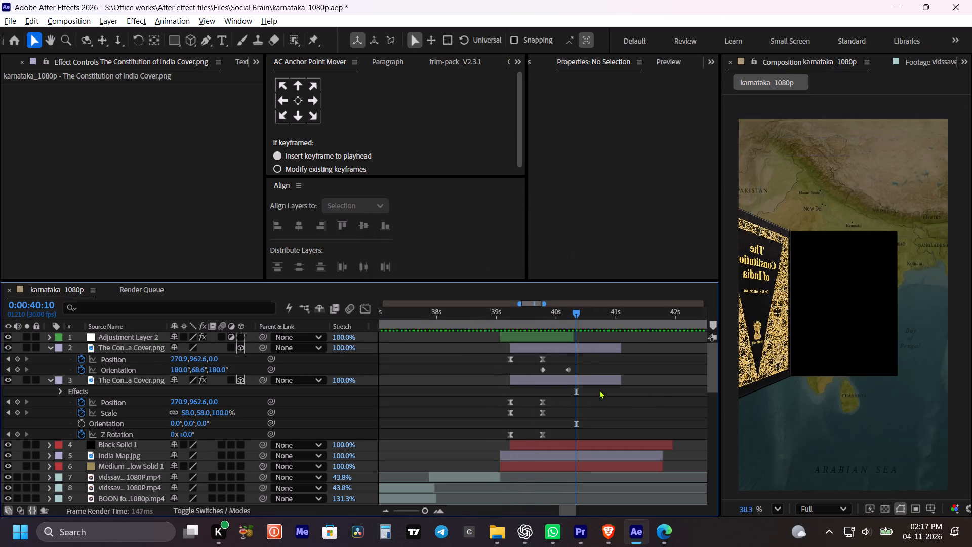
pyautogui.press('space')
pyautogui.moveTo(569, 368); pyautogui.dragTo(581, 369)
# Play and scrub from about 0:00:39:00 to 0:00:40:16 to examine the timing of the cover's opening.
pyautogui.click(499, 314)
pyautogui.press('space')
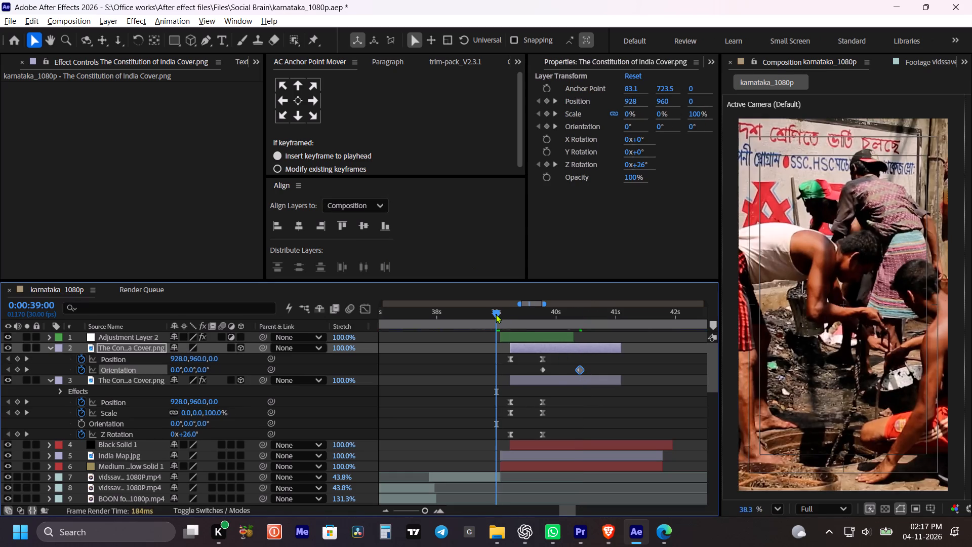
pyautogui.press('space')
pyautogui.click(599, 404)
pyautogui.press('space')
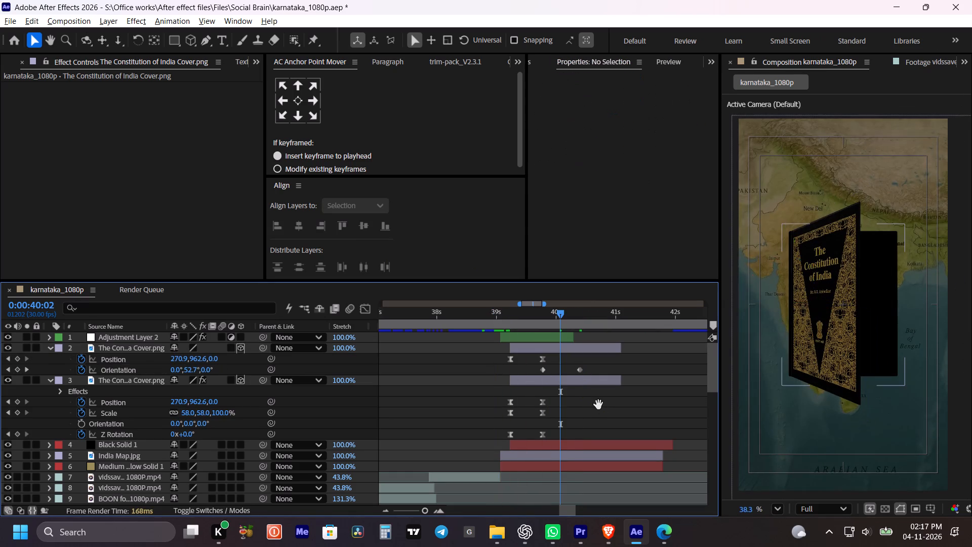
pyautogui.press('space')
pyautogui.moveTo(533, 320); pyautogui.dragTo(526, 320)
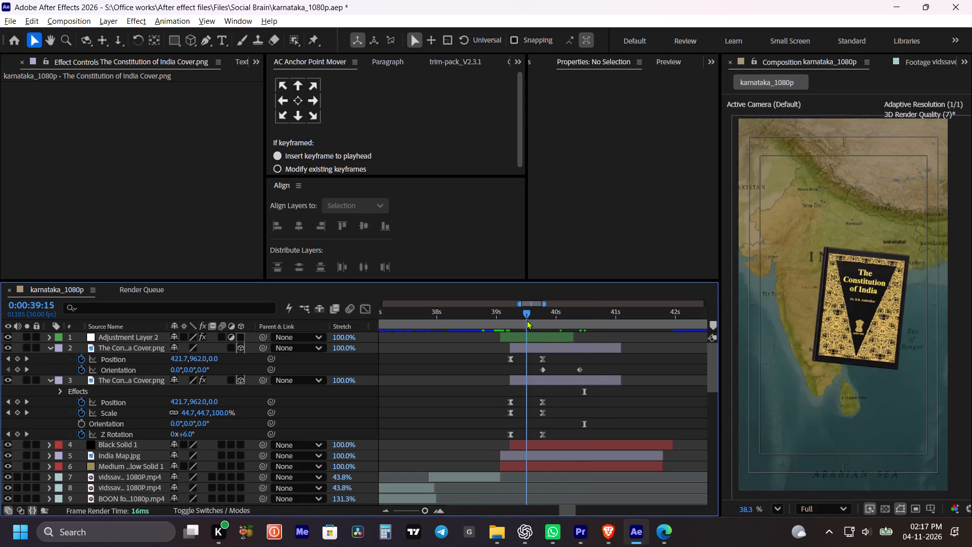
pyautogui.moveTo(526, 320); pyautogui.dragTo(556, 326)
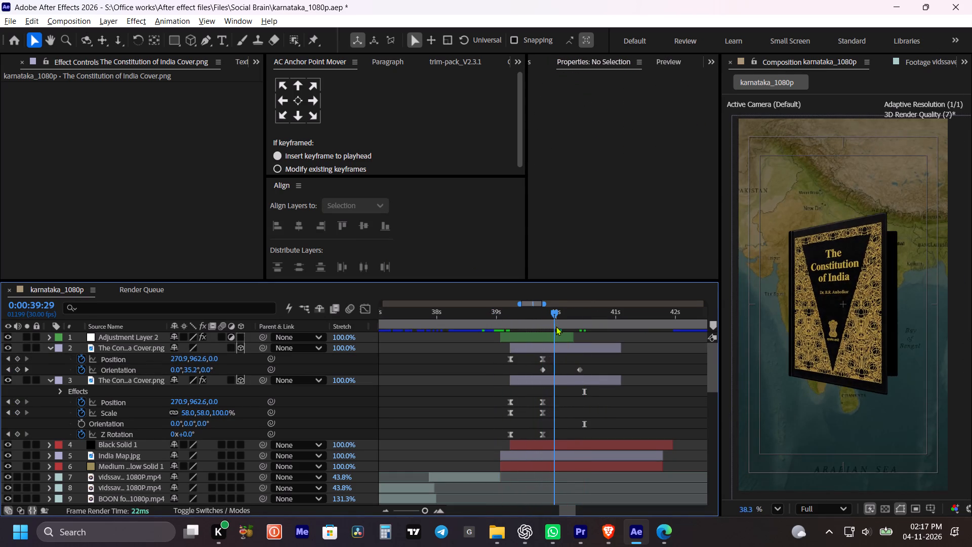
pyautogui.moveTo(556, 326); pyautogui.dragTo(581, 330)
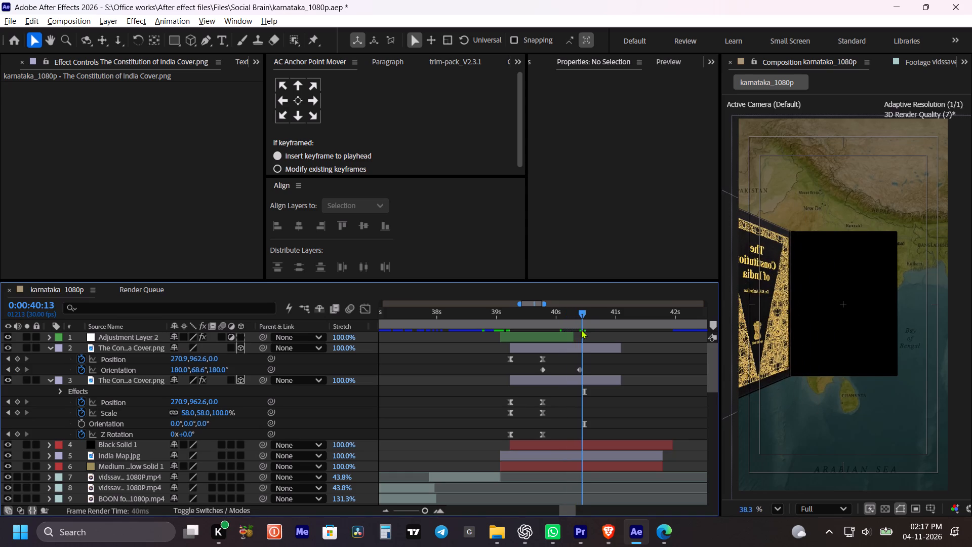
pyautogui.moveTo(581, 330); pyautogui.dragTo(586, 336)
pyautogui.click(590, 361)
# Save the project and collapse the properties of both Constitution cover layers.
pyautogui.hotkey('ctrl', 's')
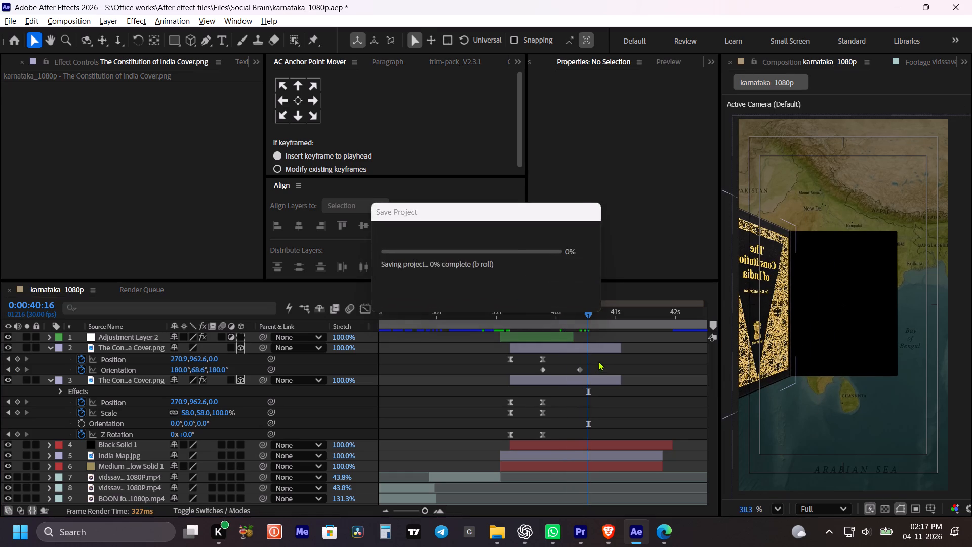
pyautogui.click(598, 361)
pyautogui.click(585, 350)
pyautogui.press('m')
pyautogui.click(591, 385)
pyautogui.press('m')
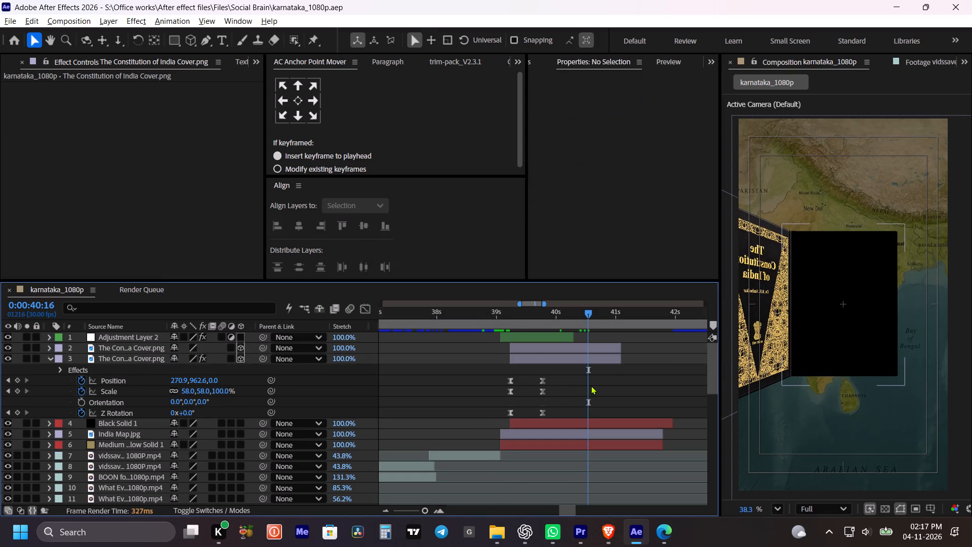
pyautogui.click(578, 357)
pyautogui.click(606, 436)
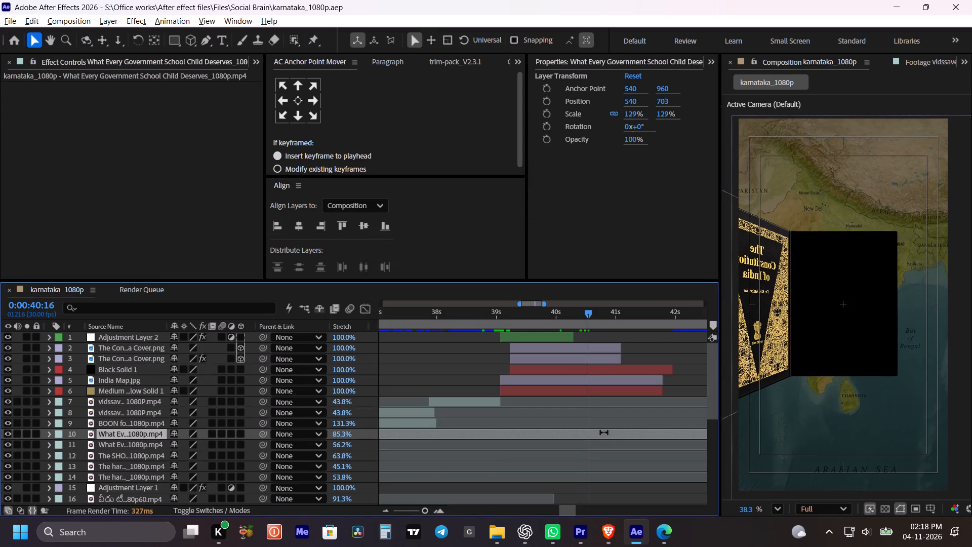
pyautogui.click(654, 350)
pyautogui.hotkey('ctrl', 's')
# Create a text layer reading 1993 over the book's black inside page at 0:00:40:16.
pyautogui.moveTo(225, 38); pyautogui.dragTo(220, 43)
pyautogui.click(808, 291)
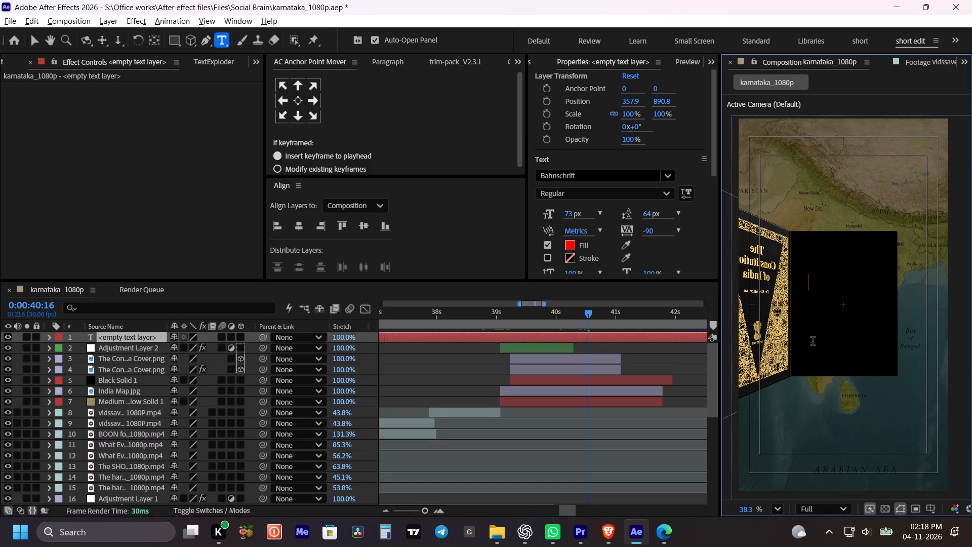
pyautogui.write('199')
pyautogui.press('3')
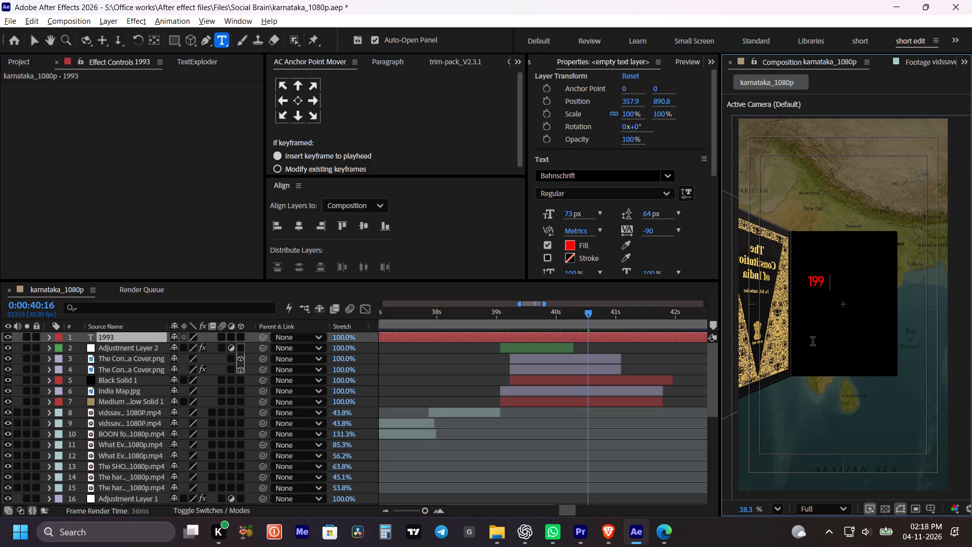
pyautogui.click(633, 347)
# Set the 1993 text's font to Poppins Bold.
pyautogui.click(629, 334)
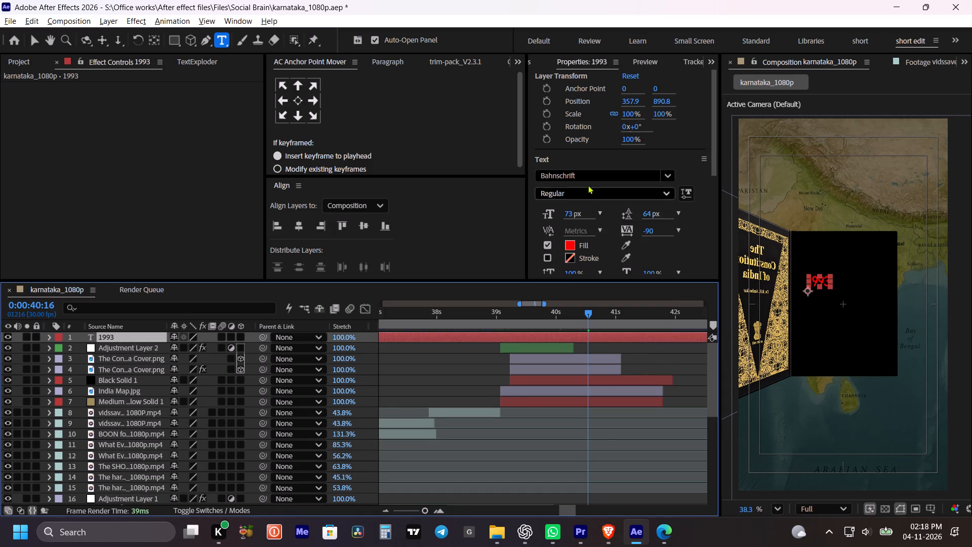
pyautogui.click(586, 172)
pyautogui.write('popp')
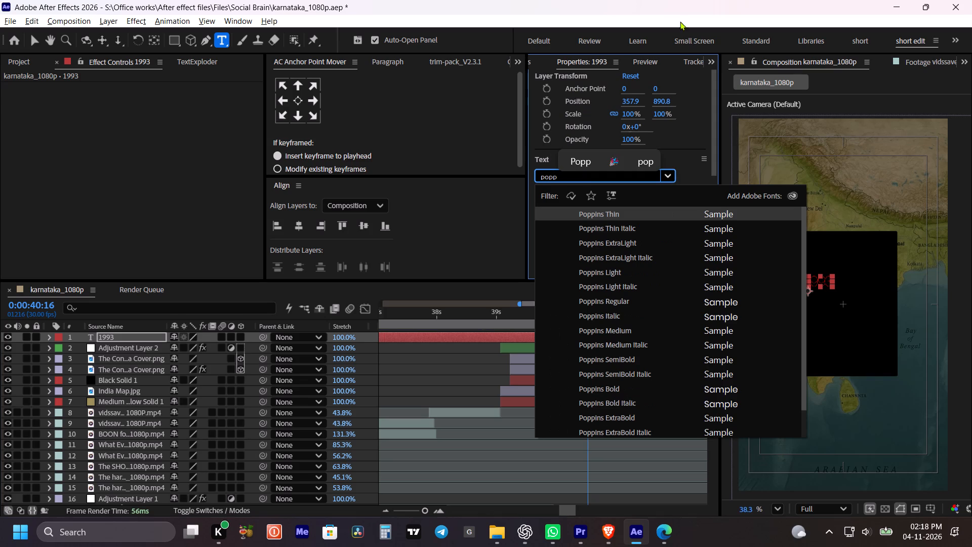
pyautogui.click(606, 383)
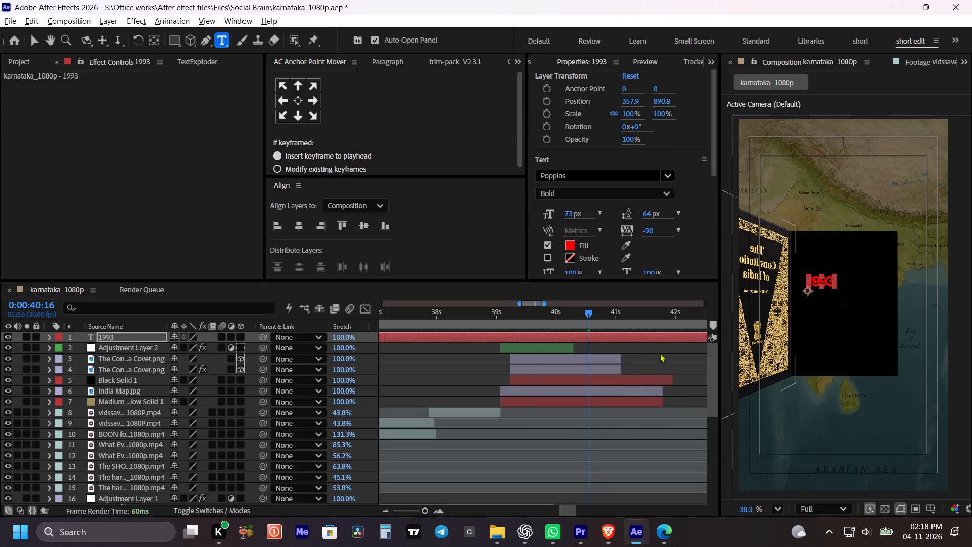
# Centre the 1993 text horizontally in the composition, centre its anchor point and set its Y position to 956.1.
pyautogui.moveTo(660, 350); pyautogui.dragTo(654, 350)
pyautogui.click(631, 338)
pyautogui.click(298, 221)
pyautogui.click(304, 102)
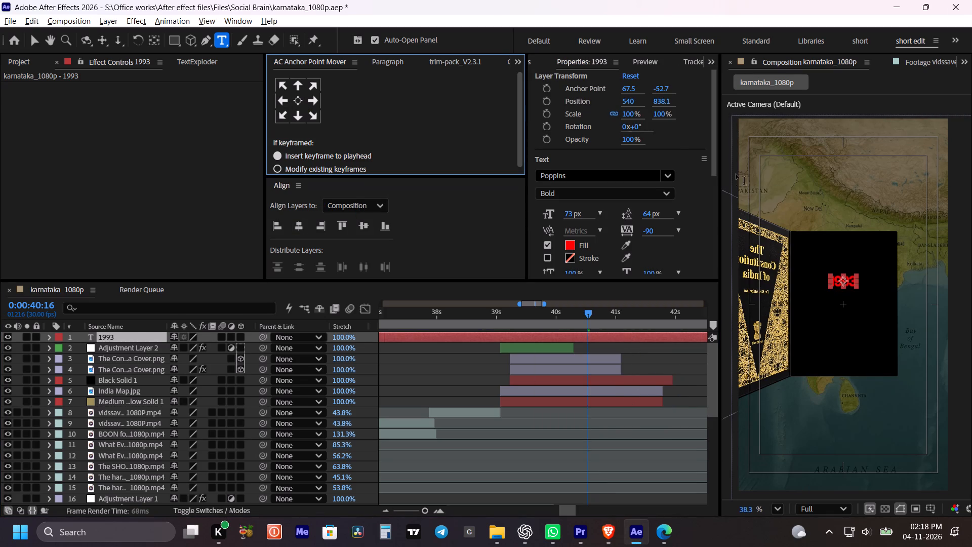
pyautogui.moveTo(666, 99); pyautogui.dragTo(718, 128)
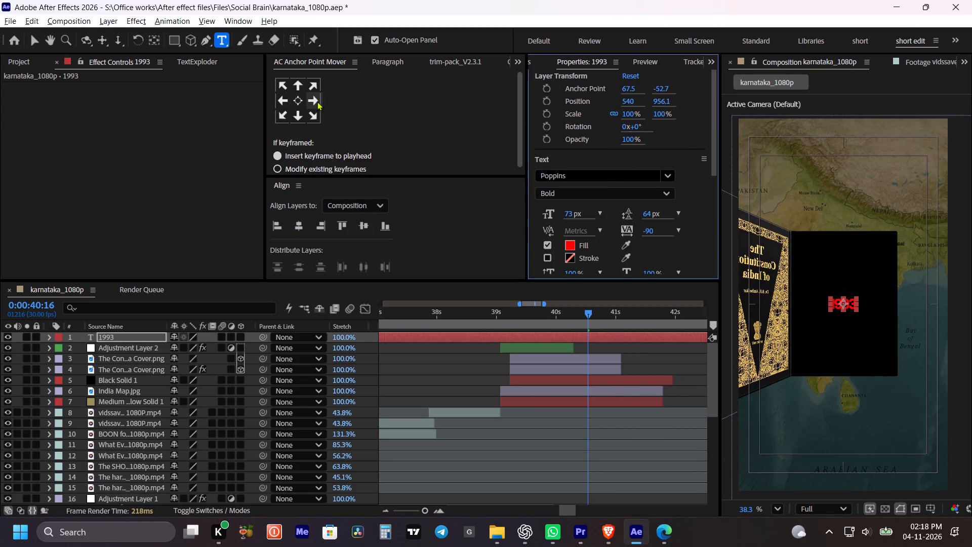
pyautogui.click(297, 97)
# Enlarge the 1993 text to 167 px, shift it back onto the black page and recentre its anchor point.
pyautogui.moveTo(564, 211); pyautogui.dragTo(593, 217)
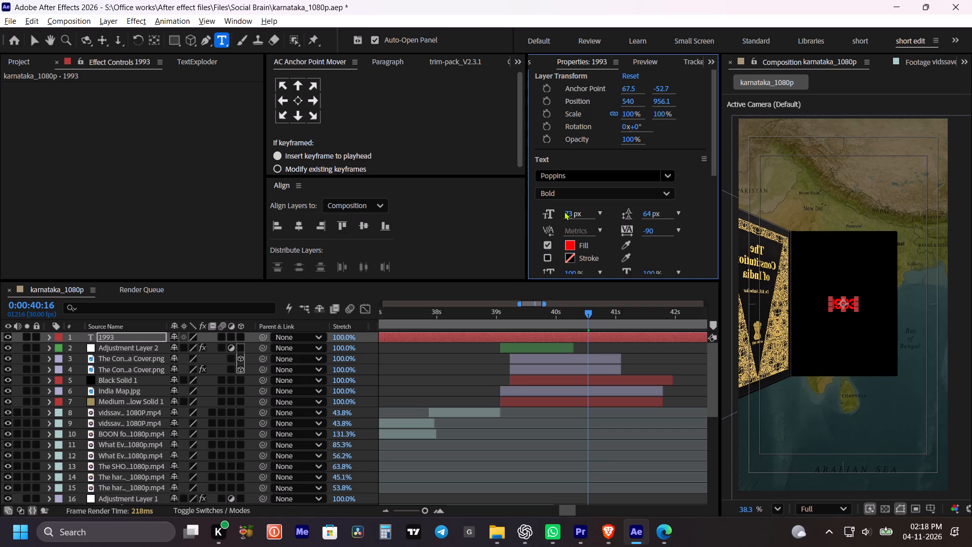
pyautogui.moveTo(568, 211); pyautogui.dragTo(632, 216)
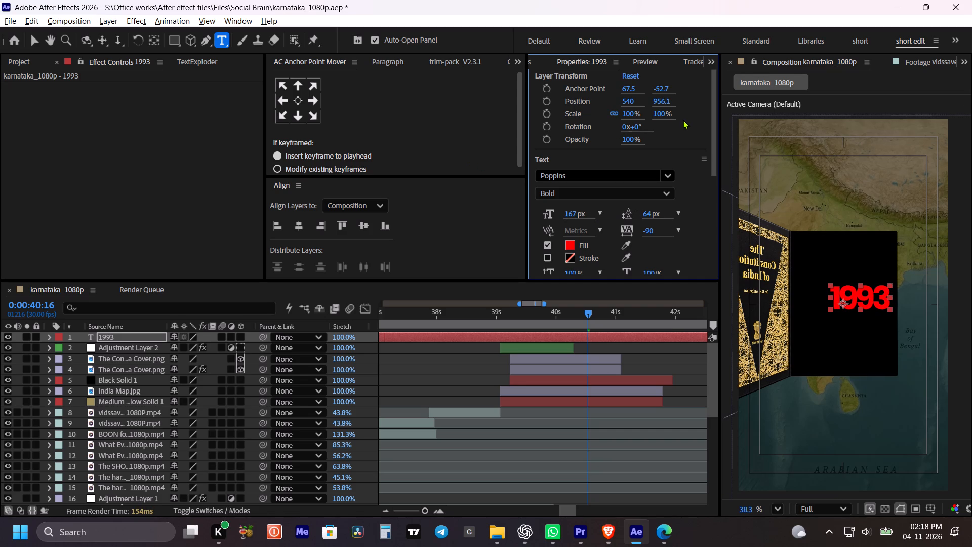
pyautogui.moveTo(631, 99); pyautogui.dragTo(580, 126)
pyautogui.click(297, 98)
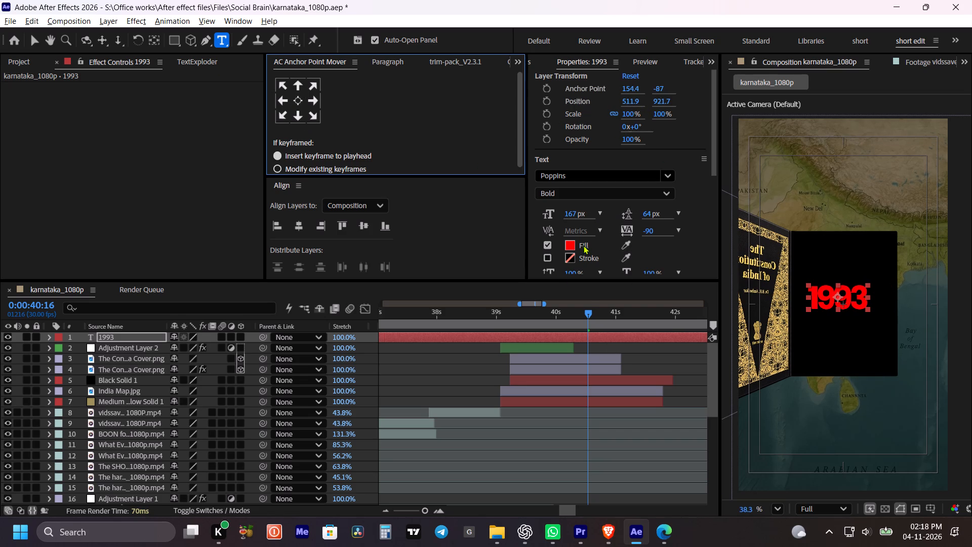
# Change the 1993 text's fill colour to white (FFFFFF).
pyautogui.click(570, 242)
pyautogui.moveTo(436, 200); pyautogui.dragTo(339, 90)
pyautogui.click(634, 130)
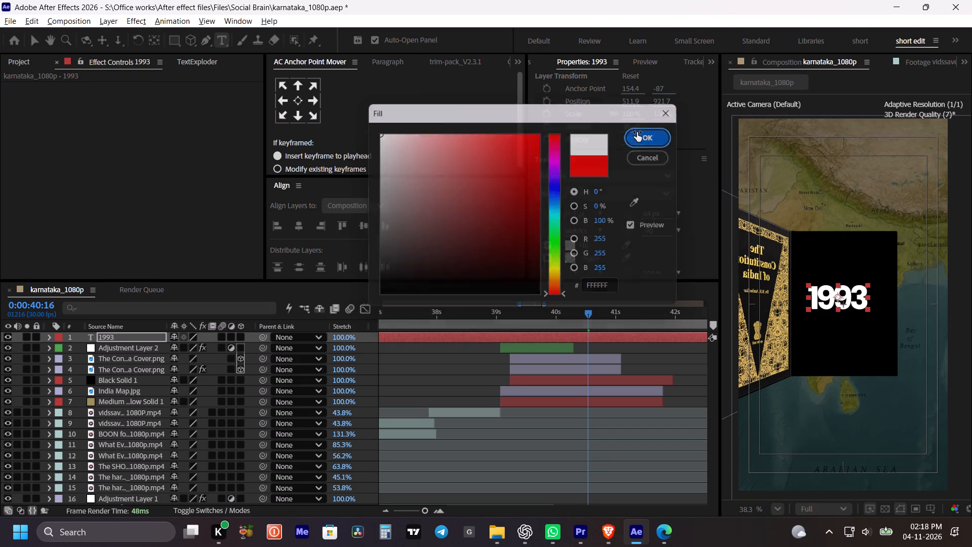
pyautogui.click(658, 355)
# Set the 1993 text's tracking to -40 and recentre its anchor point.
pyautogui.click(600, 341)
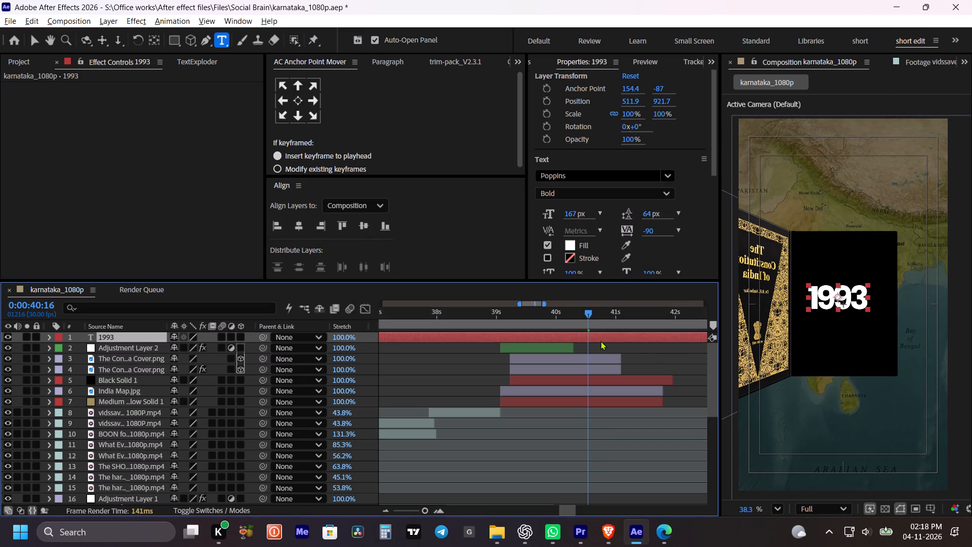
pyautogui.moveTo(652, 231); pyautogui.dragTo(689, 230)
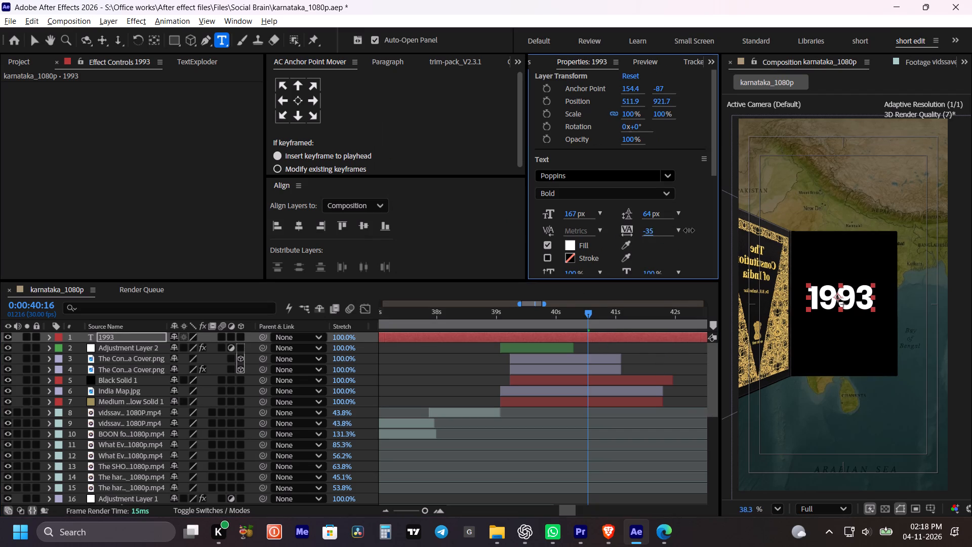
pyautogui.moveTo(689, 230); pyautogui.dragTo(686, 231)
pyautogui.click(646, 230)
pyautogui.press('-')
pyautogui.press('4')
pyautogui.press('0')
pyautogui.click(683, 256)
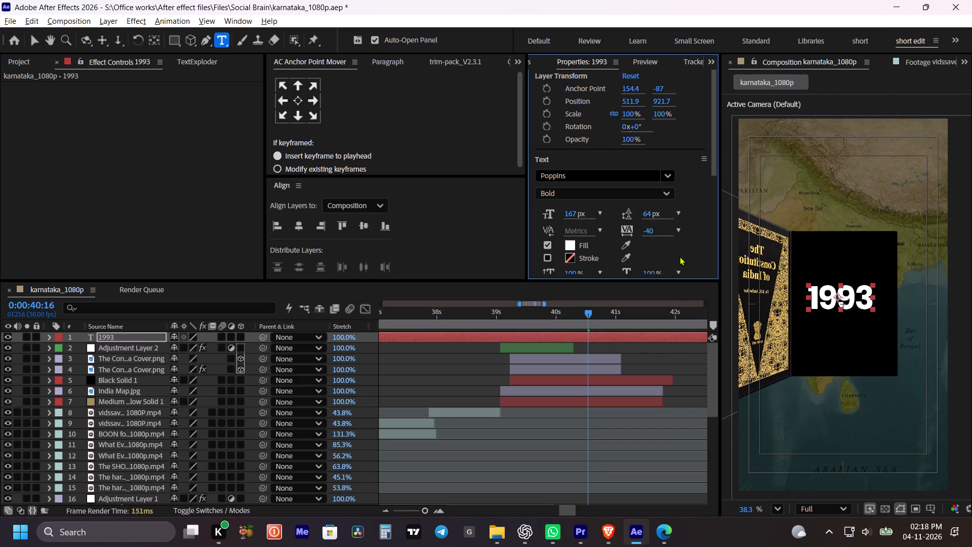
pyautogui.click(299, 95)
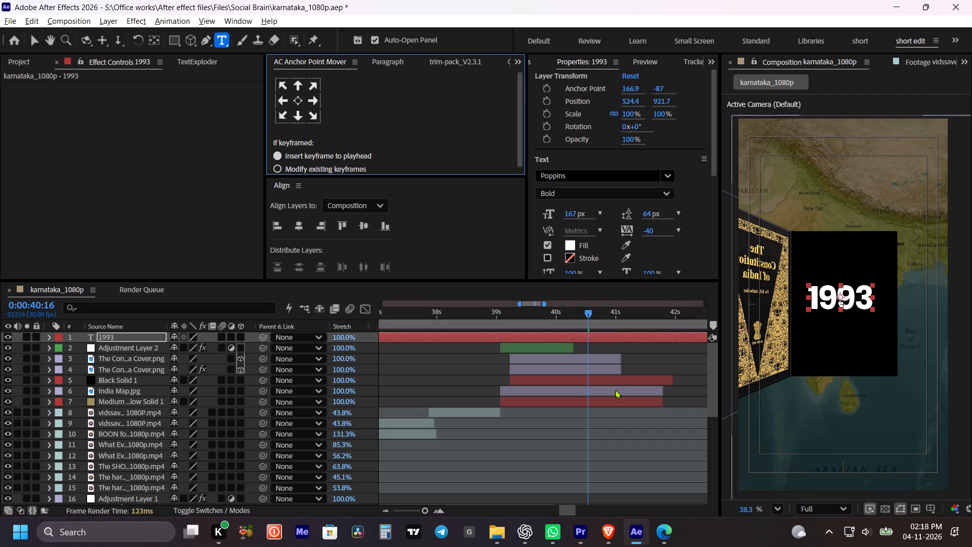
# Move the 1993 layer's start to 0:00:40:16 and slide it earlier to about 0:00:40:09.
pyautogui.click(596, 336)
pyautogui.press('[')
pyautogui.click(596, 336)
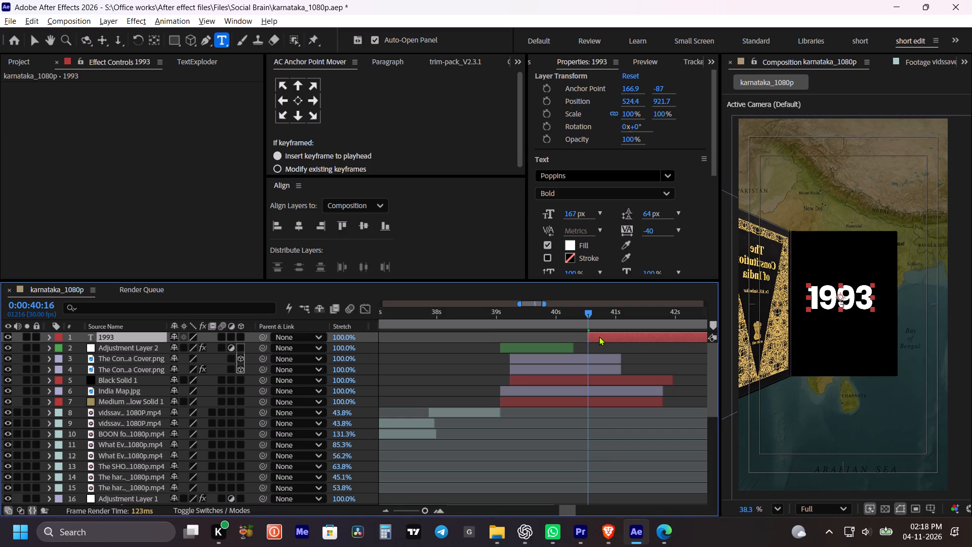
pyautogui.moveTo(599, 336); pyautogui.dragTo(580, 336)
# Place the 1993 layer between the two Constitution cover layers in the layer stack.
pyautogui.moveTo(120, 337); pyautogui.dragTo(124, 362)
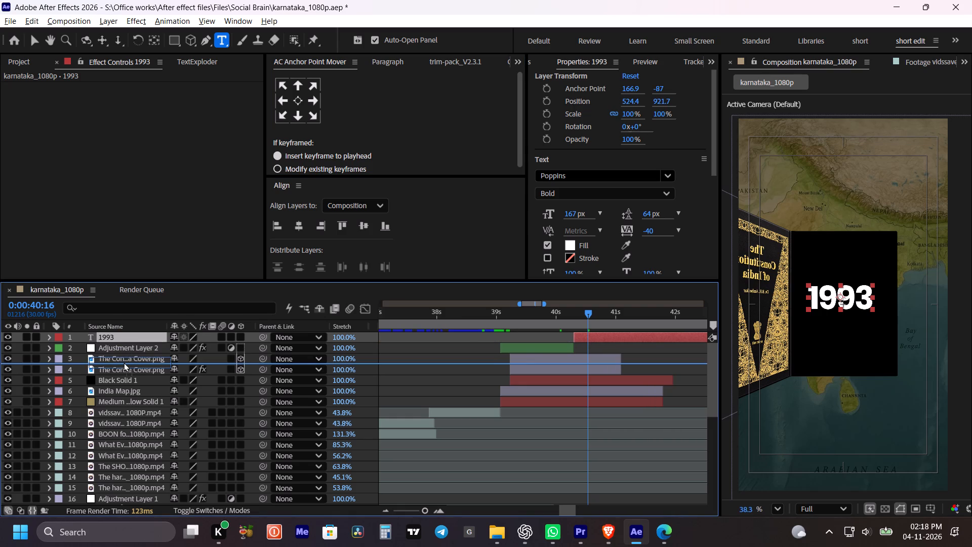
pyautogui.moveTo(124, 362); pyautogui.dragTo(124, 363)
# Move the 1993 layer to start at 0:00:39:23, where the cover begins to open.
pyautogui.moveTo(577, 359); pyautogui.dragTo(571, 357)
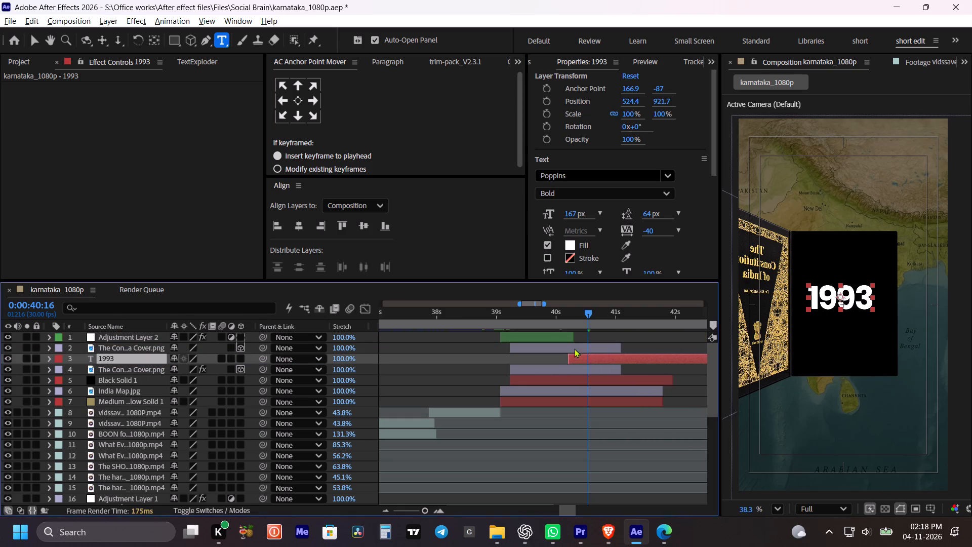
pyautogui.moveTo(582, 317); pyautogui.dragTo(552, 322)
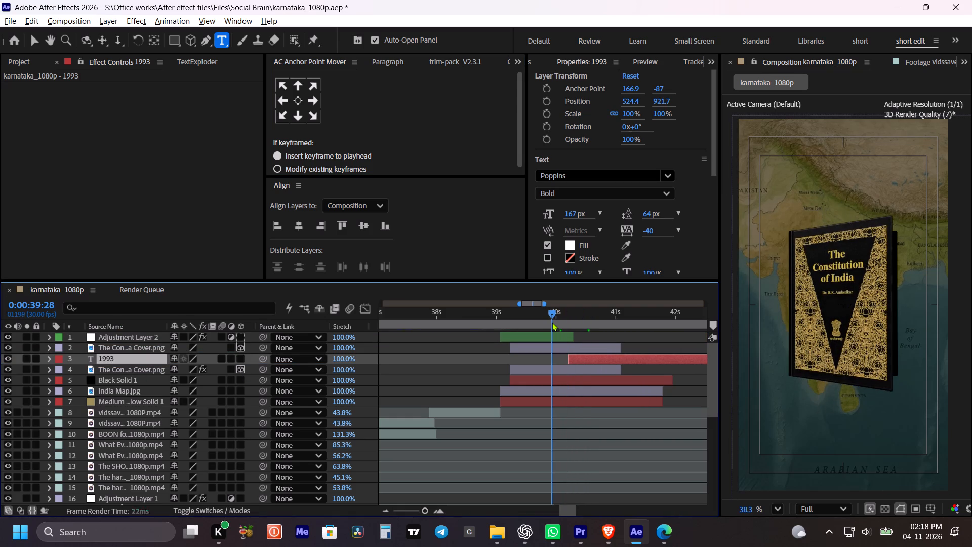
pyautogui.moveTo(552, 322); pyautogui.dragTo(542, 321)
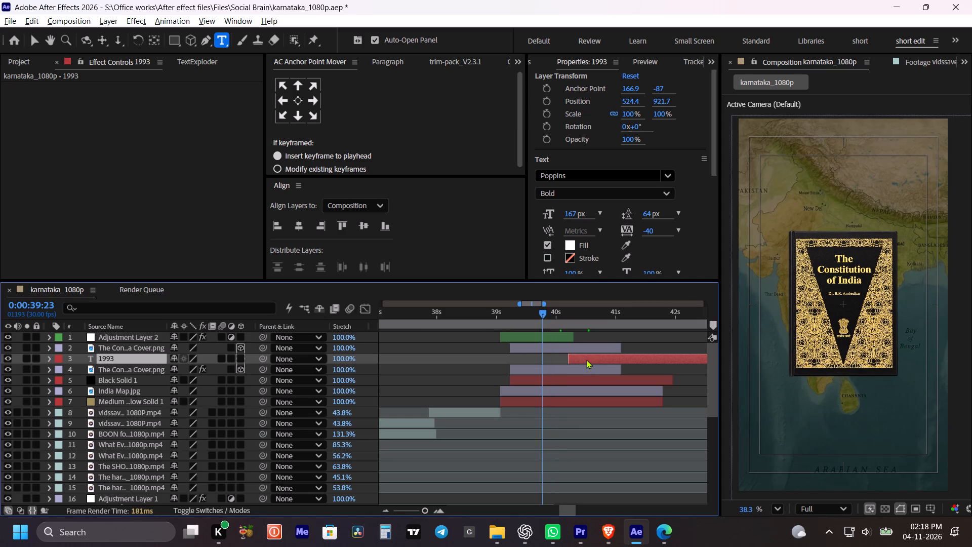
pyautogui.click(586, 360)
pyautogui.press('[')
# Preview the cover opening from about 0:00:39:06 to examine how the 1993 text is revealed.
pyautogui.moveTo(528, 325); pyautogui.dragTo(512, 325)
pyautogui.press('space')
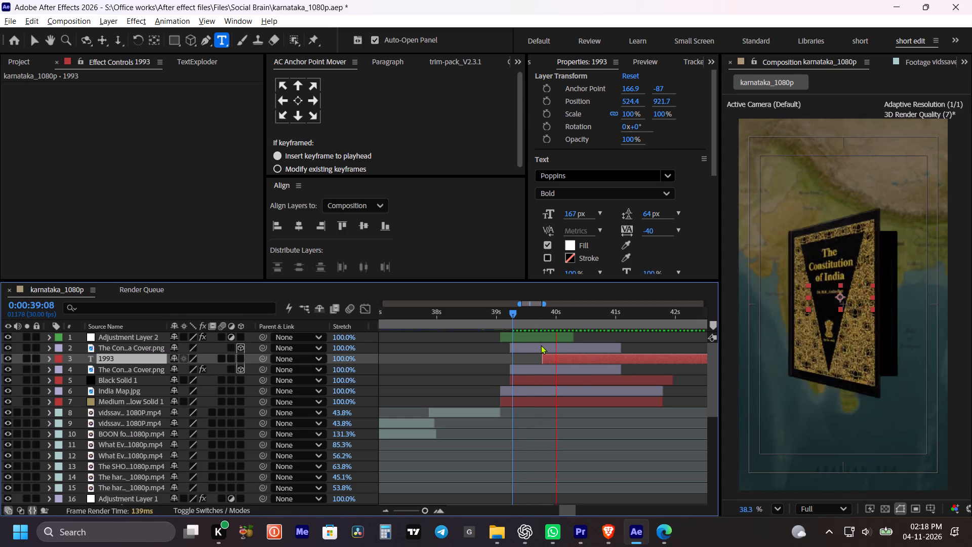
pyautogui.press('space')
pyautogui.moveTo(565, 308); pyautogui.dragTo(558, 314)
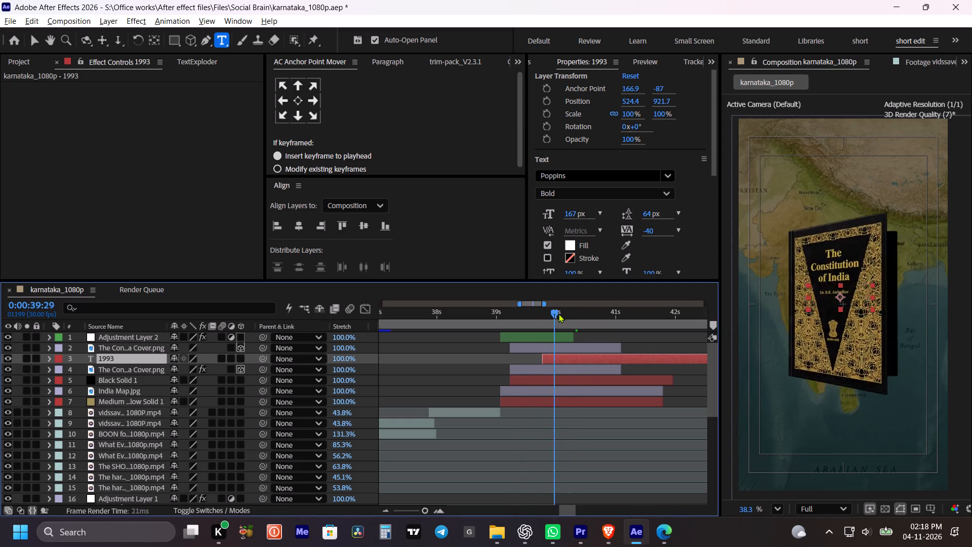
pyautogui.moveTo(558, 314); pyautogui.dragTo(509, 317)
pyautogui.press('space')
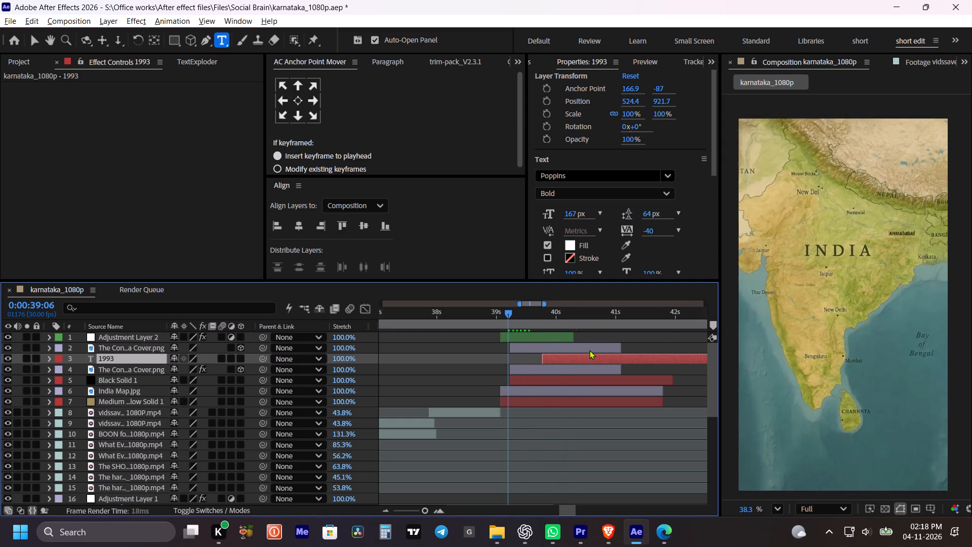
pyautogui.press('space')
# Apply Deep Glow to the 1993 text layer with radius 100 and exposure 0.10, and save the project.
pyautogui.click(623, 356)
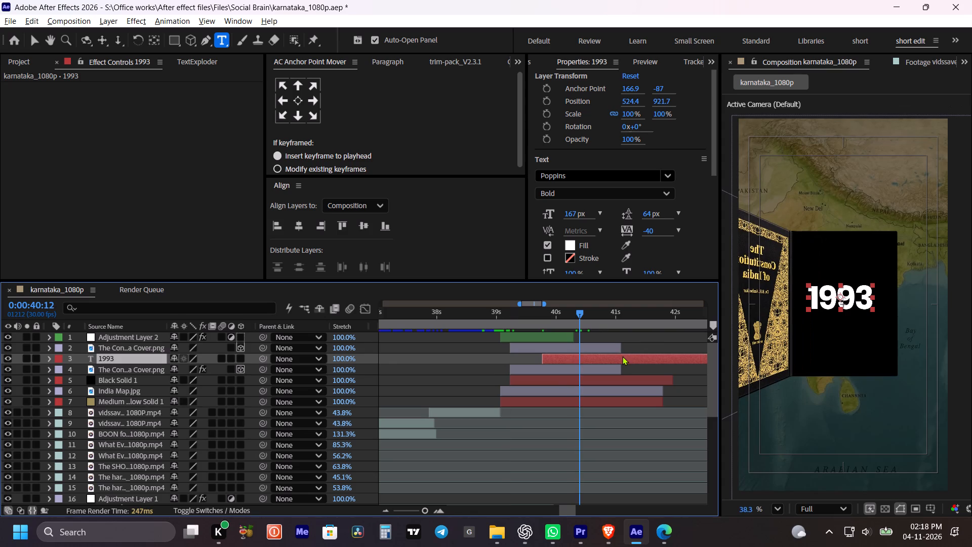
pyautogui.hotkey('ctrl', 'space')
pyautogui.write('deep')
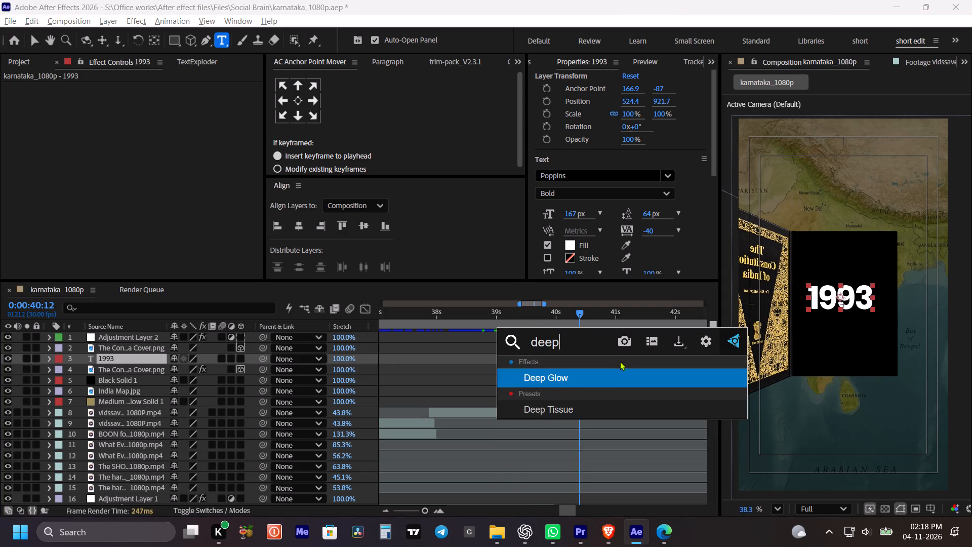
pyautogui.click(598, 376)
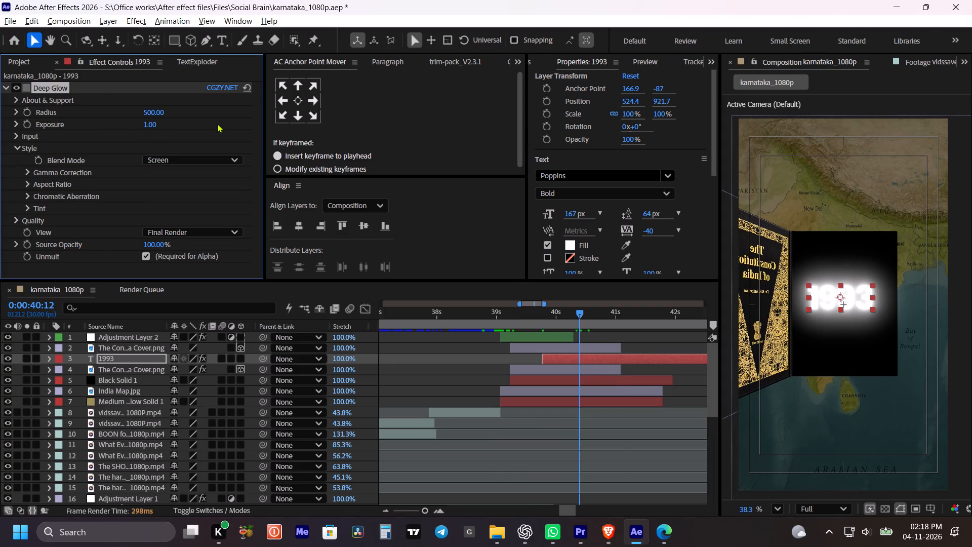
pyautogui.click(151, 111)
pyautogui.press('1')
pyautogui.press('0')
pyautogui.press('0')
pyautogui.moveTo(176, 127); pyautogui.dragTo(170, 126)
pyautogui.click(153, 124)
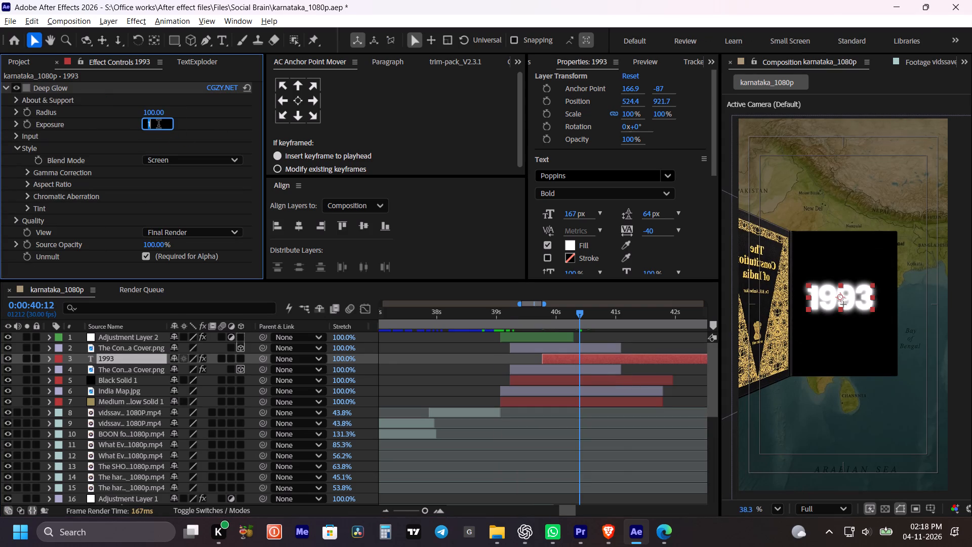
pyautogui.write('.1')
pyautogui.press('0')
pyautogui.click(199, 136)
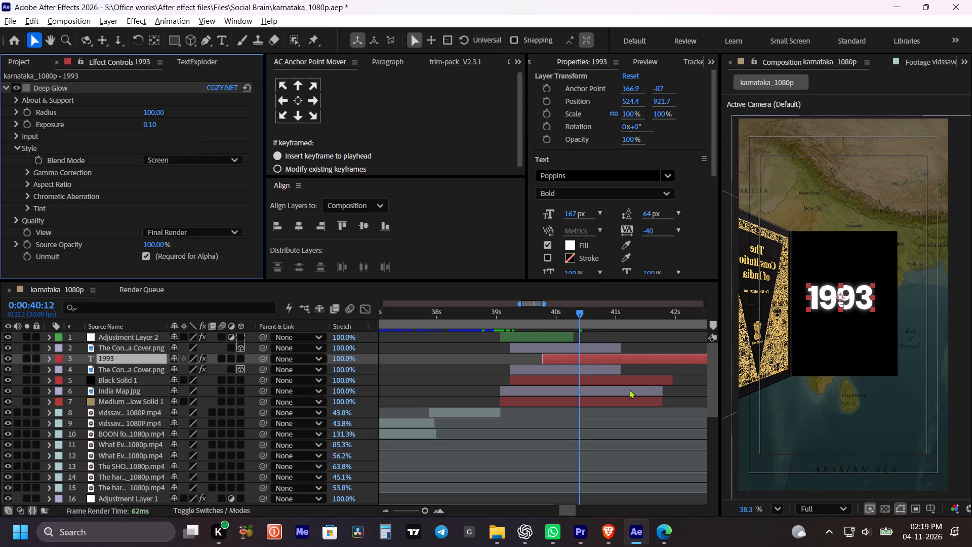
pyautogui.hotkey('ctrl', 's')
# Trim the 1993, Black Solid 1, India Map and gray-yellow solid layers to end at 0:00:41:02, saving the project.
pyautogui.click(661, 363)
pyautogui.keyDown('shift'); pyautogui.moveTo(610, 319); pyautogui.dragTo(622, 322); pyautogui.keyUp('shift')
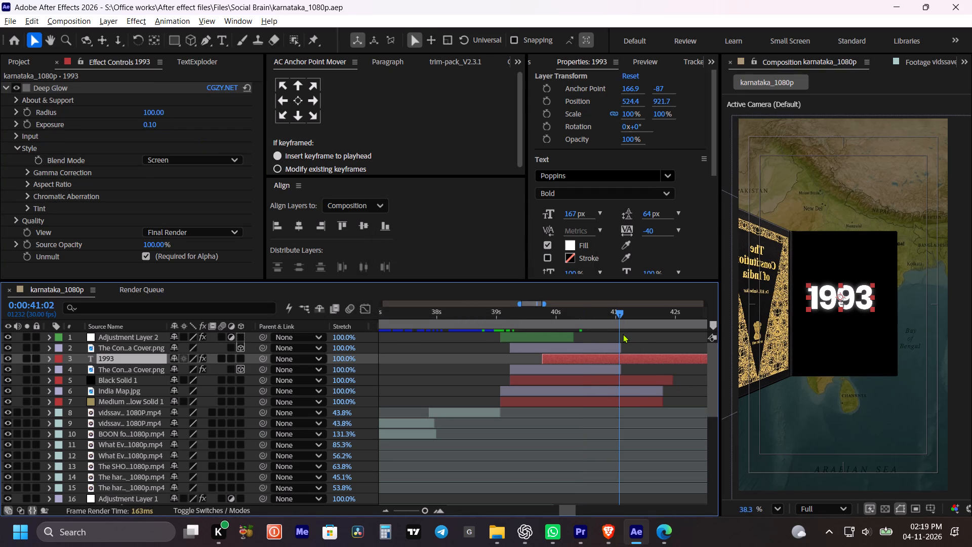
pyautogui.hotkey('alt', ']')
pyautogui.hotkey('ctrl', 's')
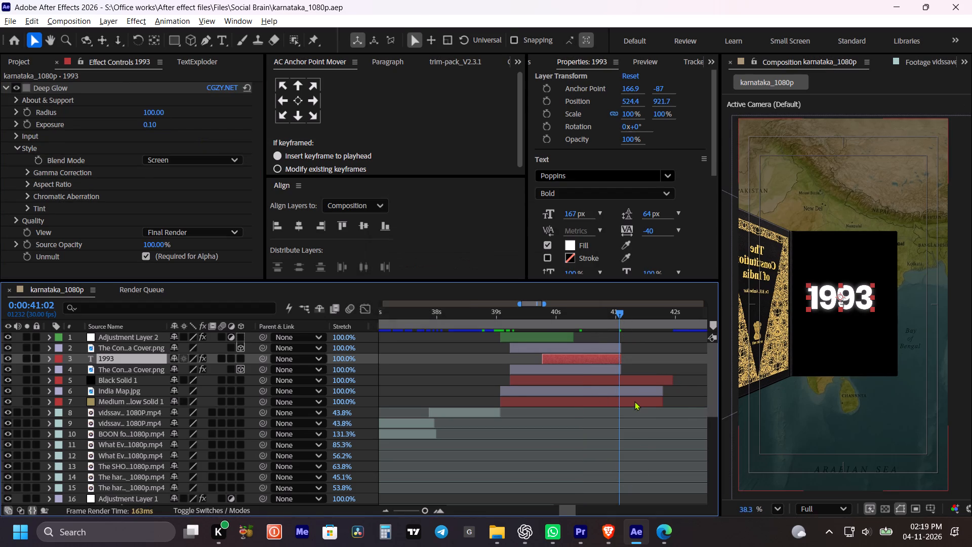
pyautogui.click(634, 401)
pyautogui.keyDown('shift'); pyautogui.click(639, 383); pyautogui.keyUp('shift')
pyautogui.hotkey('alt', ']')
pyautogui.hotkey('ctrl', 's')
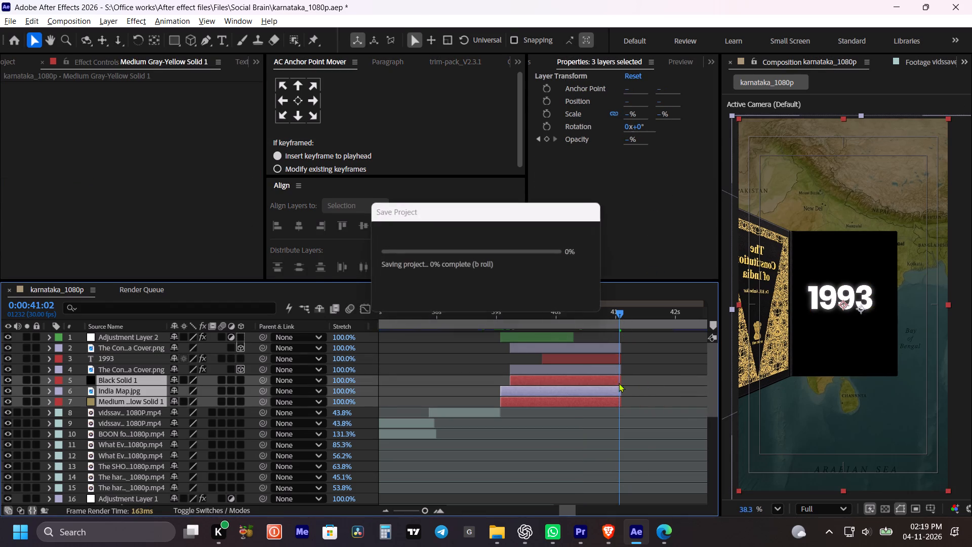
# Preview the map and book sequence from 0:00:38:11, then from 0:00:40:12, to check the glow and the cover's opening speed.
pyautogui.moveTo(500, 300); pyautogui.dragTo(488, 307)
pyautogui.moveTo(487, 309); pyautogui.dragTo(458, 321)
pyautogui.press('space')
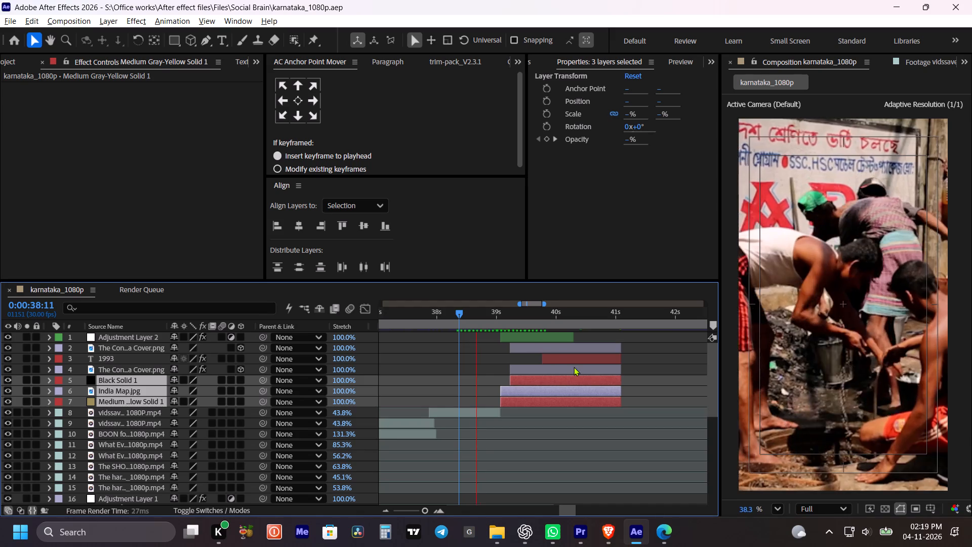
pyautogui.press('space')
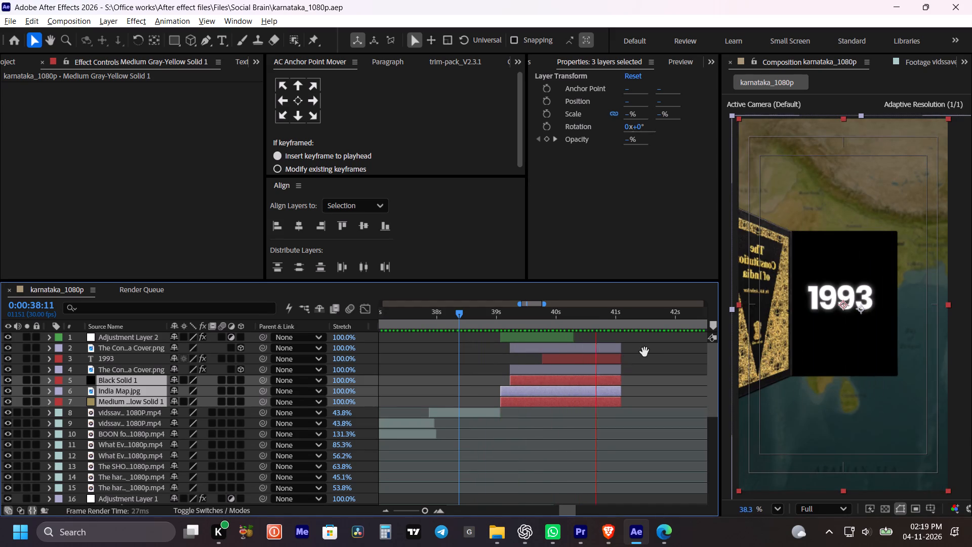
pyautogui.moveTo(590, 318); pyautogui.dragTo(579, 319)
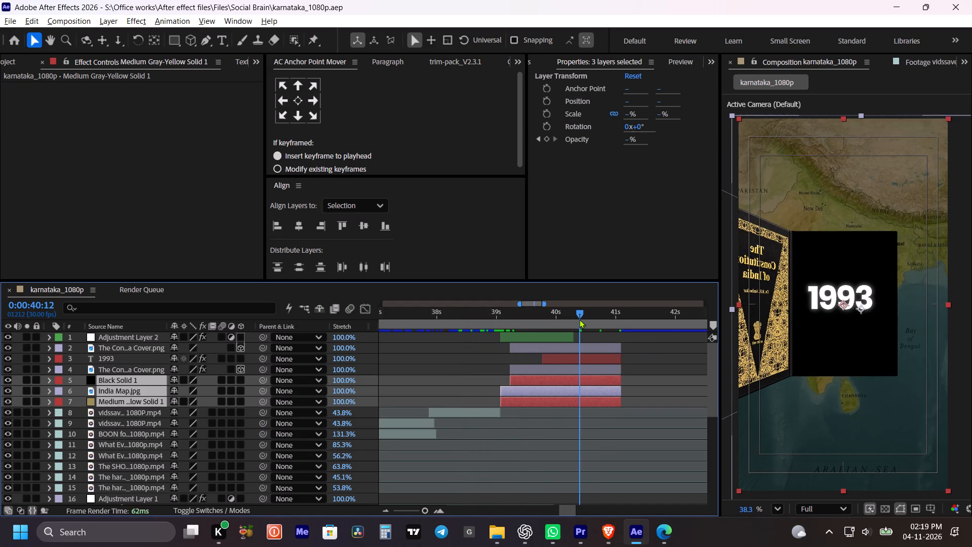
pyautogui.press('space')
pyautogui.press('space')
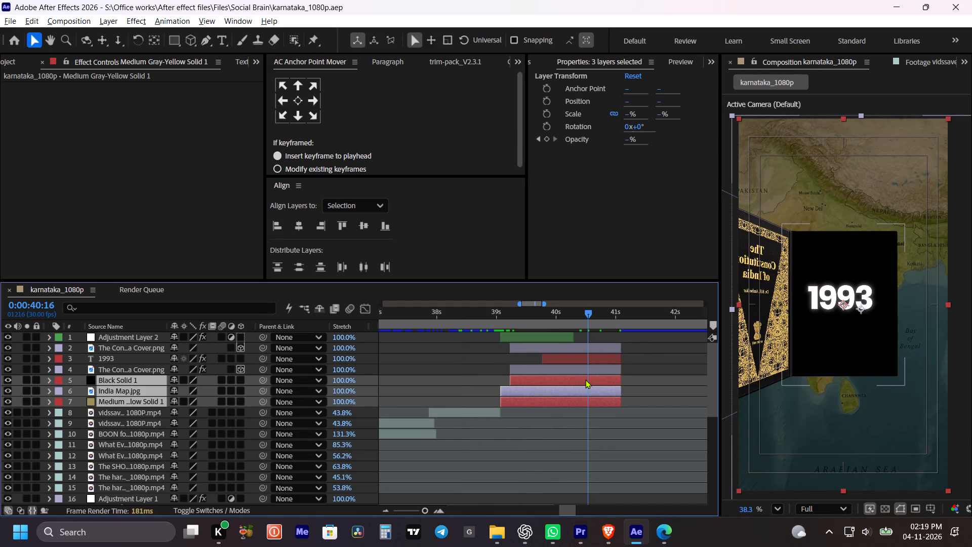
# Move the front cover's last Orientation keyframe to about 0:00:40:28 to slow the opening, and preview it from 0:00:39:11.
pyautogui.click(666, 356)
pyautogui.click(601, 369)
pyautogui.click(597, 347)
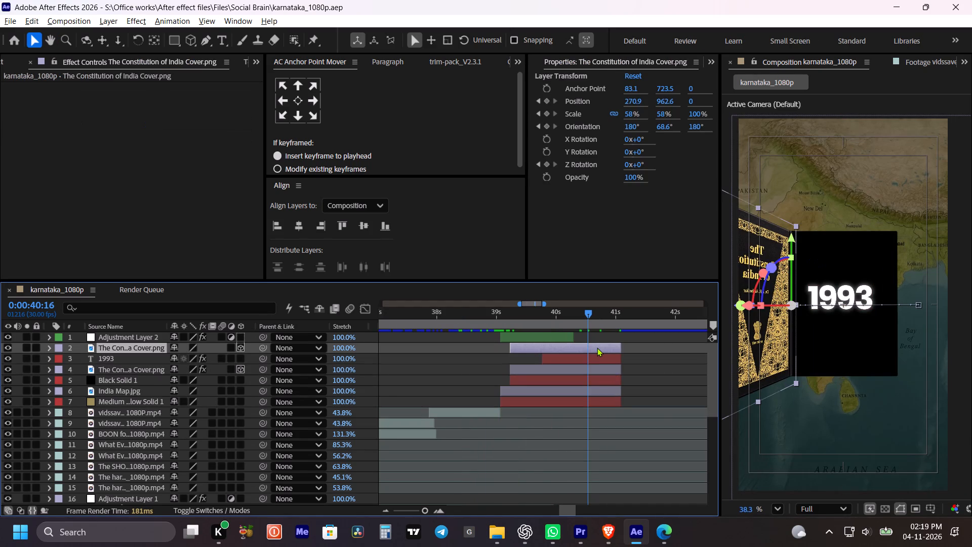
pyautogui.press('u')
pyautogui.moveTo(606, 368); pyautogui.dragTo(563, 394)
pyautogui.moveTo(582, 380); pyautogui.dragTo(590, 383)
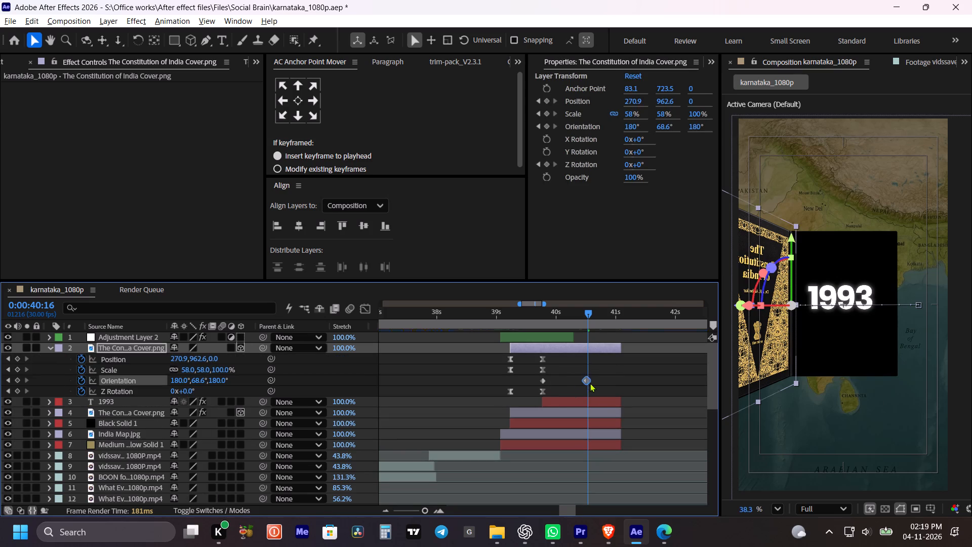
pyautogui.moveTo(590, 383); pyautogui.dragTo(614, 389)
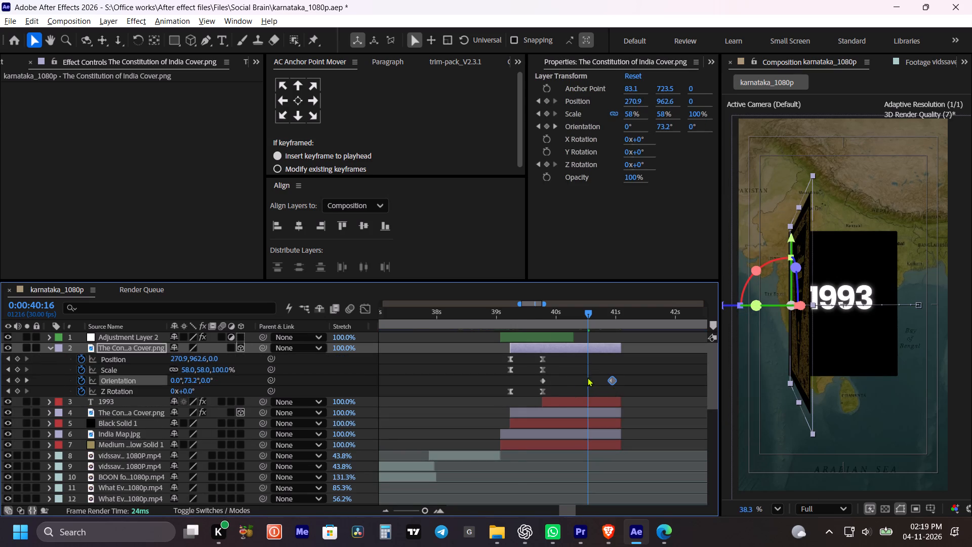
pyautogui.moveTo(528, 315); pyautogui.dragTo(518, 316)
pyautogui.press('space')
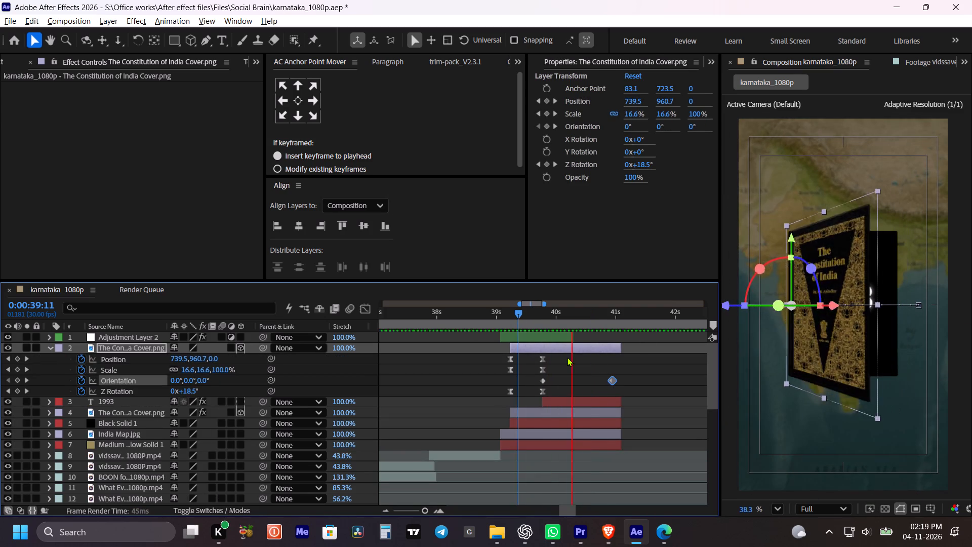
pyautogui.press('space')
# Apply Easy Ease to both Orientation keyframes of the front Constitution cover layer.
pyautogui.moveTo(637, 361); pyautogui.dragTo(546, 389)
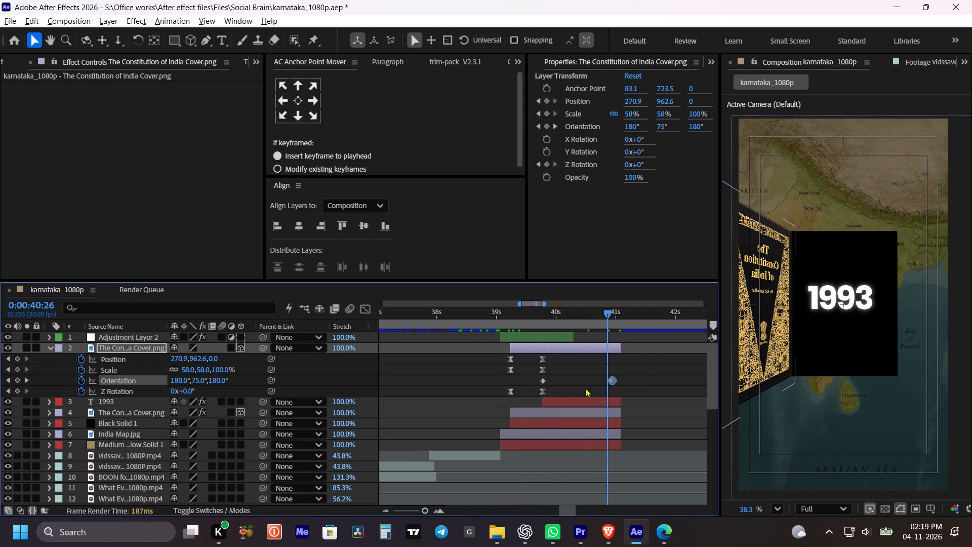
pyautogui.moveTo(620, 379); pyautogui.dragTo(535, 387)
pyautogui.click(627, 378)
pyautogui.moveTo(634, 375); pyautogui.dragTo(552, 385)
pyautogui.moveTo(633, 374); pyautogui.dragTo(606, 385)
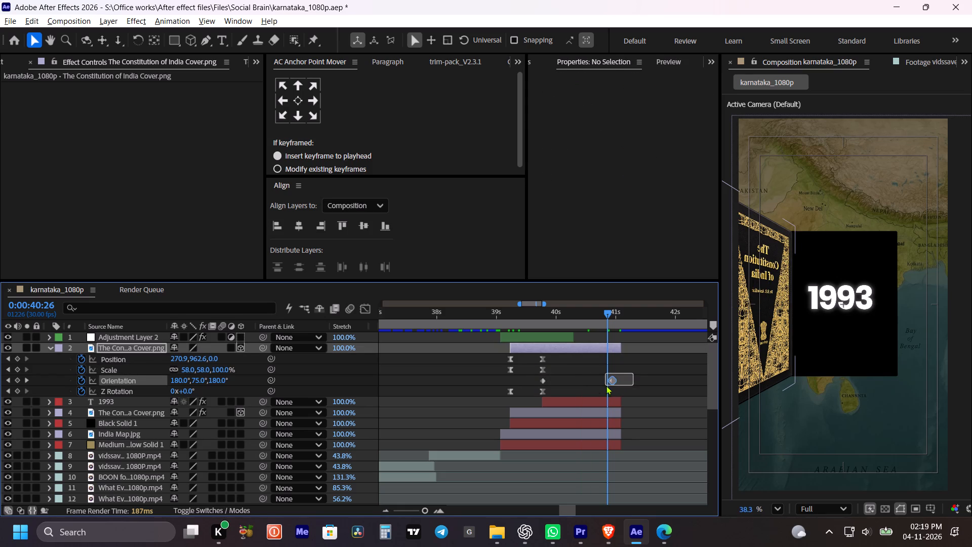
pyautogui.moveTo(606, 385); pyautogui.dragTo(615, 384)
pyautogui.moveTo(630, 384); pyautogui.dragTo(535, 381)
pyautogui.press('F9')
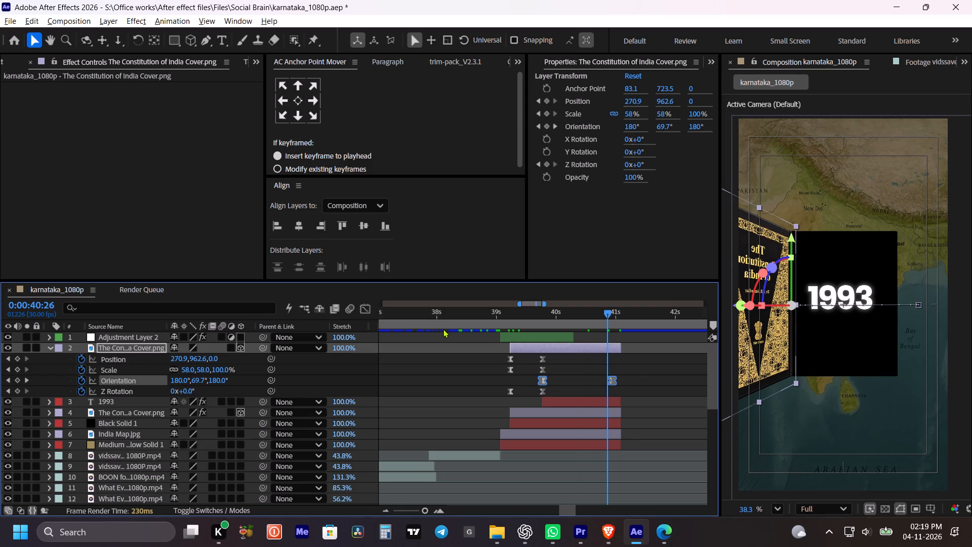
# Reshape the front cover's Orientation speed graph to peak early with a long slowdown into the last keyframe, and preview from 0:00:39:13.
pyautogui.click(361, 304)
pyautogui.keyDown('alt'); pyautogui.scroll(1, 496, 372); pyautogui.keyUp('alt')
pyautogui.press('space')
pyautogui.moveTo(551, 387); pyautogui.dragTo(456, 411)
pyautogui.moveTo(675, 435); pyautogui.dragTo(582, 477)
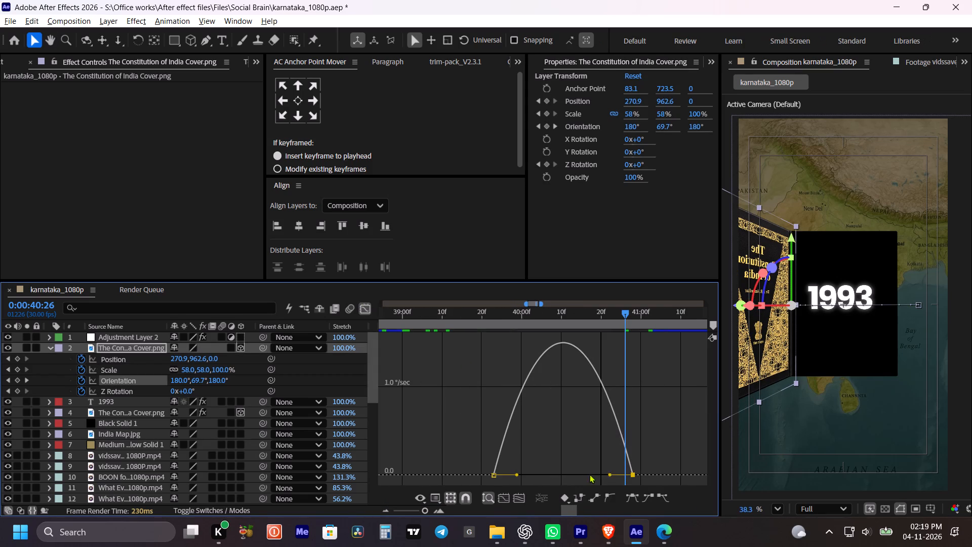
pyautogui.moveTo(615, 473); pyautogui.dragTo(586, 476)
pyautogui.moveTo(659, 462); pyautogui.dragTo(595, 494)
pyautogui.moveTo(611, 474); pyautogui.dragTo(581, 477)
pyautogui.click(363, 312)
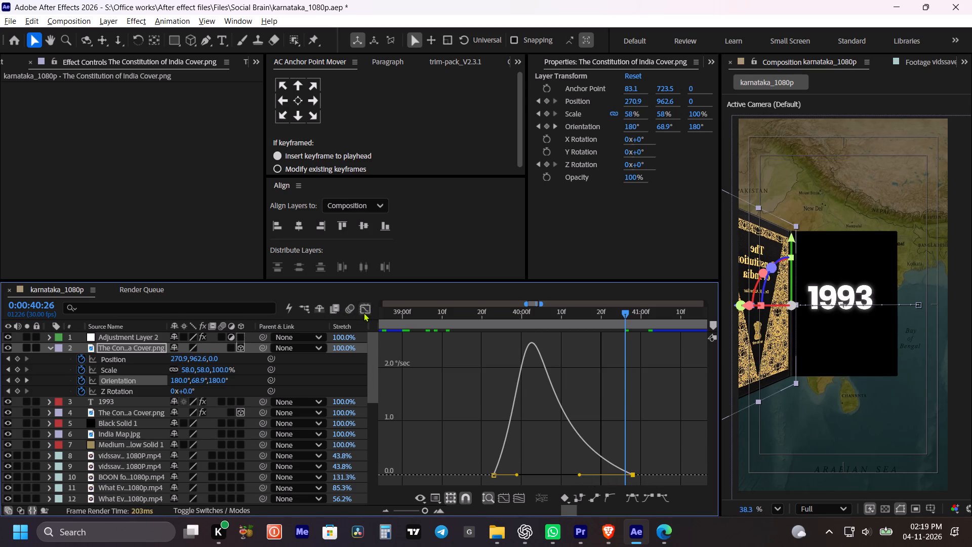
pyautogui.keyDown('alt'); pyautogui.scroll(-1, 459, 354); pyautogui.keyUp('alt')
pyautogui.click(457, 322)
pyautogui.press('space')
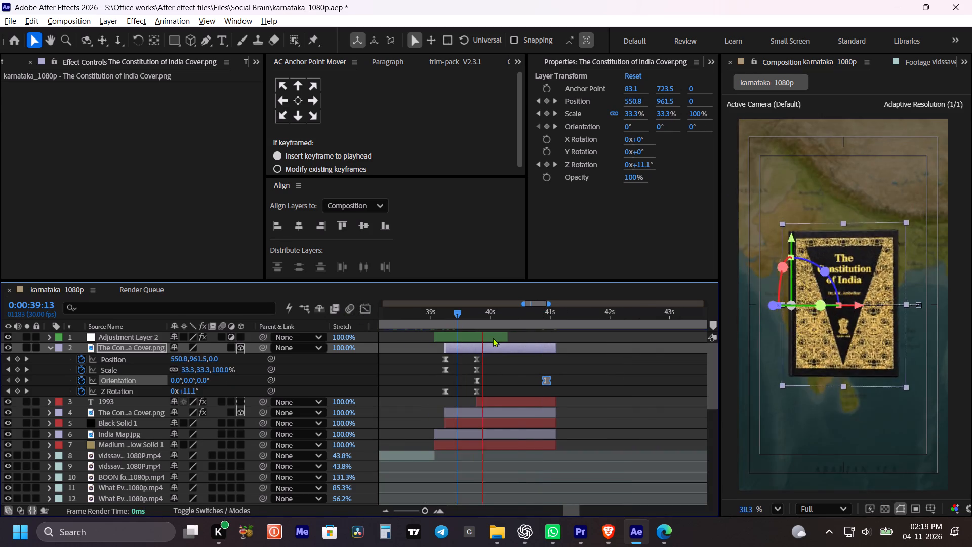
pyautogui.press('space')
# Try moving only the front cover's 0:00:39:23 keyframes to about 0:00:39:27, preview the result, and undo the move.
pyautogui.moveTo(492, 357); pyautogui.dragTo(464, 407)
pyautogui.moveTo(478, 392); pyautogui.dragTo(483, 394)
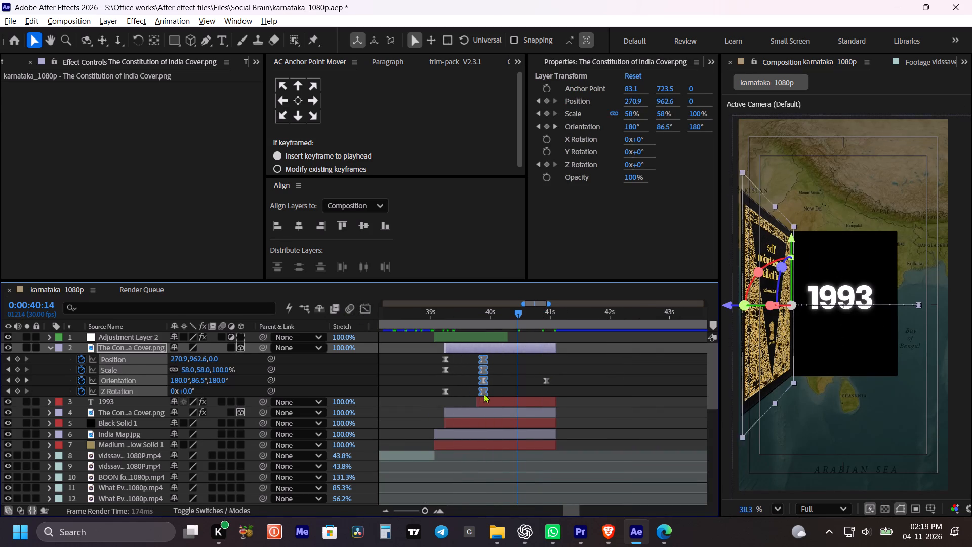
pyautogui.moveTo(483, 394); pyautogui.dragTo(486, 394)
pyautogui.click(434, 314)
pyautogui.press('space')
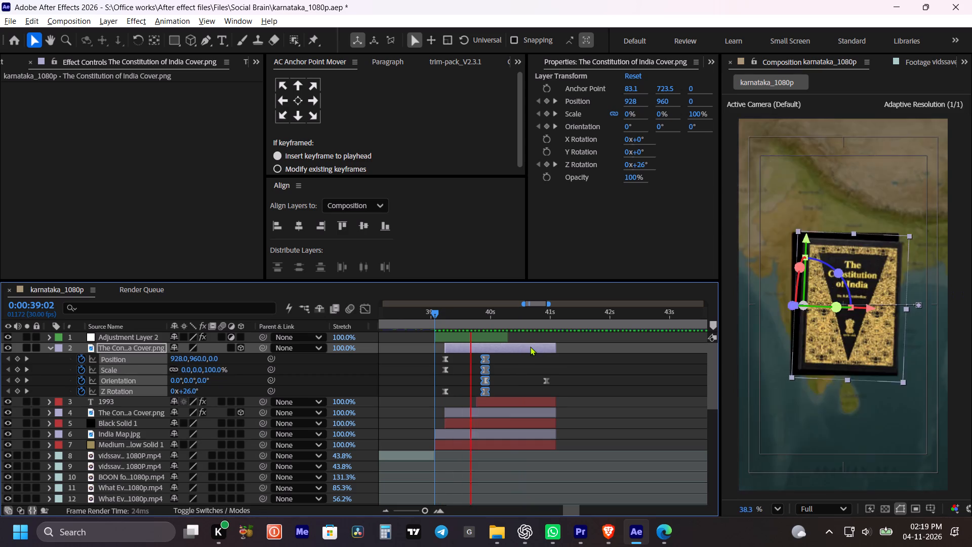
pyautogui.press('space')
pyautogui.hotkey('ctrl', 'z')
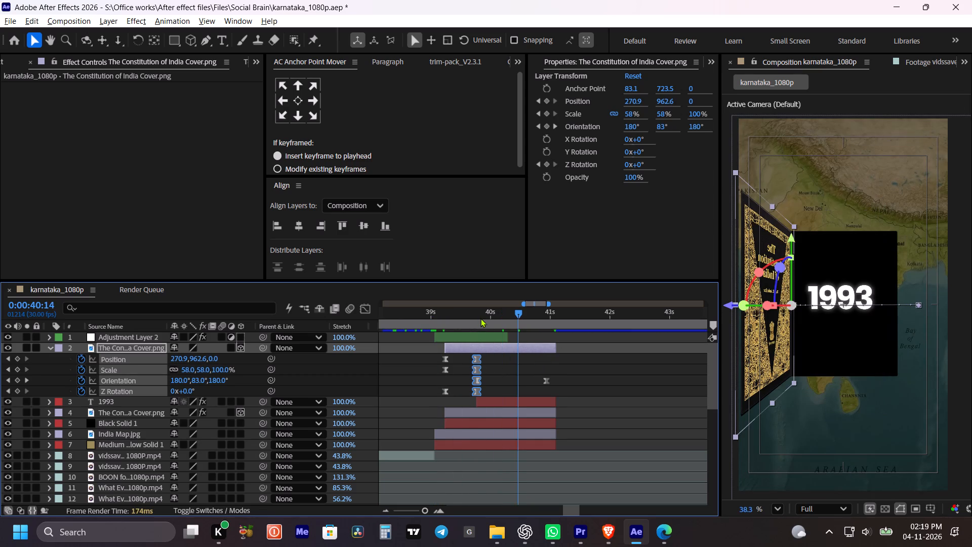
# Move the 0:00:39:23 transform keyframes of both Constitution cover layers, including the front cover's Orientation, to 0:00:40:00.
pyautogui.keyDown('shift'); pyautogui.click(480, 318); pyautogui.keyUp('shift')
pyautogui.click(481, 413)
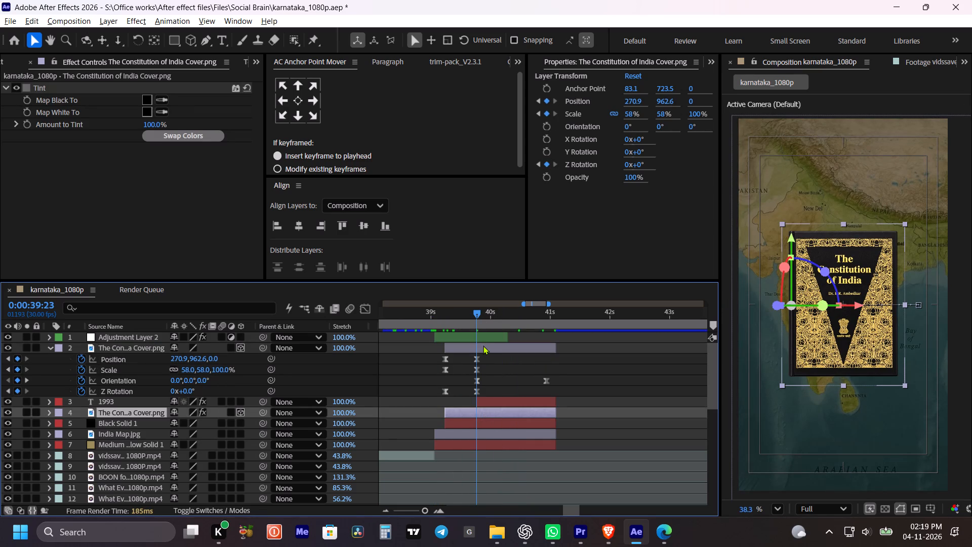
pyautogui.keyDown('shift'); pyautogui.click(483, 346); pyautogui.keyUp('shift')
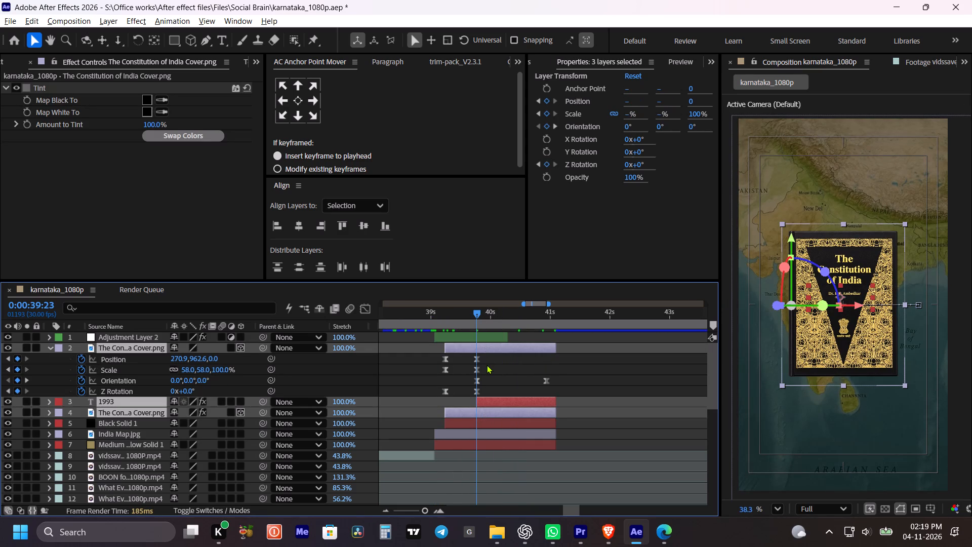
pyautogui.press('u')
pyautogui.moveTo(468, 351); pyautogui.dragTo(491, 449)
pyautogui.hotkey('ctrl', 'z')
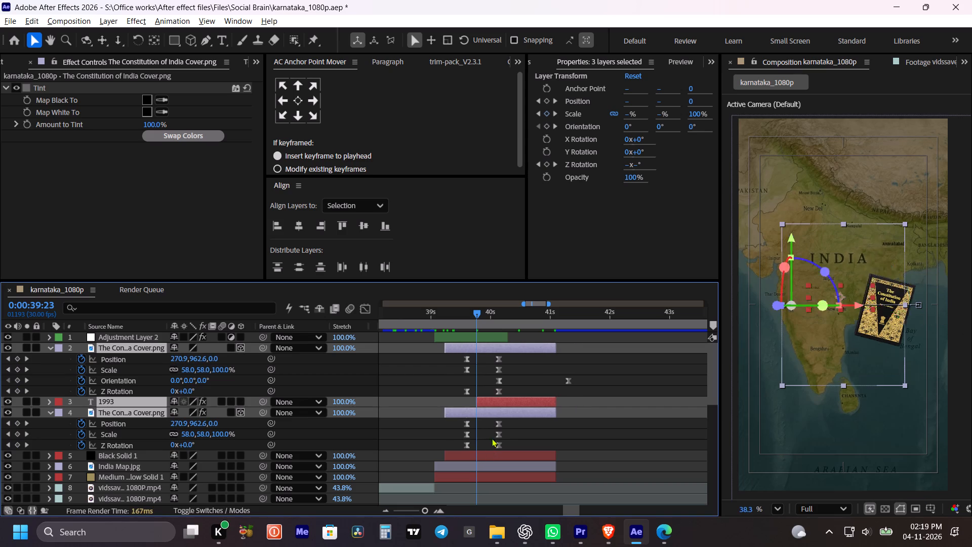
pyautogui.moveTo(466, 355); pyautogui.dragTo(491, 452)
pyautogui.moveTo(478, 391); pyautogui.dragTo(491, 400)
# Preview the retimed book entrance and cover opening repeatedly from about 0:00:38:25 to examine the timing and the 1993 reveal.
pyautogui.moveTo(435, 316); pyautogui.dragTo(430, 316)
pyautogui.press('space')
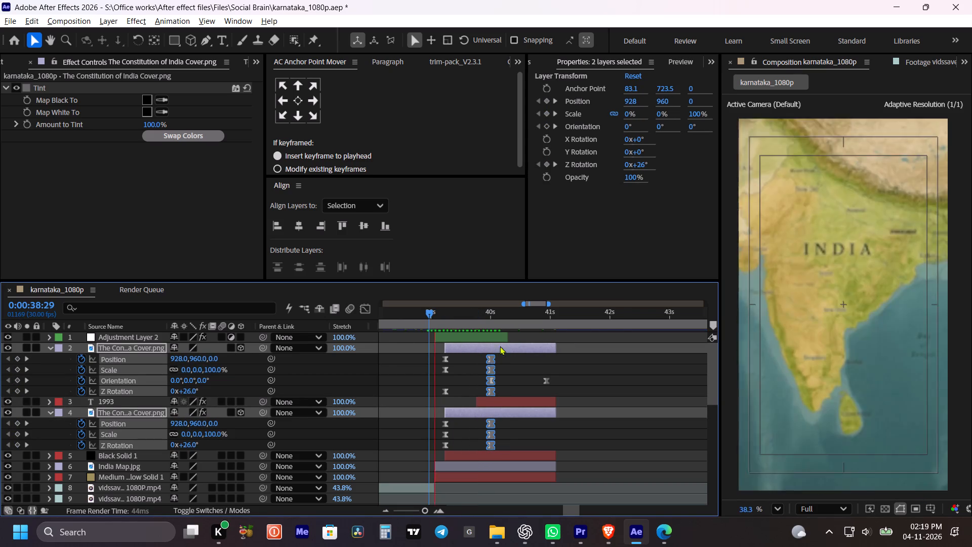
pyautogui.press('space')
pyautogui.moveTo(434, 323); pyautogui.dragTo(420, 324)
pyautogui.press('space')
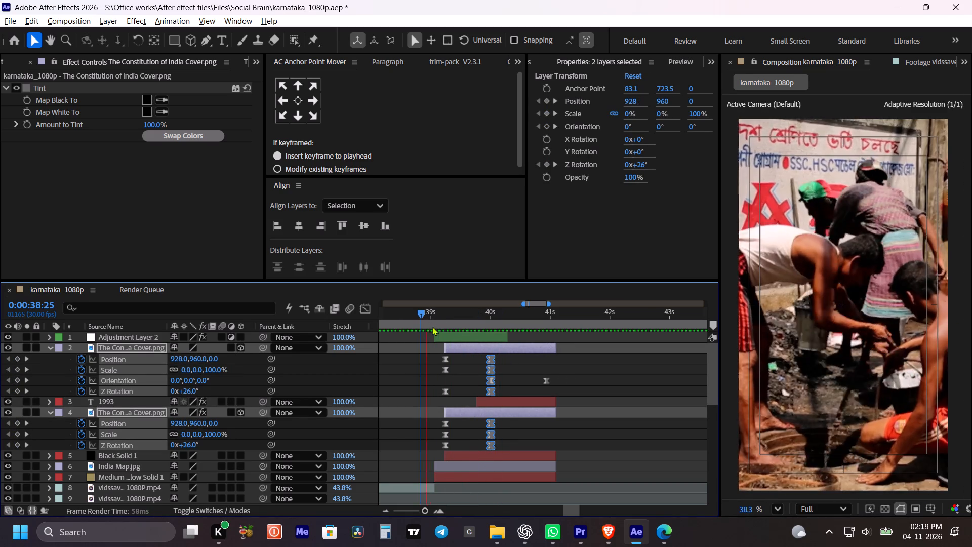
pyautogui.press('space')
pyautogui.press('space')
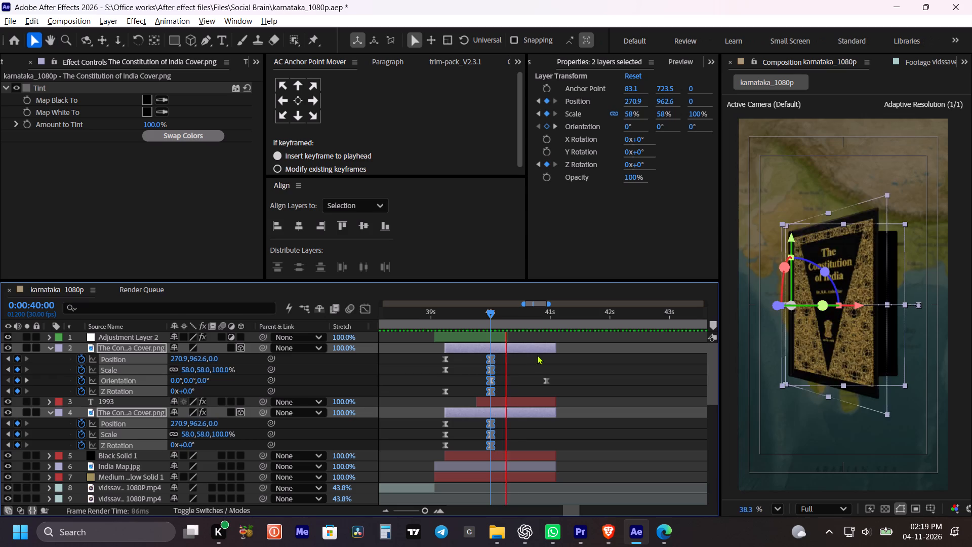
pyautogui.press('space')
pyautogui.click(604, 369)
pyautogui.press('space')
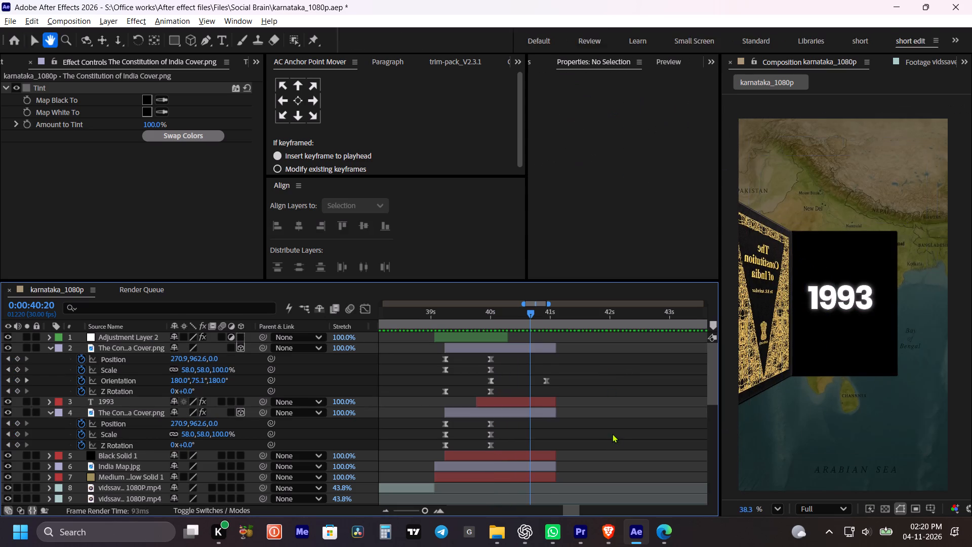
pyautogui.press('space')
pyautogui.click(466, 319)
pyautogui.press('space')
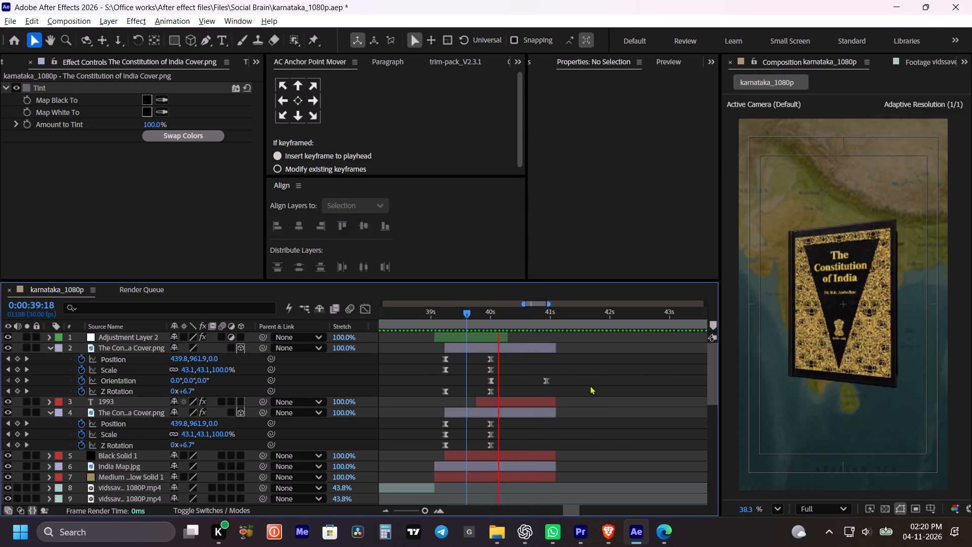
pyautogui.press('space')
pyautogui.press('space')
pyautogui.press('space')
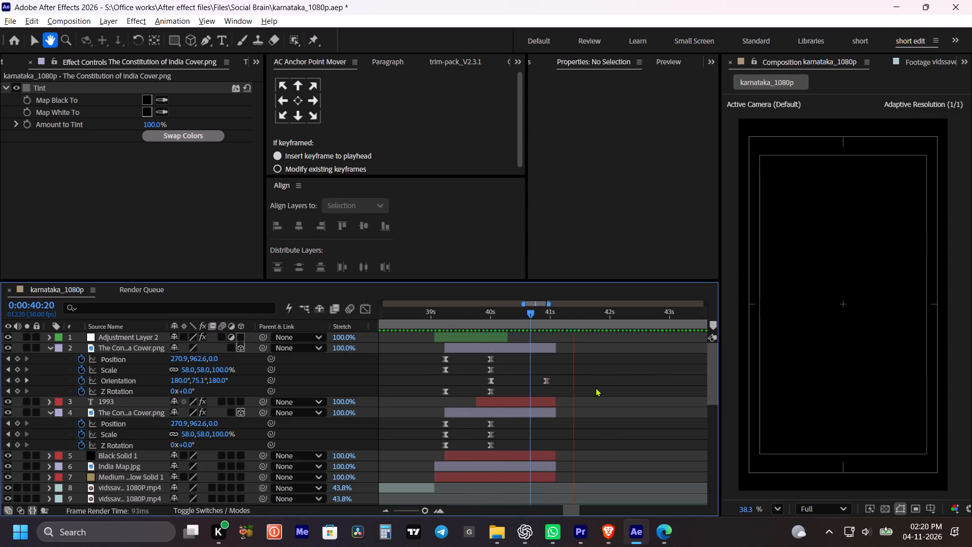
# Extend layers 2 through 7, from the front cover down to the Medium solid, to end at 0:00:41:18, and save the project.
pyautogui.press('space')
pyautogui.press('space')
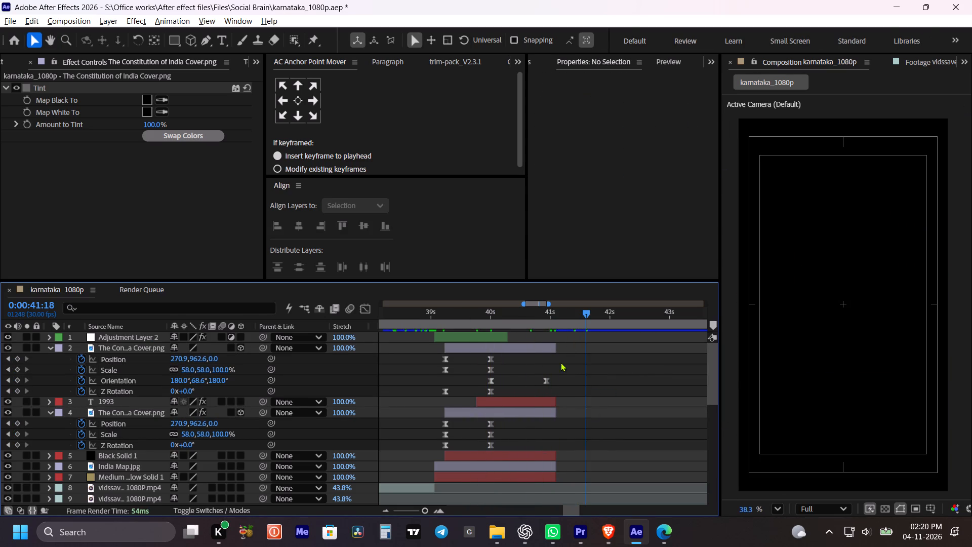
pyautogui.click(557, 347)
pyautogui.keyDown('shift'); pyautogui.click(557, 478); pyautogui.keyUp('shift')
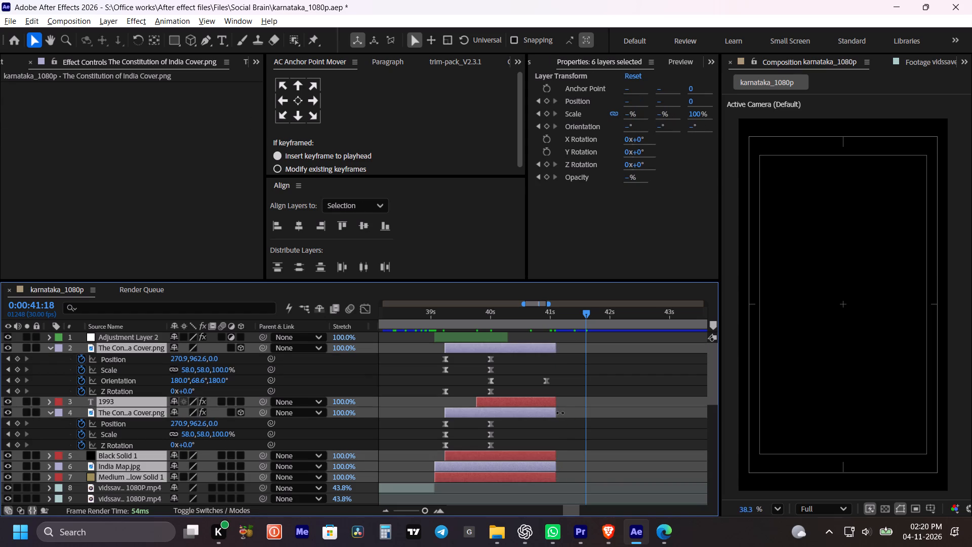
pyautogui.hotkey('alt', ']')
pyautogui.hotkey('ctrl', 's')
pyautogui.click(572, 373)
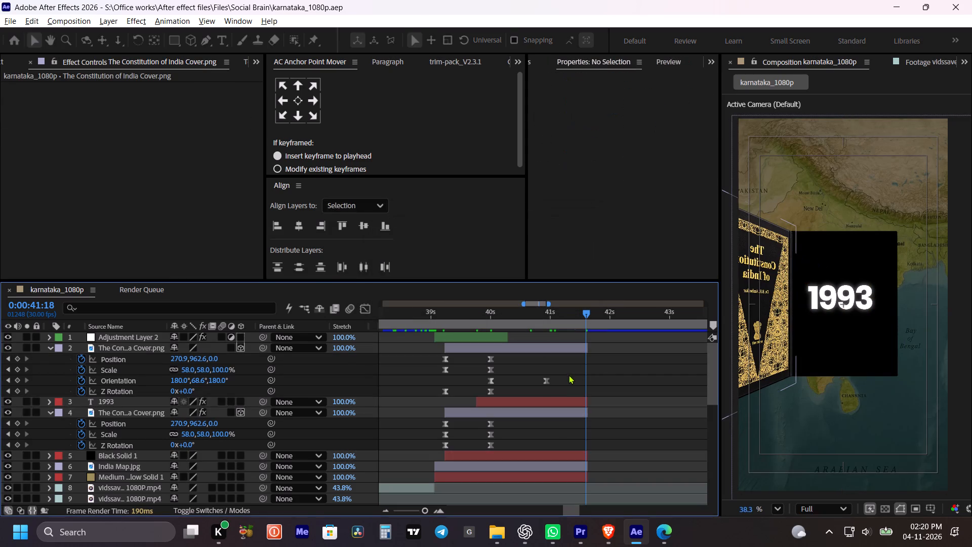
# Move the front cover's last Orientation keyframe slightly later, to just after 0:00:41:00.
pyautogui.moveTo(568, 370); pyautogui.dragTo(544, 390)
pyautogui.moveTo(544, 379); pyautogui.dragTo(556, 382)
pyautogui.click(601, 375)
# Collapse the keyframe rows and preview the map and book sequence from about 0:00:39:00 to examine the cover opening's timing.
pyautogui.press('m')
pyautogui.moveTo(438, 314); pyautogui.dragTo(430, 316)
pyautogui.press('space')
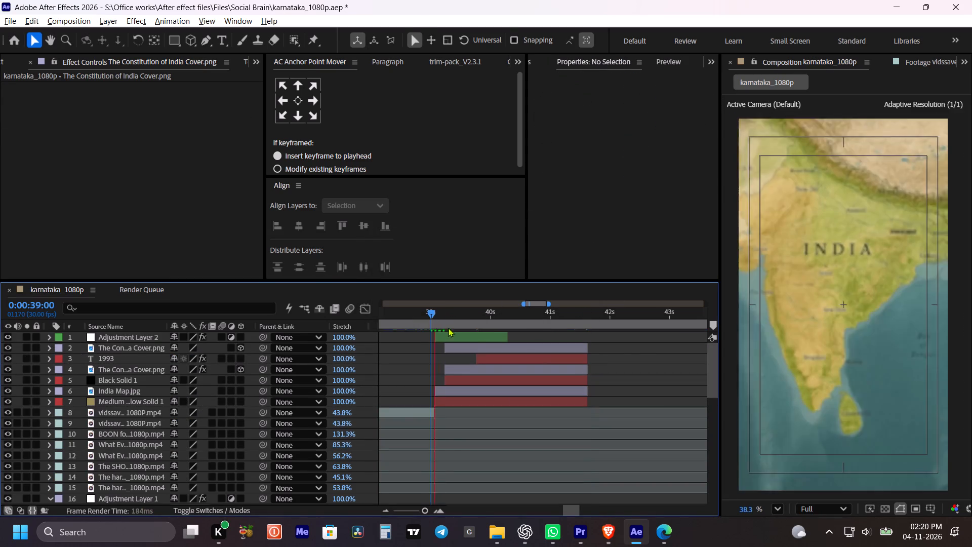
pyautogui.press('space')
pyautogui.press('space')
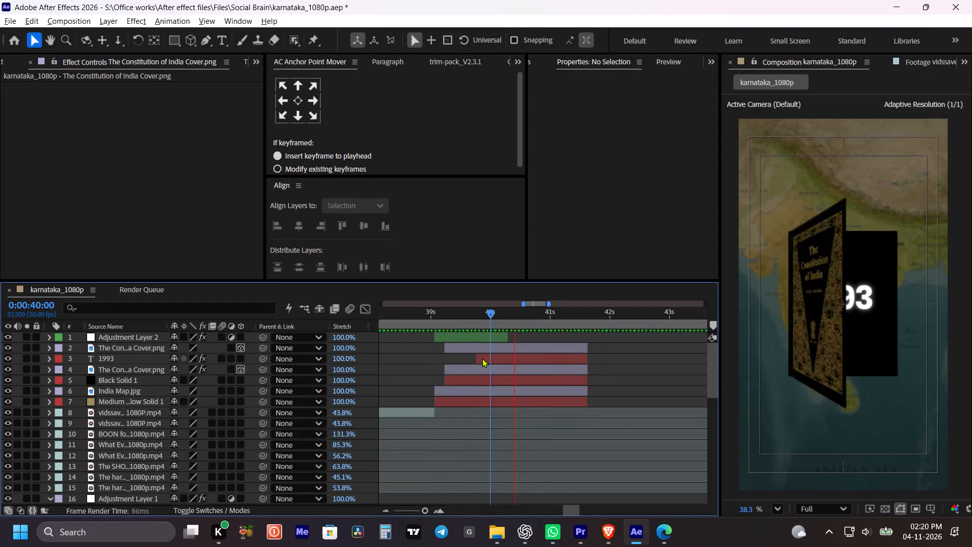
pyautogui.press('space')
pyautogui.press('space')
pyautogui.keyDown('alt'); pyautogui.scroll(-2, 592, 372); pyautogui.keyUp('alt')
pyautogui.press('space')
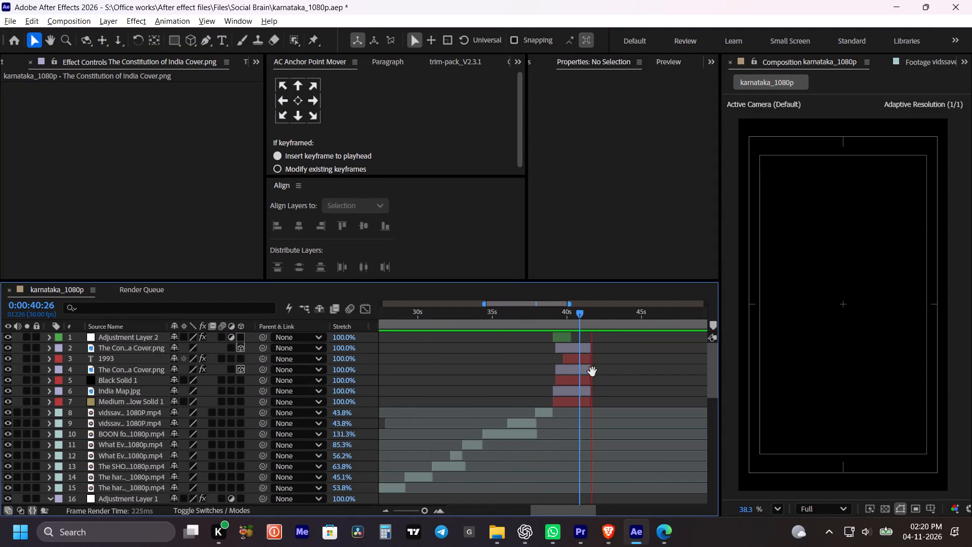
pyautogui.press('space')
pyautogui.moveTo(622, 362); pyautogui.dragTo(607, 365)
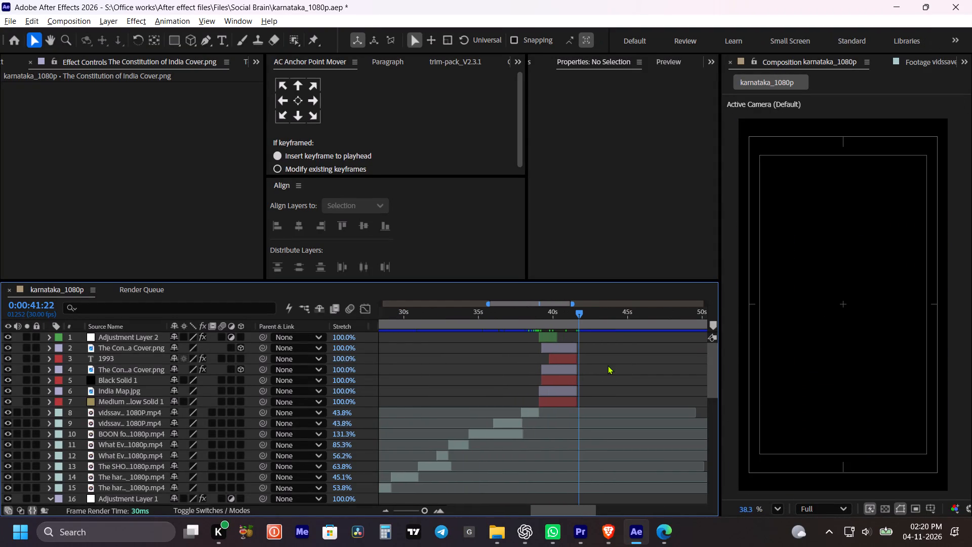
pyautogui.moveTo(569, 316); pyautogui.dragTo(559, 318)
pyautogui.keyDown('alt'); pyautogui.scroll(1, 572, 334); pyautogui.keyUp('alt')
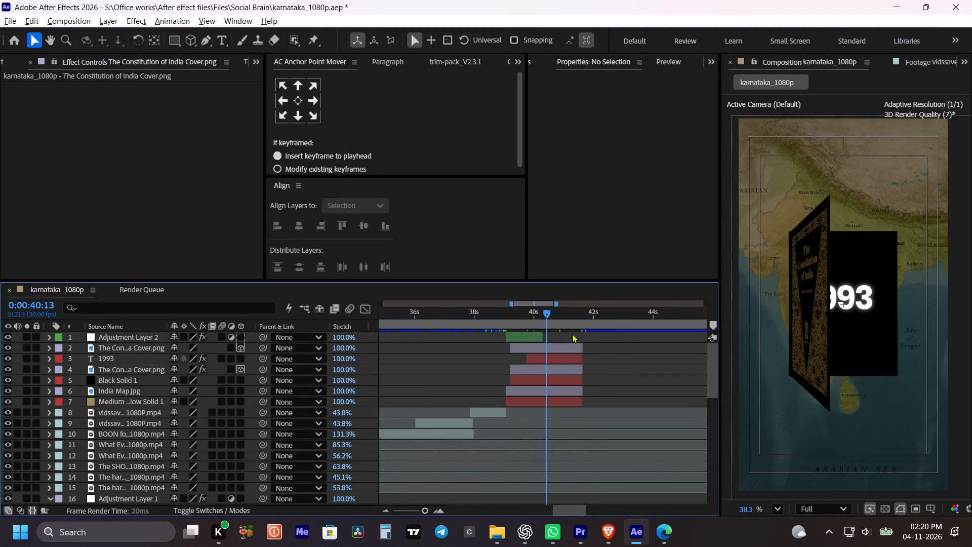
pyautogui.keyDown('alt'); pyautogui.scroll(1, 572, 334); pyautogui.keyUp('alt')
pyautogui.moveTo(527, 320); pyautogui.dragTo(503, 324)
pyautogui.press('space')
pyautogui.press('space')
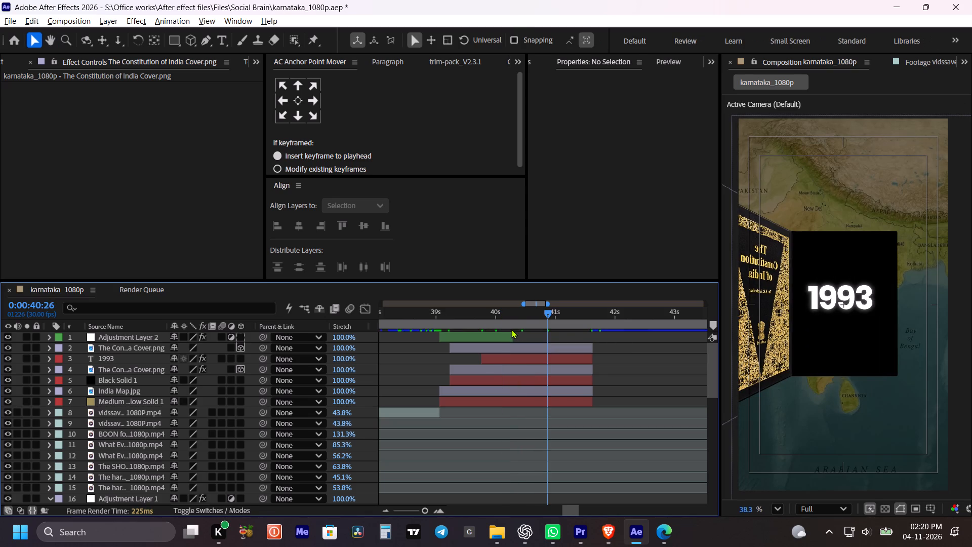
# Switch to the browser, look through the reference pages, and open the source linked from 1993 in the Social Brains script.
pyautogui.click(617, 540)
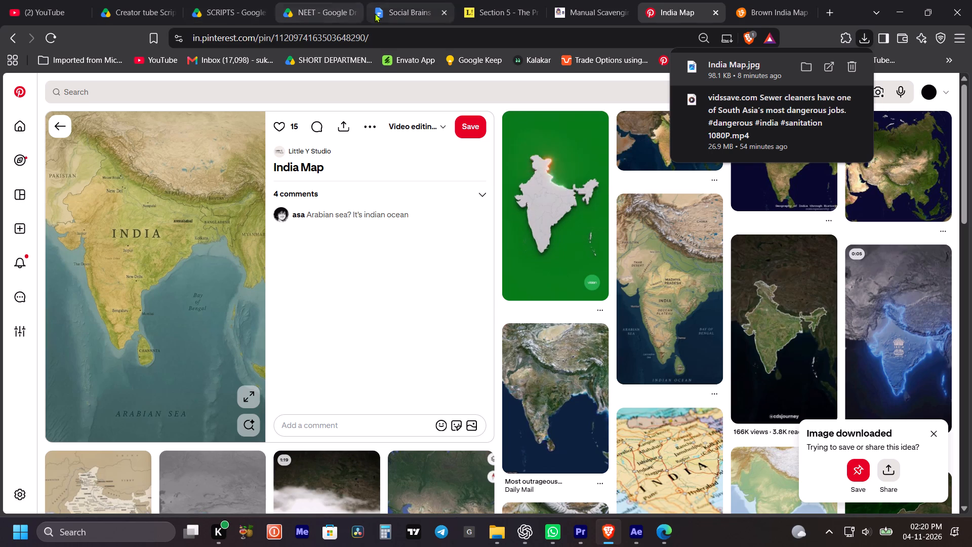
pyautogui.click(601, 9)
pyautogui.scroll(2, 373, 271)
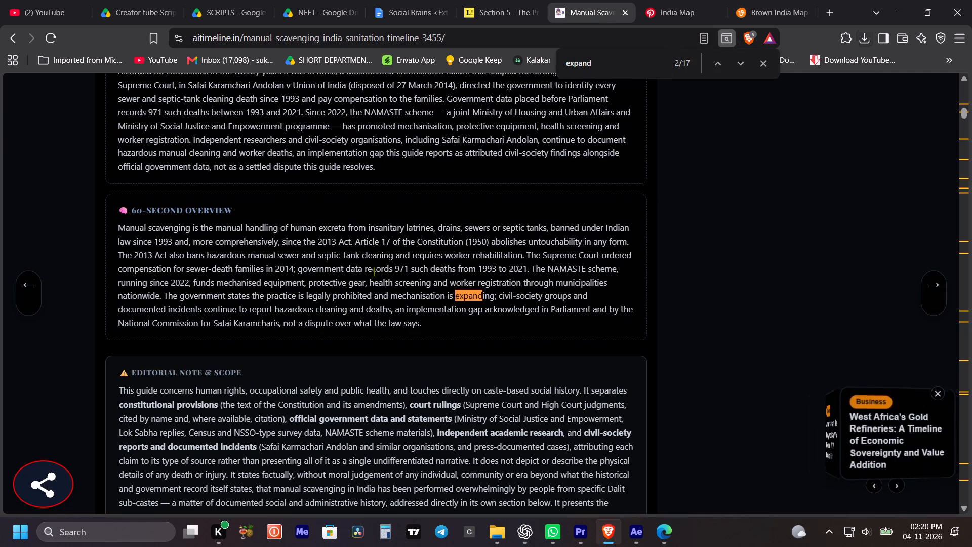
pyautogui.scroll(8, 374, 271)
pyautogui.click(497, 6)
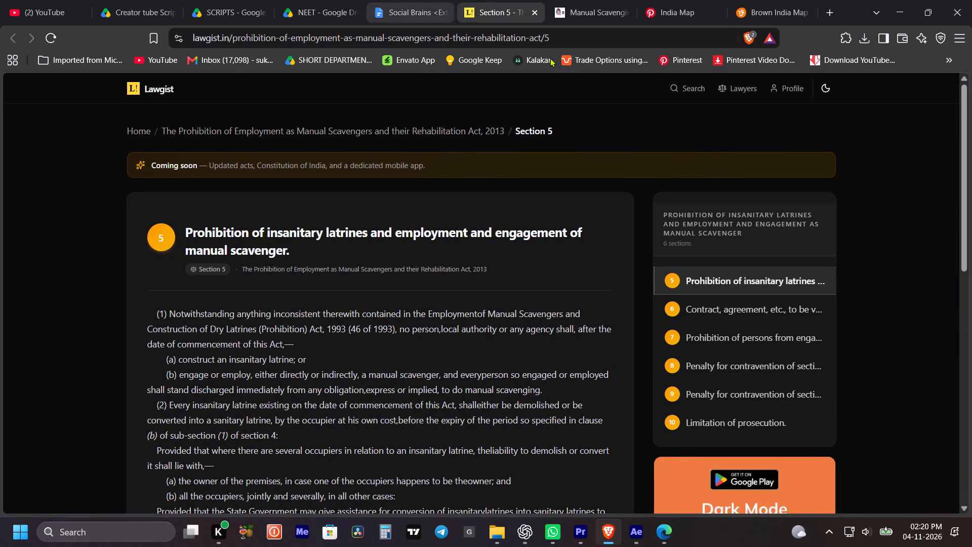
pyautogui.click(401, 0)
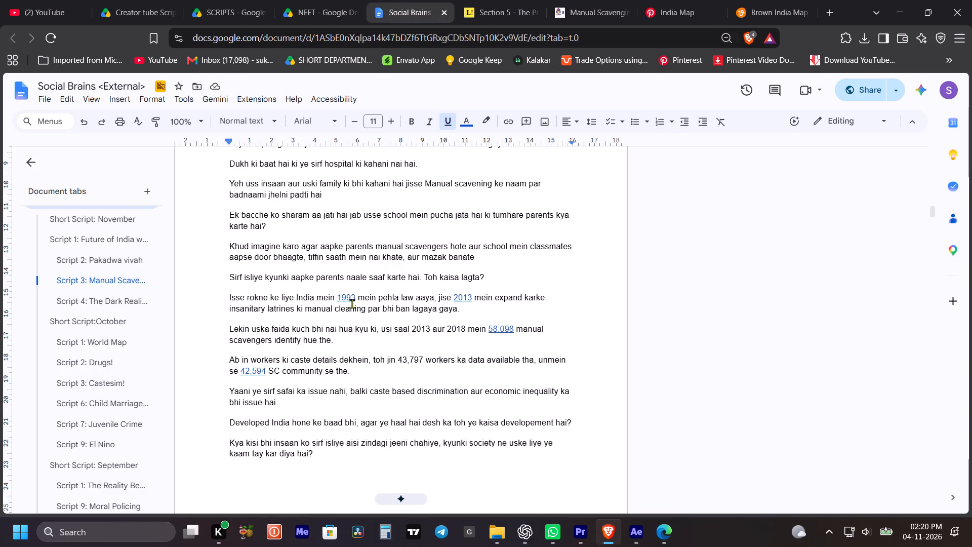
pyautogui.click(351, 300)
pyautogui.click(384, 316)
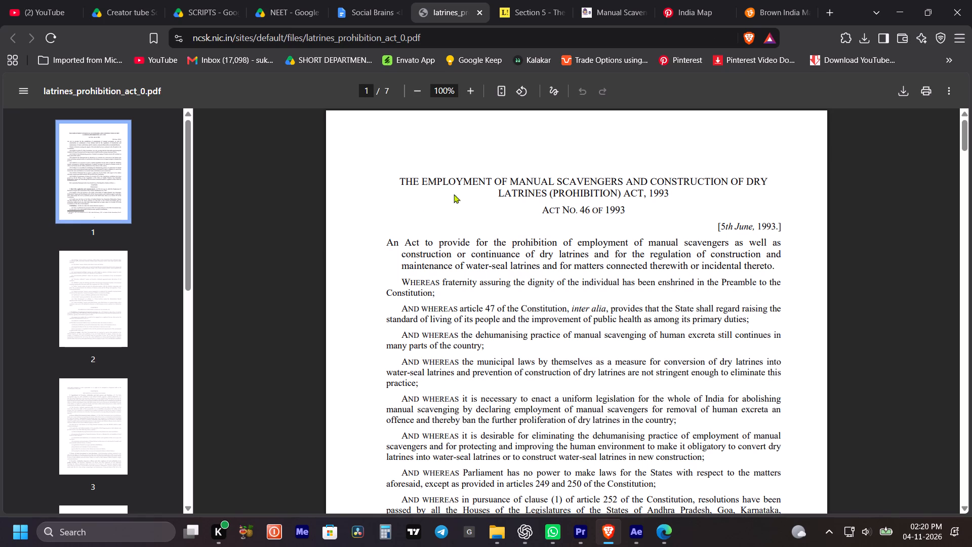
# Copy the title "THE EMPLOYMENT OF MANUAL SCAVENGERS AND CONSTRUCTION OF DRY LATRINES (PROHIBITION) ACT, 1993" from the PDF's first page.
pyautogui.moveTo(676, 191); pyautogui.dragTo(484, 184)
pyautogui.click(471, 201)
pyautogui.moveTo(398, 179); pyautogui.dragTo(647, 196)
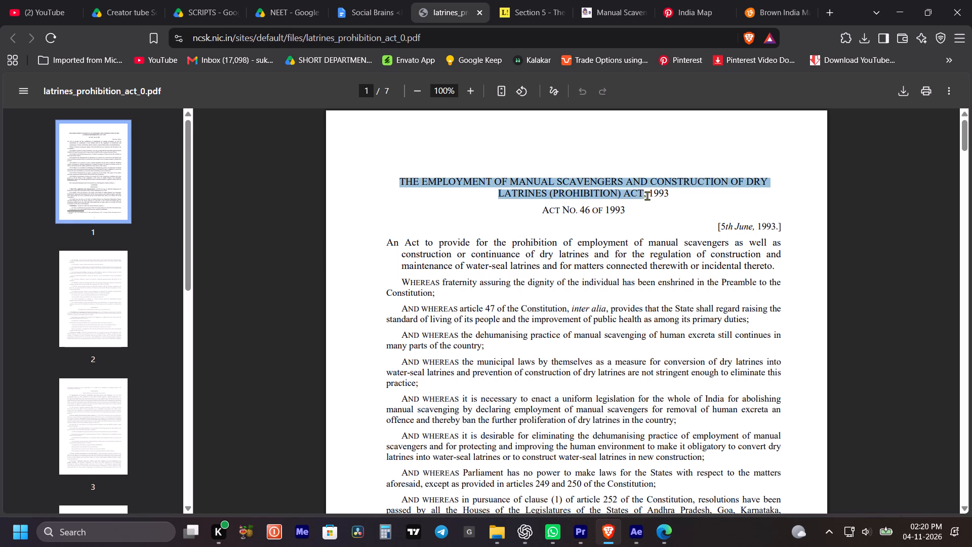
pyautogui.moveTo(647, 196); pyautogui.dragTo(672, 196)
pyautogui.hotkey('ctrl', 'c')
pyautogui.hotkey('ctrl', 'c')
# Back in After Effects, raise the 1993 text on the black page to a Y position of 696.7 and save the project.
pyautogui.click(626, 538)
pyautogui.click(545, 358)
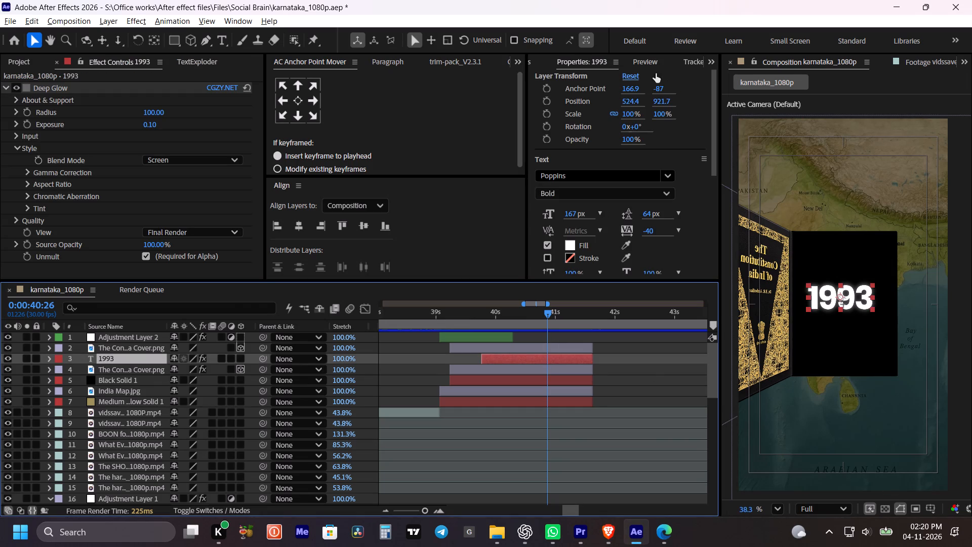
pyautogui.moveTo(663, 104); pyautogui.dragTo(533, 91)
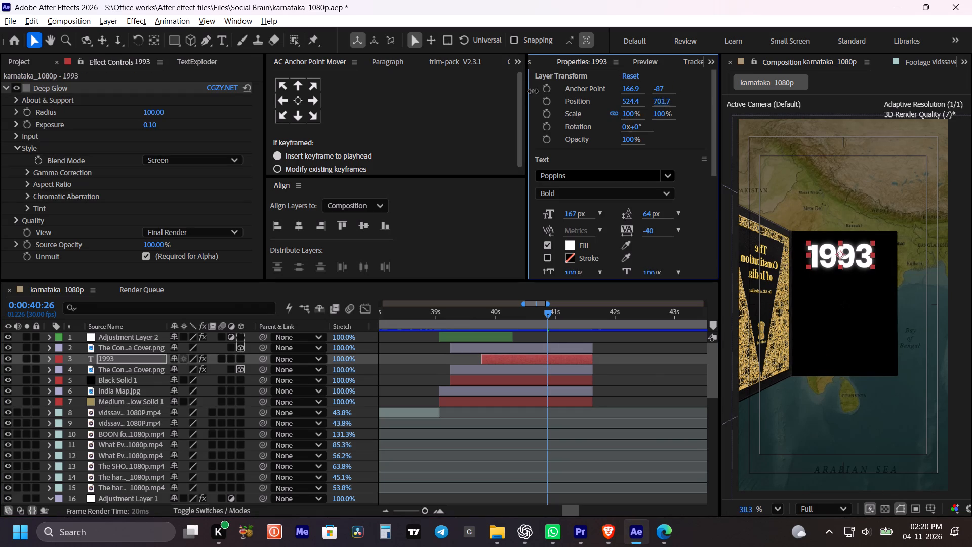
pyautogui.moveTo(533, 91); pyautogui.dragTo(529, 93)
pyautogui.click(635, 395)
pyautogui.hotkey('ctrl', 's')
pyautogui.hotkey('ctrl', 's')
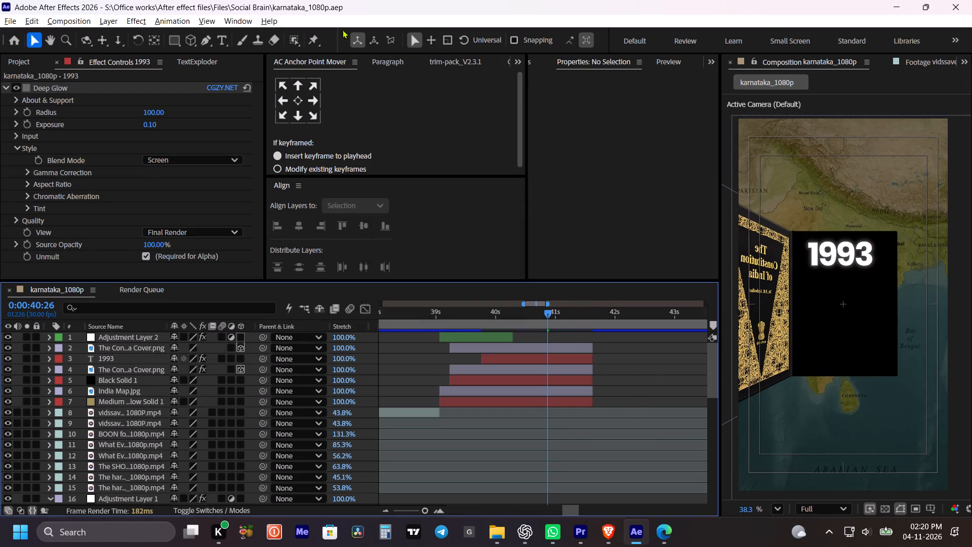
# Duplicate the 1993 text, place the copy at Y 834.7, style it Poppins Regular at 55 px, and centre its anchor point.
pyautogui.click(225, 37)
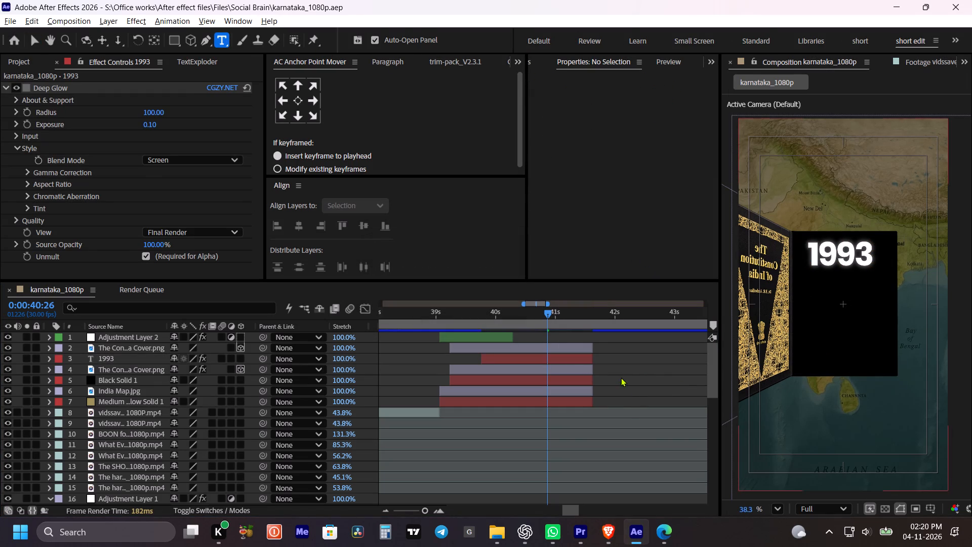
pyautogui.click(621, 377)
pyautogui.click(548, 363)
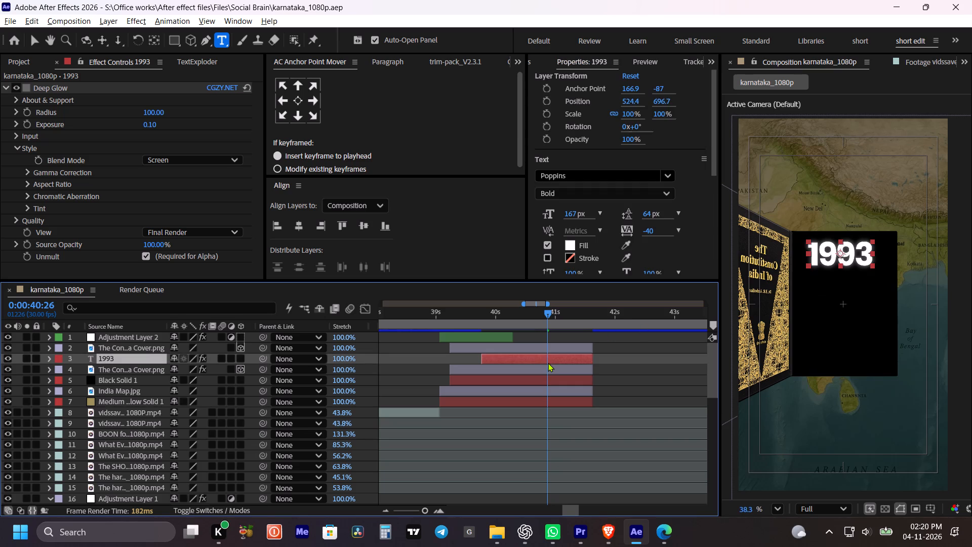
pyautogui.hotkey('ctrl', 'd')
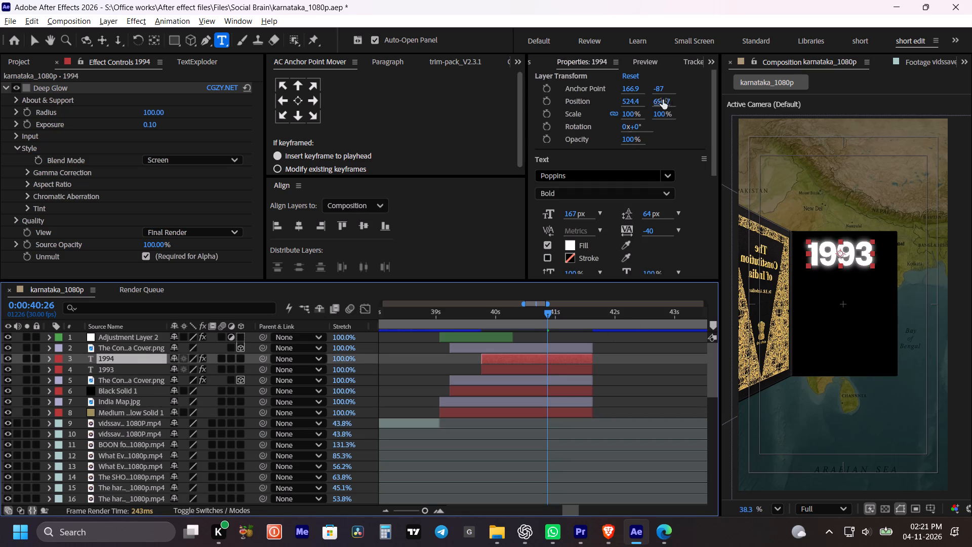
pyautogui.moveTo(663, 100); pyautogui.dragTo(725, 129)
pyautogui.click(569, 196)
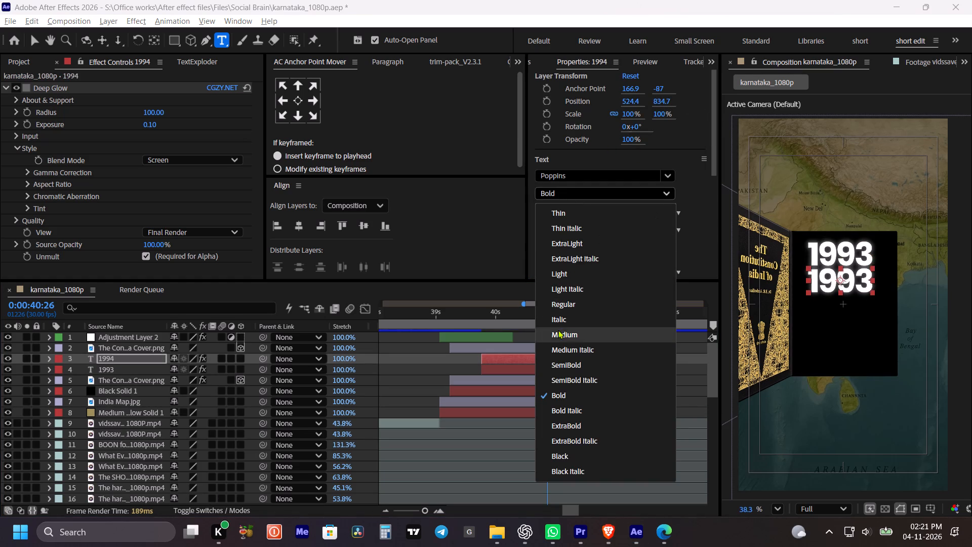
pyautogui.click(570, 302)
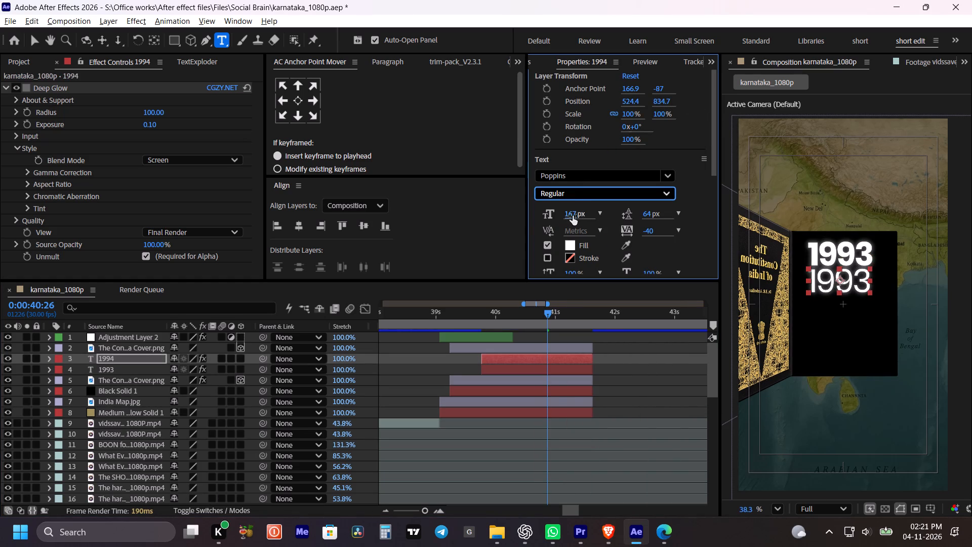
pyautogui.moveTo(573, 216); pyautogui.dragTo(511, 229)
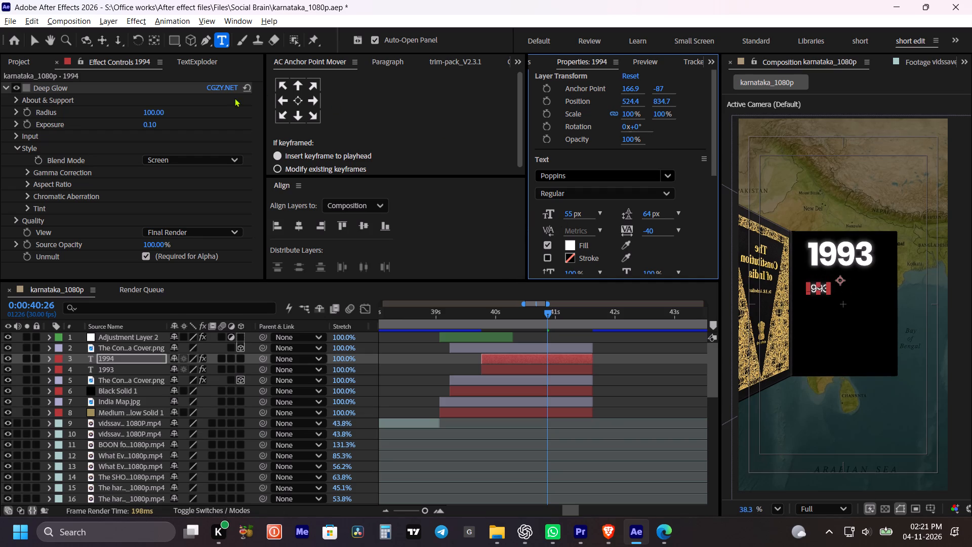
pyautogui.click(301, 99)
# Replace the duplicate's text with the copied Act title, set its X position to 327.4, and reduce its size to 33 px.
pyautogui.doubleClick(512, 357)
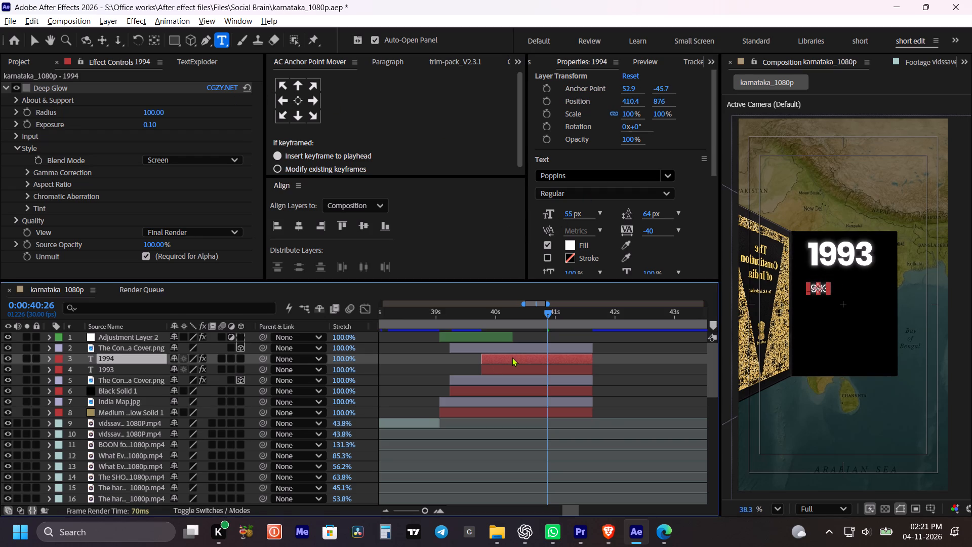
pyautogui.hotkey('ctrl', 'v')
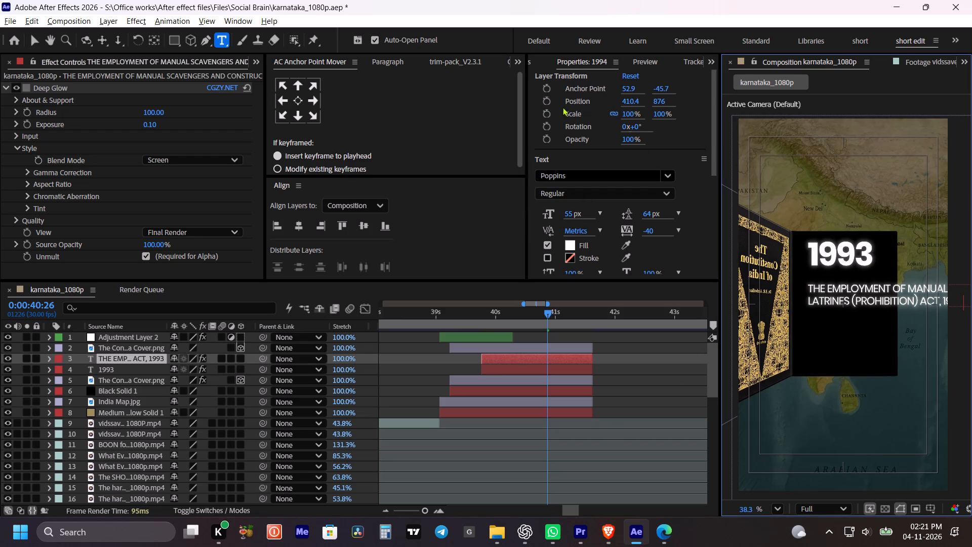
pyautogui.moveTo(632, 100); pyautogui.dragTo(586, 110)
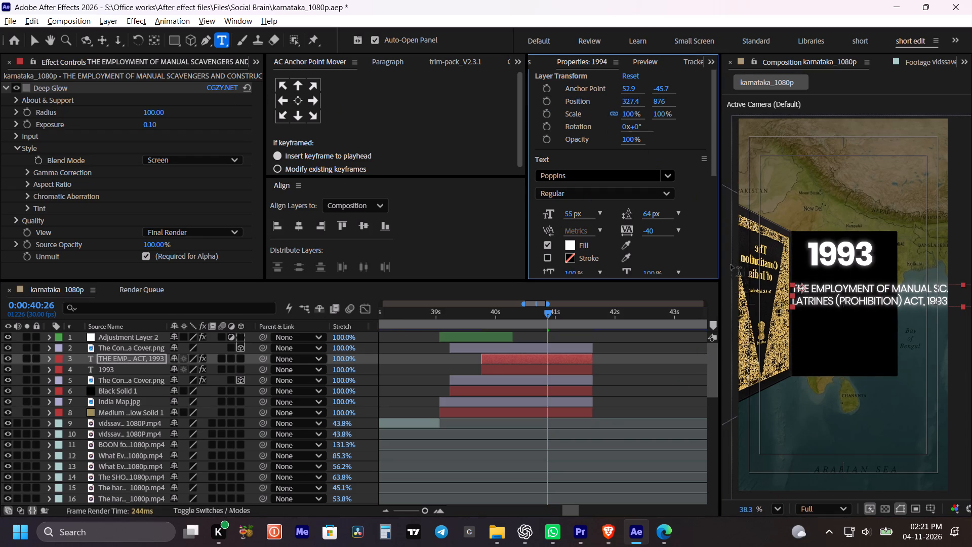
pyautogui.moveTo(570, 211); pyautogui.dragTo(554, 212)
pyautogui.press('v')
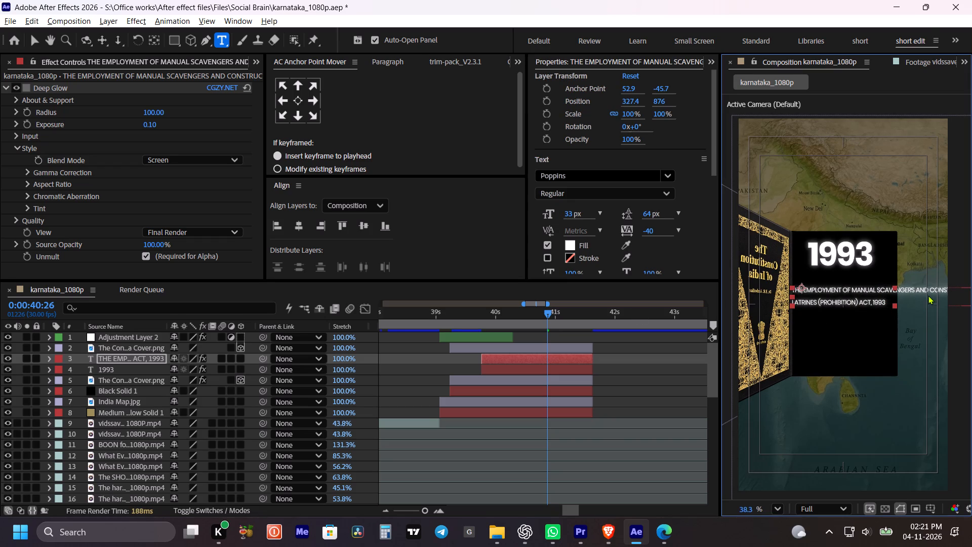
pyautogui.click(620, 382)
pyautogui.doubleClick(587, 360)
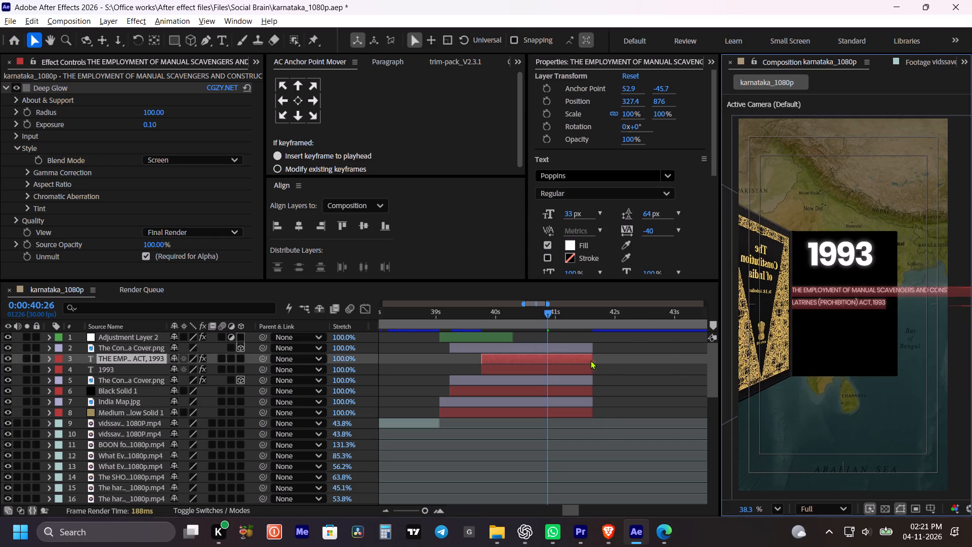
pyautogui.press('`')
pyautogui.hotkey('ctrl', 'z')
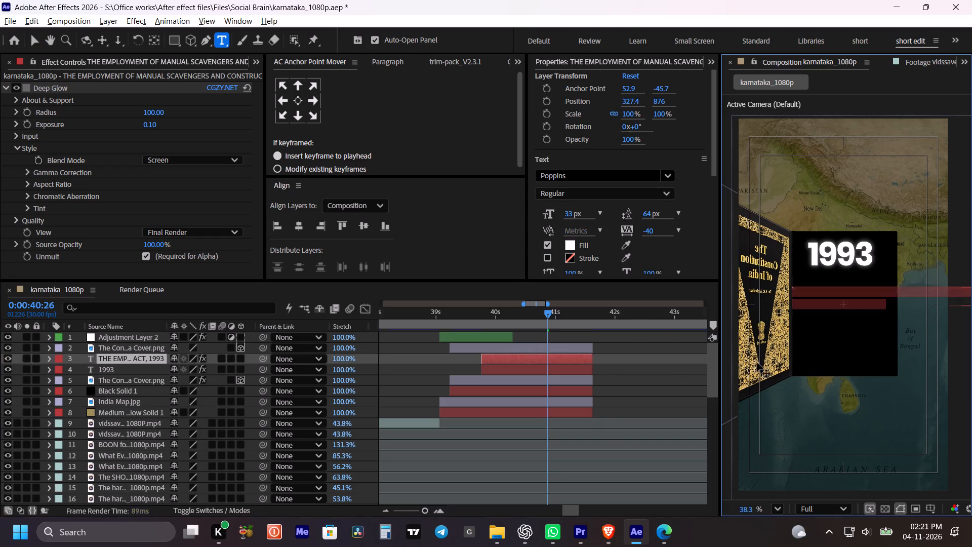
# Break the Act title into three lines, with new lines starting at "AND CONSTRUCTION" and "(PROHIBITION)".
pyautogui.click(669, 379)
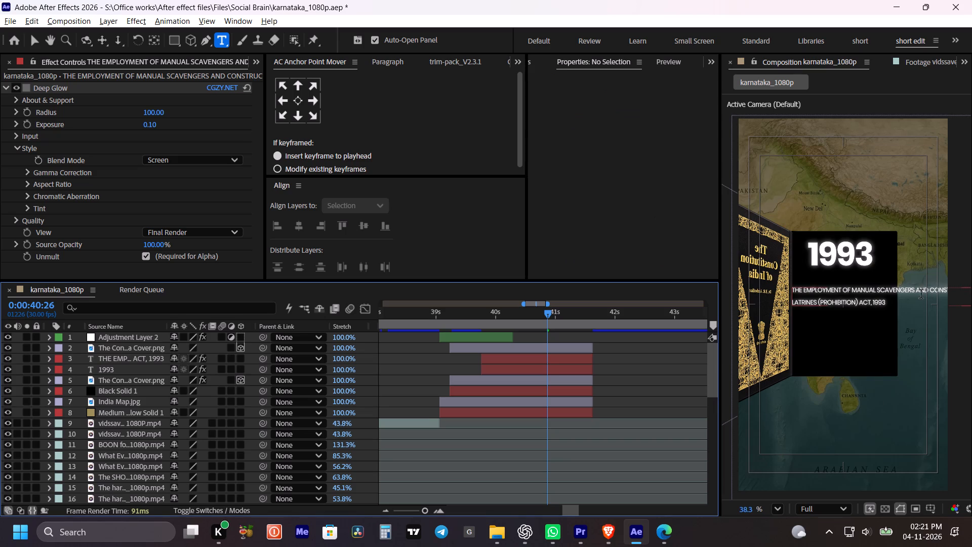
pyautogui.click(916, 289)
pyautogui.press('Return')
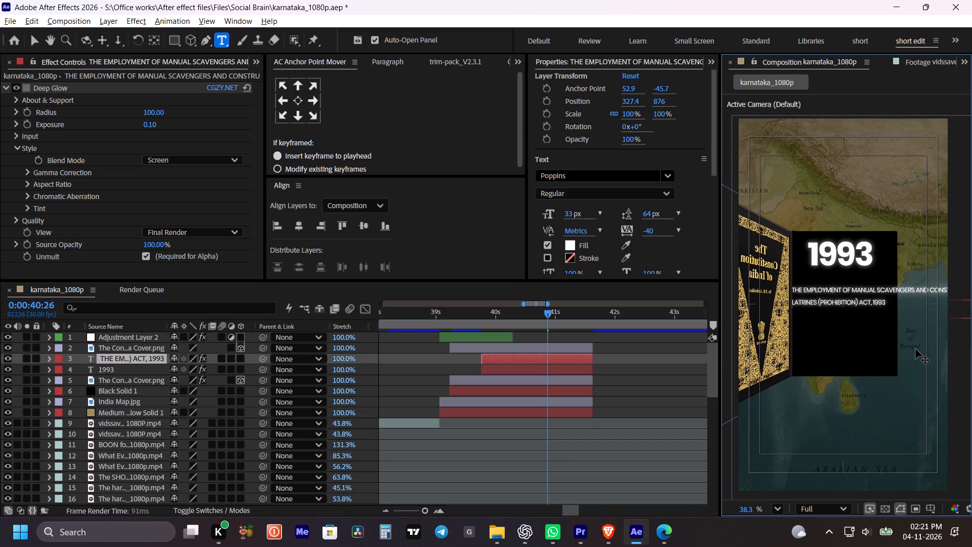
pyautogui.press('BackSpace')
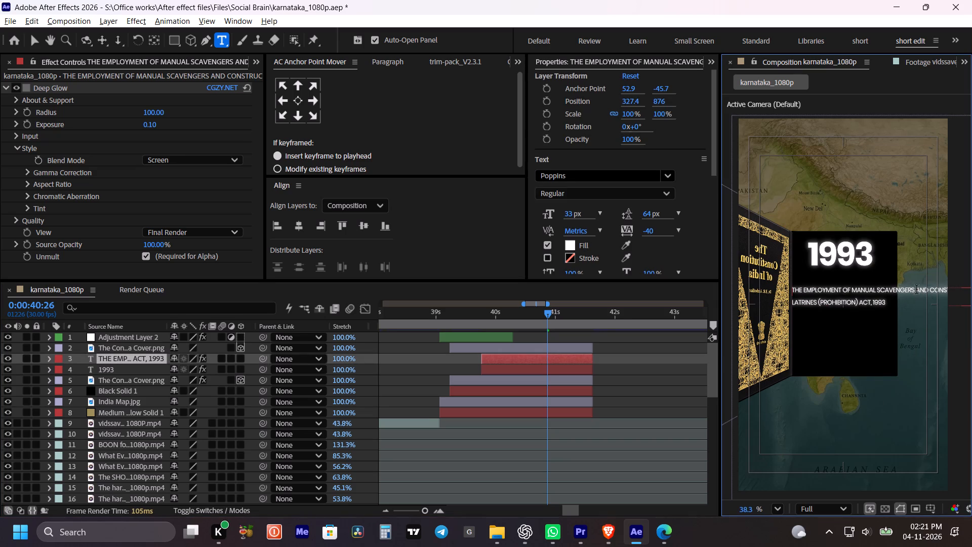
pyautogui.click(916, 289)
pyautogui.press('Return')
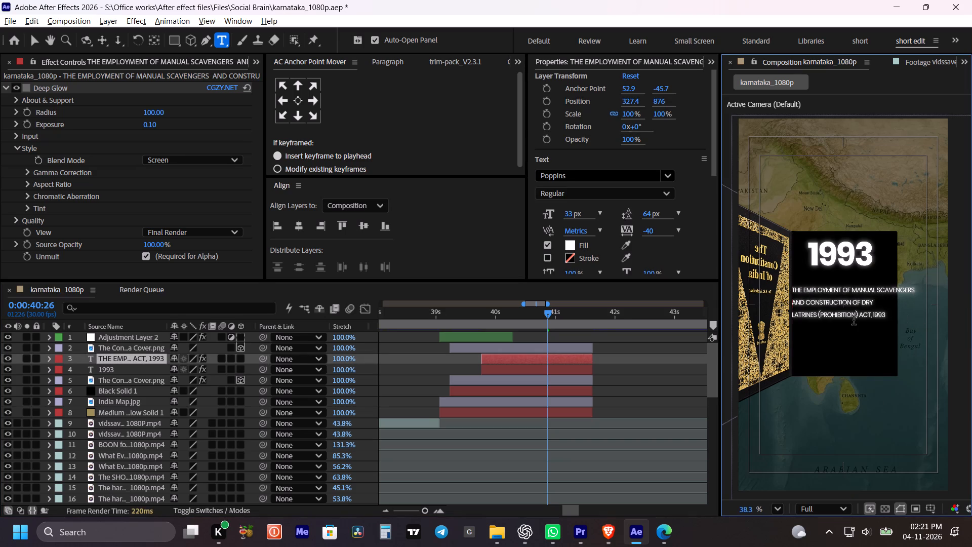
pyautogui.click(792, 312)
pyautogui.press('BackSpace')
pyautogui.click(898, 302)
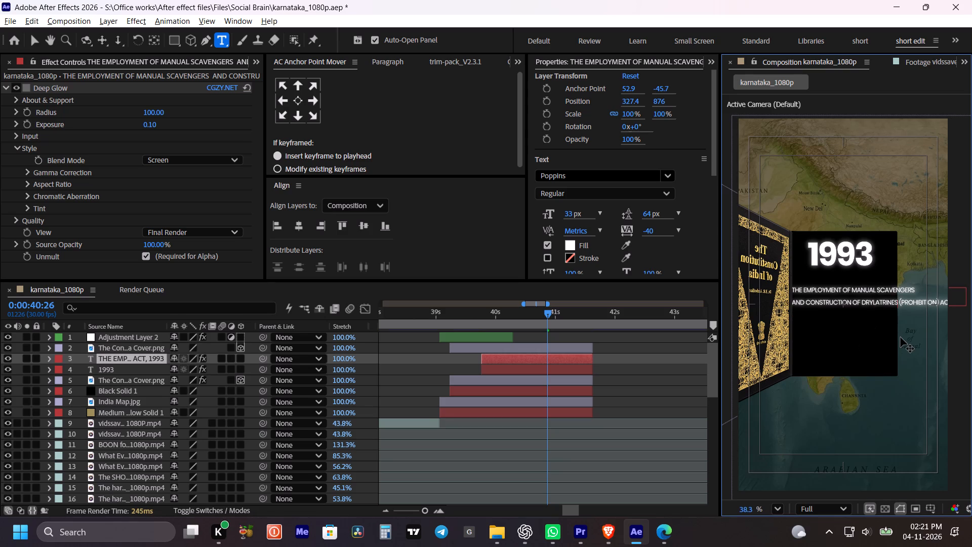
pyautogui.press('Return')
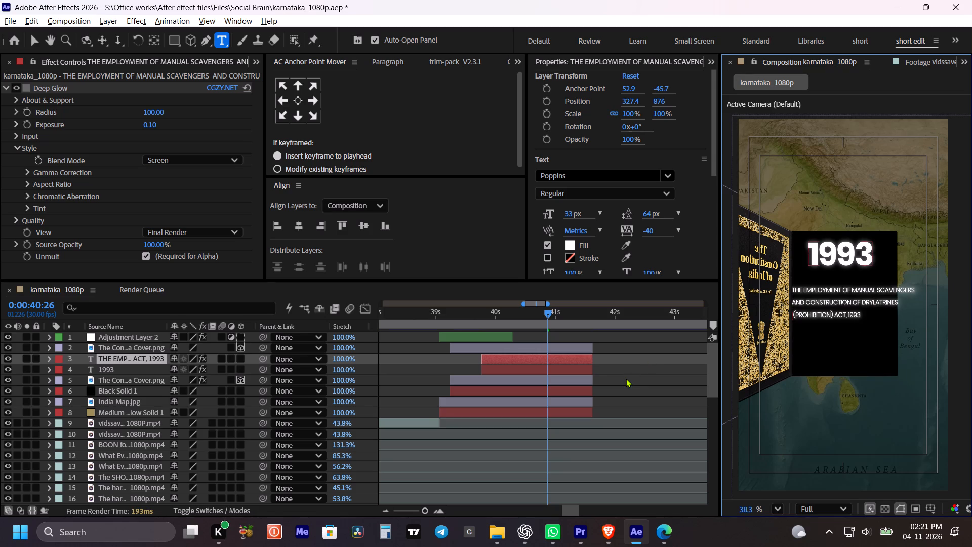
pyautogui.click(626, 378)
# Set the Act title to 26 px with 43 px leading, raise it closer to 1993, and centre its anchor point.
pyautogui.click(562, 363)
pyautogui.click(570, 214)
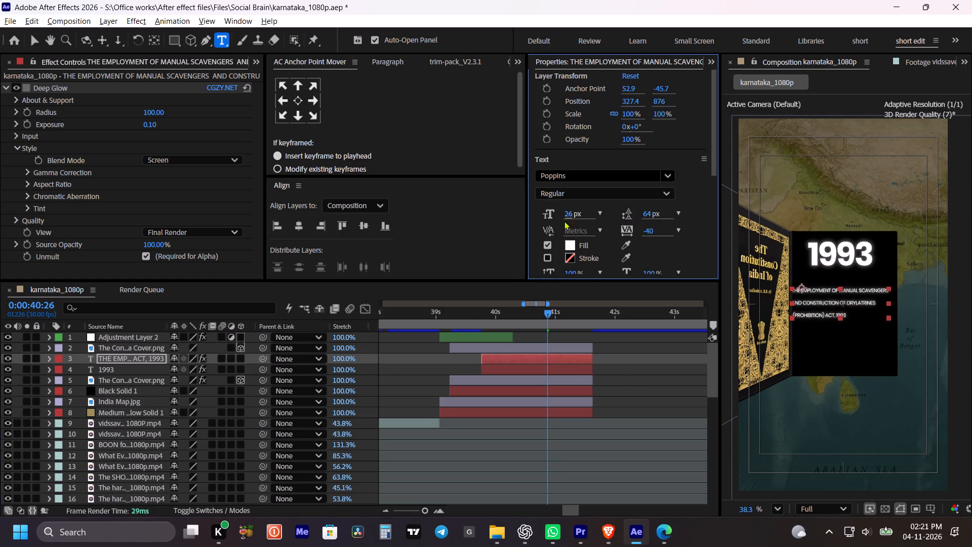
pyautogui.click(637, 378)
pyautogui.click(575, 358)
pyautogui.moveTo(651, 215); pyautogui.dragTo(644, 216)
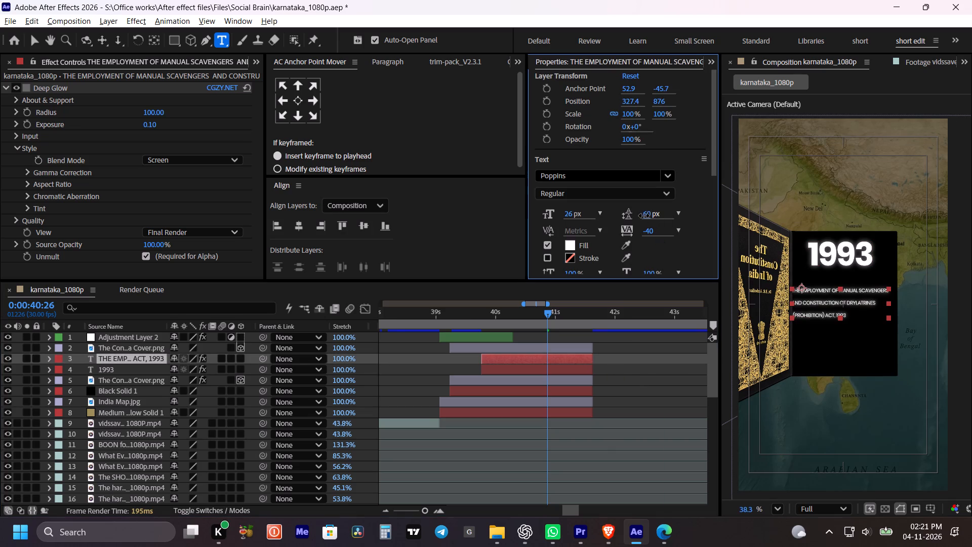
pyautogui.moveTo(644, 216); pyautogui.dragTo(636, 217)
pyautogui.moveTo(660, 100); pyautogui.dragTo(646, 101)
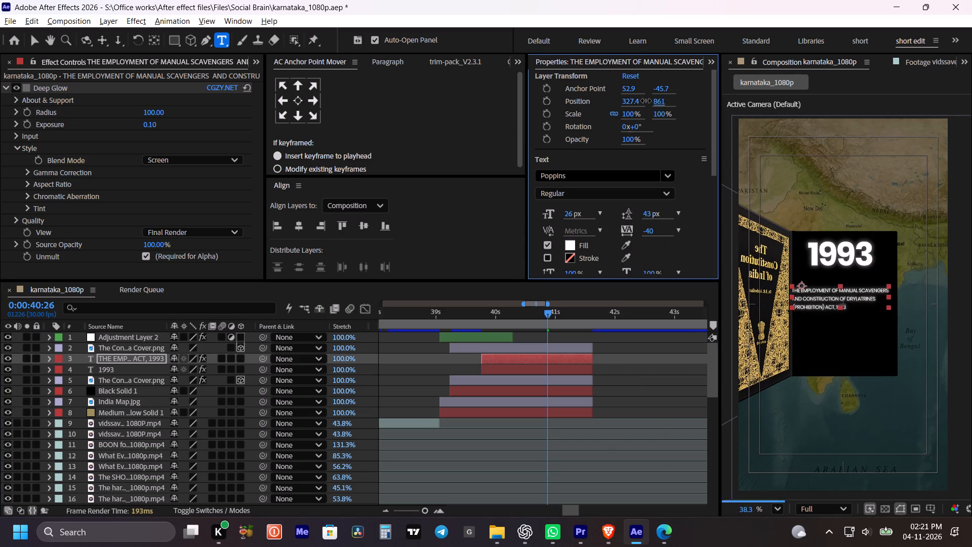
pyautogui.moveTo(646, 101); pyautogui.dragTo(633, 99)
pyautogui.click(293, 99)
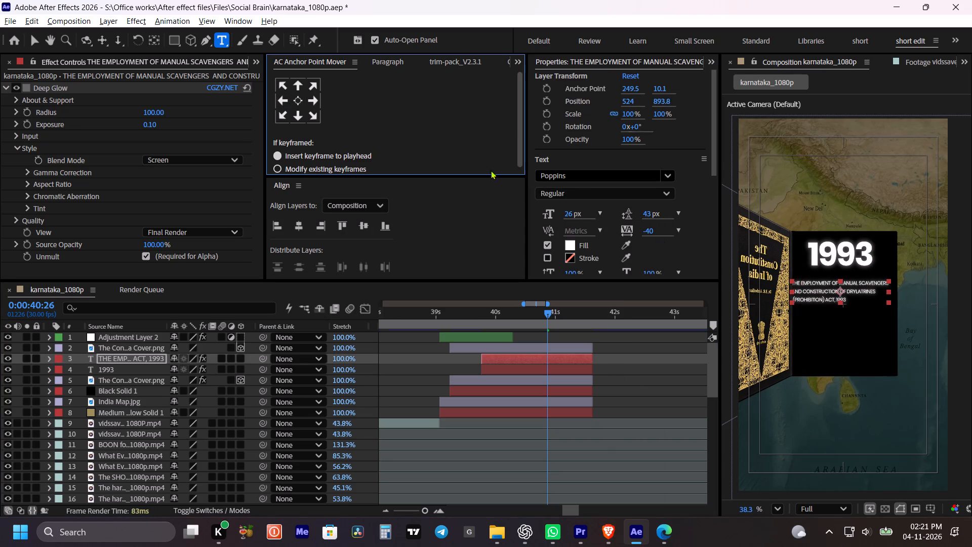
# Reduce the Act title's font size to 23 px and save the project.
pyautogui.click(570, 214)
pyautogui.press('2')
pyautogui.press('3')
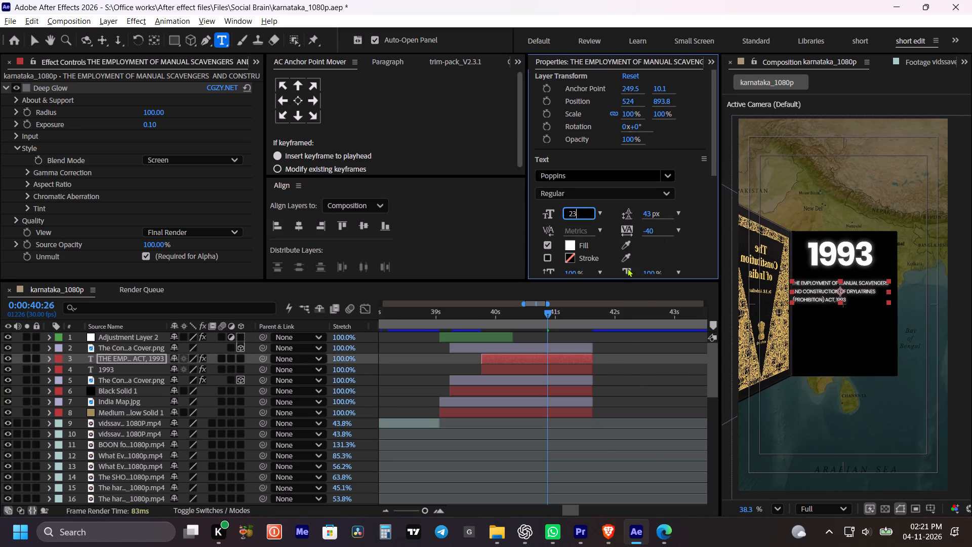
pyautogui.click(646, 358)
pyautogui.hotkey('ctrl', 's')
# Move the Act title on the black page to X 562 and Y 1004.8.
pyautogui.click(637, 388)
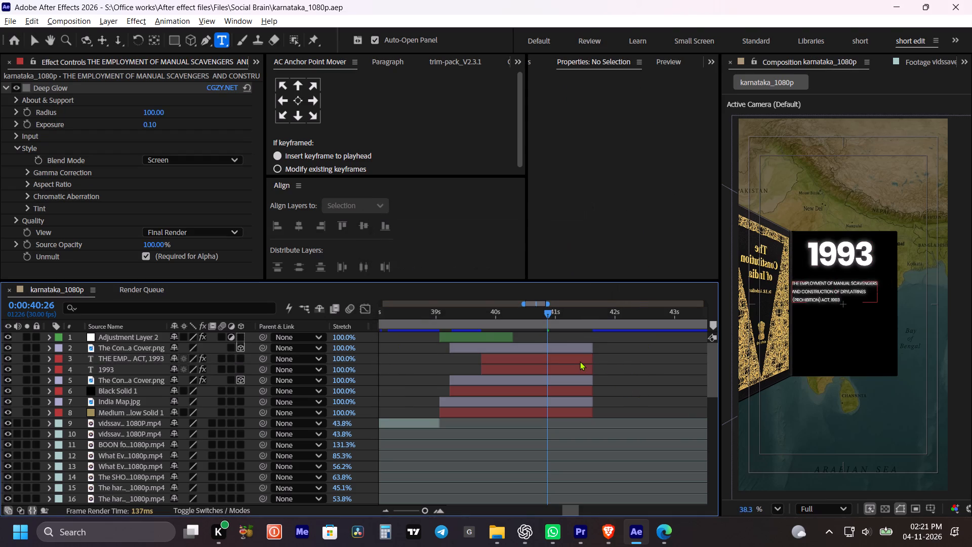
pyautogui.click(580, 361)
pyautogui.moveTo(626, 100); pyautogui.dragTo(657, 102)
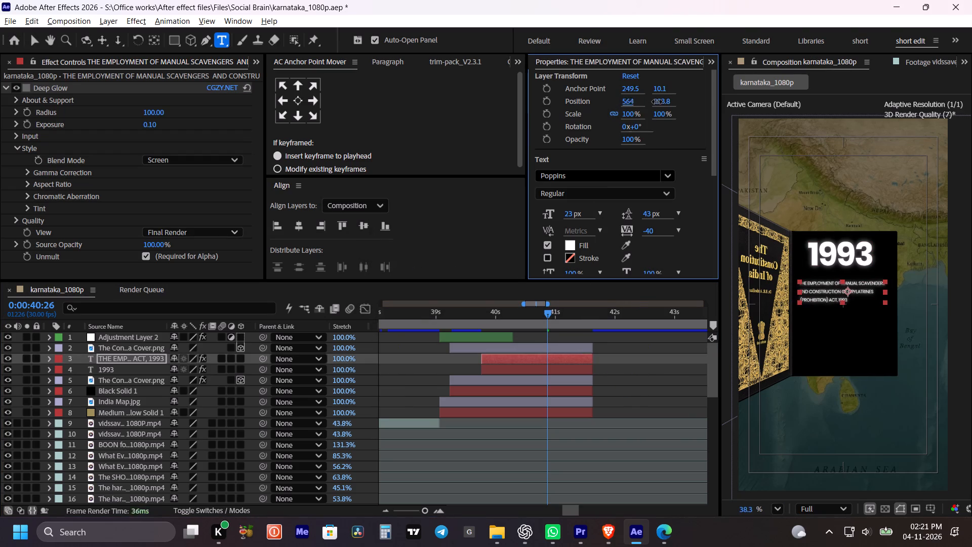
pyautogui.moveTo(657, 102); pyautogui.dragTo(655, 106)
pyautogui.click(635, 386)
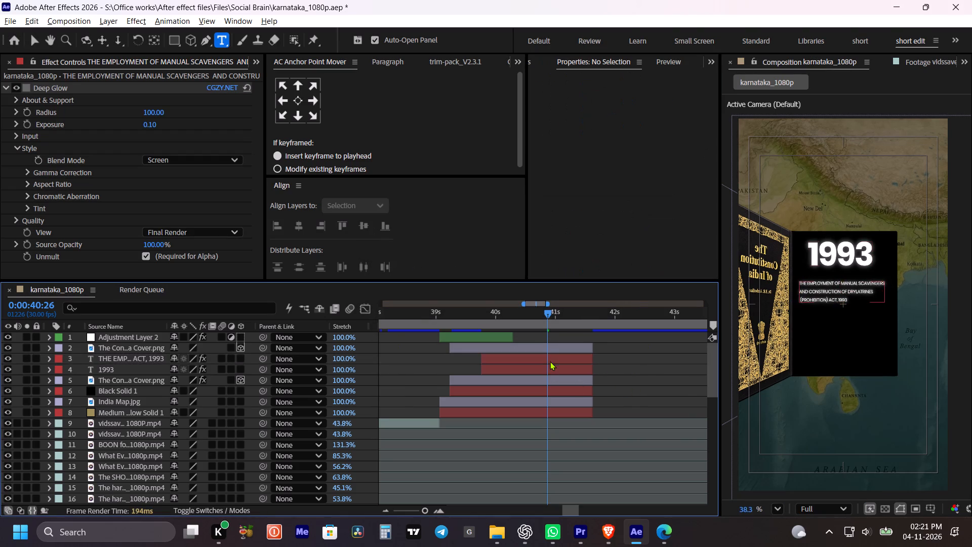
pyautogui.click(550, 357)
pyautogui.moveTo(662, 102); pyautogui.dragTo(712, 126)
# Lower the 1993 text on the black page so it sits just above the Act title.
pyautogui.click(565, 369)
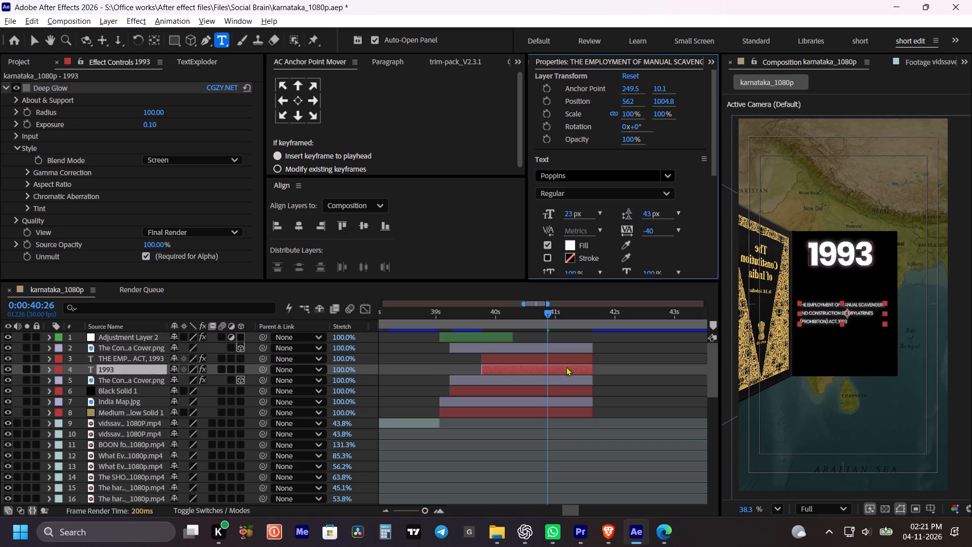
pyautogui.moveTo(662, 102); pyautogui.dragTo(730, 127)
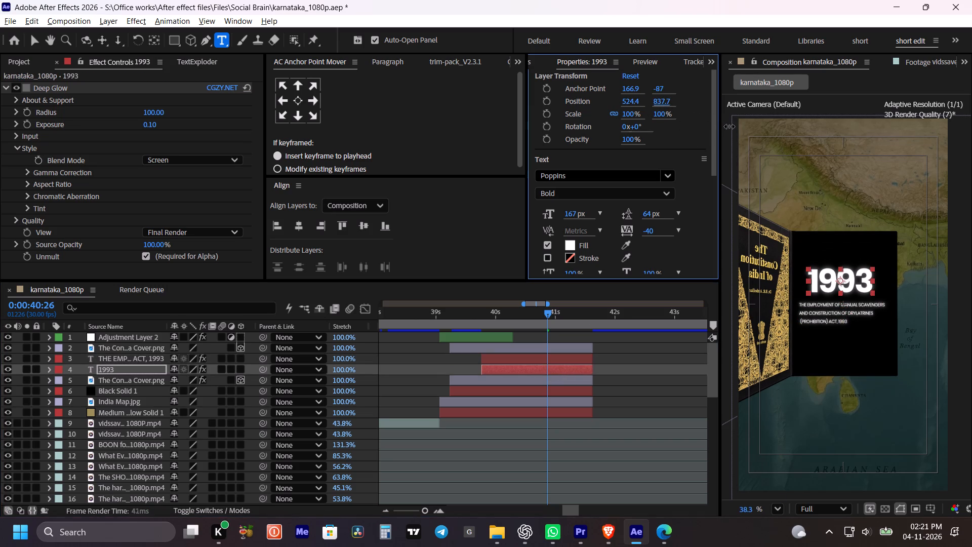
pyautogui.moveTo(730, 127); pyautogui.dragTo(724, 127)
pyautogui.click(634, 392)
# Apply the Typewriter preset to the Act title at 0:00:39:23 and move its end keyframe to about 41 s.
pyautogui.keyDown('shift'); pyautogui.click(492, 319); pyautogui.keyUp('shift')
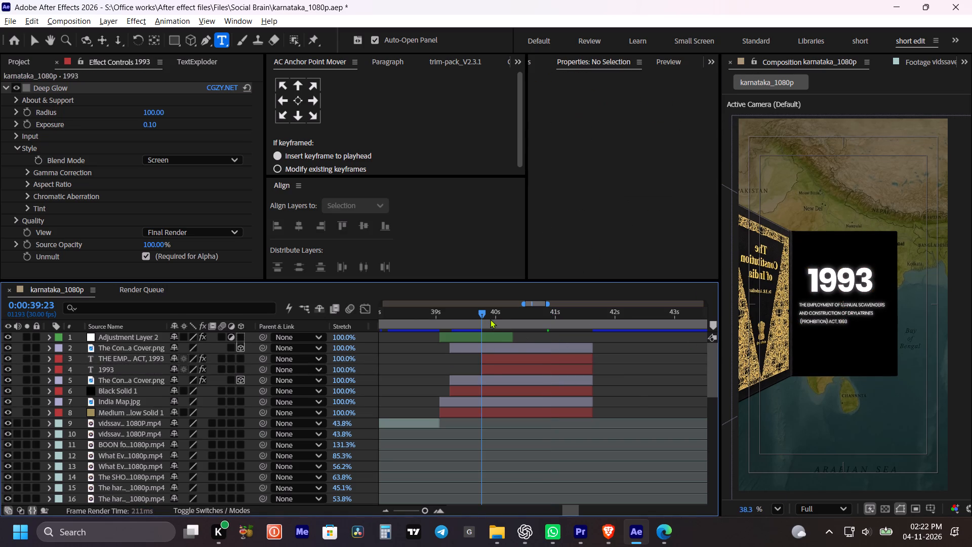
pyautogui.click(491, 363)
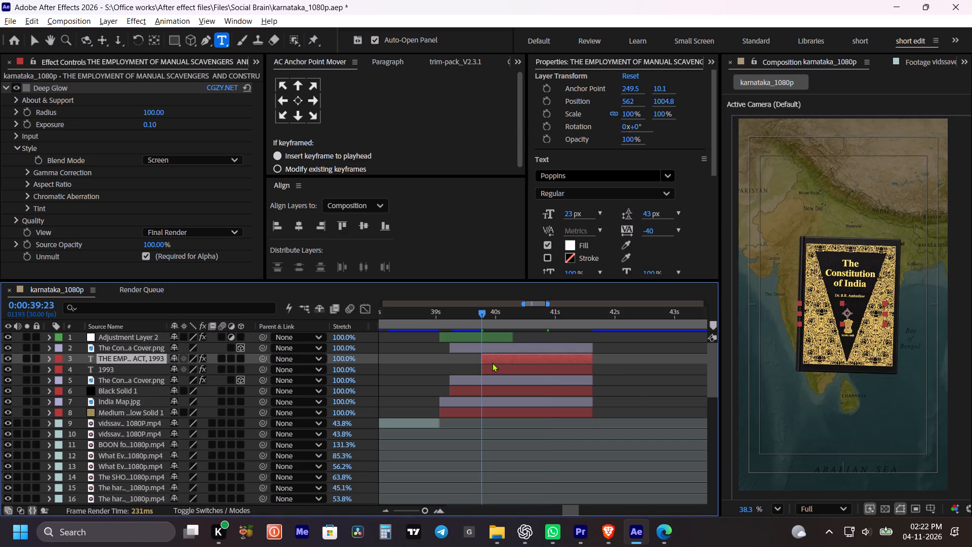
pyautogui.hotkey('ctrl', 'space')
pyautogui.press('t')
pyautogui.write('yp')
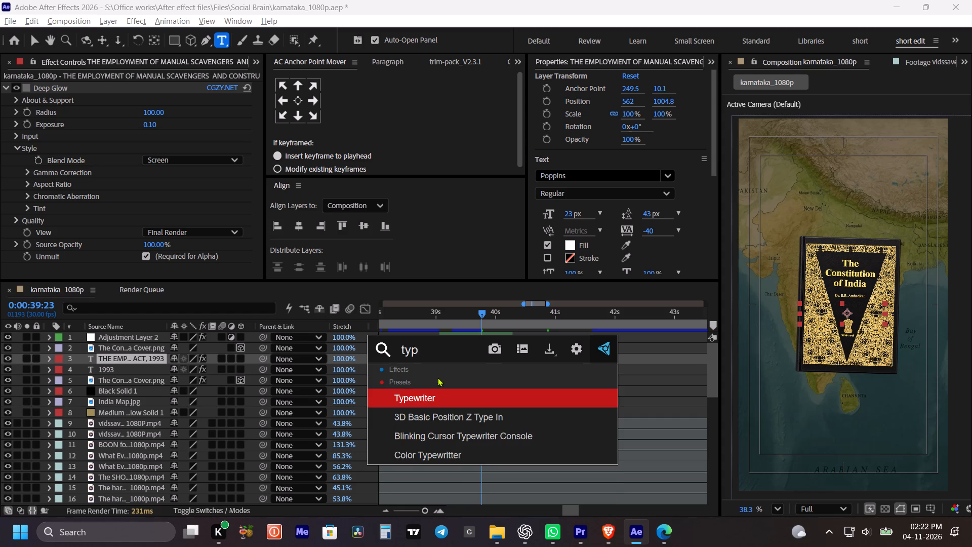
pyautogui.click(435, 393)
pyautogui.click(490, 359)
pyautogui.press('u')
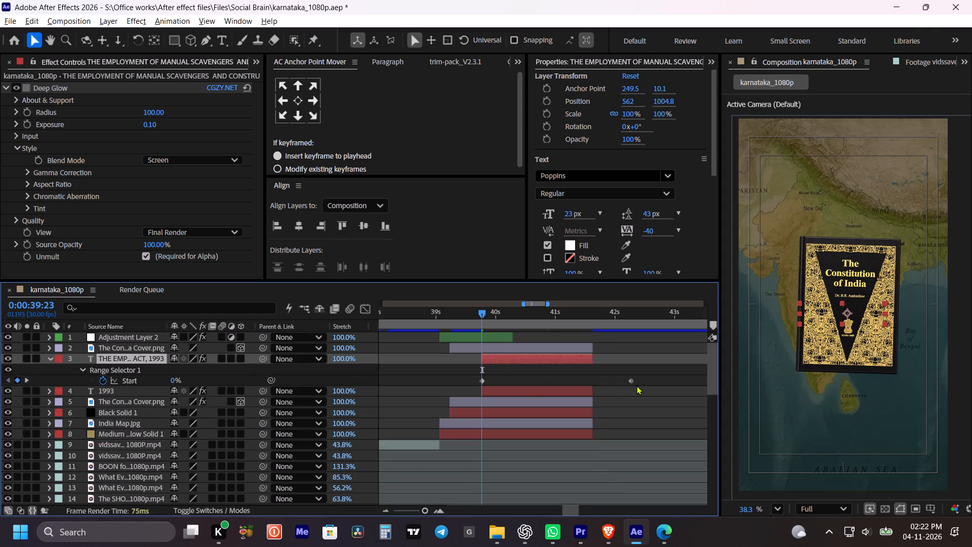
pyautogui.moveTo(632, 379); pyautogui.dragTo(558, 379)
pyautogui.click(600, 371)
# Preview the typing animation and shift the Act title layer to start at about 0:00:40:02, playing the new timing back.
pyautogui.moveTo(457, 318); pyautogui.dragTo(427, 322)
pyautogui.press('space')
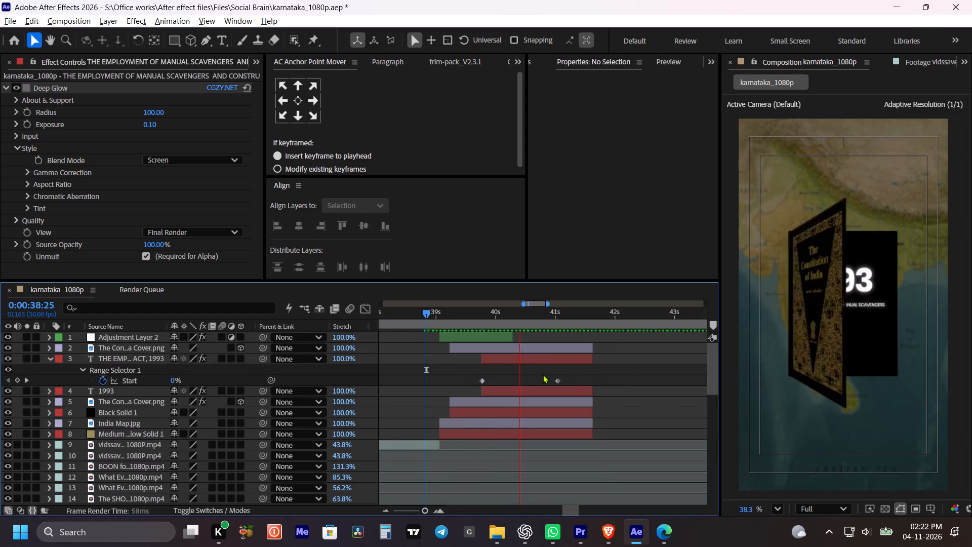
pyautogui.press('space')
pyautogui.moveTo(527, 360); pyautogui.dragTo(532, 360)
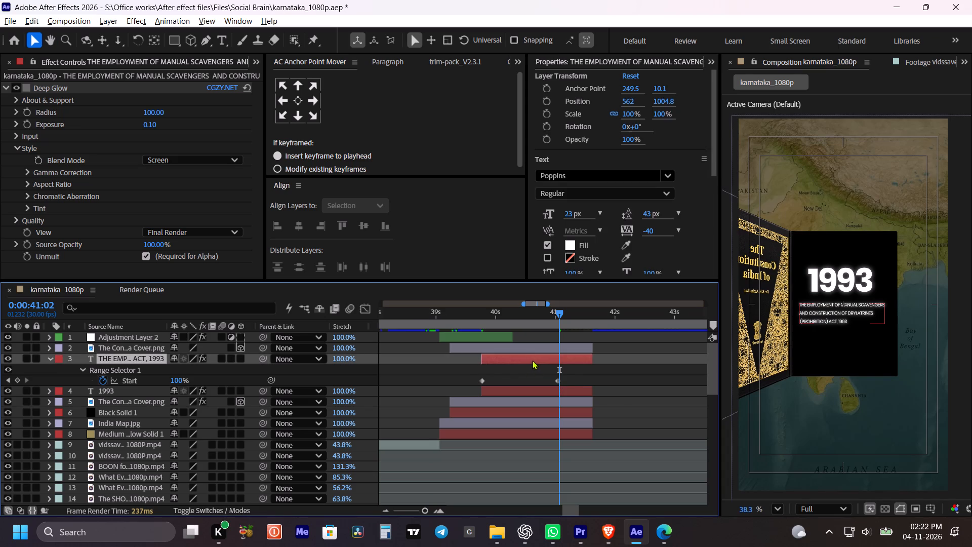
pyautogui.moveTo(532, 360); pyautogui.dragTo(544, 362)
pyautogui.click(463, 318)
pyautogui.press('space')
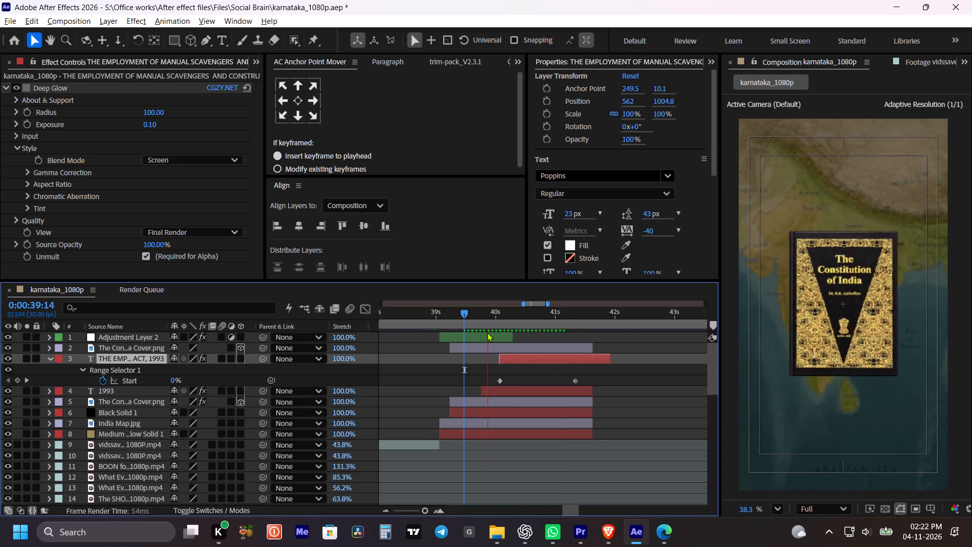
pyautogui.press('space')
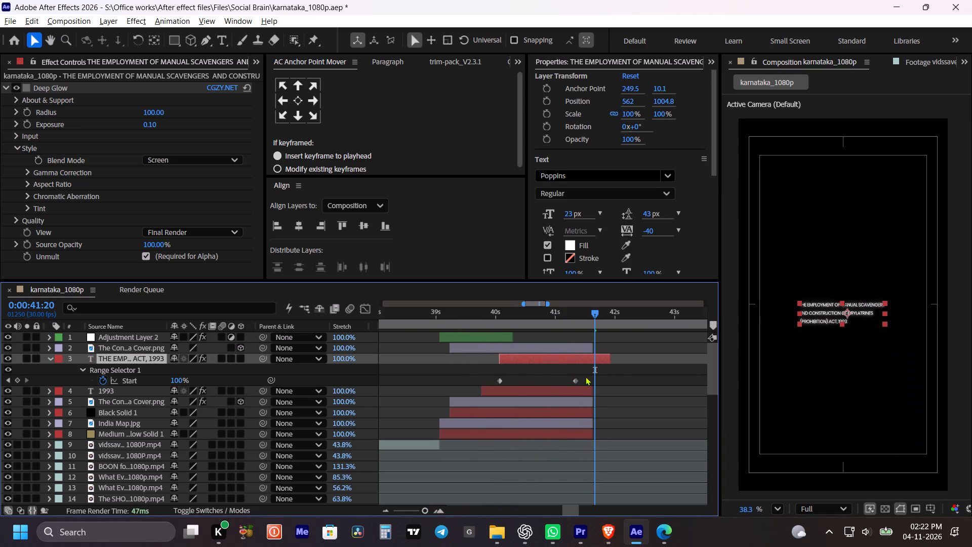
# Trim the end of the Act title layer to match the end of the 1993 and book layers.
pyautogui.click(609, 373)
pyautogui.keyDown('shift'); pyautogui.moveTo(613, 360); pyautogui.dragTo(602, 361); pyautogui.keyUp('shift')
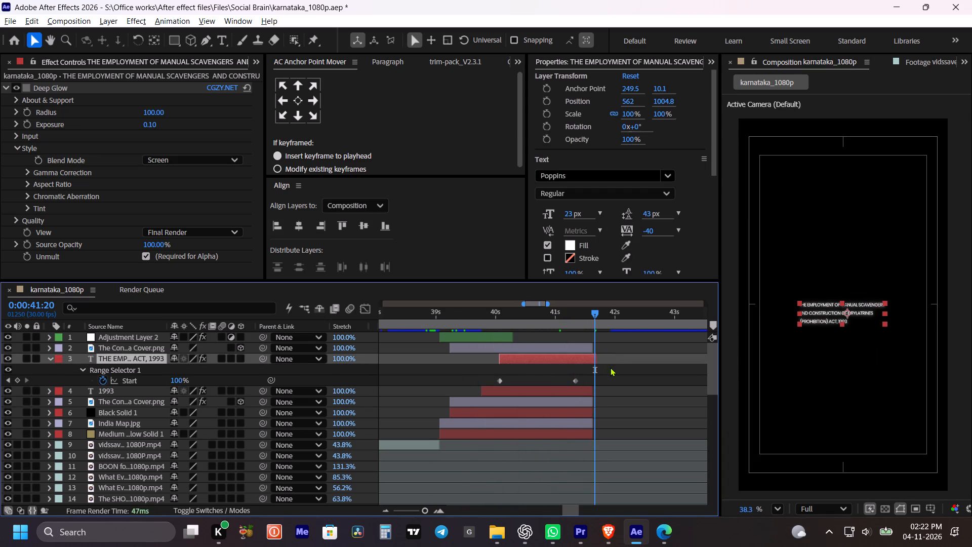
pyautogui.scroll(3, 602, 364)
pyautogui.keyDown('alt'); pyautogui.scroll(2, 598, 366); pyautogui.keyUp('alt')
pyautogui.moveTo(594, 361); pyautogui.dragTo(583, 362)
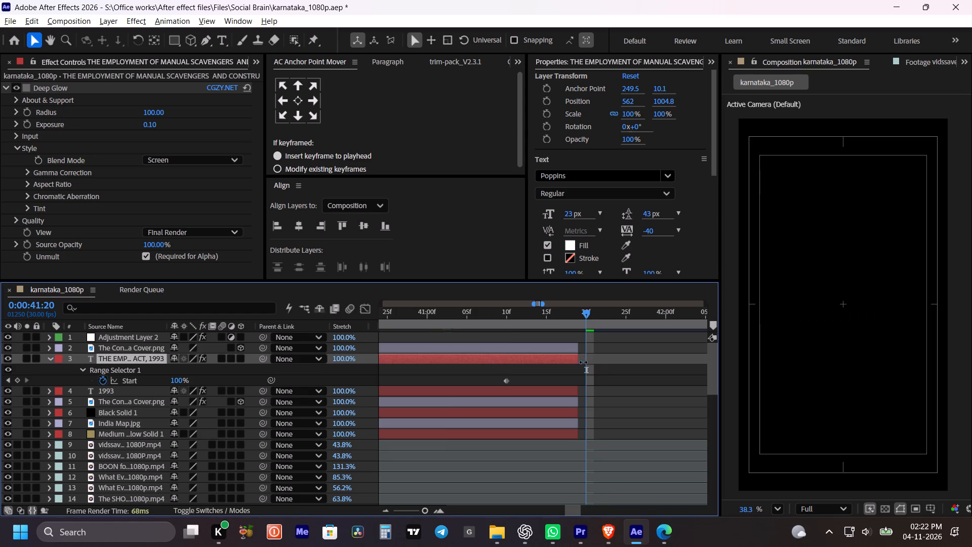
pyautogui.moveTo(583, 362); pyautogui.dragTo(583, 363)
pyautogui.click(602, 379)
pyautogui.keyDown('alt'); pyautogui.scroll(-2, 602, 379); pyautogui.keyUp('alt')
pyautogui.click(609, 376)
pyautogui.press('m')
# Play back the book-opening sequence and examine the 1993 text and Act title up close.
pyautogui.moveTo(449, 315); pyautogui.dragTo(438, 317)
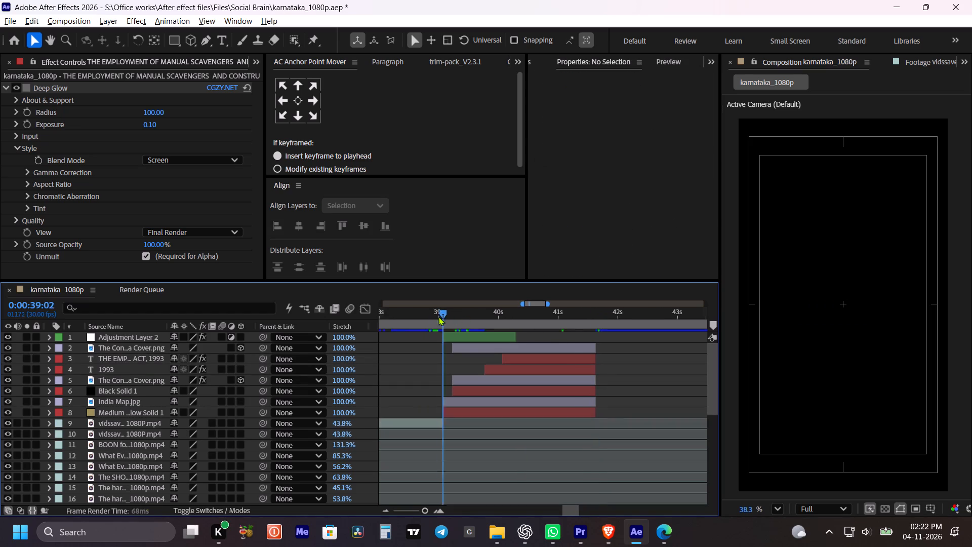
pyautogui.moveTo(438, 317); pyautogui.dragTo(429, 319)
pyautogui.press('space')
pyautogui.press('space')
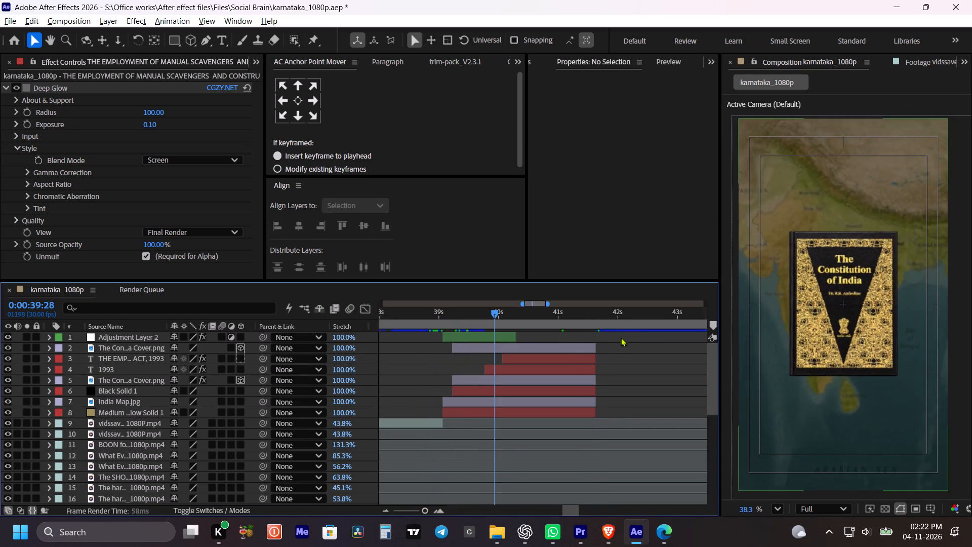
pyautogui.press('space')
pyautogui.press('space')
pyautogui.click(623, 360)
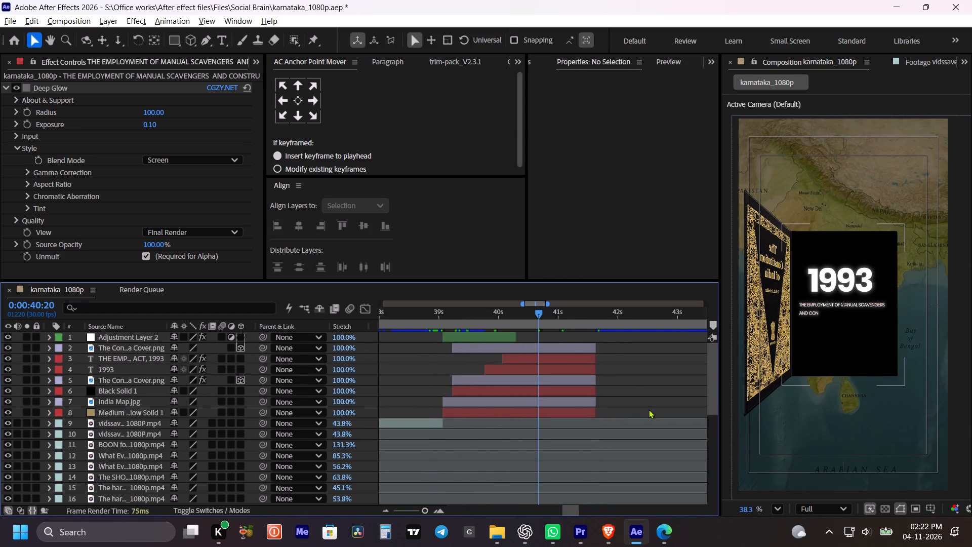
pyautogui.press('space')
pyautogui.press('space')
pyautogui.press('space')
pyautogui.press('space')
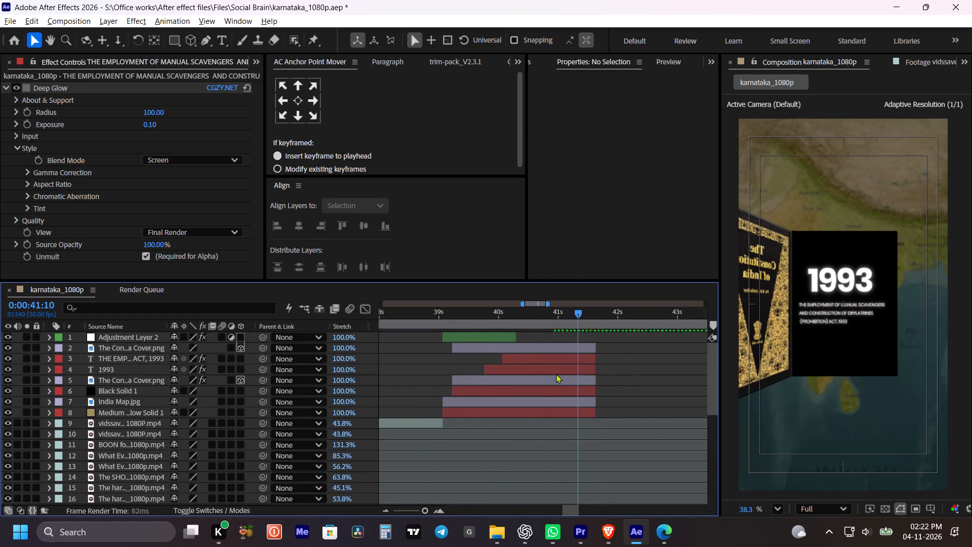
pyautogui.click(617, 386)
pyautogui.scroll(3, 818, 320)
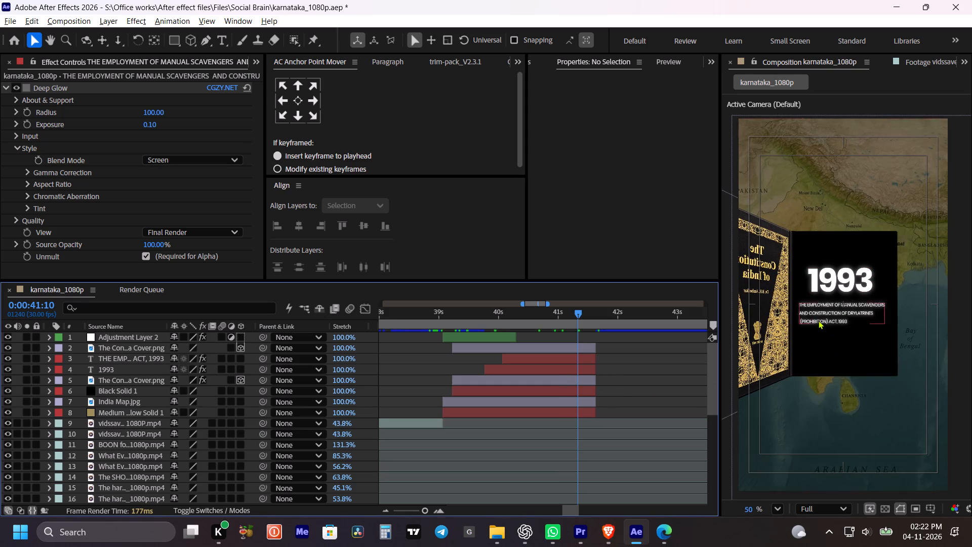
pyautogui.scroll(5, 818, 320)
pyautogui.scroll(-3, 854, 331)
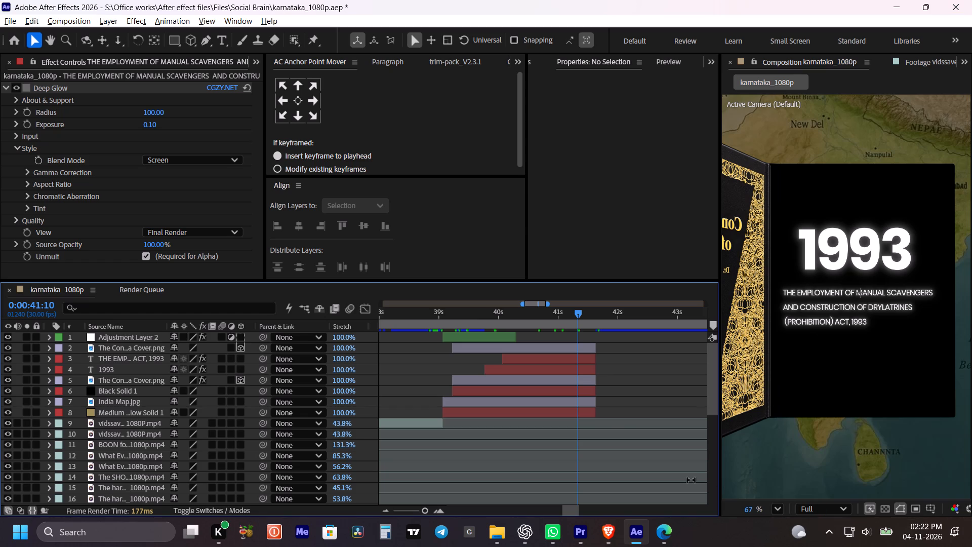
# Save the project.
pyautogui.hotkey('ctrl', 's')
# Play the sequence again from about 0:00:38:25 to check the transition into the map and opening book.
pyautogui.click(430, 308)
pyautogui.press('space')
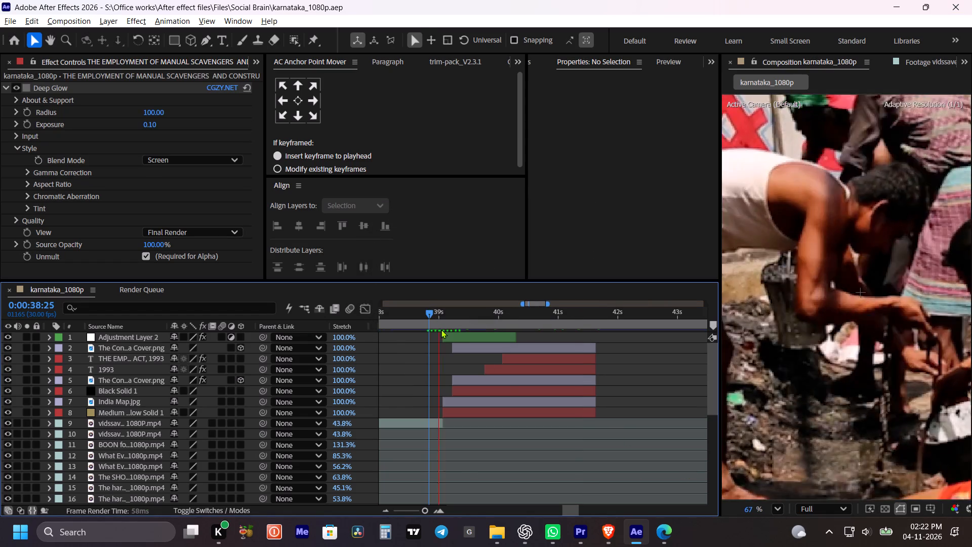
pyautogui.press('space')
pyautogui.press('space')
pyautogui.press('space')
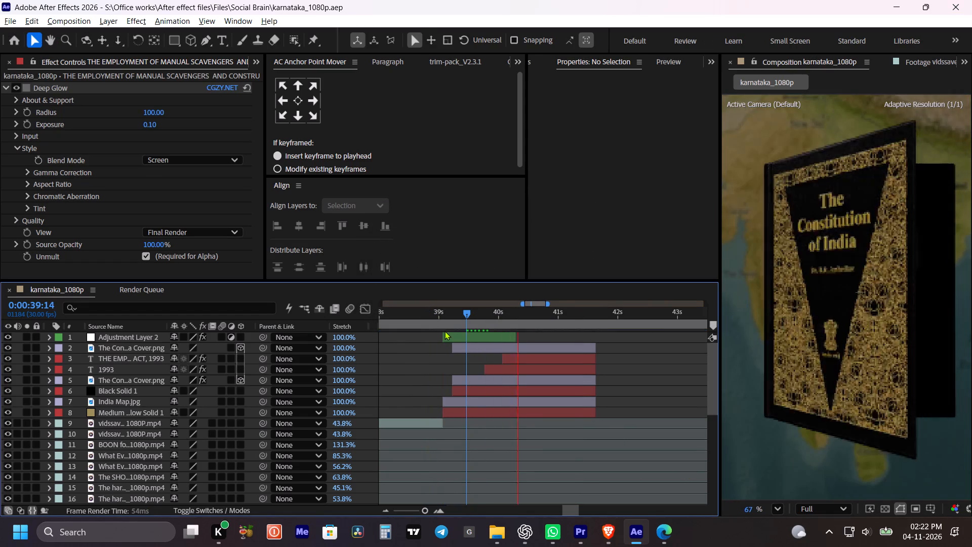
# Play the book-opening sequence from about 0:00:39:14 to its end to check the 1993 text and Act title typing on.
pyautogui.press('space')
pyautogui.press('space')
pyautogui.press('space')
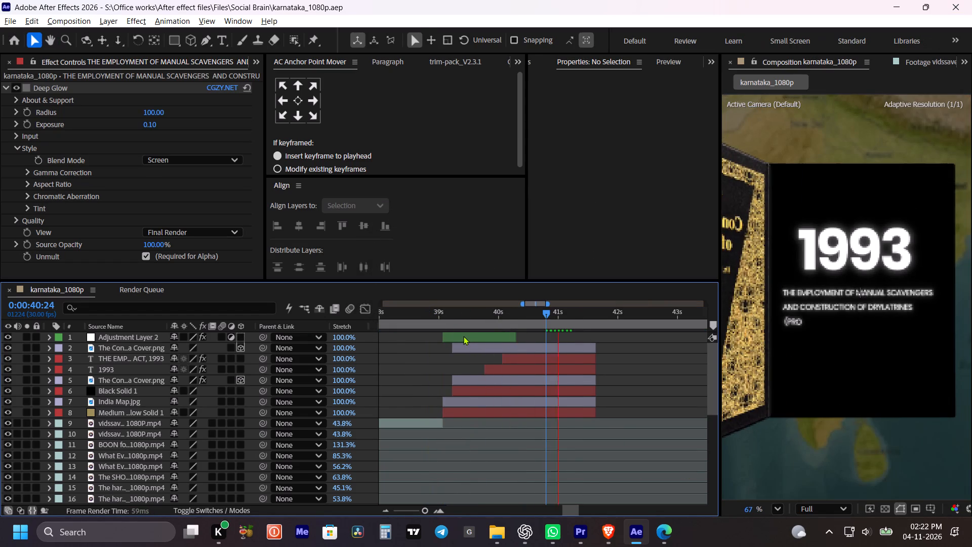
pyautogui.press('space')
pyautogui.press('space')
pyautogui.press('space')
pyautogui.press('space')
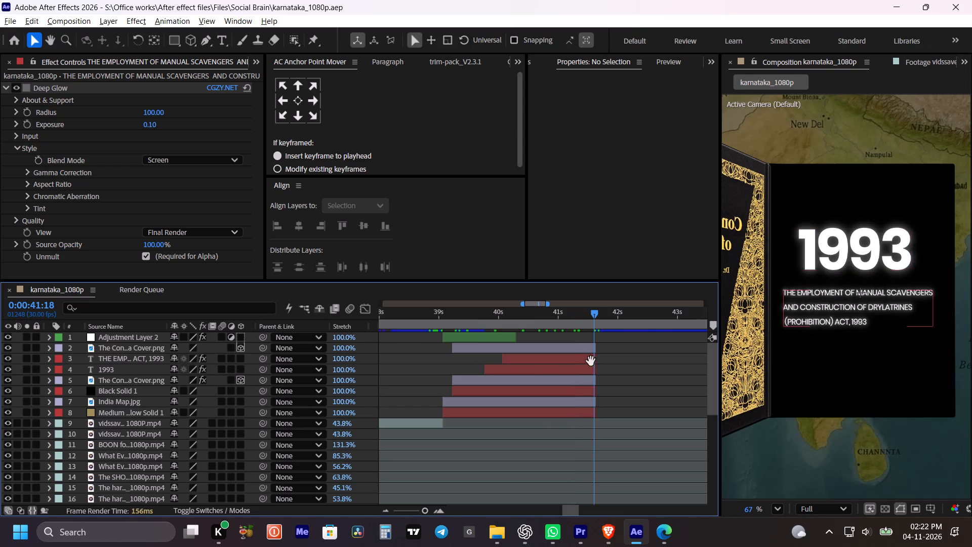
pyautogui.press('space')
# Play on past the end of the book sequence with the full frame in view to check the following stretch of the timeline.
pyautogui.keyDown('alt'); pyautogui.scroll(-2, 611, 364); pyautogui.keyUp('alt')
pyautogui.press('space')
pyautogui.moveTo(647, 365); pyautogui.dragTo(531, 402)
pyautogui.scroll(-5, 892, 278)
pyautogui.press('space')
pyautogui.press('space')
pyautogui.moveTo(888, 228); pyautogui.dragTo(855, 270)
pyautogui.press('space')
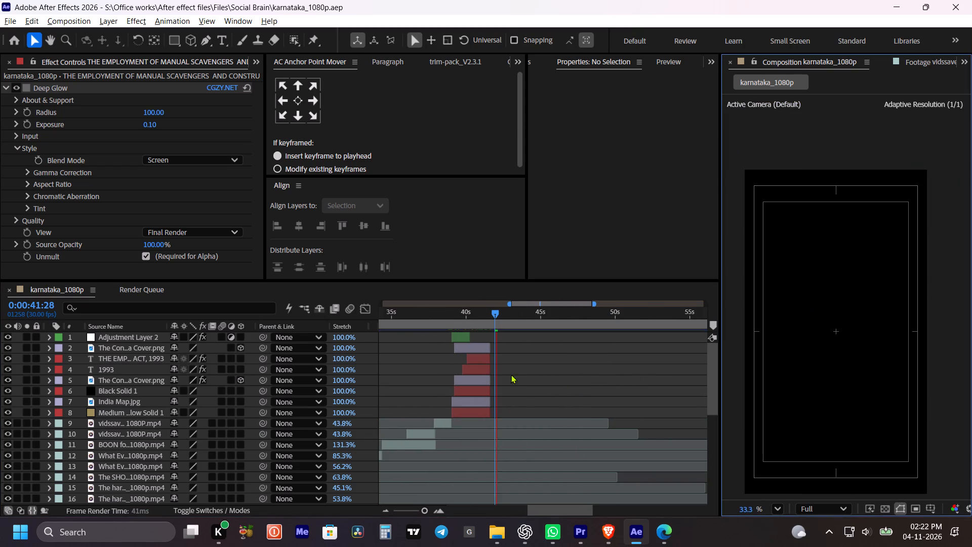
pyautogui.press('space')
pyautogui.click(526, 363)
pyautogui.press('space')
pyautogui.press('space')
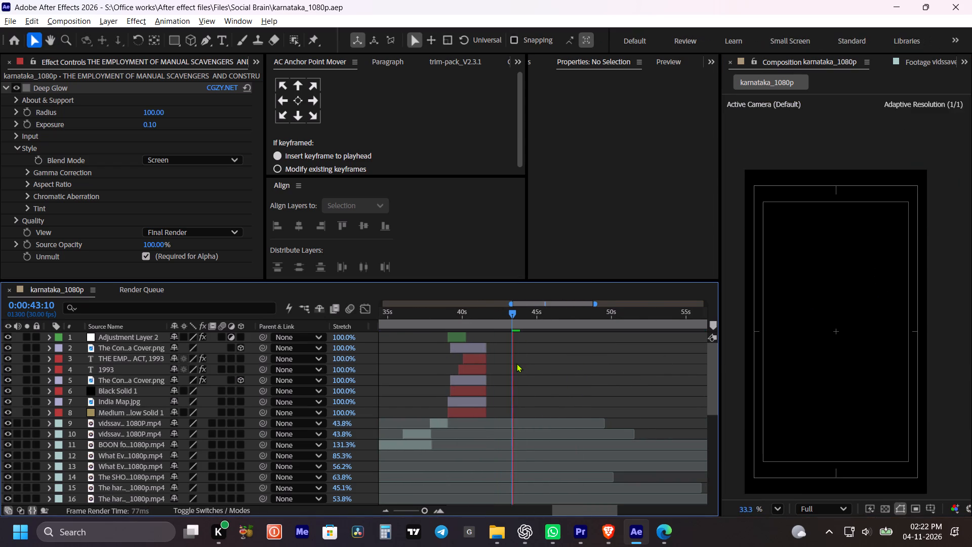
pyautogui.press('space')
# Place the playhead around the end of the book sequence, near 0:00:41:18, and save the project.
pyautogui.hotkey('ctrl', 's')
pyautogui.keyDown('shift'); pyautogui.click(481, 314); pyautogui.keyUp('shift')
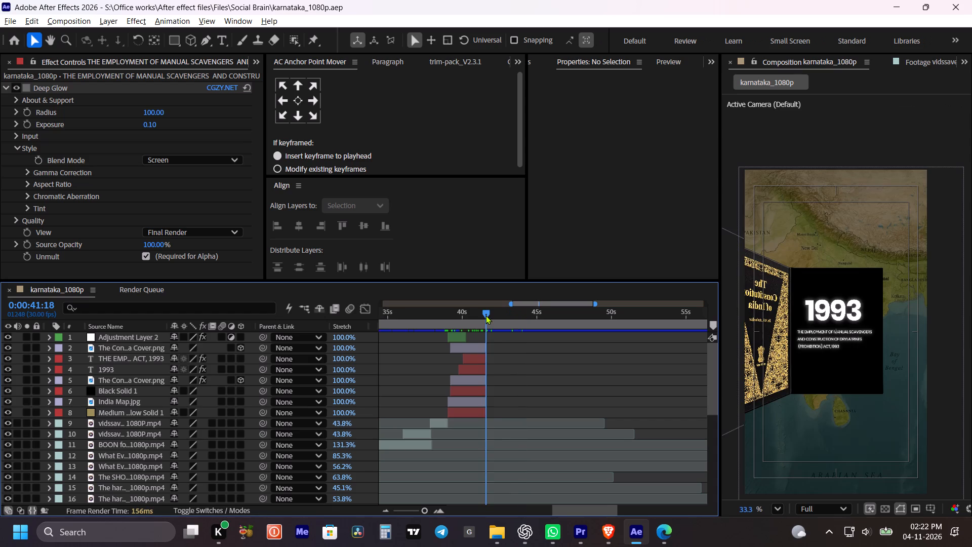
pyautogui.keyDown('alt'); pyautogui.scroll(3, 485, 335); pyautogui.keyUp('alt')
pyautogui.moveTo(491, 320); pyautogui.dragTo(495, 320)
pyautogui.hotkey('ctrl', 's')
# Switch to the Brave browser and open the 2013 law link from the manual scavenging script in the Social Brains document.
pyautogui.click(611, 538)
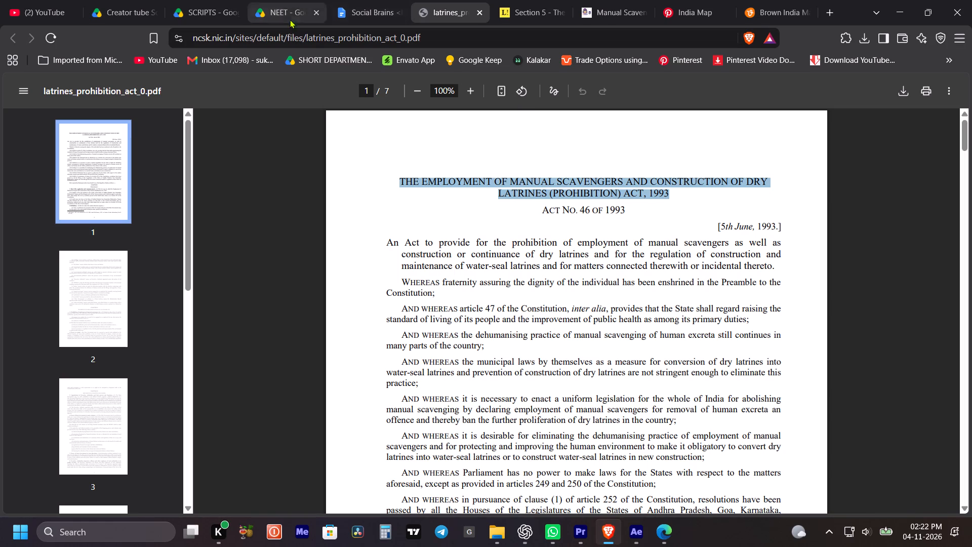
pyautogui.click(347, 11)
pyautogui.click(462, 298)
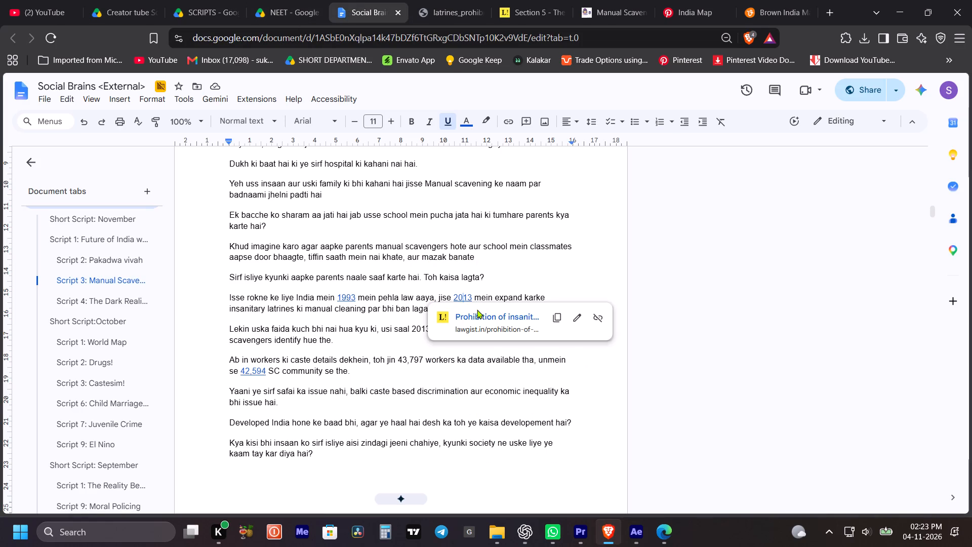
pyautogui.click(477, 309)
pyautogui.click(477, 318)
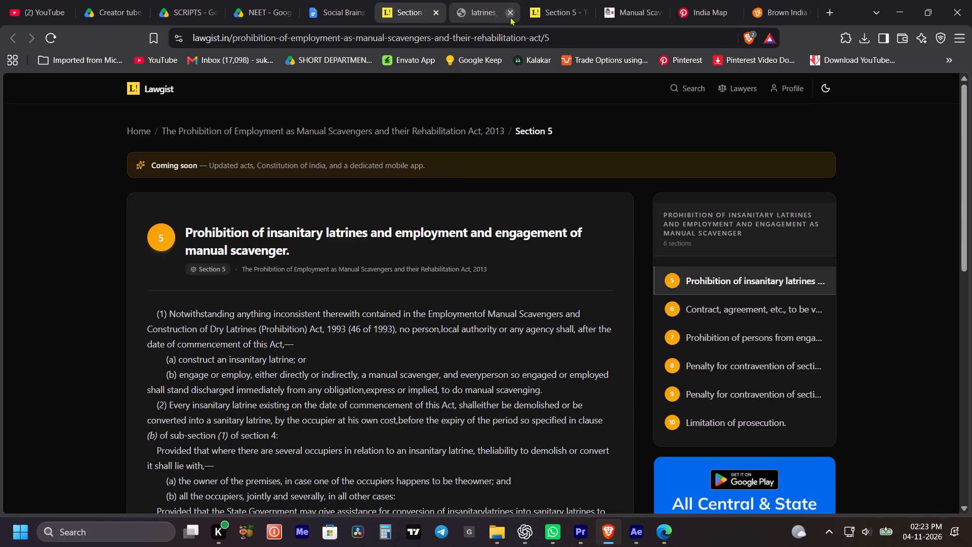
# Close the latrines prohibition Act PDF tab and the duplicate Section 5 tab.
pyautogui.click(509, 13)
pyautogui.click(512, 13)
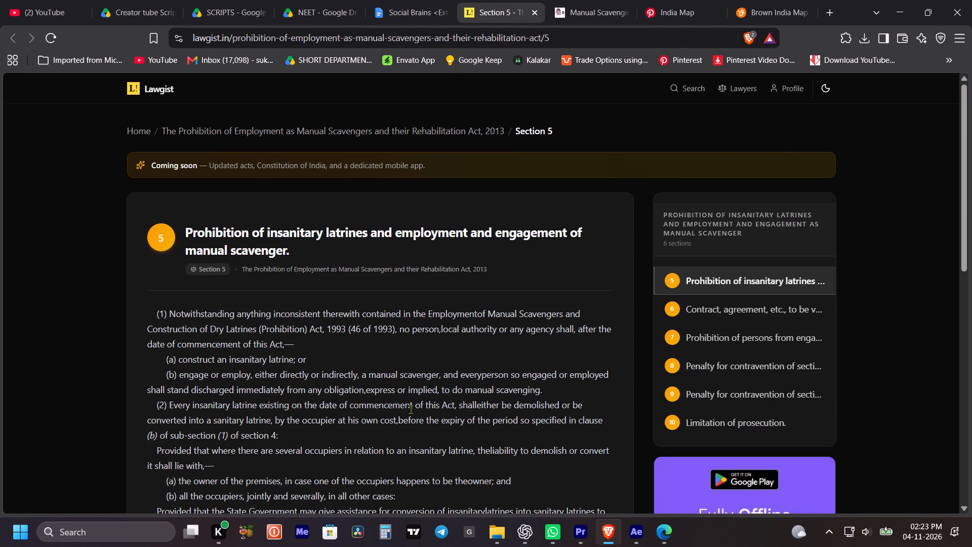
# Read through Section 5 of the 2013 manual scavengers Act on the Lawgist page.
pyautogui.scroll(-1, 460, 399)
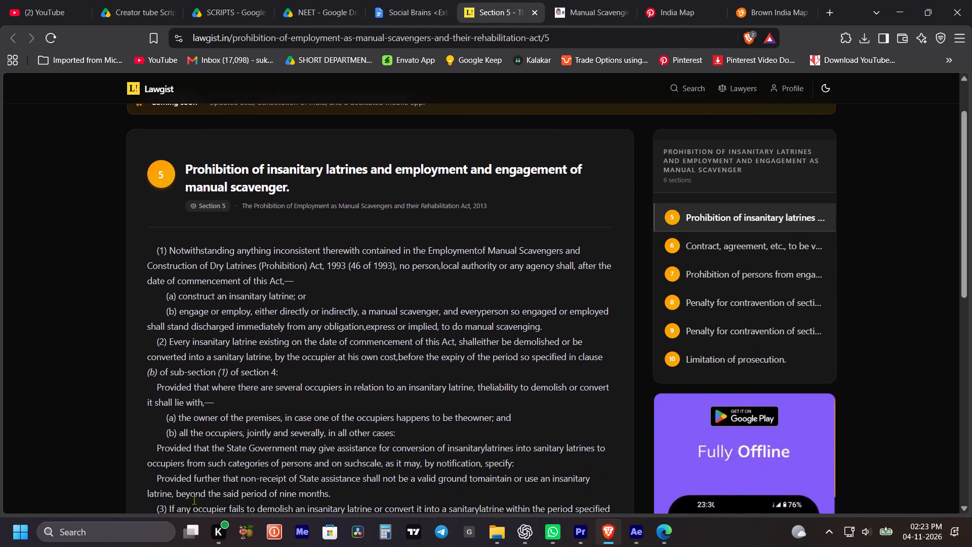
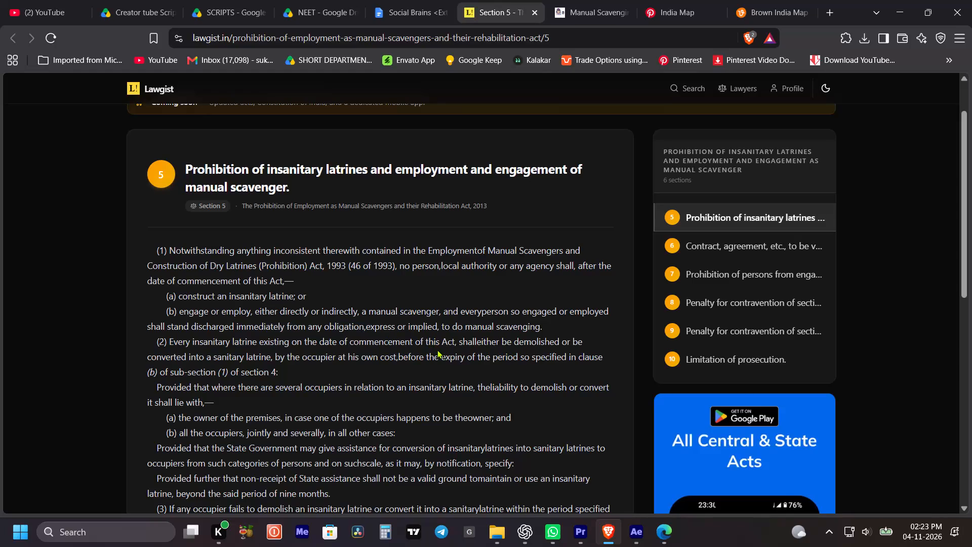
# Read through Section 5 of the 2013 manual scavengers act on prohibition of insanitary latrines.
pyautogui.scroll(-2, 437, 349)
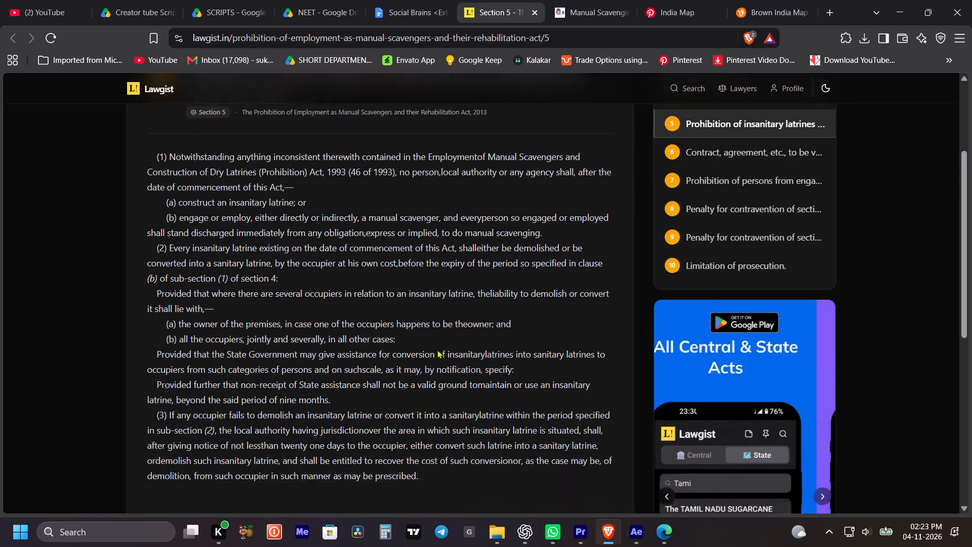
pyautogui.scroll(-2, 437, 349)
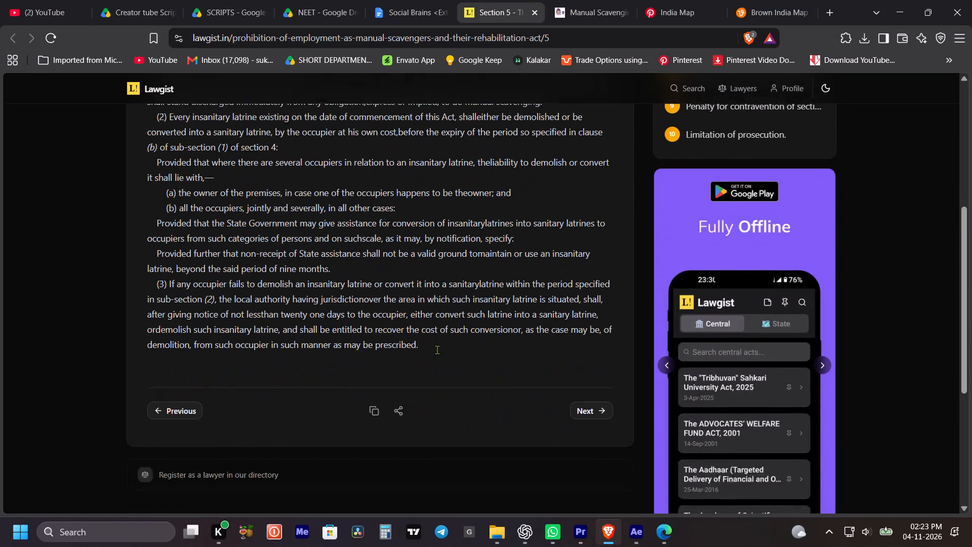
pyautogui.scroll(-4, 437, 349)
pyautogui.scroll(5, 437, 348)
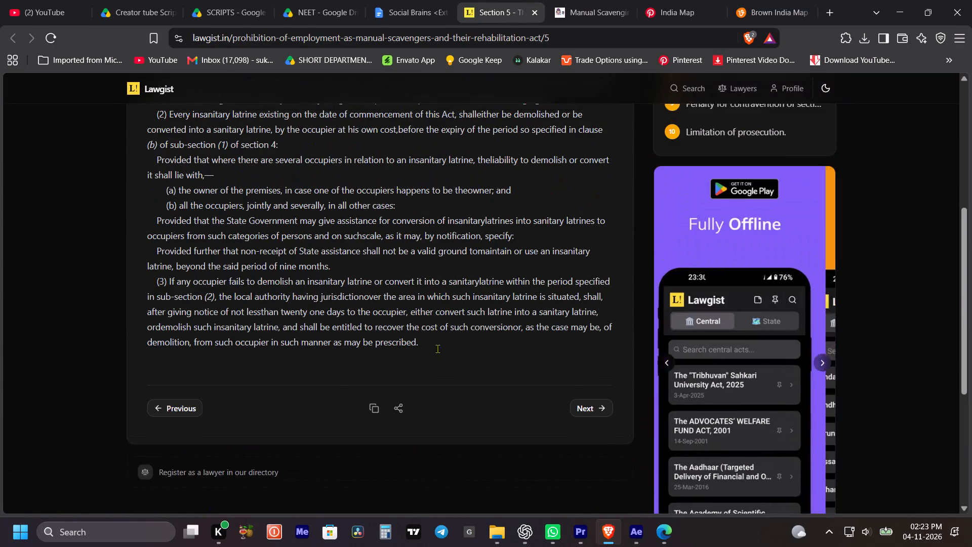
pyautogui.scroll(1, 437, 348)
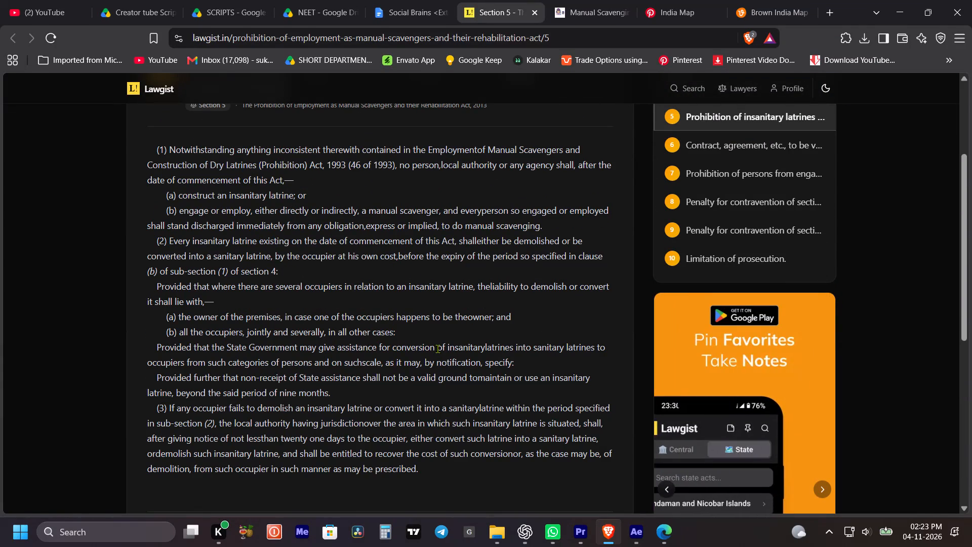
pyautogui.scroll(2, 437, 348)
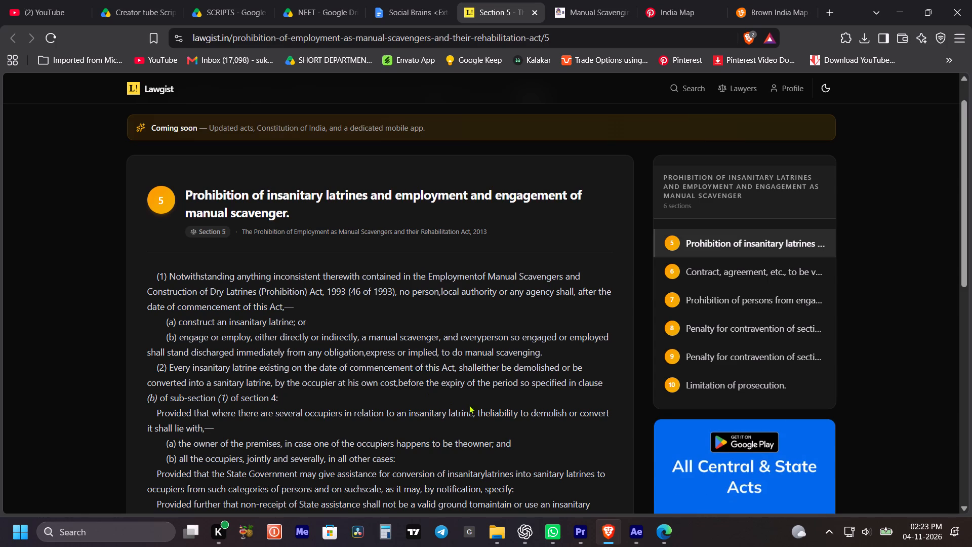
pyautogui.scroll(-1, 476, 394)
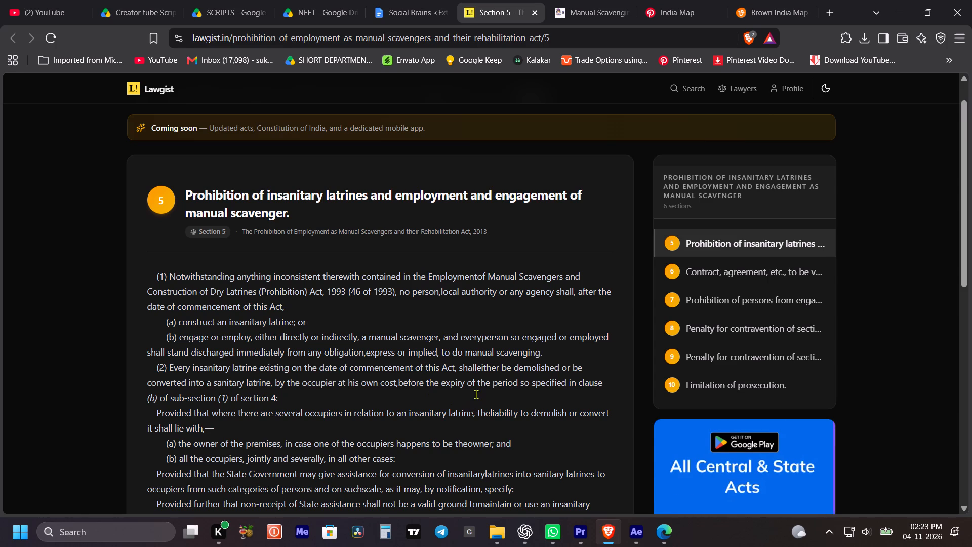
# Search the Section 5 page for "2013" and examine the text around it.
pyautogui.hotkey('ctrl', 'f')
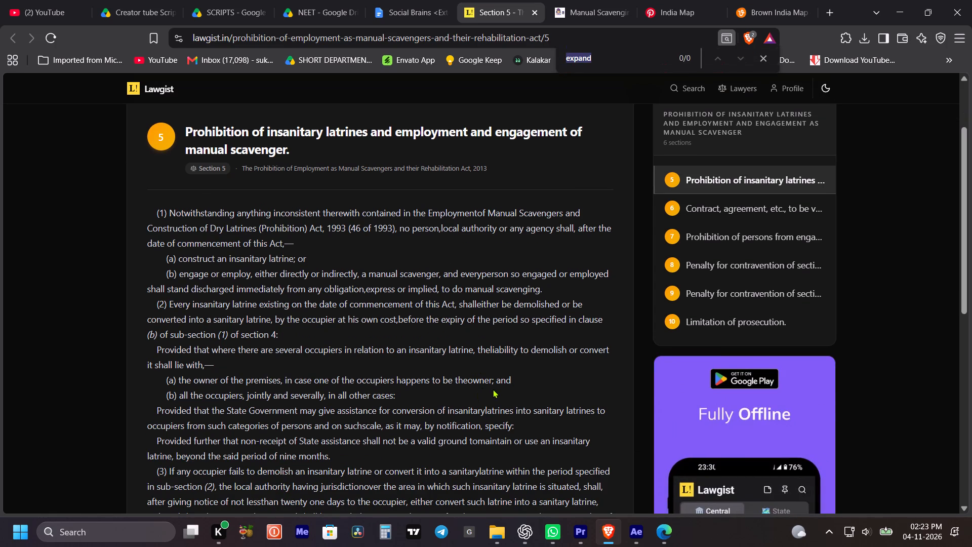
pyautogui.write('2013')
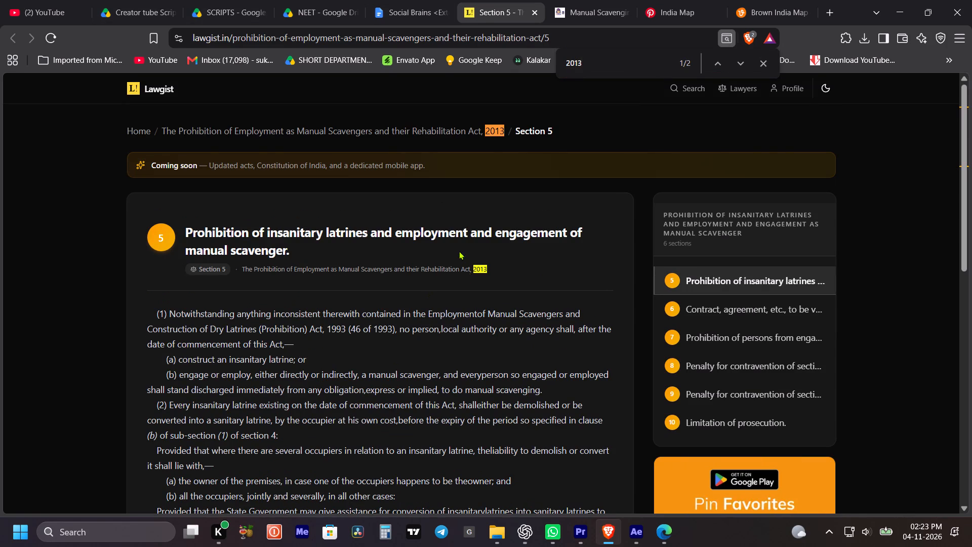
pyautogui.click(470, 357)
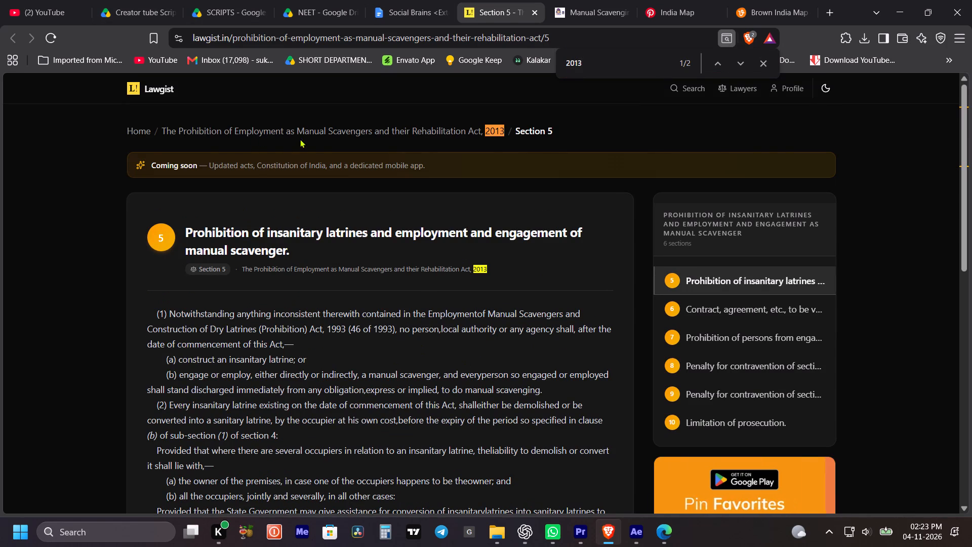
pyautogui.click(304, 349)
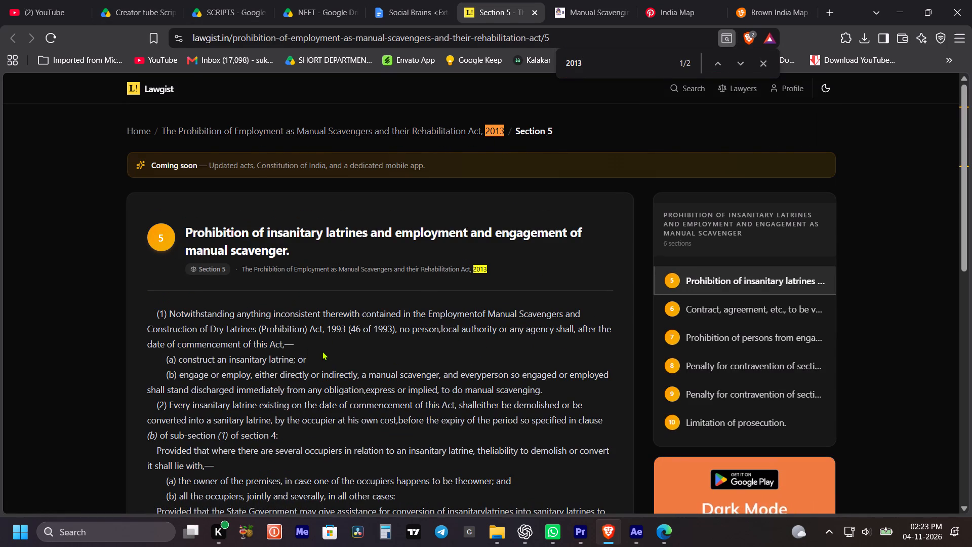
pyautogui.click(439, 416)
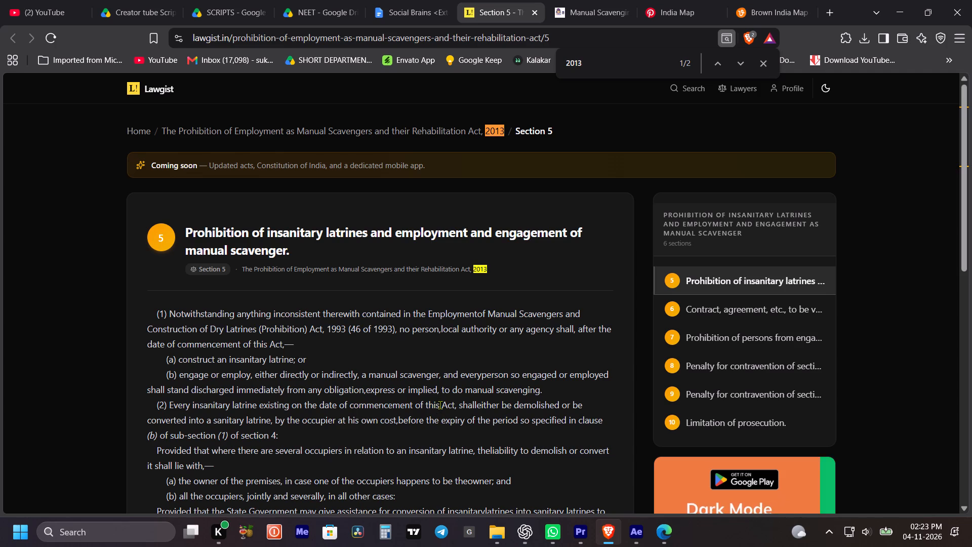
pyautogui.moveTo(448, 404); pyautogui.dragTo(456, 406)
pyautogui.click(483, 396)
pyautogui.click(467, 397)
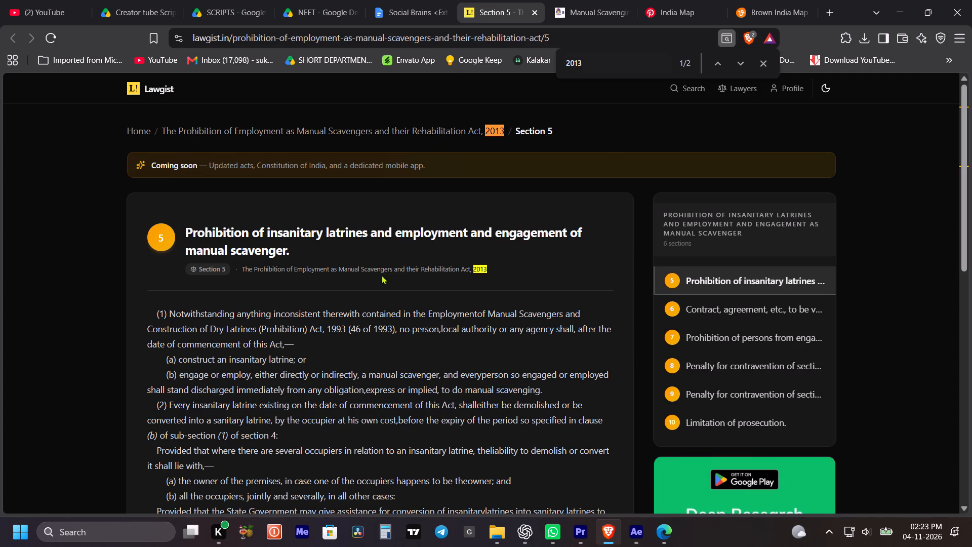
# Copy the Social Brains script's clause "jise 2013 mein expand karke insanitary latrines ki manual cleaning par bhi ban lagaya gaya" and search the web for it.
pyautogui.click(400, 10)
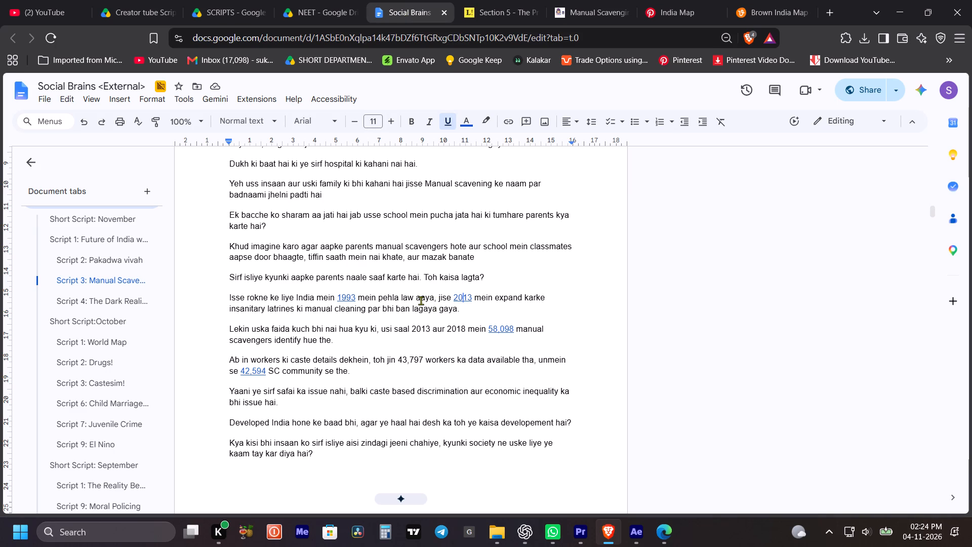
pyautogui.moveTo(439, 294); pyautogui.dragTo(466, 311)
pyautogui.hotkey('ctrl', 'c')
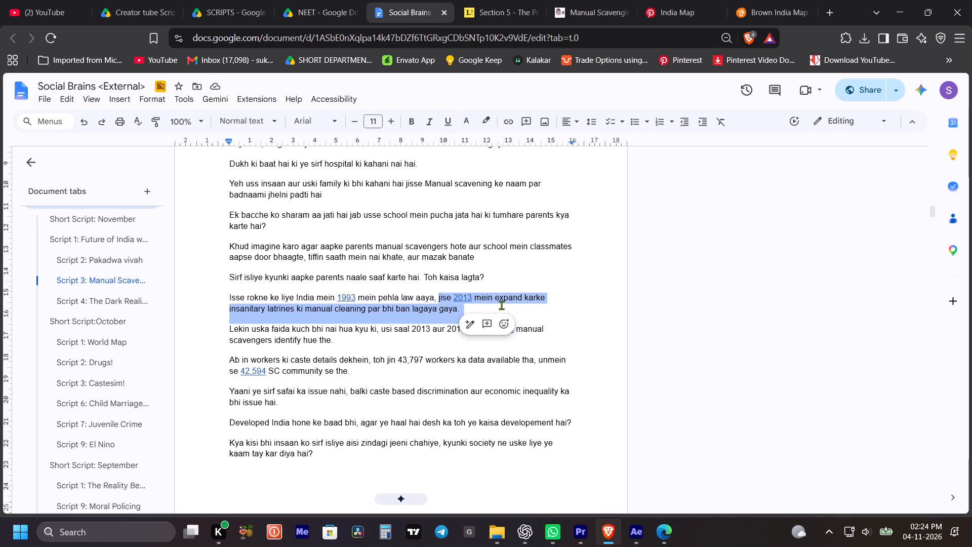
pyautogui.hotkey('ctrl', 'c')
pyautogui.hotkey('ctrl', 'c')
pyautogui.click(751, 17)
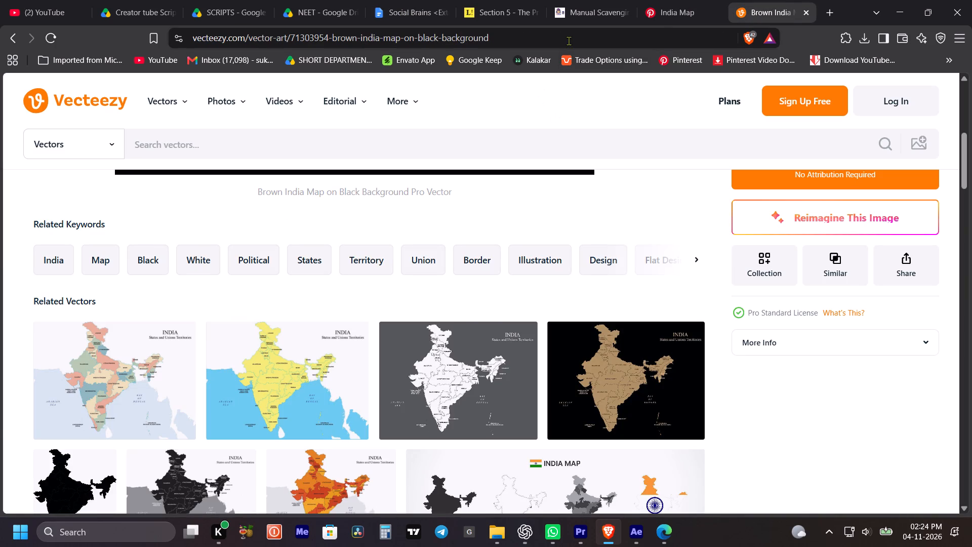
pyautogui.click(569, 41)
pyautogui.hotkey('ctrl', 'v')
pyautogui.hotkey('shift', 'Return')
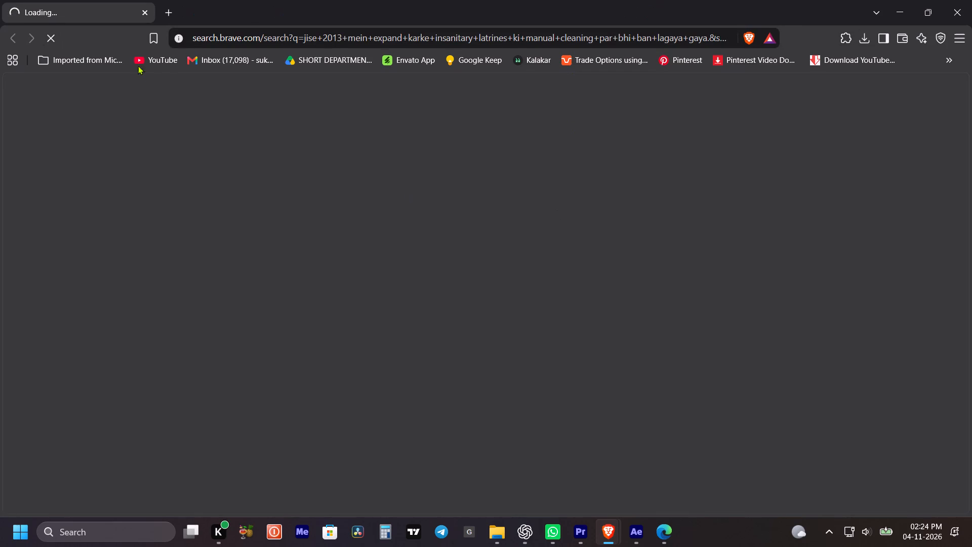
pyautogui.click(145, 13)
pyautogui.click(692, 34)
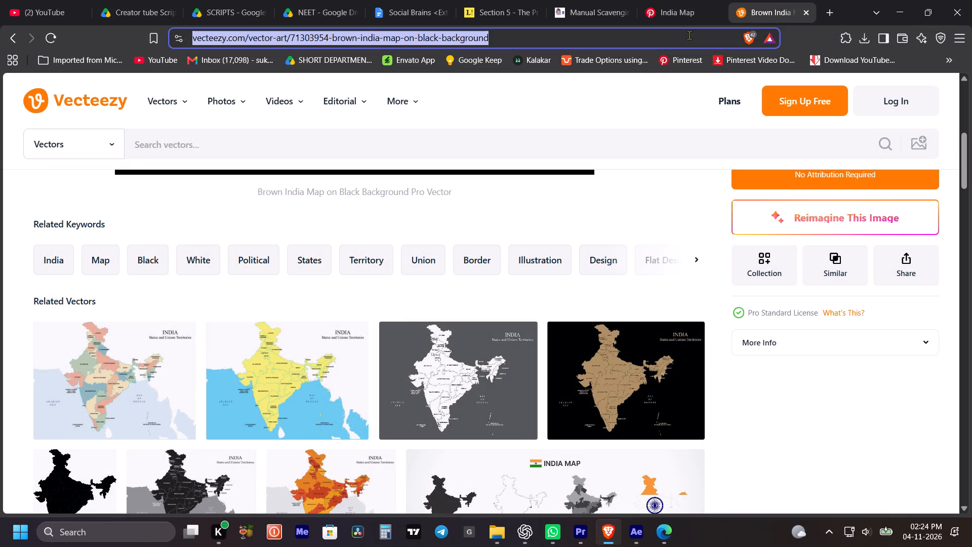
pyautogui.hotkey('ctrl', 'v')
pyautogui.press('Return')
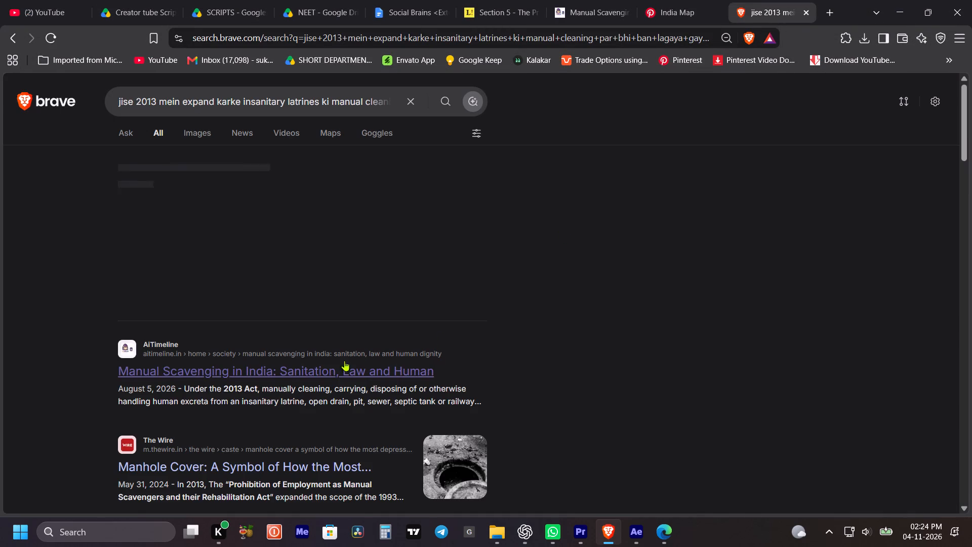
# Open The Wire's "Manhole Cover" article from the results and read its passage on the 1993 and 2013 manual scavenging laws.
pyautogui.scroll(-3, 303, 369)
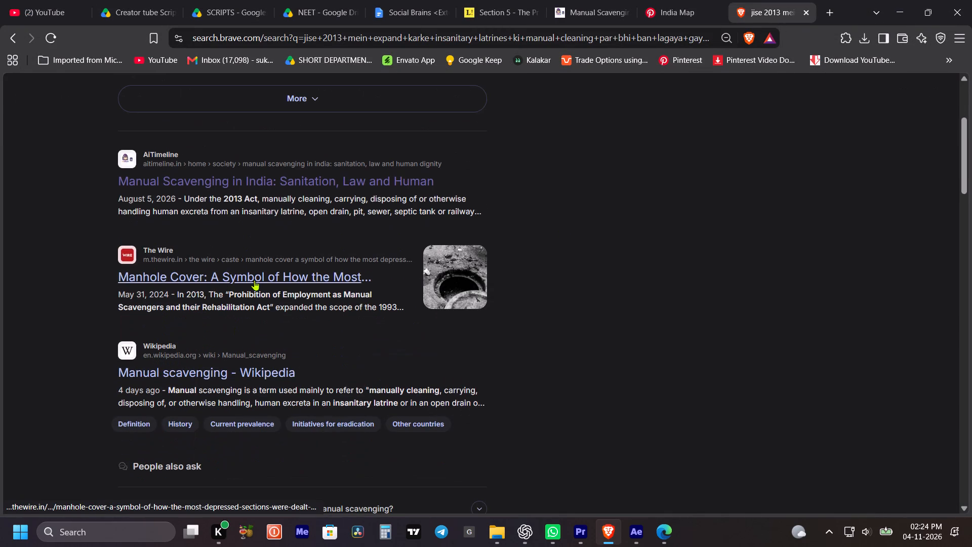
pyautogui.click(313, 272)
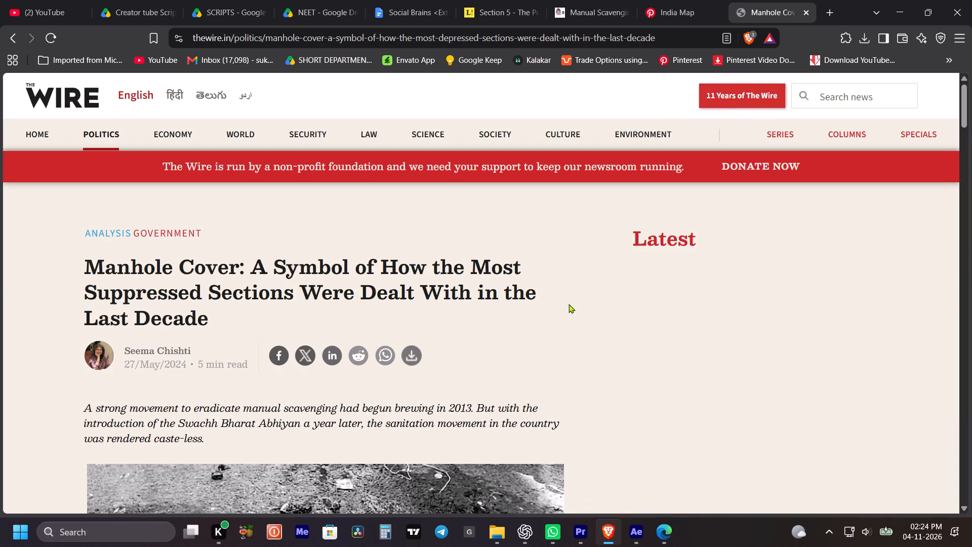
pyautogui.scroll(-1, 535, 326)
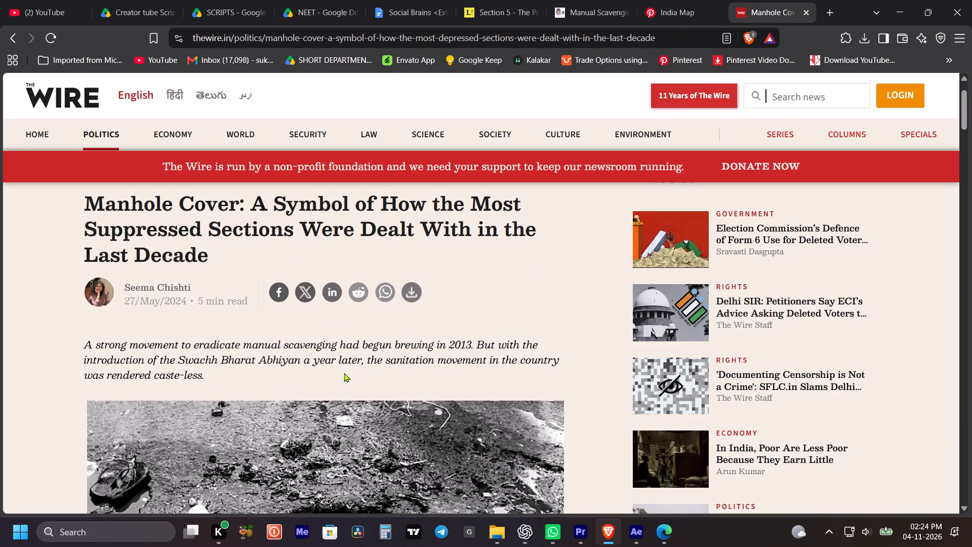
pyautogui.click(565, 164)
pyautogui.scroll(-9, 532, 337)
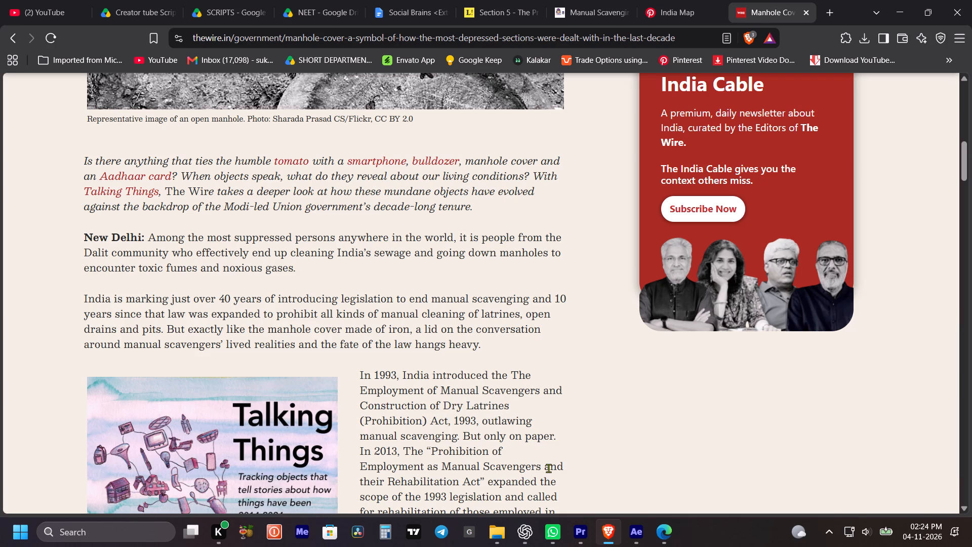
pyautogui.scroll(-1, 528, 462)
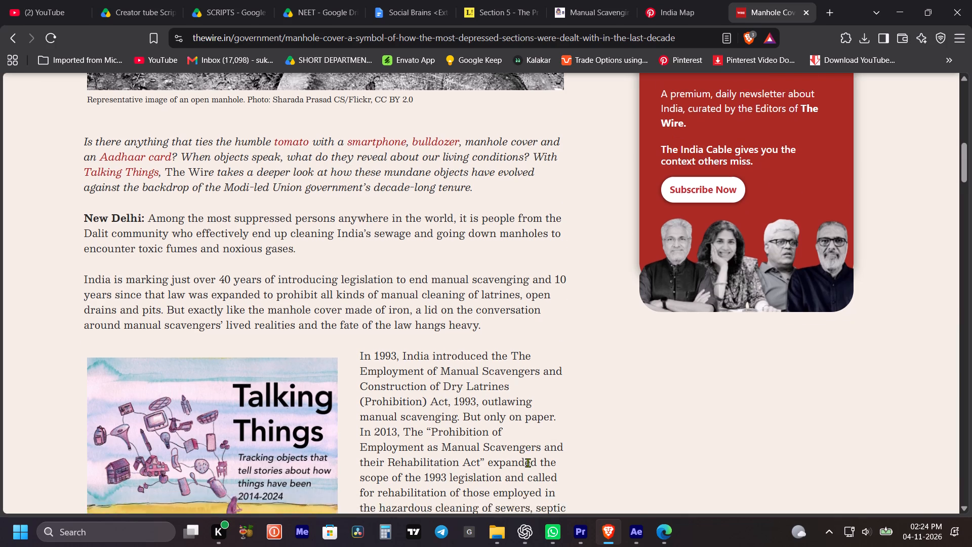
pyautogui.scroll(-2, 528, 462)
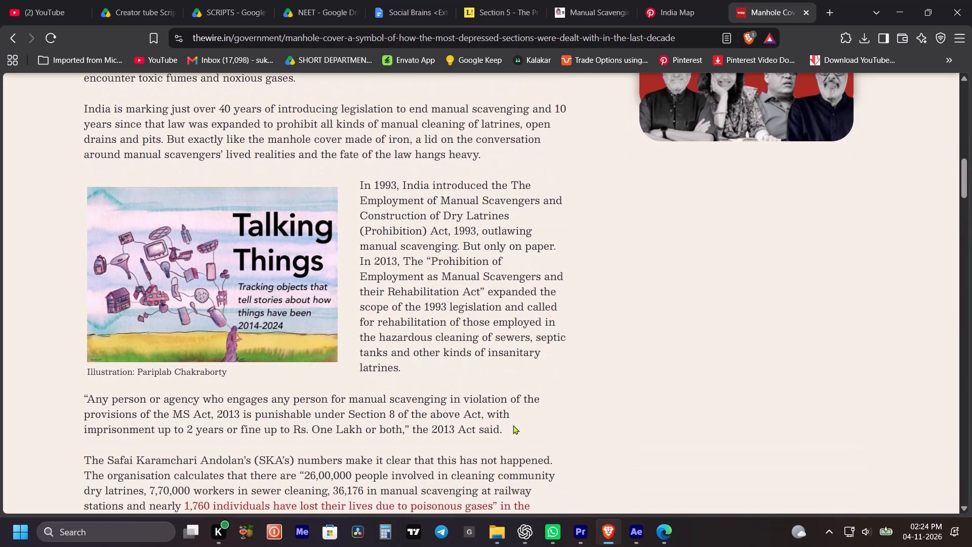
# Search The Wire article for "ban" and go through the matches.
pyautogui.hotkey('ctrl', 'f')
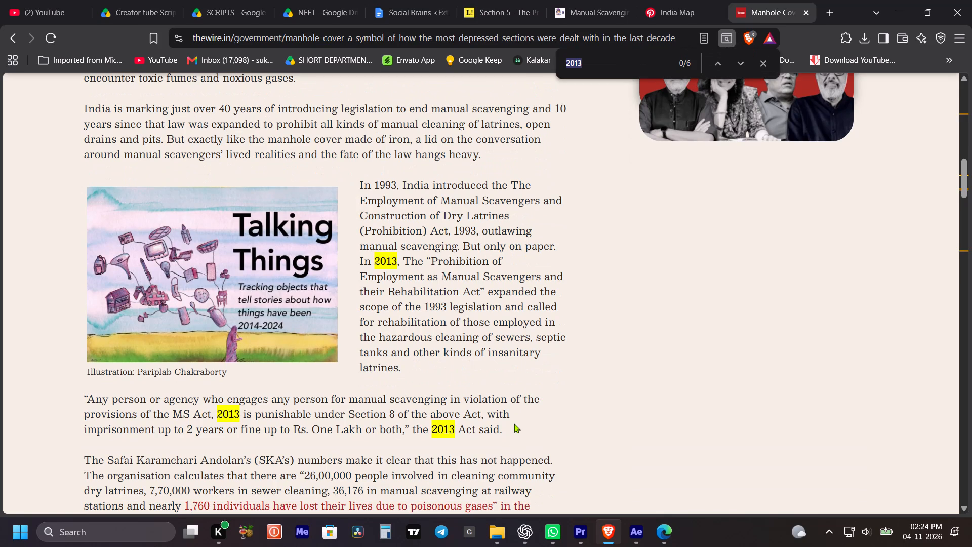
pyautogui.write('ban')
pyautogui.press('Return')
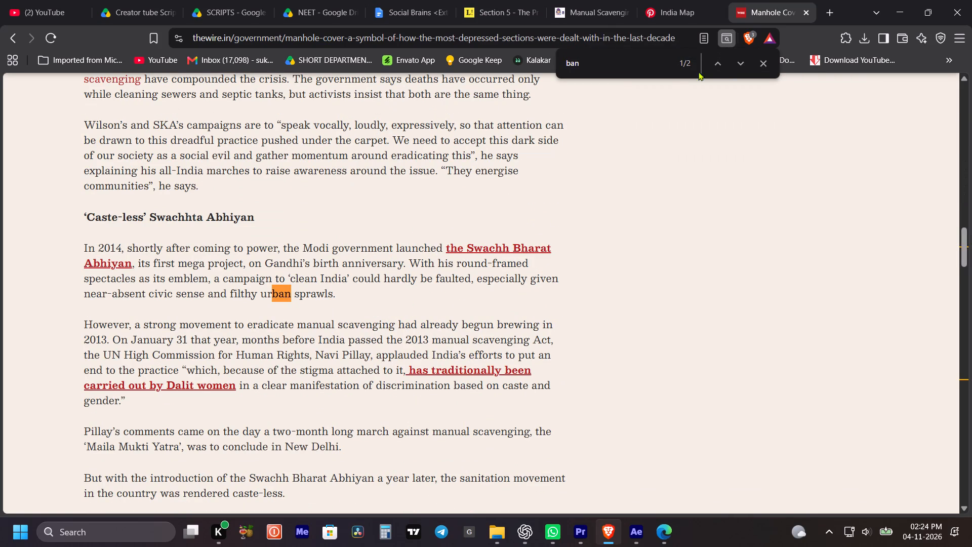
pyautogui.click(719, 63)
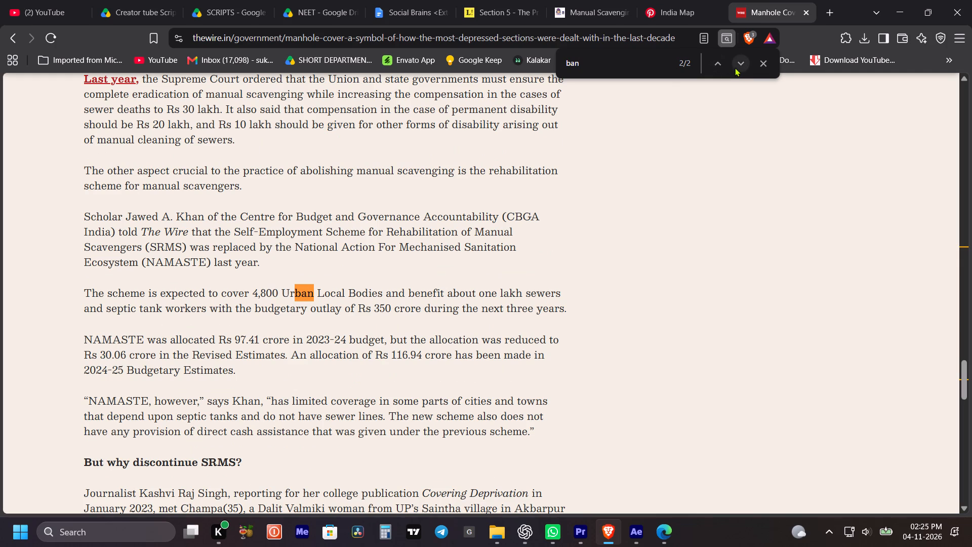
pyautogui.click(740, 64)
pyautogui.click(740, 64)
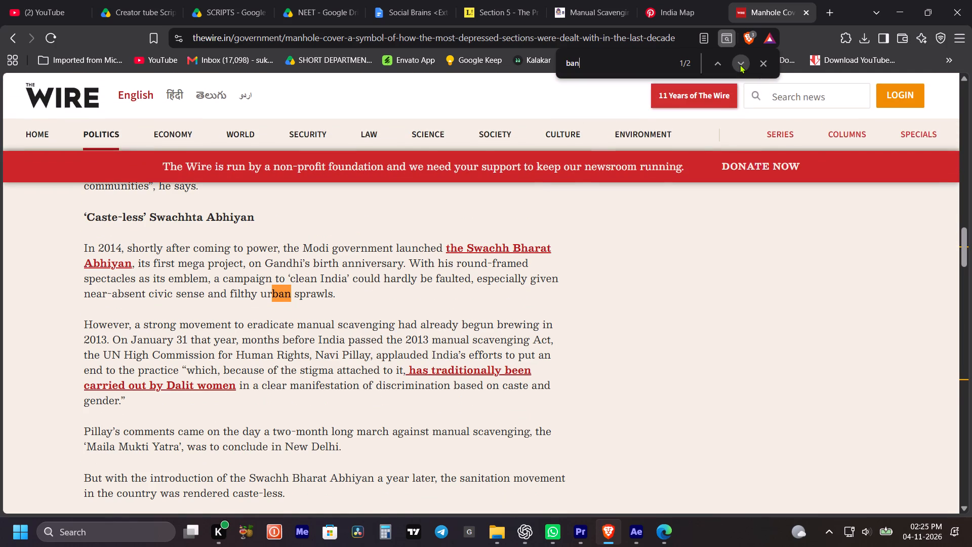
pyautogui.click(740, 64)
pyautogui.click(740, 64)
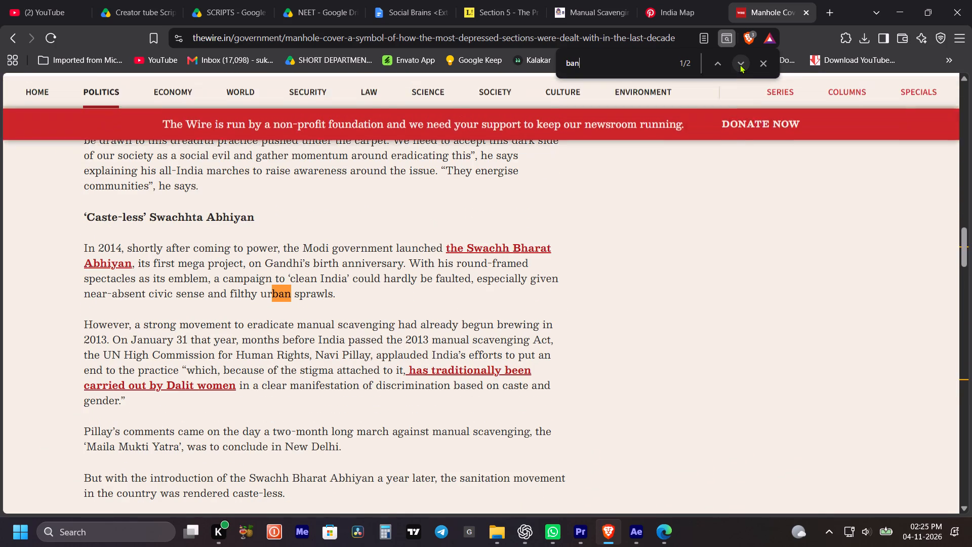
pyautogui.click(740, 64)
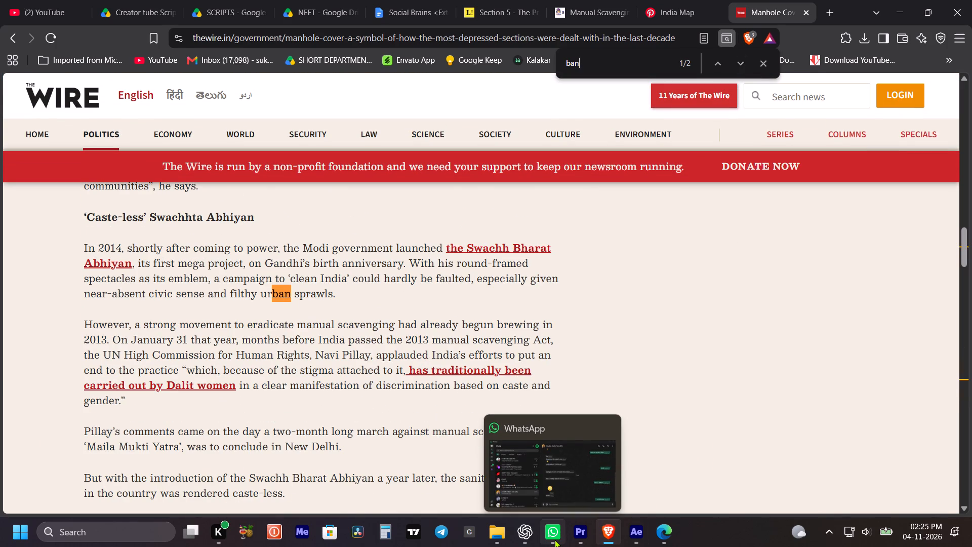
pyautogui.click(621, 334)
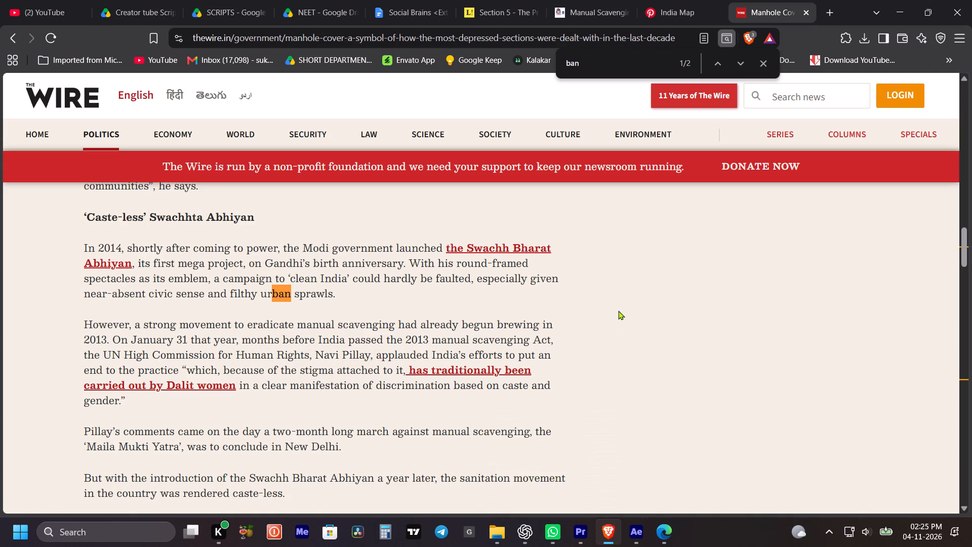
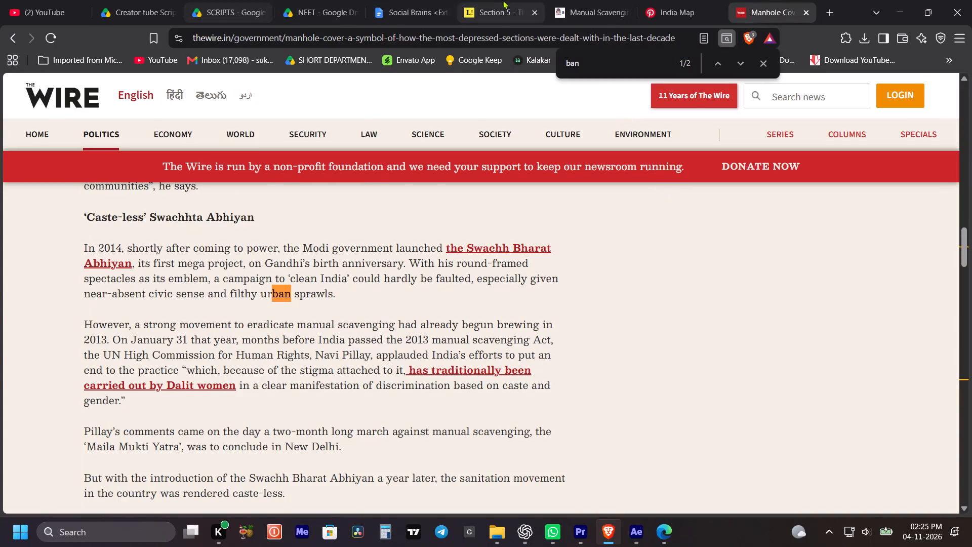
# Copy the web address of the Social Brains script document and go back to the beginning of "Script 3: Manual Scavenging".
pyautogui.click(402, 0)
pyautogui.click(397, 39)
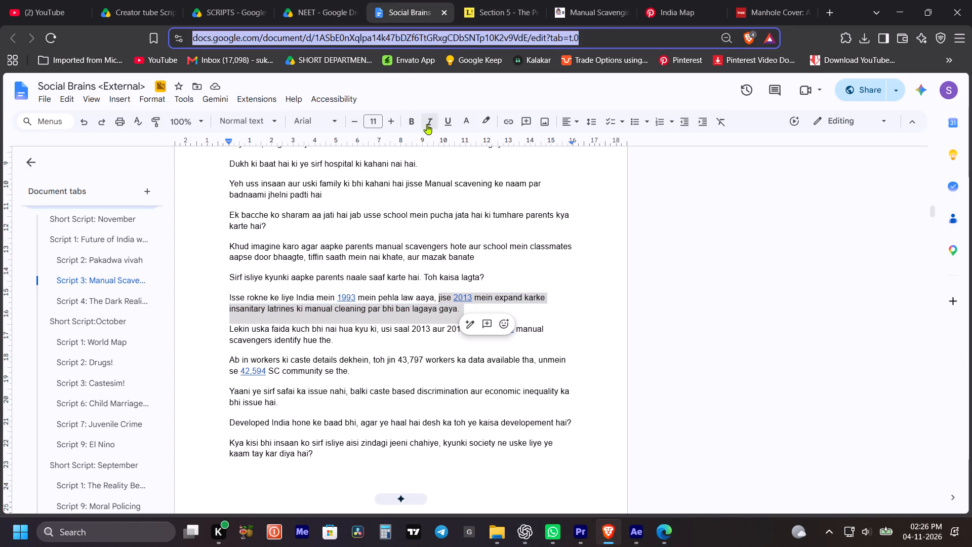
pyautogui.hotkey('ctrl', 'c')
pyautogui.hotkey('ctrl', 'c')
pyautogui.scroll(3, 707, 283)
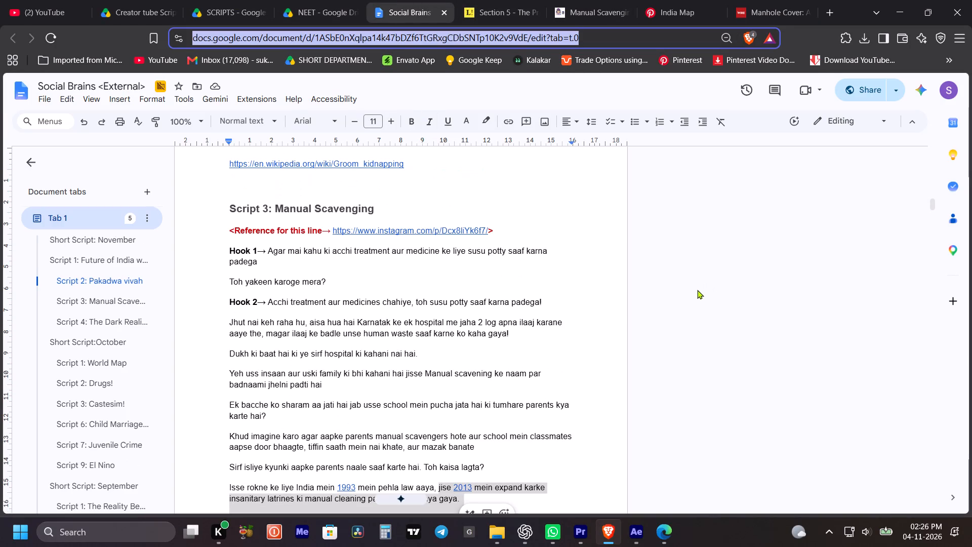
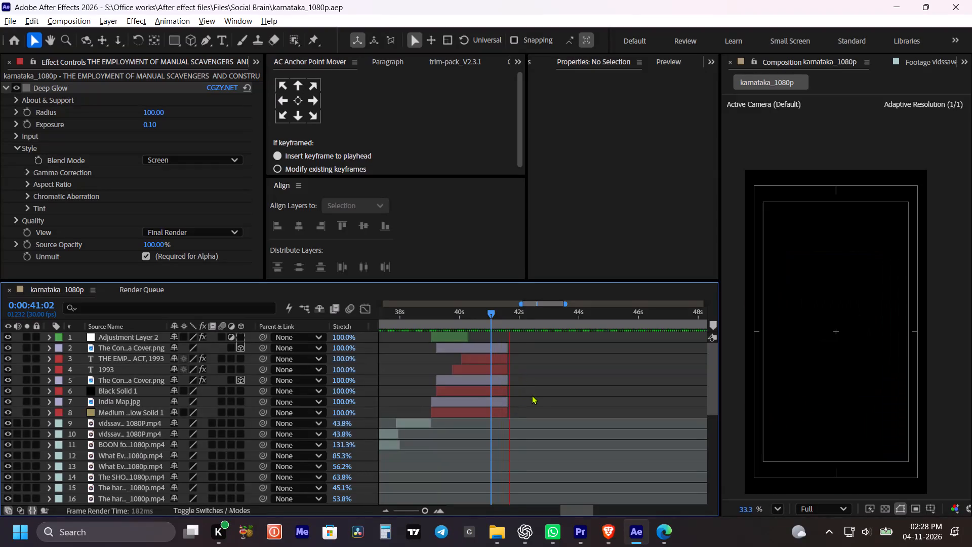
# Play back the 1993 constitution-book section from about 39 to 42 seconds and inspect its title text up close.
pyautogui.press('space')
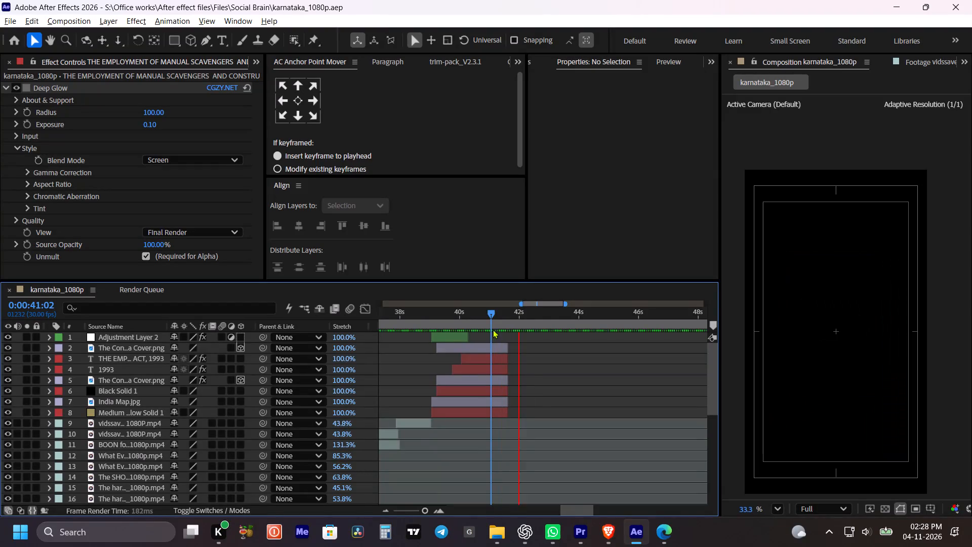
pyautogui.moveTo(479, 321); pyautogui.dragTo(461, 319)
pyautogui.press('space')
pyautogui.press('space')
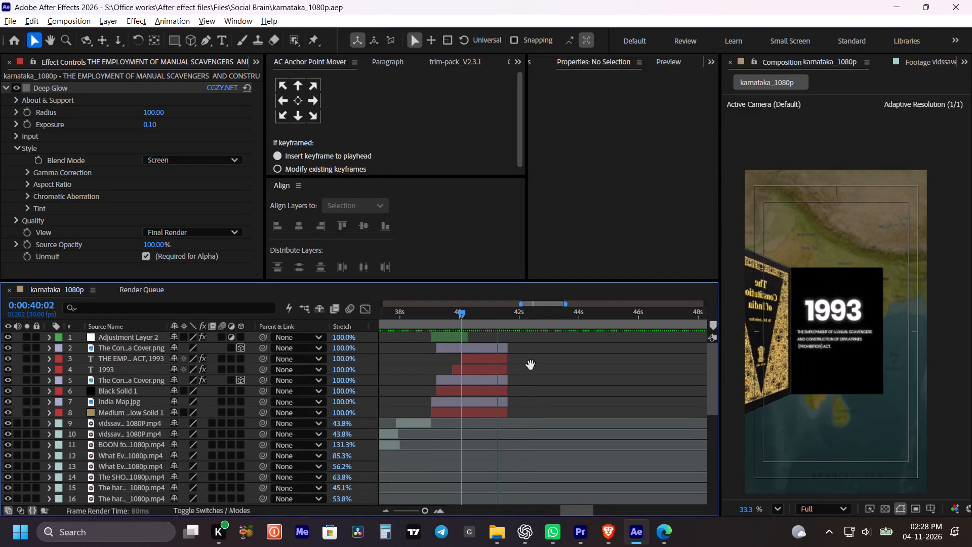
pyautogui.press('space')
pyautogui.press('space')
pyautogui.press('space')
pyautogui.moveTo(570, 358); pyautogui.dragTo(585, 363)
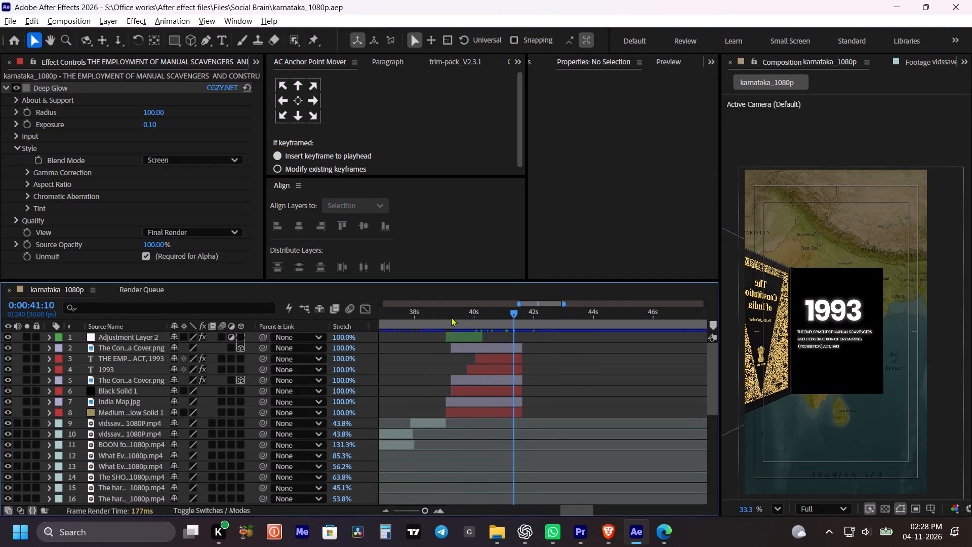
pyautogui.moveTo(447, 317); pyautogui.dragTo(440, 317)
pyautogui.press('space')
pyautogui.press('space')
pyautogui.press('space')
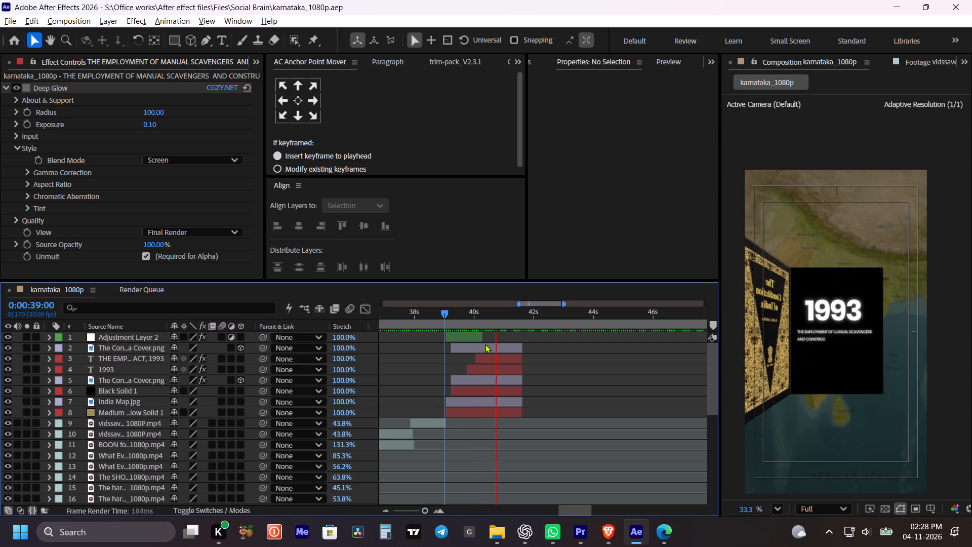
pyautogui.press('space')
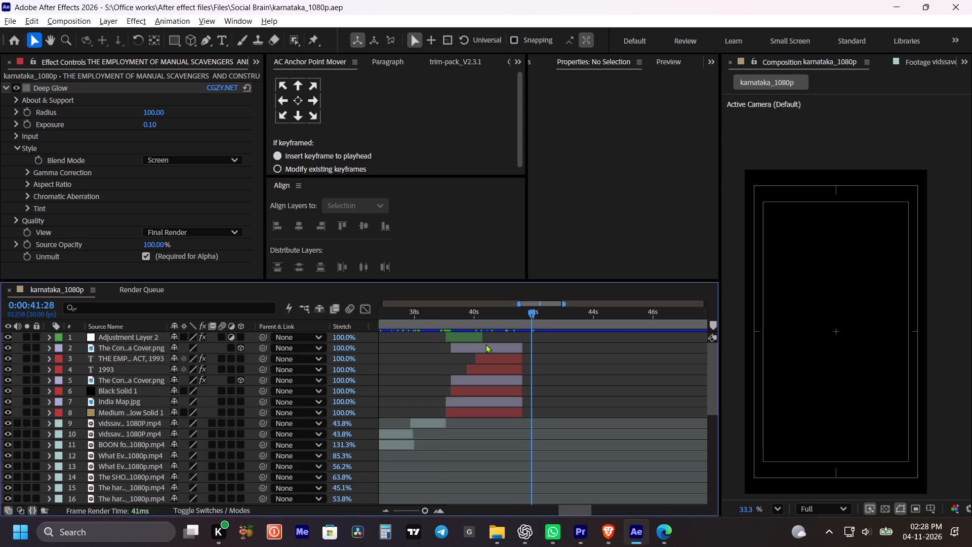
pyautogui.click(509, 312)
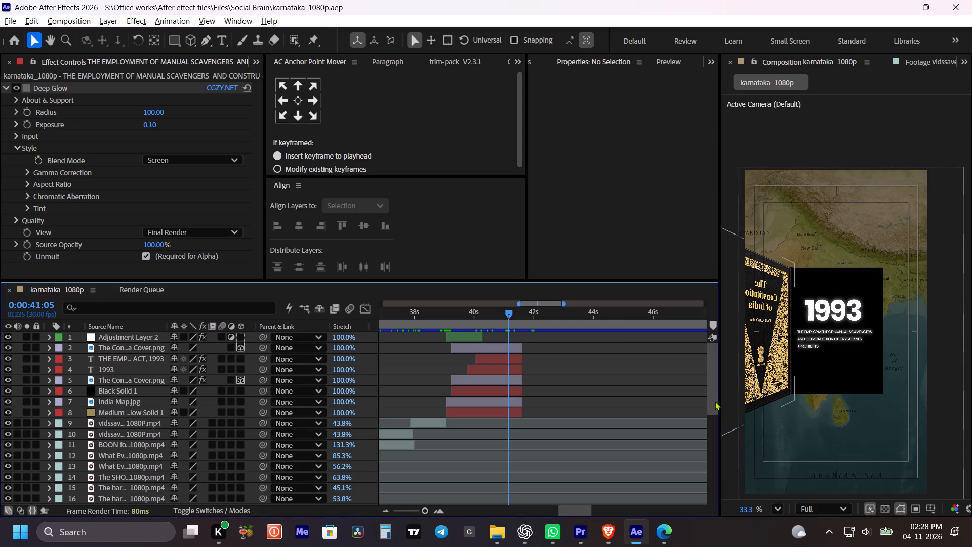
pyautogui.scroll(5, 860, 357)
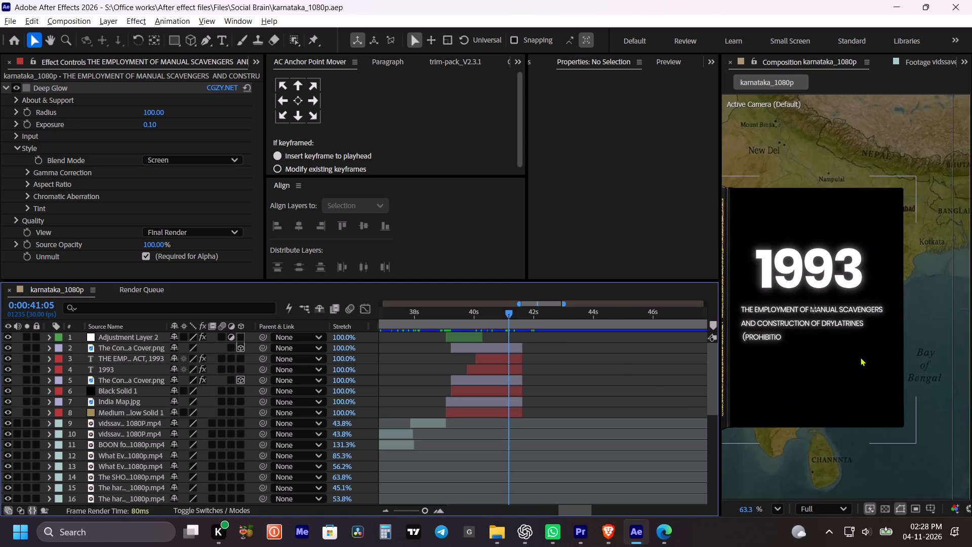
pyautogui.press('space')
pyautogui.press('space')
pyautogui.press('space')
pyautogui.press('space')
pyautogui.moveTo(821, 332); pyautogui.dragTo(844, 340)
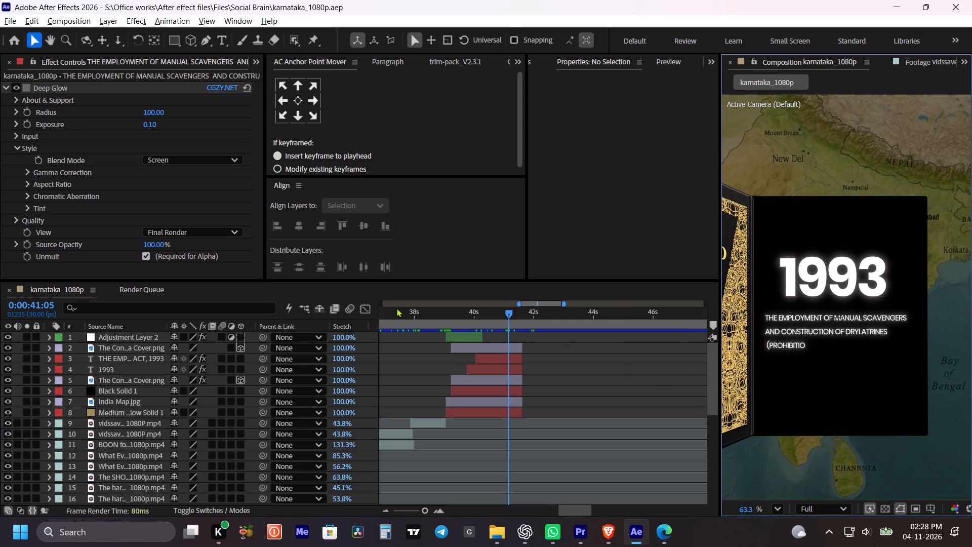
# At 0:00:41:14, delete the Range Selector Start keyframes from the "THE EMPLOYMENT OF MANUAL SCAVENGERS..." text layer, keeping Start at 100%.
pyautogui.click(513, 360)
pyautogui.press('u')
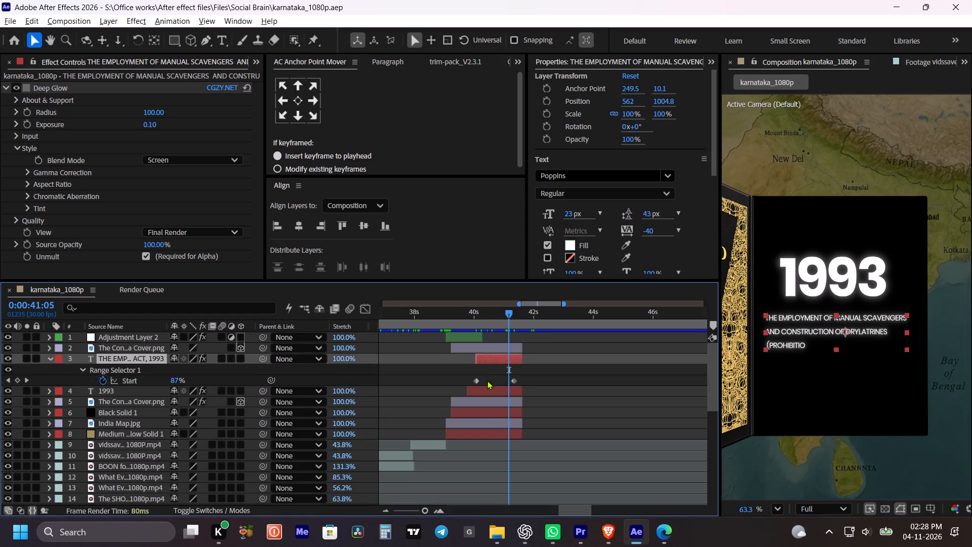
pyautogui.moveTo(510, 317); pyautogui.dragTo(519, 325)
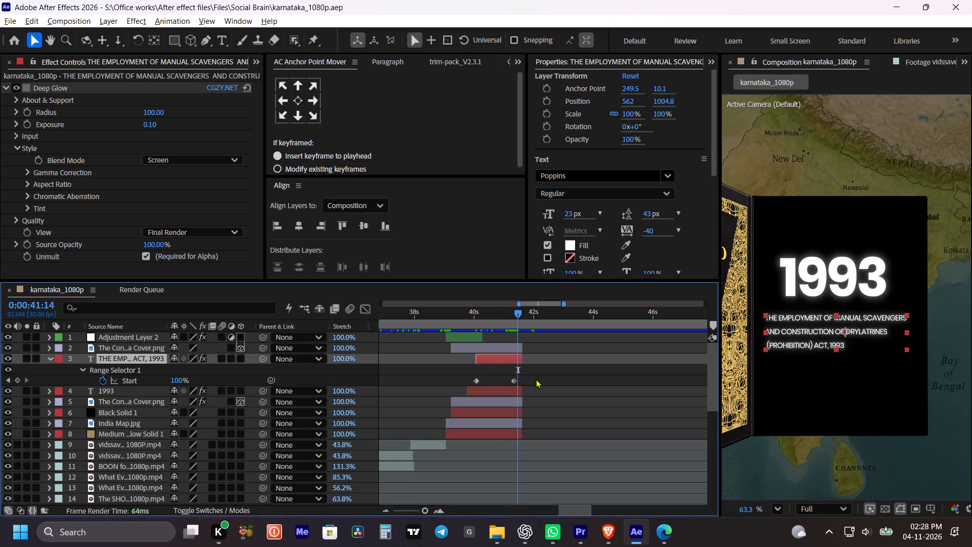
pyautogui.moveTo(534, 376); pyautogui.dragTo(462, 381)
pyautogui.press('Delete')
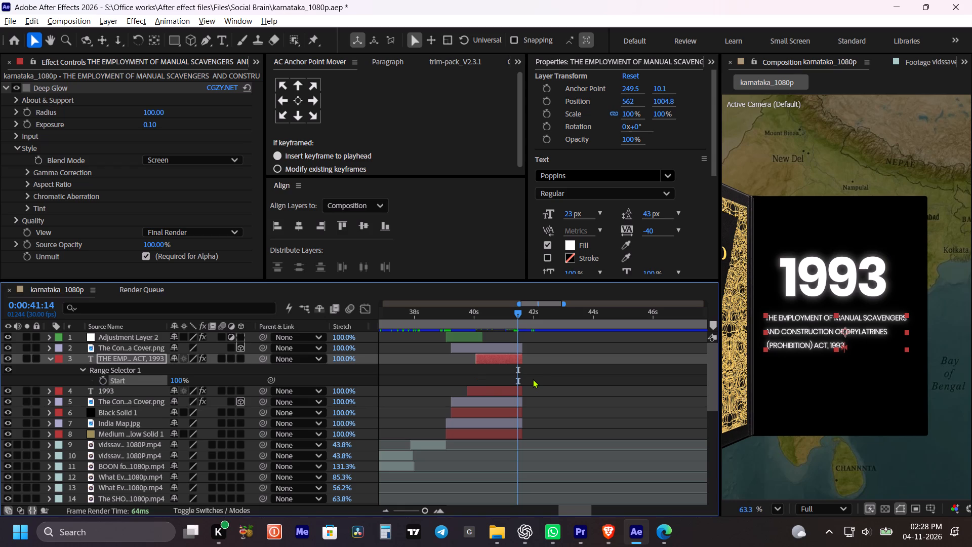
pyautogui.click(544, 374)
# Move the act-title text layer up to a Y position of 979.8.
pyautogui.click(512, 356)
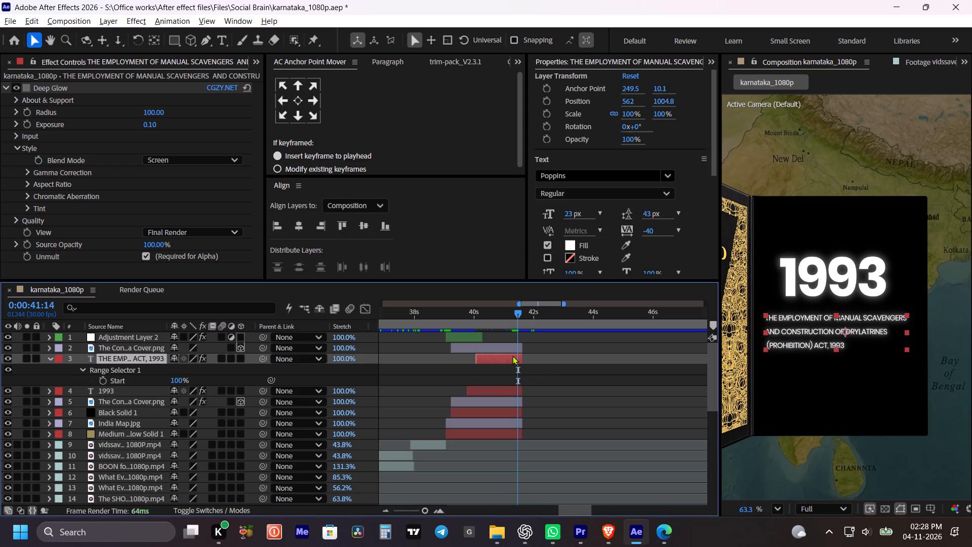
pyautogui.moveTo(658, 96); pyautogui.dragTo(640, 99)
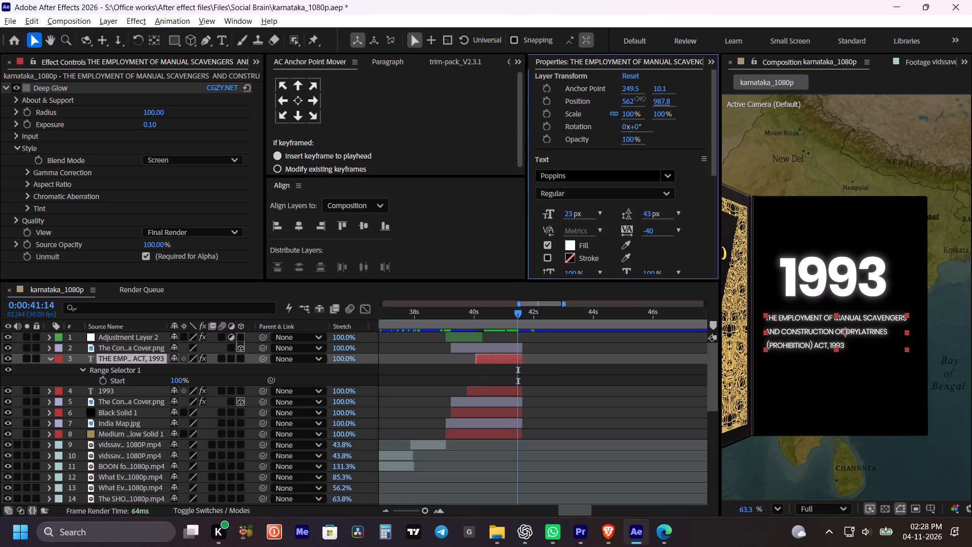
pyautogui.moveTo(640, 99); pyautogui.dragTo(635, 101)
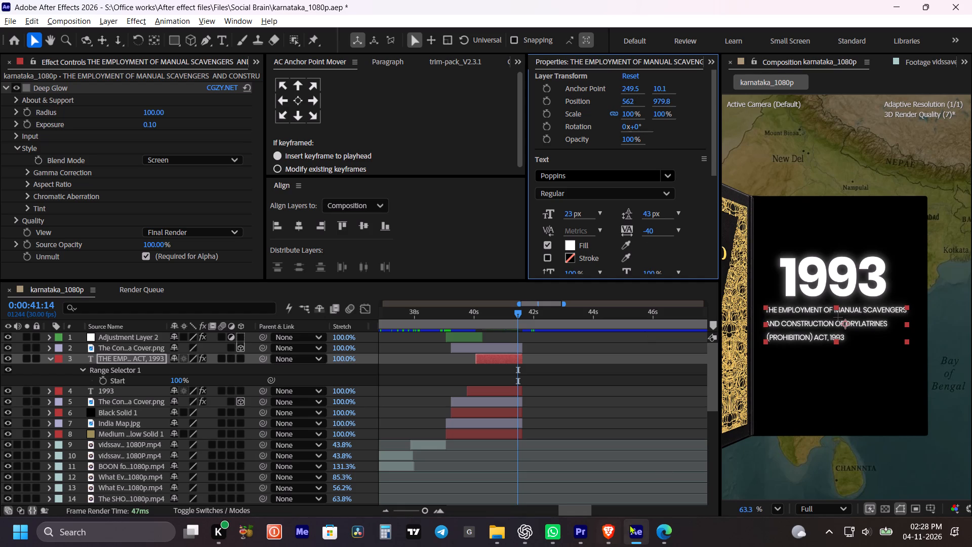
# In the browser, open the source linked to 1993 in the Manual Scavenging script and select "LATRINES (PROHIBITION) ACT, 1993" in the PDF's title.
pyautogui.click(600, 538)
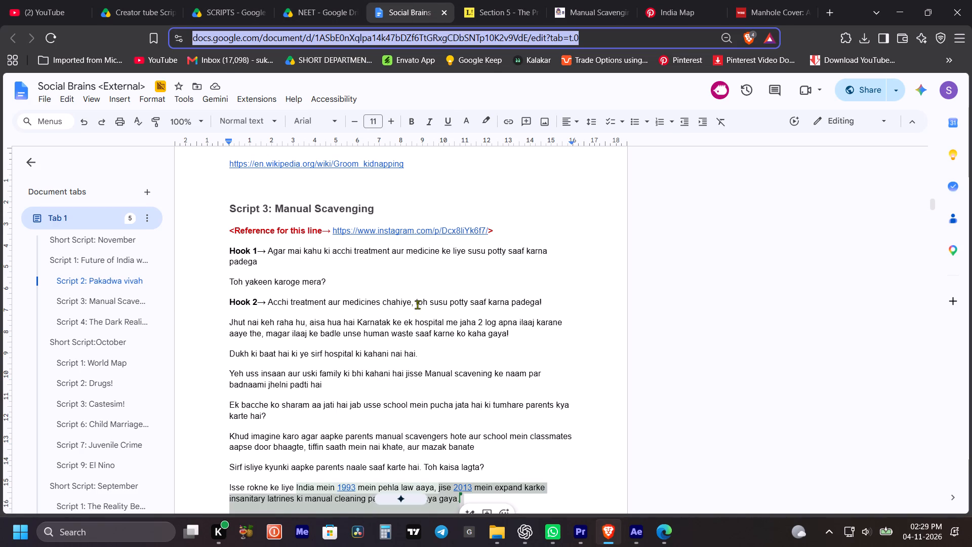
pyautogui.click(486, 7)
pyautogui.click(575, 2)
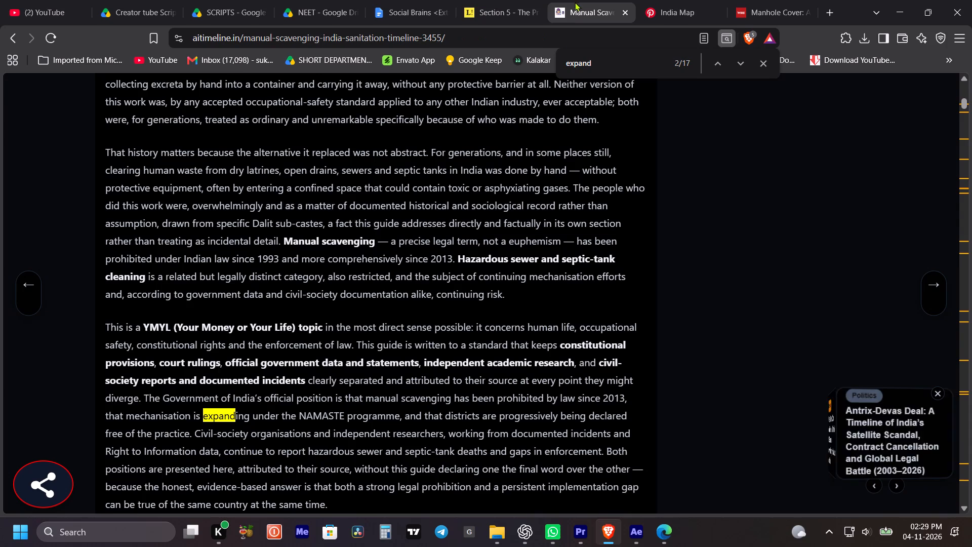
pyautogui.scroll(6, 313, 323)
pyautogui.scroll(-4, 314, 323)
pyautogui.click(392, 7)
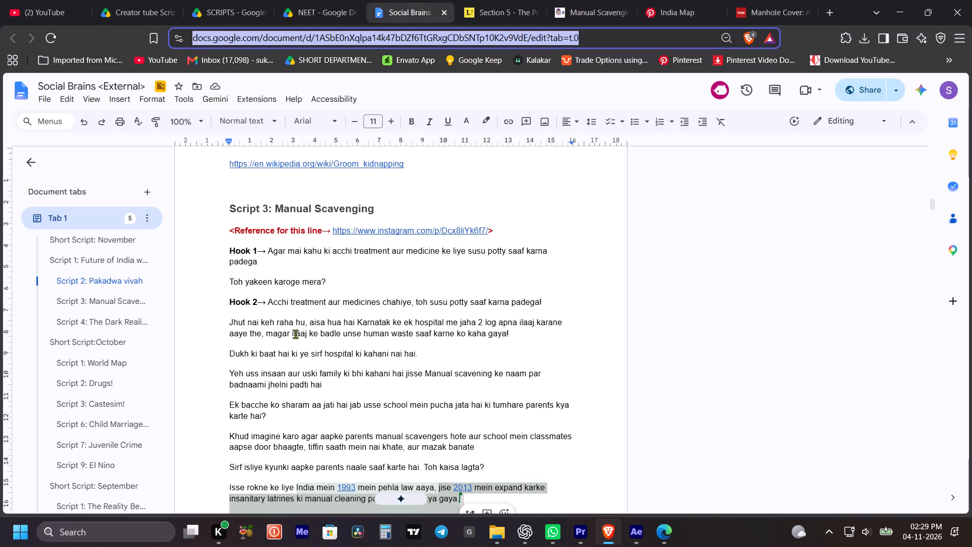
pyautogui.scroll(-3, 340, 341)
pyautogui.click(351, 321)
pyautogui.click(345, 300)
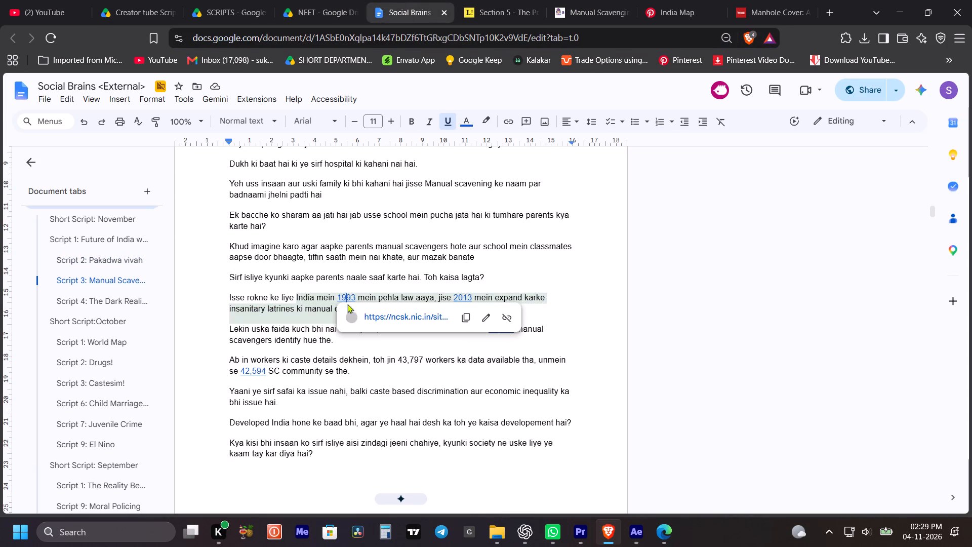
pyautogui.click(359, 324)
pyautogui.click(359, 322)
pyautogui.click(382, 318)
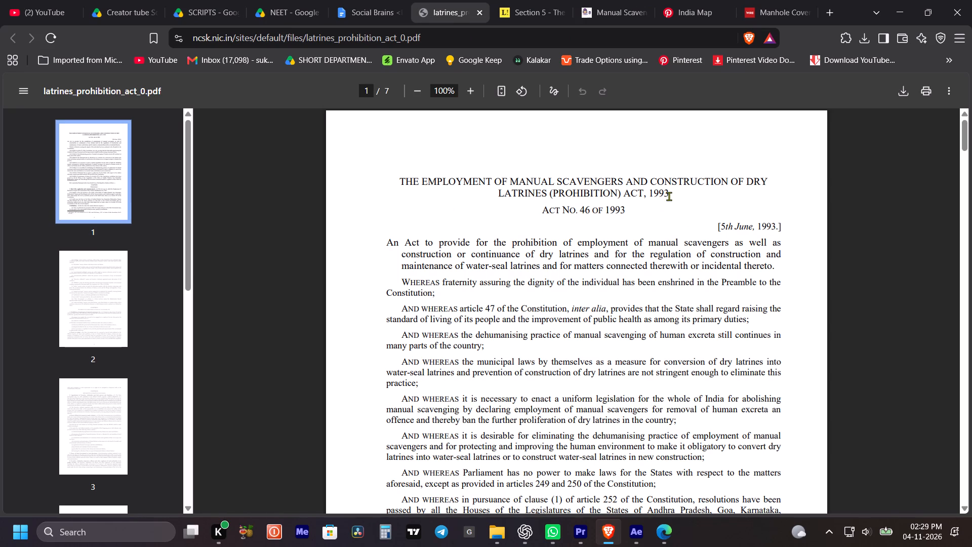
pyautogui.click(669, 196)
pyautogui.moveTo(499, 189); pyautogui.dragTo(559, 196)
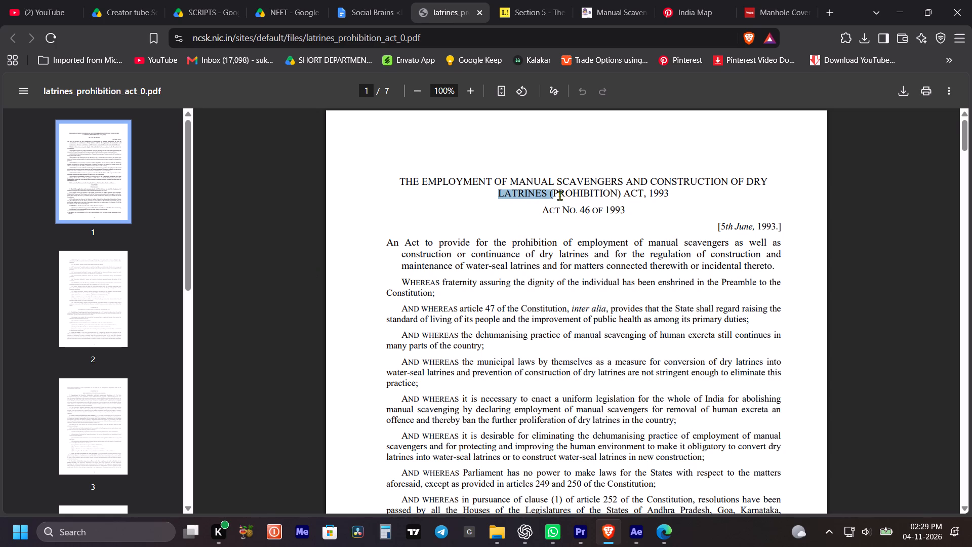
pyautogui.moveTo(559, 196); pyautogui.dragTo(673, 193)
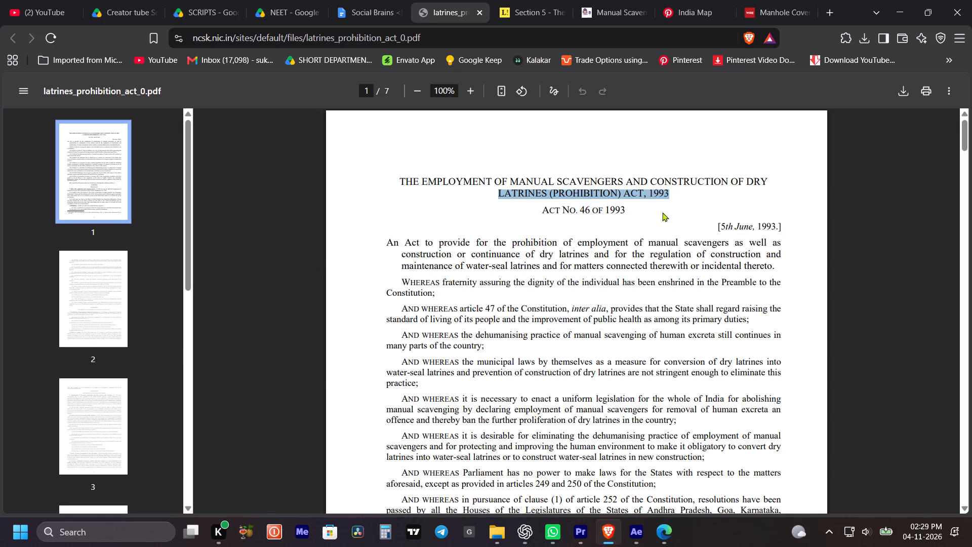
# Switch back to After Effects and save the karnataka_1080p project.
pyautogui.click(635, 530)
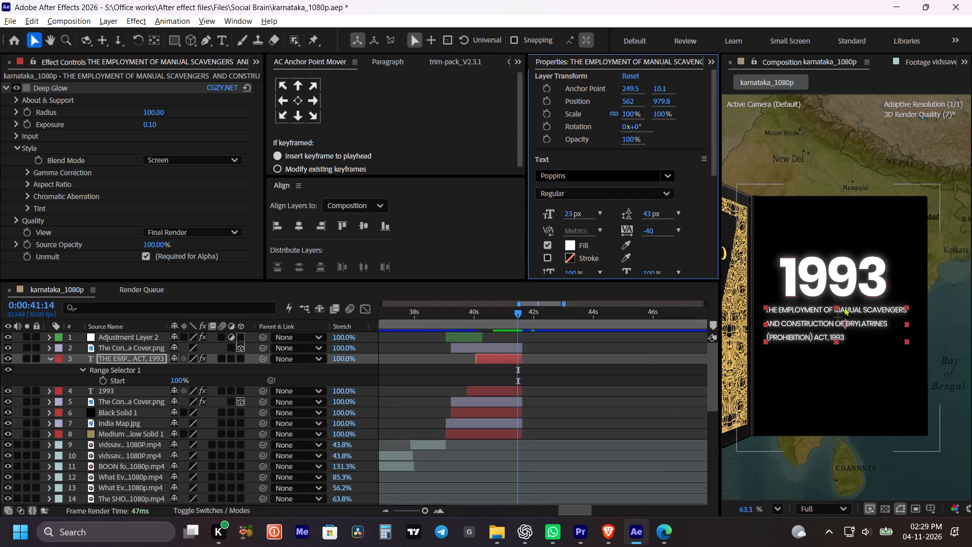
pyautogui.click(581, 378)
pyautogui.hotkey('ctrl', 's')
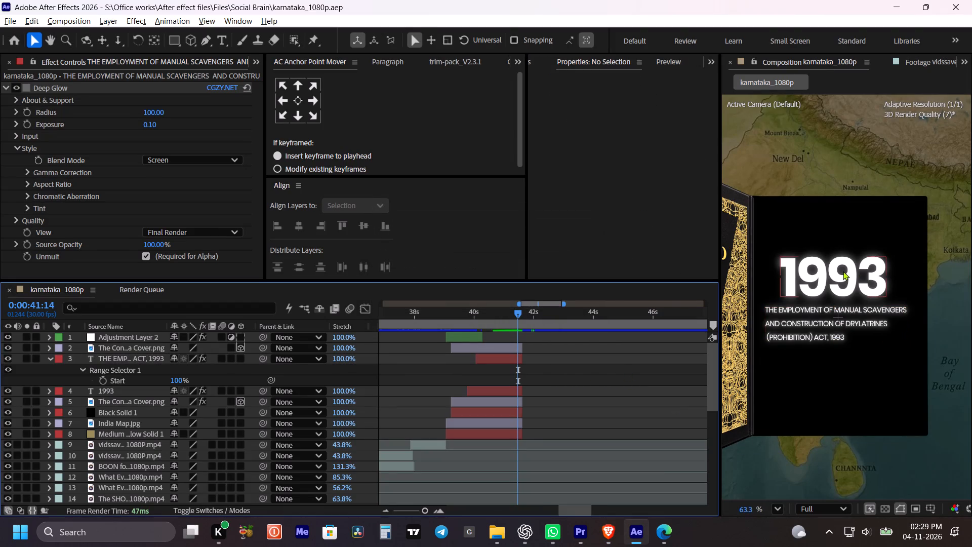
# Copy "LATRINES (PROHIBITION) ACT, 1993" from the browser PDF and replace the act-title layer's text with it in After Effects.
pyautogui.click(612, 544)
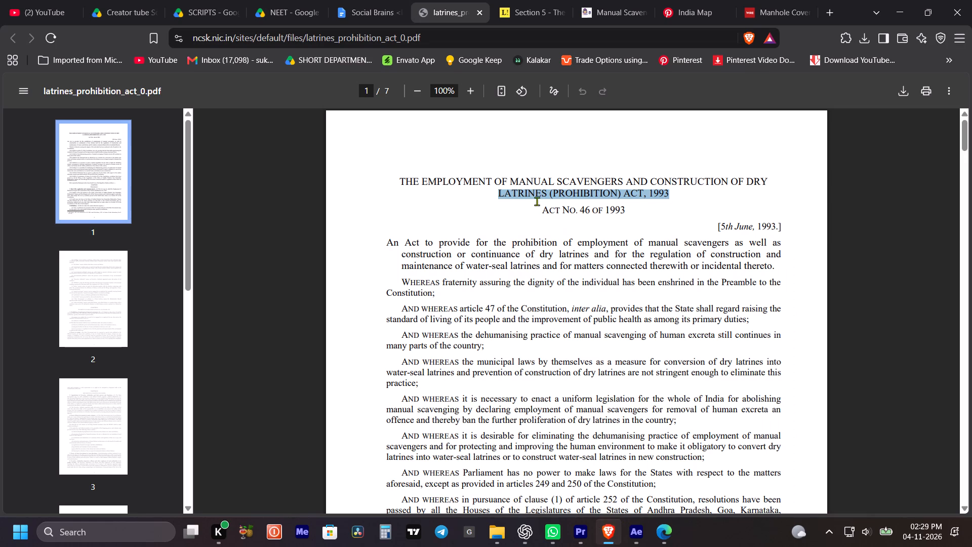
pyautogui.hotkey('ctrl', 'c')
pyautogui.hotkey('ctrl', 'c')
pyautogui.click(636, 538)
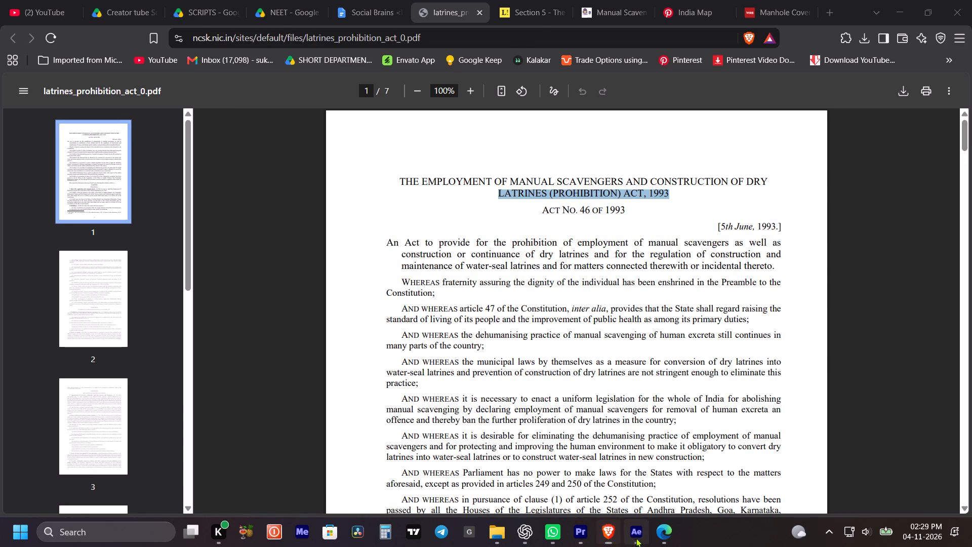
pyautogui.click(491, 363)
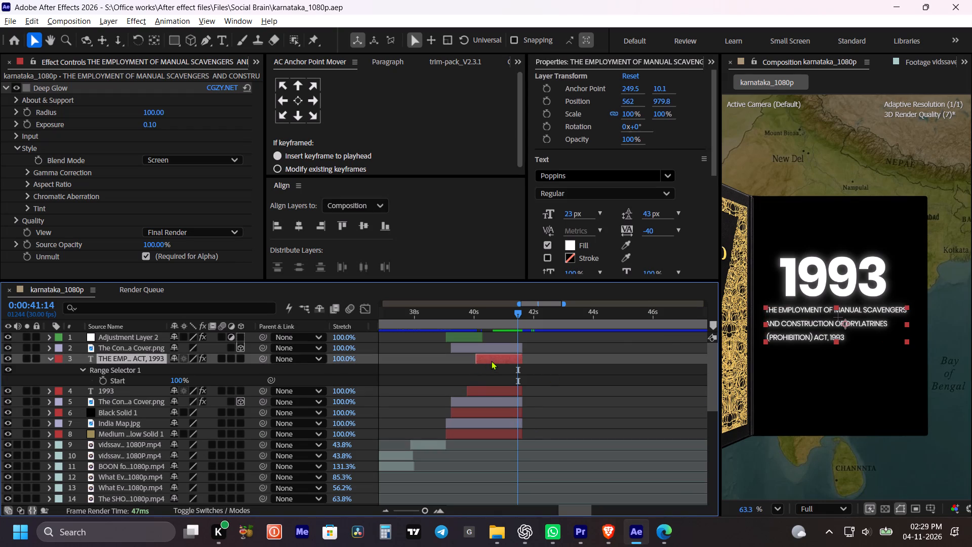
pyautogui.doubleClick(491, 361)
pyautogui.hotkey('ctrl', 'v')
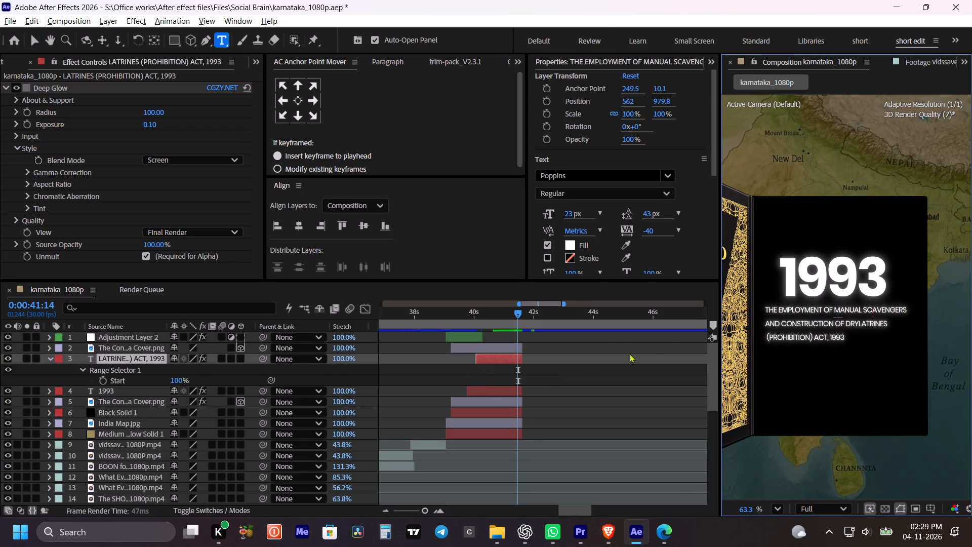
# Centre the shortened act-title text horizontally in the composition and move its anchor point to the text's centre.
pyautogui.click(309, 221)
pyautogui.click(306, 221)
pyautogui.click(292, 97)
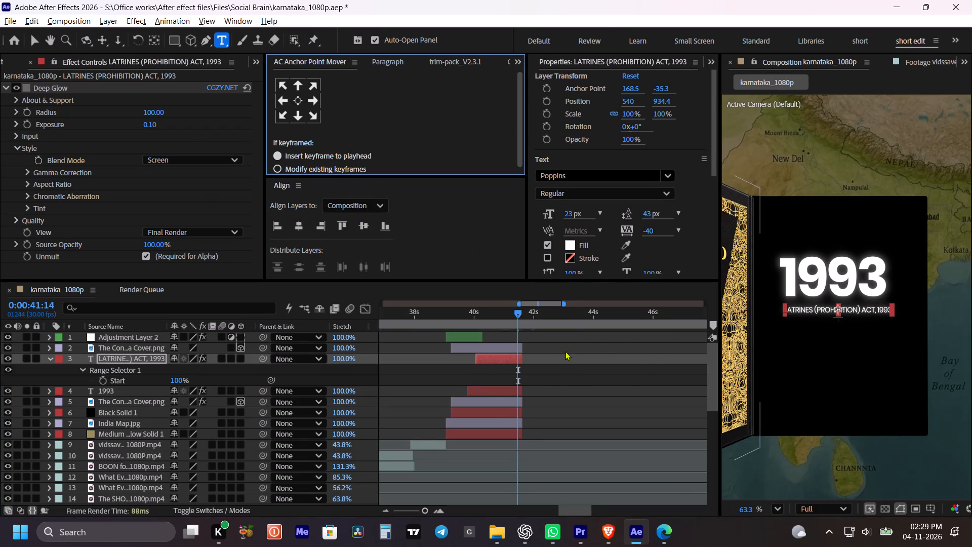
pyautogui.click(565, 371)
pyautogui.press('v')
# Move the 1993 and act-title text layers down together, bringing the act title to a Y position of 1003.4.
pyautogui.scroll(4, 865, 289)
pyautogui.scroll(-2, 871, 294)
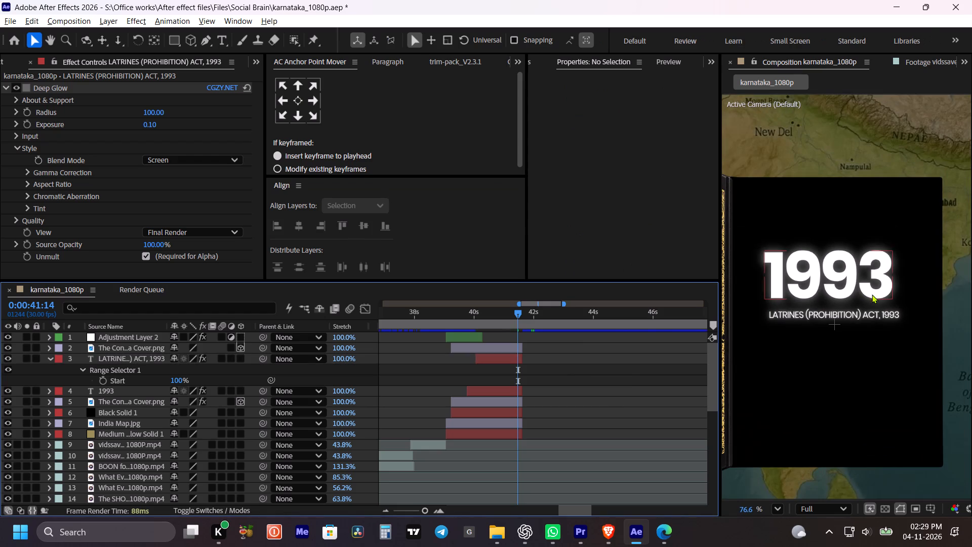
pyautogui.click(501, 360)
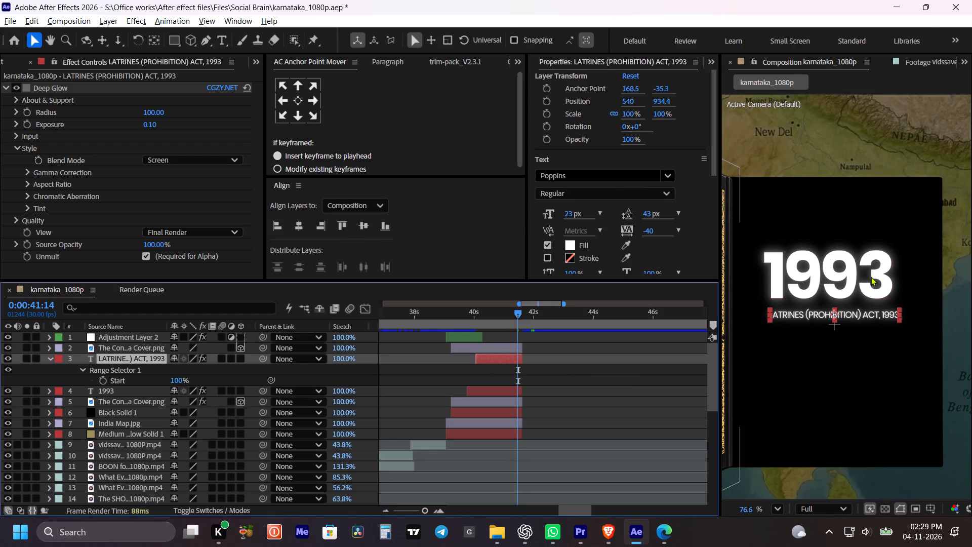
pyautogui.keyDown('shift'); pyautogui.click(523, 386); pyautogui.keyUp('shift')
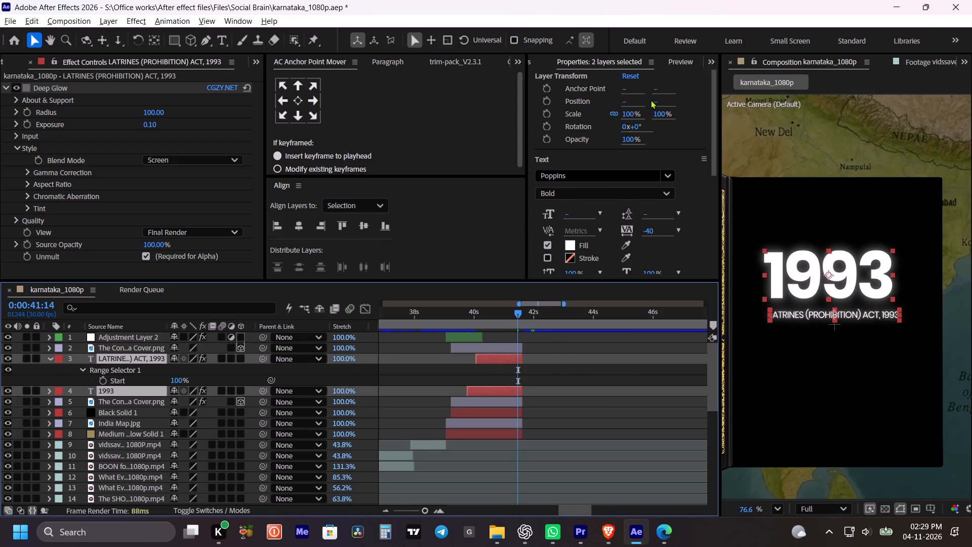
pyautogui.moveTo(657, 99); pyautogui.dragTo(695, 109)
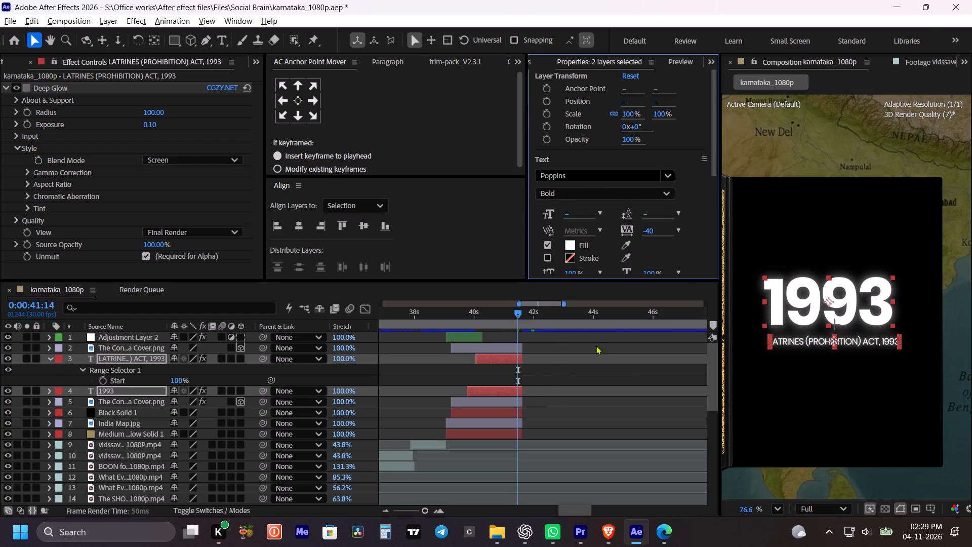
pyautogui.click(545, 374)
# Delete "ACT, 1993" from the act-title text so it reads LATRINES (PROHIBITION).
pyautogui.doubleClick(498, 358)
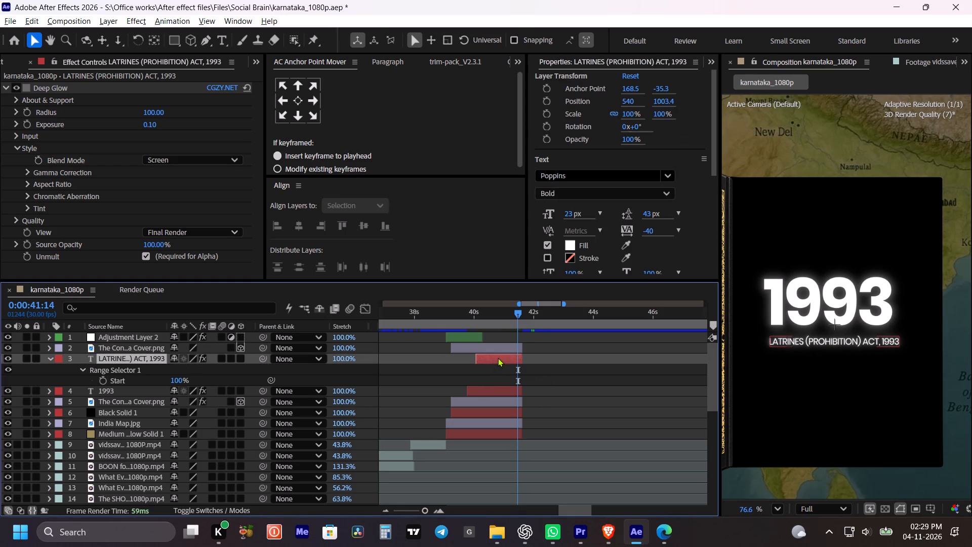
pyautogui.click(866, 346)
pyautogui.moveTo(866, 341); pyautogui.dragTo(908, 341)
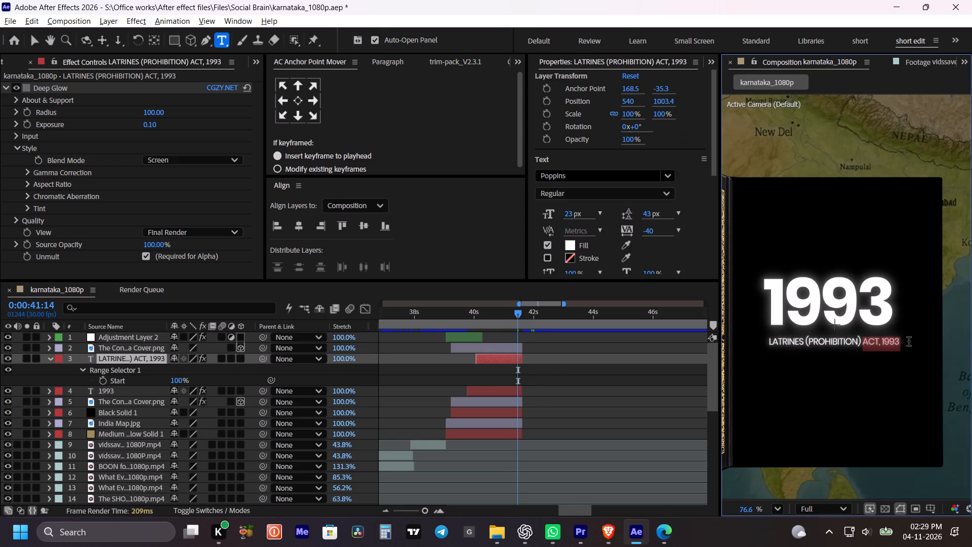
pyautogui.press('BackSpace')
pyautogui.press('BackSpace')
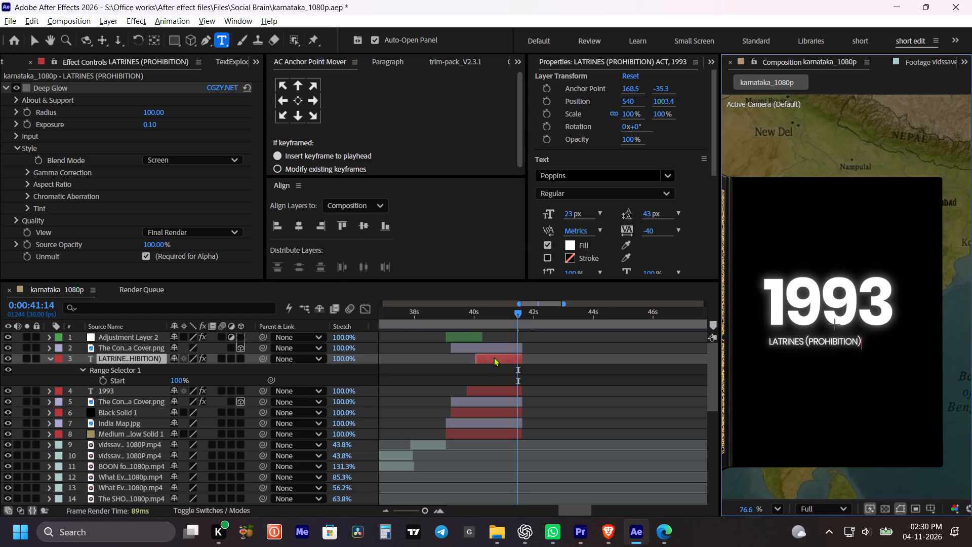
# Enlarge the LATRINES (PROHIBITION) text to 35 px, centred horizontally in the composition with its anchor point at the text's centre.
pyautogui.click(301, 221)
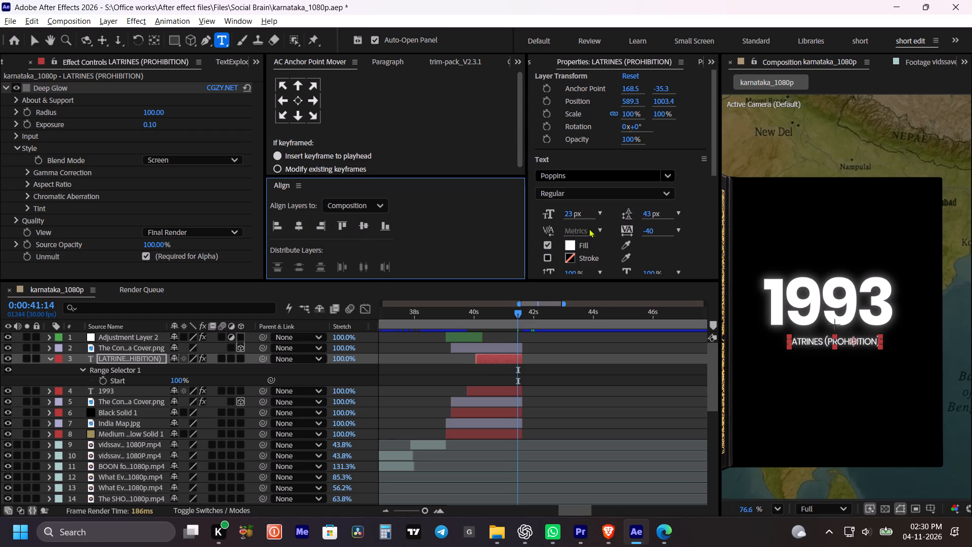
pyautogui.moveTo(570, 212); pyautogui.dragTo(587, 216)
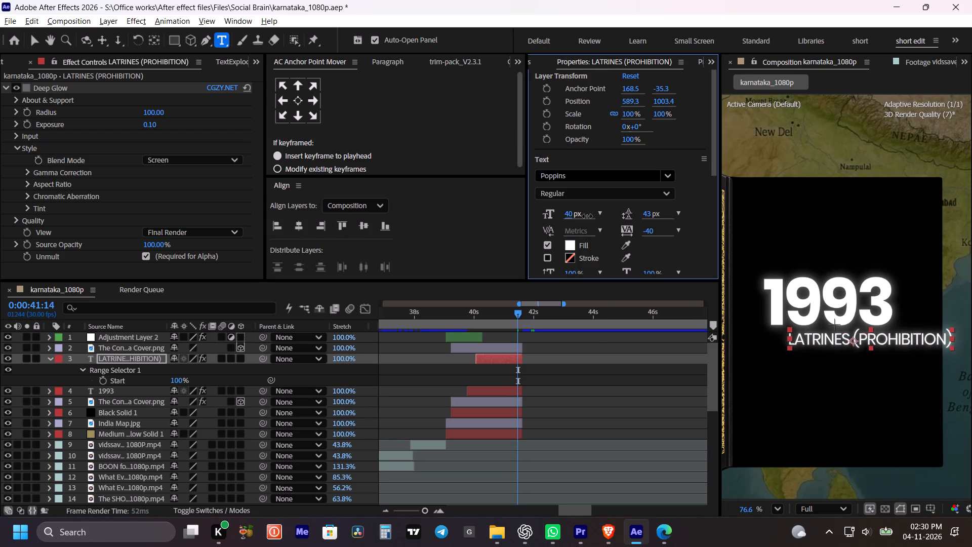
pyautogui.moveTo(587, 216); pyautogui.dragTo(585, 217)
pyautogui.click(296, 226)
pyautogui.click(296, 103)
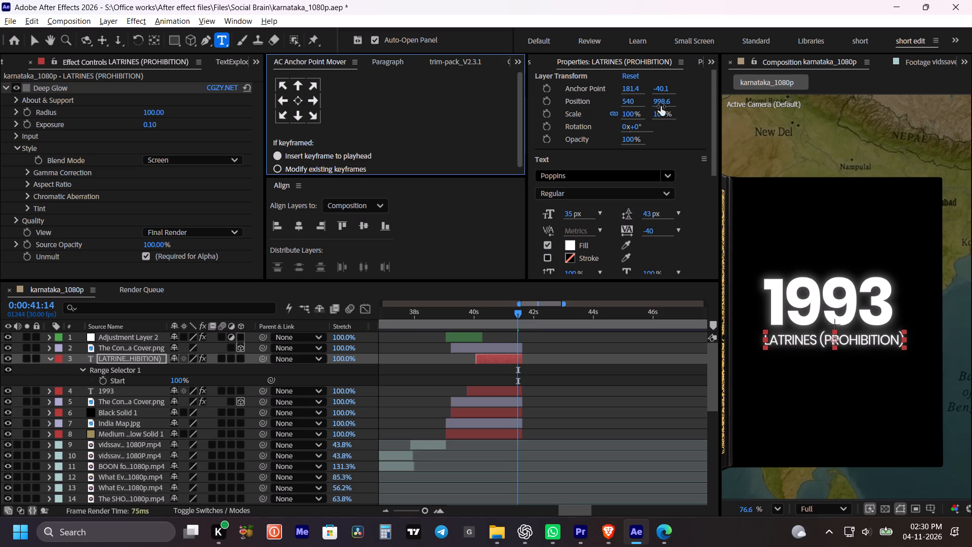
# Insert "ACT" and a space before the year in the 1993 text layer.
pyautogui.click(543, 371)
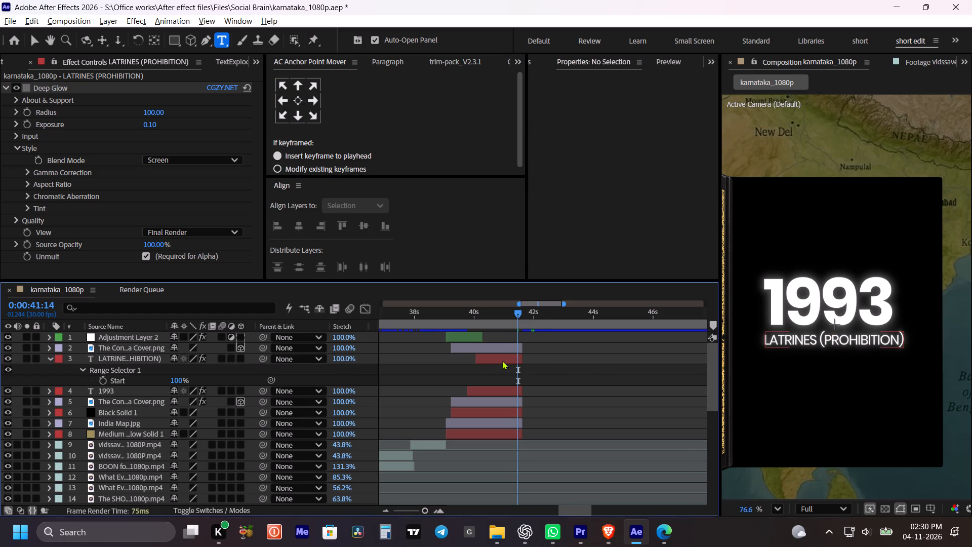
pyautogui.doubleClick(502, 361)
pyautogui.doubleClick(494, 389)
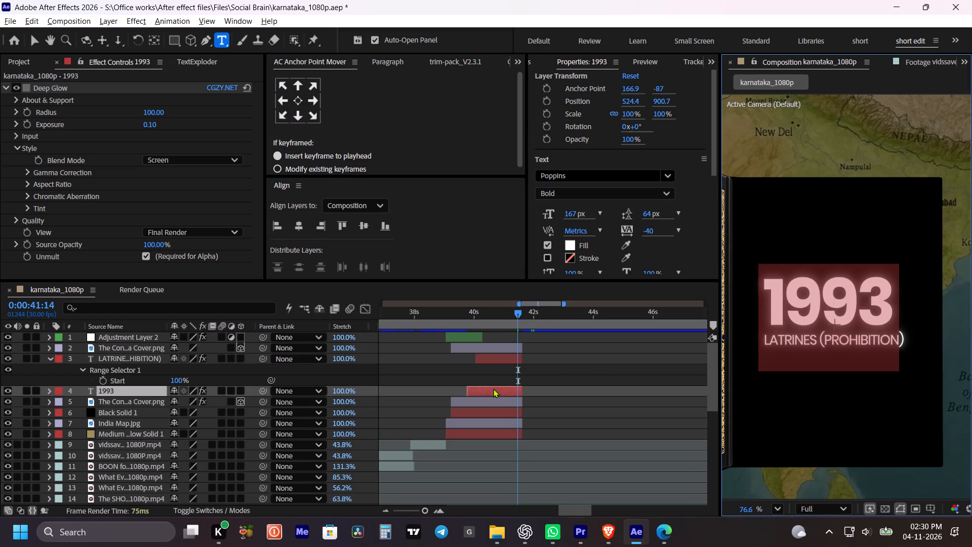
pyautogui.press('Left')
pyautogui.write('ACT')
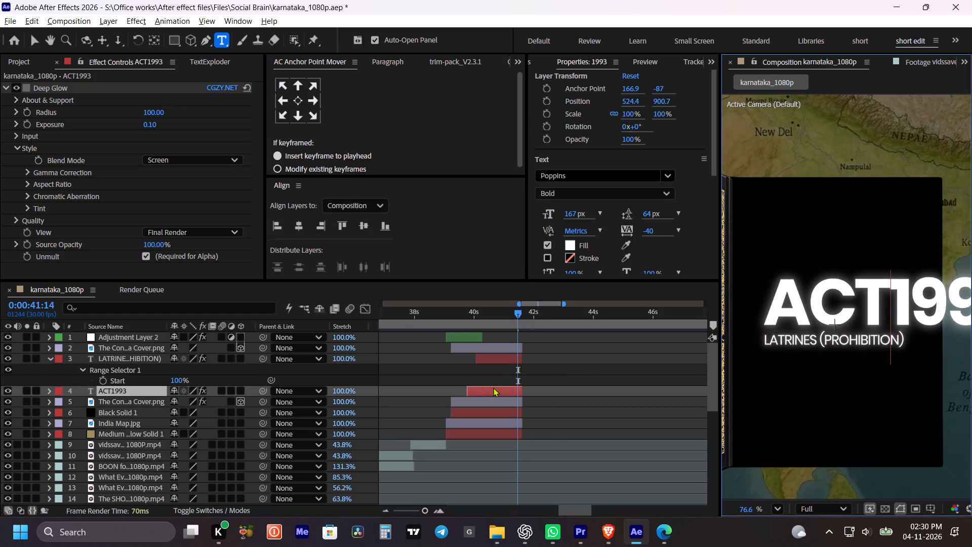
pyautogui.press('space')
# Reduce the ACT 1993 text to 110 px, centred horizontally in the composition with its anchor point at the text's centre.
pyautogui.click(301, 225)
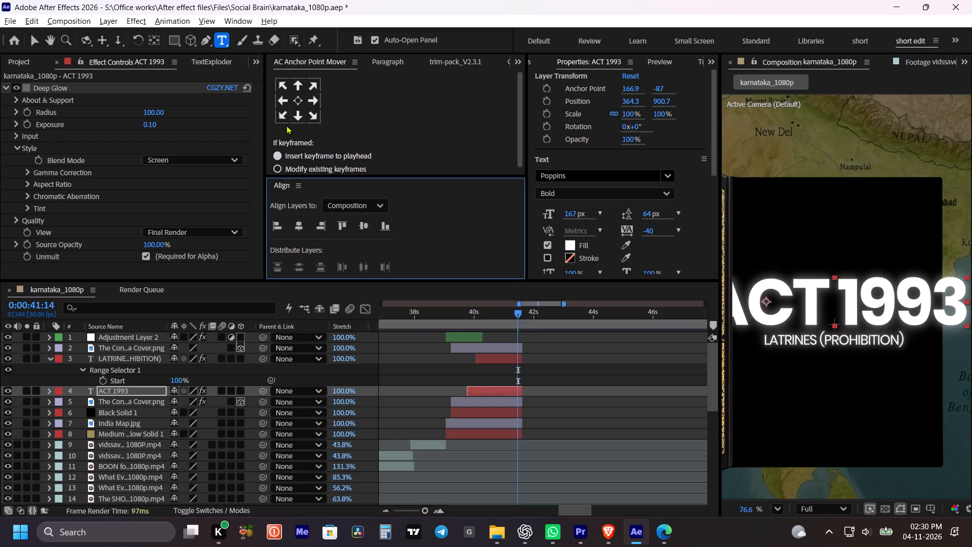
pyautogui.click(299, 102)
pyautogui.moveTo(573, 210); pyautogui.dragTo(556, 212)
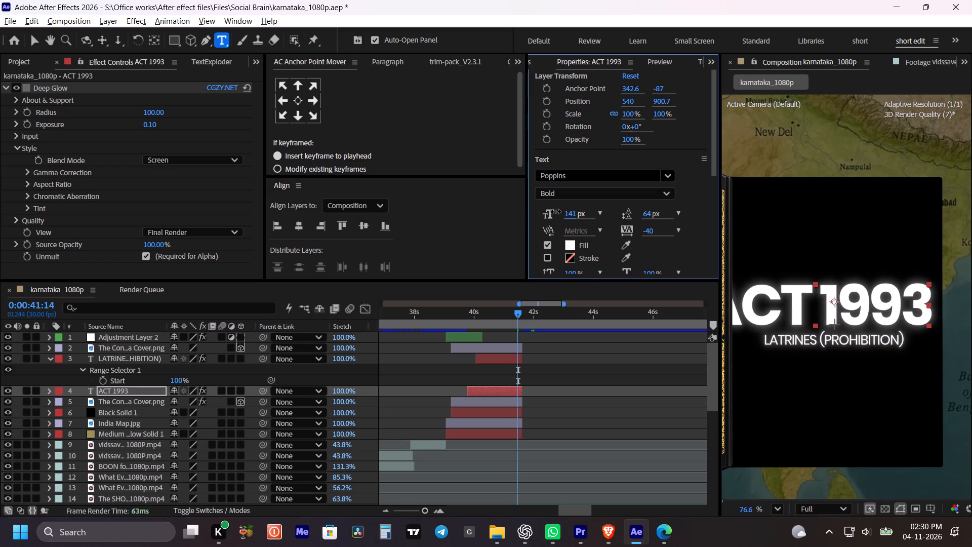
pyautogui.moveTo(556, 212); pyautogui.dragTo(542, 210)
pyautogui.click(301, 226)
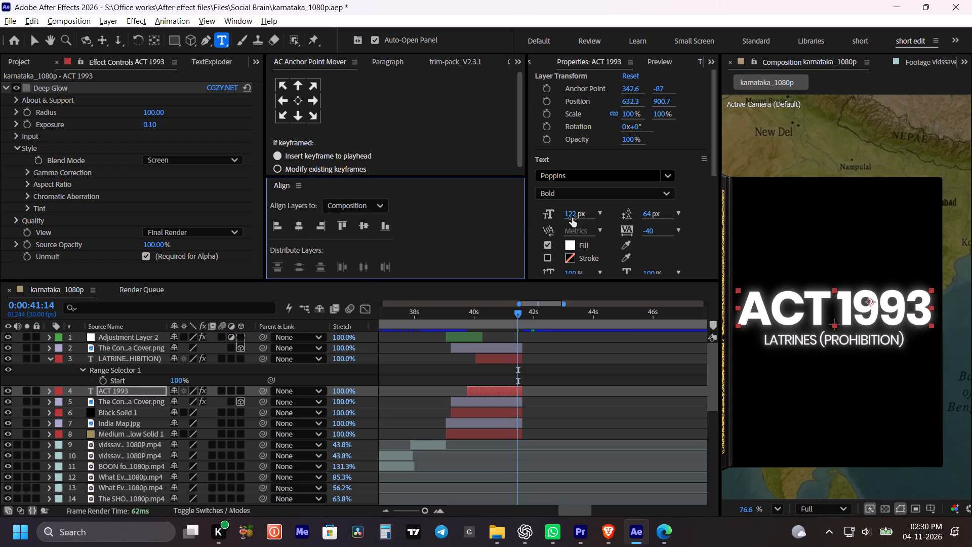
pyautogui.moveTo(572, 217); pyautogui.dragTo(561, 217)
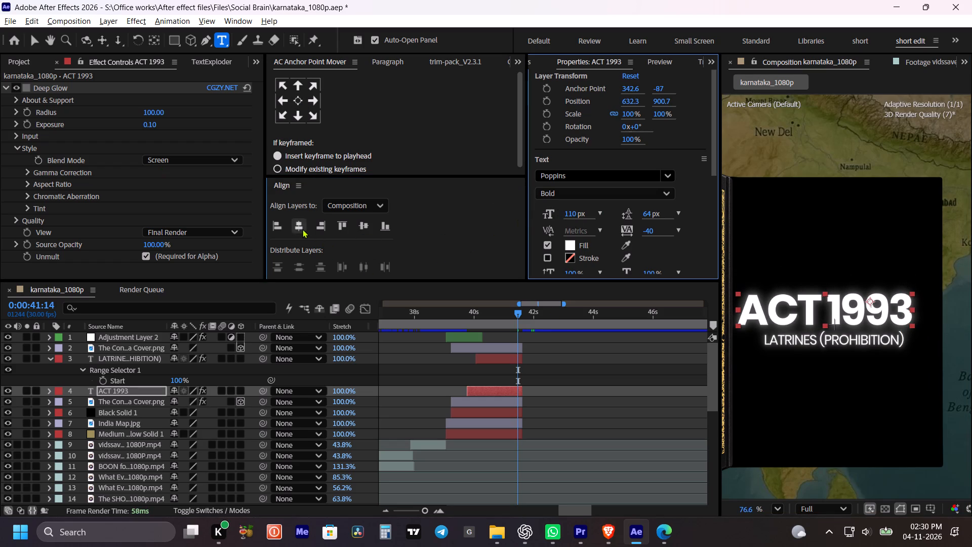
pyautogui.click(302, 229)
pyautogui.click(297, 101)
# Move the LATRINES (PROHIBITION) text up so it sits just above ACT 1993.
pyautogui.click(504, 359)
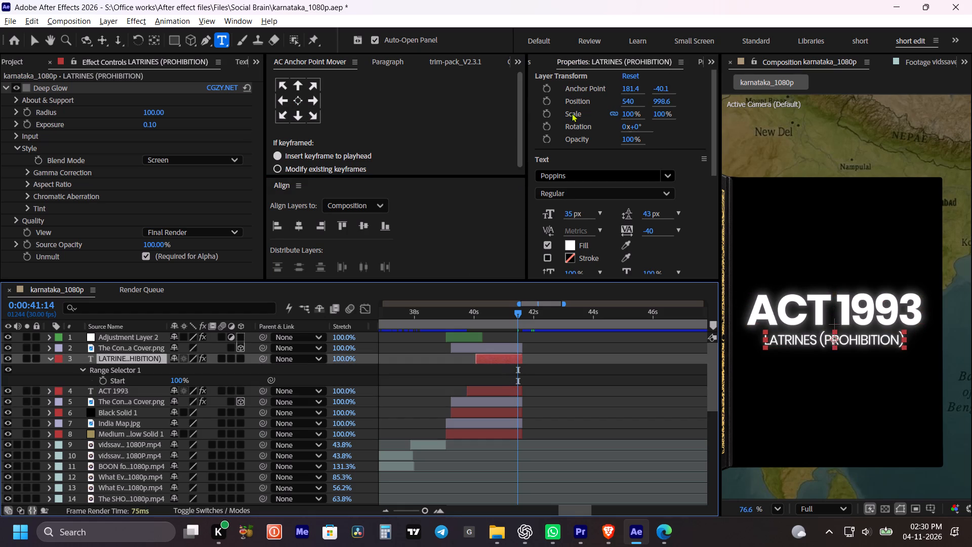
pyautogui.moveTo(668, 102); pyautogui.dragTo(562, 115)
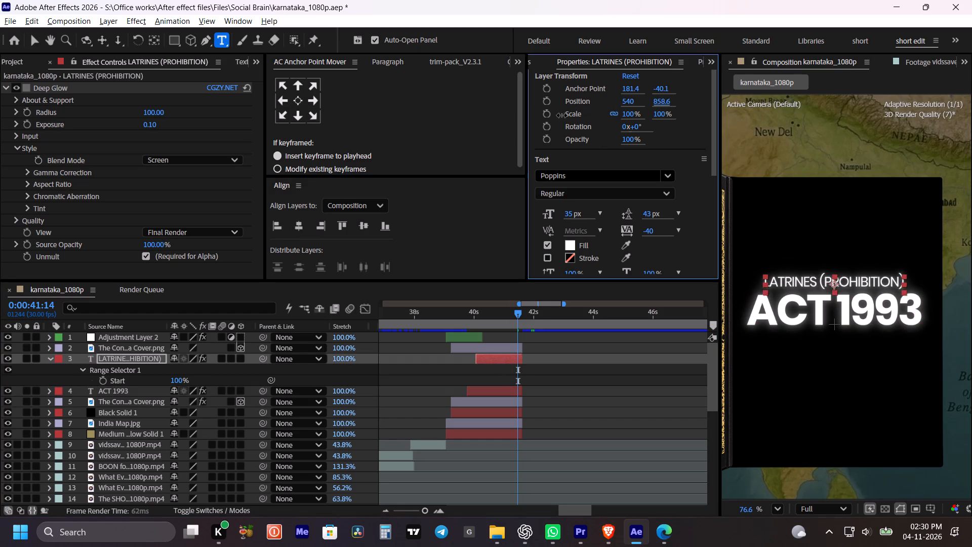
pyautogui.moveTo(562, 115); pyautogui.dragTo(560, 116)
# Move both text layers down together, bringing LATRINES (PROHIBITION) to Y 883.6 and ACT 1993 to Y 947.5.
pyautogui.keyDown('shift'); pyautogui.click(522, 390); pyautogui.keyUp('shift')
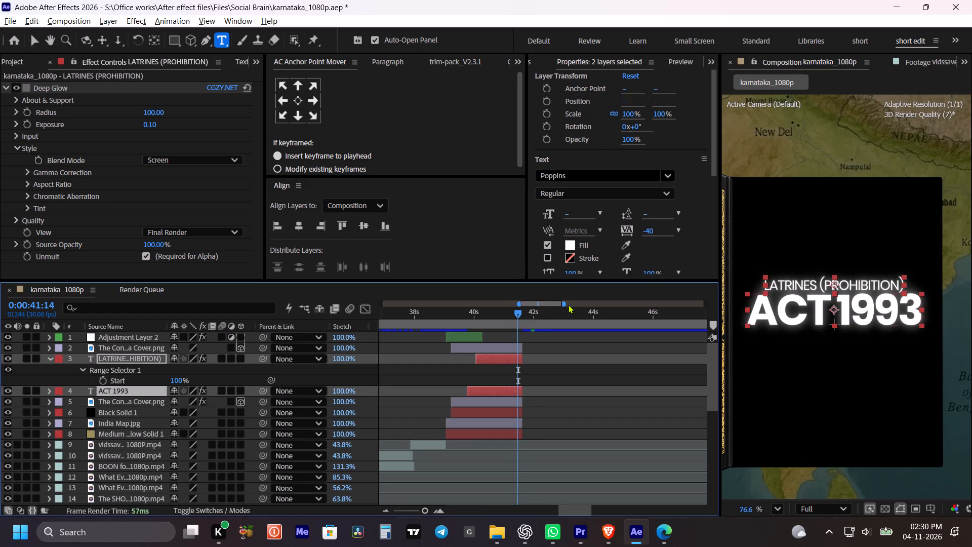
pyautogui.moveTo(658, 102); pyautogui.dragTo(672, 106)
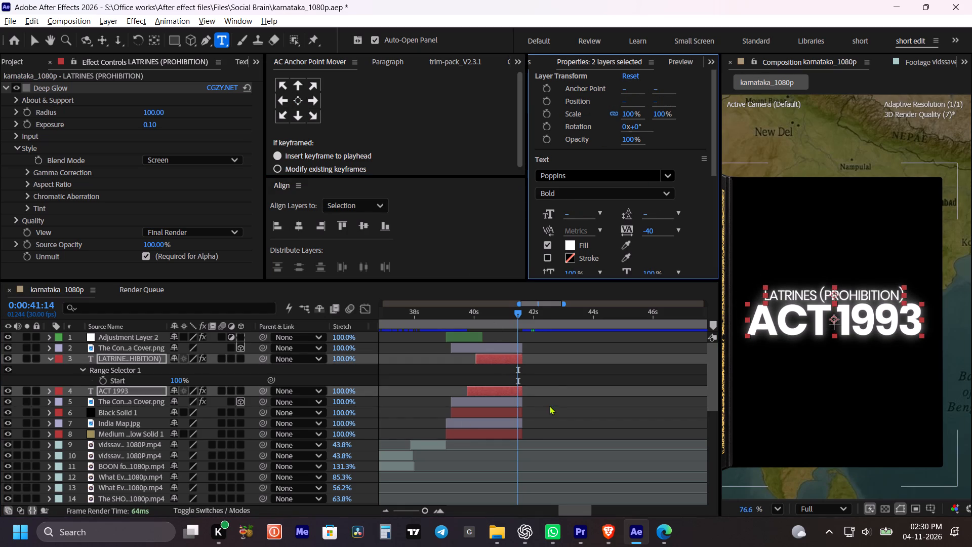
pyautogui.click(552, 376)
# Set the LATRINES (PROHIBITION) text size to 40 px and centre it horizontally in the composition.
pyautogui.click(518, 357)
pyautogui.moveTo(568, 213); pyautogui.dragTo(568, 213)
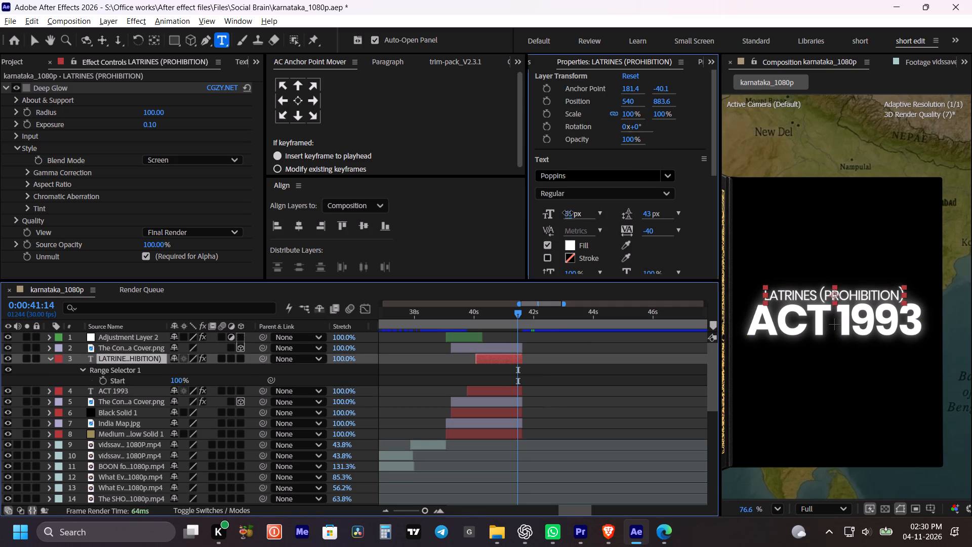
pyautogui.moveTo(568, 213); pyautogui.dragTo(574, 214)
pyautogui.click(301, 226)
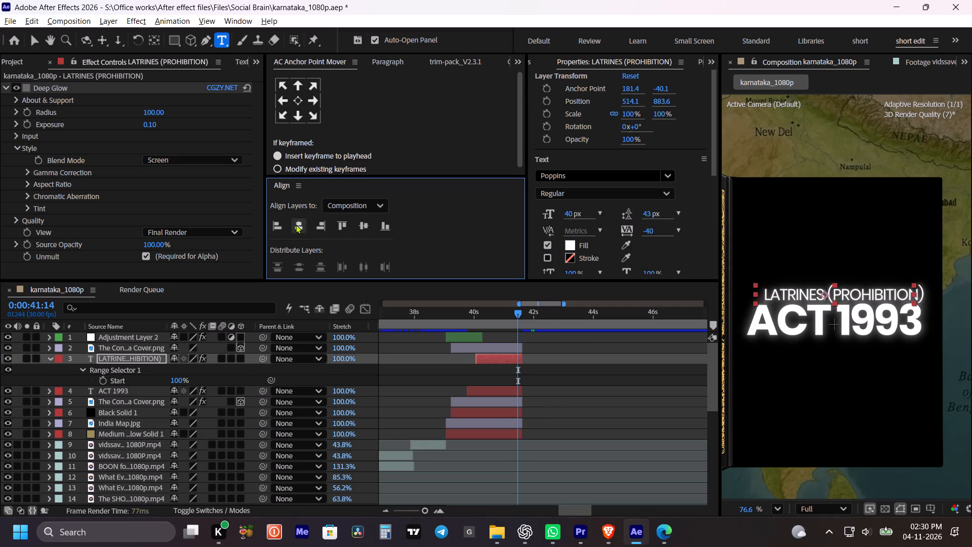
# Collapse the layer properties and extend the LATRINES (PROHIBITION) layer's start back to match the start of ACT 1993.
pyautogui.click(536, 377)
pyautogui.press('m')
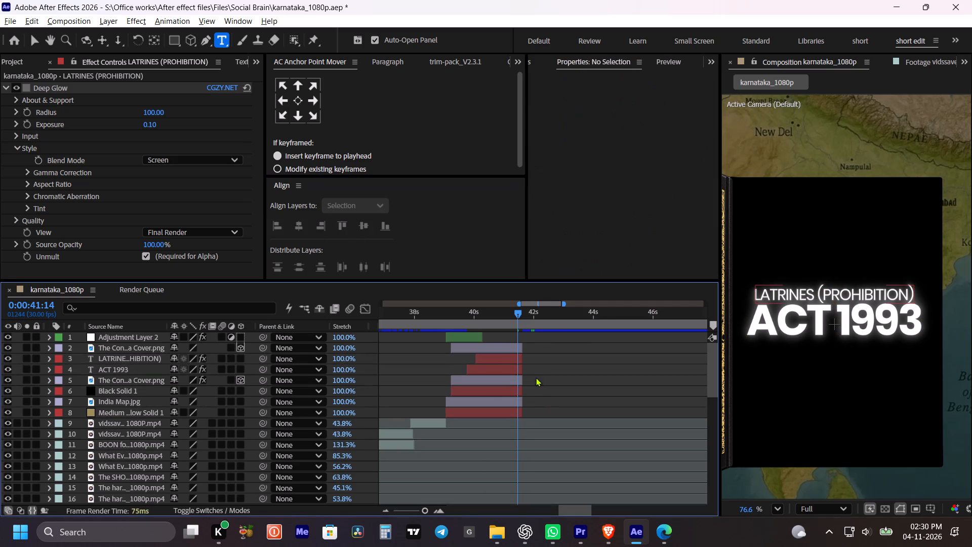
pyautogui.keyDown('shift'); pyautogui.moveTo(476, 345); pyautogui.dragTo(469, 346); pyautogui.keyUp('shift')
# Preview the title scene from 0:00:39:00 to check both text layers appearing together.
pyautogui.moveTo(452, 321); pyautogui.dragTo(444, 320)
pyautogui.press('space')
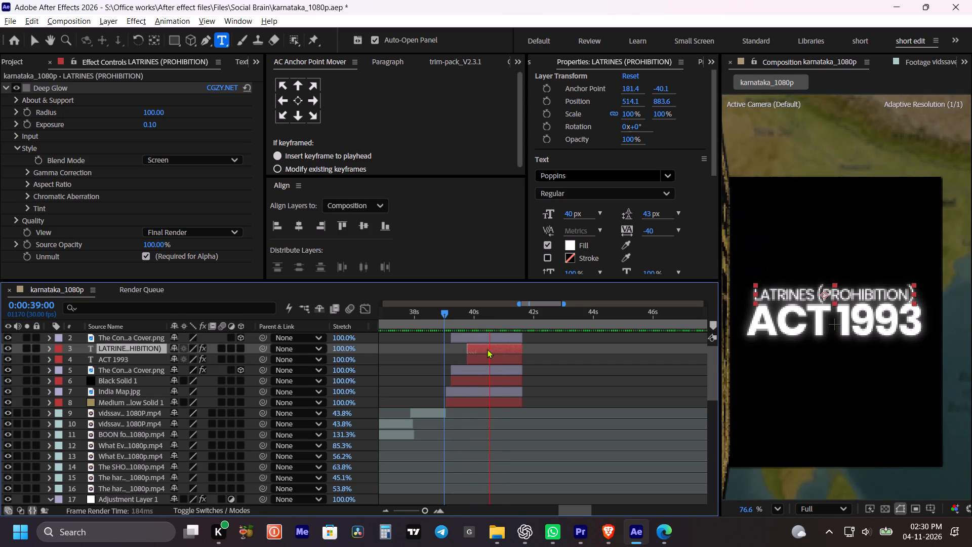
pyautogui.press('space')
# Nudge the LATRINES (PROHIBITION) text slightly upward to widen its gap above ACT 1993.
pyautogui.click(560, 367)
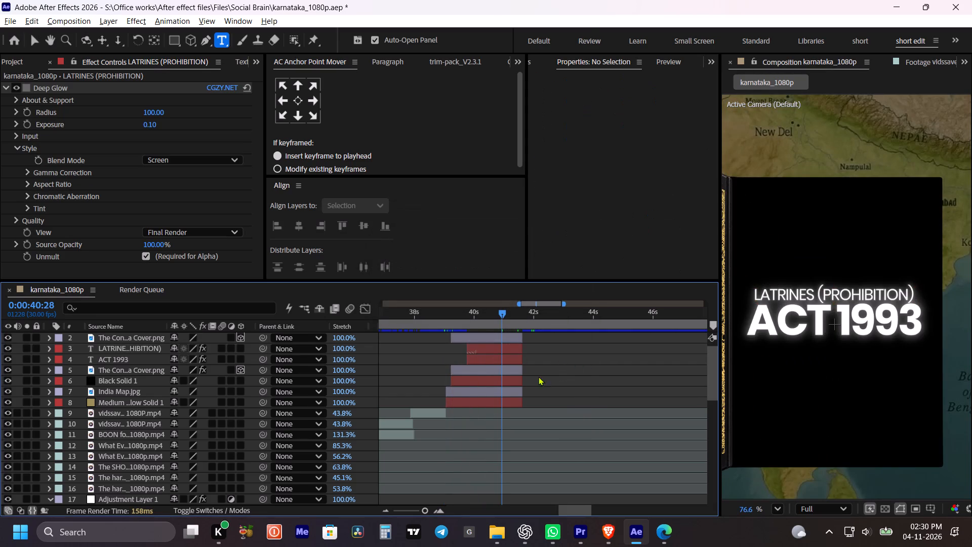
pyautogui.click(493, 348)
pyautogui.moveTo(656, 100); pyautogui.dragTo(653, 100)
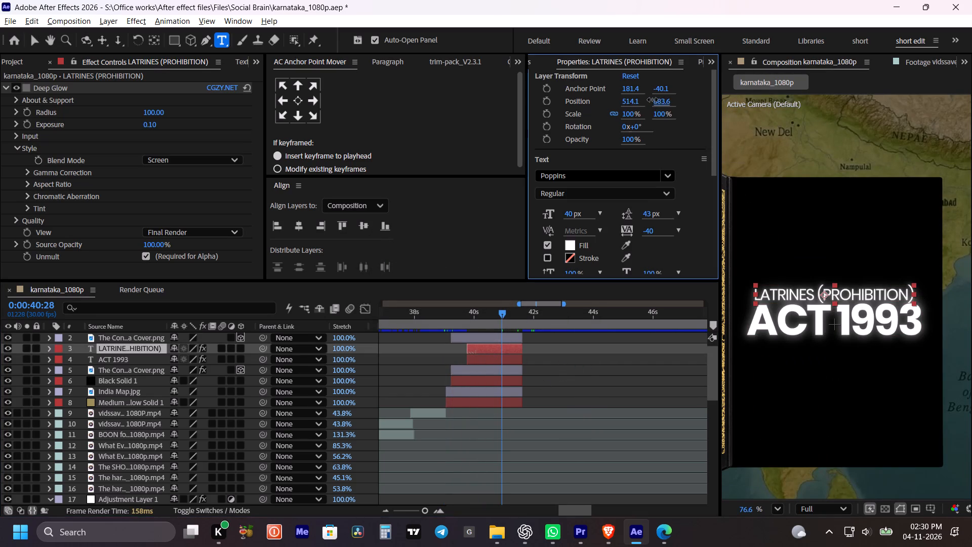
pyautogui.moveTo(653, 100); pyautogui.dragTo(651, 99)
pyautogui.click(586, 379)
# Preview the book-opening scene with its new title, including a playback from 0:00:38:25, and examine the full frame.
pyautogui.press('space')
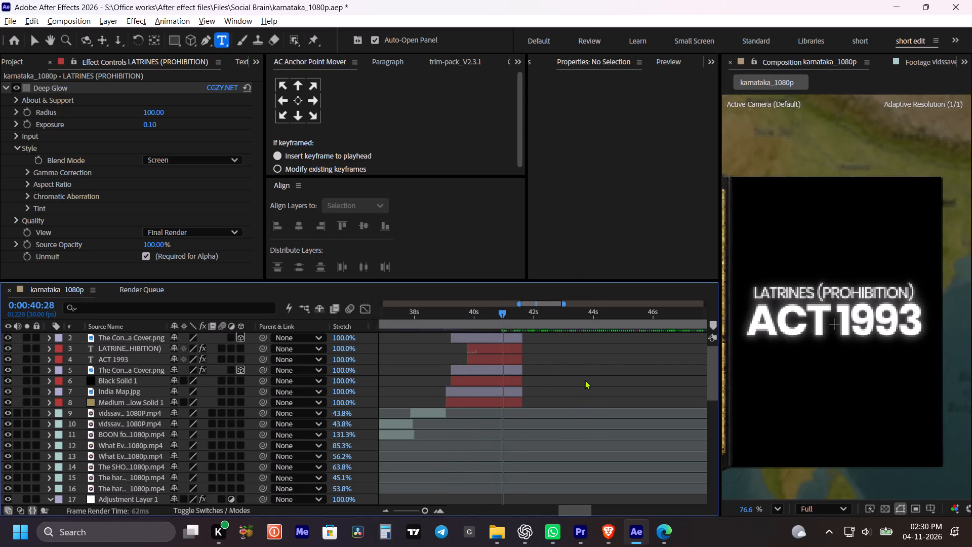
pyautogui.press('space')
pyautogui.scroll(-3, 883, 362)
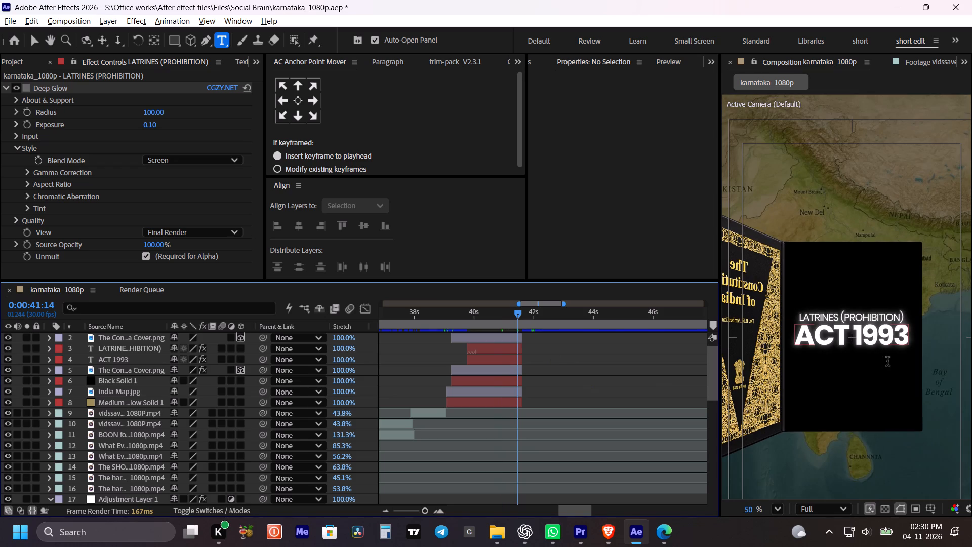
pyautogui.press('v')
pyautogui.scroll(-1, 896, 359)
pyautogui.click(621, 363)
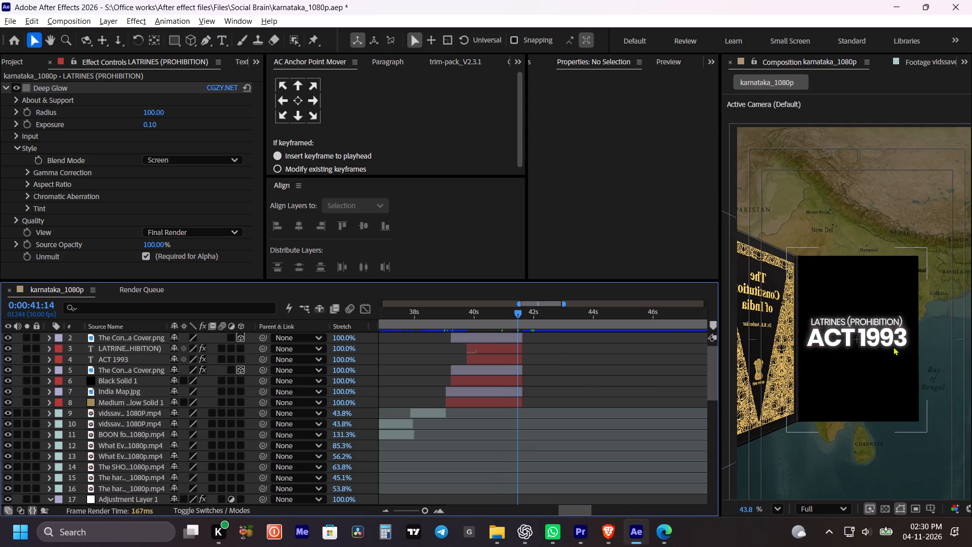
pyautogui.click(439, 322)
pyautogui.press('space')
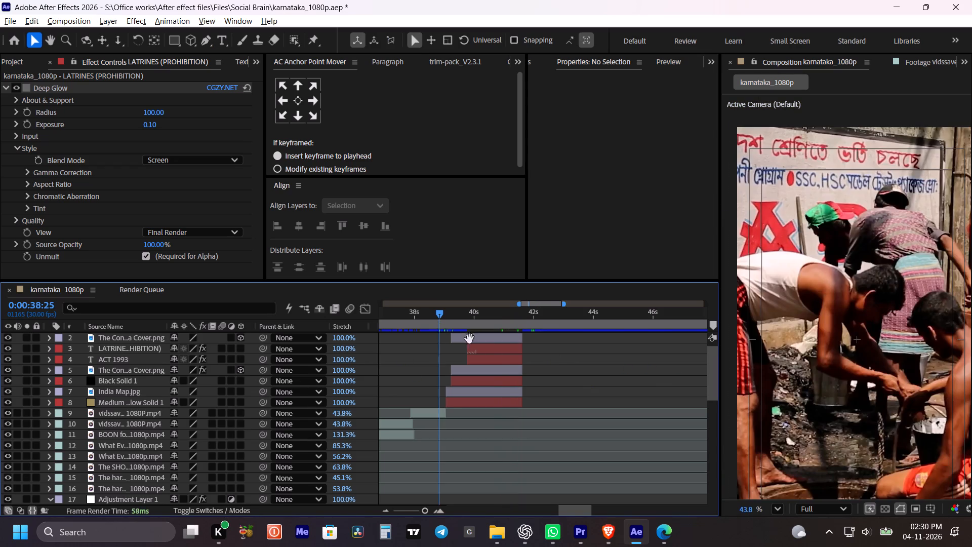
pyautogui.press('space')
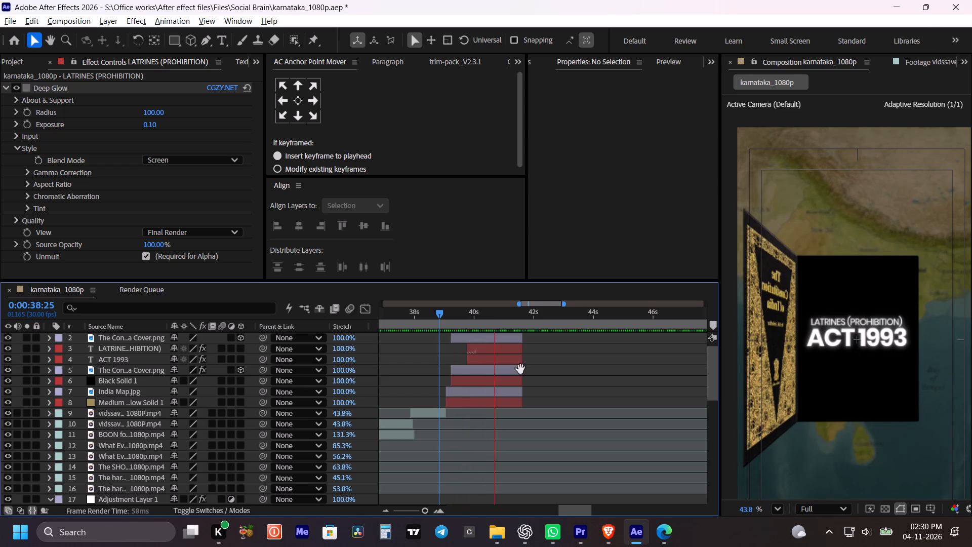
pyautogui.press('space')
pyautogui.press('space')
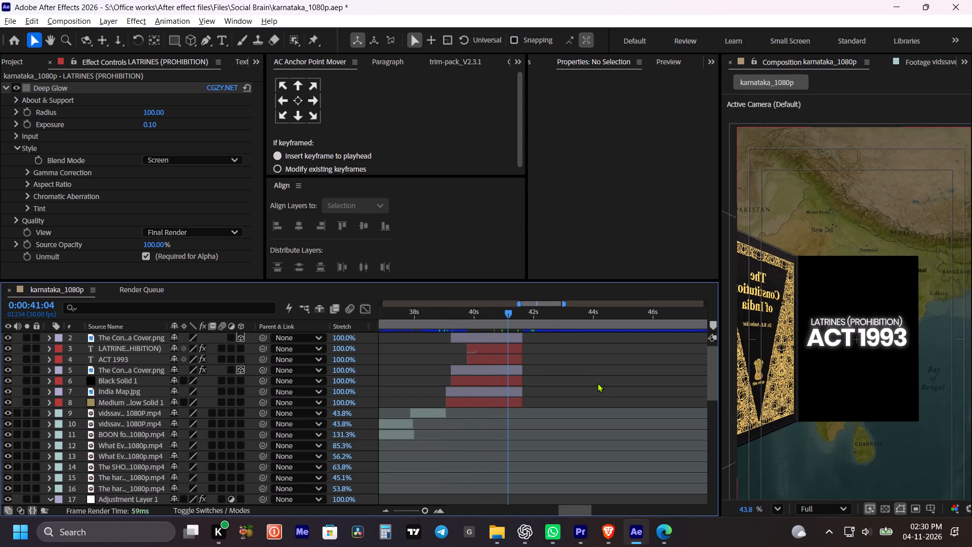
# Align the ACT 1993 and LATRINES (PROHIBITION) layers to each other's horizontal centre.
pyautogui.click(512, 358)
pyautogui.keyDown('shift'); pyautogui.click(511, 349); pyautogui.keyUp('shift')
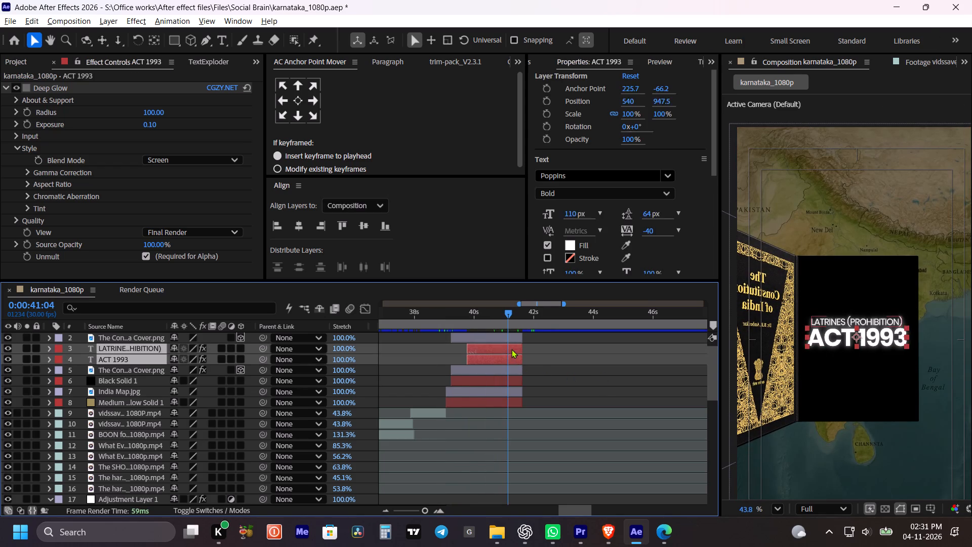
pyautogui.click(299, 221)
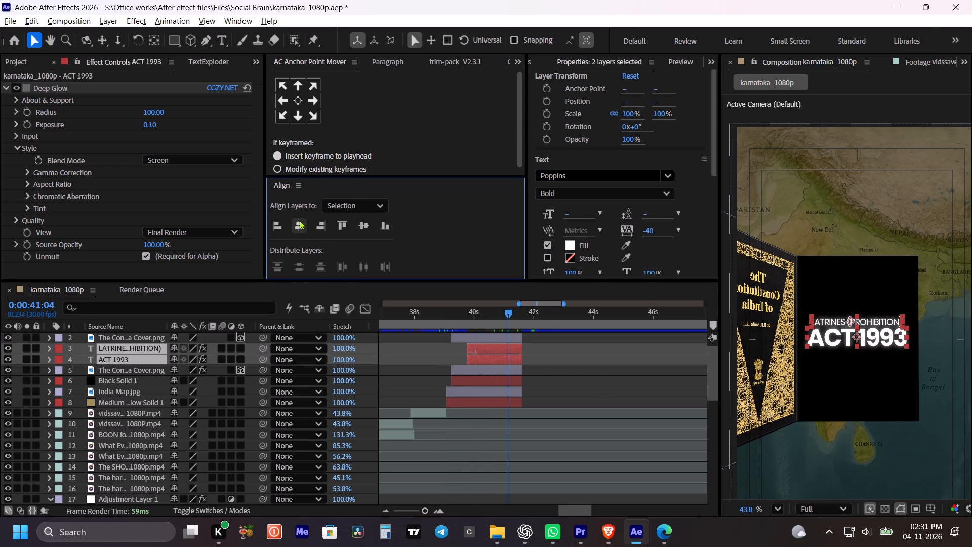
pyautogui.tripleClick(299, 220)
pyautogui.click(558, 373)
pyautogui.press('v')
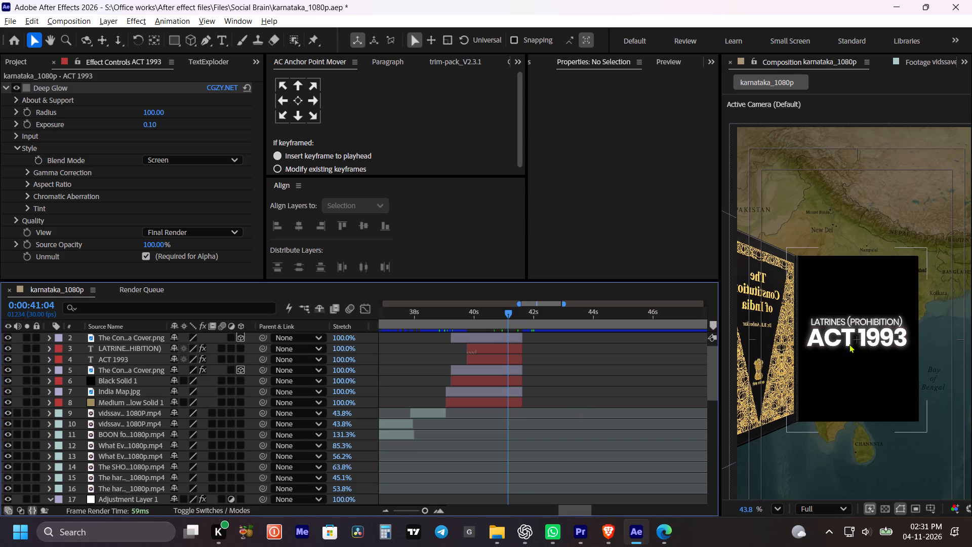
# Examine the title up close, check the act's full name in the browser PDF, and return to After Effects.
pyautogui.scroll(3, 855, 337)
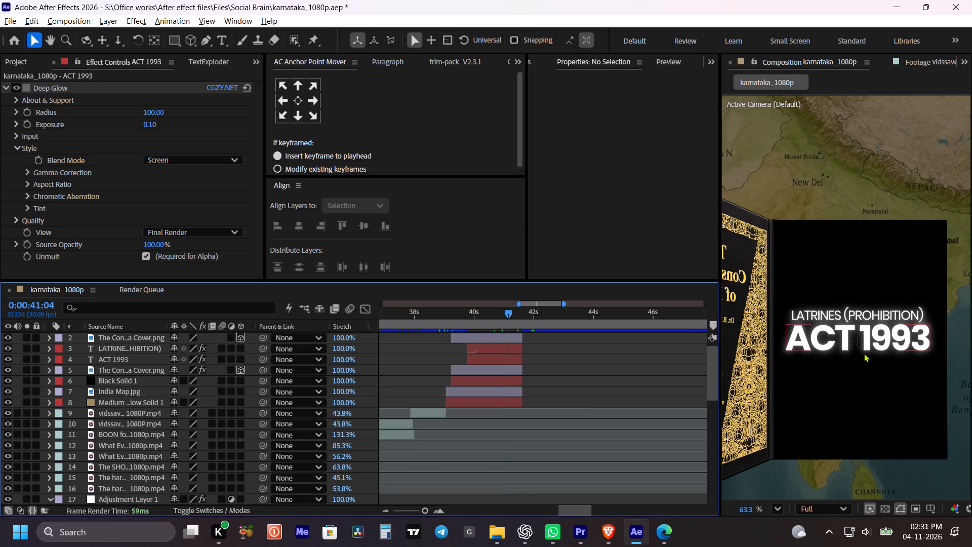
pyautogui.click(600, 537)
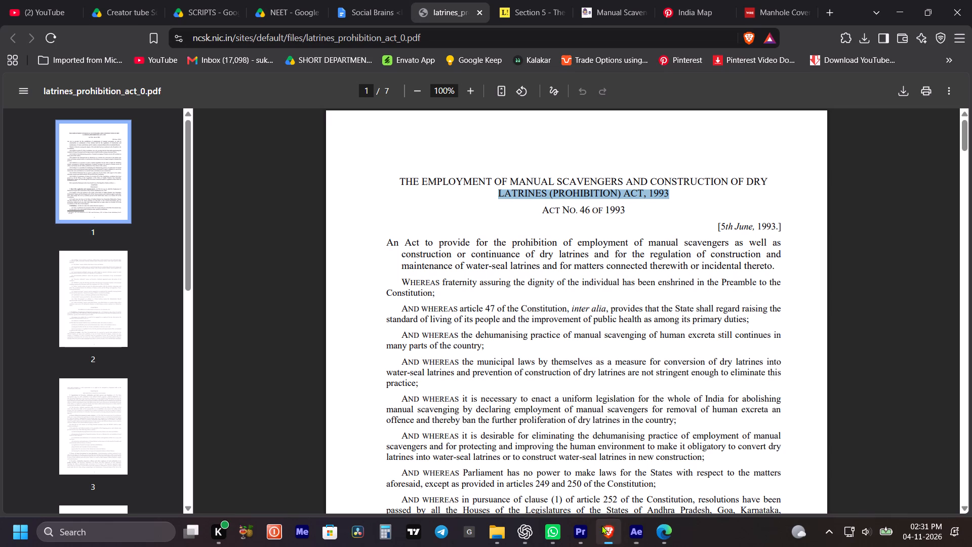
pyautogui.click(644, 528)
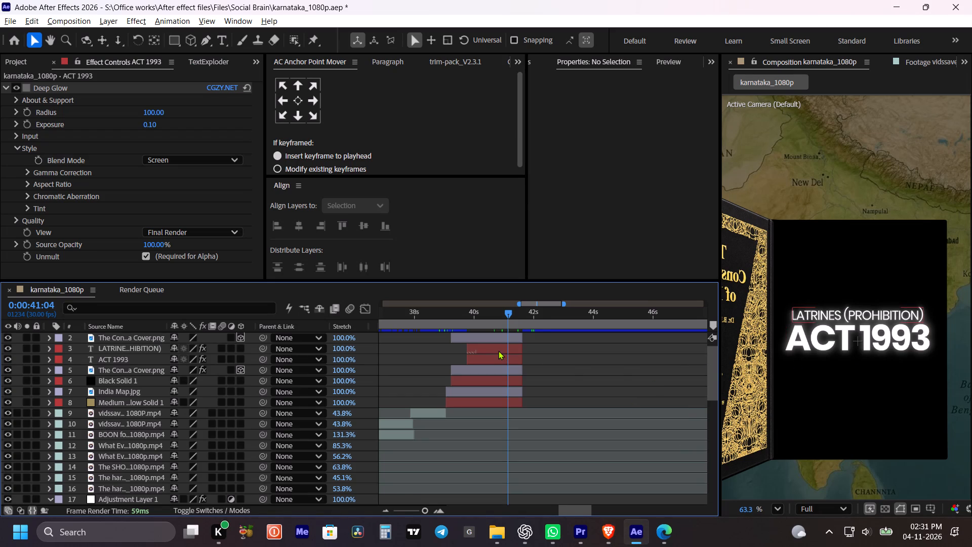
# Add a comma to the ACT 1993 title so it reads ACT, 1993, and centre it horizontally in the composition.
pyautogui.click(498, 350)
pyautogui.doubleClick(498, 358)
pyautogui.click(857, 346)
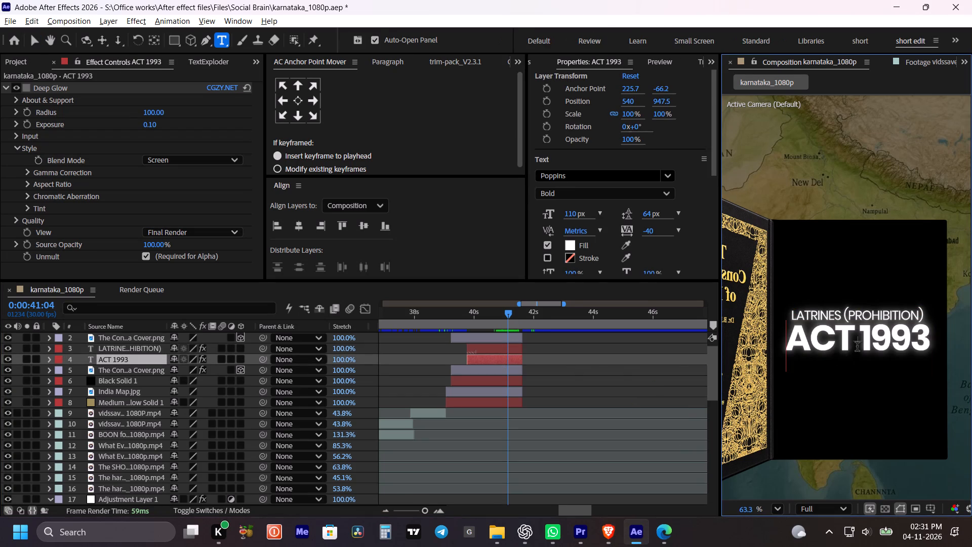
pyautogui.press(',')
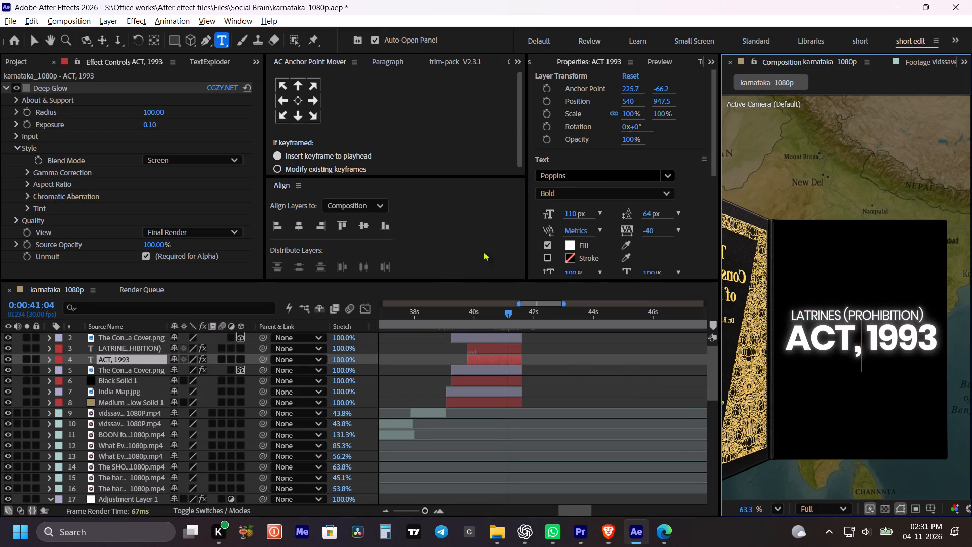
pyautogui.click(296, 220)
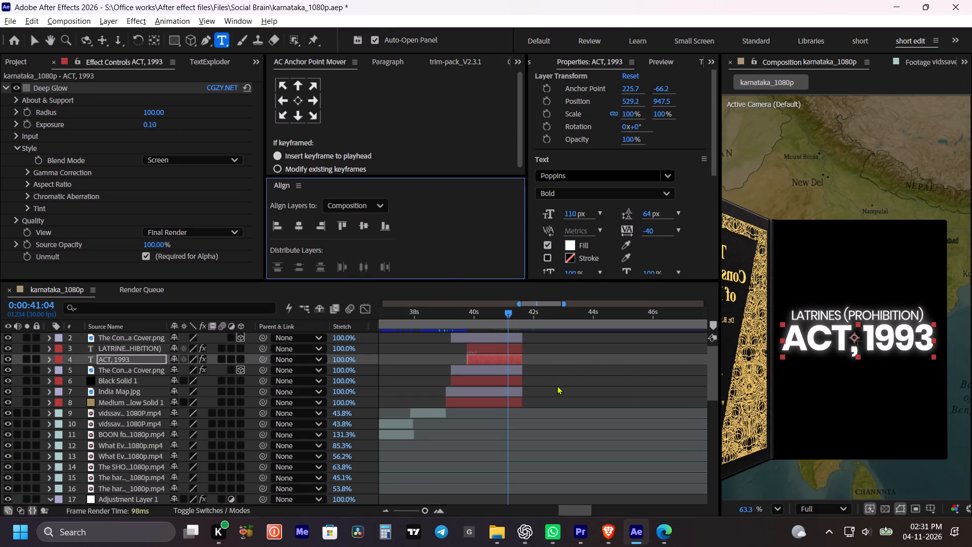
# Deselect the title layer and save the project.
pyautogui.click(557, 385)
pyautogui.hotkey('ctrl', 's')
pyautogui.hotkey('ctrl', 's')
pyautogui.hotkey('ctrl', 's')
pyautogui.click(557, 385)
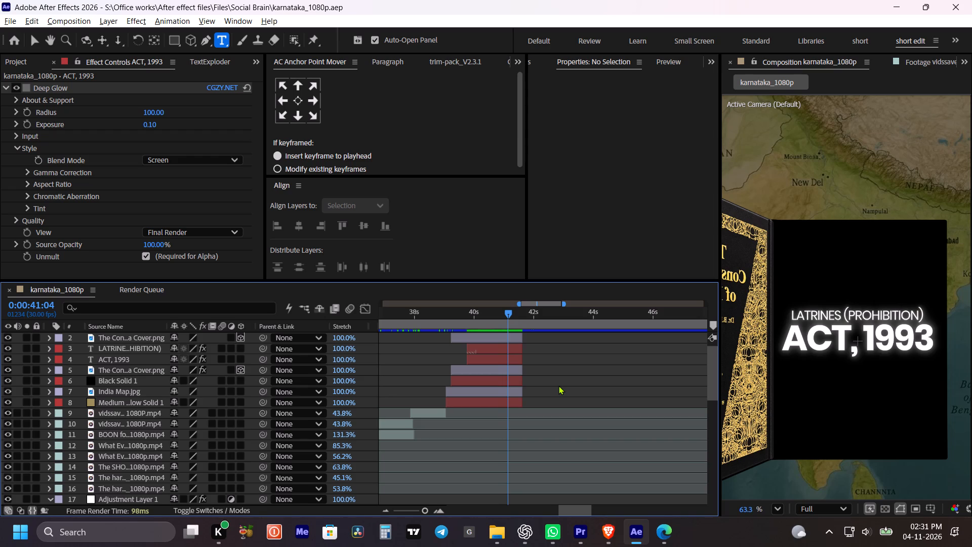
pyautogui.click(539, 376)
pyautogui.hotkey('ctrl', 's')
# Play back the end of the book-title scene from about 0:00:41:09 and examine the timeline that follows it.
pyautogui.press('space')
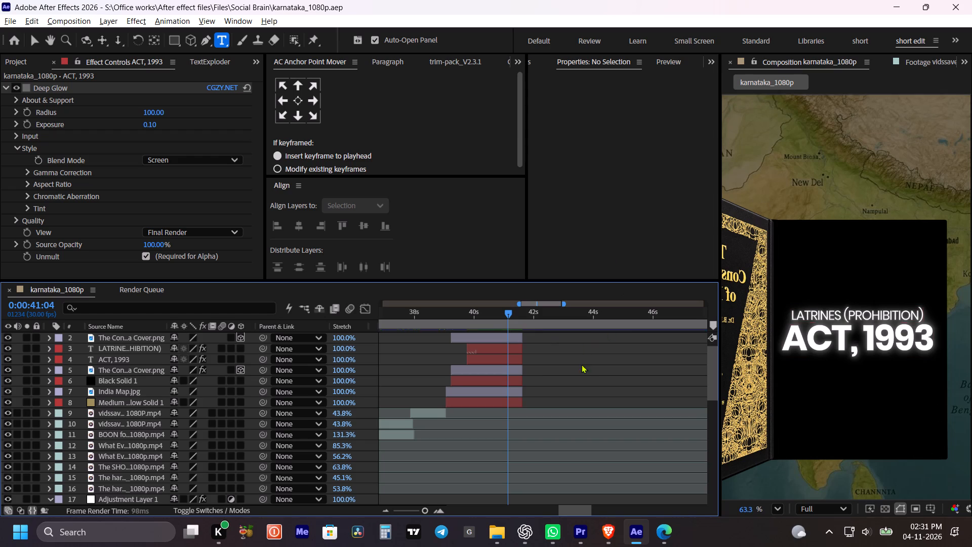
pyautogui.press('space')
pyautogui.click(512, 311)
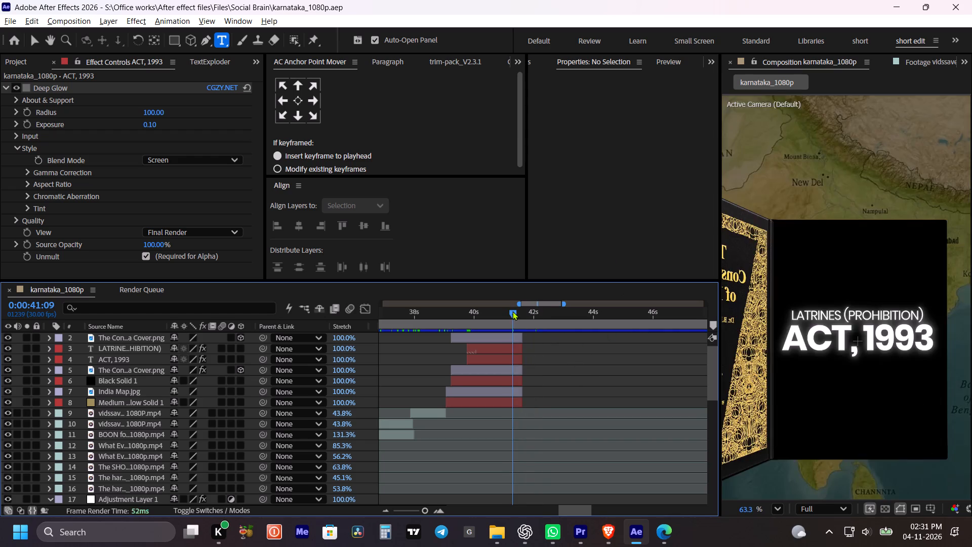
pyautogui.press('space')
pyautogui.press('space')
pyautogui.press('space')
pyautogui.keyDown('alt'); pyautogui.scroll(-1, 538, 348); pyautogui.keyUp('alt')
pyautogui.press('space')
pyautogui.moveTo(578, 367); pyautogui.dragTo(568, 367)
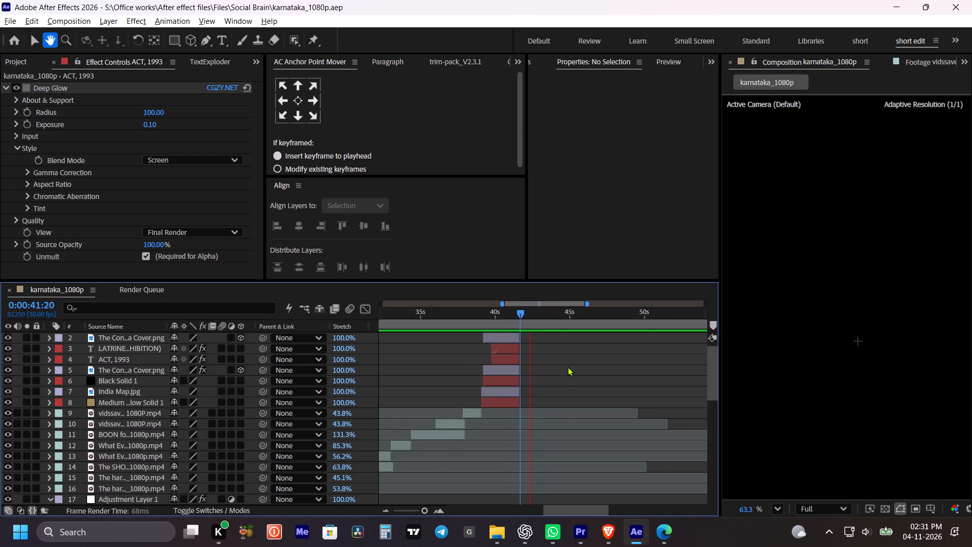
pyautogui.press('v')
pyautogui.press('space')
pyautogui.moveTo(562, 365); pyautogui.dragTo(558, 365)
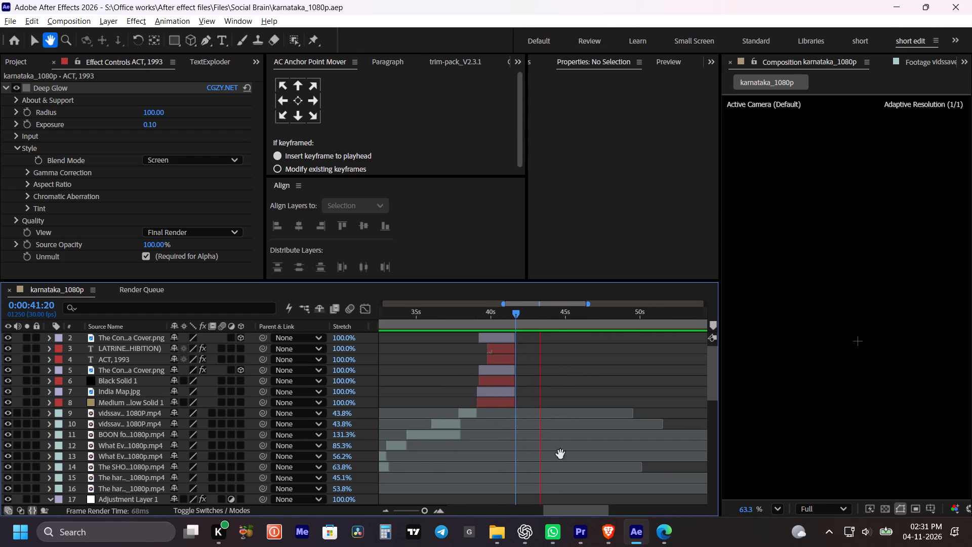
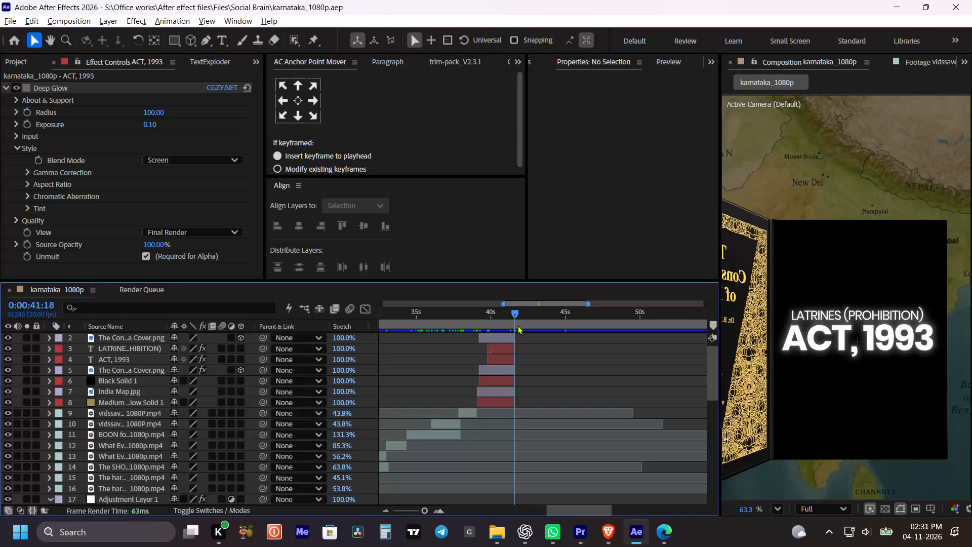
# Play back the timeline just past the end of the book-title scene, from about 0:00:41:18.
pyautogui.keyDown('alt'); pyautogui.scroll(1, 520, 357); pyautogui.keyUp('alt')
pyautogui.press('space')
pyautogui.press('space')
# Switch to Brave, search the 1993 act's PDF for 2013, and clear the search.
pyautogui.click(602, 537)
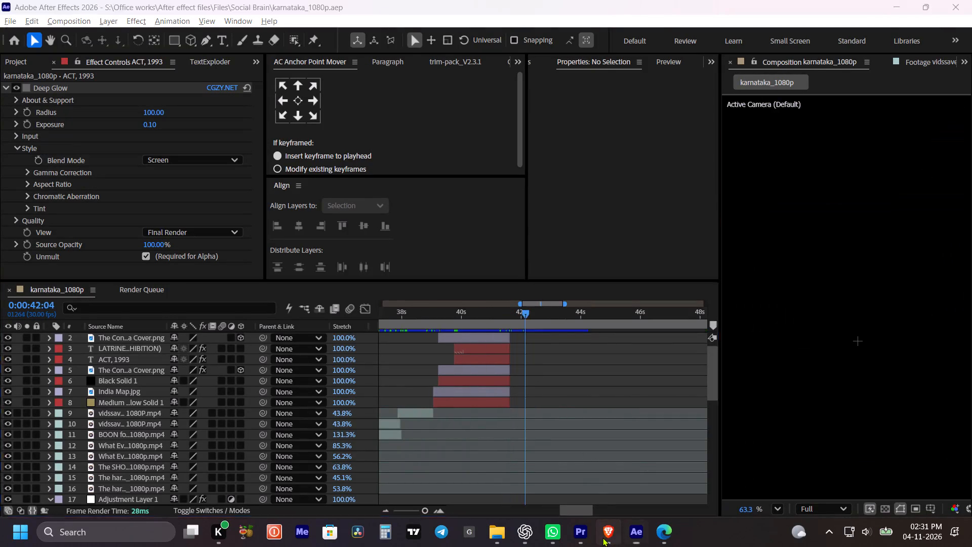
pyautogui.scroll(-2, 652, 391)
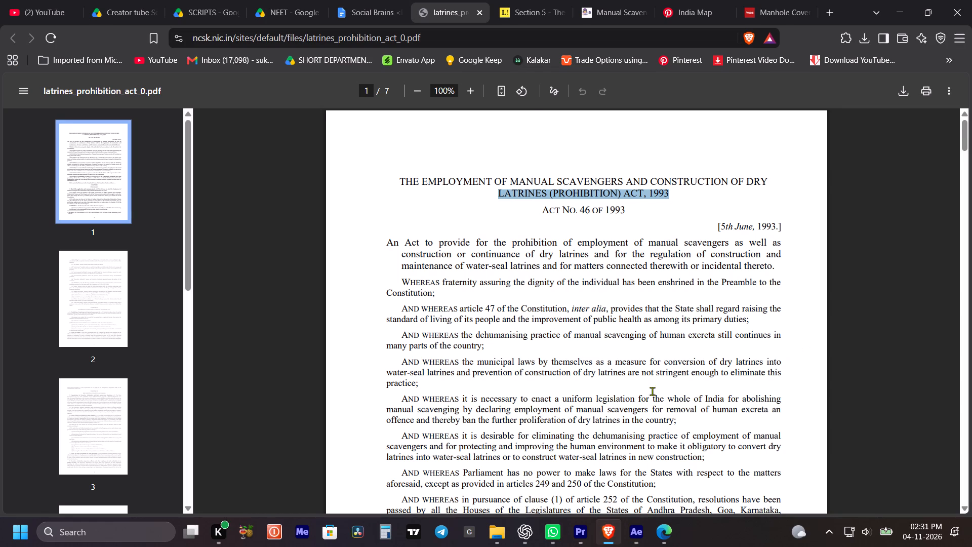
pyautogui.hotkey('ctrl', 'f')
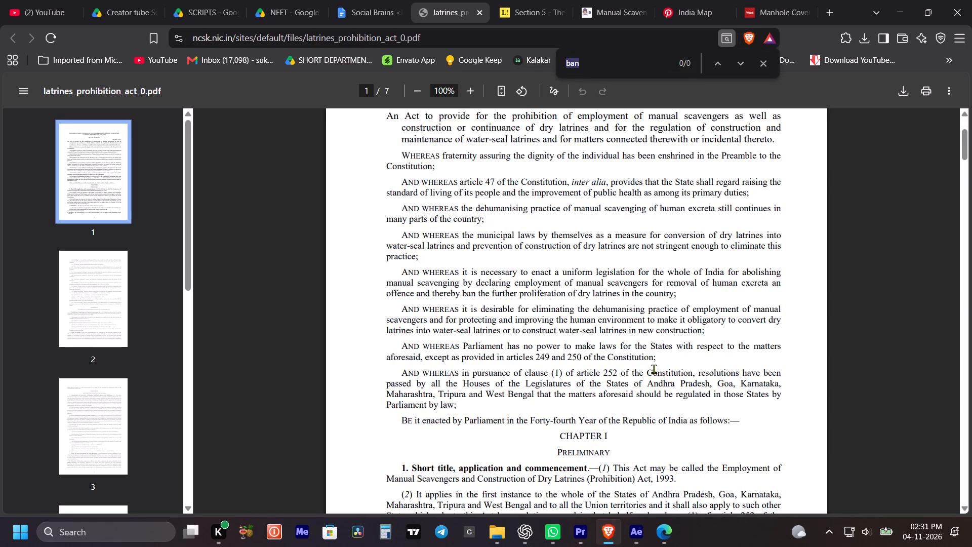
pyautogui.write('201')
pyautogui.press('3')
pyautogui.press('Return')
pyautogui.hotkey('ctrl', 'q')
pyautogui.hotkey('ctrl', 'a')
pyautogui.press('BackSpace')
pyautogui.scroll(6, 533, 379)
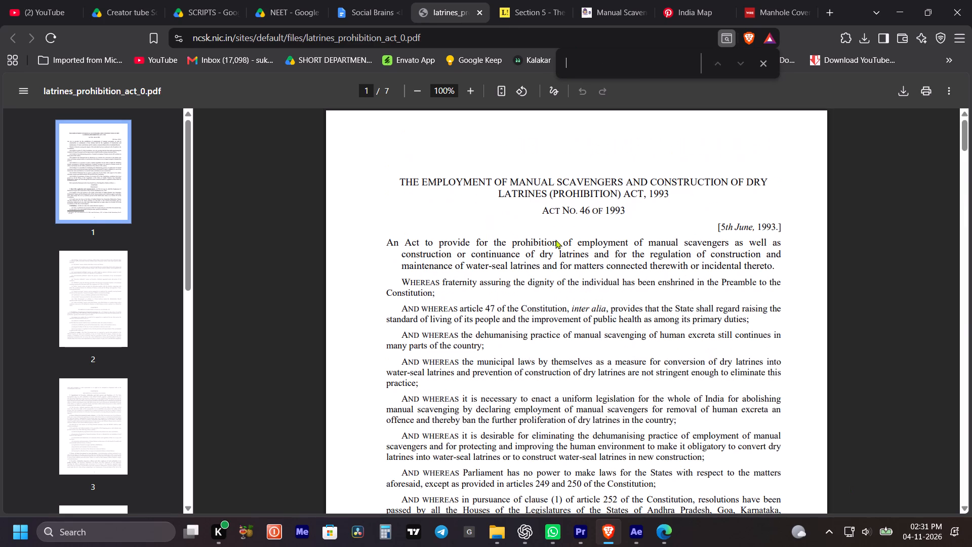
# Close the 1993 act's PDF and examine Section 5 of the 2013 manual scavengers act on the Lawgist page.
pyautogui.click(478, 11)
pyautogui.click(430, 15)
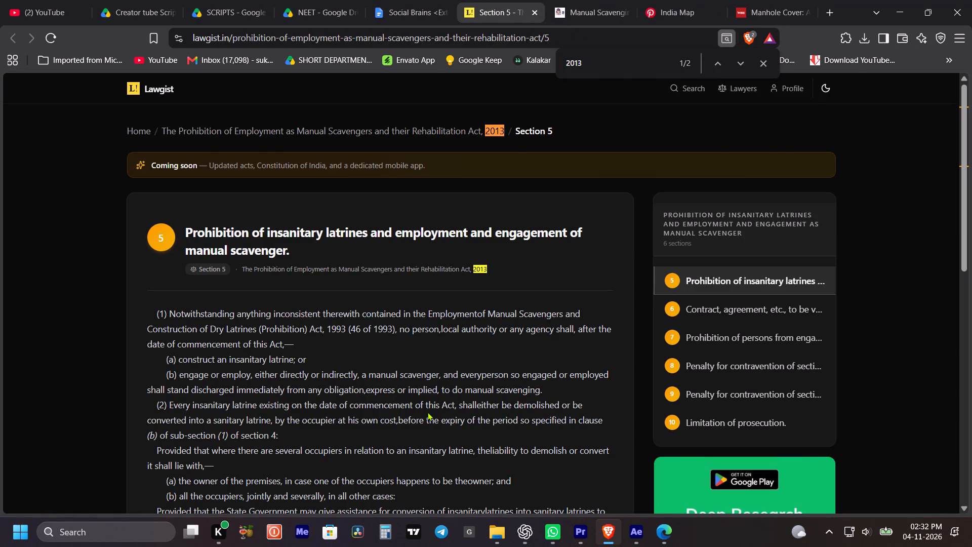
pyautogui.scroll(-1, 439, 405)
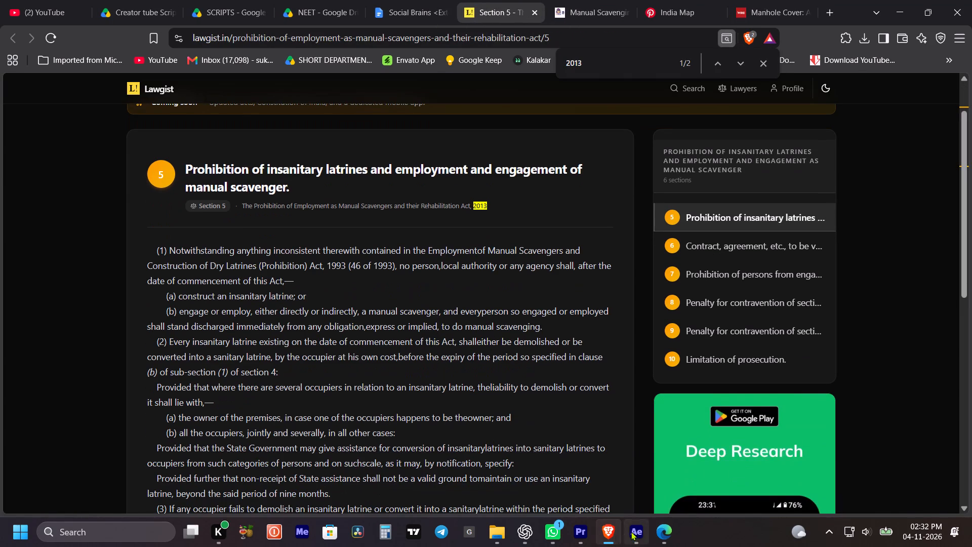
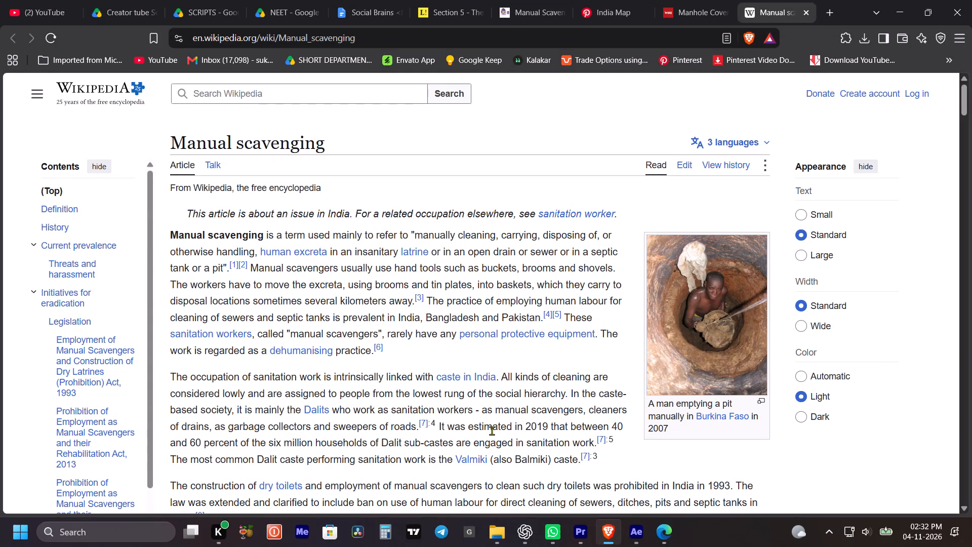
# Search the Wikipedia Manual scavenging article for 1993 and examine the introduction's passage on the prohibition.
pyautogui.scroll(2, 492, 426)
pyautogui.hotkey('ctrl', 'f')
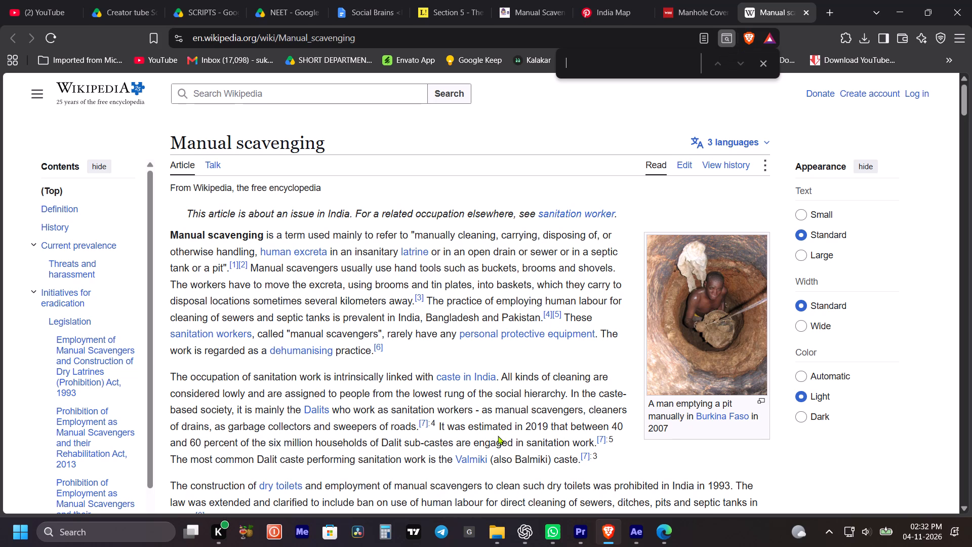
pyautogui.press('1')
pyautogui.write('93')
pyautogui.press('BackSpace')
pyautogui.write('93')
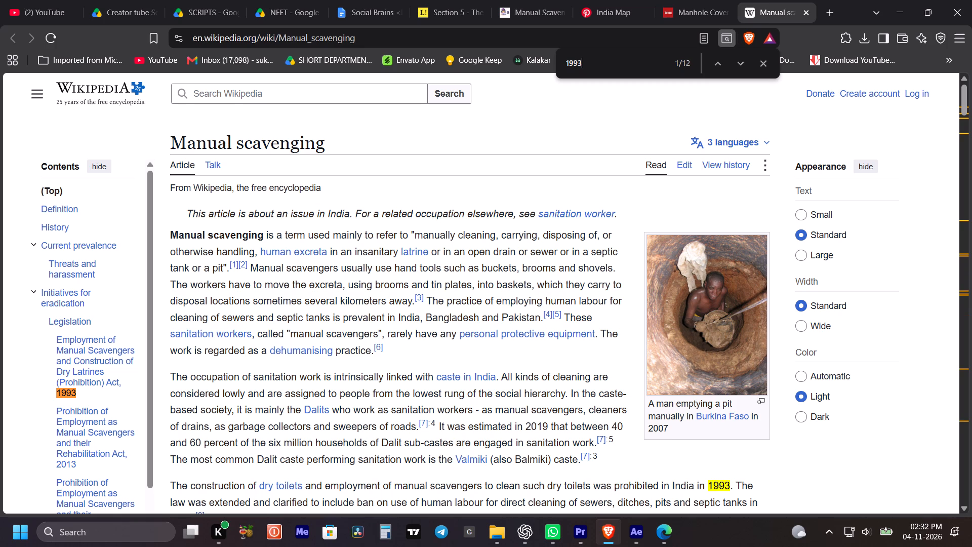
pyautogui.press('Return')
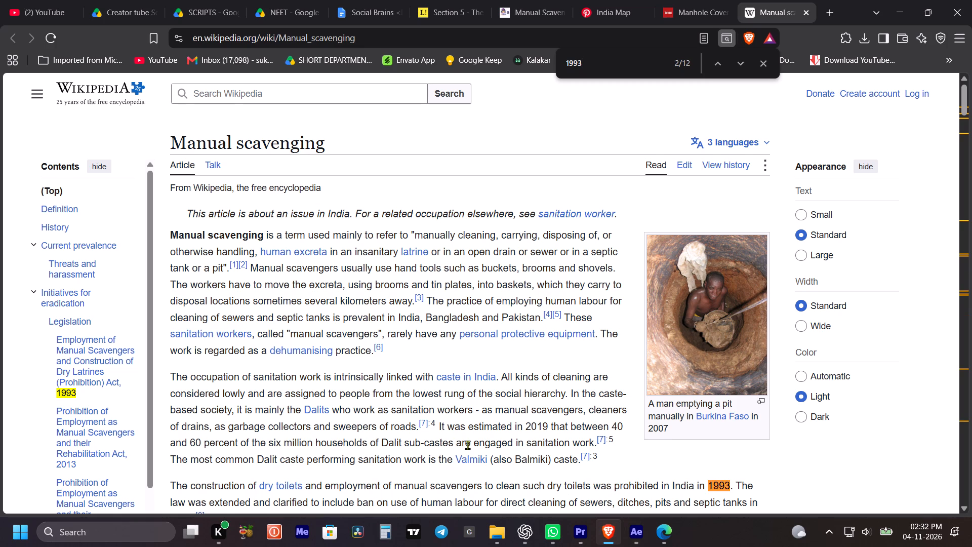
pyautogui.scroll(-2, 467, 445)
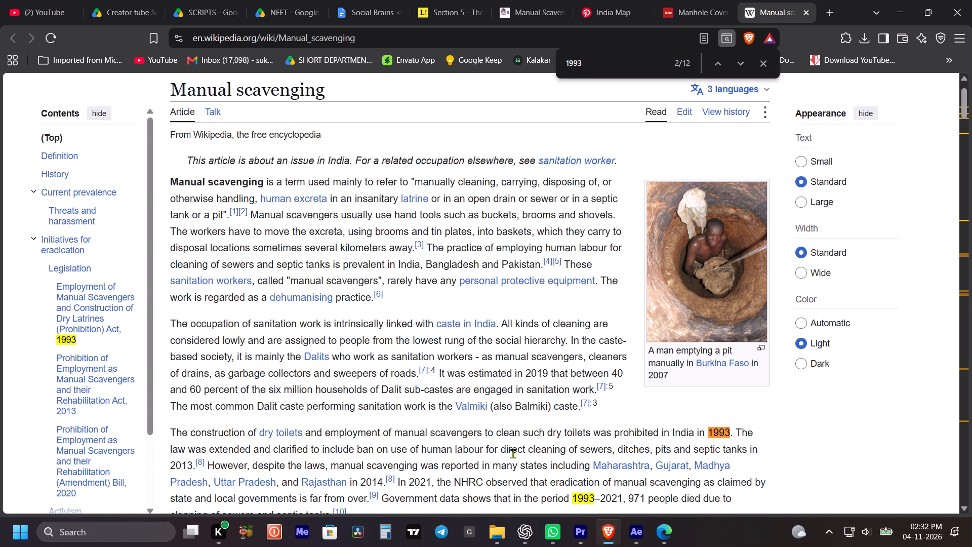
pyautogui.scroll(-1, 513, 453)
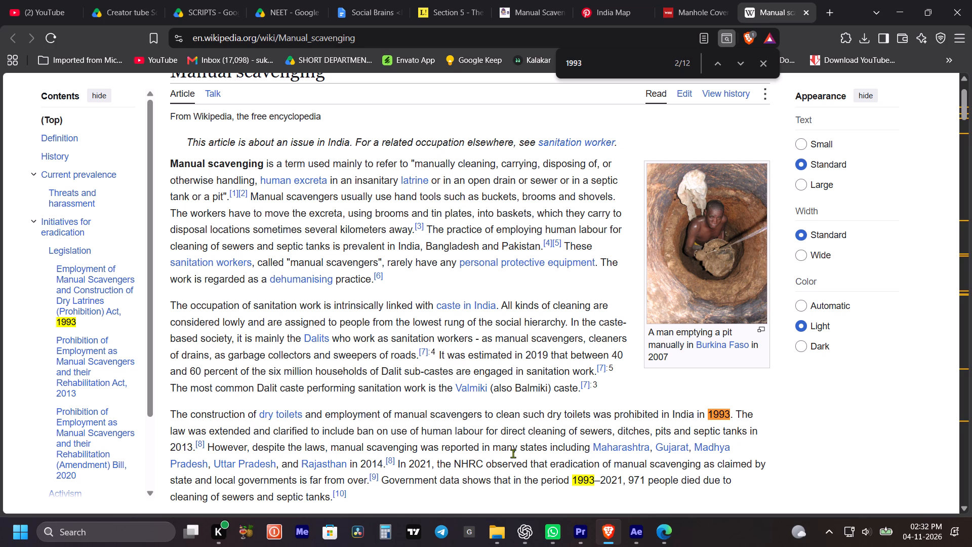
pyautogui.scroll(3, 511, 273)
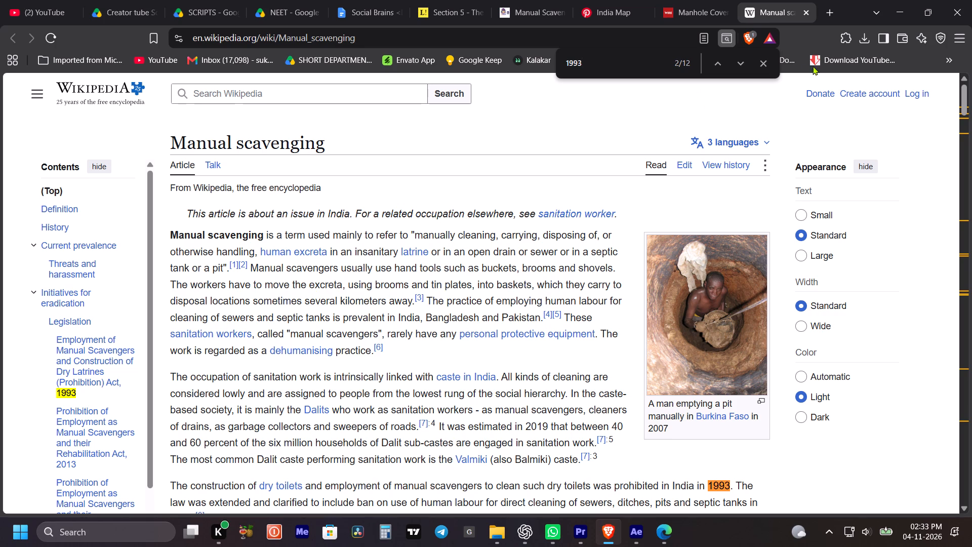
# Switch to After Effects, play back the section after the book-title scene, save the project, and park at 0:00:41:18.
pyautogui.click(634, 533)
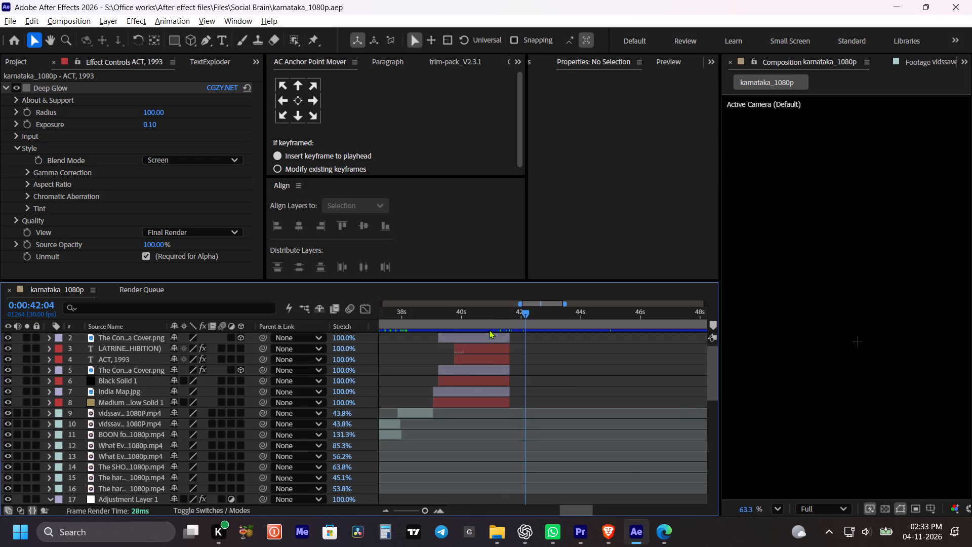
pyautogui.click(496, 317)
pyautogui.press('space')
pyautogui.press('space')
pyautogui.keyDown('alt'); pyautogui.scroll(-1, 525, 360); pyautogui.keyUp('alt')
pyautogui.press('space')
pyautogui.press('space')
pyautogui.moveTo(550, 358); pyautogui.dragTo(540, 359)
pyautogui.press('space')
pyautogui.hotkey('ctrl', 's')
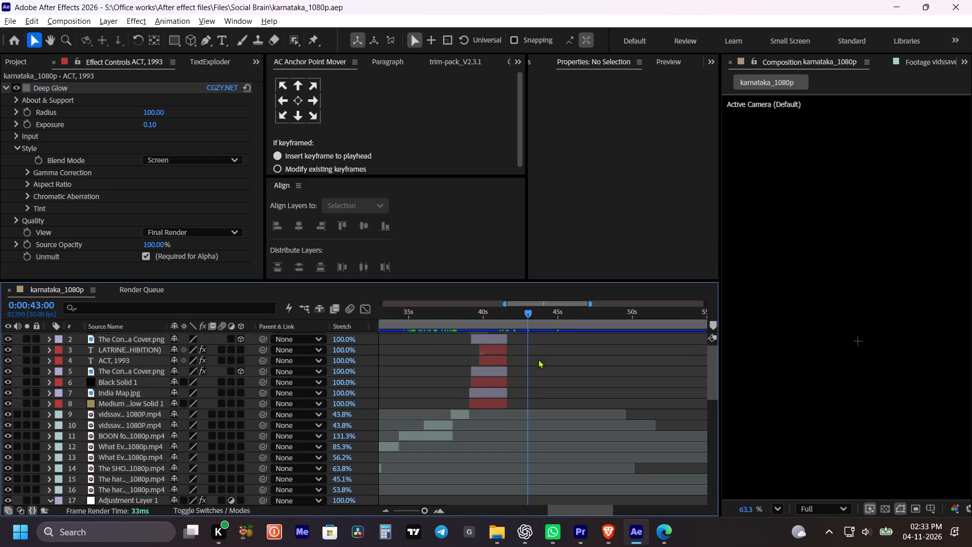
pyautogui.press('space')
pyautogui.press('space')
pyautogui.scroll(1, 526, 362)
pyautogui.keyDown('shift'); pyautogui.moveTo(497, 320); pyautogui.dragTo(508, 321); pyautogui.keyUp('shift')
# Switch to Brave and save the article's pit-emptying photo as a PNG in Office works > video Assits, keeping its suggested name.
pyautogui.click(614, 543)
pyautogui.rightClick(701, 314)
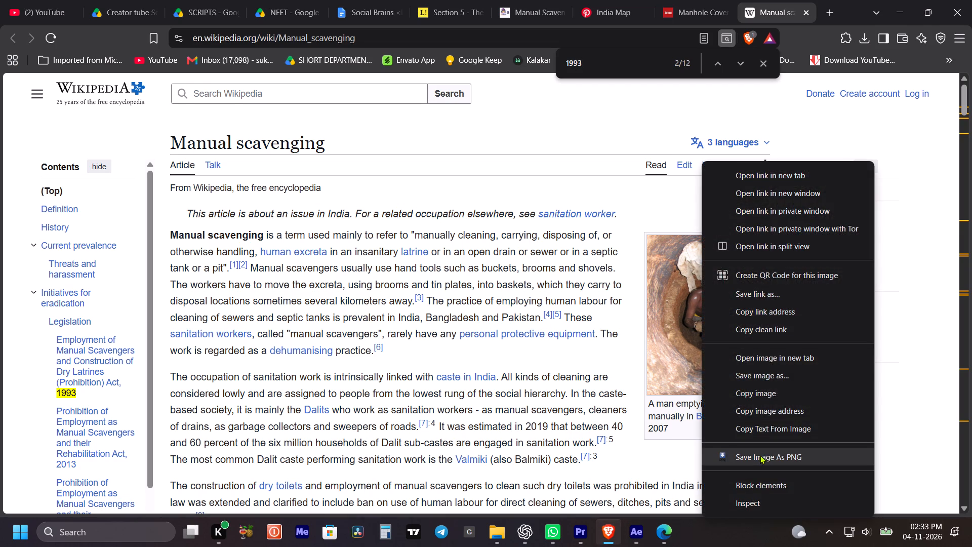
pyautogui.click(760, 455)
pyautogui.hotkey('ctrl', 'c')
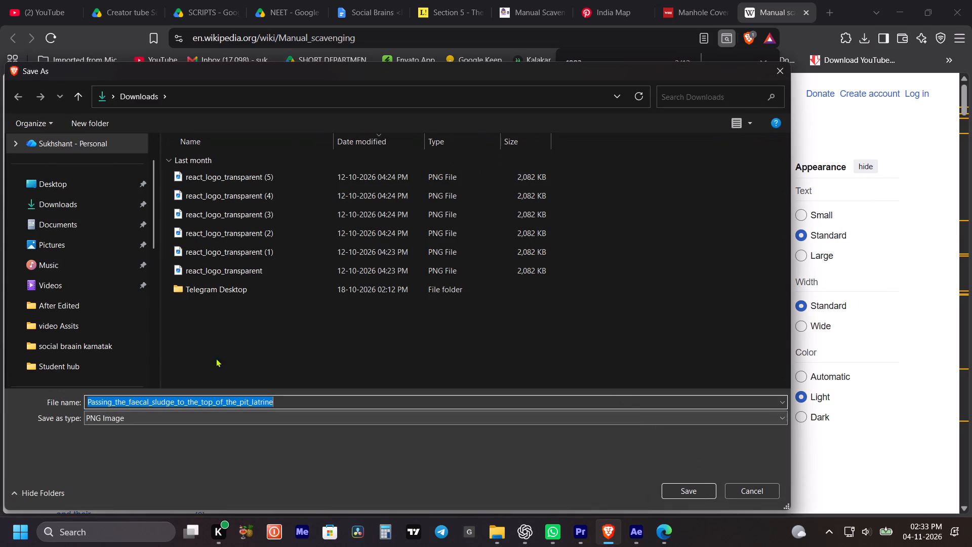
pyautogui.hotkey('ctrl', 'c')
pyautogui.scroll(-6, 103, 344)
pyautogui.click(92, 271)
pyautogui.doubleClick(278, 242)
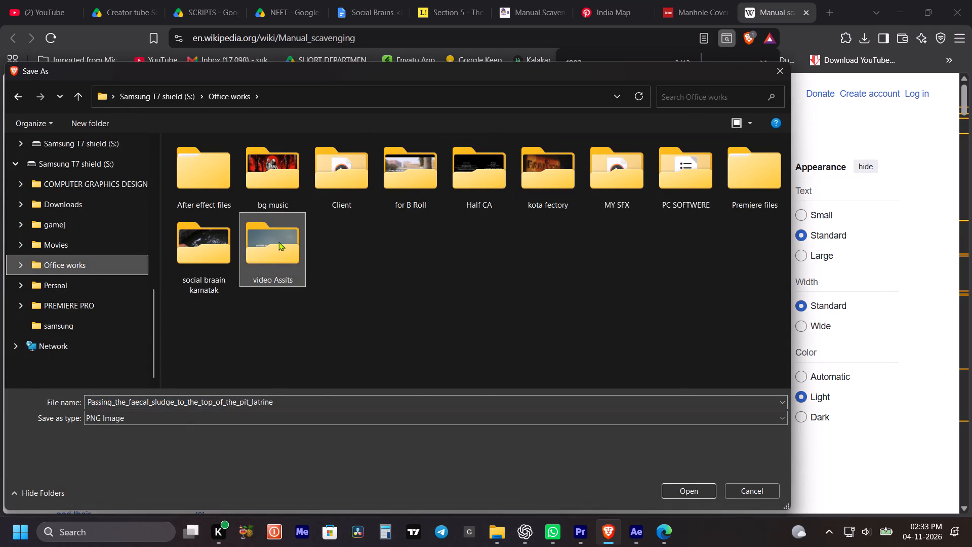
pyautogui.click(291, 398)
pyautogui.hotkey('ctrl', 'c')
pyautogui.hotkey('ctrl', 'c')
pyautogui.click(677, 503)
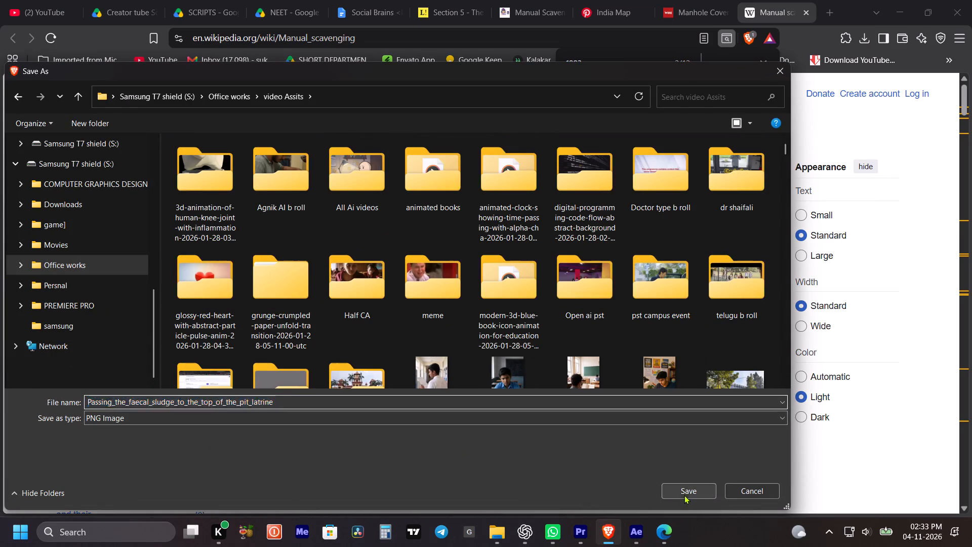
pyautogui.click(684, 495)
# Import the downloaded pit latrine PNG into the pngs folder of the After Effects project.
pyautogui.moveTo(721, 76); pyautogui.dragTo(644, 526)
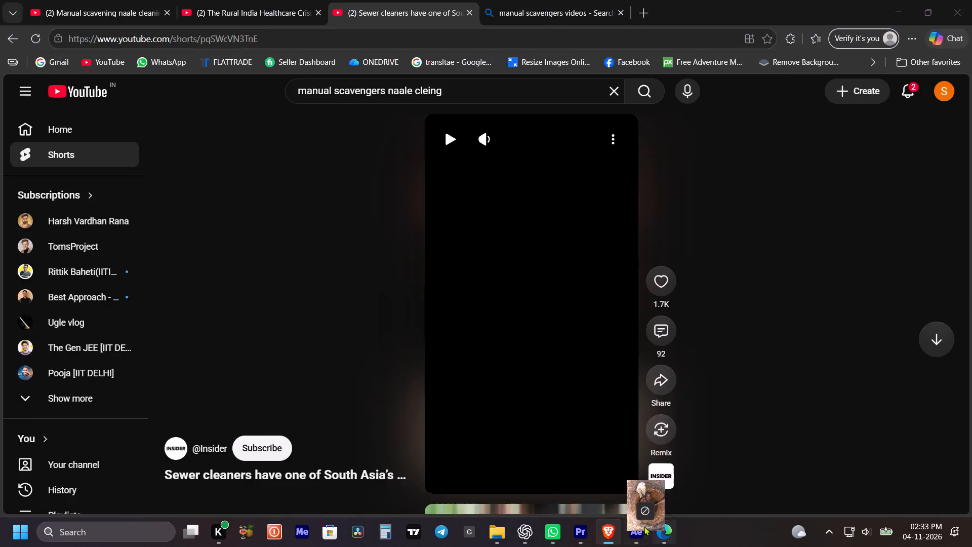
pyautogui.moveTo(644, 526); pyautogui.dragTo(106, 202)
pyautogui.scroll(2, 111, 59)
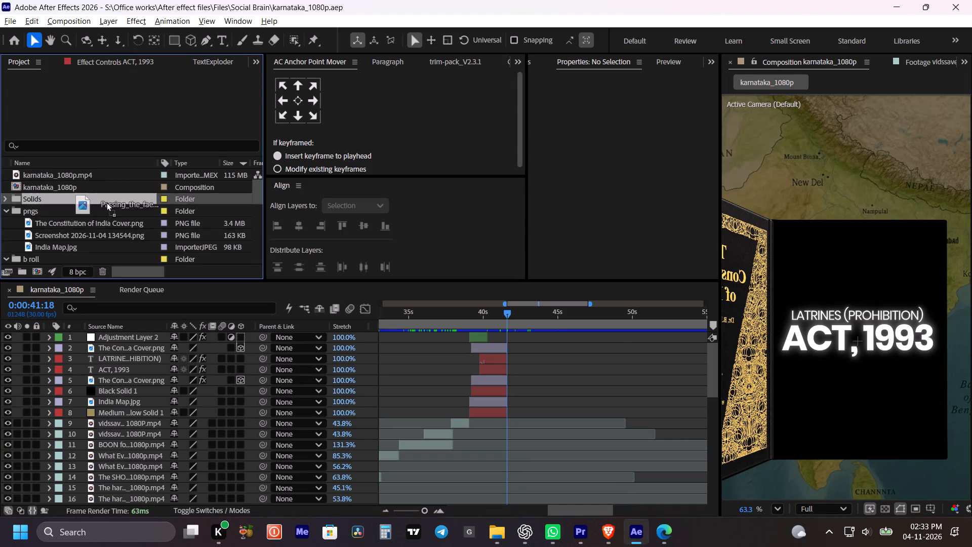
pyautogui.moveTo(106, 202); pyautogui.dragTo(84, 215)
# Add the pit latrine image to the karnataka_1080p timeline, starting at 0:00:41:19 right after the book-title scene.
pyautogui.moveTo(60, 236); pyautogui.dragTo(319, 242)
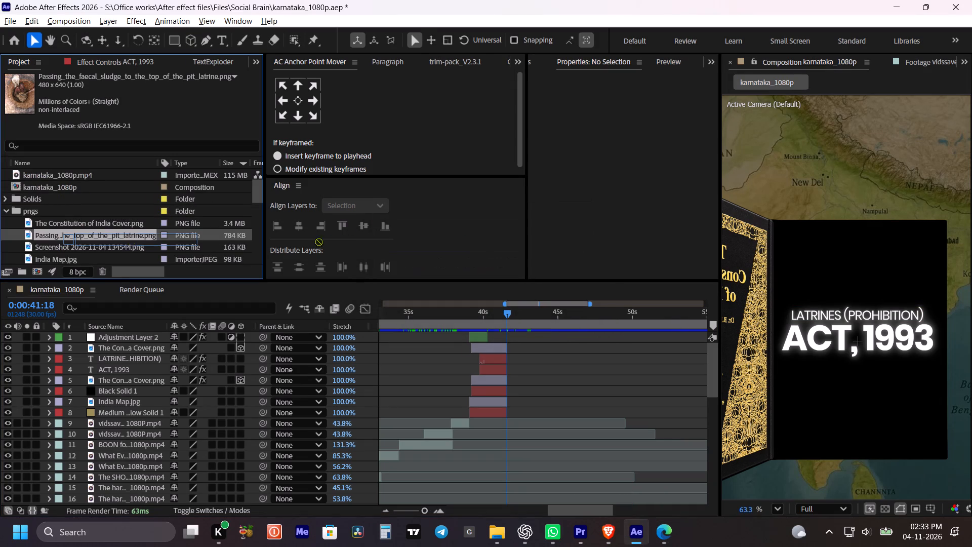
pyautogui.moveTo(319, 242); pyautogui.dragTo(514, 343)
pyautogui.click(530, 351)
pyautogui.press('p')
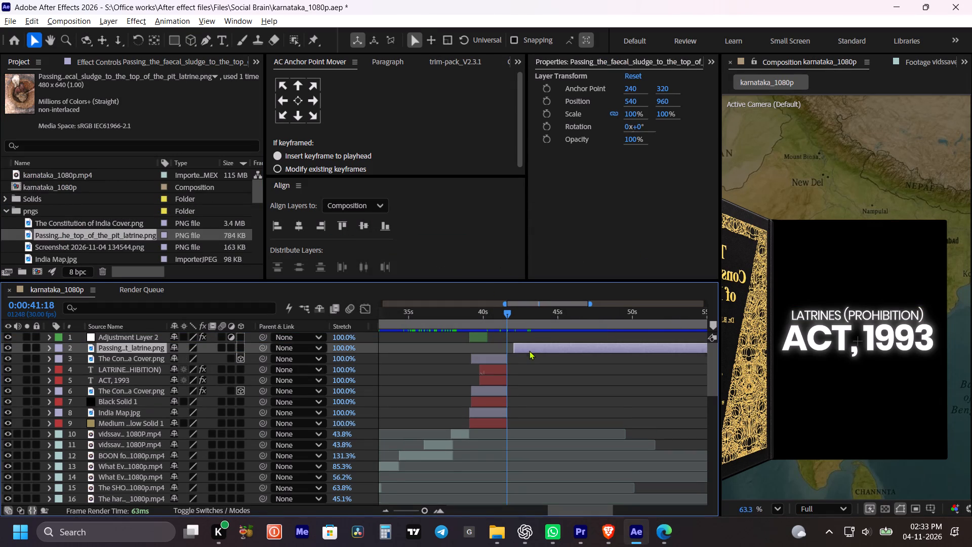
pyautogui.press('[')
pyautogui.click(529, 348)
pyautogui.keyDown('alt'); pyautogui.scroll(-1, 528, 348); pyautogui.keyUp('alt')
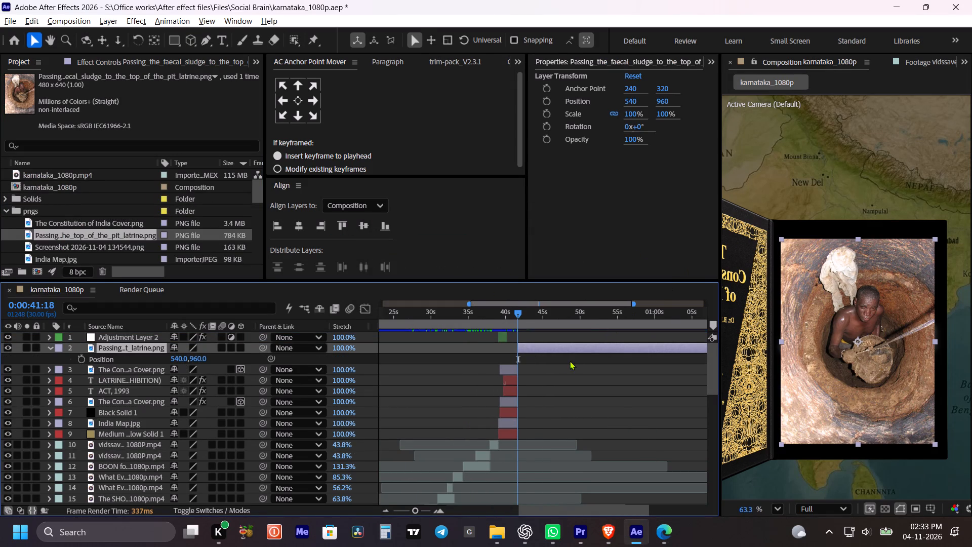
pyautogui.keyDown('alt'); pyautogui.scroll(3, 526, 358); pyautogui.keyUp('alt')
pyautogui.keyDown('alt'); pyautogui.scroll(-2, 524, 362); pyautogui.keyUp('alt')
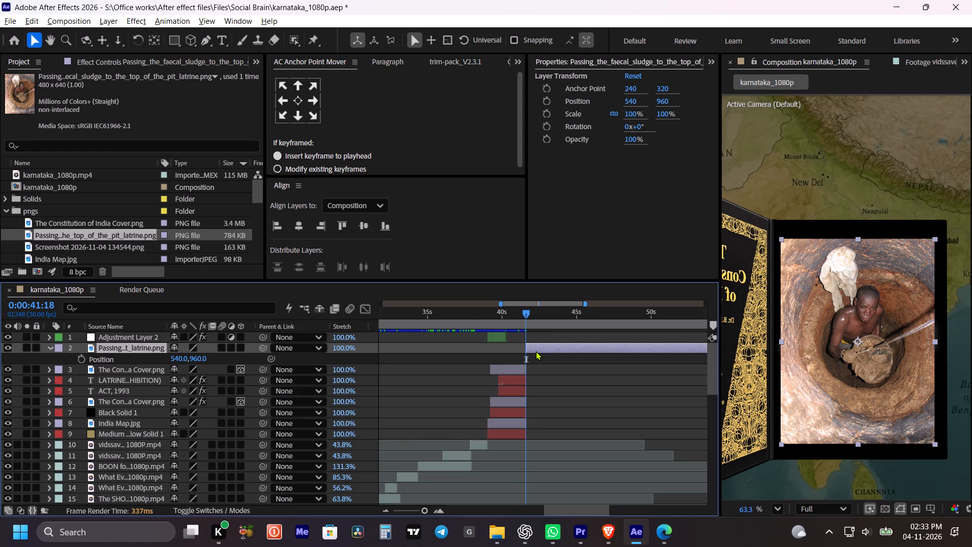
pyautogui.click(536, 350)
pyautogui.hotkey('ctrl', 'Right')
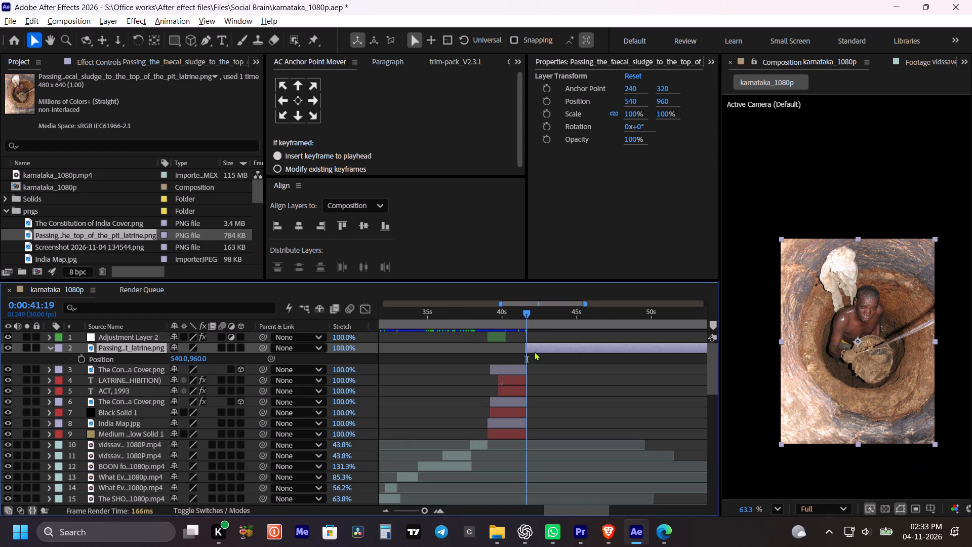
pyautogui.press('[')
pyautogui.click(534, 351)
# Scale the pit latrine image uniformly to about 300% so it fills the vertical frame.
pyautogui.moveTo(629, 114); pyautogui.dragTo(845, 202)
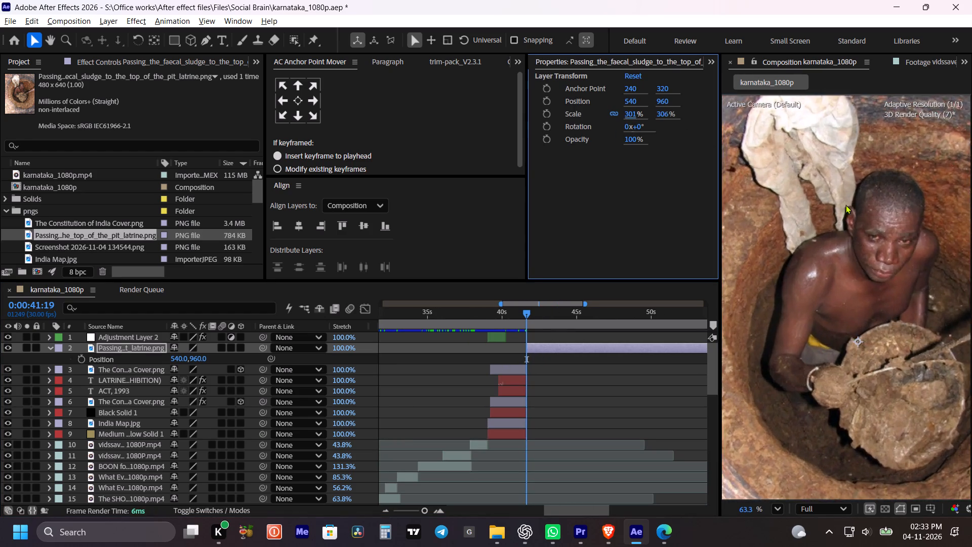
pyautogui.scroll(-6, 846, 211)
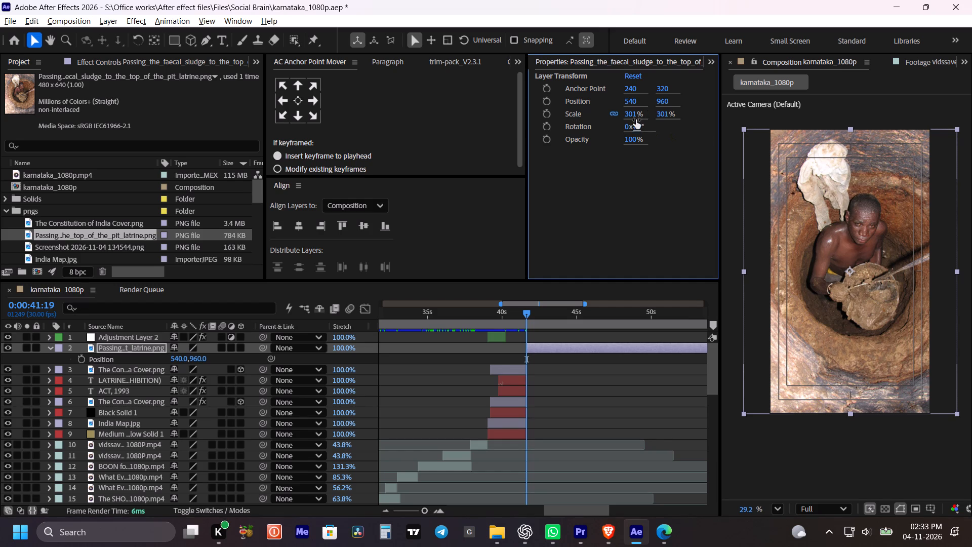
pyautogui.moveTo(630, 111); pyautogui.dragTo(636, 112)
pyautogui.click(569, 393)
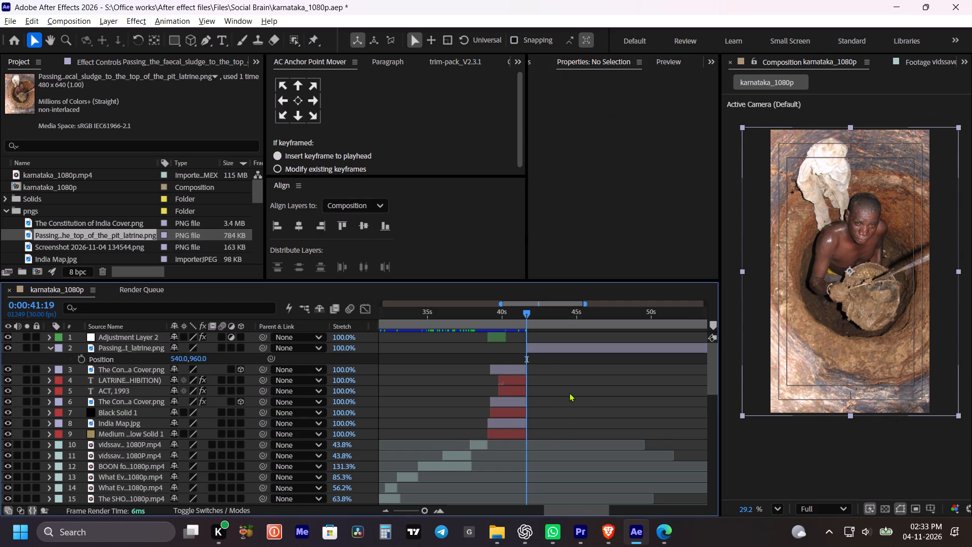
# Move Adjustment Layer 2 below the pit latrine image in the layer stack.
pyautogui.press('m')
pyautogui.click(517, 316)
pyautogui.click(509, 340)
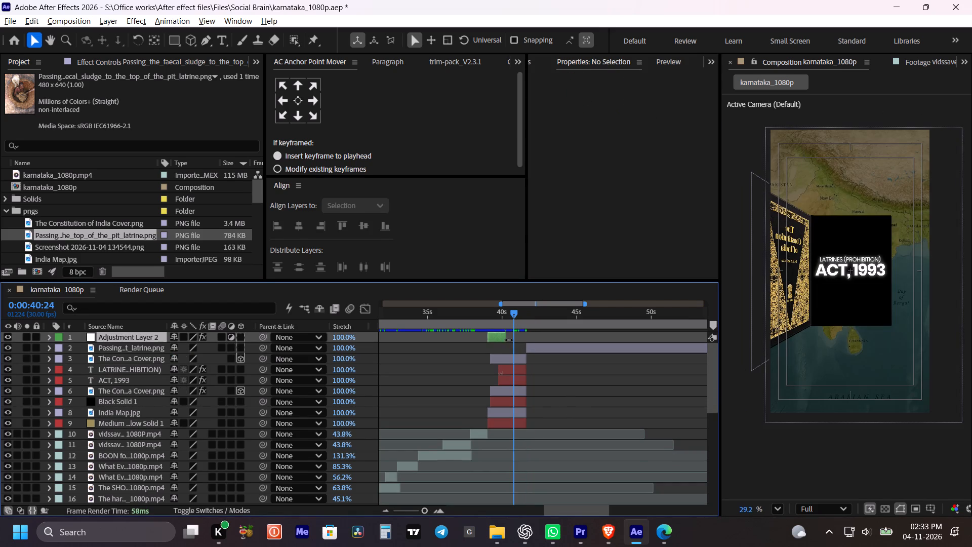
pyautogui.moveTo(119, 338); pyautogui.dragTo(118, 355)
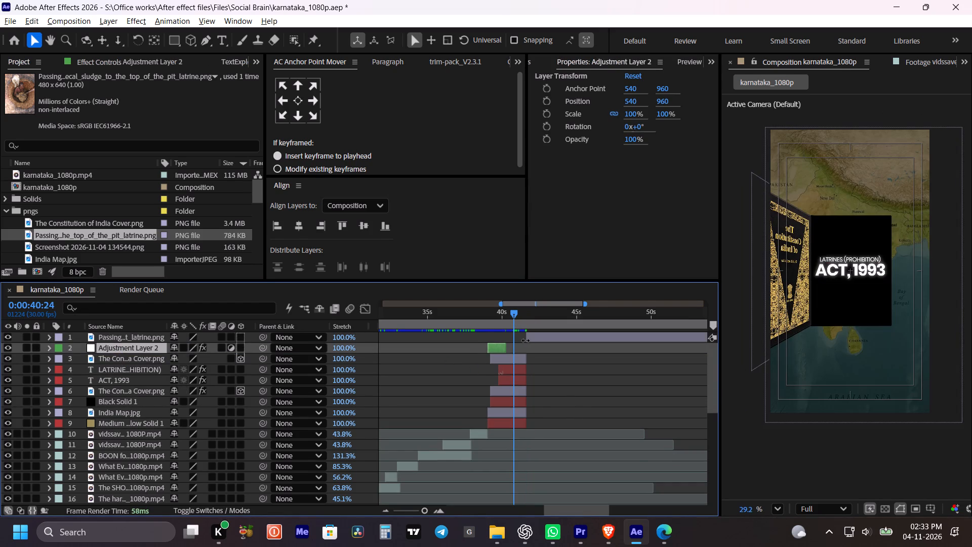
# Play back the cut from the 1993 act title to the pit latrine image, restarting from about 0:00:39:17.
pyautogui.press('space')
pyautogui.press('space')
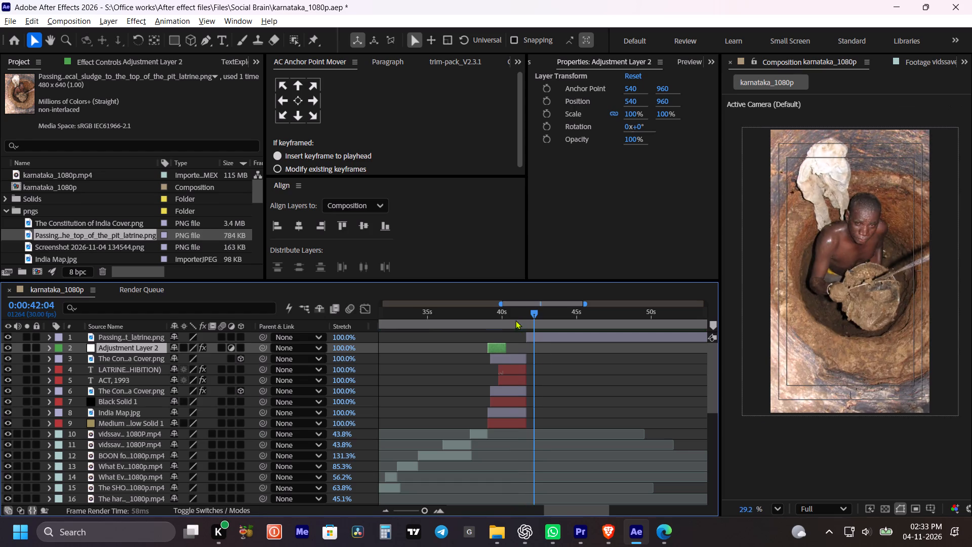
pyautogui.moveTo(511, 313); pyautogui.dragTo(496, 314)
pyautogui.press('space')
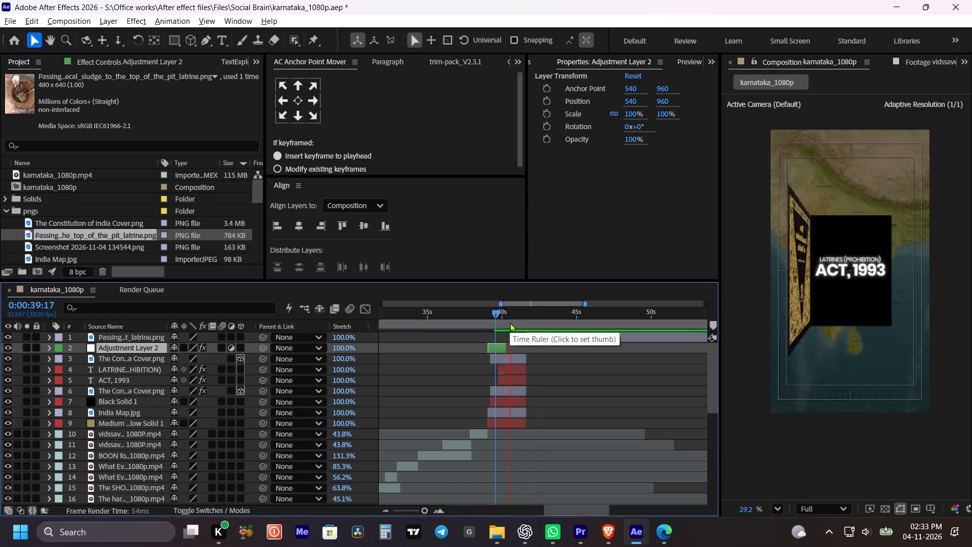
pyautogui.press('space')
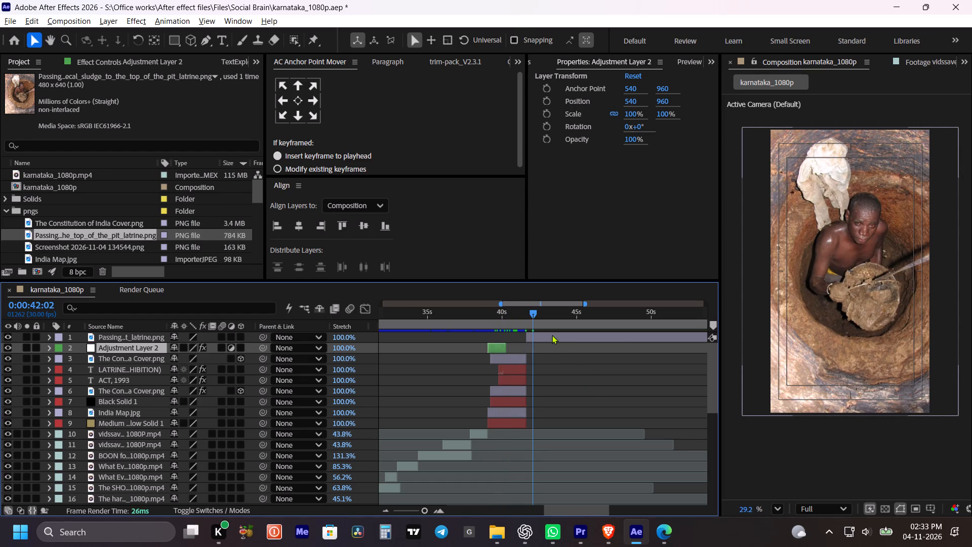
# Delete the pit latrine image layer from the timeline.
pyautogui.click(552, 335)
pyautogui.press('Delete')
# Play back the empty section from 0:00:42:02 and save the project.
pyautogui.press('space')
pyautogui.press('space')
pyautogui.moveTo(588, 357); pyautogui.dragTo(573, 357)
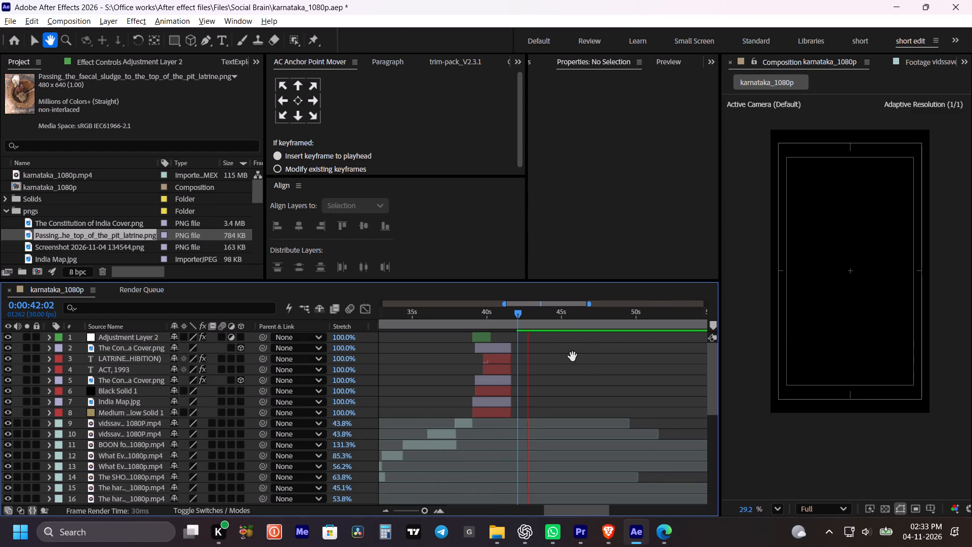
pyautogui.keyDown('alt'); pyautogui.scroll(-1, 573, 357); pyautogui.keyUp('alt')
pyautogui.press('space')
pyautogui.hotkey('ctrl', 's')
pyautogui.press('space')
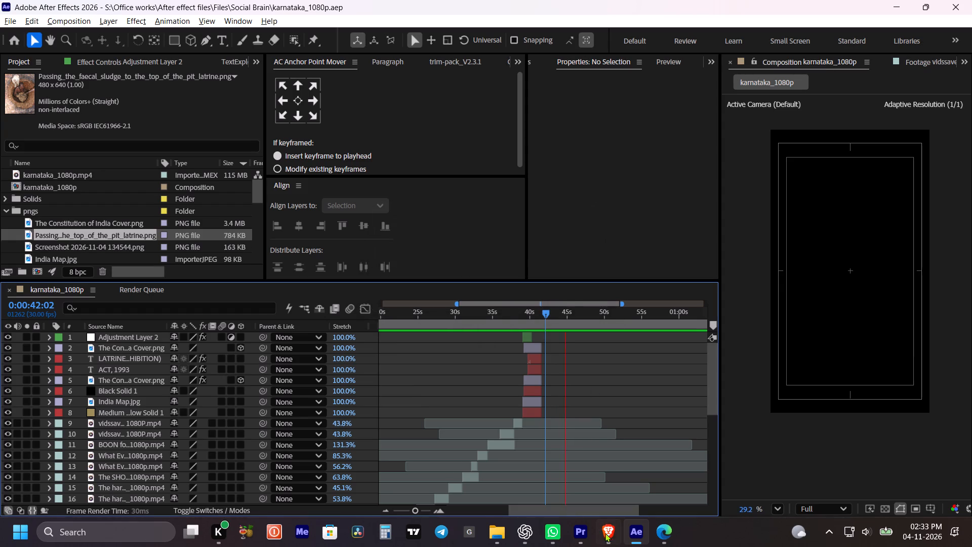
pyautogui.press('space')
# Switch to Brave and close the Pinterest India Map tab.
pyautogui.click(607, 536)
pyautogui.click(569, 133)
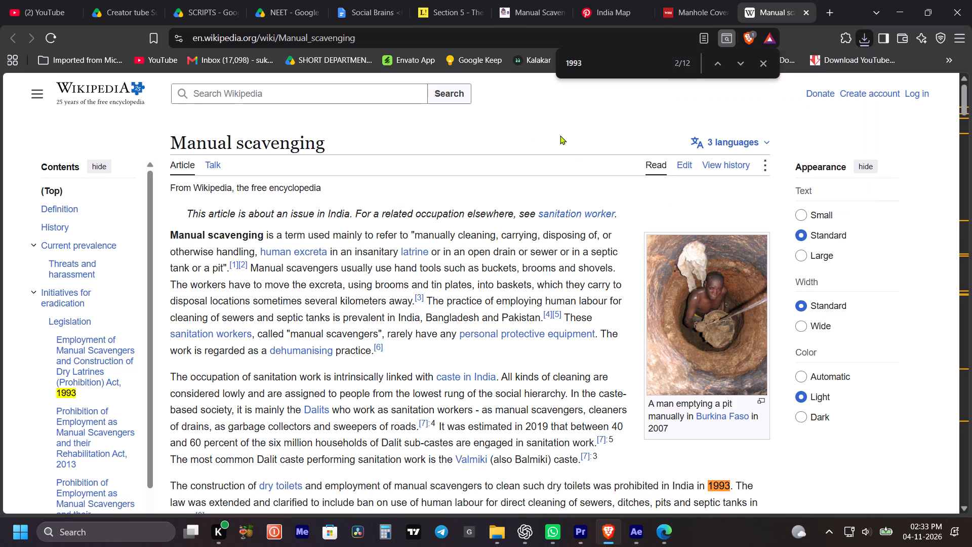
pyautogui.click(679, 7)
pyautogui.click(628, 7)
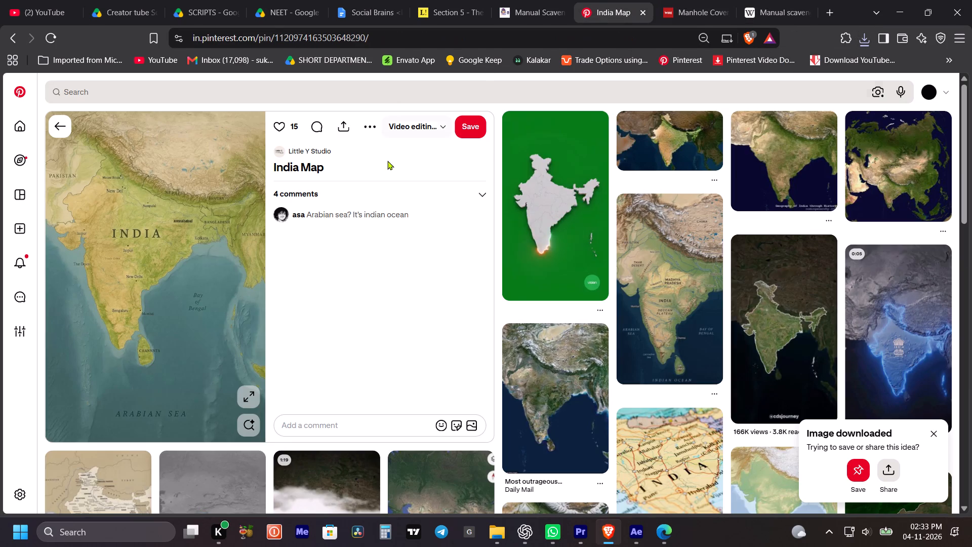
pyautogui.click(643, 10)
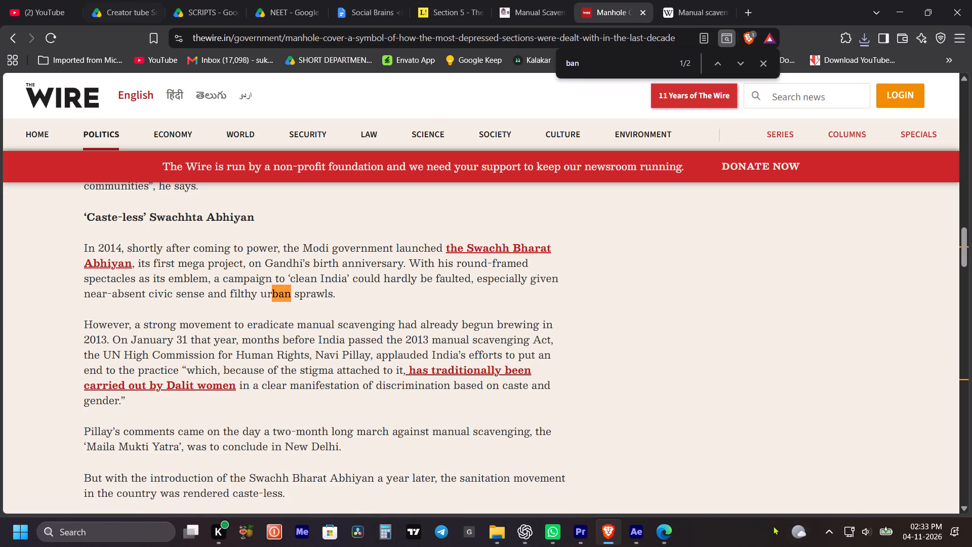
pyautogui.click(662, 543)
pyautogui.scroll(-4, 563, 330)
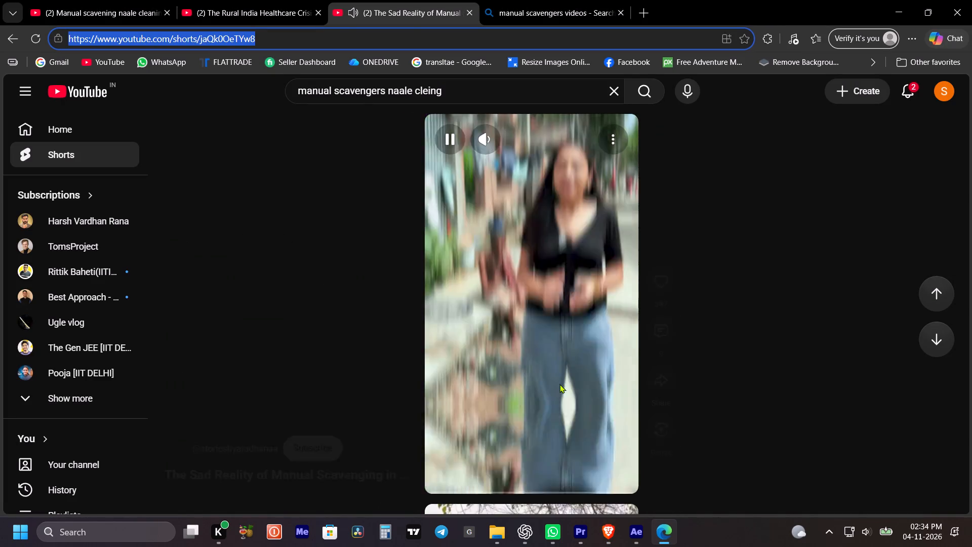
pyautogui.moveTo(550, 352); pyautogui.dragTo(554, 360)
# Switch to After Effects and save the project.
pyautogui.click(626, 546)
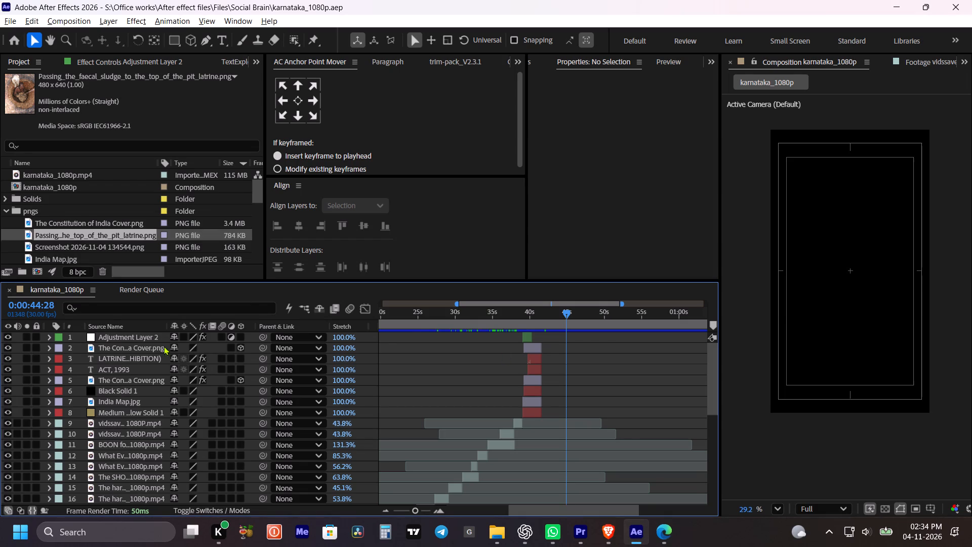
pyautogui.hotkey('ctrl', 's')
pyautogui.hotkey('ctrl', 's')
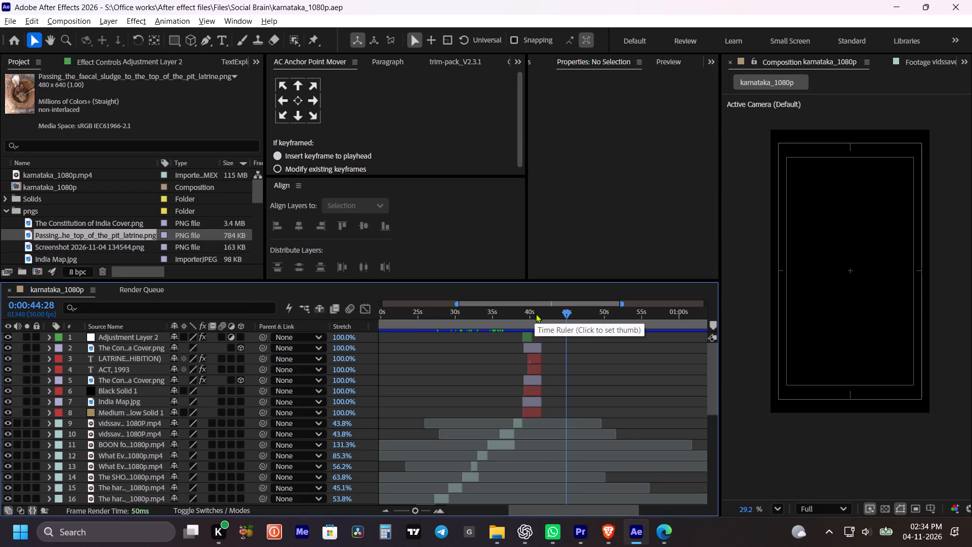
# Reveal the source of the sewer-cleaner layer at about 0:00:38:14 in the project and open that footage for viewing.
pyautogui.keyDown('shift'); pyautogui.moveTo(537, 314); pyautogui.dragTo(545, 317); pyautogui.keyUp('shift')
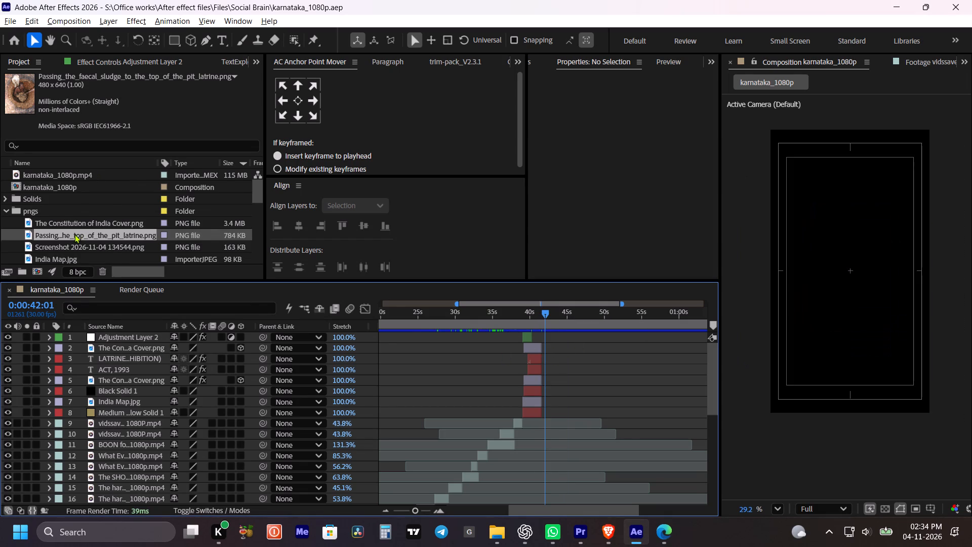
pyautogui.scroll(-3, 74, 235)
pyautogui.click(48, 239)
pyautogui.click(64, 217)
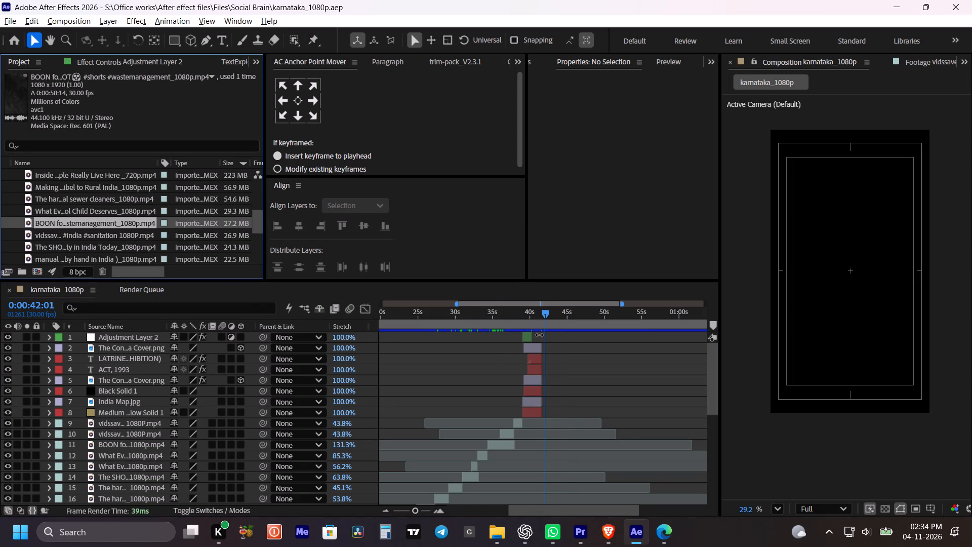
pyautogui.moveTo(511, 312); pyautogui.dragTo(518, 318)
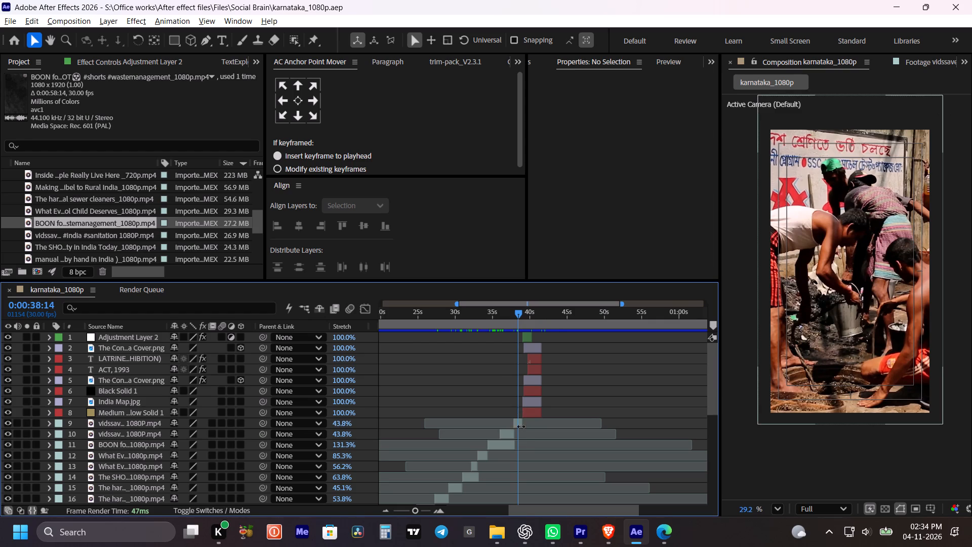
pyautogui.click(521, 426)
pyautogui.rightClick(521, 426)
pyautogui.moveTo(559, 290); pyautogui.dragTo(564, 289)
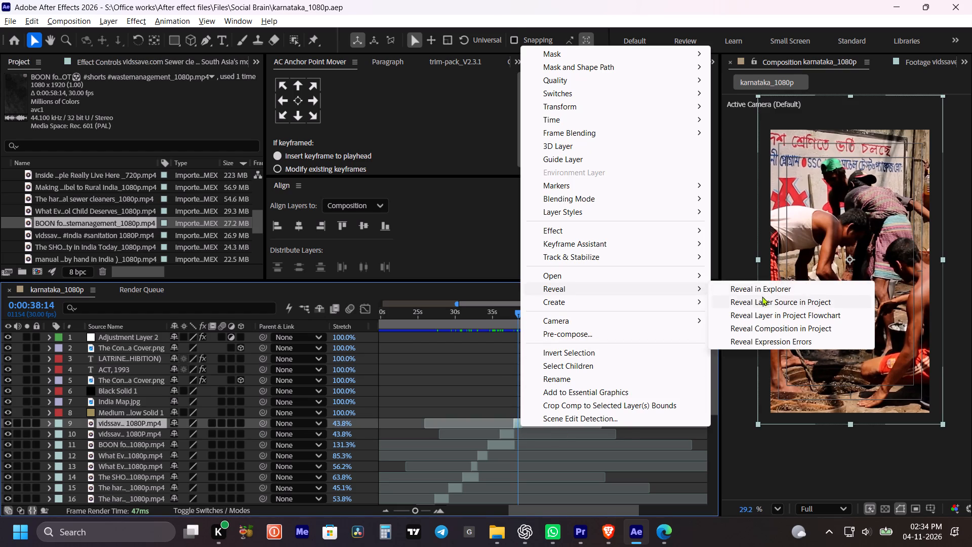
pyautogui.click(763, 299)
pyautogui.doubleClick(75, 232)
# In the enlarged footage view, clear the old trim range and mark in at 0;00;38;07 and out at 0;00;43;19.
pyautogui.press('`')
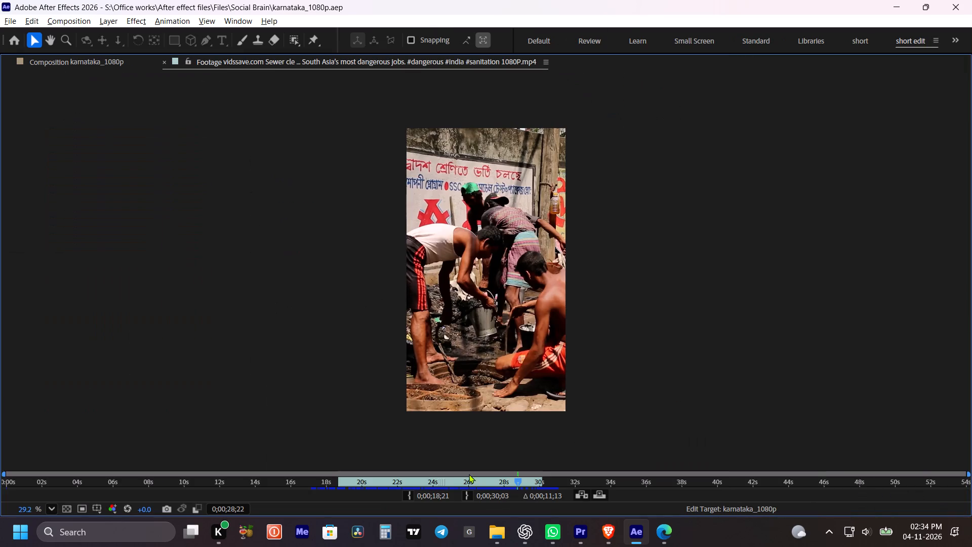
pyautogui.doubleClick(443, 479)
pyautogui.moveTo(449, 482); pyautogui.dragTo(526, 484)
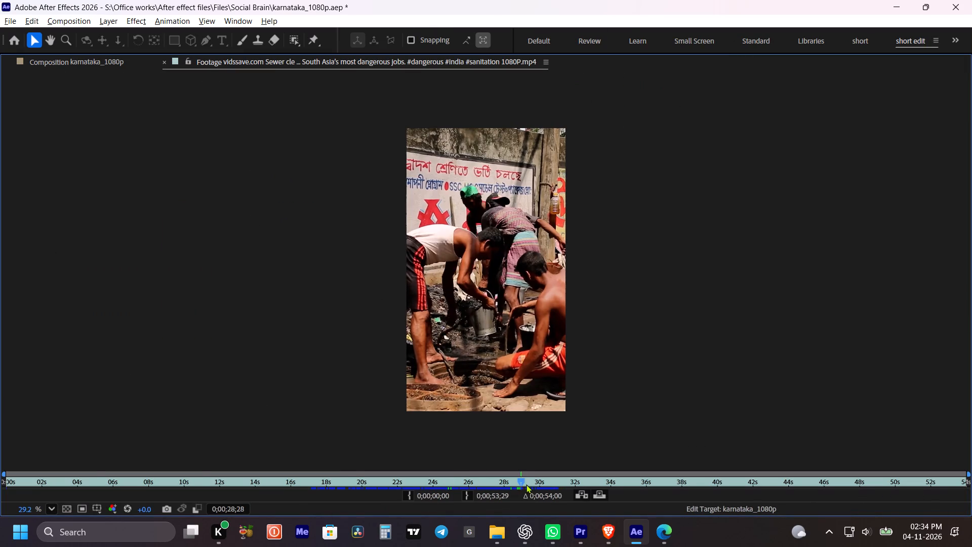
pyautogui.moveTo(526, 484); pyautogui.dragTo(686, 493)
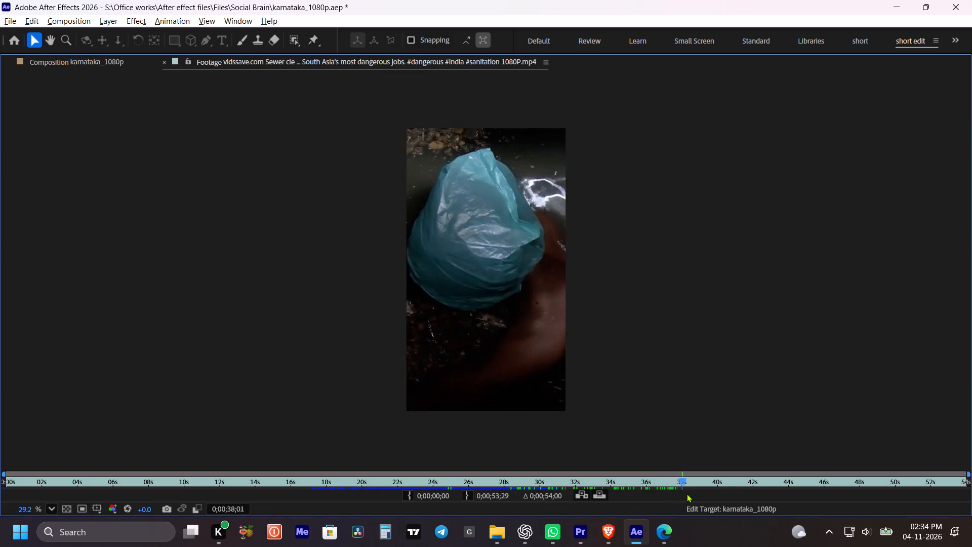
pyautogui.moveTo(686, 493); pyautogui.dragTo(691, 508)
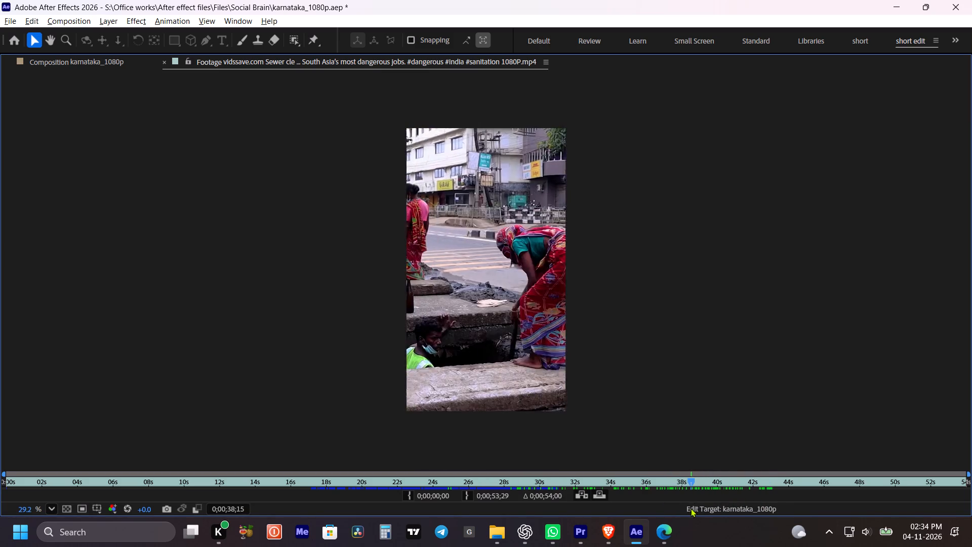
pyautogui.moveTo(691, 508); pyautogui.dragTo(684, 512)
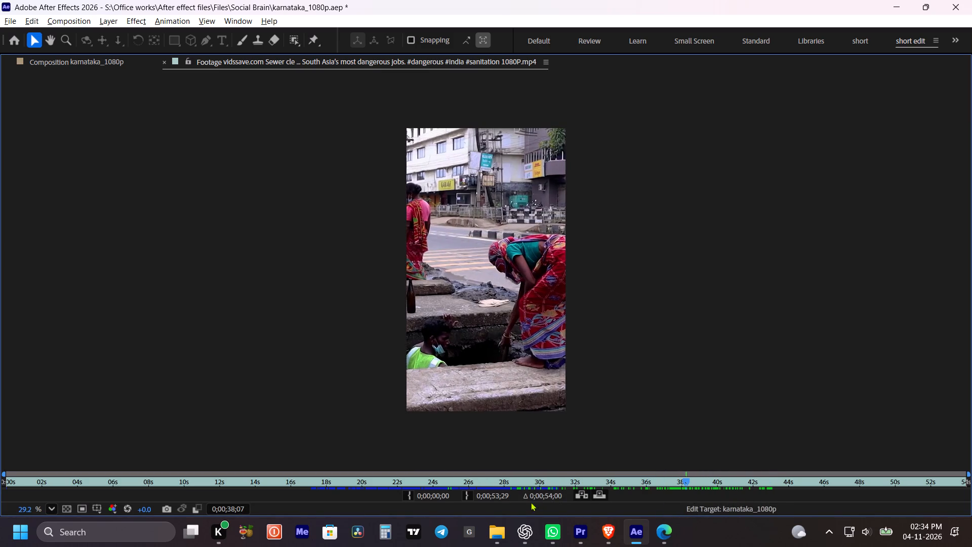
pyautogui.click(412, 495)
pyautogui.moveTo(673, 482); pyautogui.dragTo(695, 483)
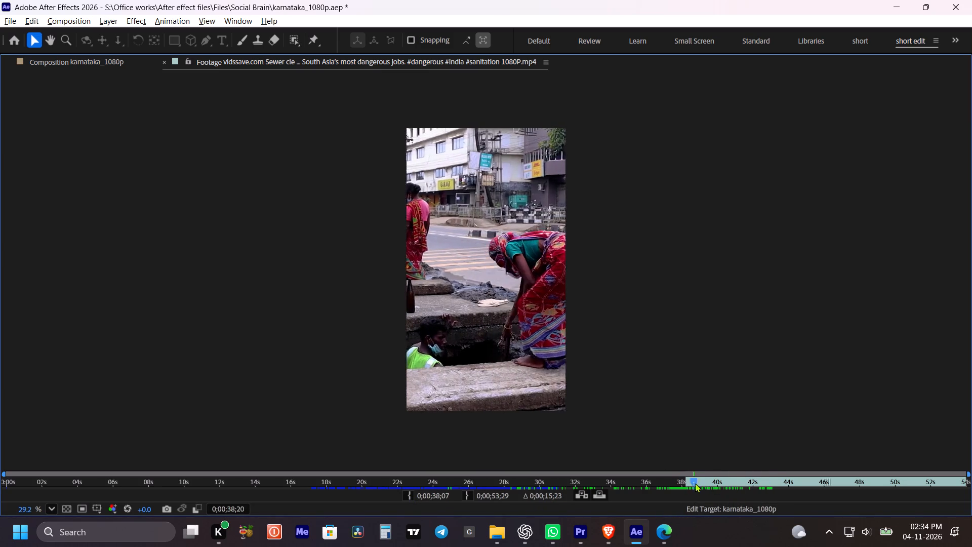
pyautogui.moveTo(695, 483); pyautogui.dragTo(826, 485)
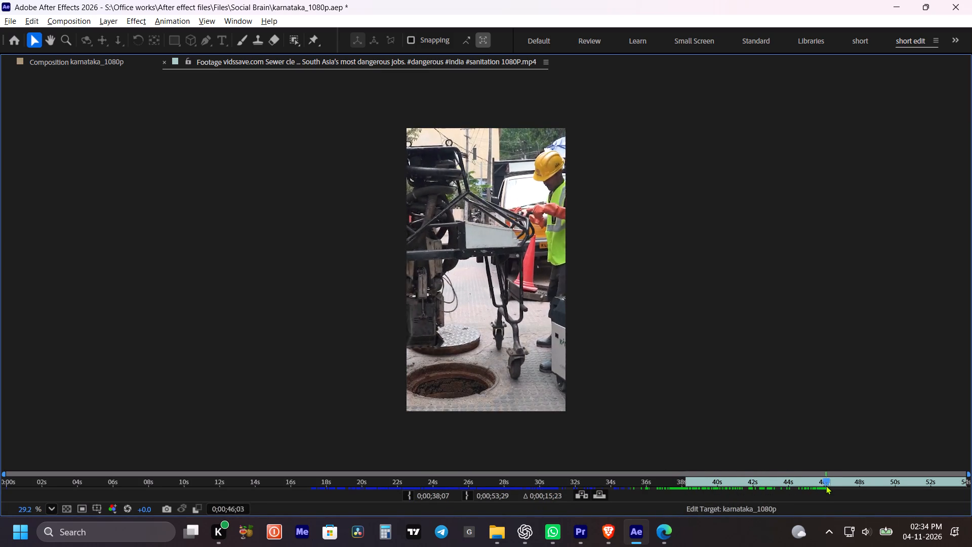
pyautogui.moveTo(826, 485); pyautogui.dragTo(802, 483)
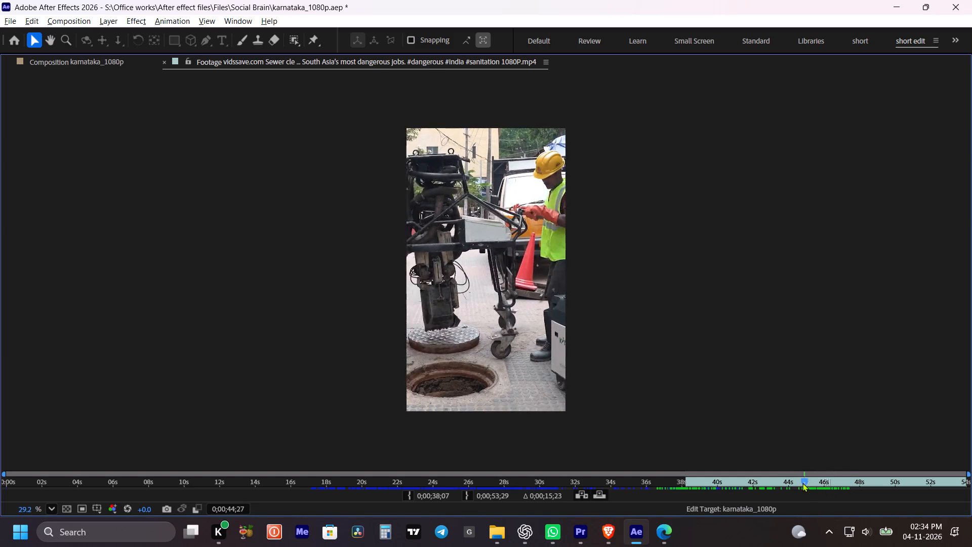
pyautogui.moveTo(802, 483); pyautogui.dragTo(782, 484)
pyautogui.click(463, 498)
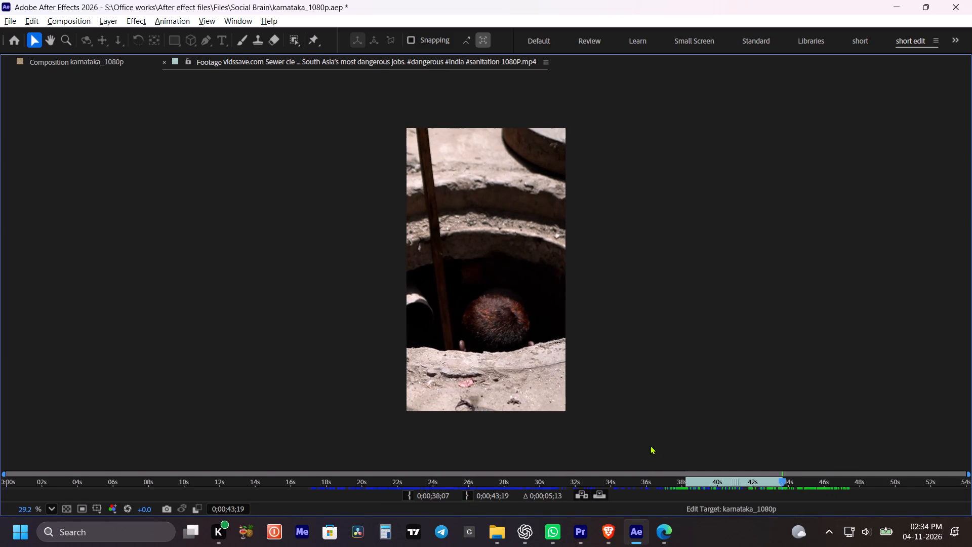
# Add the trimmed sewer clip as the top layer, starting at 0:00:41:19 where the 1993 act title scene ends.
pyautogui.press('`')
pyautogui.moveTo(93, 237); pyautogui.dragTo(556, 337)
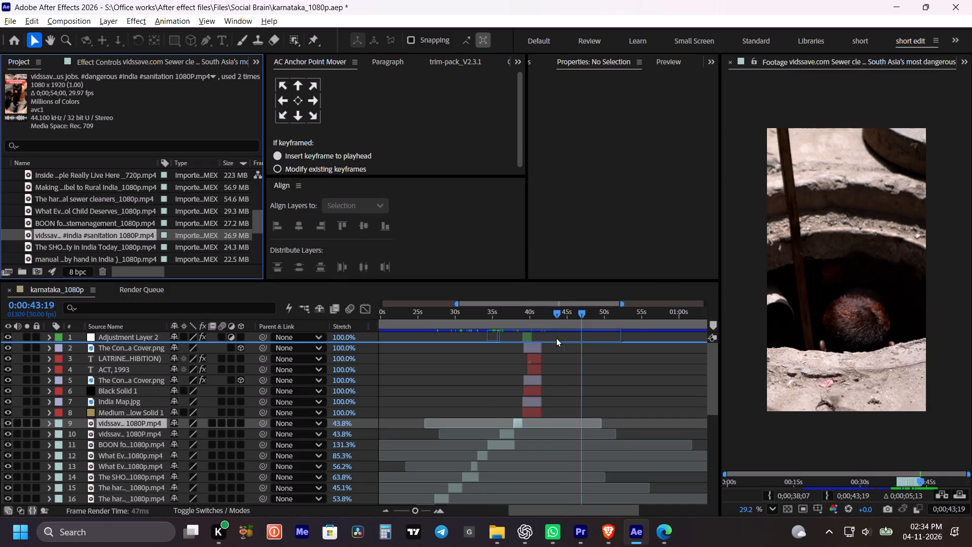
pyautogui.moveTo(556, 337); pyautogui.dragTo(551, 335)
pyautogui.keyDown('alt'); pyautogui.scroll(2, 530, 355); pyautogui.keyUp('alt')
pyautogui.keyDown('shift'); pyautogui.click(581, 319); pyautogui.keyUp('shift')
pyautogui.keyDown('alt'); pyautogui.scroll(2, 577, 333); pyautogui.keyUp('alt')
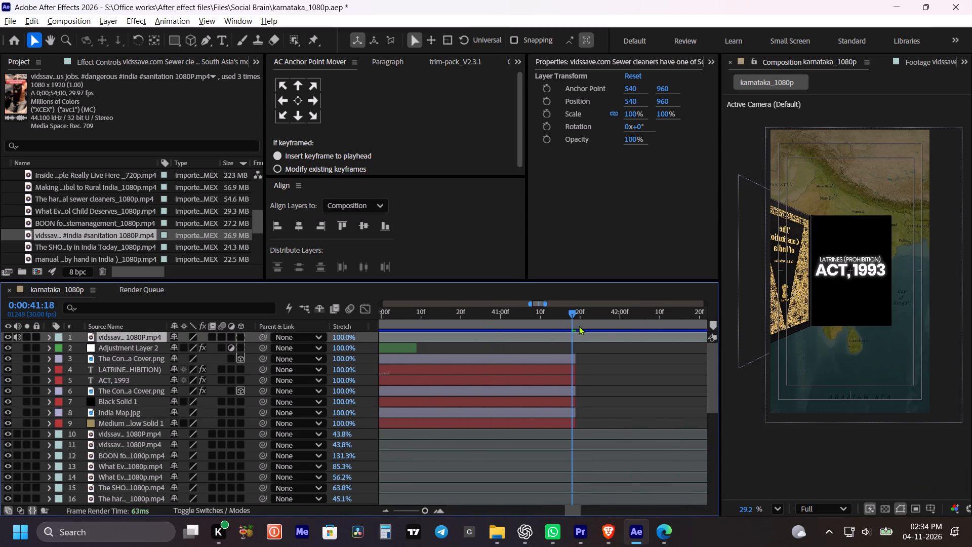
pyautogui.click(572, 317)
pyautogui.keyDown('alt'); pyautogui.scroll(-2, 591, 346); pyautogui.keyUp('alt')
pyautogui.keyDown('alt'); pyautogui.scroll(1, 601, 348); pyautogui.keyUp('alt')
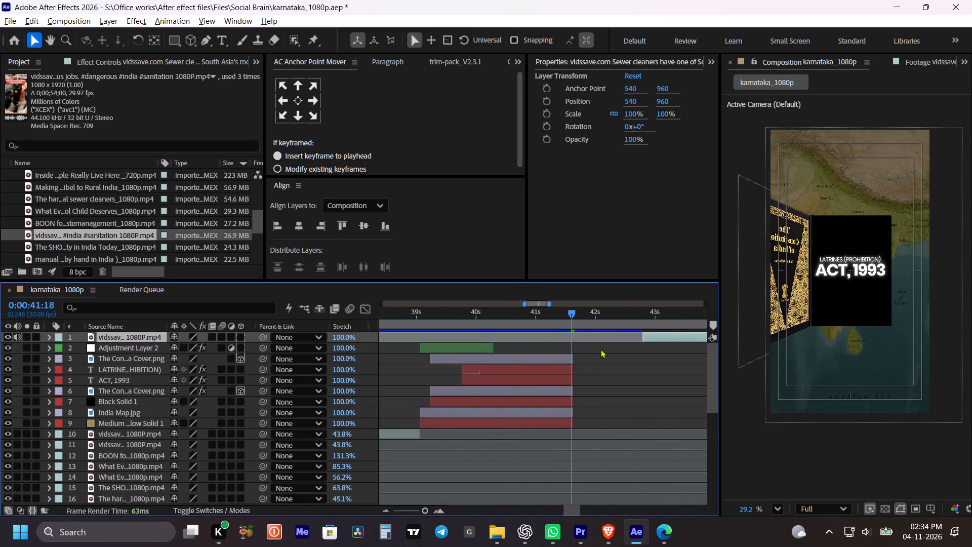
pyautogui.keyDown('alt'); pyautogui.scroll(3, 600, 349); pyautogui.keyUp('alt')
pyautogui.moveTo(497, 315); pyautogui.dragTo(513, 323)
pyautogui.keyDown('alt'); pyautogui.scroll(-4, 512, 323); pyautogui.keyUp('alt')
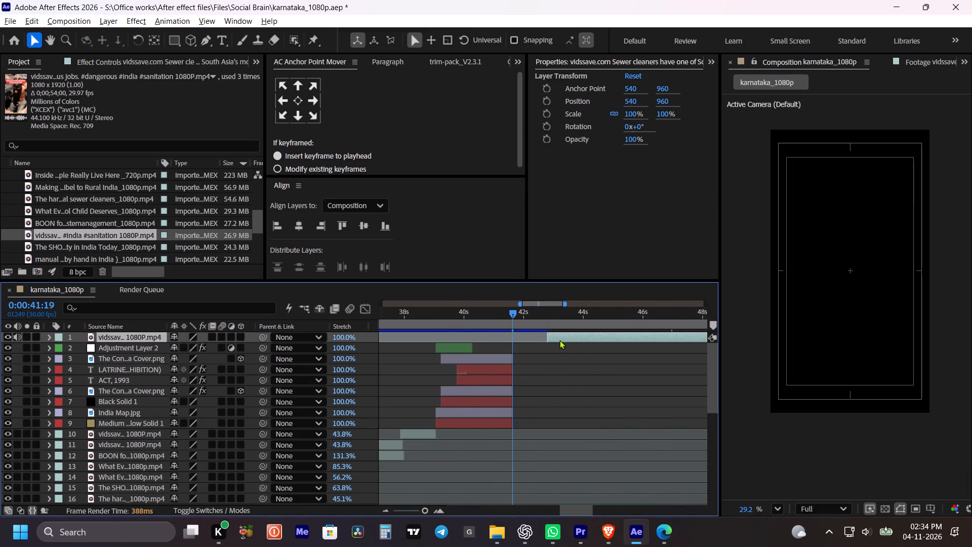
pyautogui.click(559, 340)
pyautogui.write('[p')
pyautogui.click(553, 340)
pyautogui.press('m')
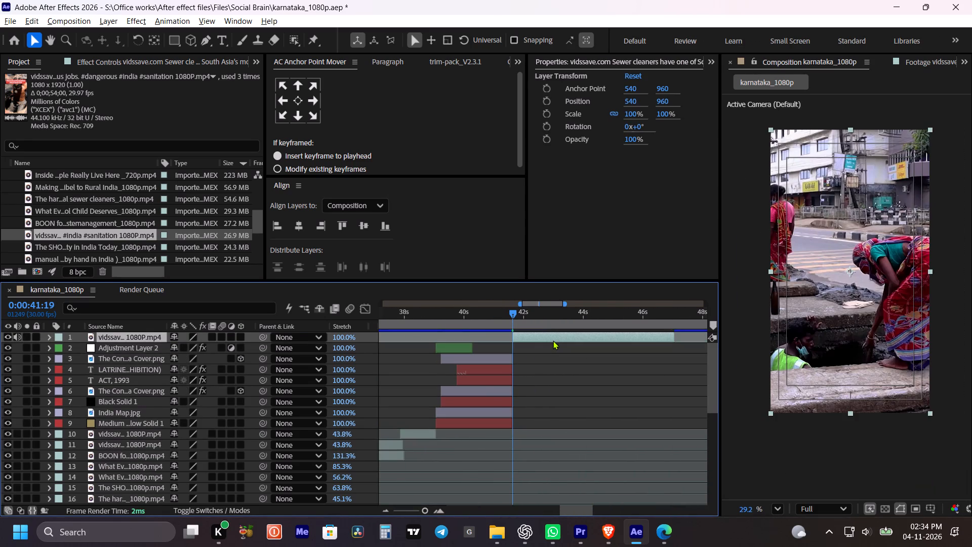
# Preview the added sewer clip from 0:00:41:19 and mute its layer's audio.
pyautogui.press('space')
pyautogui.keyDown('alt'); pyautogui.scroll(-2, 532, 344); pyautogui.keyUp('alt')
pyautogui.press('space')
pyautogui.moveTo(563, 359); pyautogui.dragTo(558, 359)
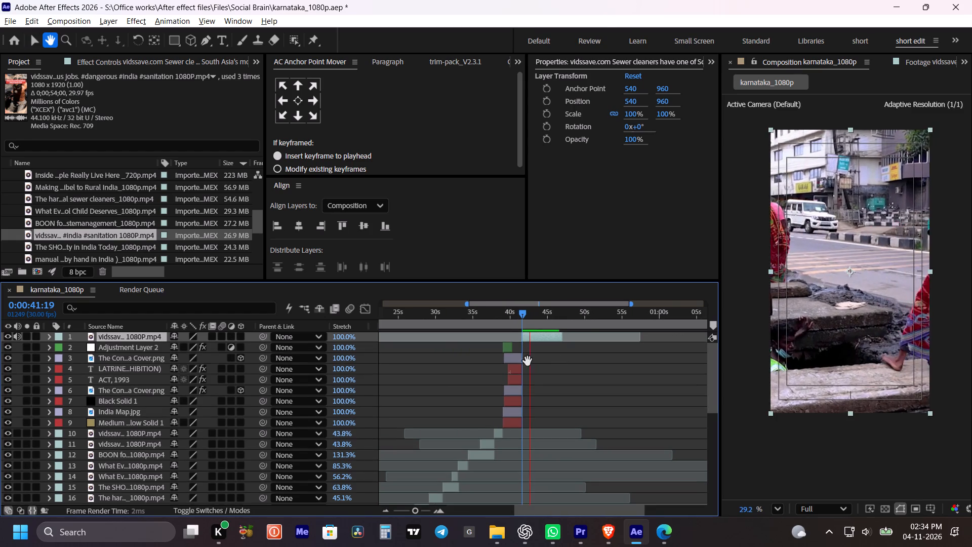
pyautogui.press('space')
pyautogui.click(16, 337)
# Play back the muted sewer clip from 0:00:41:19 through to the presenter shot that follows it.
pyautogui.press('space')
pyautogui.press('v')
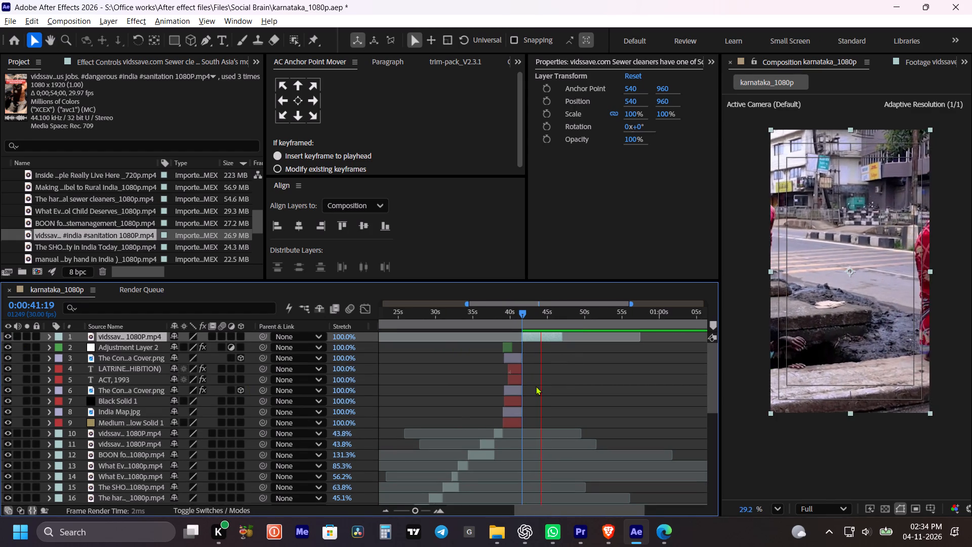
pyautogui.press('space')
pyautogui.click(565, 360)
pyautogui.keyDown('alt'); pyautogui.scroll(1, 558, 359); pyautogui.keyUp('alt')
pyautogui.press('space')
pyautogui.click(574, 359)
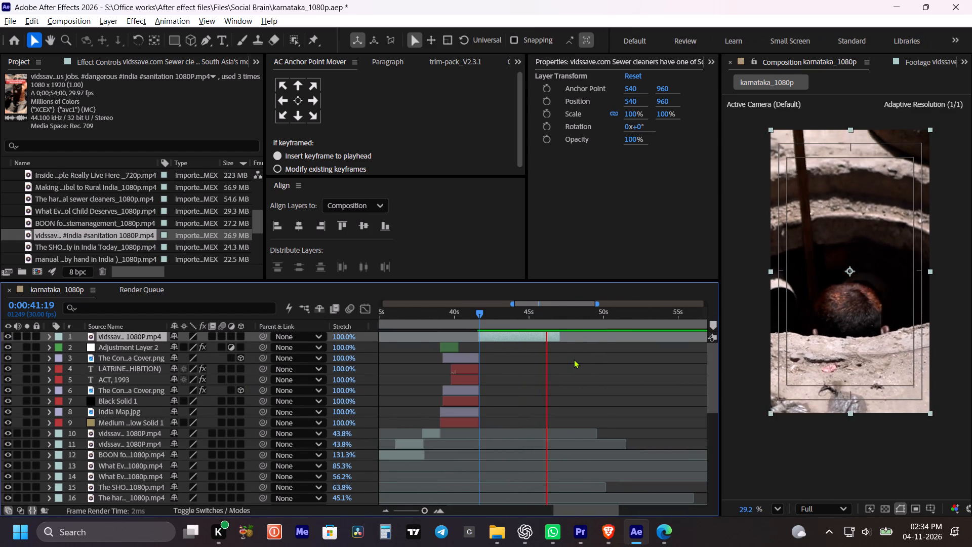
pyautogui.press('space')
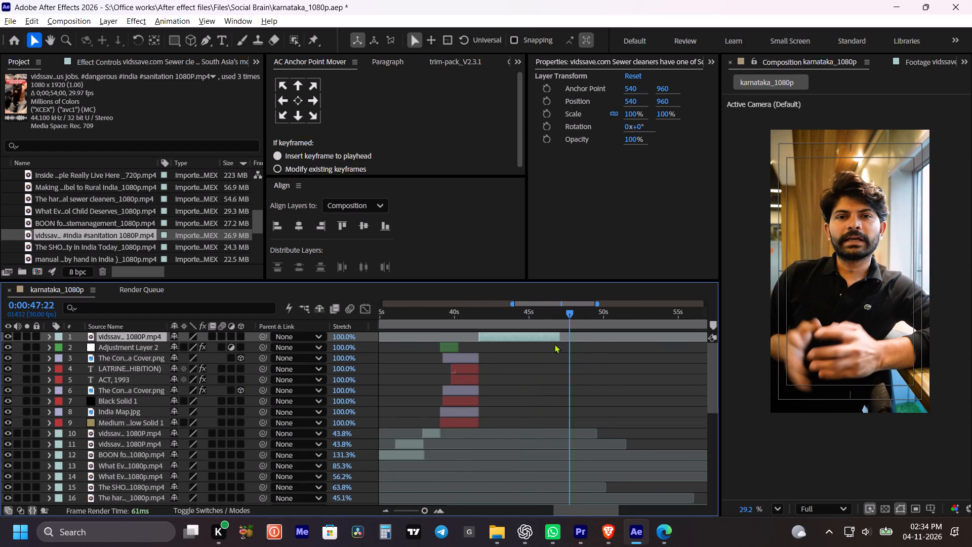
# Time-stretch the sewer clip to 111.0% so it reaches the presenter shot at about 0:00:47:19.
pyautogui.hotkey('ctrl', 'Left')
pyautogui.hotkey('ctrl', 'Left')
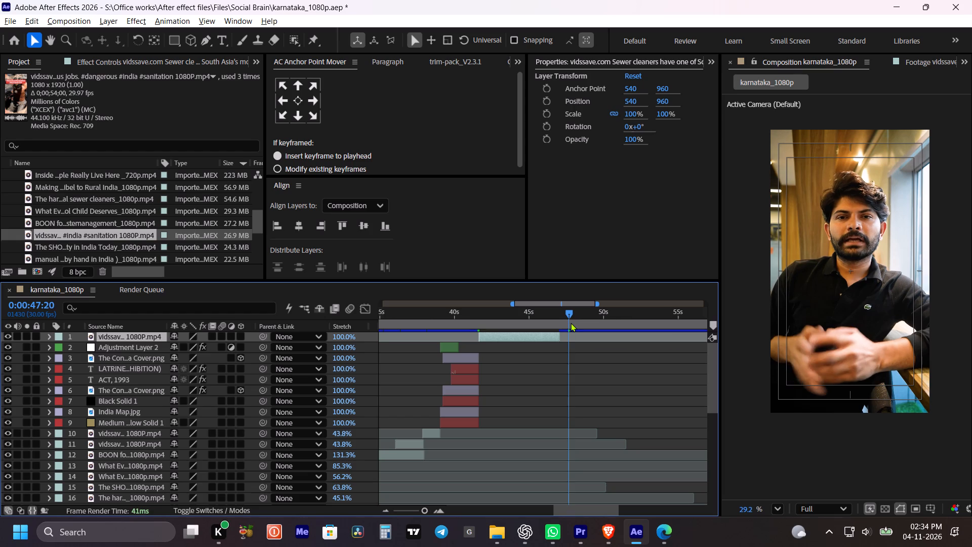
pyautogui.hotkey('ctrl', 'Left')
pyautogui.hotkey('ctrl', 'Left')
pyautogui.hotkey('ctrl', 'Right')
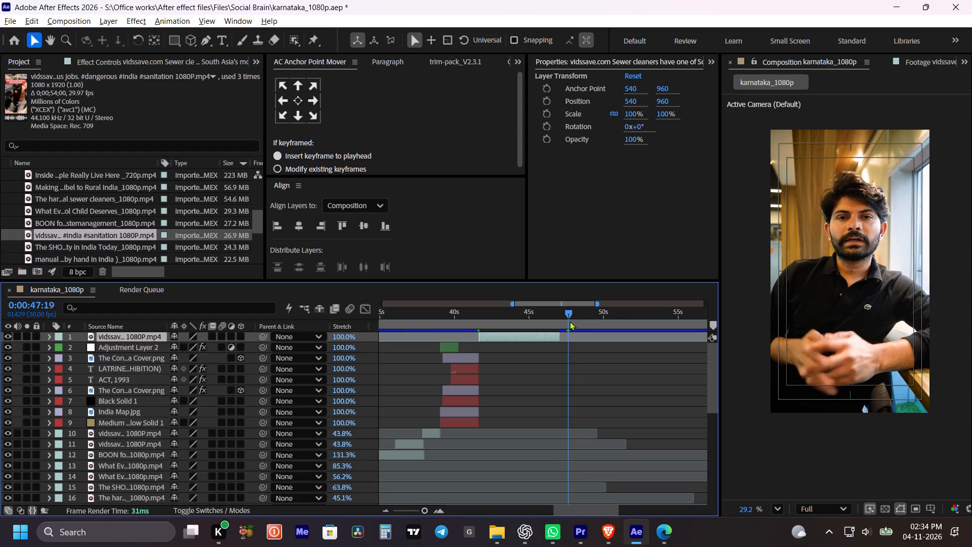
pyautogui.keyDown('alt'); pyautogui.moveTo(560, 338); pyautogui.dragTo(569, 338); pyautogui.keyUp('alt')
pyautogui.keyDown('alt'); pyautogui.moveTo(569, 338); pyautogui.dragTo(569, 339); pyautogui.keyUp('alt')
# Trim the stretched sewer clip's end back to 0:00:47:19 and save the project.
pyautogui.keyDown('alt'); pyautogui.scroll(2, 570, 341); pyautogui.keyUp('alt')
pyautogui.keyDown('alt'); pyautogui.scroll(-2, 570, 342); pyautogui.keyUp('alt')
pyautogui.keyDown('alt'); pyautogui.scroll(4, 571, 340); pyautogui.keyUp('alt')
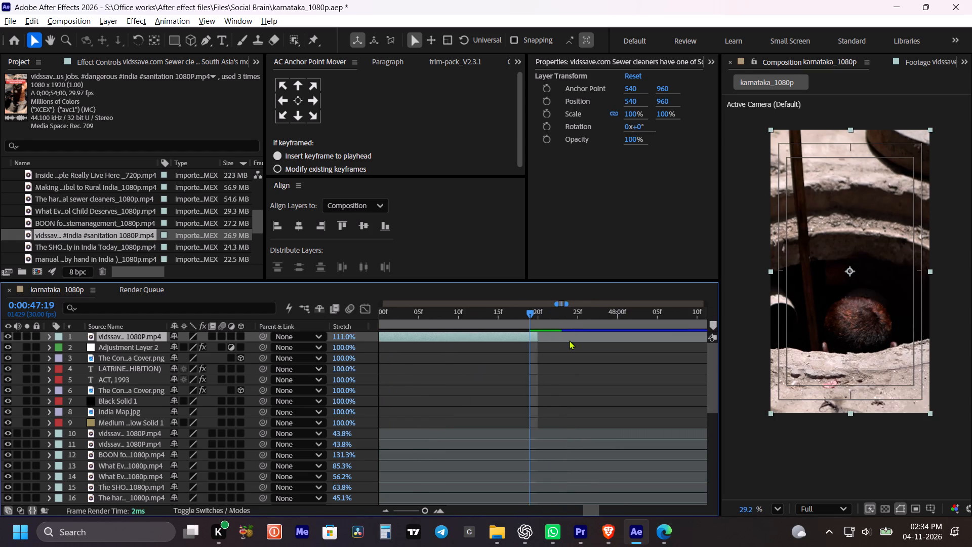
pyautogui.keyDown('alt'); pyautogui.scroll(2, 569, 340); pyautogui.keyUp('alt')
pyautogui.moveTo(448, 336); pyautogui.dragTo(425, 337)
pyautogui.keyDown('alt'); pyautogui.scroll(-4, 432, 340); pyautogui.keyUp('alt')
pyautogui.press('space')
pyautogui.moveTo(452, 358); pyautogui.dragTo(540, 377)
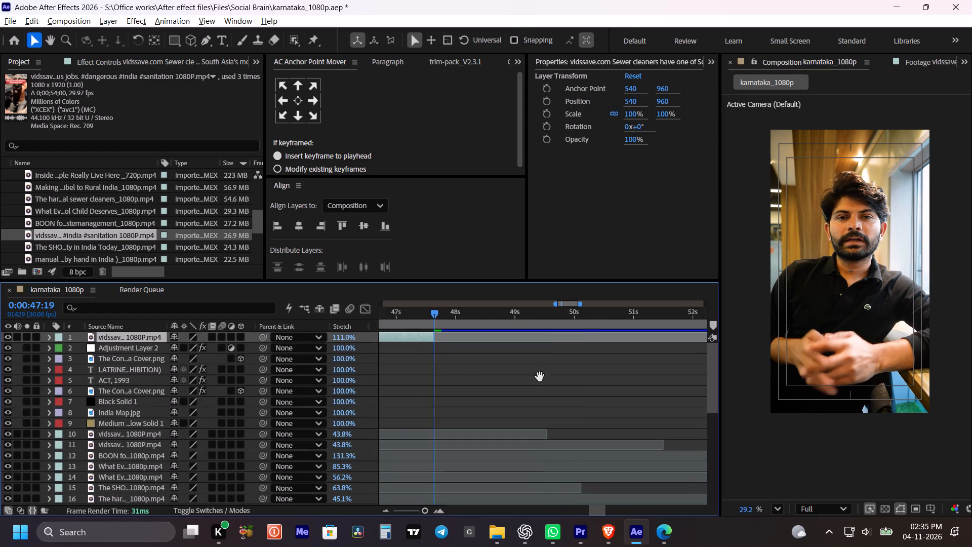
pyautogui.moveTo(540, 377); pyautogui.dragTo(601, 384)
pyautogui.hotkey('ctrl', 's')
pyautogui.hotkey('ctrl', 'Right')
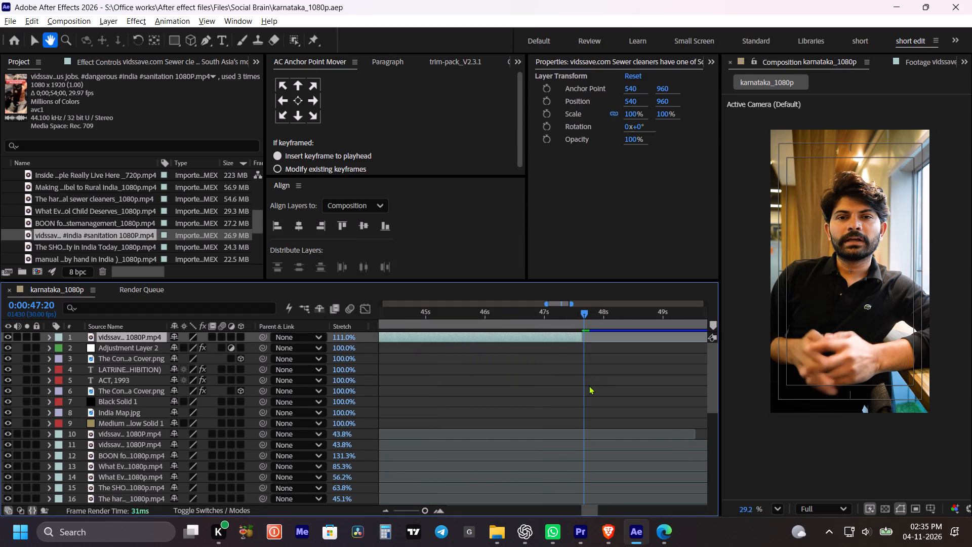
pyautogui.hotkey('ctrl', 'Left')
pyautogui.hotkey('ctrl', 's')
# Copy the Black Solid 1 overlay from the 1993 act scene and paste it above the sewer clip, starting at 0:00:41:19.
pyautogui.keyDown('alt'); pyautogui.scroll(-2, 590, 388); pyautogui.keyUp('alt')
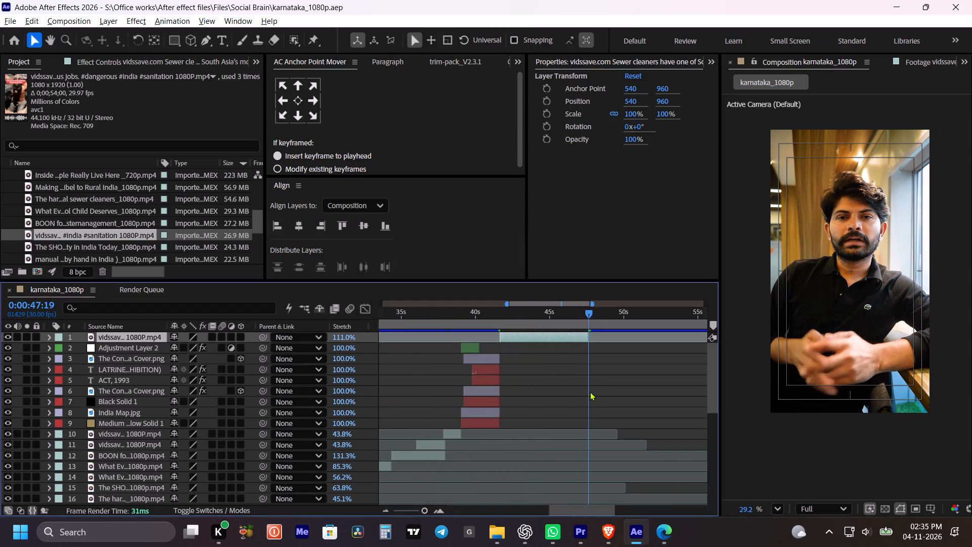
pyautogui.click(551, 377)
pyautogui.press('space')
pyautogui.press('space')
pyautogui.click(494, 309)
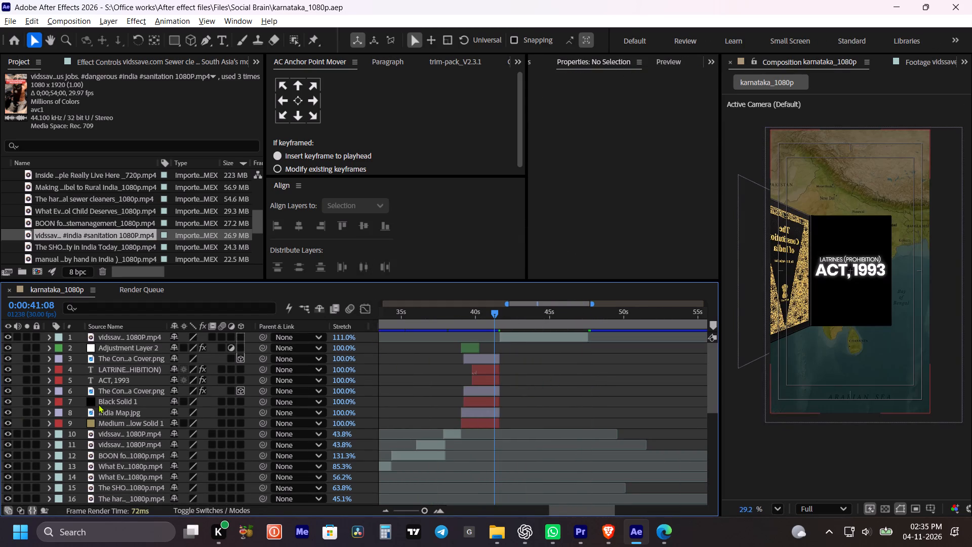
pyautogui.click(103, 399)
pyautogui.hotkey('ctrl', 'c')
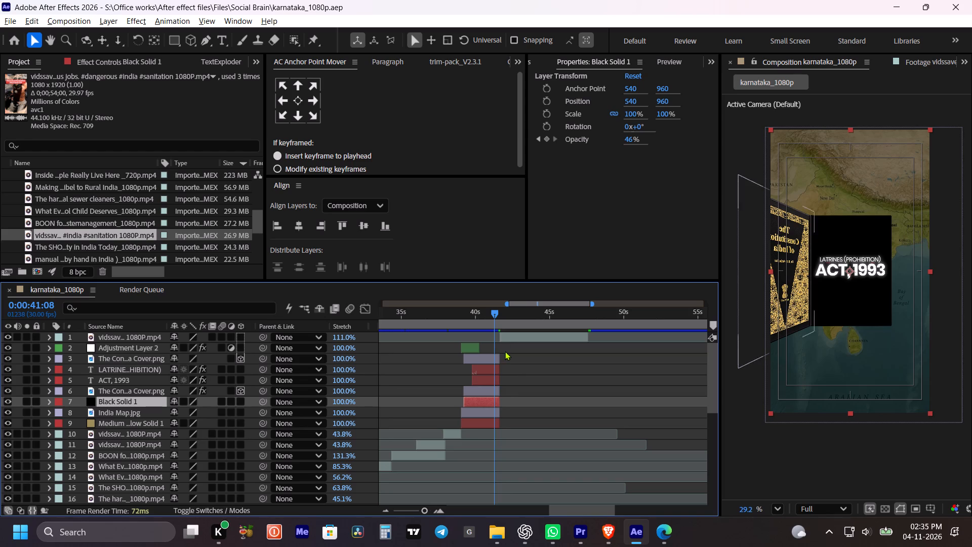
pyautogui.keyDown('shift'); pyautogui.click(499, 312); pyautogui.keyUp('shift')
pyautogui.keyDown('alt'); pyautogui.scroll(3, 503, 328); pyautogui.keyUp('alt')
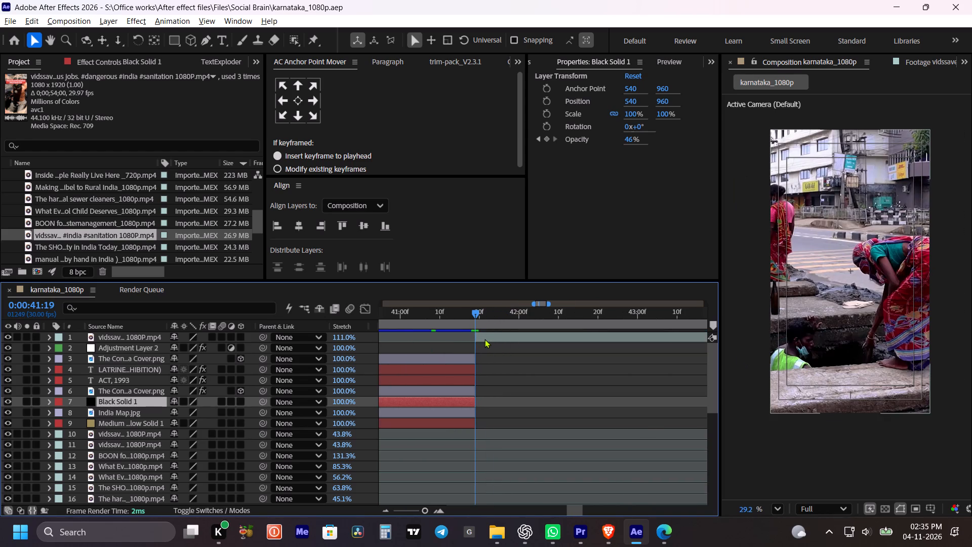
pyautogui.click(484, 339)
pyautogui.hotkey('ctrl', 'v')
pyautogui.press('[')
# Extend the pasted black solid's end to match the sewer clip's end.
pyautogui.keyDown('alt'); pyautogui.scroll(-3, 529, 347); pyautogui.keyUp('alt')
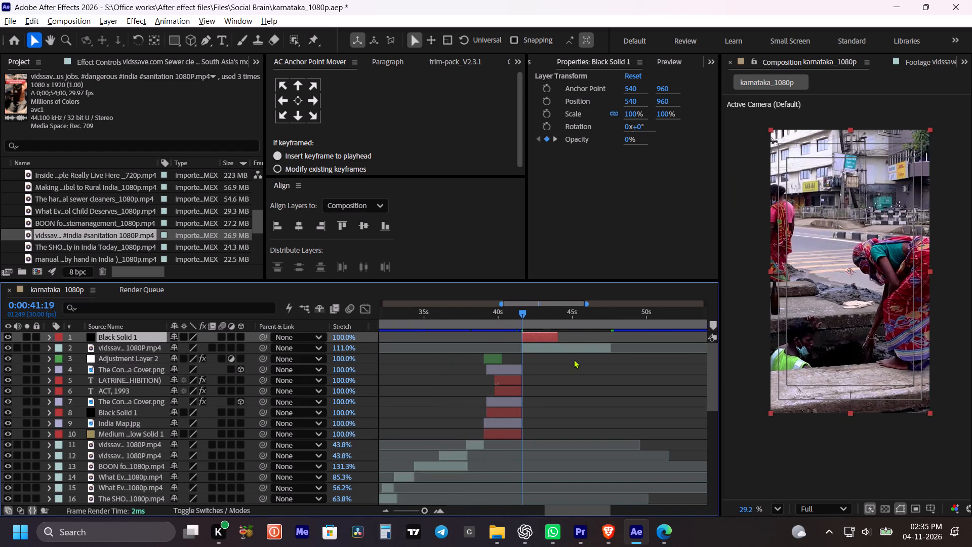
pyautogui.press('space')
pyautogui.moveTo(574, 359); pyautogui.dragTo(542, 369)
pyautogui.keyDown('shift'); pyautogui.moveTo(531, 336); pyautogui.dragTo(581, 343); pyautogui.keyUp('shift')
# Preview the black solid's fade-in across the transition from the act title to the sewer clip.
pyautogui.click(520, 317)
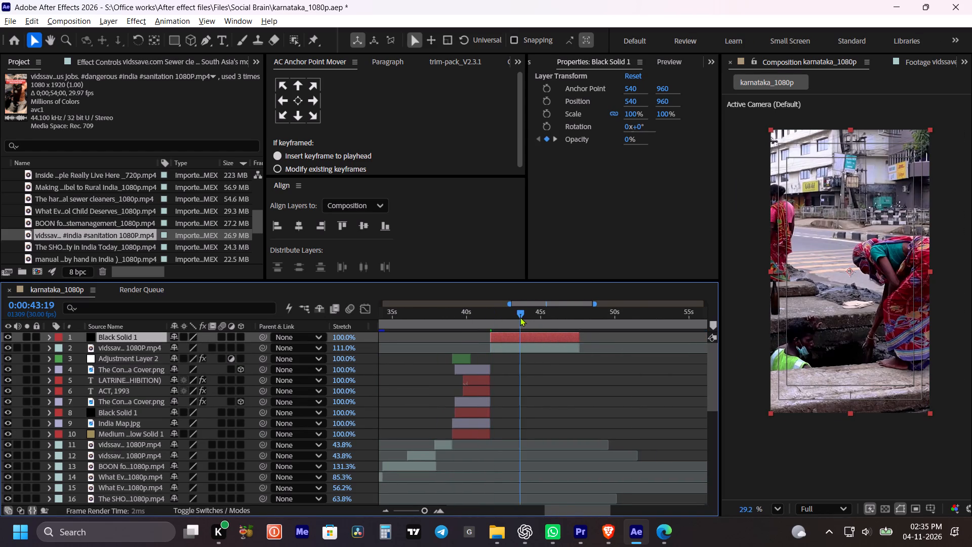
pyautogui.keyDown('alt'); pyautogui.scroll(6, 495, 334); pyautogui.keyUp('alt')
pyautogui.keyDown('alt'); pyautogui.scroll(-3, 462, 339); pyautogui.keyUp('alt')
pyautogui.moveTo(459, 315); pyautogui.dragTo(472, 319)
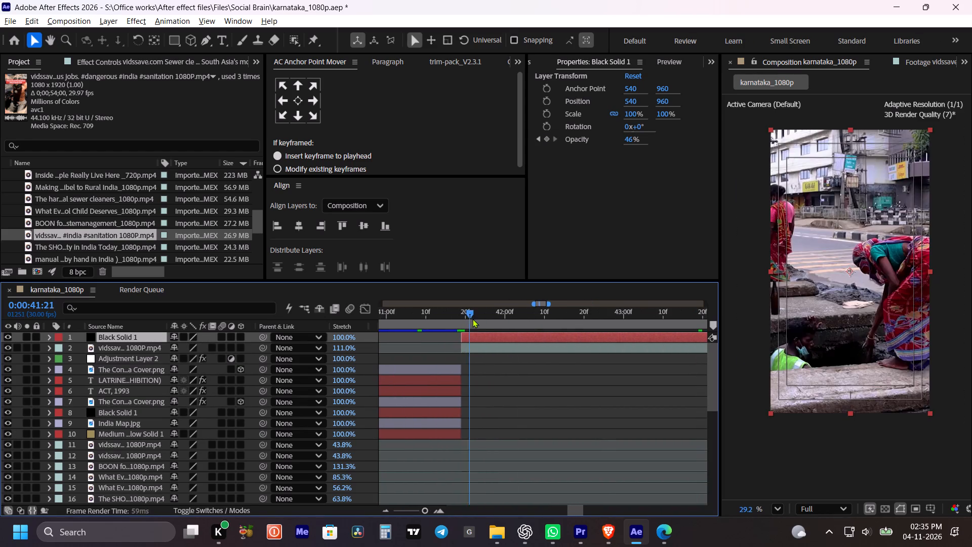
pyautogui.moveTo(472, 319); pyautogui.dragTo(509, 330)
pyautogui.keyDown('alt'); pyautogui.scroll(-2, 502, 335); pyautogui.keyUp('alt')
pyautogui.click(477, 318)
pyautogui.press('space')
pyautogui.press('space')
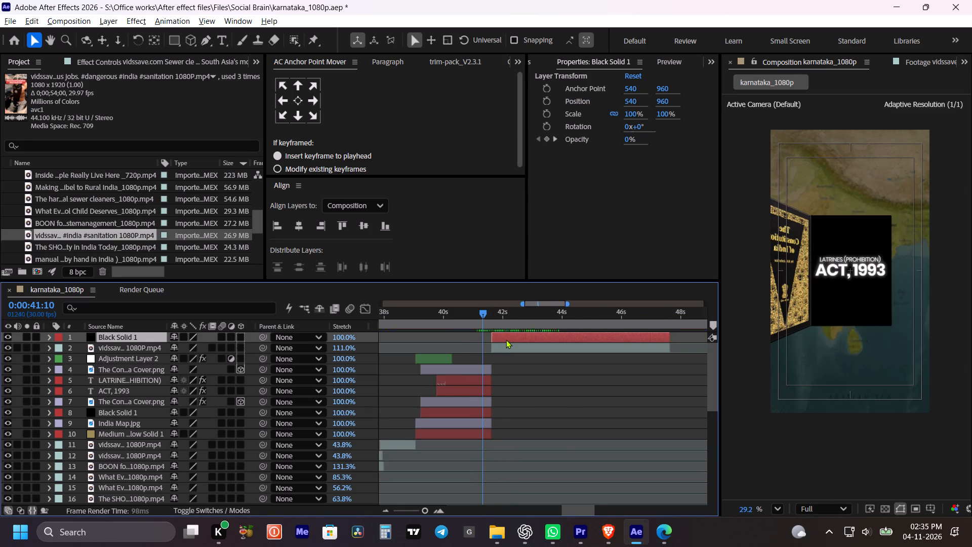
# Shift the black solid's two opacity keyframes earlier so the fade finishes at the sewer clip's start, play it back, and save the project.
pyautogui.click(506, 339)
pyautogui.press('u')
pyautogui.moveTo(523, 345); pyautogui.dragTo(468, 353)
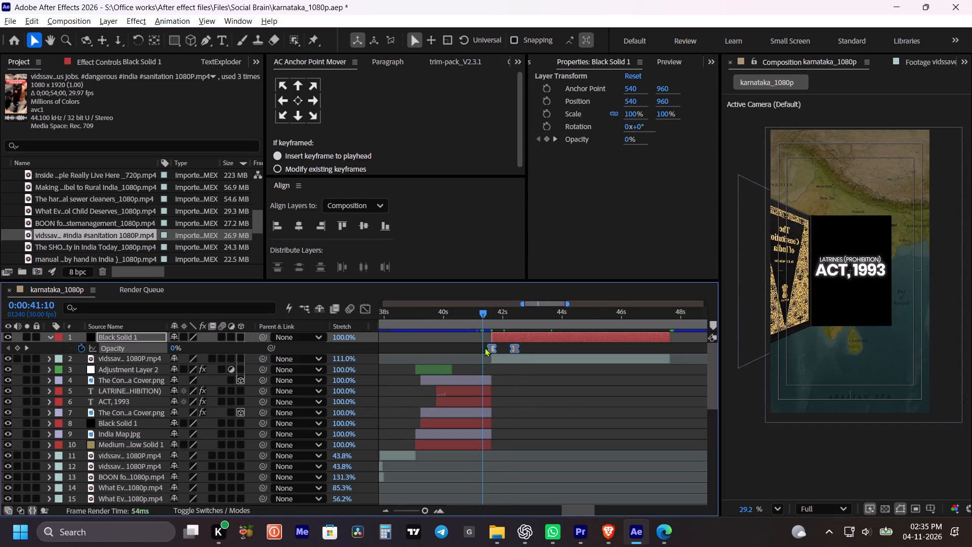
pyautogui.moveTo(492, 347); pyautogui.dragTo(469, 349)
pyautogui.click(515, 383)
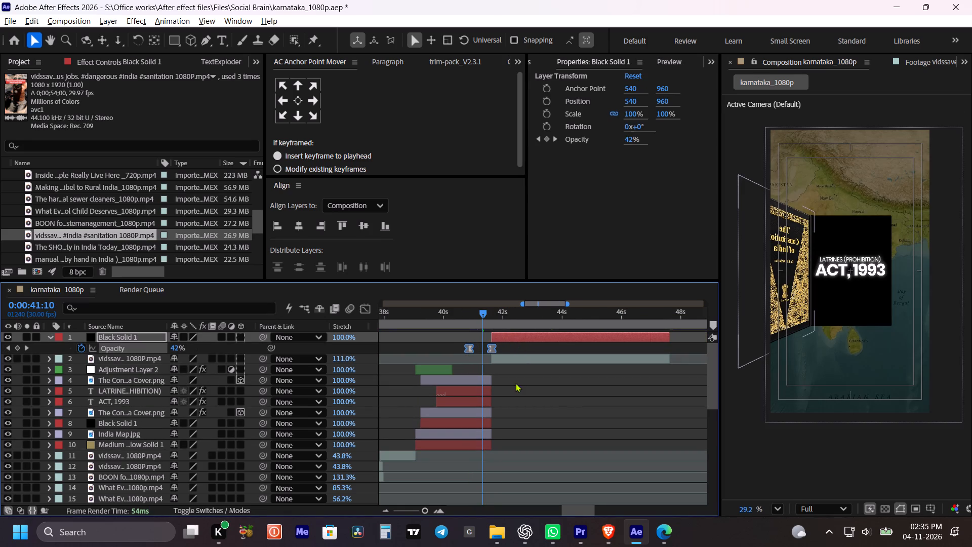
pyautogui.press('space')
pyautogui.press('space')
pyautogui.press('space')
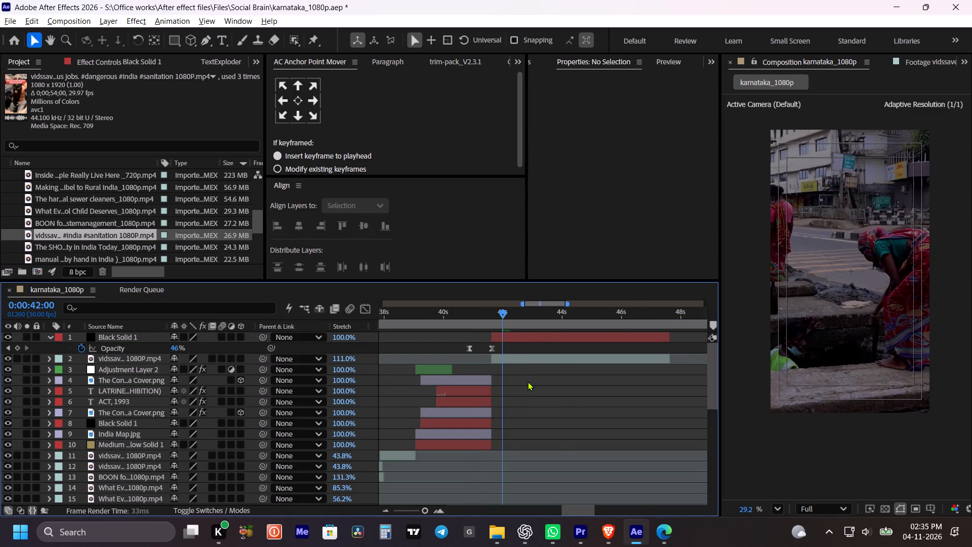
pyautogui.keyDown('alt'); pyautogui.scroll(-2, 528, 381); pyautogui.keyUp('alt')
pyautogui.press('space')
pyautogui.hotkey('ctrl', 's')
pyautogui.press('space')
pyautogui.press('space')
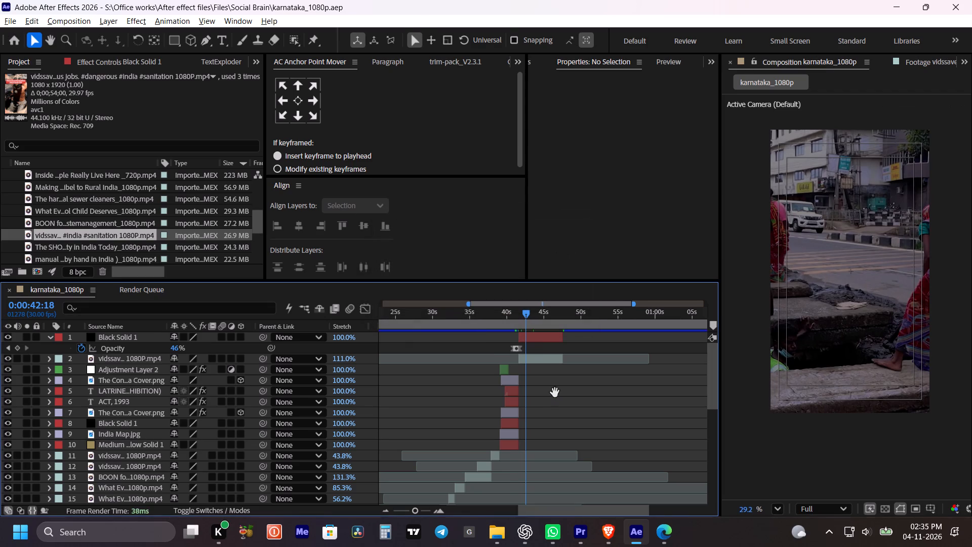
pyautogui.press('space')
pyautogui.click(555, 393)
pyautogui.press('m')
# Switch to Brave and bring up the Wikipedia article on manual scavenging.
pyautogui.click(603, 532)
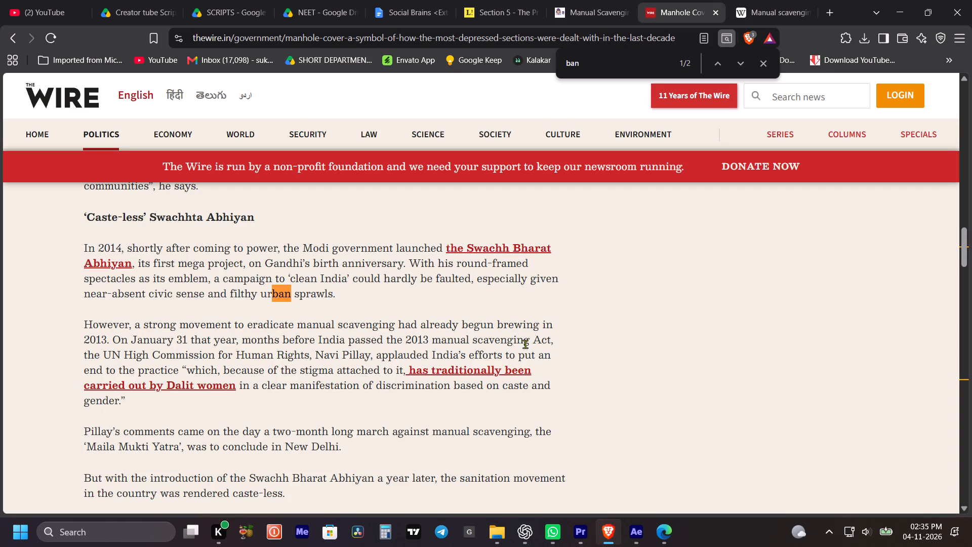
pyautogui.click(763, 8)
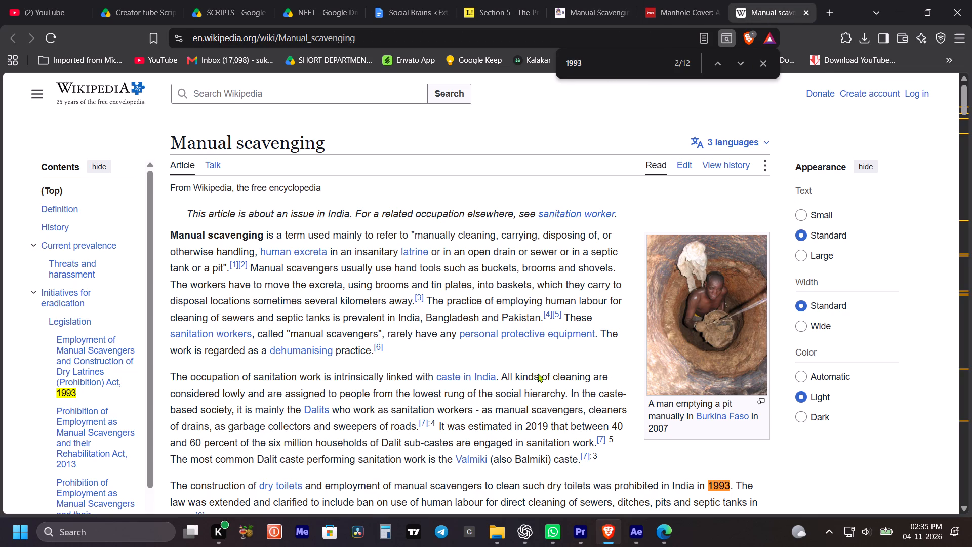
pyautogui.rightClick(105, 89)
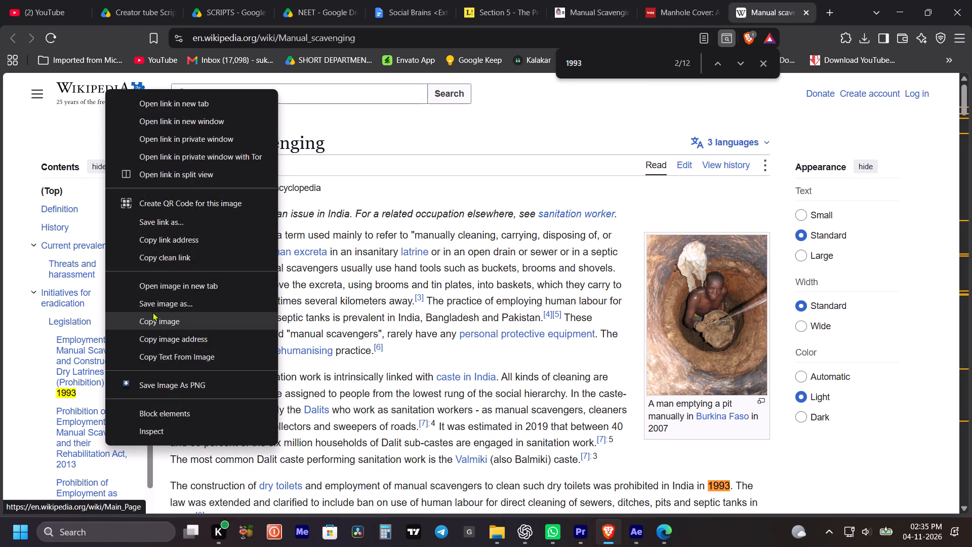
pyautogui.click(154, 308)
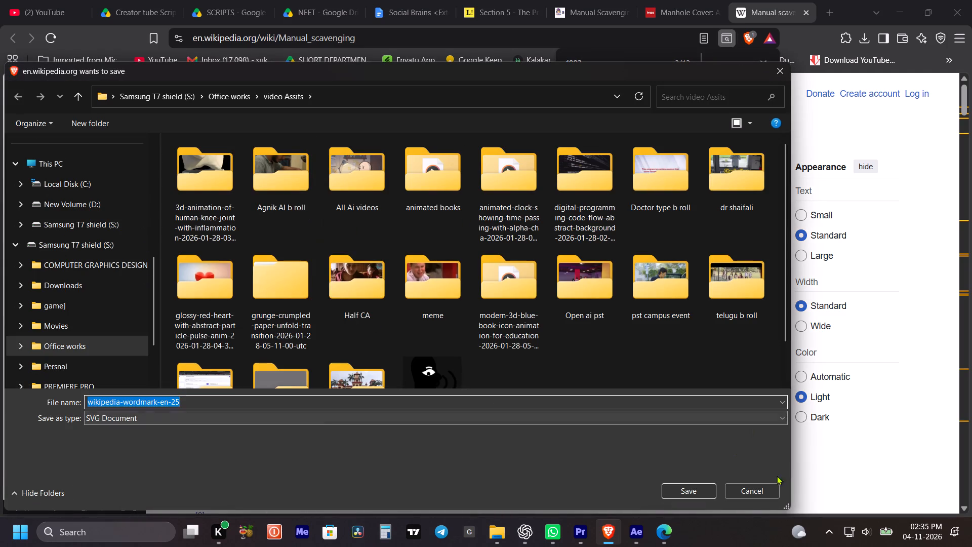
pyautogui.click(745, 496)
# Save the Wikipedia wordmark as the PNG wikipedia-wordmark-en-25 in Office works > video Assits.
pyautogui.rightClick(119, 92)
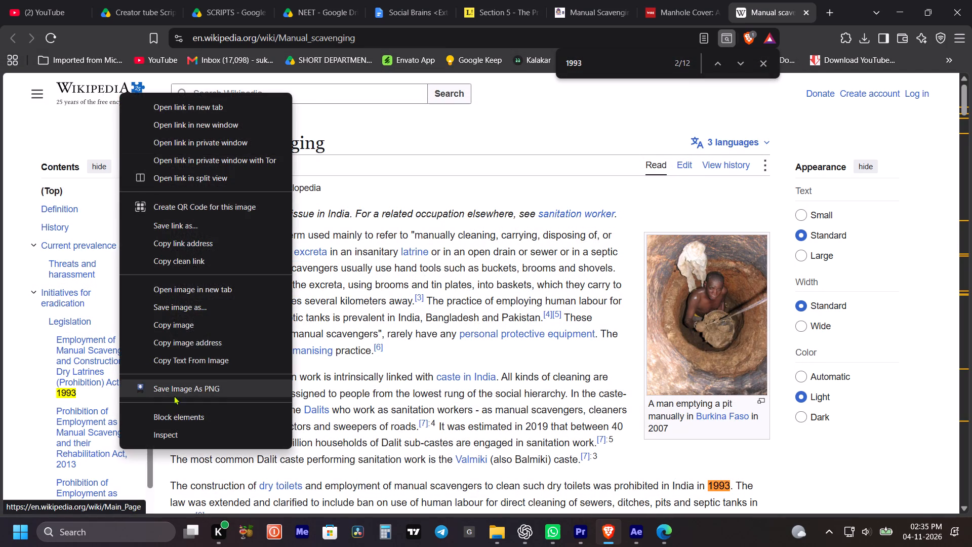
pyautogui.click(175, 390)
pyautogui.hotkey('ctrl', 'c')
pyautogui.hotkey('ctrl', 'c')
pyautogui.scroll(-5, 111, 324)
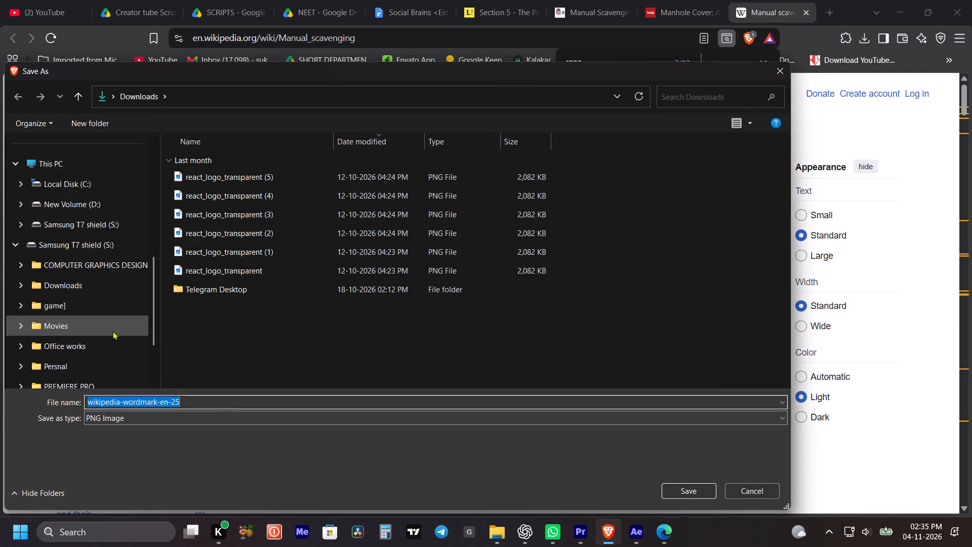
pyautogui.click(89, 284)
pyautogui.scroll(-1, 456, 367)
pyautogui.doubleClick(259, 278)
pyautogui.click(210, 407)
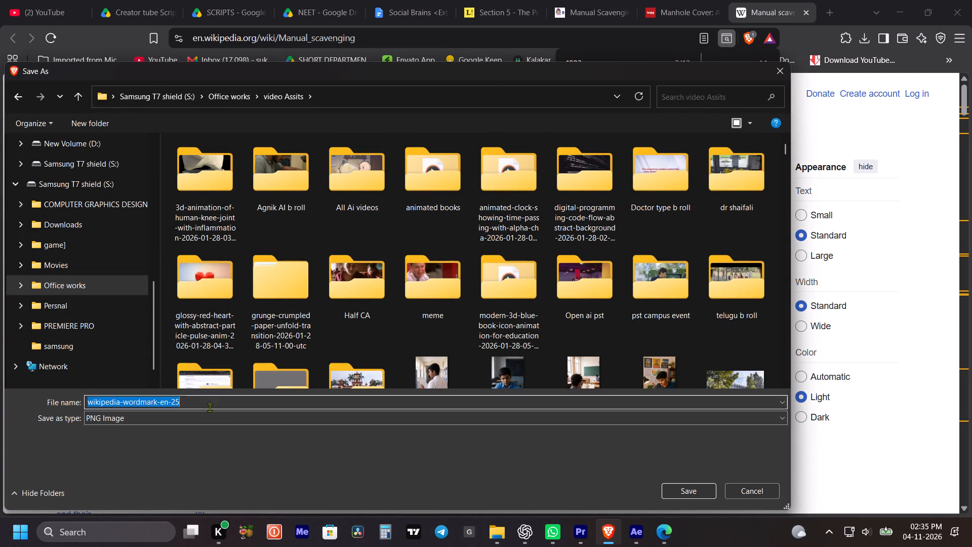
pyautogui.hotkey('ctrl', 'c')
pyautogui.click(698, 496)
# Bring the downloaded wordmark PNG into the After Effects project's pngs folder.
pyautogui.moveTo(751, 69); pyautogui.dragTo(655, 506)
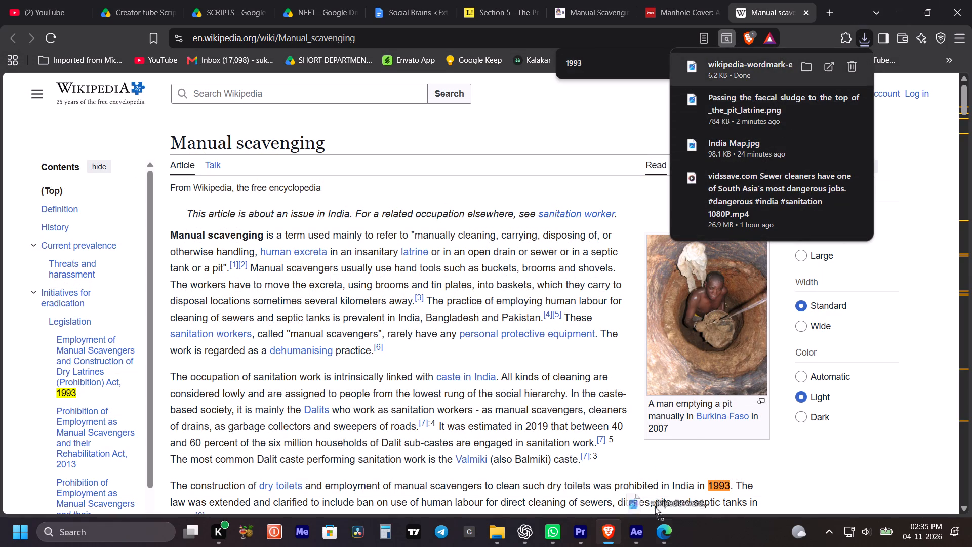
pyautogui.moveTo(655, 506); pyautogui.dragTo(582, 450)
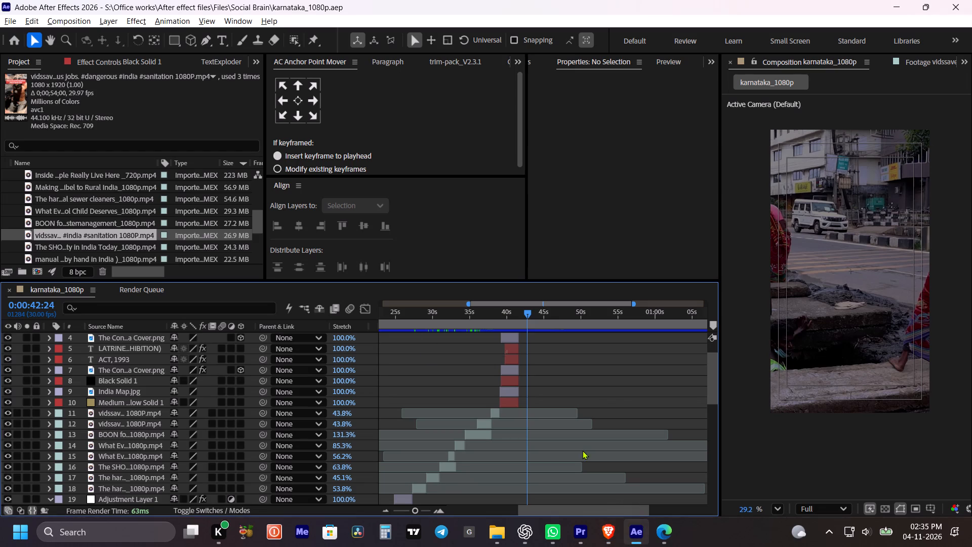
pyautogui.moveTo(582, 450); pyautogui.dragTo(71, 213)
# Add wikipedia-wordmark-en-25.png to the composition as the top layer, starting at 0:00:41:19.
pyautogui.scroll(8, 555, 361)
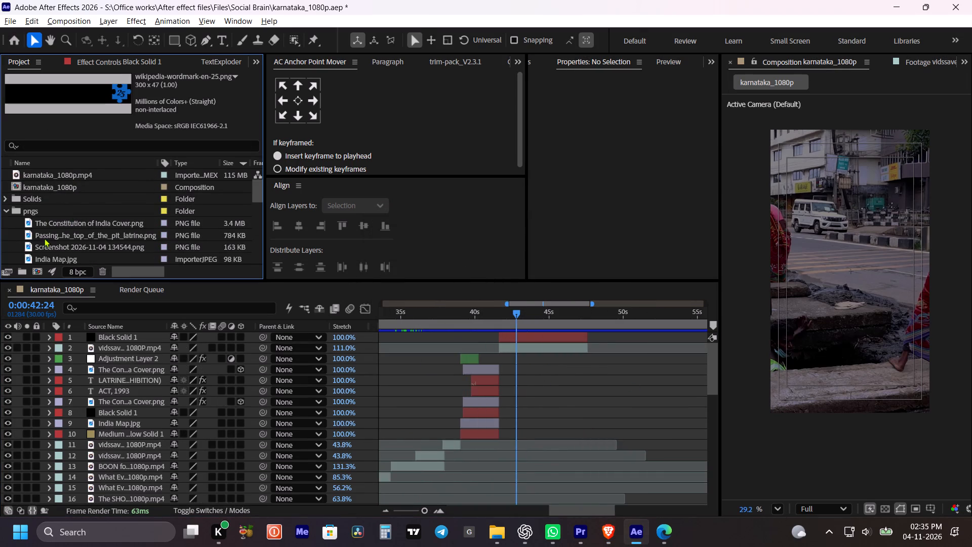
pyautogui.scroll(-1, 73, 229)
pyautogui.moveTo(71, 237); pyautogui.dragTo(514, 338)
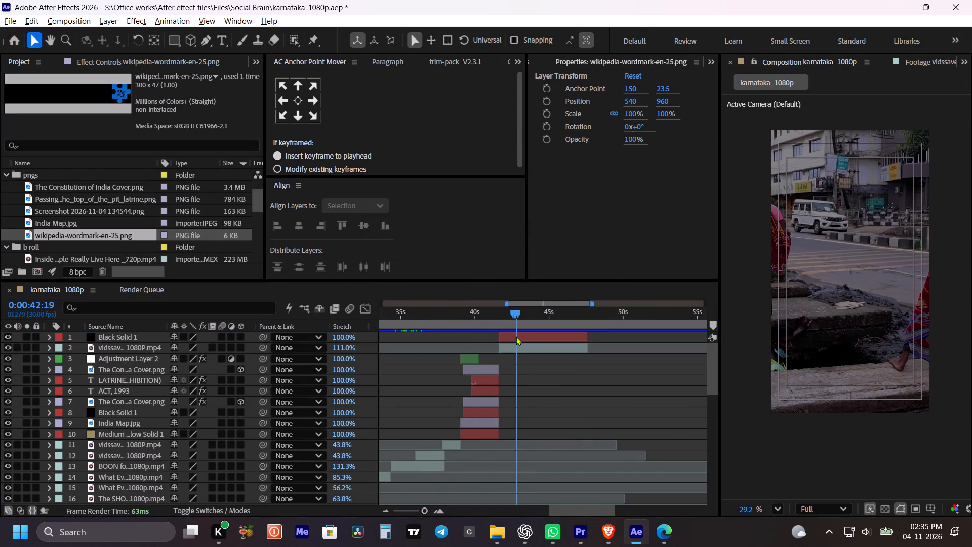
pyautogui.moveTo(103, 346); pyautogui.dragTo(106, 335)
pyautogui.keyDown('shift'); pyautogui.moveTo(517, 315); pyautogui.dragTo(507, 315); pyautogui.keyUp('shift')
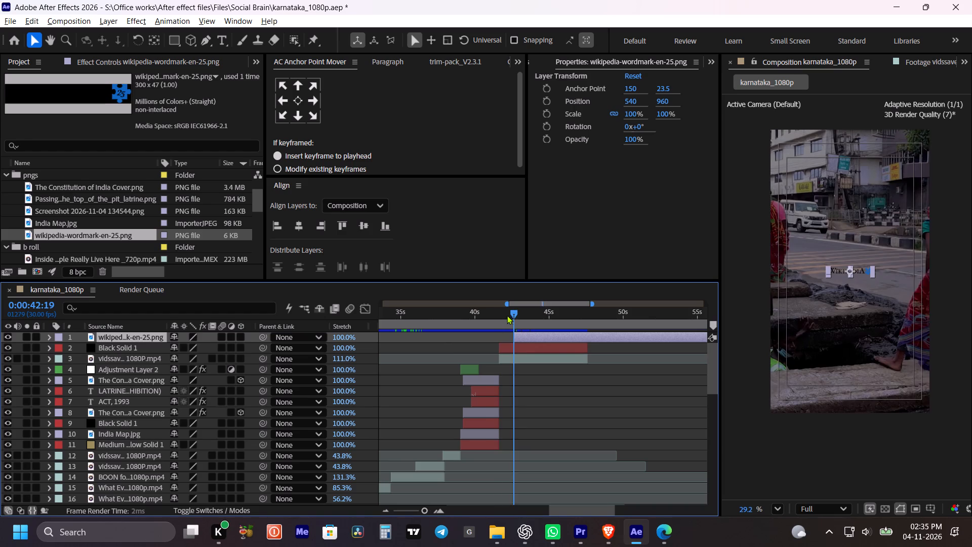
pyautogui.keyDown('shift'); pyautogui.moveTo(507, 315); pyautogui.dragTo(501, 315); pyautogui.keyUp('shift')
pyautogui.click(525, 333)
pyautogui.press('[')
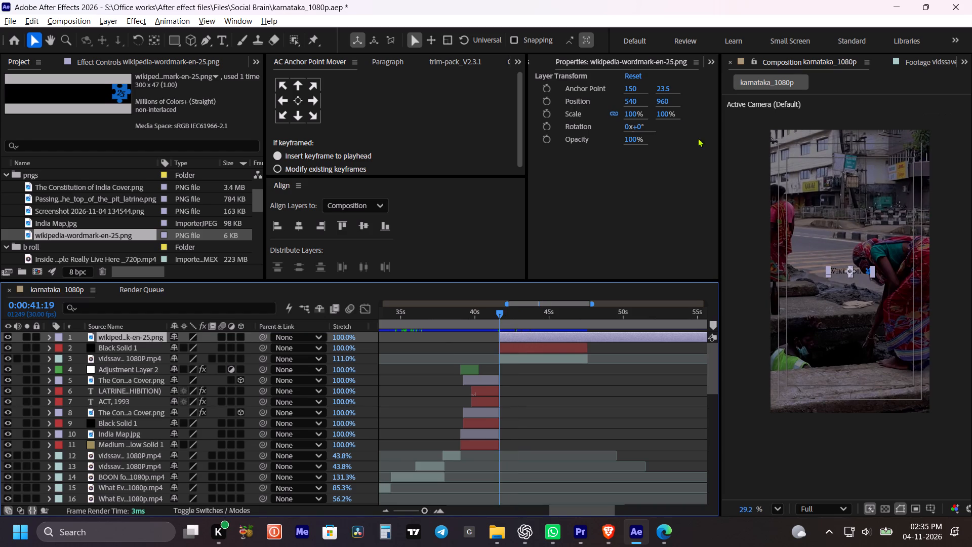
# Scale the Wikipedia wordmark to 136% and set its vertical position to 392.
pyautogui.moveTo(630, 115); pyautogui.dragTo(663, 121)
pyautogui.moveTo(667, 102); pyautogui.dragTo(309, 98)
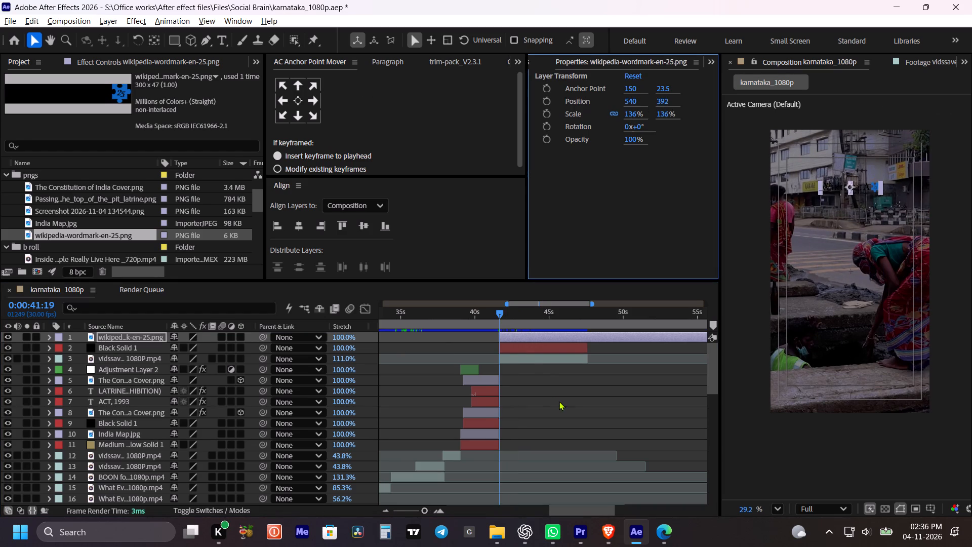
pyautogui.click(561, 402)
# Apply the Tint effect to the Wikipedia wordmark, mapping black to white (FFFFFF), and save the project.
pyautogui.click(518, 341)
pyautogui.hotkey('ctrl', 'space')
pyautogui.write('tint')
pyautogui.press('Return')
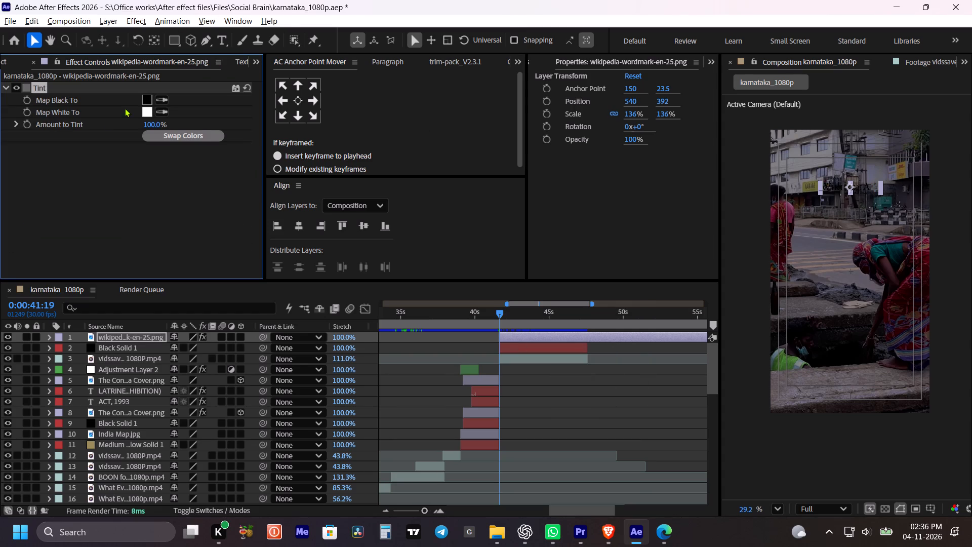
pyautogui.click(149, 101)
pyautogui.moveTo(484, 182); pyautogui.dragTo(280, 111)
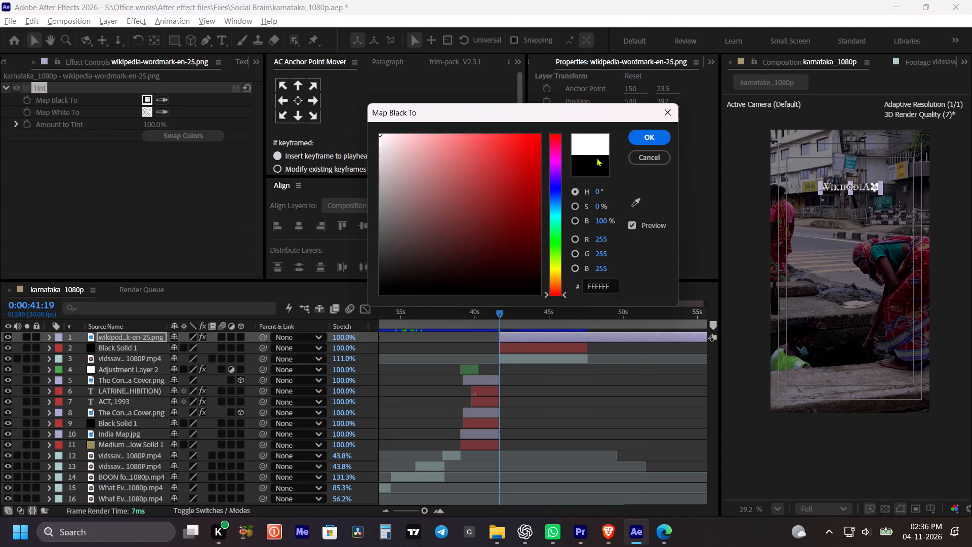
pyautogui.click(637, 138)
pyautogui.click(610, 388)
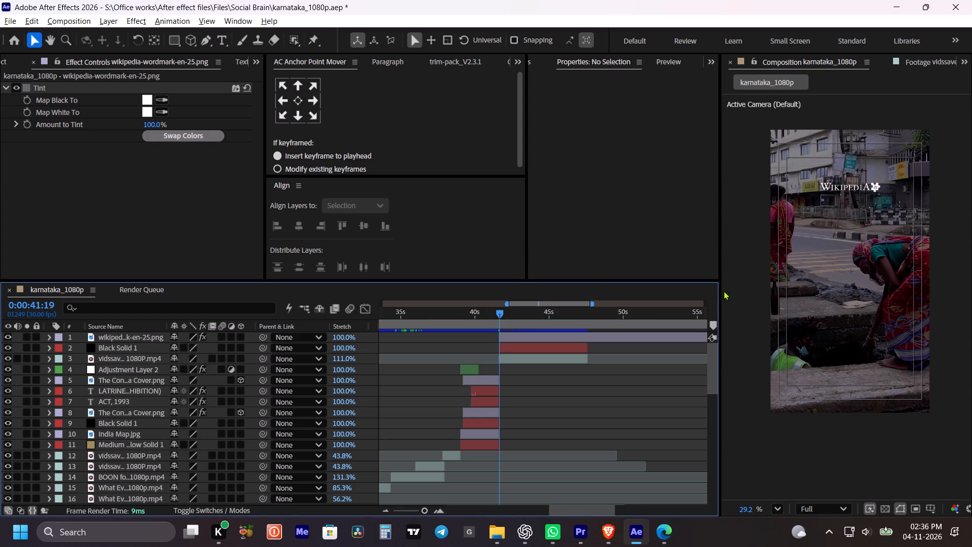
pyautogui.hotkey('ctrl', 's')
# Trim the Wikipedia wordmark layer's end to 0:00:47:18 and save the project.
pyautogui.keyDown('shift'); pyautogui.click(594, 315); pyautogui.keyUp('shift')
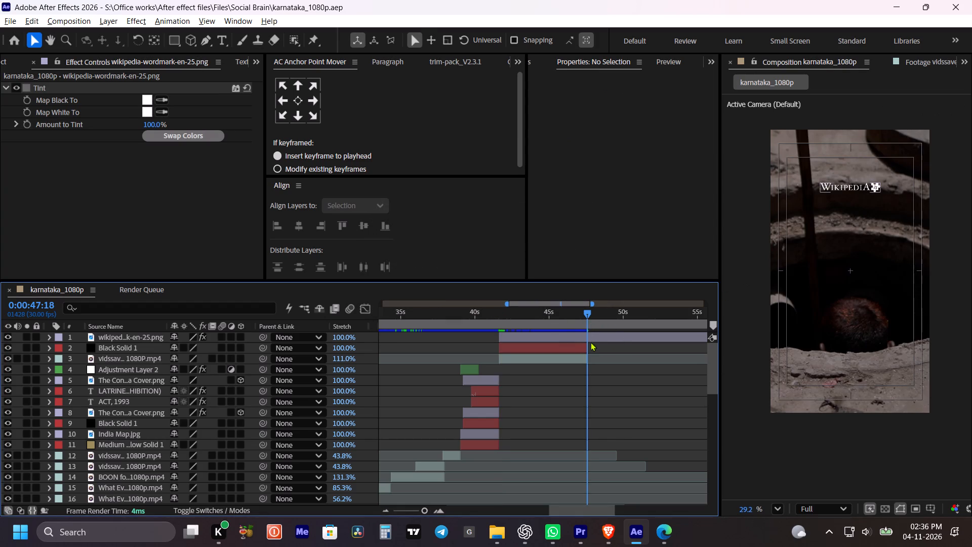
pyautogui.click(590, 337)
pyautogui.hotkey('alt', ']')
pyautogui.hotkey('ctrl', 's')
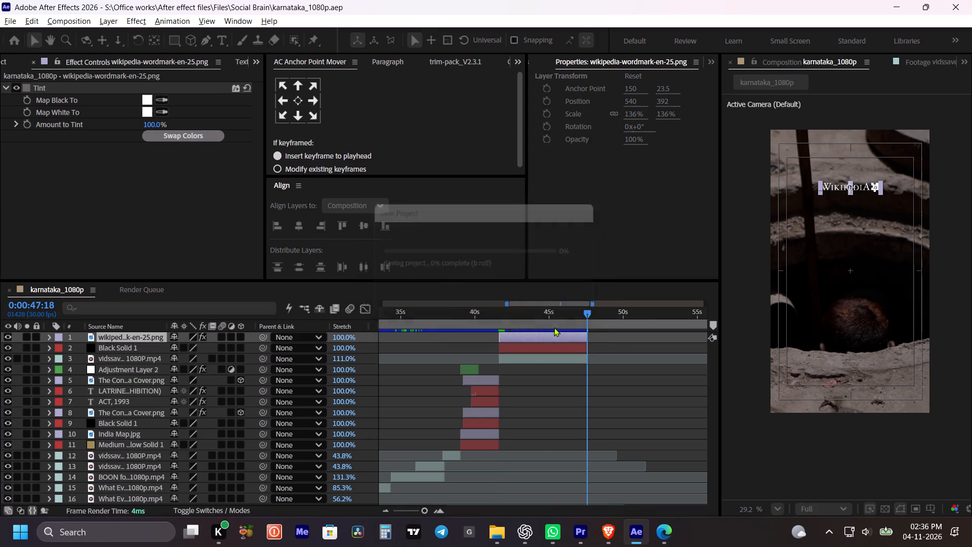
pyautogui.click(613, 400)
# Scale the Wikipedia wordmark to 194%, centre it horizontally in the composition, and centre its anchor point.
pyautogui.click(545, 340)
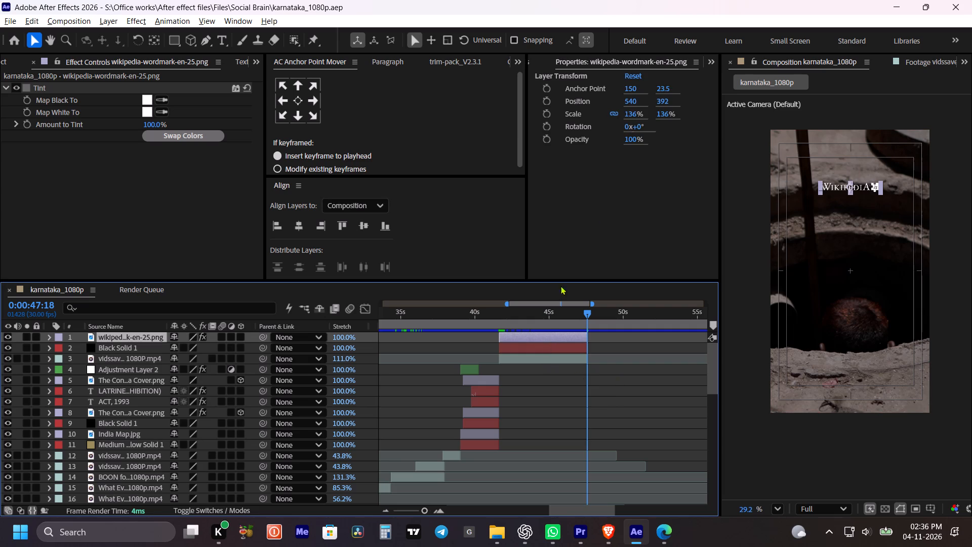
pyautogui.moveTo(629, 113); pyautogui.dragTo(669, 114)
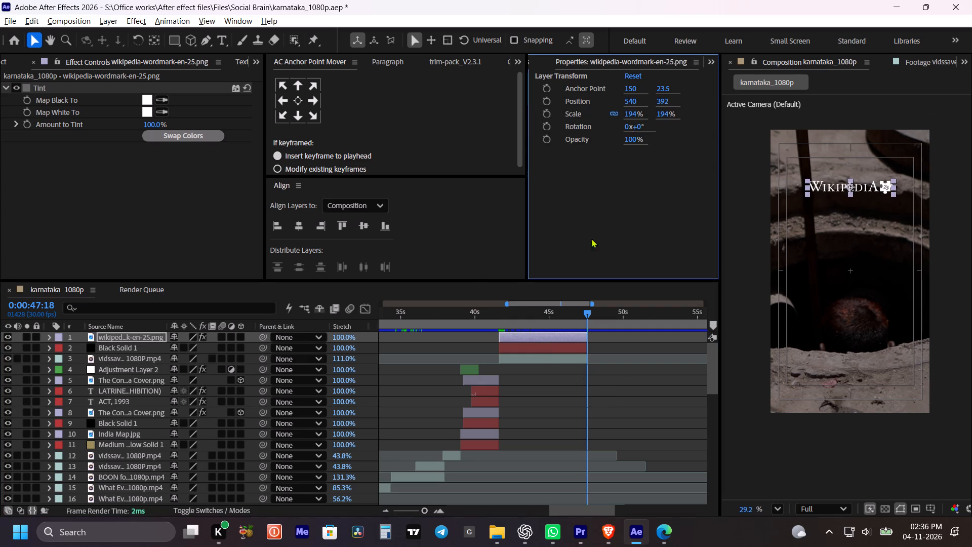
pyautogui.click(298, 221)
pyautogui.click(297, 105)
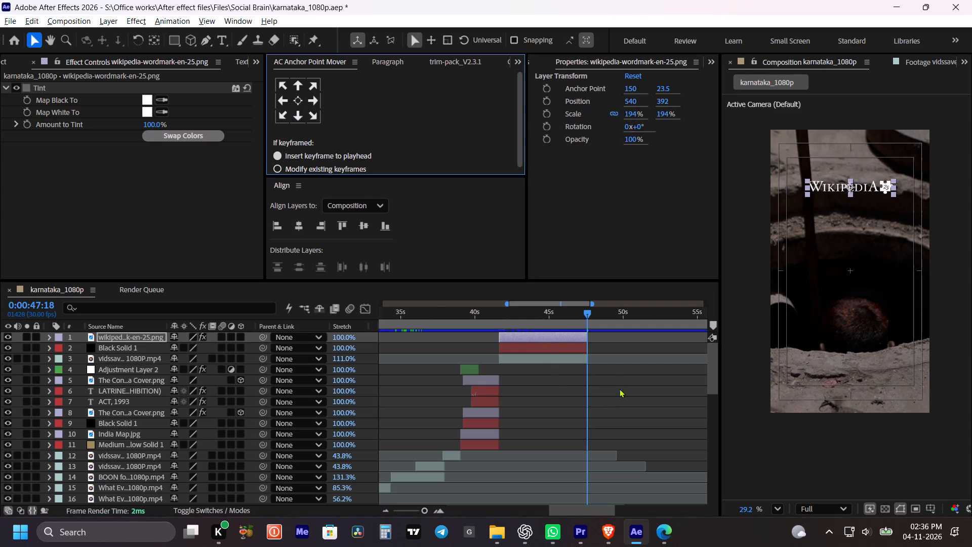
pyautogui.click(613, 397)
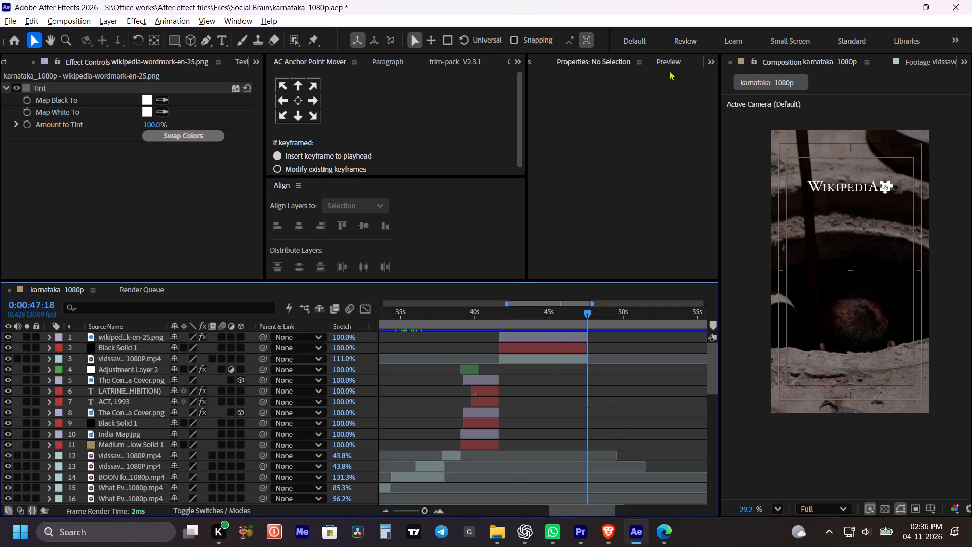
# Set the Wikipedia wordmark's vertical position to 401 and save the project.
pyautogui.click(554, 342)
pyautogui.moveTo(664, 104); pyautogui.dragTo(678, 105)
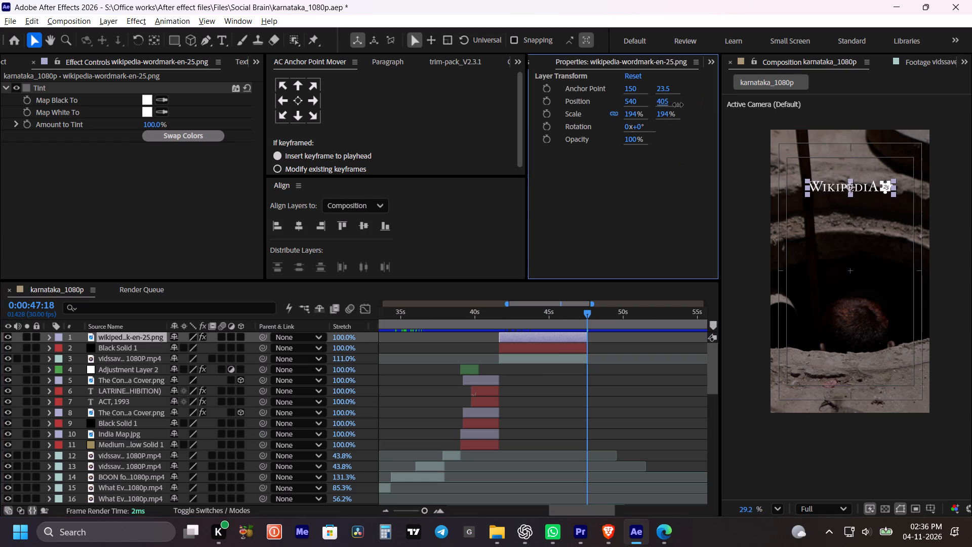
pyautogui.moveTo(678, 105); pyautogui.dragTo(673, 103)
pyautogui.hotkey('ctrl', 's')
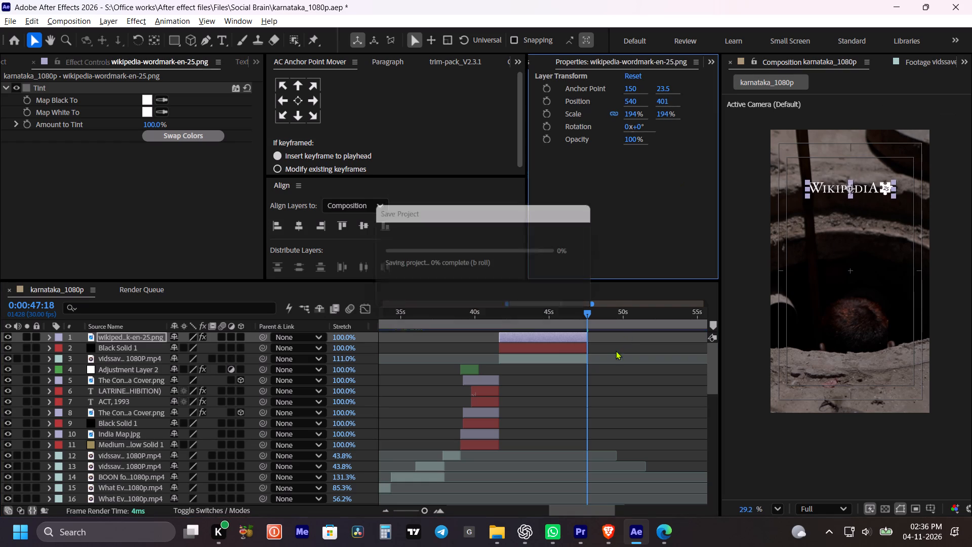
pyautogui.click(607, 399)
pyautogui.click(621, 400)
# Switch to Brave and copy the Manual scavenging article's passage from "The construction of dry toilets" through "septic tanks in 2013".
pyautogui.click(605, 538)
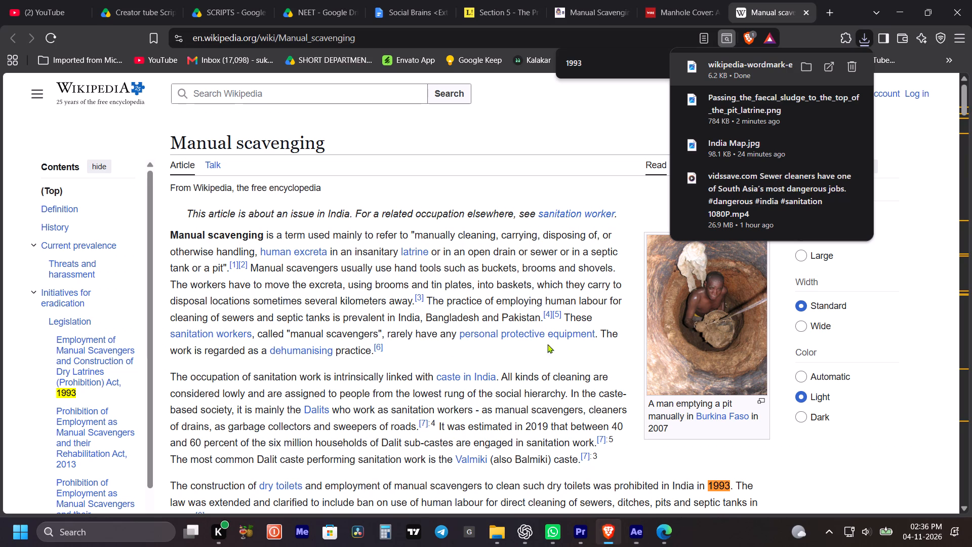
pyautogui.scroll(-3, 467, 347)
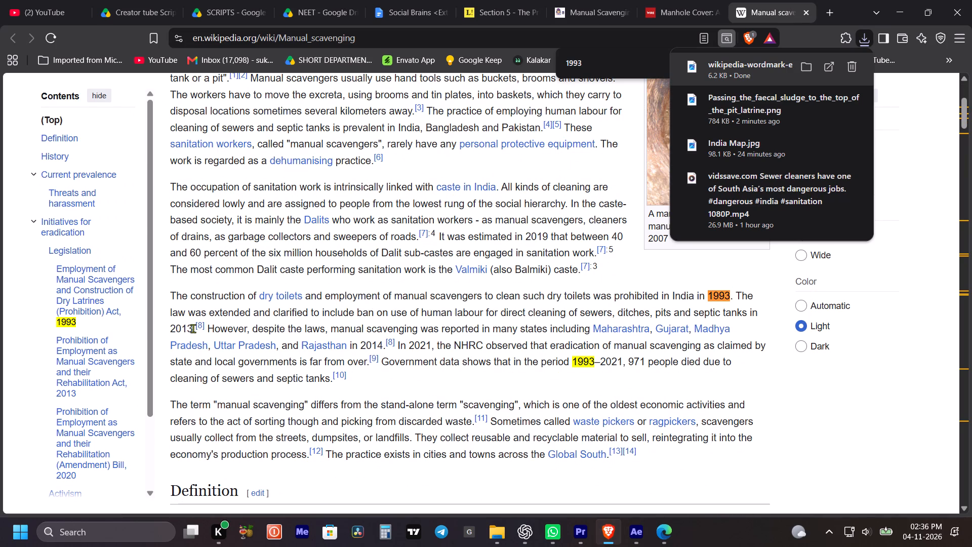
pyautogui.moveTo(193, 327); pyautogui.dragTo(172, 296)
pyautogui.hotkey('ctrl', 'c')
pyautogui.hotkey('ctrl', 'c')
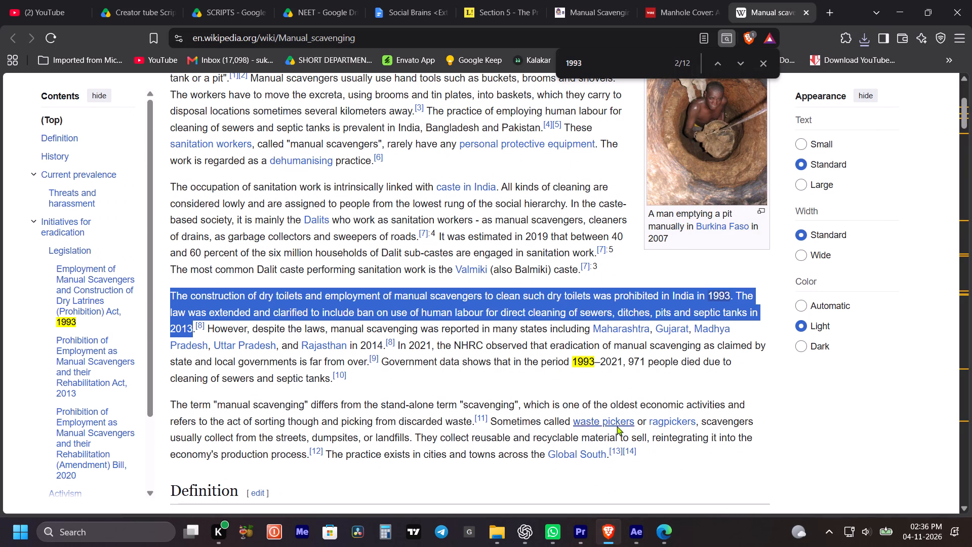
pyautogui.hotkey('ctrl', 'c')
pyautogui.hotkey('ctrl', 'c')
pyautogui.hotkey('ctrl', 'c')
pyautogui.hotkey('ctrl', 'c')
pyautogui.hotkey('ctrl', 'c')
pyautogui.hotkey('ctrl', 'c')
pyautogui.hotkey('ctrl', 'c')
pyautogui.hotkey('ctrl', 'c')
pyautogui.hotkey('ctrl', 'c')
pyautogui.hotkey('ctrl', 'c')
pyautogui.hotkey('ctrl', 'c')
pyautogui.hotkey('ctrl', 'c')
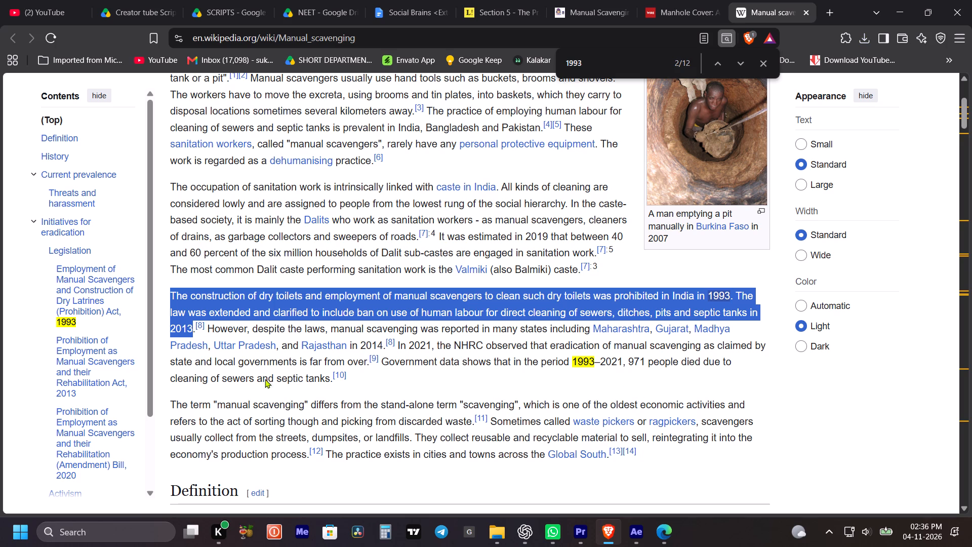
# Back in After Effects at 0:00:41:19, paste the copied passage as a new text layer below the Wikipedia wordmark.
pyautogui.click(632, 538)
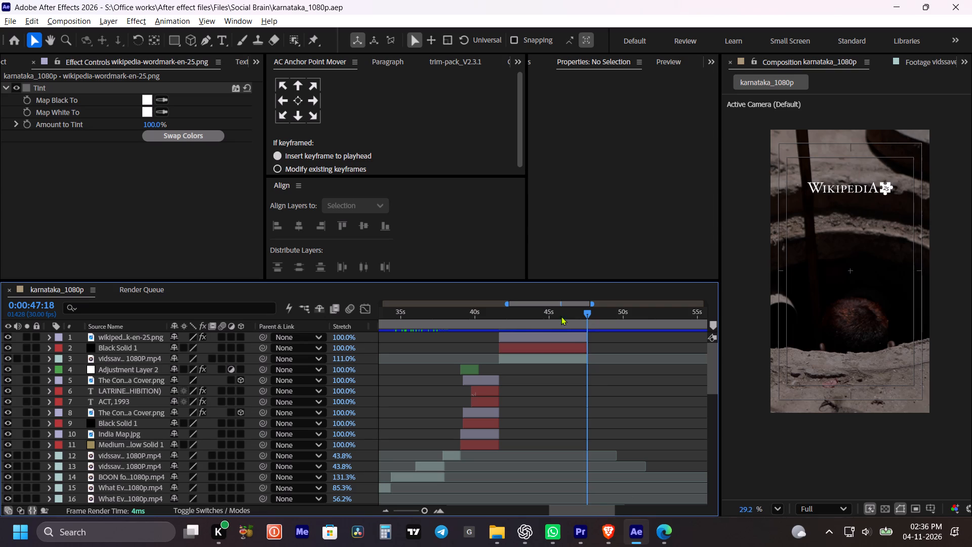
pyautogui.moveTo(509, 312); pyautogui.dragTo(505, 312)
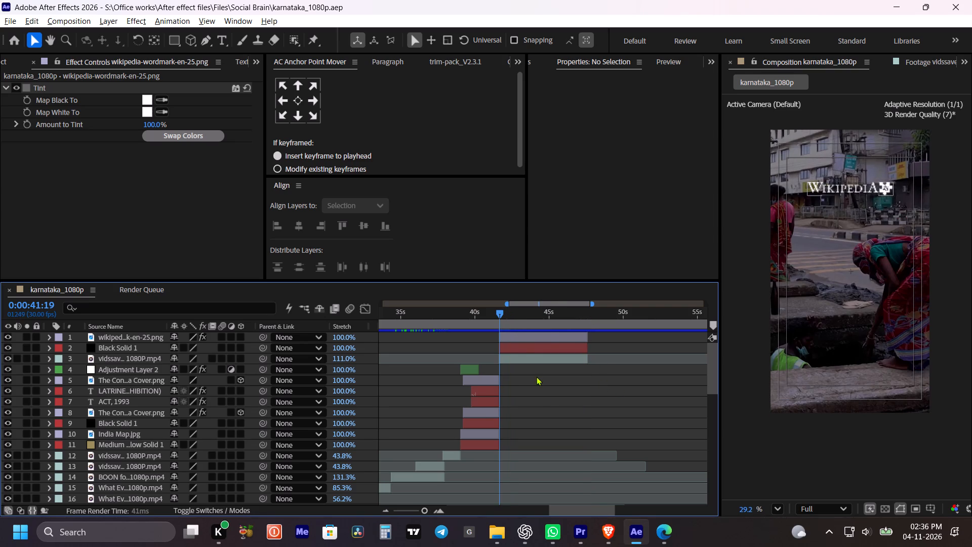
pyautogui.click(546, 388)
pyautogui.click(220, 39)
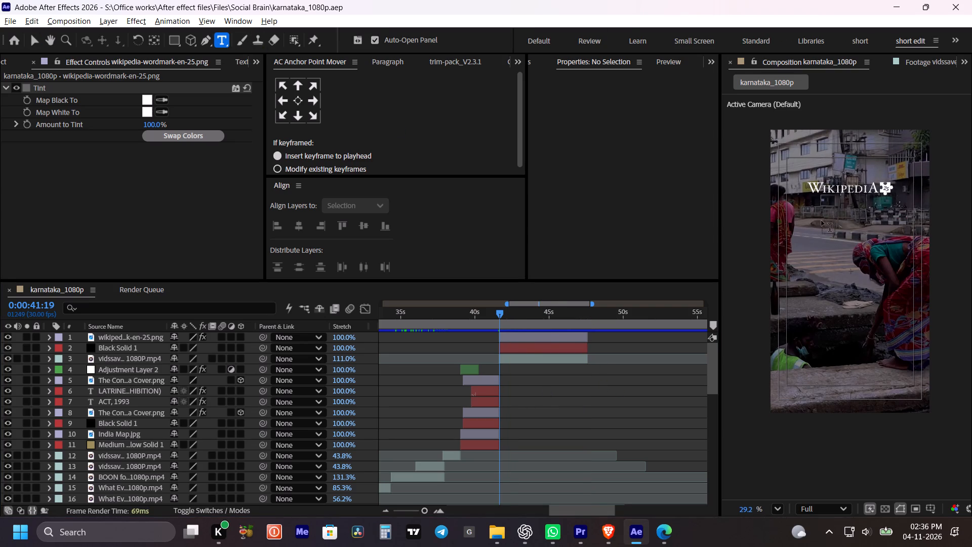
pyautogui.click(788, 220)
pyautogui.hotkey('ctrl', 'v')
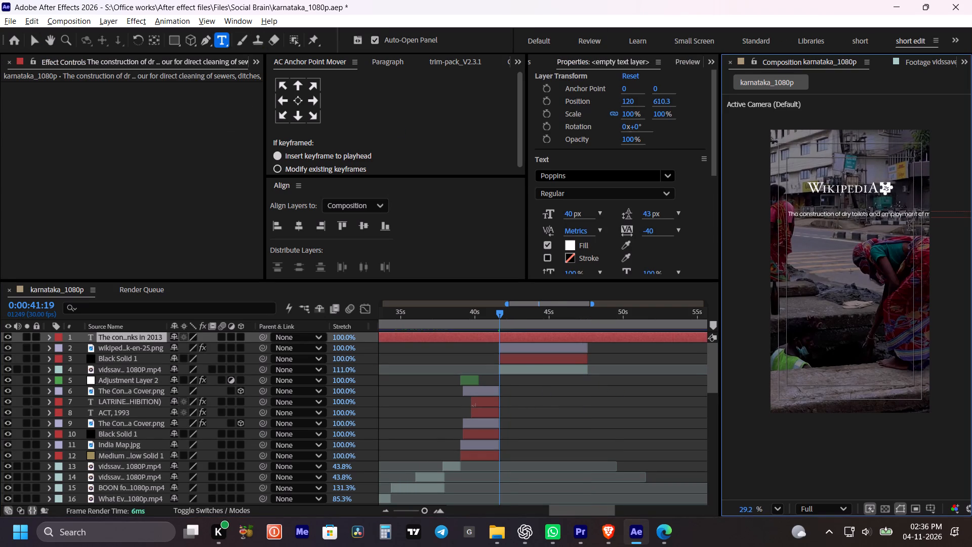
# Break the pasted passage into seven lines, the first ending at "toilets and" and the last starting at "pits and septic tanks".
pyautogui.click(882, 216)
pyautogui.press('Return')
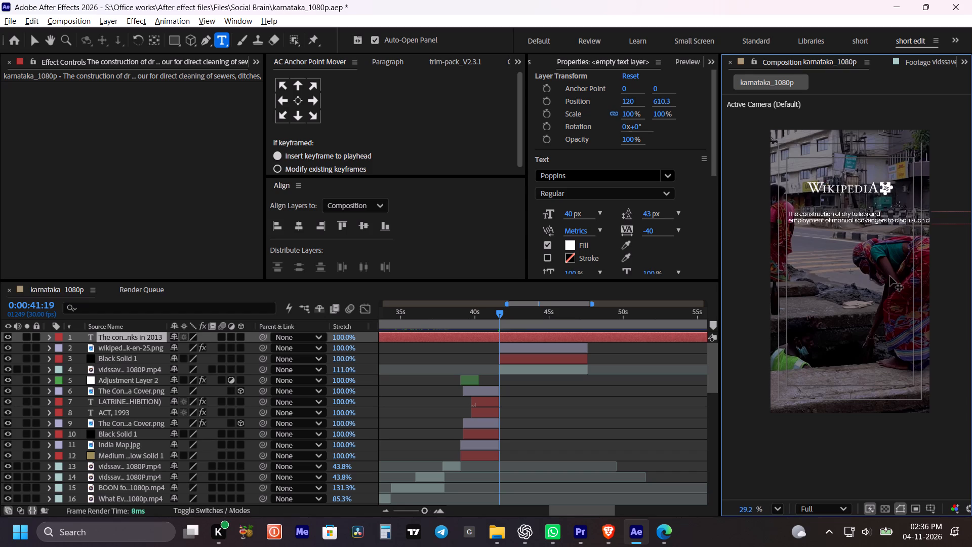
pyautogui.click(885, 215)
pyautogui.press('Return')
pyautogui.click(900, 228)
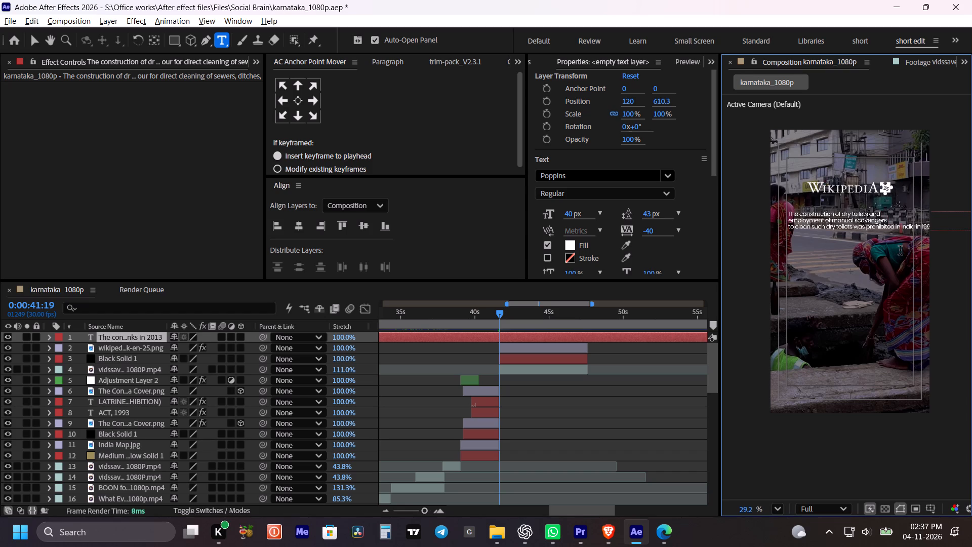
pyautogui.press('Left')
pyautogui.press('Return')
pyautogui.click(898, 235)
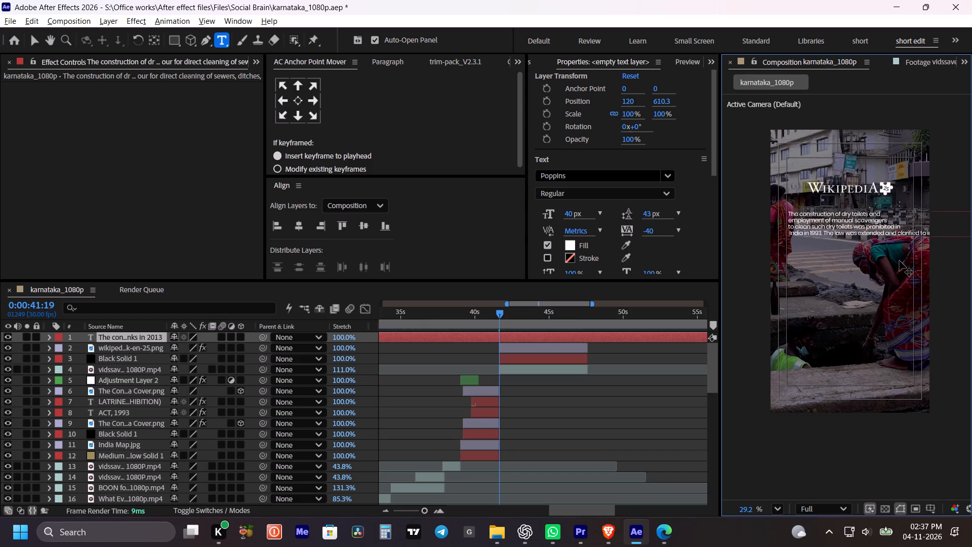
pyautogui.press('Return')
pyautogui.click(899, 242)
pyautogui.press('Return')
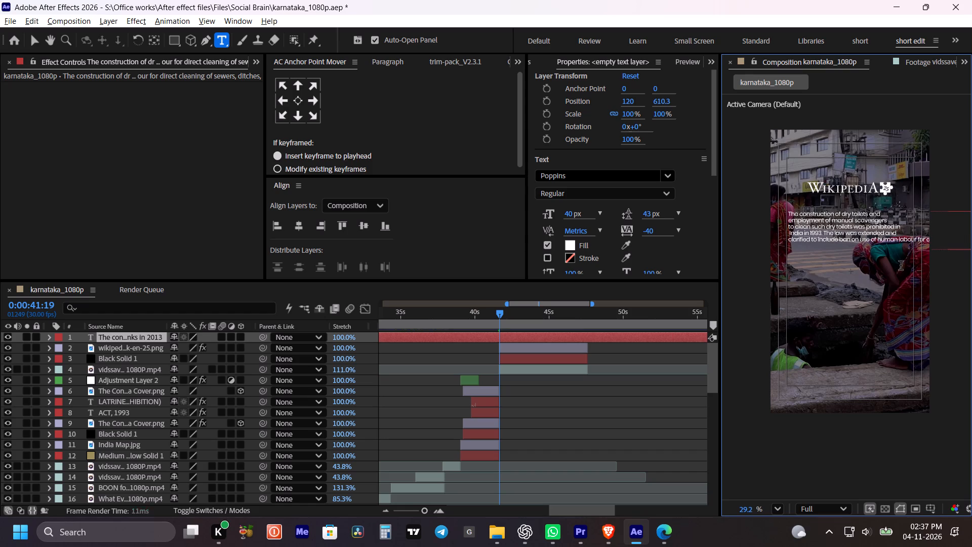
pyautogui.click(909, 250)
pyautogui.press('Return')
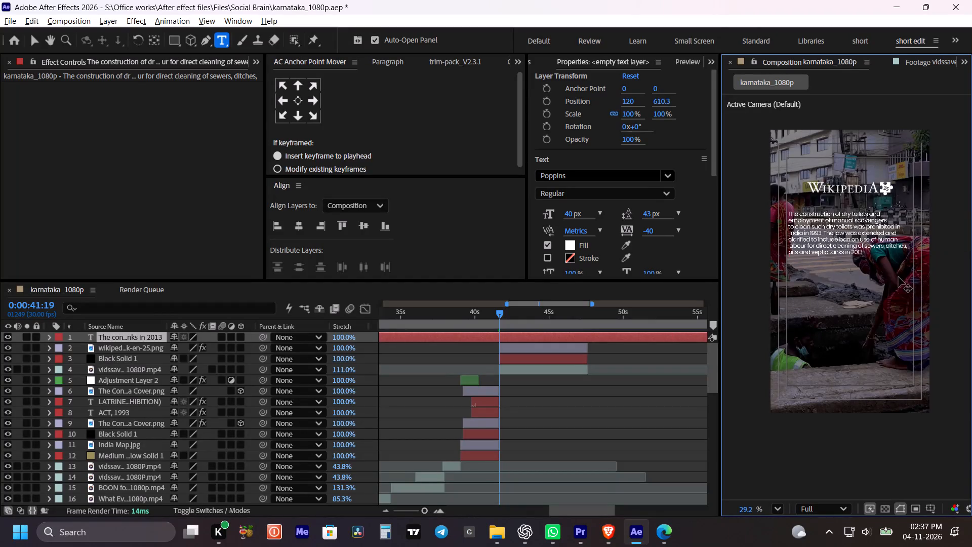
# Move the passage text layer's start to 0:00:41:19.
pyautogui.click(586, 427)
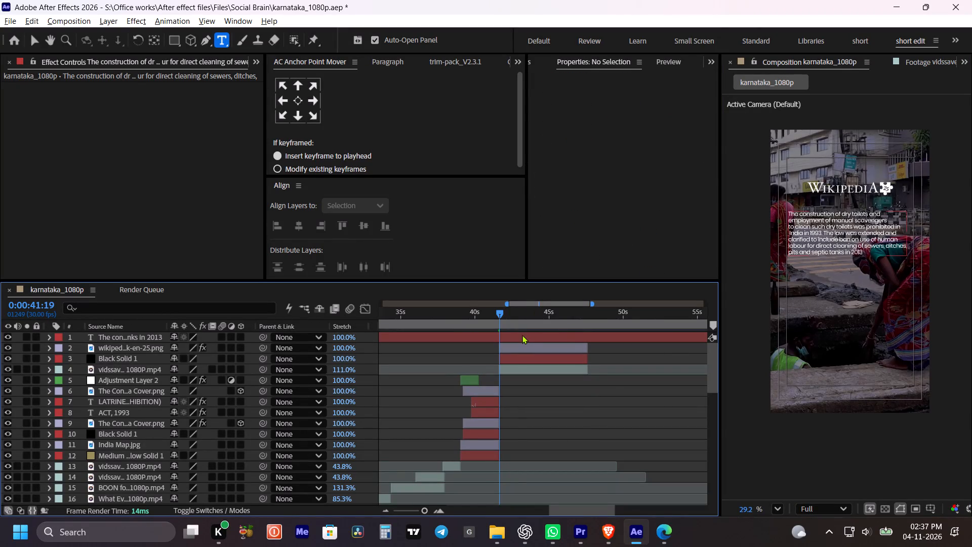
pyautogui.click(520, 339)
pyautogui.press('[')
# Set the passage text to 50 px with 65 px leading, centre its anchor point, and centre it horizontally in the composition.
pyautogui.click(520, 335)
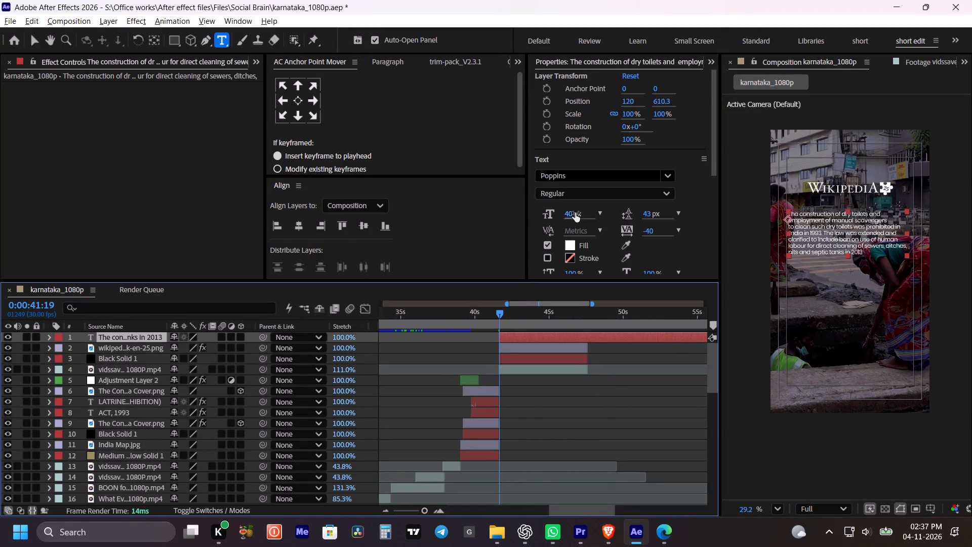
pyautogui.moveTo(575, 213); pyautogui.dragTo(584, 213)
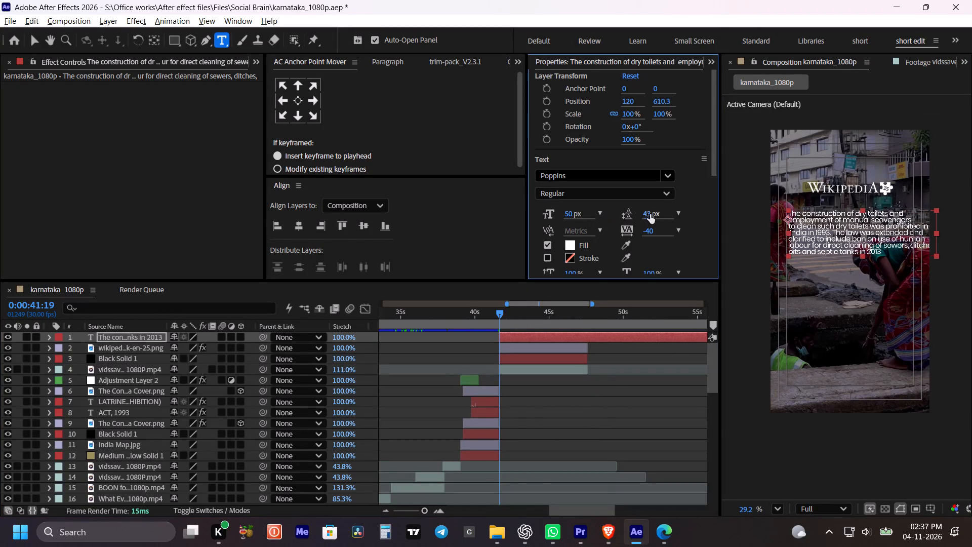
pyautogui.moveTo(651, 213); pyautogui.dragTo(667, 213)
pyautogui.moveTo(298, 99); pyautogui.dragTo(298, 105)
pyautogui.click(295, 224)
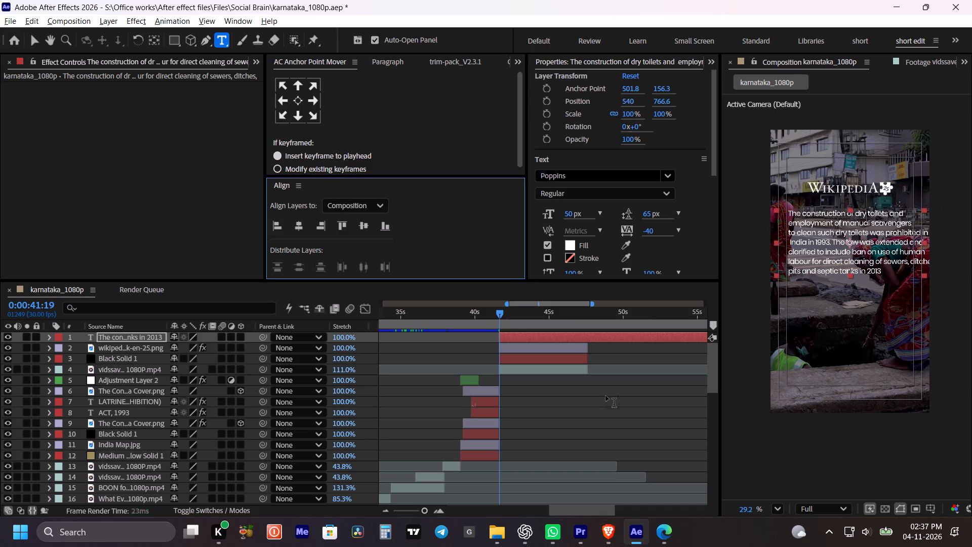
pyautogui.click(594, 423)
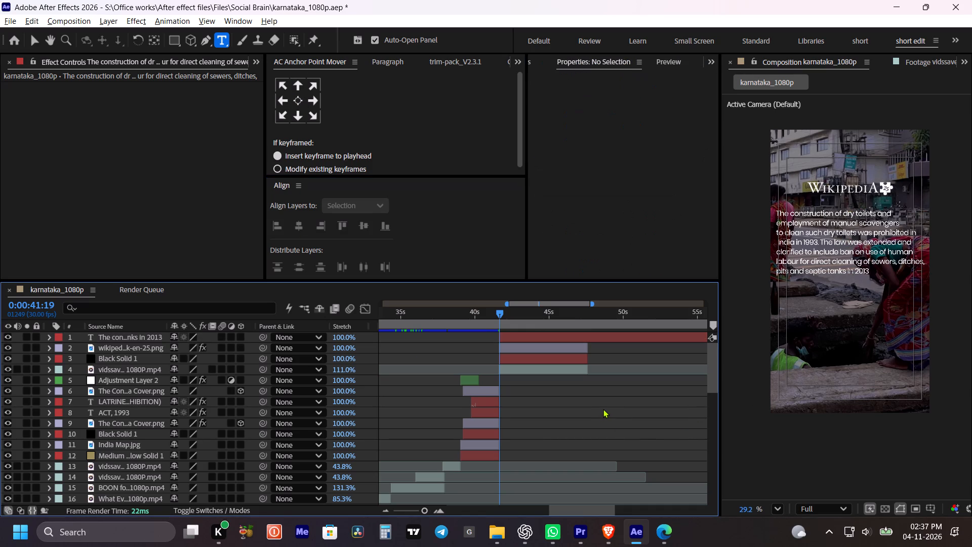
pyautogui.click(603, 409)
# Set the passage text's vertical position to 849.6 and save the project.
pyautogui.click(520, 338)
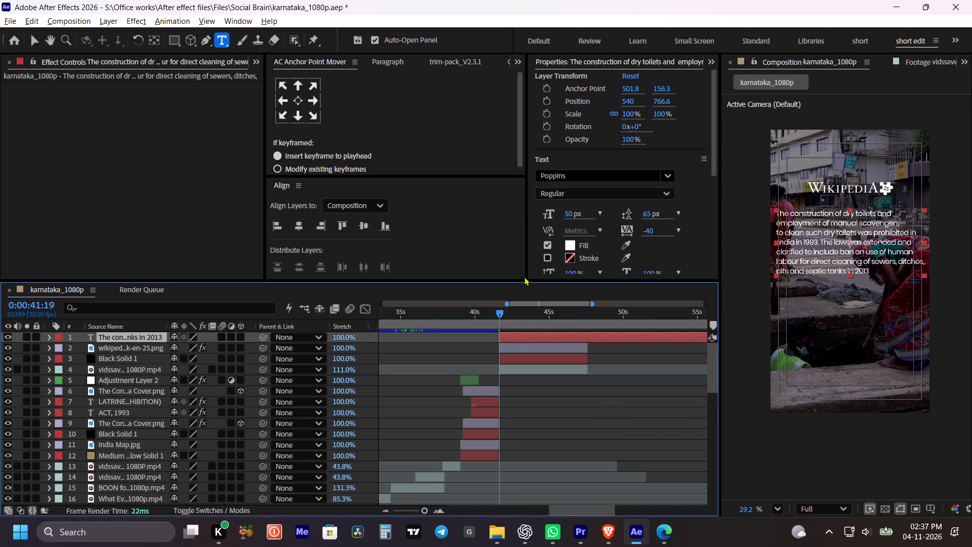
pyautogui.moveTo(660, 100); pyautogui.dragTo(704, 112)
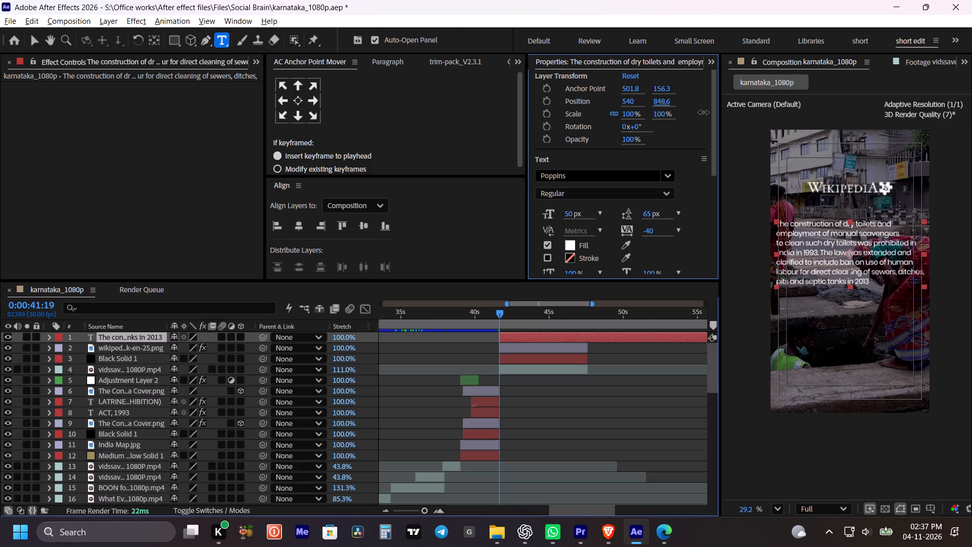
pyautogui.moveTo(704, 112); pyautogui.dragTo(704, 113)
pyautogui.click(594, 417)
pyautogui.hotkey('ctrl', 's')
pyautogui.click(594, 417)
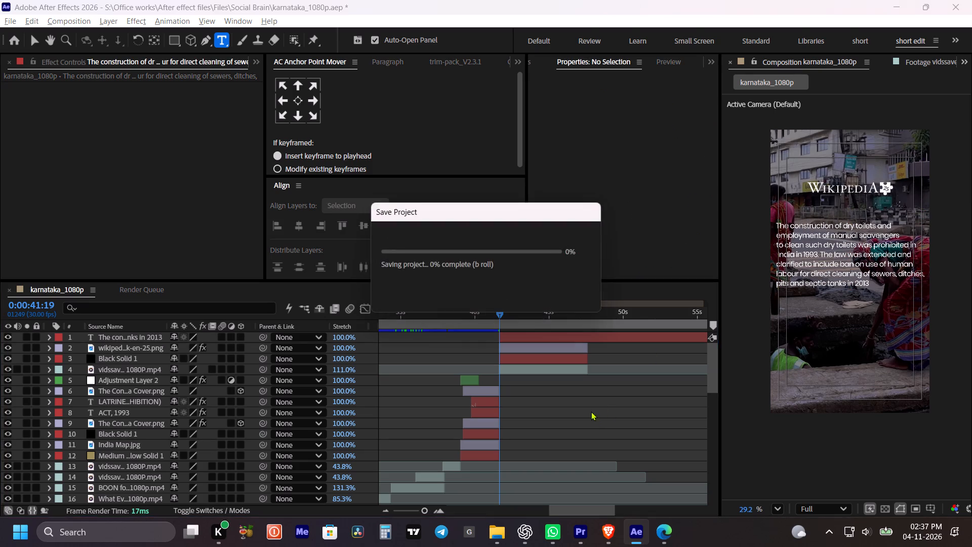
# Centre-align the passage's paragraph text and re-centre the layer horizontally in the composition.
pyautogui.click(525, 339)
pyautogui.click(459, 59)
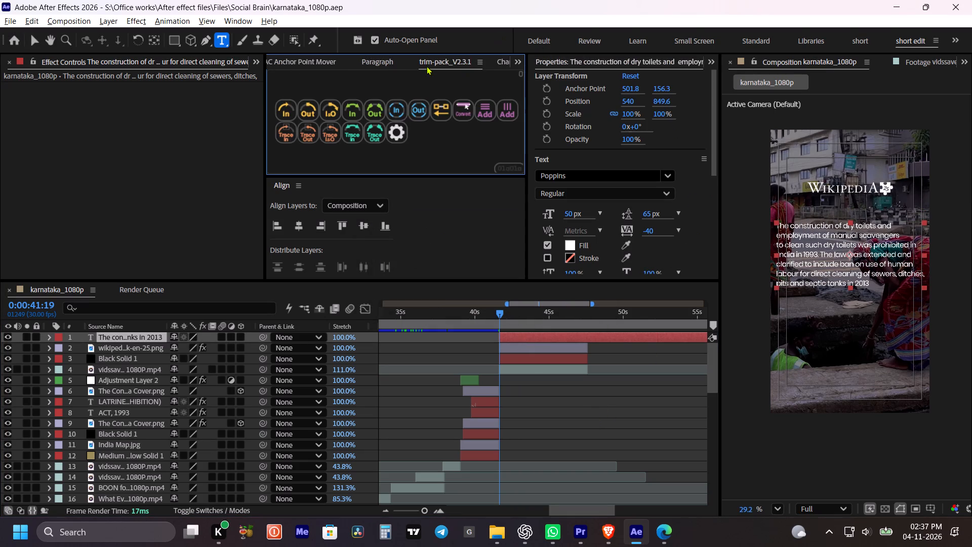
pyautogui.click(385, 60)
pyautogui.click(277, 78)
pyautogui.click(291, 77)
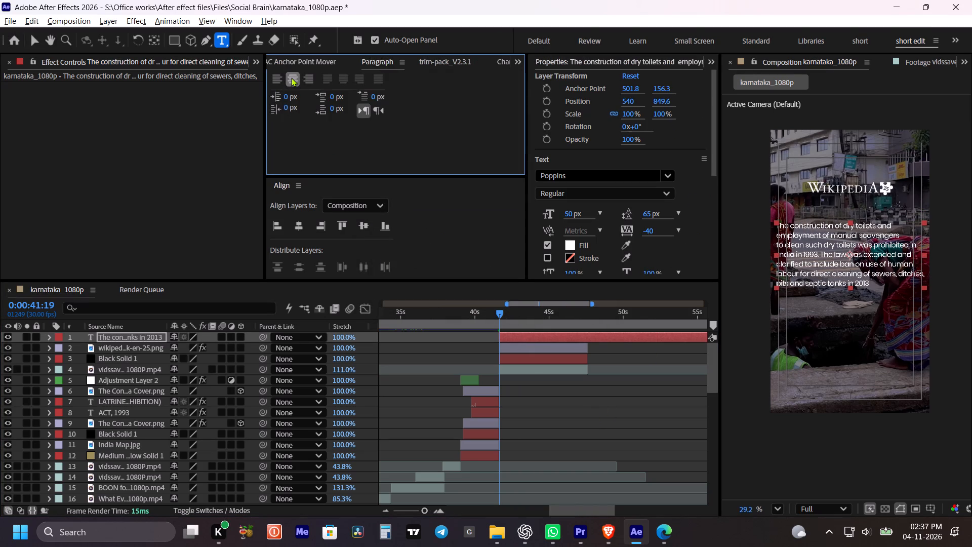
pyautogui.click(293, 222)
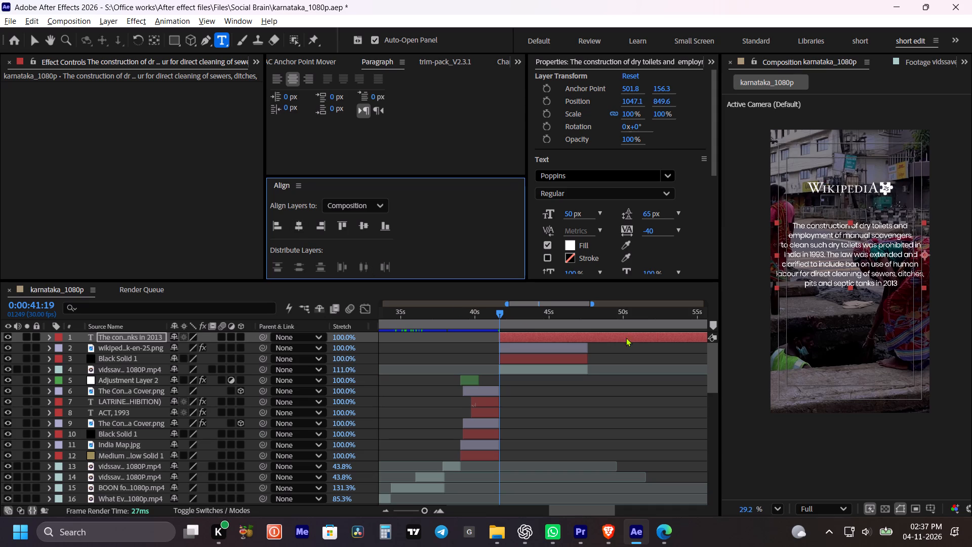
pyautogui.click(561, 399)
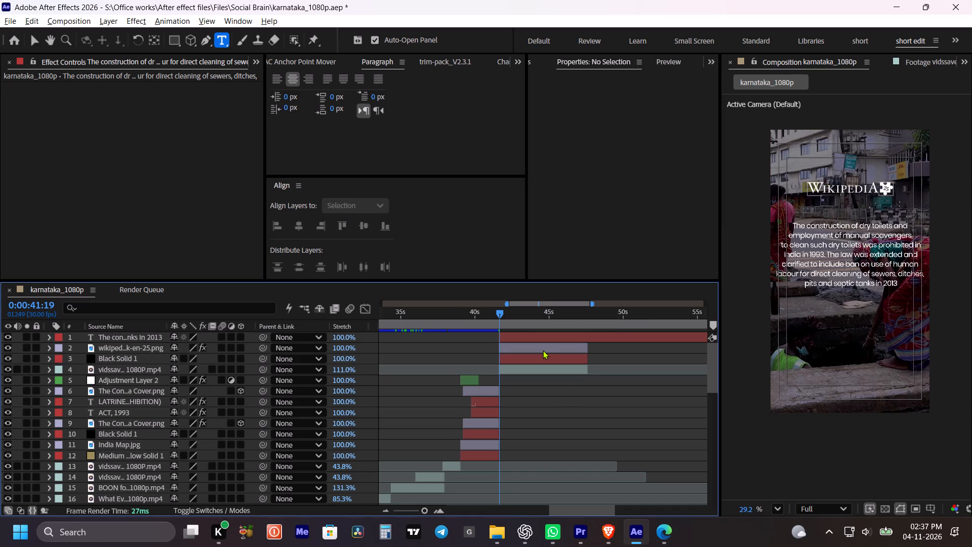
# Lower the Wikipedia wordmark to vertical position 552, just above the passage text.
pyautogui.click(542, 350)
pyautogui.moveTo(661, 97); pyautogui.dragTo(698, 108)
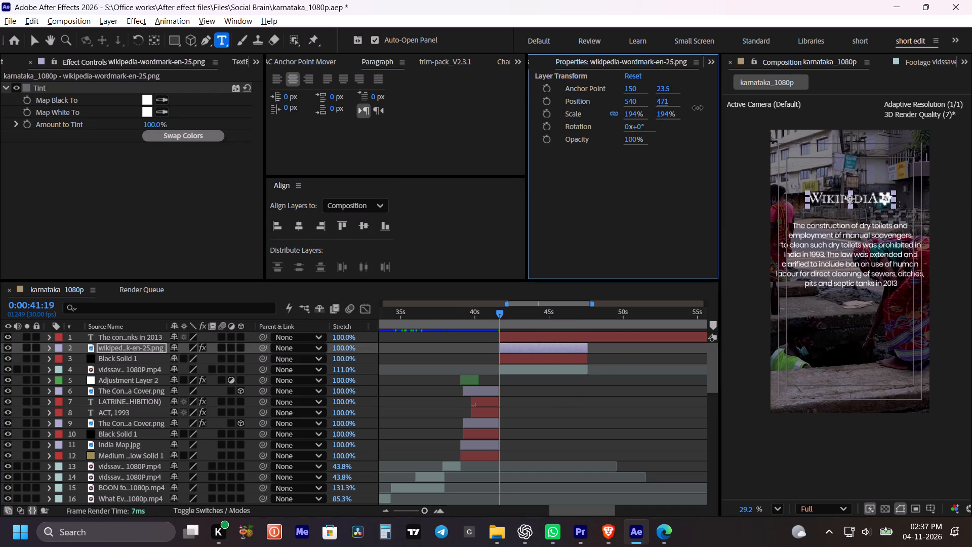
pyautogui.moveTo(698, 108); pyautogui.dragTo(694, 111)
pyautogui.click(655, 392)
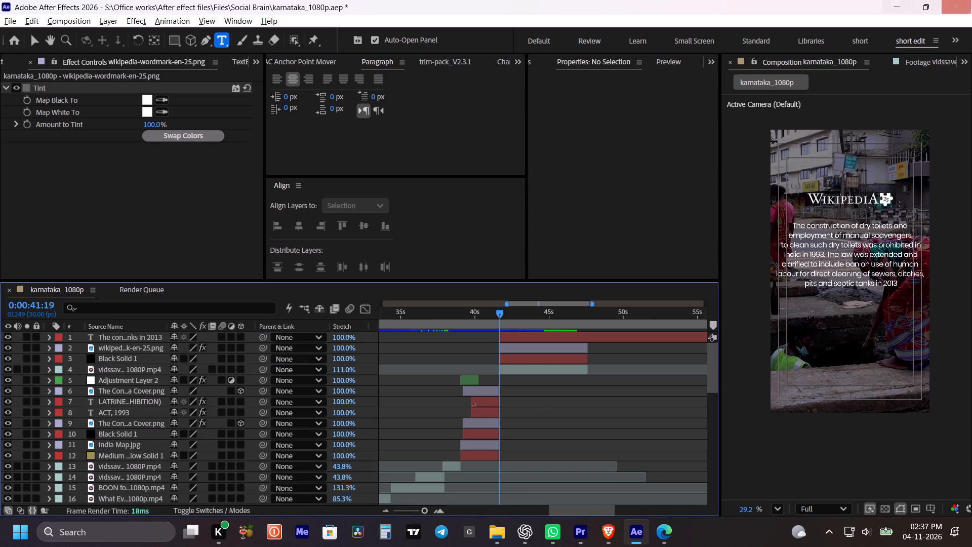
pyautogui.click(533, 348)
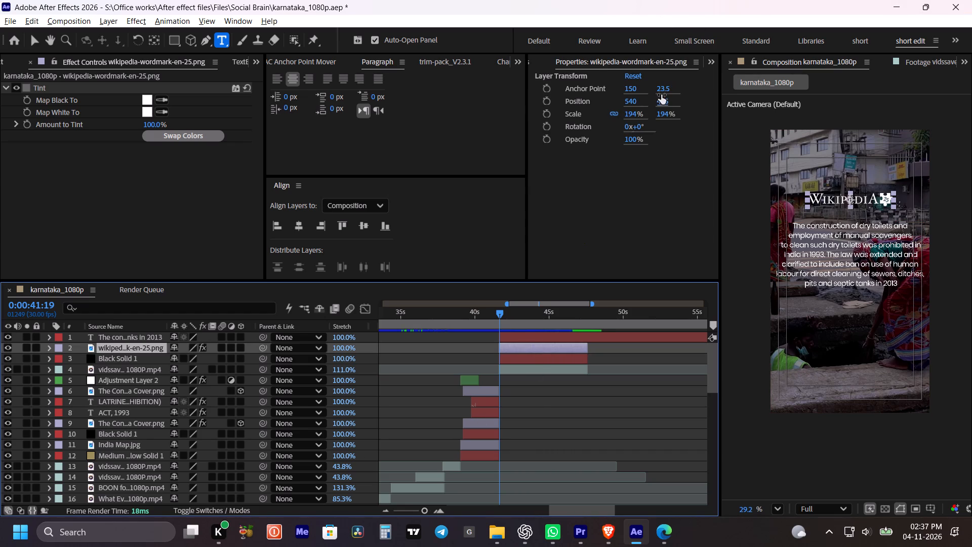
pyautogui.moveTo(659, 98); pyautogui.dragTo(701, 110)
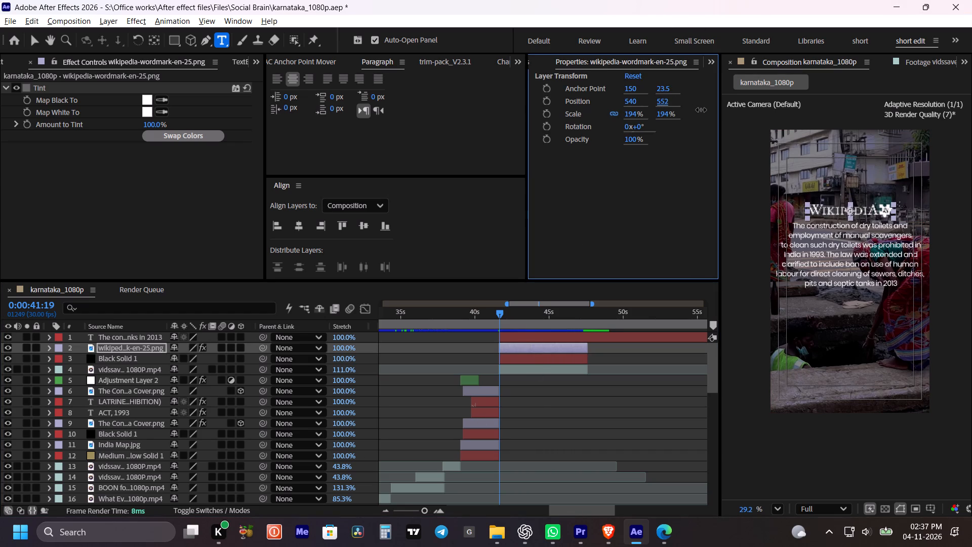
pyautogui.moveTo(701, 110); pyautogui.dragTo(696, 112)
pyautogui.click(557, 427)
# Trim the passage text layer's end to 0:00:47:18 and save the project.
pyautogui.keyDown('shift'); pyautogui.moveTo(579, 319); pyautogui.dragTo(588, 323); pyautogui.keyUp('shift')
pyautogui.click(588, 343)
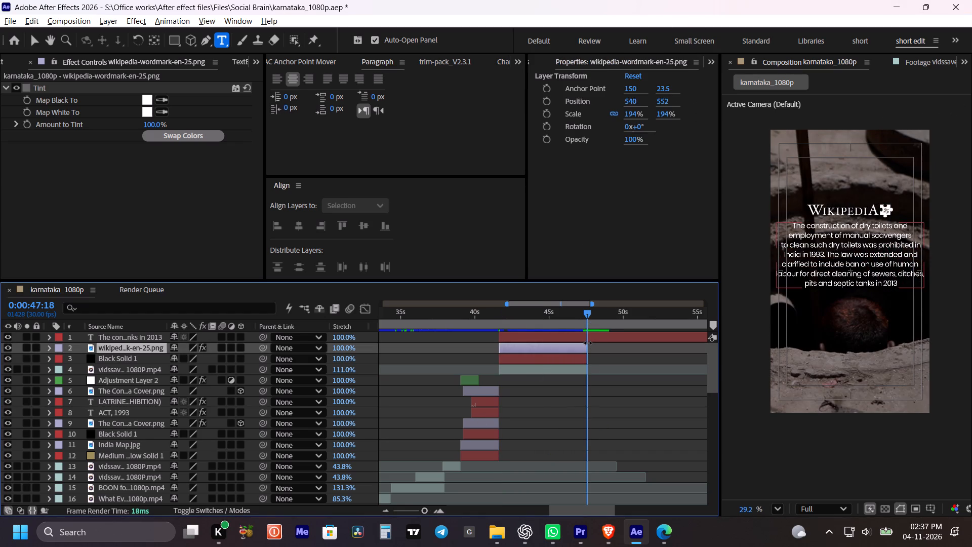
pyautogui.click(588, 336)
pyautogui.hotkey('alt', ']')
pyautogui.hotkey('ctrl', 's')
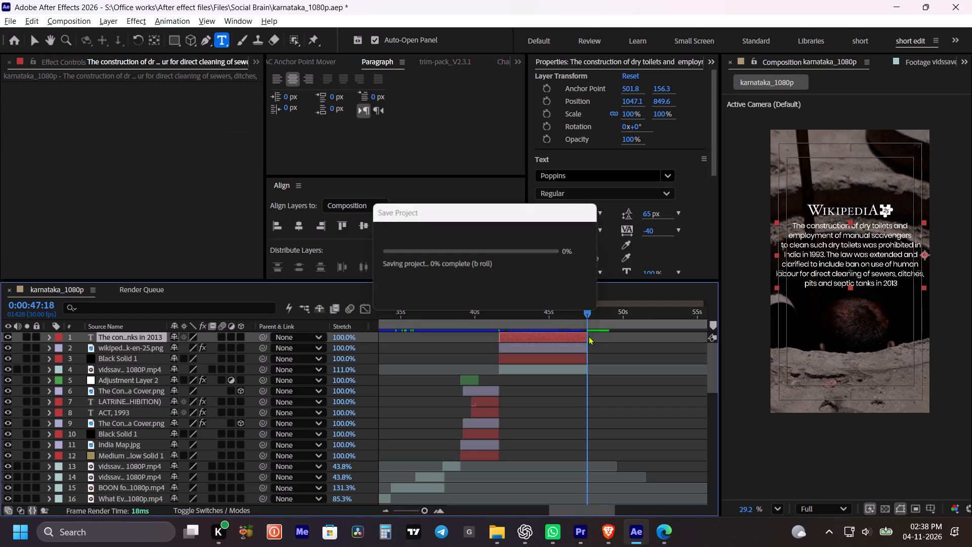
# Move the Wikipedia wordmark and passage text down together, bringing the passage's vertical position to 945.6.
pyautogui.click(620, 402)
pyautogui.scroll(2, 840, 259)
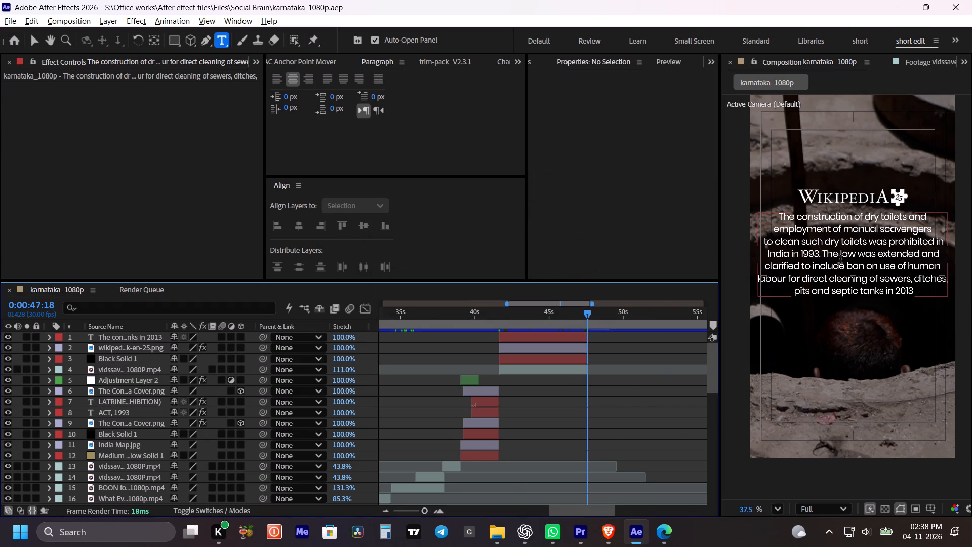
pyautogui.scroll(-1, 840, 259)
pyautogui.press('v')
pyautogui.scroll(-3, 882, 279)
pyautogui.click(602, 421)
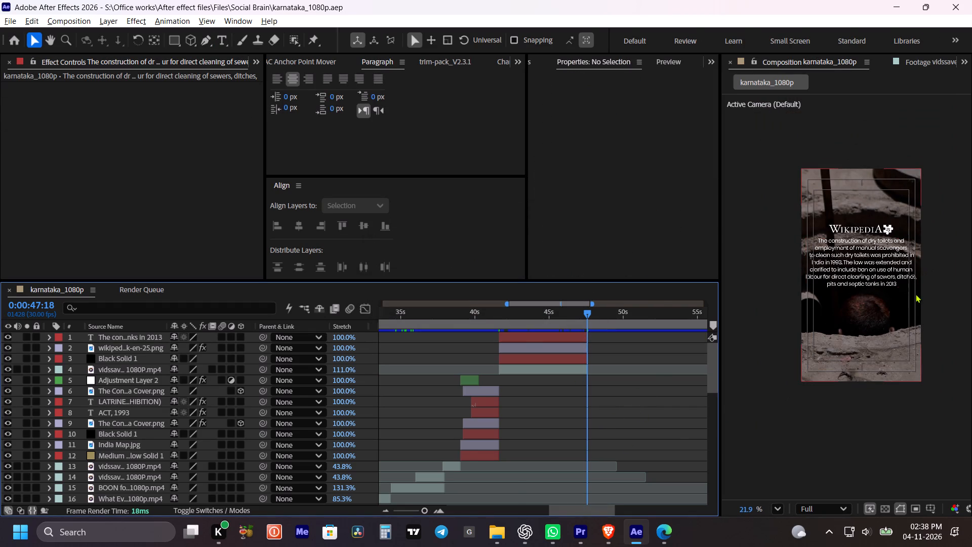
pyautogui.click(540, 349)
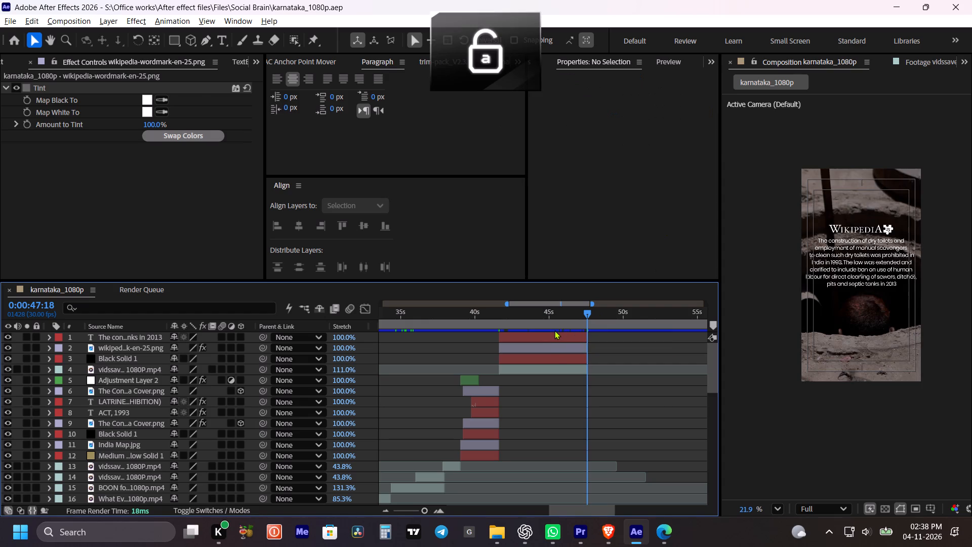
pyautogui.keyDown('shift'); pyautogui.click(554, 334); pyautogui.keyUp('shift')
pyautogui.keyDown('shift'); pyautogui.click(554, 345); pyautogui.keyUp('shift')
pyautogui.moveTo(661, 99); pyautogui.dragTo(685, 104)
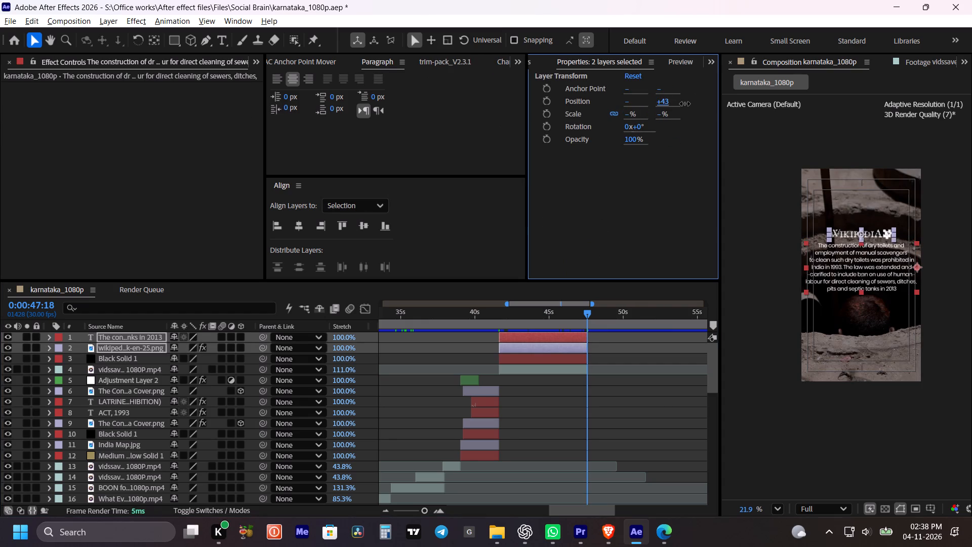
pyautogui.moveTo(685, 104); pyautogui.dragTo(696, 111)
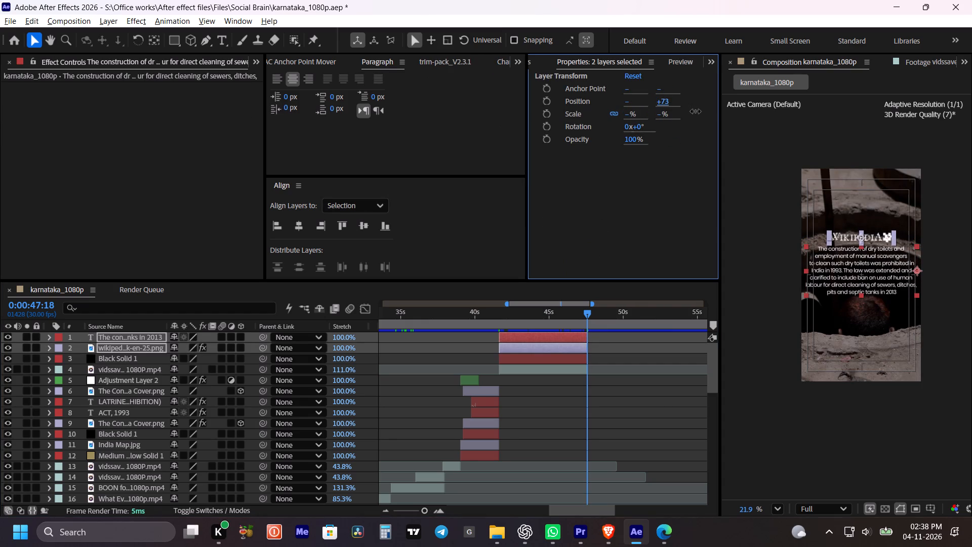
pyautogui.moveTo(696, 111); pyautogui.dragTo(701, 121)
pyautogui.click(597, 400)
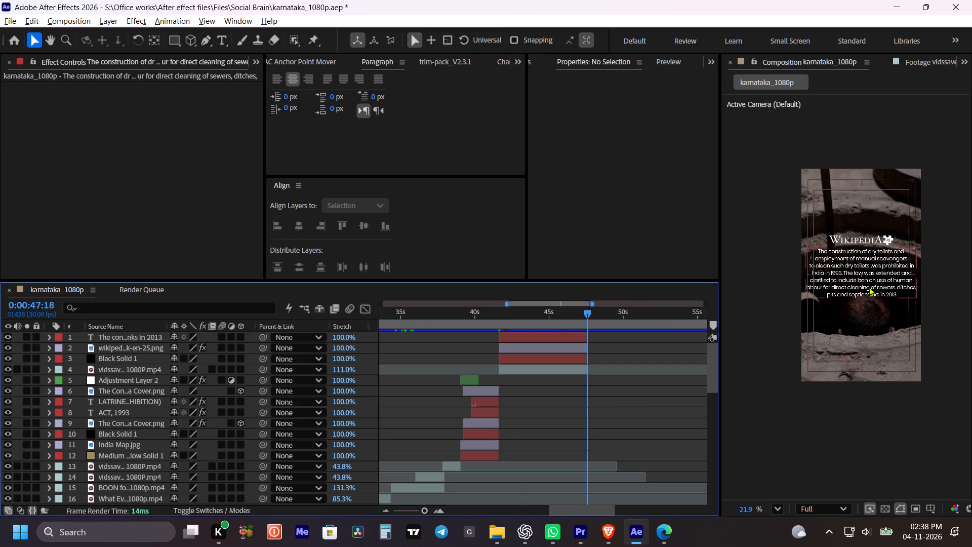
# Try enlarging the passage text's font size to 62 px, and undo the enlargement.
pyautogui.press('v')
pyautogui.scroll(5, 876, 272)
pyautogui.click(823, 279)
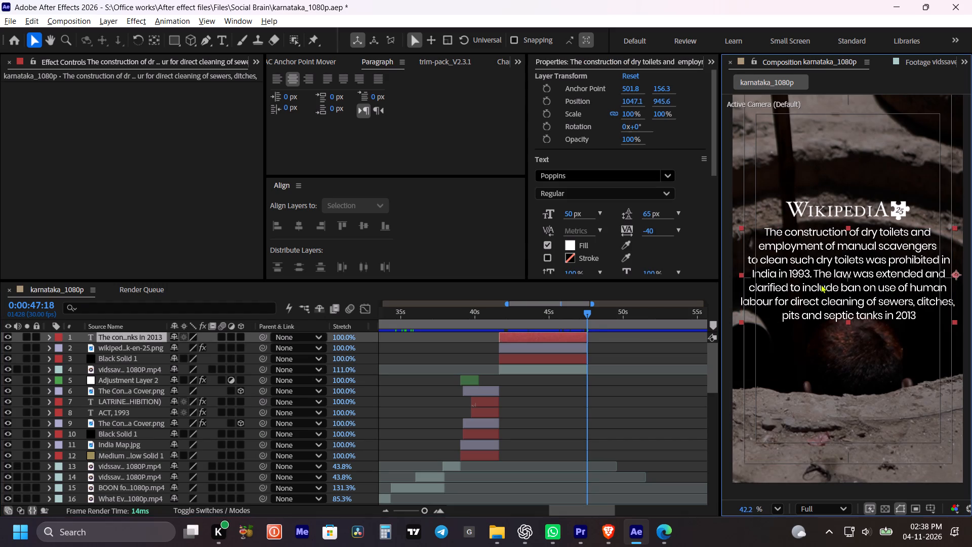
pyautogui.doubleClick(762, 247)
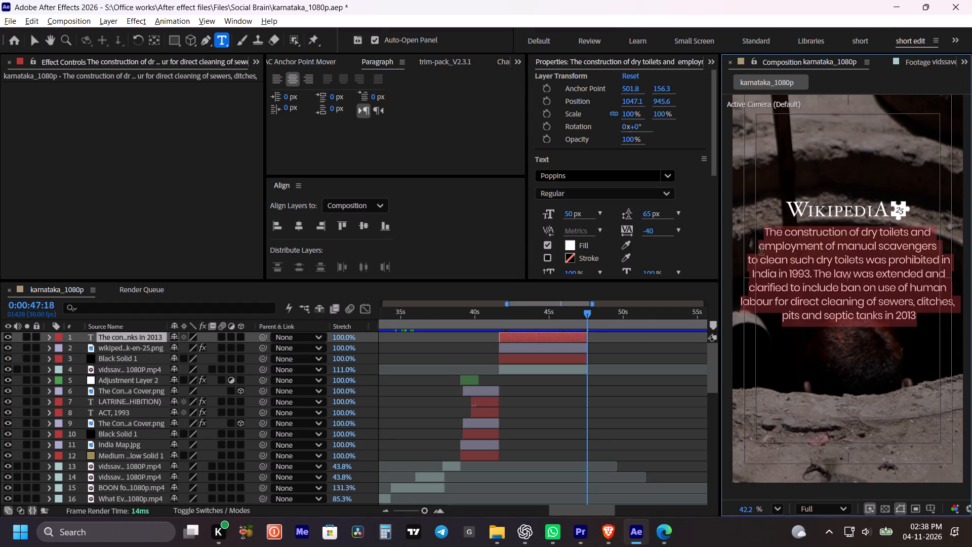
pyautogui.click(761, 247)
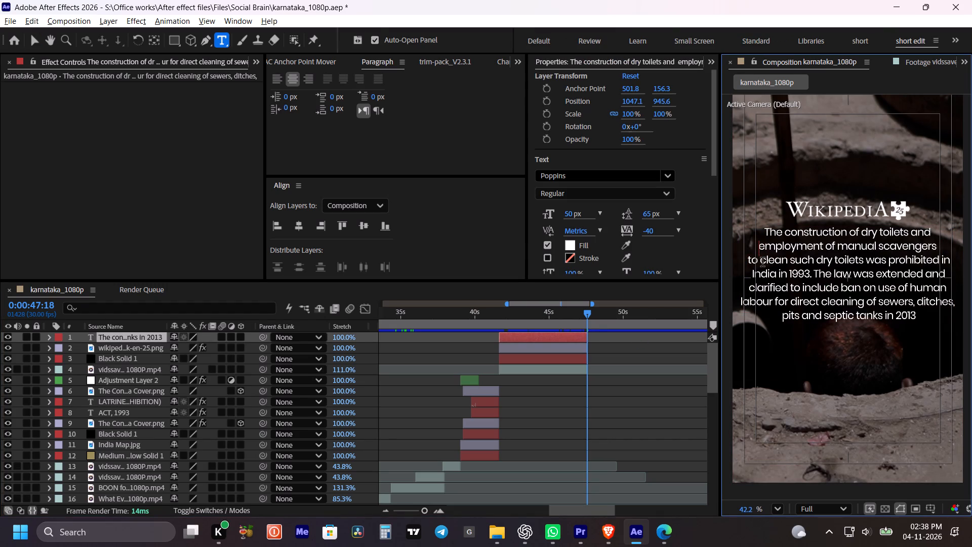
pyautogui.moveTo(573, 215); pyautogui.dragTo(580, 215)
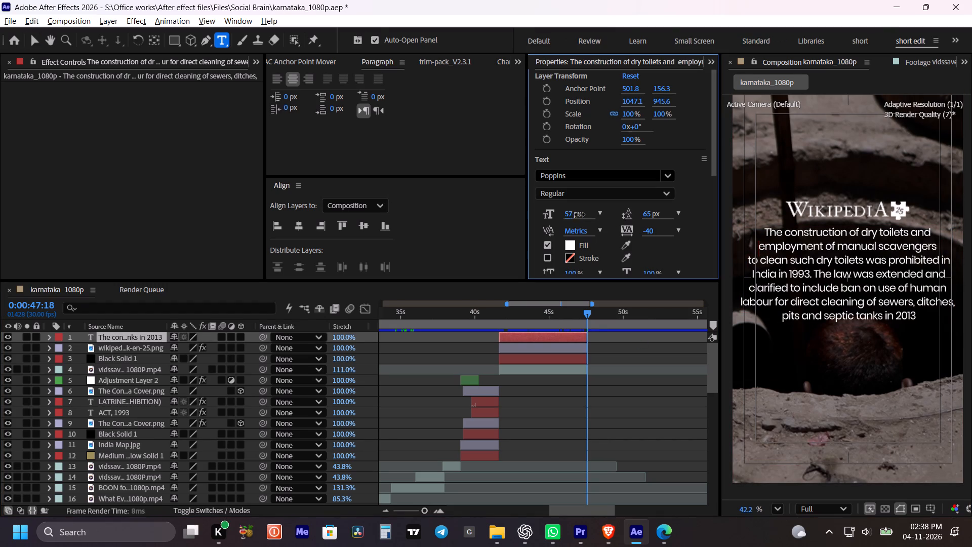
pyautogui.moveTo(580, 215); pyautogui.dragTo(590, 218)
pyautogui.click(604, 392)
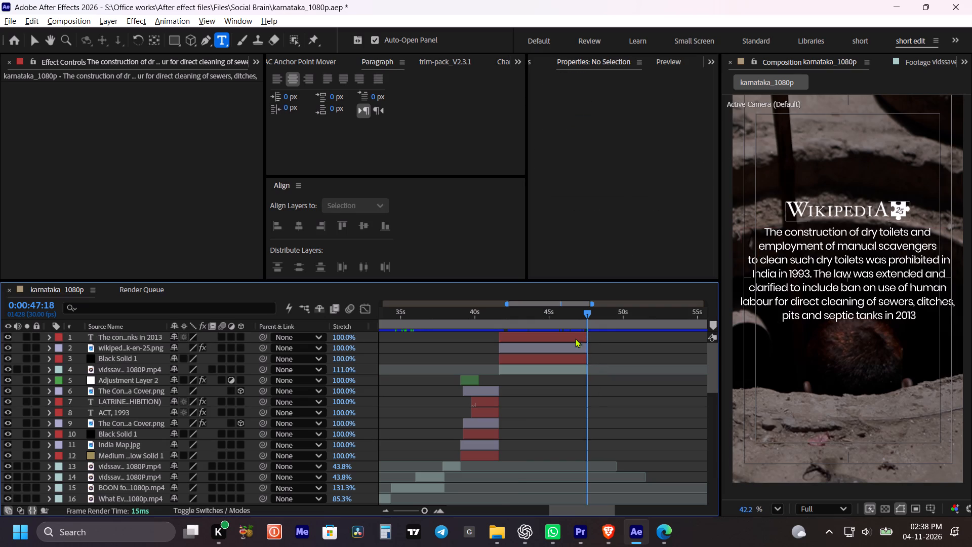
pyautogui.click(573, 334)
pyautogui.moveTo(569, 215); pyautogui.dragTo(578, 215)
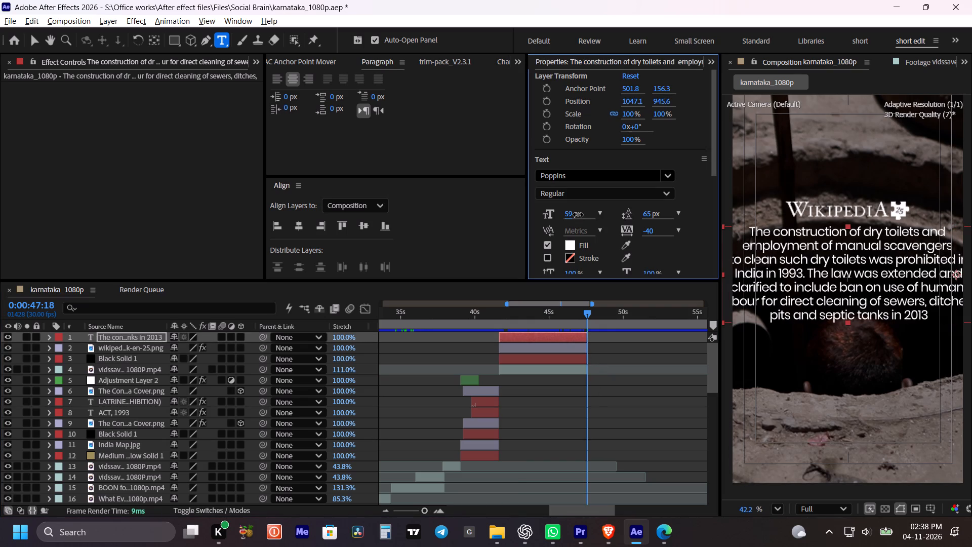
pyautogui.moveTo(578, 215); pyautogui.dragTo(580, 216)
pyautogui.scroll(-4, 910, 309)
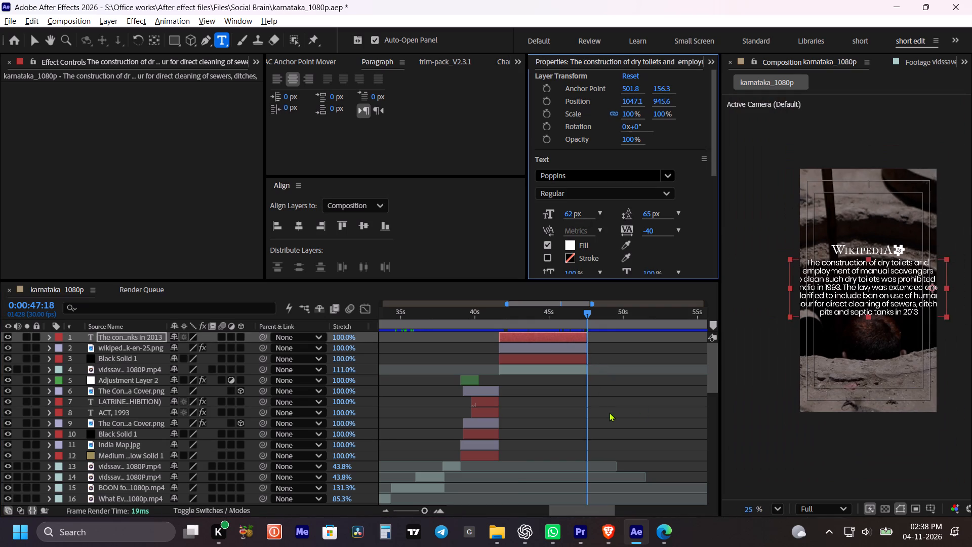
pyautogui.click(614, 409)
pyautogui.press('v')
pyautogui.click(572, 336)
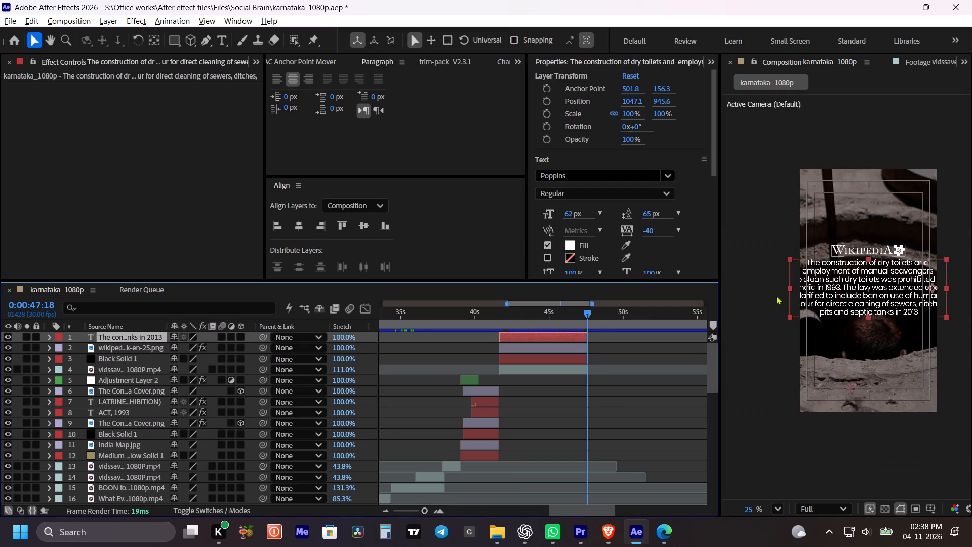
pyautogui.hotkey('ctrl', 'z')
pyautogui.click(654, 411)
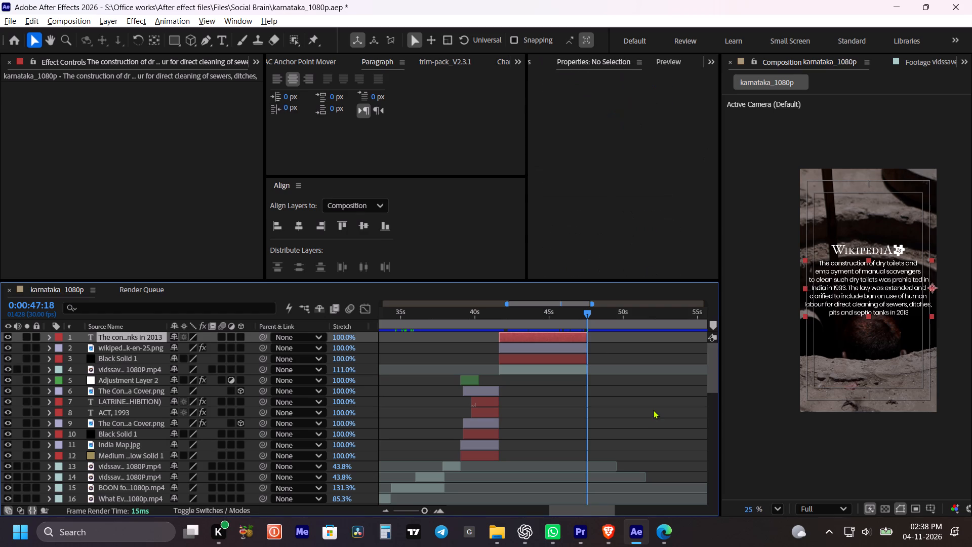
# Re-break the passage's first sentence into five shorter centred lines, ending with "India in 1993." on its own line.
pyautogui.doubleClick(578, 334)
pyautogui.click(815, 272)
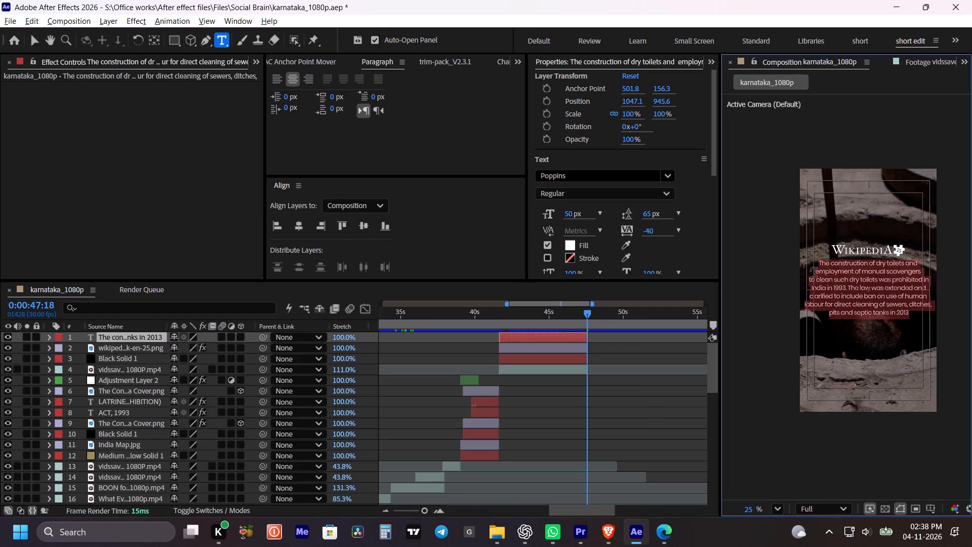
pyautogui.press('BackSpace')
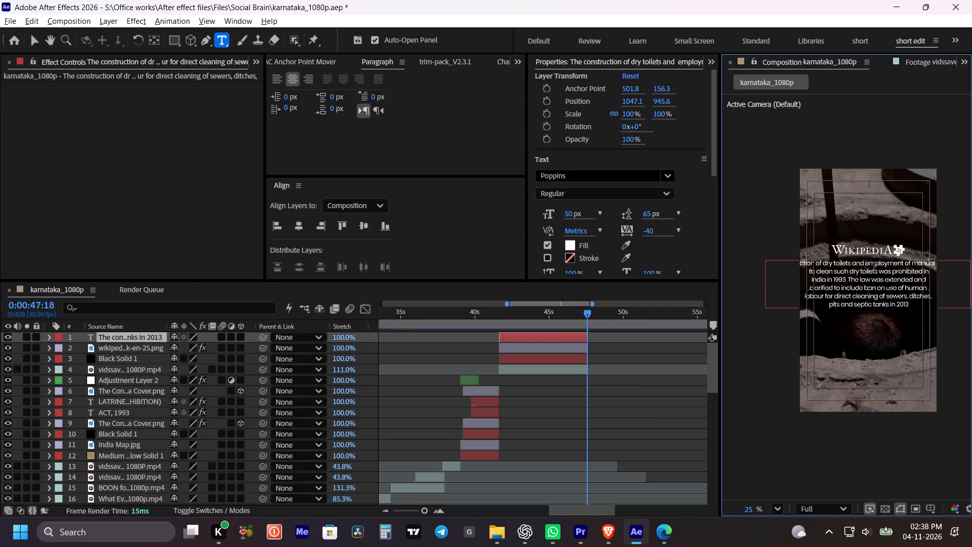
pyautogui.click(852, 262)
pyautogui.press('Return')
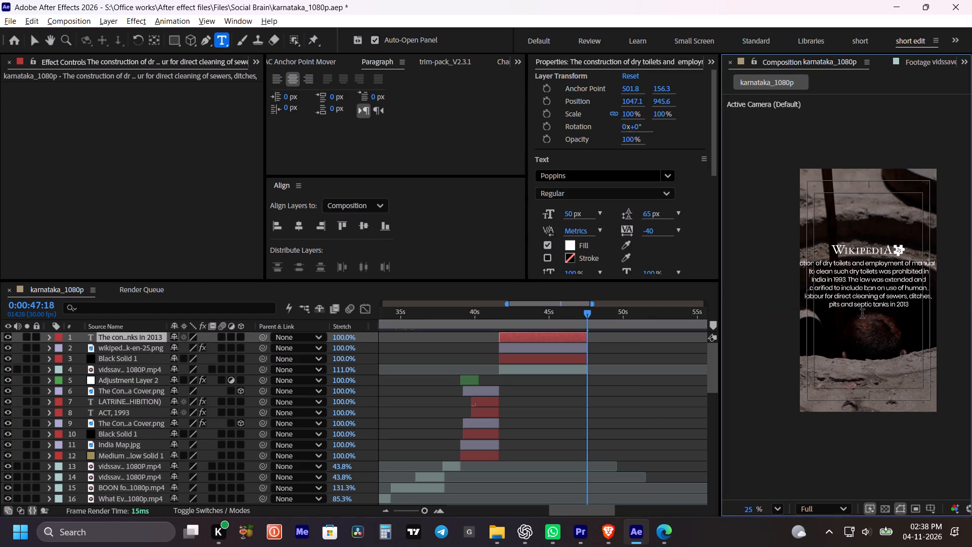
pyautogui.click(894, 269)
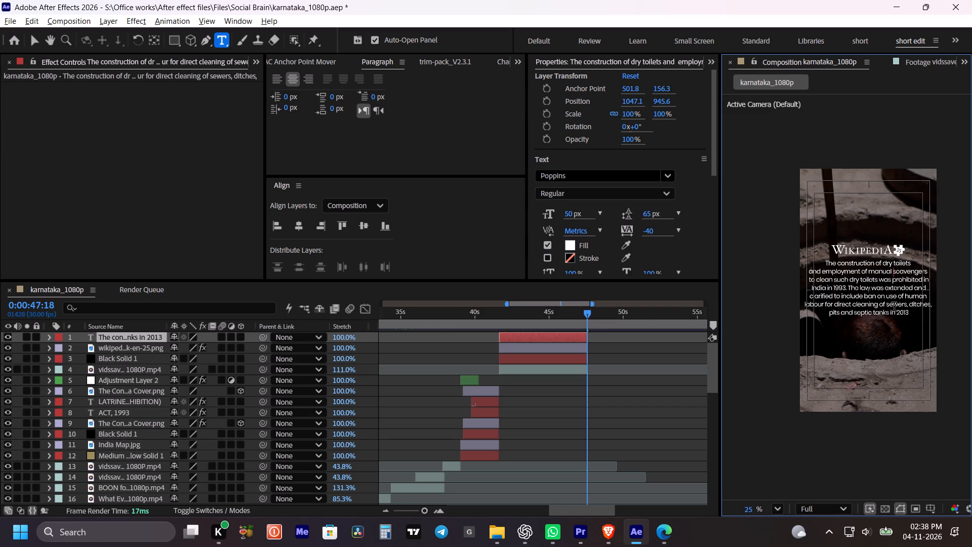
pyautogui.press('Return')
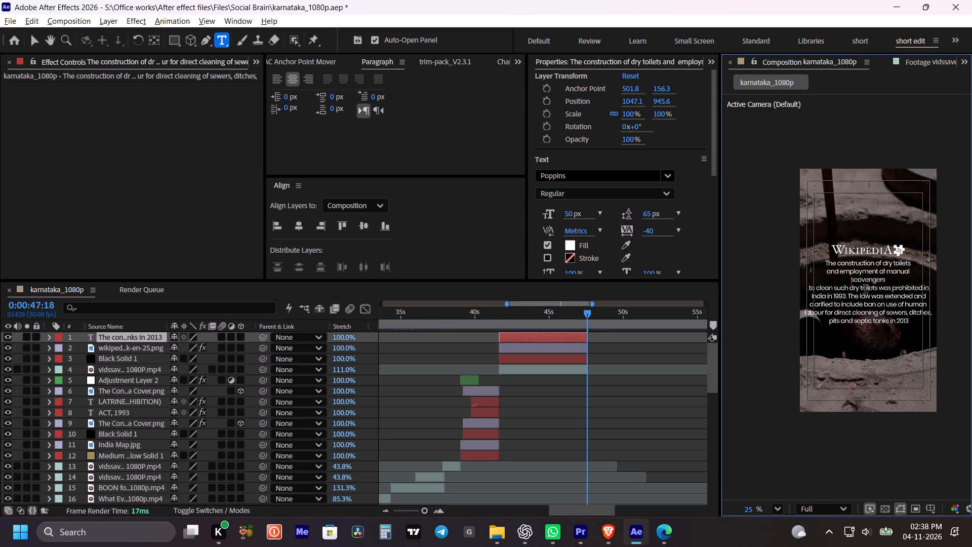
pyautogui.click(887, 280)
pyautogui.press('BackSpace')
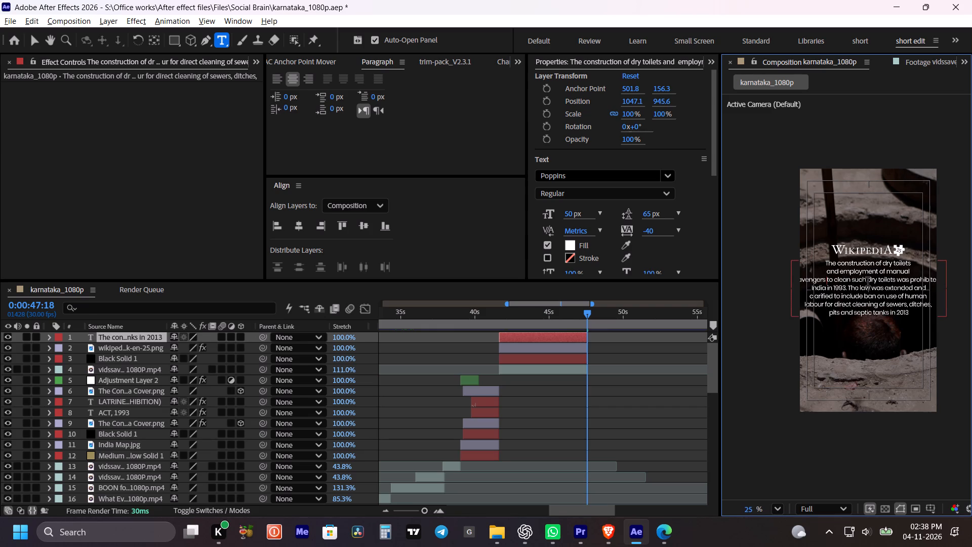
pyautogui.click(868, 282)
pyautogui.press('Return')
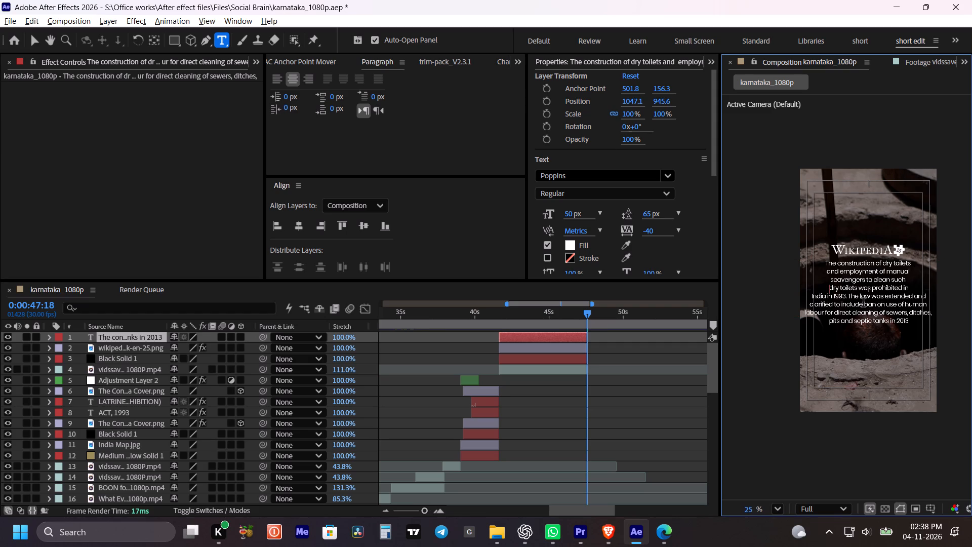
pyautogui.click(848, 296)
pyautogui.press('Return')
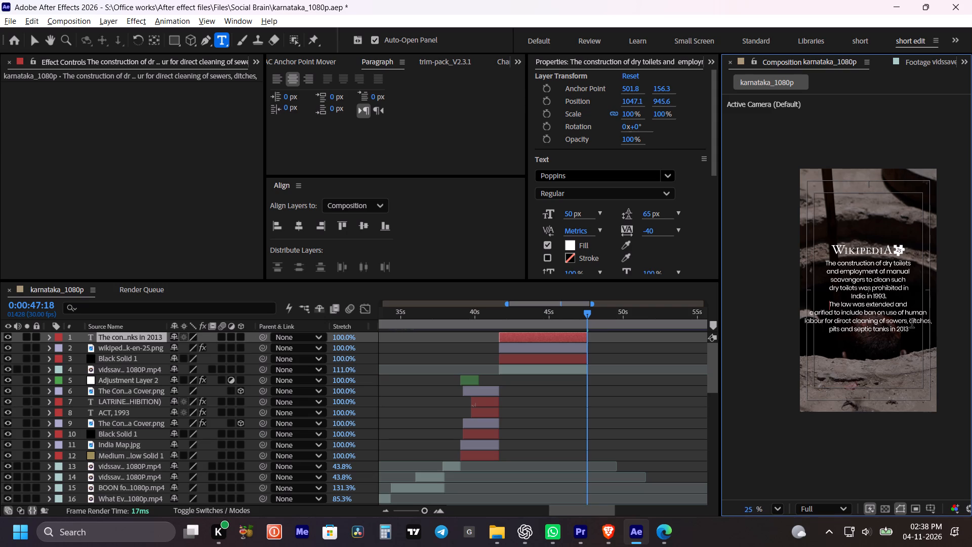
# Re-break the second sentence into six shorter lines, from "The law was extended" to "pits and septic tanks in 2013".
pyautogui.click(896, 302)
pyautogui.press('Return')
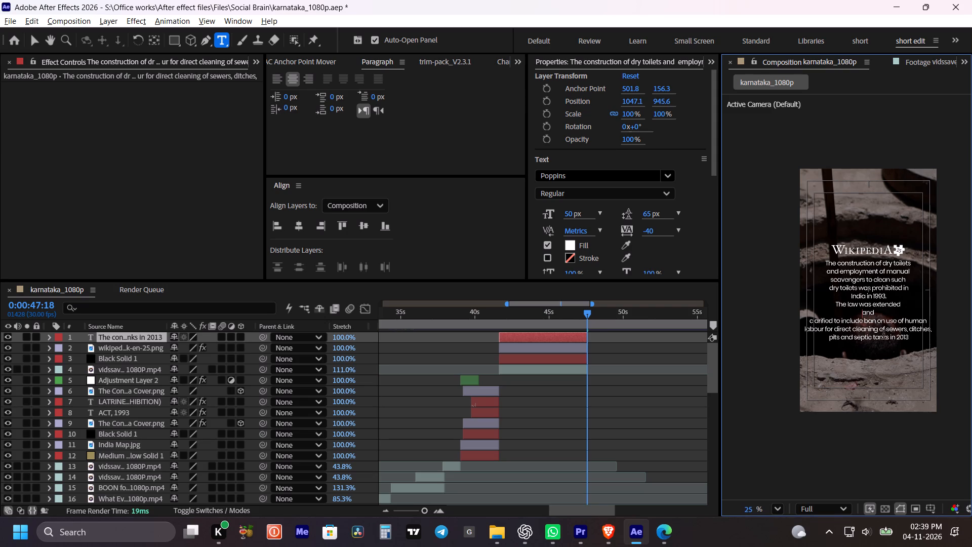
pyautogui.click(811, 318)
pyautogui.press('Return')
pyautogui.press('BackSpace')
pyautogui.press('BackSpace')
pyautogui.click(871, 312)
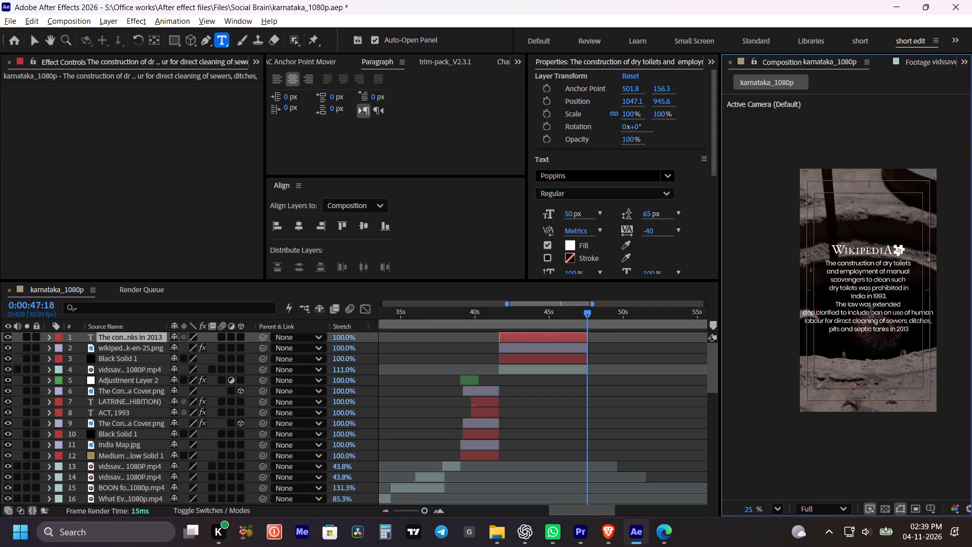
pyautogui.press('Return')
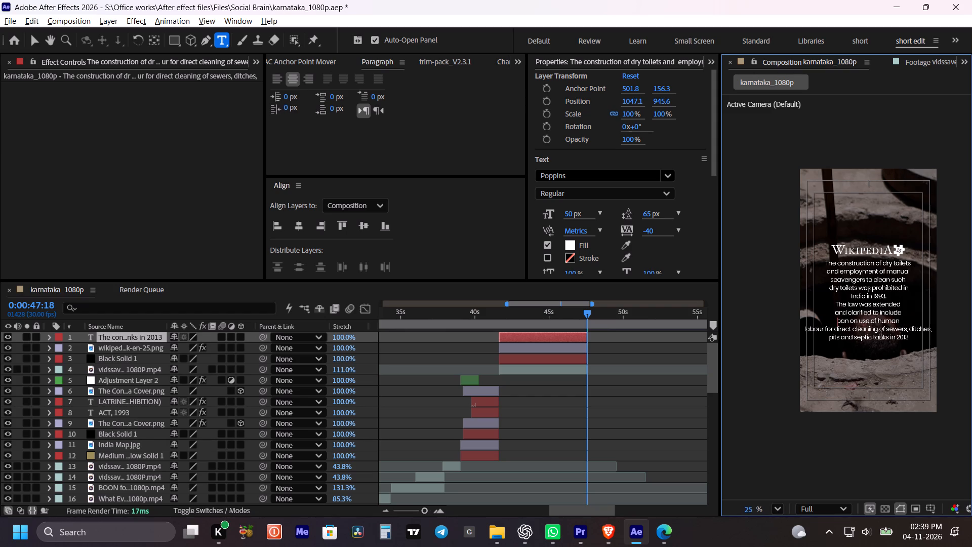
pyautogui.click(879, 329)
pyautogui.press('Return')
pyautogui.click(899, 338)
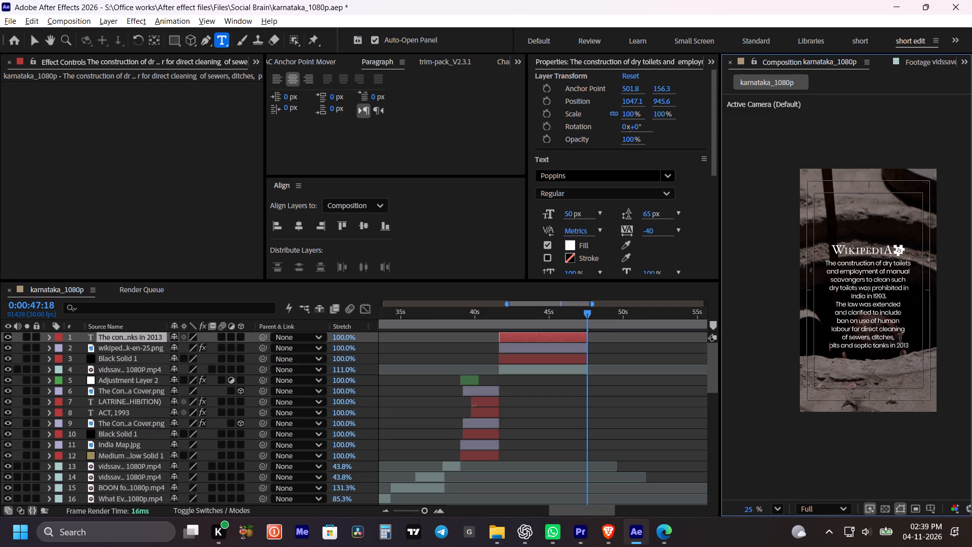
pyautogui.click(577, 340)
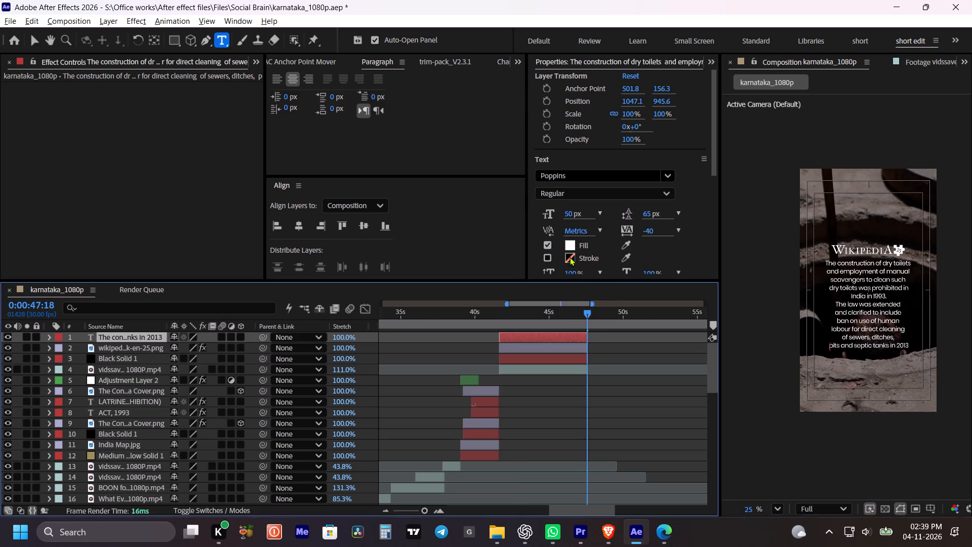
pyautogui.click(633, 421)
# Set the whole passage's font size to 72 px and increase its line spacing.
pyautogui.click(564, 337)
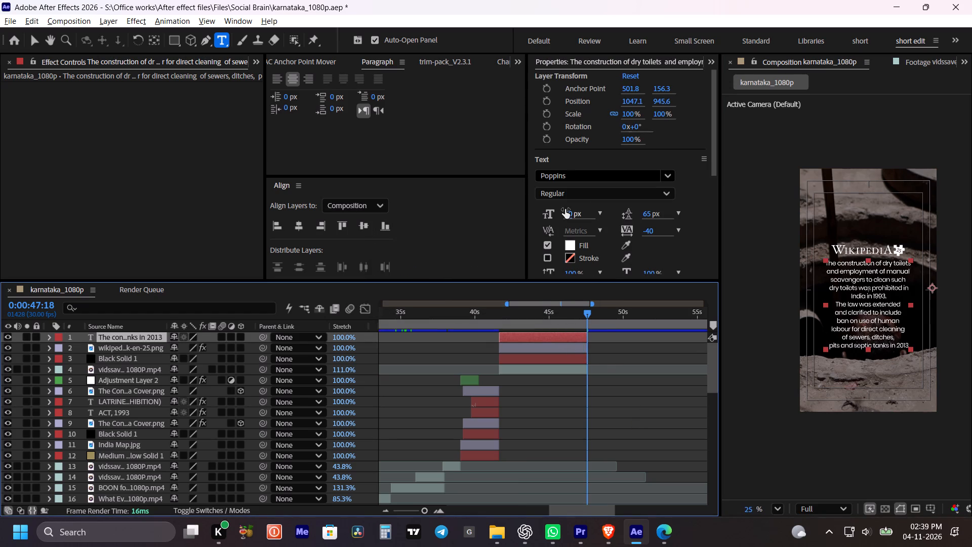
pyautogui.moveTo(565, 209); pyautogui.dragTo(580, 210)
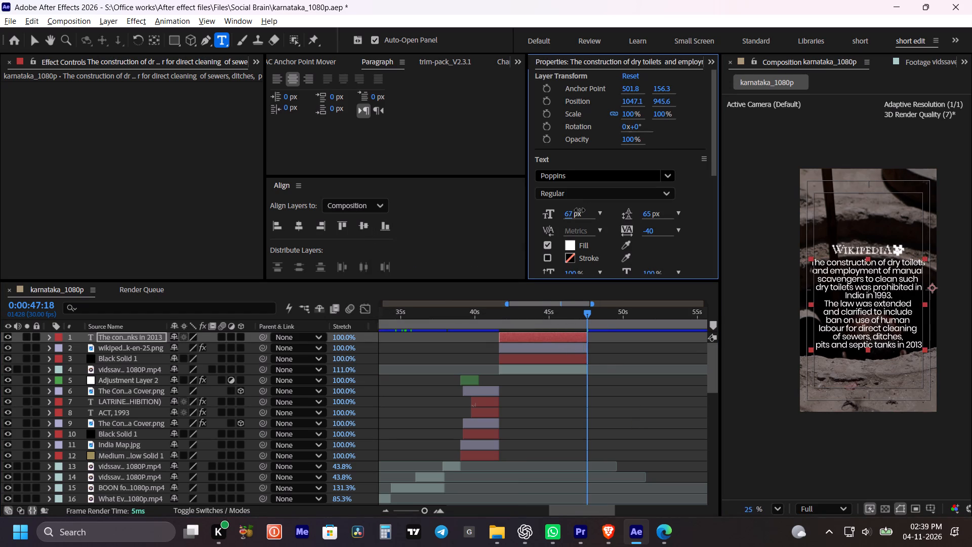
pyautogui.moveTo(580, 210); pyautogui.dragTo(583, 211)
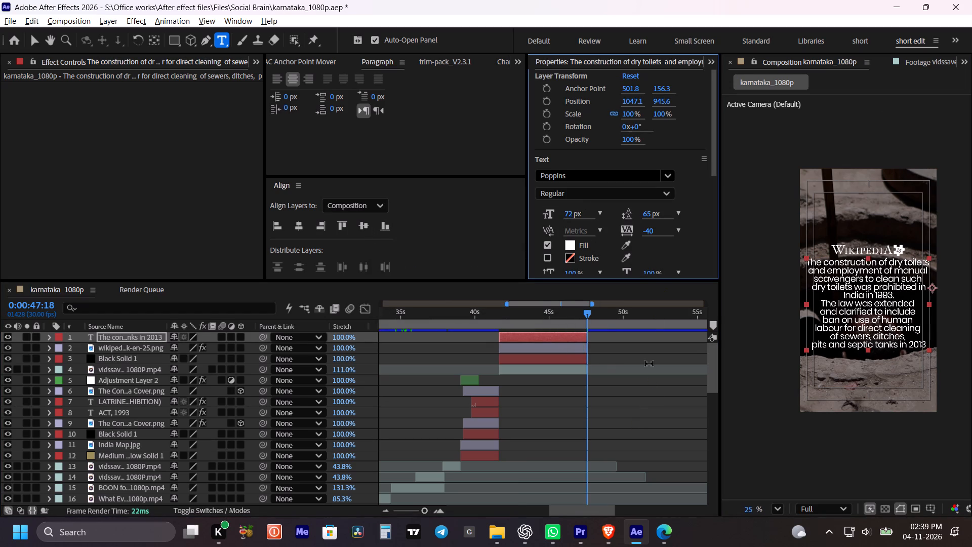
pyautogui.click(644, 429)
pyautogui.click(579, 335)
pyautogui.moveTo(645, 215); pyautogui.dragTo(658, 218)
pyautogui.click(664, 406)
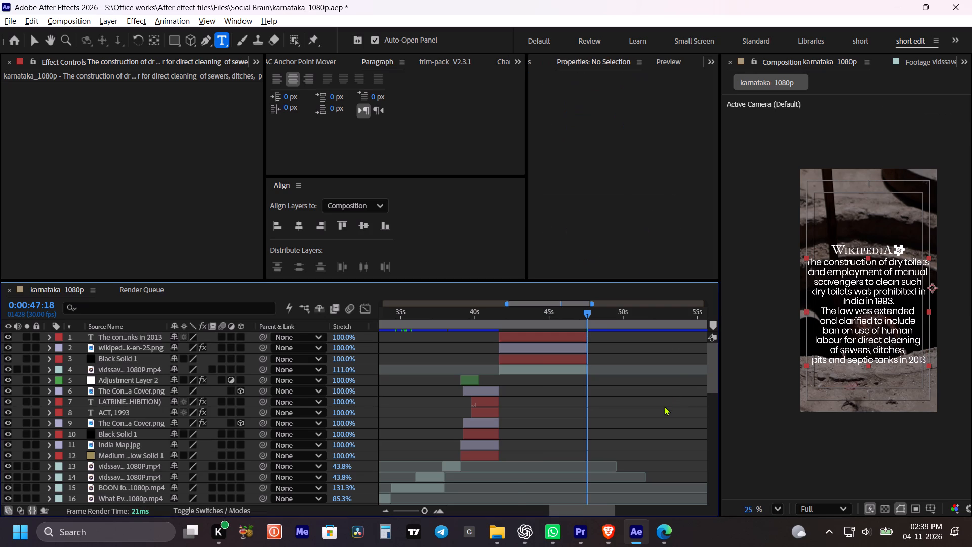
# Enlarge the Wikipedia wordmark to 245% scale and raise it to a vertical position of 573.
pyautogui.click(554, 341)
pyautogui.click(556, 332)
pyautogui.click(551, 345)
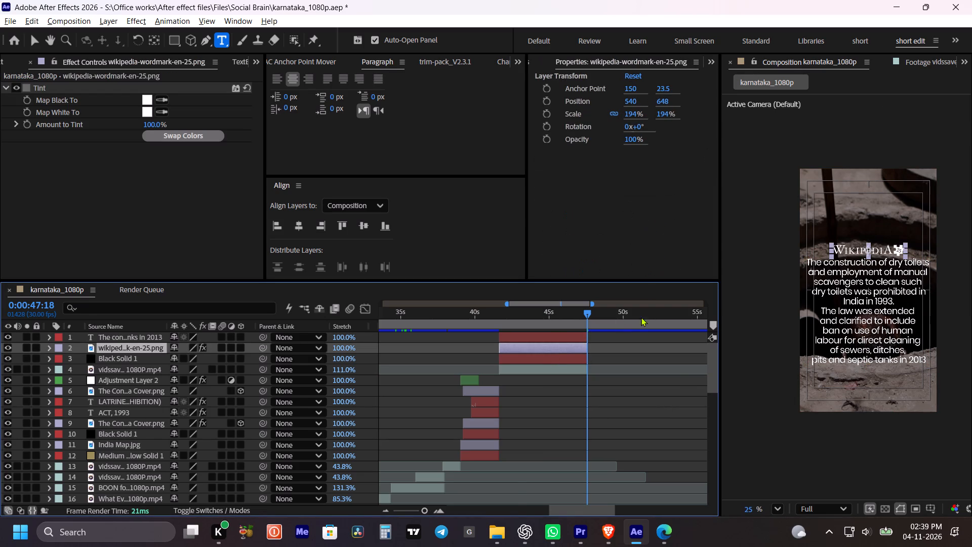
pyautogui.moveTo(631, 118); pyautogui.dragTo(664, 118)
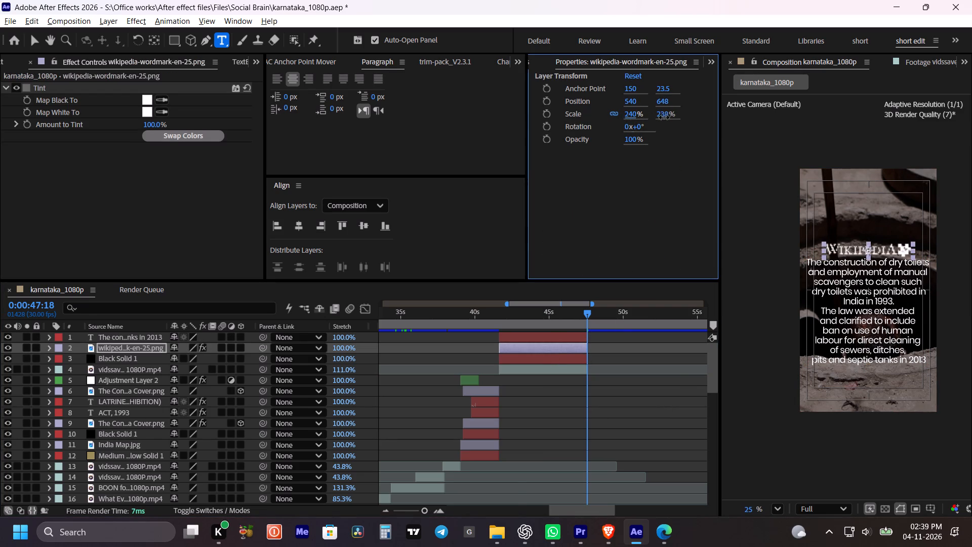
pyautogui.moveTo(664, 118); pyautogui.dragTo(665, 118)
pyautogui.moveTo(661, 101); pyautogui.dragTo(609, 103)
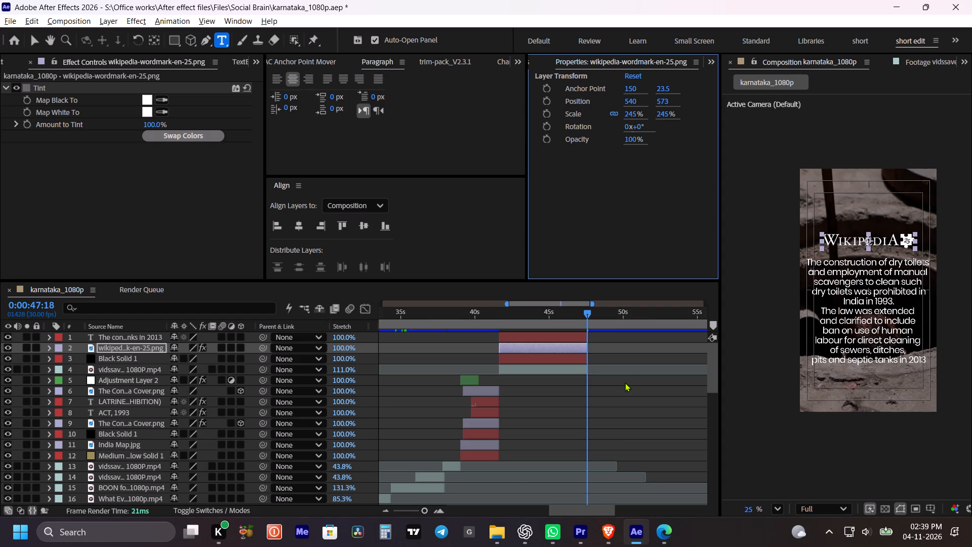
pyautogui.click(620, 403)
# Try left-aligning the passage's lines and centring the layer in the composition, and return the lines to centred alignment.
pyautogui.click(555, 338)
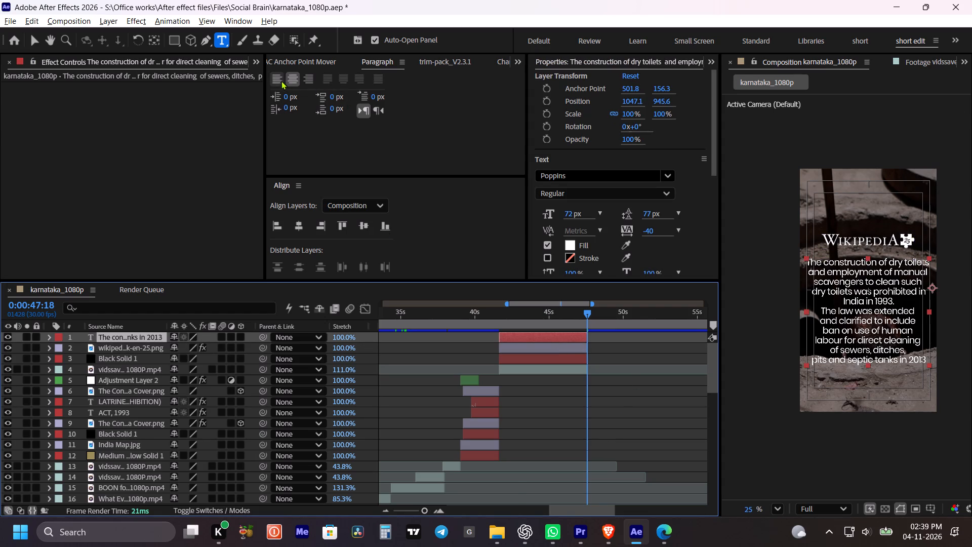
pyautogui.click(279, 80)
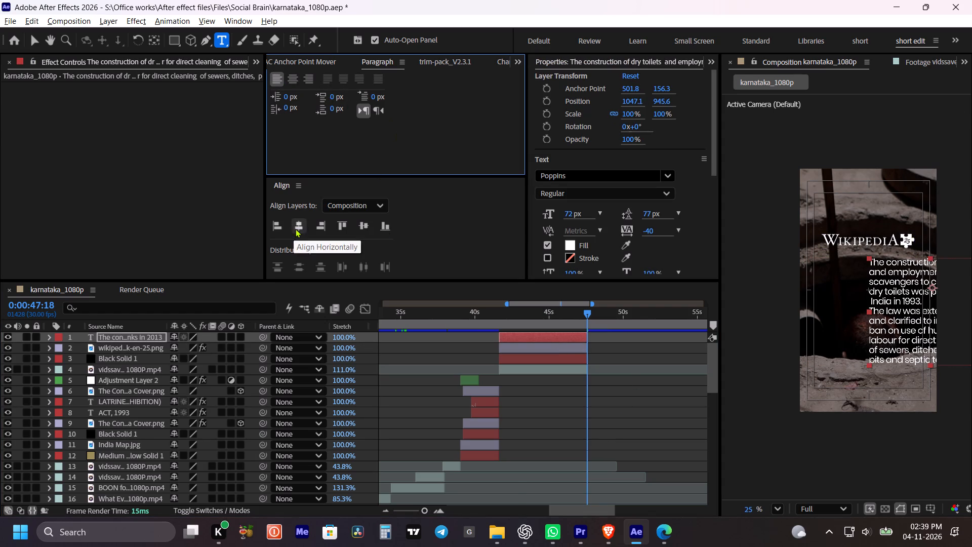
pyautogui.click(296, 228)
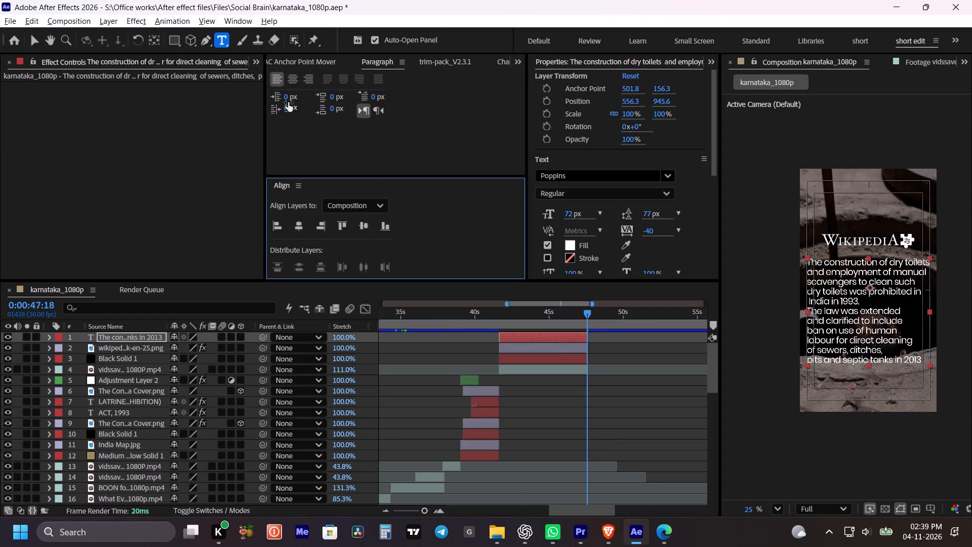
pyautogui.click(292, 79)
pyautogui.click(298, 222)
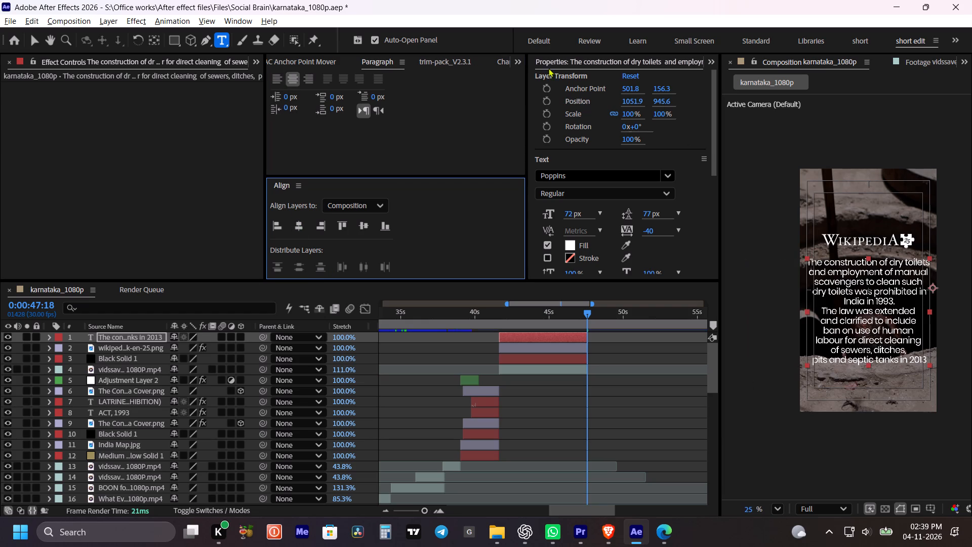
# Move the passage layer's anchor point to the centre of its text.
pyautogui.click(286, 57)
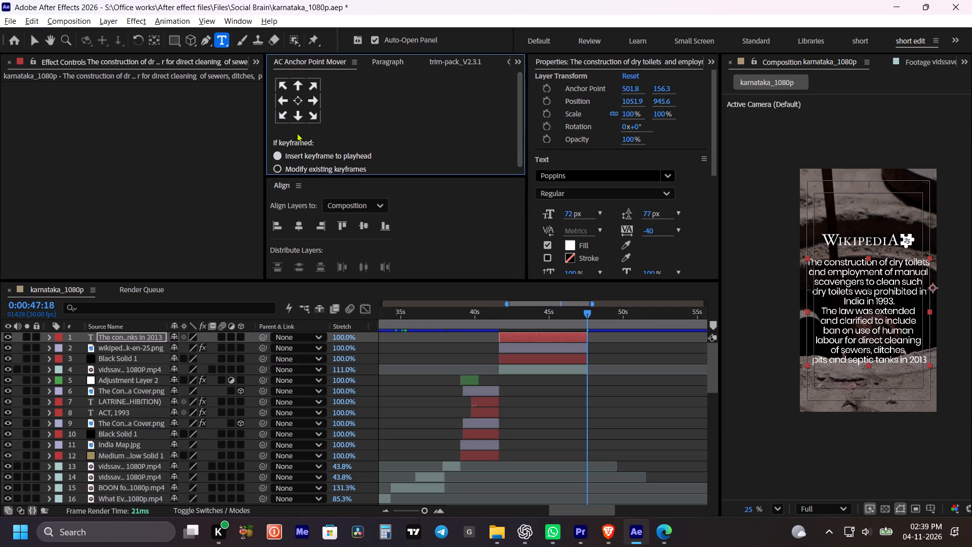
pyautogui.click(298, 100)
pyautogui.click(597, 399)
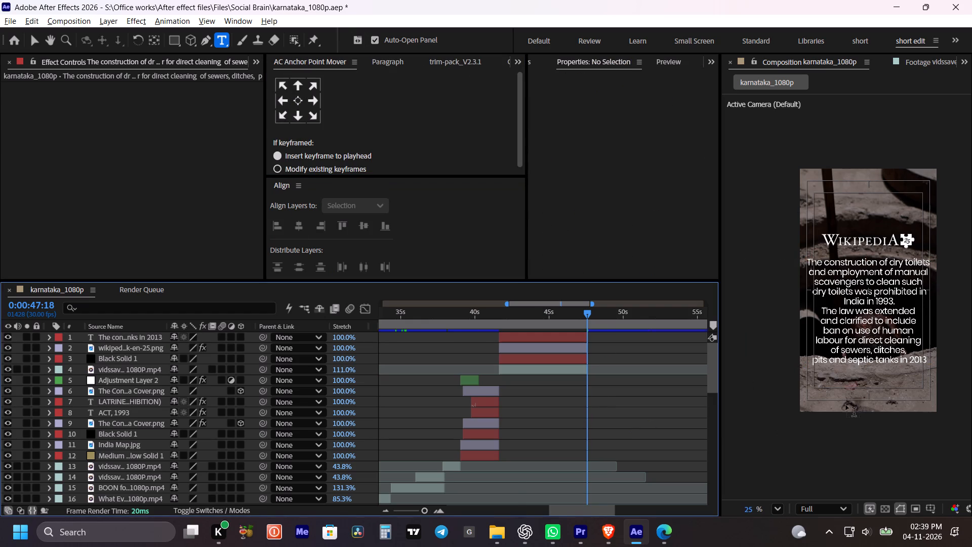
pyautogui.press('v')
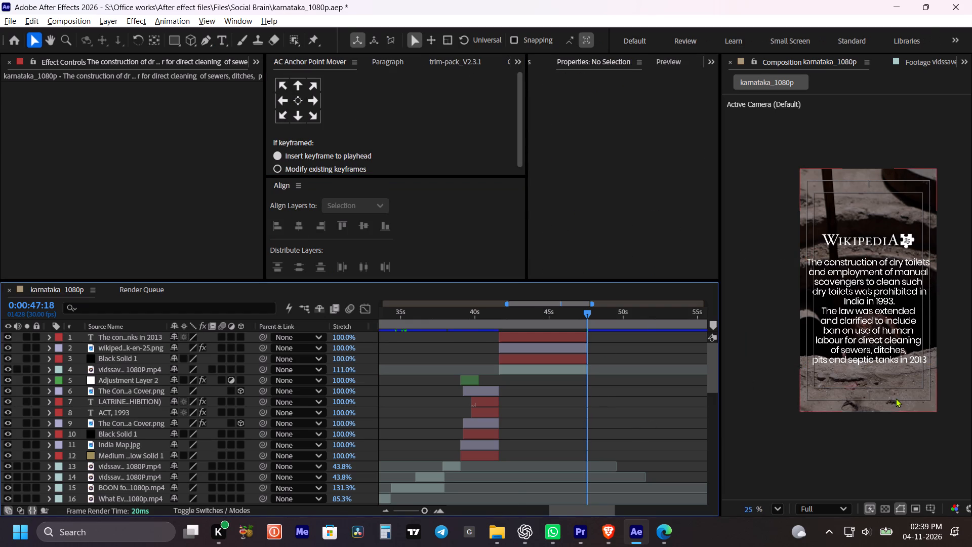
# Replace the whole passage with the copied text as one unbroken line, and undo a horizontal alignment of the layer.
pyautogui.doubleClick(521, 338)
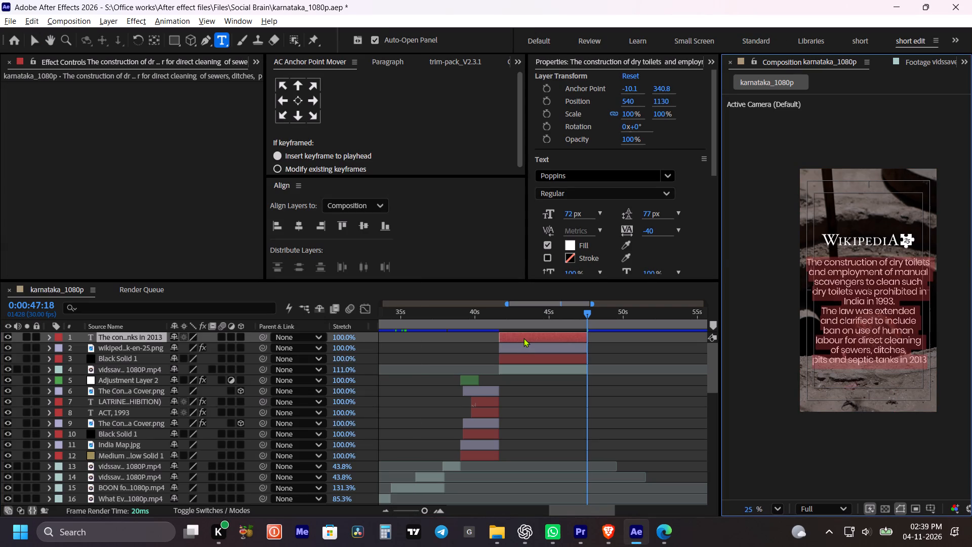
pyautogui.hotkey('ctrl', 'v')
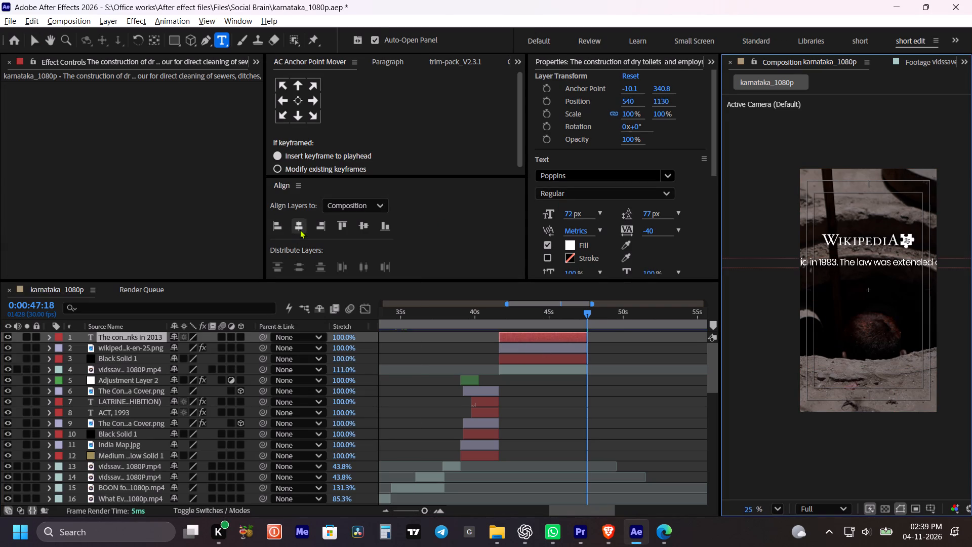
pyautogui.click(300, 229)
pyautogui.hotkey('ctrl', 'z')
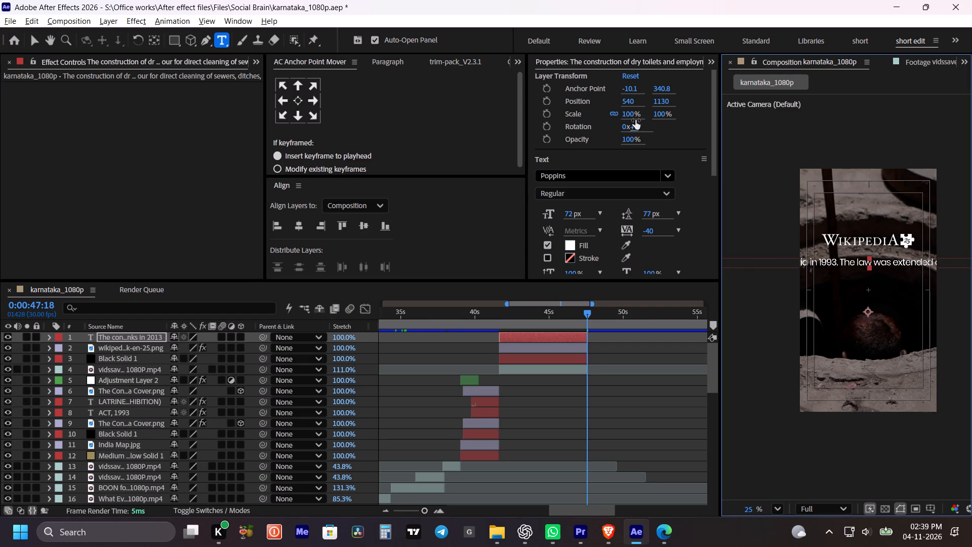
# Move the single-line passage so "The construction" starts at the frame's left safe margin, just beneath the Wikipedia wordmark.
pyautogui.moveTo(624, 100); pyautogui.dragTo(971, 103)
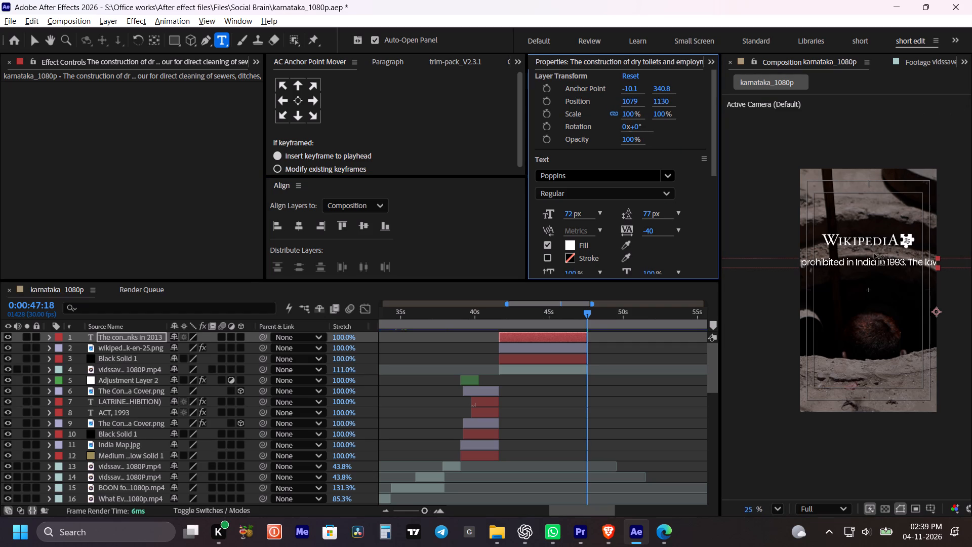
pyautogui.press('v')
pyautogui.press('`')
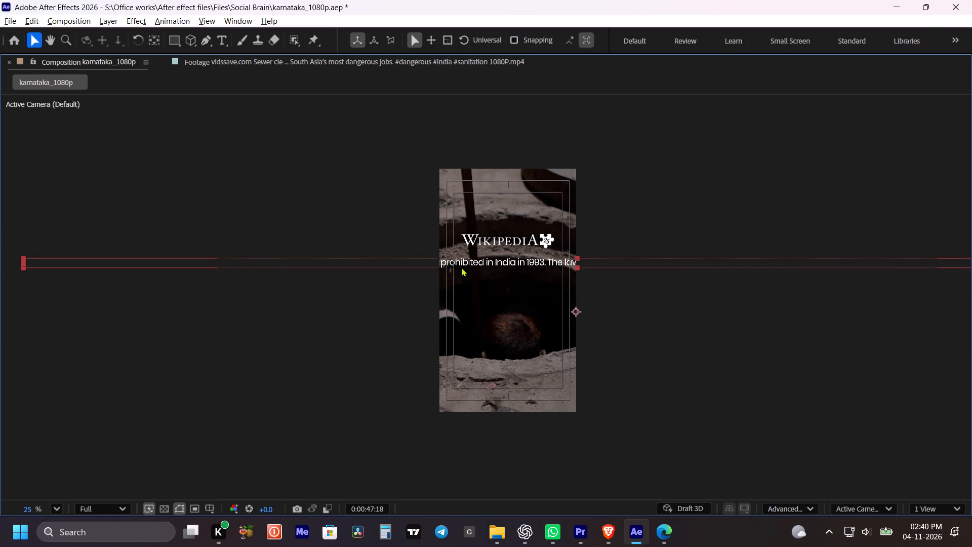
pyautogui.press('v')
pyautogui.moveTo(138, 262); pyautogui.dragTo(611, 269)
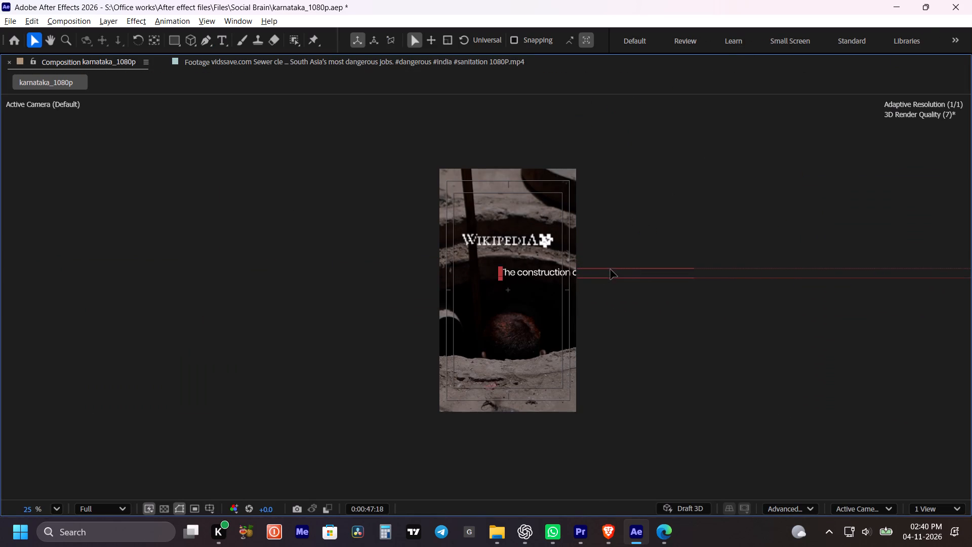
pyautogui.moveTo(611, 269); pyautogui.dragTo(564, 264)
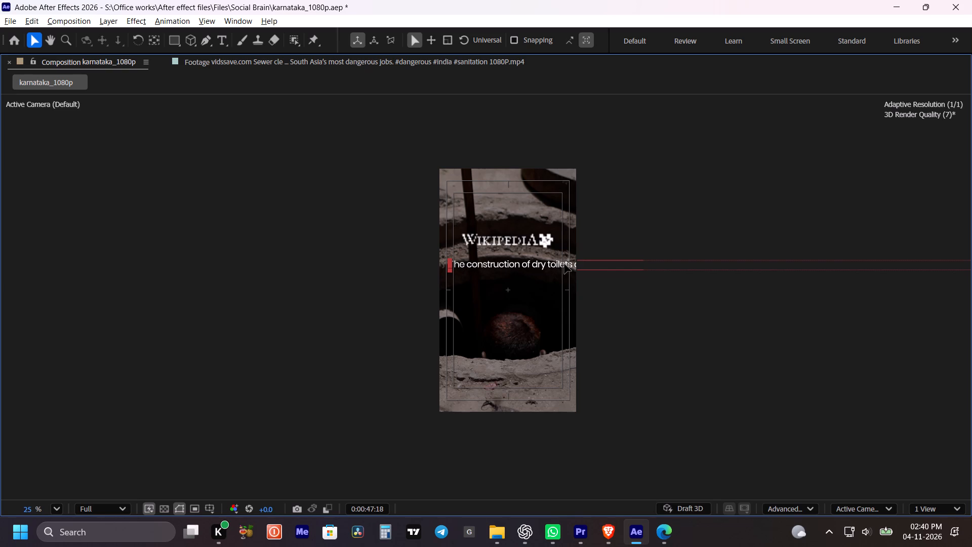
pyautogui.moveTo(564, 264); pyautogui.dragTo(560, 262)
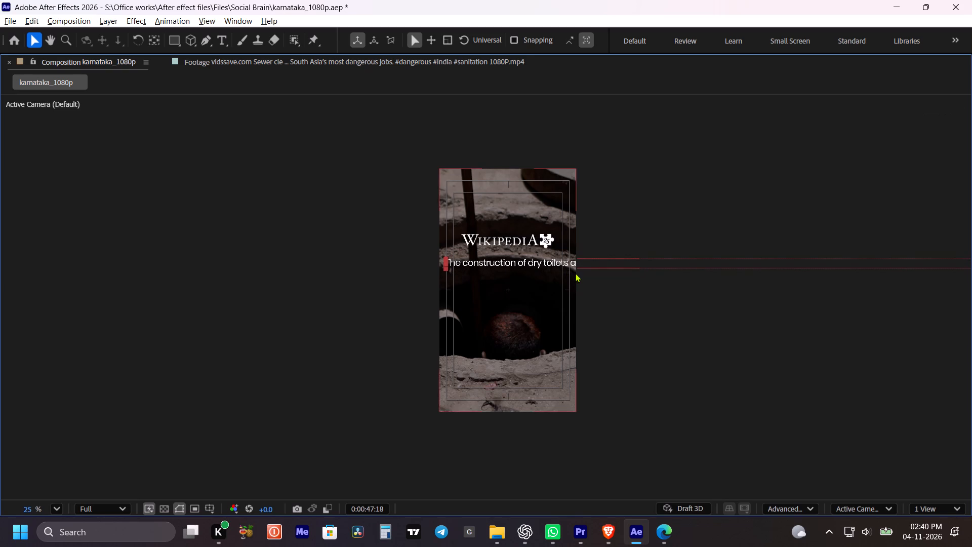
pyautogui.press('`')
pyautogui.moveTo(601, 400); pyautogui.dragTo(599, 394)
# Break the passage after "The construction of dry toilets" so that "and employment" begins the second line.
pyautogui.doubleClick(574, 338)
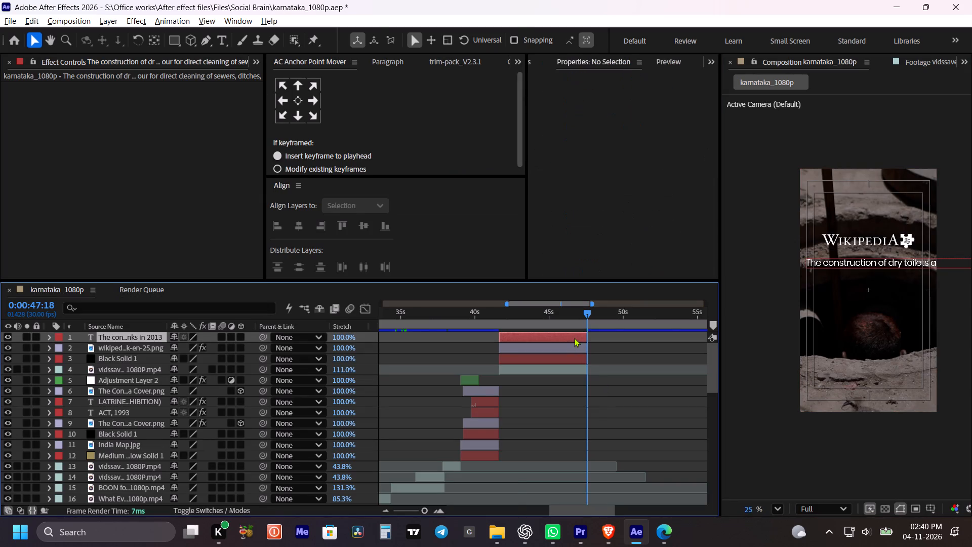
pyautogui.click(928, 264)
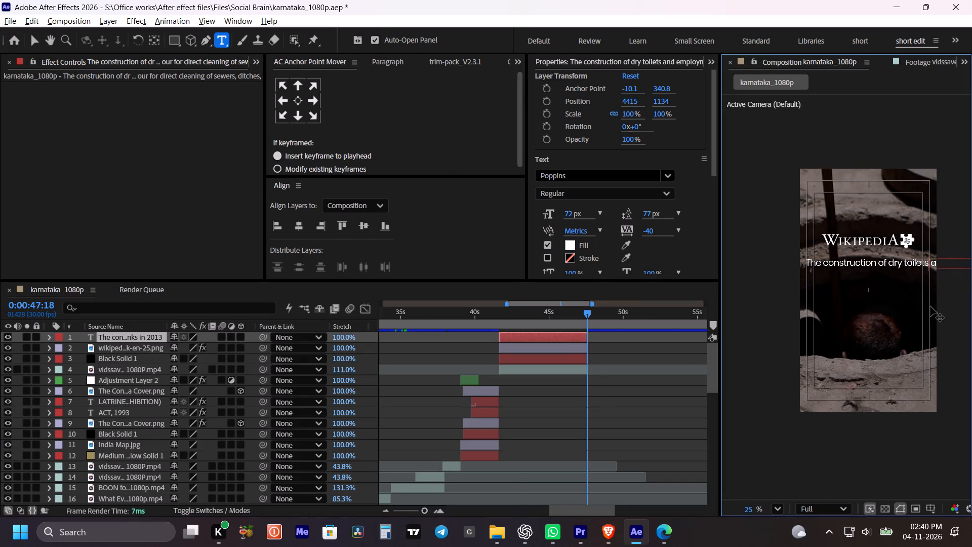
pyautogui.press('Return')
pyautogui.press('BackSpace')
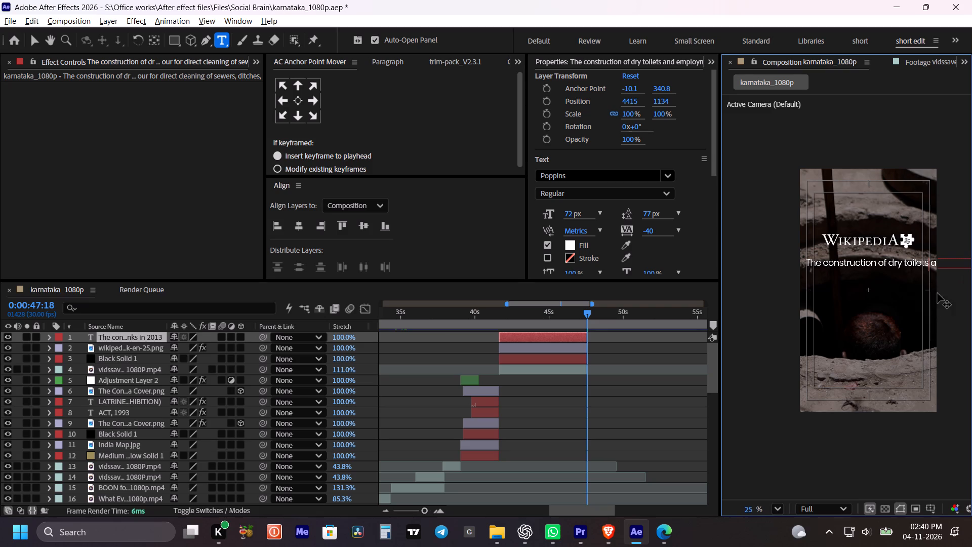
pyautogui.press('Return')
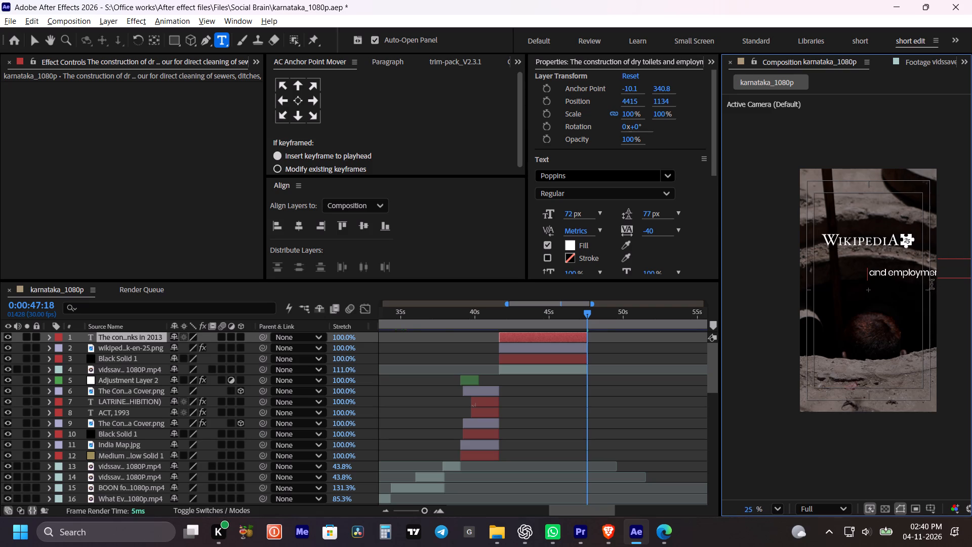
pyautogui.press('BackSpace')
pyautogui.click(928, 263)
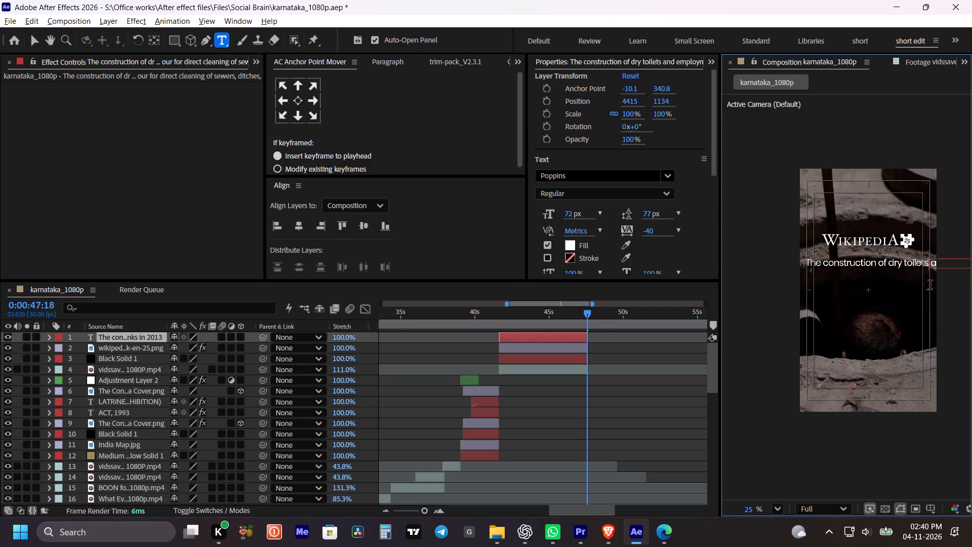
pyautogui.press('Left')
pyautogui.press('Right')
pyautogui.press('Return')
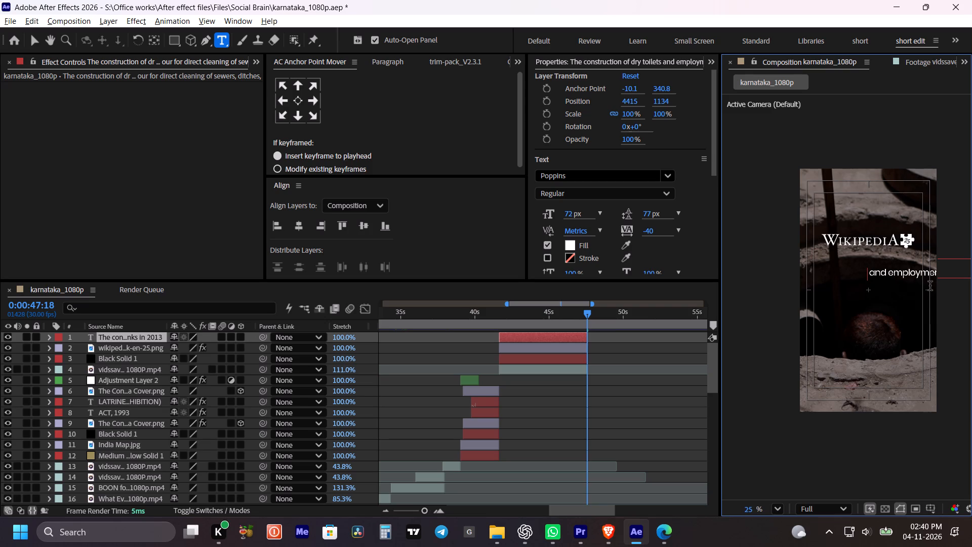
pyautogui.hotkey('ctrl', 'z')
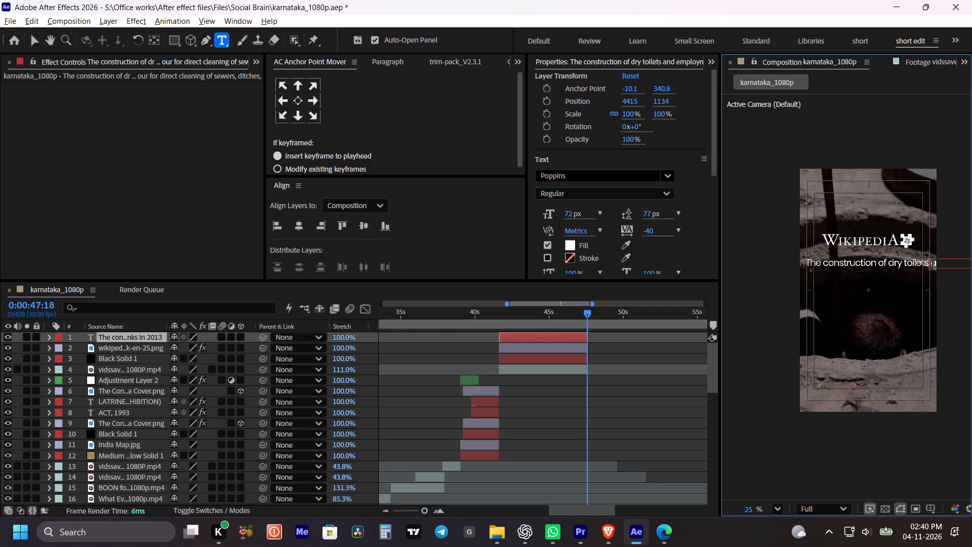
pyautogui.press('Right')
pyautogui.press('Return')
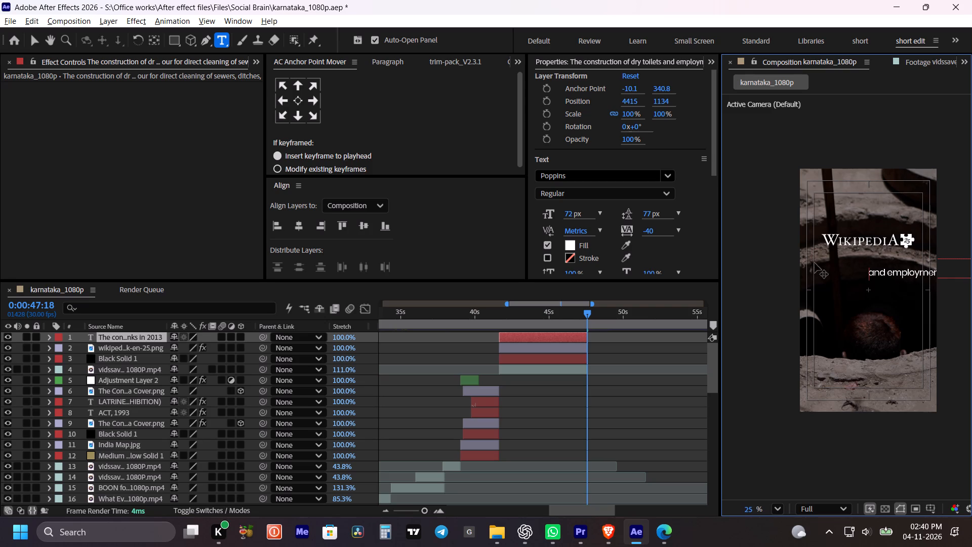
pyautogui.moveTo(647, 406); pyautogui.dragTo(645, 400)
# Left-align the passage's lines and align the layer horizontally to the composition's centre.
pyautogui.click(561, 334)
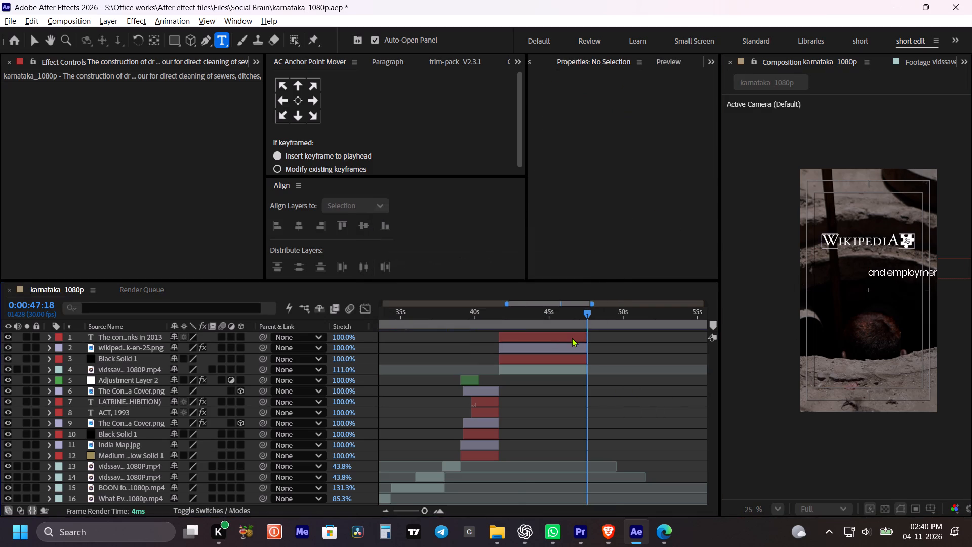
pyautogui.click(572, 338)
pyautogui.press('`')
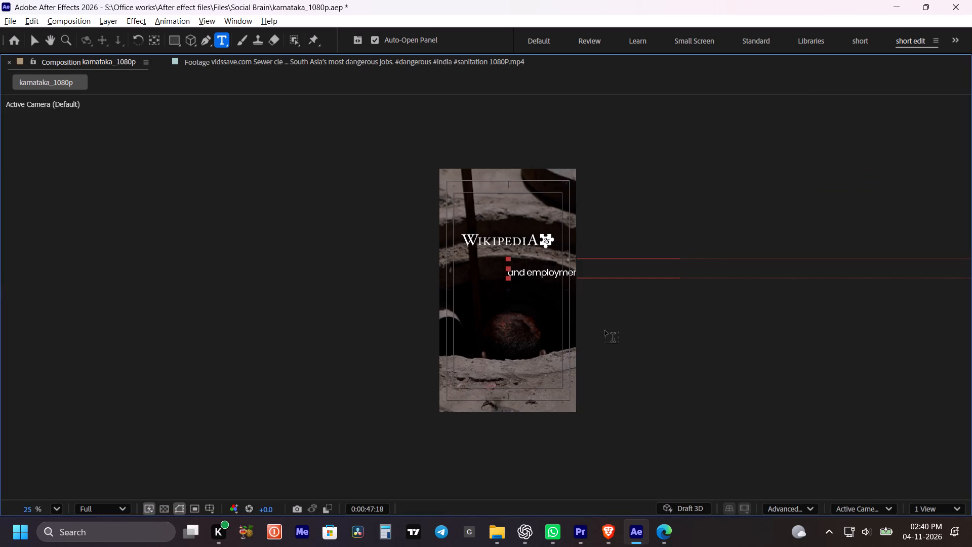
pyautogui.press('`')
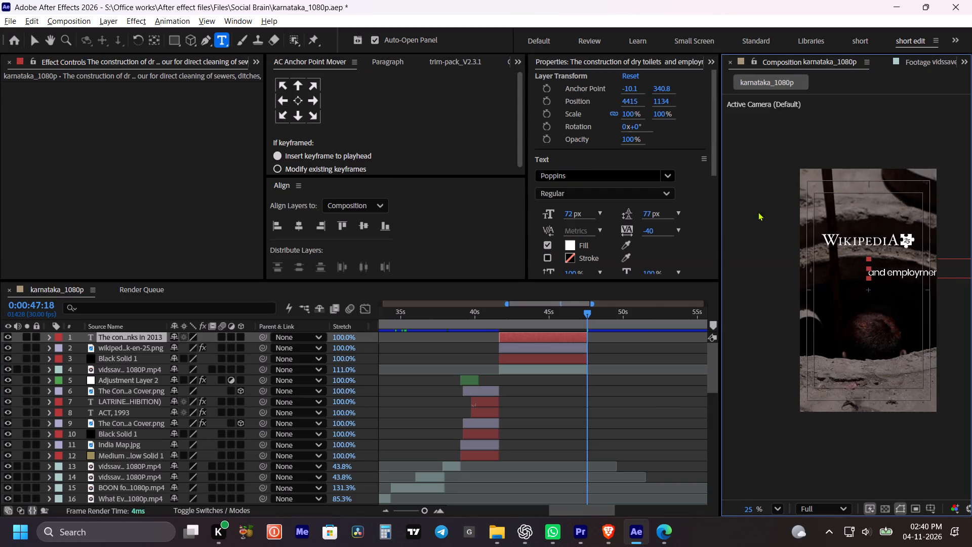
pyautogui.click(384, 63)
pyautogui.click(279, 82)
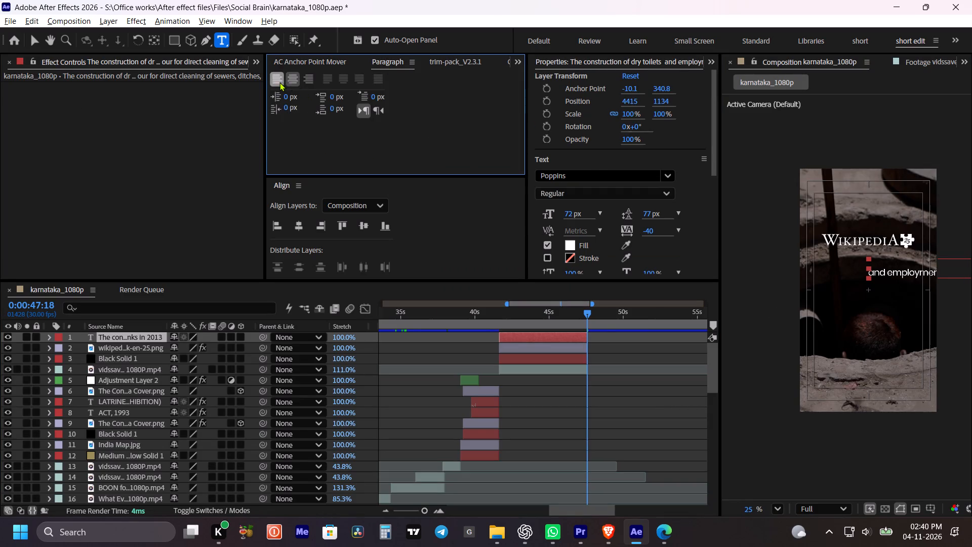
pyautogui.click(296, 225)
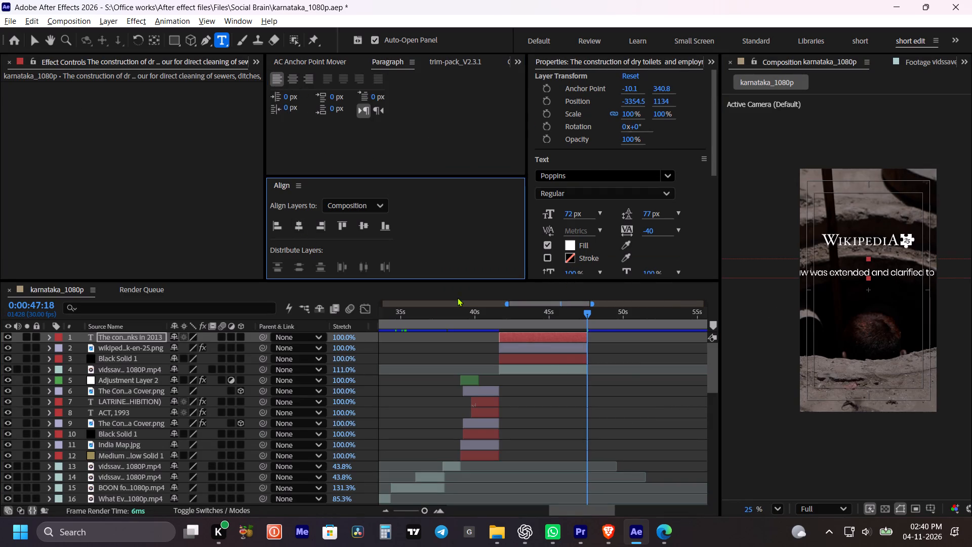
# Move the passage so both left-aligned lines start at the frame's left safe margin beneath the wordmark.
pyautogui.write('v`')
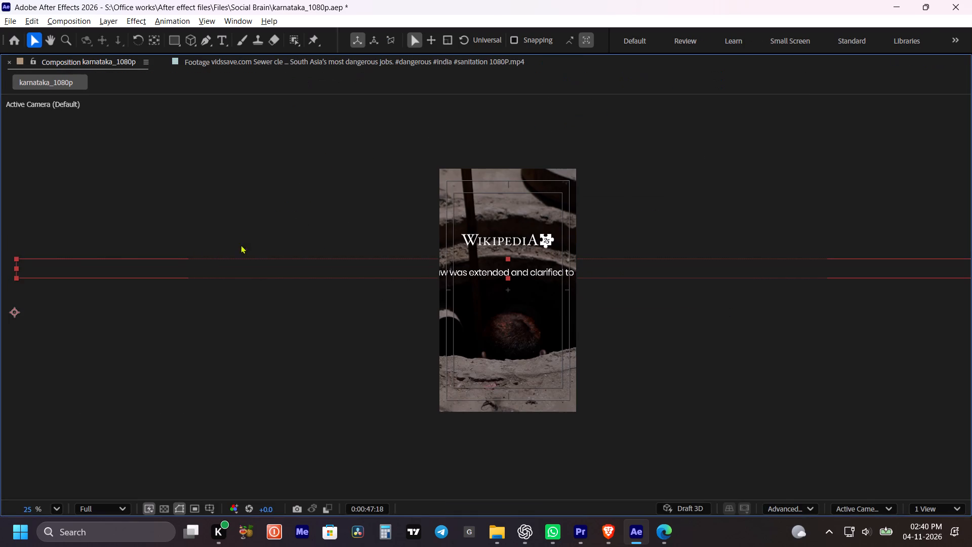
pyautogui.moveTo(167, 269); pyautogui.dragTo(606, 265)
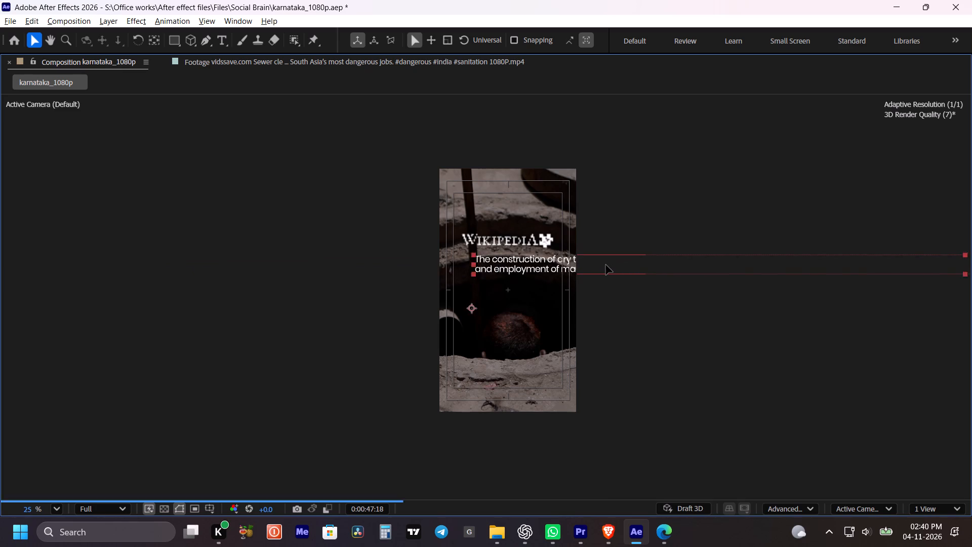
pyautogui.moveTo(606, 265); pyautogui.dragTo(597, 263)
pyautogui.press('`')
pyautogui.scroll(3, 921, 261)
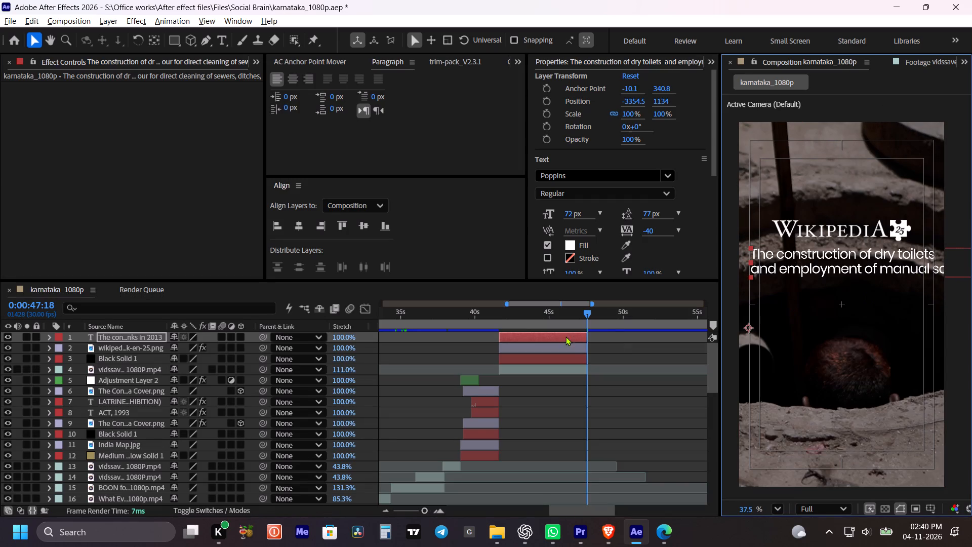
# Break the passage after "employment of manual", "clean such dry", "prohibited in India" and "The law was extended".
pyautogui.doubleClick(541, 336)
pyautogui.click(934, 273)
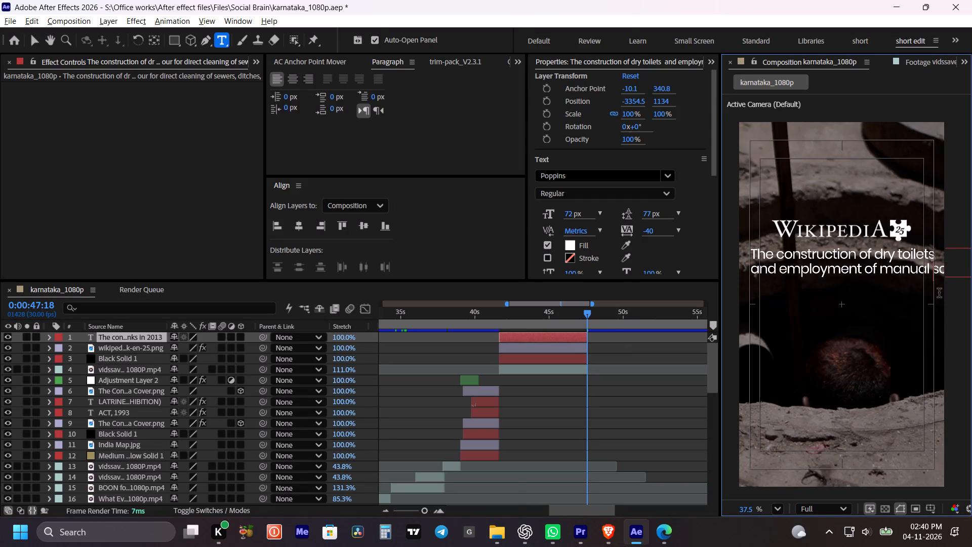
pyautogui.press('Return')
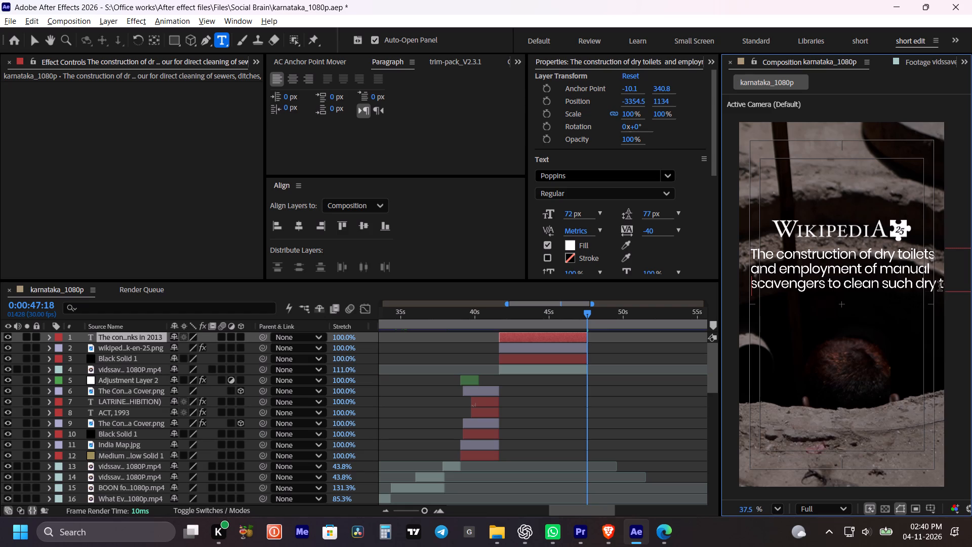
pyautogui.moveTo(940, 286); pyautogui.dragTo(938, 291)
pyautogui.press('Return')
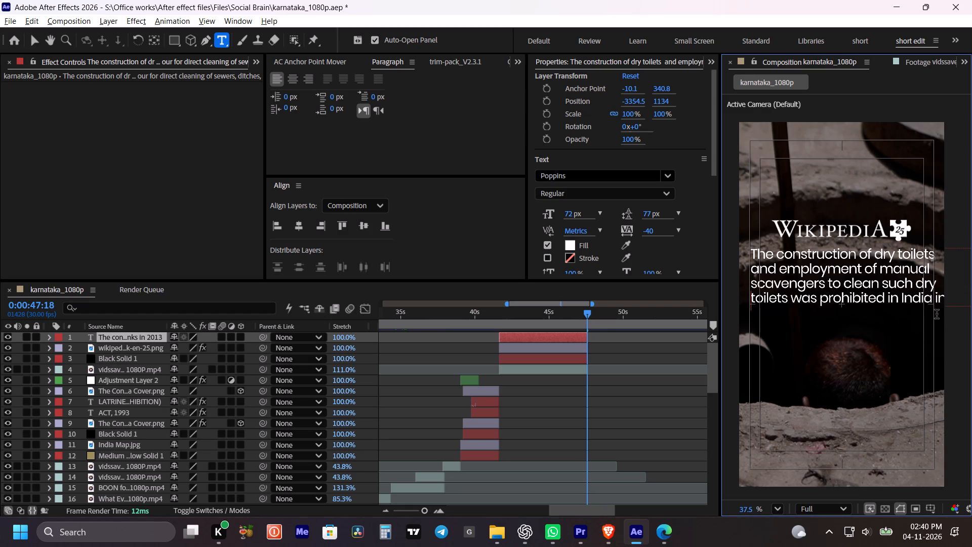
pyautogui.click(932, 295)
pyautogui.press('Return')
pyautogui.click(941, 309)
pyautogui.press('Return')
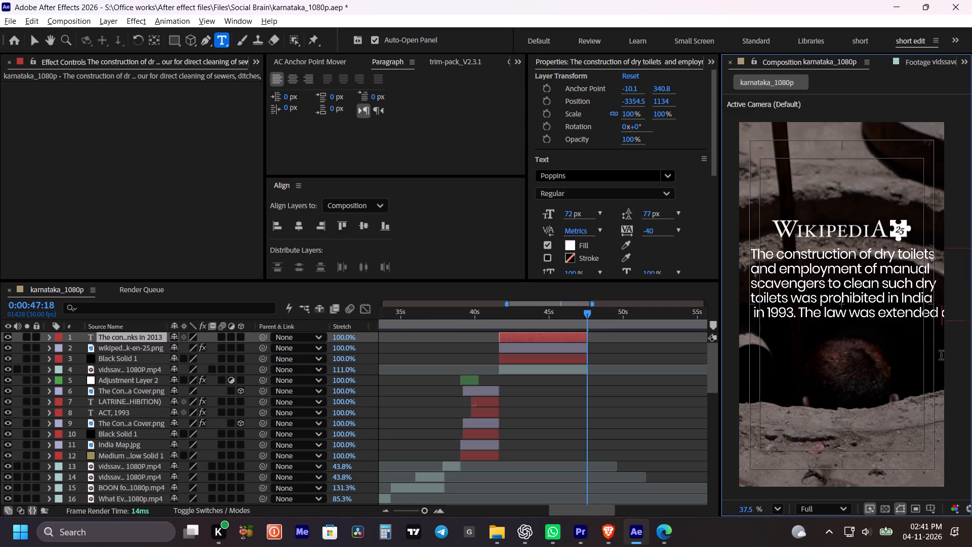
# Break the rest of the passage after "include ban", "human labour for", "cleaning of sewers," and "septic tanks", leaving "in 2013" as the last line.
pyautogui.click(924, 329)
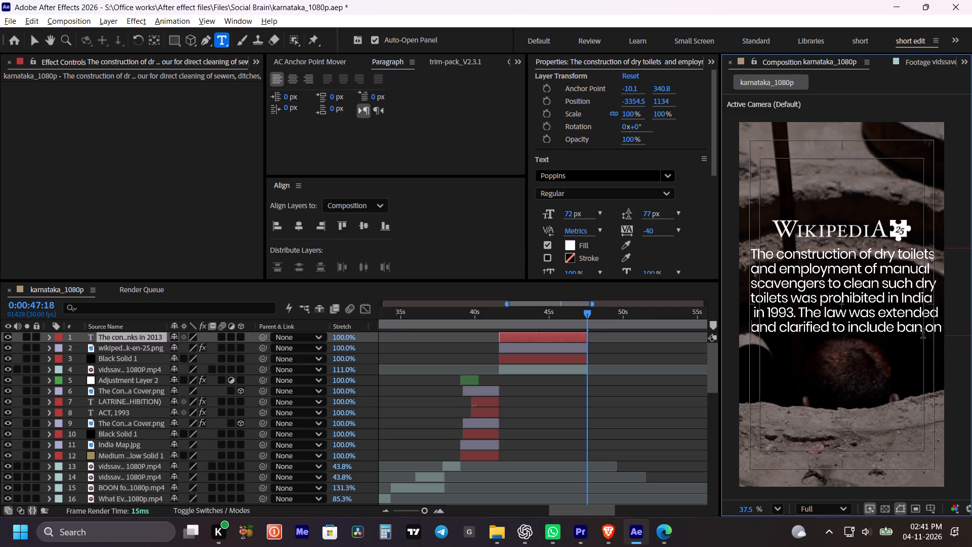
pyautogui.press('Return')
pyautogui.click(926, 340)
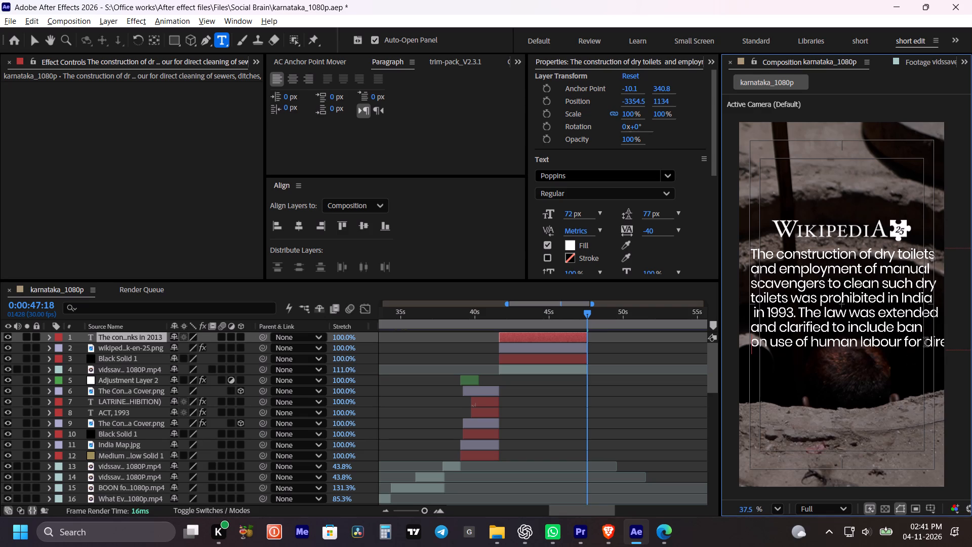
pyautogui.press('Return')
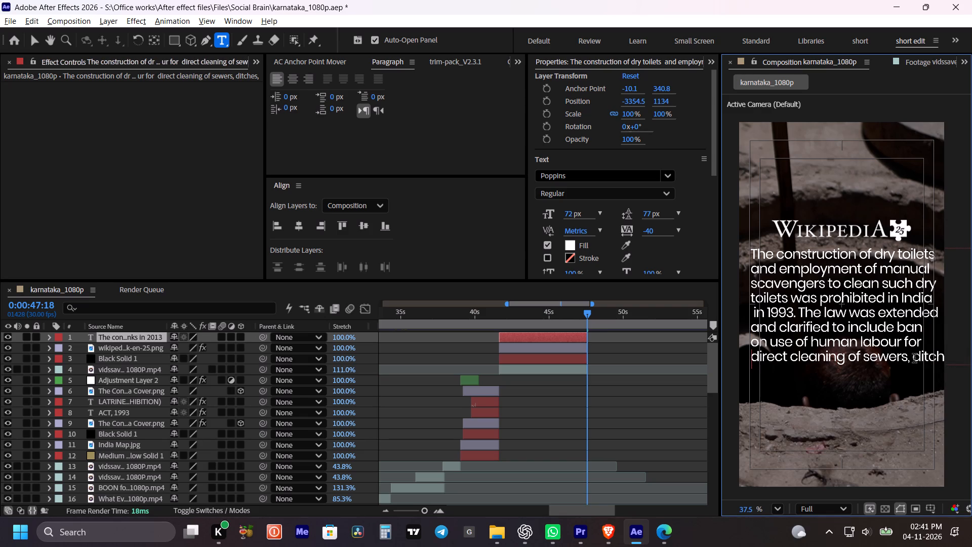
pyautogui.click(912, 357)
pyautogui.press('Return')
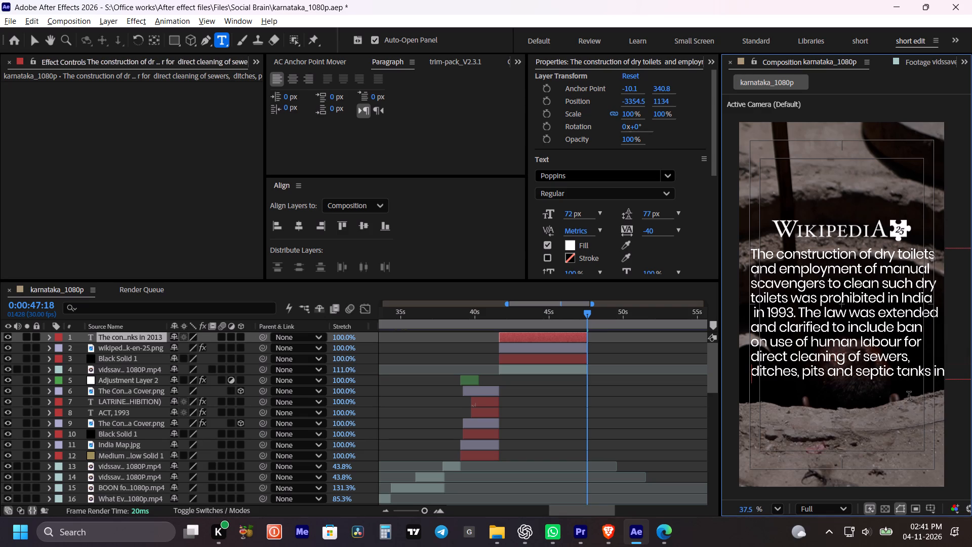
pyautogui.click(935, 372)
pyautogui.press('Return')
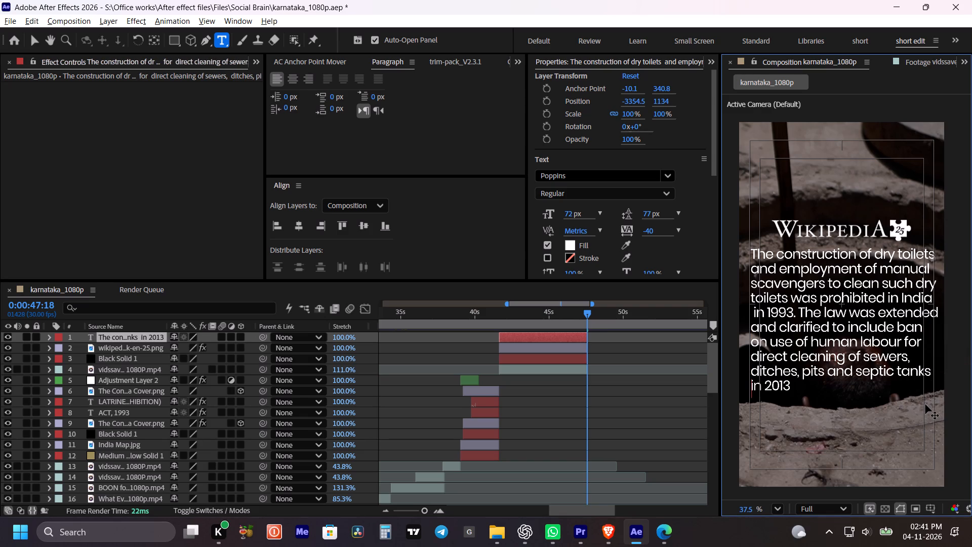
# Centre-align the passage's lines and align the text layer horizontally to the composition's centre.
pyautogui.click(565, 402)
pyautogui.scroll(-3, 862, 314)
pyautogui.click(288, 78)
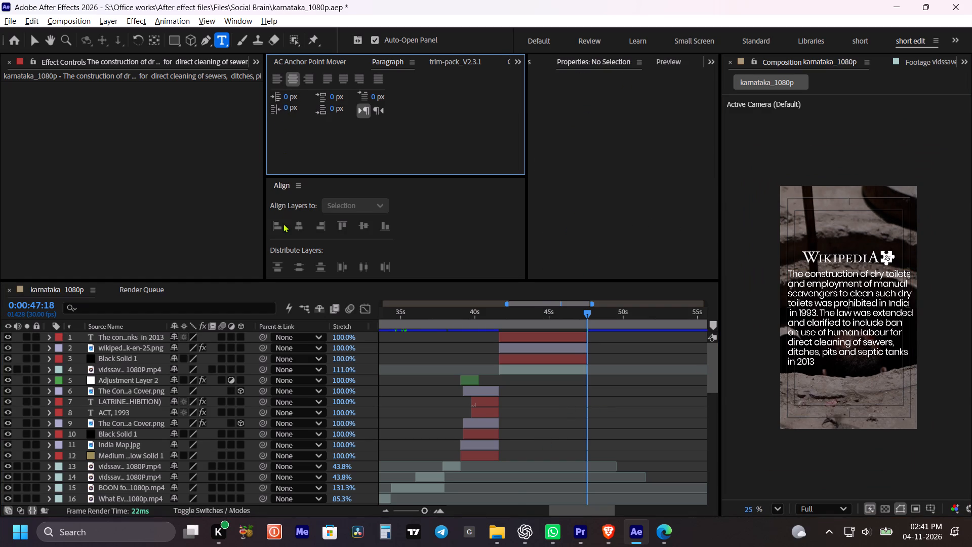
pyautogui.click(595, 411)
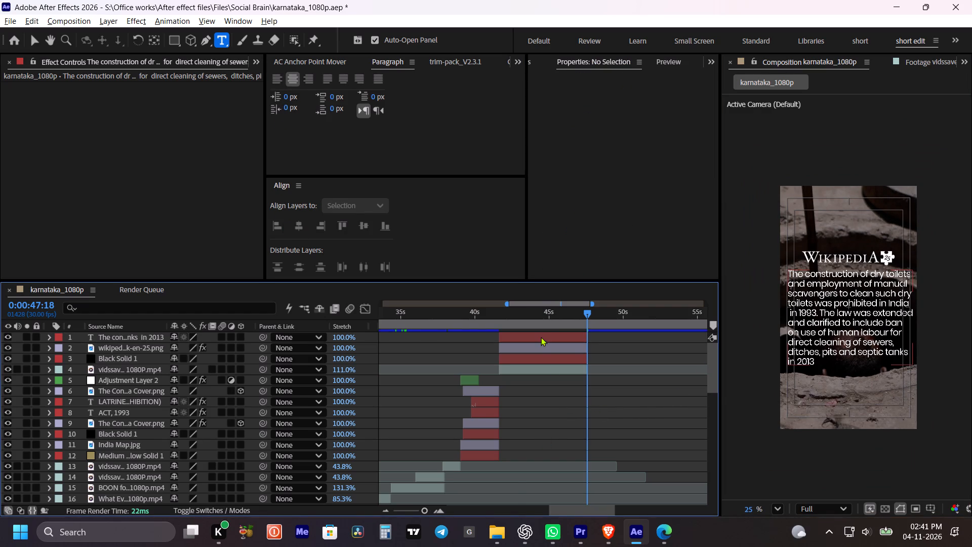
pyautogui.click(541, 337)
pyautogui.click(292, 80)
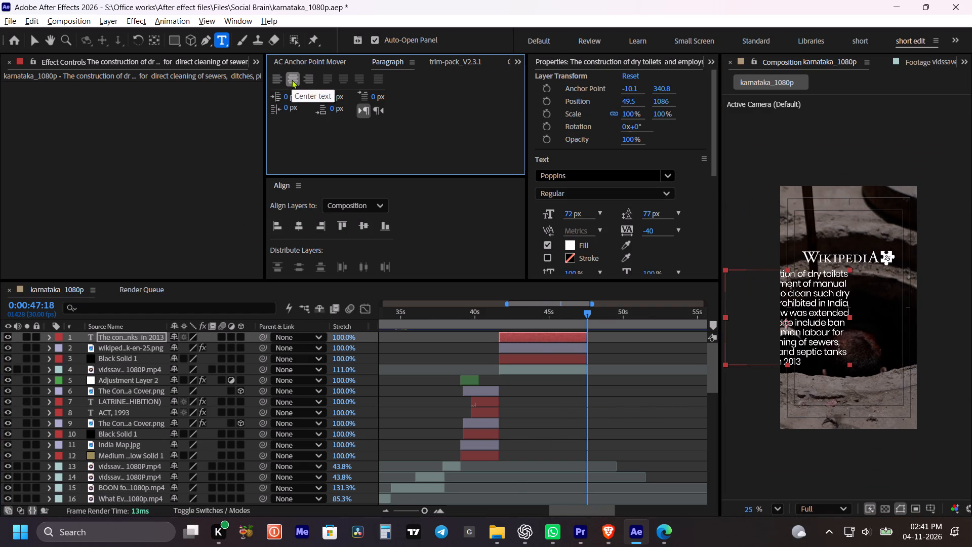
pyautogui.click(297, 225)
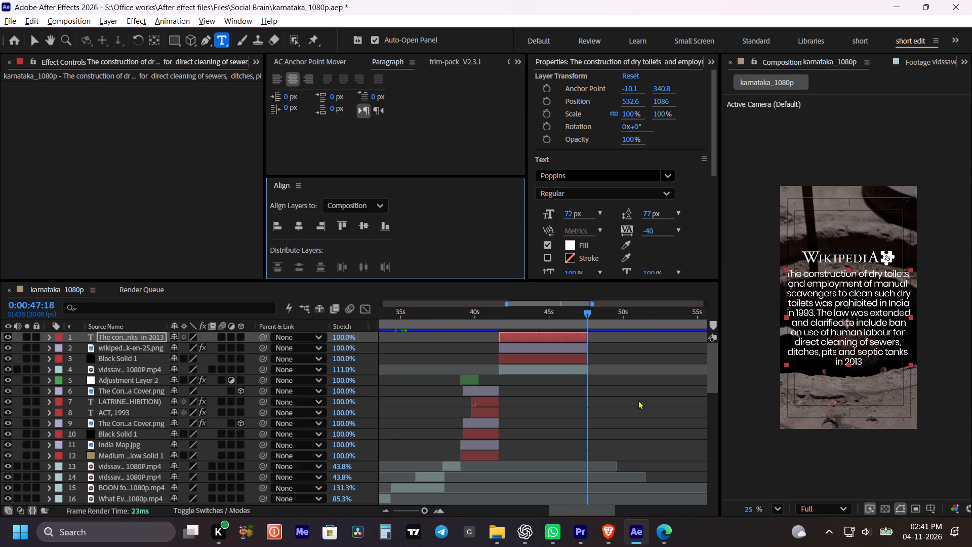
pyautogui.click(602, 412)
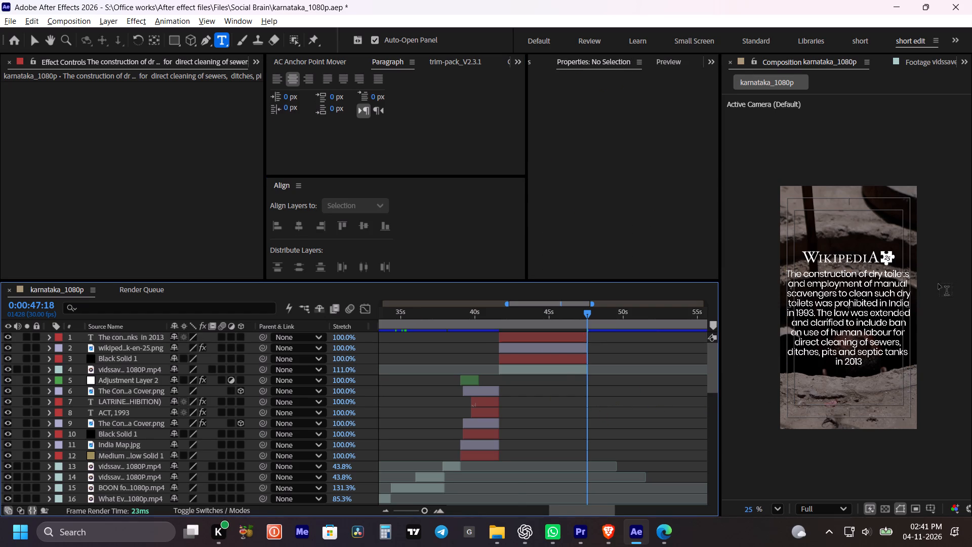
# Save the project with the centred passage in place.
pyautogui.press('v')
pyautogui.scroll(-1, 859, 290)
pyautogui.scroll(1, 853, 305)
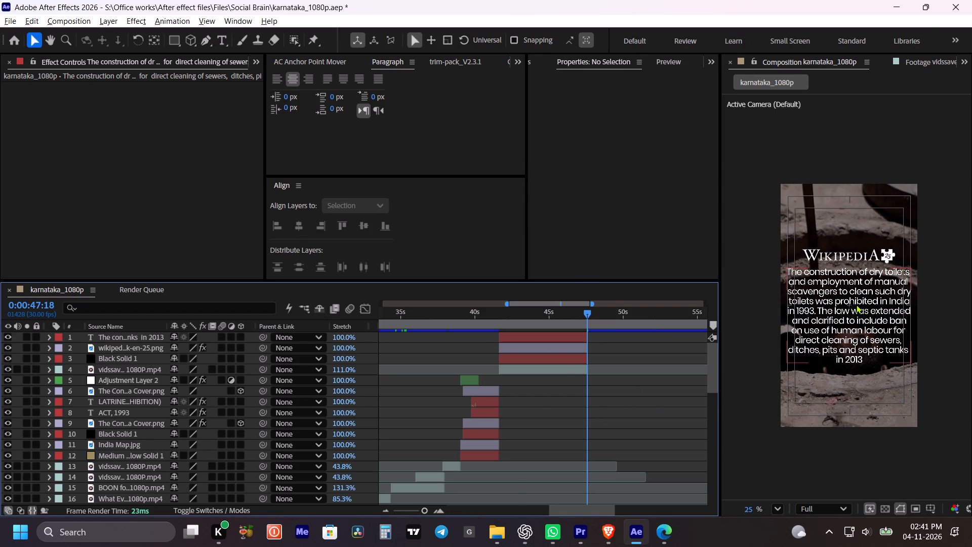
pyautogui.hotkey('ctrl', 's')
pyautogui.click(667, 415)
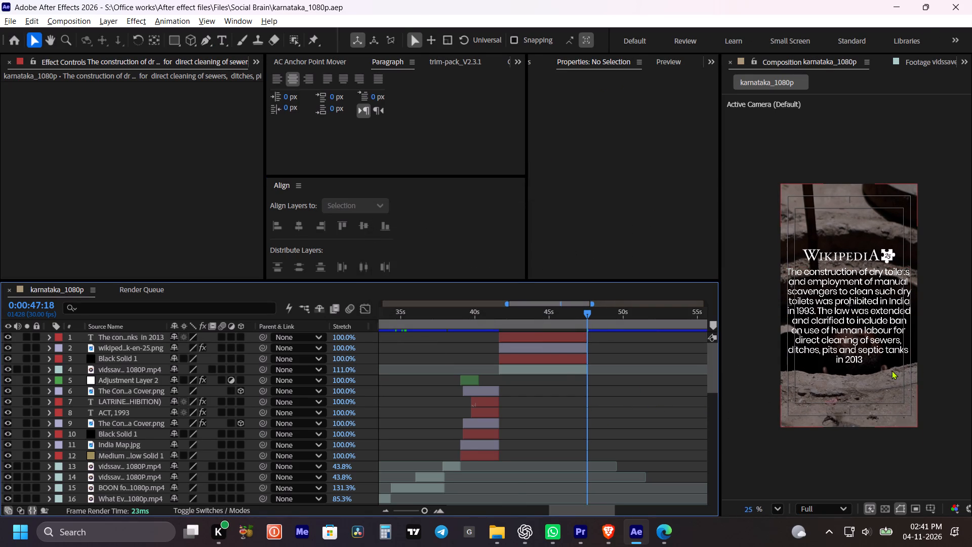
# Centre the Wikipedia wordmark horizontally in the composition, scale it to about 276%, and shift it slightly upward.
pyautogui.click(512, 349)
pyautogui.click(295, 224)
pyautogui.click(287, 58)
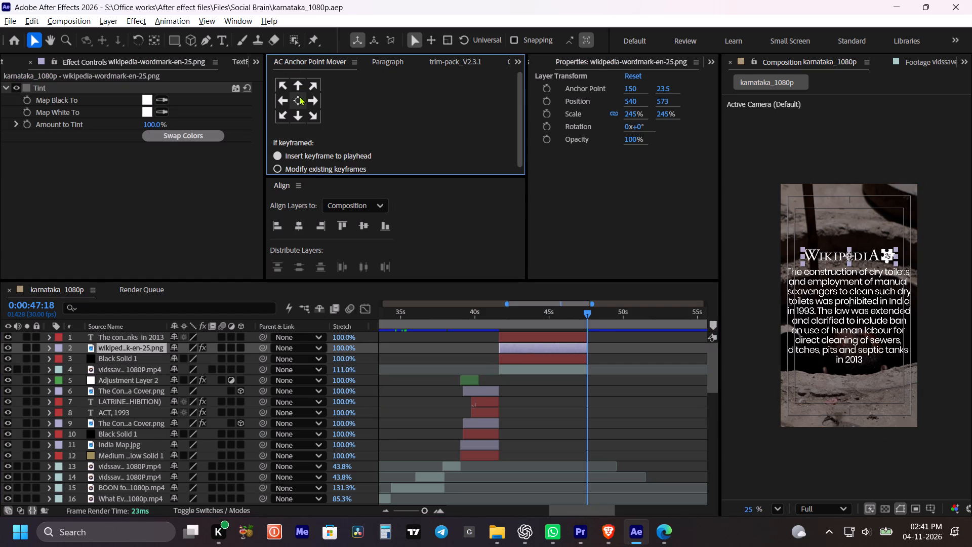
pyautogui.moveTo(299, 97); pyautogui.dragTo(305, 104)
pyautogui.moveTo(631, 112); pyautogui.dragTo(654, 113)
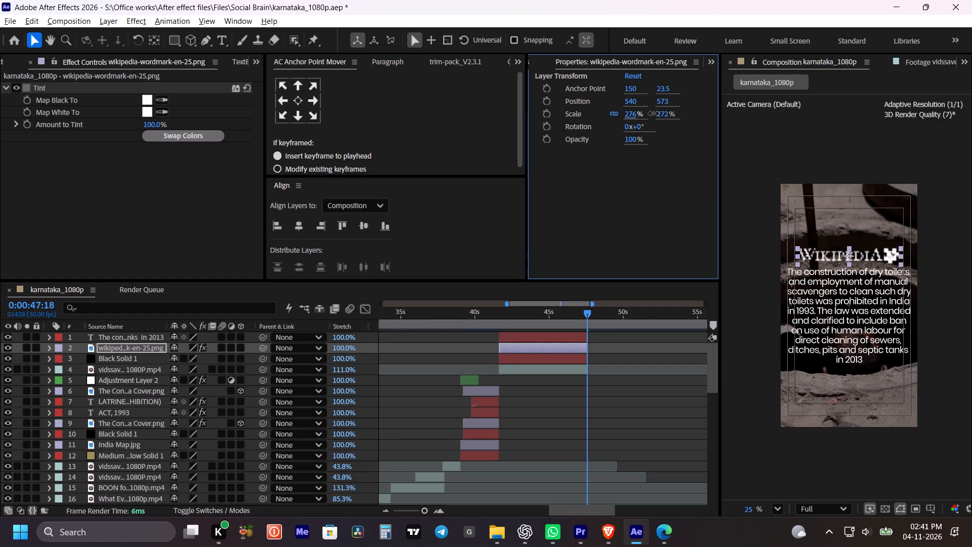
pyautogui.moveTo(654, 113); pyautogui.dragTo(656, 113)
pyautogui.moveTo(660, 101); pyautogui.dragTo(644, 103)
pyautogui.click(613, 397)
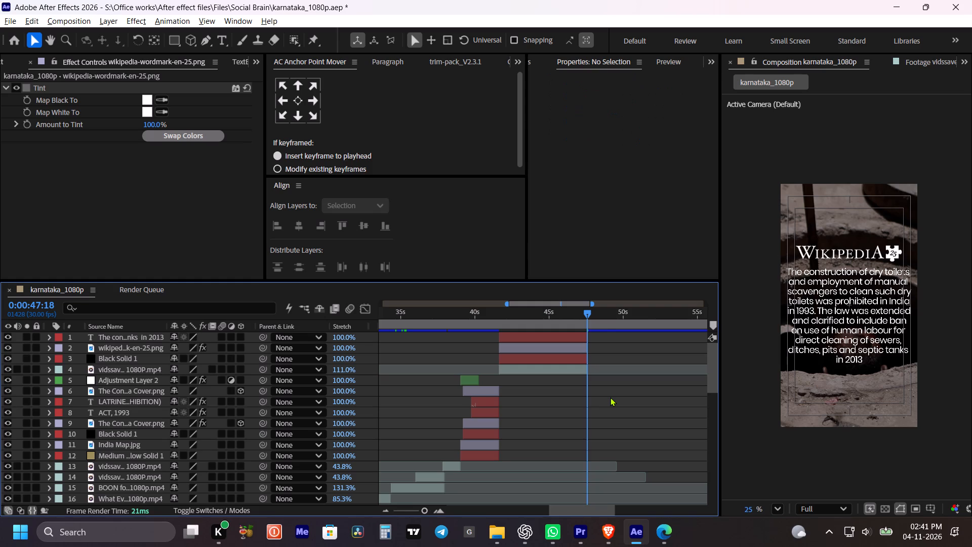
# Reduce the passage's font size to 64 px so its lines fit within the frame's safe margins.
pyautogui.click(533, 331)
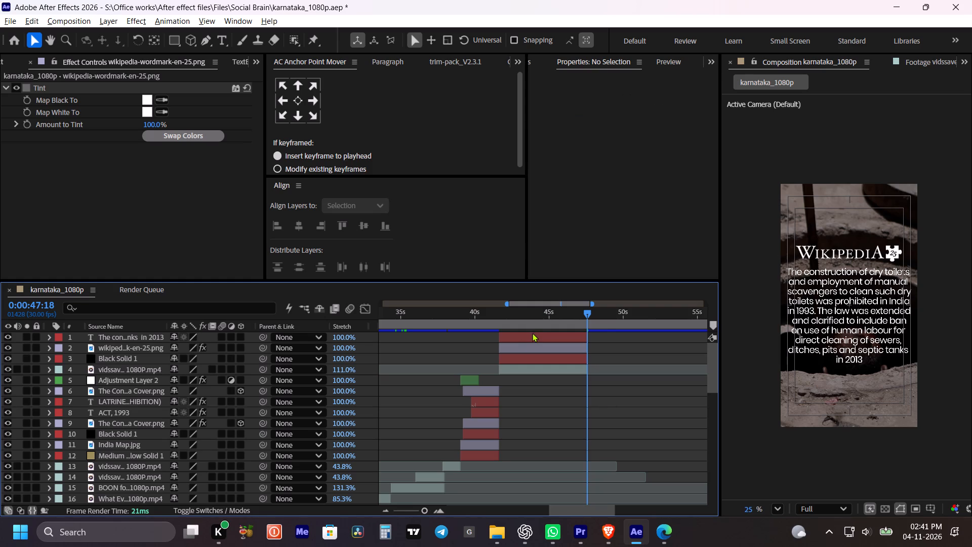
pyautogui.click(533, 337)
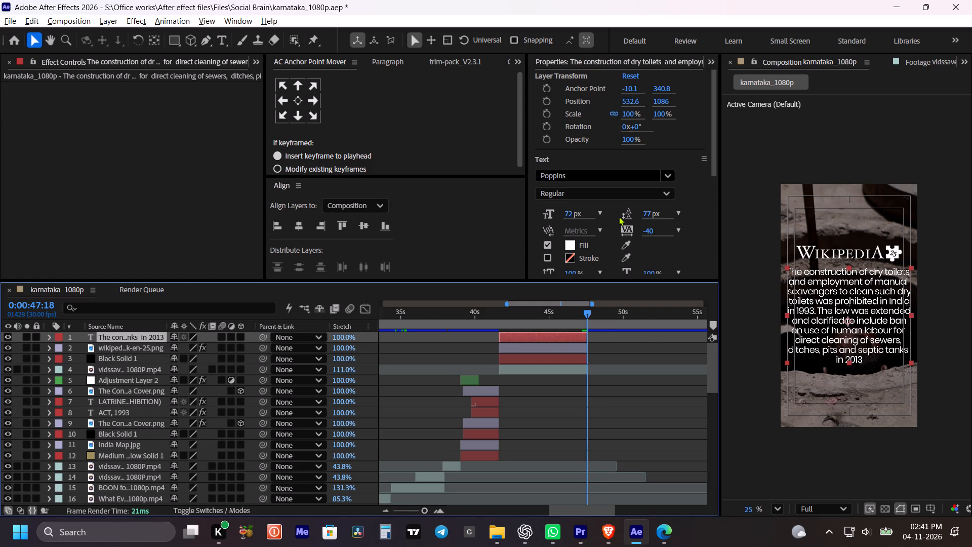
pyautogui.click(651, 231)
pyautogui.moveTo(662, 246); pyautogui.dragTo(656, 246)
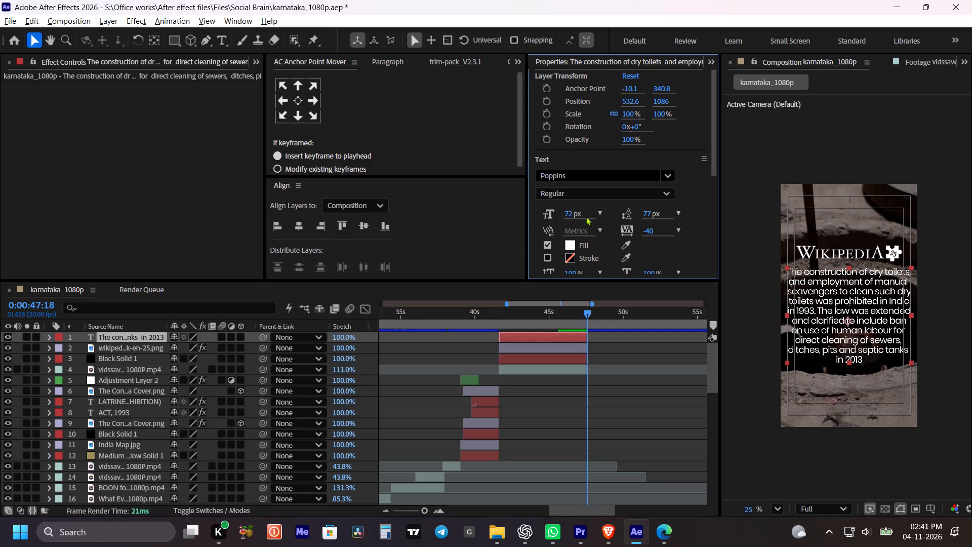
pyautogui.moveTo(572, 211); pyautogui.dragTo(564, 211)
# Centre the passage's anchor point, position the text just beneath the enlarged Wikipedia wordmark, and save the project.
pyautogui.click(297, 97)
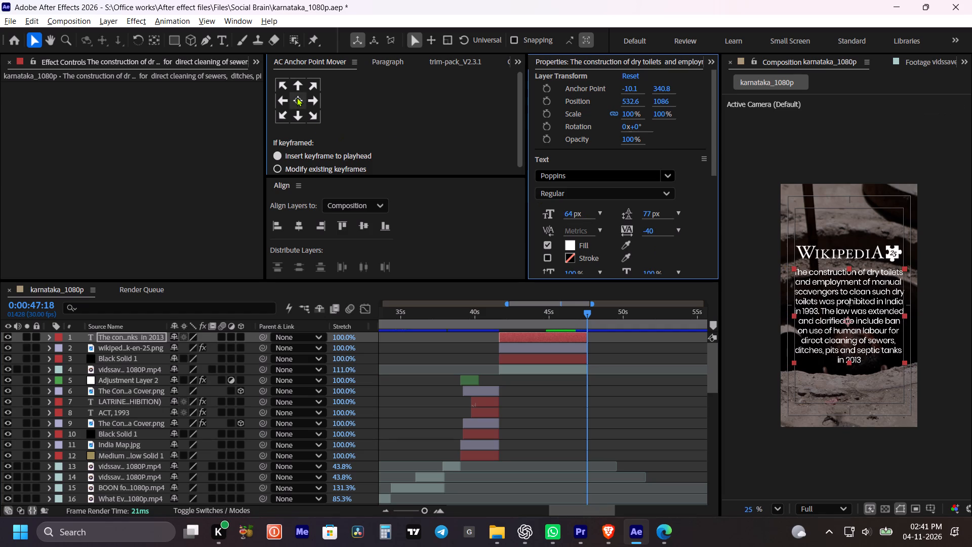
pyautogui.moveTo(662, 99); pyautogui.dragTo(636, 100)
pyautogui.rightClick(639, 98)
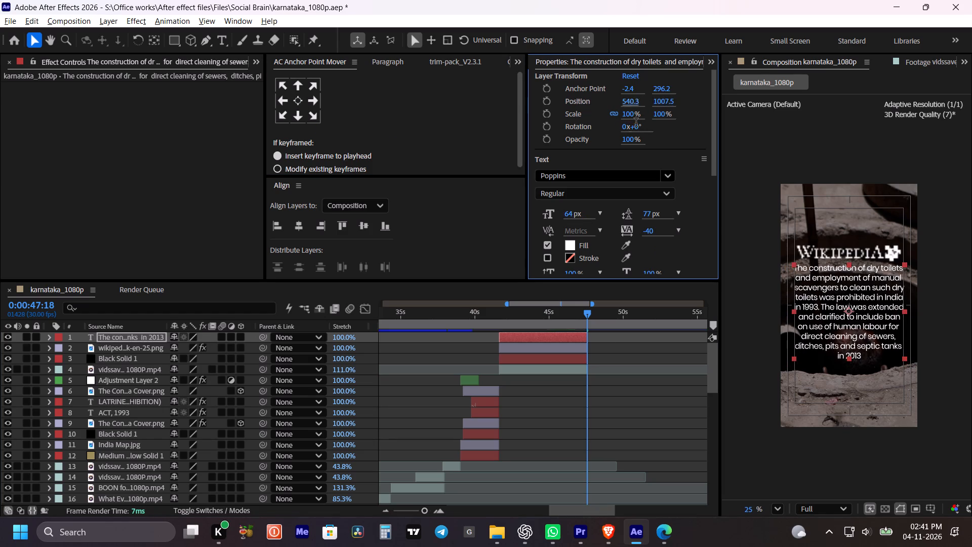
pyautogui.click(623, 431)
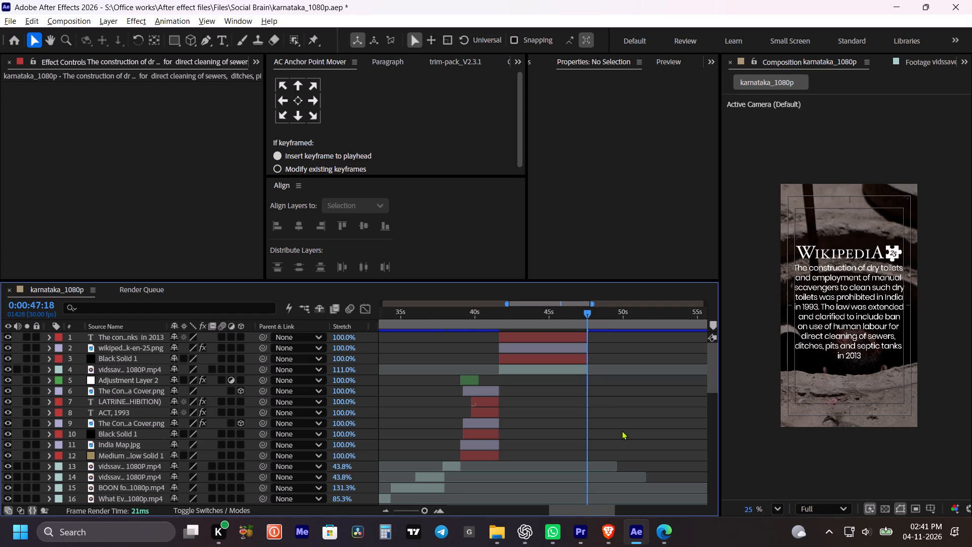
pyautogui.click(568, 341)
pyautogui.moveTo(664, 99); pyautogui.dragTo(671, 100)
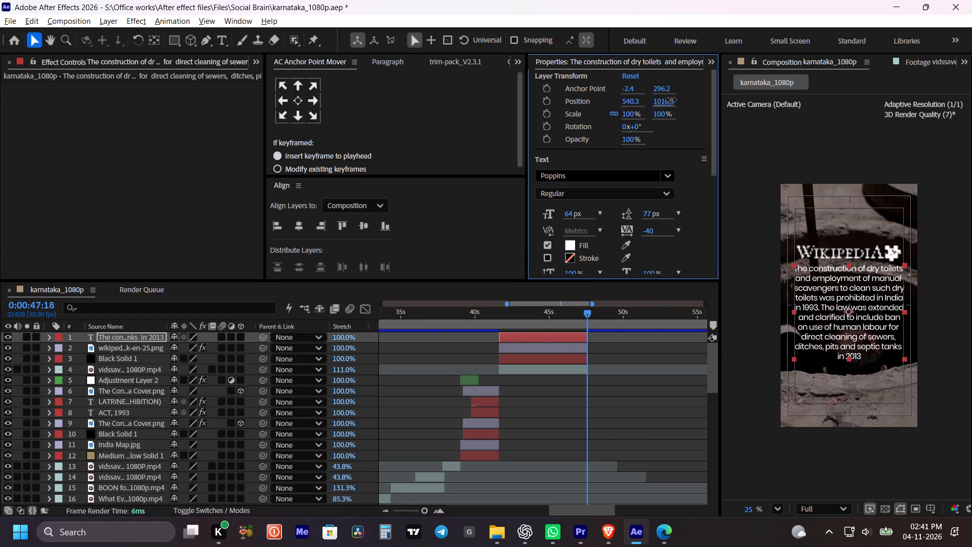
pyautogui.moveTo(671, 100); pyautogui.dragTo(671, 102)
pyautogui.click(616, 393)
pyautogui.hotkey('ctrl', 's')
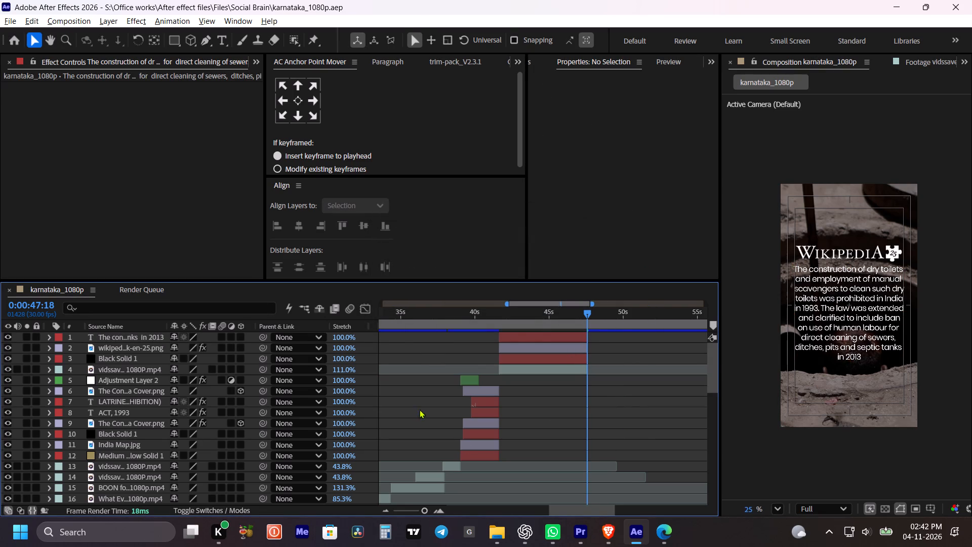
# Set the opacity keyframe at 0:00:41:19 on the black solid over the Wikipedia scene's footage to 59%.
pyautogui.click(487, 327)
pyautogui.press('space')
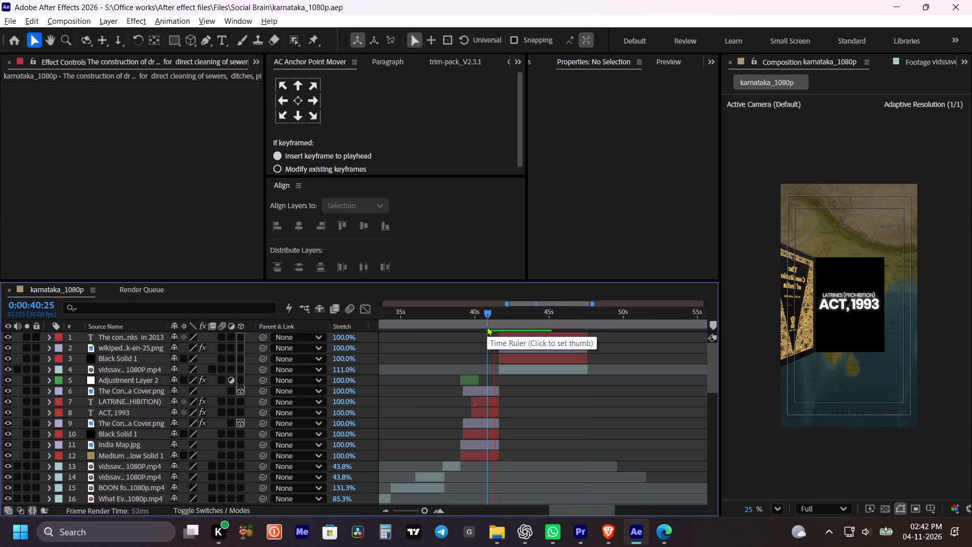
pyautogui.press('space')
pyautogui.keyDown('shift'); pyautogui.moveTo(503, 316); pyautogui.dragTo(499, 316); pyautogui.keyUp('shift')
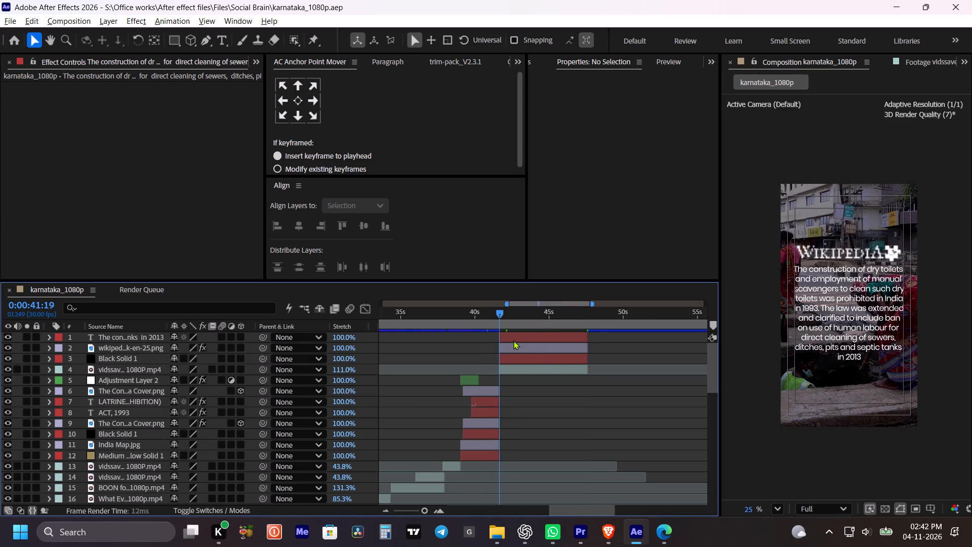
pyautogui.click(554, 403)
pyautogui.click(505, 357)
pyautogui.press('u')
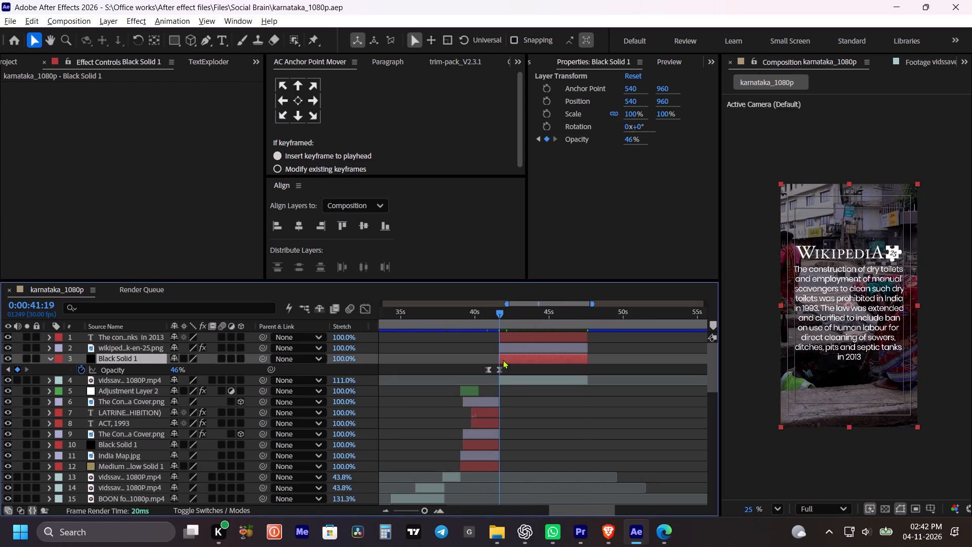
pyautogui.keyDown('alt'); pyautogui.scroll(3, 498, 368); pyautogui.keyUp('alt')
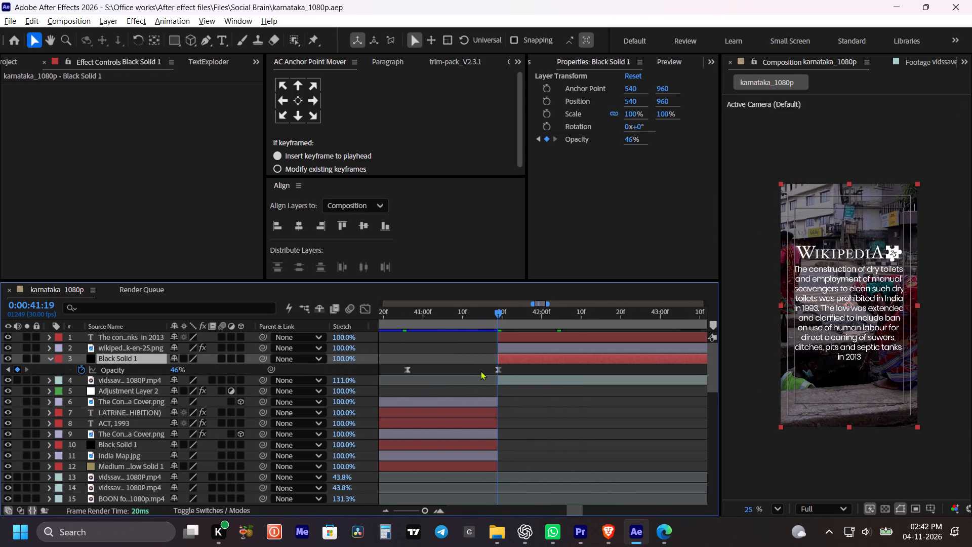
pyautogui.moveTo(173, 371); pyautogui.dragTo(181, 370)
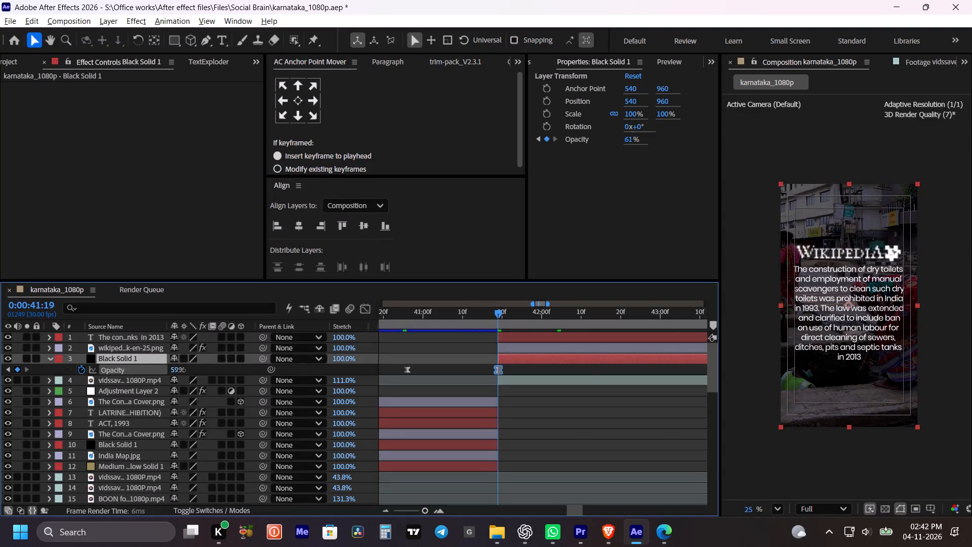
pyautogui.moveTo(181, 370); pyautogui.dragTo(181, 370)
# Play back the transition from the "ACT, 1993" scene into the Wikipedia scene to check the darker overlay.
pyautogui.moveTo(447, 310); pyautogui.dragTo(434, 311)
pyautogui.press('space')
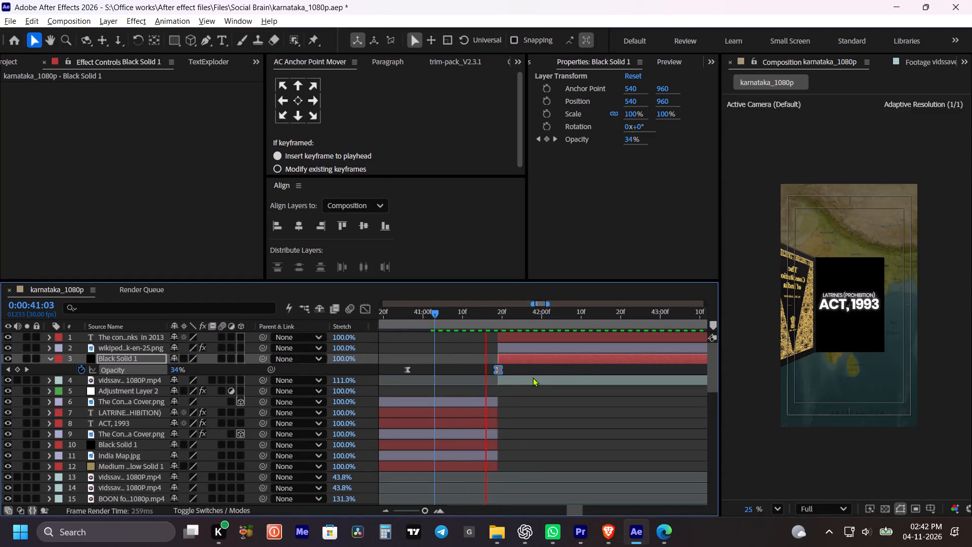
pyautogui.keyDown('alt'); pyautogui.scroll(-1, 533, 377); pyautogui.keyUp('alt')
pyautogui.press('space')
pyautogui.click(572, 412)
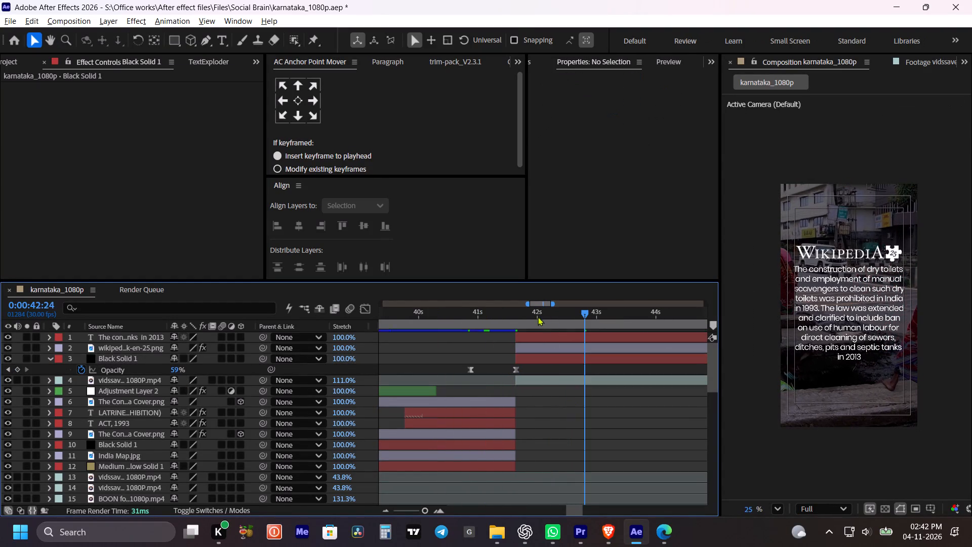
# Add position keyframes to the passage and Wikipedia wordmark layers and place them at about 0:00:42:16 as the ending positions.
pyautogui.keyDown('shift'); pyautogui.moveTo(533, 315); pyautogui.dragTo(519, 317); pyautogui.keyUp('shift')
pyautogui.click(526, 341)
pyautogui.keyDown('shift'); pyautogui.click(525, 350); pyautogui.keyUp('shift')
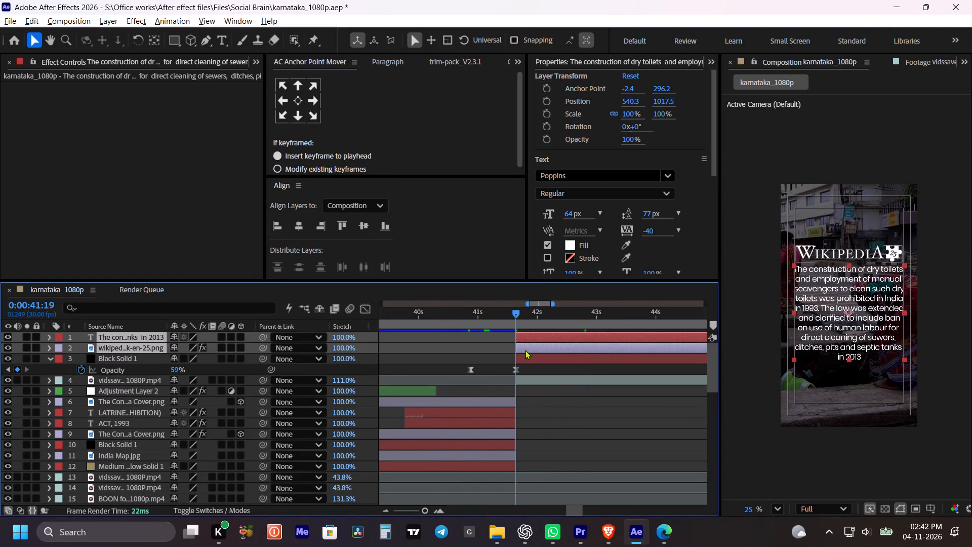
pyautogui.press('p')
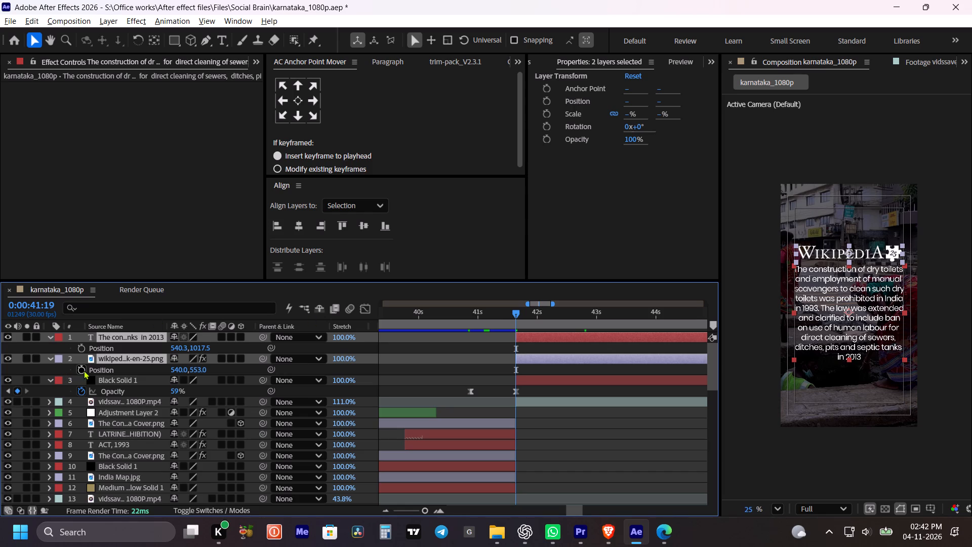
pyautogui.click(84, 370)
pyautogui.moveTo(516, 347); pyautogui.dragTo(569, 351)
pyautogui.click(578, 436)
# At 0:00:41:19, set starting position keyframes with X 225 for the Wikipedia wordmark and Y 1206.5 for the passage.
pyautogui.click(533, 356)
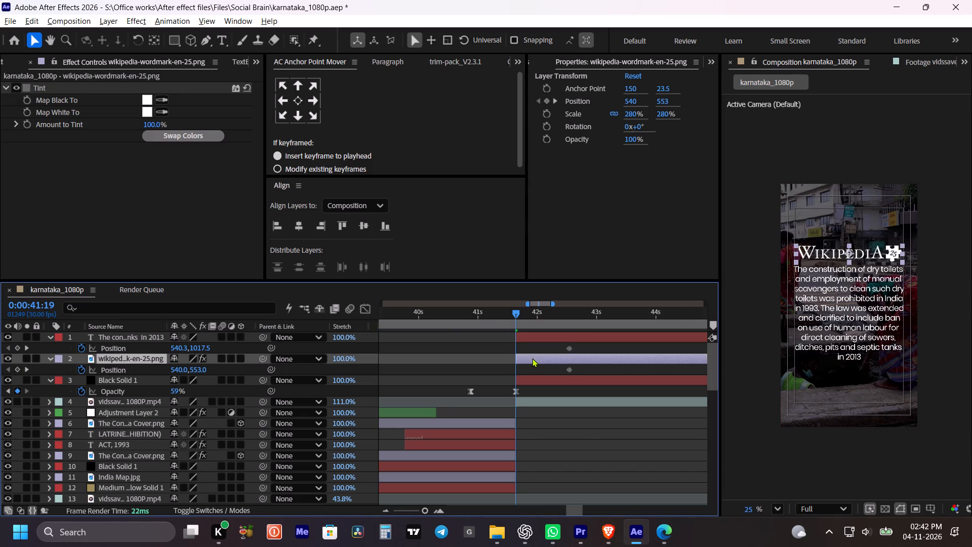
pyautogui.moveTo(179, 368); pyautogui.dragTo(0, 375)
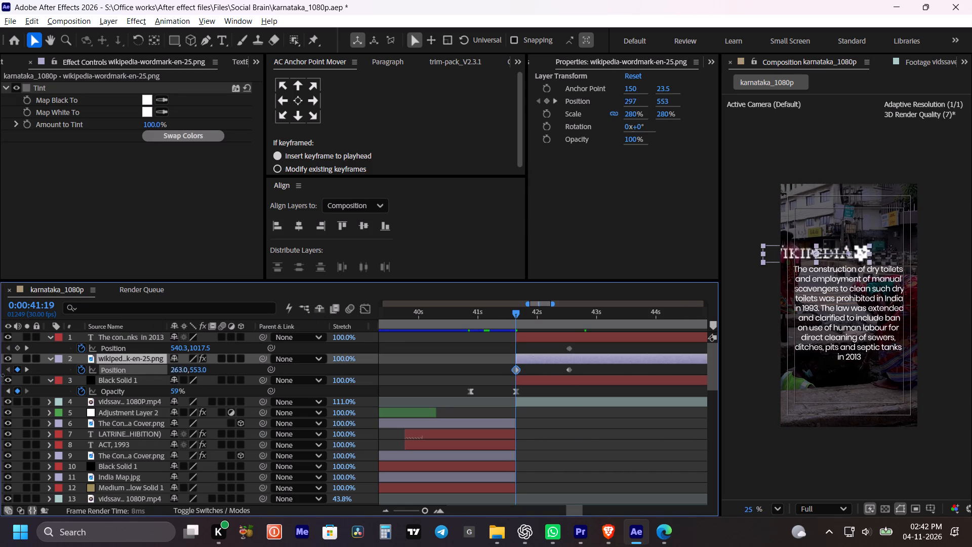
pyautogui.moveTo(0, 375); pyautogui.dragTo(0, 390)
pyautogui.click(532, 337)
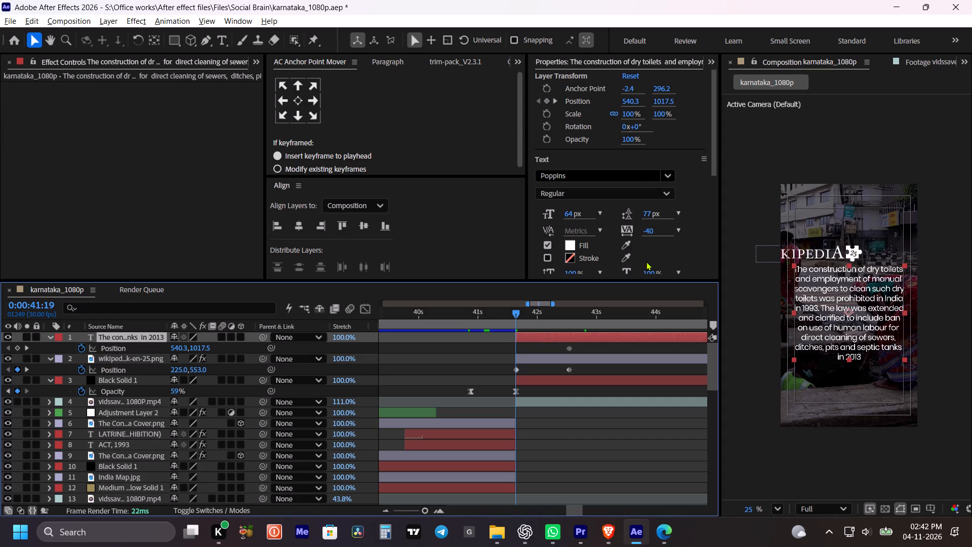
pyautogui.moveTo(664, 102); pyautogui.dragTo(758, 123)
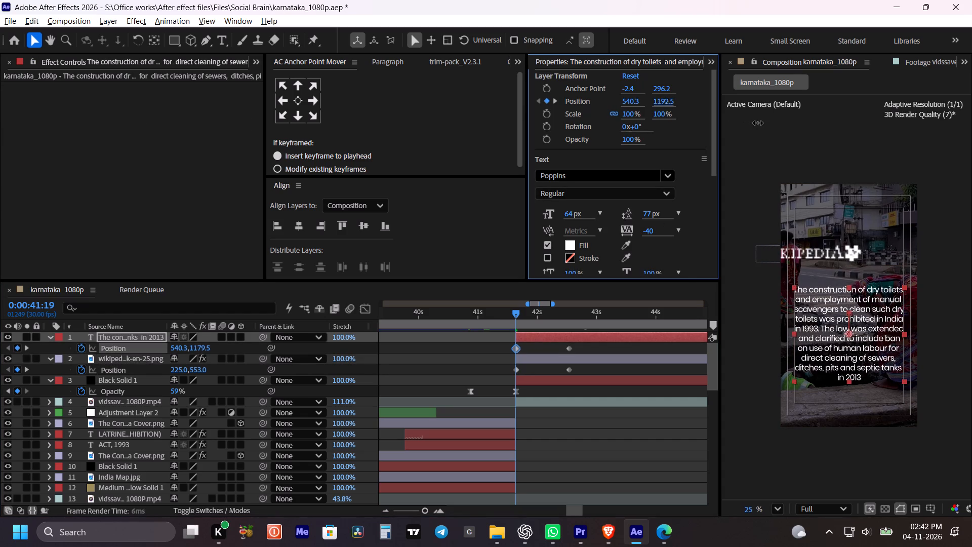
pyautogui.moveTo(758, 123); pyautogui.dragTo(756, 133)
# Preview the slide-in, apply Easy Ease to both layers' position keyframes, and extend the ending influence in the speed graph for an early speed peak.
pyautogui.click(492, 320)
pyautogui.press('space')
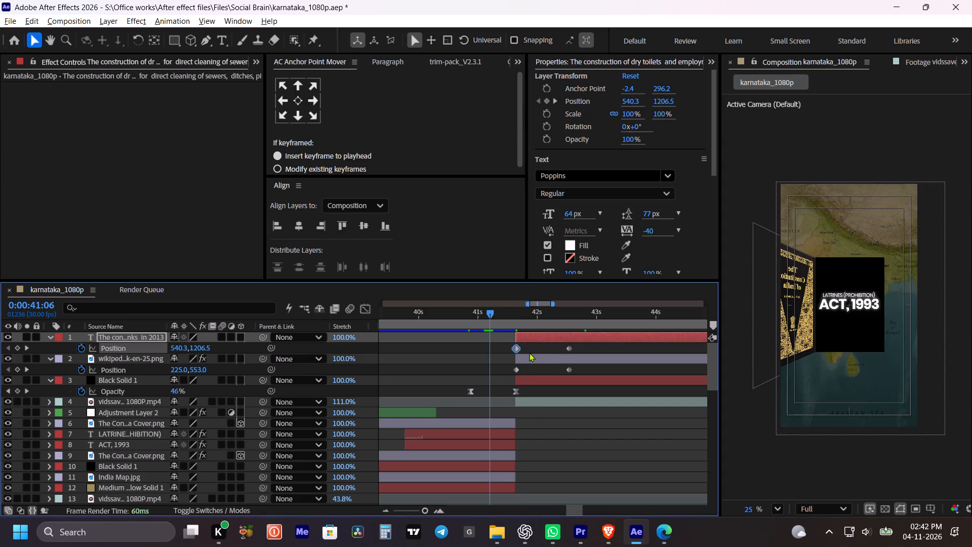
pyautogui.press('space')
pyautogui.press('space')
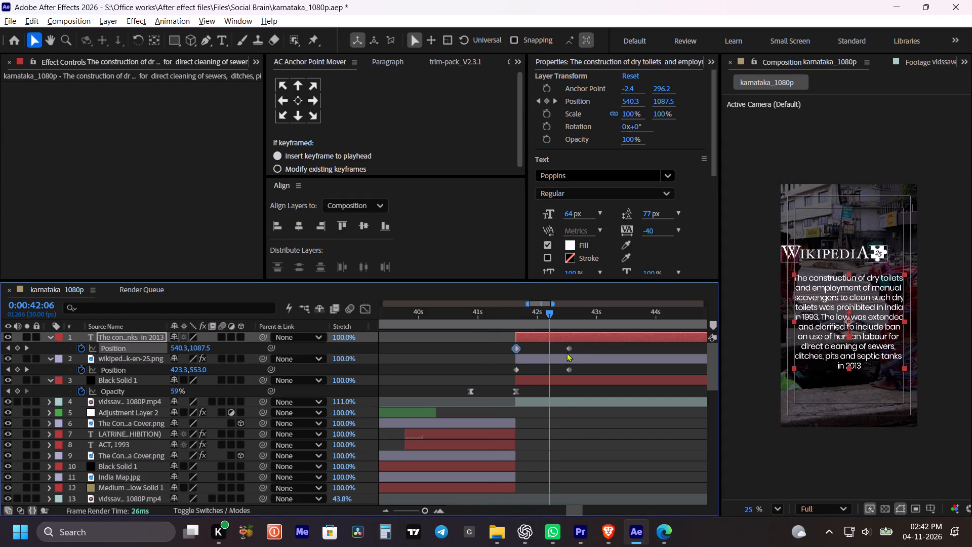
pyautogui.moveTo(577, 347); pyautogui.dragTo(495, 377)
pyautogui.press('F9')
pyautogui.click(363, 307)
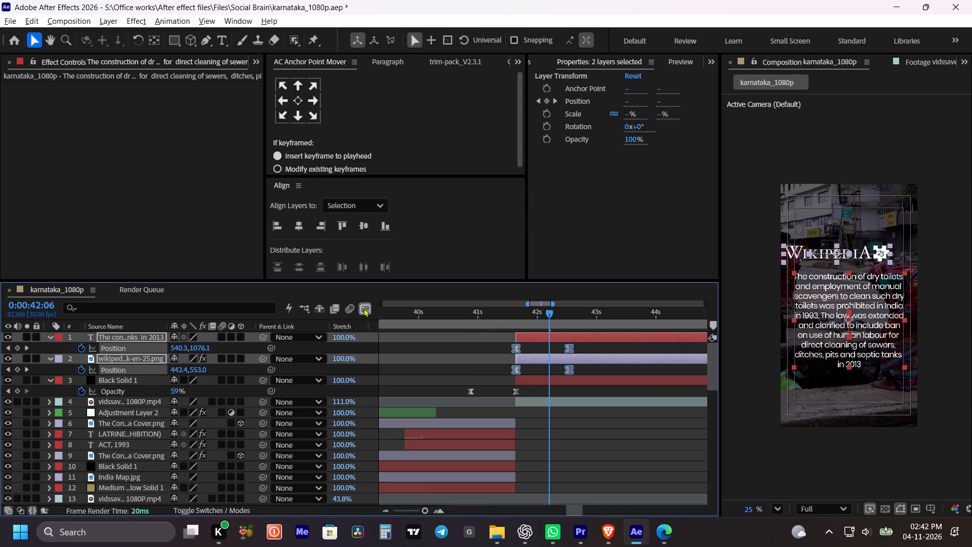
pyautogui.keyDown('alt'); pyautogui.scroll(1, 562, 440); pyautogui.keyUp('alt')
pyautogui.press('space')
pyautogui.moveTo(542, 431); pyautogui.dragTo(554, 434)
pyautogui.moveTo(609, 455); pyautogui.dragTo(568, 492)
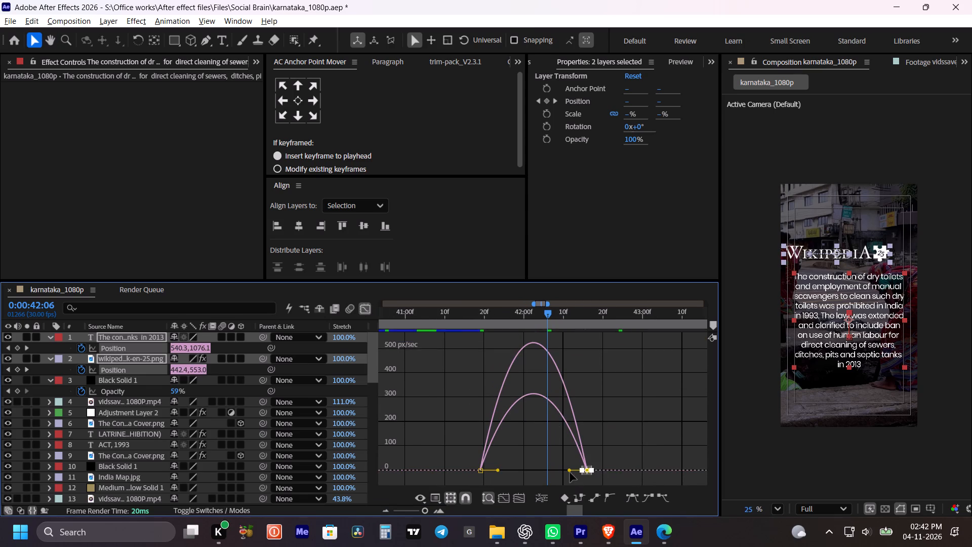
pyautogui.moveTo(569, 471); pyautogui.dragTo(526, 466)
pyautogui.click(368, 311)
# Play back the transition into the Wikipedia scene to check the eased movement of the wordmark and passage.
pyautogui.keyDown('alt'); pyautogui.scroll(-1, 476, 343); pyautogui.keyUp('alt')
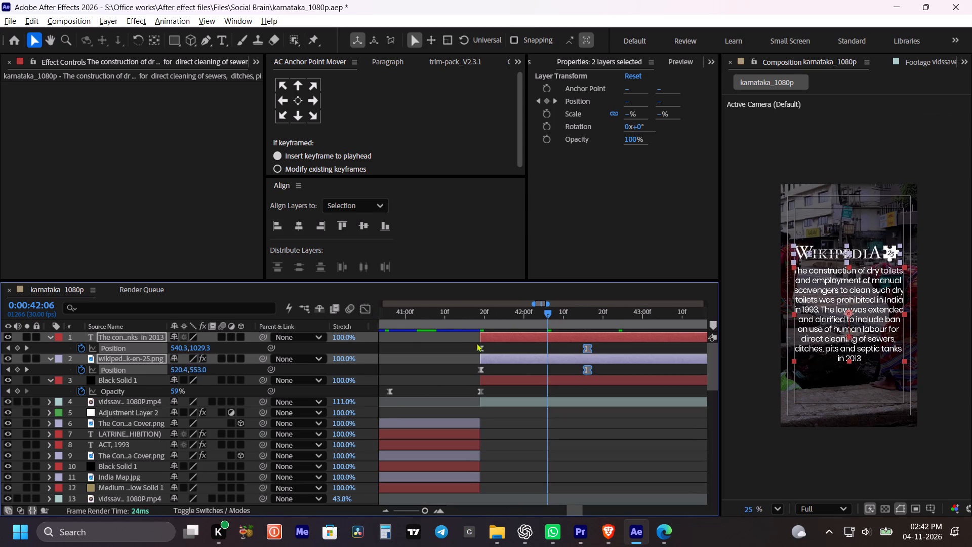
pyautogui.moveTo(462, 307); pyautogui.dragTo(448, 309)
pyautogui.press('space')
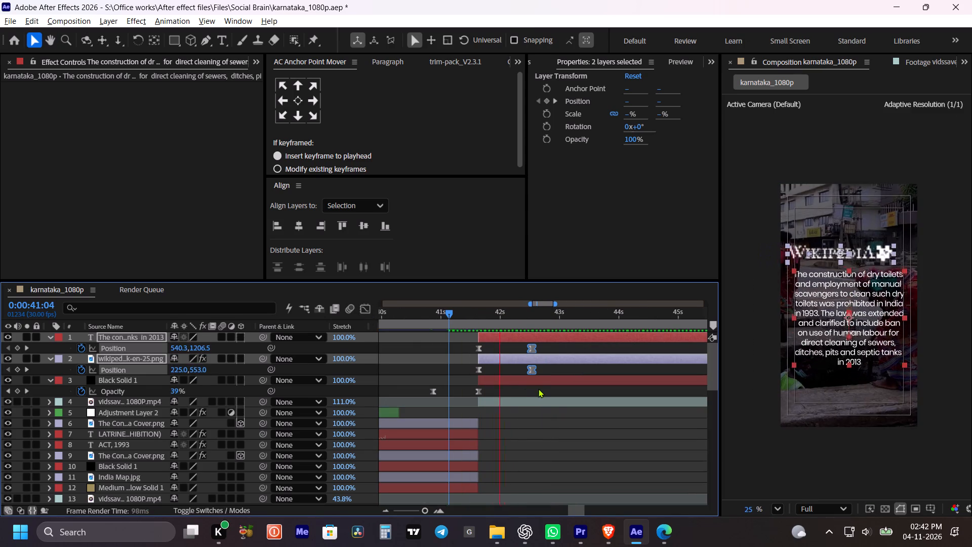
pyautogui.press('space')
pyautogui.click(543, 440)
pyautogui.click(433, 313)
pyautogui.press('space')
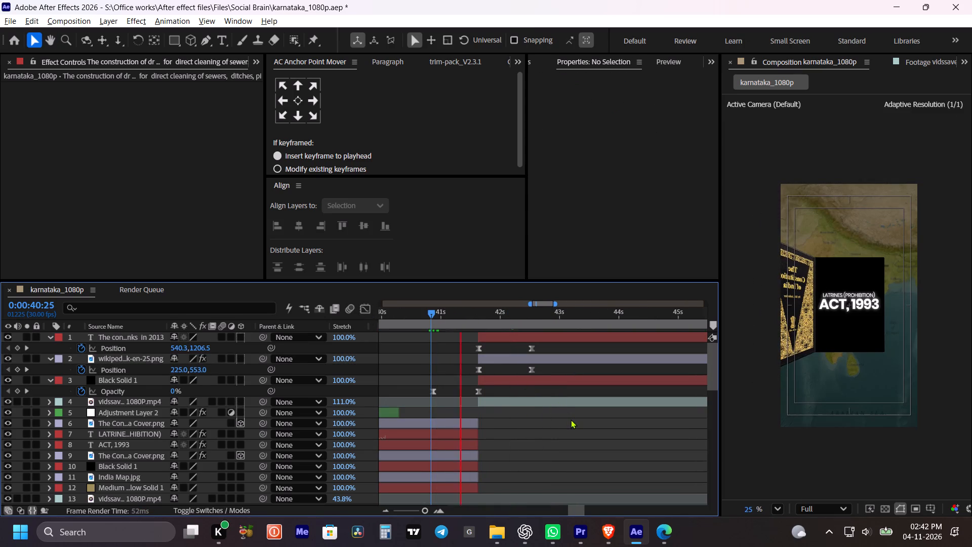
pyautogui.press('space')
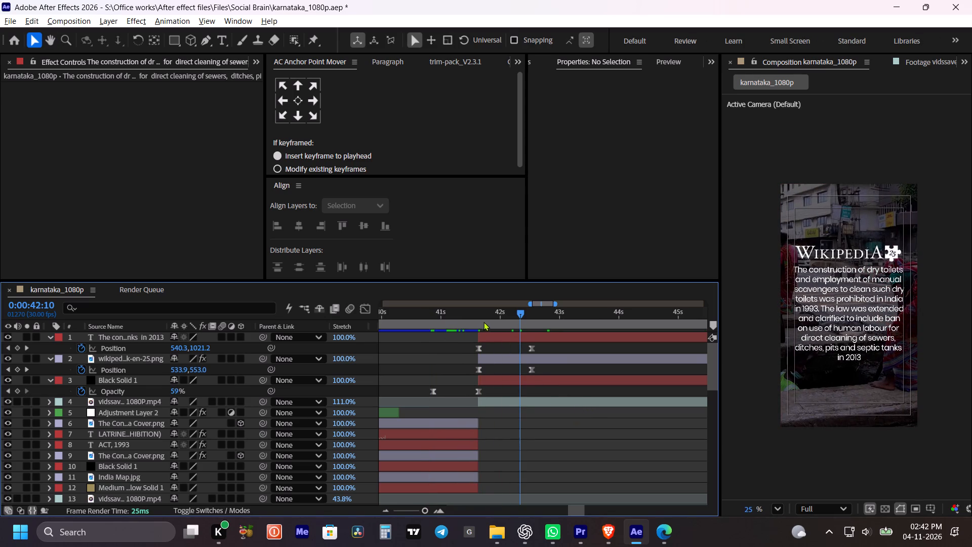
# Slightly shorten the ending influence on both layers' position curves in the speed graph and preview the movement.
pyautogui.moveTo(546, 349); pyautogui.dragTo(468, 382)
pyautogui.click(363, 306)
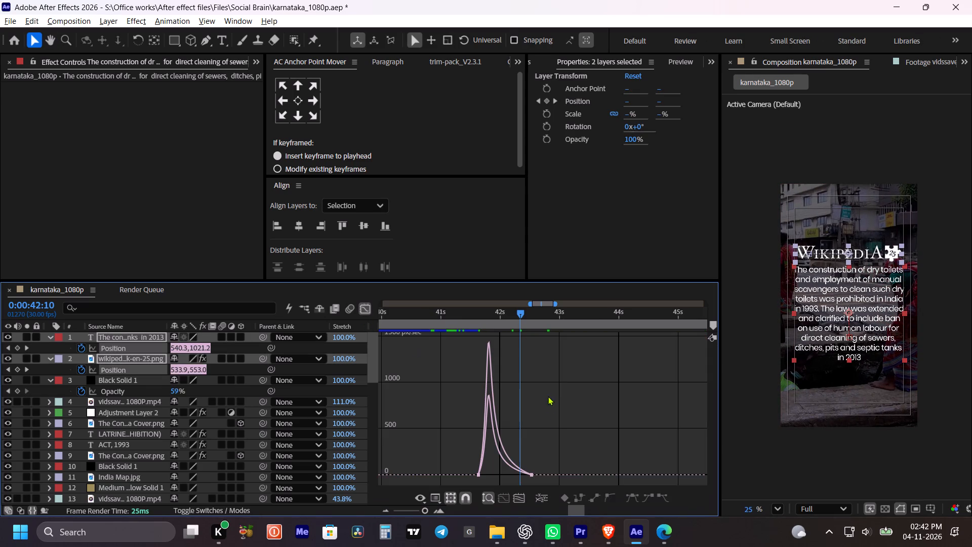
pyautogui.moveTo(554, 444); pyautogui.dragTo(508, 484)
pyautogui.moveTo(505, 470); pyautogui.dragTo(508, 471)
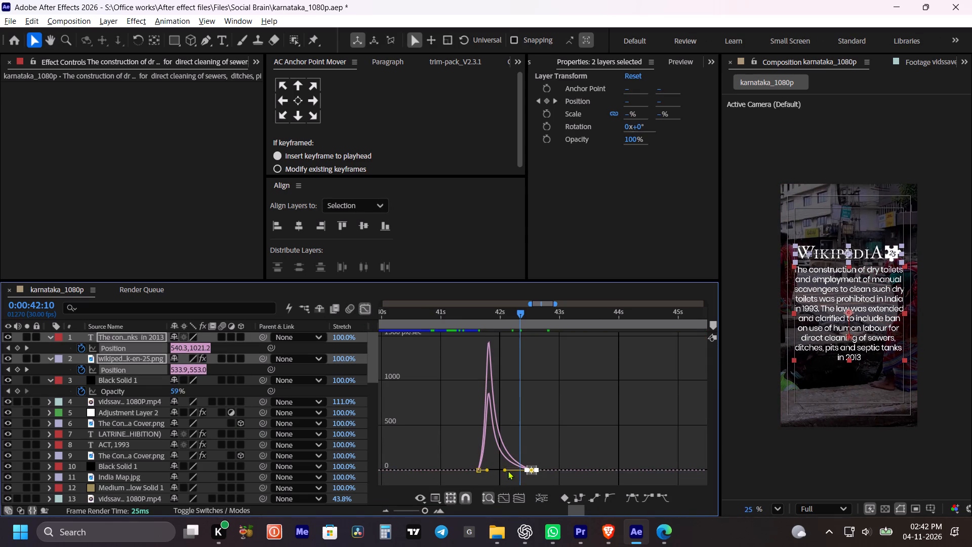
pyautogui.moveTo(508, 471); pyautogui.dragTo(512, 471)
pyautogui.click(367, 311)
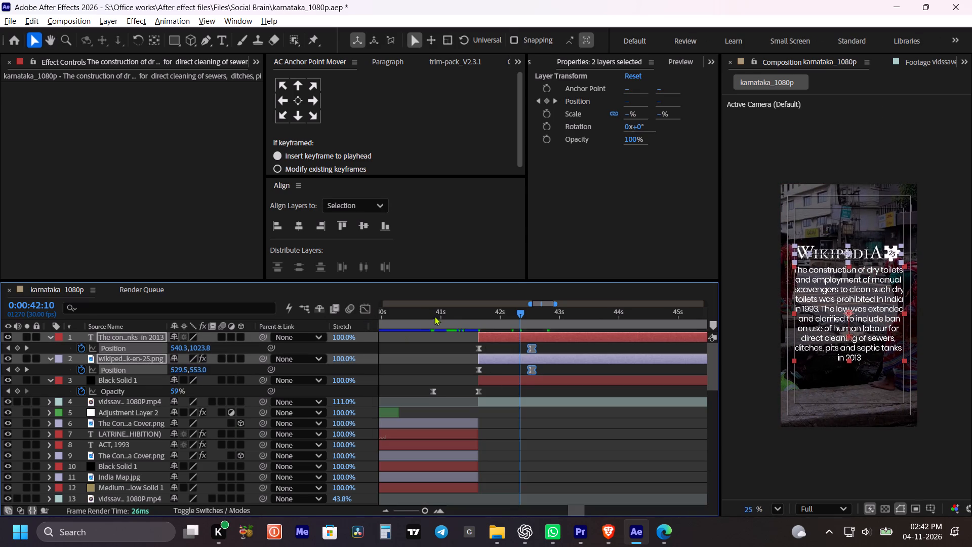
pyautogui.click(433, 315)
pyautogui.press('space')
pyautogui.press('space')
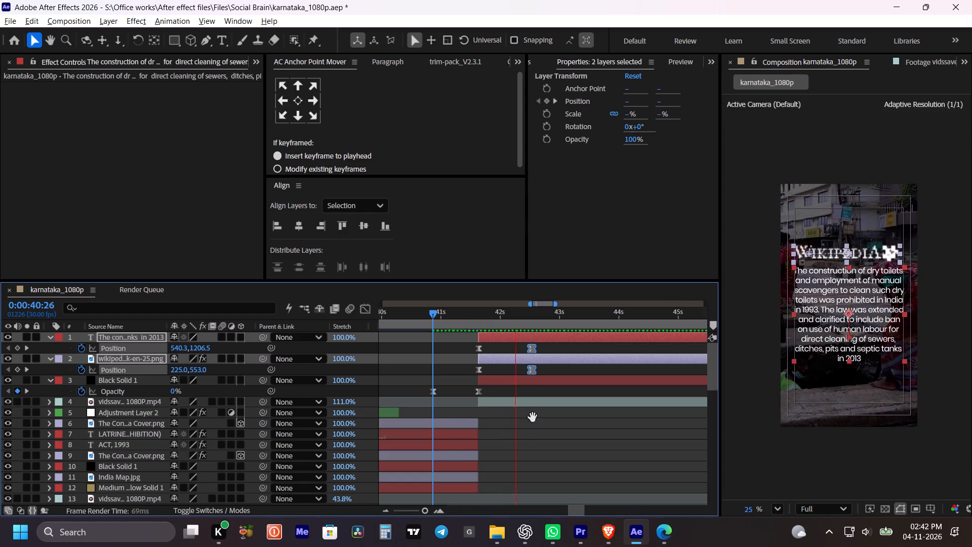
pyautogui.click(549, 432)
# Move the ending position keyframes of the wordmark and passage earlier, to about 0:00:42:07.
pyautogui.moveTo(536, 344); pyautogui.dragTo(529, 370)
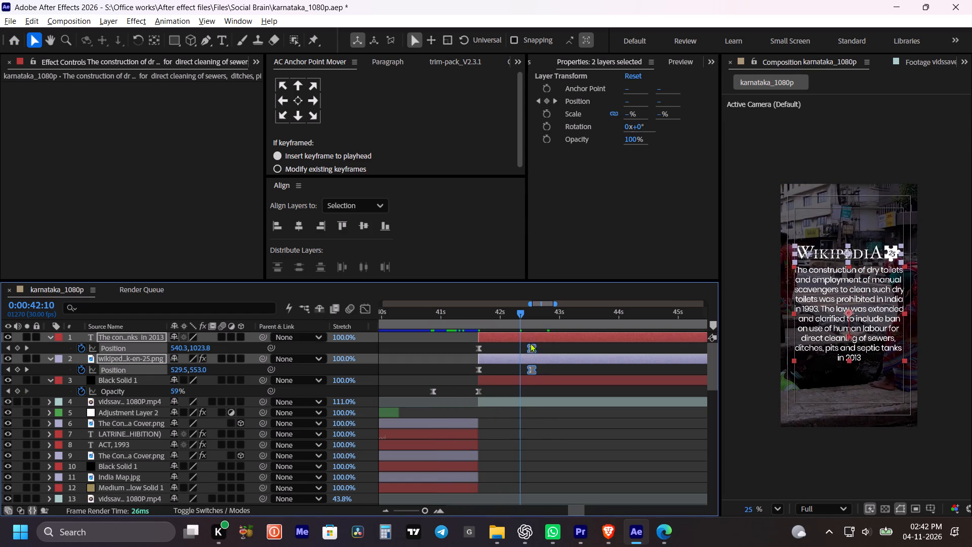
pyautogui.moveTo(530, 343); pyautogui.dragTo(513, 348)
# Play back the Wikipedia scene's opening to check the shortened slide-in of the wordmark and passage.
pyautogui.moveTo(460, 316); pyautogui.dragTo(451, 316)
pyautogui.press('space')
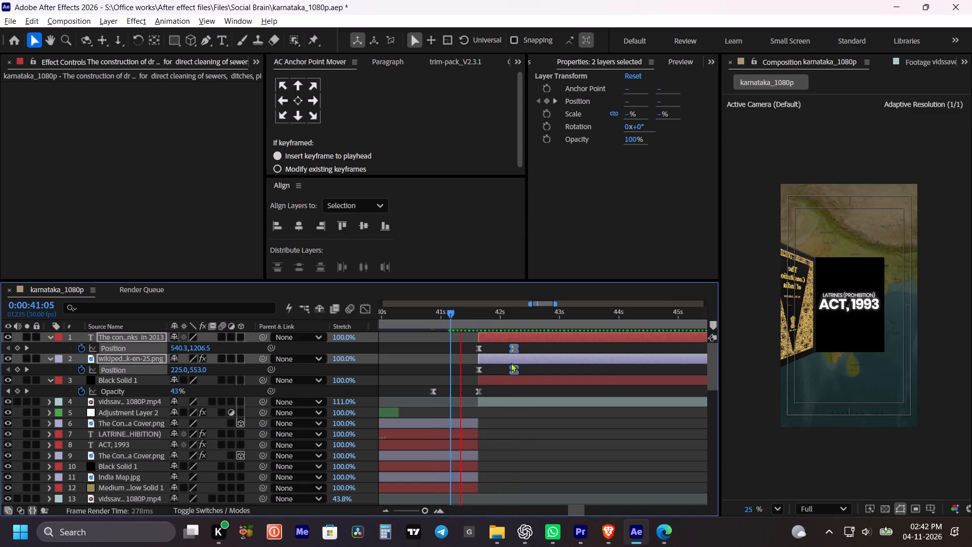
pyautogui.press('space')
pyautogui.click(553, 451)
pyautogui.press('space')
pyautogui.press('space')
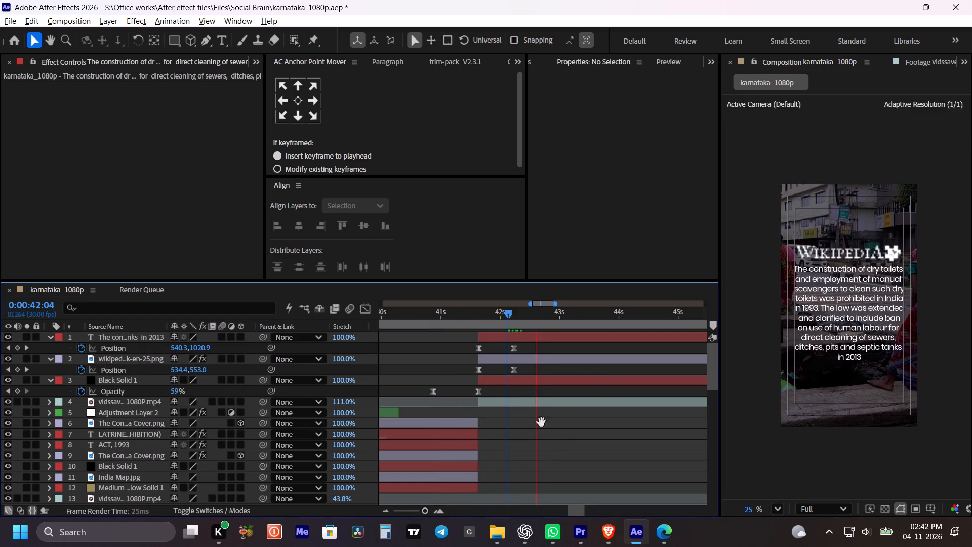
pyautogui.keyDown('alt'); pyautogui.scroll(-1, 545, 419); pyautogui.keyUp('alt')
pyautogui.press('space')
pyautogui.press('space')
pyautogui.click(584, 425)
pyautogui.click(586, 422)
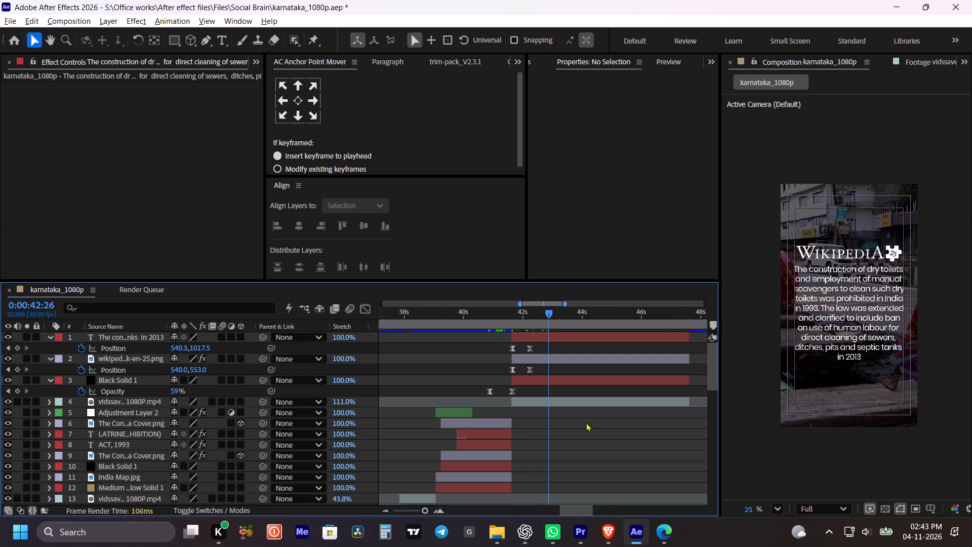
# Collapse the expanded keyframe properties of the top layers and save the project.
pyautogui.press('m')
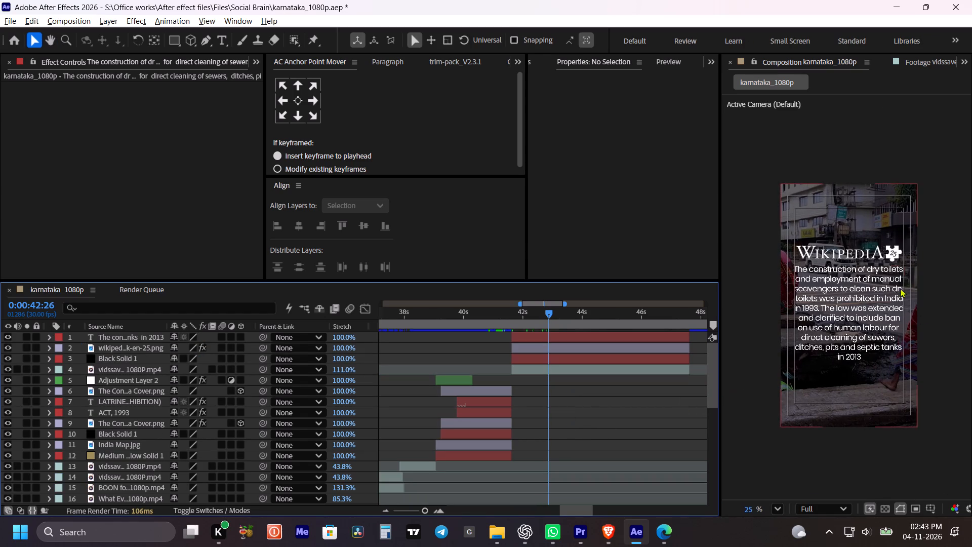
pyautogui.scroll(3, 868, 292)
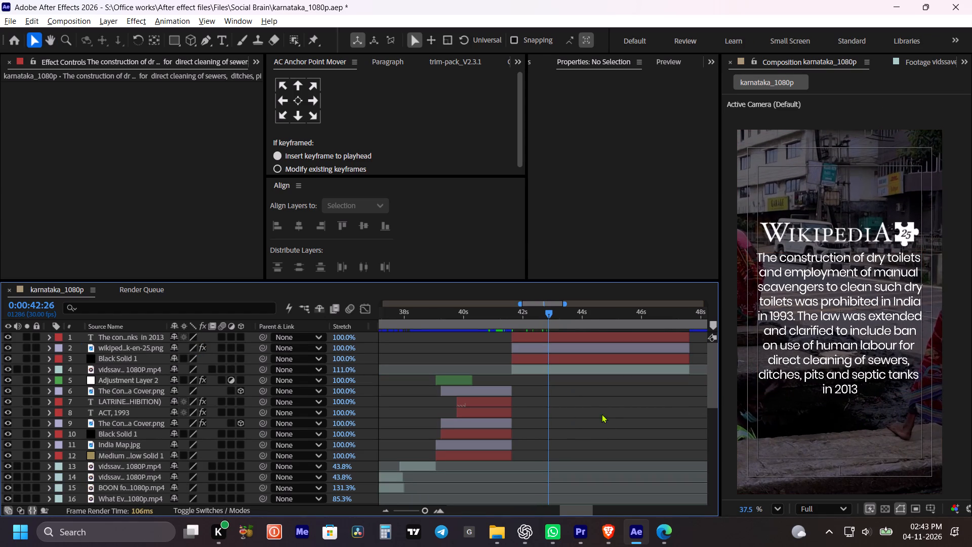
pyautogui.click(573, 400)
pyautogui.click(572, 399)
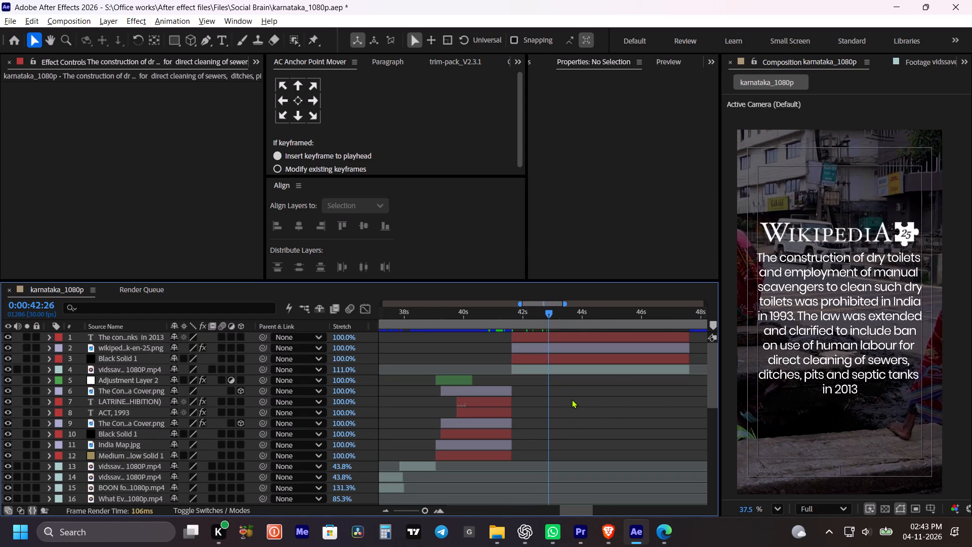
pyautogui.click(572, 399)
pyautogui.hotkey('ctrl', 's')
pyautogui.click(572, 399)
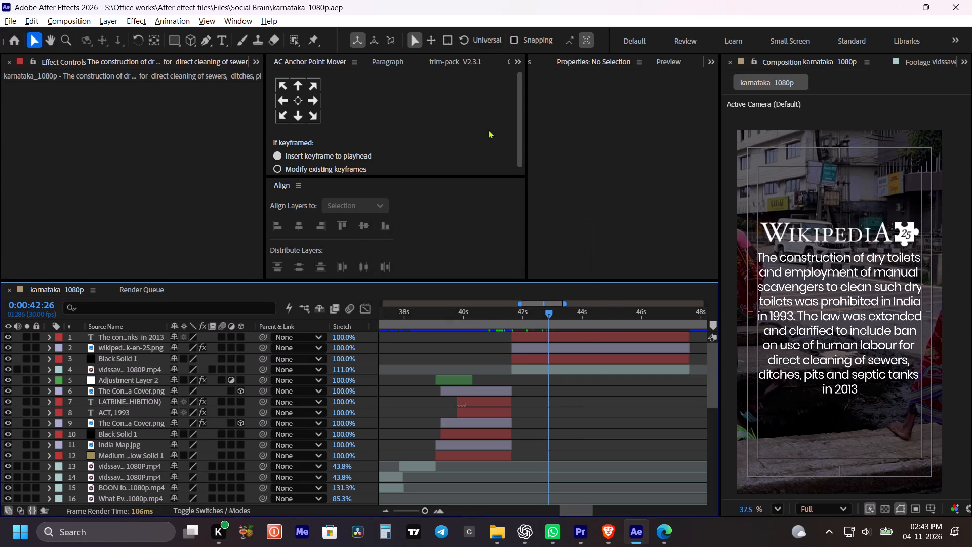
# Draw a straight horizontal Pen line across the passage's last line, "in 2013", and start its shape layer at 0:00:42:26.
pyautogui.click(209, 41)
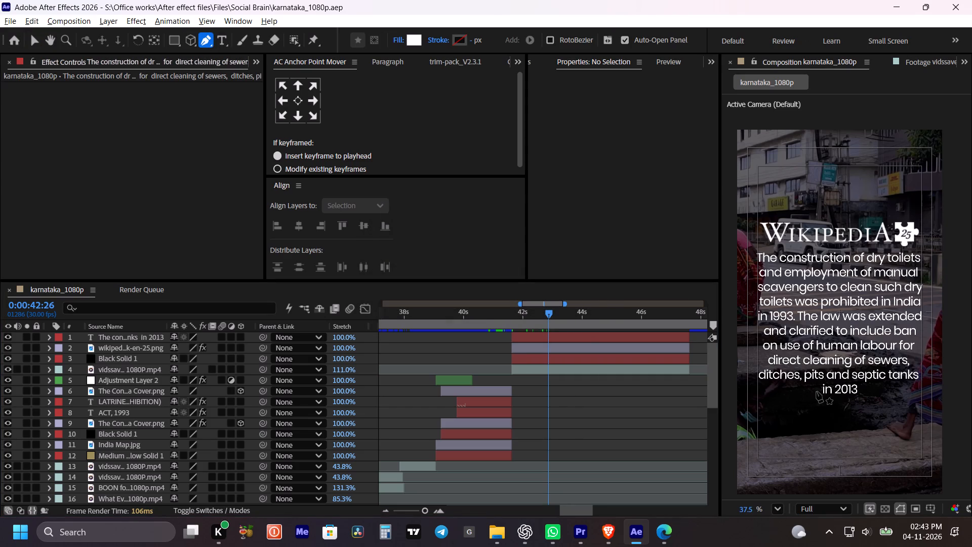
pyautogui.click(818, 390)
pyautogui.keyDown('shift'); pyautogui.click(865, 390); pyautogui.keyUp('shift')
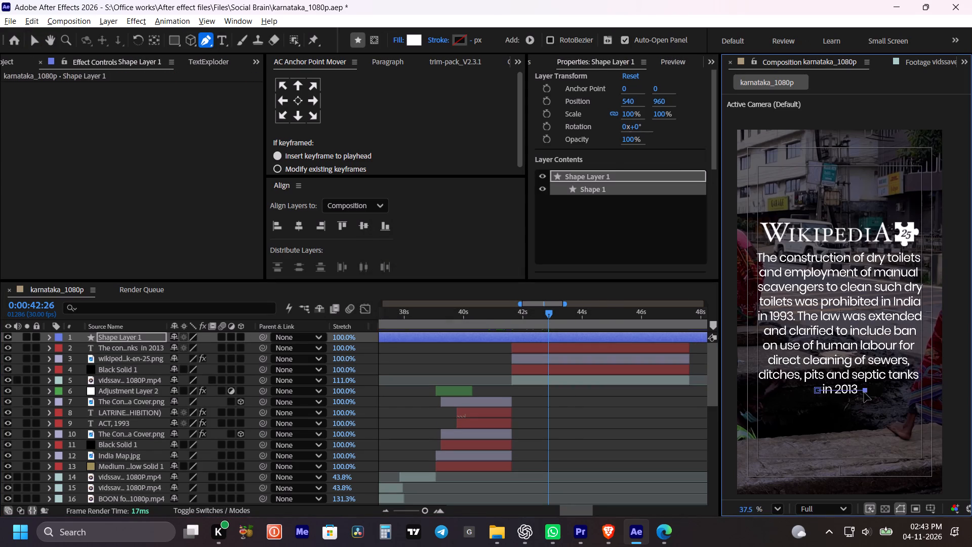
pyautogui.press('[')
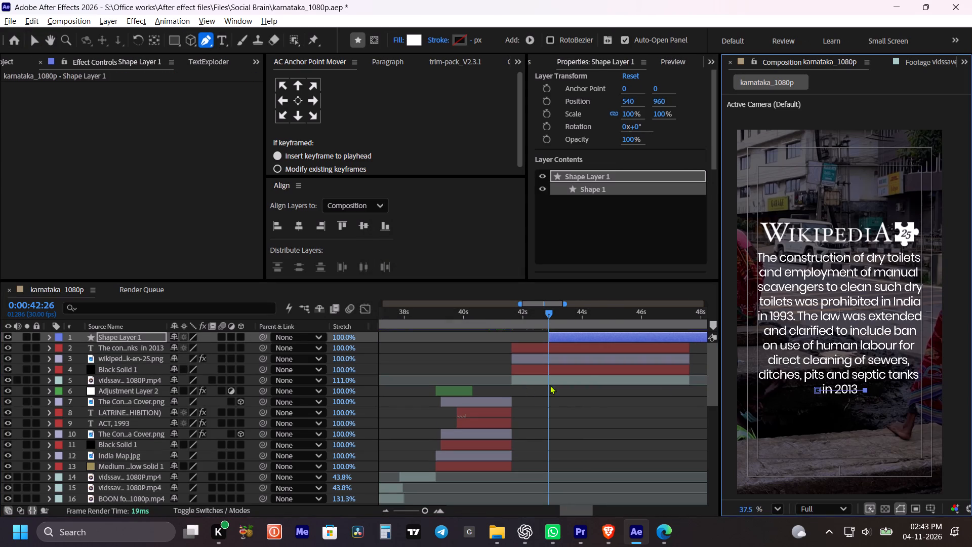
pyautogui.moveTo(589, 409); pyautogui.dragTo(590, 402)
# Set the stroke colour of the line over "in 2013" to yellow, FFE300.
pyautogui.click(578, 337)
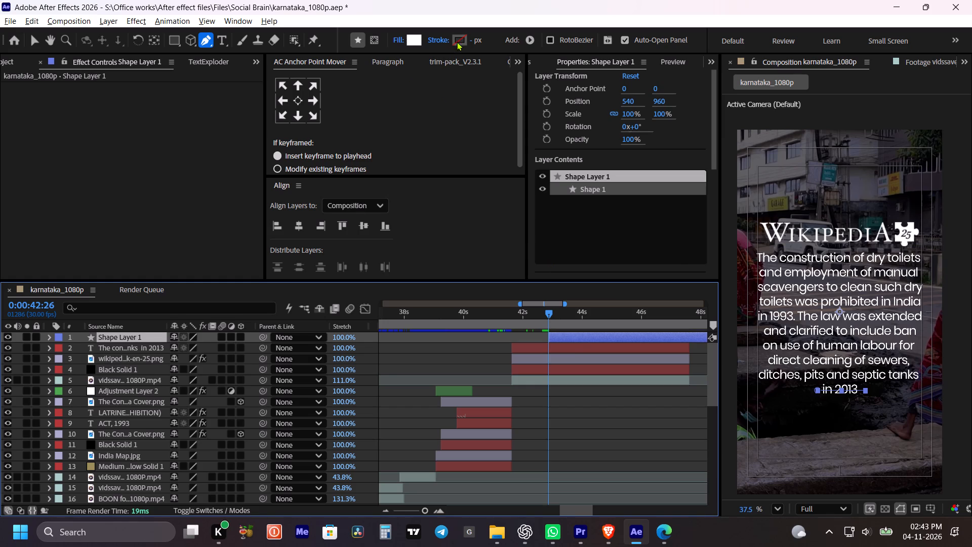
pyautogui.click(457, 41)
pyautogui.moveTo(555, 258); pyautogui.dragTo(554, 271)
pyautogui.moveTo(514, 197); pyautogui.dragTo(518, 177)
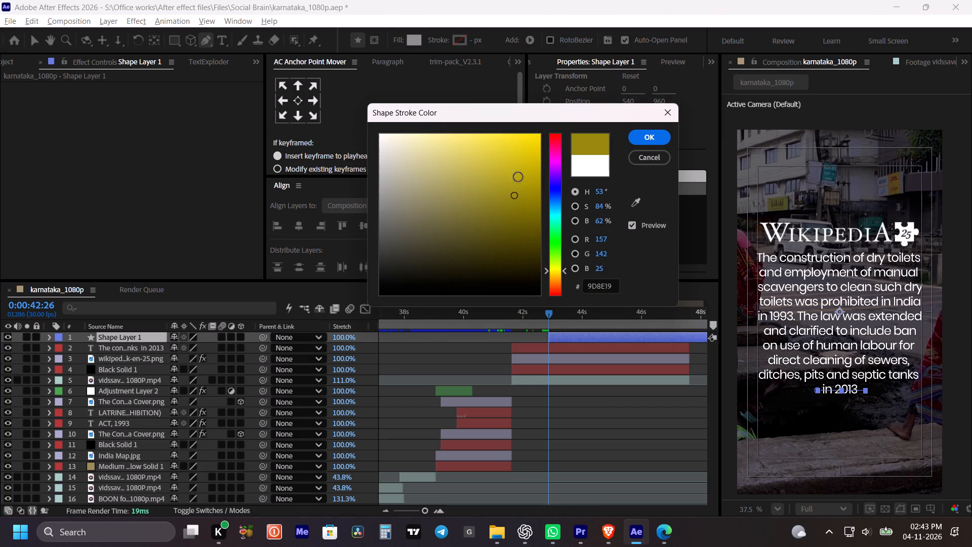
pyautogui.moveTo(518, 177); pyautogui.dragTo(562, 118)
pyautogui.click(642, 137)
# Set the fill of the line's shape layer to None.
pyautogui.moveTo(402, 38); pyautogui.dragTo(401, 45)
pyautogui.click(396, 42)
pyautogui.click(415, 226)
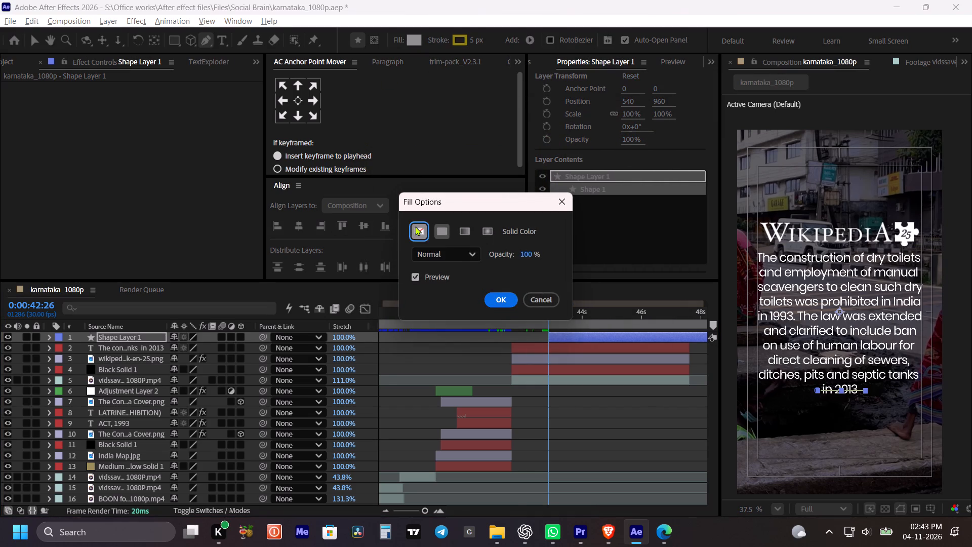
pyautogui.click(499, 294)
# Thicken the line's stroke to 58 px and move its layer below the passage and wordmark layers as a highlight behind "in 2013".
pyautogui.moveTo(474, 40); pyautogui.dragTo(495, 40)
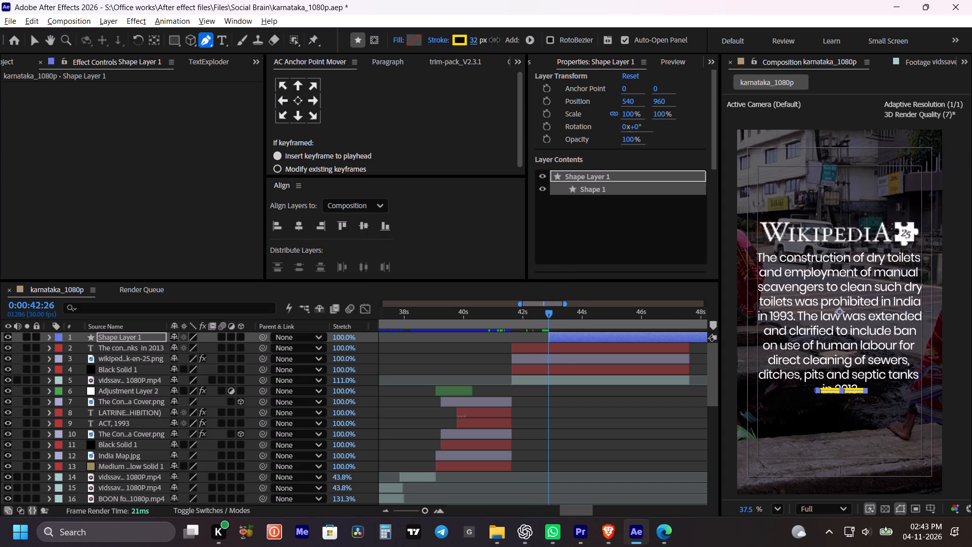
pyautogui.moveTo(495, 40); pyautogui.dragTo(511, 41)
pyautogui.moveTo(117, 338); pyautogui.dragTo(125, 360)
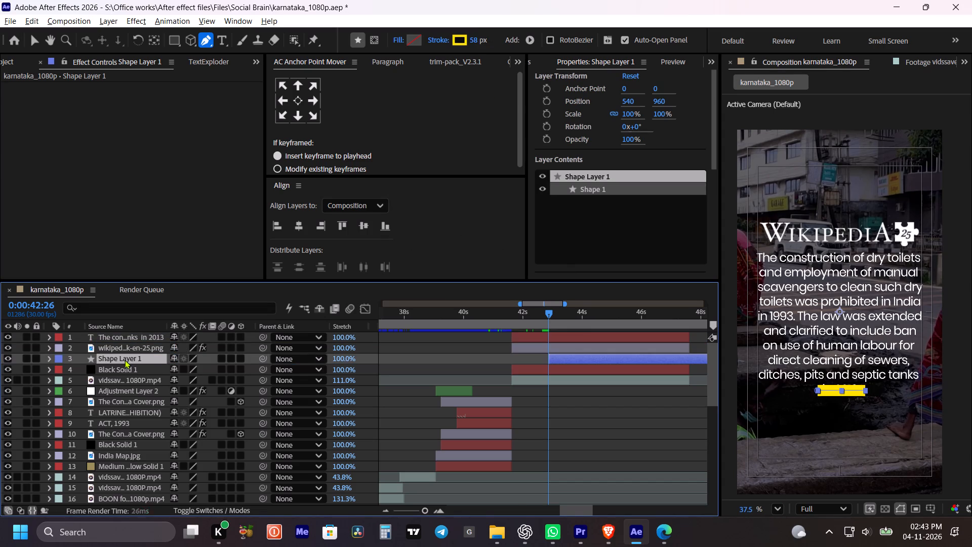
# Change the stroke colour of the highlight behind "in 2013" to pure red, FF0000.
pyautogui.click(456, 37)
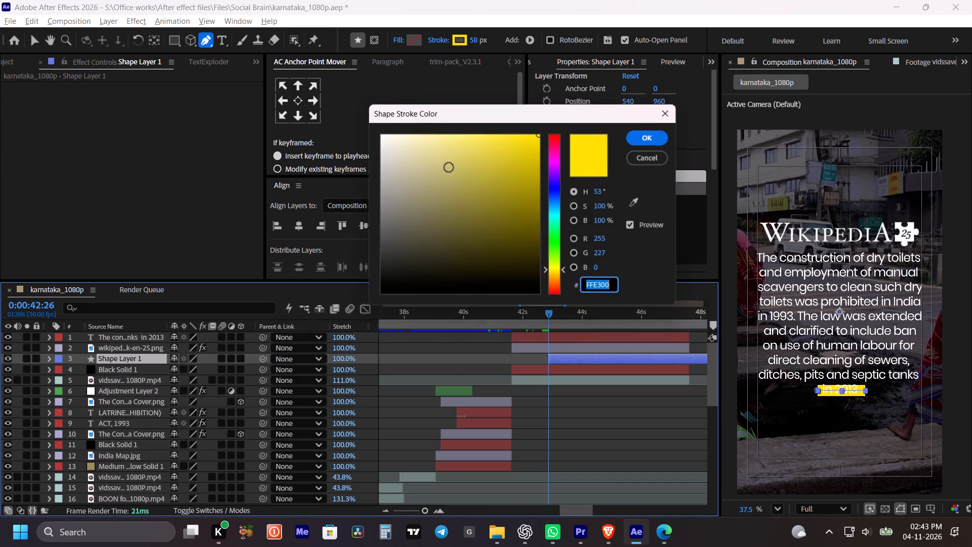
pyautogui.moveTo(558, 153); pyautogui.dragTo(552, 109)
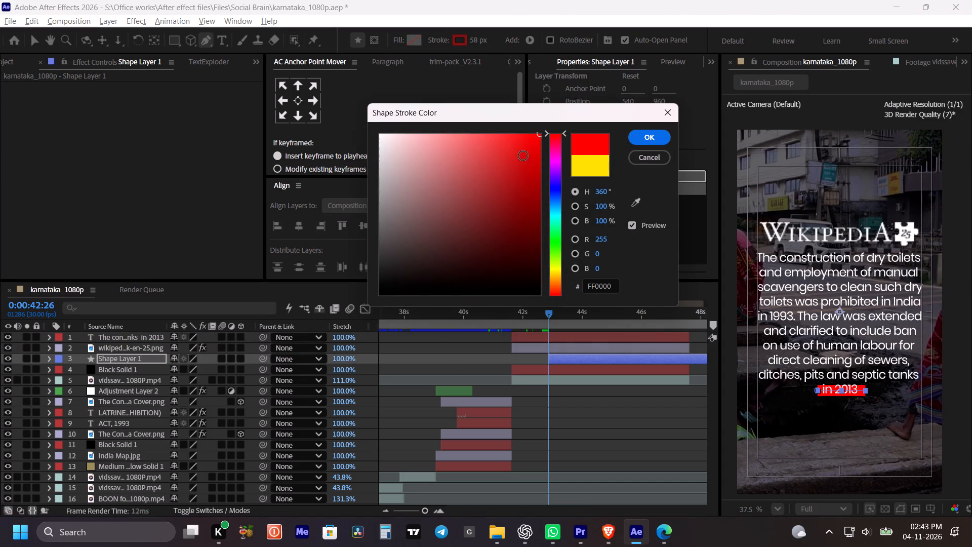
pyautogui.moveTo(523, 154); pyautogui.dragTo(636, 89)
pyautogui.click(645, 141)
# Centre the highlight's anchor point and adjust its vertical position to 1369.3 so it sits behind "in 2013".
pyautogui.moveTo(656, 101); pyautogui.dragTo(653, 101)
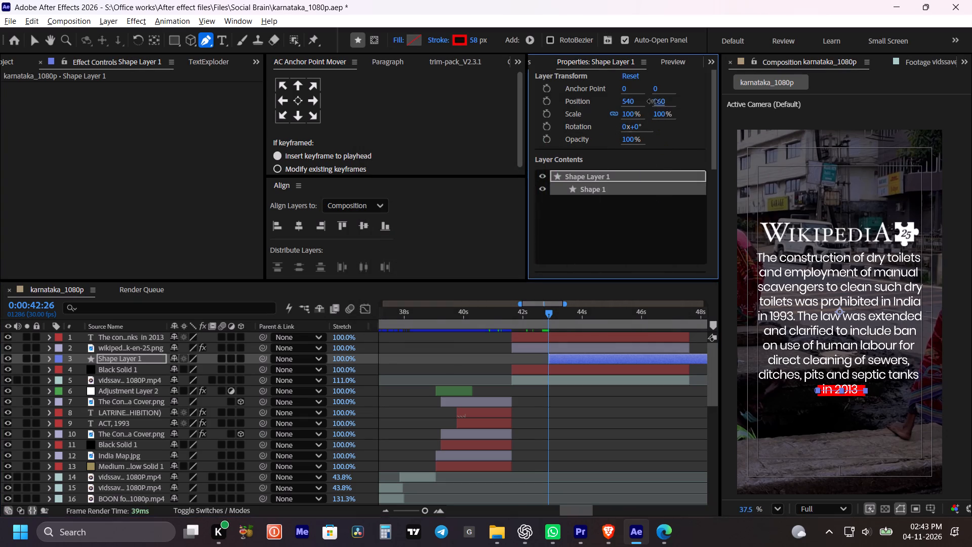
pyautogui.moveTo(653, 101); pyautogui.dragTo(645, 102)
pyautogui.click(296, 103)
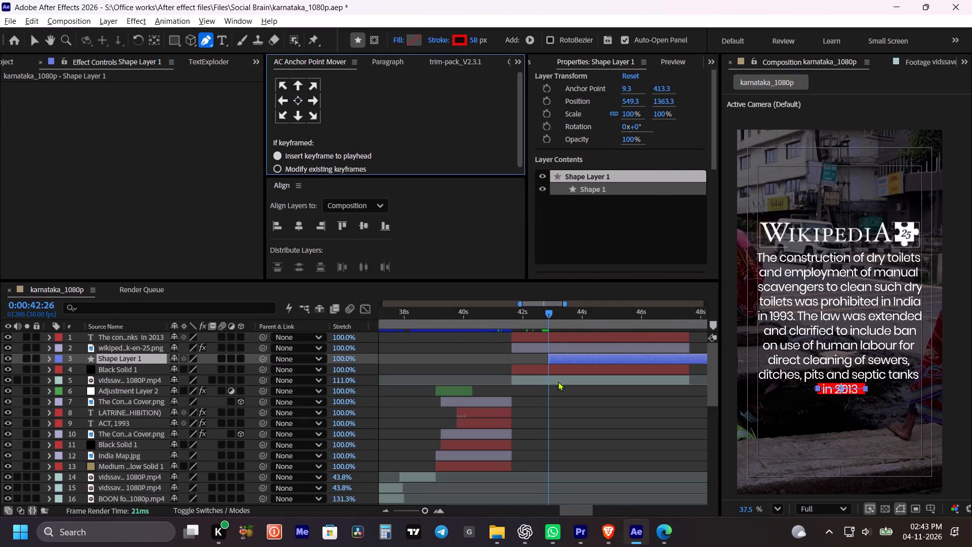
pyautogui.click(563, 418)
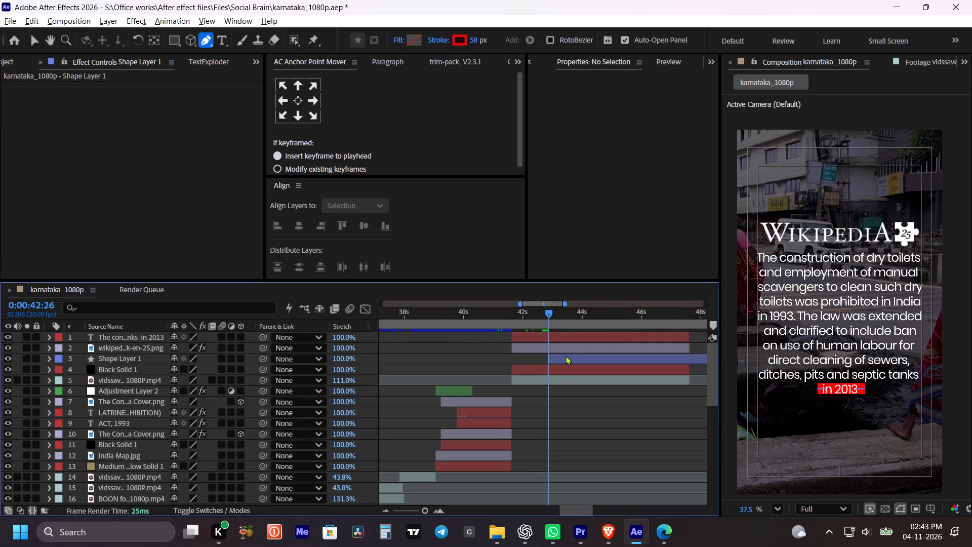
pyautogui.click(565, 356)
pyautogui.press('Down')
pyautogui.press('Down')
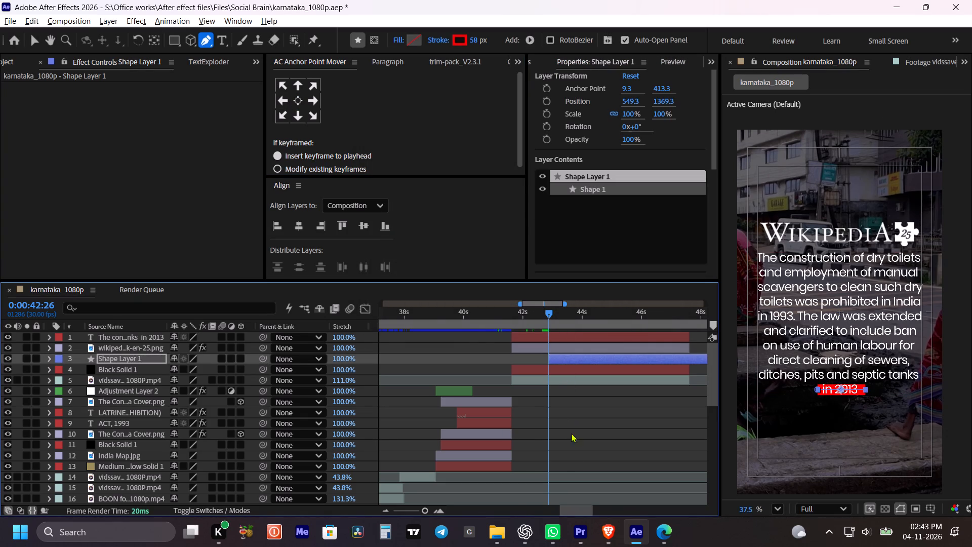
pyautogui.click(578, 423)
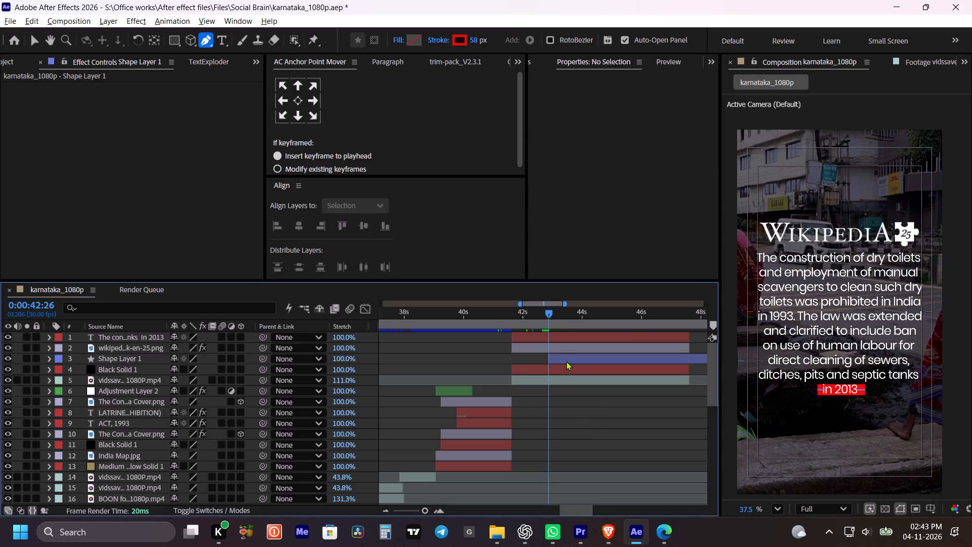
# Set the stroke width of the "in 2013" highlight to 60 px.
pyautogui.click(566, 361)
pyautogui.click(474, 37)
pyautogui.press('6')
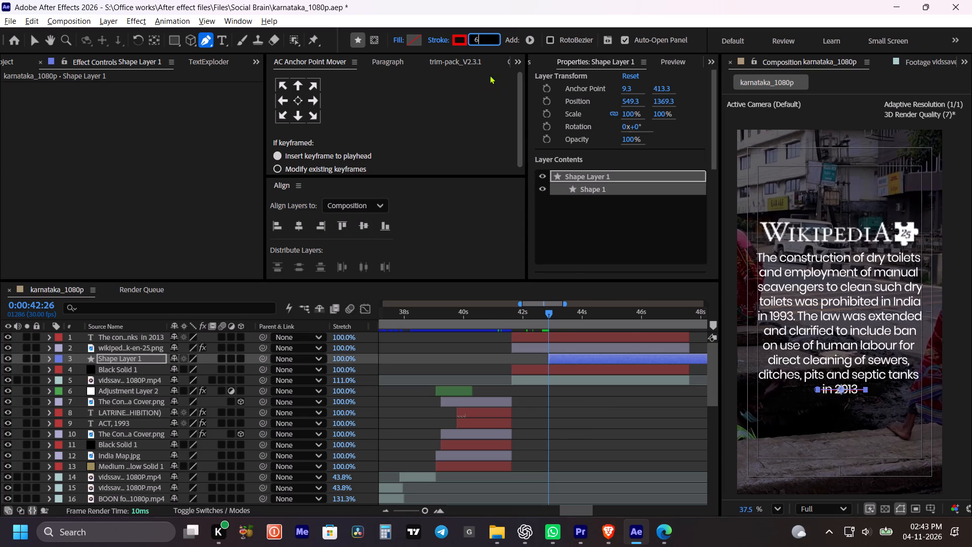
pyautogui.press('0')
pyautogui.click(578, 251)
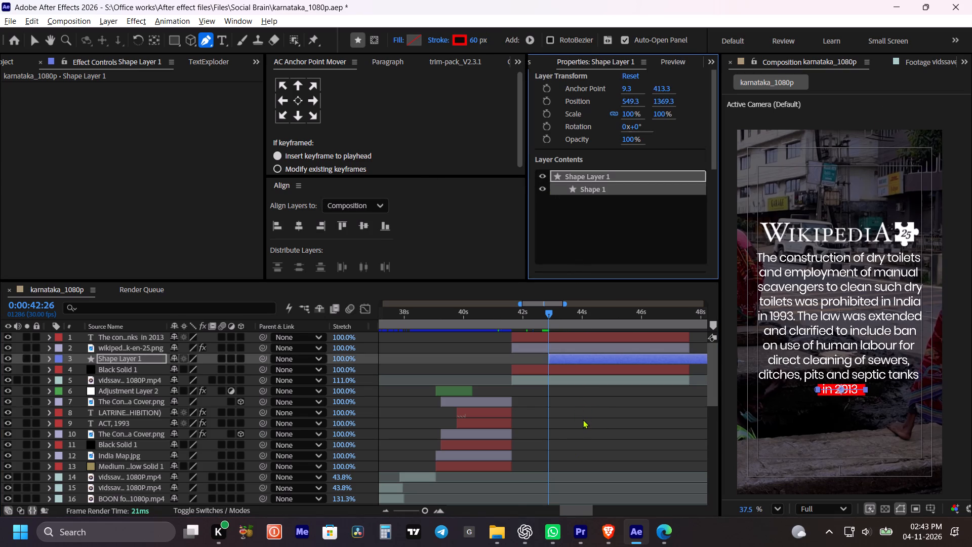
pyautogui.click(583, 418)
# Apply trim-pack's In animation to the "in 2013" highlight and delay its last End keyframe to about 0:00:43:16.
pyautogui.click(561, 356)
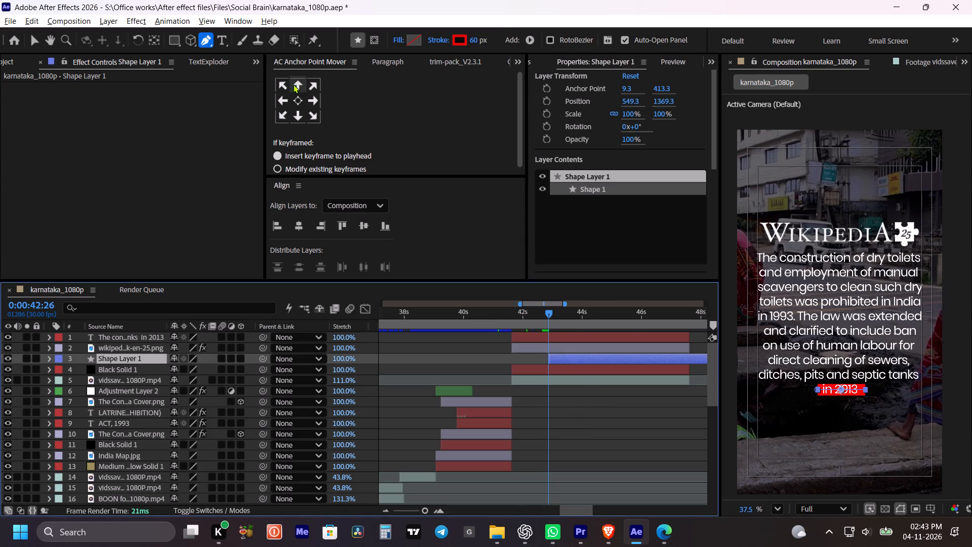
pyautogui.click(451, 63)
pyautogui.click(287, 107)
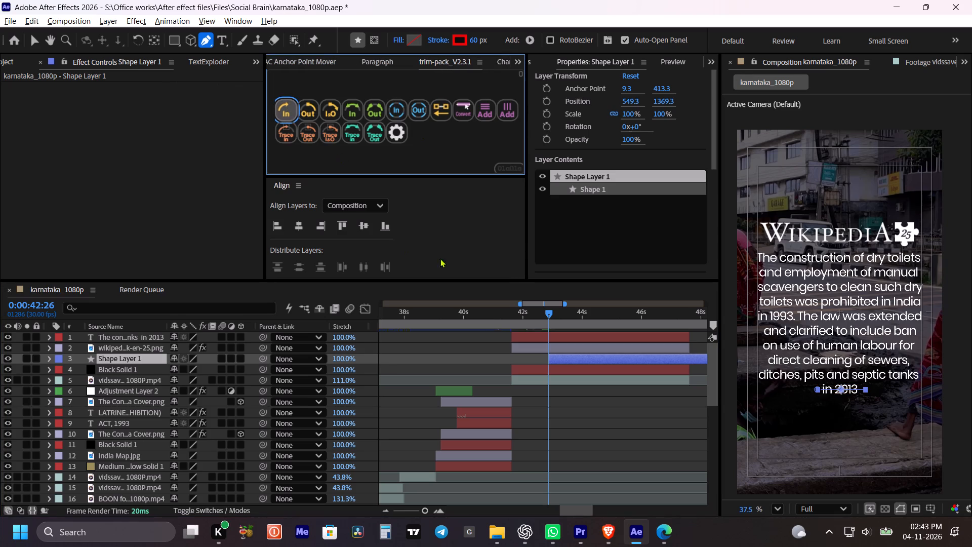
pyautogui.press('u')
pyautogui.moveTo(556, 369); pyautogui.dragTo(566, 369)
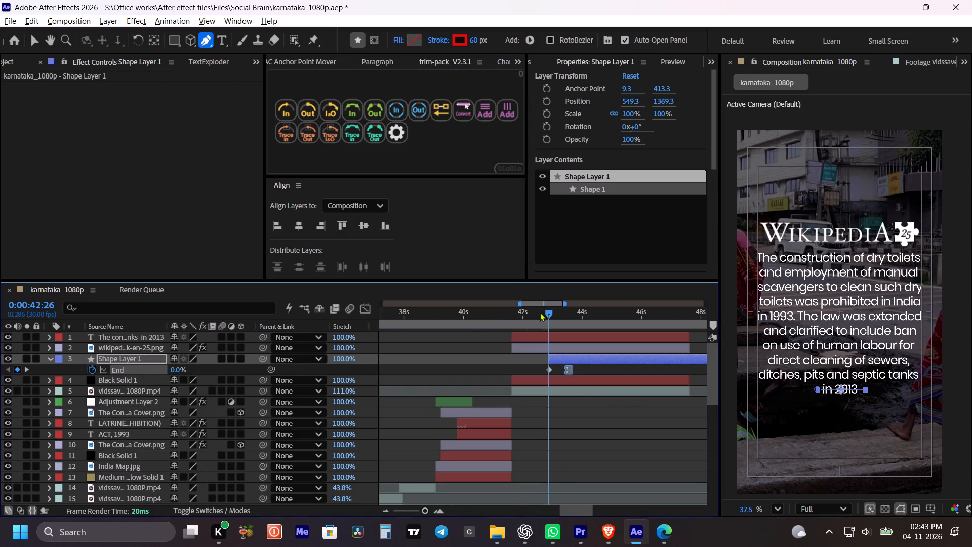
pyautogui.moveTo(532, 312); pyautogui.dragTo(513, 316)
pyautogui.press('space')
pyautogui.press('space')
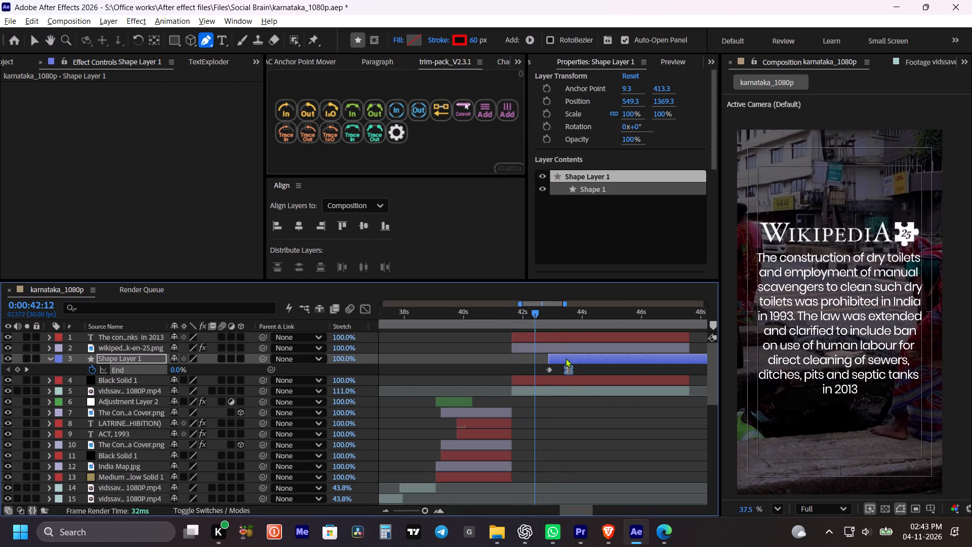
# Shift the "in 2013" highlight layer earlier so it starts at about 0:00:42:07, and preview the reveal.
pyautogui.moveTo(565, 358); pyautogui.dragTo(544, 361)
pyautogui.click(515, 314)
pyautogui.press('space')
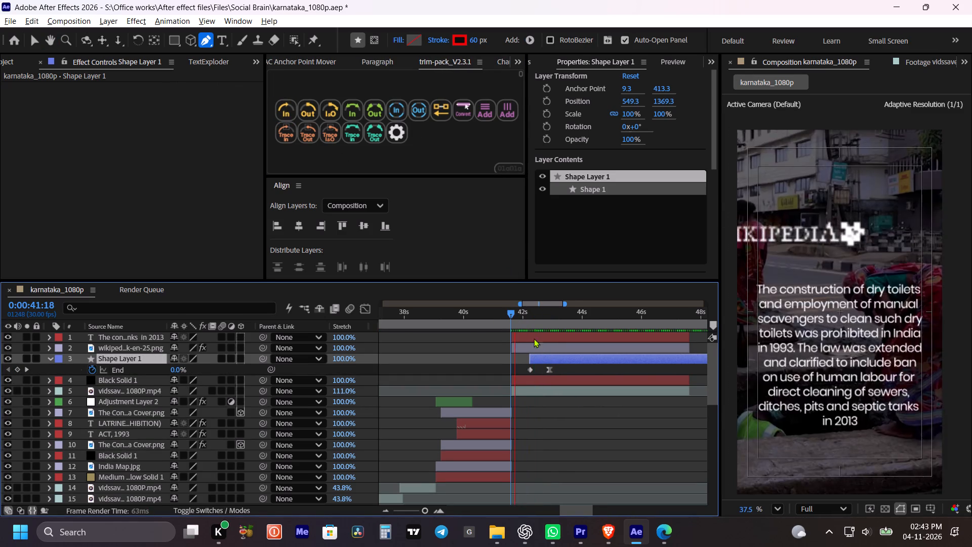
pyautogui.press('space')
pyautogui.click(611, 438)
pyautogui.press('space')
pyautogui.press('space')
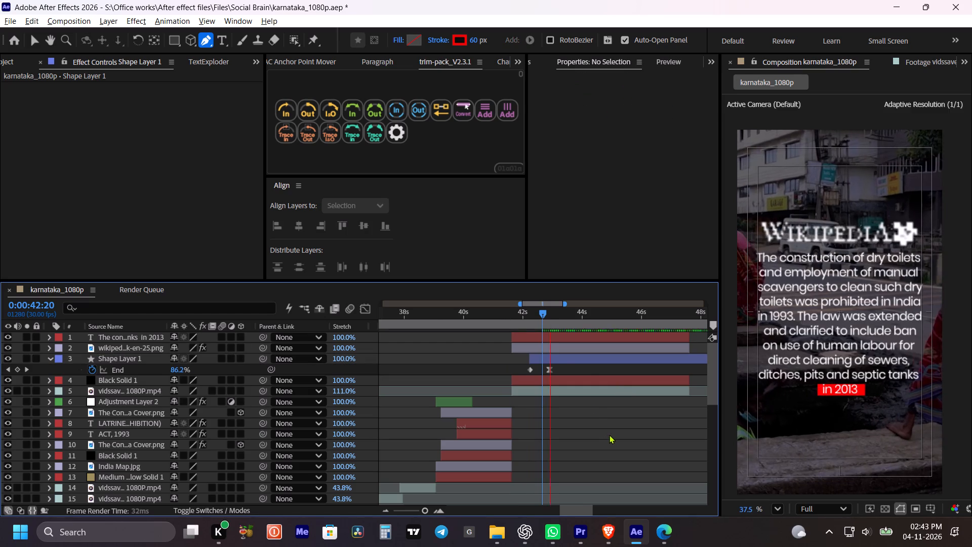
# Duplicate the "in 2013" highlight layer, offset the copy to start at about 0:00:42:22, and preview it.
pyautogui.click(562, 359)
pyautogui.hotkey('ctrl', 'd')
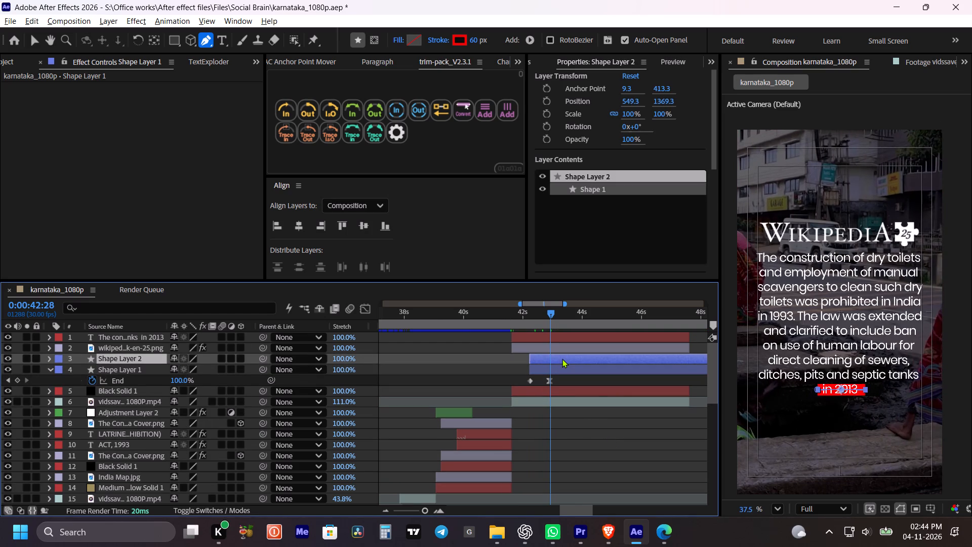
pyautogui.moveTo(562, 359); pyautogui.dragTo(577, 361)
pyautogui.press('space')
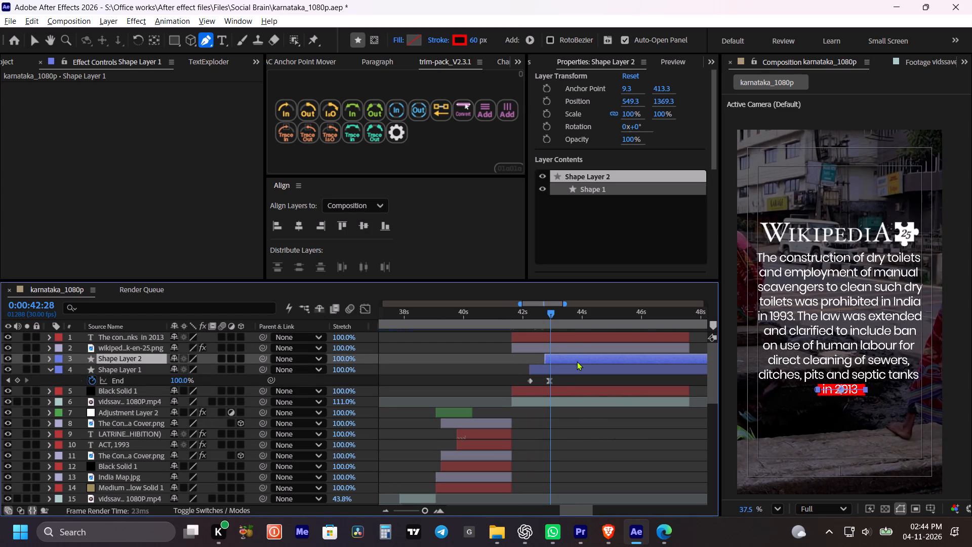
pyautogui.press('space')
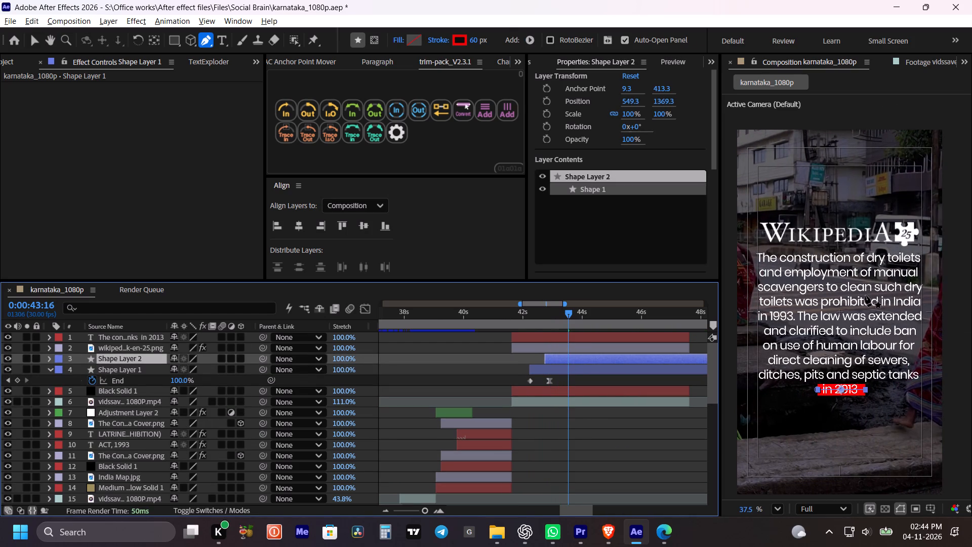
# Move the duplicate highlight up behind "The law" in the passage's fifth line, at position 446.3, 982.3.
pyautogui.press('v')
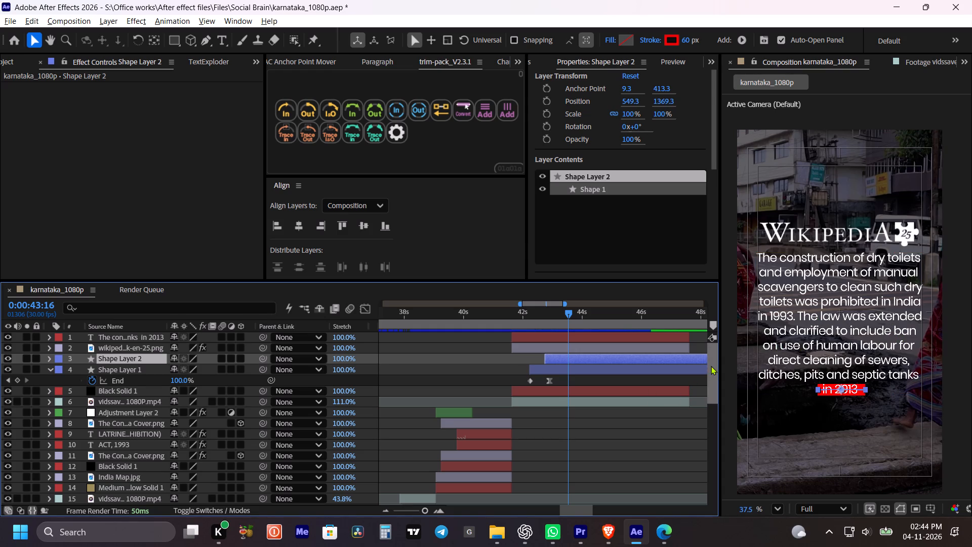
pyautogui.click(581, 356)
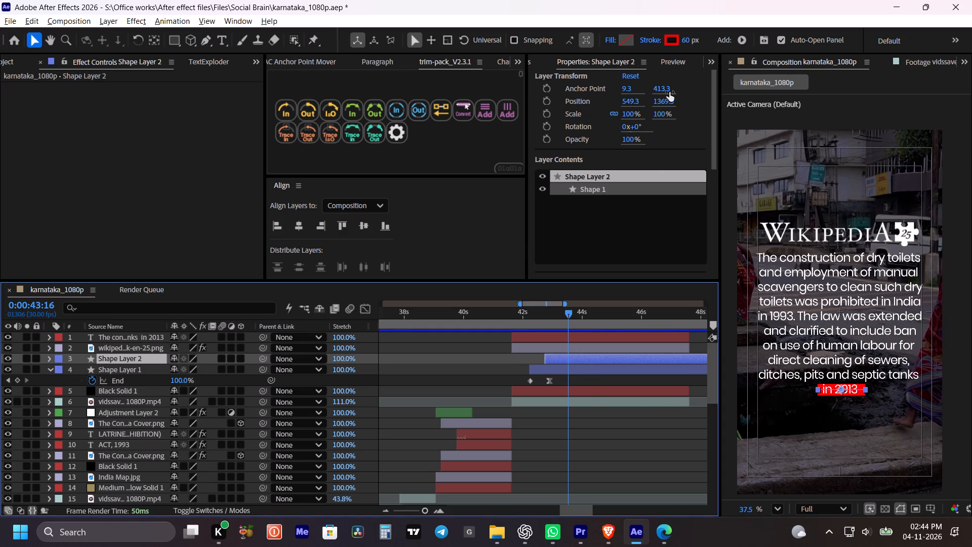
pyautogui.moveTo(662, 101); pyautogui.dragTo(376, 142)
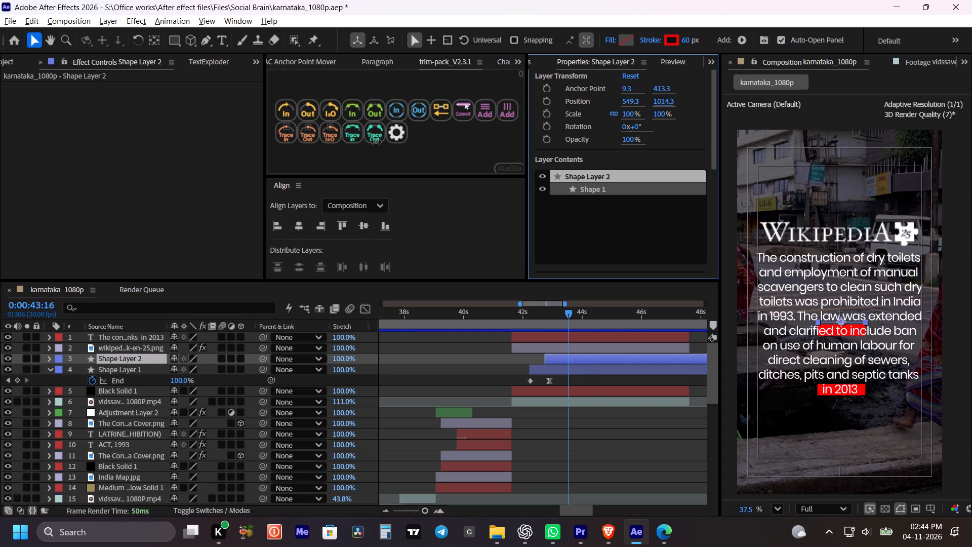
pyautogui.moveTo(376, 142); pyautogui.dragTo(377, 146)
pyautogui.moveTo(630, 98); pyautogui.dragTo(622, 100)
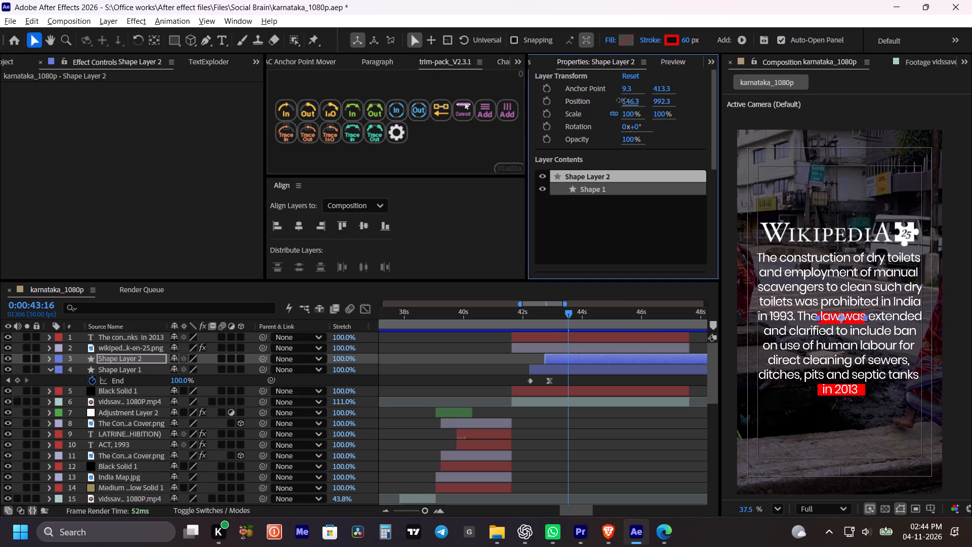
pyautogui.moveTo(622, 100); pyautogui.dragTo(568, 105)
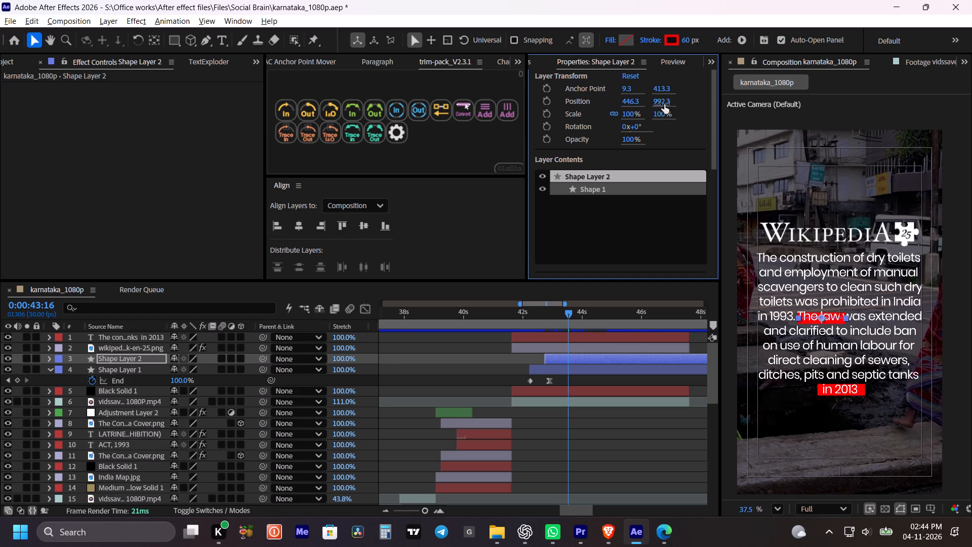
pyautogui.moveTo(665, 98); pyautogui.dragTo(657, 98)
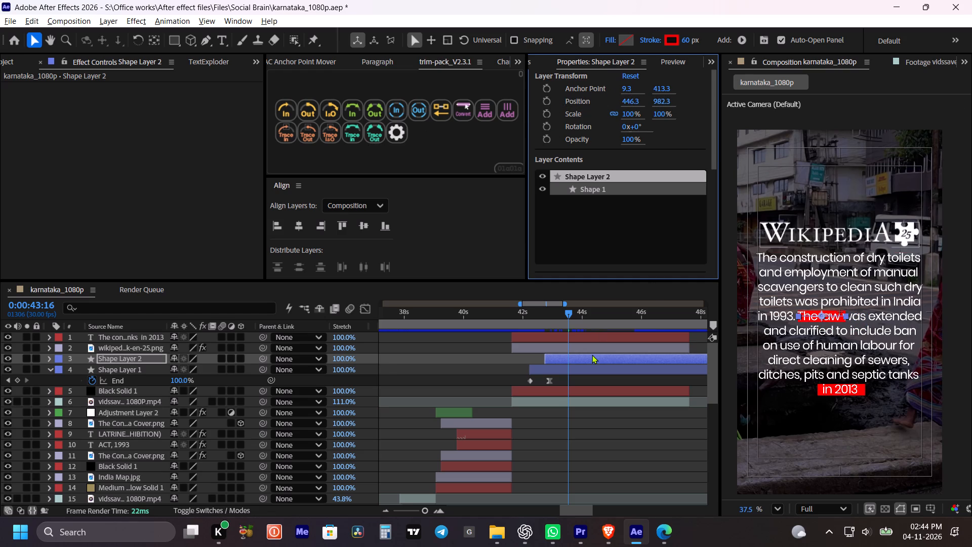
# Extend the duplicate highlight's end point with the Pen tool to cover "The law was extended", and save the project.
pyautogui.press('g')
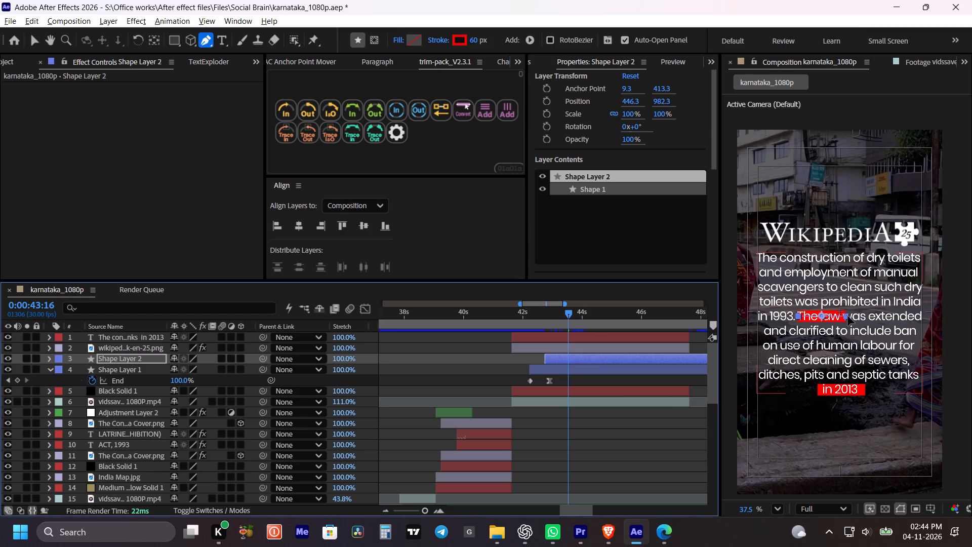
pyautogui.moveTo(847, 317); pyautogui.dragTo(918, 318)
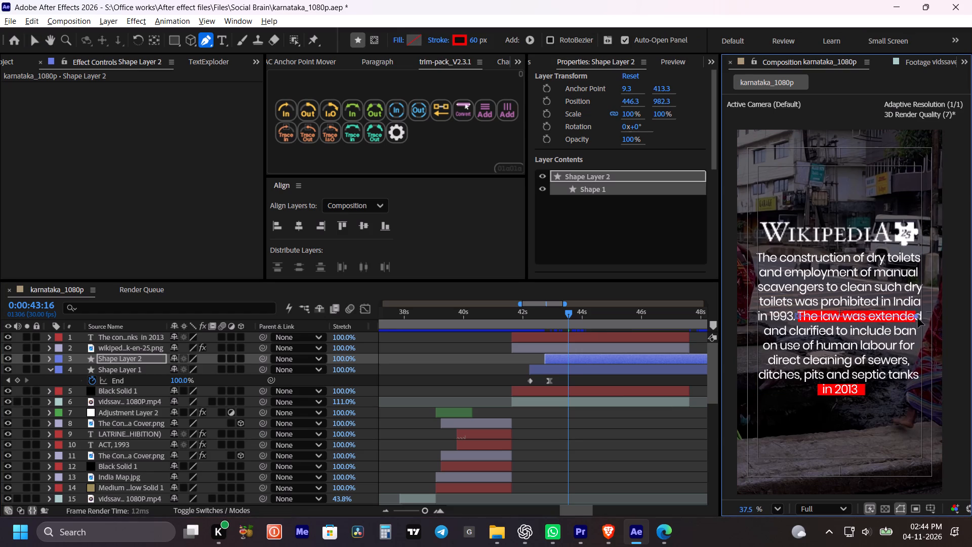
pyautogui.moveTo(918, 318); pyautogui.dragTo(926, 318)
pyautogui.moveTo(926, 318); pyautogui.dragTo(925, 318)
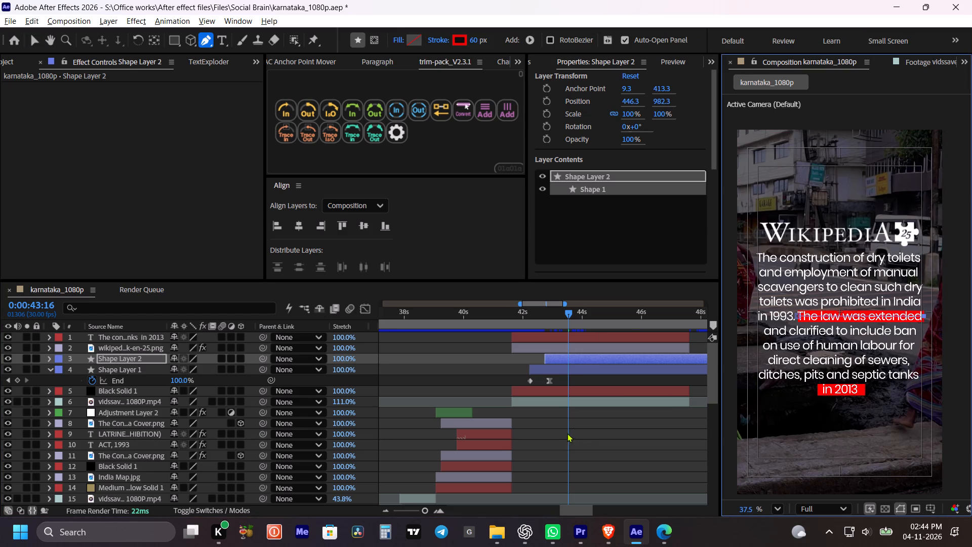
pyautogui.click(584, 429)
pyautogui.hotkey('ctrl', 's')
# Delay the last End keyframe of the "The law was extended" highlight to about 0:00:43:21 and preview the slower reveal.
pyautogui.click(563, 359)
pyautogui.press('u')
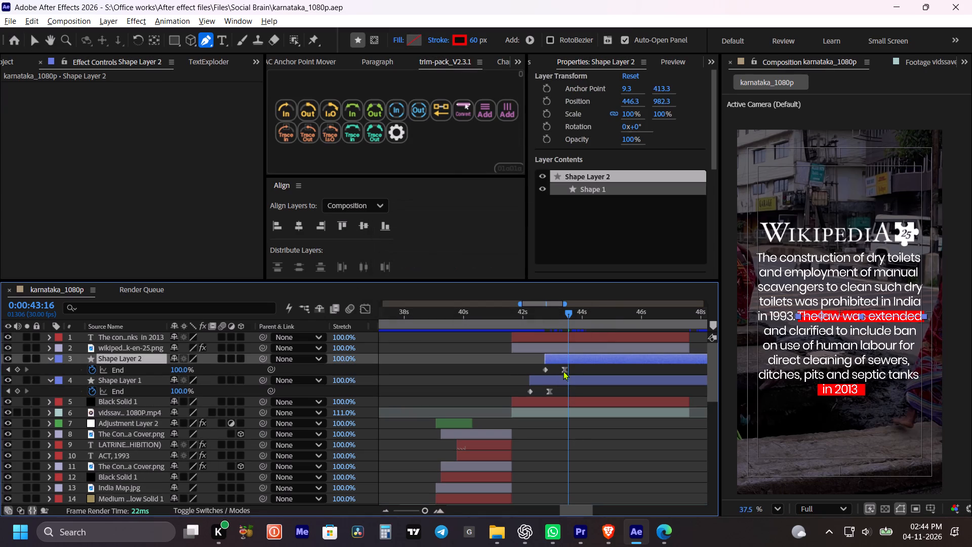
pyautogui.moveTo(563, 370); pyautogui.dragTo(570, 371)
pyautogui.click(520, 315)
pyautogui.press('space')
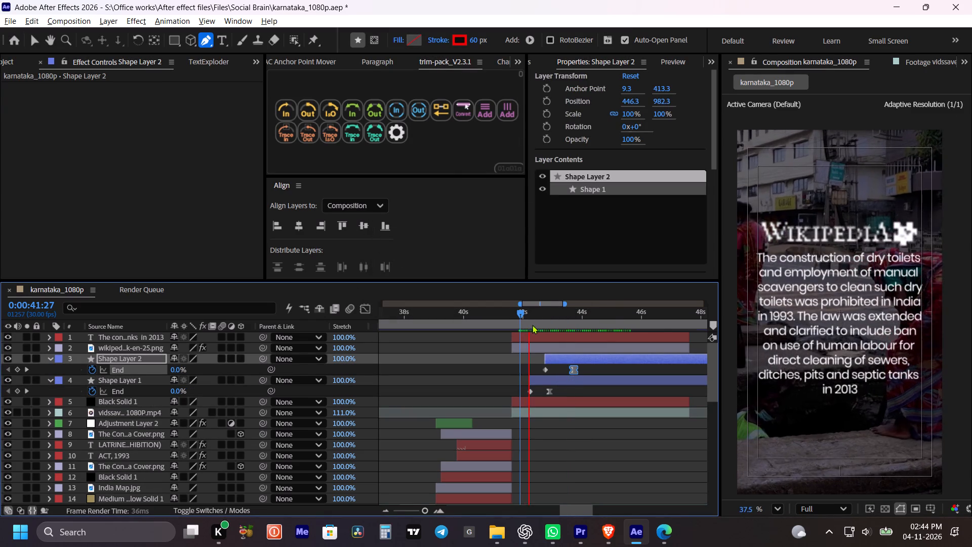
pyautogui.press('space')
pyautogui.press('space')
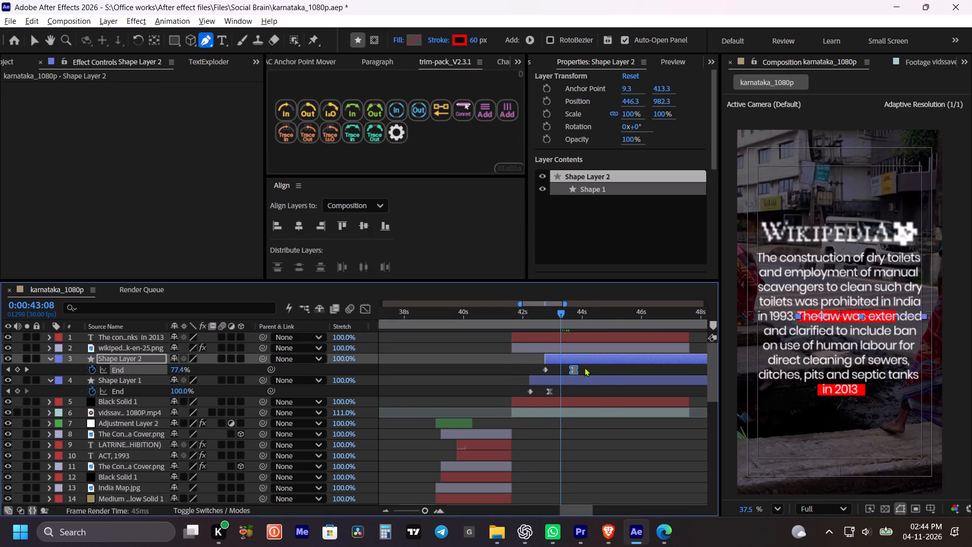
pyautogui.press('space')
# Duplicate the "The law was extended" highlight layer and offset the copy to start at about 0:00:43:04.
pyautogui.click(579, 359)
pyautogui.hotkey('ctrl', 'd')
pyautogui.moveTo(577, 360); pyautogui.dragTo(586, 360)
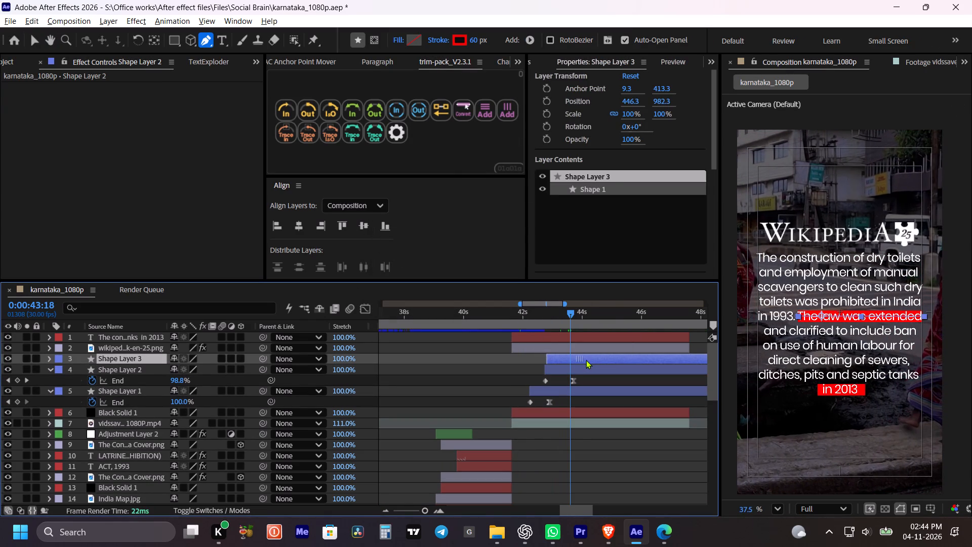
pyautogui.moveTo(586, 360); pyautogui.dragTo(588, 361)
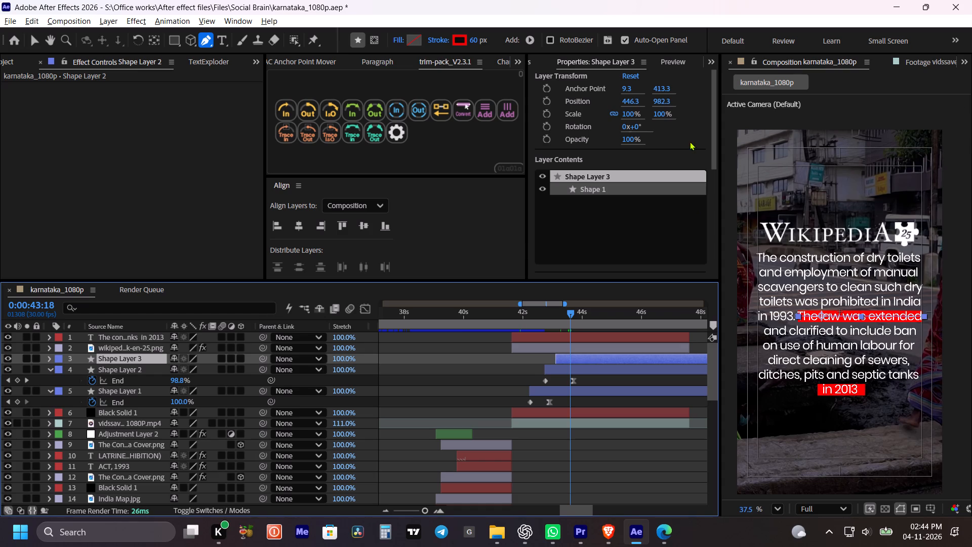
# Move the newest duplicate highlight down behind the passage's sixth line, at position 257.3, 1059.3.
pyautogui.moveTo(662, 101); pyautogui.dragTo(703, 111)
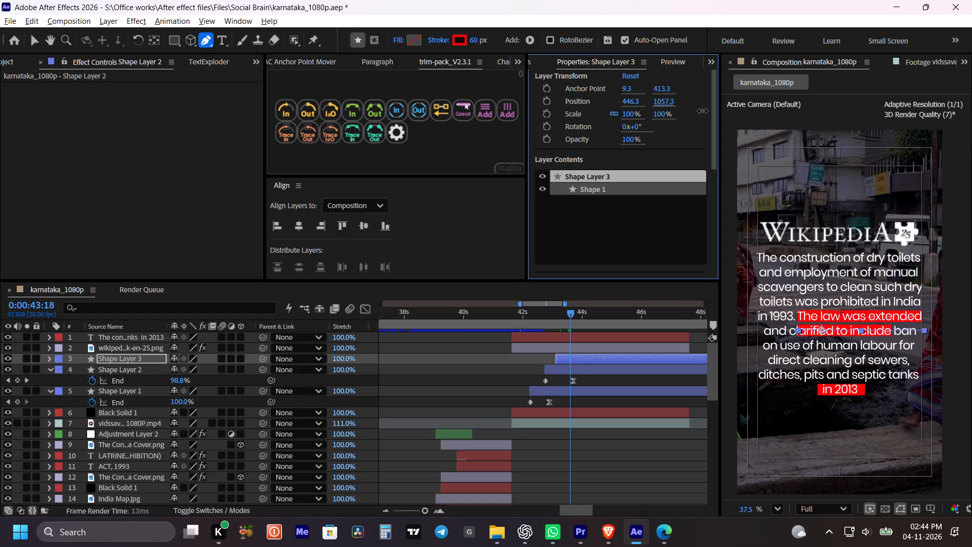
pyautogui.moveTo(703, 111); pyautogui.dragTo(700, 112)
pyautogui.moveTo(633, 102); pyautogui.dragTo(537, 119)
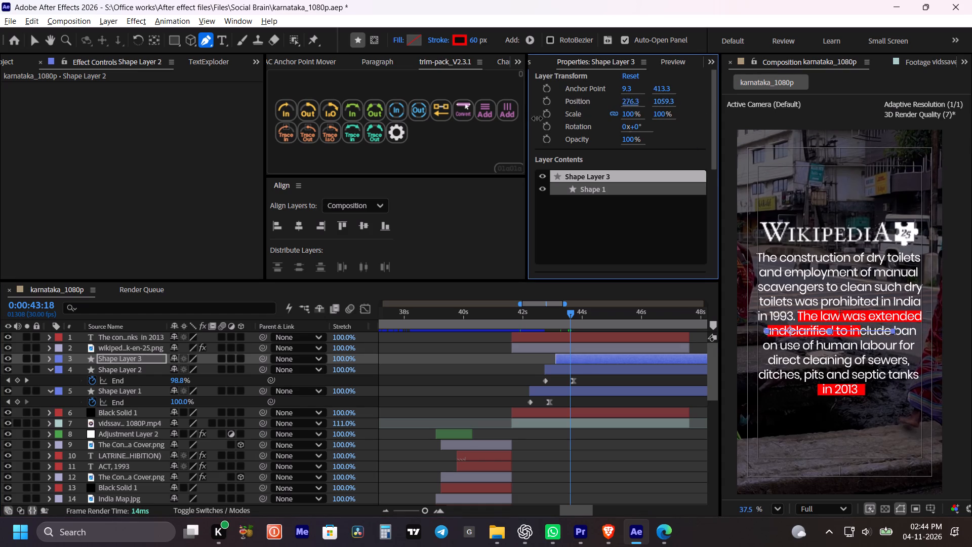
pyautogui.moveTo(537, 119); pyautogui.dragTo(529, 121)
pyautogui.click(617, 449)
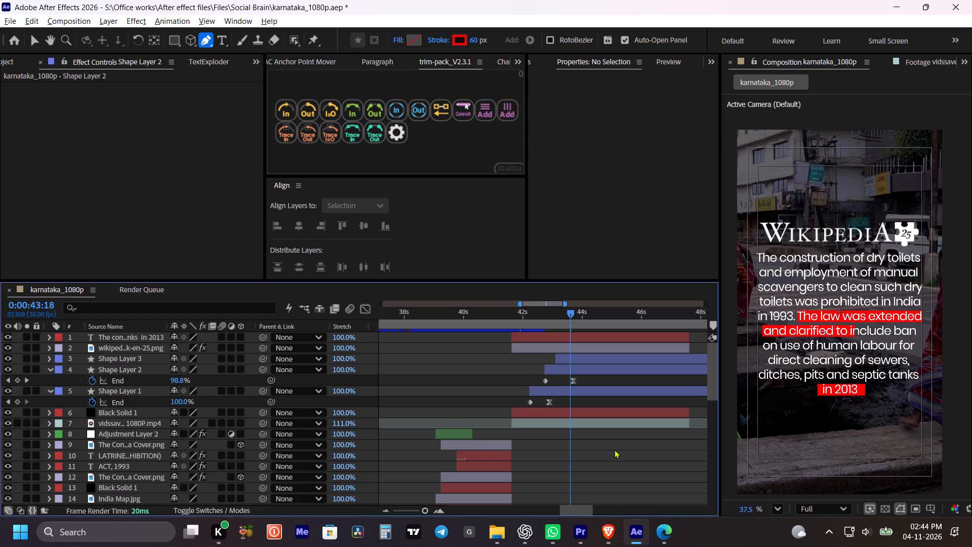
# Extend the sixth-line highlight's end point with the Pen tool to cover "and clarified to include ban", and preview the reveal.
pyautogui.click(595, 357)
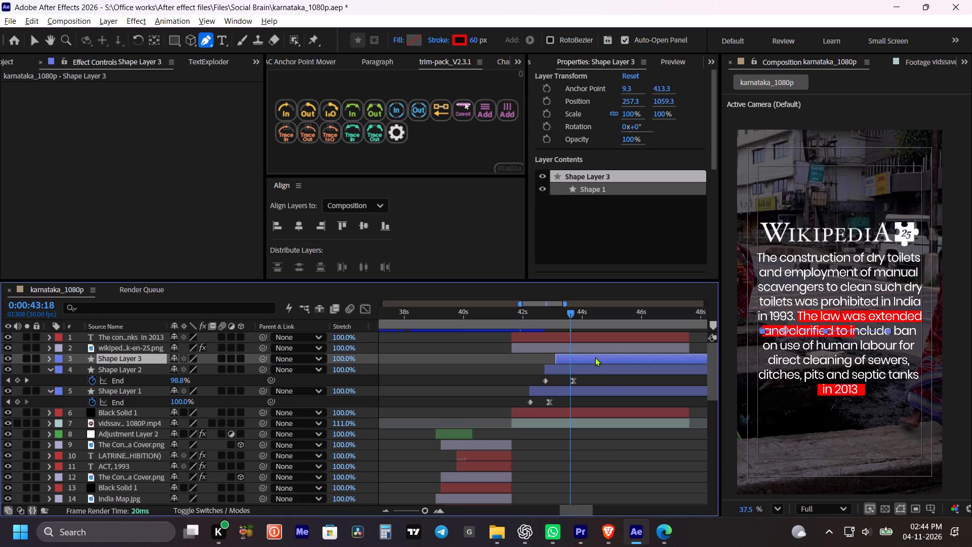
pyautogui.press('g')
pyautogui.press('g')
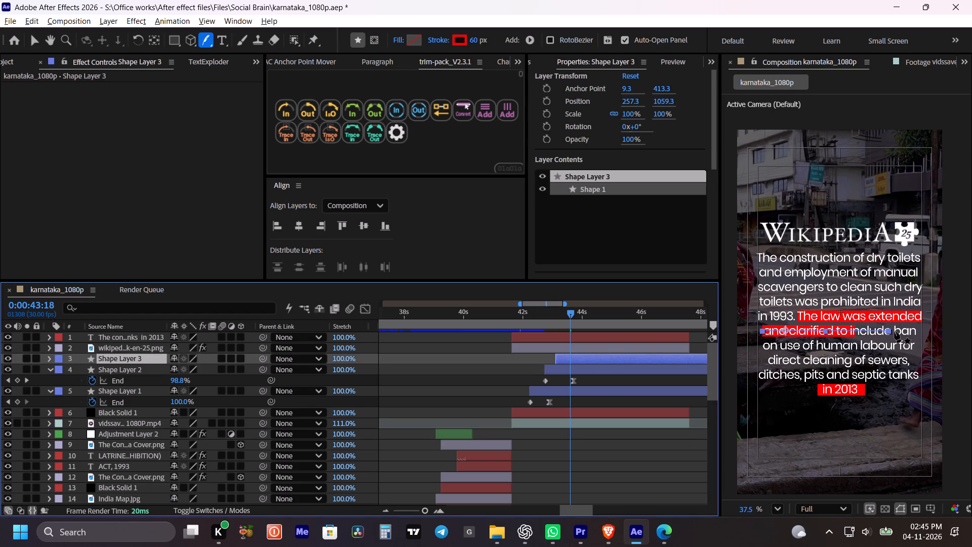
pyautogui.moveTo(888, 332); pyautogui.dragTo(922, 331)
pyautogui.moveTo(546, 321); pyautogui.dragTo(538, 321)
pyautogui.press('space')
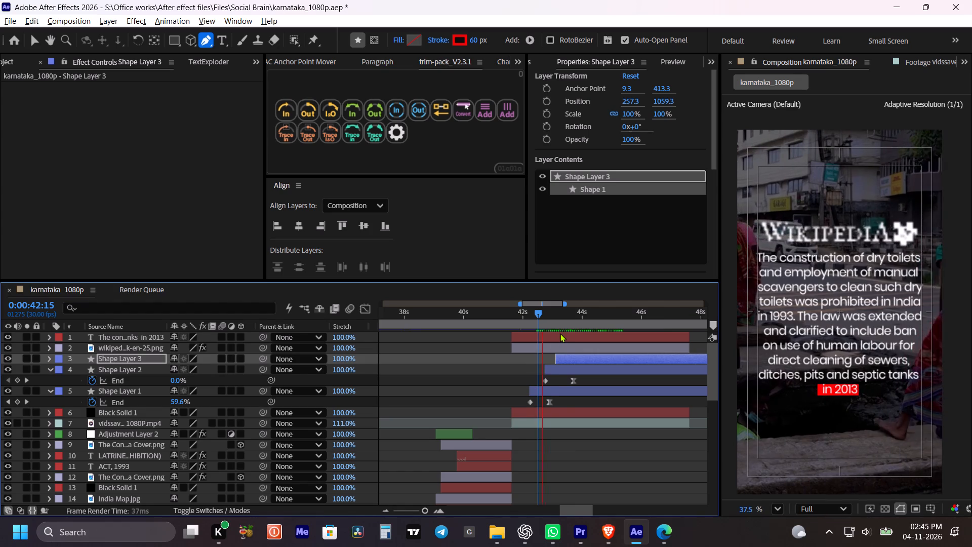
pyautogui.press('space')
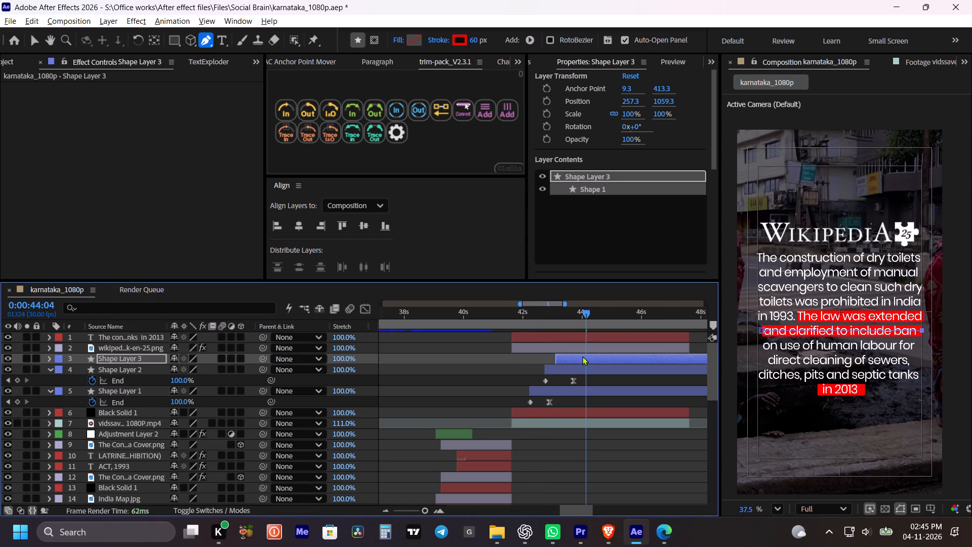
pyautogui.click(622, 463)
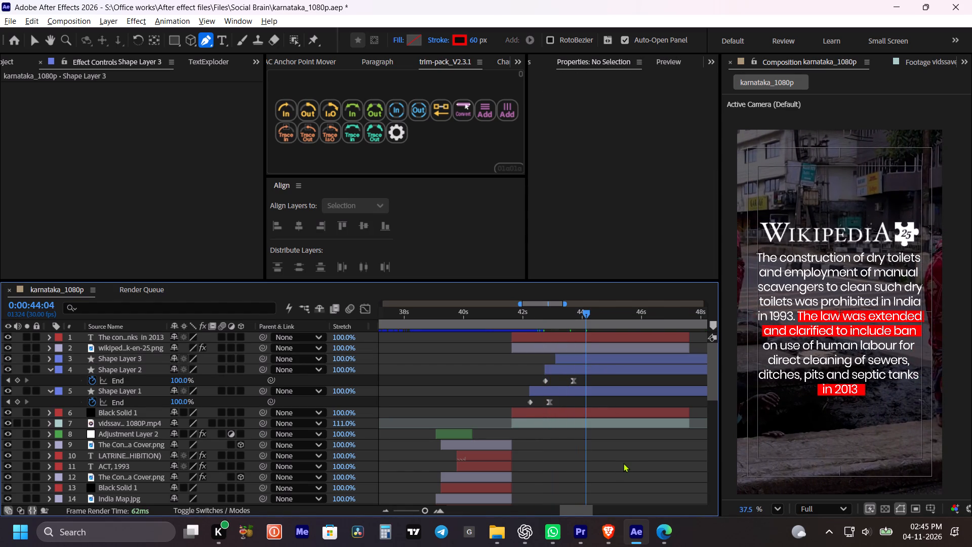
pyautogui.press('space')
pyautogui.press('space')
pyautogui.moveTo(633, 451); pyautogui.dragTo(601, 456)
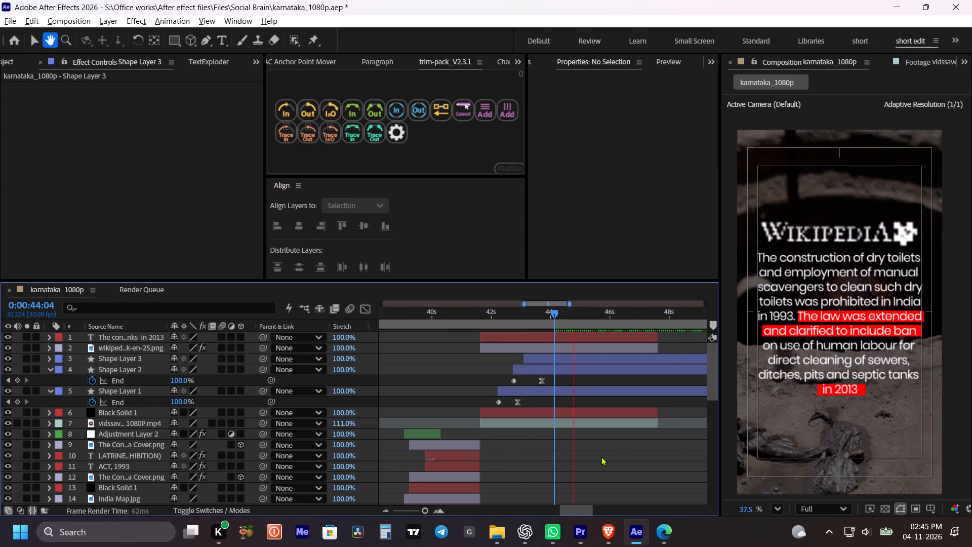
pyautogui.press('space')
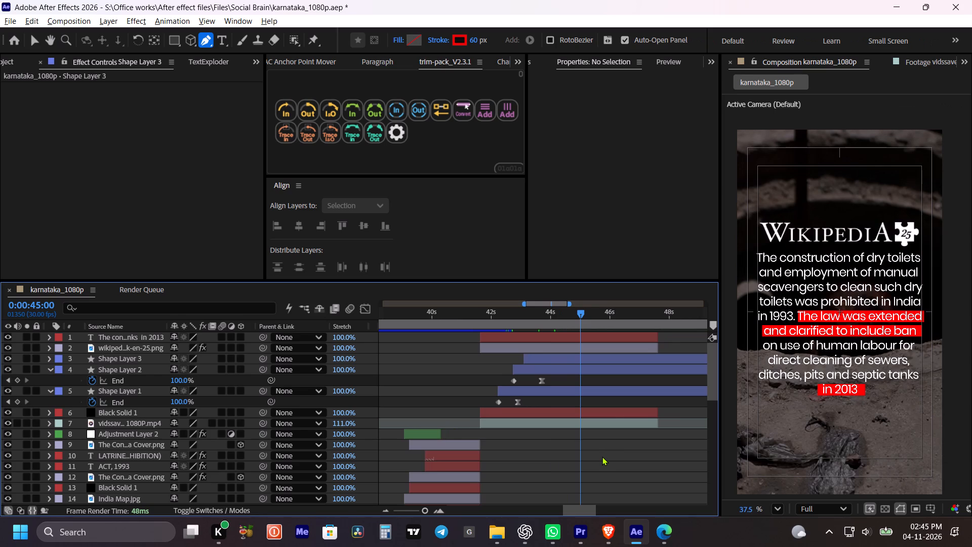
# Duplicate the sixth-line highlight, start the copy at about 0:00:43:12, and place it behind "on use of human labour for" at position 257.3, 1140.3.
pyautogui.click(544, 360)
pyautogui.hotkey('ctrl', 'd')
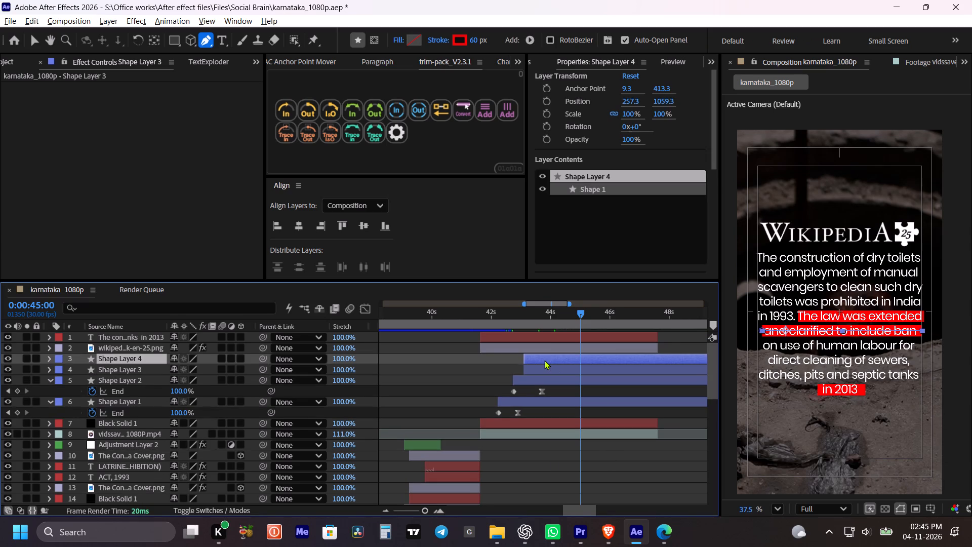
pyautogui.moveTo(544, 360); pyautogui.dragTo(553, 360)
pyautogui.moveTo(665, 100); pyautogui.dragTo(710, 107)
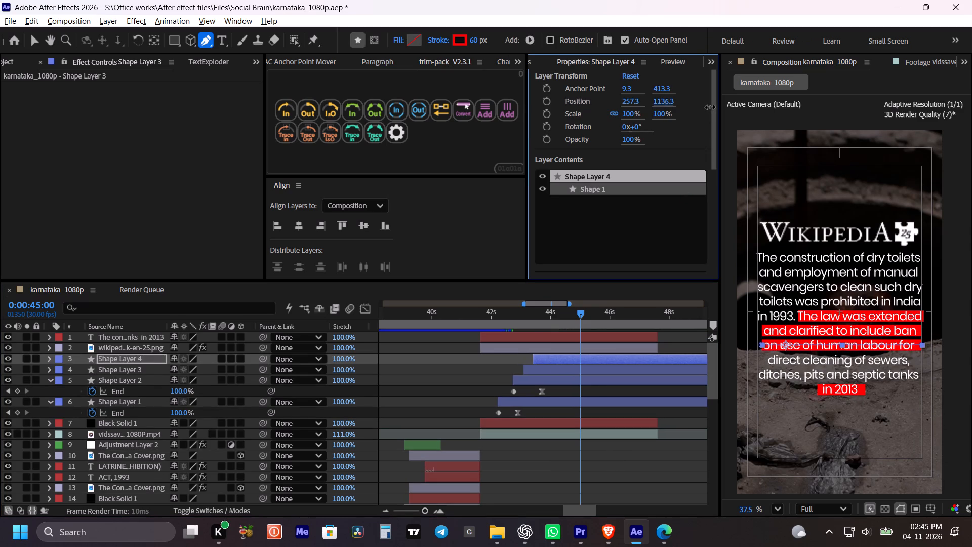
pyautogui.moveTo(710, 107); pyautogui.dragTo(711, 107)
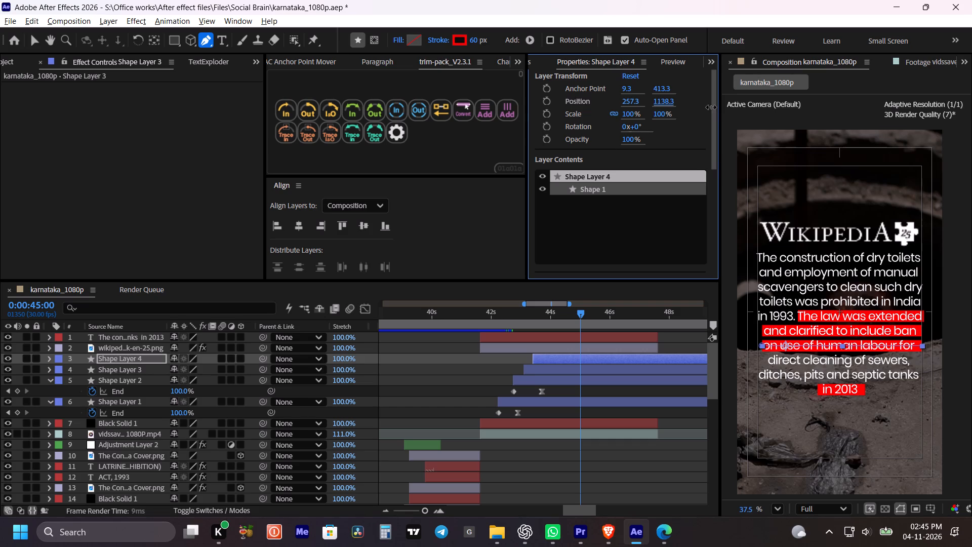
pyautogui.moveTo(711, 107); pyautogui.dragTo(711, 108)
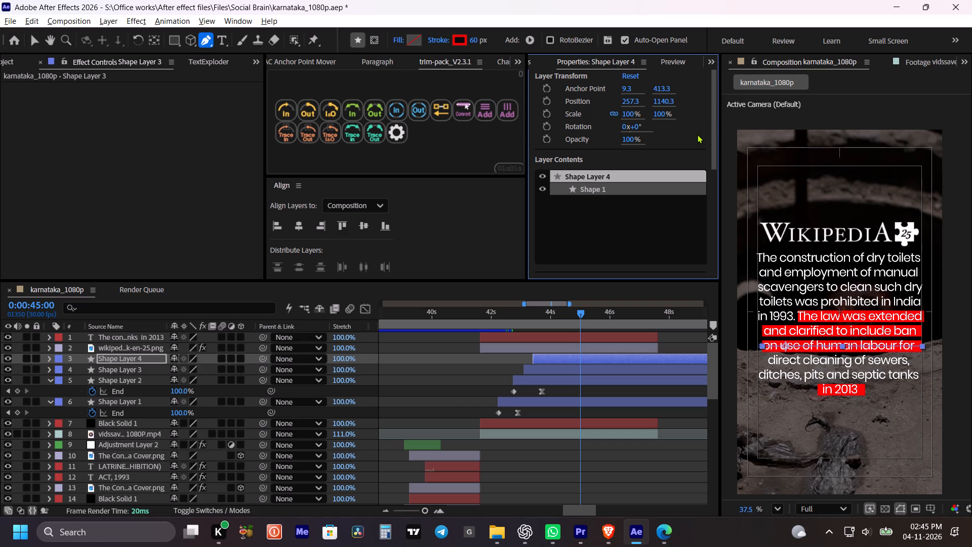
# Duplicate the seventh-line highlight, start the copy at about 0:00:43:24, and place it behind "direct cleaning of sewers," at position 257.3, 1214.3.
pyautogui.hotkey('ctrl', 'd')
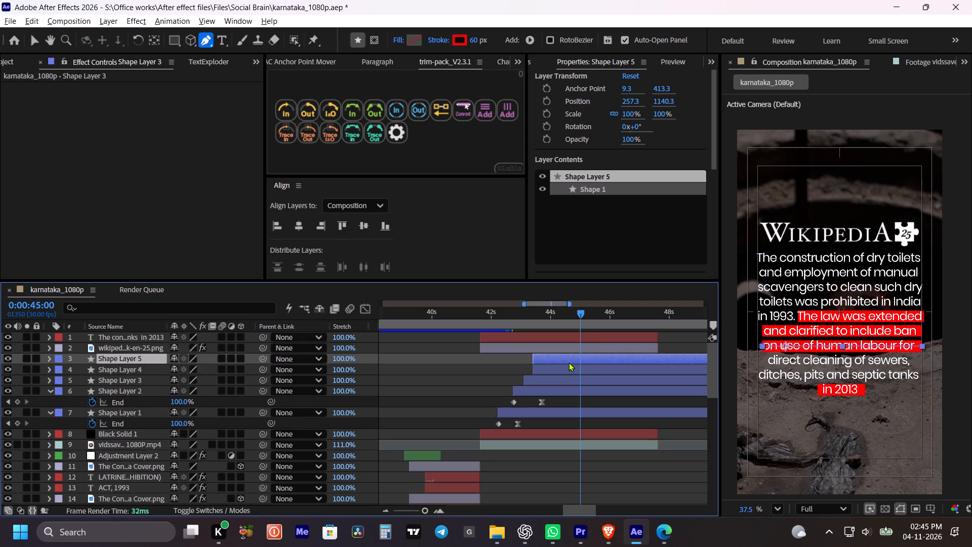
pyautogui.moveTo(569, 360); pyautogui.dragTo(581, 358)
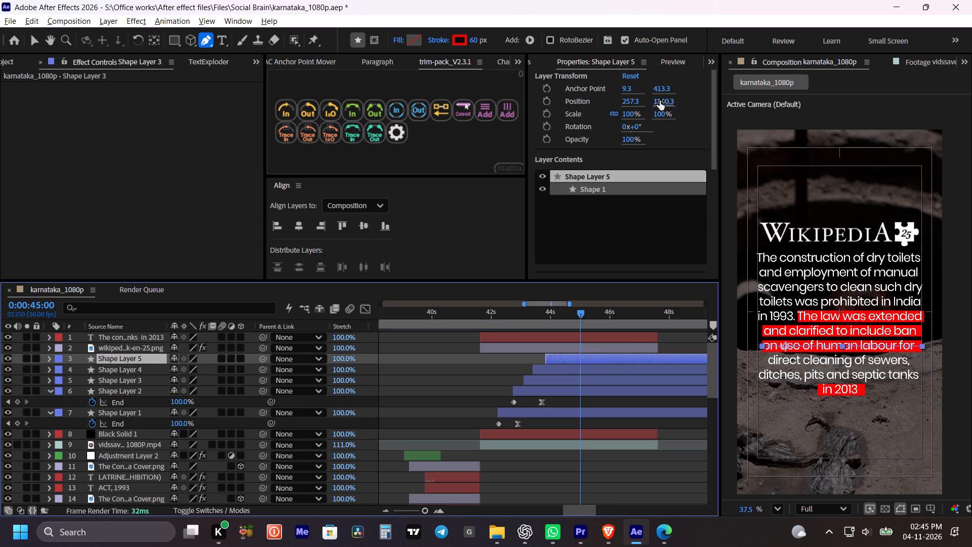
pyautogui.moveTo(661, 100); pyautogui.dragTo(704, 108)
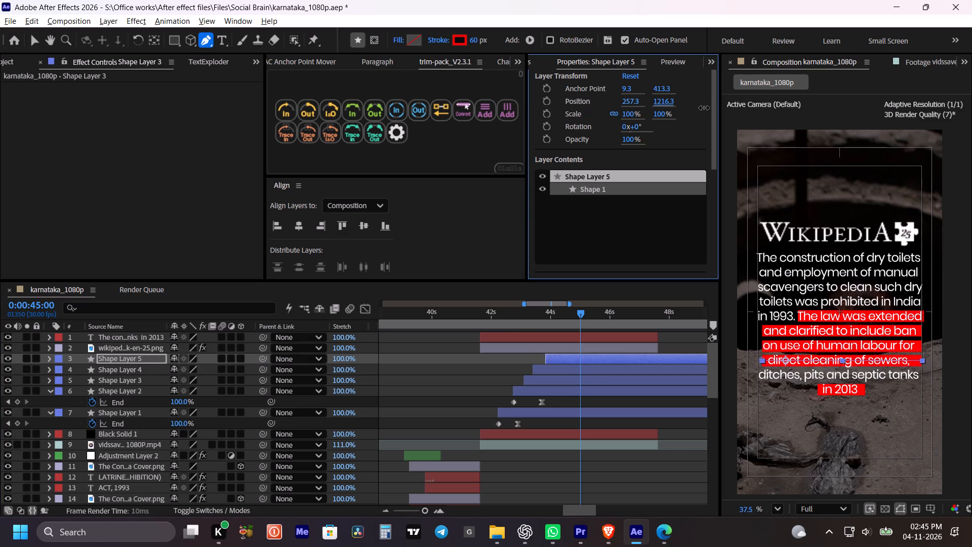
pyautogui.moveTo(704, 108); pyautogui.dragTo(703, 108)
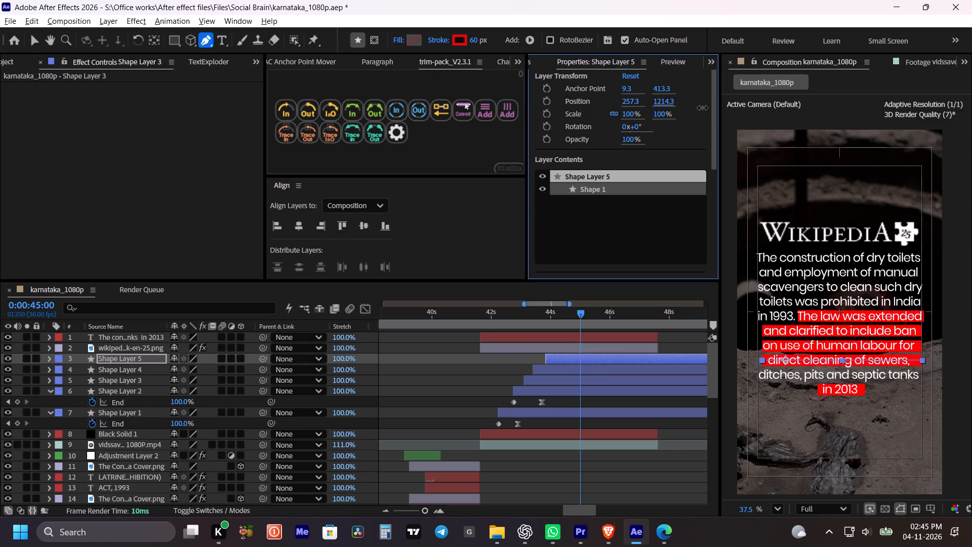
pyautogui.moveTo(703, 108); pyautogui.dragTo(701, 109)
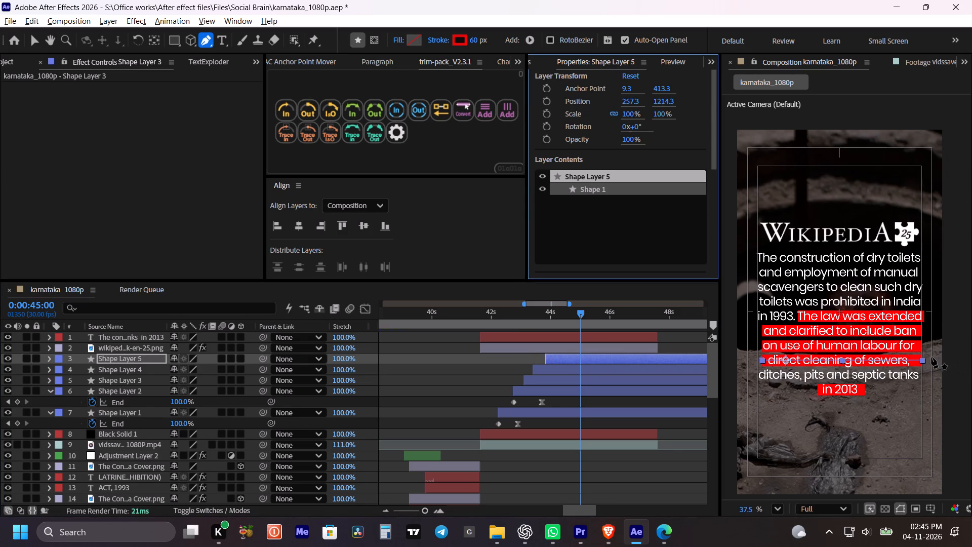
# Shorten the "direct cleaning of sewers," highlight's end point to fit the text, center its anchor point, and center it horizontally in the composition.
pyautogui.moveTo(925, 361); pyautogui.dragTo(914, 362)
pyautogui.click(304, 57)
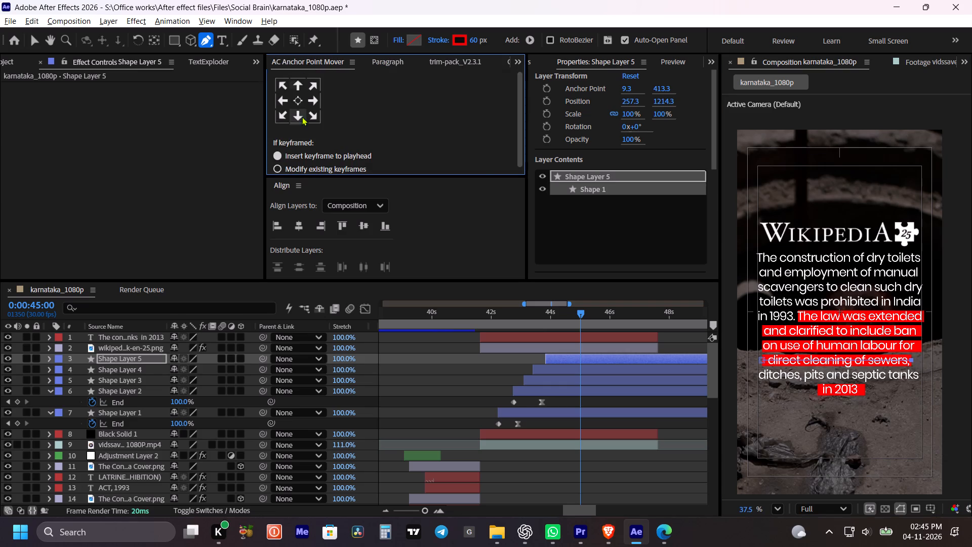
pyautogui.click(298, 98)
pyautogui.click(300, 224)
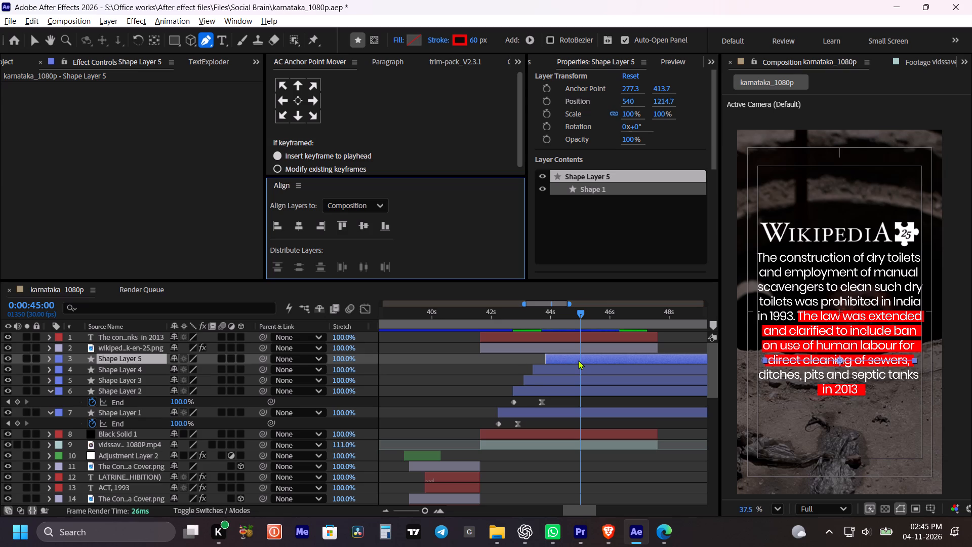
# Duplicate the "direct cleaning of sewers," highlight, start the copy at about 0:00:44:09, and place it behind the ninth line at position 540, 1295.7.
pyautogui.click(578, 360)
pyautogui.hotkey('ctrl', 'd')
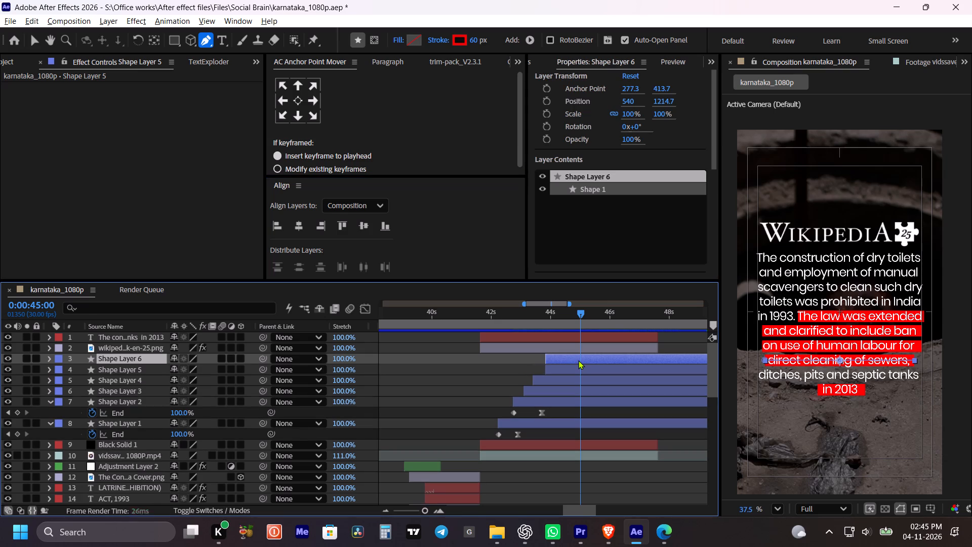
pyautogui.moveTo(578, 360); pyautogui.dragTo(592, 360)
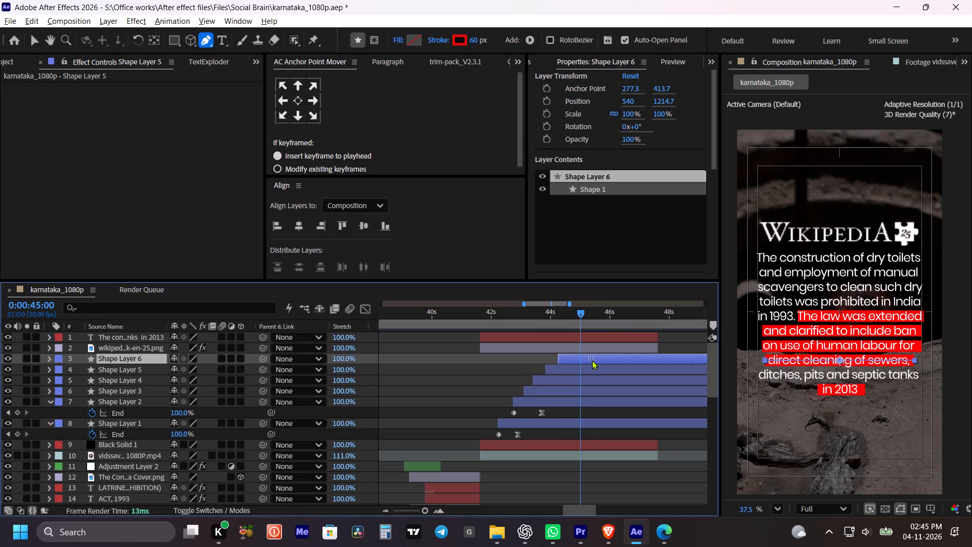
pyautogui.moveTo(592, 360); pyautogui.dragTo(592, 360)
pyautogui.moveTo(661, 99); pyautogui.dragTo(687, 106)
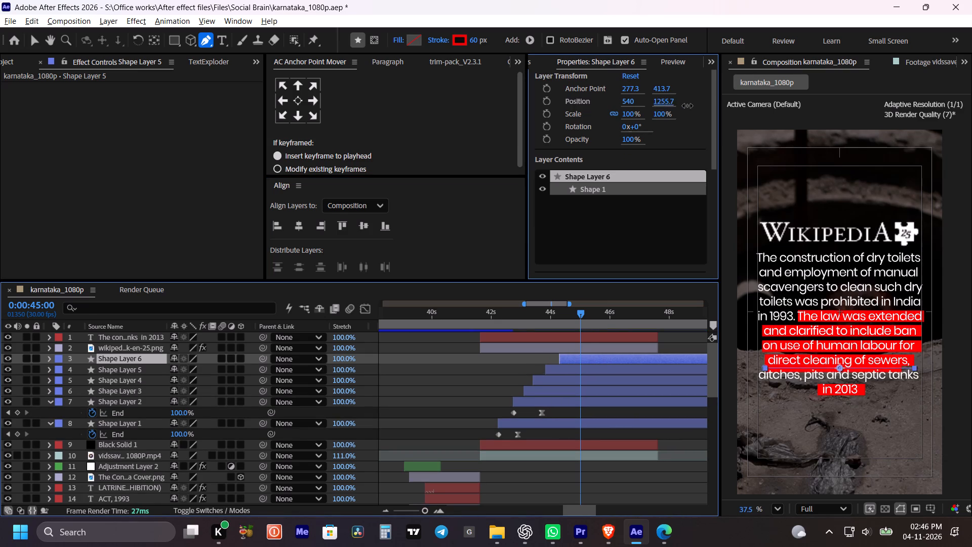
pyautogui.moveTo(687, 106); pyautogui.dragTo(700, 113)
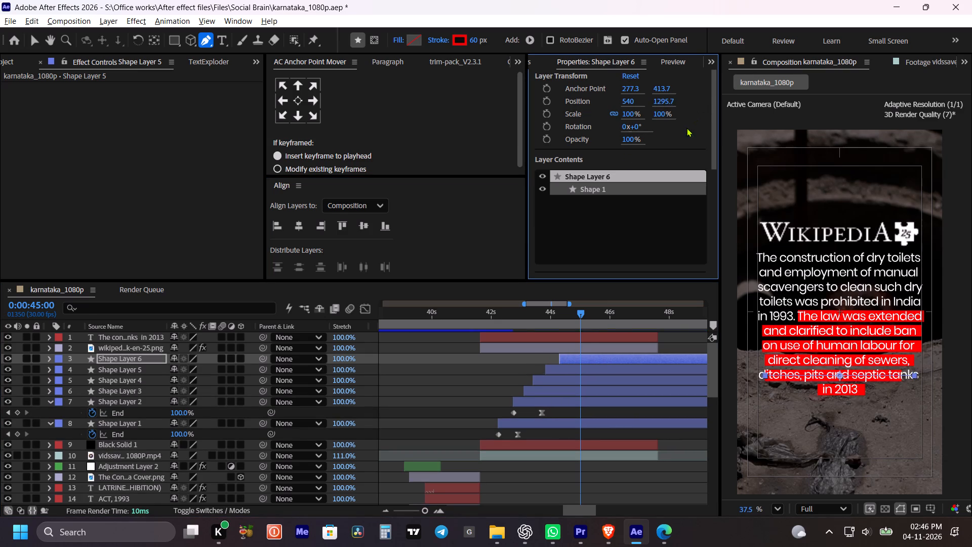
# Extend the ninth-line highlight's end point to cover "ditches, pits and septic tanks" and center the layer horizontally in the composition.
pyautogui.moveTo(917, 375); pyautogui.dragTo(929, 374)
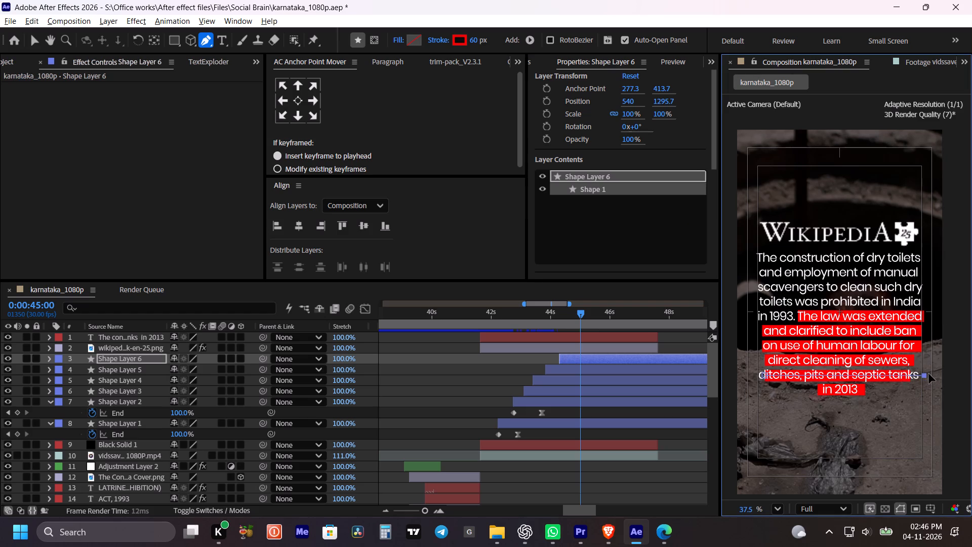
pyautogui.moveTo(929, 374); pyautogui.dragTo(933, 373)
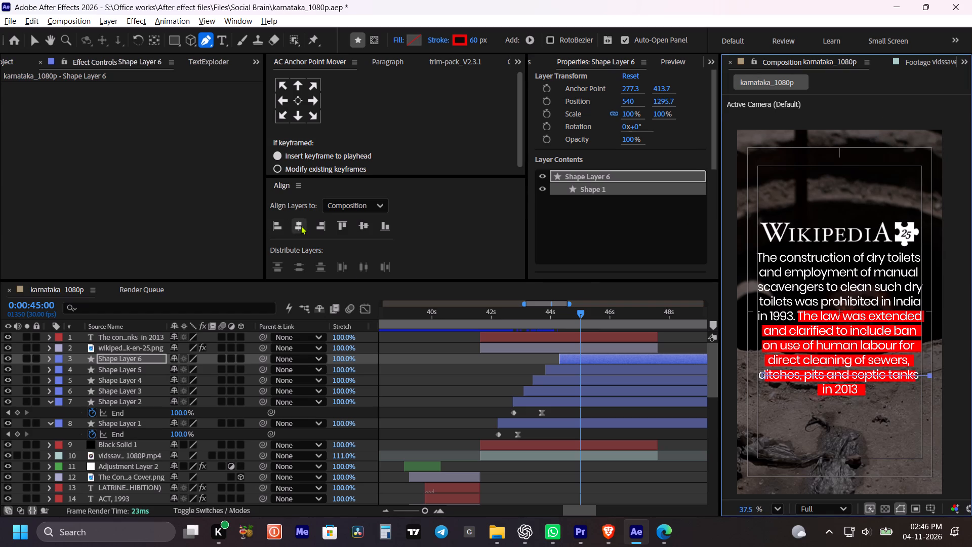
pyautogui.click(301, 225)
pyautogui.click(587, 413)
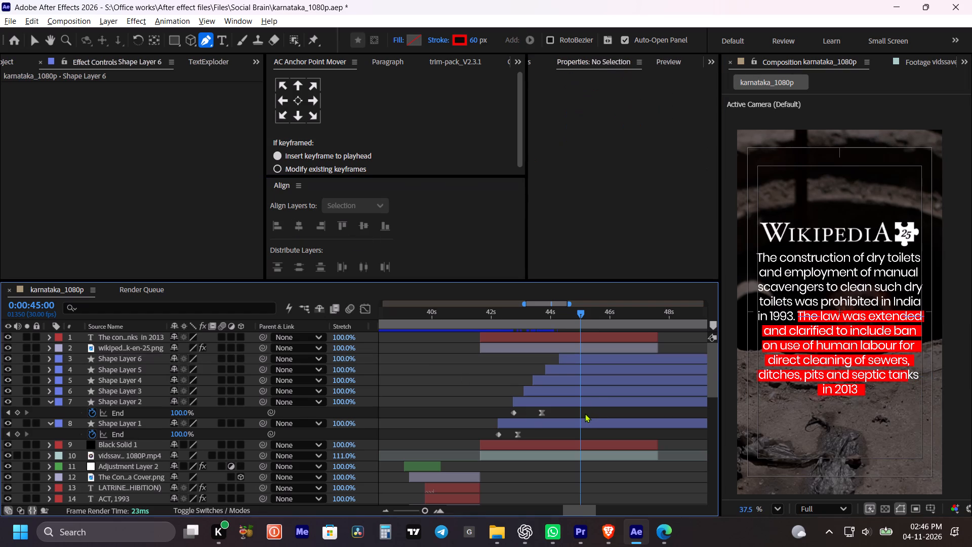
# Preview the line-by-line highlight reveals from 0:00:41:02 through the end of the Wikipedia scene.
pyautogui.press('m')
pyautogui.scroll(9, 557, 386)
pyautogui.click(464, 319)
pyautogui.press('space')
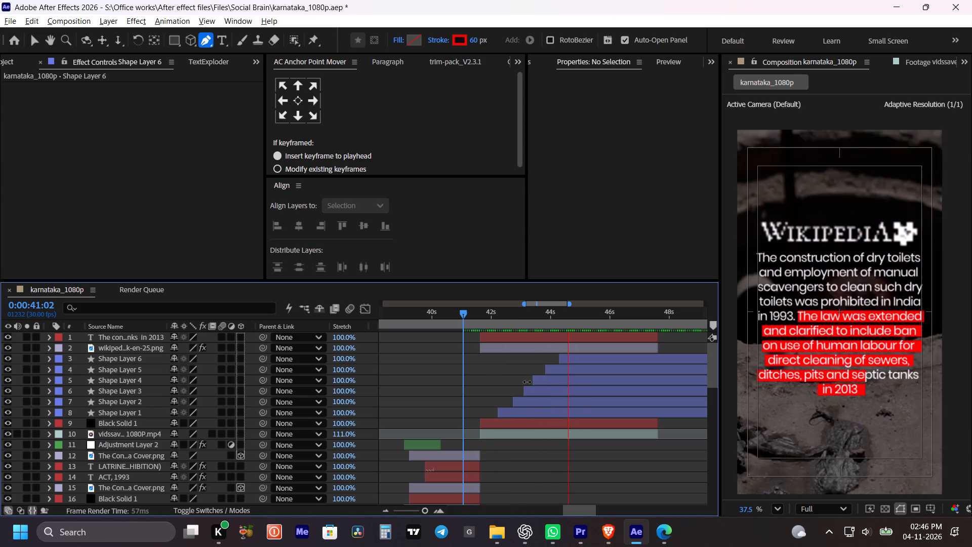
pyautogui.press('space')
pyautogui.press('space')
pyautogui.press('space')
pyautogui.press('space')
pyautogui.press('space')
pyautogui.moveTo(599, 376); pyautogui.dragTo(573, 381)
pyautogui.press('space')
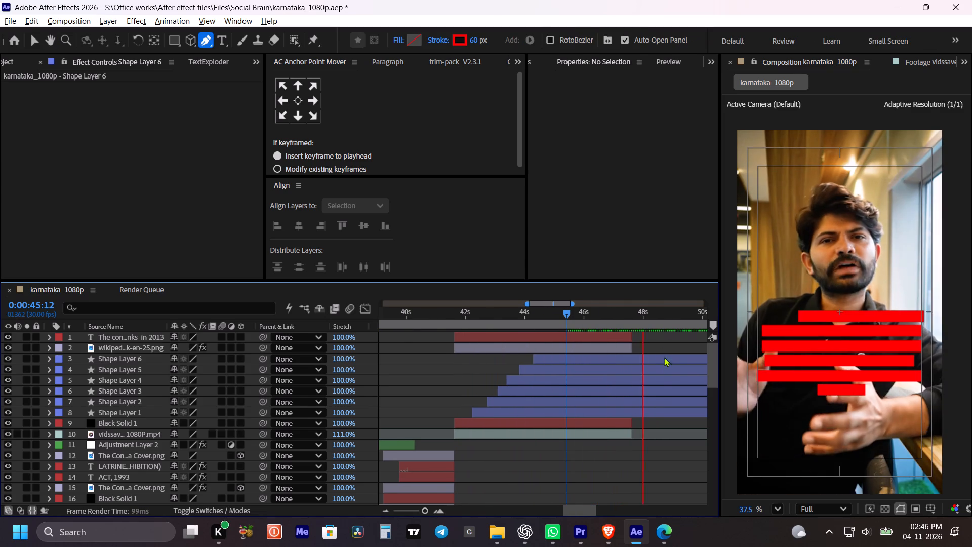
pyautogui.press('space')
# Trim the end of all six highlight layers to the Wikipedia scene's end at 0:00:47:18, and save the project.
pyautogui.keyDown('shift'); pyautogui.moveTo(618, 318); pyautogui.dragTo(635, 322); pyautogui.keyUp('shift')
pyautogui.keyDown('shift'); pyautogui.click(634, 358); pyautogui.keyUp('shift')
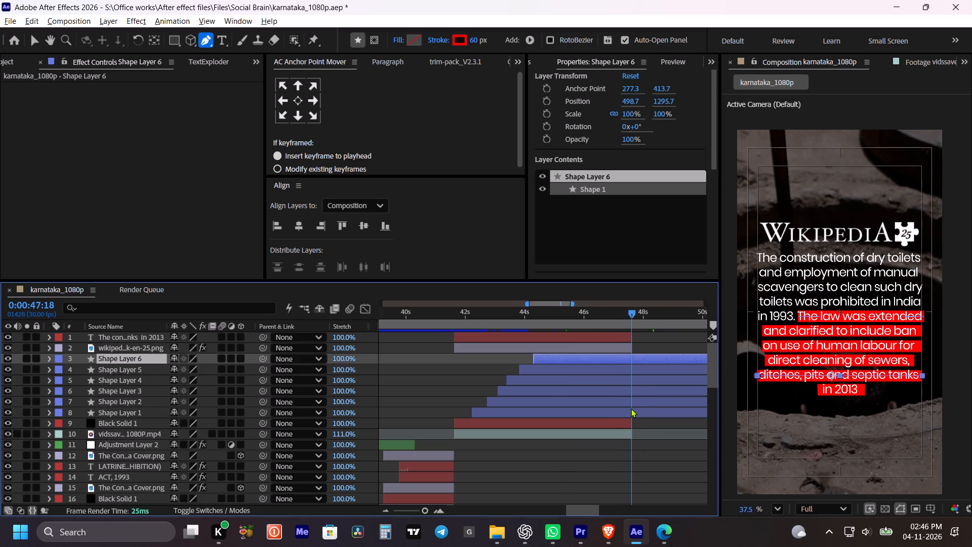
pyautogui.keyDown('shift'); pyautogui.click(632, 413); pyautogui.keyUp('shift')
pyautogui.hotkey('alt', ']')
pyautogui.hotkey('ctrl', 's')
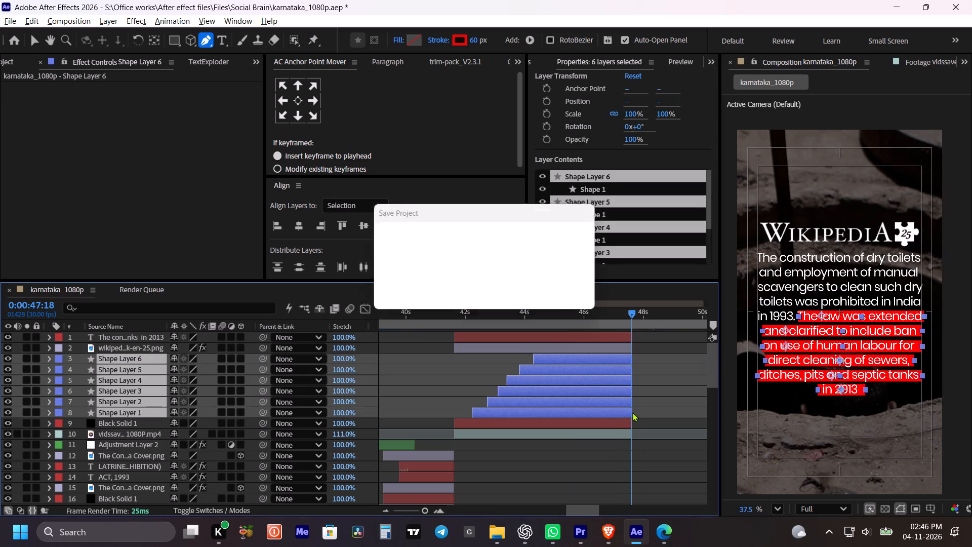
pyautogui.click(627, 452)
# Preview the trimmed highlight sequence over the Wikipedia passage from 0:00:41:04.
pyautogui.moveTo(449, 316); pyautogui.dragTo(440, 319)
pyautogui.press('space')
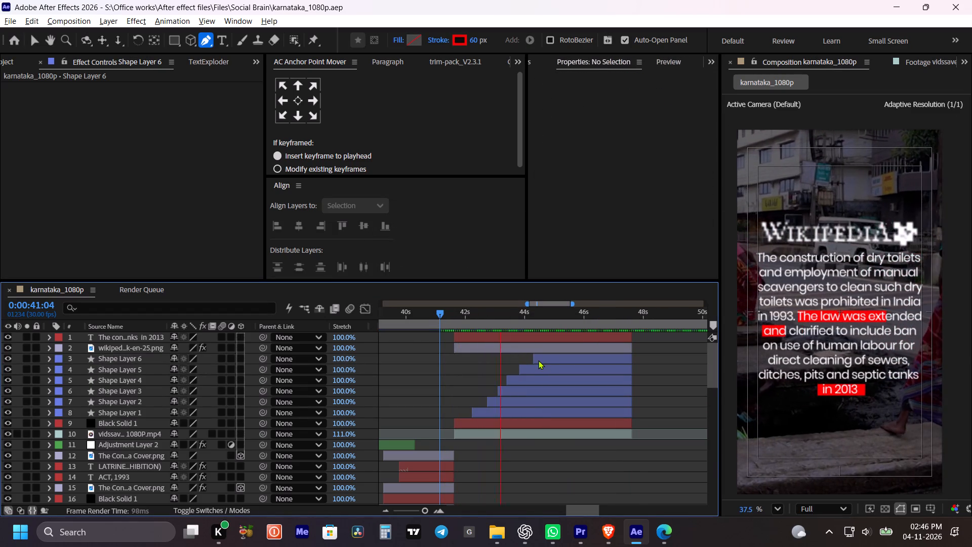
pyautogui.press('space')
pyautogui.press('space')
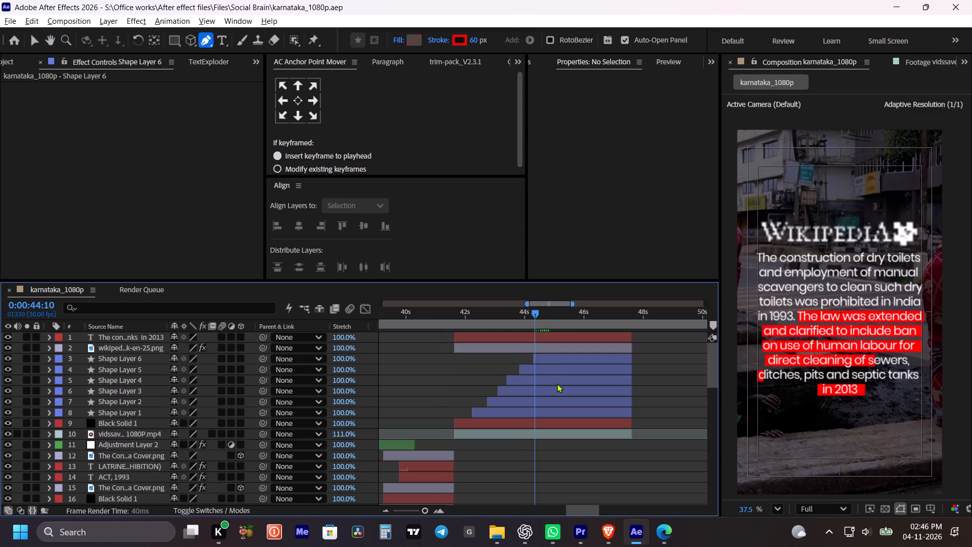
# Apply the Roughen Edges effect to the ninth-line highlight, Shape Layer 6.
pyautogui.press('space')
pyautogui.click(542, 360)
pyautogui.hotkey('ctrl', 'space')
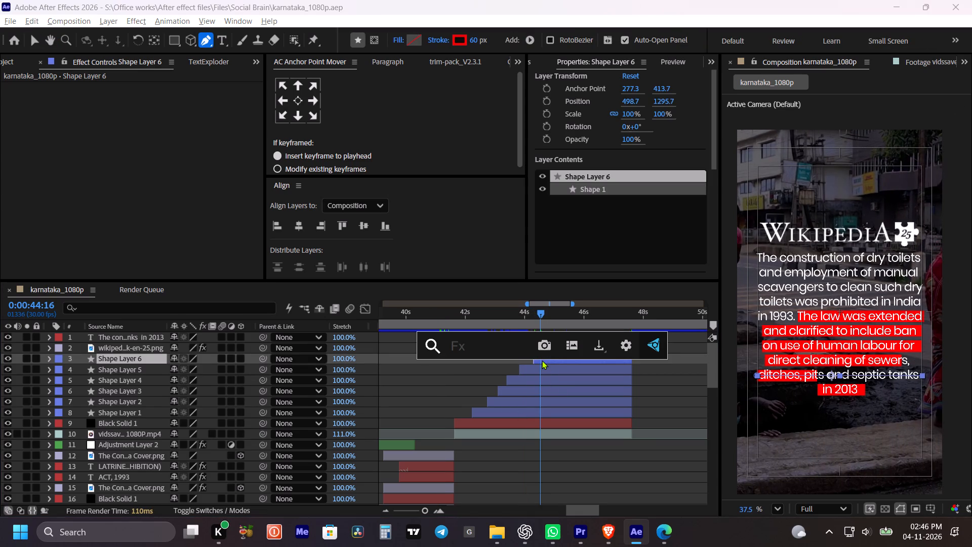
pyautogui.write('rou')
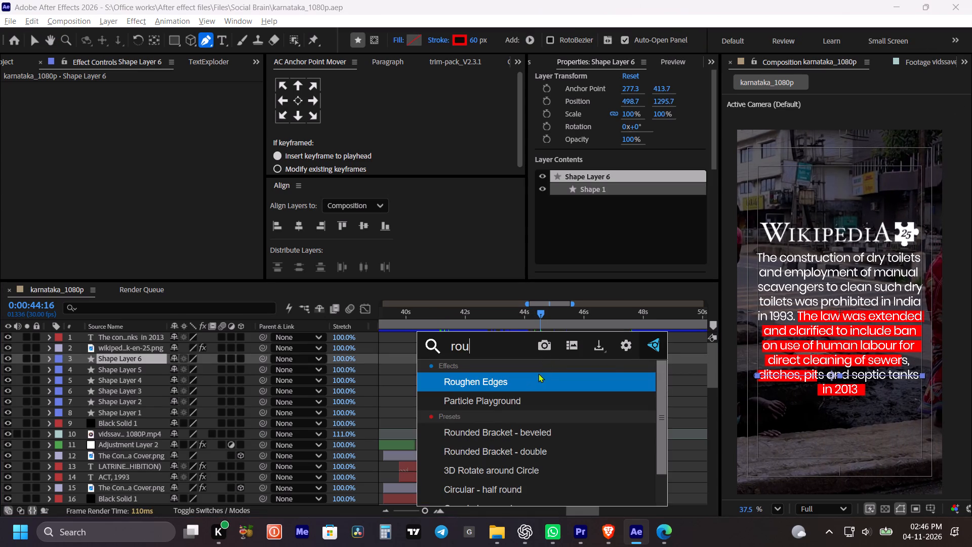
pyautogui.click(529, 385)
# Tune Roughen Edges on the ninth-line highlight to Border 10.20, Edge Sharpness 5.59 and Scale 53.
pyautogui.scroll(5, 794, 364)
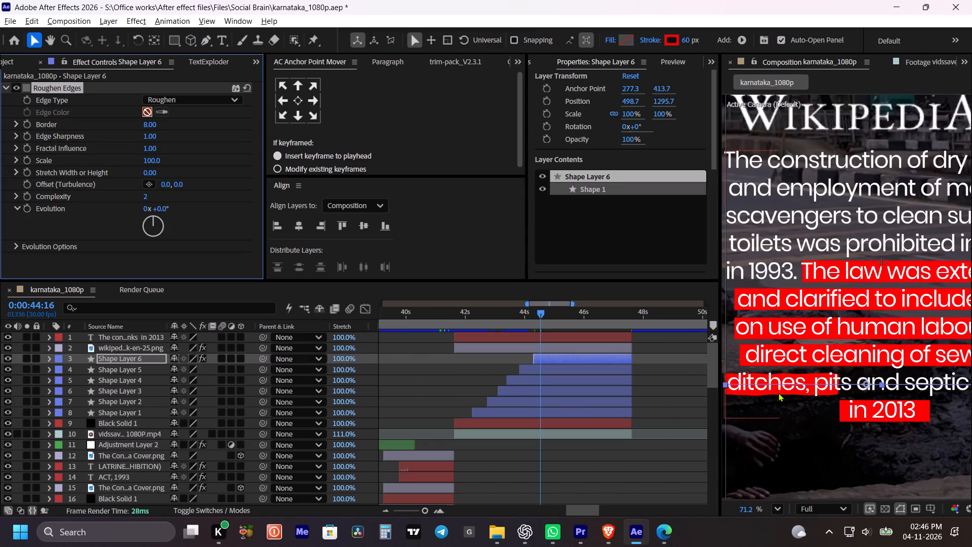
pyautogui.moveTo(151, 124); pyautogui.dragTo(155, 124)
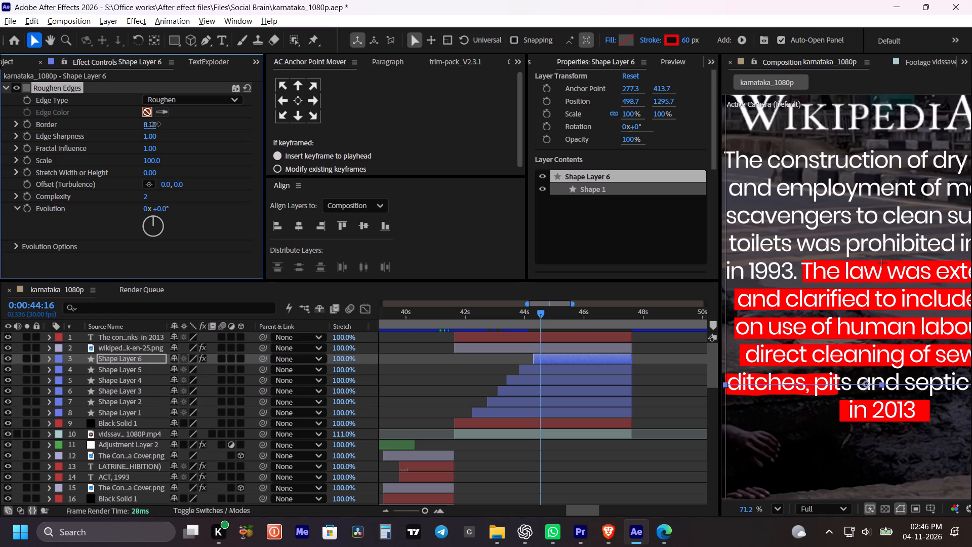
pyautogui.moveTo(155, 124); pyautogui.dragTo(104, 152)
pyautogui.moveTo(150, 135); pyautogui.dragTo(191, 135)
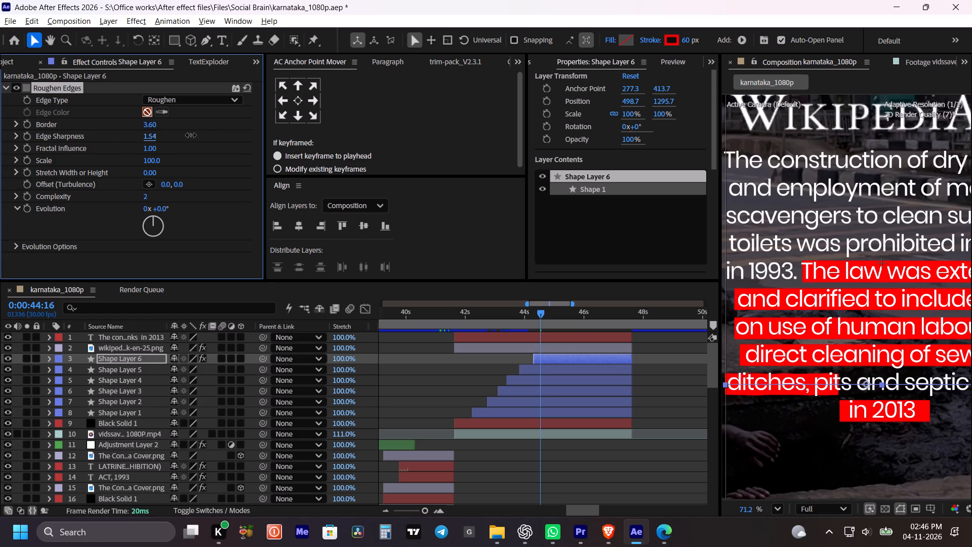
pyautogui.moveTo(191, 135); pyautogui.dragTo(138, 169)
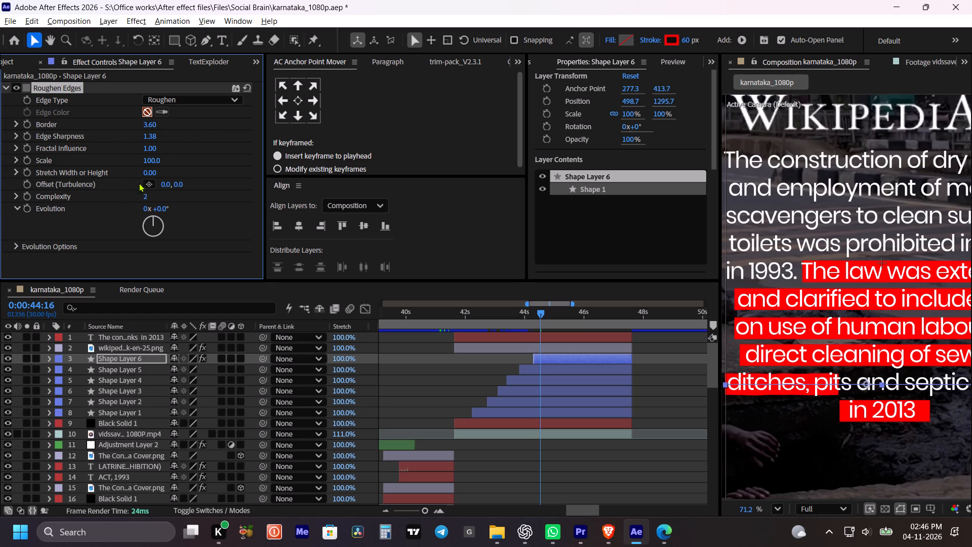
pyautogui.moveTo(148, 161); pyautogui.dragTo(193, 165)
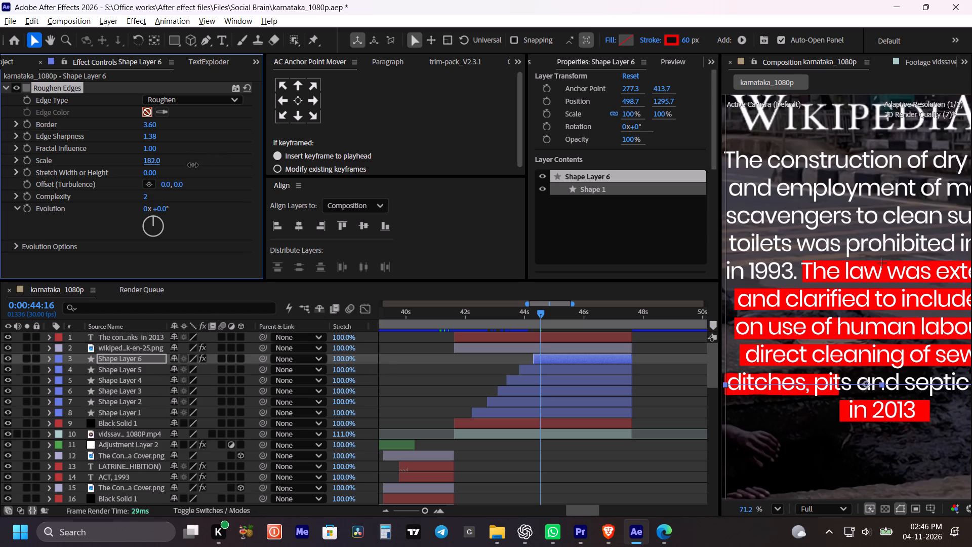
pyautogui.moveTo(193, 165); pyautogui.dragTo(123, 188)
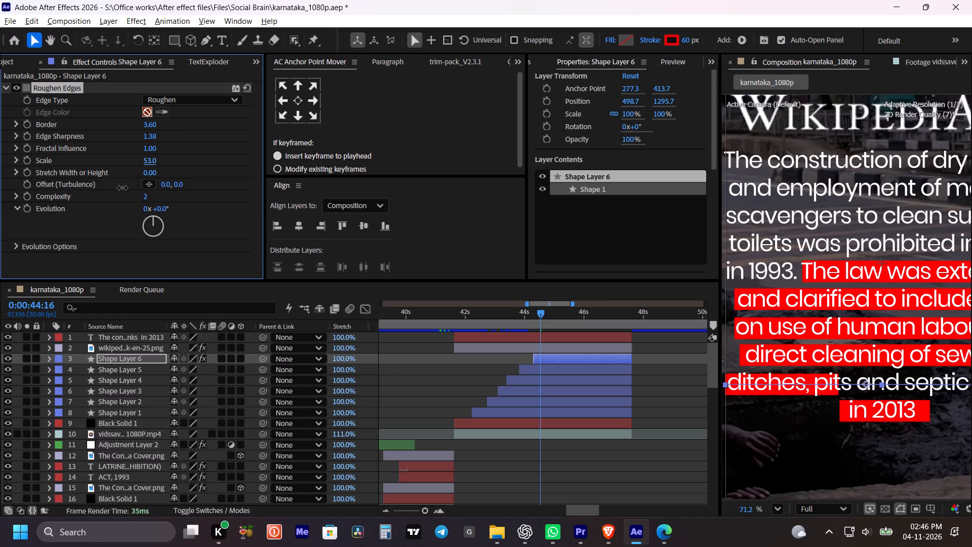
pyautogui.moveTo(123, 188); pyautogui.dragTo(121, 188)
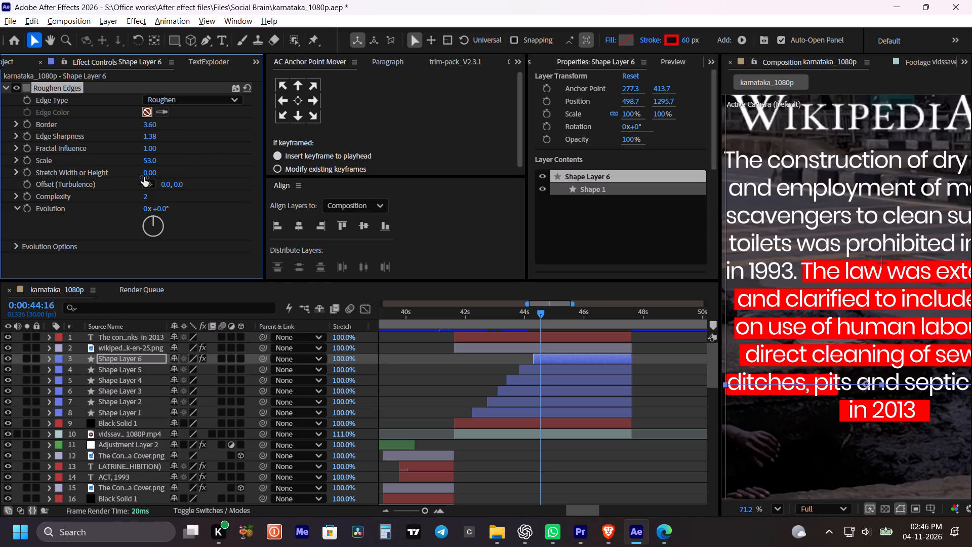
pyautogui.moveTo(154, 135); pyautogui.dragTo(216, 134)
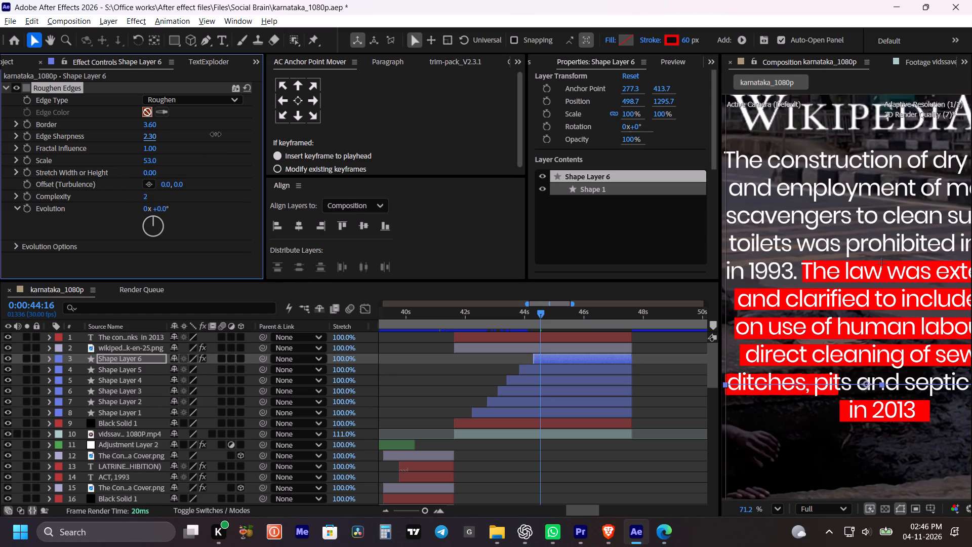
pyautogui.moveTo(216, 134); pyautogui.dragTo(299, 158)
pyautogui.moveTo(299, 158); pyautogui.dragTo(312, 155)
pyautogui.moveTo(149, 126); pyautogui.dragTo(196, 121)
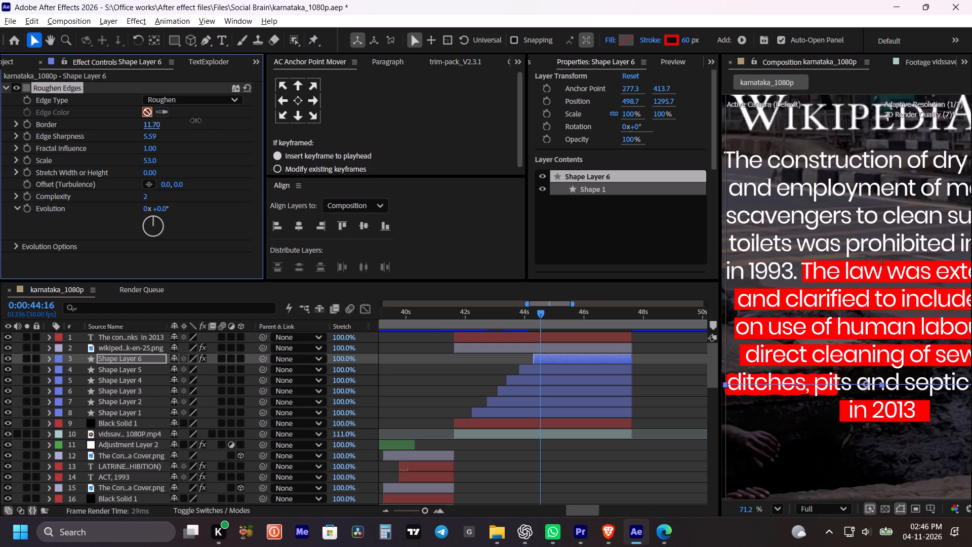
pyautogui.moveTo(196, 121); pyautogui.dragTo(185, 120)
# Copy the adjusted Roughen Edges effect from Shape Layer 6 onto the other five highlights, Shape Layers 1 to 5.
pyautogui.click(59, 87)
pyautogui.click(196, 148)
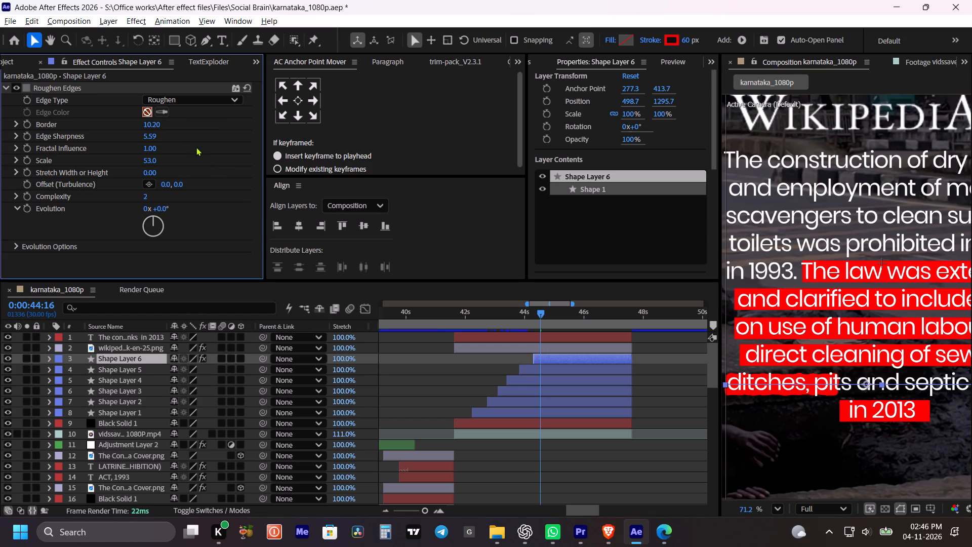
pyautogui.click(174, 131)
pyautogui.click(57, 89)
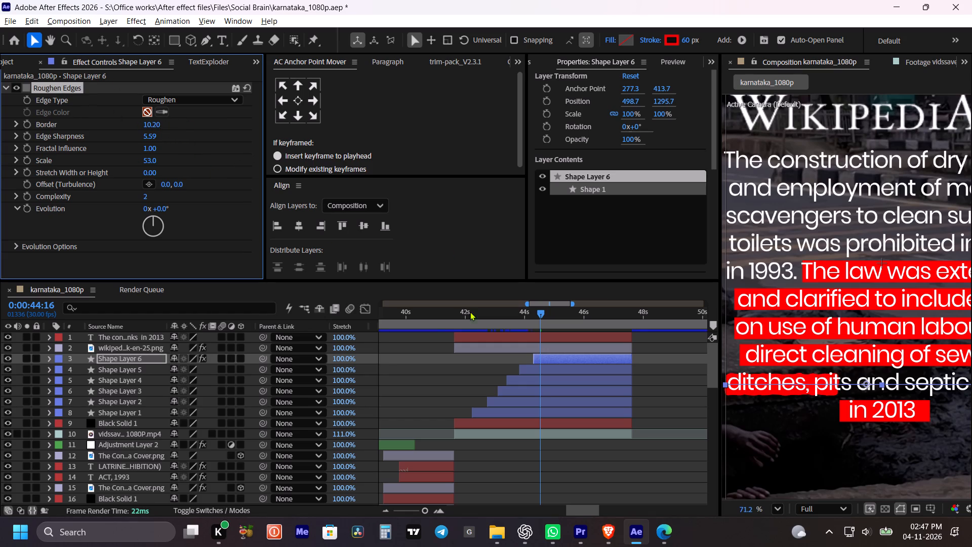
pyautogui.hotkey('ctrl', 'c')
pyautogui.hotkey('ctrl', 'c')
pyautogui.click(536, 413)
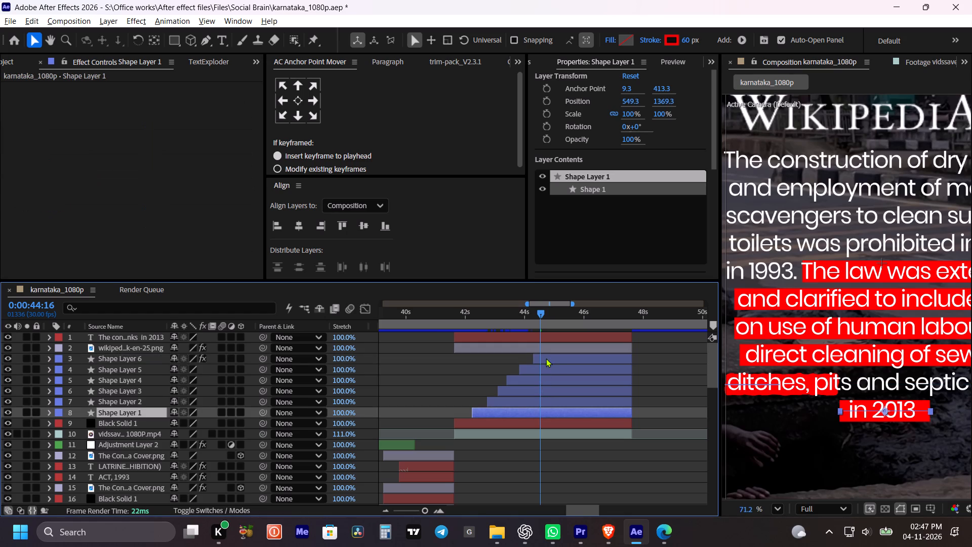
pyautogui.keyDown('shift'); pyautogui.click(546, 367); pyautogui.keyUp('shift')
pyautogui.hotkey('ctrl', 'v')
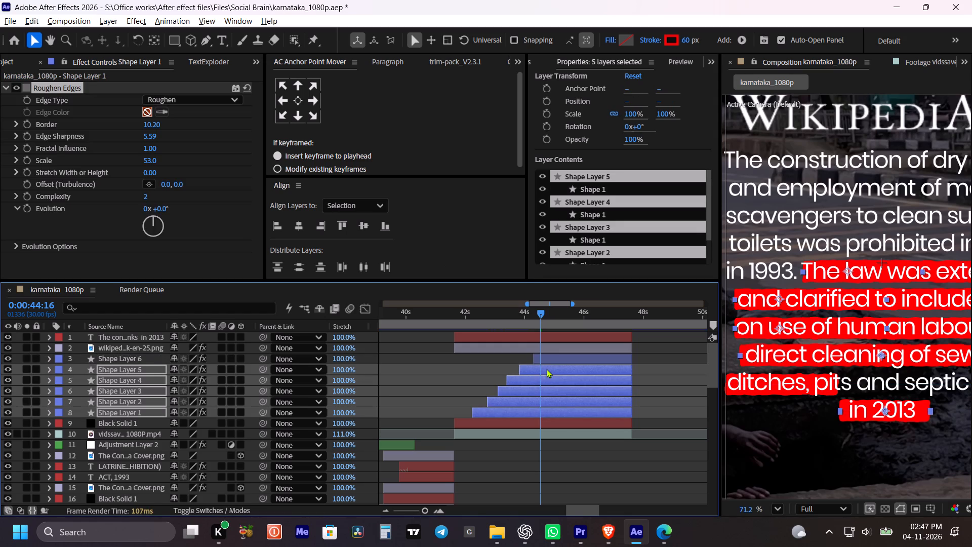
pyautogui.click(594, 468)
# Preview the roughened highlight reveals from 0:00:41:16 through the end of the Wikipedia scene.
pyautogui.scroll(-4, 802, 323)
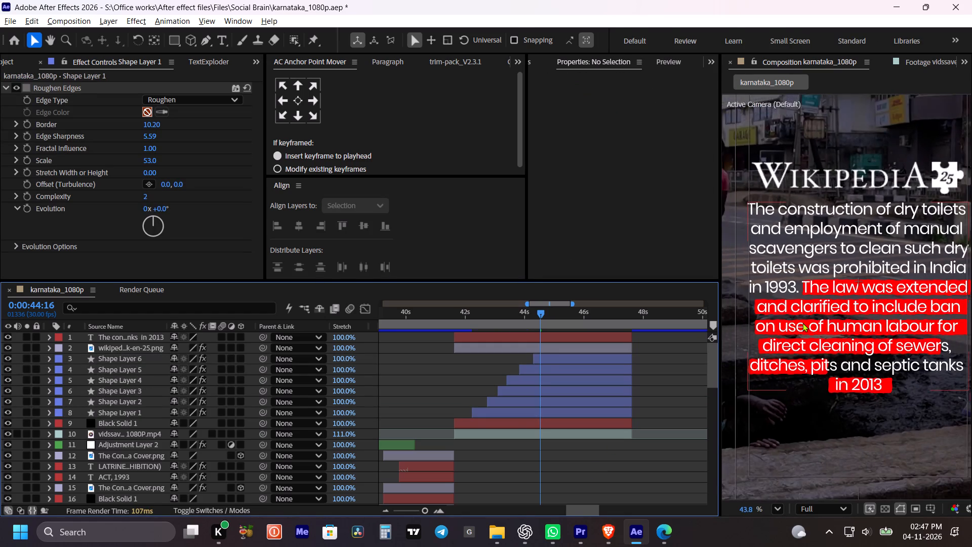
pyautogui.press('space')
pyautogui.press('space')
pyautogui.press('space')
pyautogui.press('space')
pyautogui.press('space')
pyautogui.press('space')
pyautogui.press('space')
pyautogui.press('space')
pyautogui.press('space')
pyautogui.press('space')
pyautogui.moveTo(876, 307); pyautogui.dragTo(861, 307)
pyautogui.click(452, 320)
pyautogui.press('space')
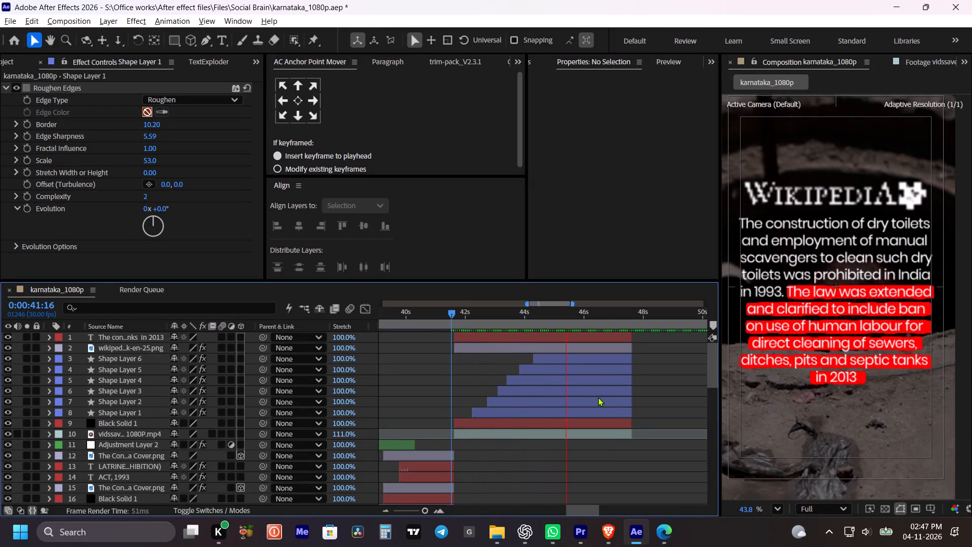
pyautogui.press('space')
pyautogui.press('space')
pyautogui.press('space')
pyautogui.moveTo(673, 378); pyautogui.dragTo(645, 383)
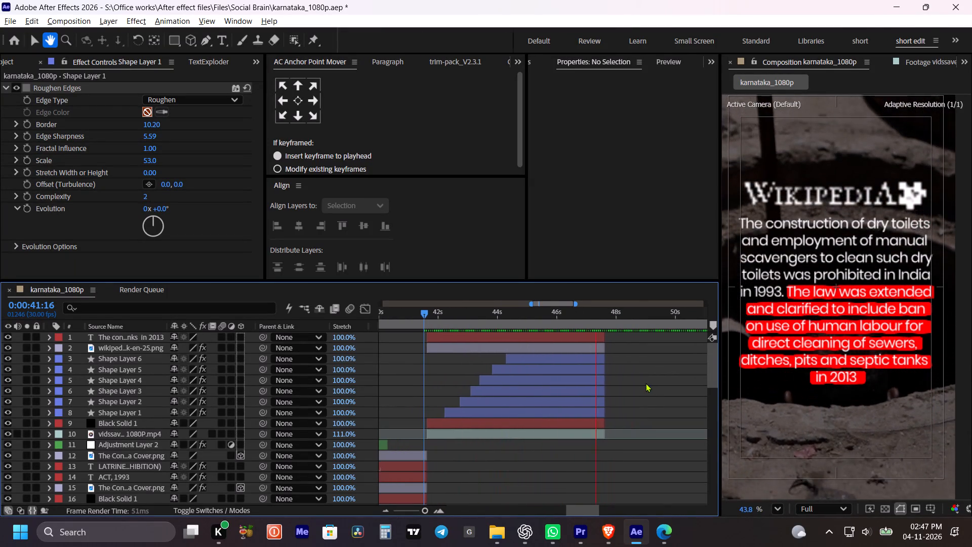
pyautogui.press('space')
# Preview the speaker shot that follows the Wikipedia scene from 0:00:47:28.
pyautogui.scroll(-2, 783, 282)
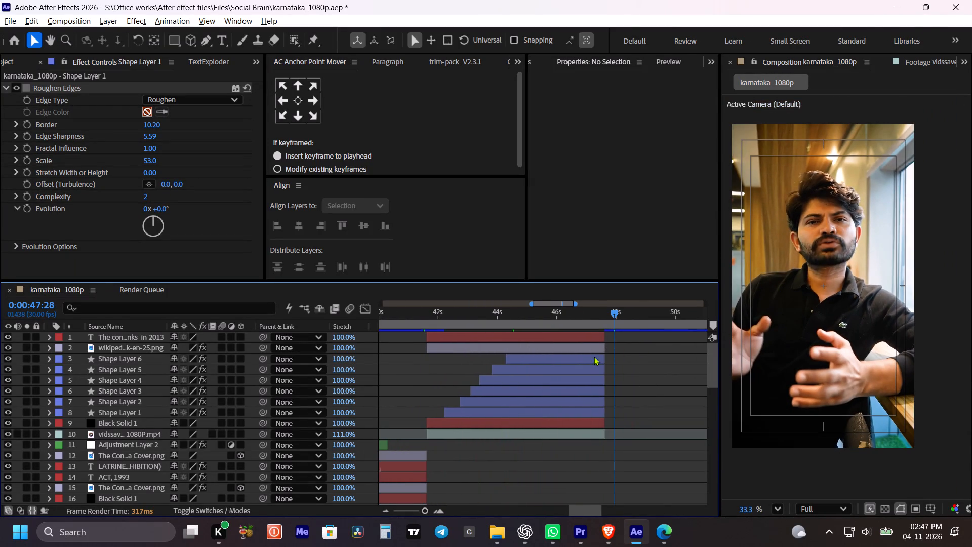
pyautogui.press('space')
pyautogui.press('space')
pyautogui.moveTo(631, 360); pyautogui.dragTo(571, 374)
pyautogui.press('space')
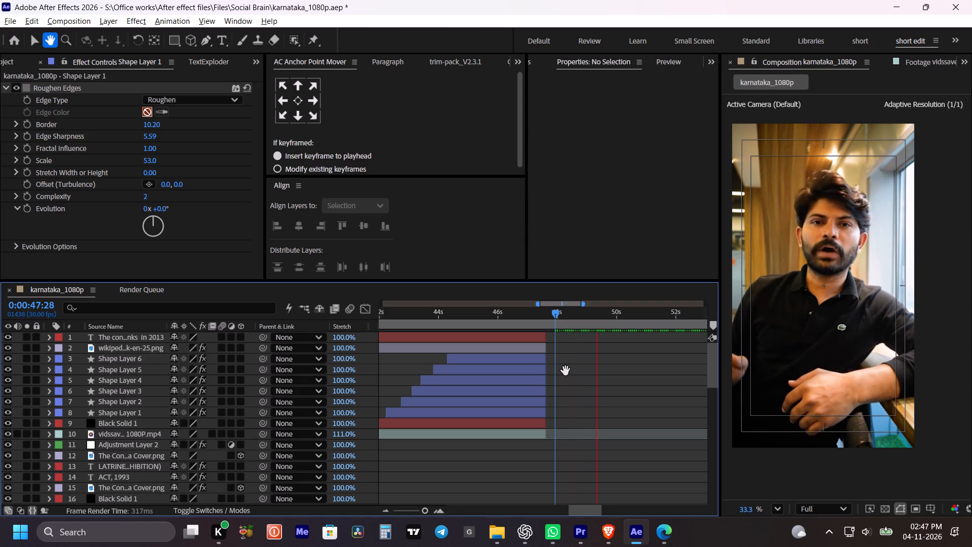
pyautogui.press('space')
# Duplicate the scale transition Adjustment Layer 2 to the top of the layer stack, starting at 0:00:47:19 where the Wikipedia scene ends.
pyautogui.keyDown('shift'); pyautogui.moveTo(540, 318); pyautogui.dragTo(548, 318); pyautogui.keyUp('shift')
pyautogui.keyDown('alt'); pyautogui.scroll(2, 547, 327); pyautogui.keyUp('alt')
pyautogui.click(539, 314)
pyautogui.keyDown('alt'); pyautogui.scroll(-4, 551, 329); pyautogui.keyUp('alt')
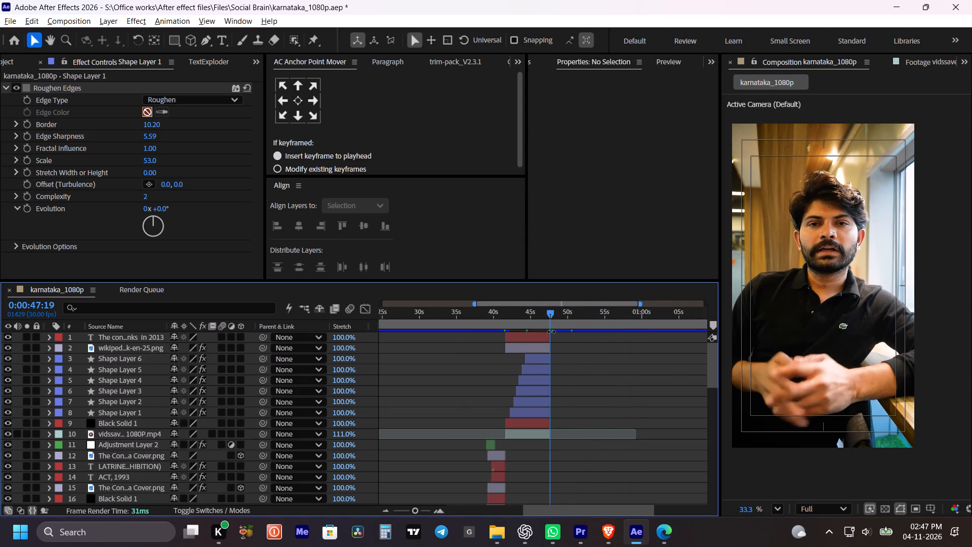
pyautogui.click(494, 445)
pyautogui.hotkey('ctrl', 'c')
pyautogui.hotkey('ctrl', 'c')
pyautogui.keyDown('alt'); pyautogui.scroll(2, 556, 344); pyautogui.keyUp('alt')
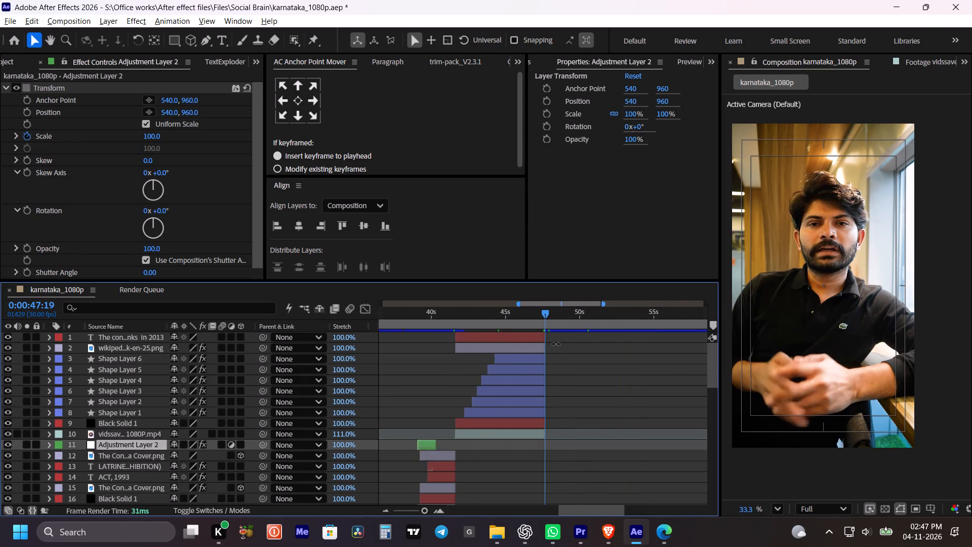
pyautogui.click(532, 335)
pyautogui.hotkey('ctrl', 'v')
pyautogui.press('[')
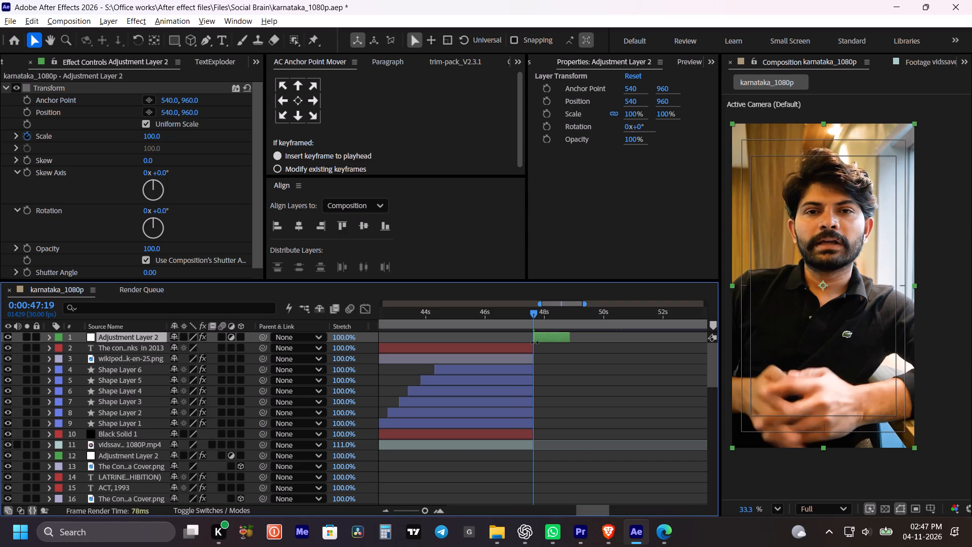
# Preview the zoom transition out of the Wikipedia scene and the speaker footage up to about 0:00:50:12.
pyautogui.keyDown('alt'); pyautogui.scroll(3, 527, 343); pyautogui.keyUp('alt')
pyautogui.keyDown('alt'); pyautogui.scroll(-2, 572, 347); pyautogui.keyUp('alt')
pyautogui.click(526, 316)
pyautogui.press('space')
pyautogui.keyDown('alt'); pyautogui.scroll(-3, 531, 331); pyautogui.keyUp('alt')
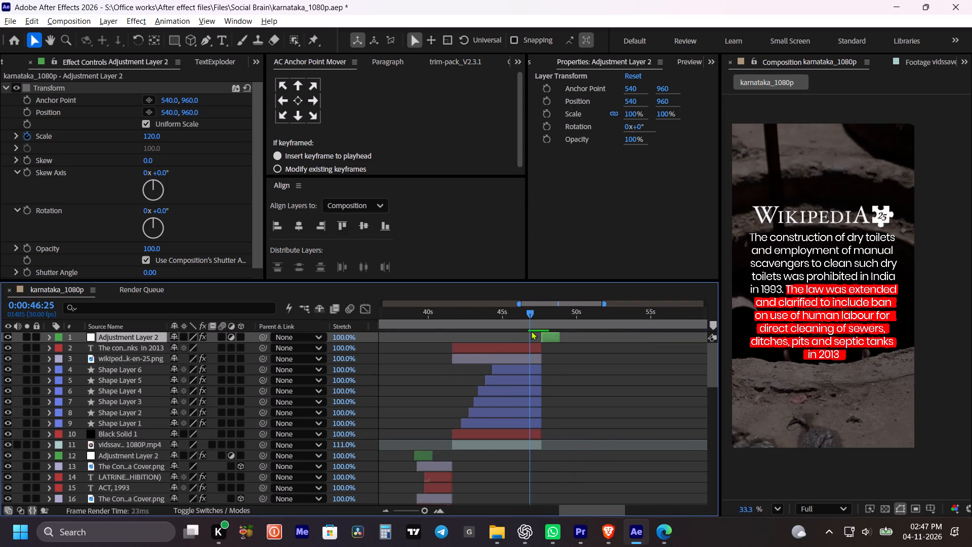
pyautogui.press('space')
pyautogui.press('space')
pyautogui.press('space')
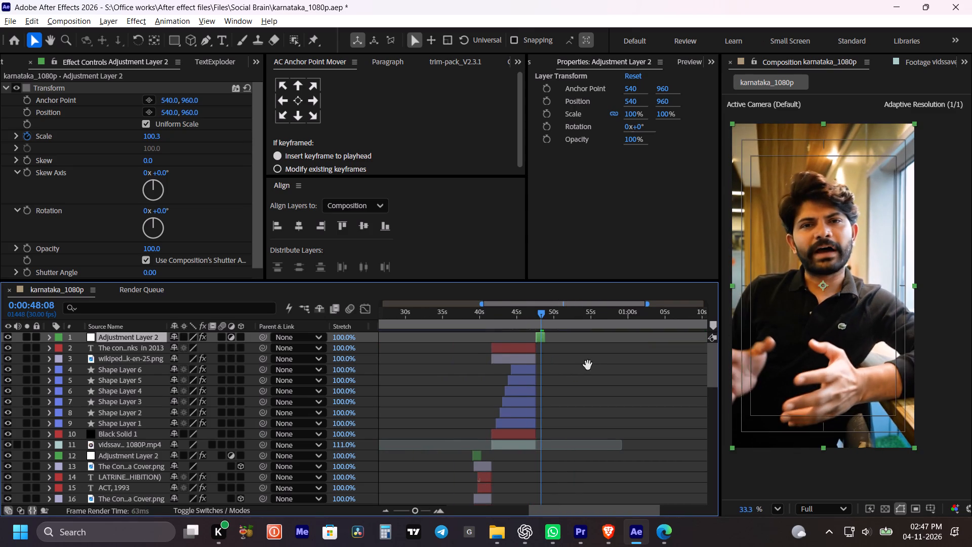
pyautogui.moveTo(587, 365); pyautogui.dragTo(571, 367)
pyautogui.keyDown('alt'); pyautogui.scroll(1, 560, 367); pyautogui.keyUp('alt')
pyautogui.press('space')
pyautogui.moveTo(561, 367); pyautogui.dragTo(566, 367)
pyautogui.press('space')
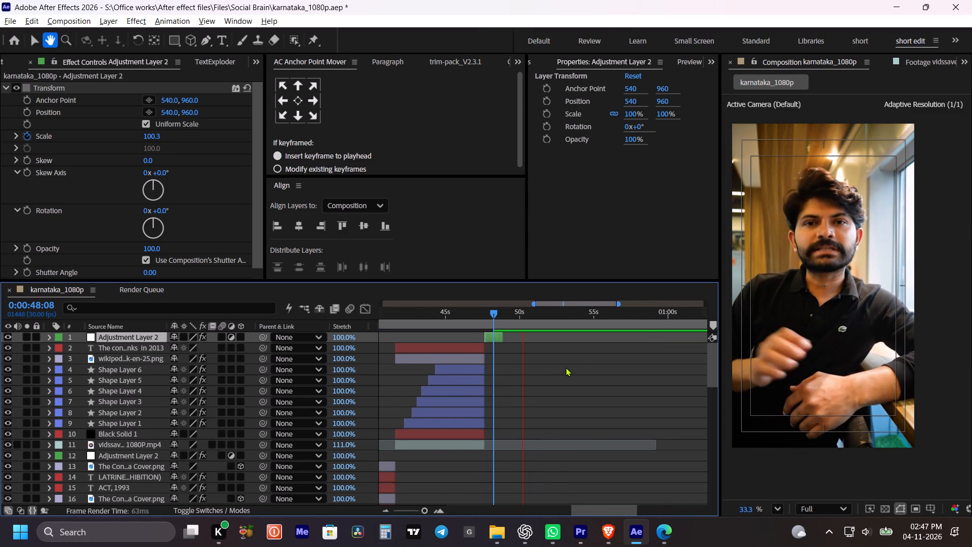
pyautogui.press('space')
pyautogui.press('space')
# Deselect all layers and save the project.
pyautogui.click(610, 528)
pyautogui.click(397, 362)
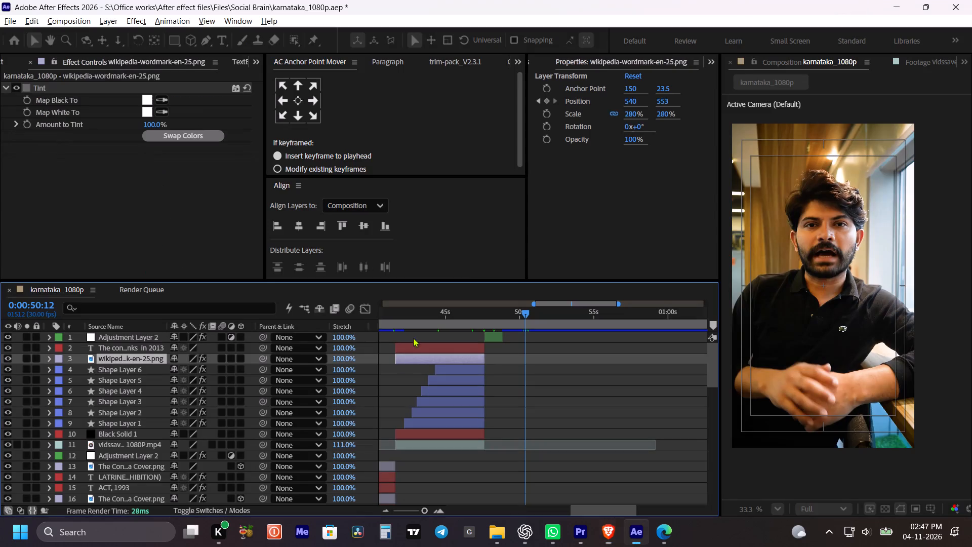
pyautogui.click(519, 405)
pyautogui.hotkey('ctrl', 's')
# Switch to Brave and open the source linked on the 58,098 figure in the Manual Scavenging script.
pyautogui.click(603, 533)
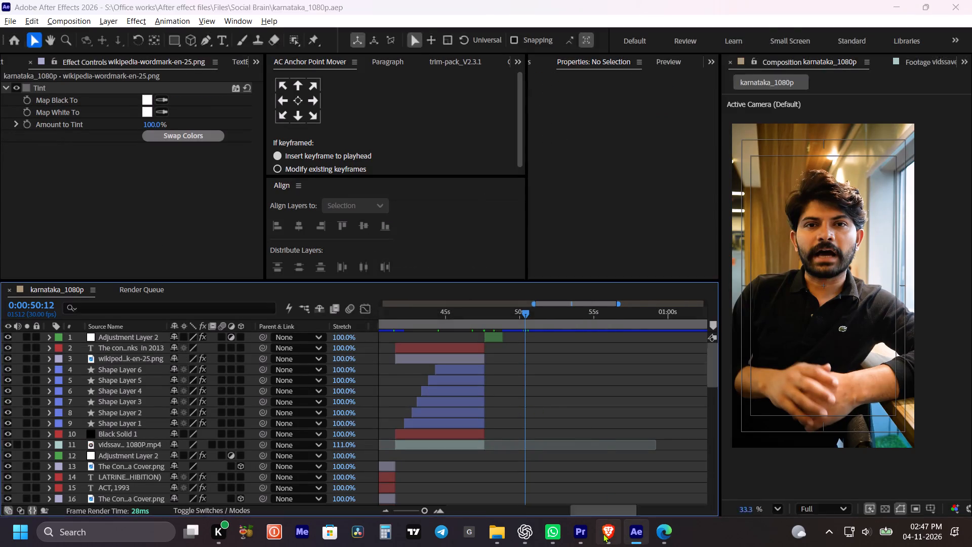
pyautogui.click(396, 15)
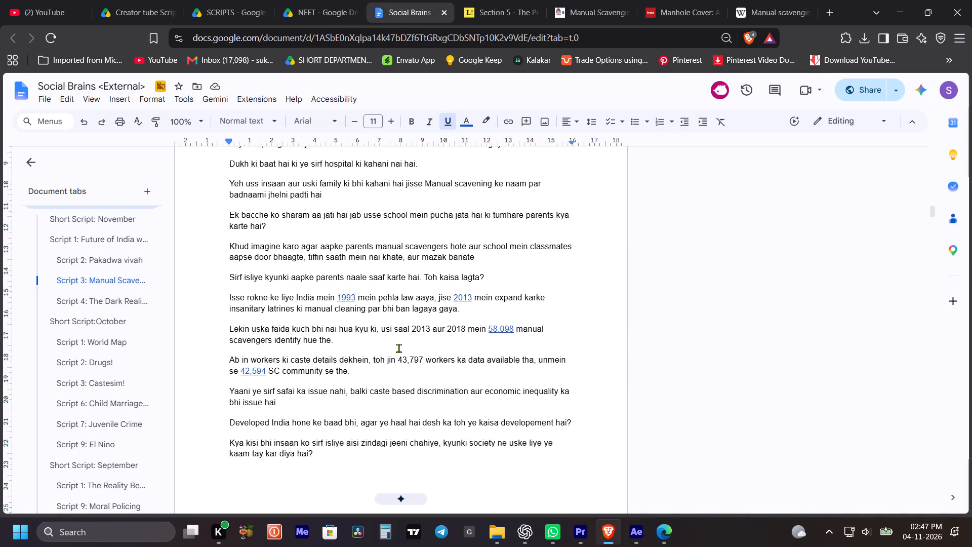
pyautogui.click(323, 329)
pyautogui.click(389, 351)
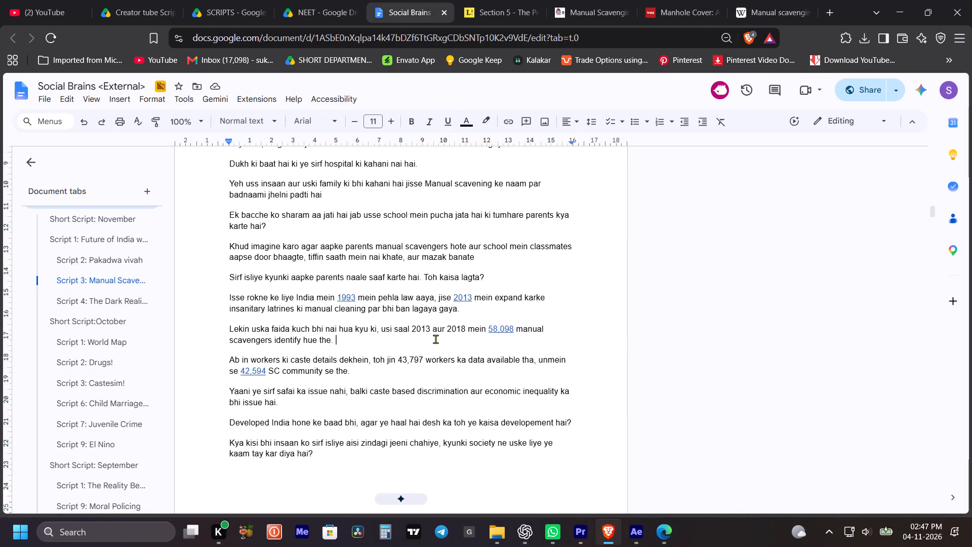
pyautogui.press('v')
pyautogui.click(502, 329)
pyautogui.click(508, 347)
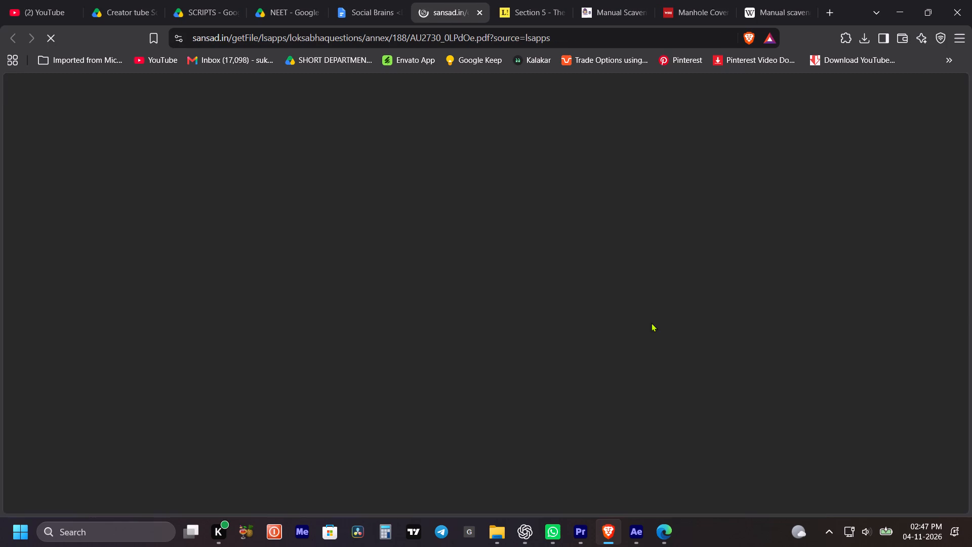
# Close the Section 5 law page that is open beside the Lok Sabha source.
pyautogui.click(560, 13)
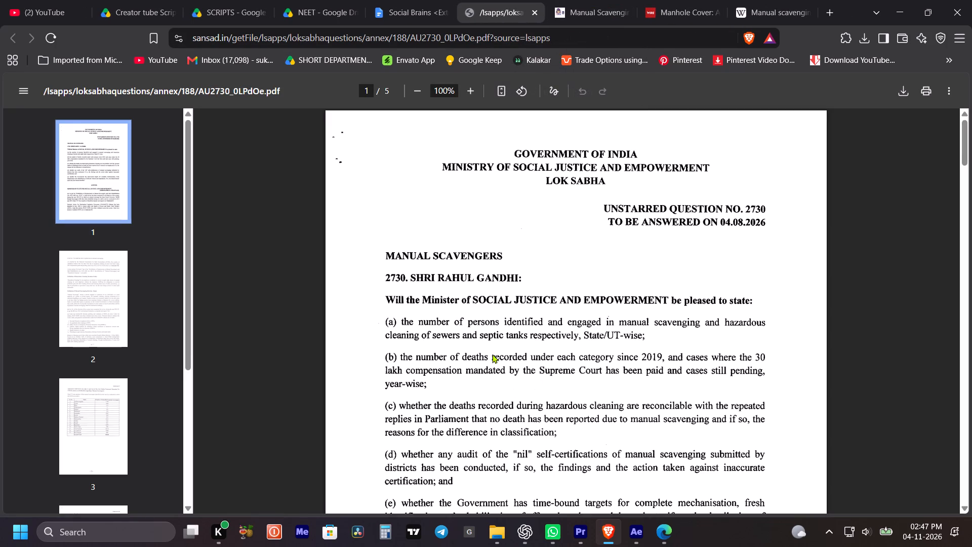
# Read the Lok Sabha Unstarred Question No. 2730 PDF against the script to locate the statement on identified manual scavengers.
pyautogui.scroll(-5, 504, 354)
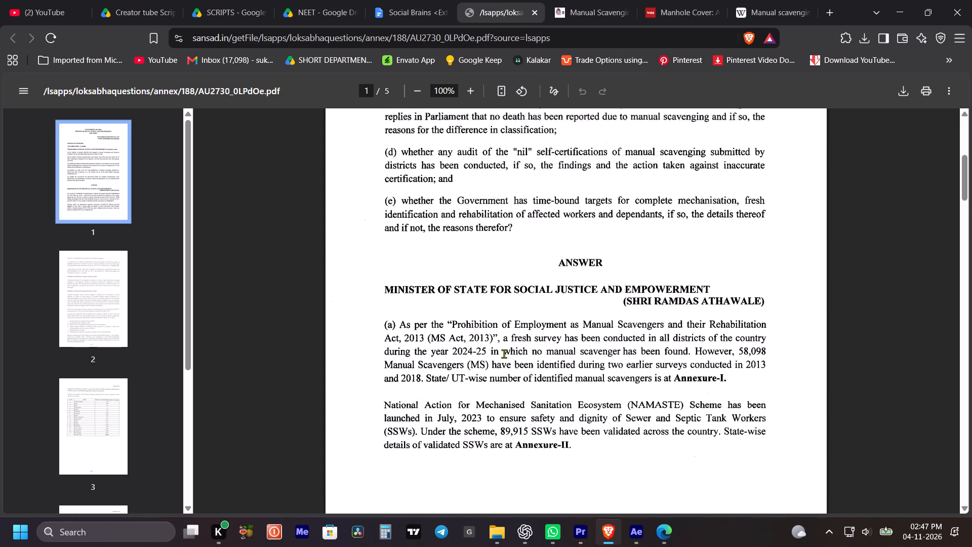
pyautogui.scroll(3, 502, 359)
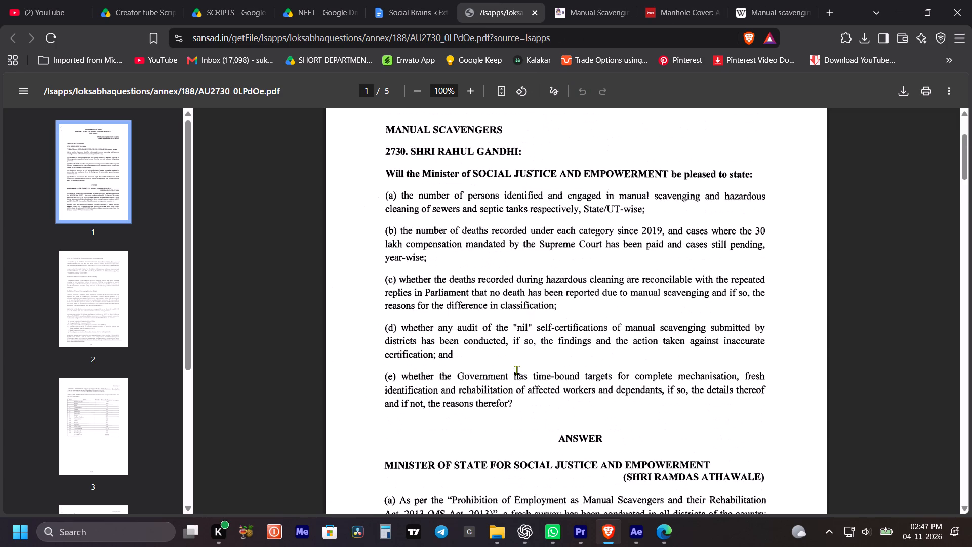
pyautogui.scroll(2, 522, 370)
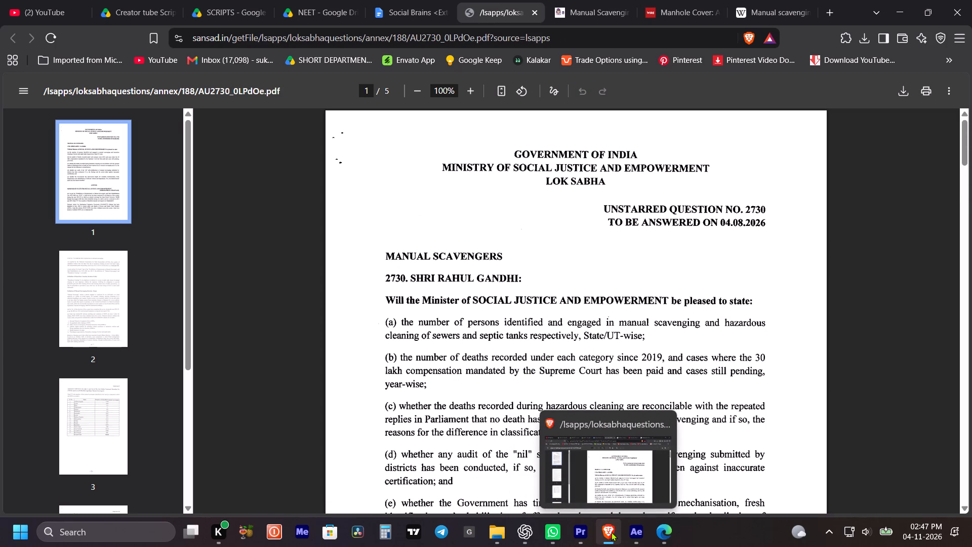
pyautogui.click(416, 4)
pyautogui.click(495, 394)
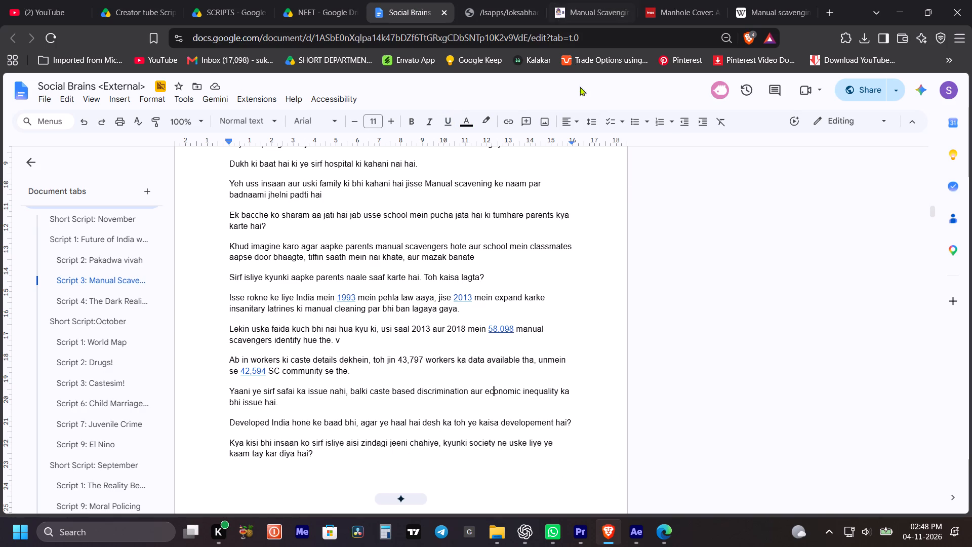
pyautogui.click(506, 9)
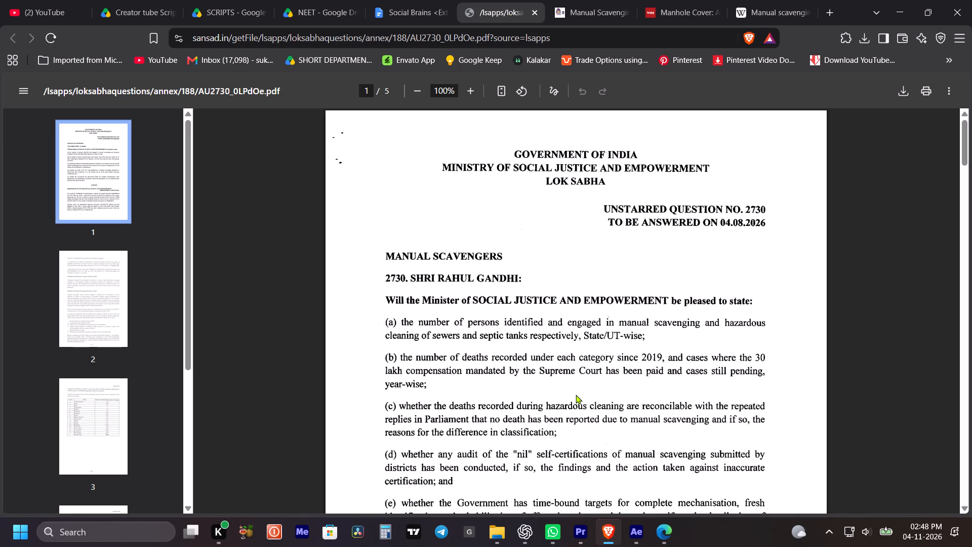
pyautogui.scroll(-1, 577, 395)
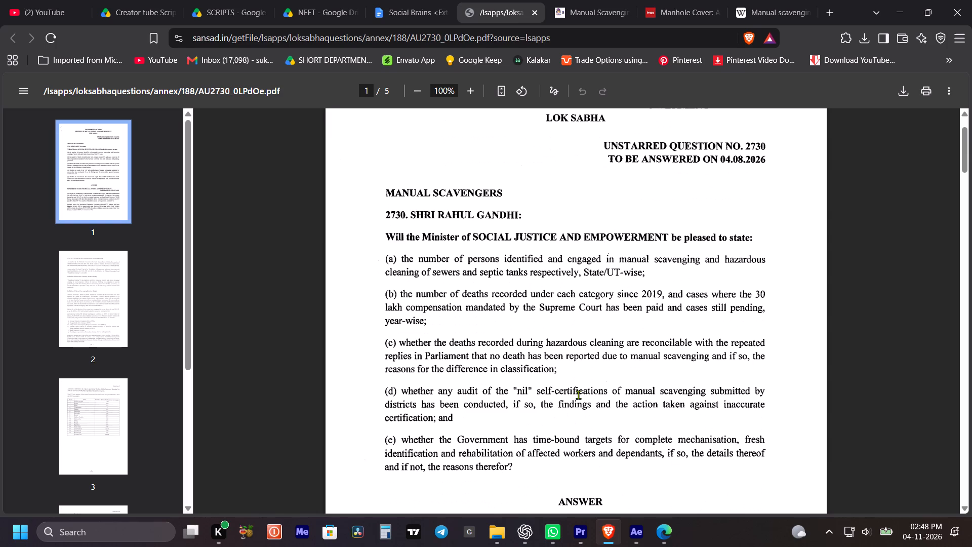
pyautogui.scroll(-3, 578, 395)
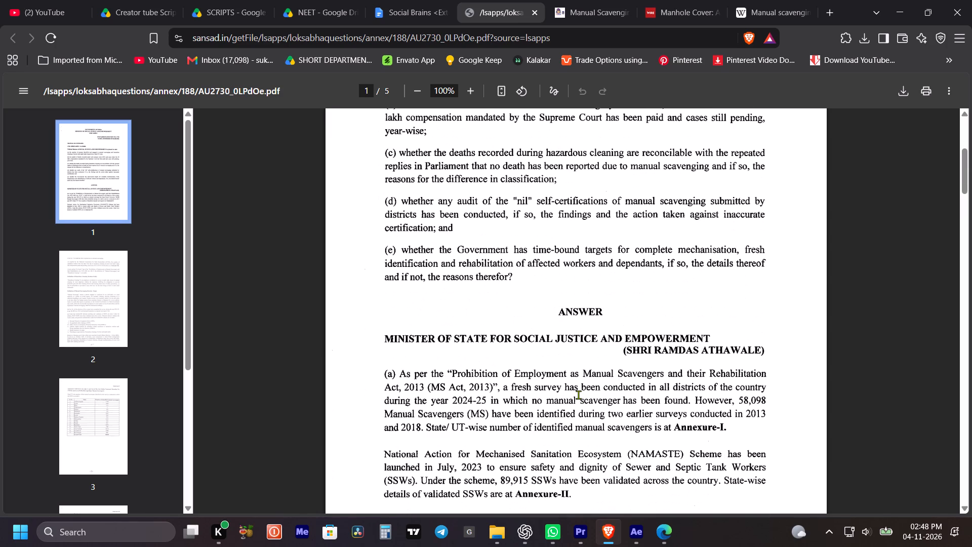
pyautogui.scroll(-6, 578, 395)
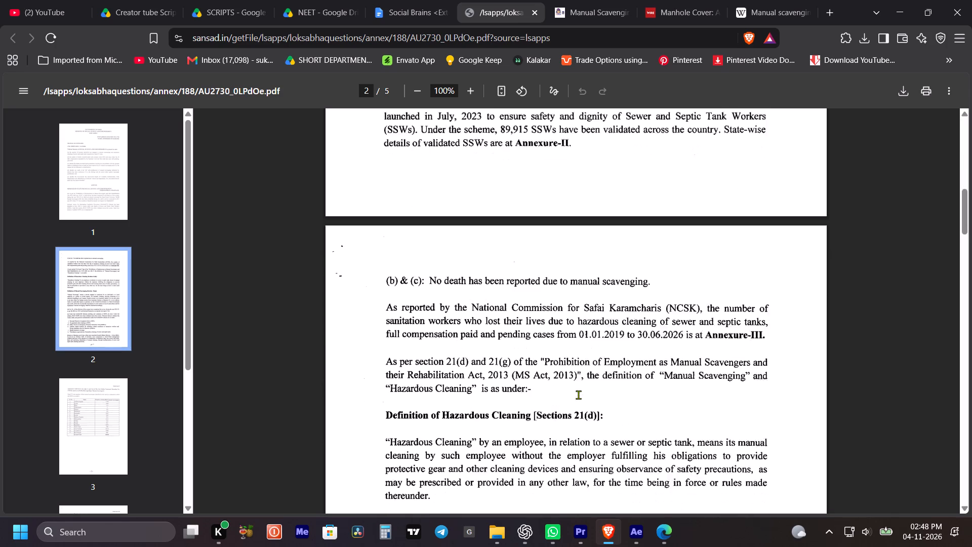
pyautogui.scroll(3, 577, 396)
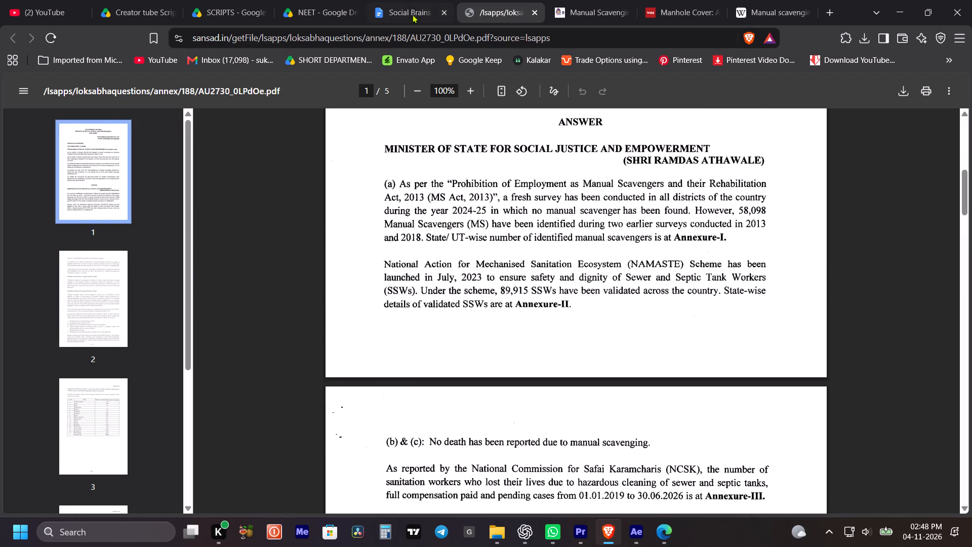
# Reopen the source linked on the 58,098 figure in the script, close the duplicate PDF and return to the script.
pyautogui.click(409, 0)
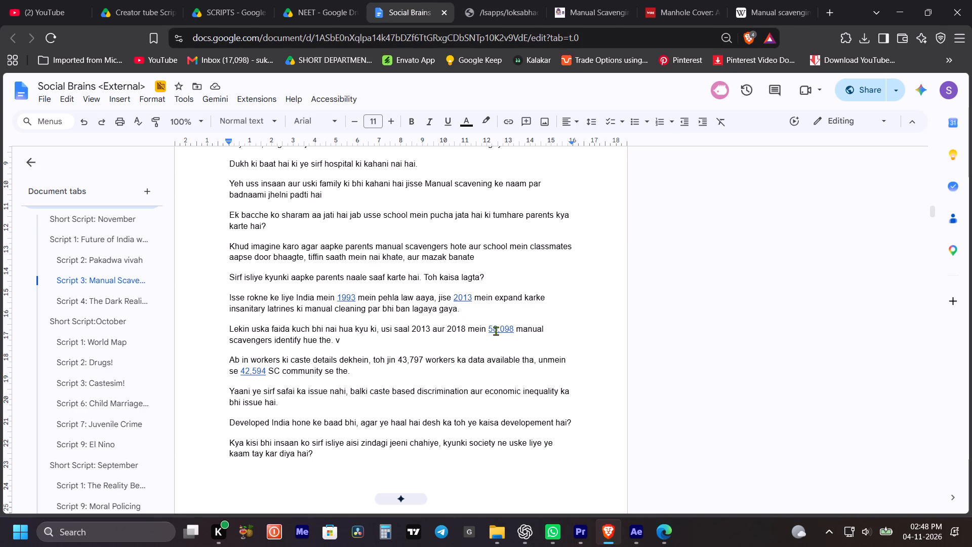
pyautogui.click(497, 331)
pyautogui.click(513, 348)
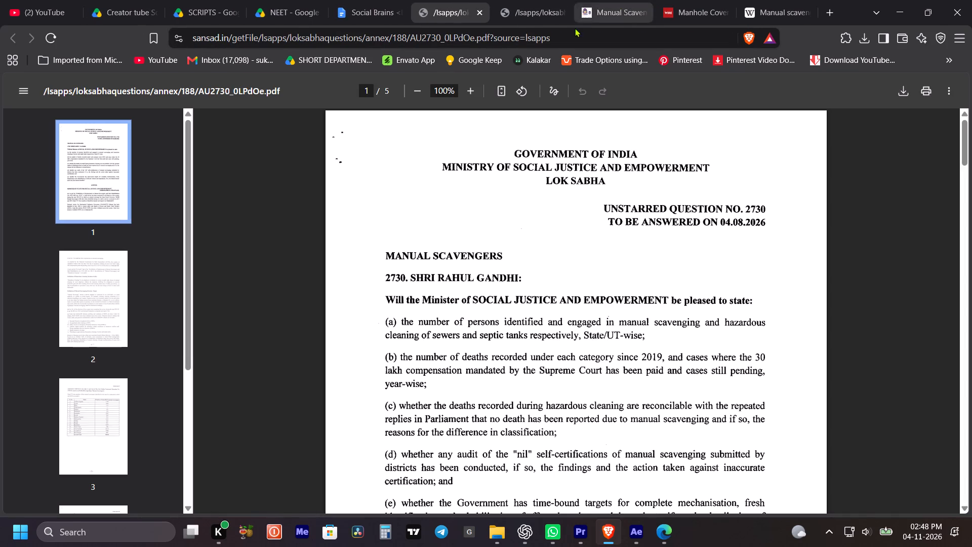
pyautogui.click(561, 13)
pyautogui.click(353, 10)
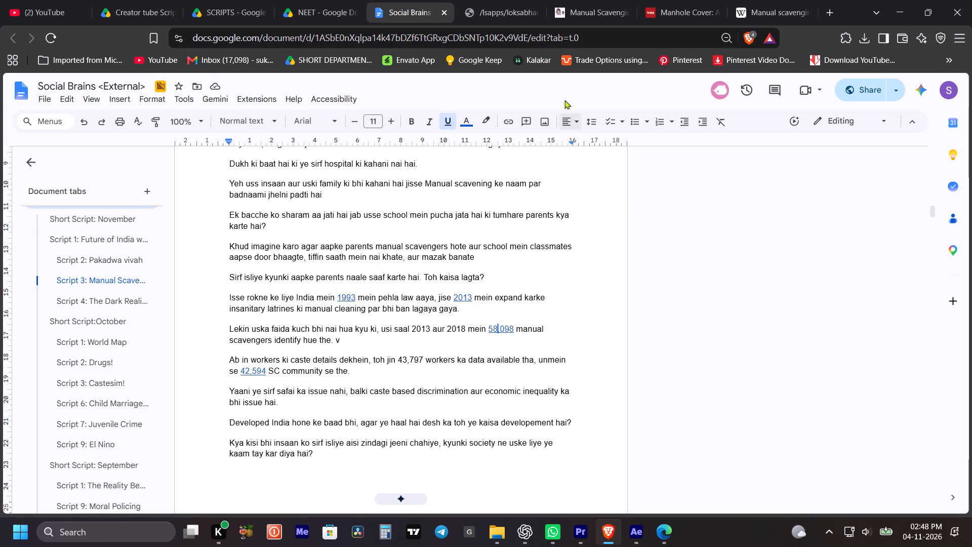
# Search the Lok Sabha PDF for 58098 and examine the Annexure-I state-wise table of identified manual scavengers.
pyautogui.click(511, 9)
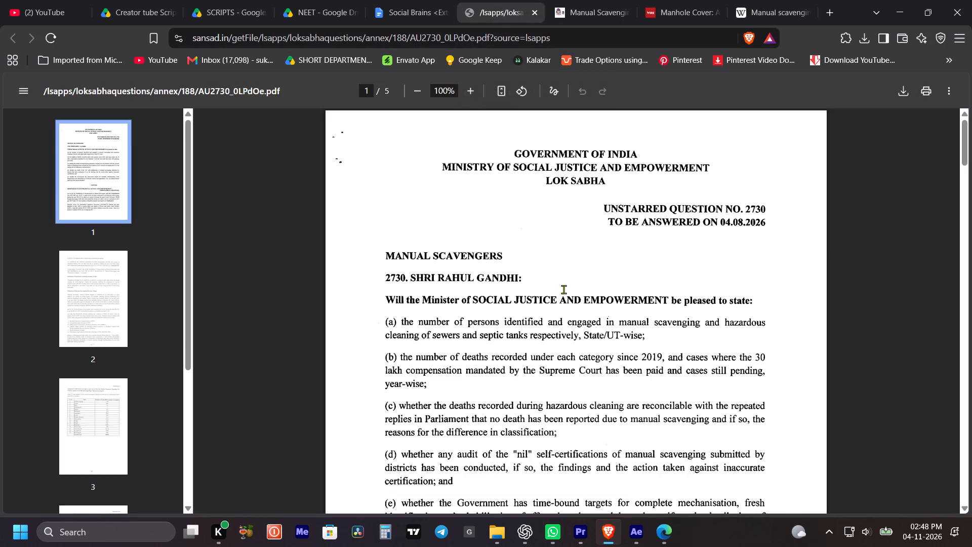
pyautogui.hotkey('ctrl', 'f')
pyautogui.write('58098')
pyautogui.press('Return')
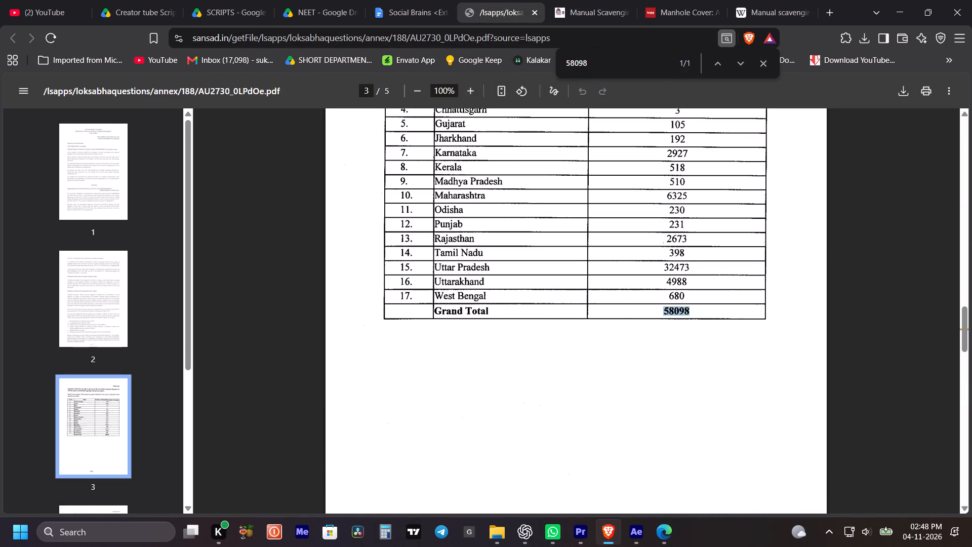
pyautogui.scroll(5, 534, 337)
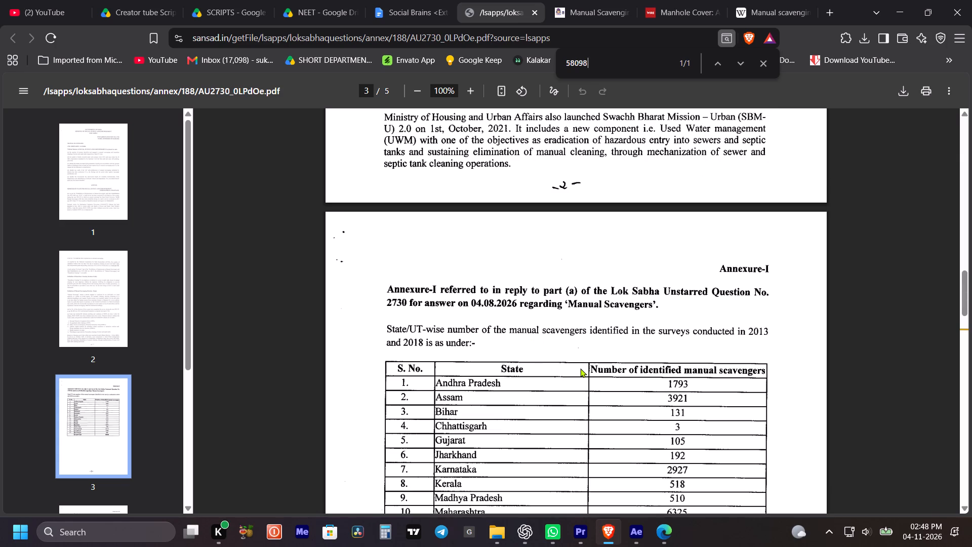
pyautogui.scroll(-3, 561, 349)
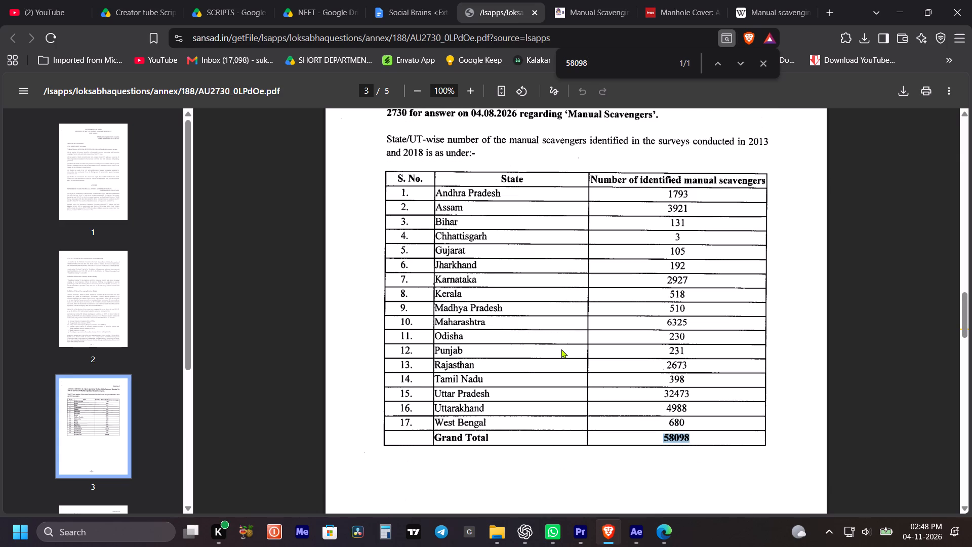
pyautogui.scroll(1, 562, 357)
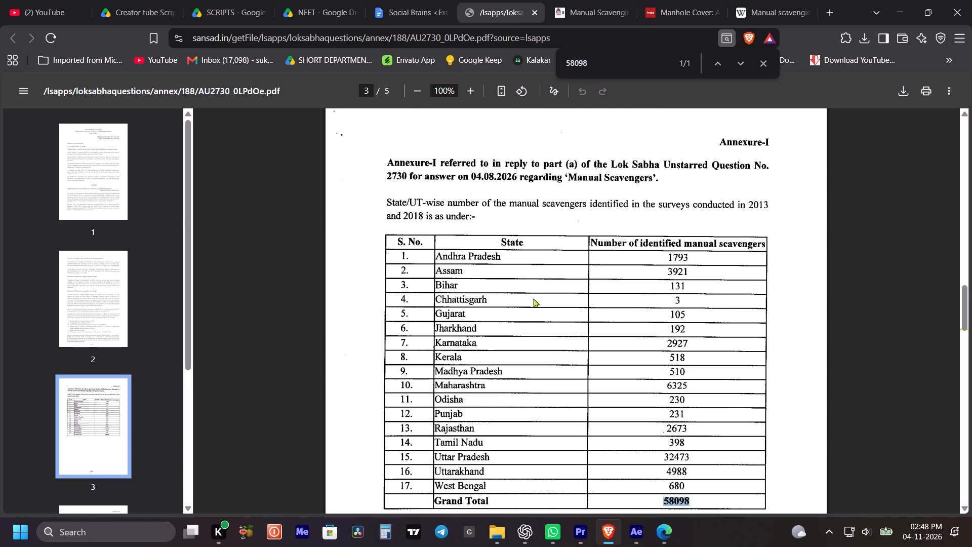
pyautogui.scroll(-1, 533, 298)
pyautogui.scroll(1, 533, 305)
# Reread the script line about the manual scavengers identified in 2013 and 2018, marking its phrases while reading.
pyautogui.click(403, 1)
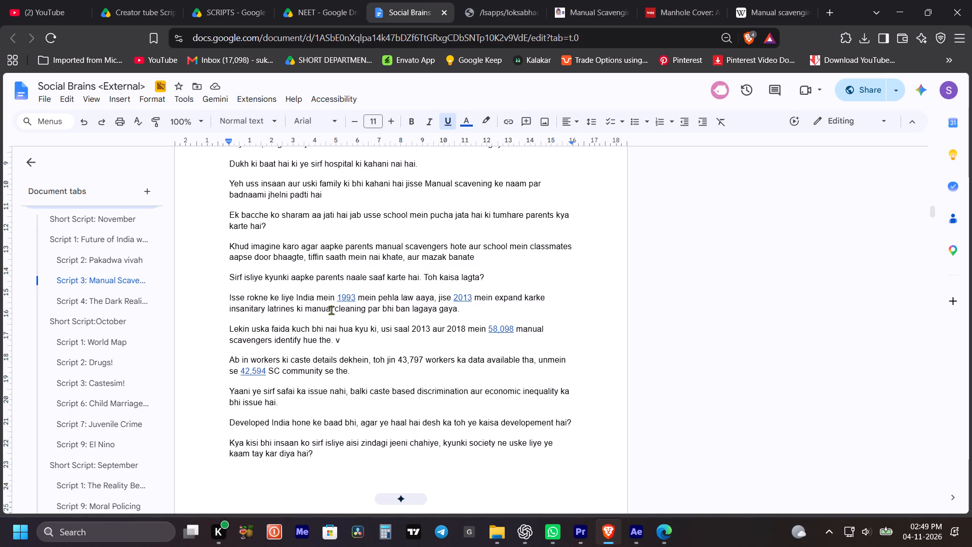
pyautogui.click(473, 311)
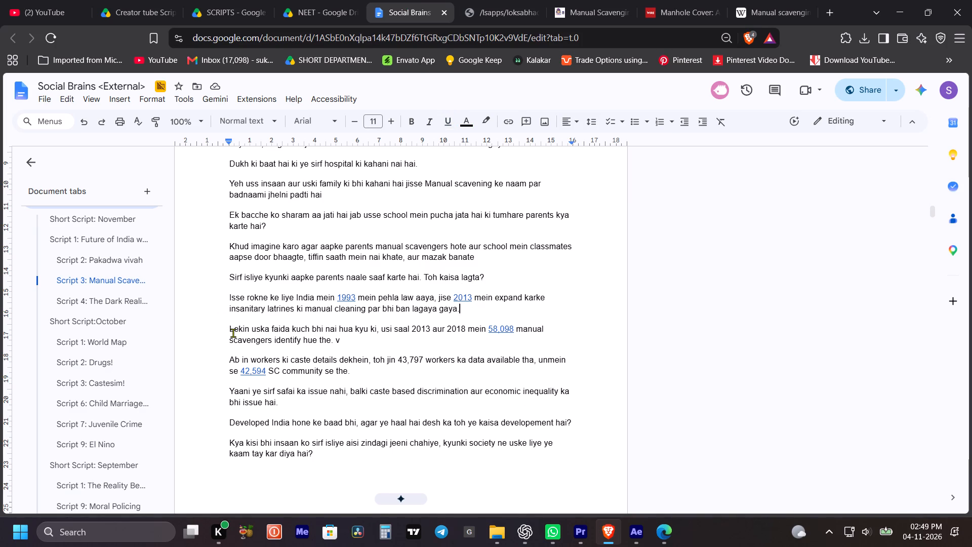
pyautogui.moveTo(232, 329); pyautogui.dragTo(294, 335)
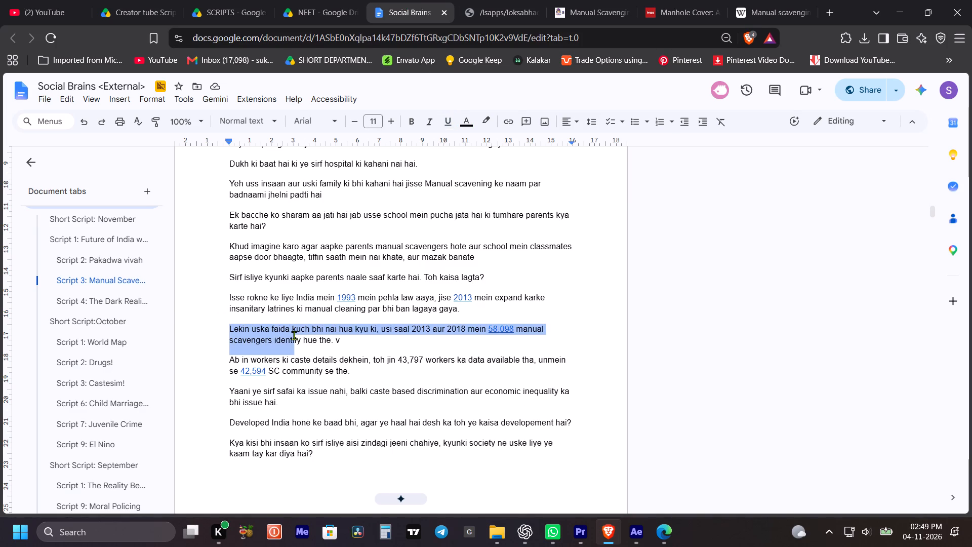
pyautogui.moveTo(294, 335); pyautogui.dragTo(327, 330)
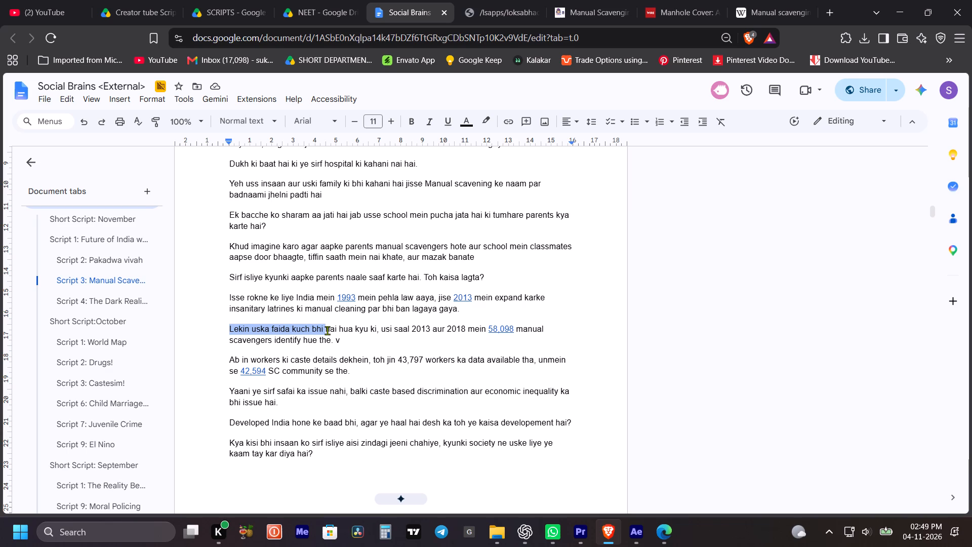
pyautogui.moveTo(327, 330); pyautogui.dragTo(331, 330)
pyautogui.click(355, 344)
pyautogui.click(428, 349)
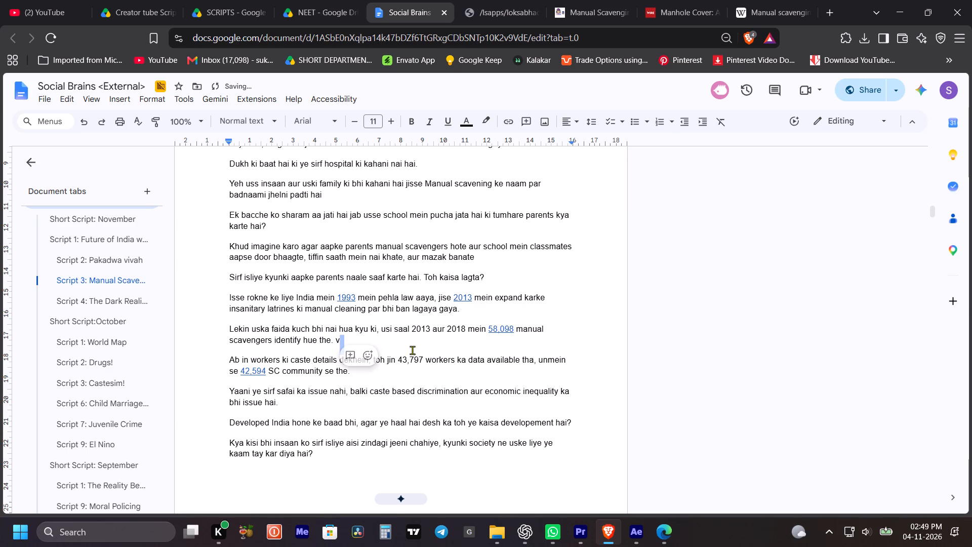
pyautogui.click(406, 345)
pyautogui.moveTo(380, 331); pyautogui.dragTo(426, 330)
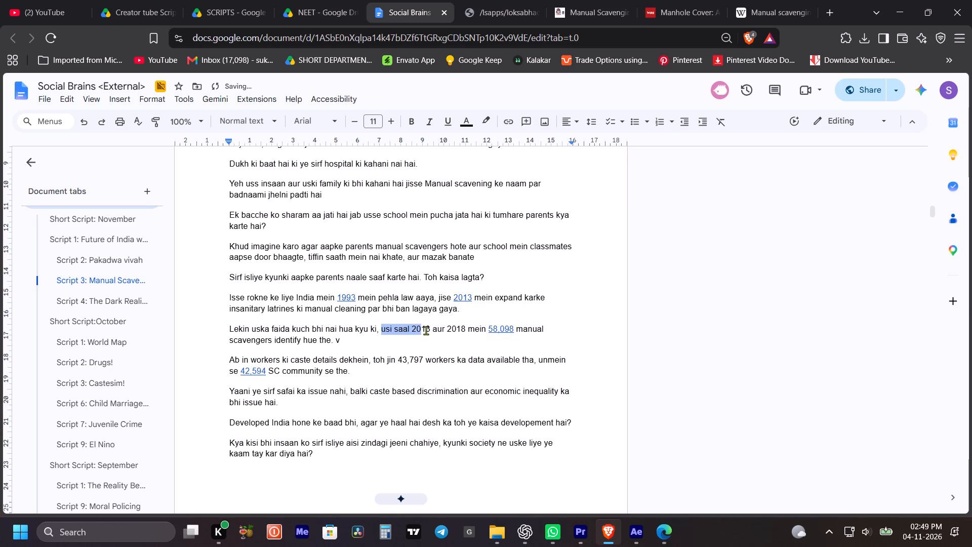
pyautogui.moveTo(426, 330); pyautogui.dragTo(484, 335)
pyautogui.click(603, 335)
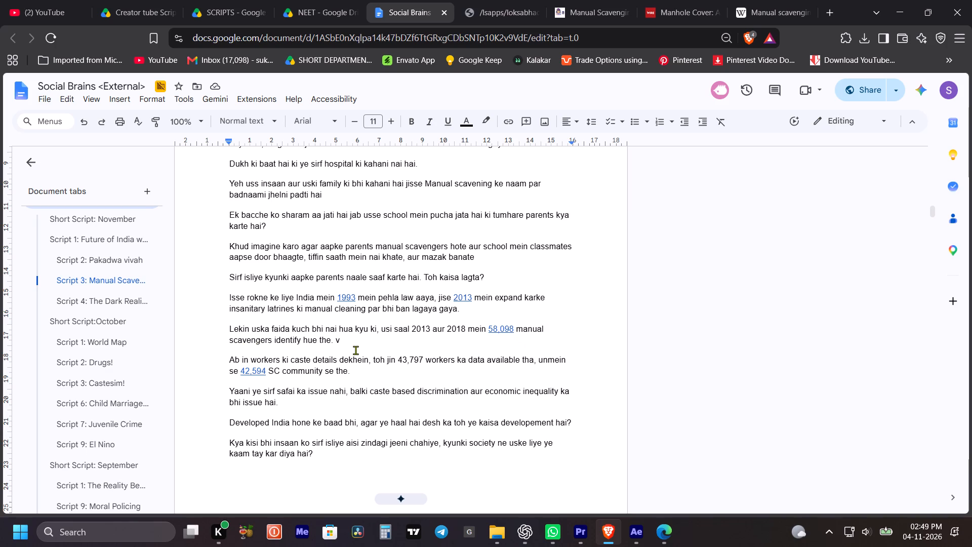
# Re-examine the Annexure-I table and its Grand Total row in the PDF, and review the preceding pages back to the document heading.
pyautogui.click(499, 16)
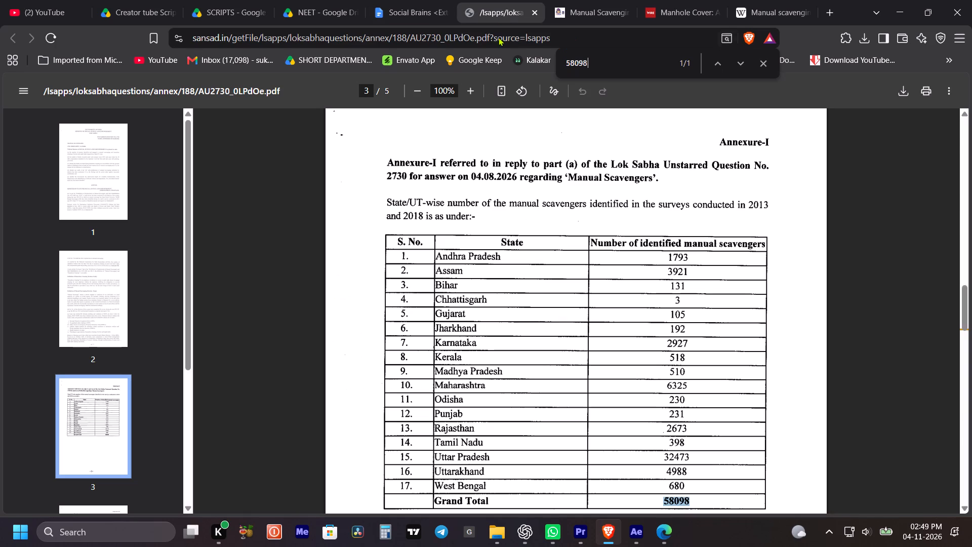
pyautogui.scroll(-2, 531, 317)
pyautogui.scroll(2, 580, 337)
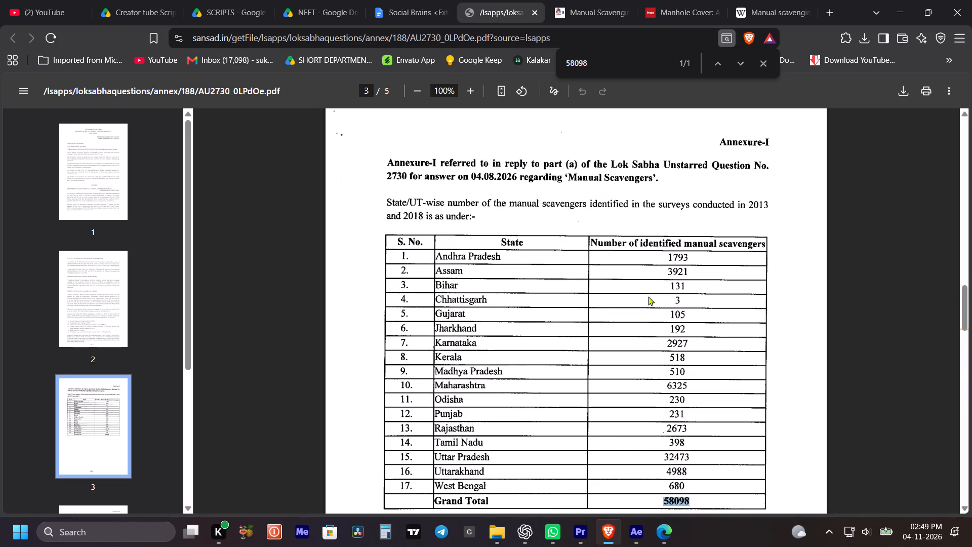
pyautogui.scroll(-2, 648, 296)
pyautogui.click(667, 376)
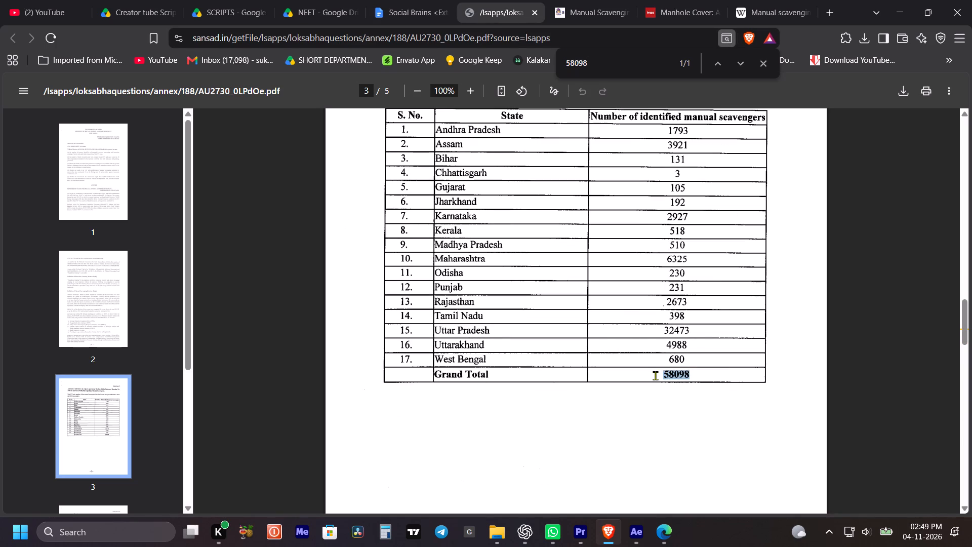
pyautogui.moveTo(676, 375); pyautogui.dragTo(699, 375)
pyautogui.scroll(2, 716, 370)
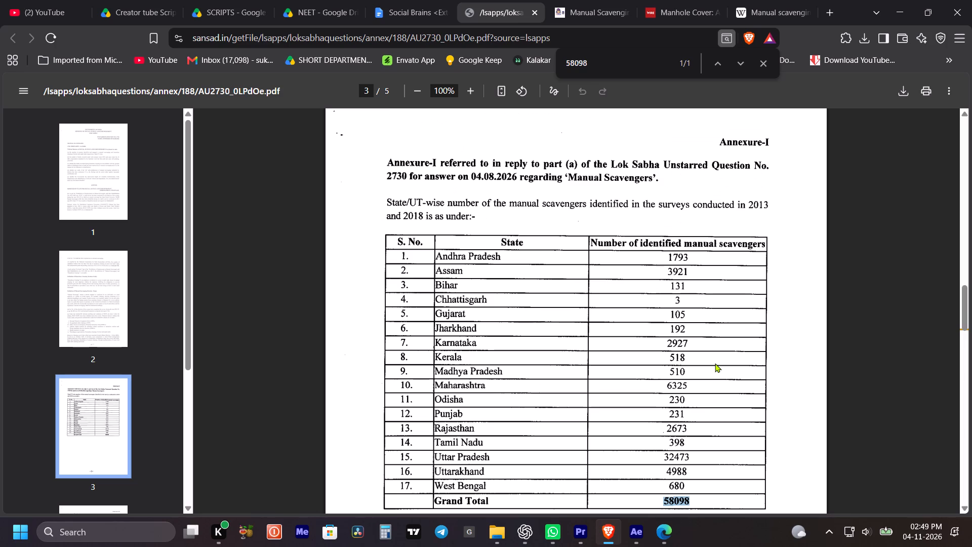
pyautogui.scroll(1, 659, 321)
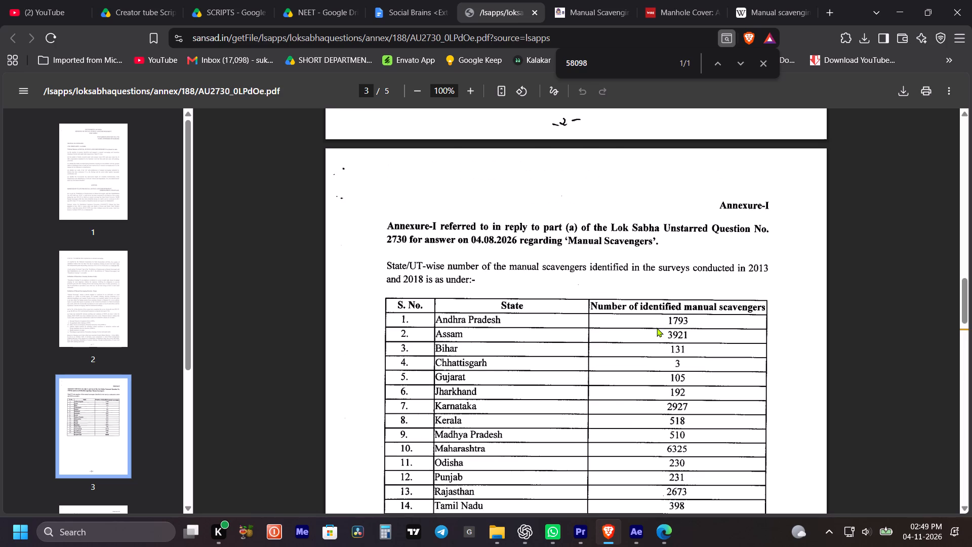
pyautogui.scroll(7, 657, 328)
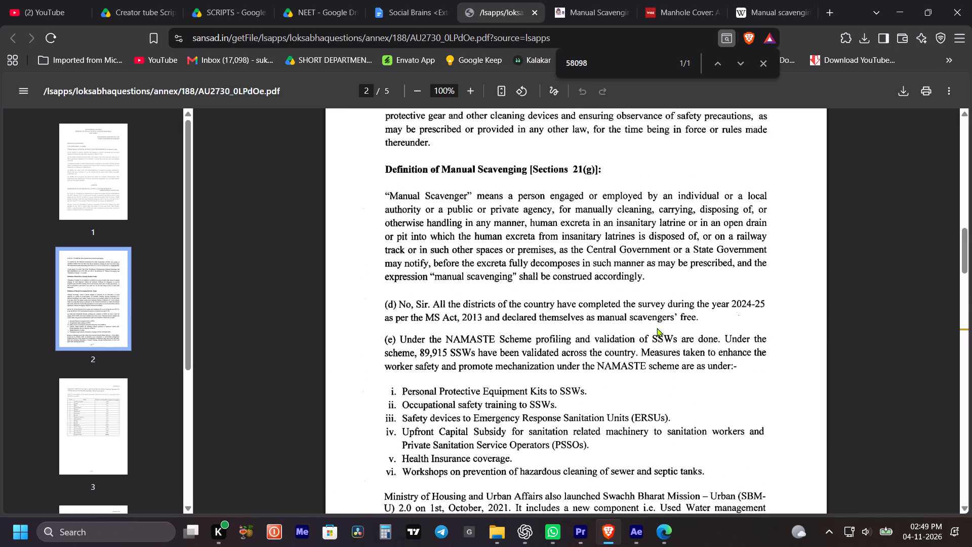
pyautogui.scroll(12, 656, 328)
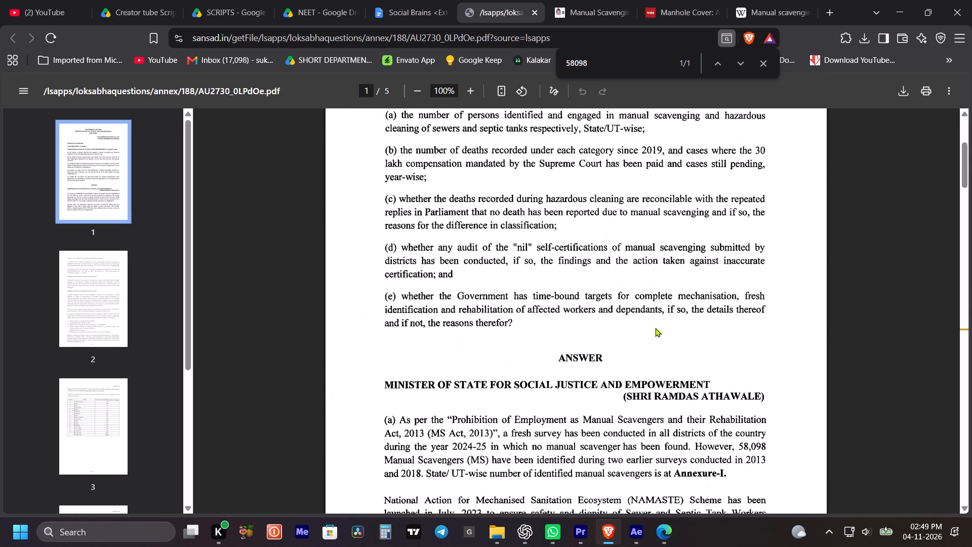
pyautogui.scroll(20, 655, 328)
pyautogui.scroll(2, 655, 328)
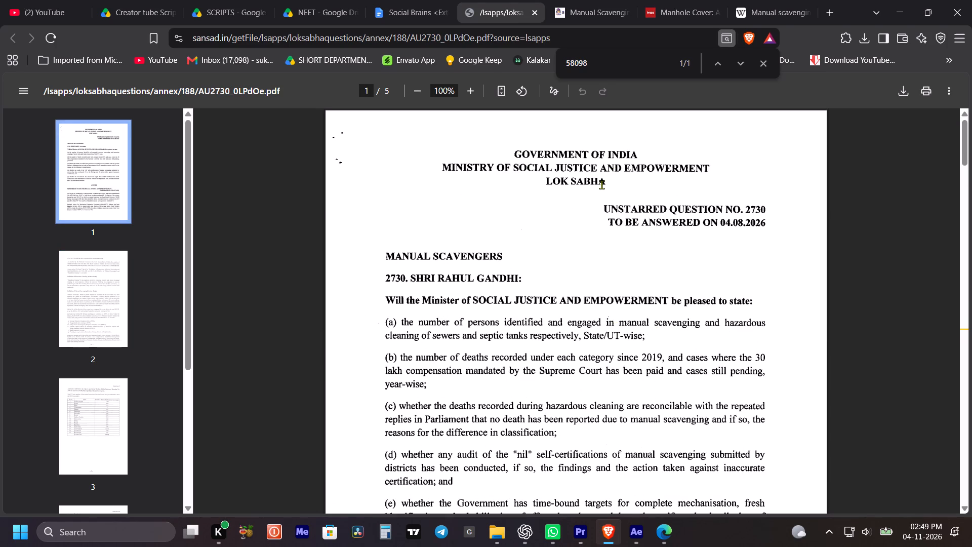
# Review the Lok Sabha PDF from its heading and answer (a) through to the Annexure-I table's Grand Total row.
pyautogui.scroll(-6, 599, 184)
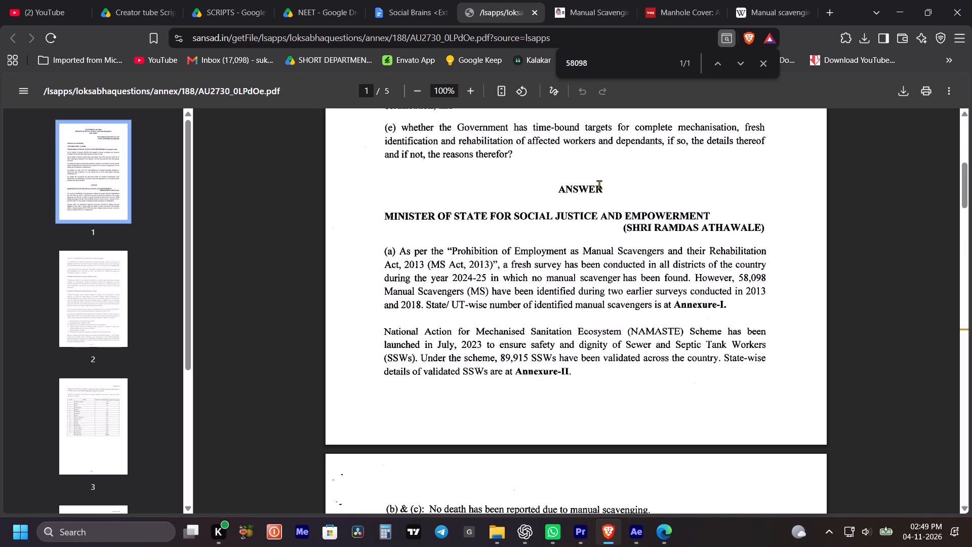
pyautogui.scroll(-20, 599, 184)
pyautogui.scroll(3, 606, 196)
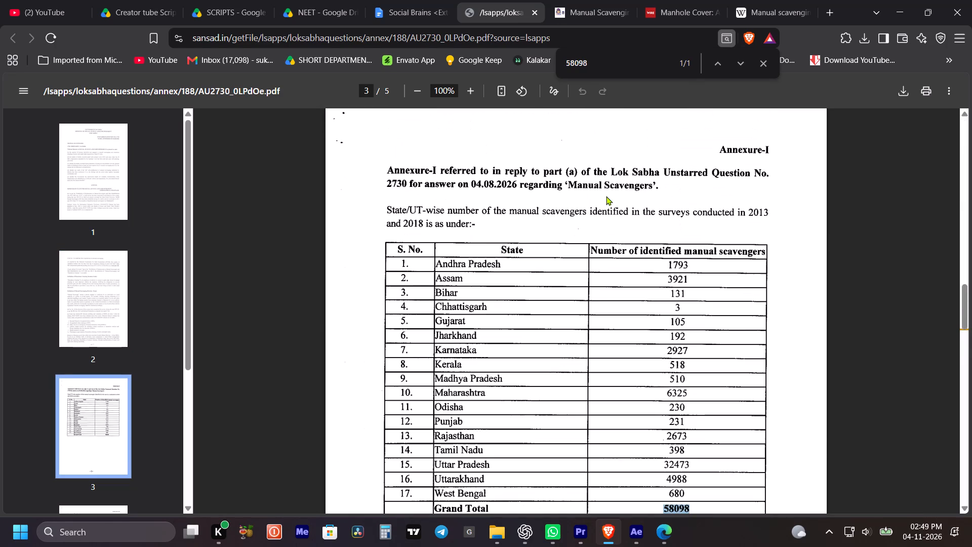
pyautogui.scroll(-2, 638, 246)
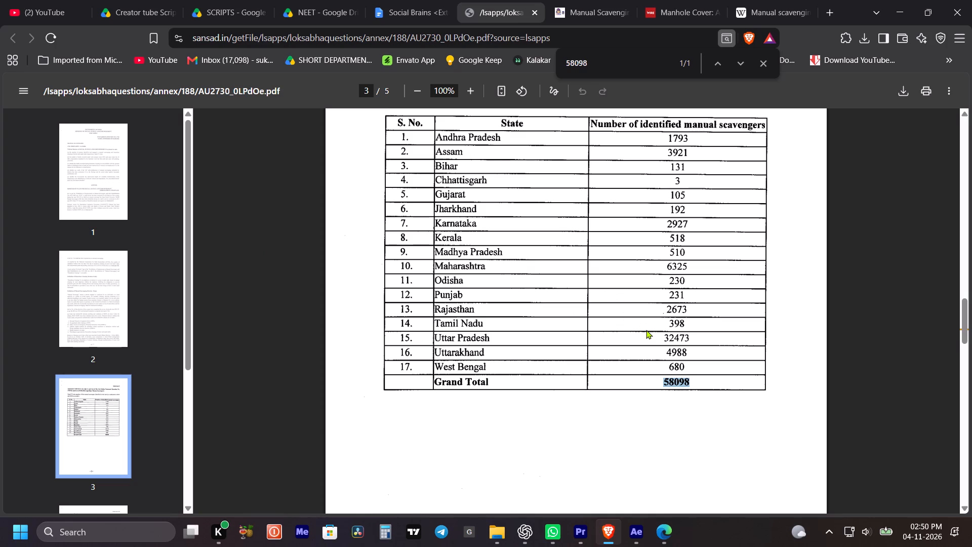
# Switch to After Effects, play the karnataka_1080p composition from about 0:00:47 to hear the narration for the upcoming scene, and save the project.
pyautogui.click(637, 534)
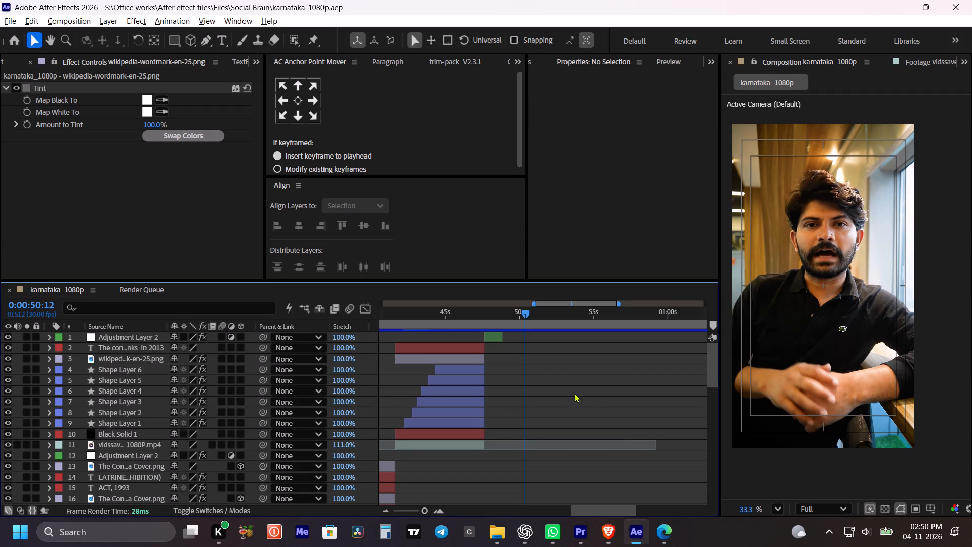
pyautogui.click(482, 321)
pyautogui.press('space')
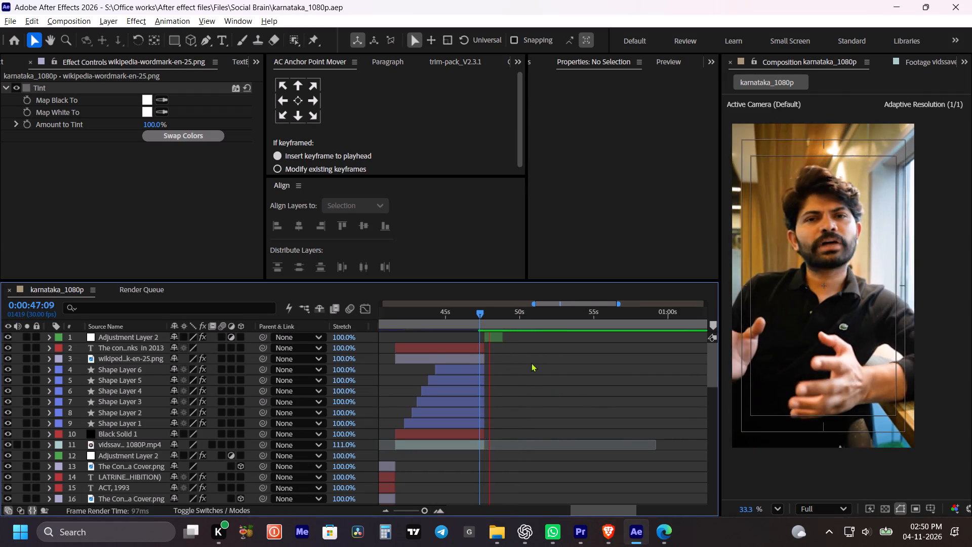
pyautogui.press('space')
pyautogui.moveTo(553, 370); pyautogui.dragTo(538, 371)
pyautogui.press('space')
pyautogui.click(538, 372)
pyautogui.press('space')
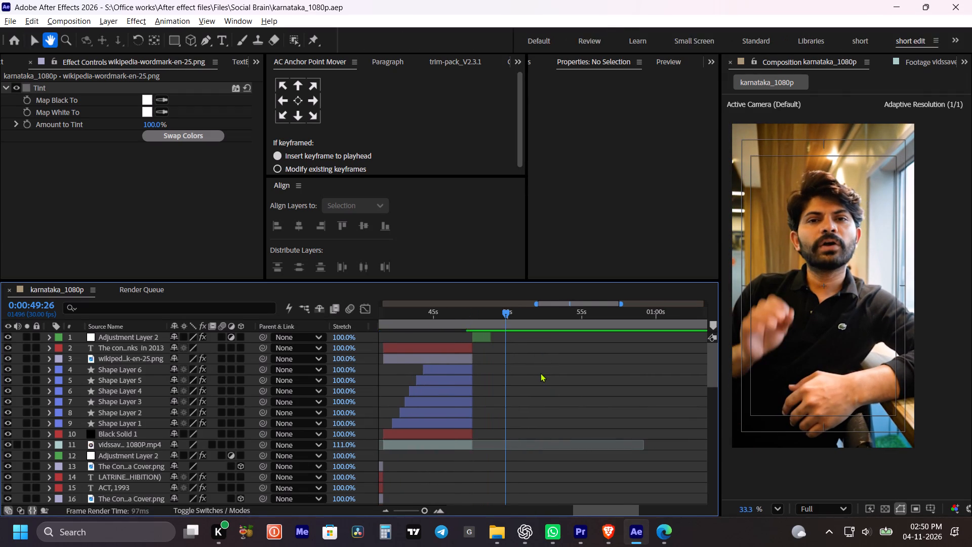
pyautogui.hotkey('ctrl', 's')
pyautogui.press('space')
pyautogui.press('space')
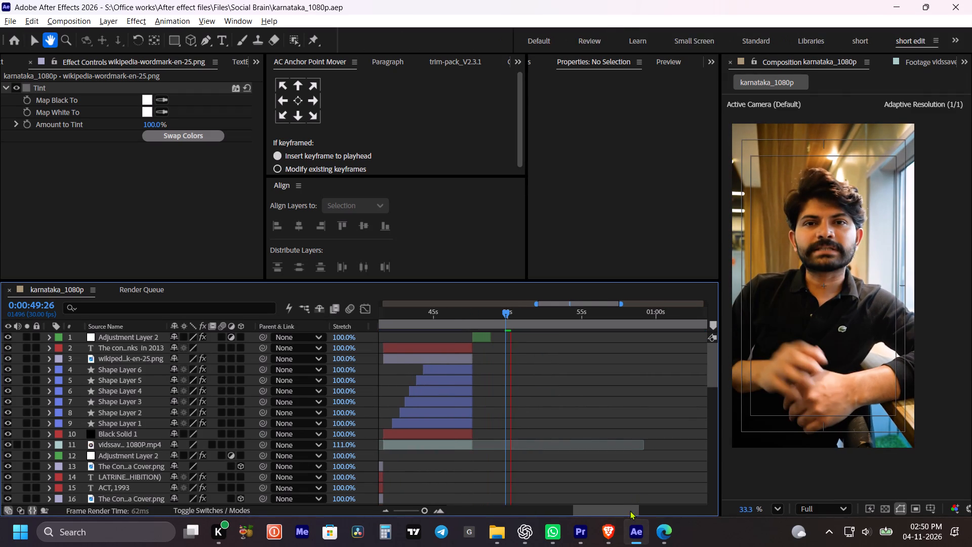
# Return to the Lok Sabha PDF in the browser and examine the ministry and Lok Sabha heading on page 1.
pyautogui.click(617, 521)
pyautogui.click(609, 536)
pyautogui.scroll(11, 575, 333)
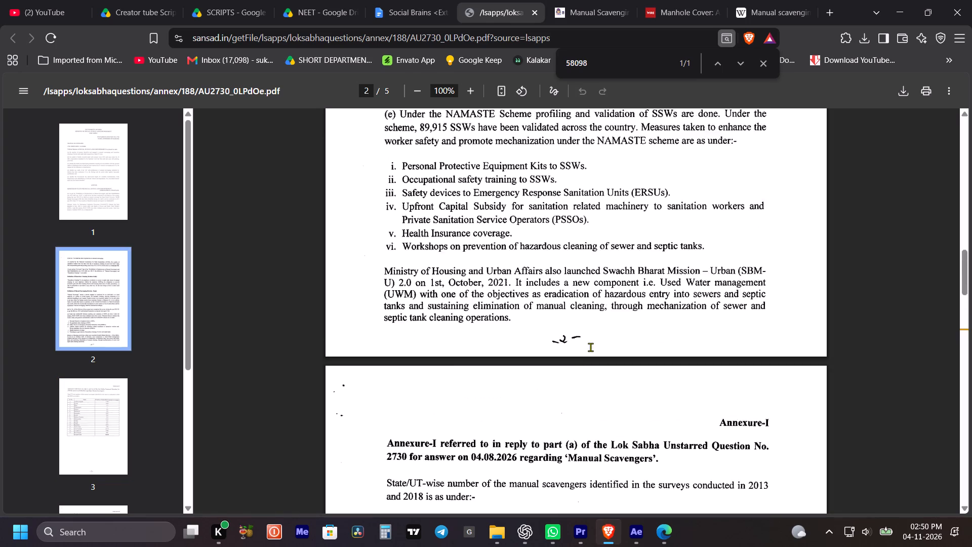
pyautogui.scroll(20, 590, 347)
pyautogui.scroll(3, 590, 347)
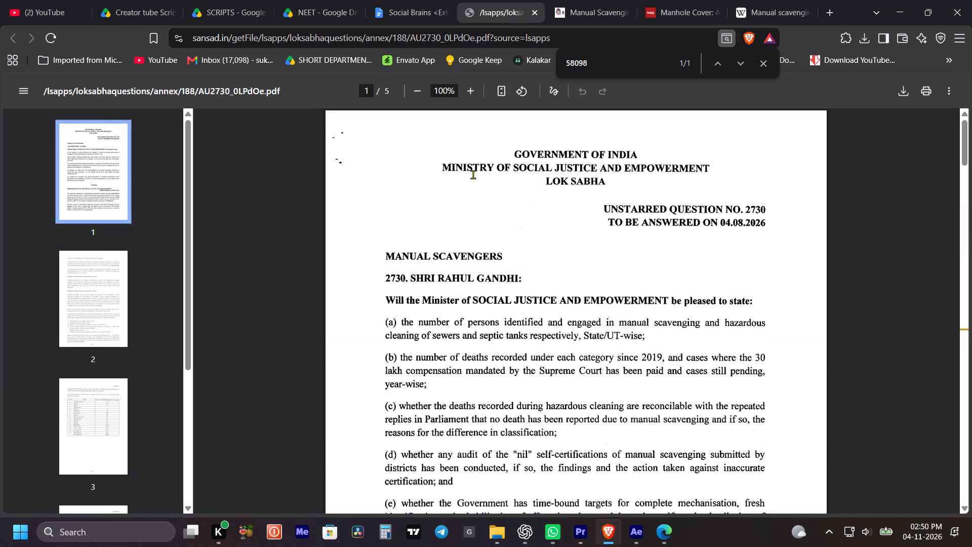
pyautogui.moveTo(514, 152); pyautogui.dragTo(618, 176)
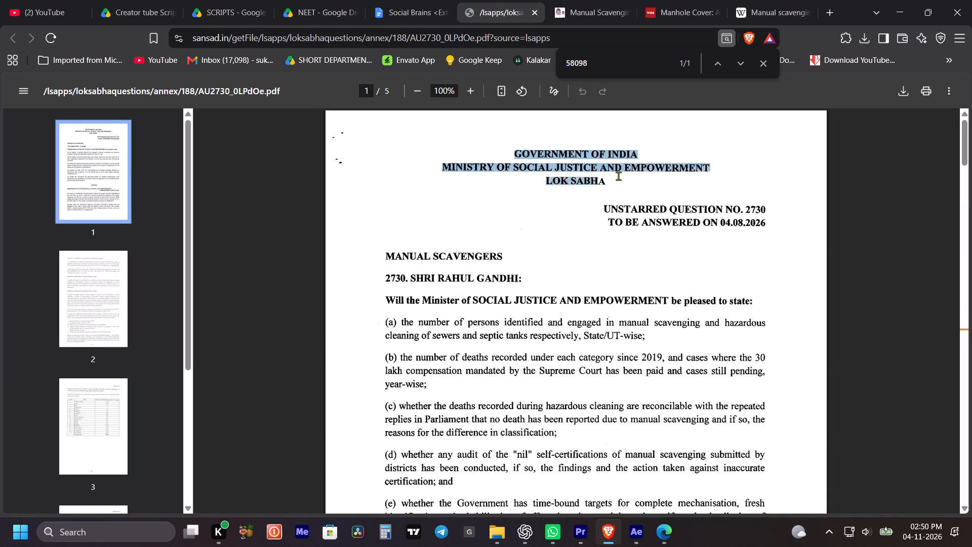
pyautogui.moveTo(618, 176); pyautogui.dragTo(692, 202)
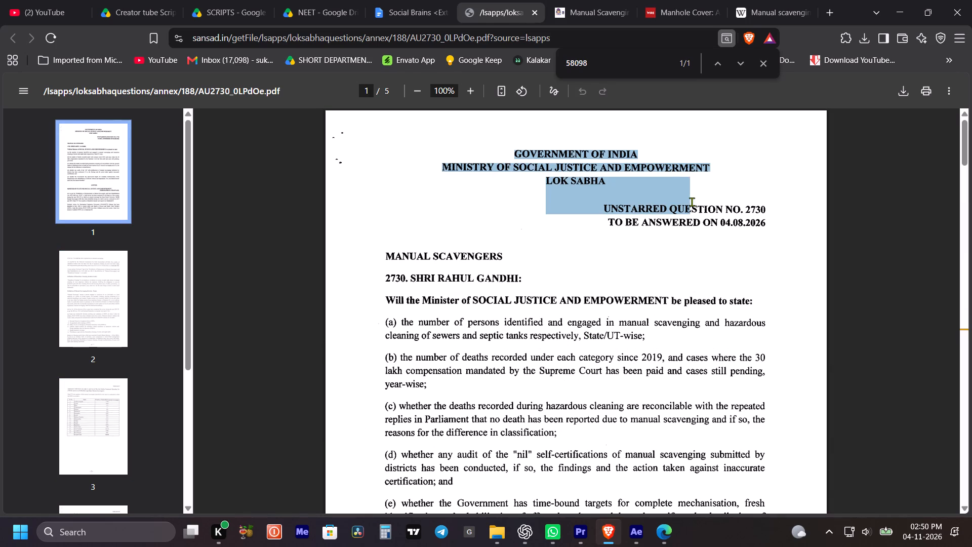
pyautogui.click(594, 184)
# Search the web for "loke sabha" images and open the Wikipedia picture of the empty Lok Sabha chamber.
pyautogui.click(772, 8)
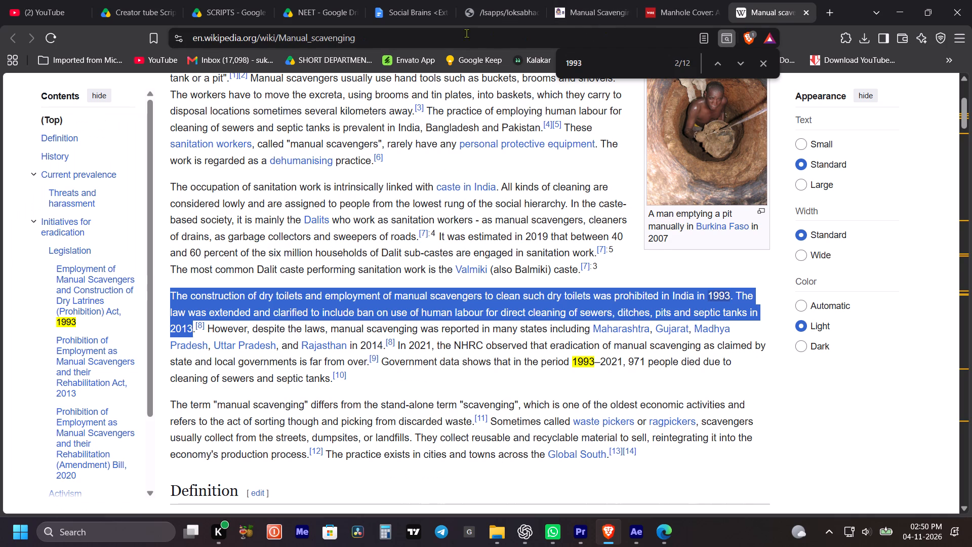
pyautogui.click(462, 32)
pyautogui.write('loke sabha')
pyautogui.press('Return')
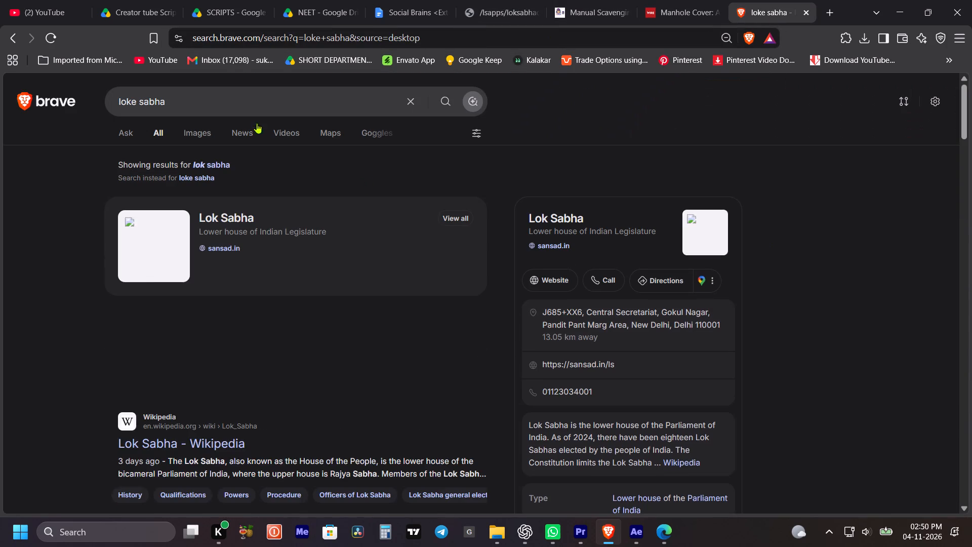
pyautogui.click(193, 131)
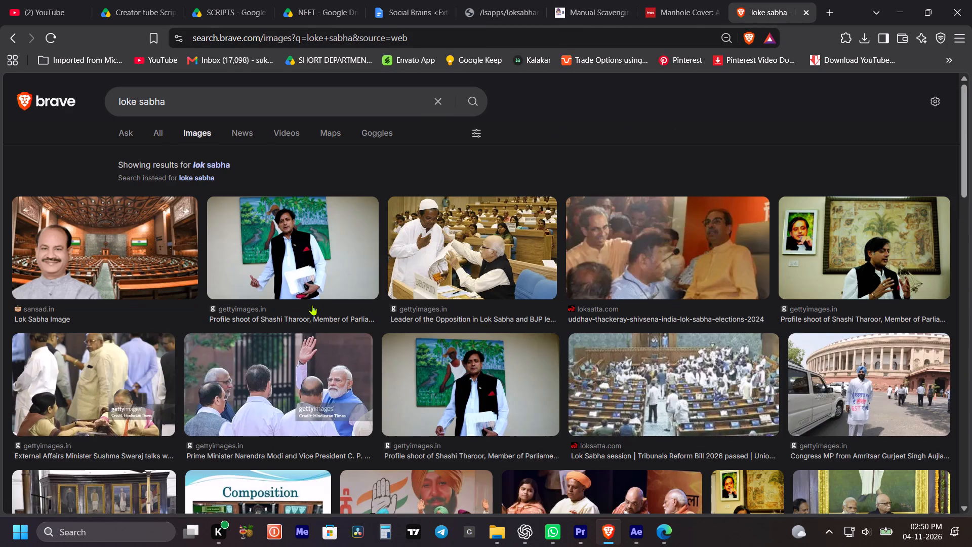
pyautogui.scroll(-2, 573, 311)
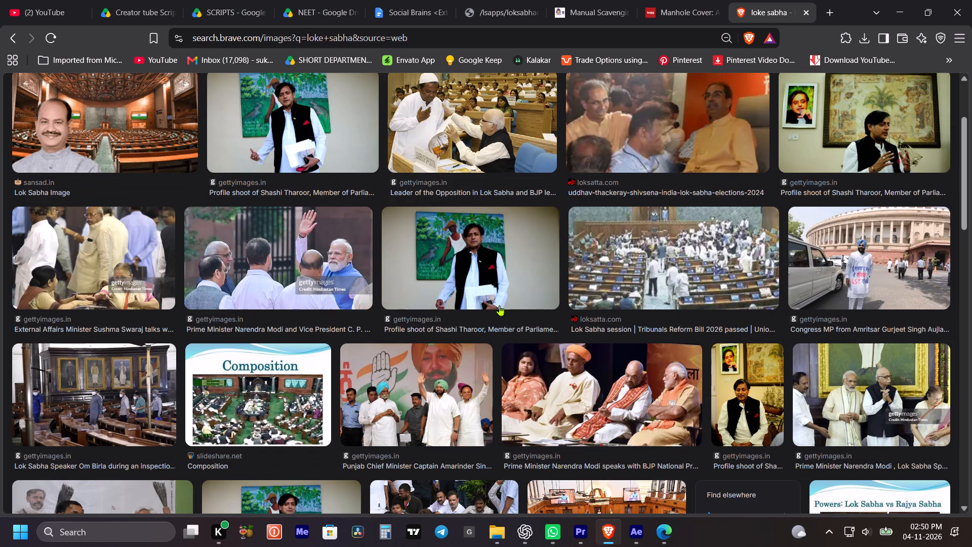
pyautogui.scroll(-4, 299, 337)
pyautogui.scroll(-5, 354, 343)
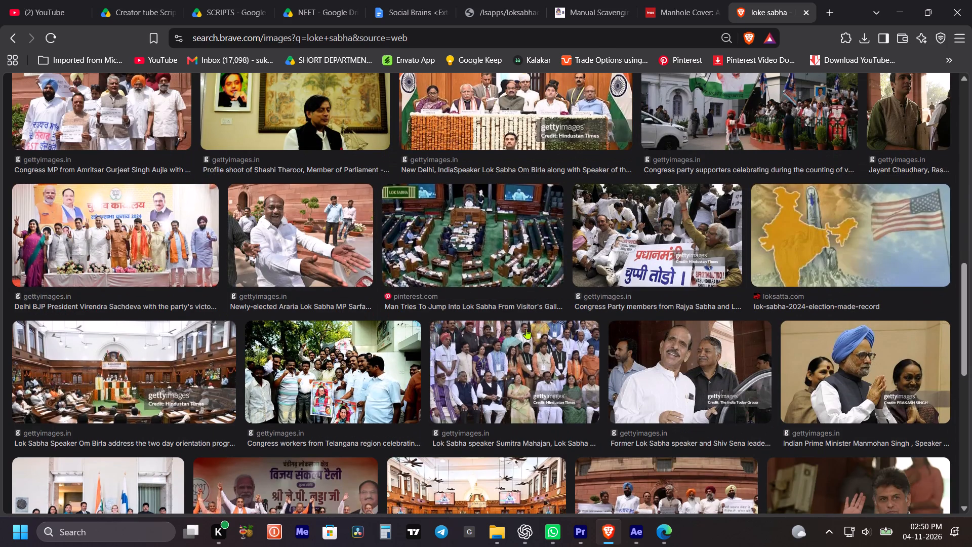
pyautogui.scroll(-5, 526, 329)
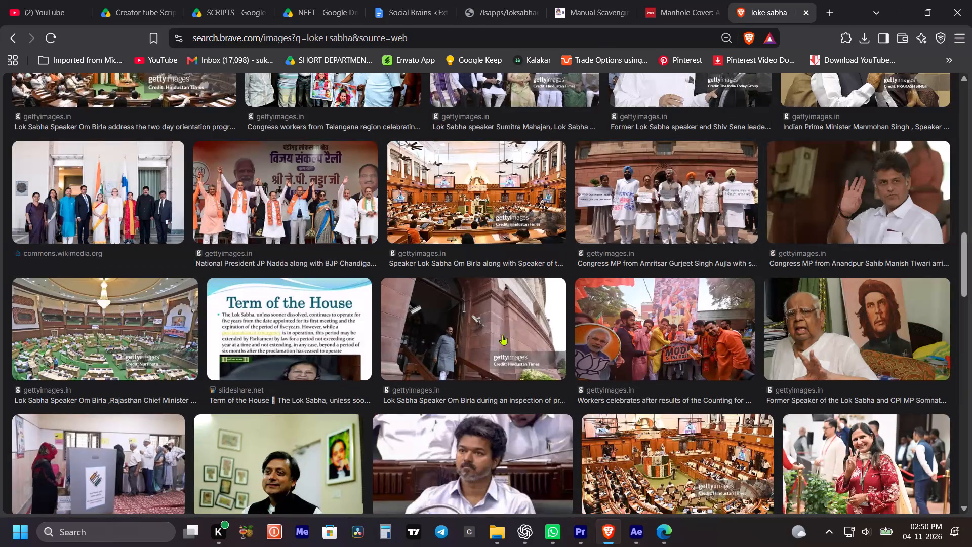
pyautogui.scroll(-8, 528, 336)
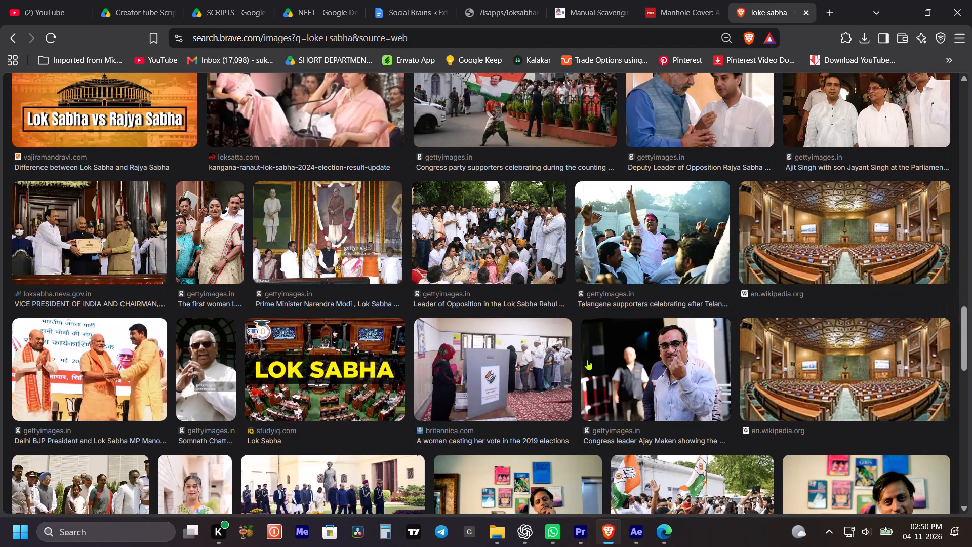
pyautogui.click(827, 350)
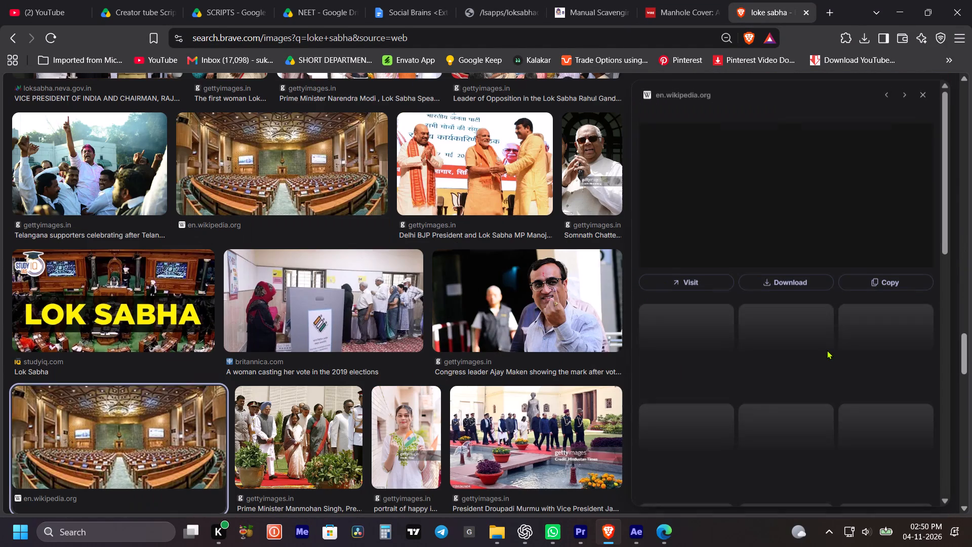
pyautogui.click(782, 365)
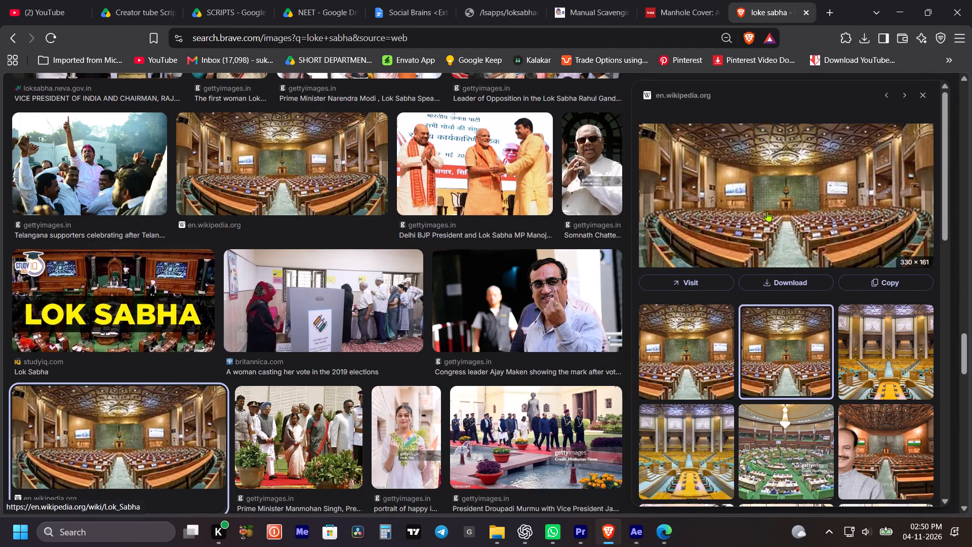
pyautogui.moveTo(780, 204); pyautogui.dragTo(530, 525)
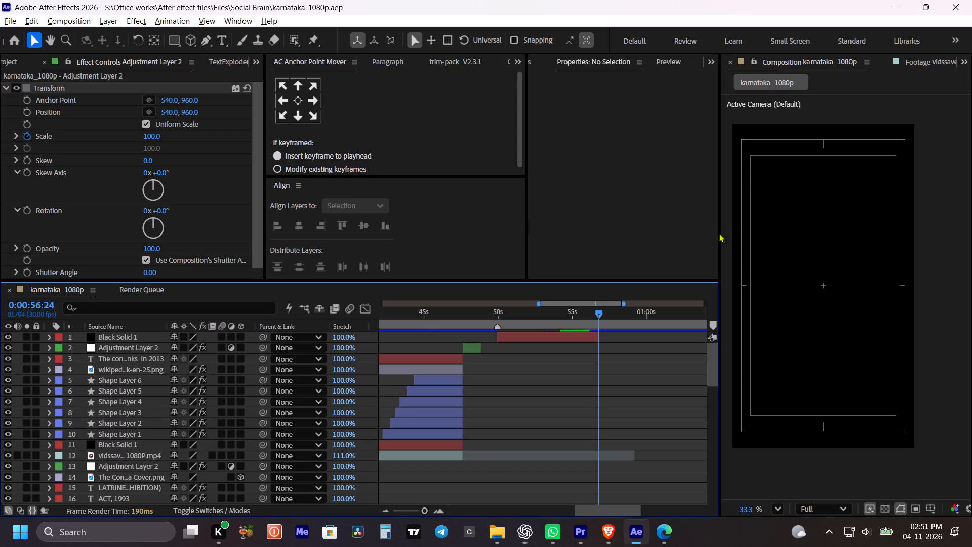
pyautogui.scroll(2, 88, 62)
pyautogui.click(59, 180)
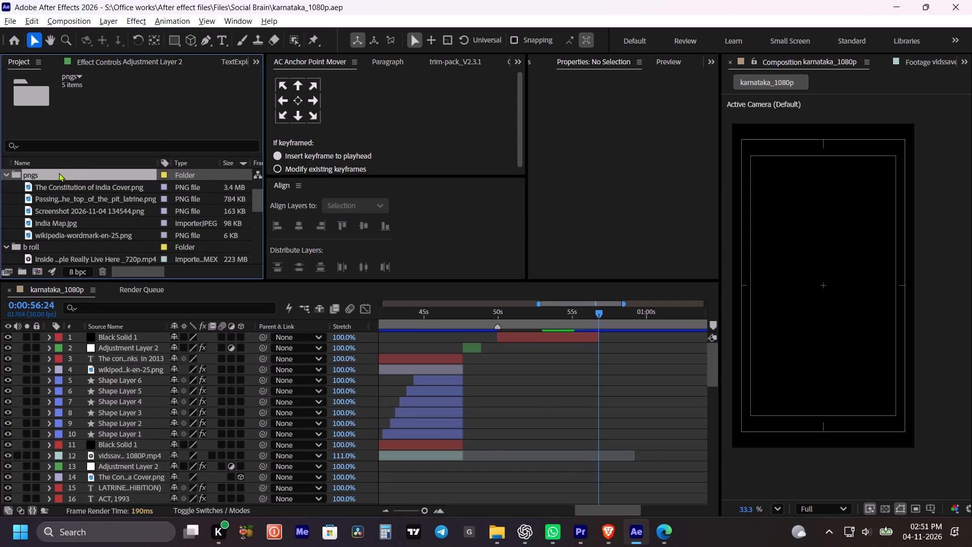
pyautogui.hotkey('ctrl', 'i')
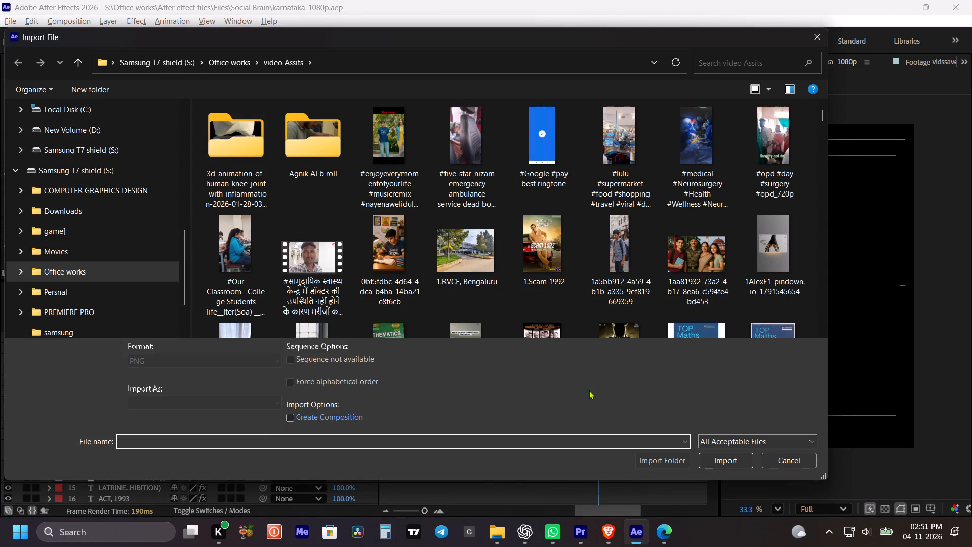
pyautogui.hotkey('ctrl', 'v')
pyautogui.click(216, 447)
pyautogui.click(719, 453)
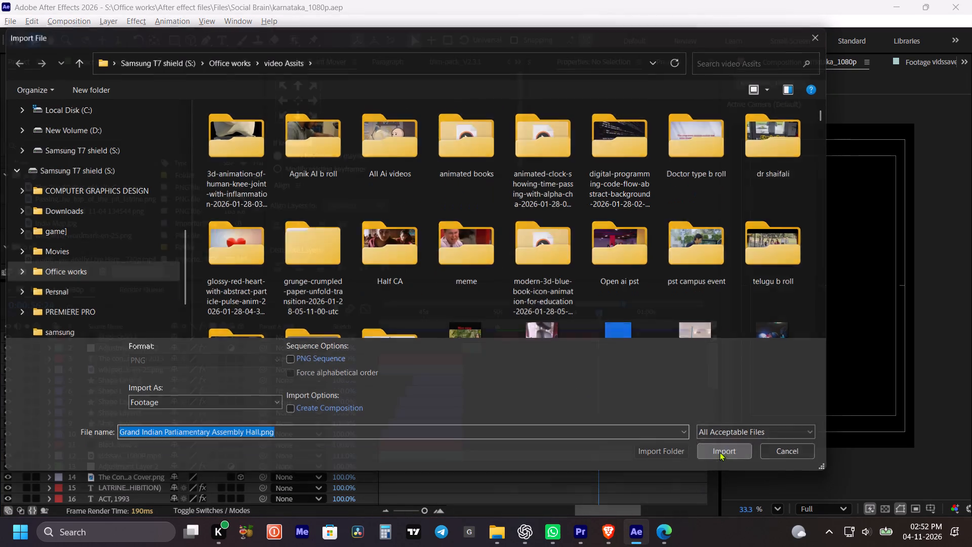
# Add the assembly hall image to the karnataka_1080p timeline as the top layer, starting at 0:00:49:28.
pyautogui.moveTo(86, 197); pyautogui.dragTo(535, 319)
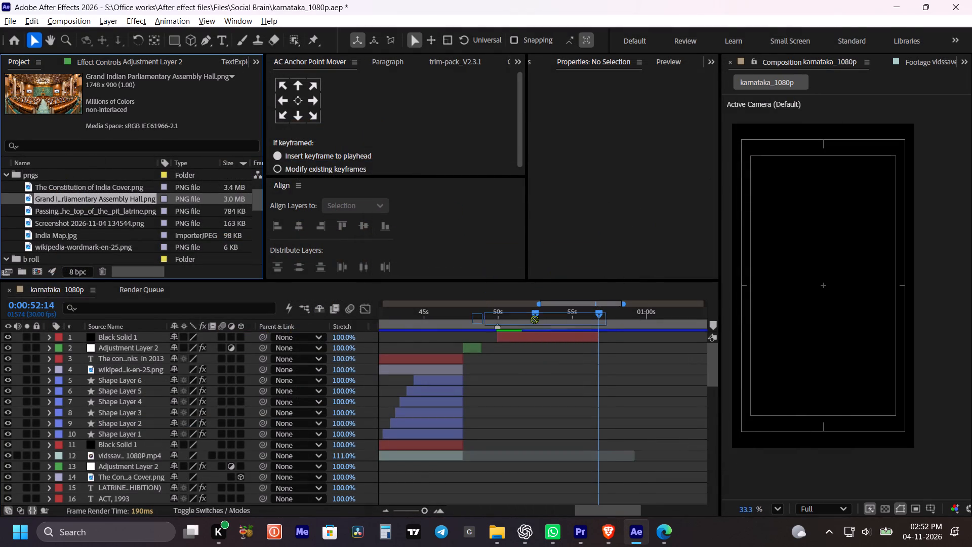
pyautogui.moveTo(535, 319); pyautogui.dragTo(532, 334)
pyautogui.keyDown('shift'); pyautogui.moveTo(523, 313); pyautogui.dragTo(500, 317); pyautogui.keyUp('shift')
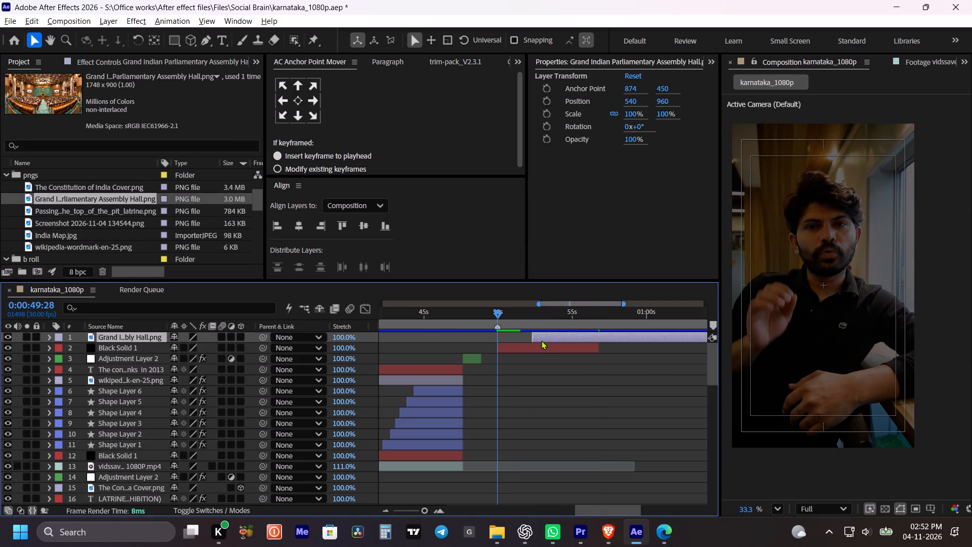
pyautogui.click(541, 340)
pyautogui.press('[')
pyautogui.click(541, 340)
# Scale the assembly hall image to 235% to fill the frame and set its position to 897, 960.
pyautogui.moveTo(634, 109); pyautogui.dragTo(670, 117)
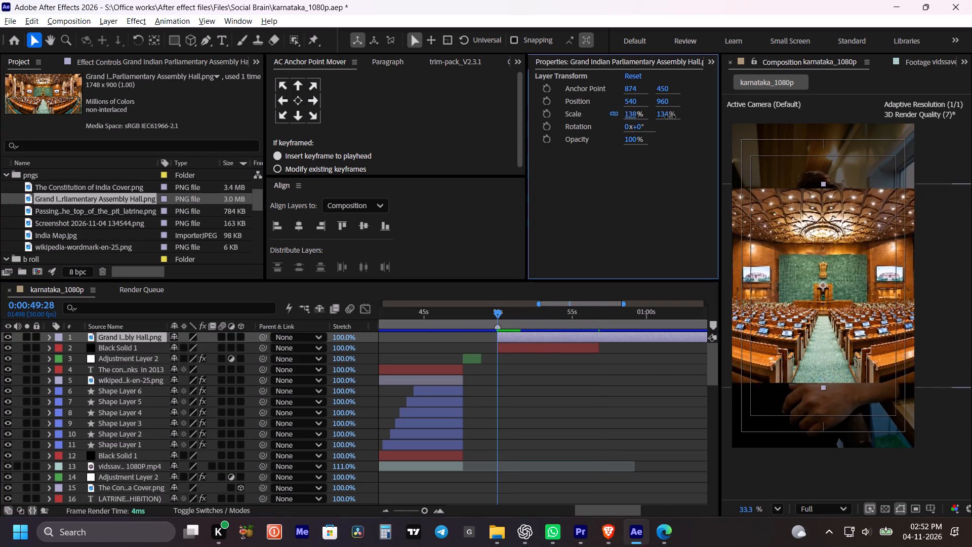
pyautogui.moveTo(670, 117); pyautogui.dragTo(752, 139)
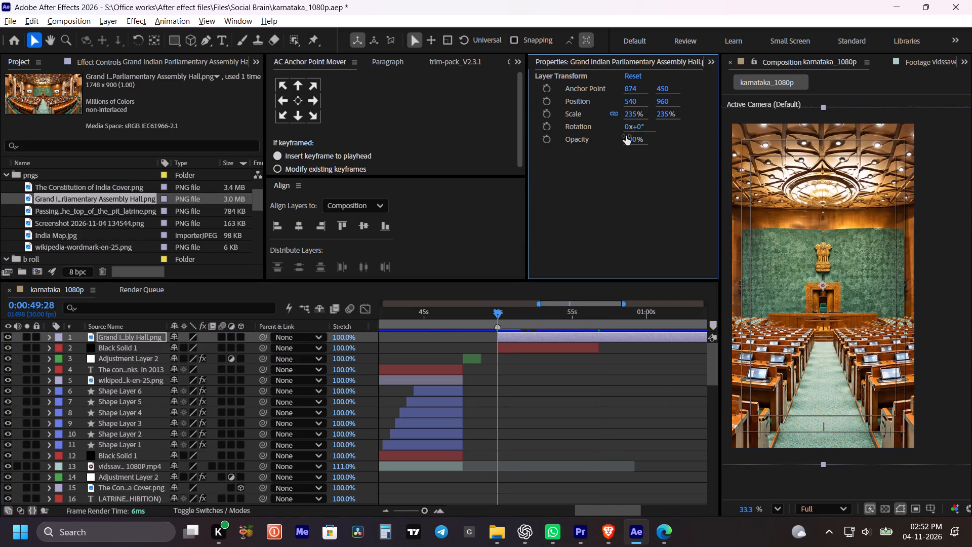
pyautogui.moveTo(630, 101); pyautogui.dragTo(872, 111)
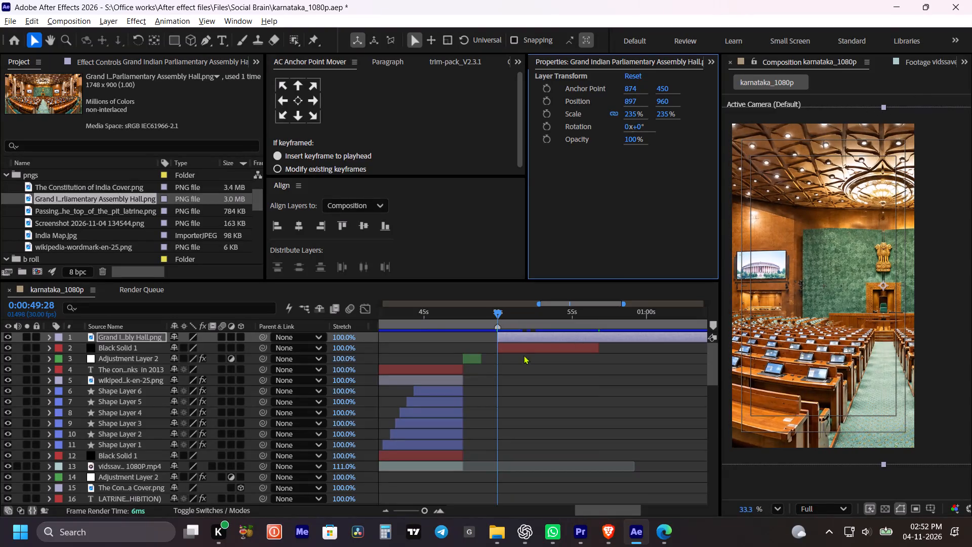
# Move the assembly hall image layer directly beneath the new Black Solid 1 overlay.
pyautogui.moveTo(131, 339); pyautogui.dragTo(125, 353)
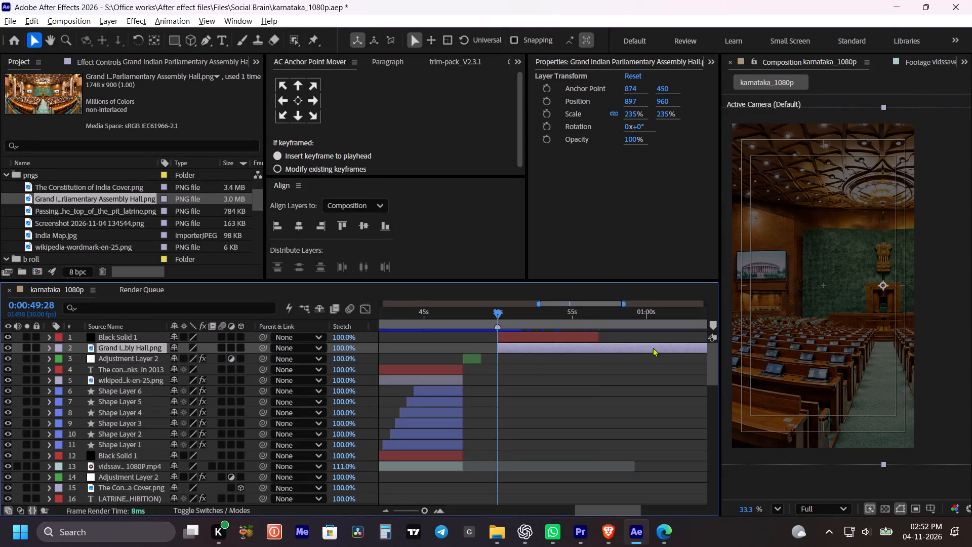
# Reveal the assembly hall image layer's Position property in the timeline.
pyautogui.press('p')
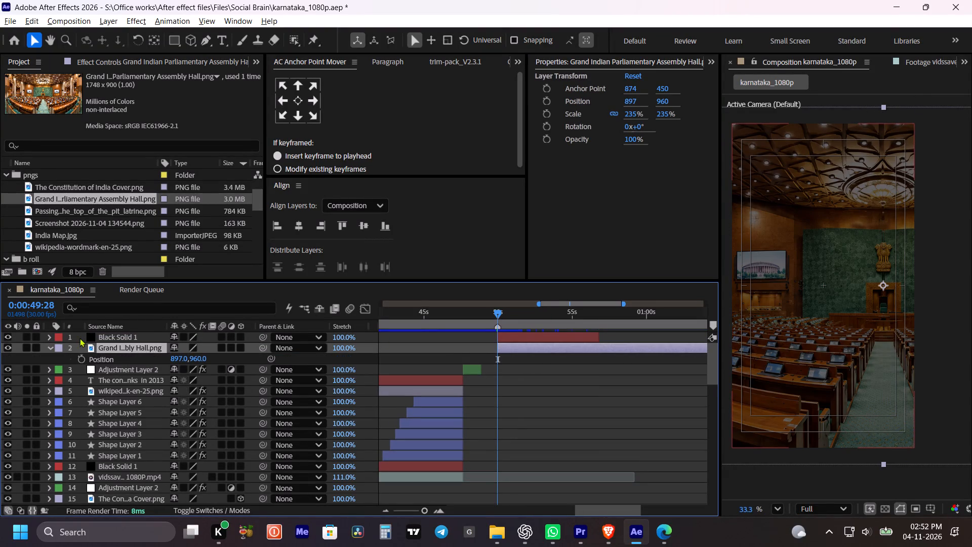
# Keyframe the assembly hall image's Position from 897, 960 at 0:00:49:28 to 324, 960 at 0:00:56:24.
pyautogui.click(82, 358)
pyautogui.keyDown('shift'); pyautogui.moveTo(577, 317); pyautogui.dragTo(598, 326); pyautogui.keyUp('shift')
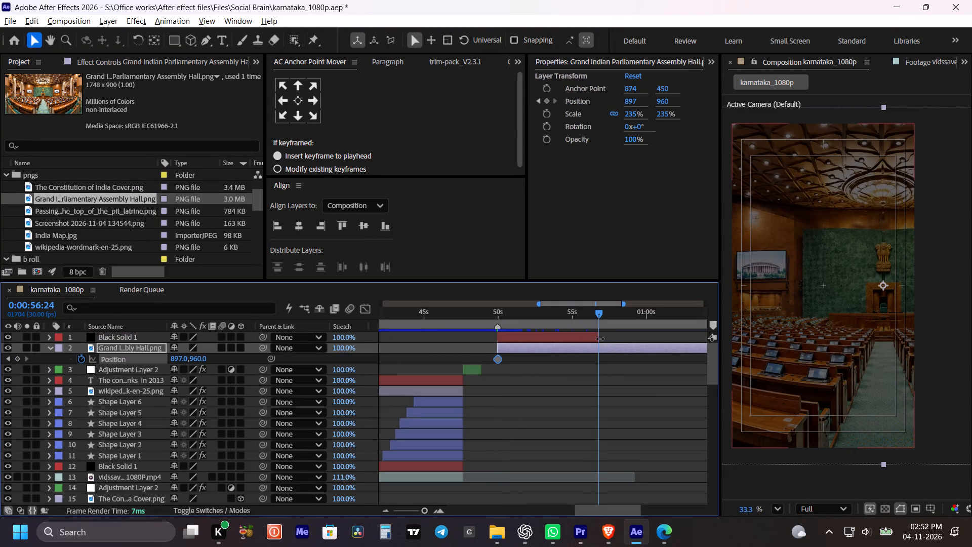
pyautogui.moveTo(634, 102); pyautogui.dragTo(503, 134)
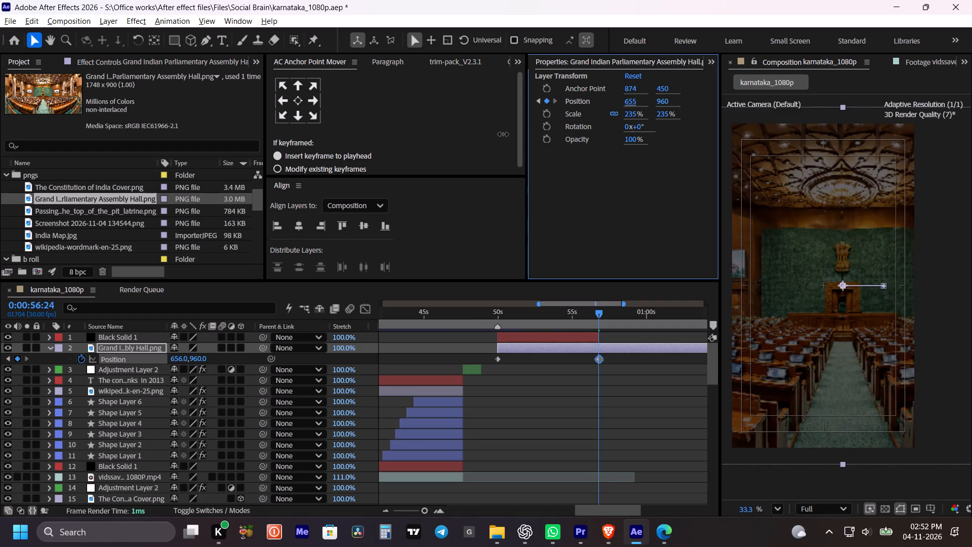
pyautogui.moveTo(503, 134); pyautogui.dragTo(332, 167)
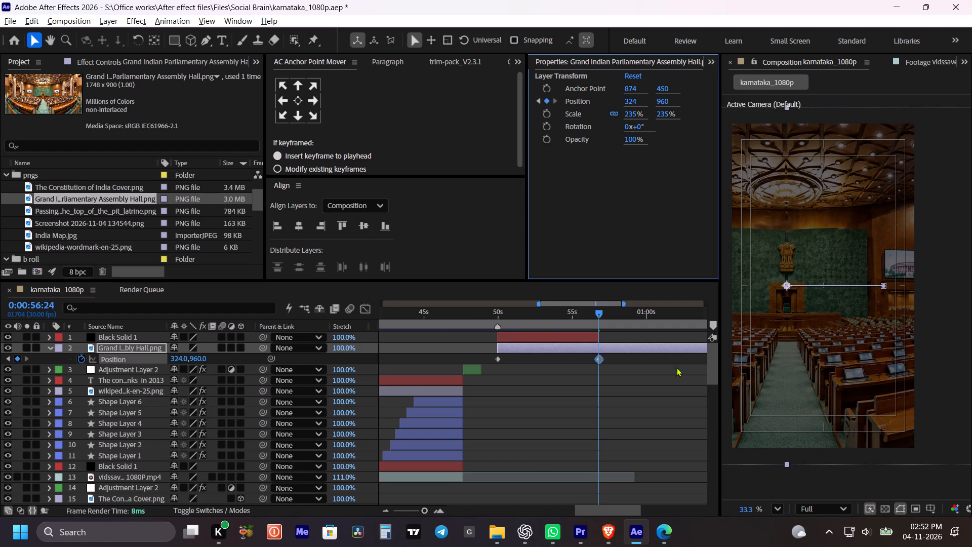
# Trim the assembly hall image layer's end to 0:00:56:24 and save the project.
pyautogui.hotkey('alt', ']')
pyautogui.hotkey('ctrl', 's')
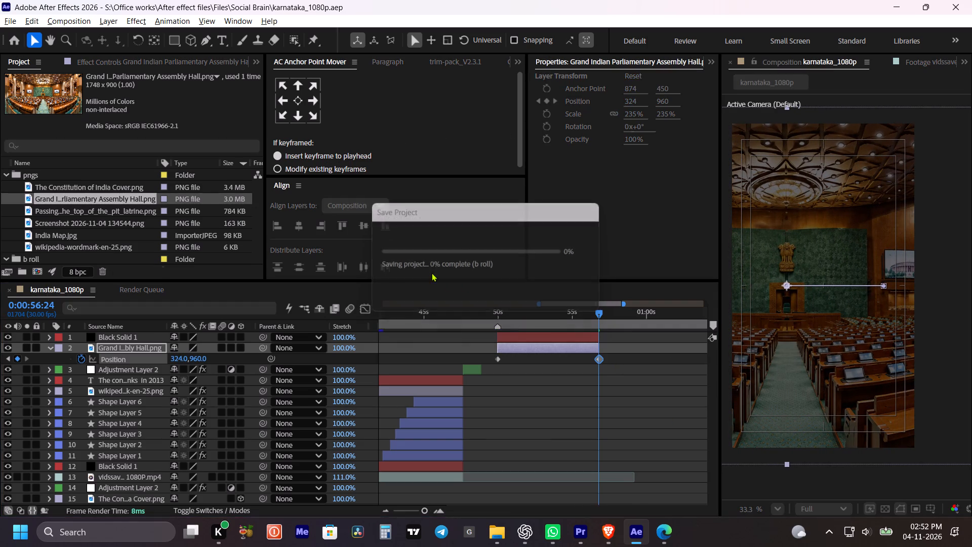
# Preview the assembly hall pan from 0:00:49:00 and save the project.
pyautogui.click(483, 312)
pyautogui.press('space')
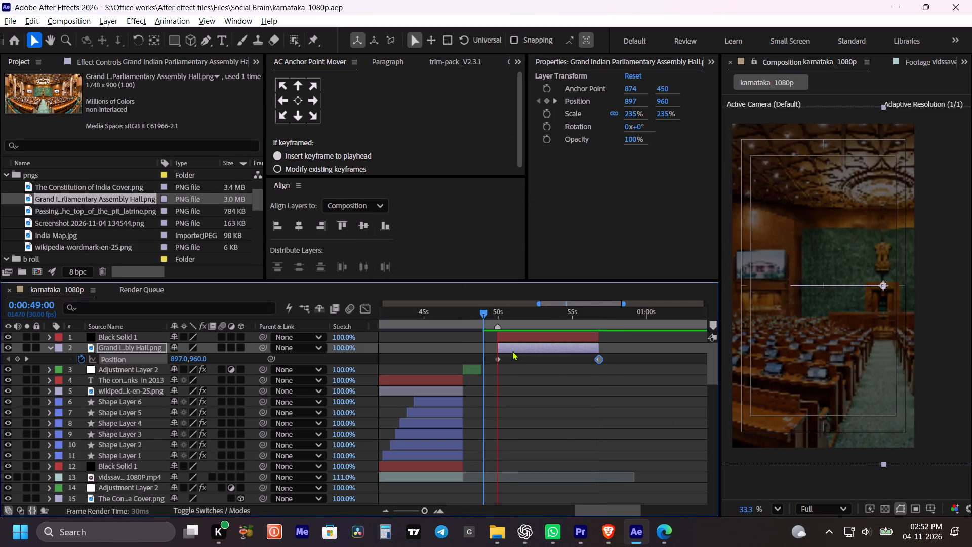
pyautogui.click(637, 359)
pyautogui.press('space')
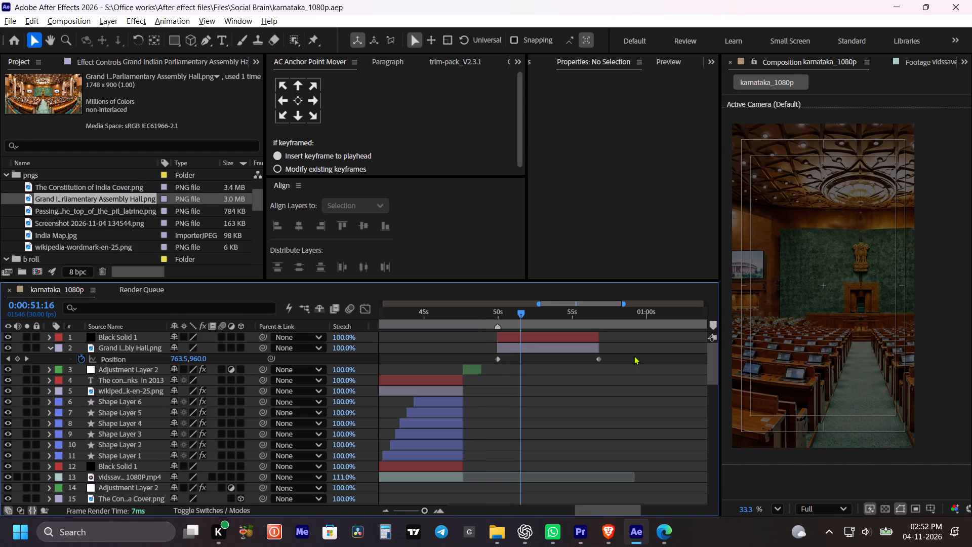
pyautogui.hotkey('ctrl', 's')
pyautogui.hotkey('ctrl', 's')
pyautogui.hotkey('ctrl', 's')
pyautogui.hotkey('ctrl', 's')
pyautogui.hotkey('ctrl', 's')
pyautogui.hotkey('ctrl', 's')
pyautogui.keyDown('ctrl'); pyautogui.click(634, 356); pyautogui.keyUp('ctrl')
pyautogui.hotkey('ctrl', 's')
pyautogui.hotkey('ctrl', 's')
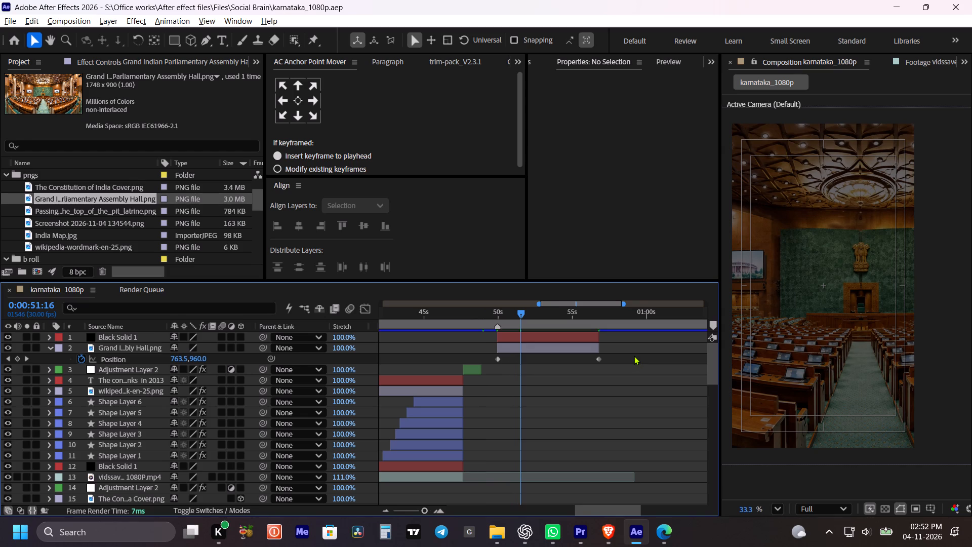
pyautogui.click(634, 355)
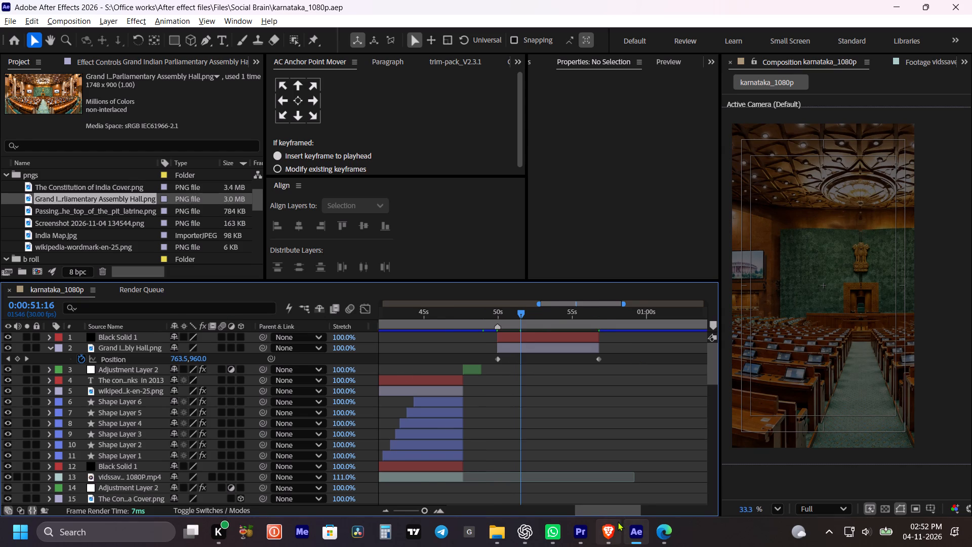
# Switch to Brave and copy the heading from GOVERNMENT OF INDIA to LOK SABHA on the PDF's first page.
pyautogui.click(618, 522)
pyautogui.click(473, 0)
pyautogui.scroll(6, 543, 296)
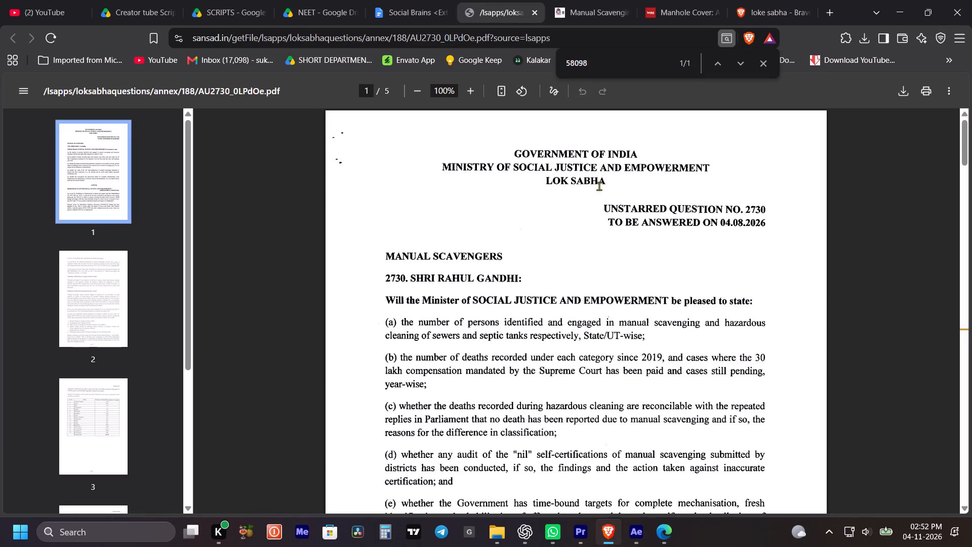
pyautogui.moveTo(607, 183); pyautogui.dragTo(515, 160)
pyautogui.hotkey('ctrl', 'c')
pyautogui.hotkey('ctrl', 'c')
pyautogui.hotkey('ctrl', 'c')
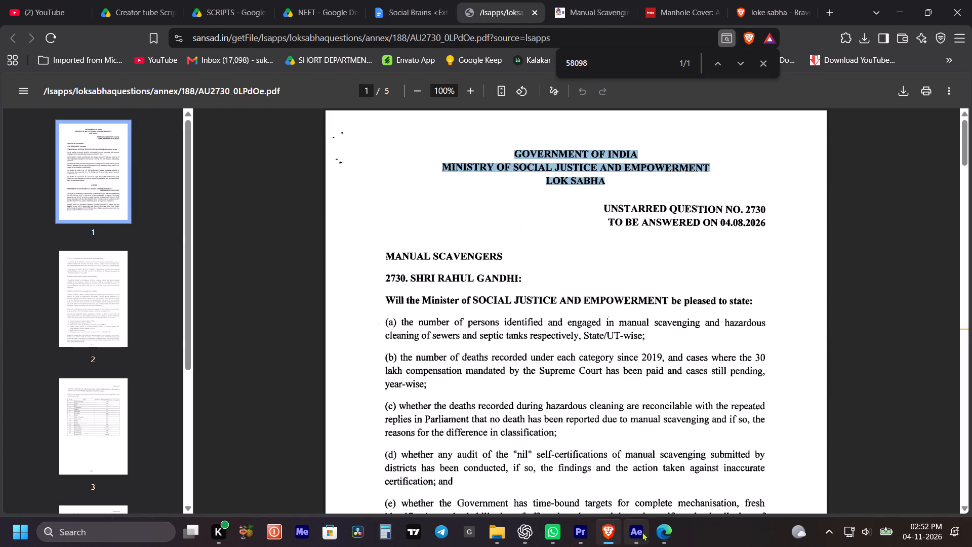
# Back in After Effects, paste the copied government heading as a new text layer and center it horizontally in the composition.
pyautogui.click(642, 532)
pyautogui.click(605, 387)
pyautogui.hotkey('ctrl', 's')
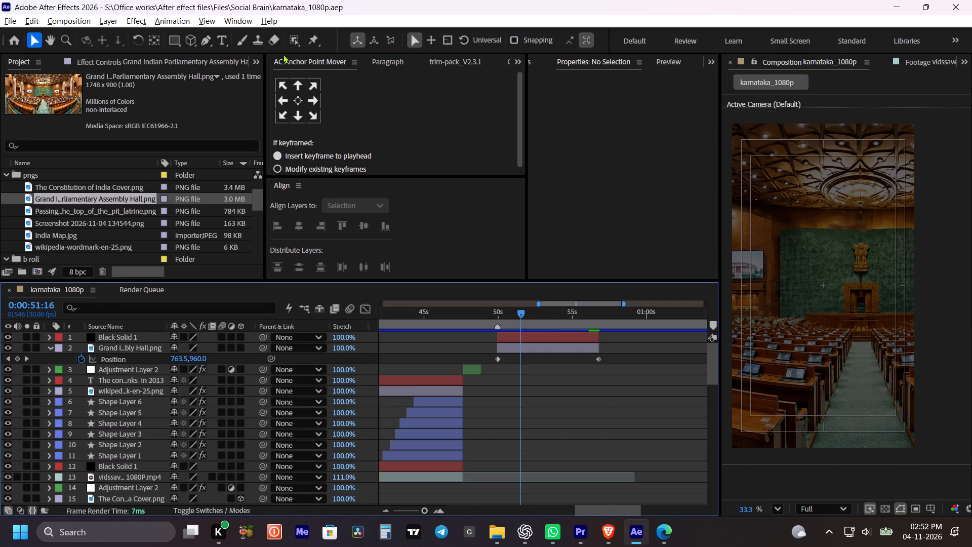
pyautogui.click(223, 41)
pyautogui.click(766, 212)
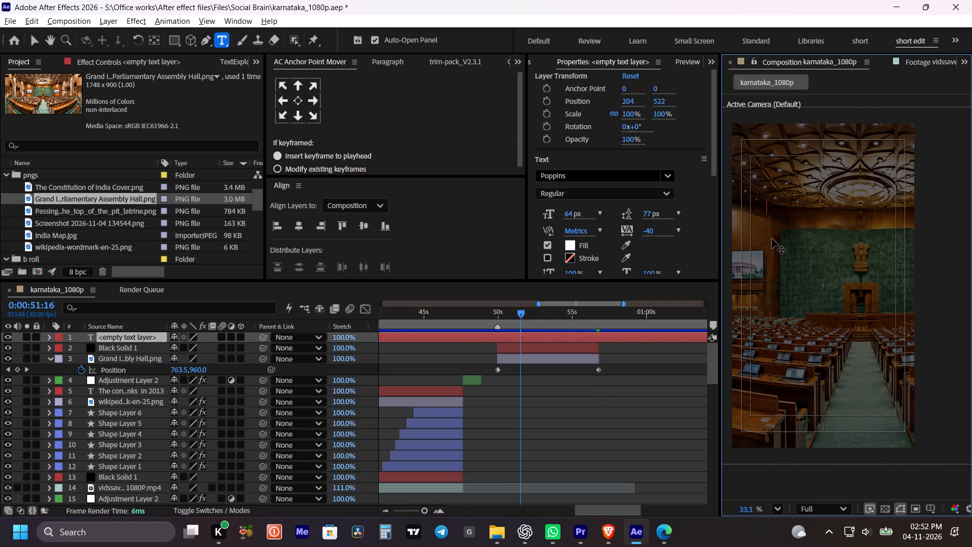
pyautogui.hotkey('ctrl', 'v')
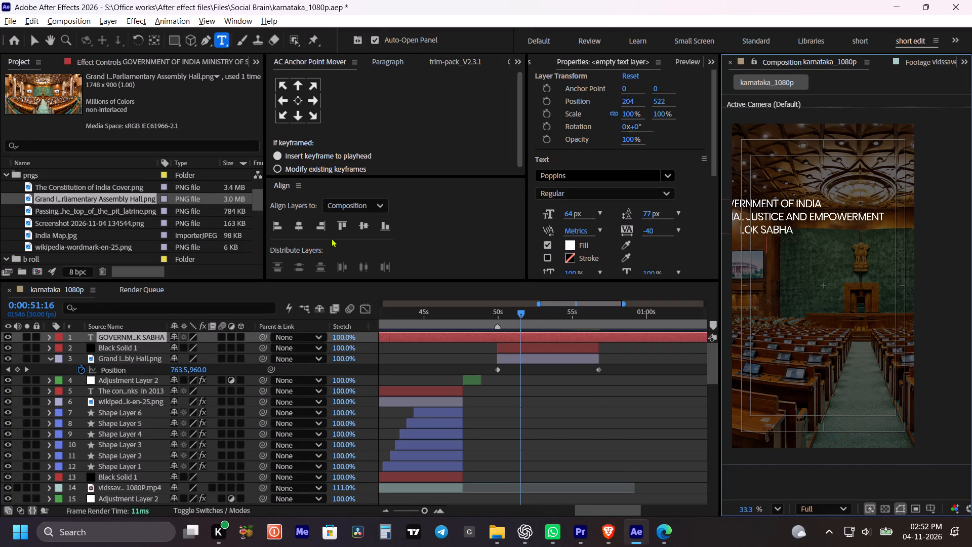
pyautogui.click(303, 224)
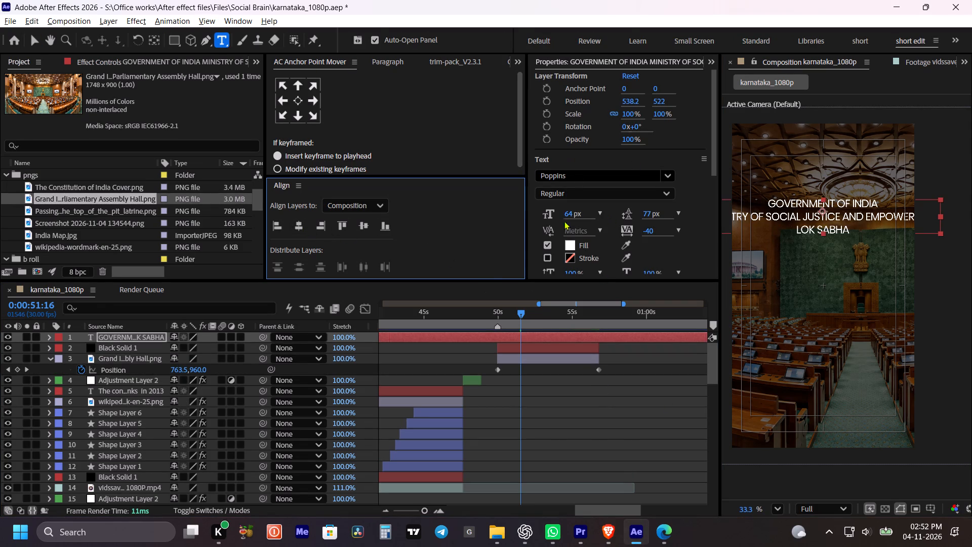
# Set the heading text to 47 px with 60 px leading, and move it up to a Y position of 507.
pyautogui.moveTo(567, 215); pyautogui.dragTo(552, 211)
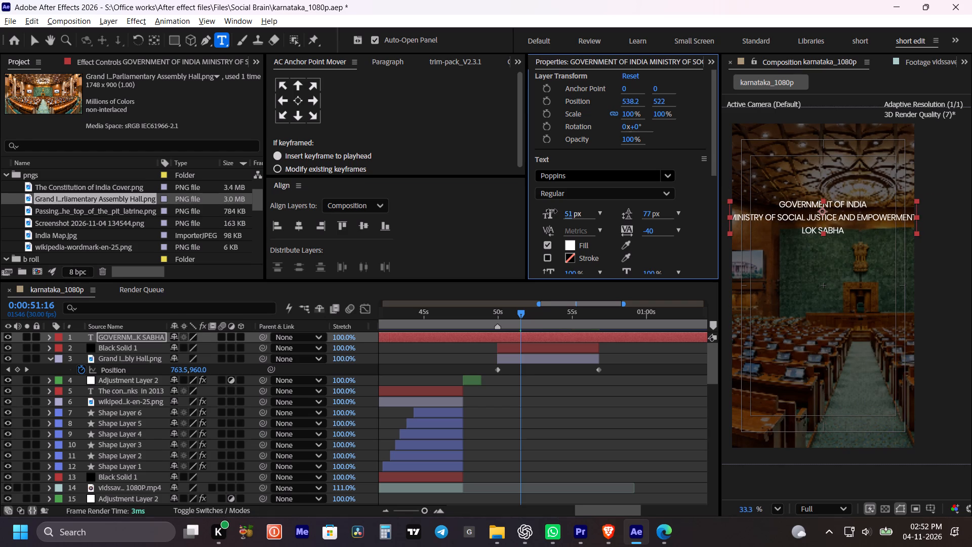
pyautogui.moveTo(552, 211); pyautogui.dragTo(547, 209)
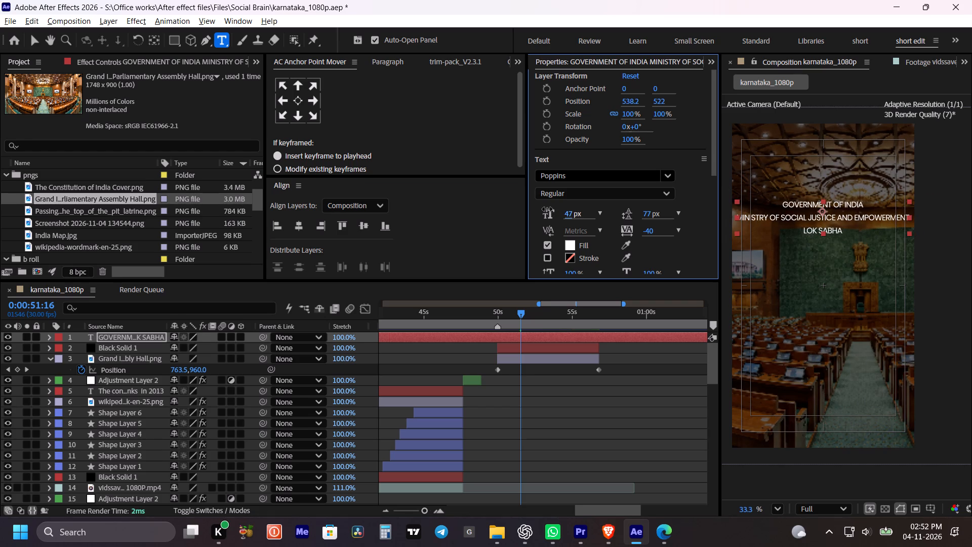
pyautogui.moveTo(547, 209); pyautogui.dragTo(549, 210)
pyautogui.moveTo(650, 213); pyautogui.dragTo(639, 214)
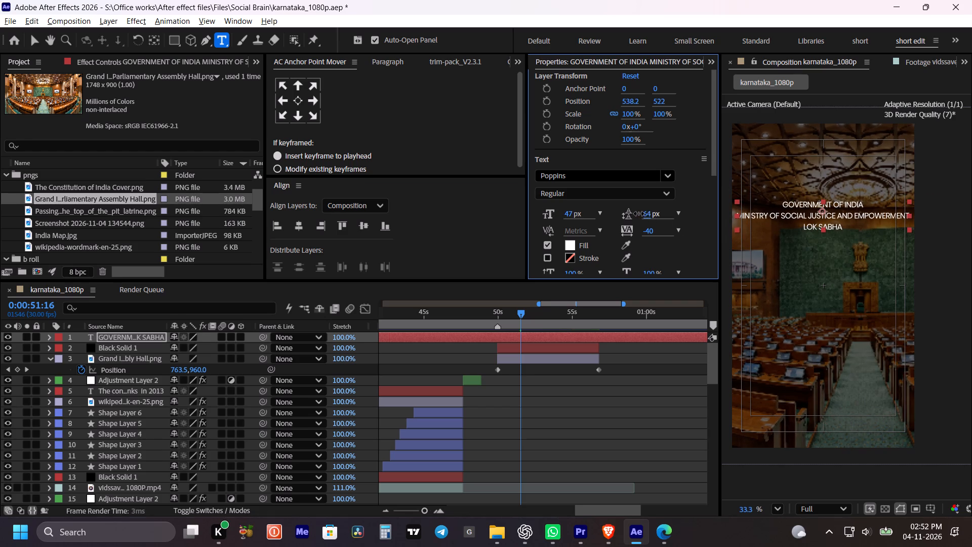
pyautogui.moveTo(639, 214); pyautogui.dragTo(638, 215)
pyautogui.moveTo(660, 100); pyautogui.dragTo(643, 106)
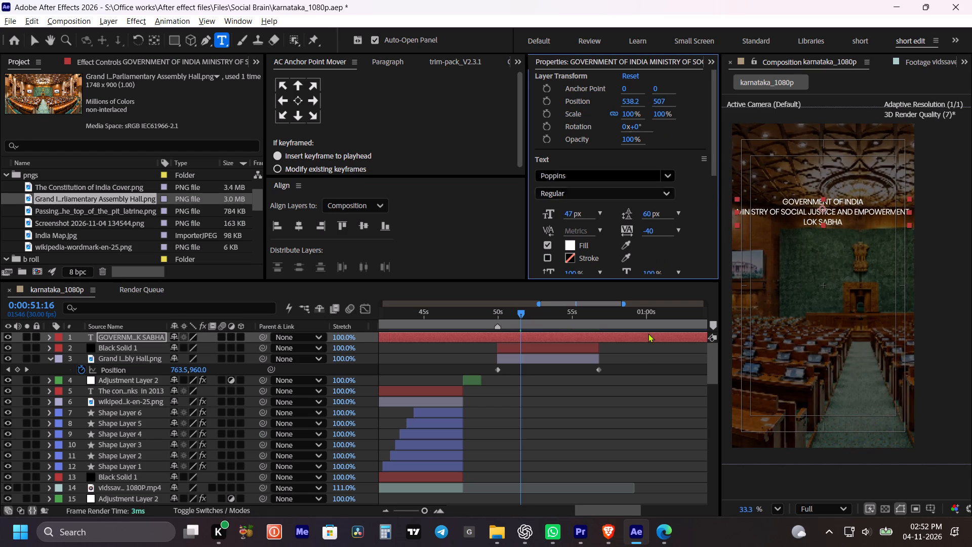
# Move the heading text layer's start to the playhead at 0:00:51:16.
pyautogui.click(630, 364)
pyautogui.click(568, 338)
pyautogui.press('[')
pyautogui.click(568, 338)
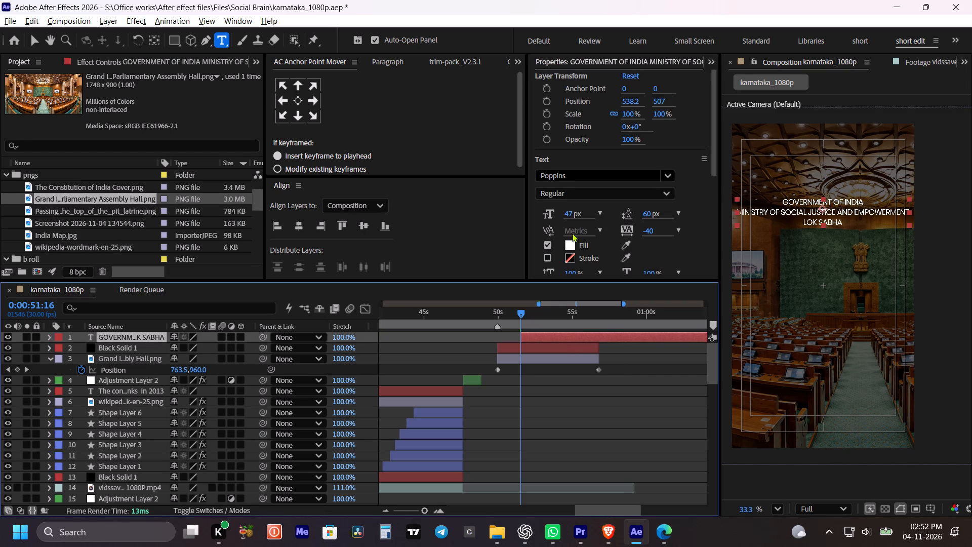
# Restyle the heading text as Poppins Bold at 40 px with 47 px leading.
pyautogui.click(564, 191)
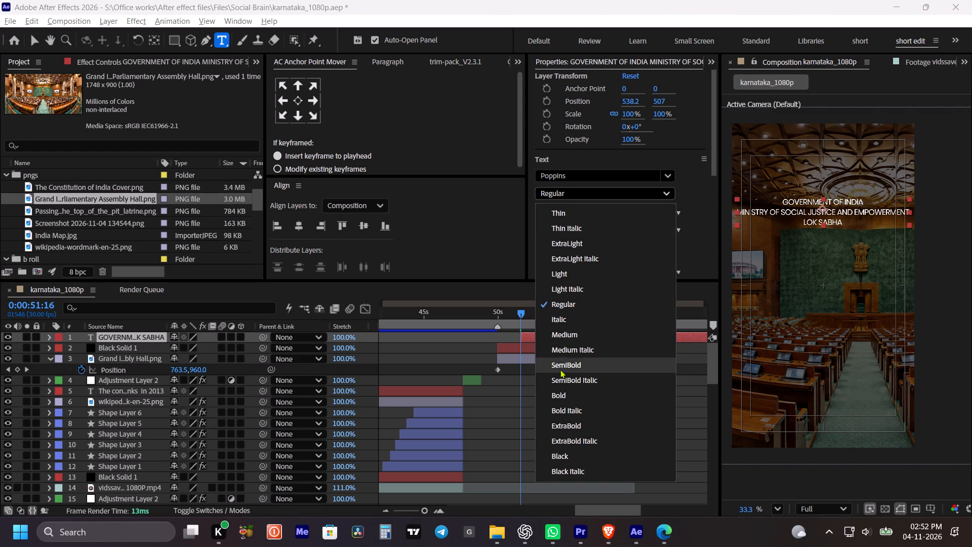
pyautogui.click(563, 391)
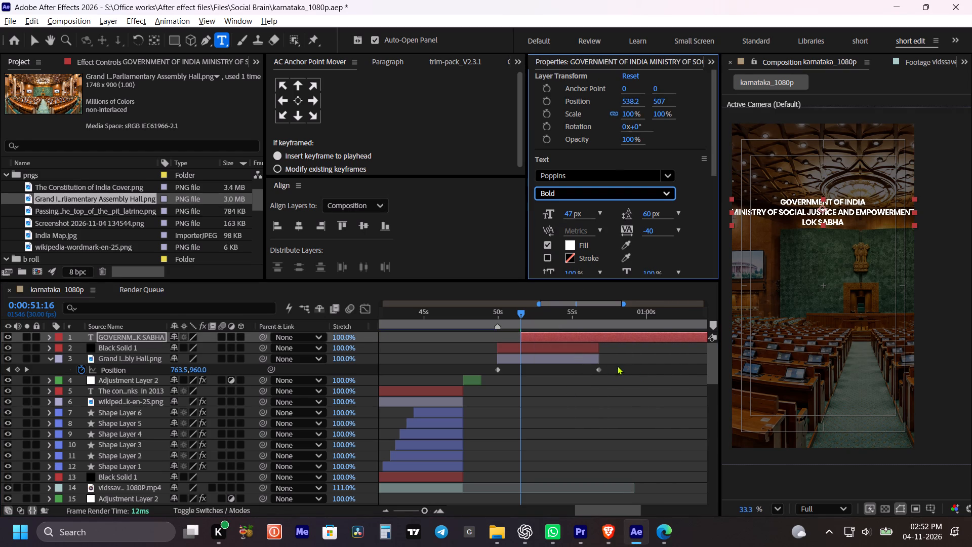
pyautogui.click(618, 366)
pyautogui.click(591, 335)
pyautogui.moveTo(567, 215); pyautogui.dragTo(561, 215)
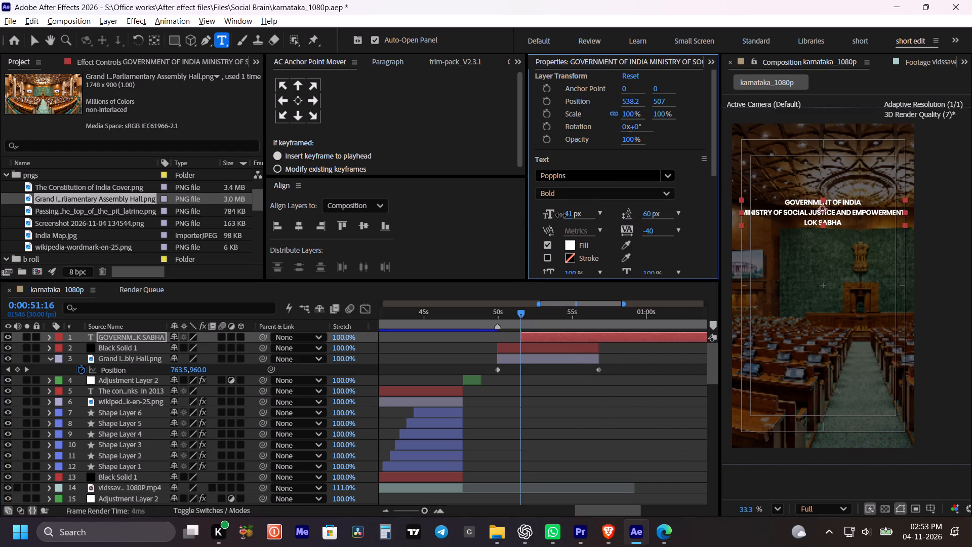
pyautogui.moveTo(561, 215); pyautogui.dragTo(560, 215)
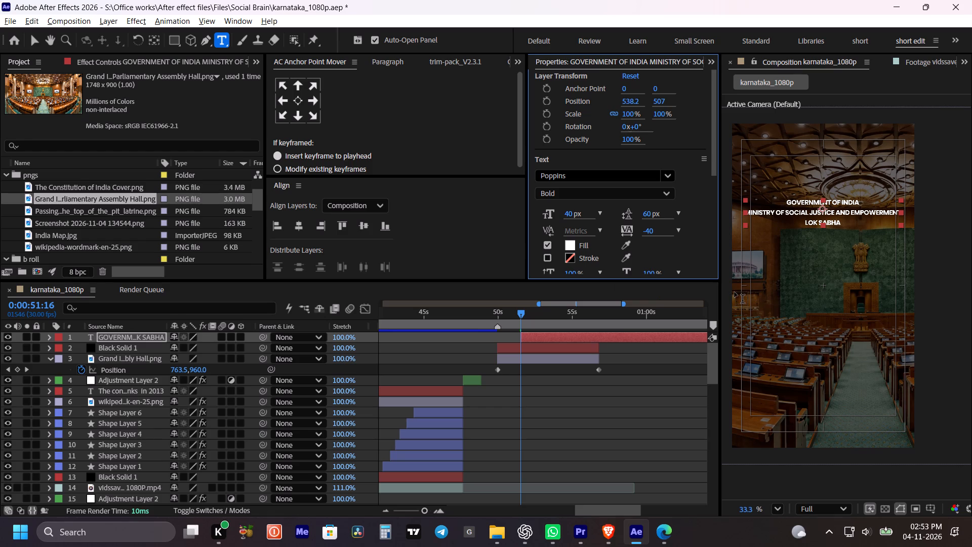
pyautogui.moveTo(647, 215); pyautogui.dragTo(647, 215)
pyautogui.moveTo(647, 215); pyautogui.dragTo(638, 217)
pyautogui.click(628, 373)
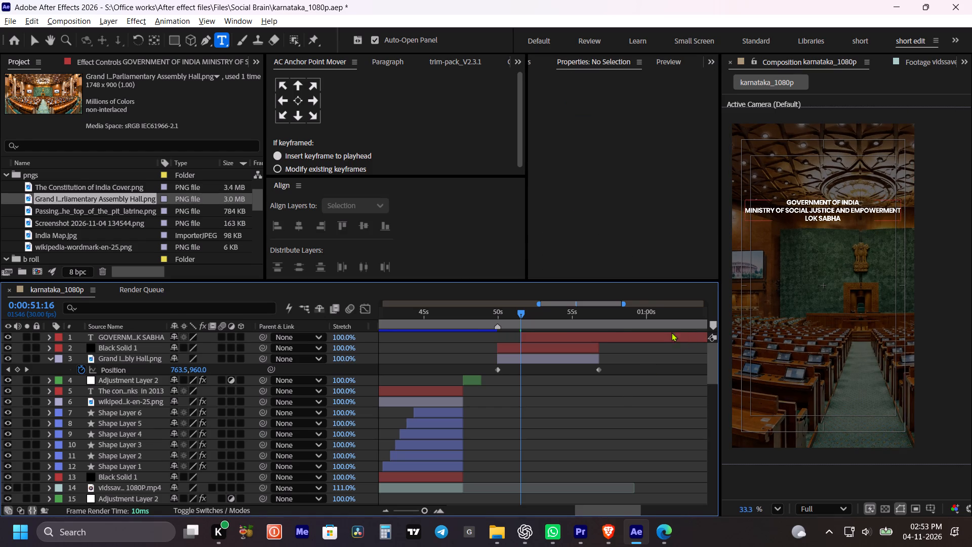
# Trim the heading text layer's end to 0:00:56:24 and save the project.
pyautogui.keyDown('shift'); pyautogui.moveTo(575, 317); pyautogui.dragTo(591, 321); pyautogui.keyUp('shift')
pyautogui.click(595, 338)
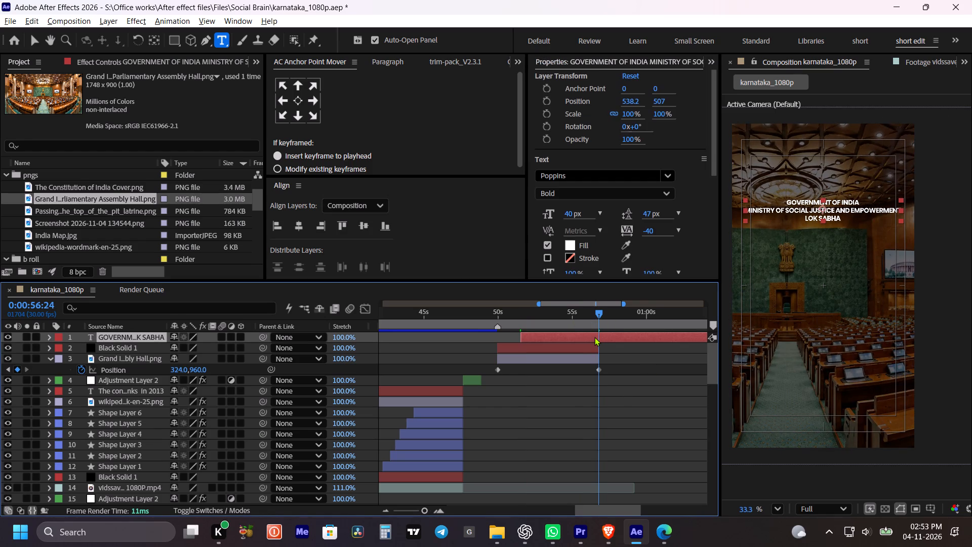
pyautogui.hotkey('alt', ']')
pyautogui.hotkey('ctrl', 's')
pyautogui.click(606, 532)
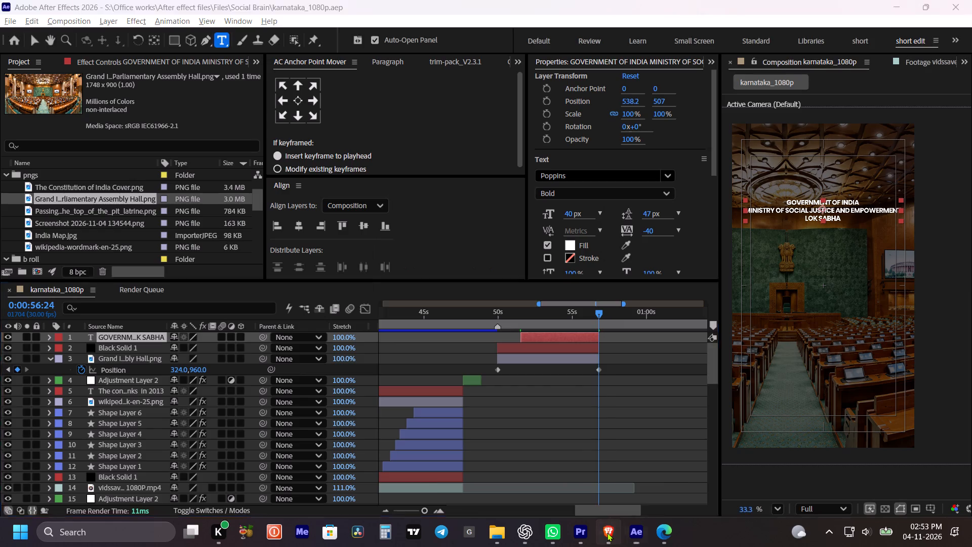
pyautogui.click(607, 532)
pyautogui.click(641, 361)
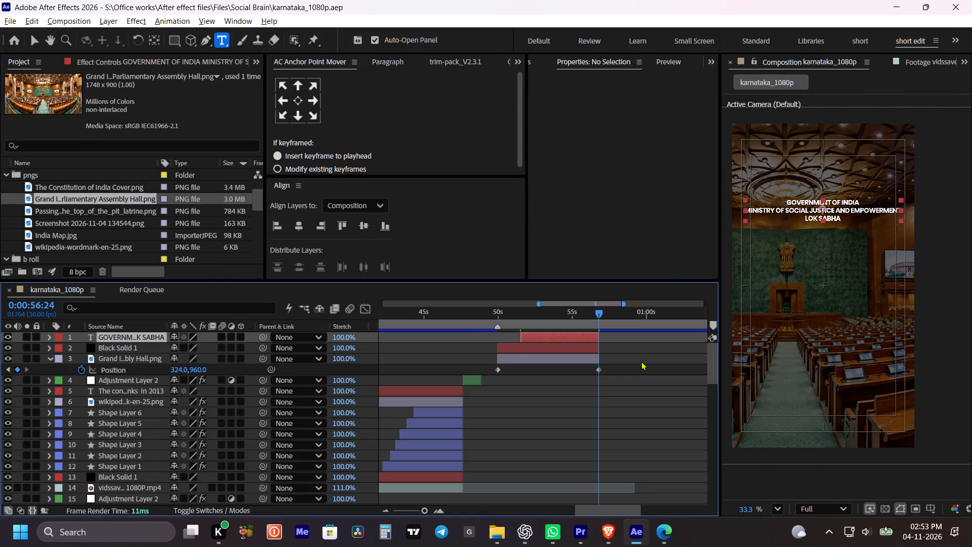
# Insert a line break before EMPOWERMENT in the heading text so it sits on its own line.
pyautogui.press('v')
pyautogui.click(571, 339)
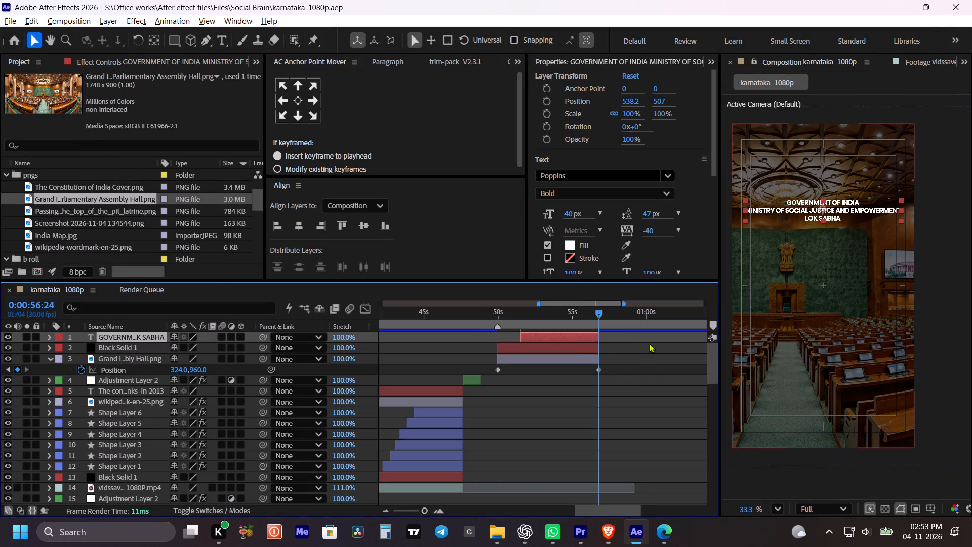
pyautogui.doubleClick(564, 340)
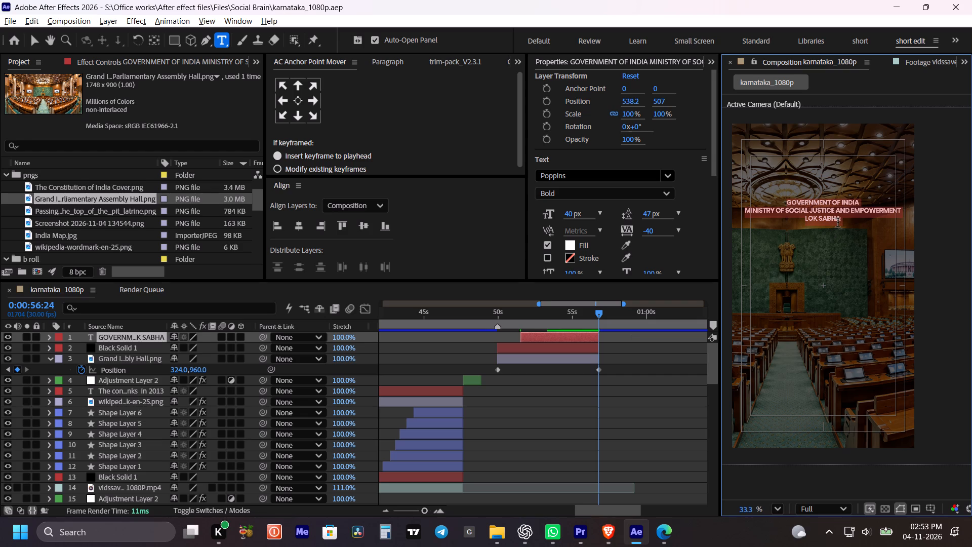
pyautogui.click(836, 209)
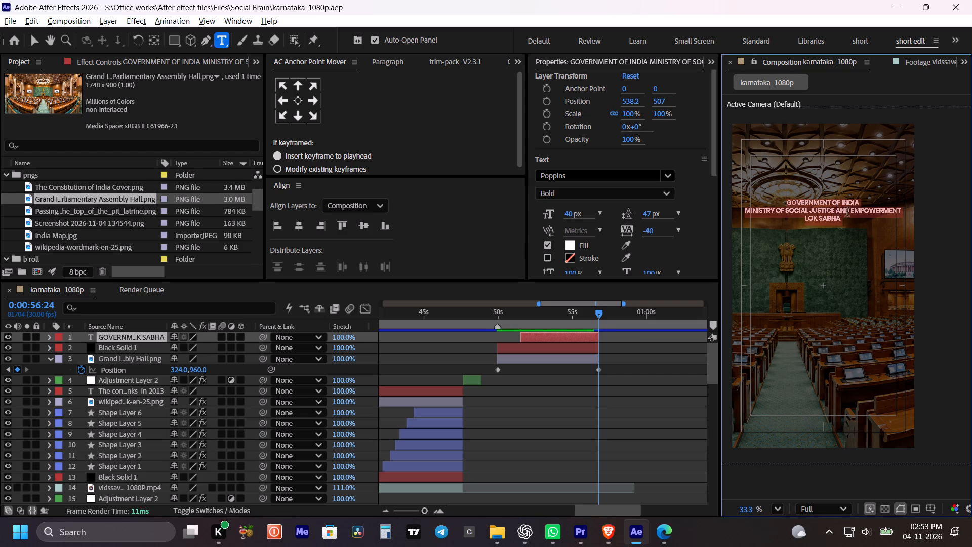
pyautogui.click(852, 209)
pyautogui.press('Return')
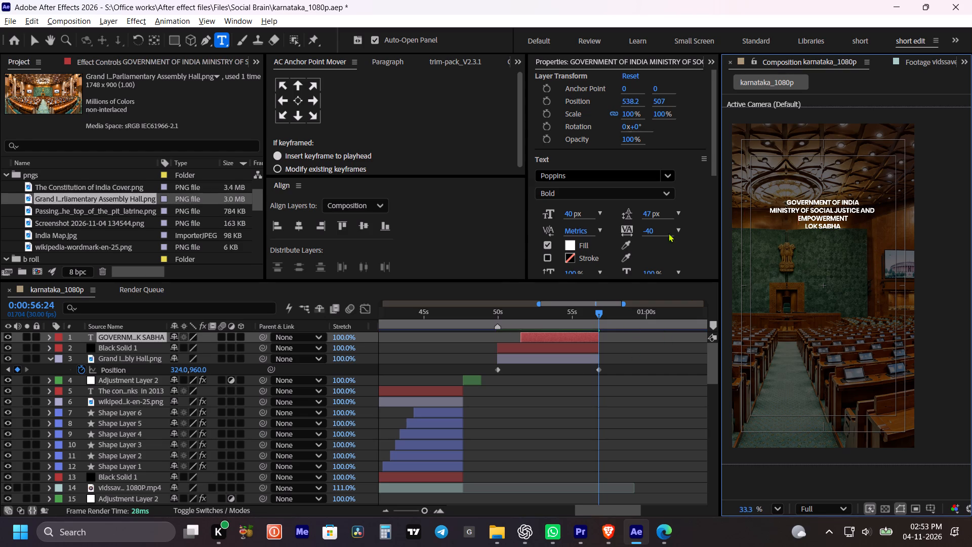
# Enlarge the heading text's font size to 57 px.
pyautogui.click(621, 364)
pyautogui.click(593, 337)
pyautogui.moveTo(569, 211); pyautogui.dragTo(569, 210)
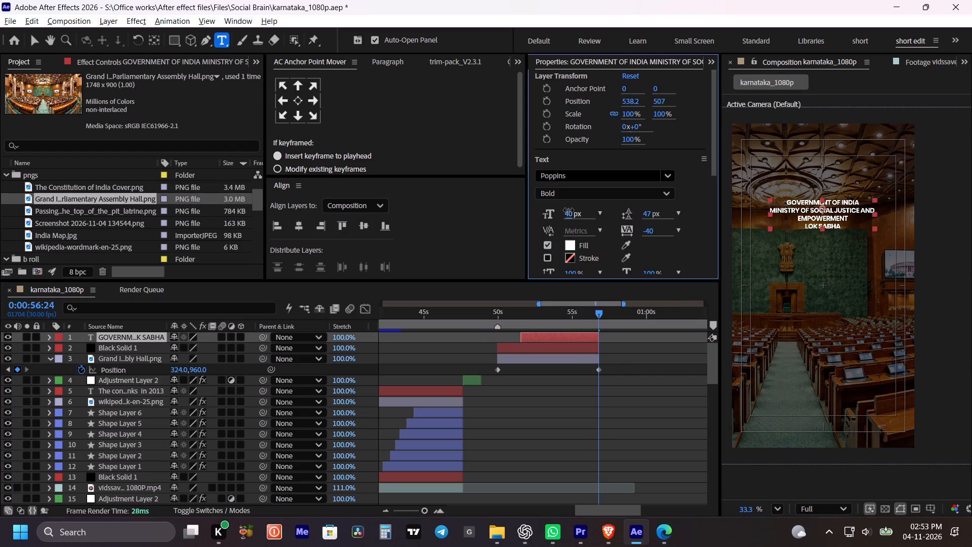
pyautogui.moveTo(569, 210); pyautogui.dragTo(581, 210)
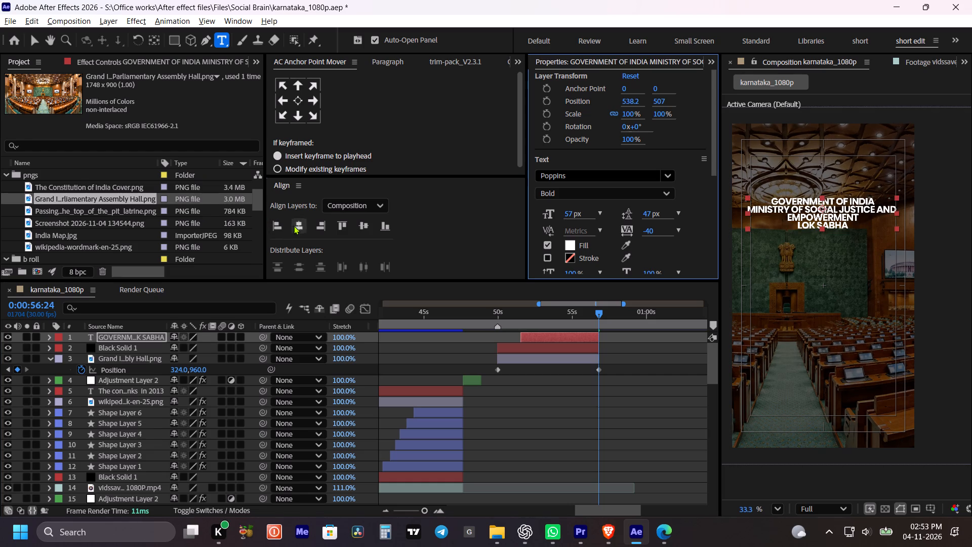
# Center the heading text horizontally in the composition and move its anchor point to the text's center.
pyautogui.click(294, 225)
pyautogui.click(297, 100)
# Set the line spacing of the government heading text to 63 px.
pyautogui.moveTo(651, 214); pyautogui.dragTo(666, 216)
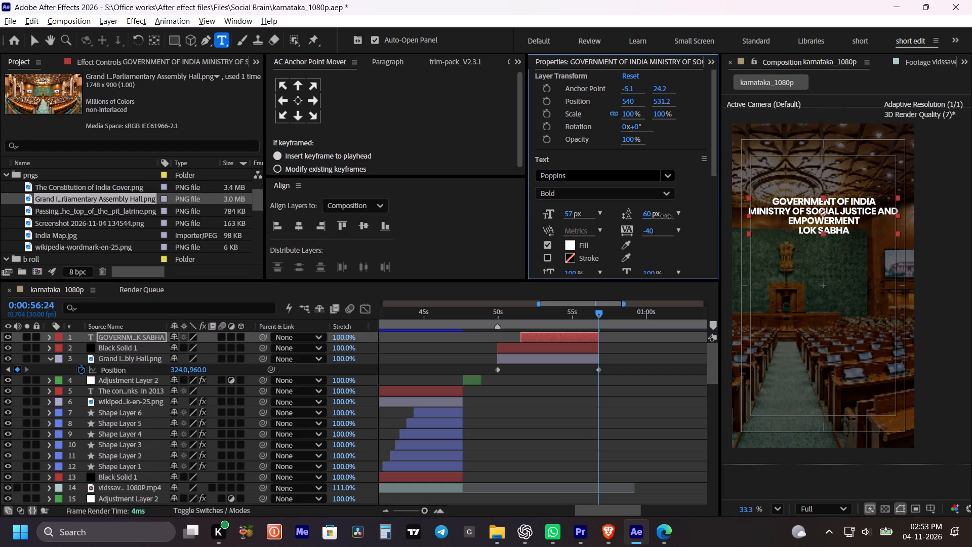
pyautogui.moveTo(666, 216); pyautogui.dragTo(667, 216)
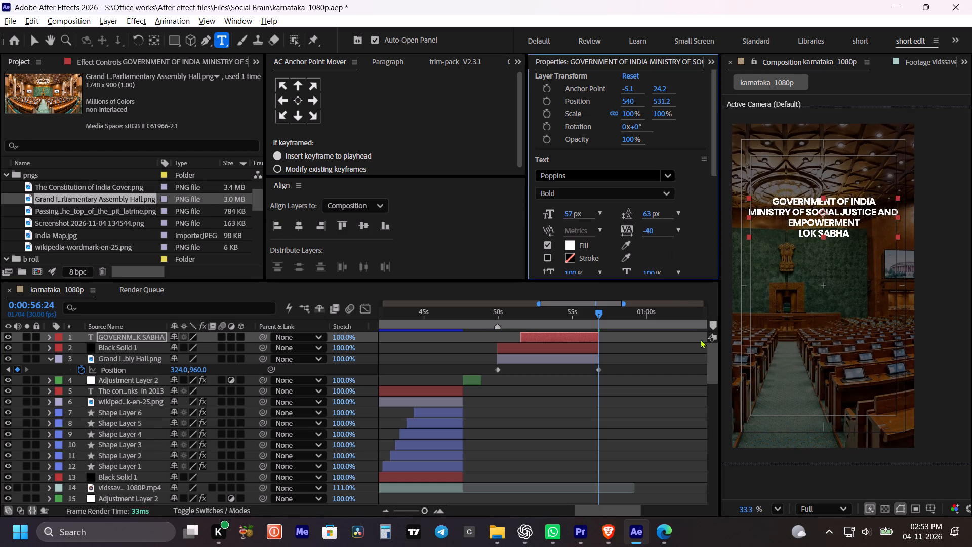
pyautogui.click(630, 365)
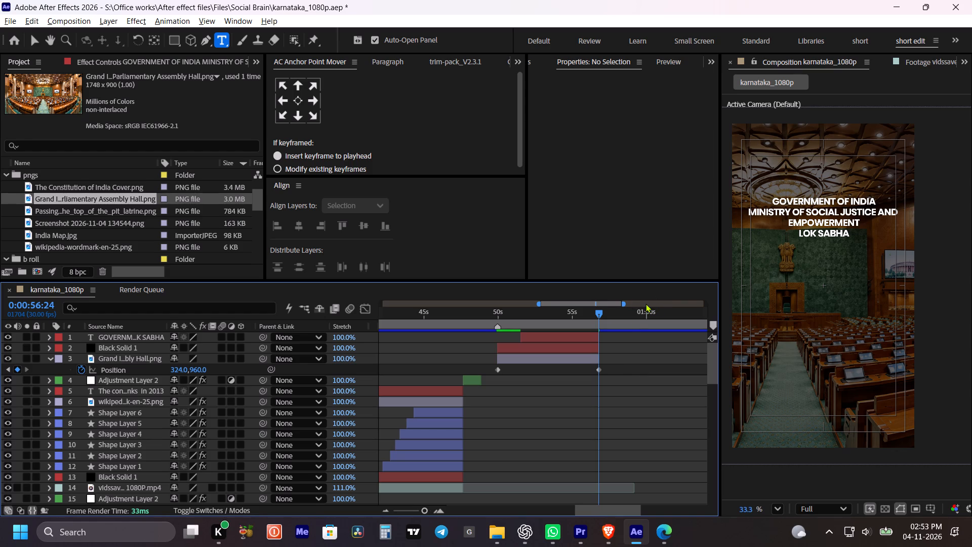
pyautogui.click(551, 338)
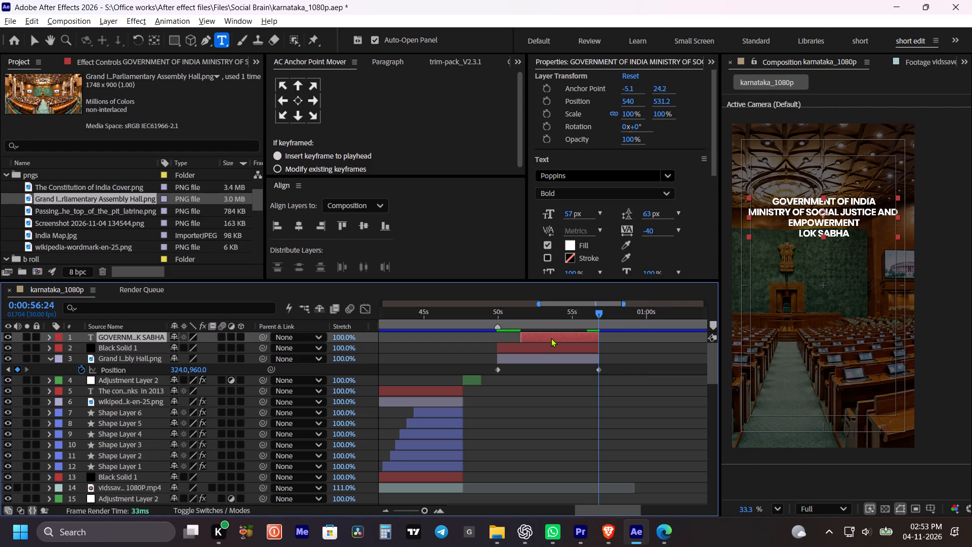
# Switch to Brave and bring up the Annexure-I table of identified manual scavengers in the Lok Sabha answer PDF.
pyautogui.click(604, 530)
pyautogui.scroll(-12, 585, 355)
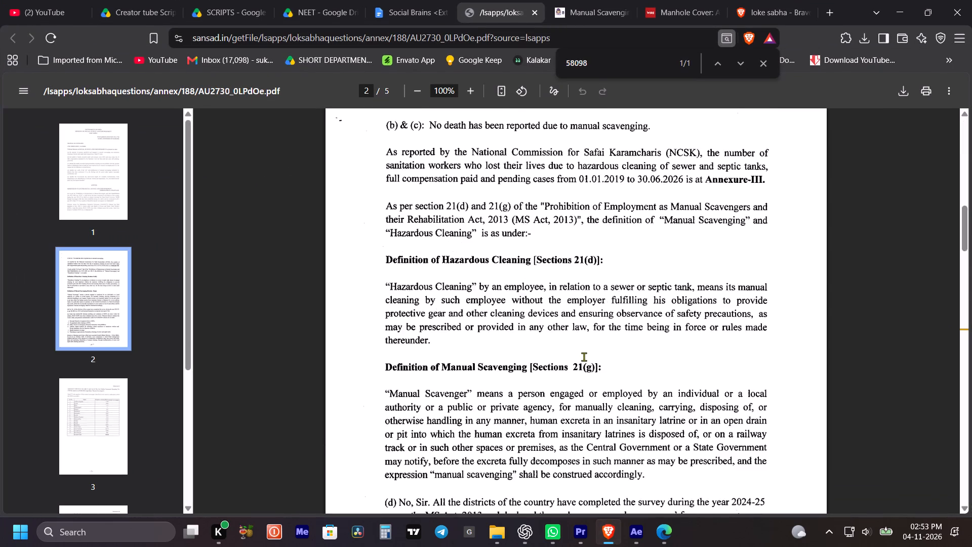
pyautogui.scroll(-14, 584, 357)
pyautogui.scroll(3, 584, 355)
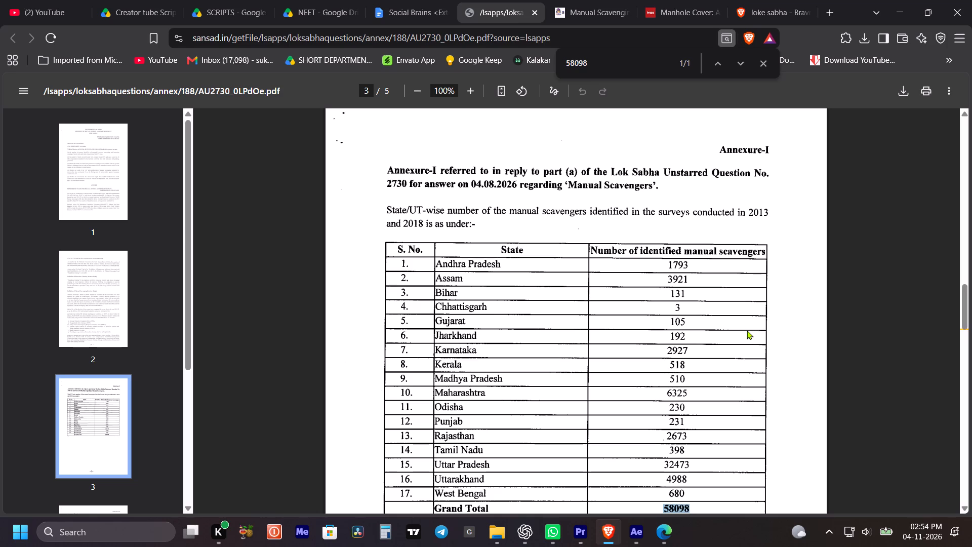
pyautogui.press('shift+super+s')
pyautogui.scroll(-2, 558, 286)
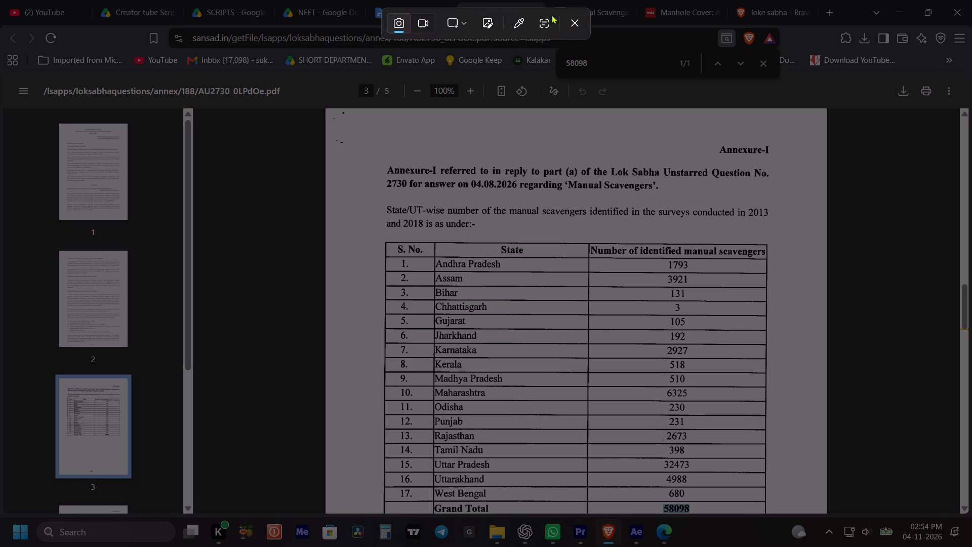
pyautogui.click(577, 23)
pyautogui.keyDown('ctrl'); pyautogui.scroll(-1, 600, 243); pyautogui.keyUp('ctrl')
pyautogui.scroll(-1, 667, 272)
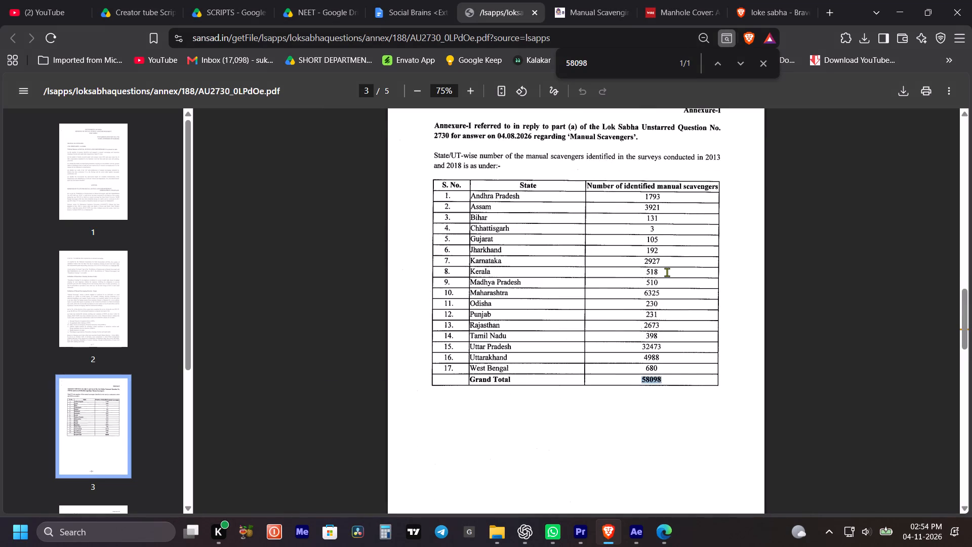
pyautogui.press('shift+super+s')
pyautogui.moveTo(428, 170); pyautogui.dragTo(481, 268)
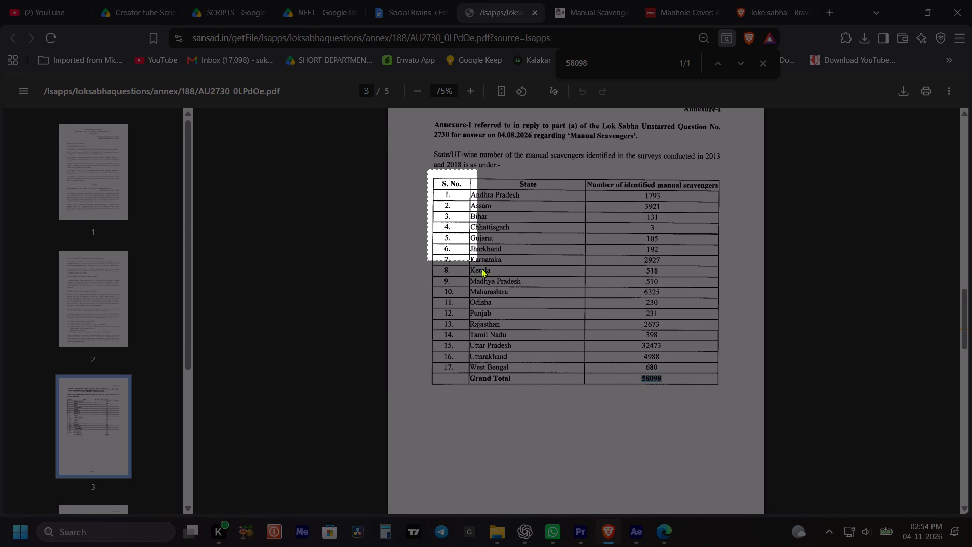
pyautogui.moveTo(481, 268); pyautogui.dragTo(505, 214)
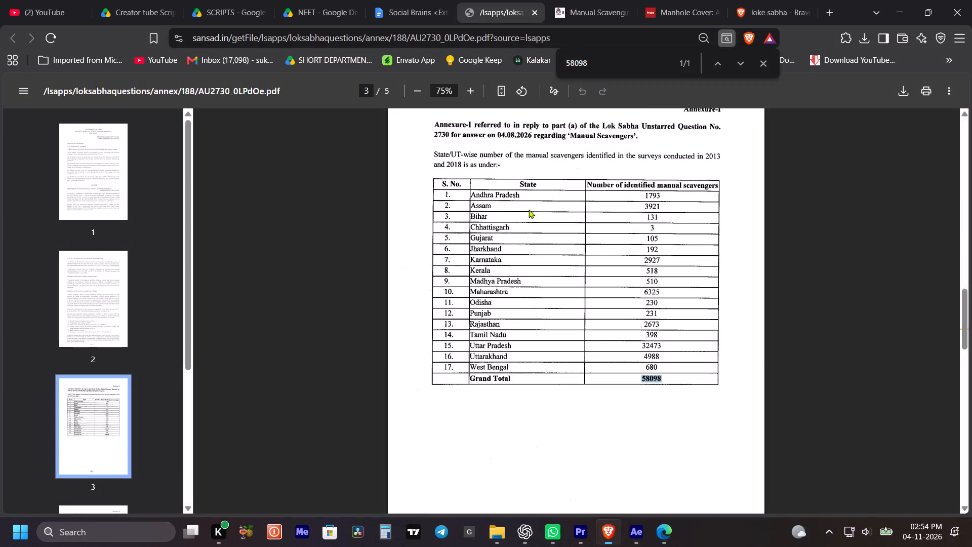
pyautogui.click(760, 66)
pyautogui.moveTo(793, 360); pyautogui.dragTo(971, 346)
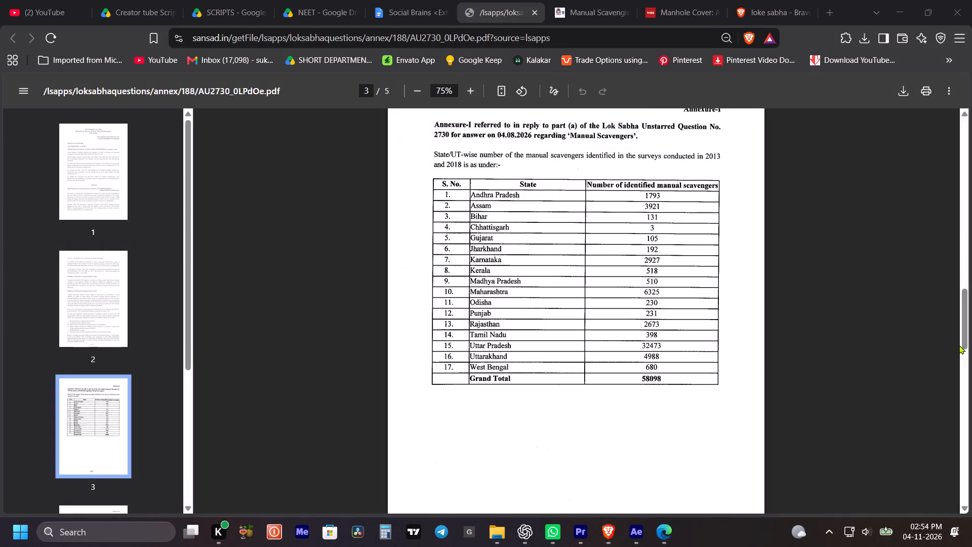
pyautogui.press('shift+super+s')
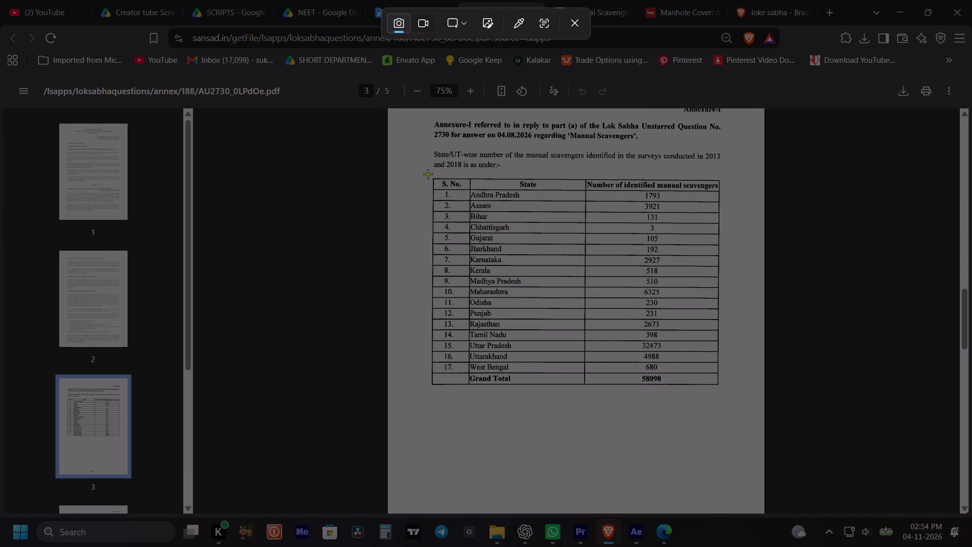
pyautogui.moveTo(428, 174); pyautogui.dragTo(721, 387)
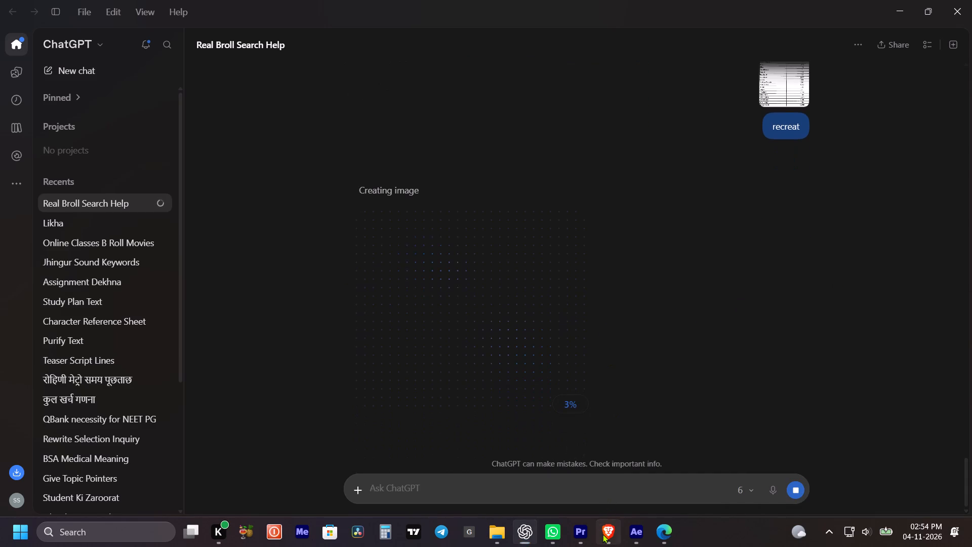
# In the Brave PDF, copy the sentence above the table, from "State/UT-wise number of the manual scavengers" through "is as under:".
pyautogui.click(602, 534)
pyautogui.scroll(1, 601, 318)
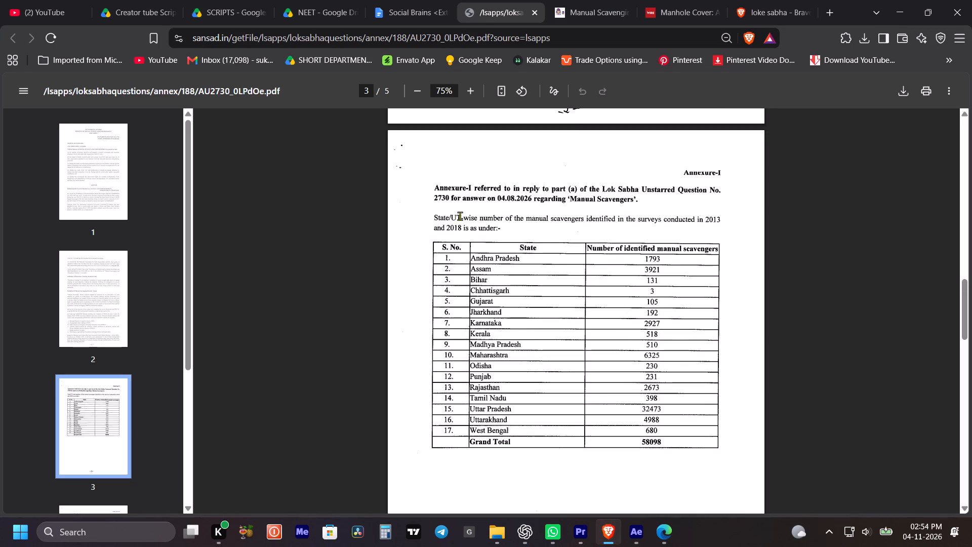
pyautogui.moveTo(435, 213); pyautogui.dragTo(491, 228)
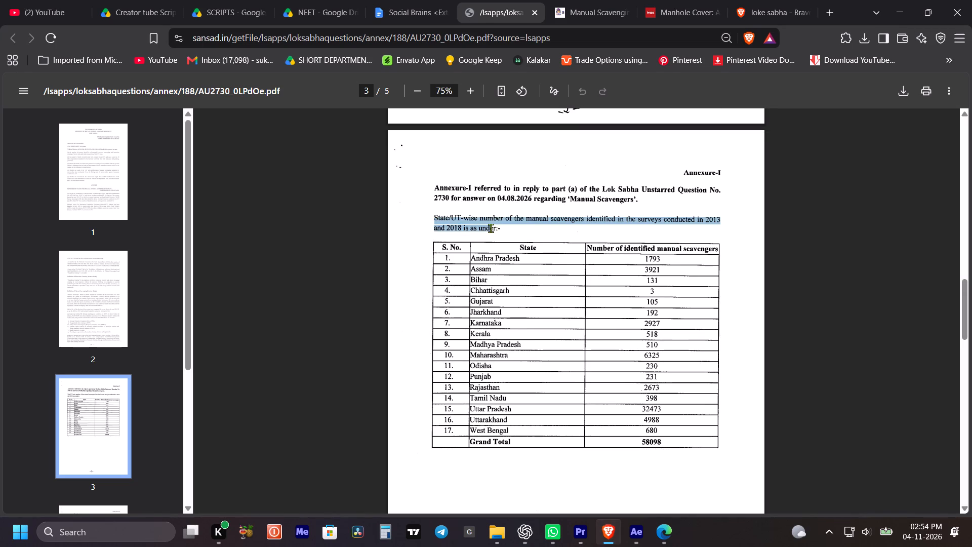
pyautogui.moveTo(491, 228); pyautogui.dragTo(497, 228)
pyautogui.hotkey('ctrl', 'c')
pyautogui.hotkey('ctrl', 'c')
pyautogui.hotkey('ctrl', 'c')
pyautogui.hotkey('ctrl', 'c')
# Switch back to After Effects and save the project.
pyautogui.click(634, 529)
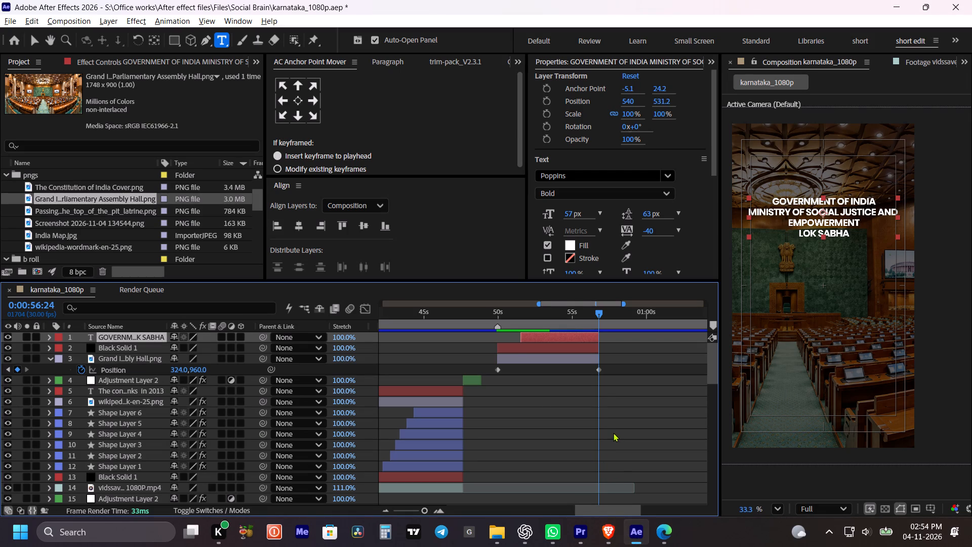
pyautogui.click(613, 433)
pyautogui.hotkey('ctrl', 's')
# Move the heading text layer to start at 0:00:49:28, extend its end to match the assembly hall layer, and save the project.
pyautogui.click(492, 315)
pyautogui.press('space')
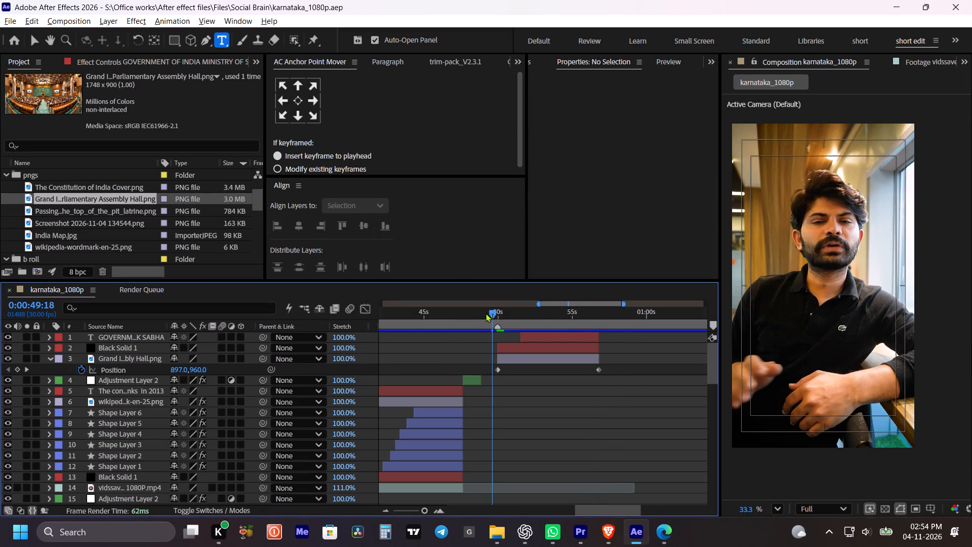
pyautogui.press('space')
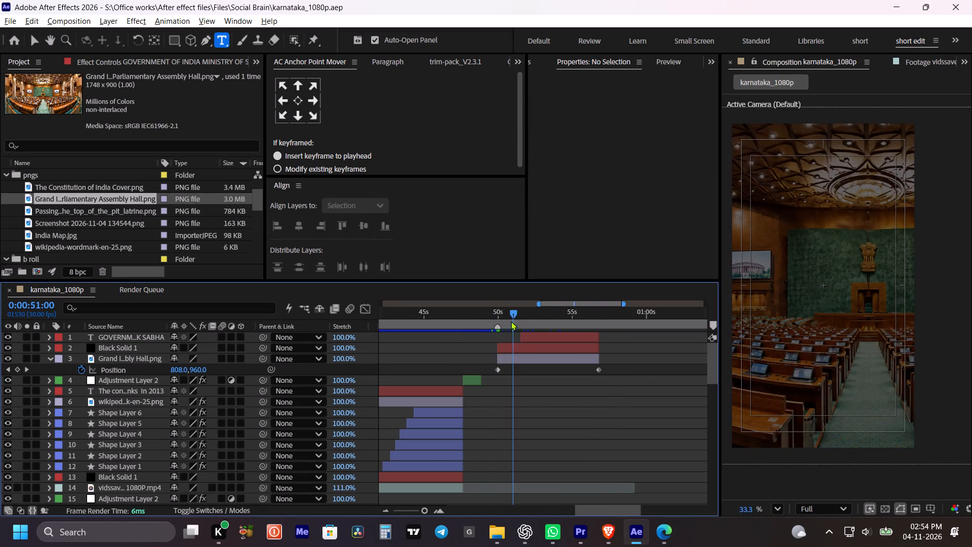
pyautogui.keyDown('shift'); pyautogui.moveTo(512, 318); pyautogui.dragTo(498, 320); pyautogui.keyUp('shift')
pyautogui.click(527, 336)
pyautogui.press('[')
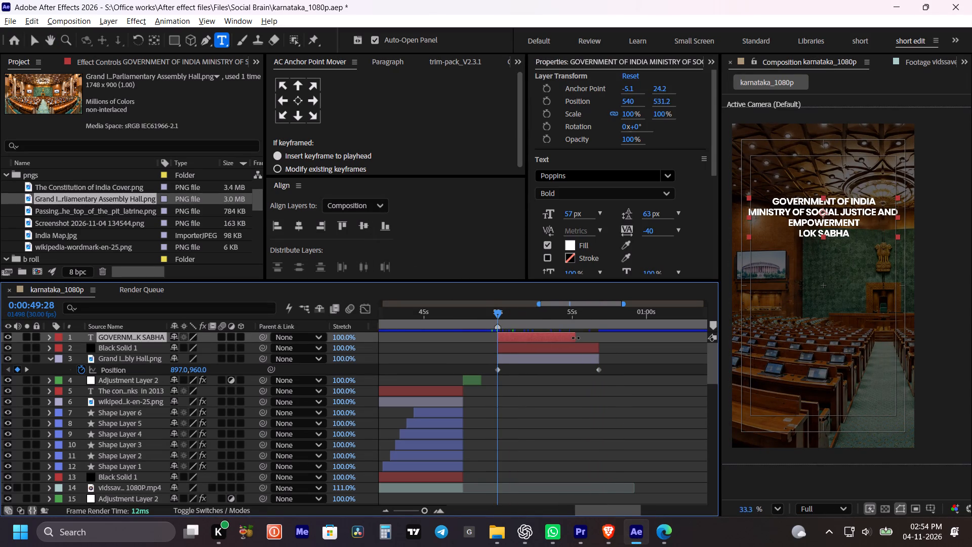
pyautogui.moveTo(576, 337); pyautogui.dragTo(597, 339)
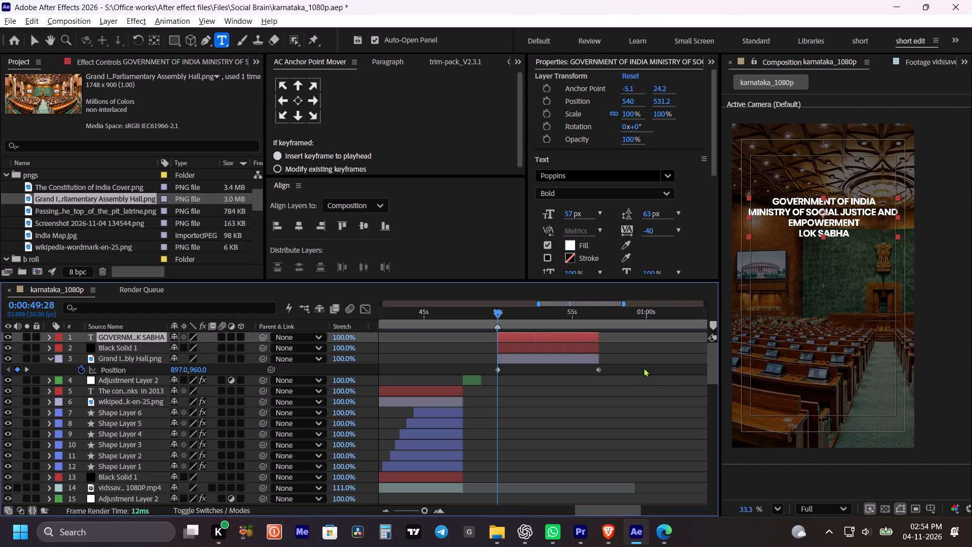
pyautogui.click(643, 367)
pyautogui.hotkey('ctrl', 's')
pyautogui.hotkey('ctrl', 's')
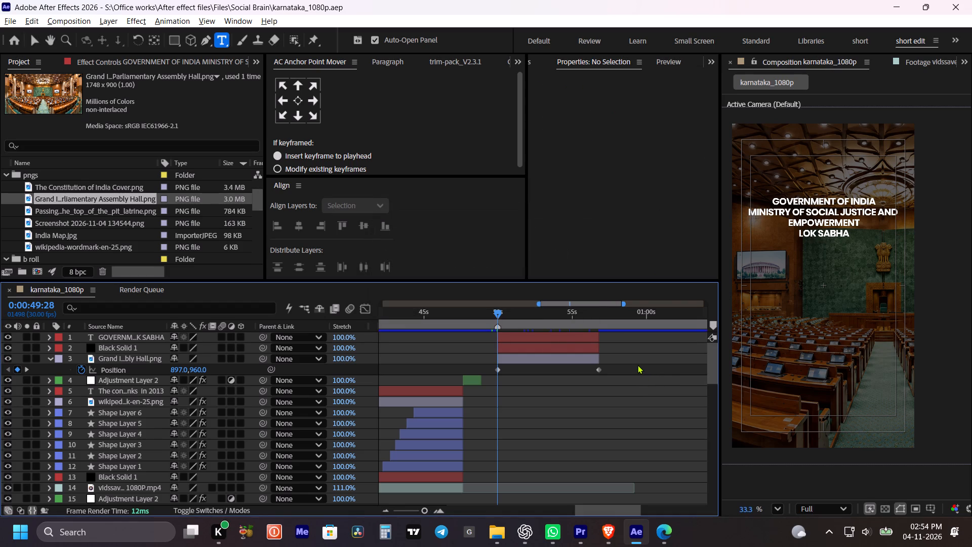
# Duplicate the heading text layer and move the copy below the original, to a vertical position of 809.2.
pyautogui.click(515, 331)
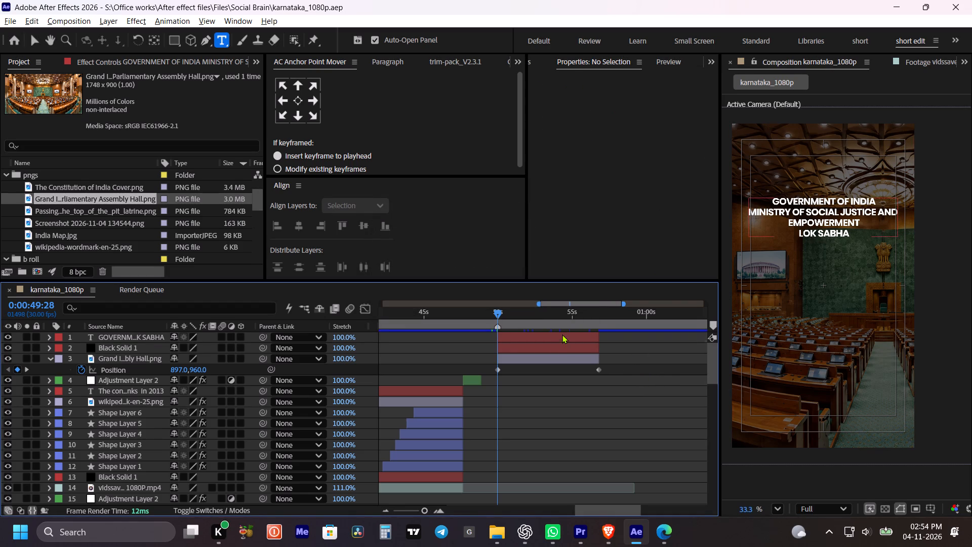
pyautogui.click(562, 334)
pyautogui.hotkey('ctrl', 'd')
pyautogui.click(561, 334)
pyautogui.moveTo(662, 102); pyautogui.dragTo(680, 105)
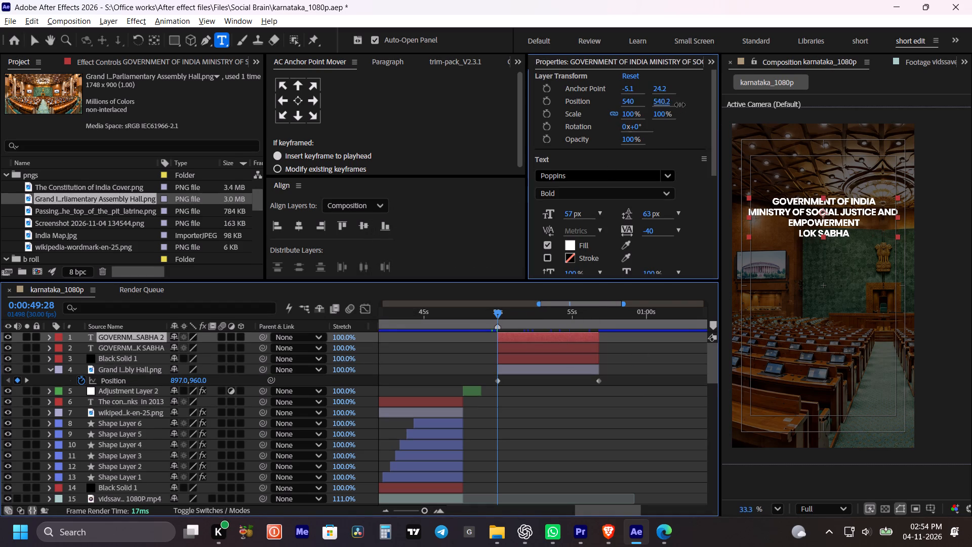
pyautogui.moveTo(680, 105); pyautogui.dragTo(765, 180)
# Change the duplicated text's font style to Poppins Regular.
pyautogui.click(595, 187)
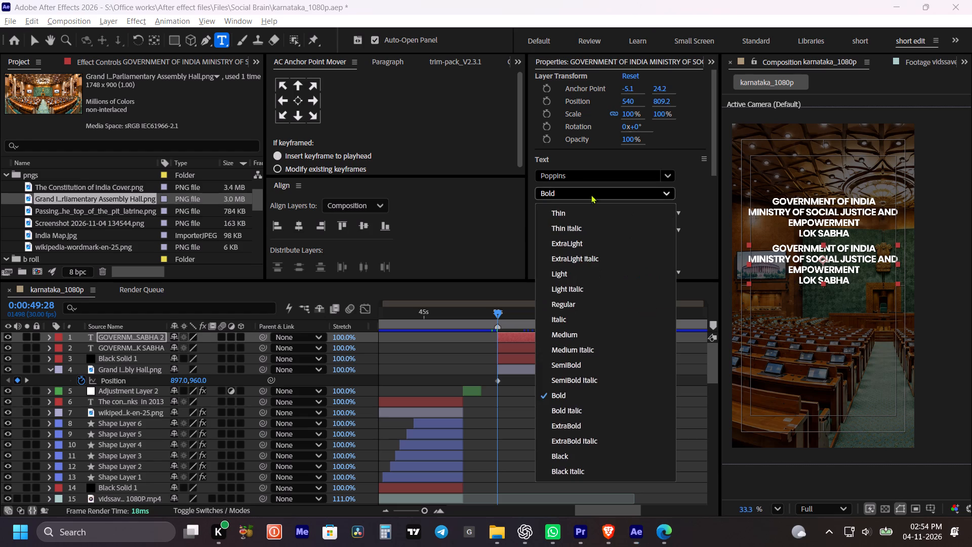
pyautogui.click(569, 302)
pyautogui.click(625, 375)
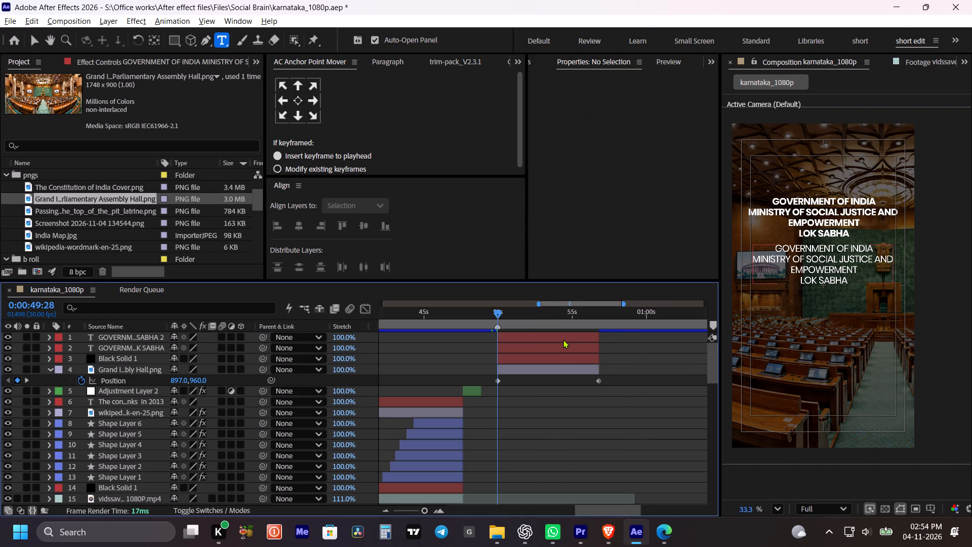
# Replace the duplicated text's content with the copied sentence about State/UT-wise manual scavengers identified in the 2013 and 2018 surveys.
pyautogui.doubleClick(562, 338)
pyautogui.hotkey('ctrl', 'v')
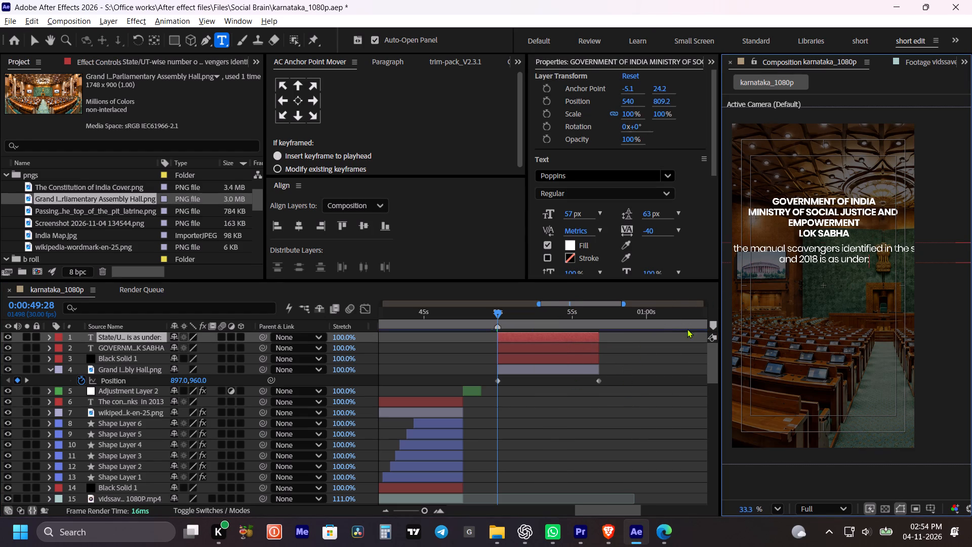
# Left-align the paragraph of the survey sentence text.
pyautogui.click(377, 59)
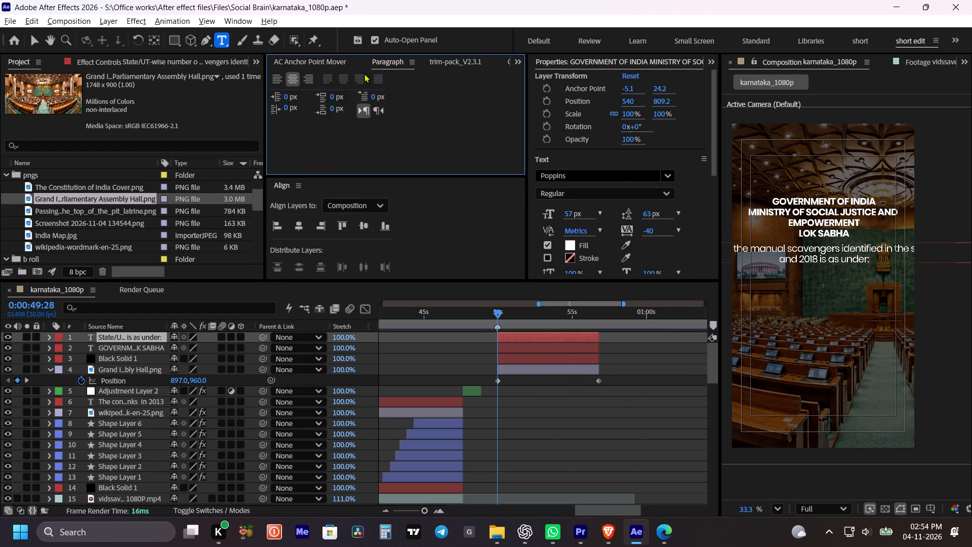
pyautogui.click(273, 76)
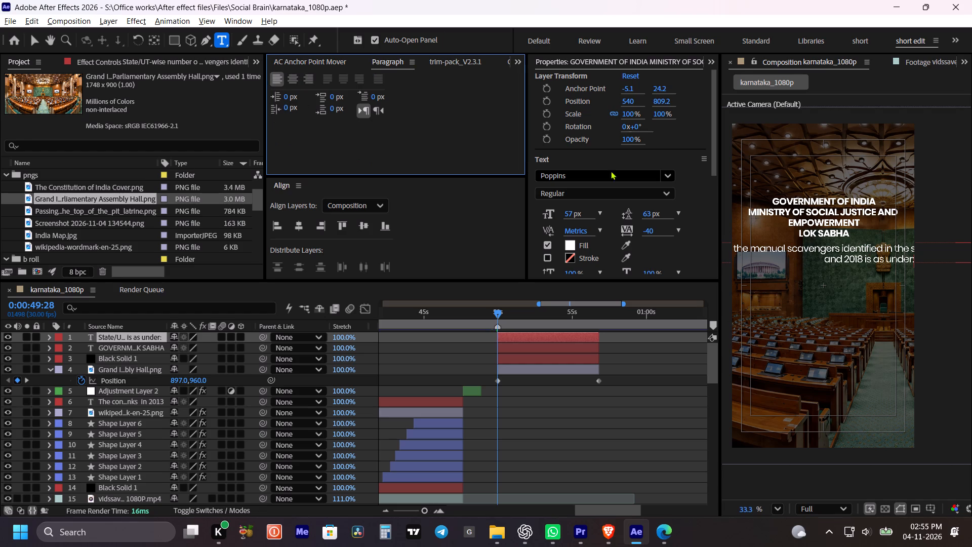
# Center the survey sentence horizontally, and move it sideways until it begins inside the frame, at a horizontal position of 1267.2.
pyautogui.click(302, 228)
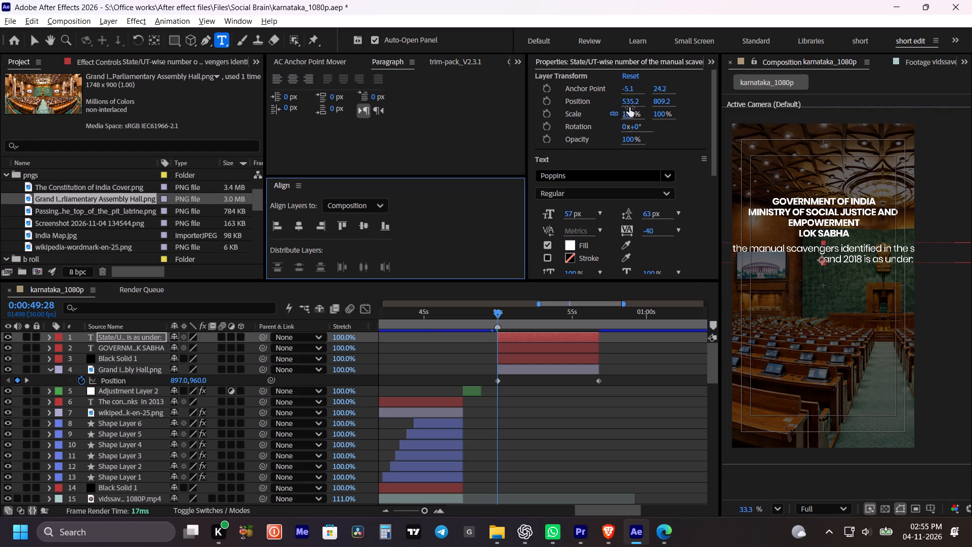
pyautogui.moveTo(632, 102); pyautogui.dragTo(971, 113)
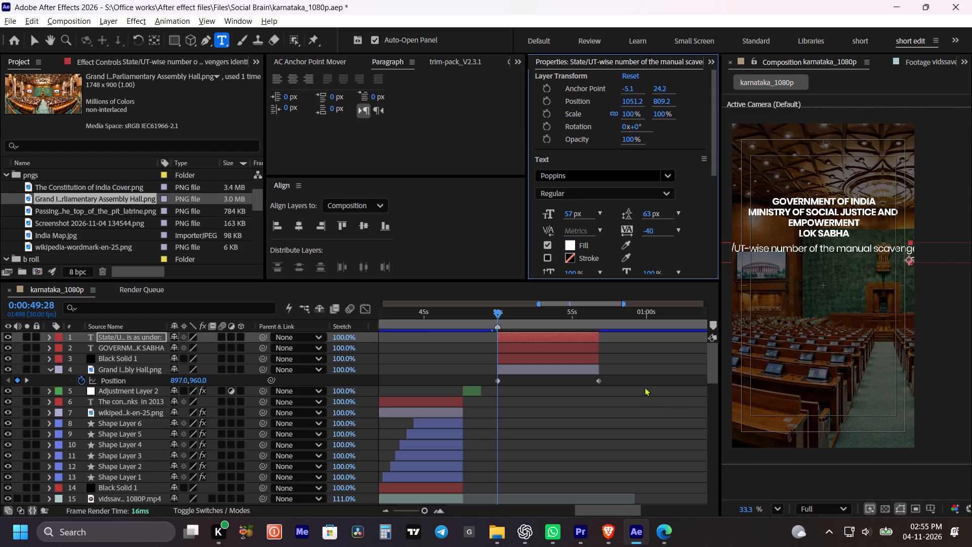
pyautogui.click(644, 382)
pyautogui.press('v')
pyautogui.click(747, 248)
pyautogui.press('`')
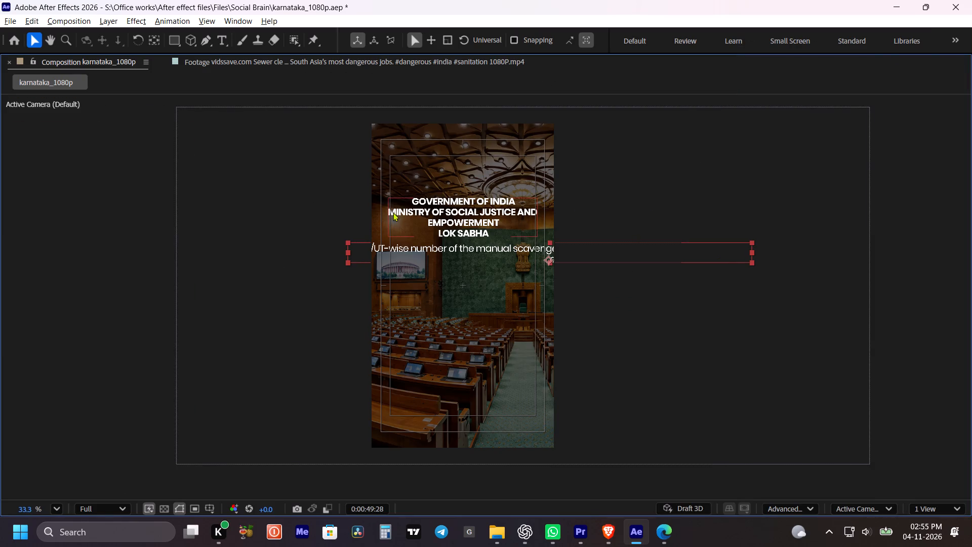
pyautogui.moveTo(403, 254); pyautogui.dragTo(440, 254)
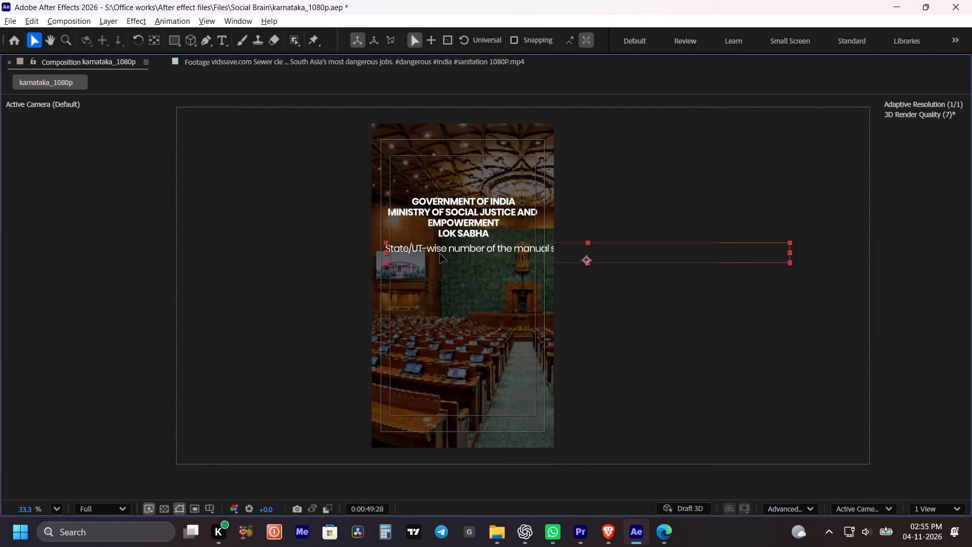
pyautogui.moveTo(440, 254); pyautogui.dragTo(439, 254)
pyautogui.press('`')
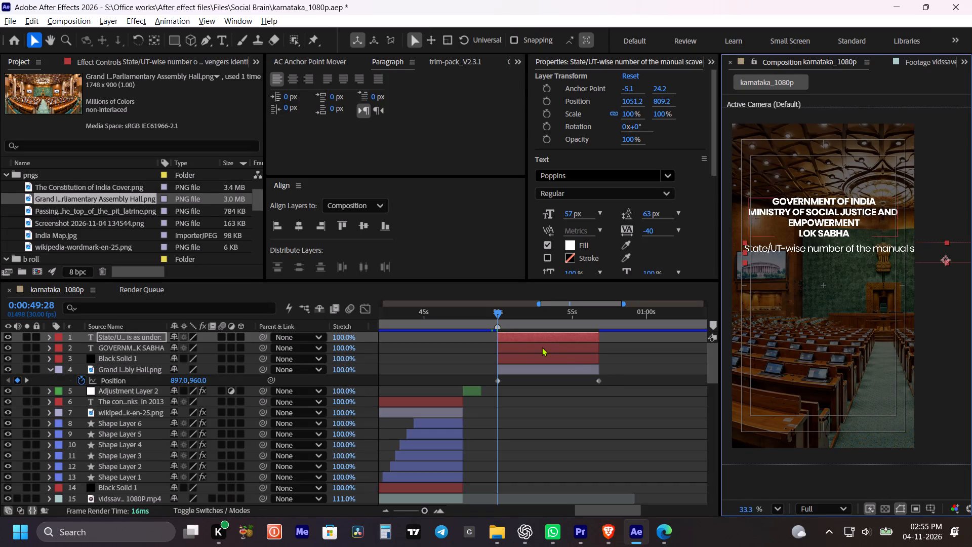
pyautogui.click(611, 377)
# Break the survey sentence after "manual", left-align its paragraph and center the layer horizontally in the composition.
pyautogui.click(573, 341)
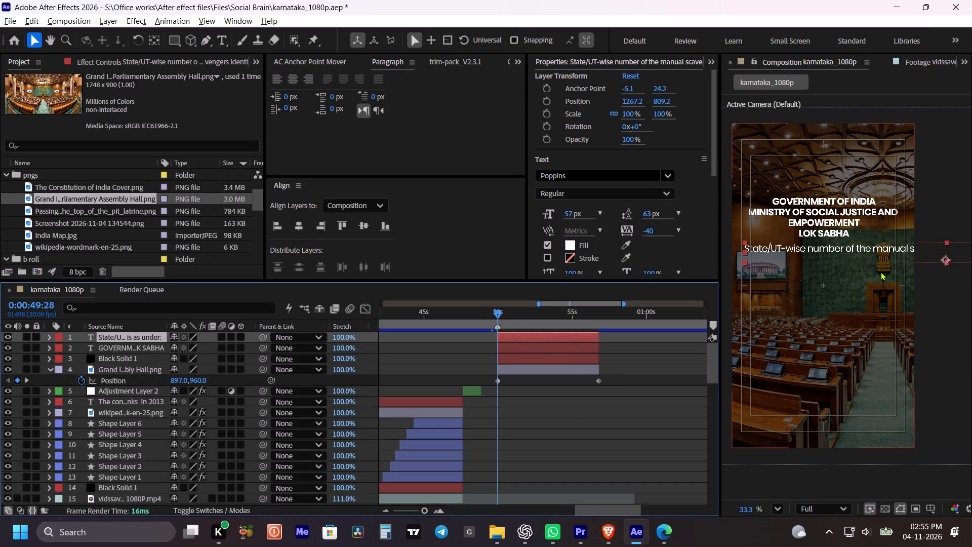
pyautogui.doubleClick(533, 335)
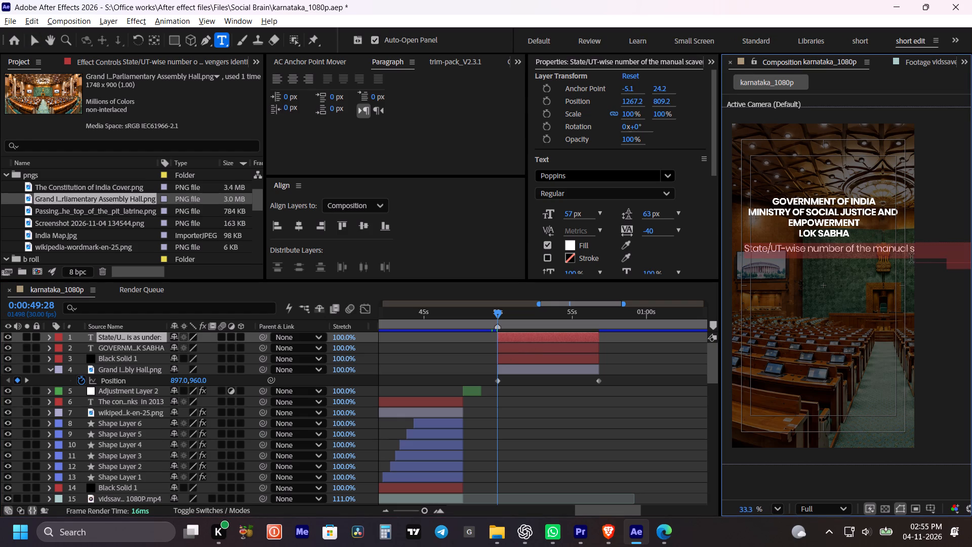
pyautogui.click(910, 252)
pyautogui.press('Return')
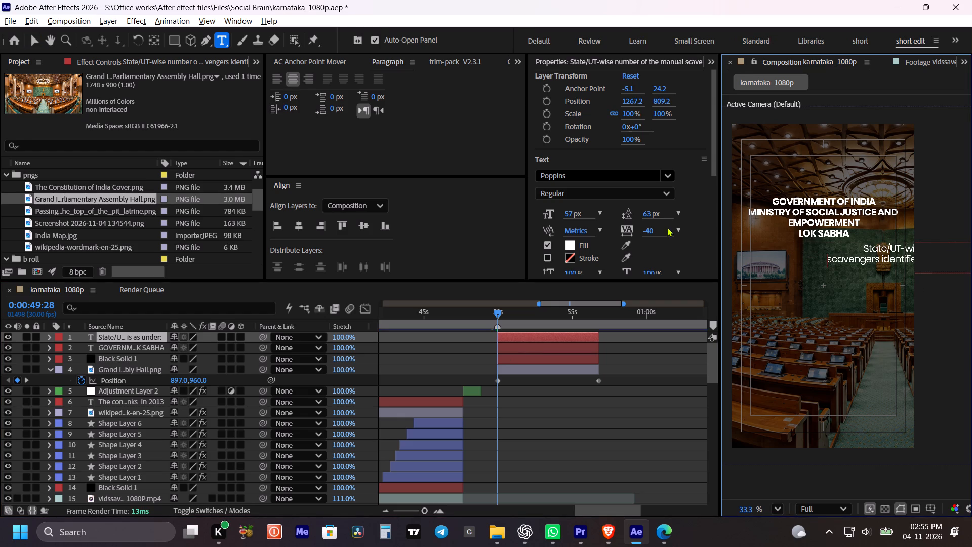
pyautogui.click(272, 80)
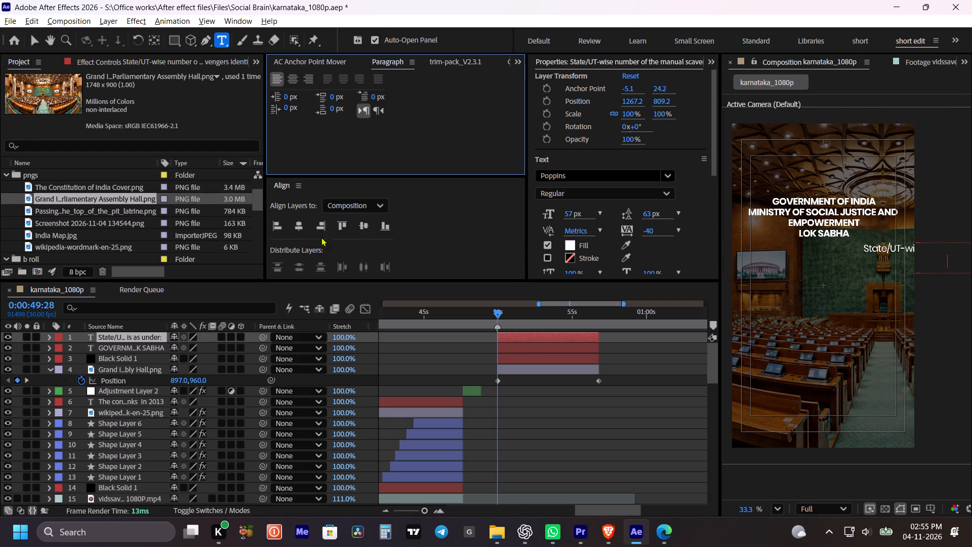
pyautogui.click(299, 223)
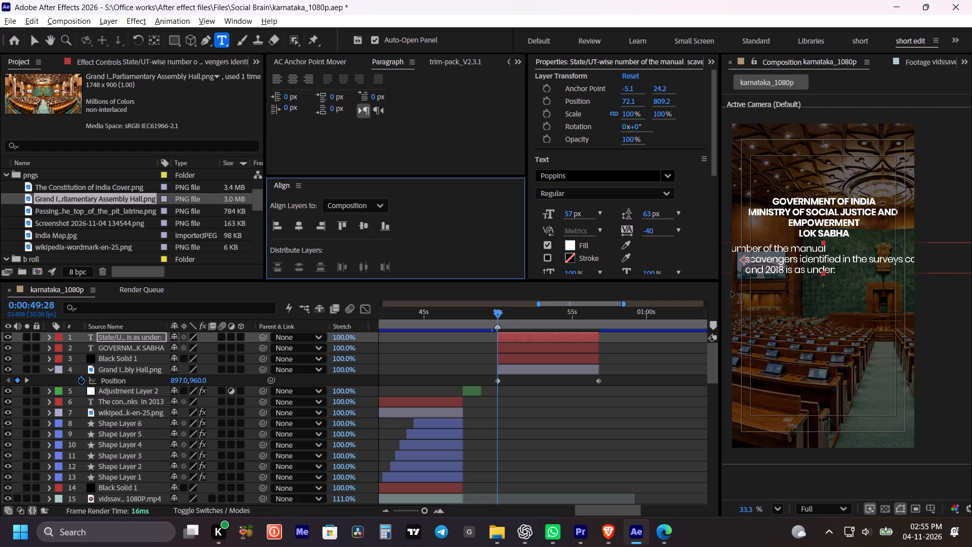
# Replace the text with the copied survey sentence, broken into four lines ending in "manual", "surveys", "is as" and "under:".
pyautogui.doubleClick(546, 336)
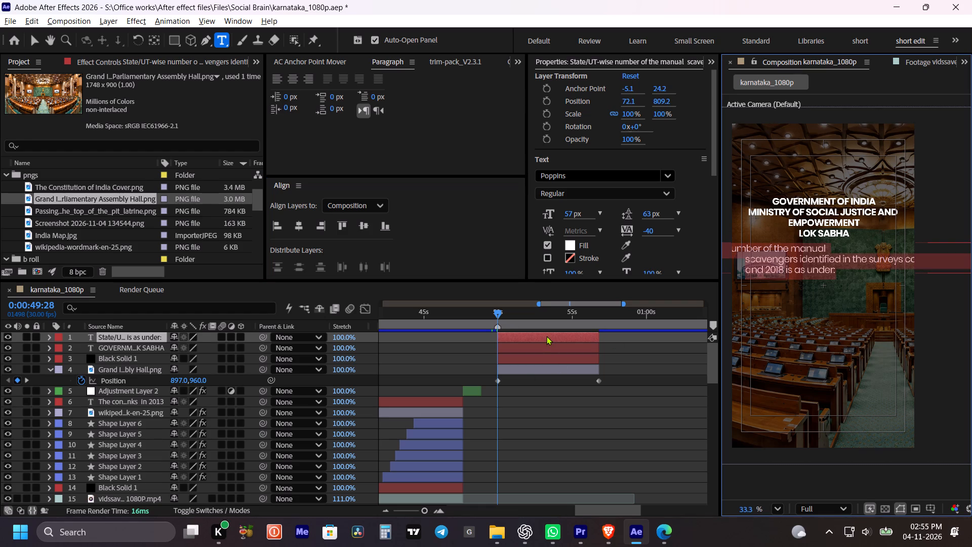
pyautogui.hotkey('ctrl', 'v')
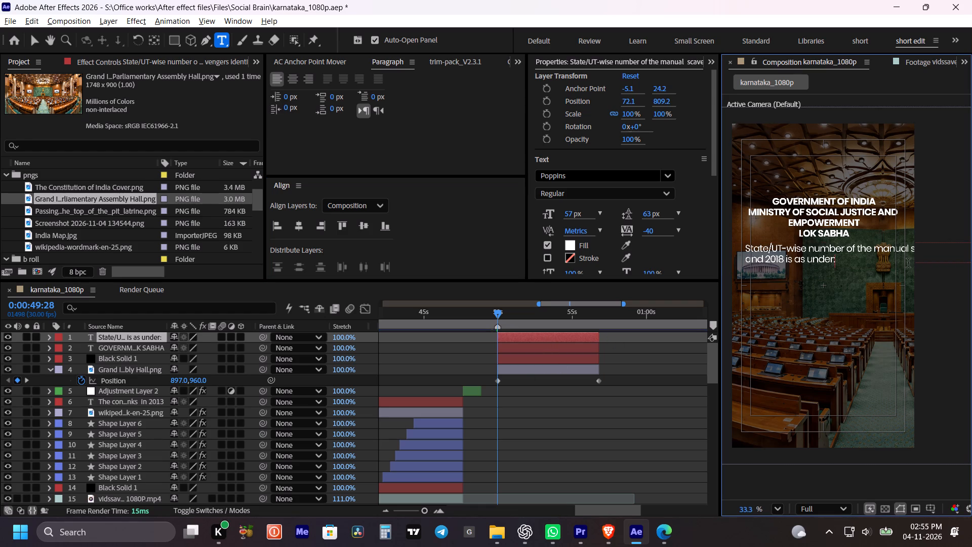
pyautogui.click(910, 249)
pyautogui.press('Return')
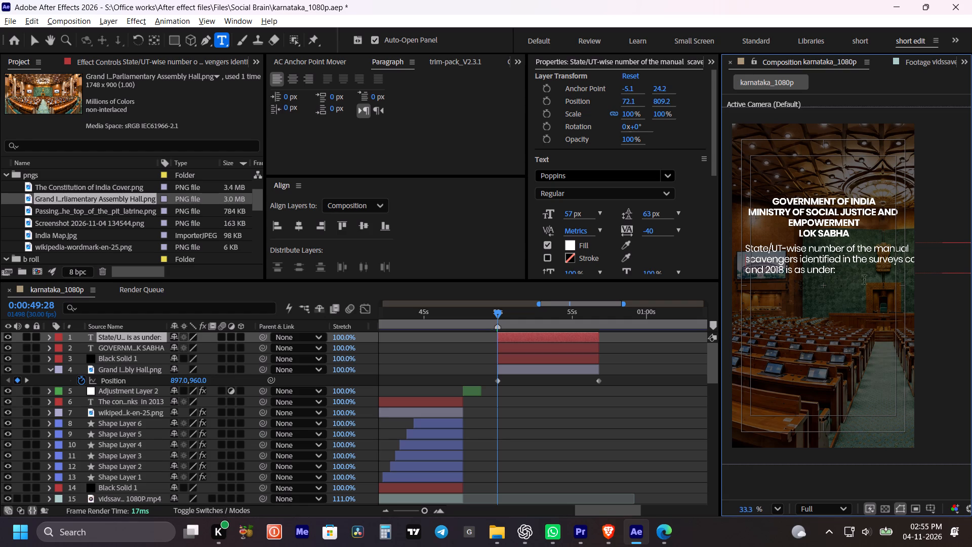
pyautogui.click(905, 263)
pyautogui.press('Return')
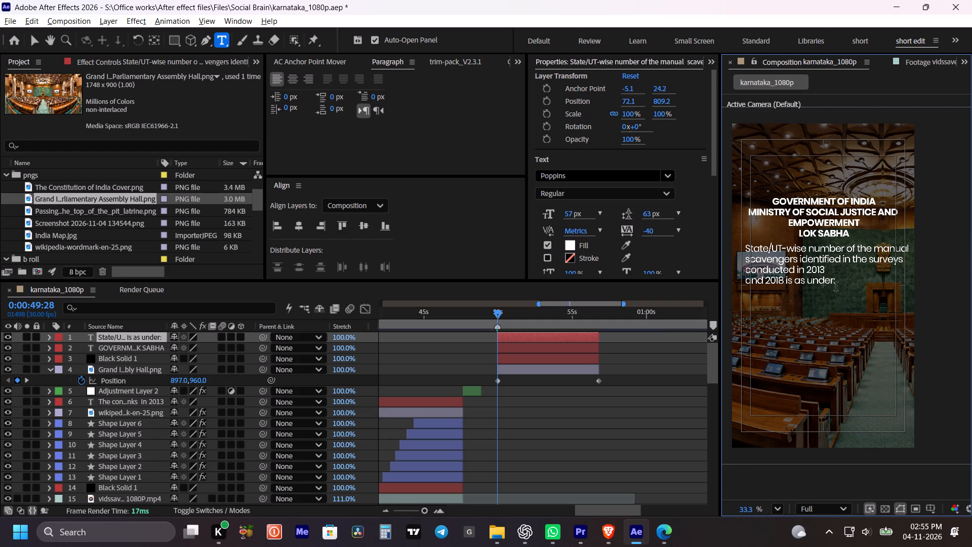
pyautogui.click(748, 282)
pyautogui.press('BackSpace')
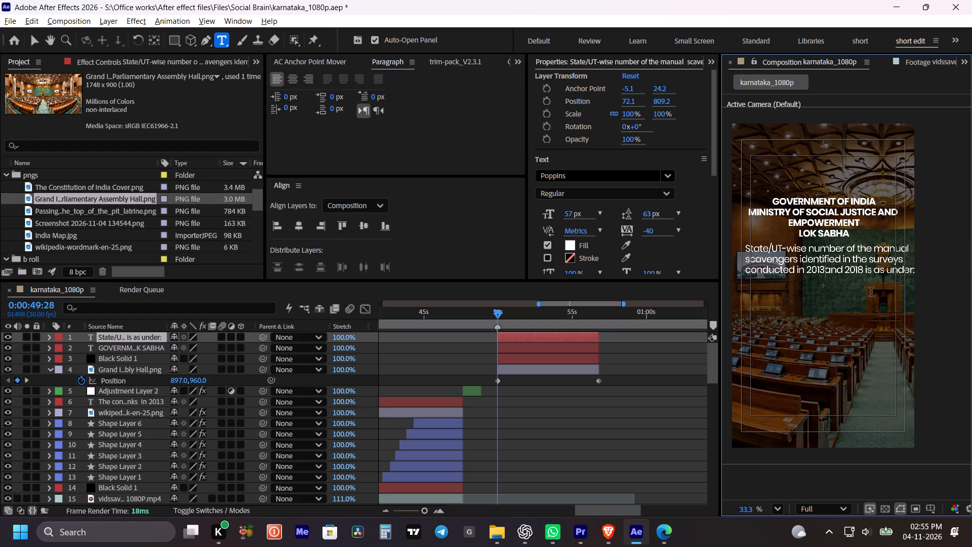
pyautogui.press('space')
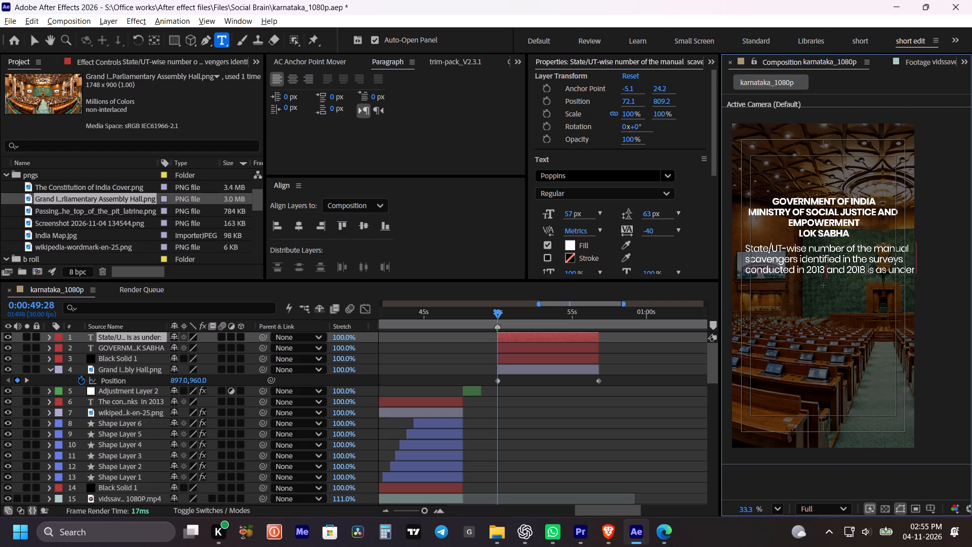
pyautogui.click(889, 271)
pyautogui.press('Left')
pyautogui.press('Return')
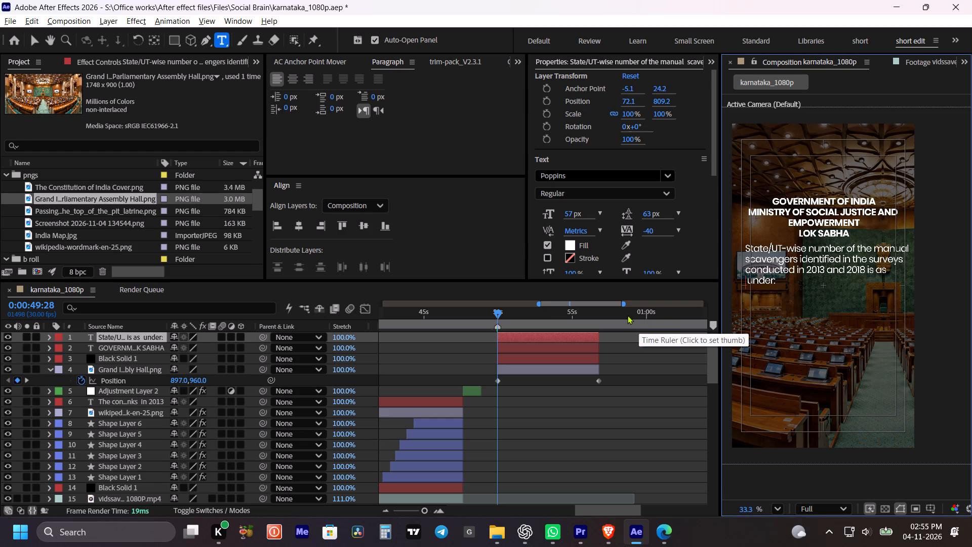
# Move the heading and survey sentence up together, putting the sentence at a vertical position of 732.2.
pyautogui.click(521, 350)
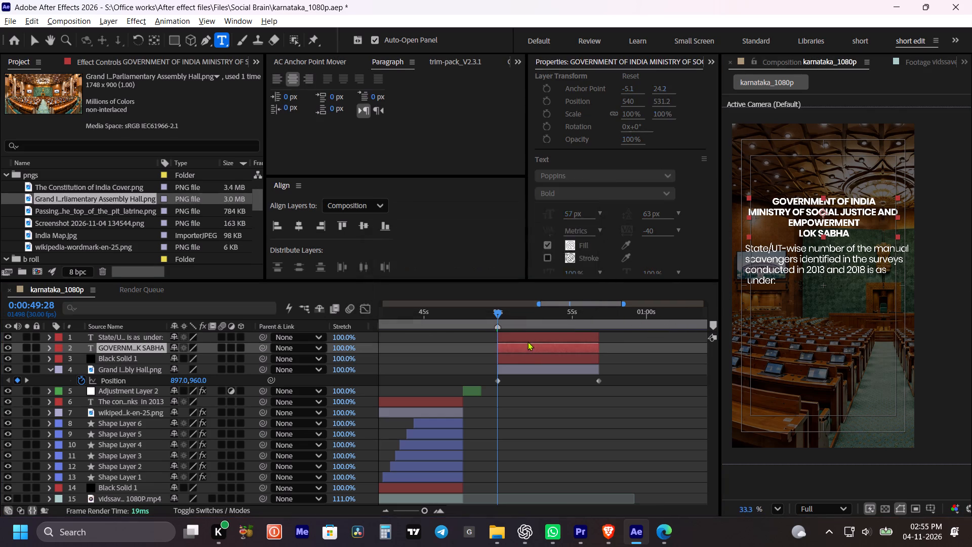
pyautogui.keyDown('shift'); pyautogui.click(526, 337); pyautogui.keyUp('shift')
pyautogui.moveTo(656, 104); pyautogui.dragTo(620, 102)
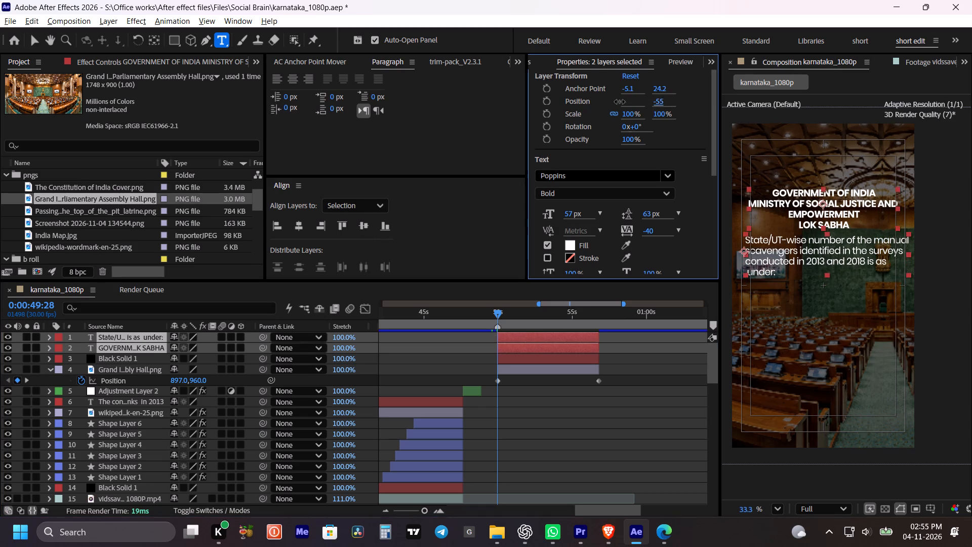
pyautogui.moveTo(620, 102); pyautogui.dragTo(609, 99)
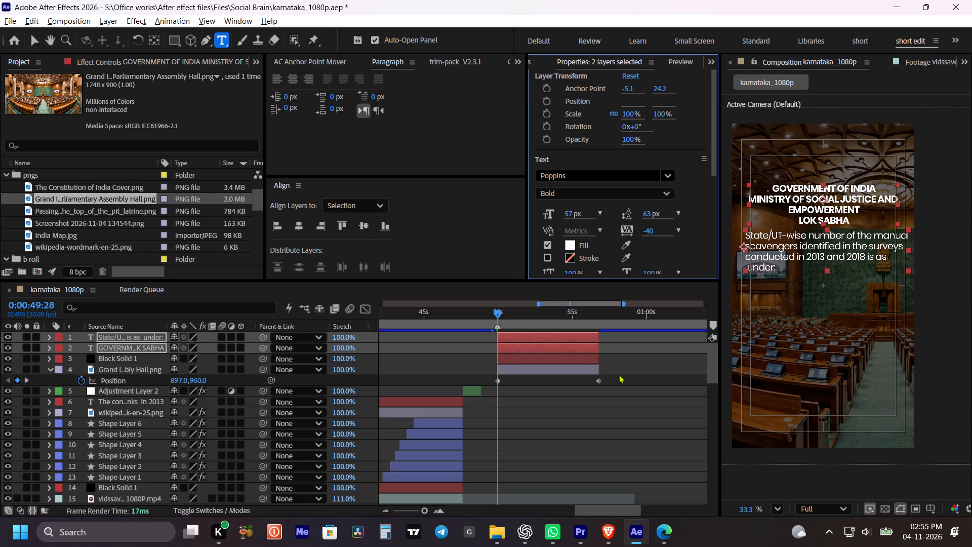
pyautogui.click(619, 374)
pyautogui.click(610, 379)
pyautogui.press('m')
pyautogui.click(515, 333)
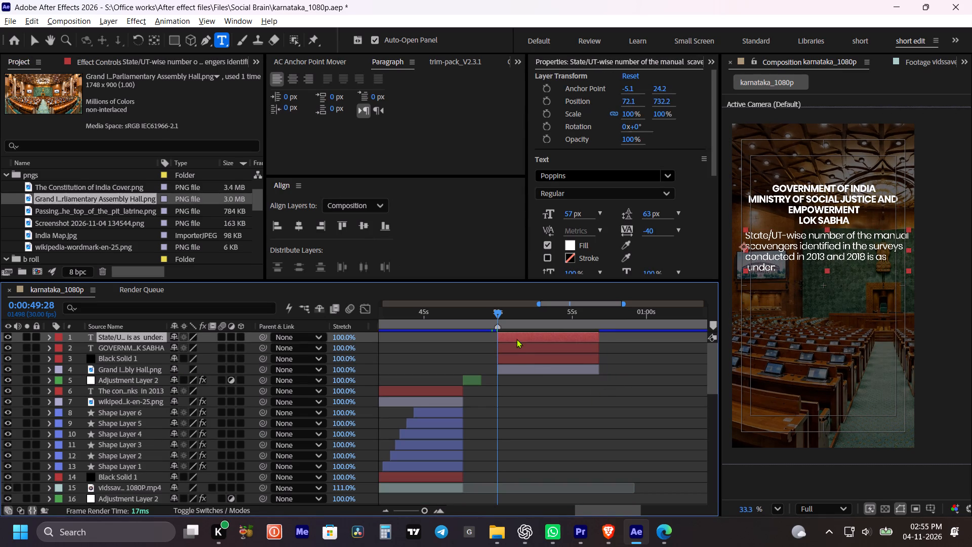
pyautogui.moveTo(666, 99); pyautogui.dragTo(670, 99)
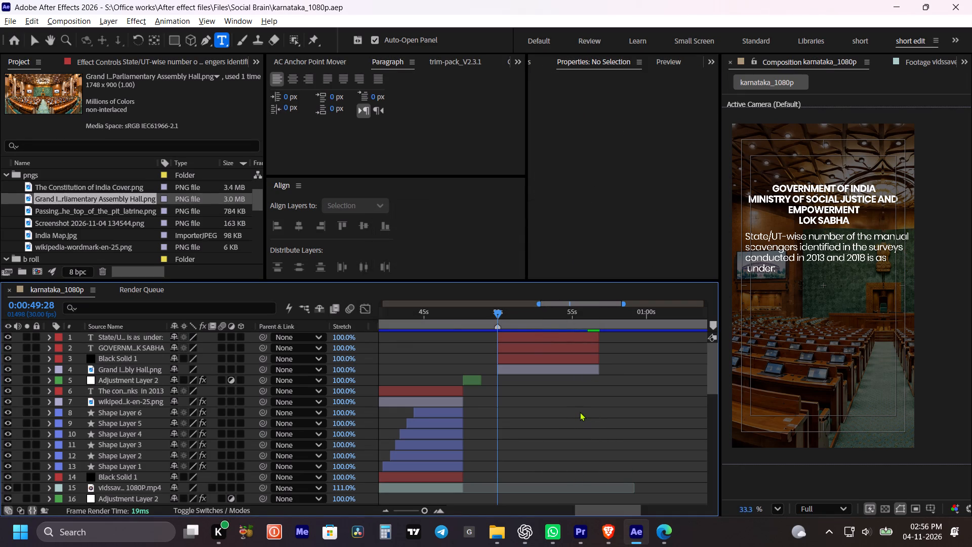
pyautogui.click(581, 412)
# Keyframe the current position of the survey sentence and heading layers, placing both keyframes at about 0:00:51:28.
pyautogui.click(514, 338)
pyautogui.keyDown('shift'); pyautogui.click(509, 349); pyautogui.keyUp('shift')
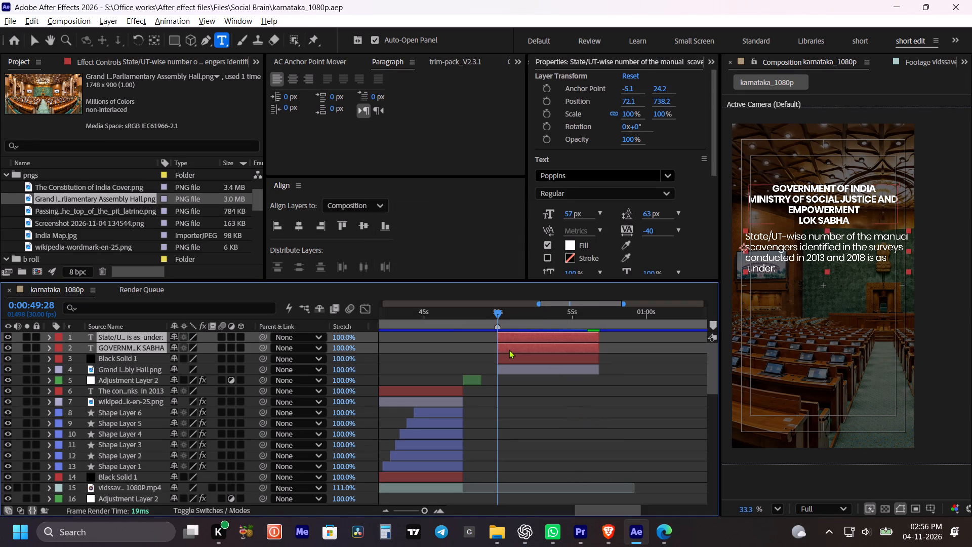
pyautogui.press('p')
pyautogui.moveTo(78, 352); pyautogui.dragTo(79, 376)
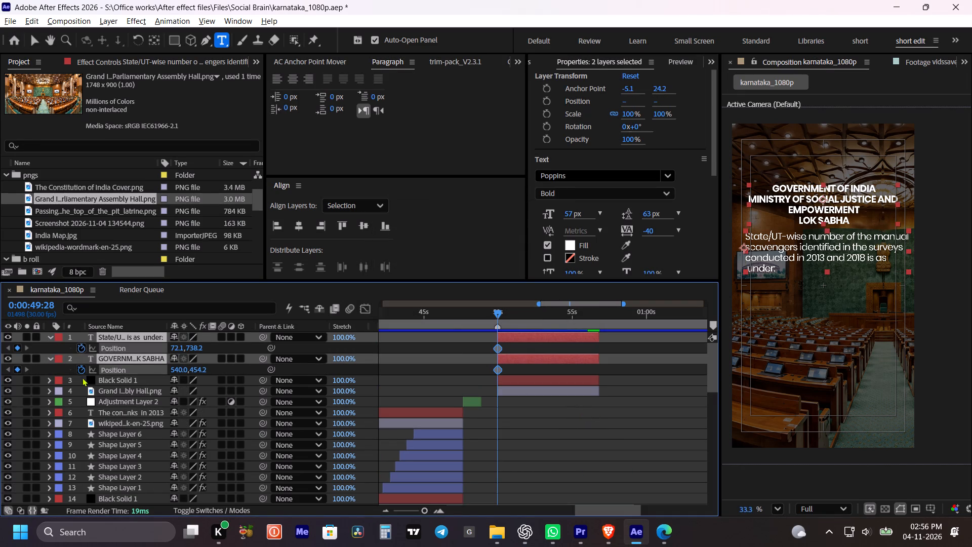
pyautogui.moveTo(500, 350); pyautogui.dragTo(525, 359)
pyautogui.moveTo(539, 417); pyautogui.dragTo(528, 411)
# Add a 100% opacity keyframe to the survey sentence and heading layers at 0:00:49:28.
pyautogui.click(508, 338)
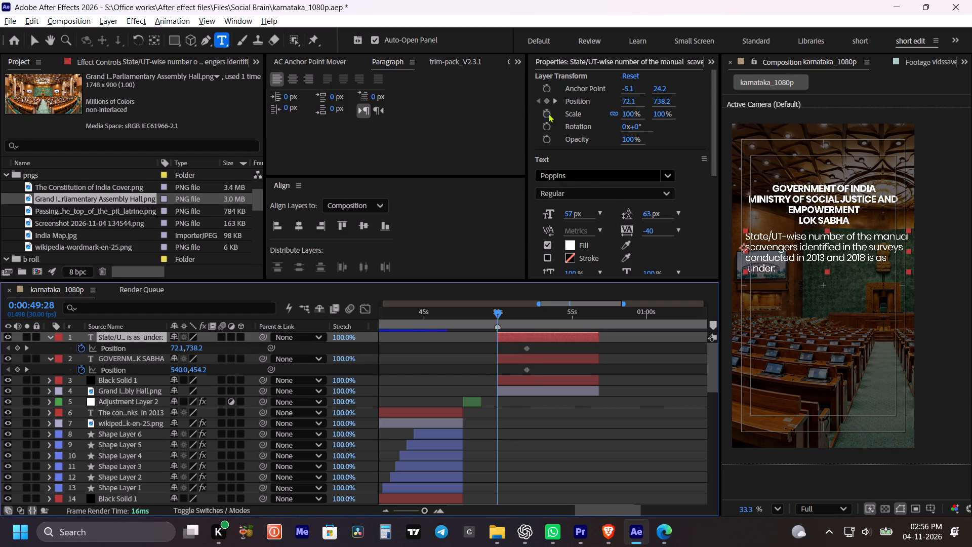
pyautogui.click(545, 141)
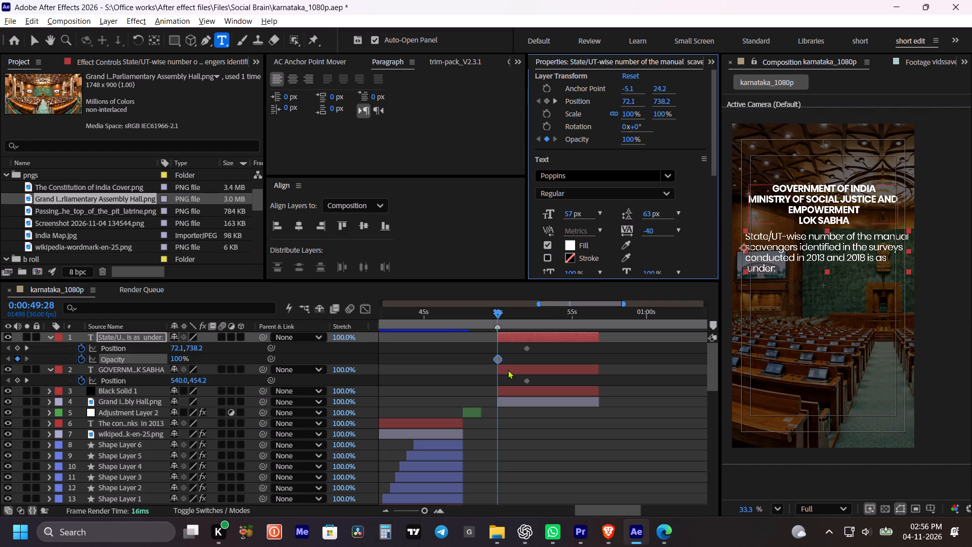
pyautogui.click(508, 370)
pyautogui.click(545, 135)
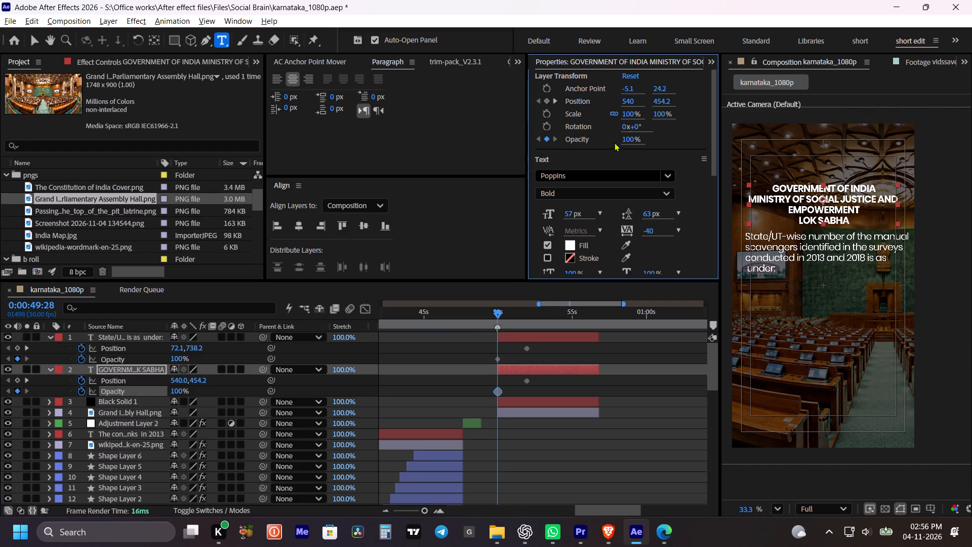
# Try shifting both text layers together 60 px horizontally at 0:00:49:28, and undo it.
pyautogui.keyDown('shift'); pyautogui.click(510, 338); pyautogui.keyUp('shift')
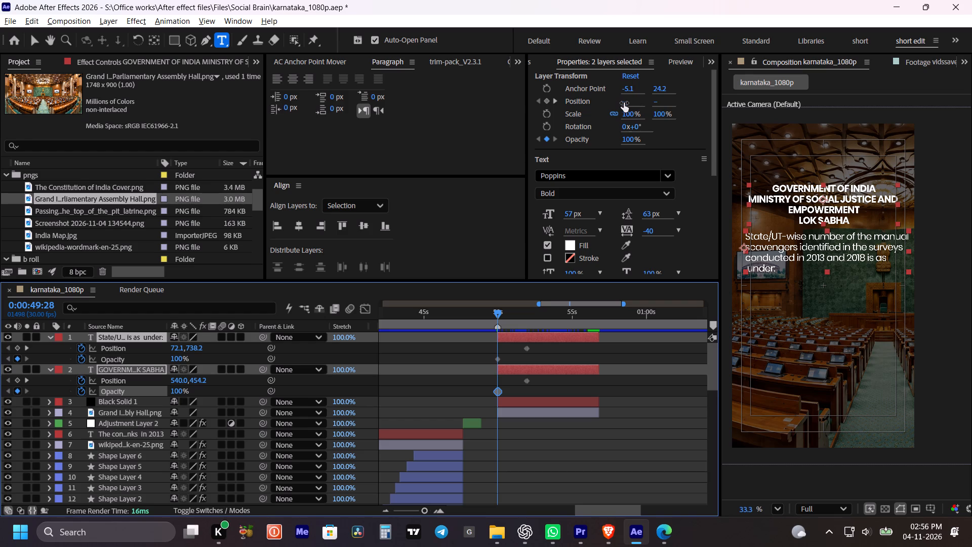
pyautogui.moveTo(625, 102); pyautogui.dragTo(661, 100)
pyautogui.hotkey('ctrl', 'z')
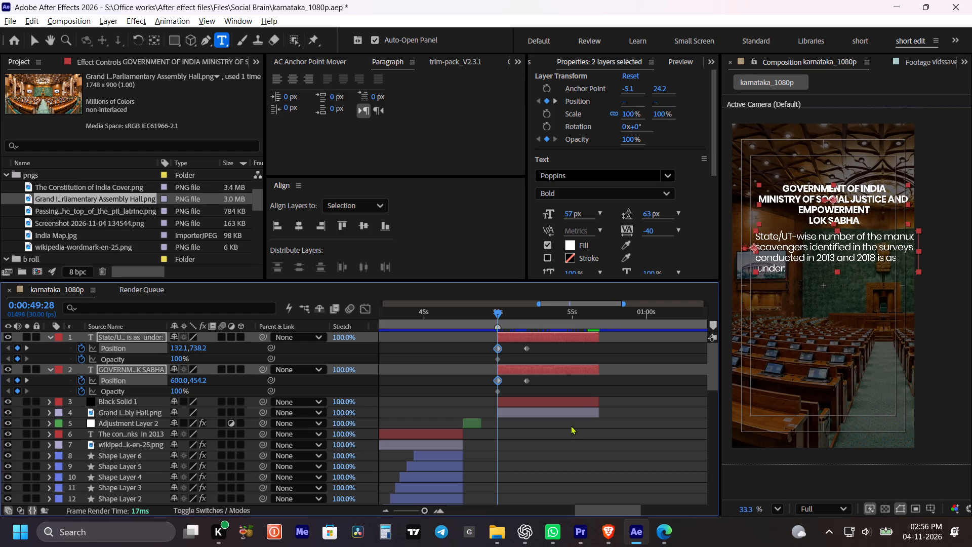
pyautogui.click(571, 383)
# At 0:00:49:28, set the survey sentence's horizontal position to -249.9 and the heading's to 705, and preview the slide-in.
pyautogui.click(522, 337)
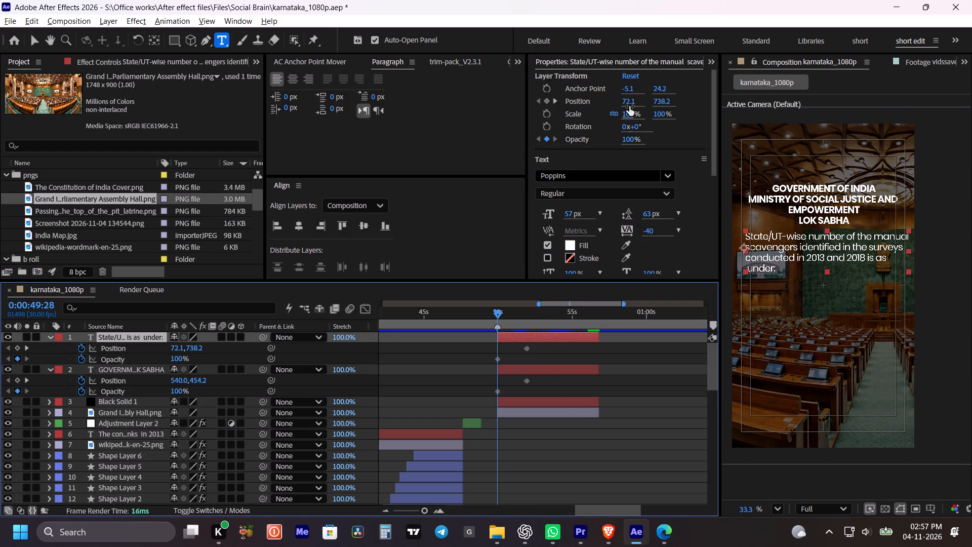
pyautogui.moveTo(629, 102); pyautogui.dragTo(460, 136)
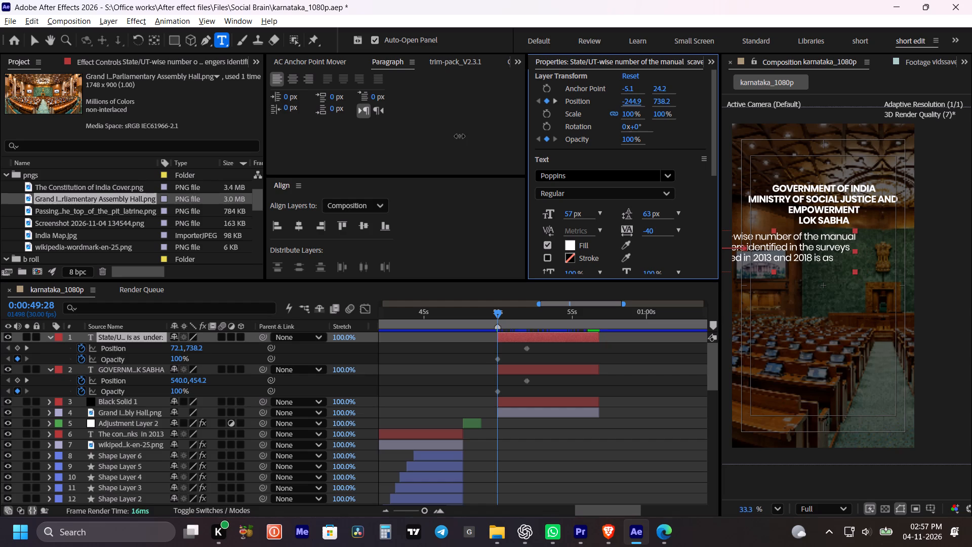
pyautogui.moveTo(460, 136); pyautogui.dragTo(457, 138)
pyautogui.click(509, 370)
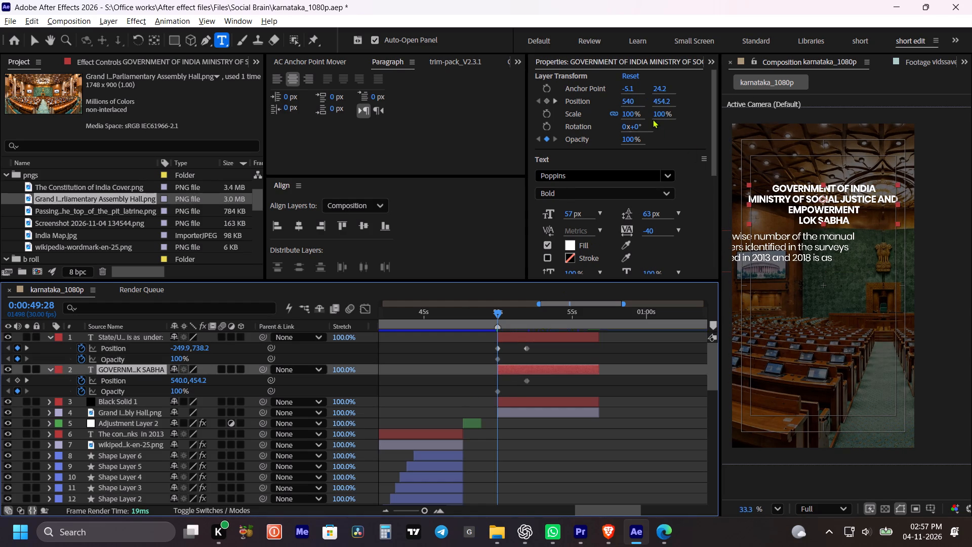
pyautogui.moveTo(630, 100); pyautogui.dragTo(737, 105)
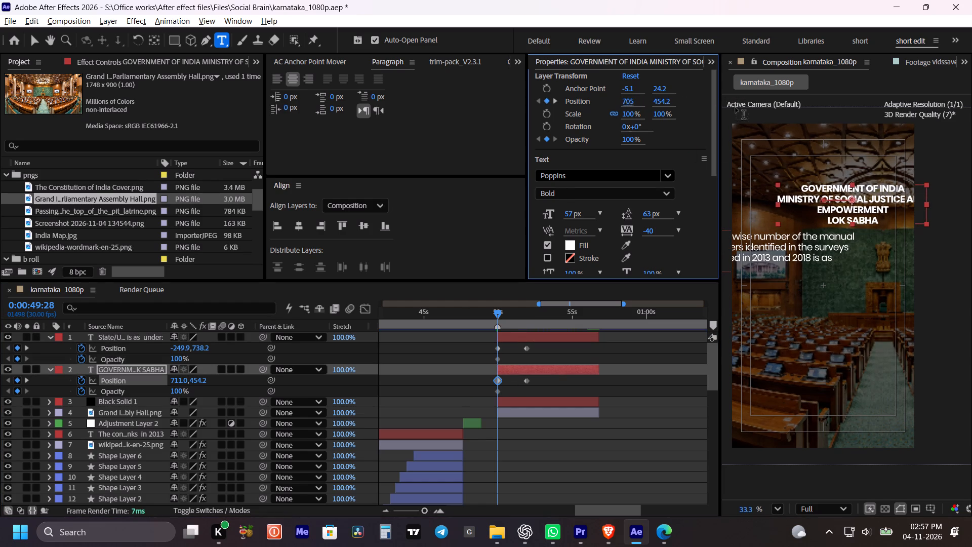
pyautogui.click(484, 318)
pyautogui.press('space')
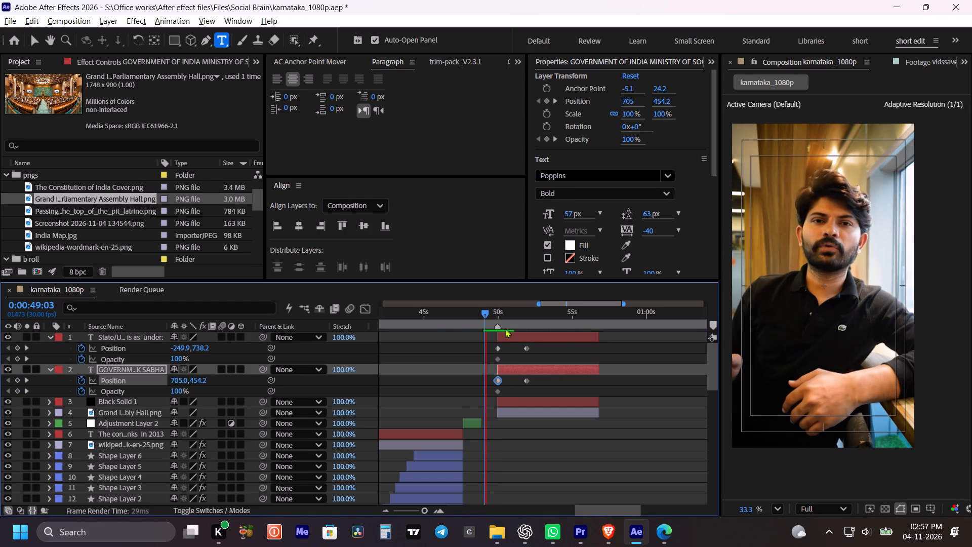
pyautogui.press('space')
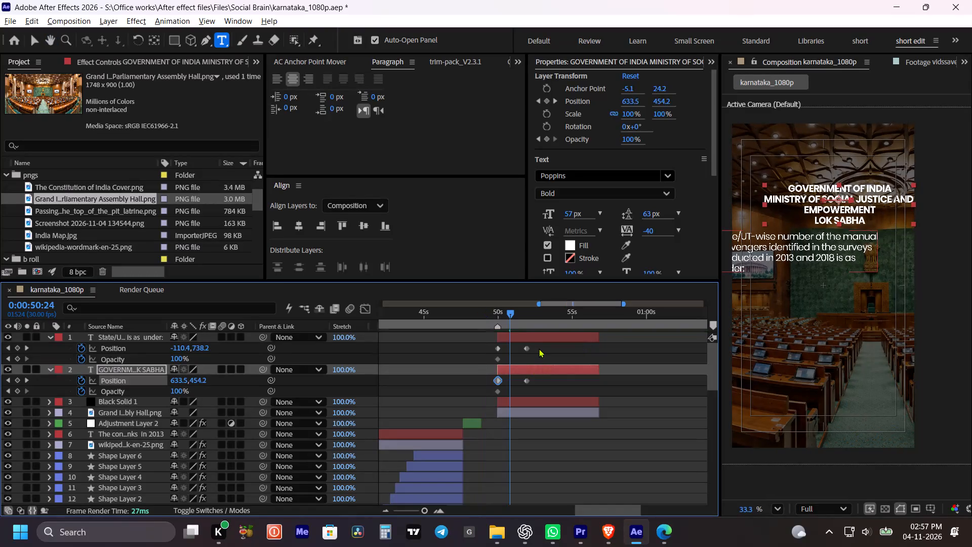
# Fade in both text layers with opacity keyframes of 0% at 0:00:49:28 and 100% at 0:00:51:28.
pyautogui.moveTo(539, 347); pyautogui.dragTo(537, 376)
pyautogui.keyDown('shift'); pyautogui.moveTo(514, 317); pyautogui.dragTo(521, 317); pyautogui.keyUp('shift')
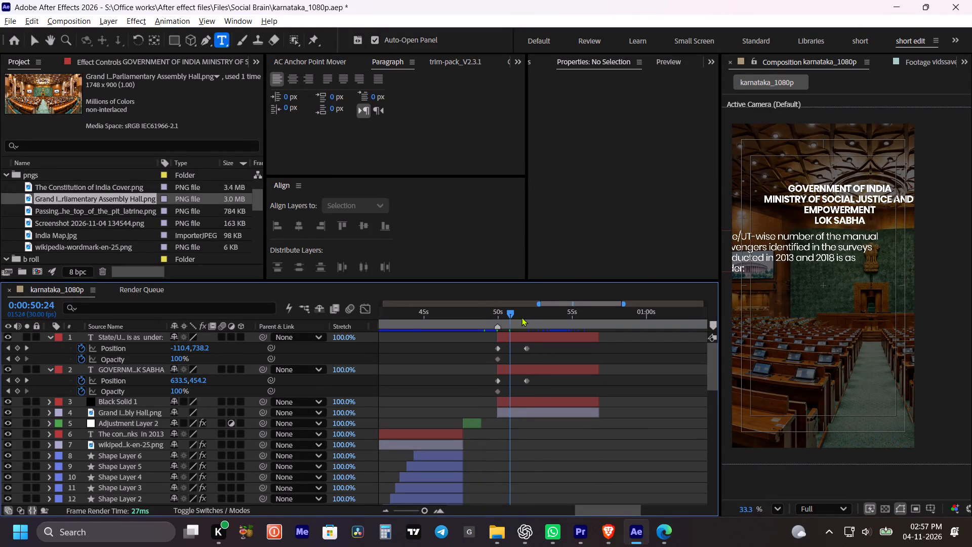
pyautogui.keyDown('shift'); pyautogui.moveTo(521, 317); pyautogui.dragTo(524, 320); pyautogui.keyUp('shift')
pyautogui.click(19, 355)
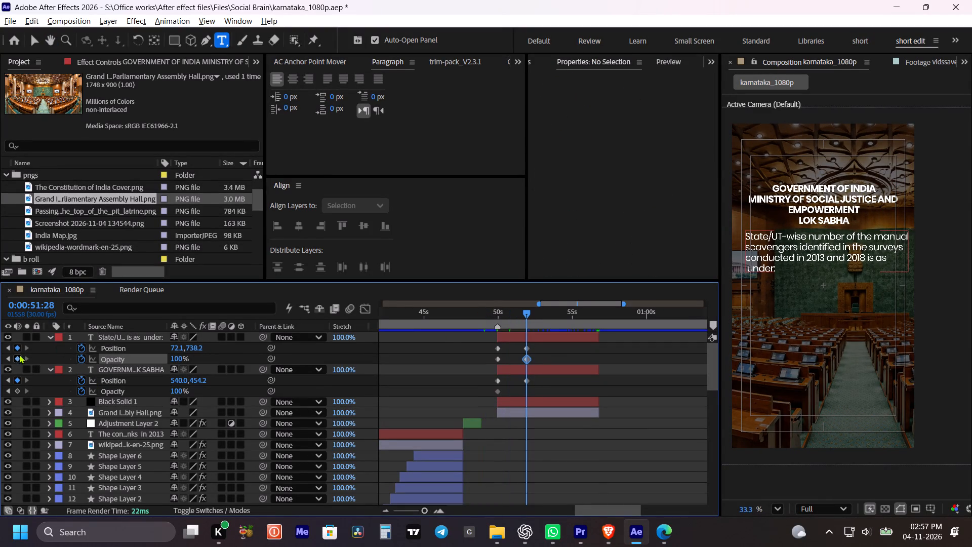
pyautogui.click(19, 392)
pyautogui.keyDown('shift'); pyautogui.moveTo(516, 317); pyautogui.dragTo(492, 325); pyautogui.keyUp('shift')
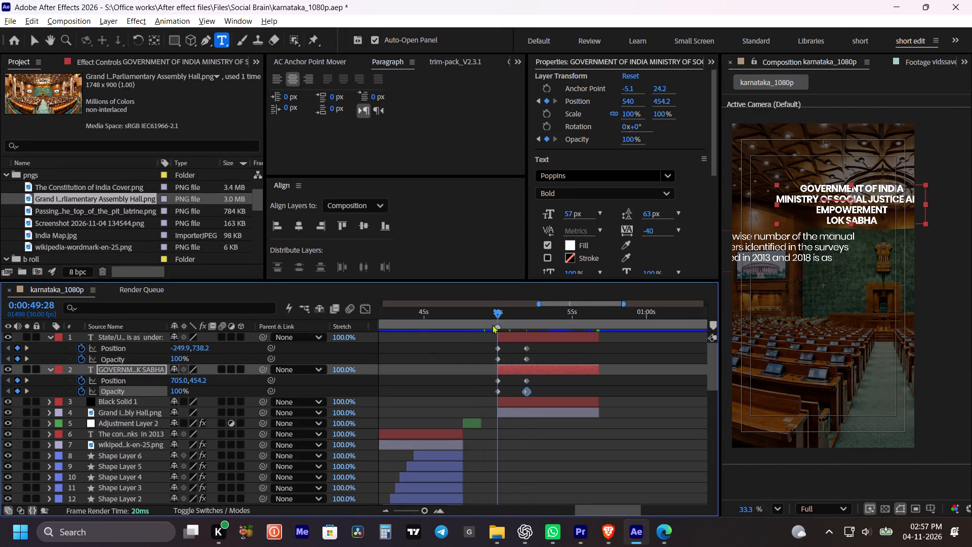
pyautogui.keyDown('shift'); pyautogui.moveTo(492, 325); pyautogui.dragTo(491, 326); pyautogui.keyUp('shift')
pyautogui.moveTo(178, 392); pyautogui.dragTo(54, 402)
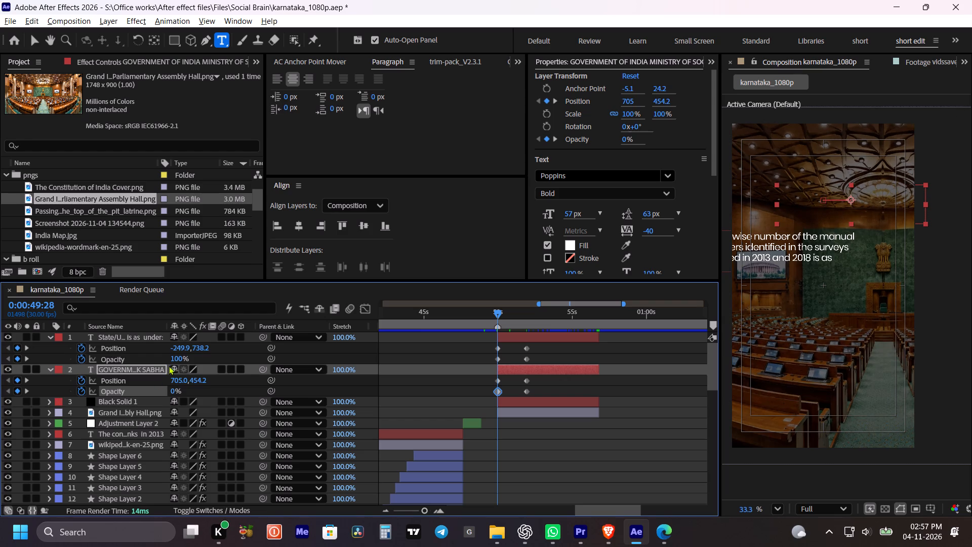
pyautogui.moveTo(176, 357); pyautogui.dragTo(0, 399)
# Easy Ease both text layers' position and opacity keyframes, reshape their speed curves for a fast start and slow settle, and preview.
pyautogui.moveTo(485, 343); pyautogui.dragTo(542, 398)
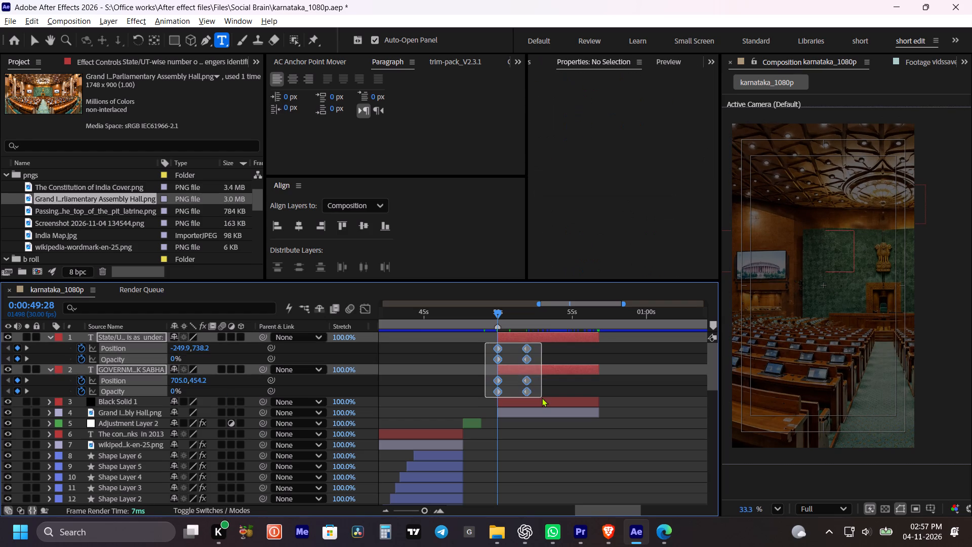
pyautogui.moveTo(542, 398); pyautogui.dragTo(542, 398)
pyautogui.press('F9')
pyautogui.click(359, 310)
pyautogui.keyDown('alt'); pyautogui.scroll(1, 489, 393); pyautogui.keyUp('alt')
pyautogui.press('space')
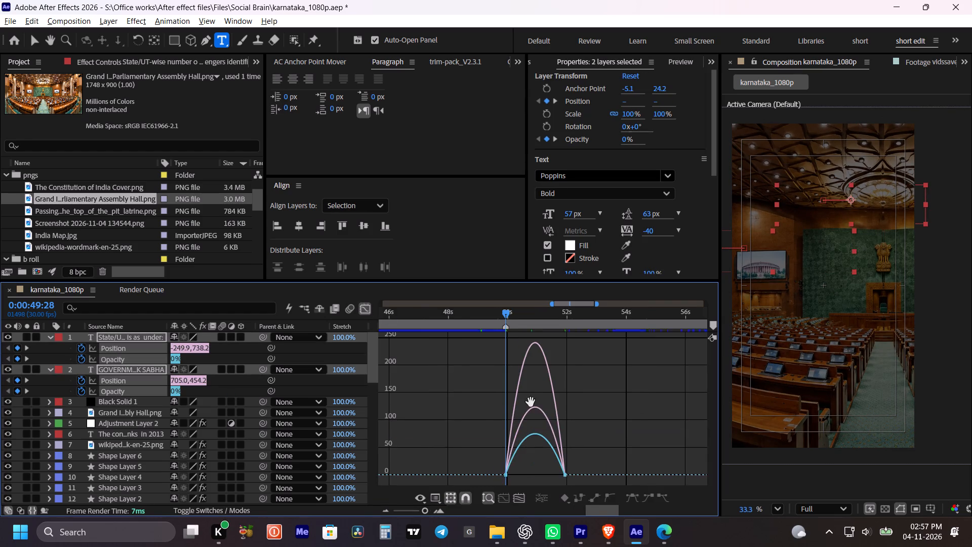
pyautogui.moveTo(532, 403); pyautogui.dragTo(545, 411)
pyautogui.moveTo(594, 461); pyautogui.dragTo(567, 485)
pyautogui.moveTo(569, 473); pyautogui.dragTo(548, 471)
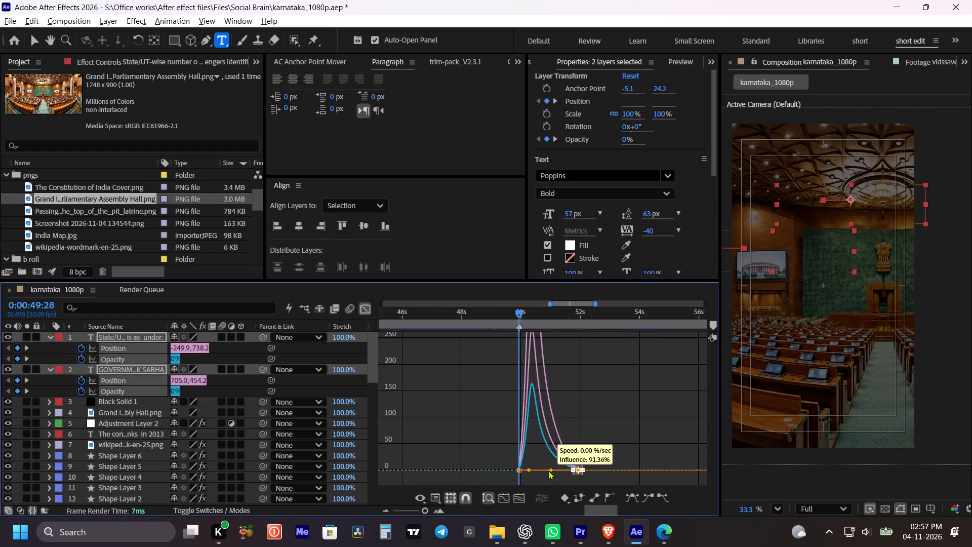
pyautogui.moveTo(548, 471); pyautogui.dragTo(540, 469)
pyautogui.click(361, 306)
pyautogui.keyDown('alt'); pyautogui.scroll(-1, 508, 376); pyautogui.keyUp('alt')
pyautogui.moveTo(503, 320); pyautogui.dragTo(499, 319)
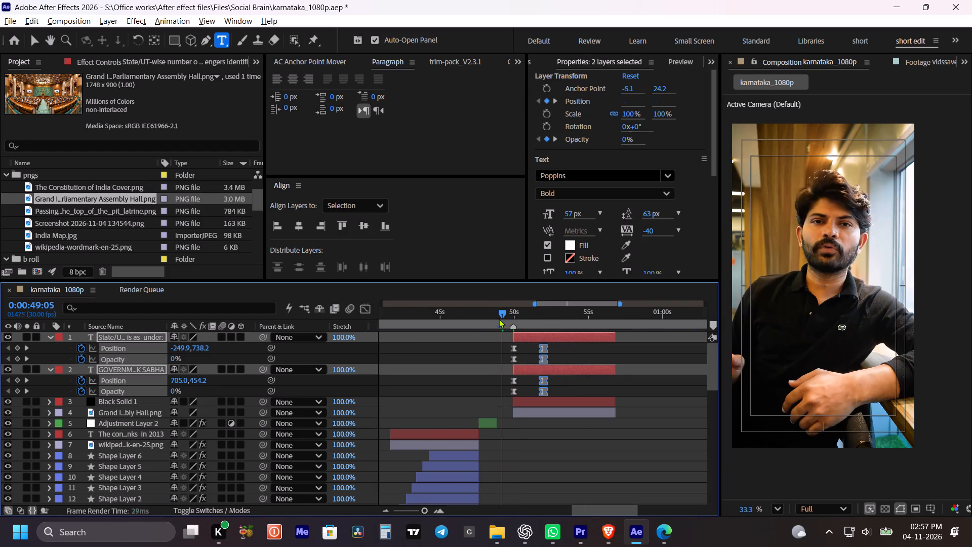
pyautogui.moveTo(499, 319); pyautogui.dragTo(498, 319)
pyautogui.press('space')
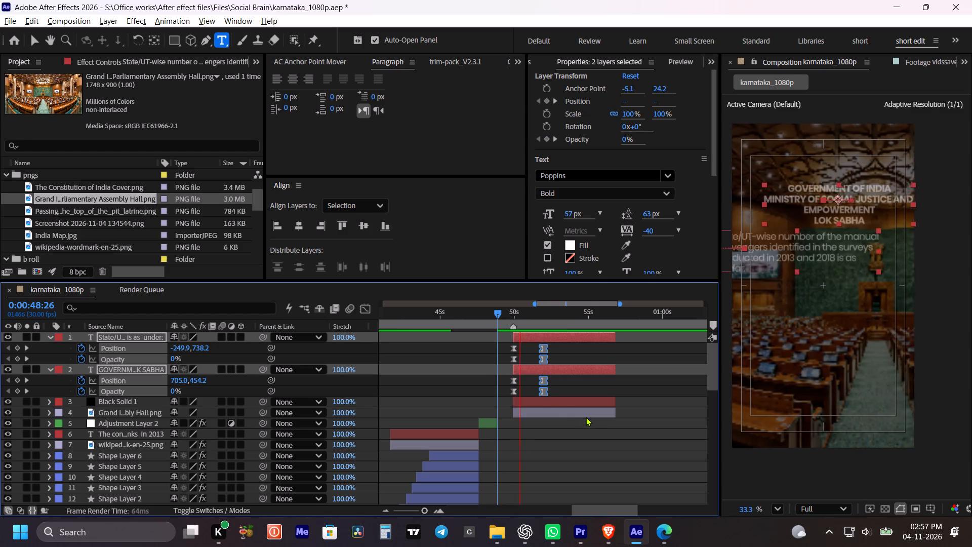
pyautogui.press('space')
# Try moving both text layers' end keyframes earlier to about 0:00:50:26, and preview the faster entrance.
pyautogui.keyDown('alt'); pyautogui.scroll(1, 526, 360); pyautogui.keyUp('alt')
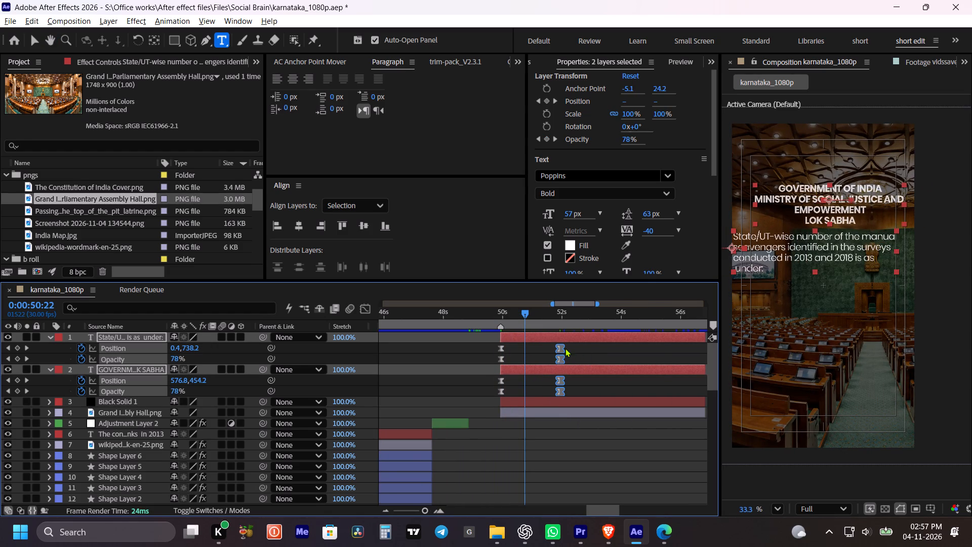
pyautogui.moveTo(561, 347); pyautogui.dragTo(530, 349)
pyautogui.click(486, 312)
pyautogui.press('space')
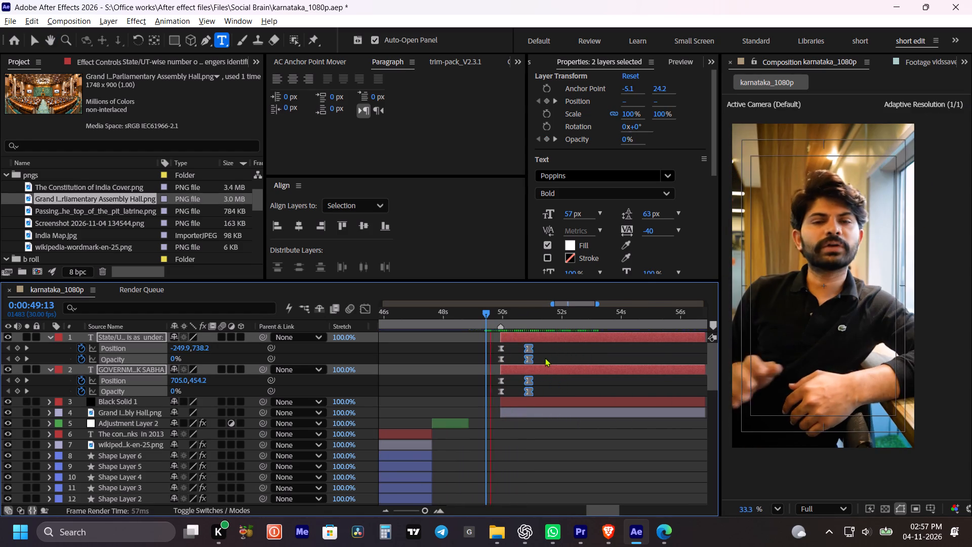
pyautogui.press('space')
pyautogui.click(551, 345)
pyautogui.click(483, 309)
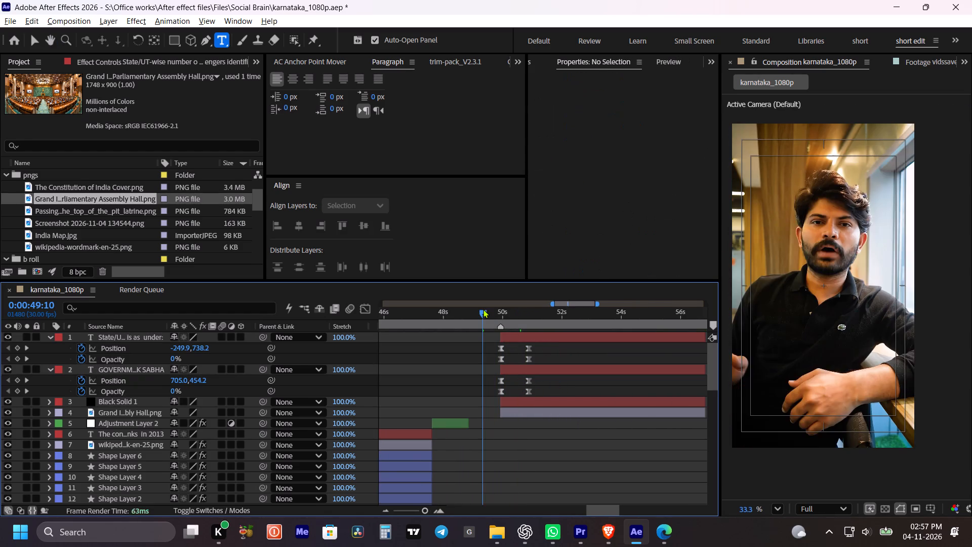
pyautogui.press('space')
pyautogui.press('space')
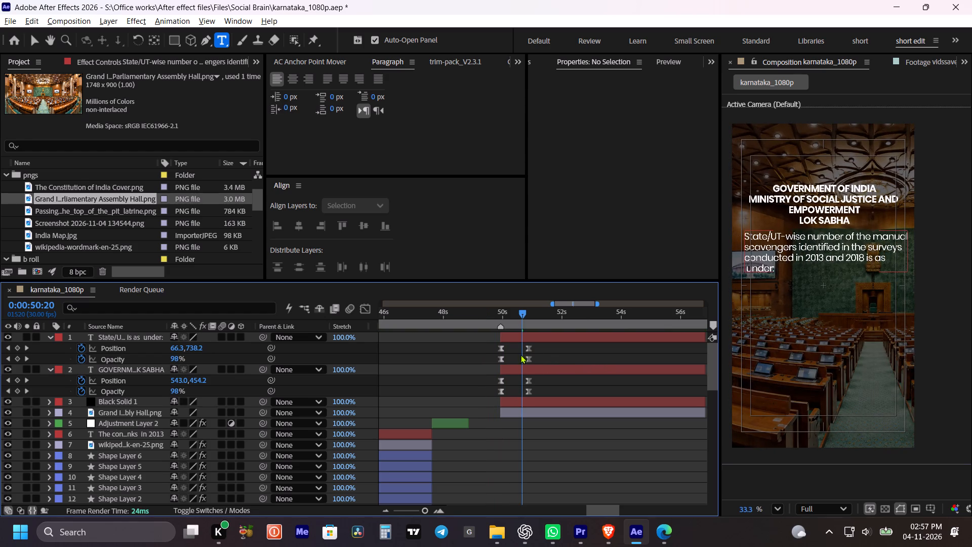
# Move the end position and opacity keyframes of both text layers to about 0:00:51:05 and preview the entrance.
pyautogui.moveTo(536, 347); pyautogui.dragTo(519, 400)
pyautogui.moveTo(525, 358); pyautogui.dragTo(537, 363)
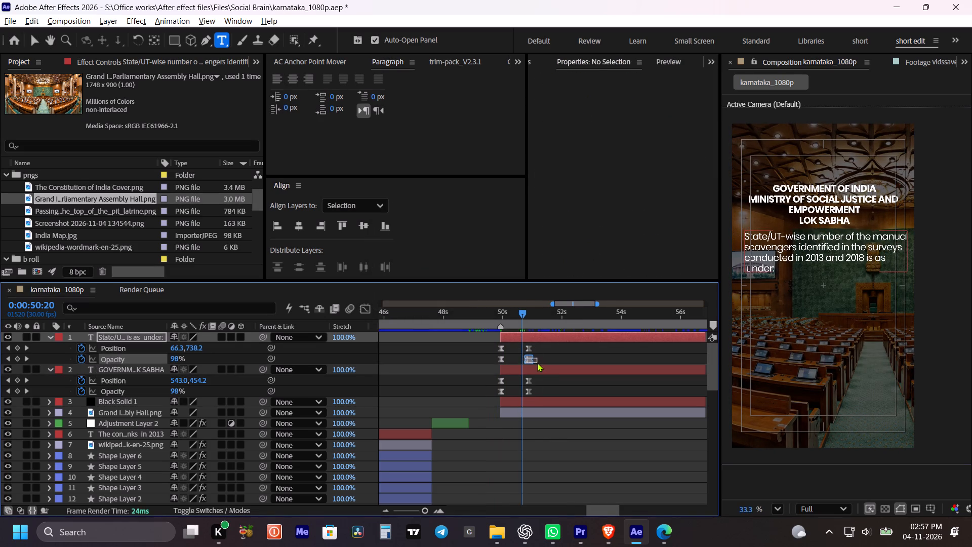
pyautogui.moveTo(537, 363); pyautogui.dragTo(538, 364)
pyautogui.moveTo(534, 346); pyautogui.dragTo(523, 389)
pyautogui.click(529, 357)
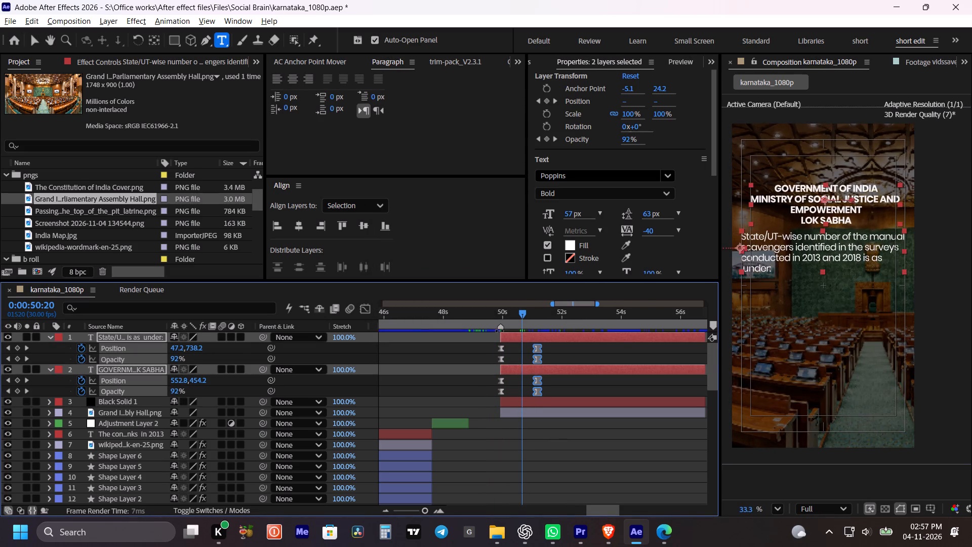
pyautogui.click(490, 317)
pyautogui.press('space')
pyautogui.click(561, 353)
pyautogui.press('space')
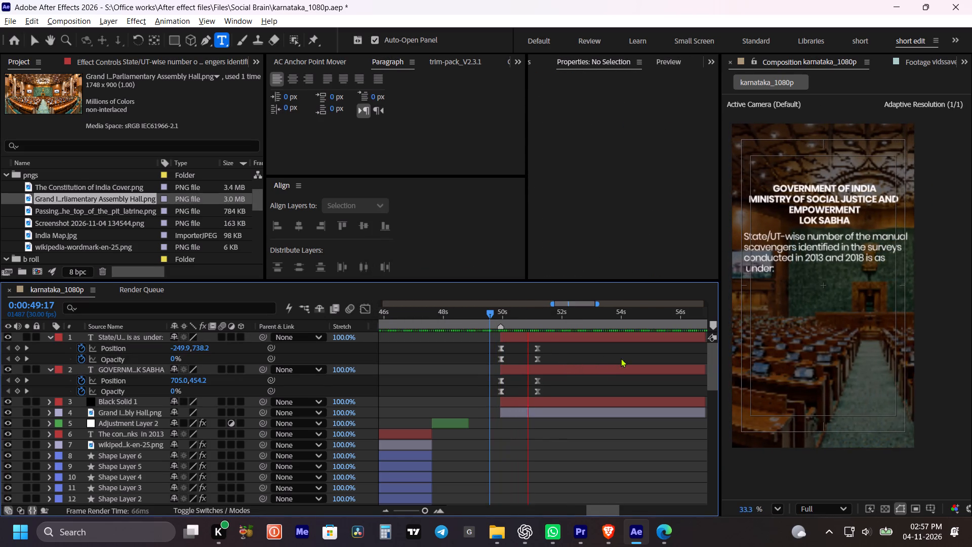
pyautogui.click(579, 345)
pyautogui.press('space')
pyautogui.press('space')
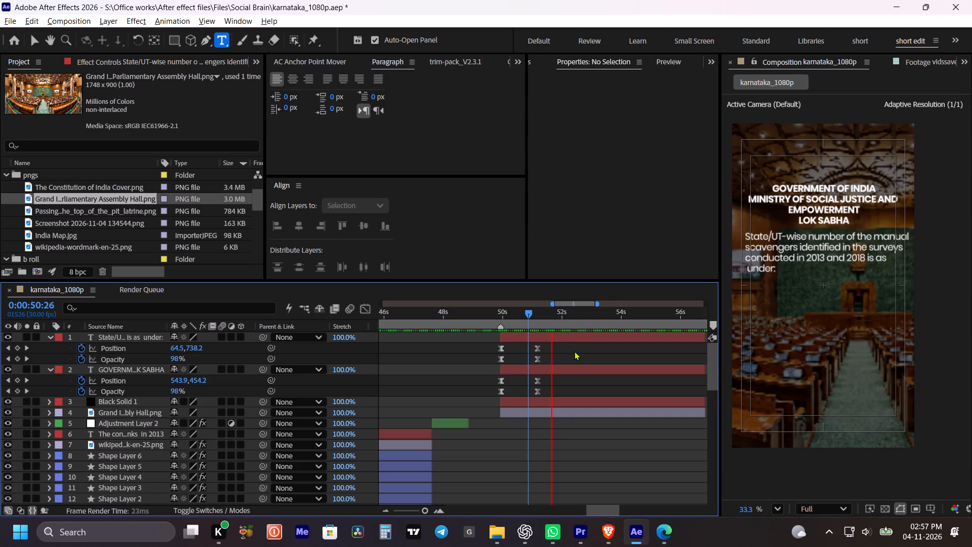
pyautogui.click(565, 354)
# Collapse both text layers' properties and add a null object above them, extended to start where the text layers start.
pyautogui.click(562, 335)
pyautogui.press('m')
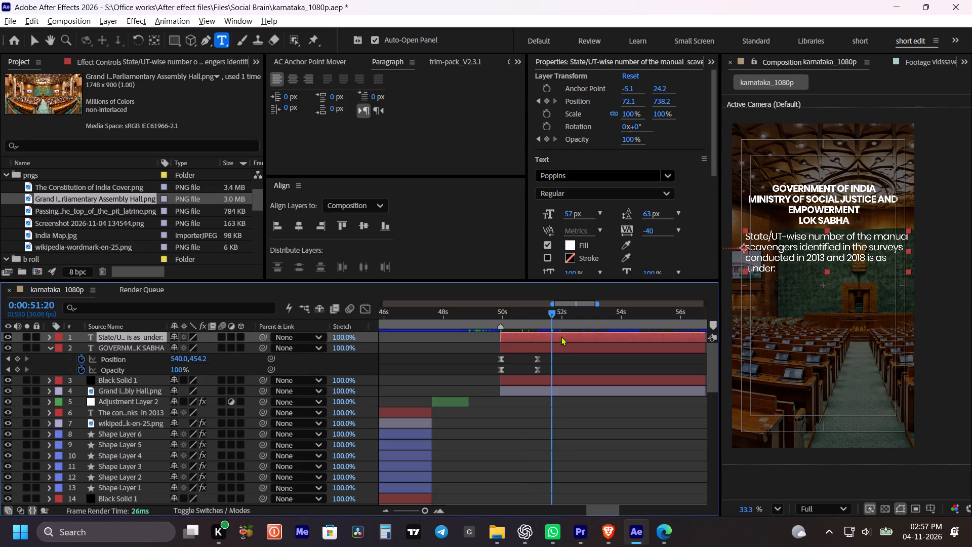
pyautogui.click(557, 350)
pyautogui.press('m')
pyautogui.click(557, 336)
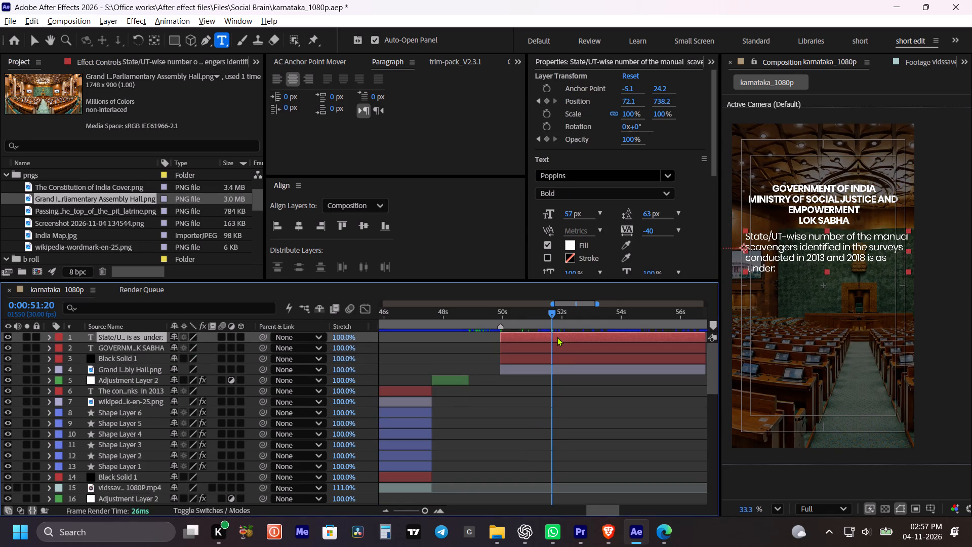
pyautogui.press('3')
pyautogui.click(557, 337)
pyautogui.press('[')
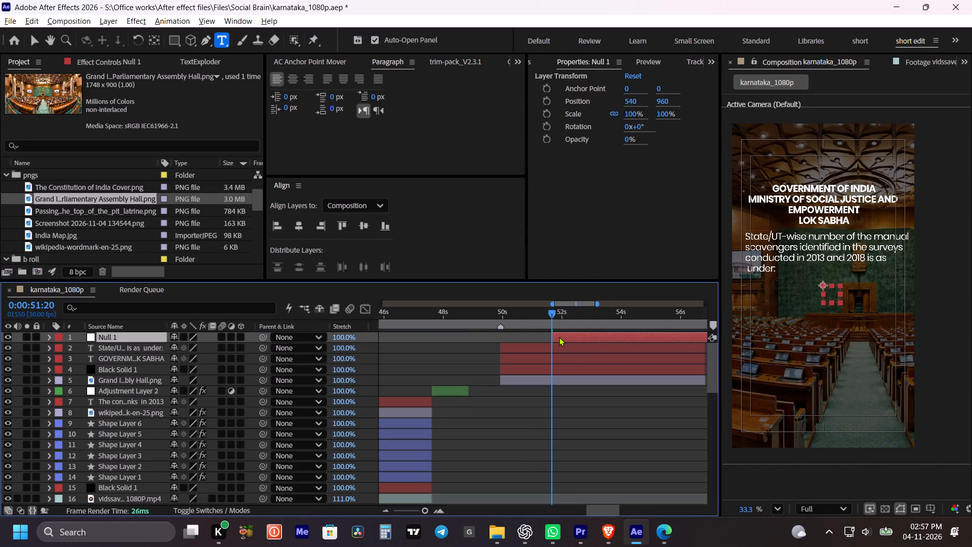
pyautogui.moveTo(560, 337); pyautogui.dragTo(507, 344)
# Parent the survey sentence and the government heading text layers to the null object.
pyautogui.click(511, 343)
pyautogui.keyDown('shift'); pyautogui.click(514, 358); pyautogui.keyUp('shift')
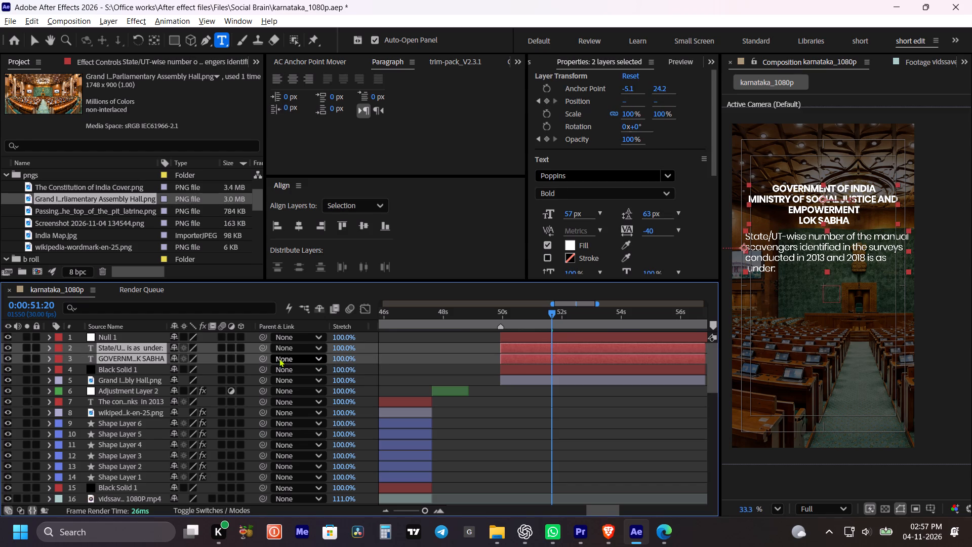
pyautogui.click(221, 509)
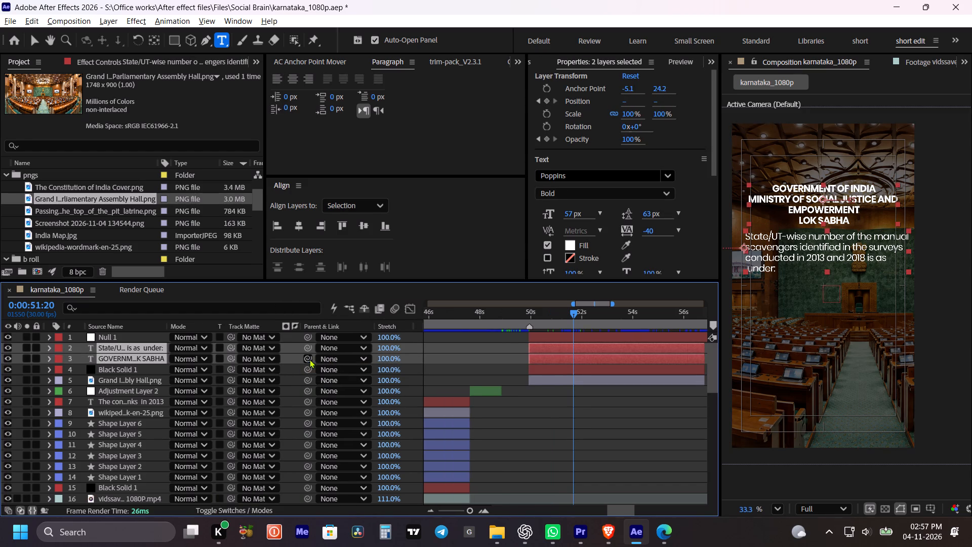
pyautogui.moveTo(309, 359); pyautogui.dragTo(138, 337)
# Shift both parented text layers down by setting the null's Y position to 1244, and save the project.
pyautogui.click(138, 337)
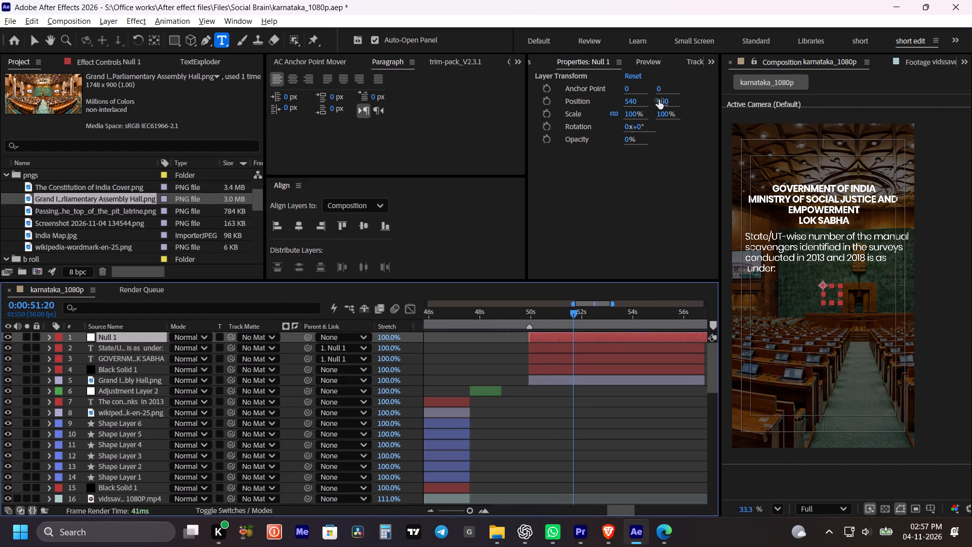
pyautogui.moveTo(660, 101); pyautogui.dragTo(767, 155)
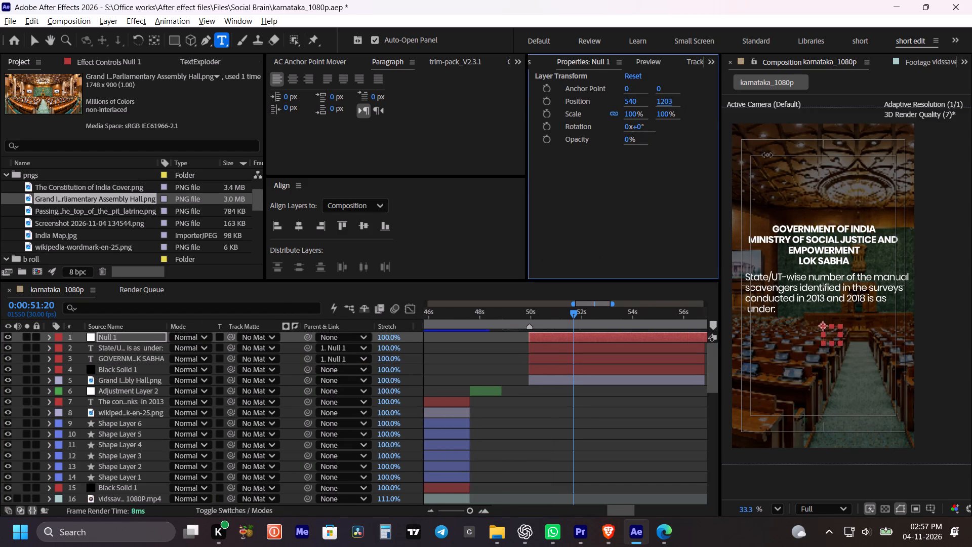
pyautogui.moveTo(767, 155); pyautogui.dragTo(776, 170)
pyautogui.hotkey('ctrl', 's')
pyautogui.click(590, 422)
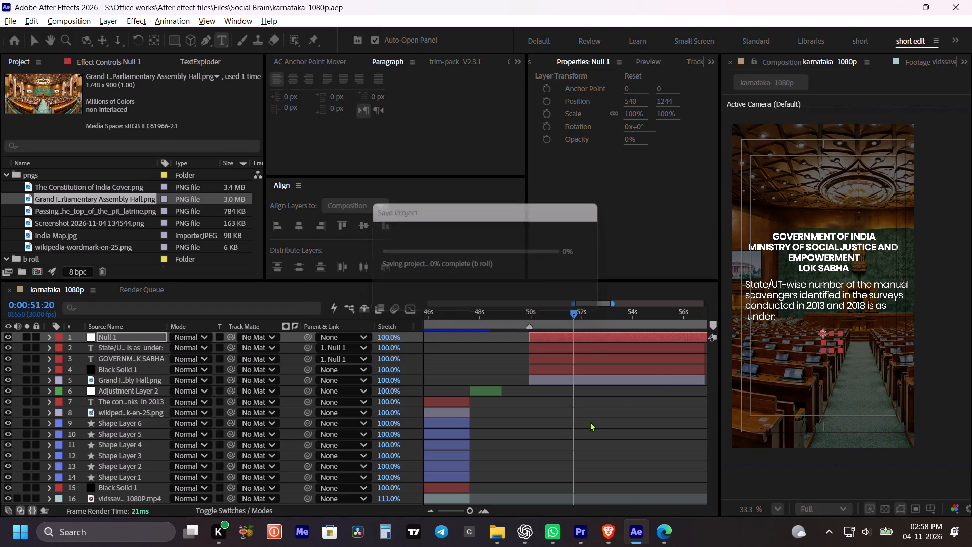
# Preview the repositioned heading and survey sentence entrance from just before 0:00:50, and save the project.
pyautogui.moveTo(542, 315); pyautogui.dragTo(531, 317)
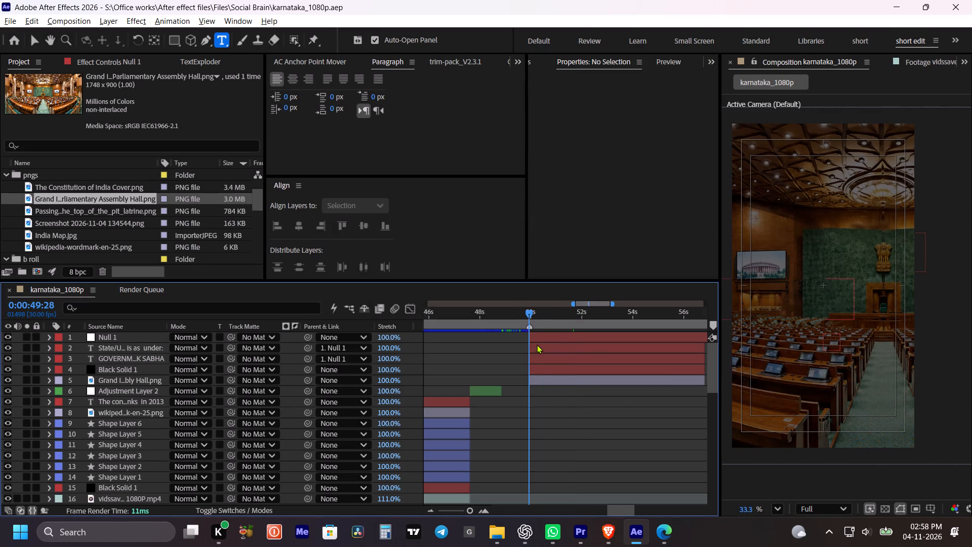
pyautogui.click(520, 318)
pyautogui.press('space')
pyautogui.press('space')
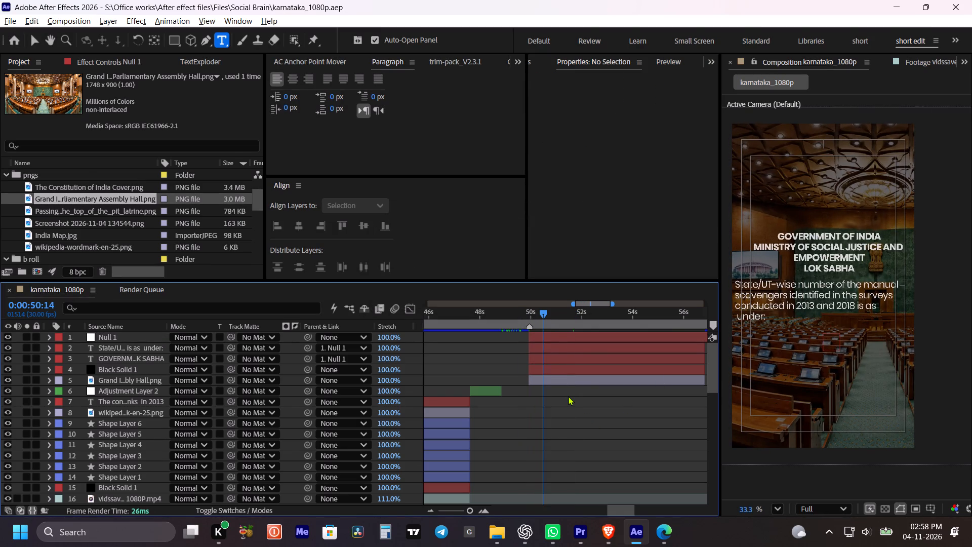
pyautogui.hotkey('ctrl', 's')
# Scrub back through the earlier classroom footage and the Wikipedia text scene in the timeline.
pyautogui.keyDown('alt'); pyautogui.scroll(-5, 548, 390); pyautogui.keyUp('alt')
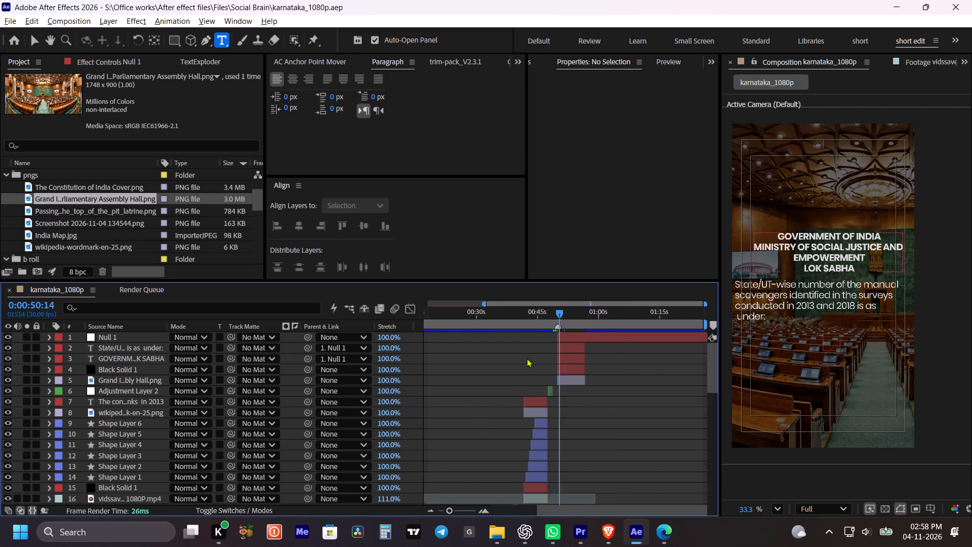
pyautogui.keyDown('alt'); pyautogui.scroll(-4, 526, 358); pyautogui.keyUp('alt')
pyautogui.moveTo(550, 309); pyautogui.dragTo(507, 318)
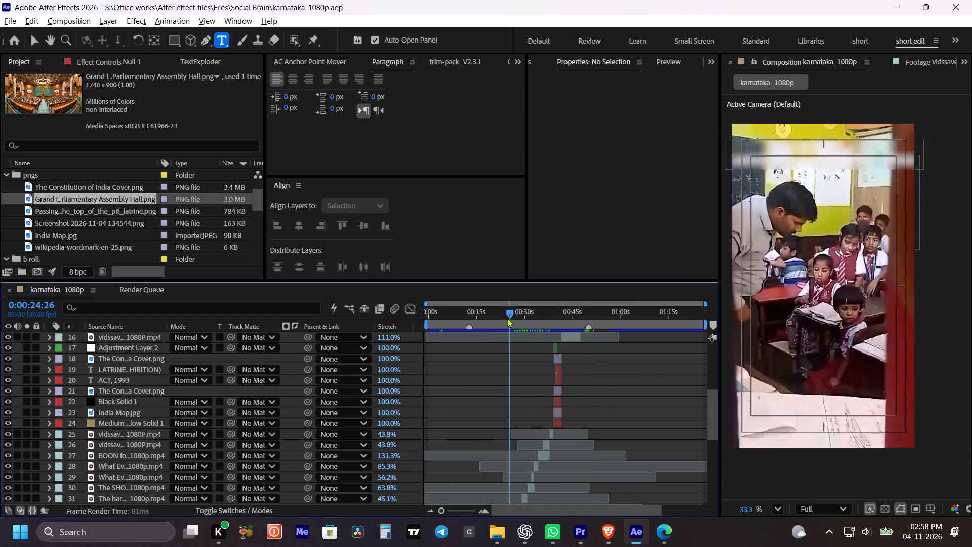
pyautogui.moveTo(507, 318); pyautogui.dragTo(562, 328)
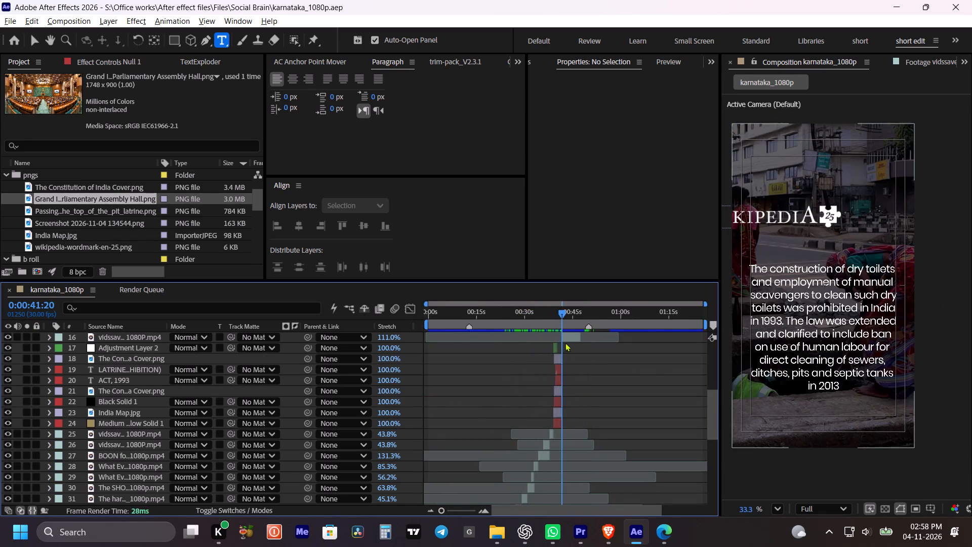
pyautogui.keyDown('alt'); pyautogui.scroll(2, 565, 345); pyautogui.keyUp('alt')
pyautogui.press('space')
pyautogui.moveTo(607, 367); pyautogui.dragTo(598, 372)
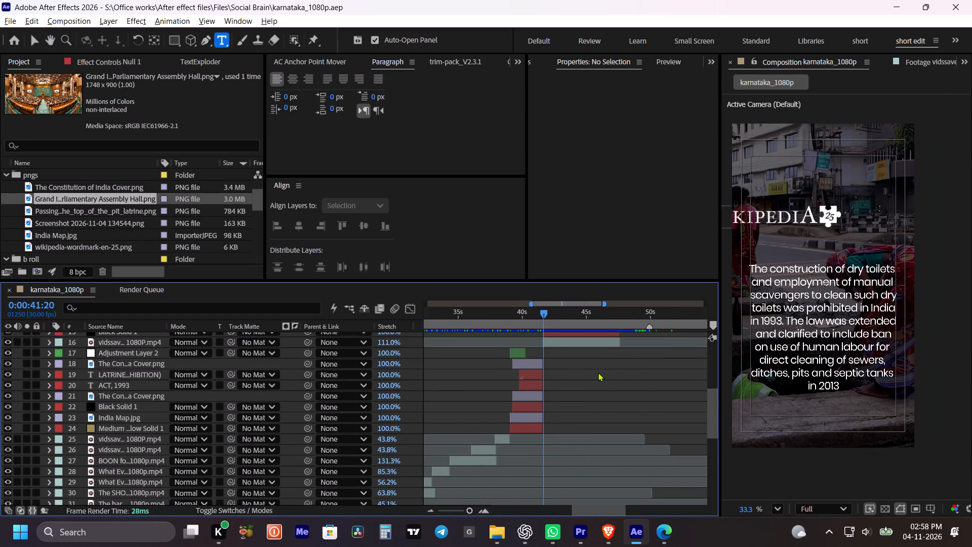
# Find the "Patients forced to clean human waste" clip and set its in point to 0:00:09:13 and out point to 0:00:13:15.
pyautogui.scroll(-4, 94, 198)
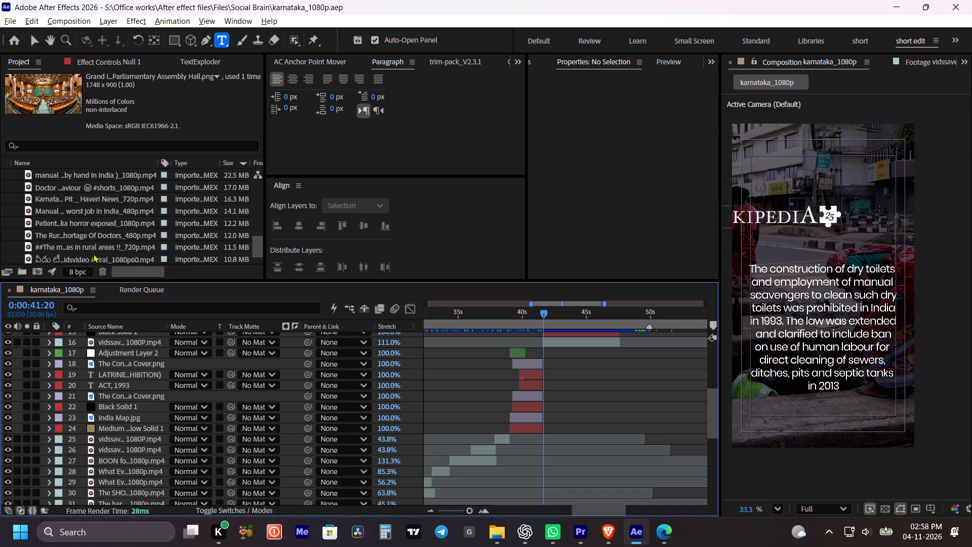
pyautogui.scroll(-4, 93, 254)
pyautogui.click(88, 211)
pyautogui.doubleClick(88, 211)
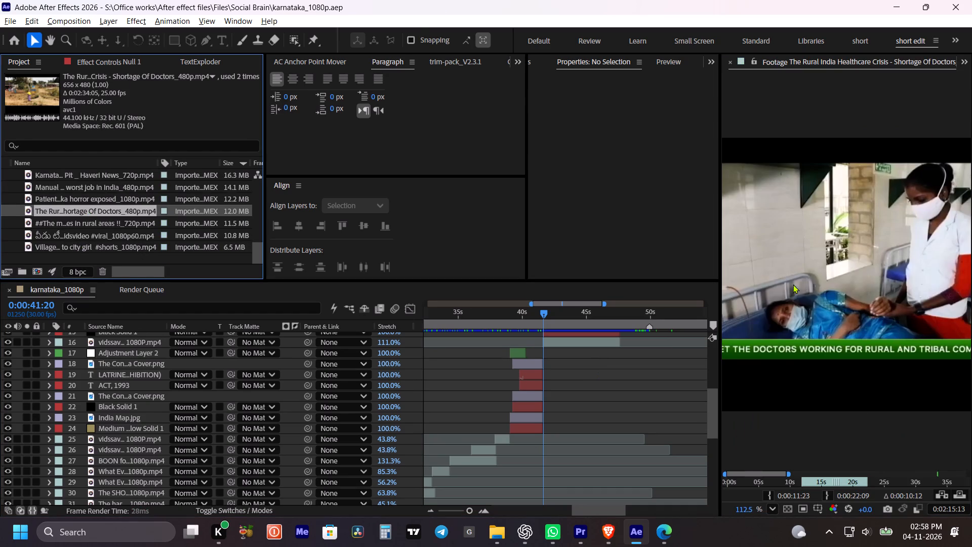
pyautogui.doubleClick(72, 203)
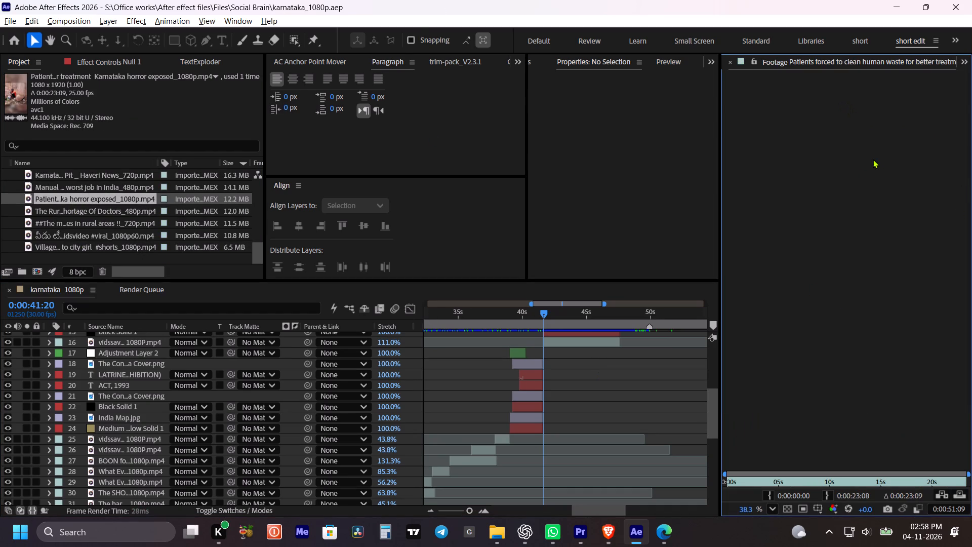
pyautogui.press('`')
pyautogui.scroll(-2, 541, 361)
pyautogui.moveTo(43, 482); pyautogui.dragTo(87, 490)
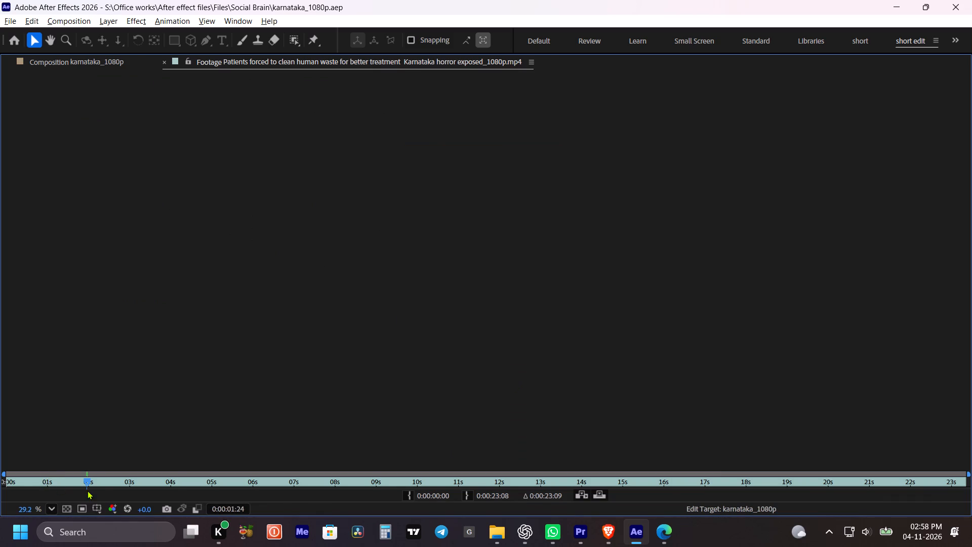
pyautogui.moveTo(87, 490); pyautogui.dragTo(492, 493)
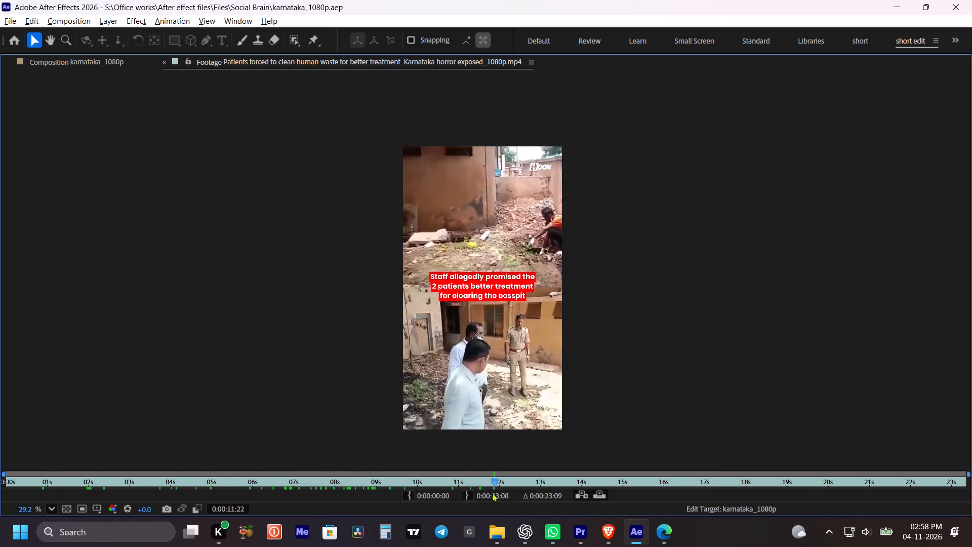
pyautogui.moveTo(492, 493); pyautogui.dragTo(401, 489)
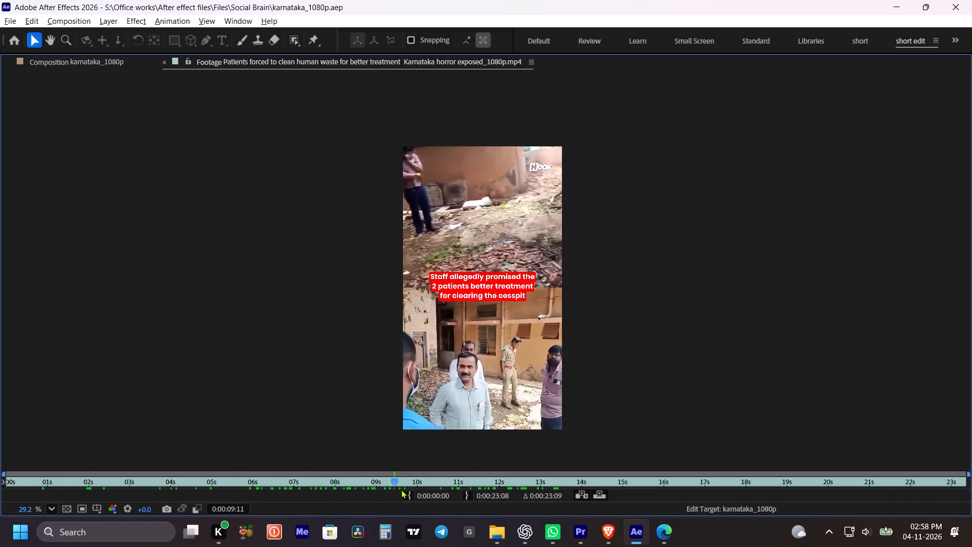
pyautogui.moveTo(401, 489); pyautogui.dragTo(398, 485)
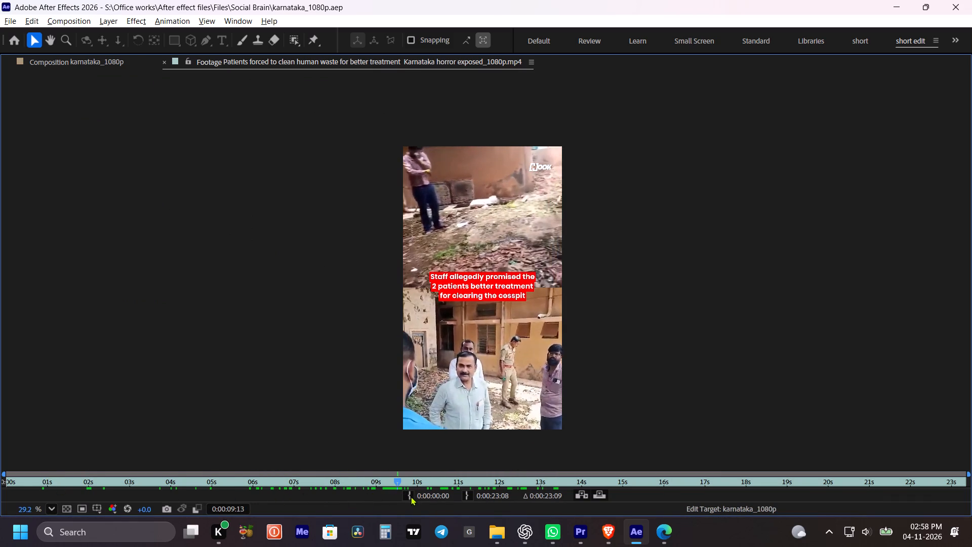
pyautogui.click(410, 496)
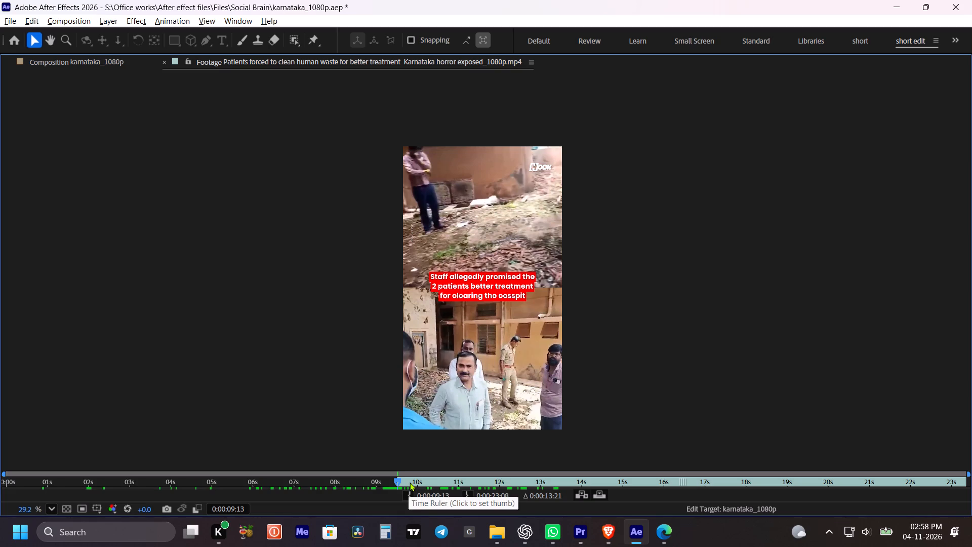
pyautogui.moveTo(408, 482); pyautogui.dragTo(423, 482)
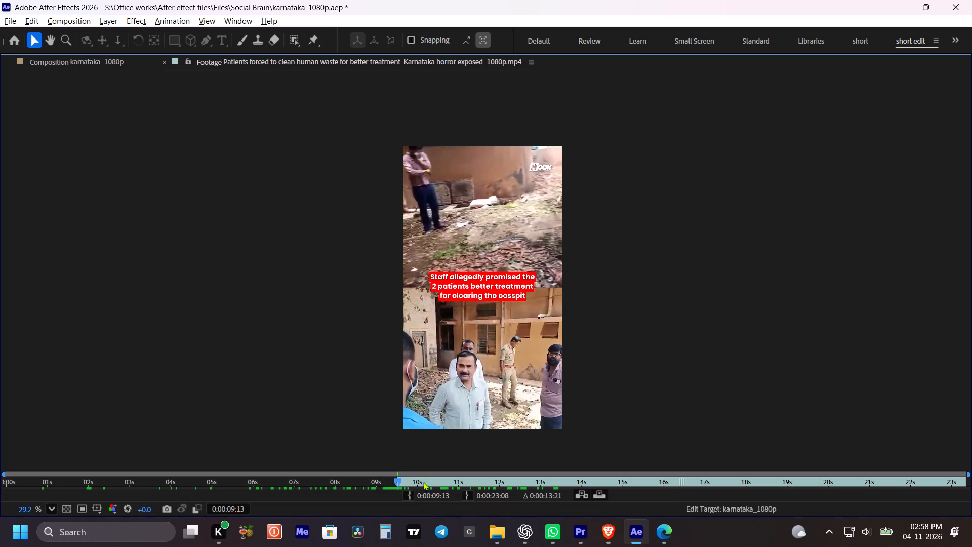
pyautogui.moveTo(423, 482); pyautogui.dragTo(559, 482)
pyautogui.click(466, 493)
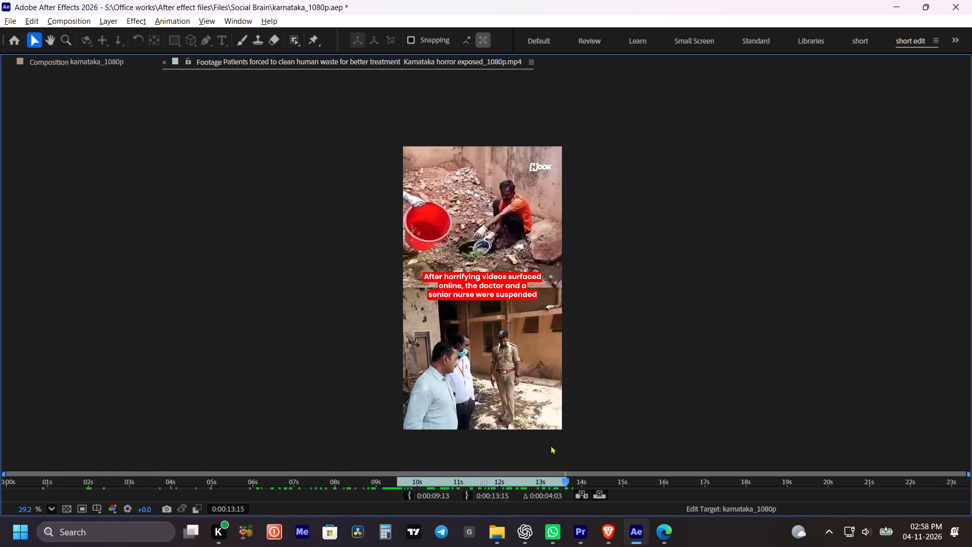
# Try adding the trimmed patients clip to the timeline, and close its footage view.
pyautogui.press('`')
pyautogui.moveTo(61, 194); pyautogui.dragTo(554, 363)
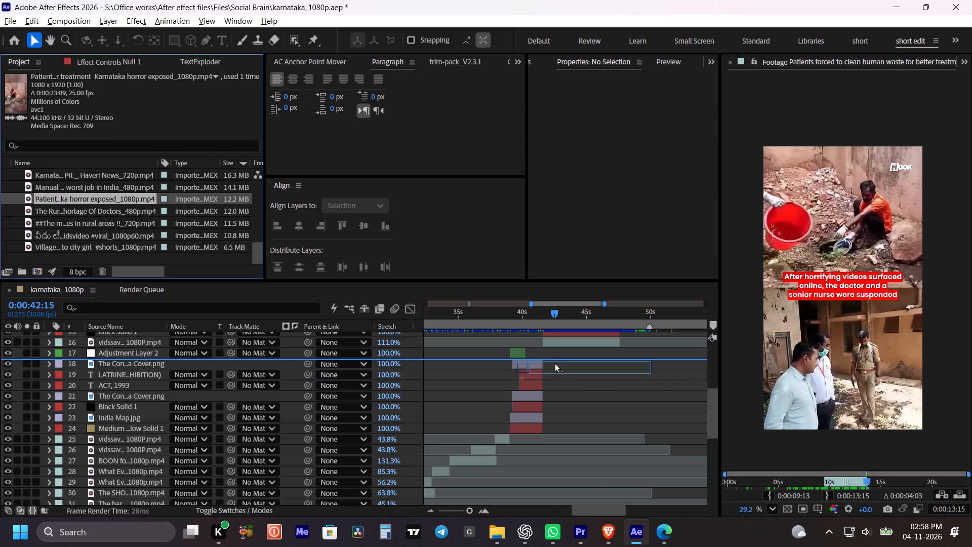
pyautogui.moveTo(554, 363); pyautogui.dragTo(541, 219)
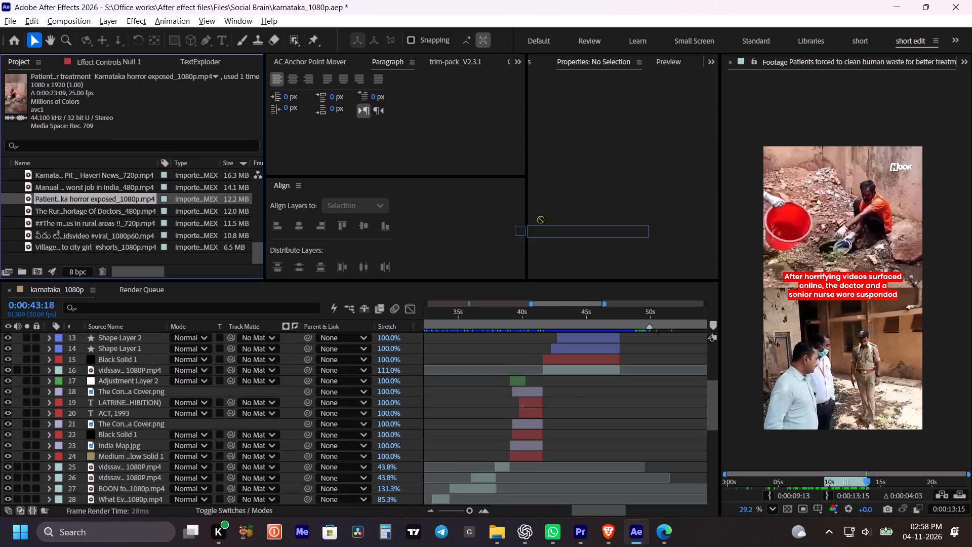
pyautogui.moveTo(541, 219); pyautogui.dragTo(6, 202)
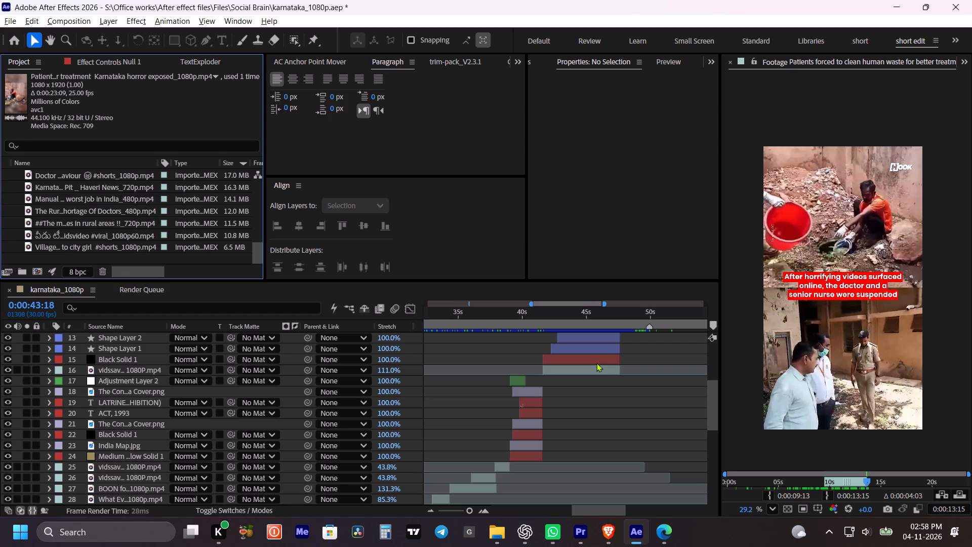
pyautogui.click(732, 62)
# Preview the Lok Sabha heading scene from about 0:00:49:10, stop at 0:00:51:00, and save the project.
pyautogui.scroll(6, 628, 402)
pyautogui.press('space')
pyautogui.press('space')
pyautogui.press('space')
pyautogui.press('space')
pyautogui.press('space')
pyautogui.press('space')
pyautogui.press('space')
pyautogui.press('space')
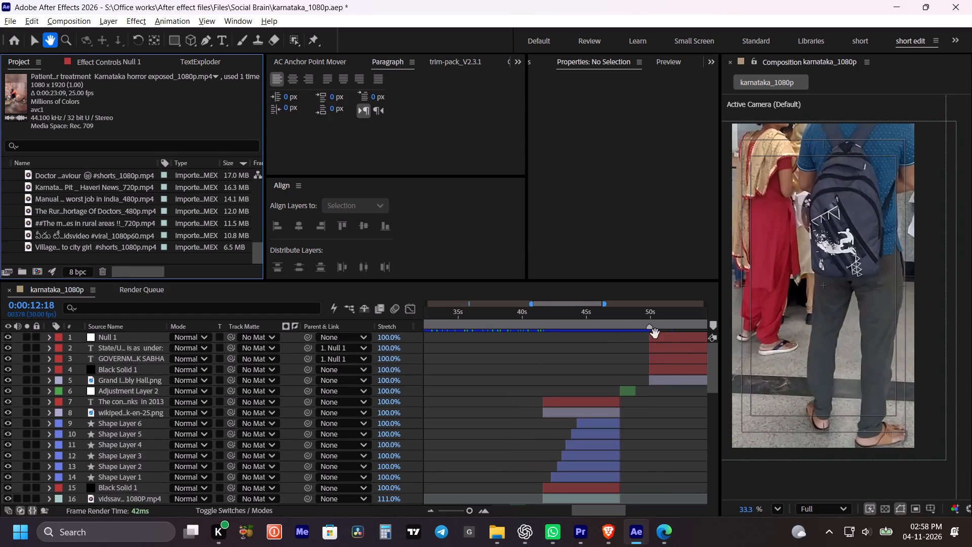
pyautogui.moveTo(652, 332); pyautogui.dragTo(520, 382)
pyautogui.click(508, 305)
pyautogui.click(510, 310)
pyautogui.press('space')
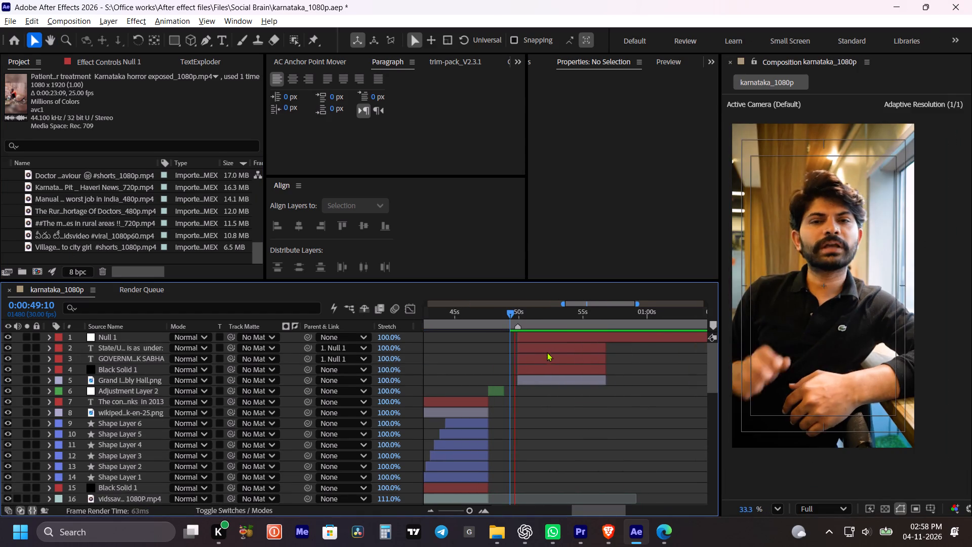
pyautogui.press('space')
pyautogui.click(590, 417)
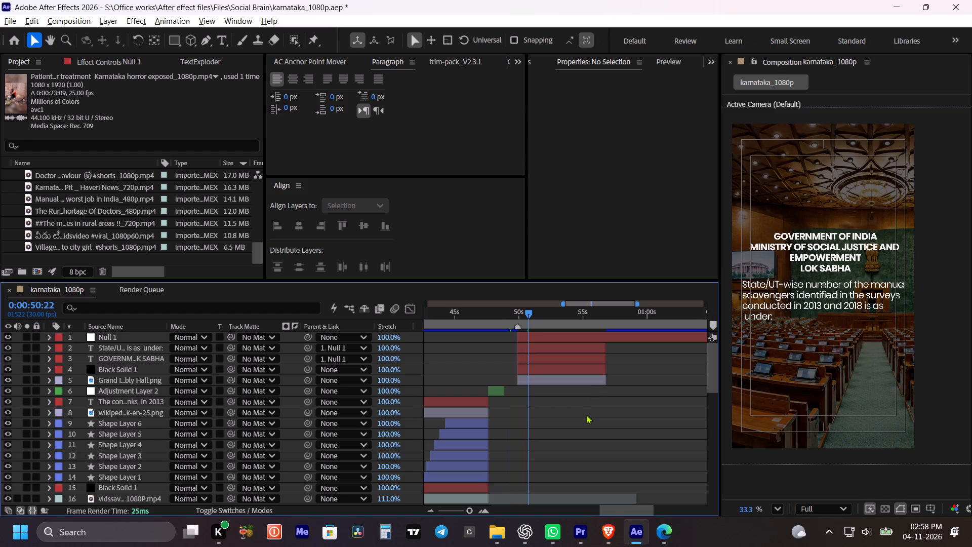
pyautogui.click(586, 415)
pyautogui.press('space')
pyautogui.press('space')
pyautogui.click(581, 415)
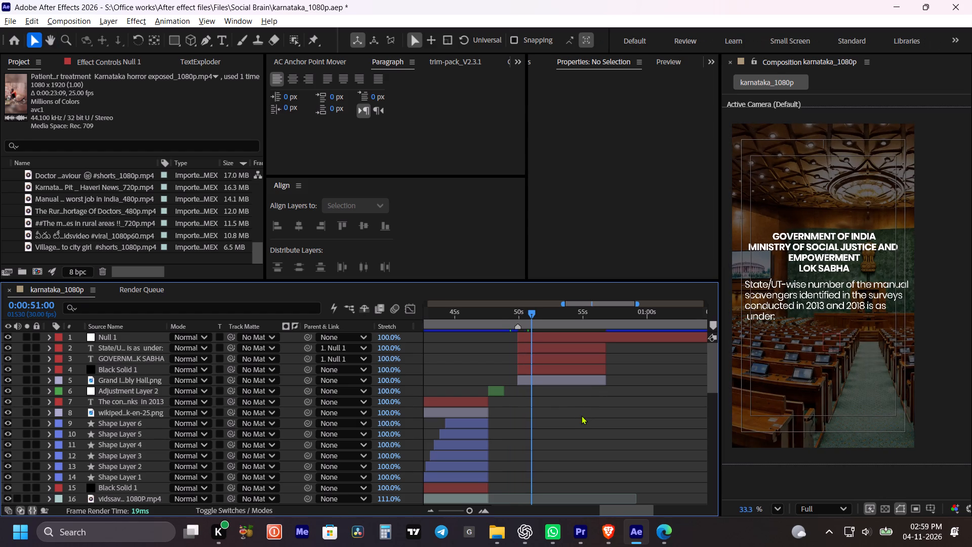
pyautogui.hotkey('ctrl', 's')
pyautogui.click(581, 415)
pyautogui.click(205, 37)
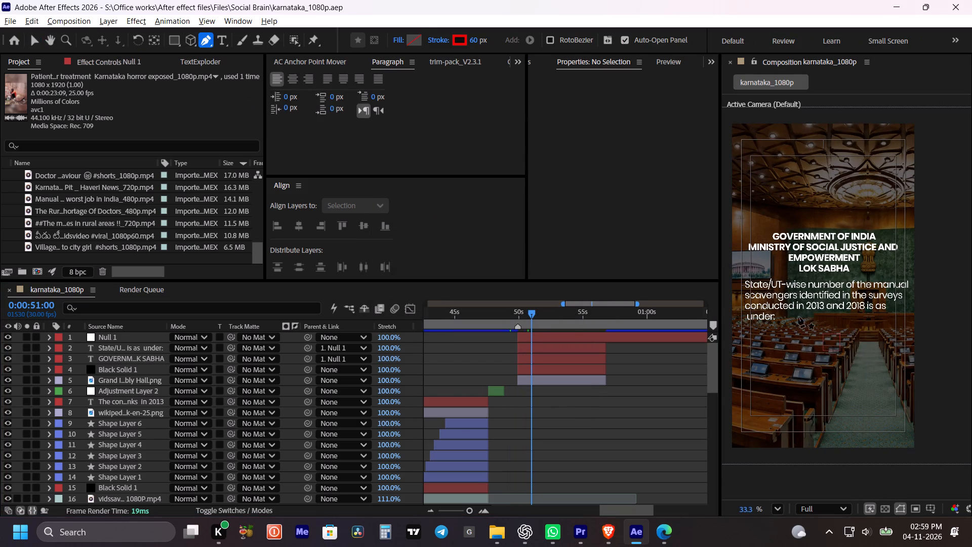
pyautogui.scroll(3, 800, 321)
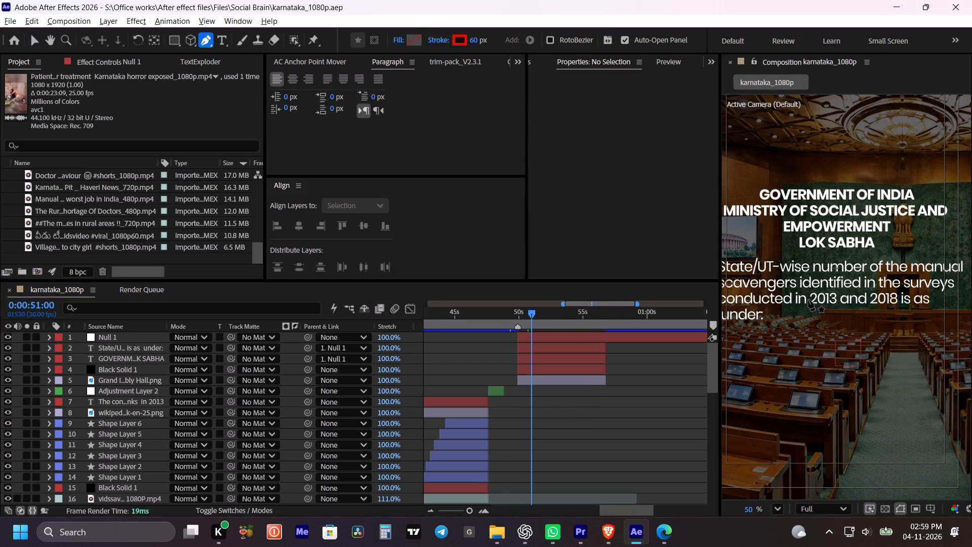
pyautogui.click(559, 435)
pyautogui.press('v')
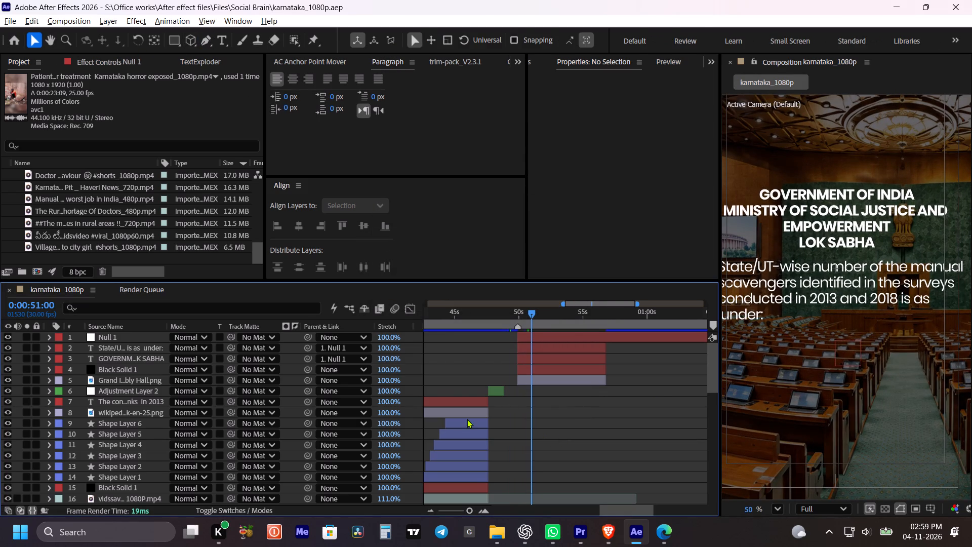
# Copy Shape Layer 6 above the survey sentence layer, starting at 0:00:51:00 and extended to where the text layers end.
pyautogui.click(465, 423)
pyautogui.hotkey('ctrl', 'c')
pyautogui.hotkey('ctrl', 'c')
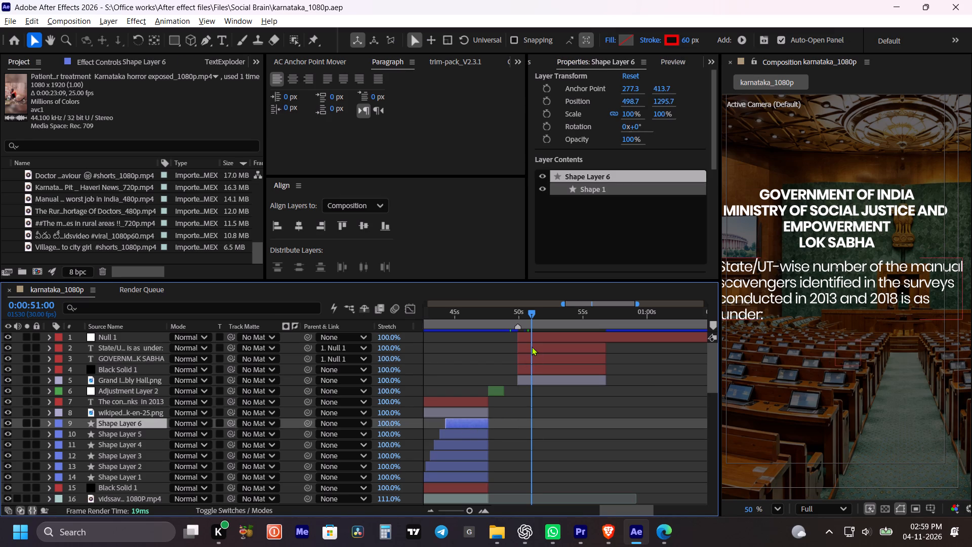
pyautogui.click(532, 346)
pyautogui.hotkey('ctrl', 'v')
pyautogui.press('[')
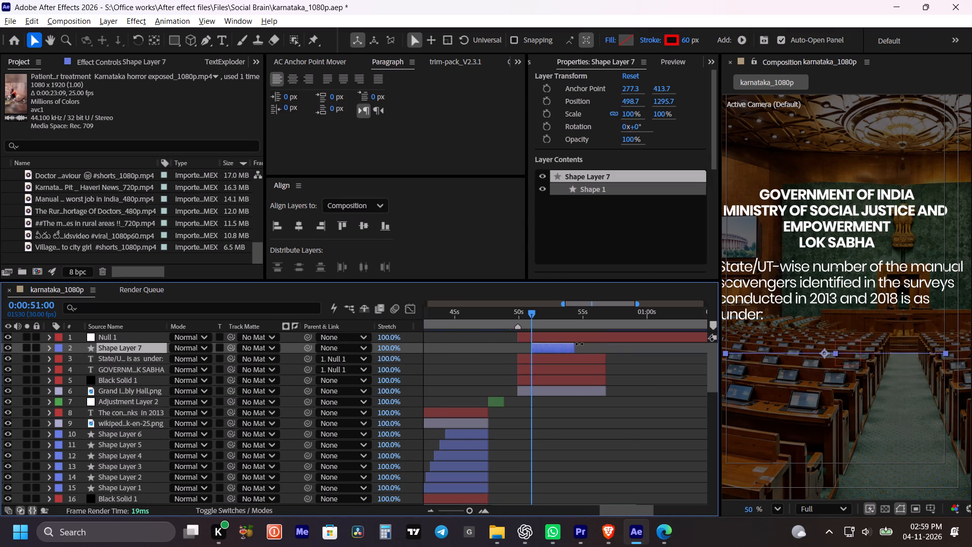
pyautogui.keyDown('shift'); pyautogui.moveTo(575, 344); pyautogui.dragTo(601, 349); pyautogui.keyUp('shift')
pyautogui.moveTo(535, 318); pyautogui.dragTo(539, 318)
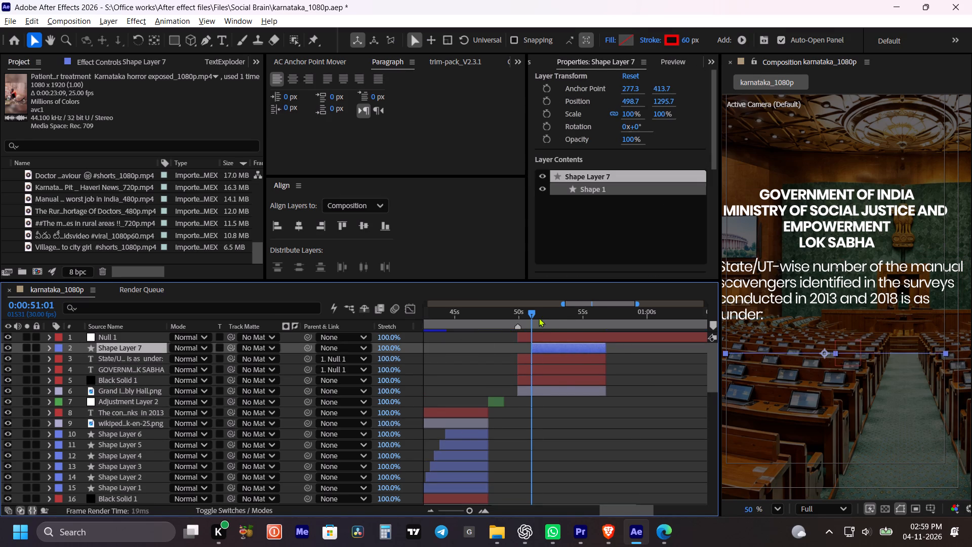
# At 0:00:53:18, move Shape Layer 7 to Y 1071.7 over the sentence's third line and place it beneath the survey sentence layer.
pyautogui.moveTo(539, 318); pyautogui.dragTo(568, 326)
pyautogui.click(563, 345)
pyautogui.moveTo(669, 100); pyautogui.dragTo(502, 117)
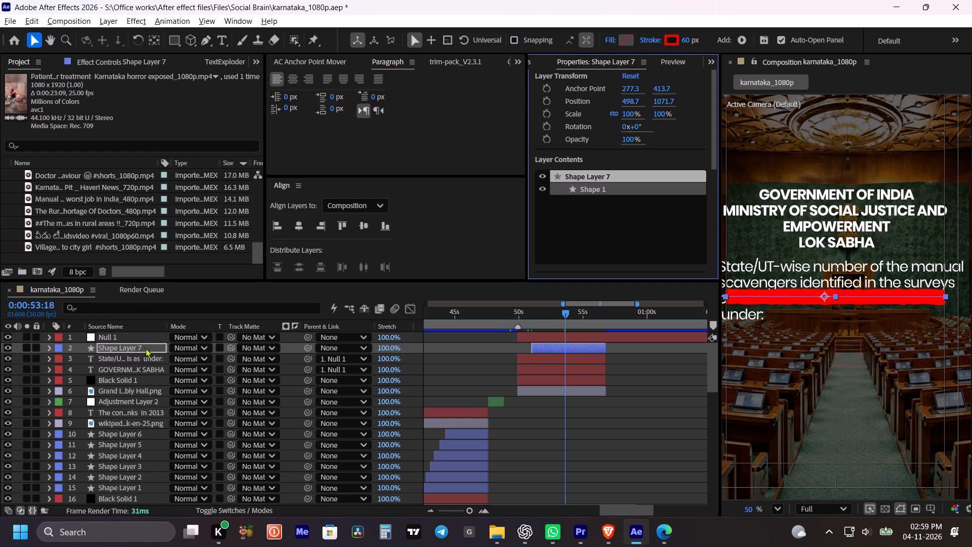
pyautogui.moveTo(144, 347); pyautogui.dragTo(143, 362)
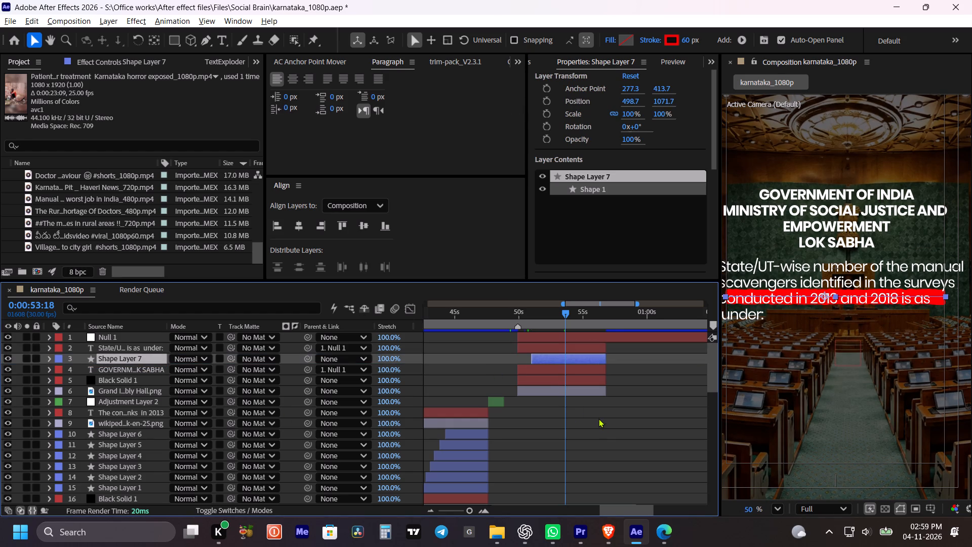
# Shorten Shape Layer 7's red stroke and position it at 830.7, 1075.7 behind "2013 and 2018".
pyautogui.press('v')
pyautogui.moveTo(604, 434); pyautogui.dragTo(602, 427)
pyautogui.click(582, 360)
pyautogui.scroll(-3, 814, 320)
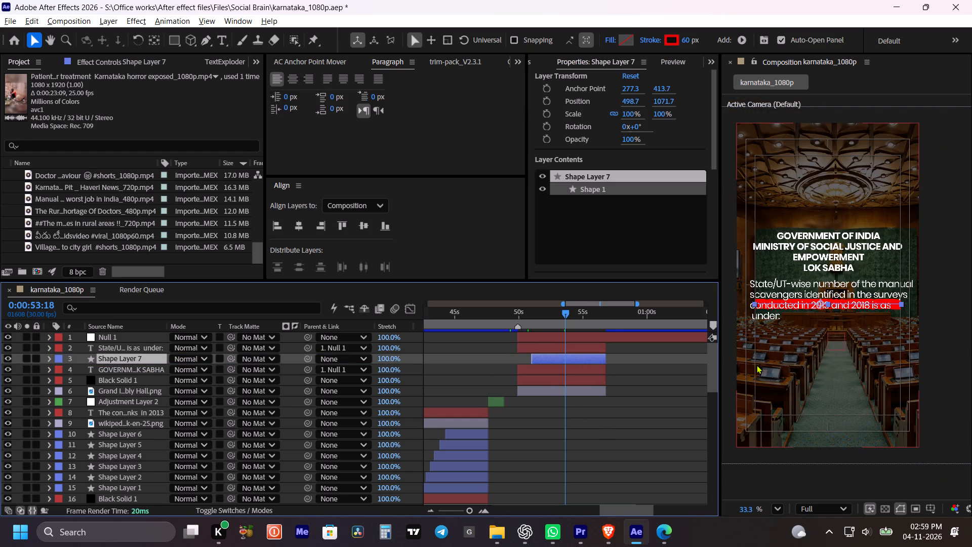
pyautogui.press('g')
pyautogui.moveTo(903, 306); pyautogui.dragTo(871, 308)
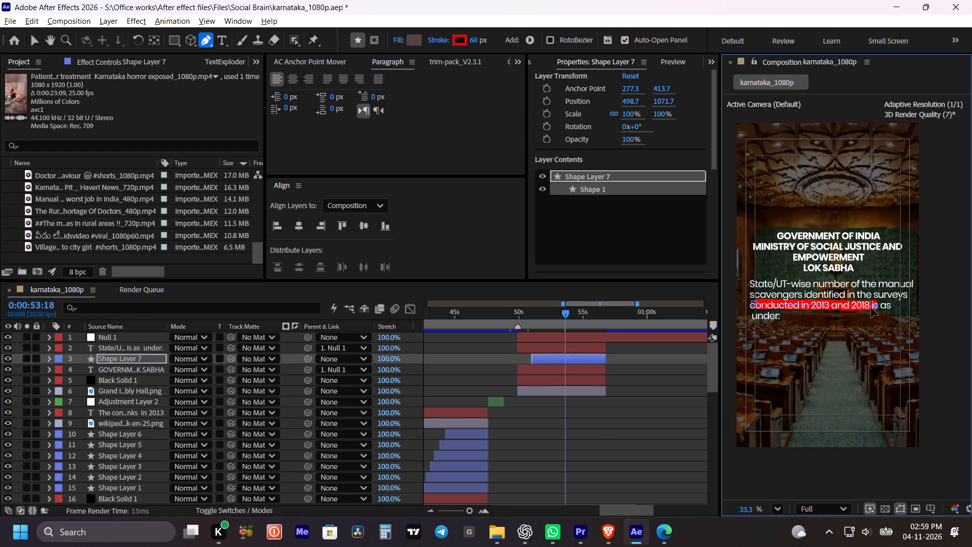
pyautogui.moveTo(871, 308); pyautogui.dragTo(818, 307)
pyautogui.moveTo(631, 102); pyautogui.dragTo(777, 137)
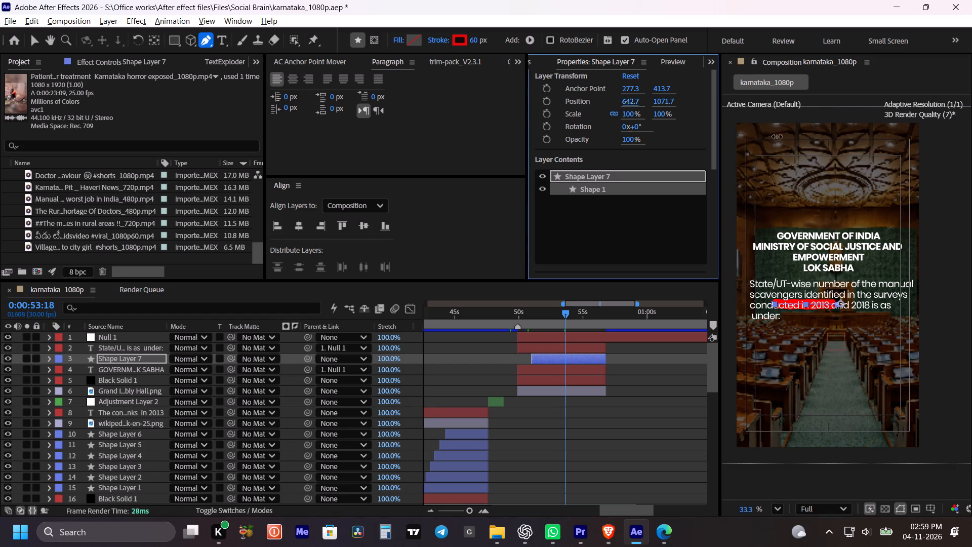
pyautogui.moveTo(777, 137); pyautogui.dragTo(905, 154)
pyautogui.press('v')
pyautogui.scroll(2, 851, 306)
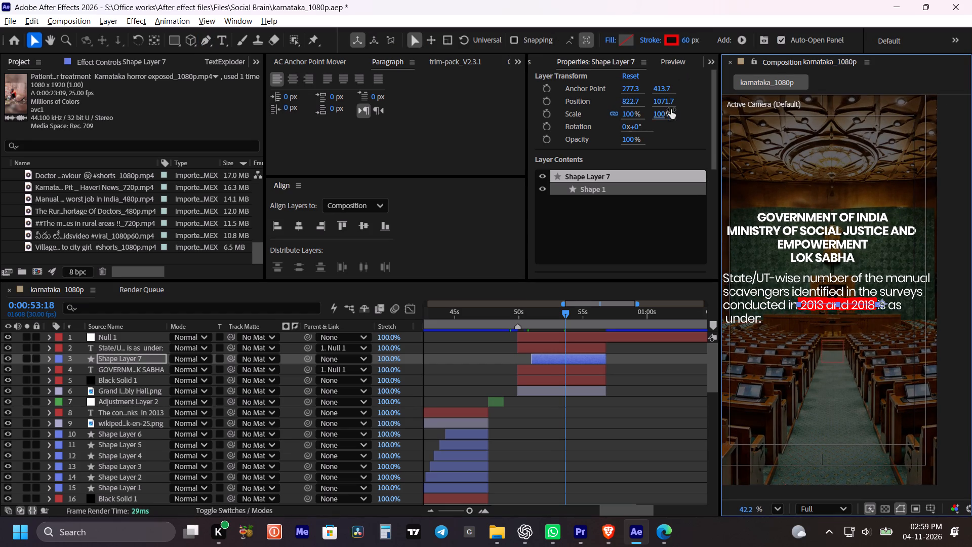
pyautogui.moveTo(664, 103); pyautogui.dragTo(668, 102)
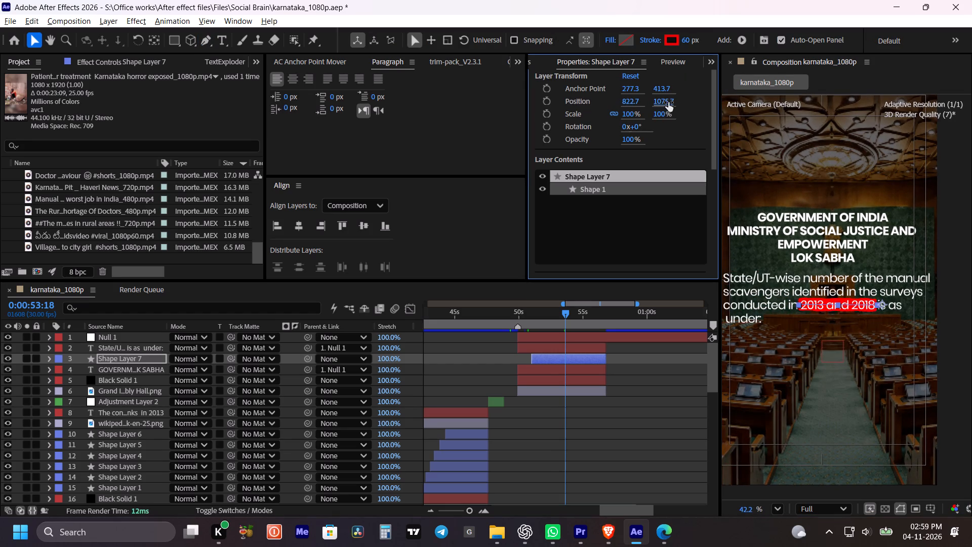
pyautogui.moveTo(628, 103); pyautogui.dragTo(635, 103)
pyautogui.click(616, 428)
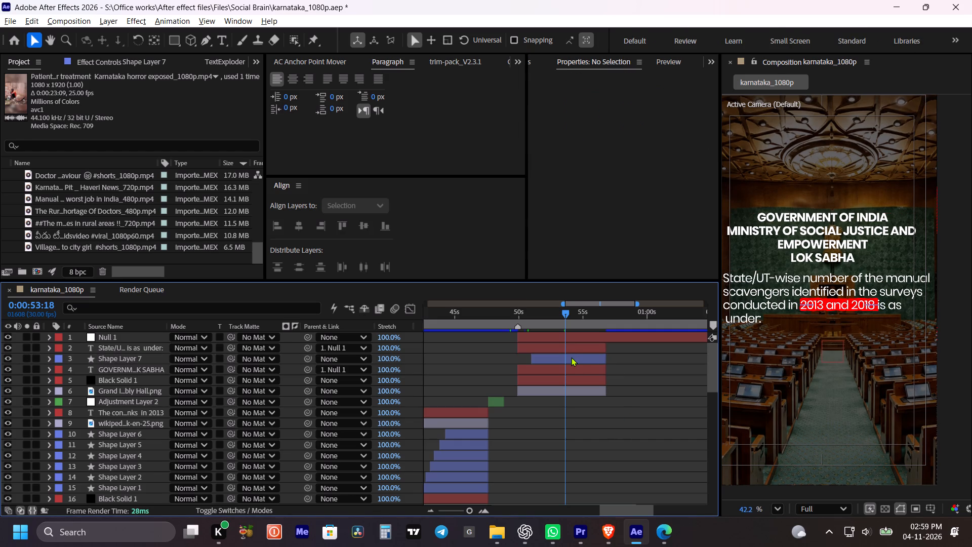
# Fine-tune the end point of the red highlight stroke so it stops just after "2018".
pyautogui.click(571, 357)
pyautogui.press('g')
pyautogui.scroll(5, 873, 311)
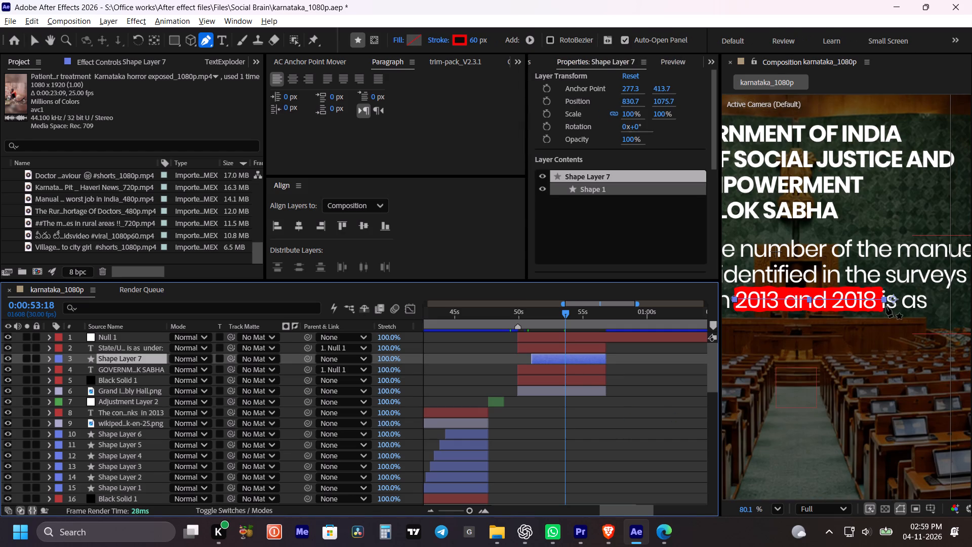
pyautogui.click(885, 300)
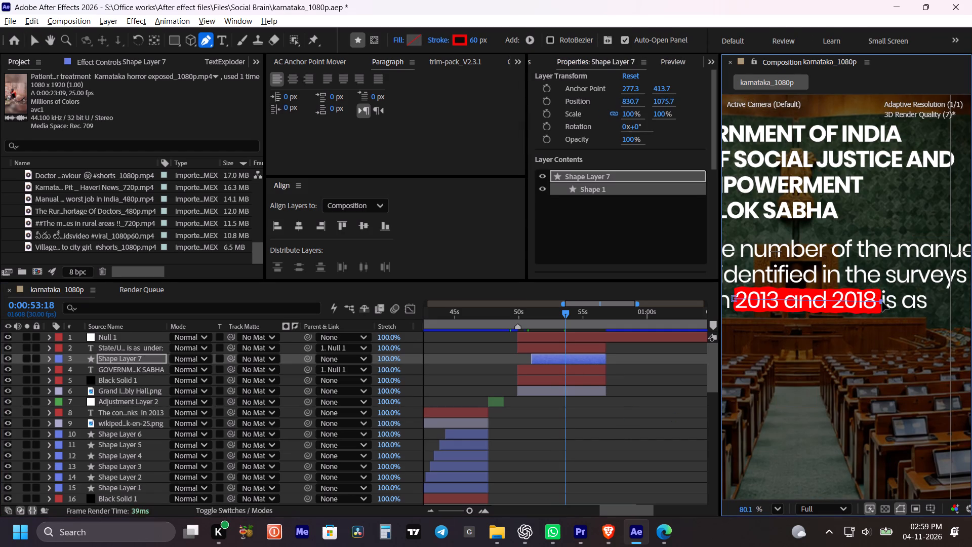
pyautogui.moveTo(593, 442); pyautogui.dragTo(582, 437)
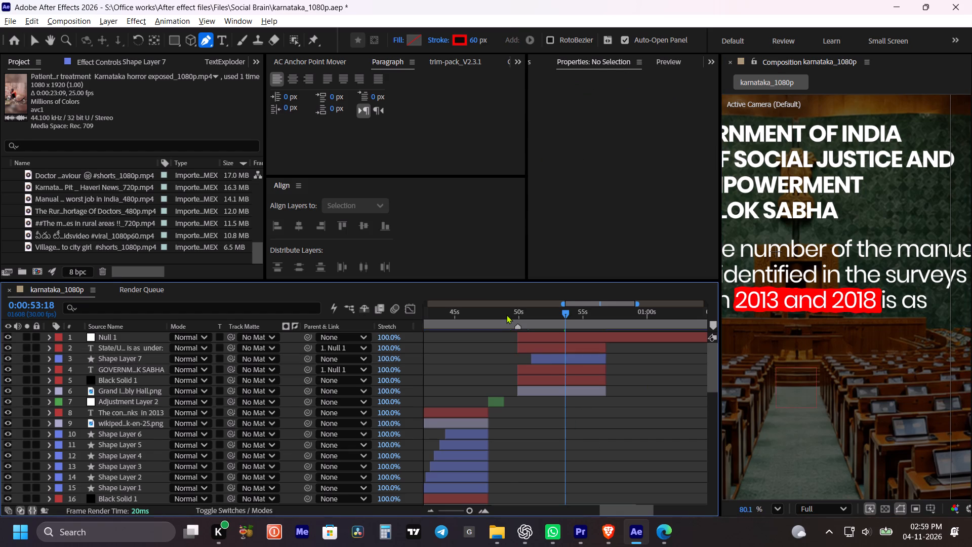
# Preview the highlight animation from about 0:00:49:14 and stop at 0:00:52:14.
pyautogui.click(506, 315)
pyautogui.press('space')
pyautogui.press('space')
pyautogui.scroll(-4, 804, 271)
pyautogui.press('space')
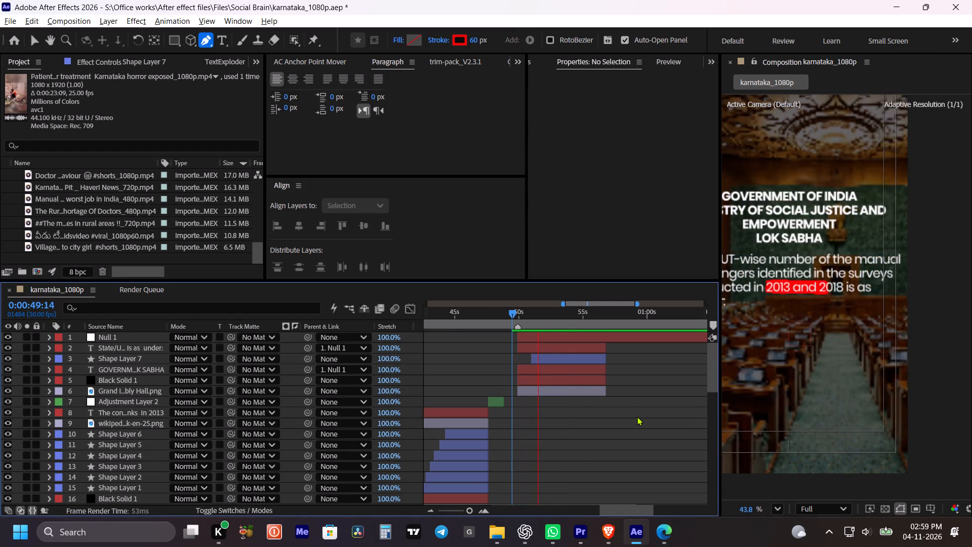
pyautogui.press('space')
pyautogui.press('space')
pyautogui.press('space')
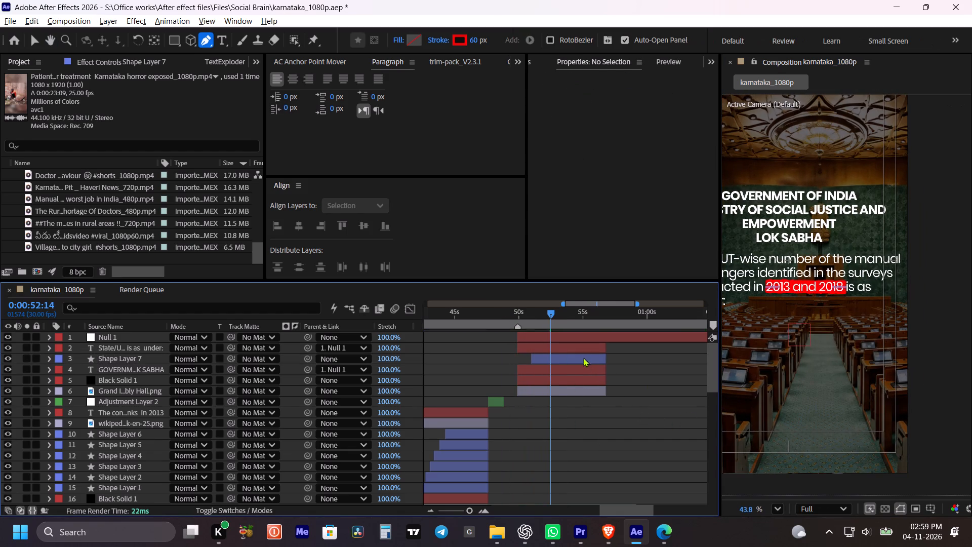
pyautogui.click(583, 357)
pyautogui.moveTo(305, 356); pyautogui.dragTo(170, 336)
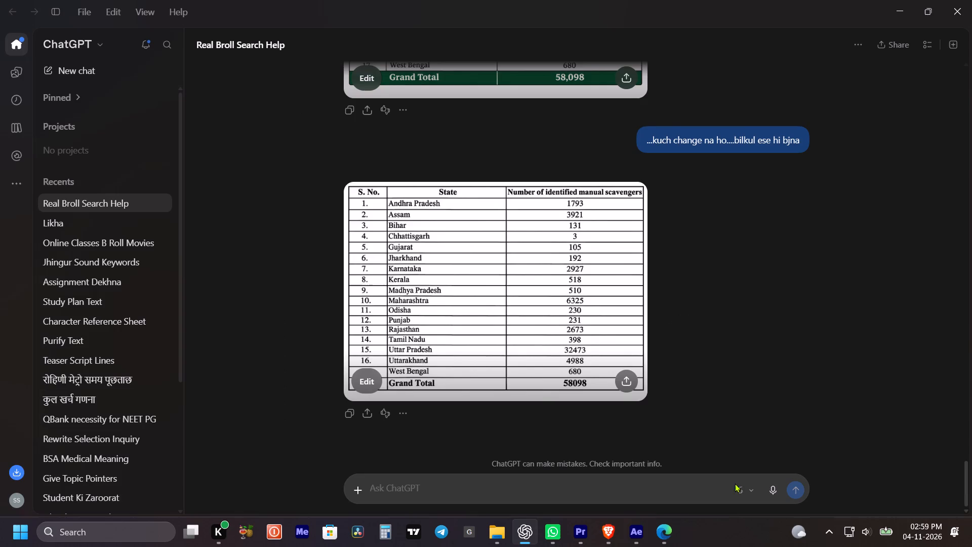
# Return to After Effects and import Statewise Manual Scavenger Identification Table.png into the pngs folder.
pyautogui.click(621, 538)
pyautogui.click(631, 537)
pyautogui.click(67, 176)
pyautogui.scroll(2, 78, 201)
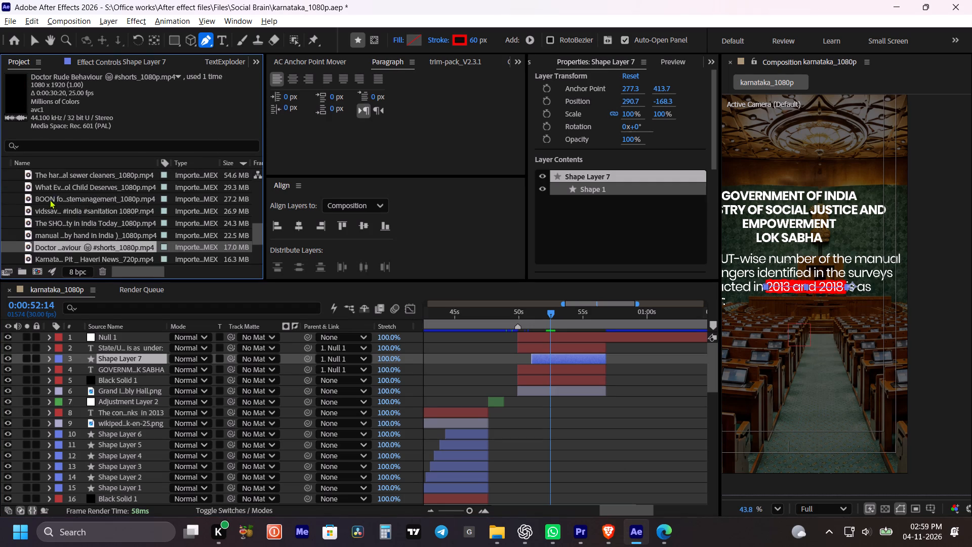
pyautogui.scroll(4, 75, 236)
pyautogui.click(54, 201)
pyautogui.hotkey('ctrl', 'i')
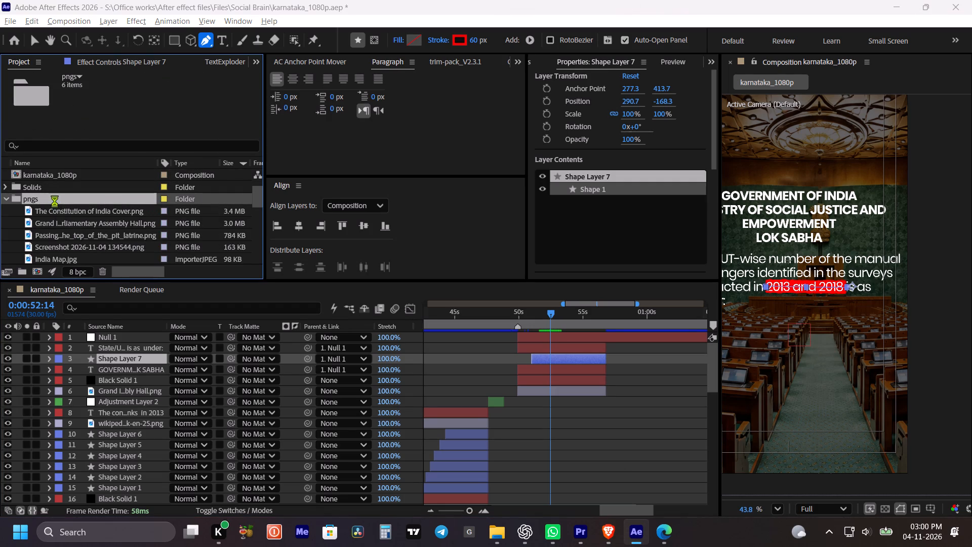
pyautogui.hotkey('ctrl', 'v')
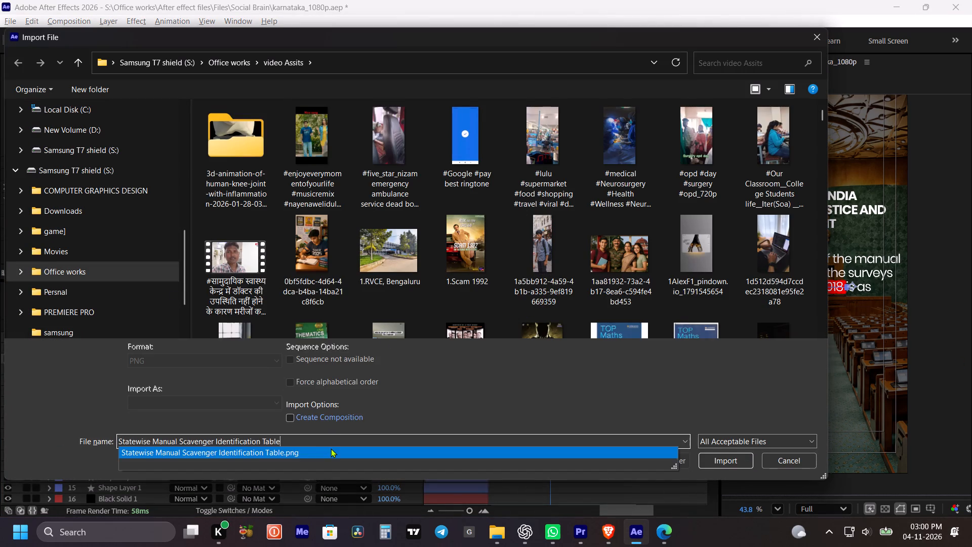
pyautogui.click(331, 451)
pyautogui.click(726, 457)
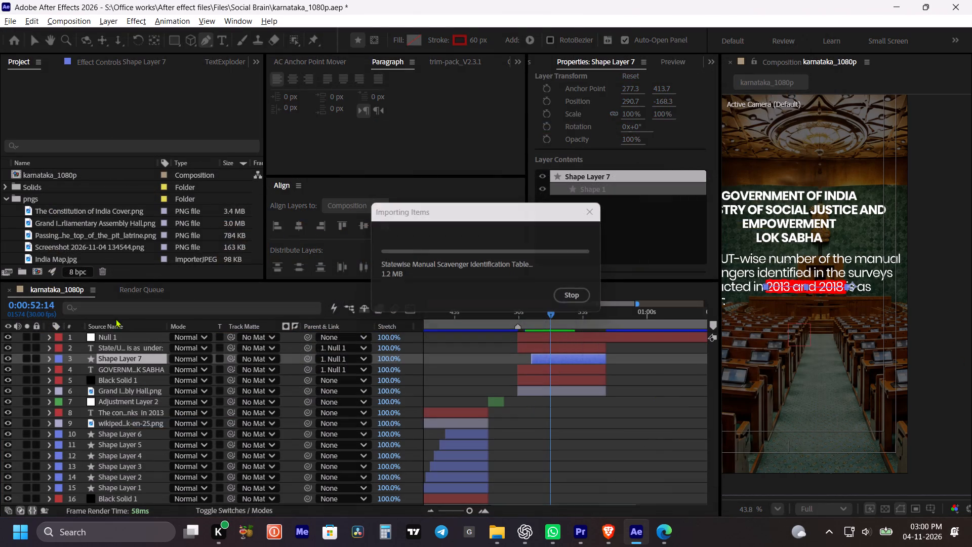
# Add the state-wise table image as the topmost layer of the timeline, starting at 0:00:52:14.
pyautogui.moveTo(60, 235); pyautogui.dragTo(573, 330)
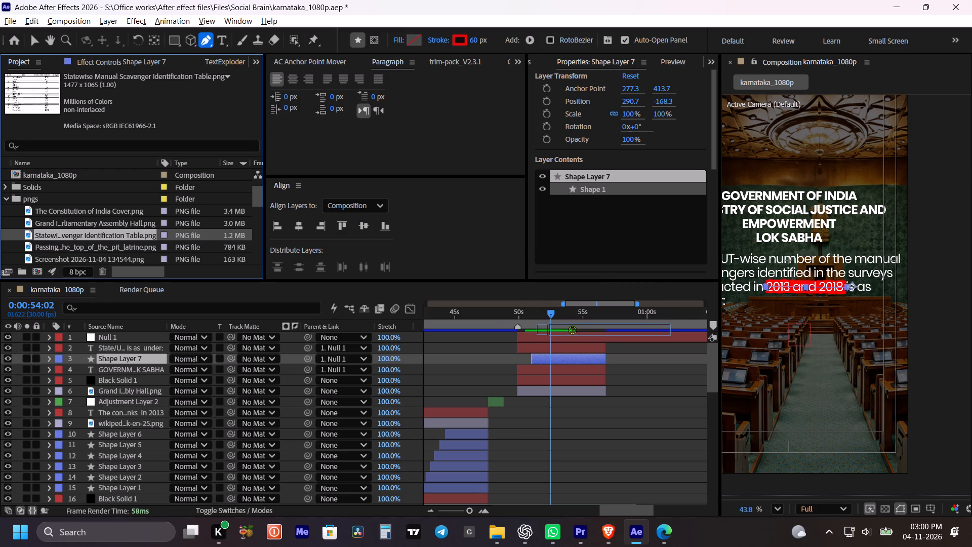
pyautogui.moveTo(573, 330); pyautogui.dragTo(572, 334)
pyautogui.click(584, 338)
pyautogui.press('[')
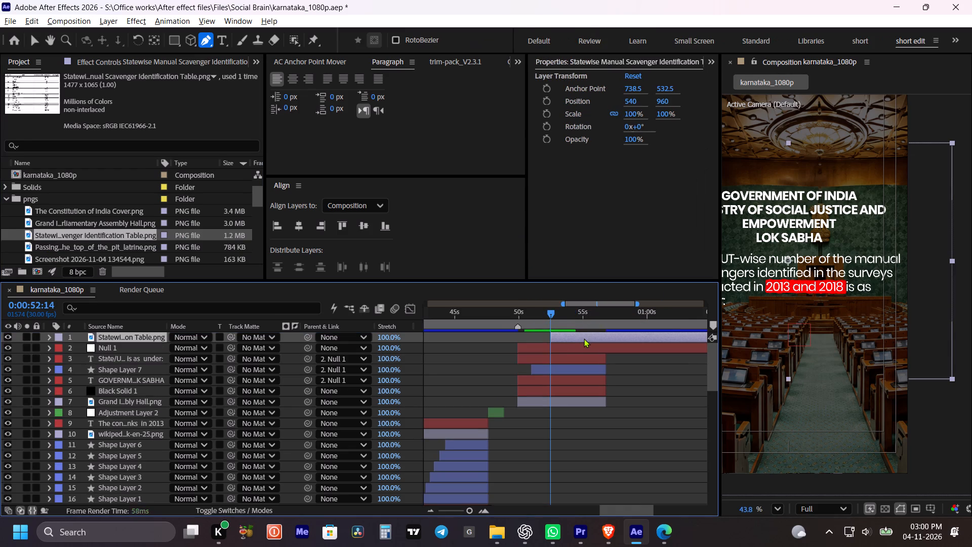
# Trim the ends of the table layer and Null 1 to 0:00:56:24 and save the project.
pyautogui.click(584, 338)
pyautogui.keyDown('shift'); pyautogui.moveTo(597, 319); pyautogui.dragTo(606, 324); pyautogui.keyUp('shift')
pyautogui.keyDown('shift'); pyautogui.click(611, 349); pyautogui.keyUp('shift')
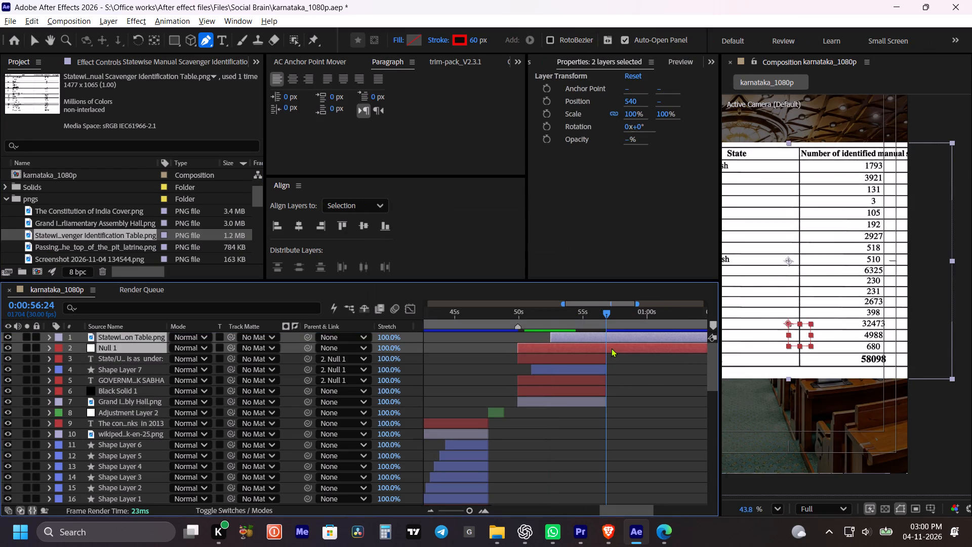
pyautogui.hotkey('alt', ']')
pyautogui.hotkey('ctrl', 's')
pyautogui.click(647, 392)
# Shift the state-wise table layer along the timeline to start at about 0:00:53:23.
pyautogui.scroll(-4, 947, 306)
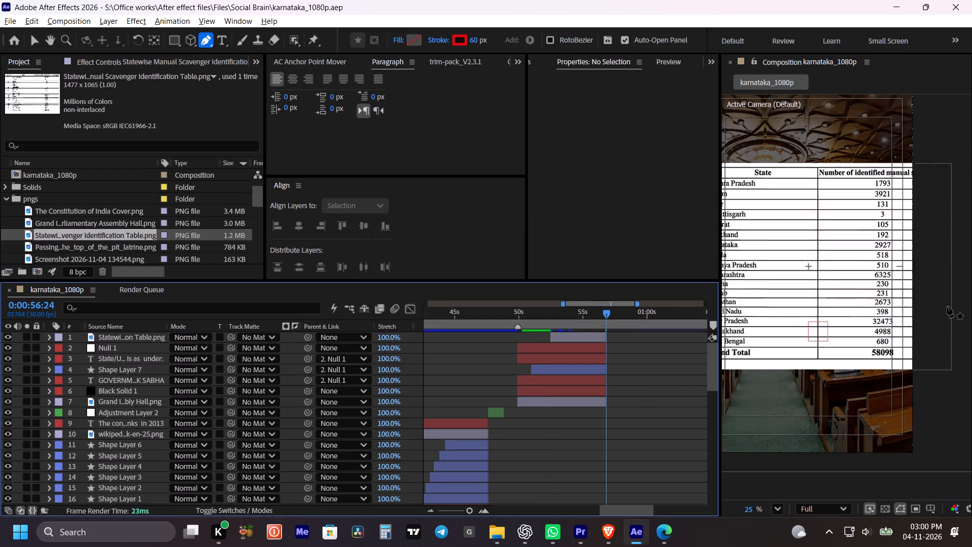
pyautogui.scroll(-1, 947, 306)
pyautogui.moveTo(589, 308); pyautogui.dragTo(550, 319)
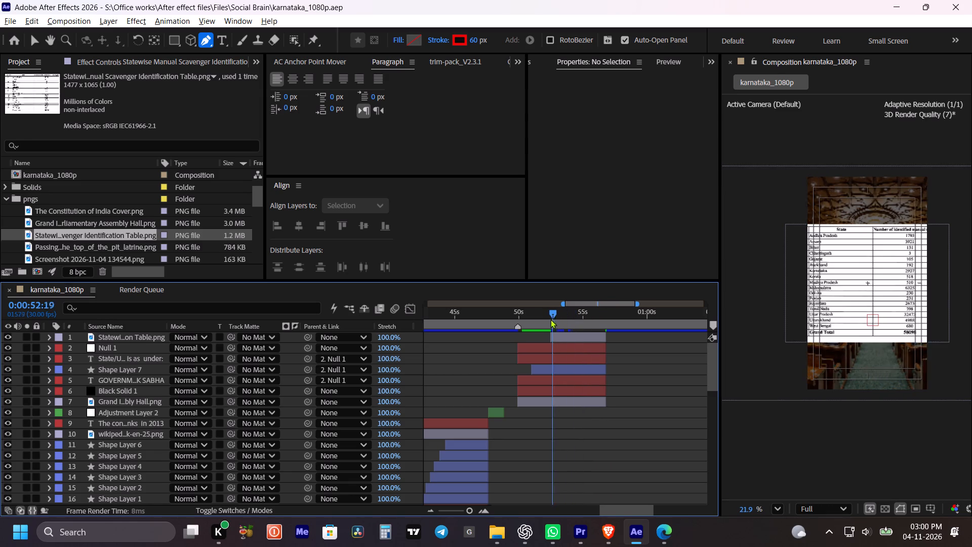
pyautogui.moveTo(550, 319); pyautogui.dragTo(537, 321)
pyautogui.moveTo(562, 334); pyautogui.dragTo(579, 337)
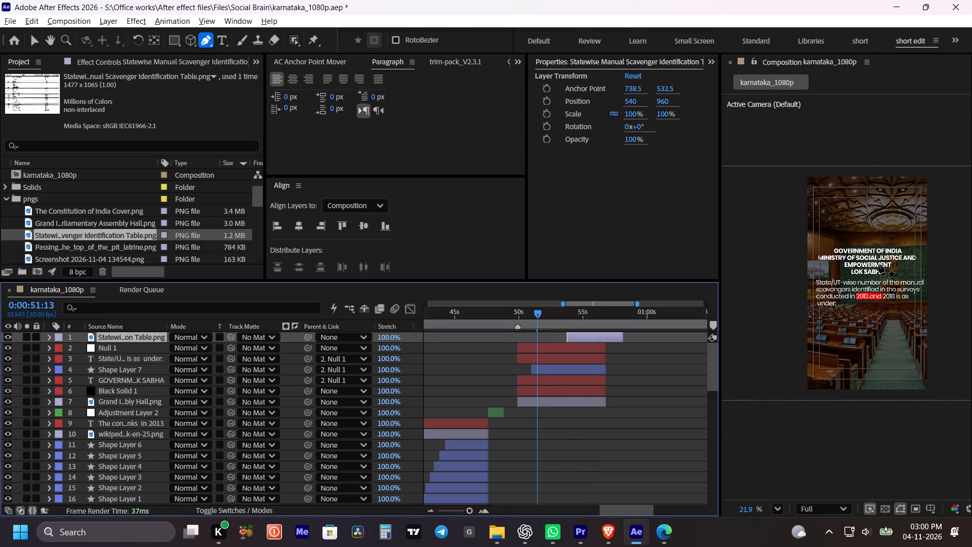
# Preview the Lok Sabha scene from 0:00:50:00 and stop at 0:00:52:22.
pyautogui.scroll(3, 879, 264)
pyautogui.press('space')
pyautogui.press('space')
pyautogui.press('space')
pyautogui.press('space')
pyautogui.press('space')
pyautogui.press('space')
pyautogui.press('space')
pyautogui.press('space')
pyautogui.moveTo(877, 222); pyautogui.dragTo(855, 233)
pyautogui.press('v')
pyautogui.click(631, 431)
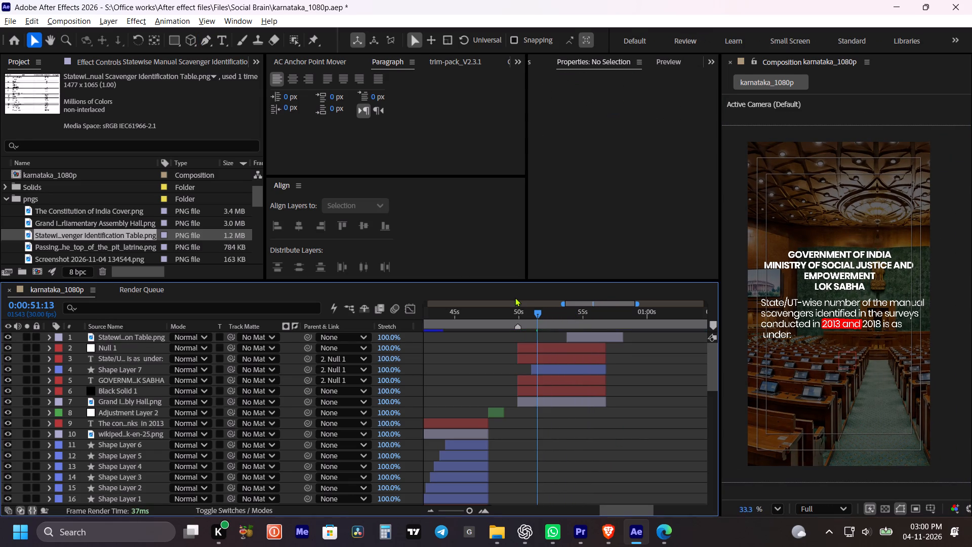
pyautogui.click(519, 309)
pyautogui.press('space')
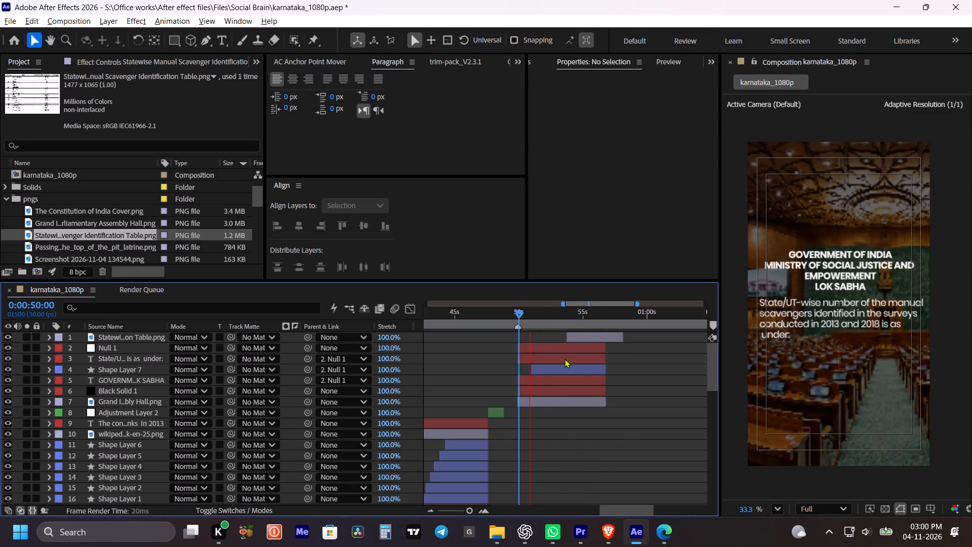
pyautogui.press('space')
pyautogui.press('space')
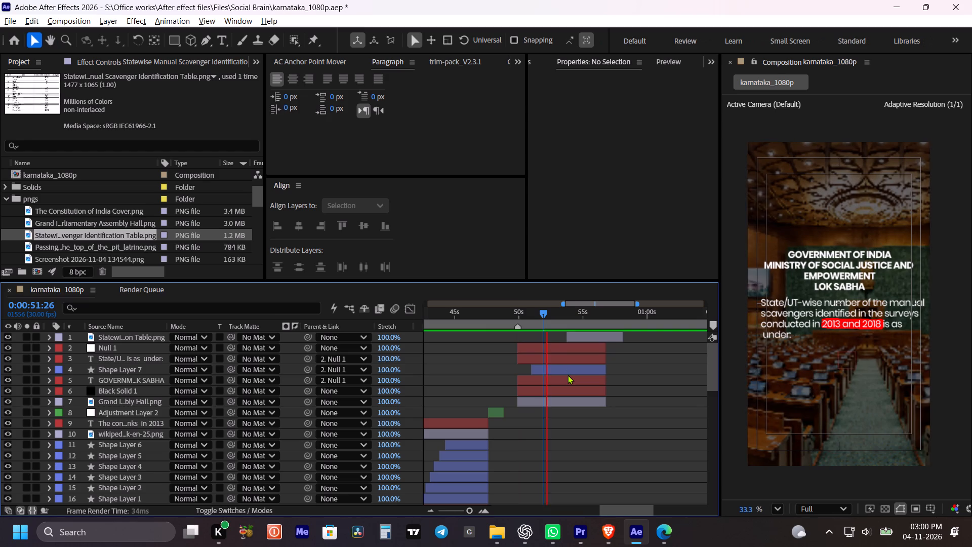
pyautogui.press('space')
# Add a position keyframe to Null 1 at 0:00:52:05.
pyautogui.click(554, 347)
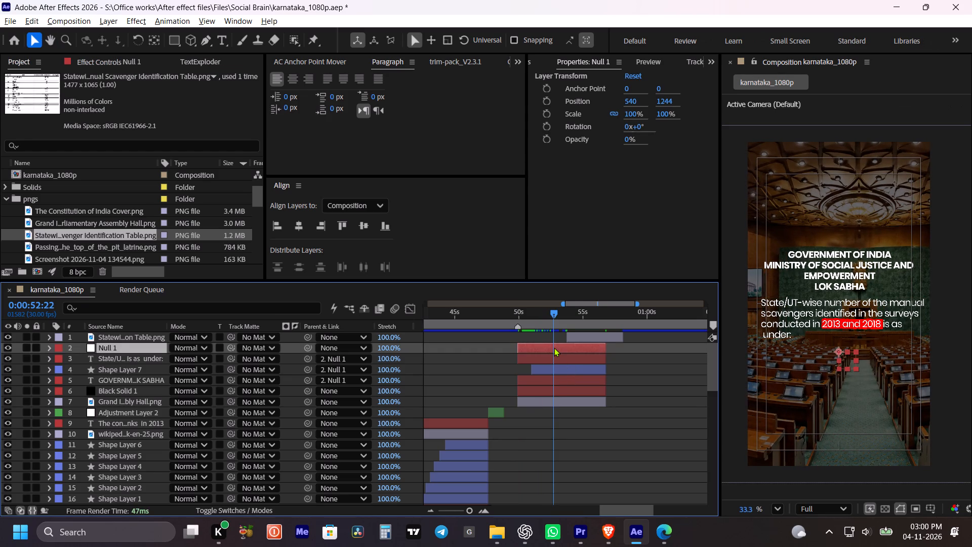
pyautogui.moveTo(550, 315); pyautogui.dragTo(544, 315)
pyautogui.press('p')
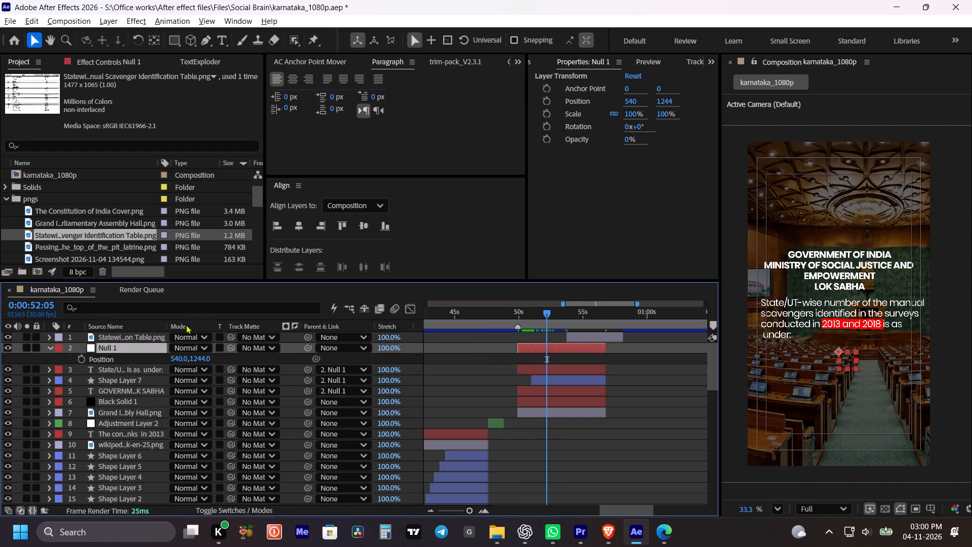
pyautogui.click(81, 356)
# Add a second position keyframe to Null 1 at 0:00:53:23 with the Y position set to 852.
pyautogui.moveTo(546, 315); pyautogui.dragTo(557, 318)
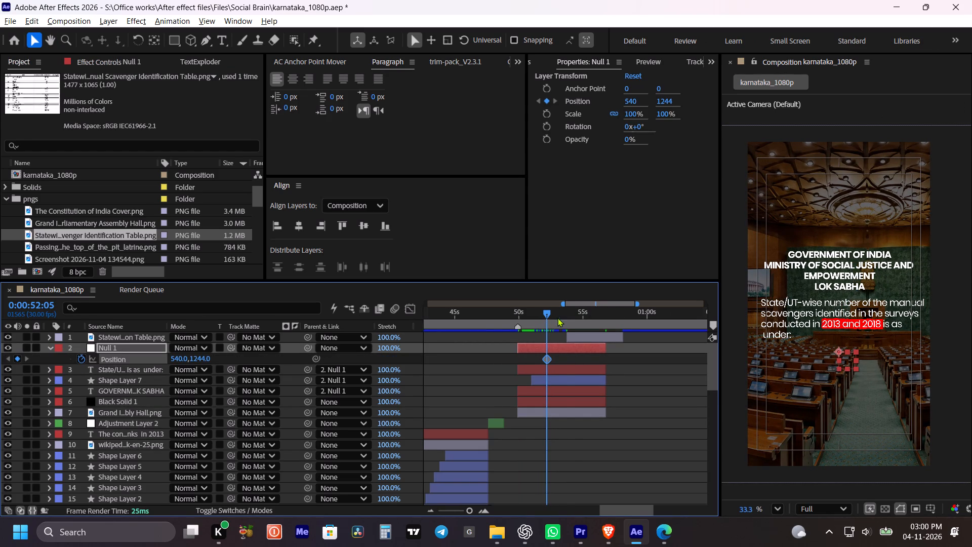
pyautogui.moveTo(557, 318); pyautogui.dragTo(561, 320)
pyautogui.click(561, 348)
pyautogui.moveTo(667, 103); pyautogui.dragTo(664, 102)
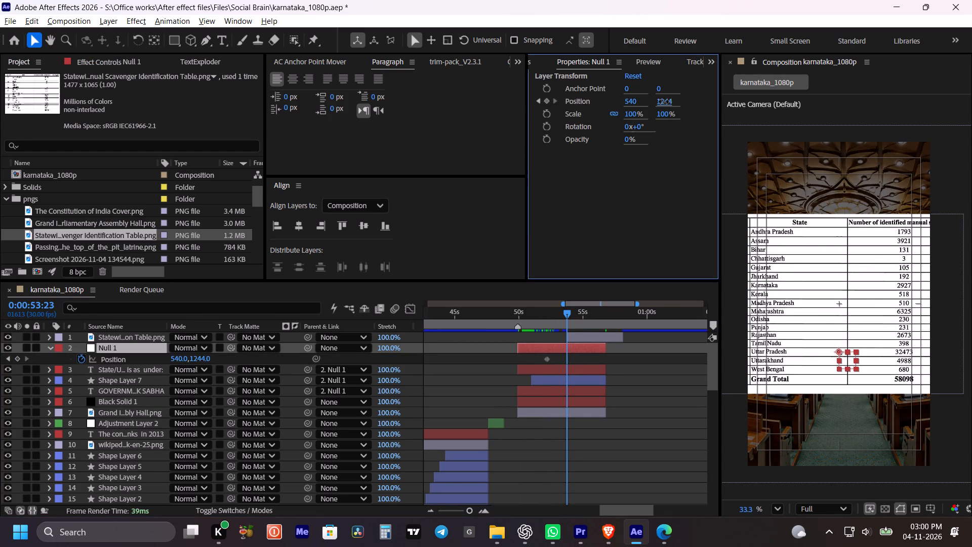
pyautogui.moveTo(664, 102); pyautogui.dragTo(399, 128)
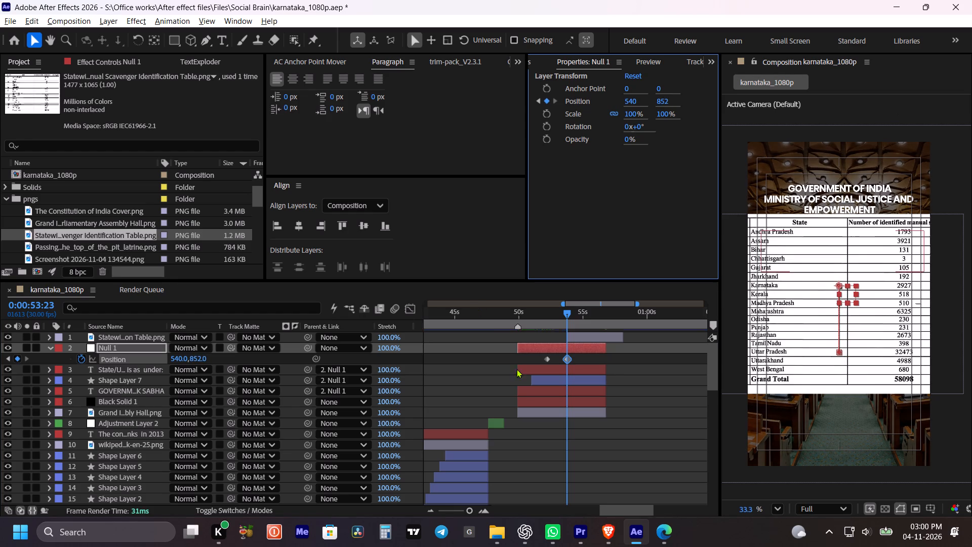
# Set the state-wise table layer's scale to 69% and its Y position to 1226, and save the project.
pyautogui.click(587, 339)
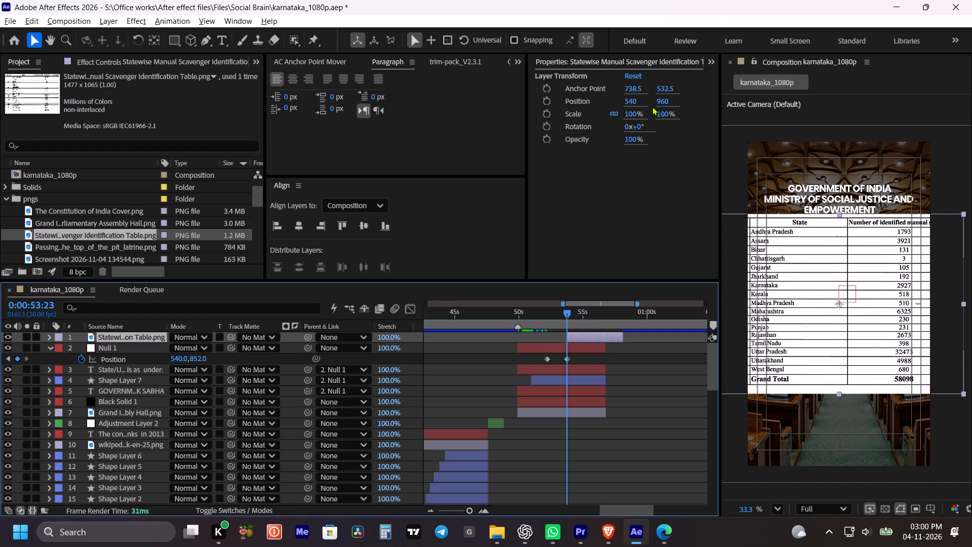
pyautogui.moveTo(660, 101); pyautogui.dragTo(818, 184)
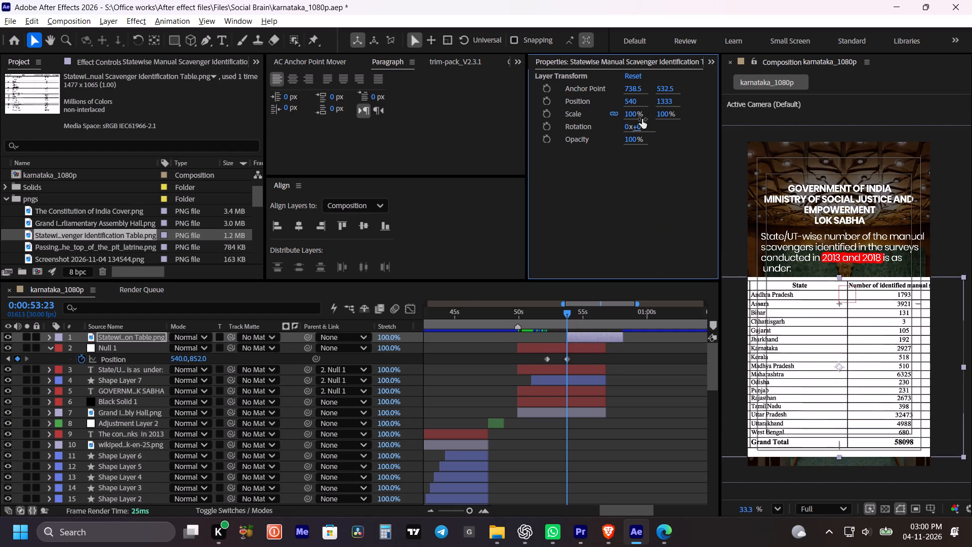
pyautogui.moveTo(634, 112); pyautogui.dragTo(615, 115)
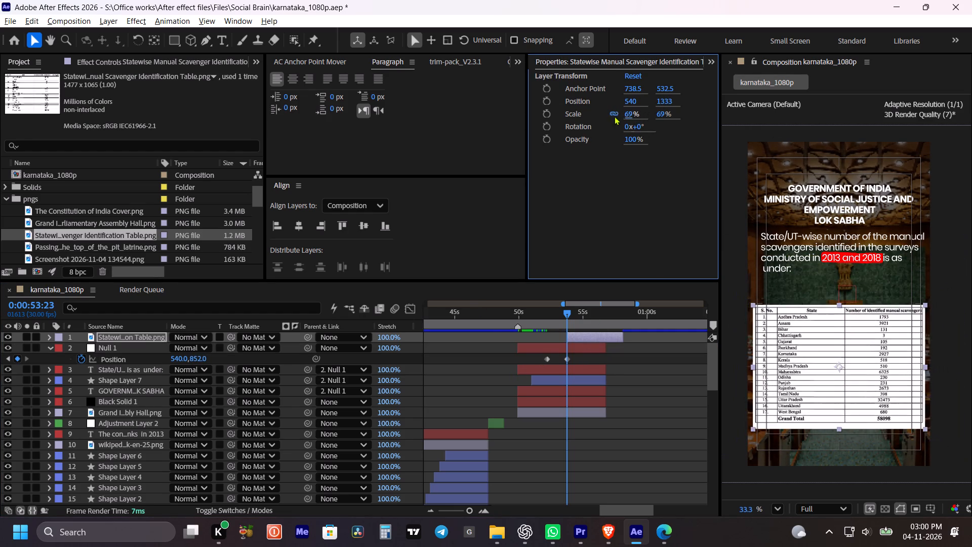
pyautogui.moveTo(664, 99); pyautogui.dragTo(599, 107)
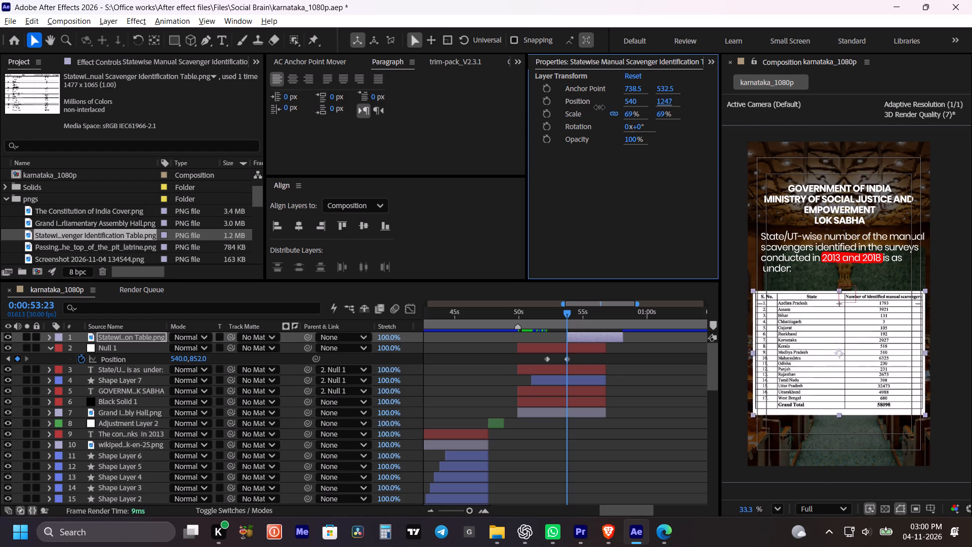
pyautogui.moveTo(599, 107); pyautogui.dragTo(589, 106)
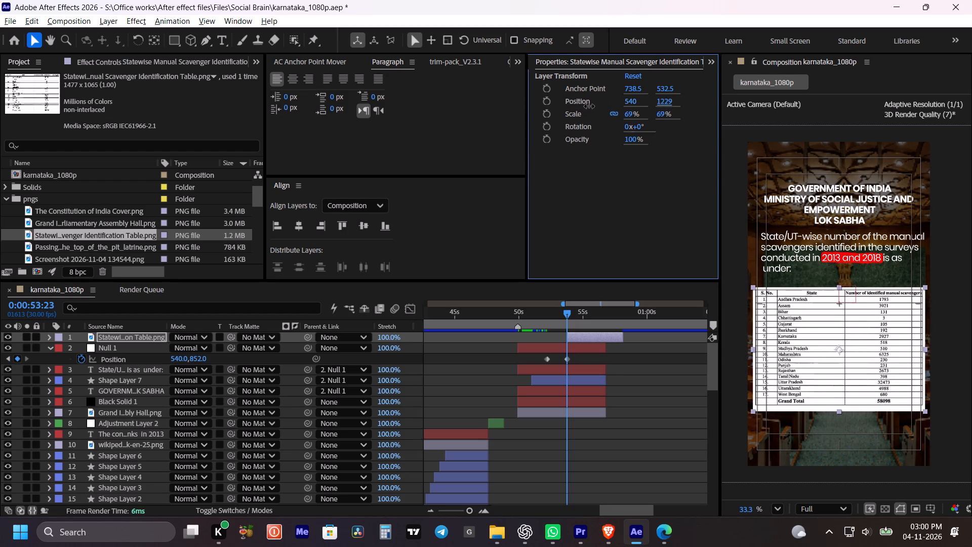
pyautogui.moveTo(589, 106); pyautogui.dragTo(588, 106)
pyautogui.click(649, 419)
pyautogui.hotkey('ctrl', 's')
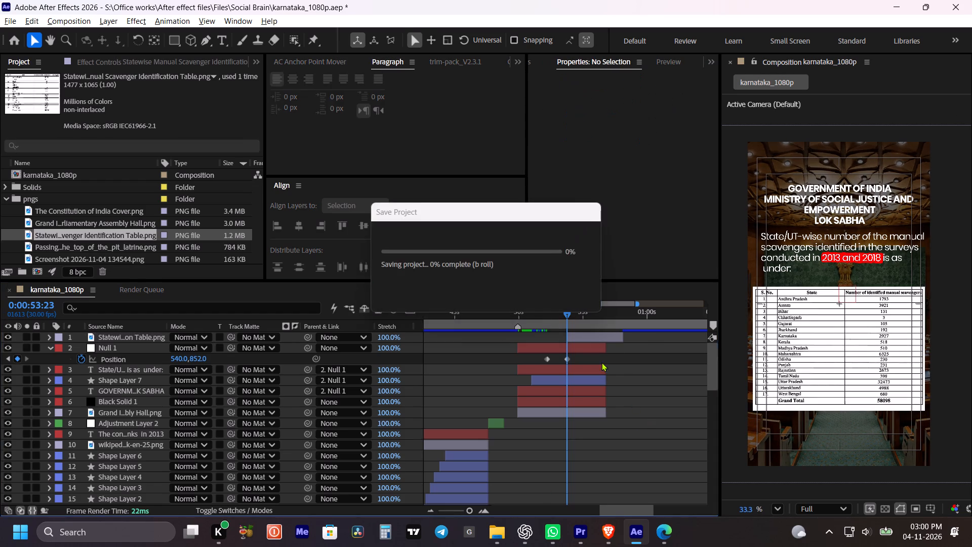
# Trim the end of the state-wise table layer to 0:00:56:24 and save the project.
pyautogui.keyDown('shift'); pyautogui.moveTo(586, 321); pyautogui.dragTo(610, 330); pyautogui.keyUp('shift')
pyautogui.click(611, 337)
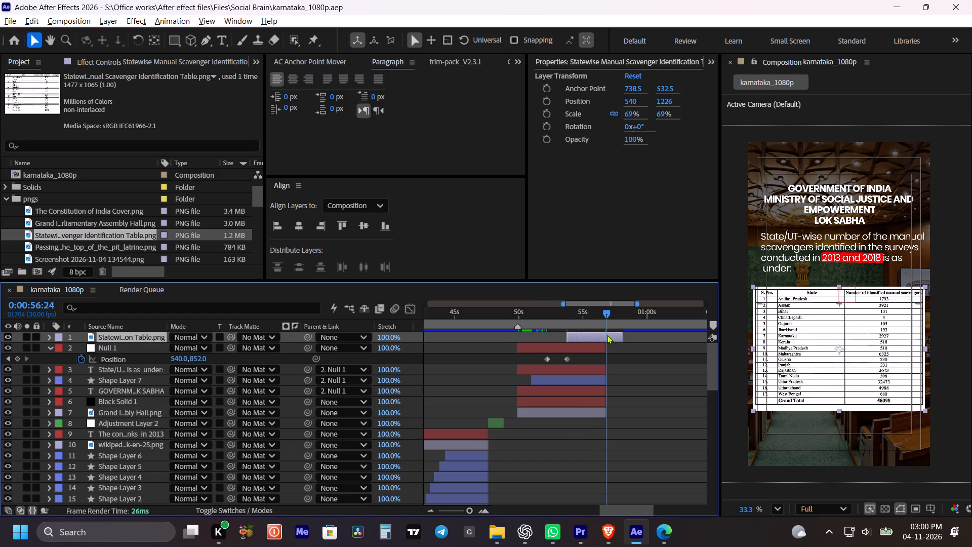
pyautogui.hotkey('alt', ']')
pyautogui.hotkey('ctrl', 's')
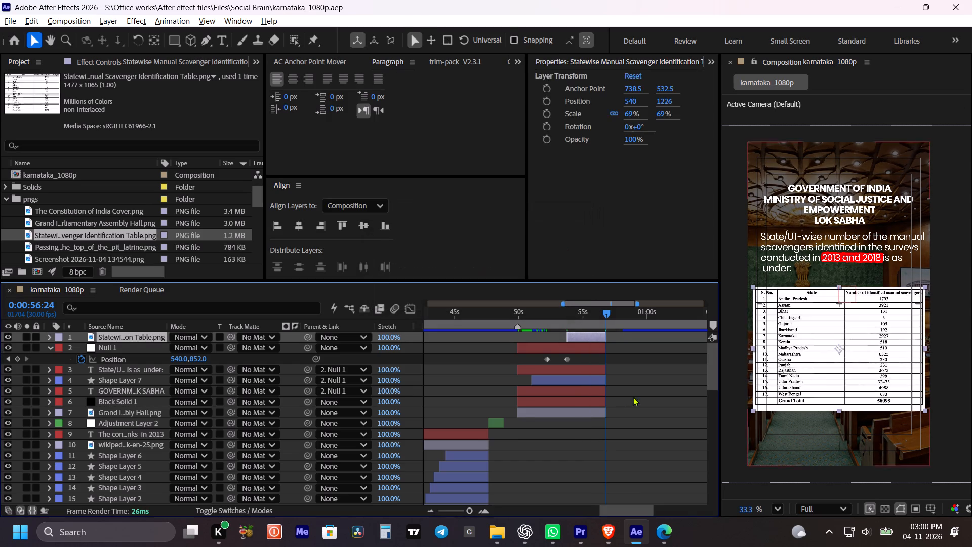
pyautogui.click(637, 394)
# Apply the Linear Wipe effect to the state-wise table layer and set its wipe angle to 180°.
pyautogui.keyDown('shift'); pyautogui.moveTo(576, 315); pyautogui.dragTo(569, 316); pyautogui.keyUp('shift')
pyautogui.click(576, 336)
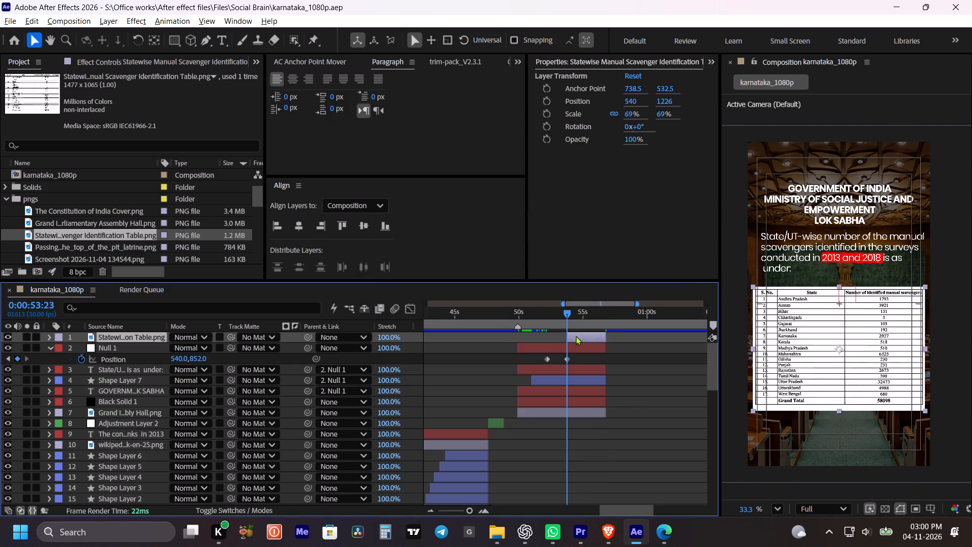
pyautogui.hotkey('ctrl', 'space')
pyautogui.write('line')
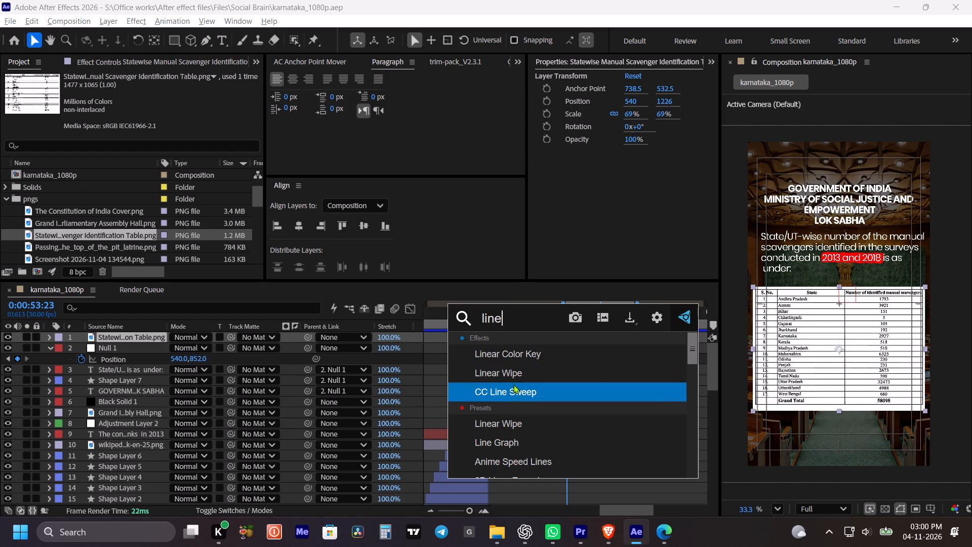
pyautogui.click(517, 376)
pyautogui.click(144, 99)
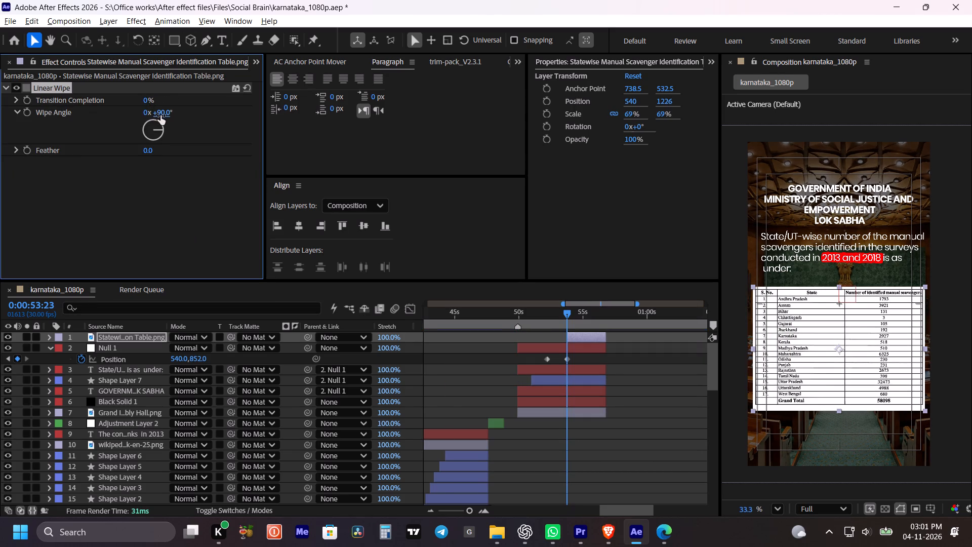
pyautogui.click(164, 111)
pyautogui.press('1')
pyautogui.write('80')
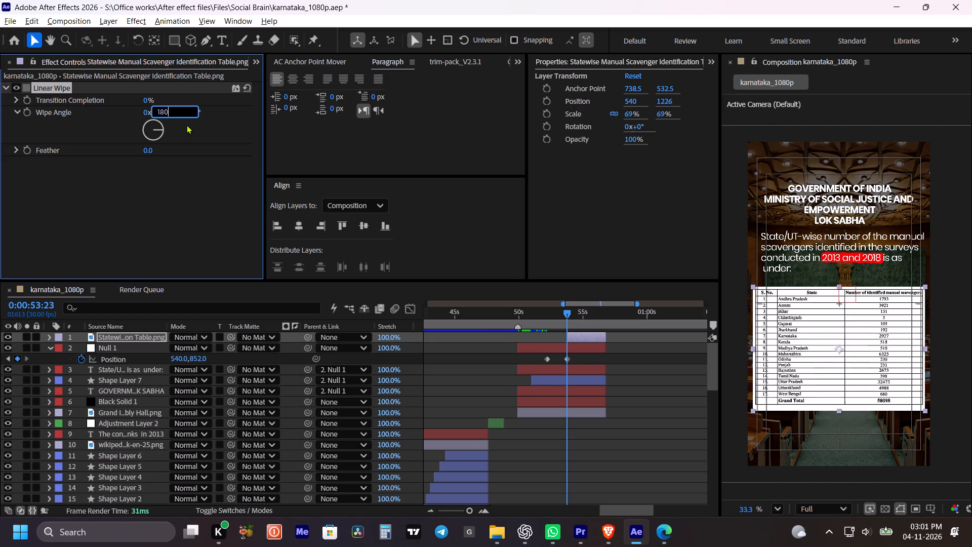
pyautogui.click(186, 125)
# Keyframe the table's wipe Transition Completion from 100% at 0:00:53:23 to 0% at 0:00:54:25 and save the project.
pyautogui.moveTo(146, 99); pyautogui.dragTo(220, 108)
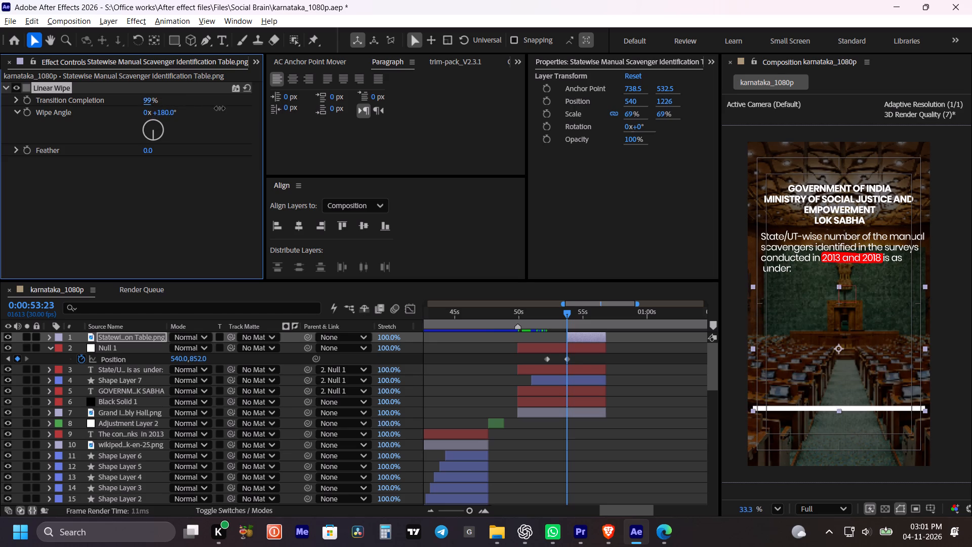
pyautogui.moveTo(220, 108); pyautogui.dragTo(222, 108)
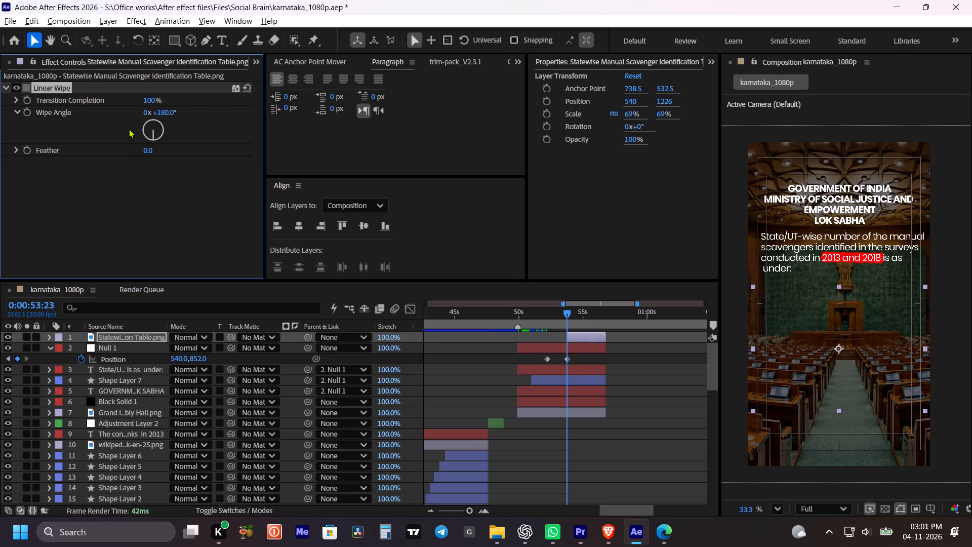
pyautogui.click(26, 102)
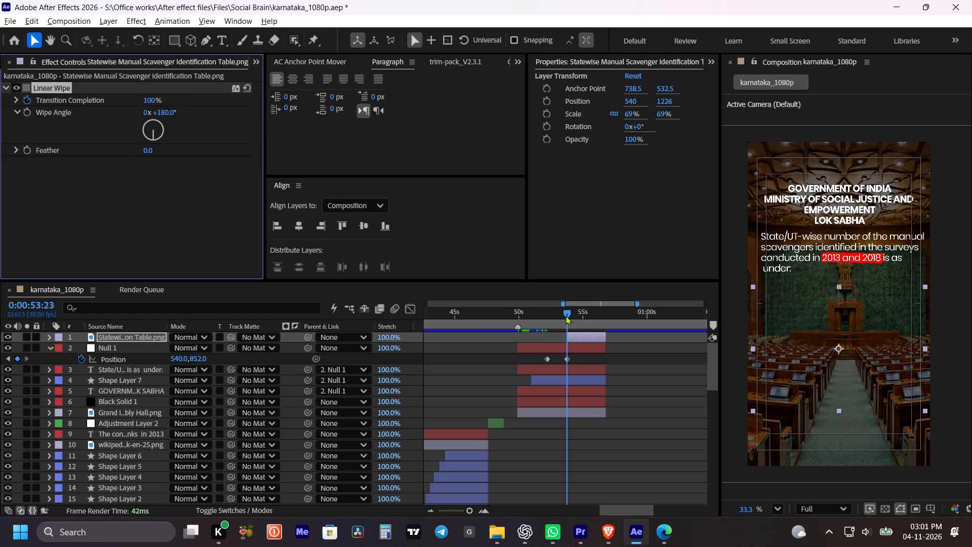
pyautogui.moveTo(571, 312); pyautogui.dragTo(585, 316)
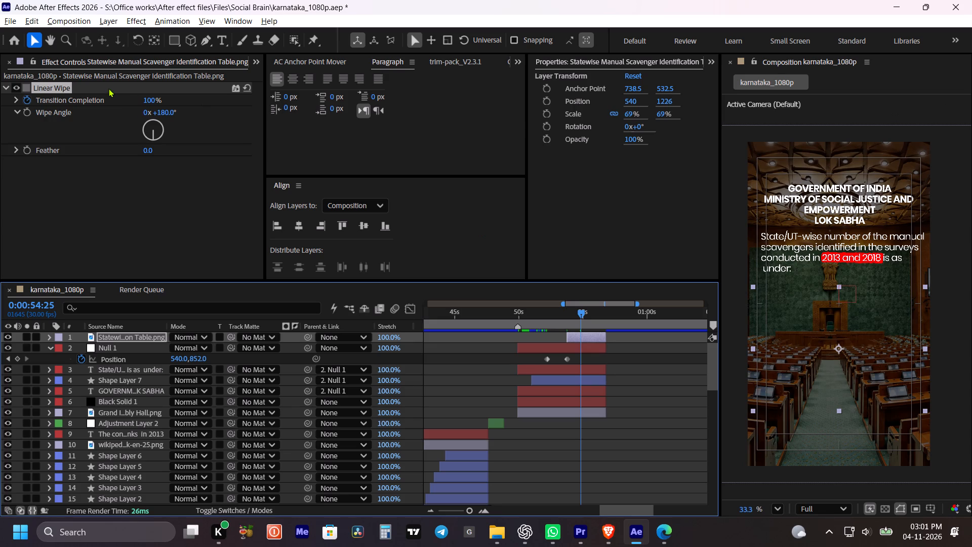
pyautogui.moveTo(150, 100); pyautogui.dragTo(37, 111)
pyautogui.hotkey('ctrl', 's')
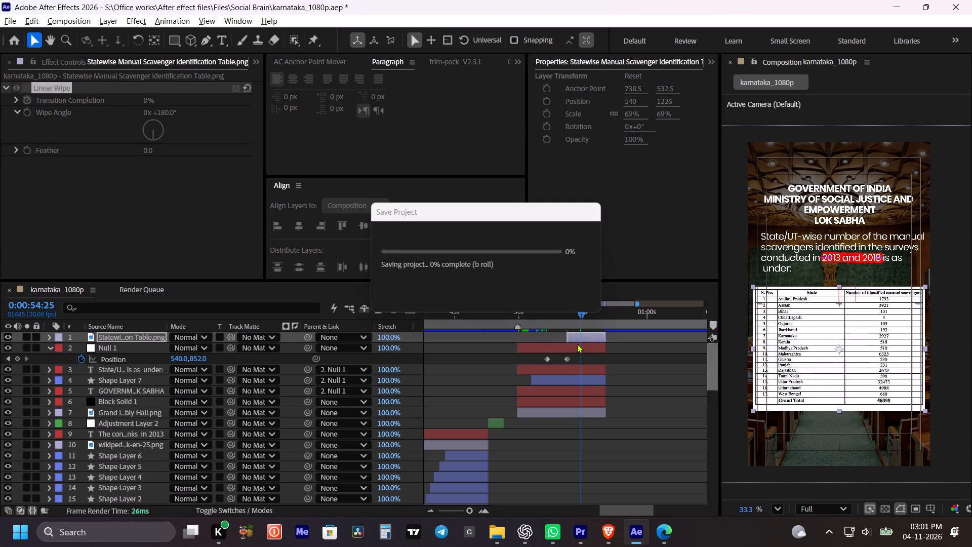
# Reveal the table layer's Transition Completion keyframes and apply Easy Ease to both.
pyautogui.click(629, 358)
pyautogui.click(600, 338)
pyautogui.press('u')
pyautogui.moveTo(593, 354); pyautogui.dragTo(553, 364)
pyautogui.press('F10')
pyautogui.press('F9')
pyautogui.click(595, 358)
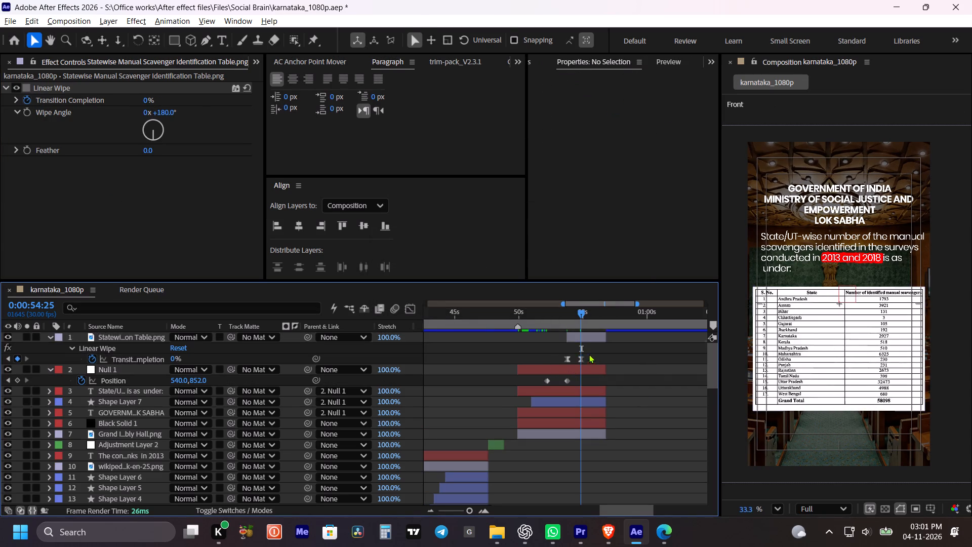
# Move the table's second wipe keyframe to about 0:00:55:00 and briefly preview from 0:00:51:26.
pyautogui.click(577, 339)
pyautogui.keyDown('alt'); pyautogui.scroll(1, 577, 354); pyautogui.keyUp('alt')
pyautogui.moveTo(581, 359); pyautogui.dragTo(587, 359)
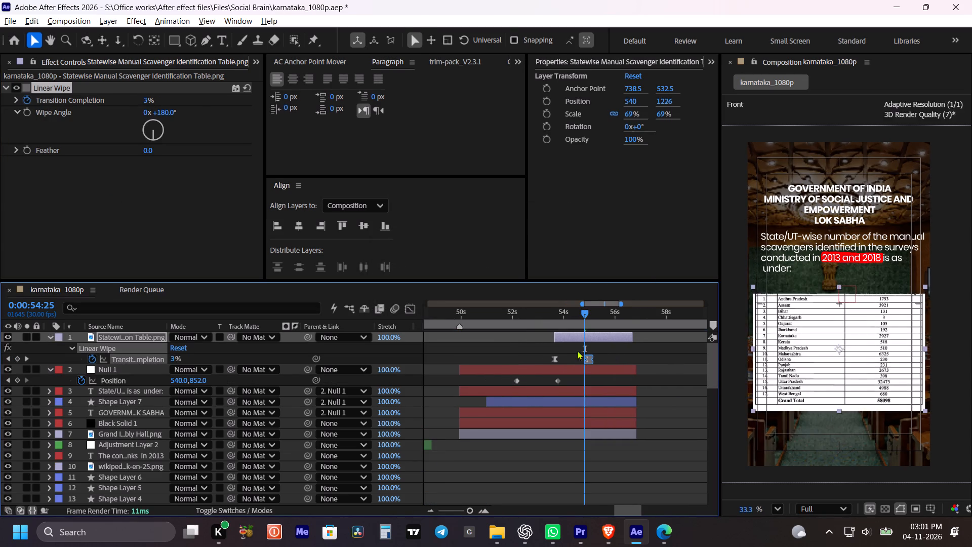
pyautogui.moveTo(521, 318); pyautogui.dragTo(509, 319)
pyautogui.press('space')
pyautogui.press('space')
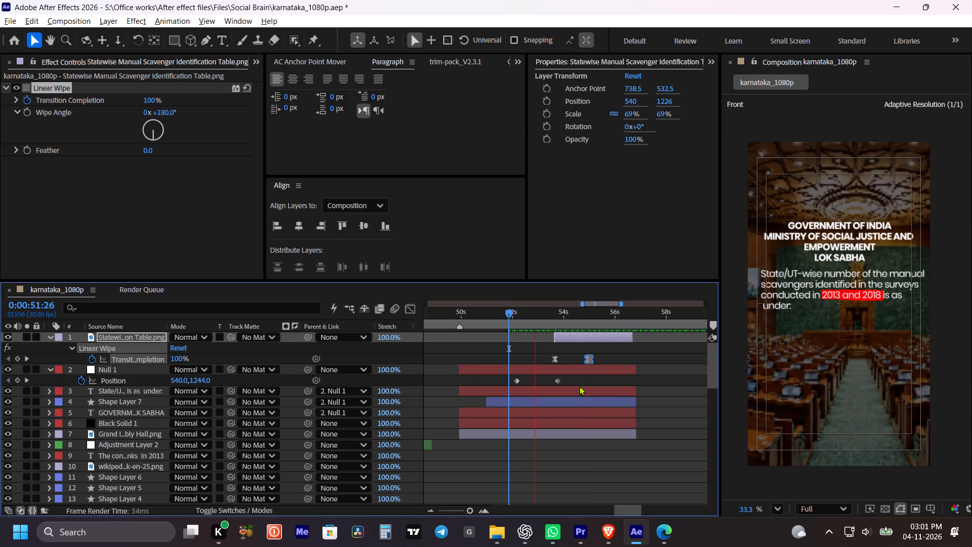
# Apply Easy Ease to the table's wipe keyframes and Null 1's position keyframes together.
pyautogui.moveTo(505, 354); pyautogui.dragTo(635, 397)
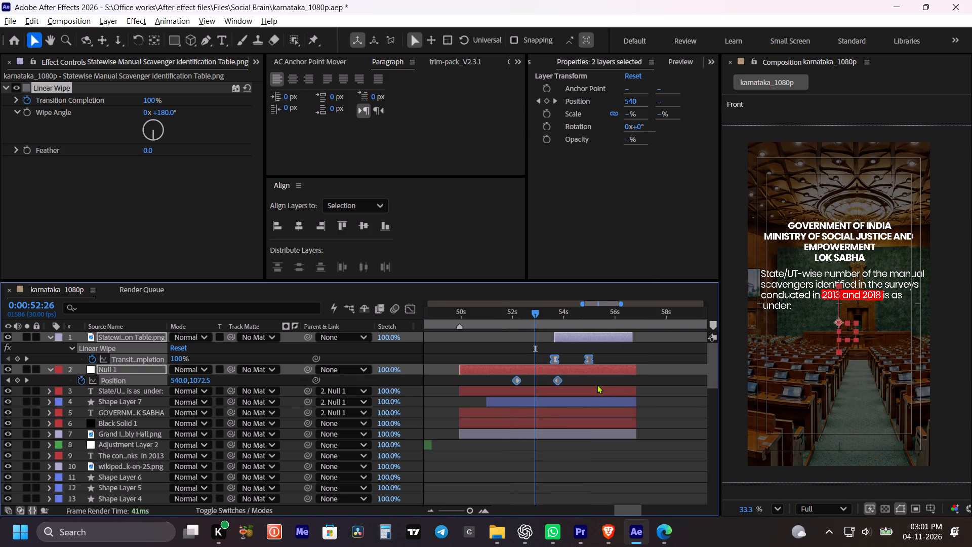
pyautogui.press('F9')
# In the speed graph, lengthen the incoming ease of Null 1's last position keyframe and the table's last wipe keyframe.
pyautogui.click(412, 309)
pyautogui.keyDown('alt'); pyautogui.scroll(1, 590, 420); pyautogui.keyUp('alt')
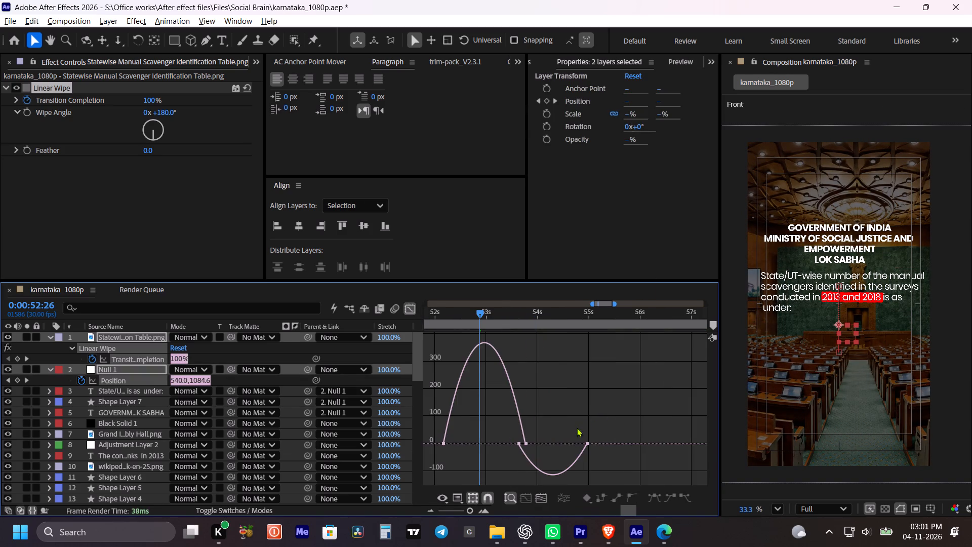
pyautogui.press('space')
pyautogui.moveTo(563, 405); pyautogui.dragTo(620, 416)
pyautogui.moveTo(618, 418); pyautogui.dragTo(524, 468)
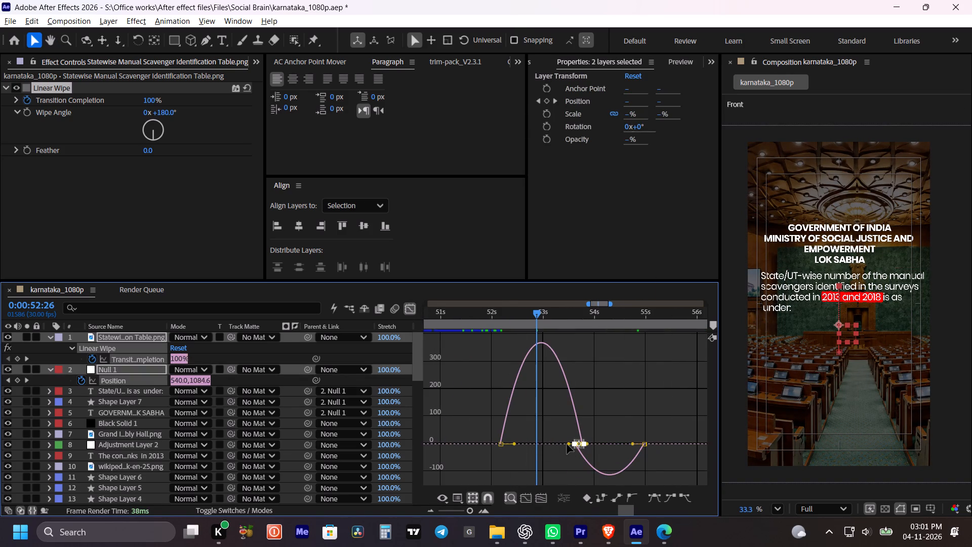
pyautogui.moveTo(567, 444); pyautogui.dragTo(545, 441)
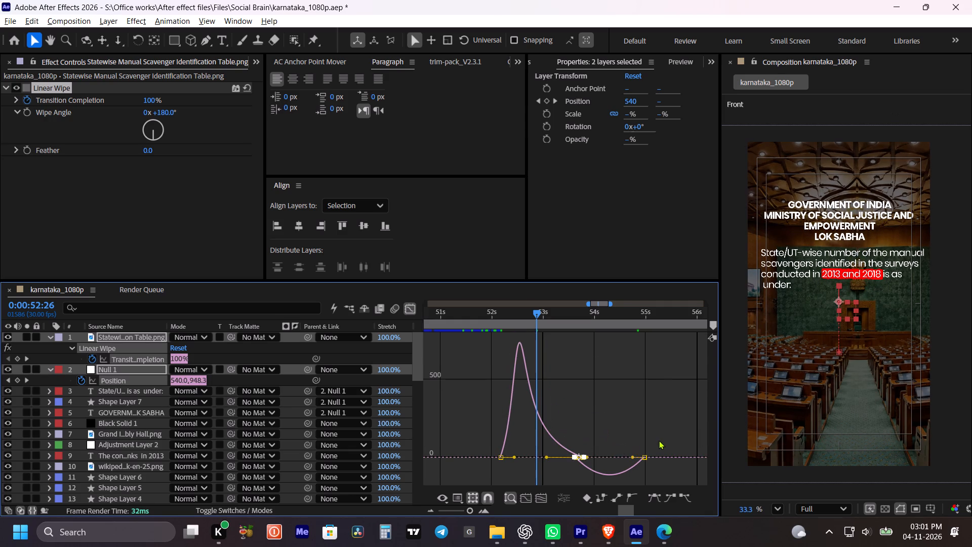
pyautogui.moveTo(659, 442); pyautogui.dragTo(619, 470)
pyautogui.click(630, 458)
pyautogui.moveTo(632, 458); pyautogui.dragTo(631, 458)
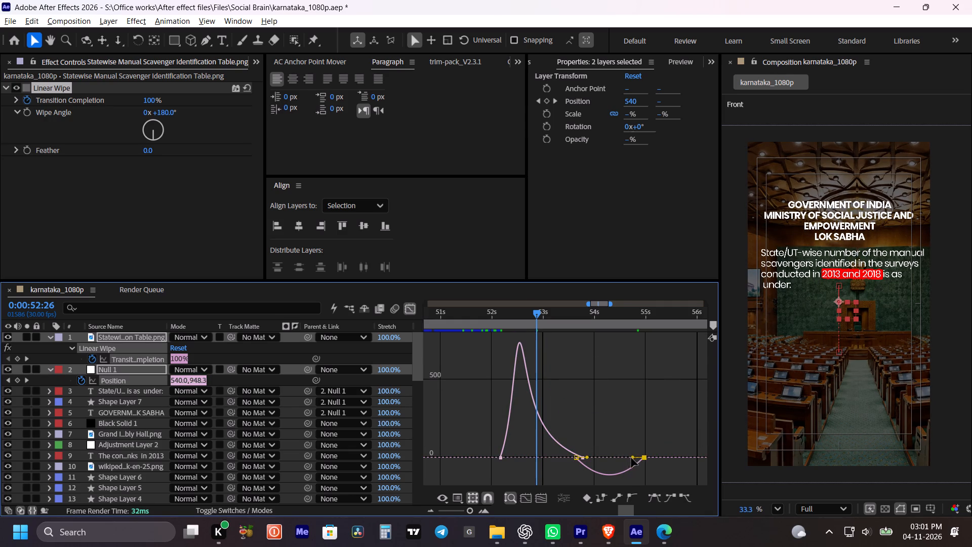
pyautogui.moveTo(631, 458); pyautogui.dragTo(613, 458)
pyautogui.click(403, 304)
# Preview the text movement and table timing from 0:00:51:14.
pyautogui.keyDown('alt'); pyautogui.scroll(-1, 465, 338); pyautogui.keyUp('alt')
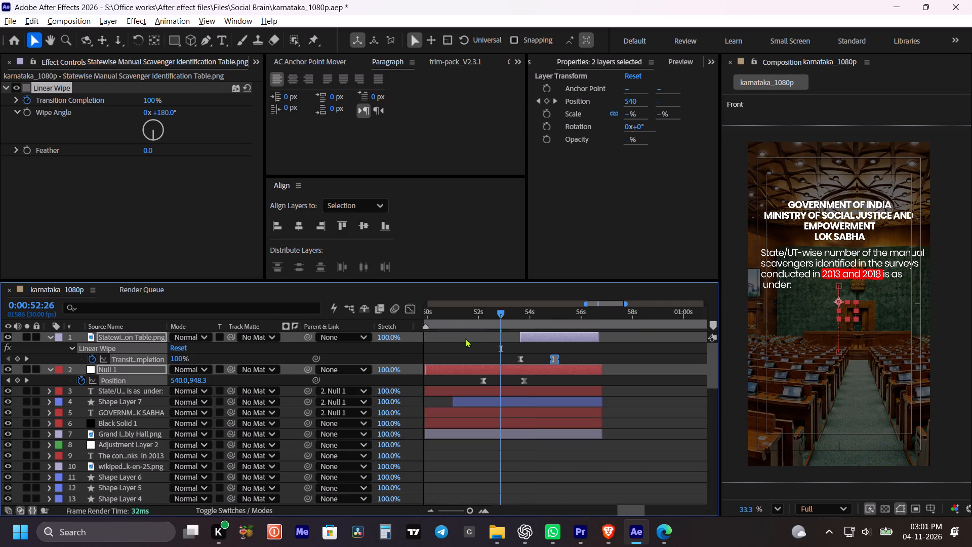
pyautogui.click(465, 317)
pyautogui.press('space')
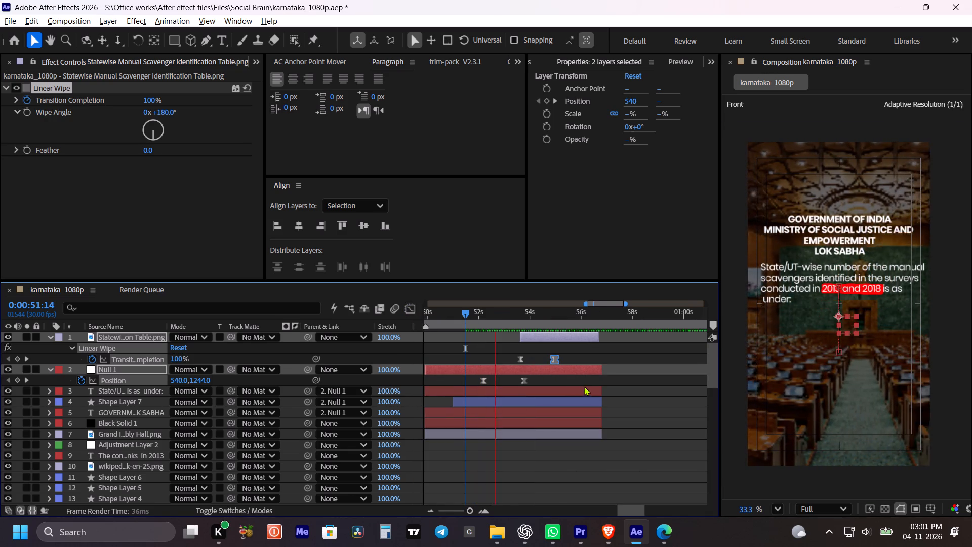
pyautogui.press('space')
# Shift the state-wise table layer earlier to start at about 0:00:52:05, level with Null 1's first position keyframe, and preview the reveal.
pyautogui.click(549, 350)
pyautogui.moveTo(539, 338); pyautogui.dragTo(523, 338)
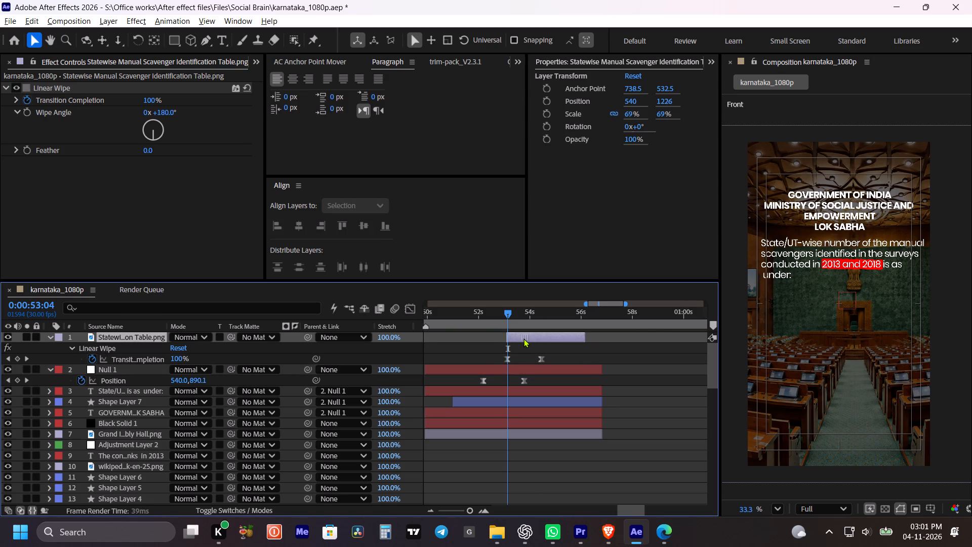
pyautogui.moveTo(523, 338); pyautogui.dragTo(511, 339)
pyautogui.click(476, 317)
pyautogui.press('space')
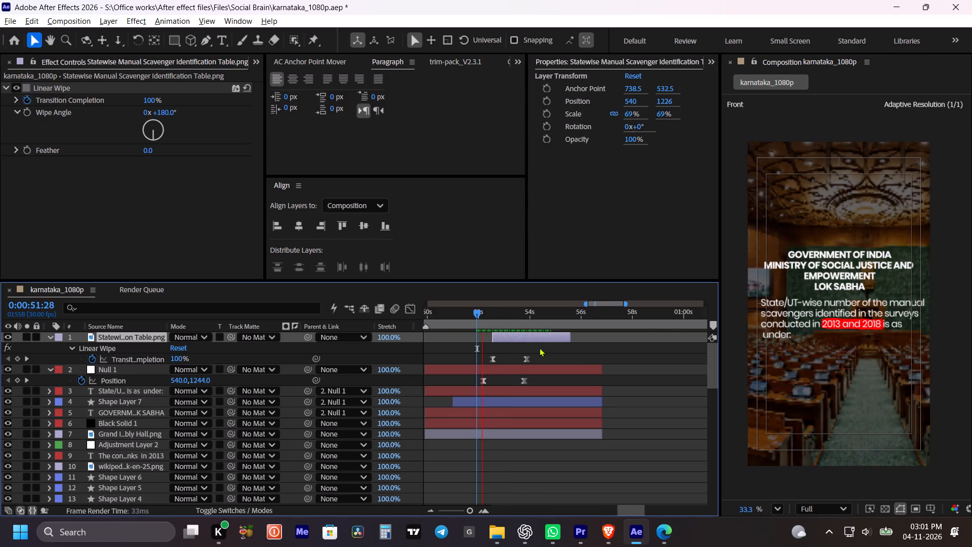
pyautogui.press('space')
pyautogui.moveTo(503, 337); pyautogui.dragTo(500, 337)
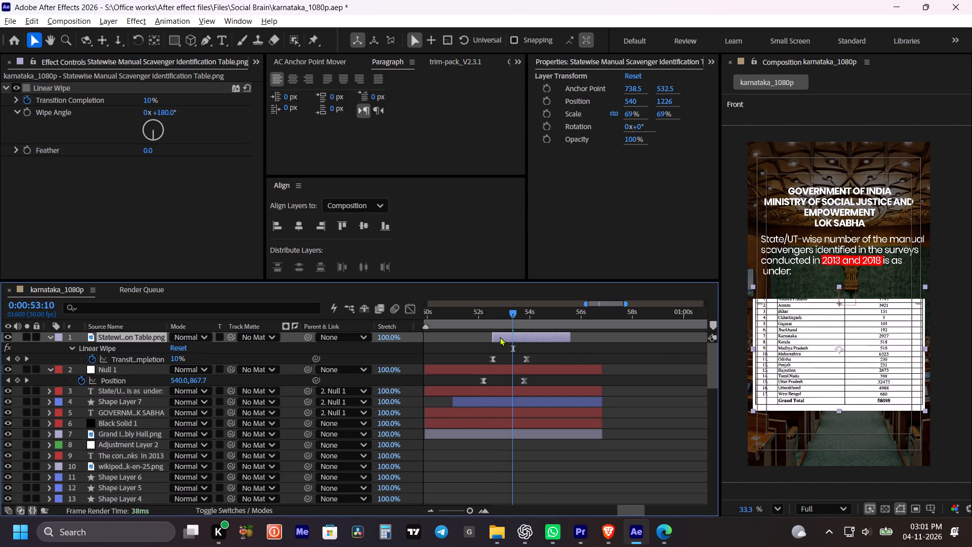
pyautogui.moveTo(500, 337); pyautogui.dragTo(493, 338)
pyautogui.click(471, 317)
pyautogui.press('space')
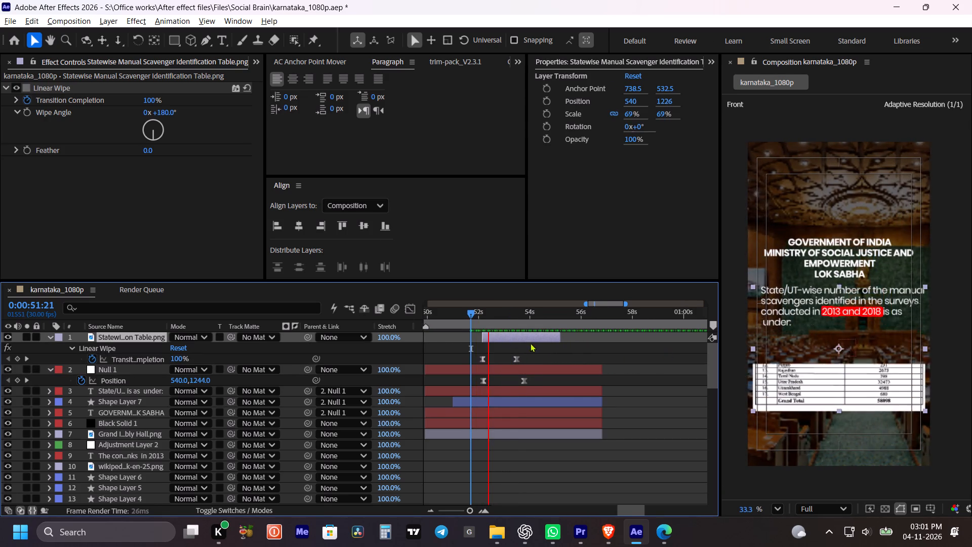
pyautogui.press('space')
pyautogui.click(550, 354)
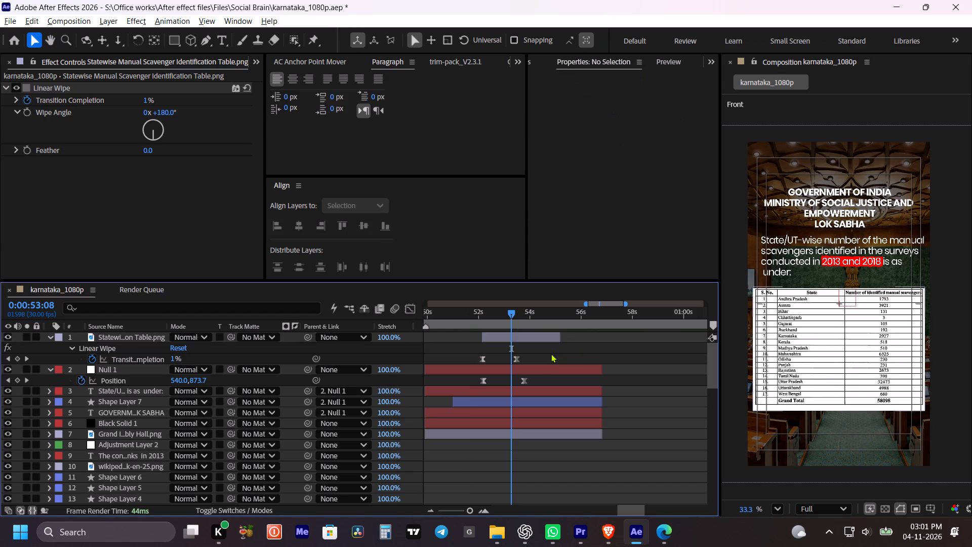
# Preview the end of the table wipe from 0:00:53:08.
pyautogui.click(551, 354)
pyautogui.press('space')
pyautogui.press('space')
pyautogui.click(548, 355)
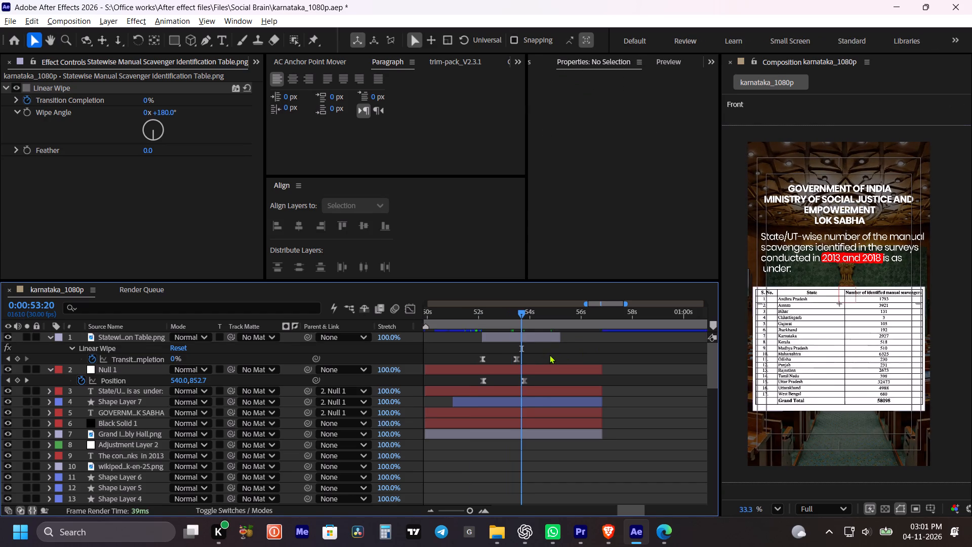
pyautogui.press('space')
pyautogui.press('space')
# Extend the end of the state-wise table layer to line up with the Null 1 and Lok Sabha text layers, and collapse the layer properties.
pyautogui.keyDown('shift'); pyautogui.moveTo(560, 336); pyautogui.dragTo(595, 342); pyautogui.keyUp('shift')
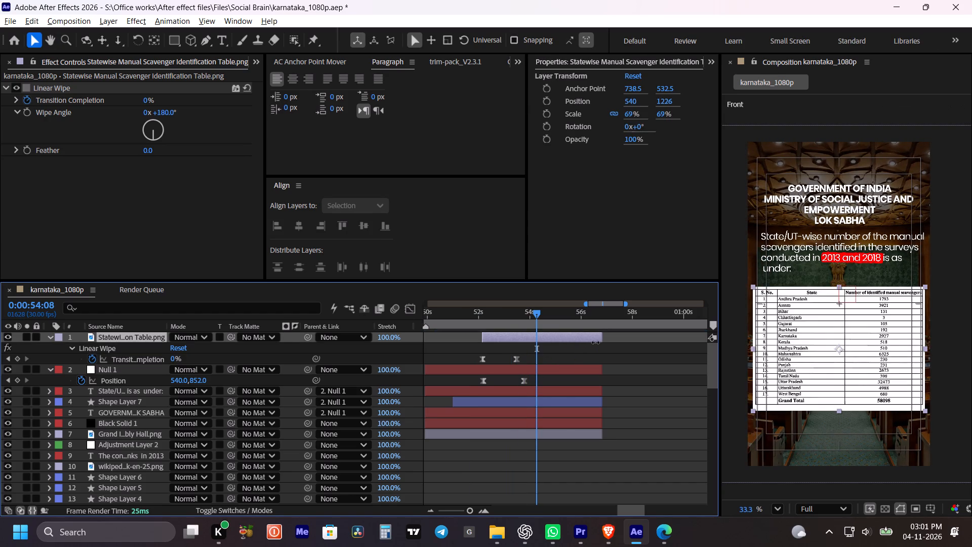
pyautogui.keyDown('shift'); pyautogui.moveTo(595, 342); pyautogui.dragTo(597, 343); pyautogui.keyUp('shift')
pyautogui.click(598, 351)
pyautogui.press('m')
pyautogui.scroll(10, 571, 373)
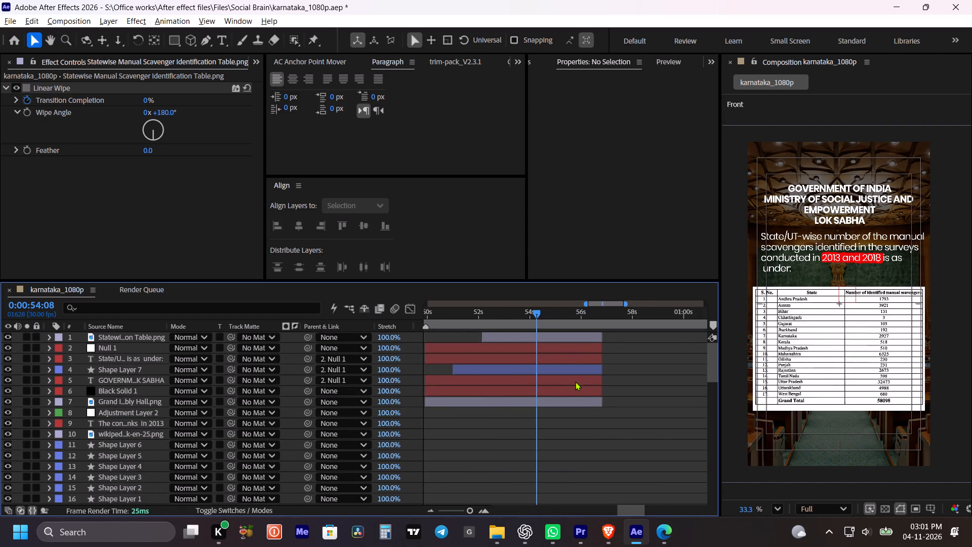
pyautogui.keyDown('alt'); pyautogui.scroll(-1, 575, 381); pyautogui.keyUp('alt')
# Preview the text movement and table reveal from 0:00:49:12.
pyautogui.moveTo(504, 312); pyautogui.dragTo(494, 314)
pyautogui.press('space')
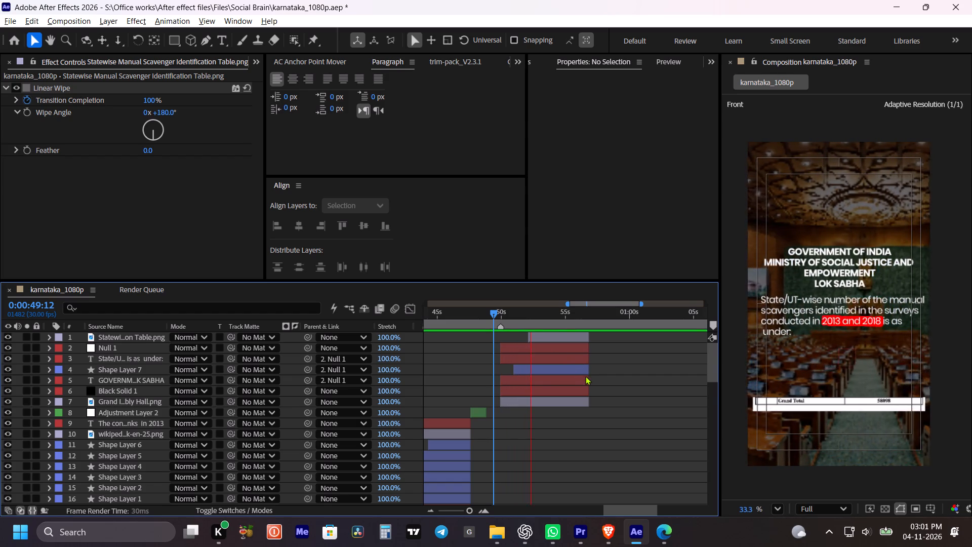
pyautogui.press('space')
pyautogui.click(636, 424)
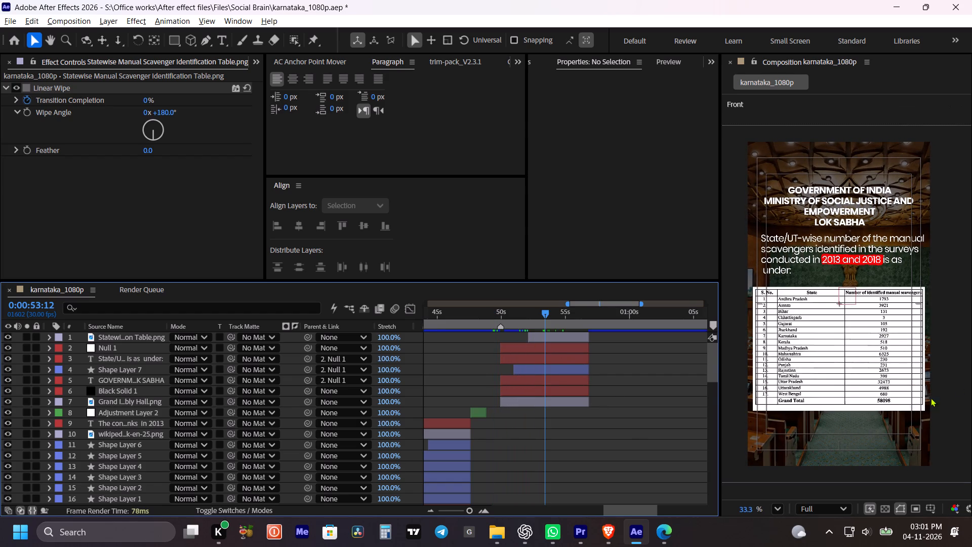
pyautogui.press('space')
pyautogui.press('space')
pyautogui.click(628, 440)
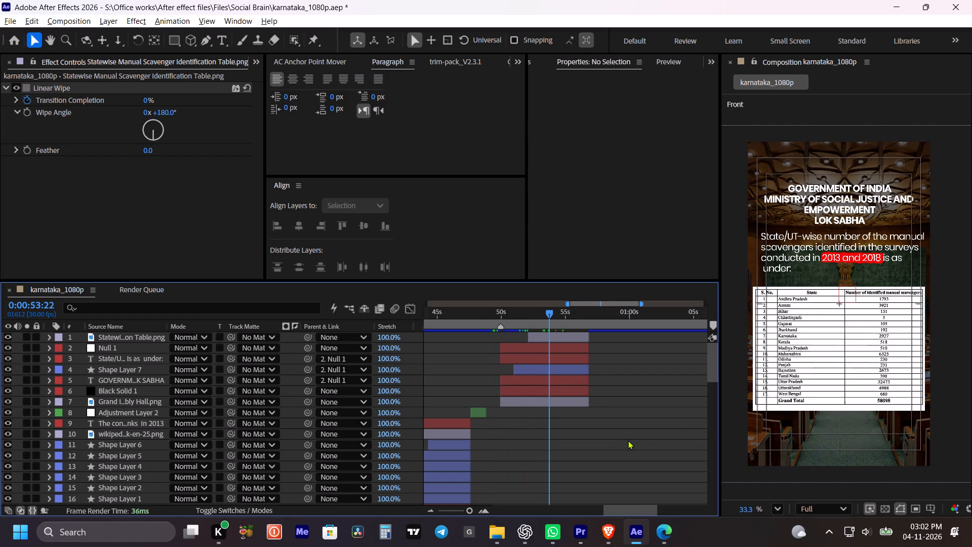
pyautogui.press('v')
pyautogui.click(665, 425)
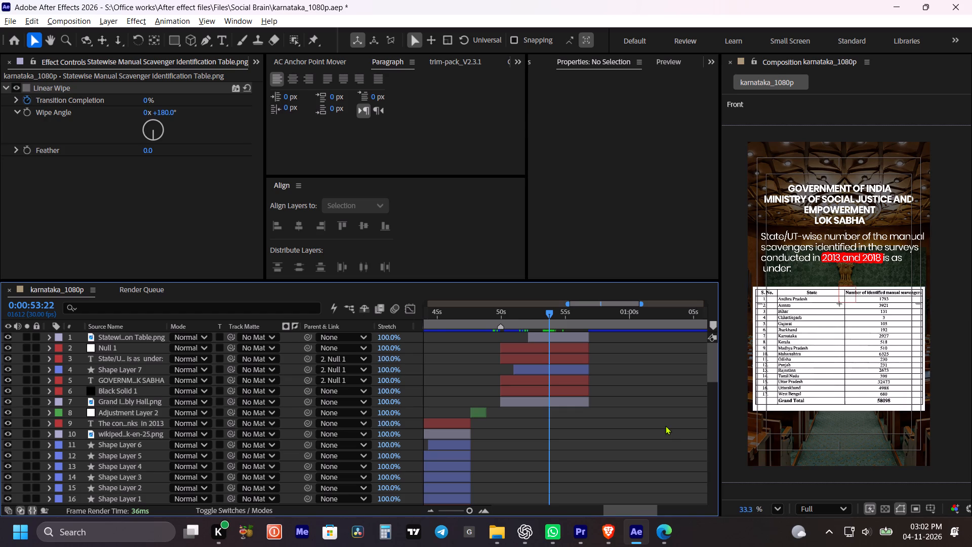
# Apply Drop Shadow to the state-wise table layer with a Distance of 18, and save the project.
pyautogui.click(561, 338)
pyautogui.hotkey('ctrl', 'space')
pyautogui.write('drop')
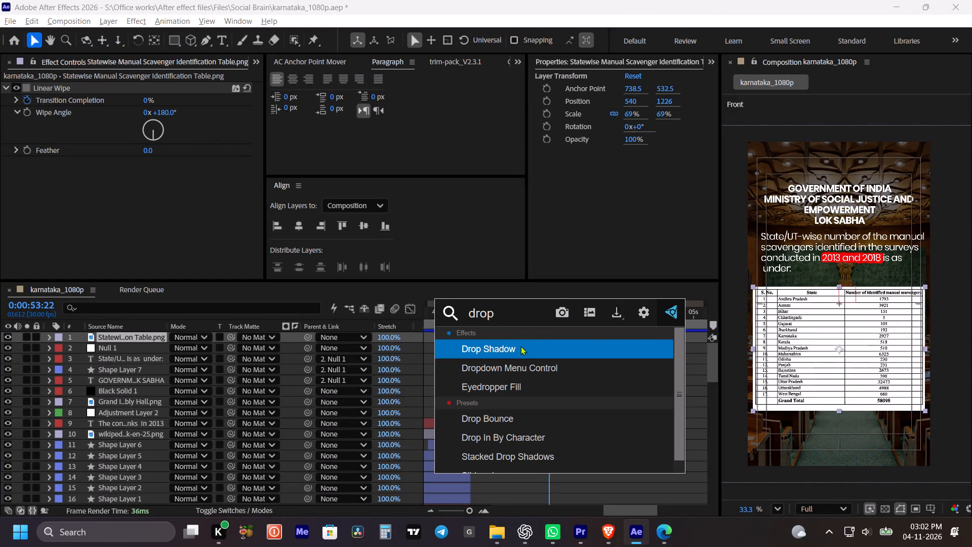
pyautogui.click(520, 347)
pyautogui.moveTo(148, 184); pyautogui.dragTo(273, 193)
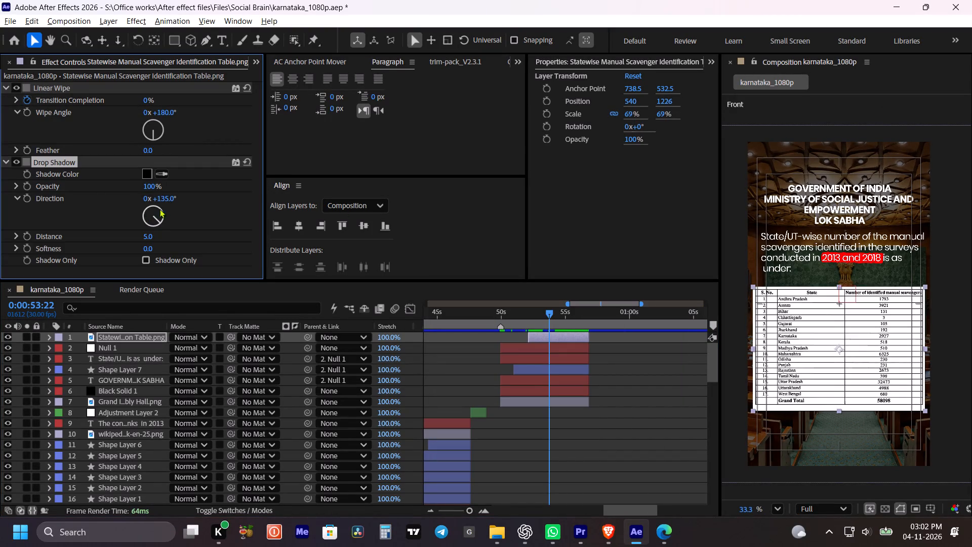
pyautogui.moveTo(148, 237); pyautogui.dragTo(160, 239)
pyautogui.click(634, 484)
pyautogui.hotkey('ctrl', 's')
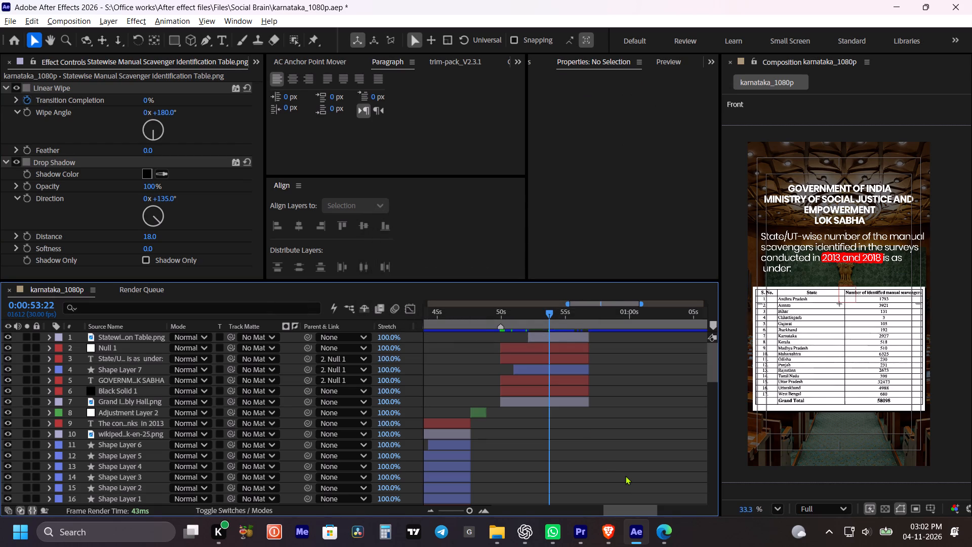
pyautogui.click(644, 409)
pyautogui.hotkey('ctrl', 's')
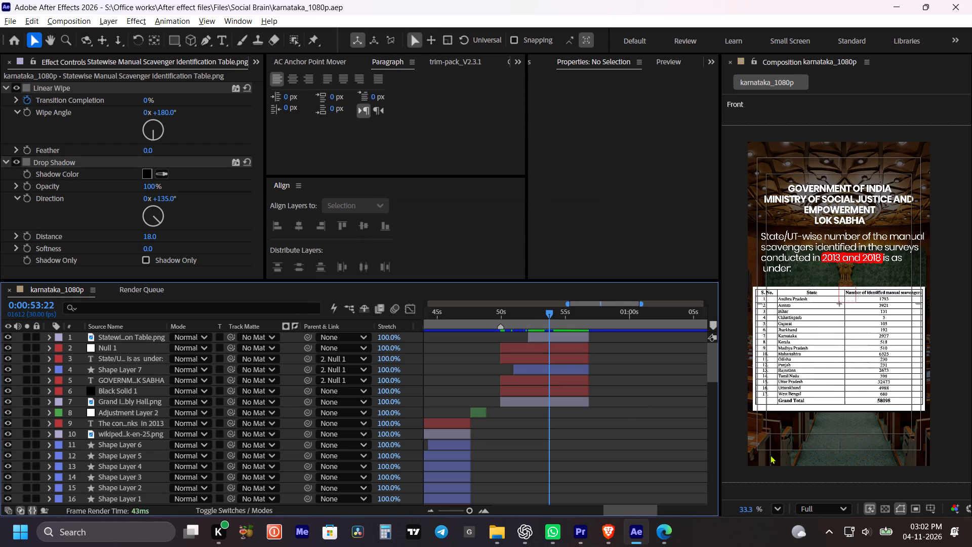
# Inspect the frame at 0:00:53:22 in an enlarged composition view fitted to the available space.
pyautogui.press('`')
pyautogui.scroll(3, 493, 355)
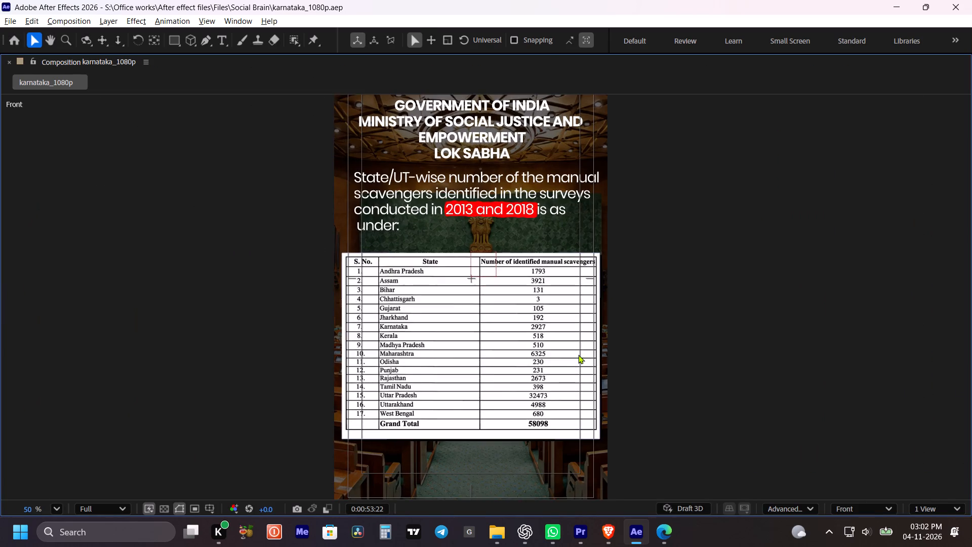
pyautogui.scroll(-1, 578, 355)
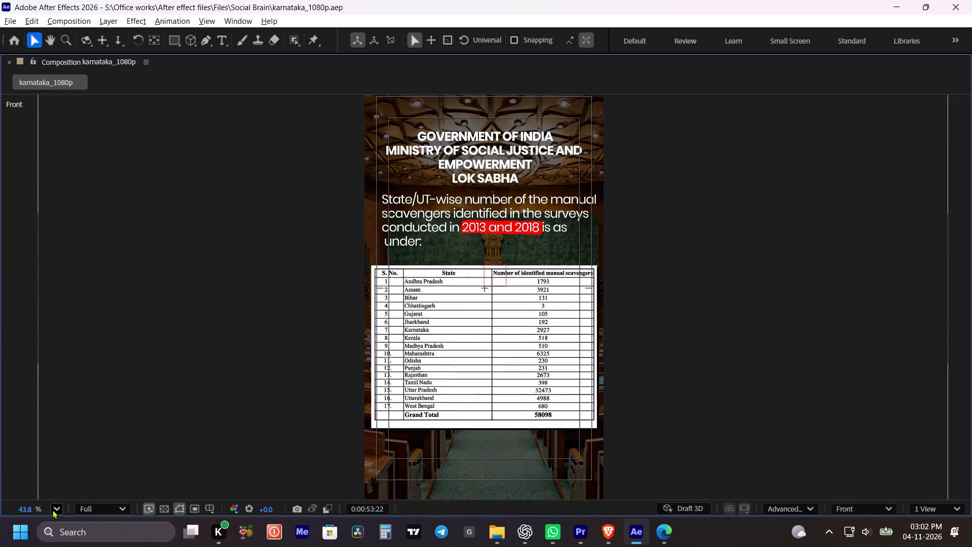
pyautogui.click(52, 510)
pyautogui.click(76, 260)
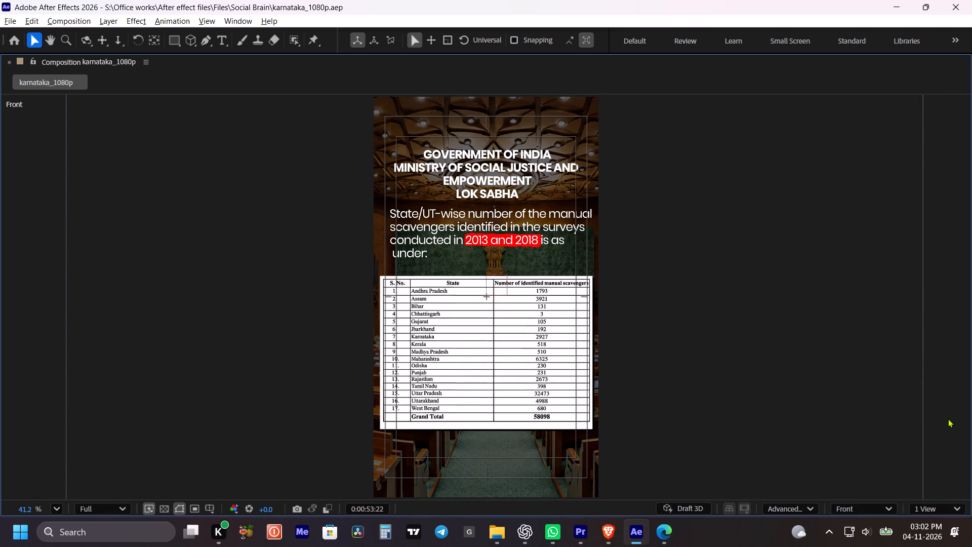
pyautogui.press('v')
pyautogui.press('`')
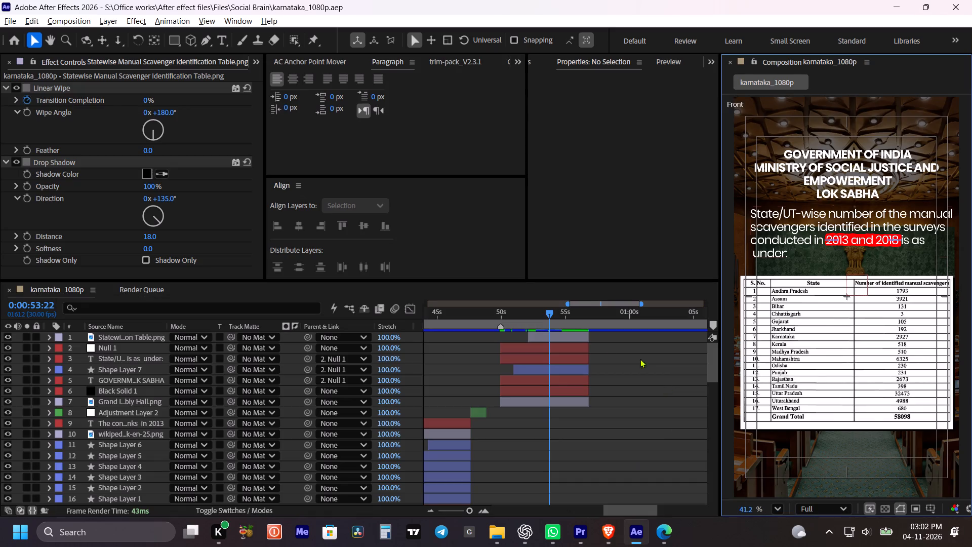
# Preview the Lok Sabha scene from 0:00:48:14 and save the project.
pyautogui.click(476, 319)
pyautogui.press('space')
pyautogui.click(626, 423)
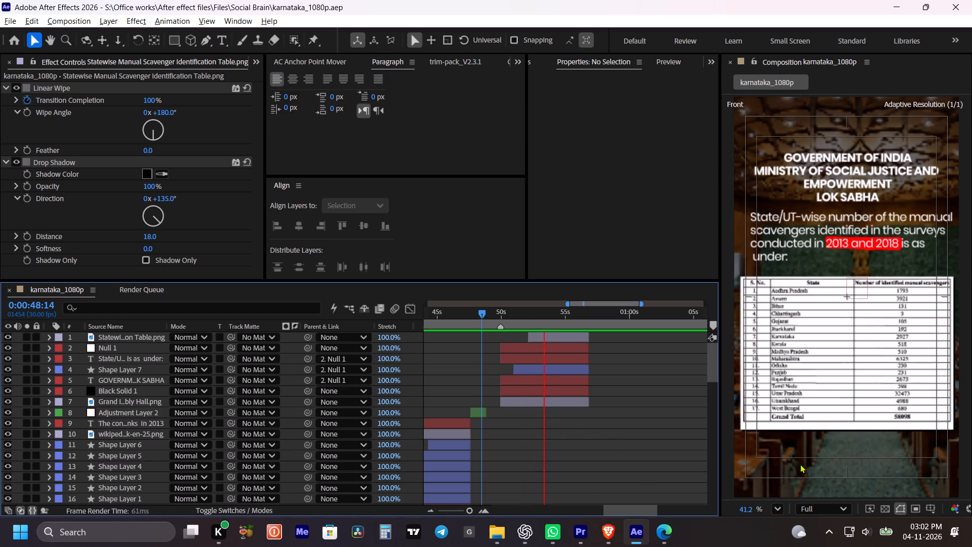
pyautogui.press('space')
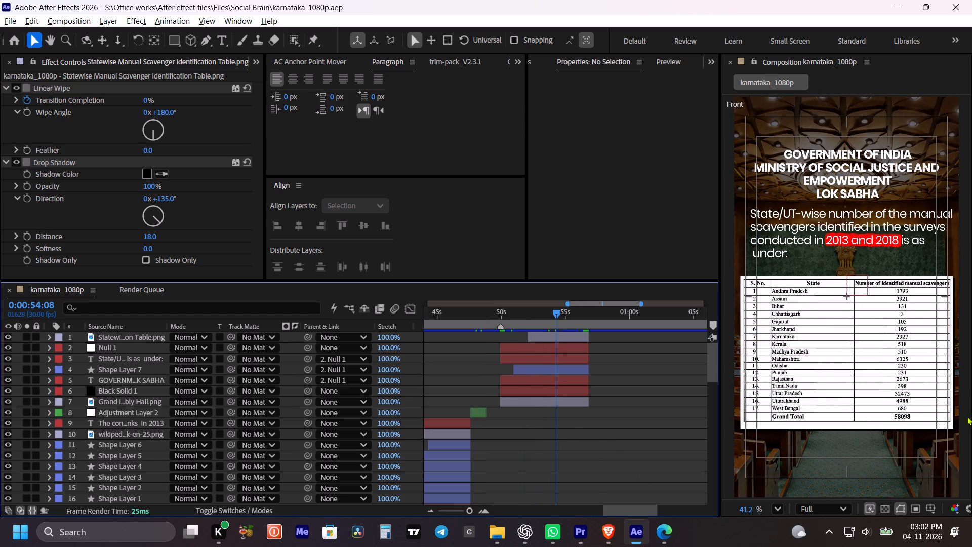
pyautogui.click(627, 428)
pyautogui.hotkey('ctrl', 's')
# Draw a red curved Pen tool stroke on a new shape layer, arching over the table's Grand Total figure 58098.
pyautogui.click(618, 427)
pyautogui.press('v')
pyautogui.scroll(1, 600, 420)
pyautogui.scroll(-1, 889, 403)
pyautogui.press('space')
pyautogui.press('space')
pyautogui.press('space')
pyautogui.moveTo(911, 399); pyautogui.dragTo(896, 378)
pyautogui.scroll(2, 896, 384)
pyautogui.press('space')
pyautogui.press('space')
pyautogui.press('space')
pyautogui.press('space')
pyautogui.press('space')
pyautogui.moveTo(894, 366); pyautogui.dragTo(899, 359)
pyautogui.scroll(1, 893, 374)
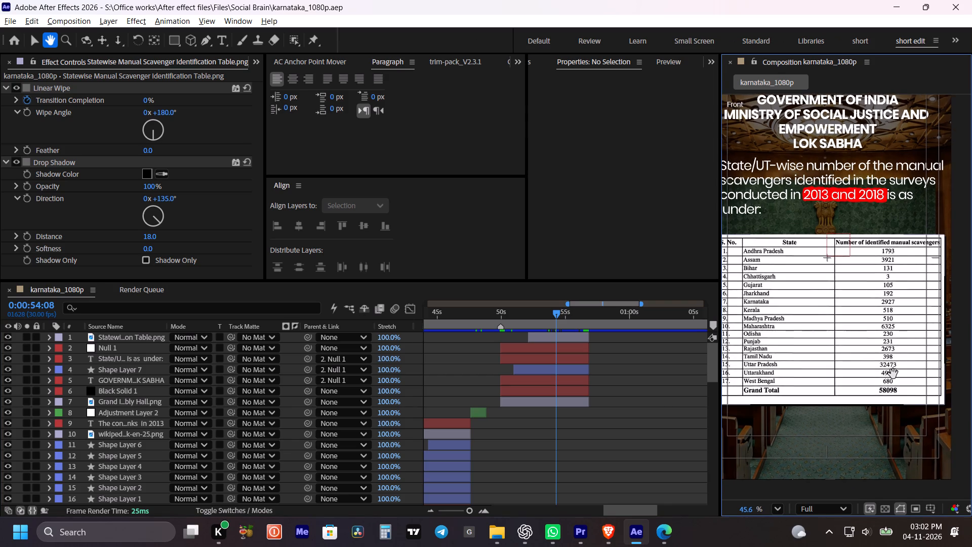
pyautogui.scroll(2, 893, 374)
pyautogui.press('space')
pyautogui.moveTo(903, 370); pyautogui.dragTo(896, 369)
pyautogui.click(590, 454)
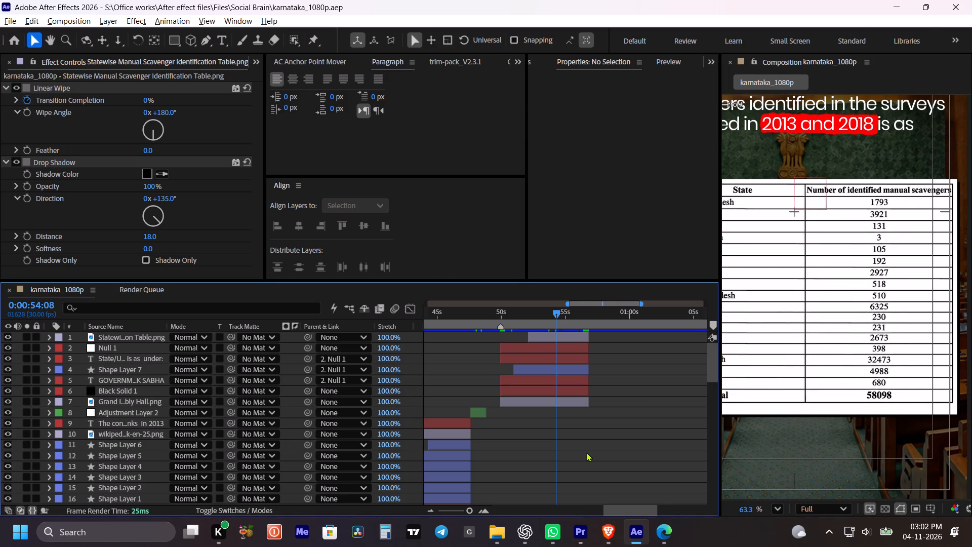
pyautogui.click(586, 452)
pyautogui.click(207, 40)
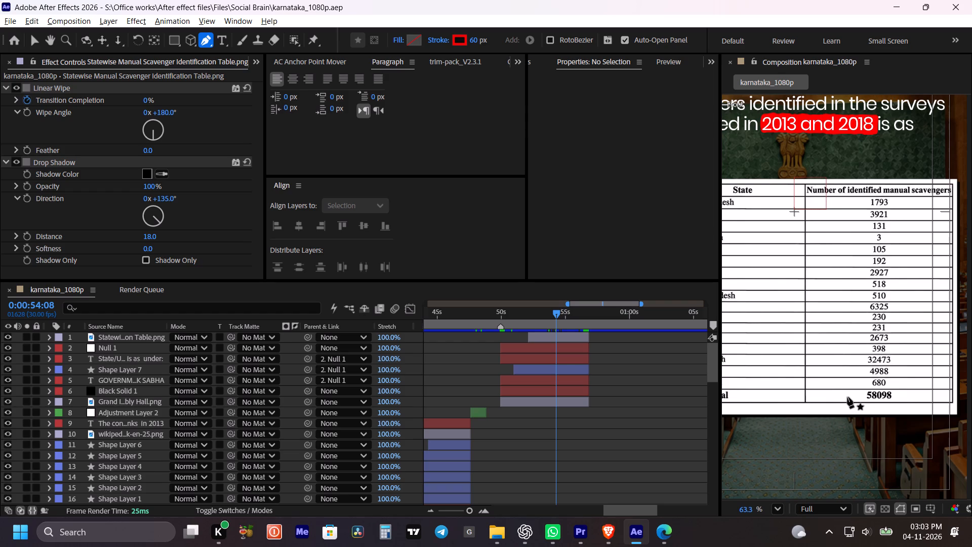
pyautogui.click(843, 396)
pyautogui.moveTo(889, 383); pyautogui.dragTo(912, 385)
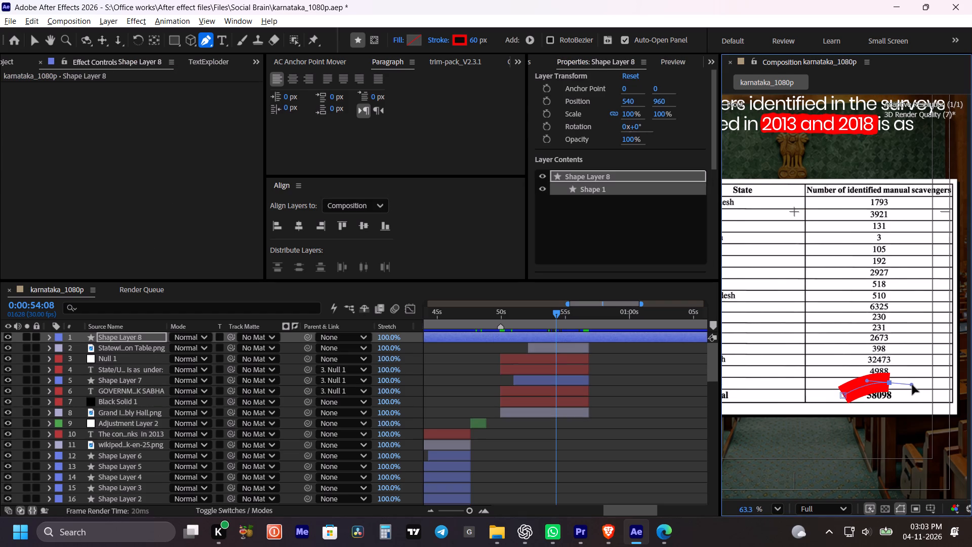
pyautogui.moveTo(912, 385); pyautogui.dragTo(910, 385)
# Set the curve's stroke width to 5 px and extend the path with a point just after the 58098 figure.
pyautogui.click(472, 39)
pyautogui.press('5')
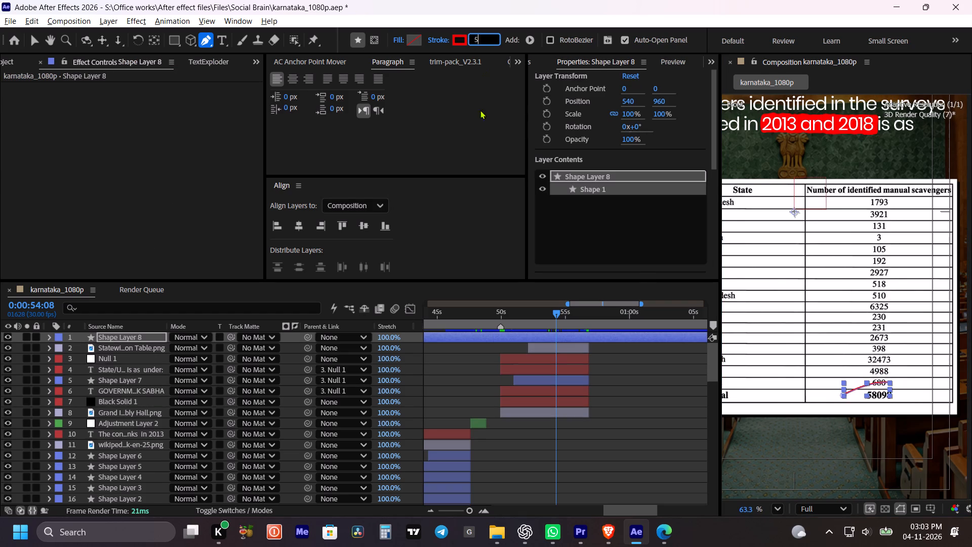
pyautogui.click(472, 121)
pyautogui.moveTo(638, 255); pyautogui.dragTo(637, 248)
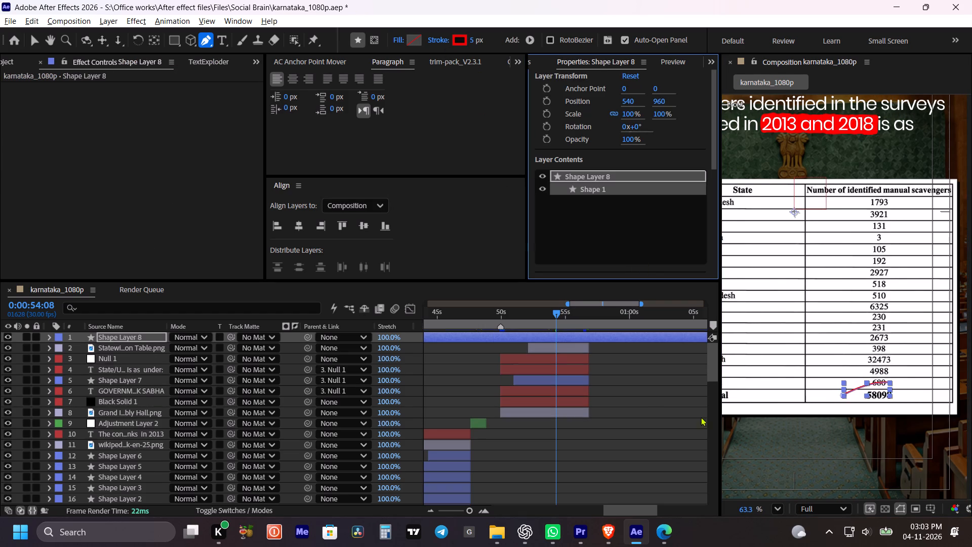
pyautogui.click(890, 382)
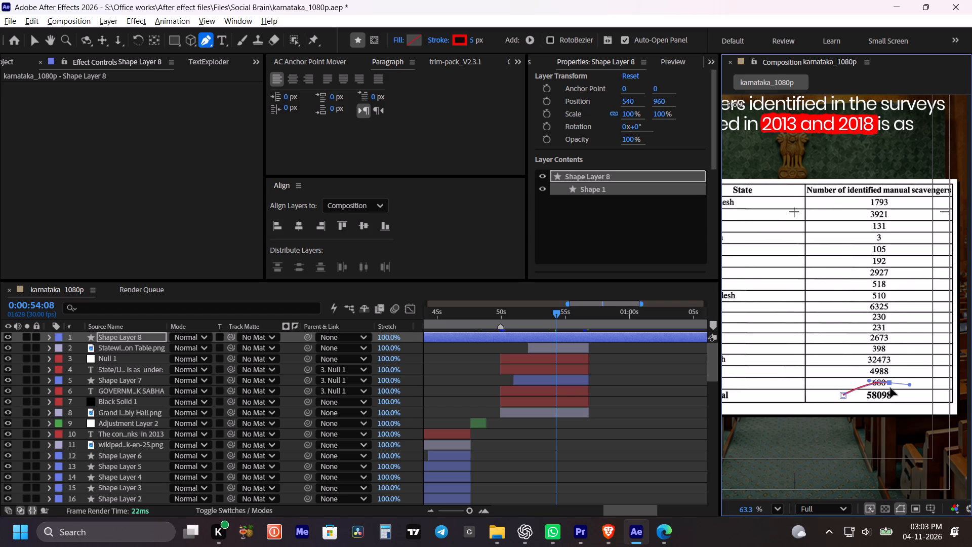
pyautogui.click(908, 393)
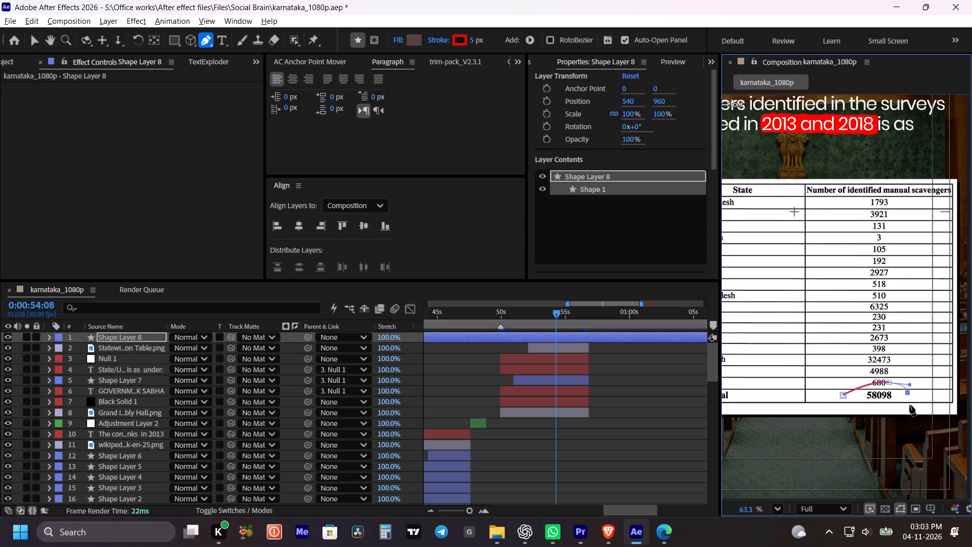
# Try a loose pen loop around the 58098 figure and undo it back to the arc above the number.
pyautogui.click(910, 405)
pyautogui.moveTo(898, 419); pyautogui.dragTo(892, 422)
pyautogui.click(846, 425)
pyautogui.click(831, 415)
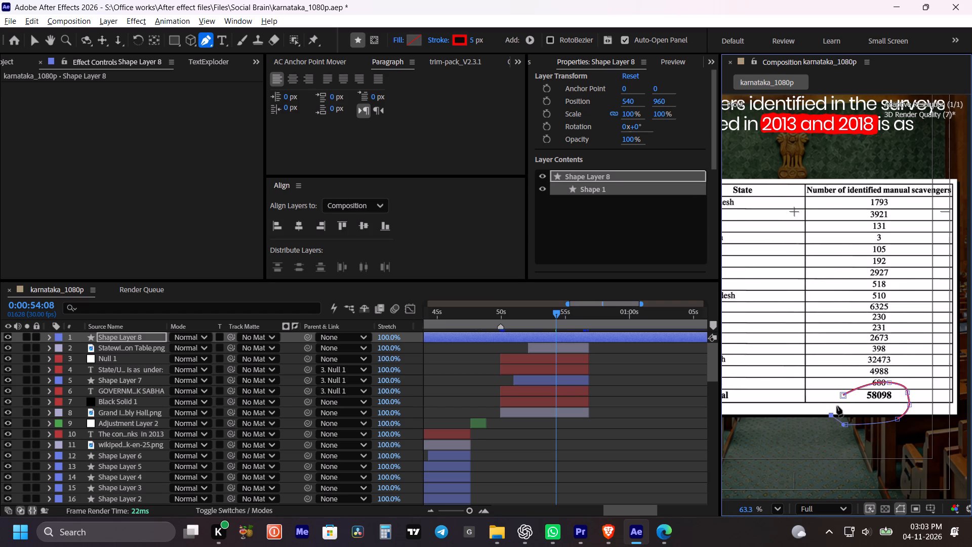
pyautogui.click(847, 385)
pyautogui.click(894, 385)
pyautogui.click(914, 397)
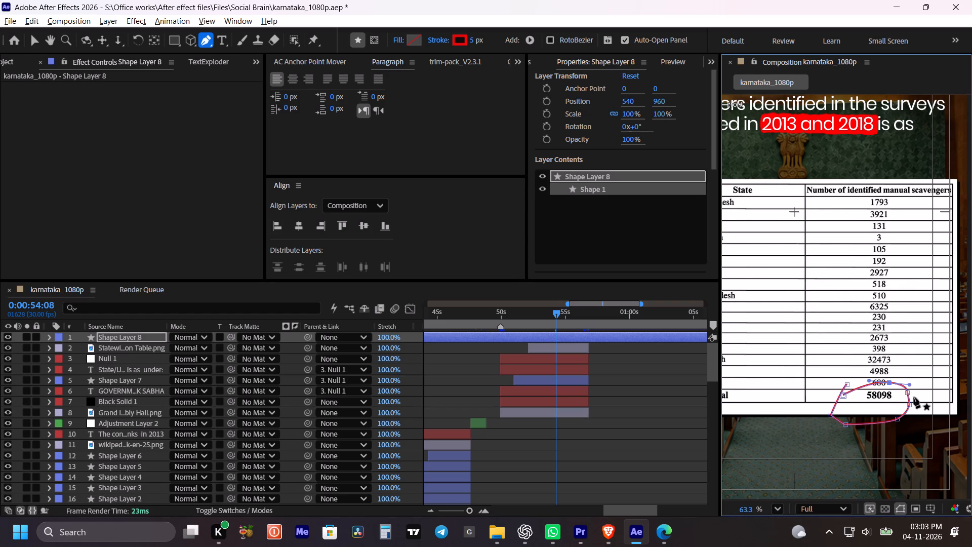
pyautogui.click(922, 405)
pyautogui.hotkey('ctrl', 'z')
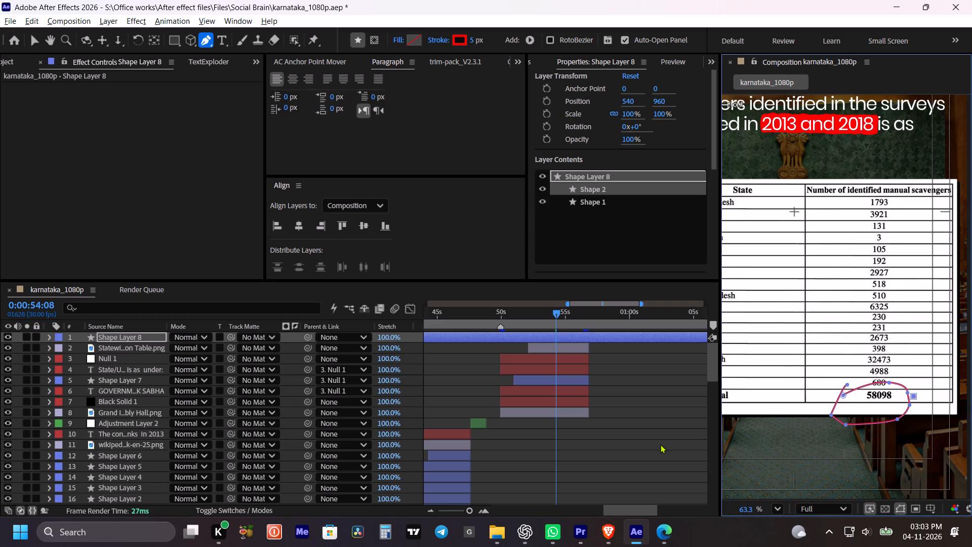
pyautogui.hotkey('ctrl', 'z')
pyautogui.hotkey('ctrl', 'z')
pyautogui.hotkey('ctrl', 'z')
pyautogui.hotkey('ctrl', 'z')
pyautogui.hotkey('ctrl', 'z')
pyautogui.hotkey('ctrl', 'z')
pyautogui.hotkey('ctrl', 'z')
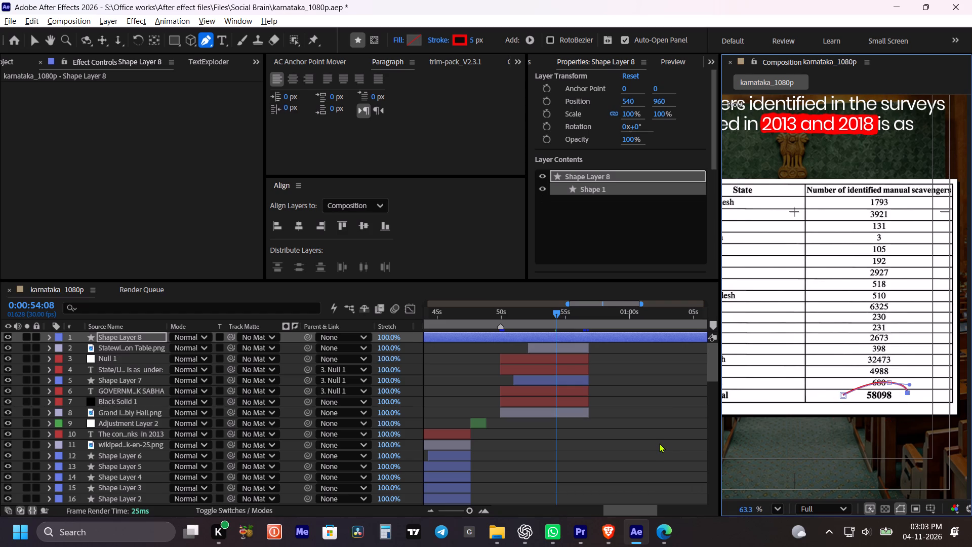
# Extend the red pen path into a rough double loop encircling the 58098 grand total in the table.
pyautogui.moveTo(909, 395); pyautogui.dragTo(912, 397)
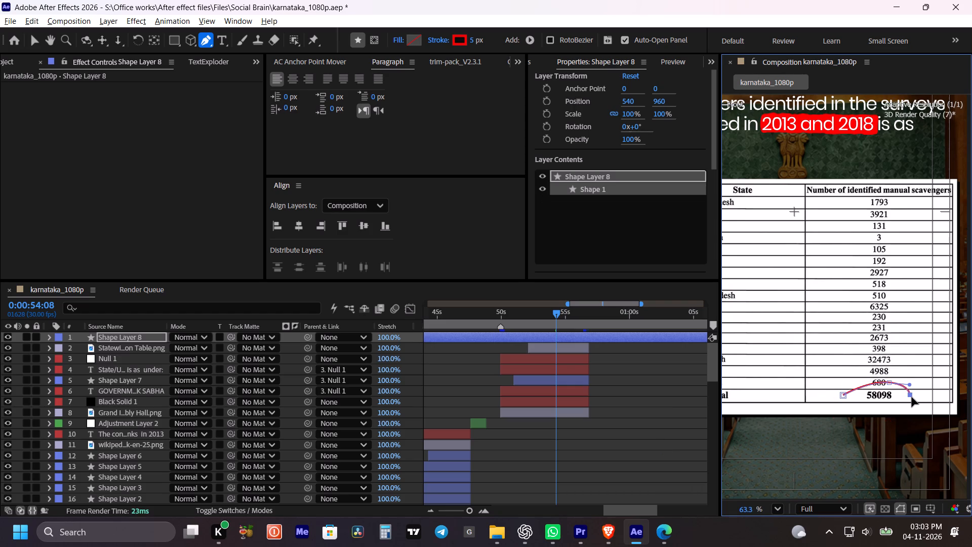
pyautogui.moveTo(912, 397); pyautogui.dragTo(910, 400)
pyautogui.click(891, 408)
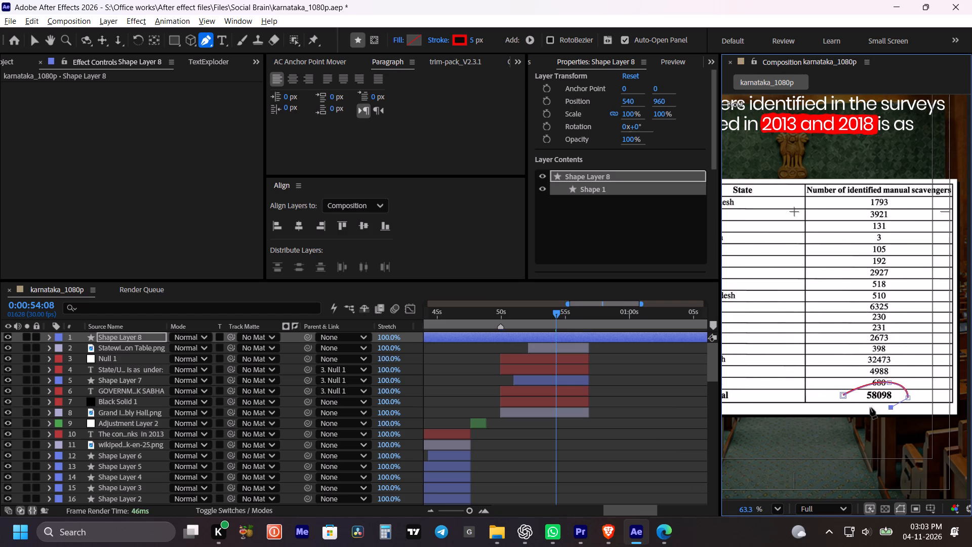
pyautogui.click(857, 411)
pyautogui.click(844, 409)
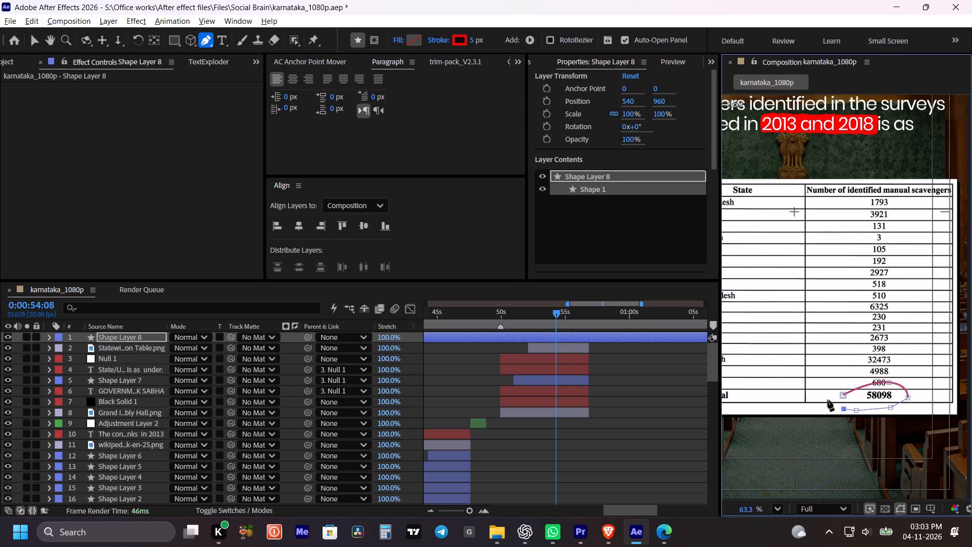
pyautogui.click(833, 397)
pyautogui.click(844, 385)
pyautogui.click(859, 381)
pyautogui.click(908, 383)
pyautogui.click(914, 390)
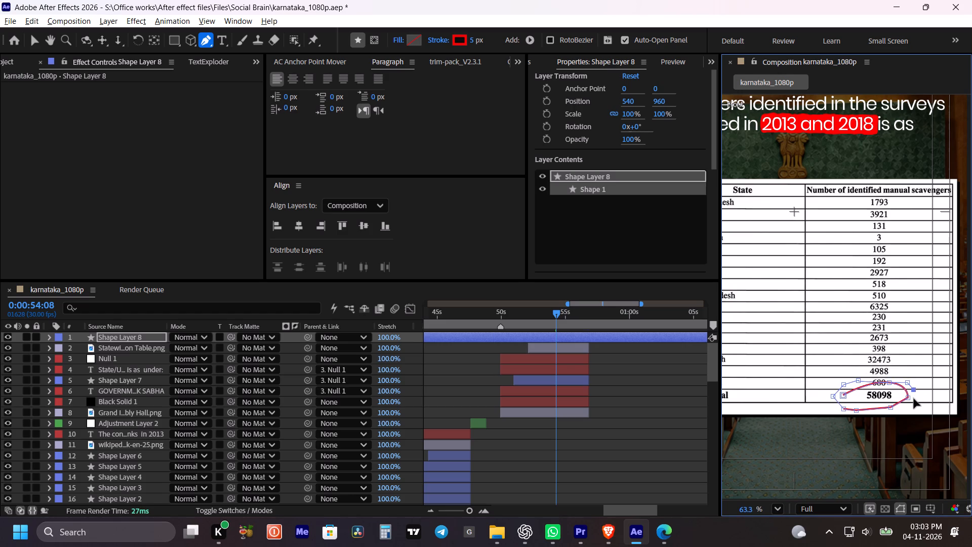
pyautogui.click(909, 406)
pyautogui.click(898, 409)
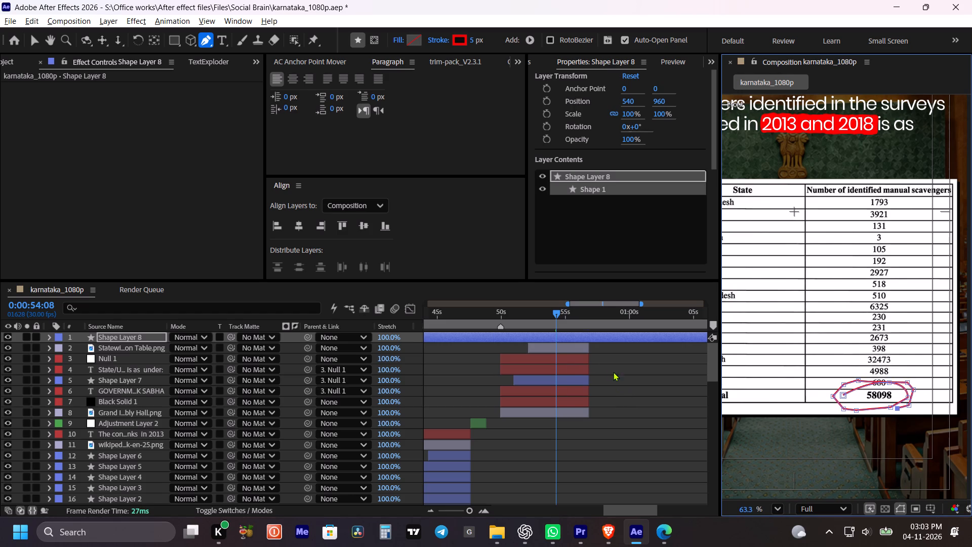
# Move the red circle layer to start at about 0:00:53:16, trim its end to 0:00:56:24 and save the project.
pyautogui.click(561, 336)
pyautogui.press('[')
pyautogui.moveTo(568, 337); pyautogui.dragTo(563, 337)
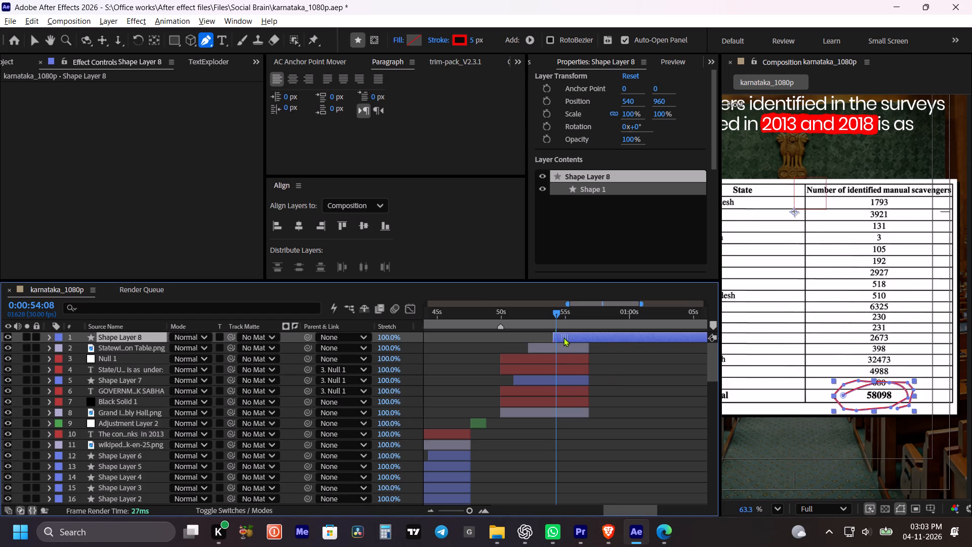
pyautogui.moveTo(563, 337); pyautogui.dragTo(558, 338)
pyautogui.keyDown('shift'); pyautogui.moveTo(574, 321); pyautogui.dragTo(583, 324); pyautogui.keyUp('shift')
pyautogui.hotkey('alt', ']')
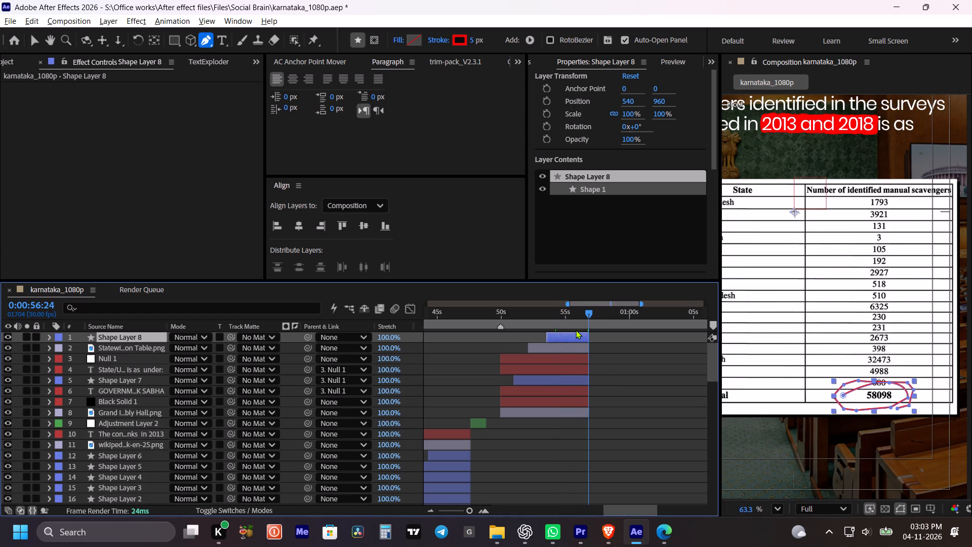
pyautogui.hotkey('ctrl', 's')
# Animate the red circle drawing on from 0:00:53:16 with the trim-pack In preset and move its last End keyframe later.
pyautogui.keyDown('shift'); pyautogui.click(551, 318); pyautogui.keyUp('shift')
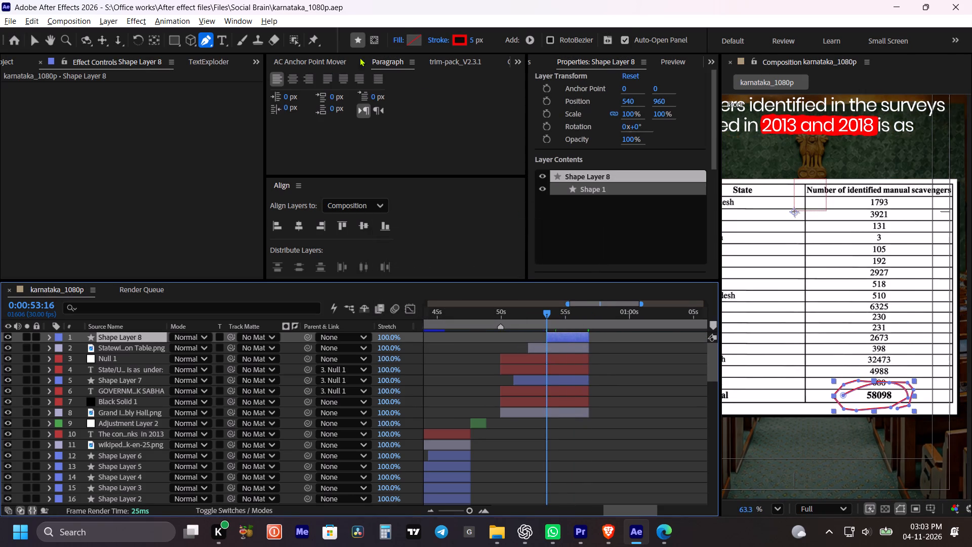
pyautogui.moveTo(456, 66); pyautogui.dragTo(451, 66)
pyautogui.click(291, 105)
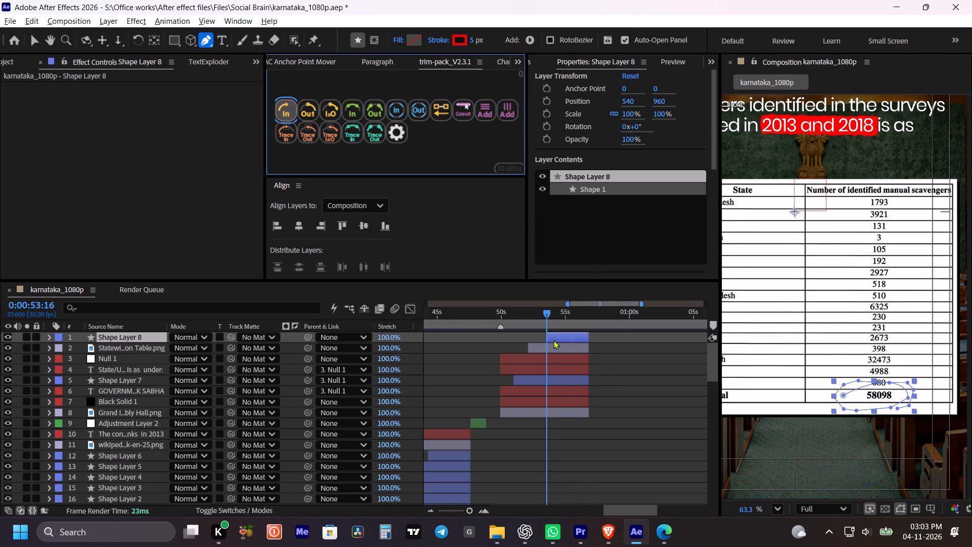
pyautogui.press('u')
pyautogui.moveTo(550, 348); pyautogui.dragTo(557, 349)
# Preview the table reveal and the red circle's draw-on animation to check their timing.
pyautogui.click(534, 319)
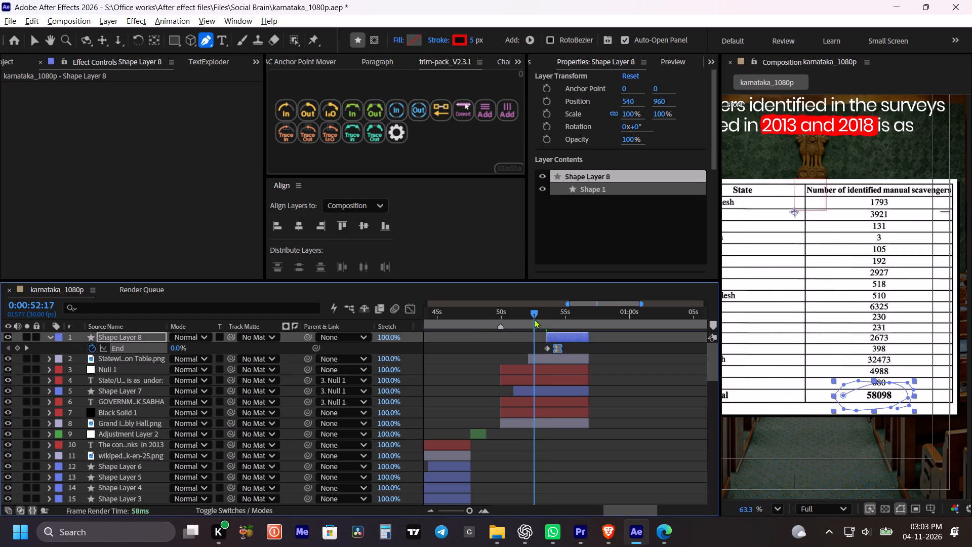
pyautogui.press('space')
pyautogui.press('space')
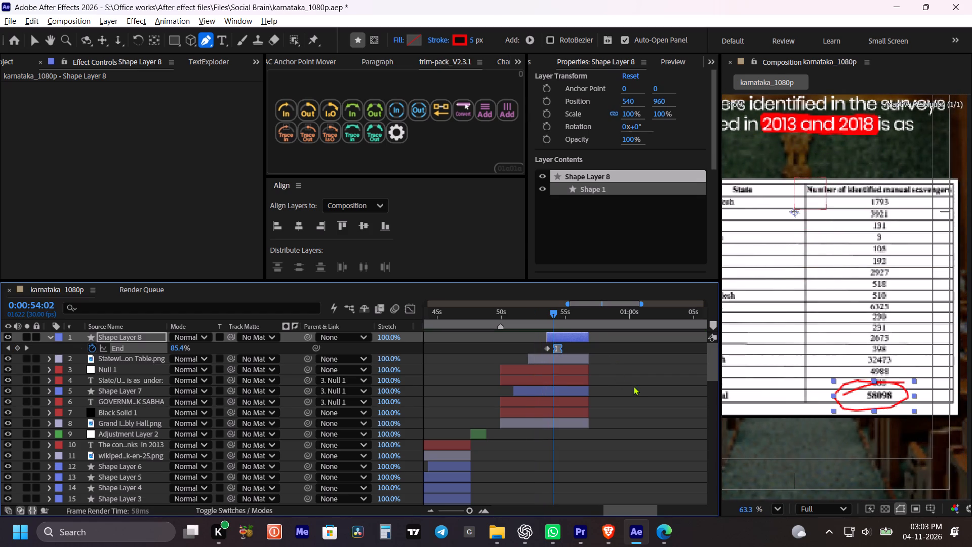
pyautogui.click(633, 388)
pyautogui.press('space')
pyautogui.press('space')
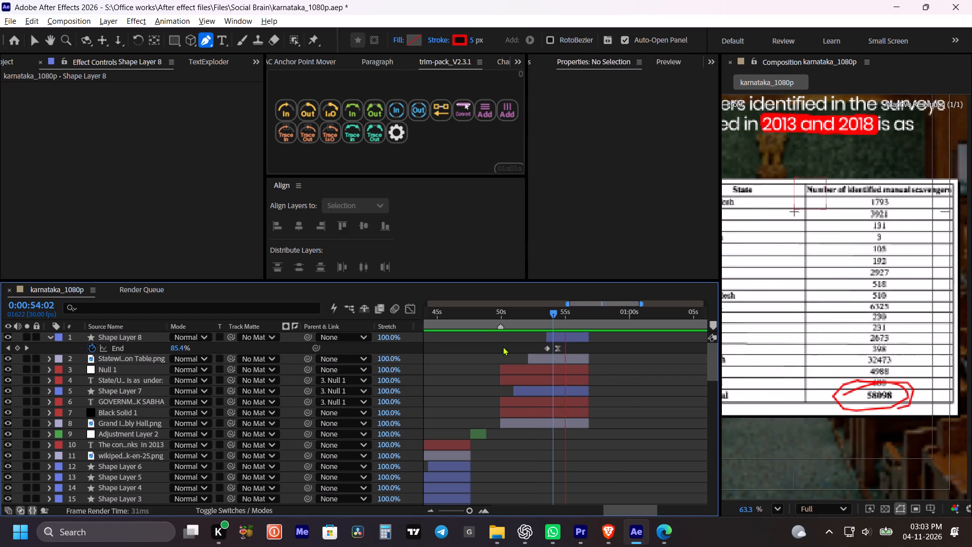
pyautogui.moveTo(533, 323); pyautogui.dragTo(524, 322)
pyautogui.press('space')
pyautogui.click(626, 399)
pyautogui.press('space')
pyautogui.scroll(-3, 824, 363)
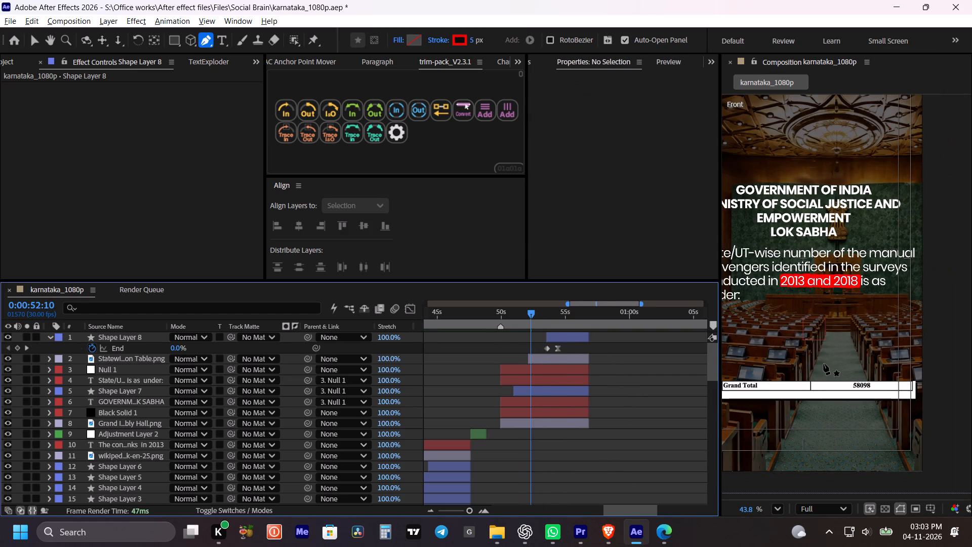
pyautogui.press('v')
pyautogui.press('space')
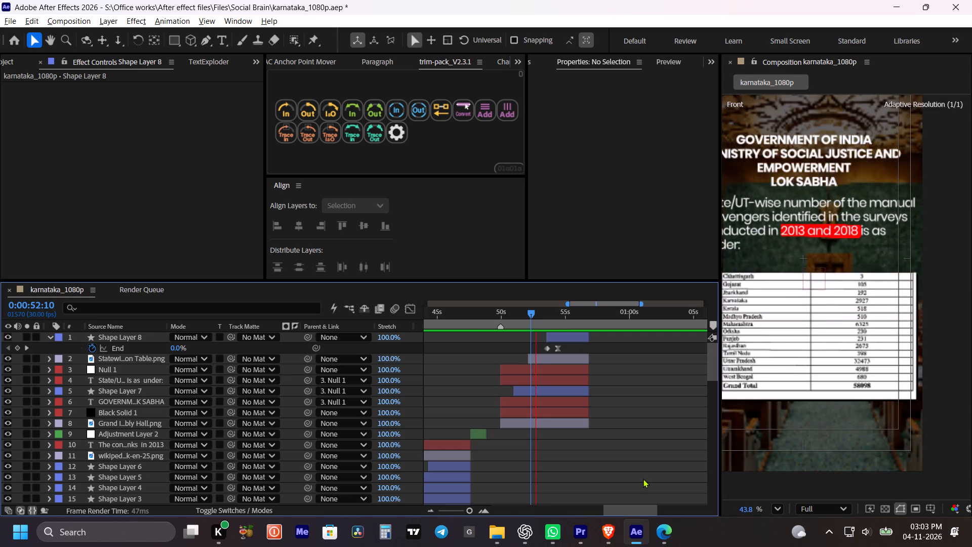
pyautogui.press('space')
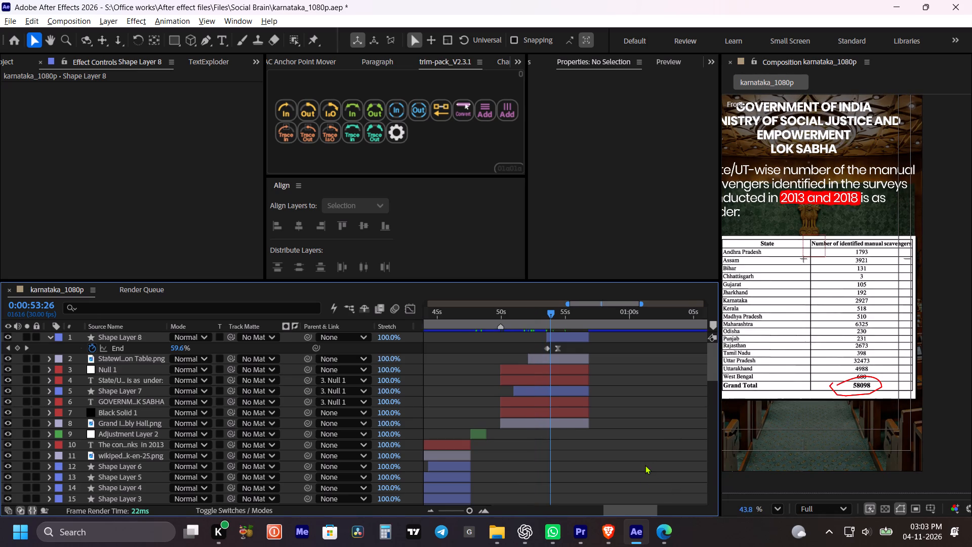
pyautogui.press('space')
pyautogui.press('space')
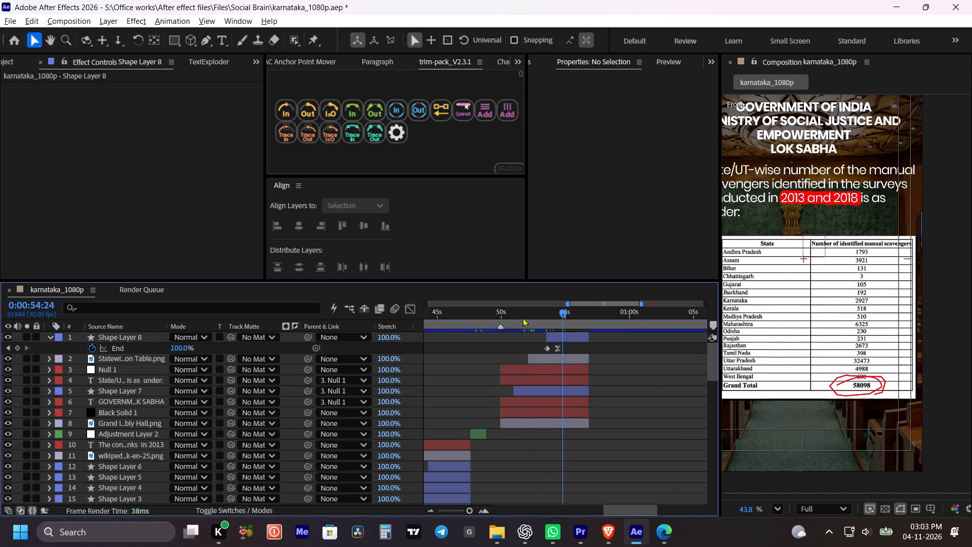
pyautogui.click(522, 318)
pyautogui.press('space')
pyautogui.press('space')
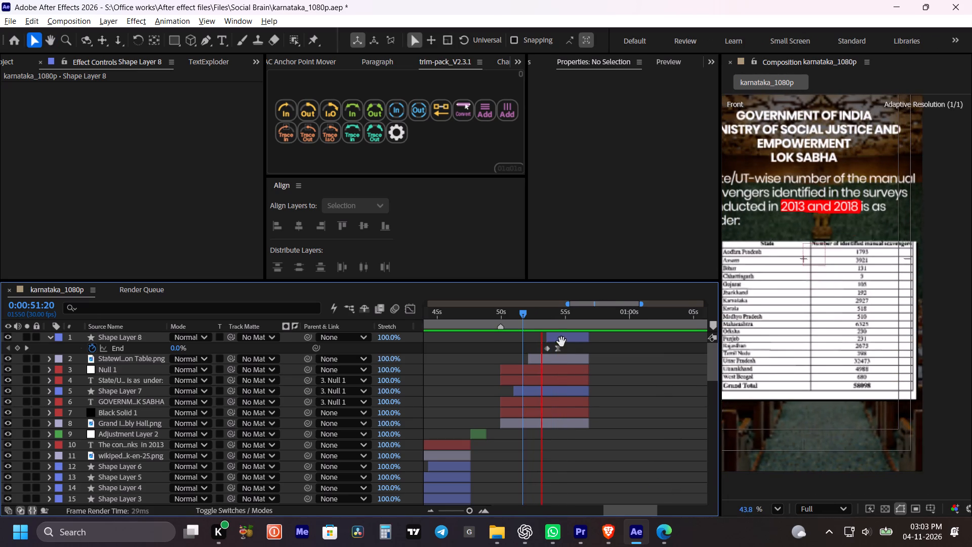
# Shift the red circle layer earlier to start around 0:00:53 and extend its end to match the scene's other layers.
pyautogui.press('[')
pyautogui.moveTo(561, 337); pyautogui.dragTo(556, 336)
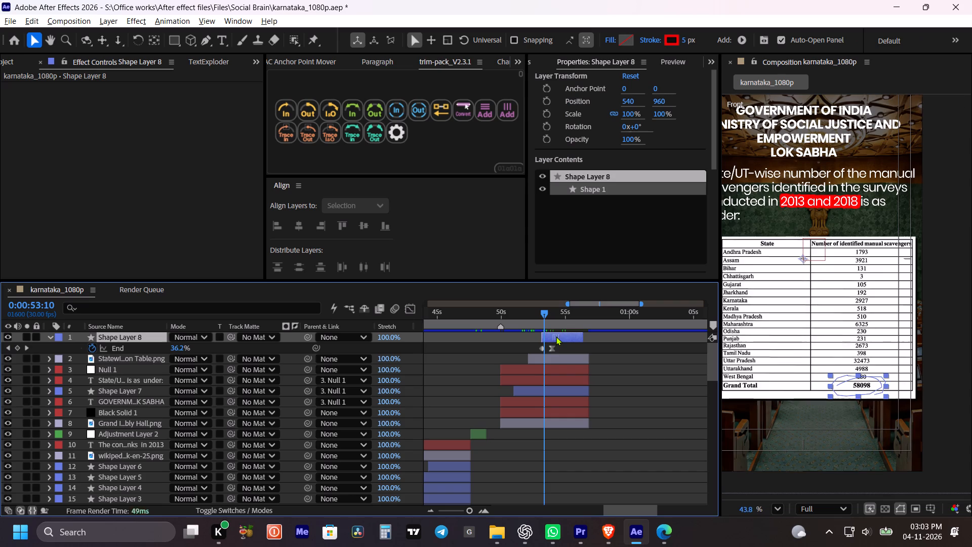
pyautogui.moveTo(556, 336); pyautogui.dragTo(553, 336)
pyautogui.keyDown('shift'); pyautogui.moveTo(584, 334); pyautogui.dragTo(592, 338); pyautogui.keyUp('shift')
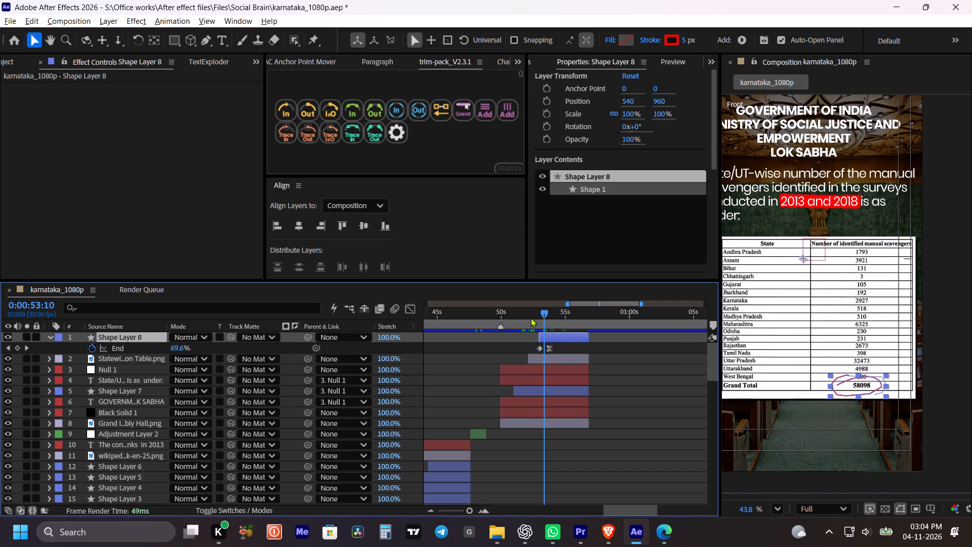
# Preview the whole Lok Sabha table scene from 0:00:52:04 in the full frame to check the circle's new timing.
pyautogui.moveTo(526, 317); pyautogui.dragTo(518, 317)
pyautogui.press('space')
pyautogui.click(666, 410)
pyautogui.press('space')
pyautogui.scroll(-3, 841, 345)
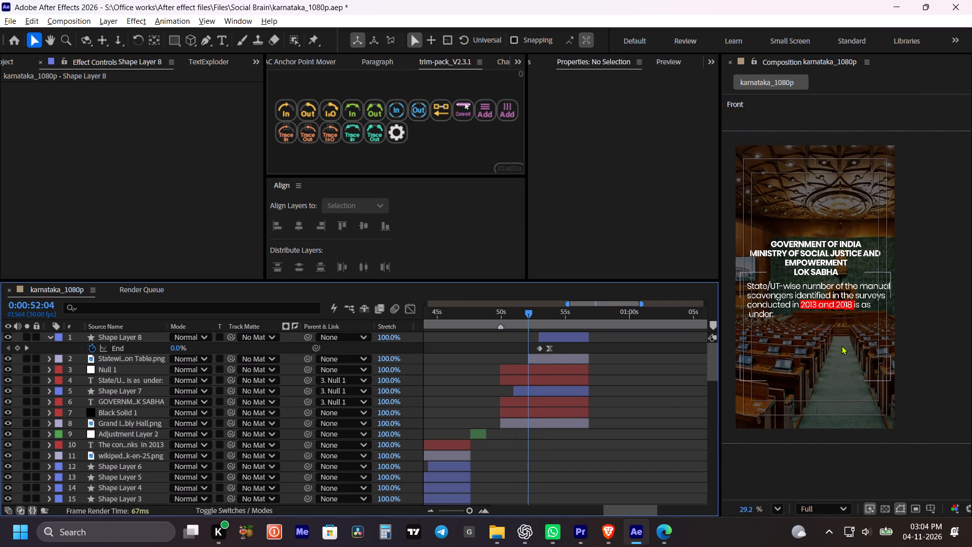
pyautogui.press('space')
pyautogui.press('space')
pyautogui.press('space')
pyautogui.press('space')
pyautogui.moveTo(833, 329); pyautogui.dragTo(847, 333)
pyautogui.press('space')
pyautogui.click(642, 401)
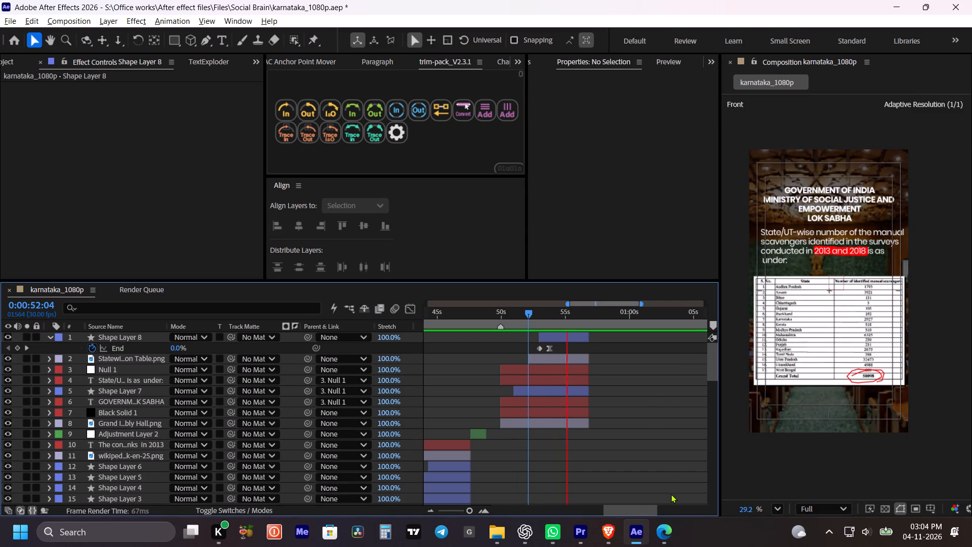
pyautogui.press('space')
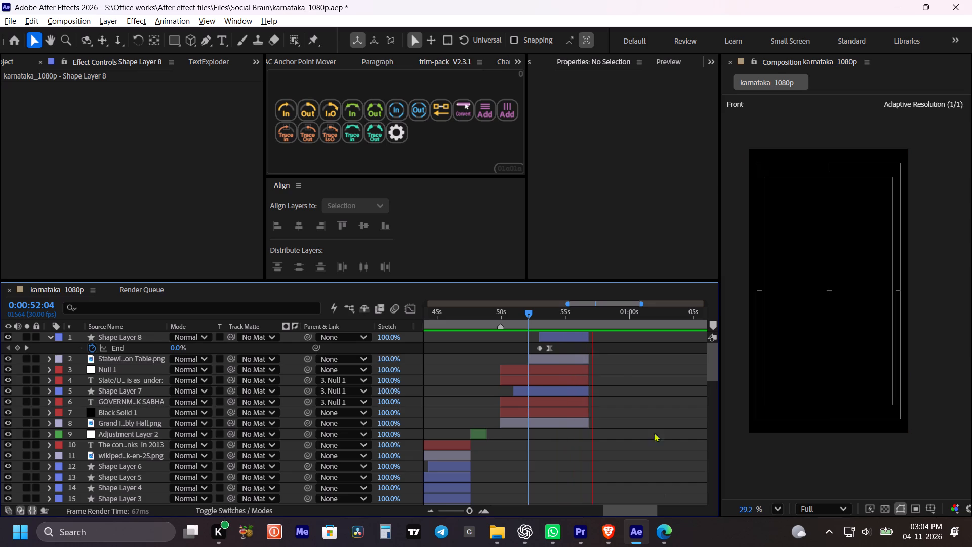
# Play the timeline past the table scene's end from 0:00:56:21 and save the project.
pyautogui.doubleClick(588, 317)
pyautogui.keyDown('alt'); pyautogui.scroll(4, 591, 342); pyautogui.keyUp('alt')
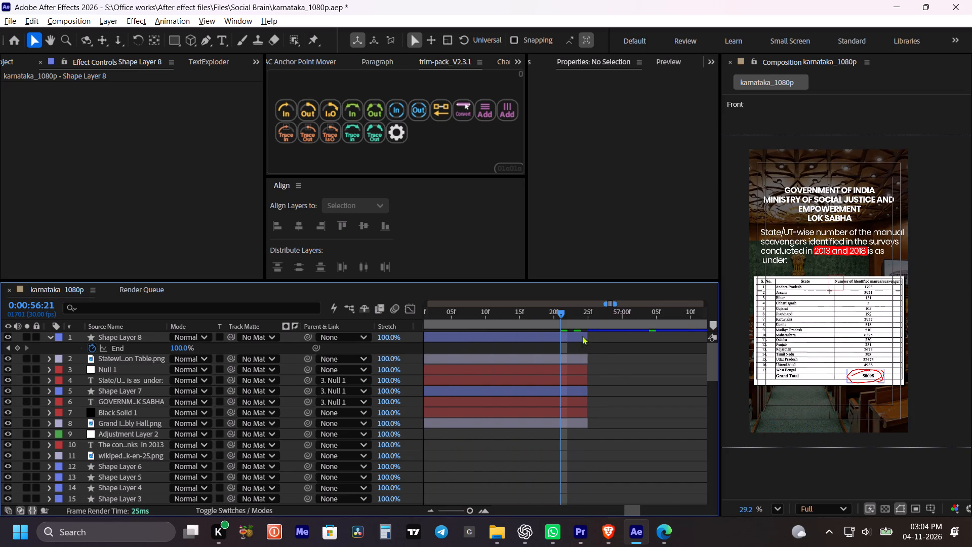
pyautogui.press('space')
pyautogui.keyDown('alt'); pyautogui.scroll(-4, 601, 354); pyautogui.keyUp('alt')
pyautogui.press('space')
pyautogui.moveTo(657, 378); pyautogui.dragTo(626, 391)
pyautogui.press('space')
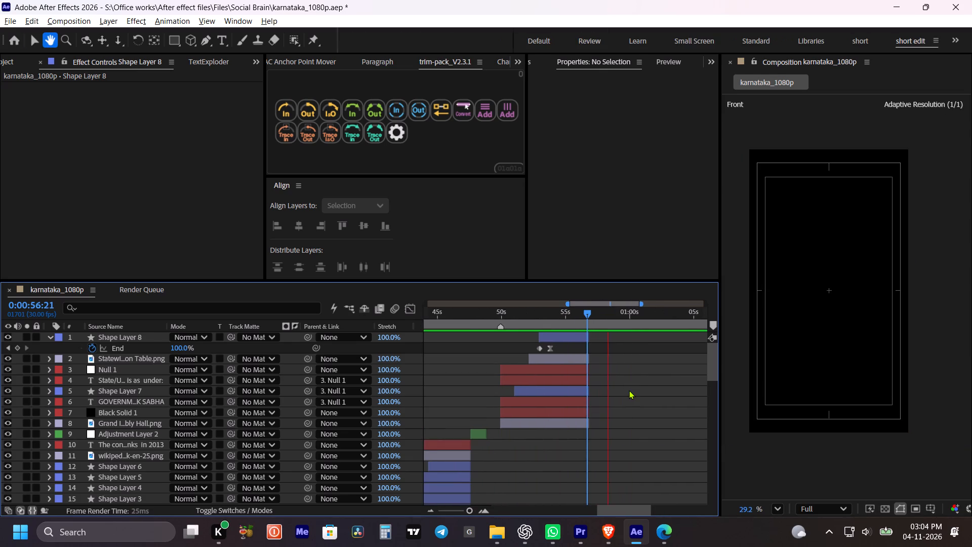
pyautogui.click(629, 390)
pyautogui.press('m')
pyautogui.press('space')
pyautogui.hotkey('ctrl', 's')
# Switch to the Brave browser and open the source linked from the 42,594 figure in the manual scavenging script.
pyautogui.click(610, 537)
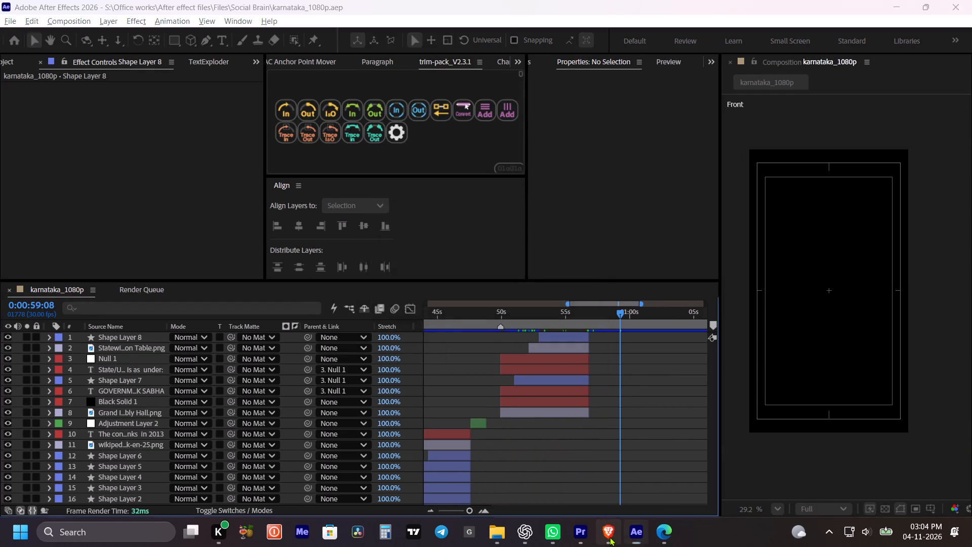
pyautogui.click(401, 4)
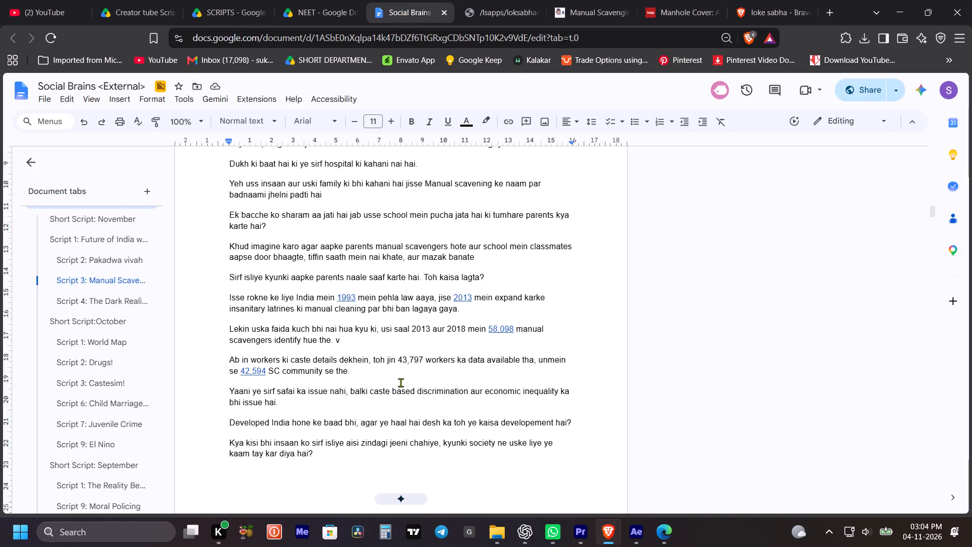
pyautogui.click(256, 369)
pyautogui.click(288, 389)
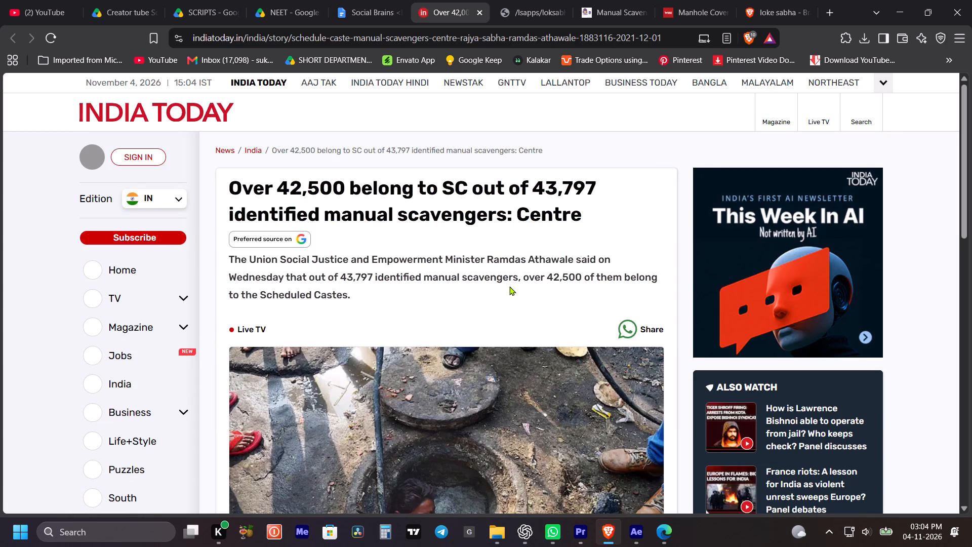
# Return to After Effects and play the timeline around and beyond the end of the table scene.
pyautogui.click(645, 528)
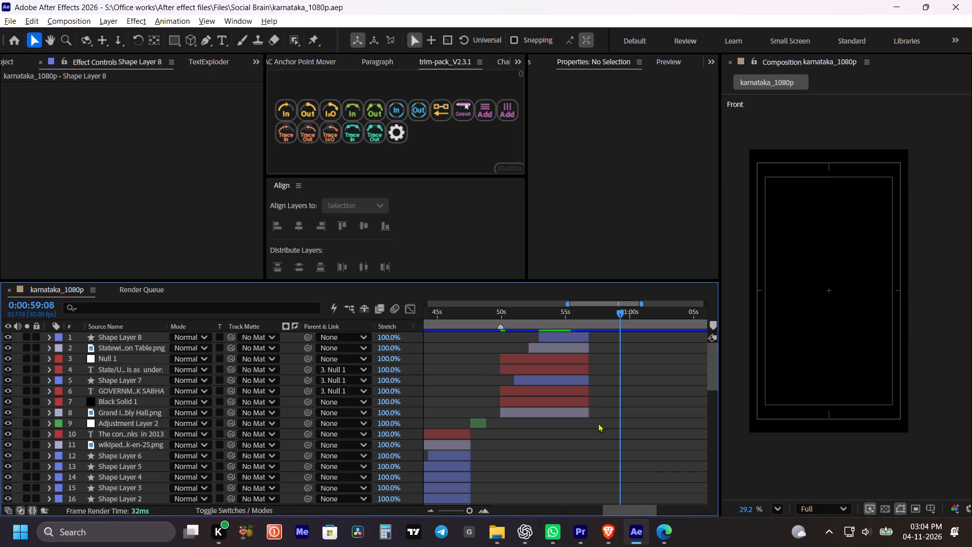
pyautogui.press('space')
pyautogui.scroll(-1, 591, 396)
pyautogui.keyDown('alt'); pyautogui.scroll(-1, 591, 396); pyautogui.keyUp('alt')
pyautogui.press('space')
pyautogui.moveTo(627, 365); pyautogui.dragTo(601, 376)
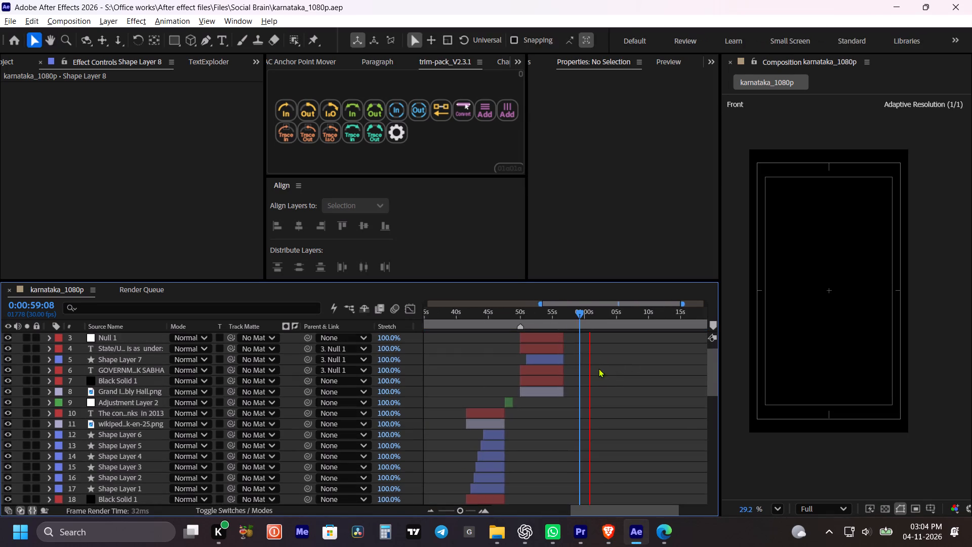
pyautogui.press('space')
pyautogui.moveTo(621, 360); pyautogui.dragTo(603, 367)
pyautogui.press('v')
pyautogui.press('space')
pyautogui.moveTo(609, 364); pyautogui.dragTo(599, 366)
pyautogui.press('space')
pyautogui.click(523, 306)
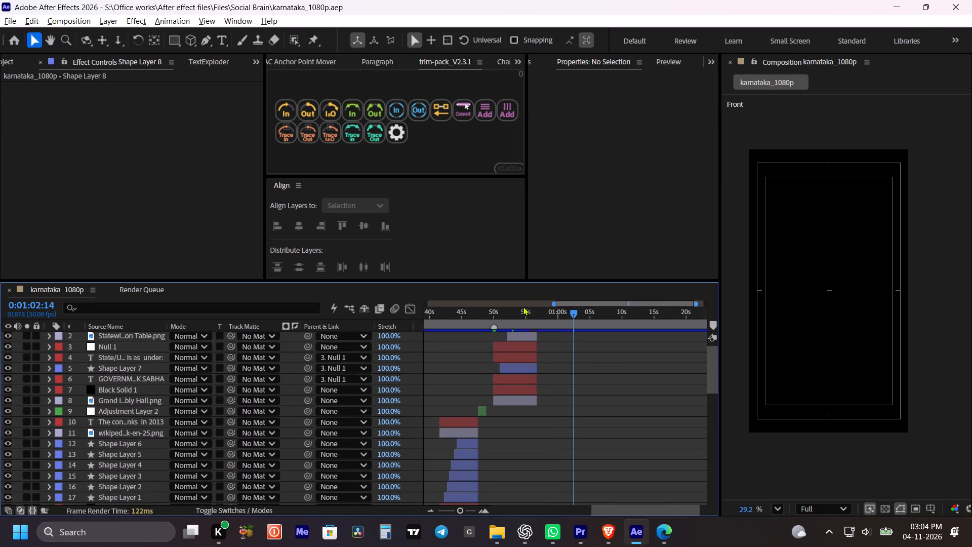
pyautogui.press('space')
pyautogui.press('space')
pyautogui.moveTo(530, 315); pyautogui.dragTo(525, 315)
pyautogui.press('space')
# Read the India Today article in Brave, expand its full story, and return to After Effects.
pyautogui.click(607, 528)
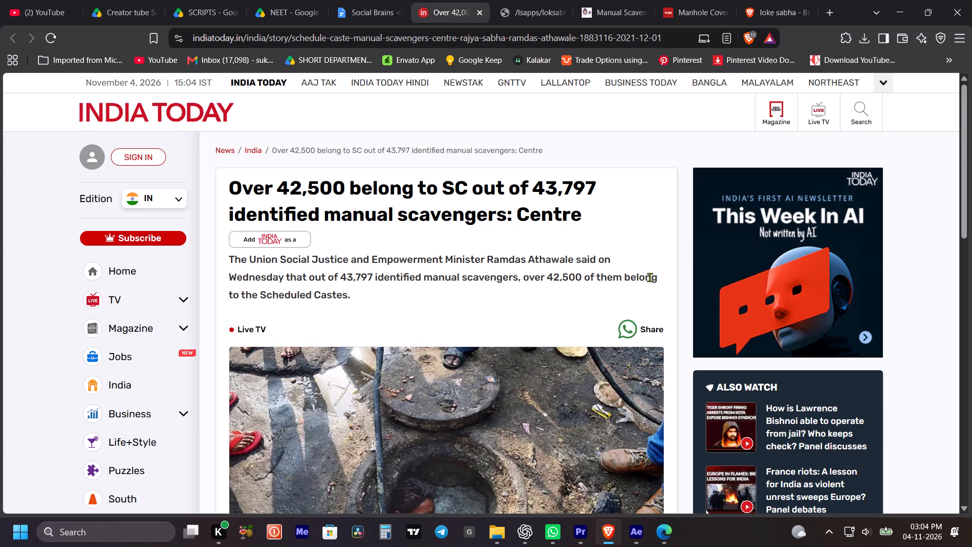
pyautogui.scroll(-4, 467, 309)
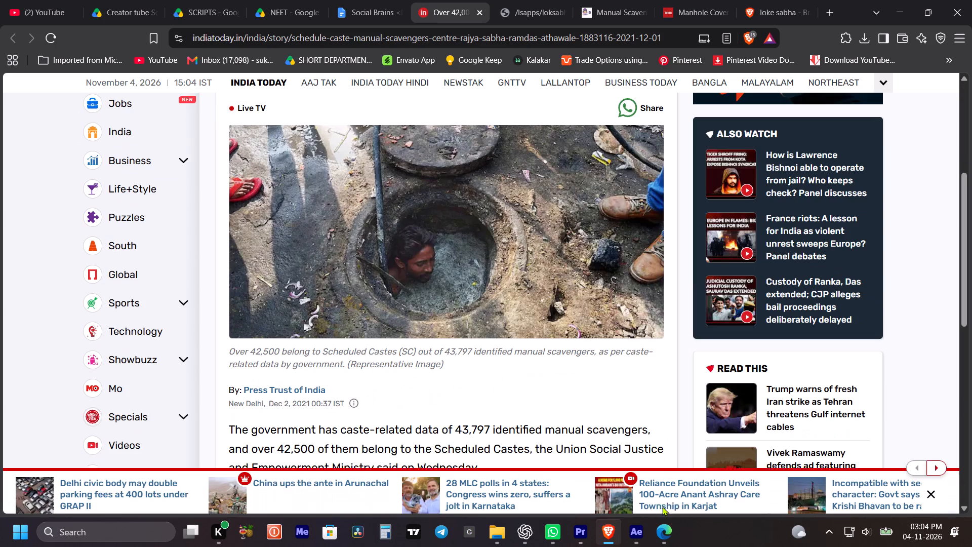
pyautogui.scroll(-3, 499, 334)
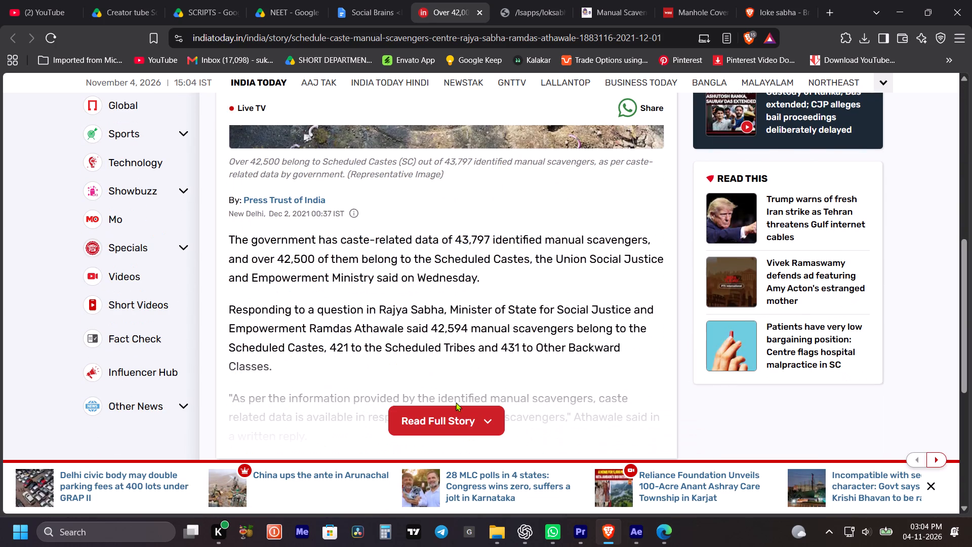
pyautogui.click(458, 417)
pyautogui.scroll(-1, 466, 353)
pyautogui.click(637, 531)
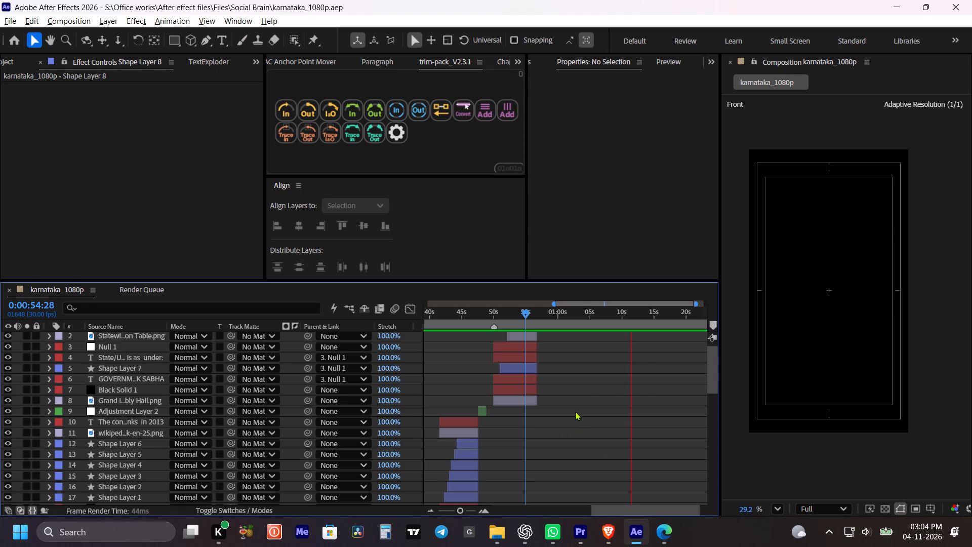
# Play the timeline around and beyond the end of the 58098 table scene, including from 0:00:56:04.
pyautogui.keyDown('alt'); pyautogui.scroll(-1, 574, 408); pyautogui.keyUp('alt')
pyautogui.press('space')
pyautogui.moveTo(601, 393); pyautogui.dragTo(587, 395)
pyautogui.keyDown('alt'); pyautogui.scroll(1, 597, 392); pyautogui.keyUp('alt')
pyautogui.press('space')
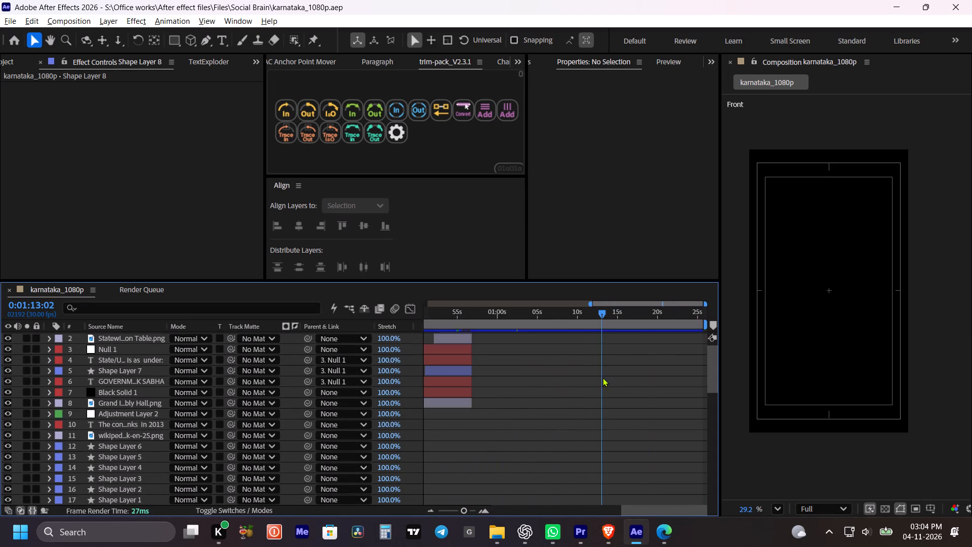
pyautogui.keyDown('alt'); pyautogui.scroll(-1, 602, 377); pyautogui.keyUp('alt')
pyautogui.scroll(6, 604, 372)
pyautogui.keyDown('alt'); pyautogui.click(558, 323); pyautogui.keyUp('alt')
pyautogui.keyDown('alt'); pyautogui.scroll(3, 562, 336); pyautogui.keyUp('alt')
pyautogui.press('space')
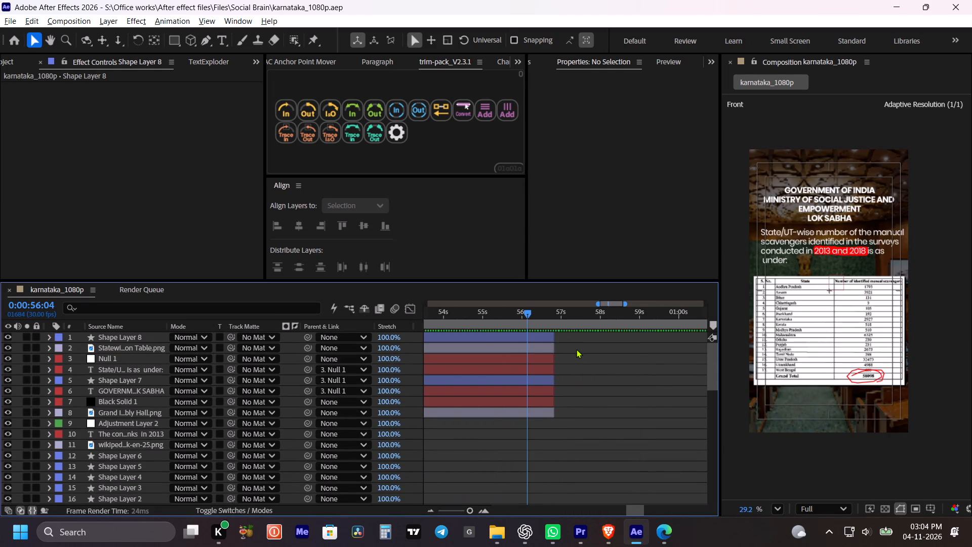
pyautogui.keyDown('alt'); pyautogui.scroll(-3, 576, 349); pyautogui.keyUp('alt')
pyautogui.press('space')
pyautogui.moveTo(630, 356); pyautogui.dragTo(606, 363)
pyautogui.press('space')
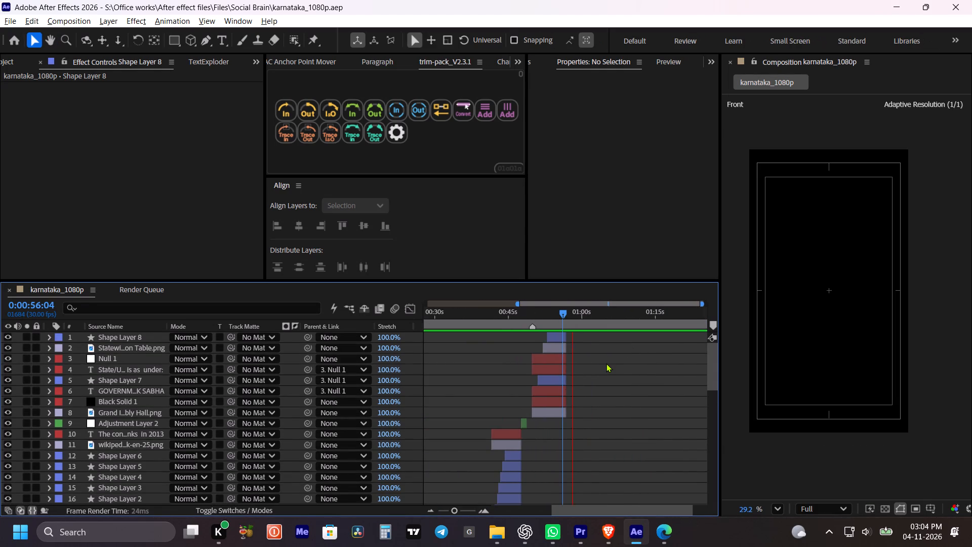
# Save the project and stop the timeline playback.
pyautogui.hotkey('ctrl', 's')
pyautogui.press('space')
pyautogui.keyDown('alt'); pyautogui.scroll(1, 601, 364); pyautogui.keyUp('alt')
# Switch to Brave and reread the India Today article's passage on Scheduled Caste manual scavengers.
pyautogui.click(608, 541)
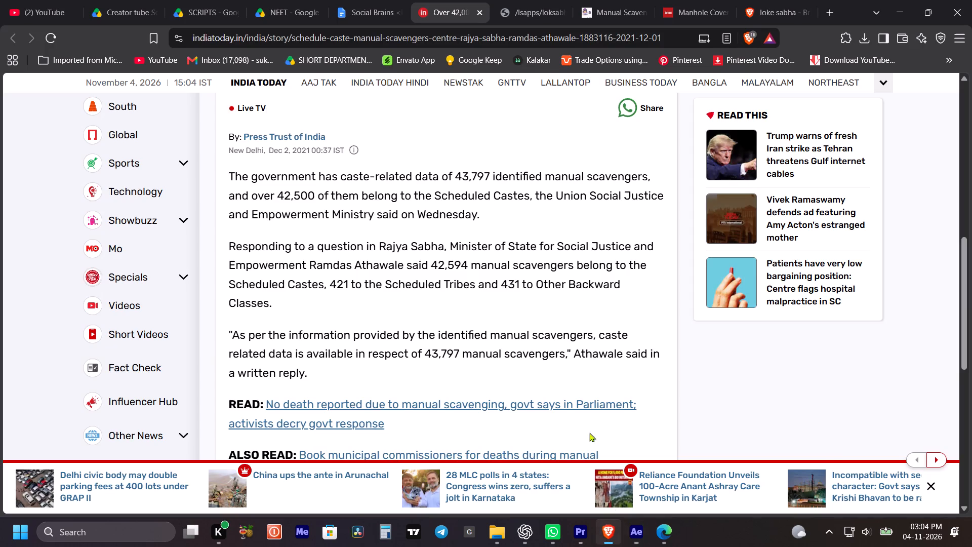
pyautogui.scroll(-5, 554, 327)
pyautogui.scroll(5, 554, 327)
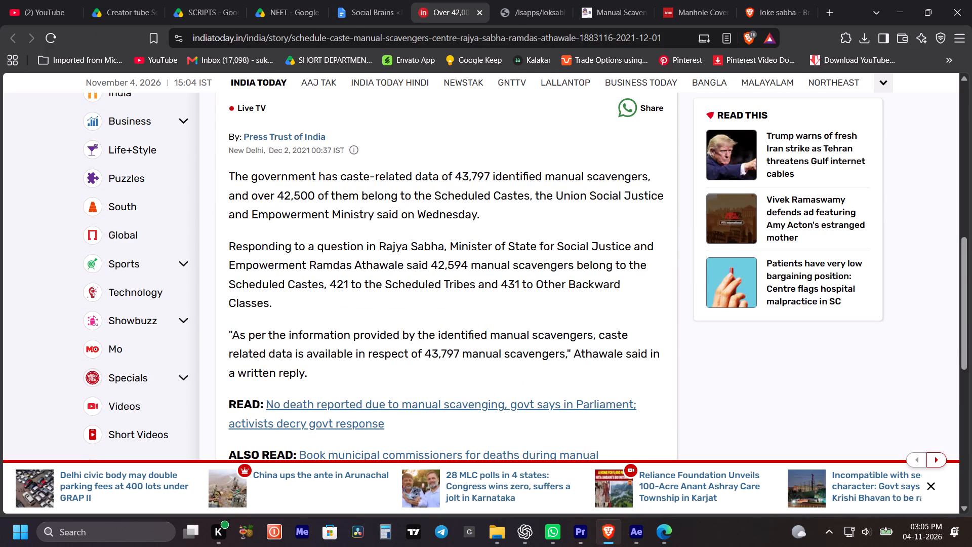
# Switch to Microsoft Edge and search YouTube for "sc st people suffring poor family".
pyautogui.click(671, 534)
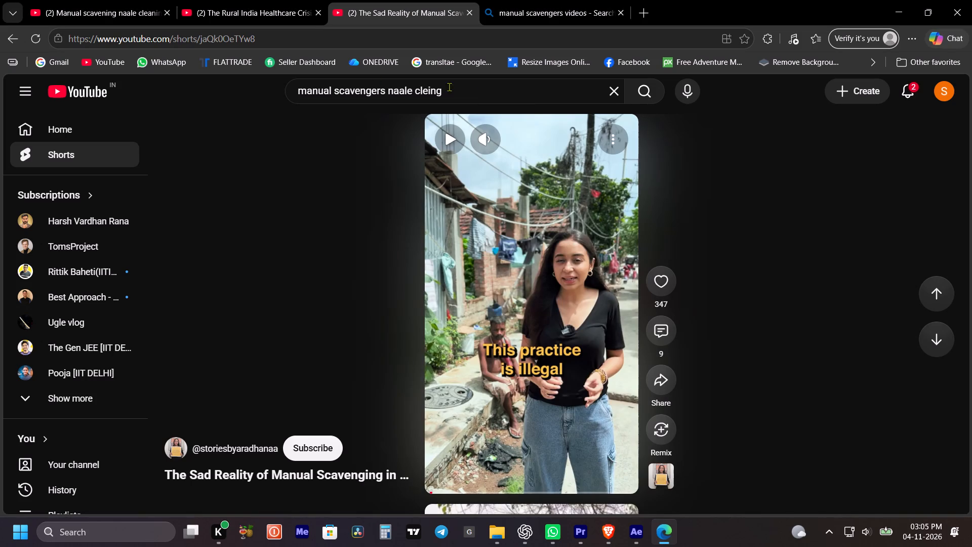
pyautogui.click(485, 89)
pyautogui.moveTo(485, 95); pyautogui.dragTo(224, 118)
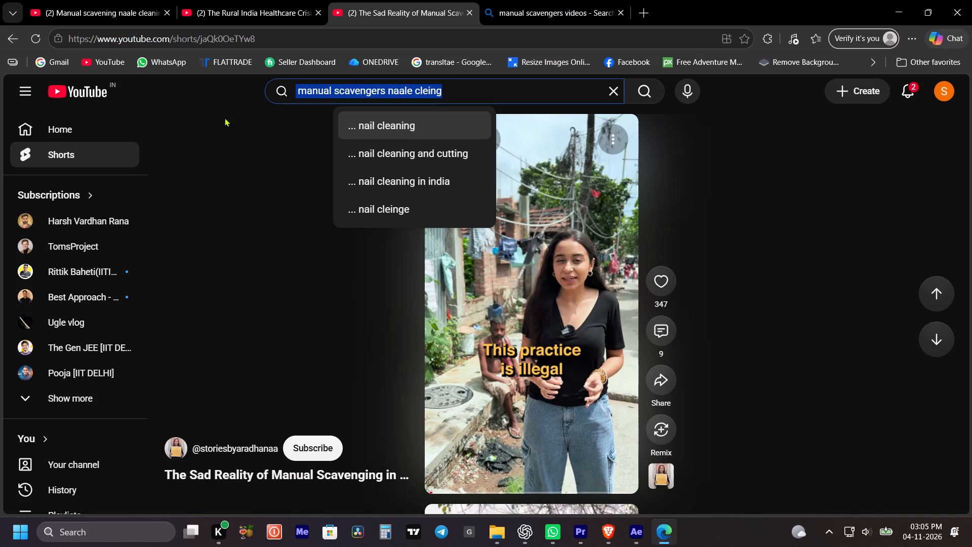
pyautogui.write('sc st peopk')
pyautogui.press('BackSpace')
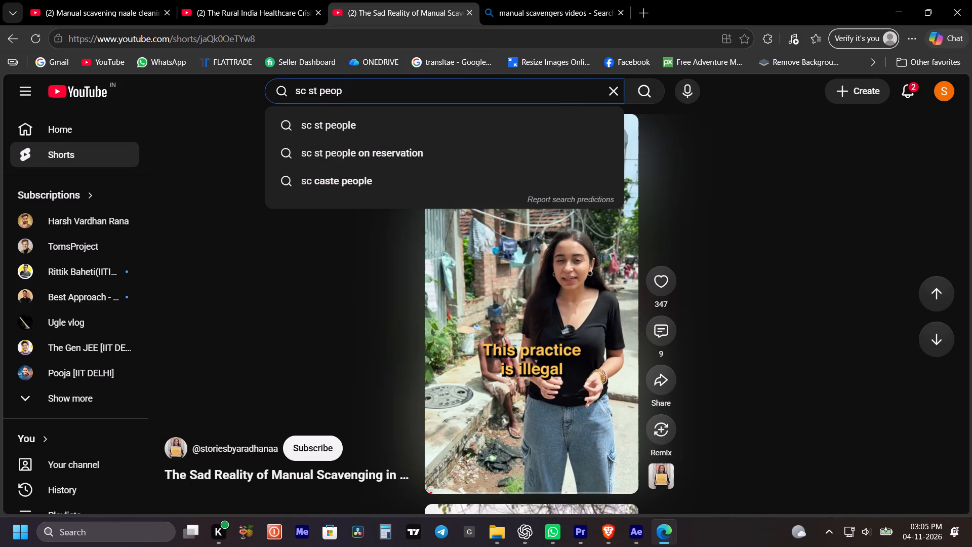
pyautogui.write('le')
pyautogui.press('space')
pyautogui.write('suffring')
pyautogui.press('space')
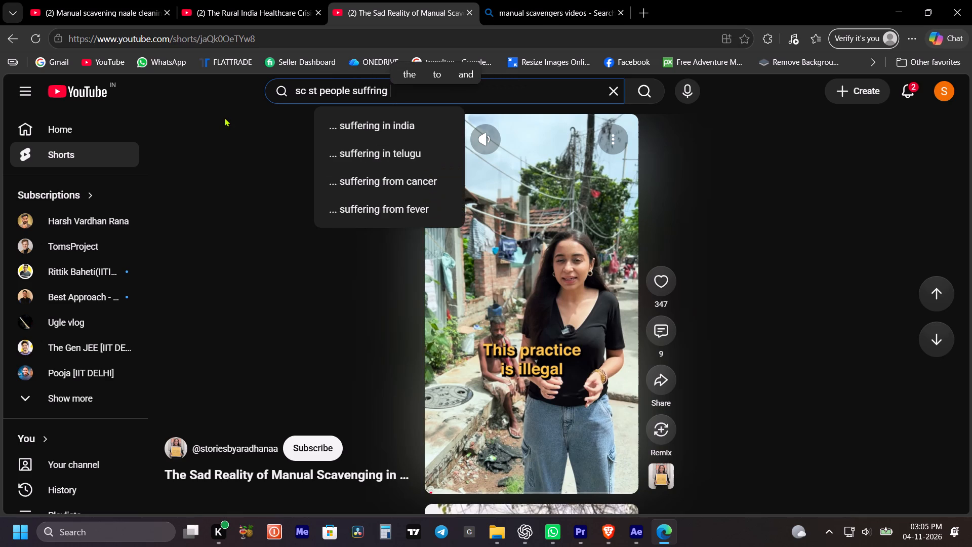
pyautogui.write('poor')
pyautogui.press('space')
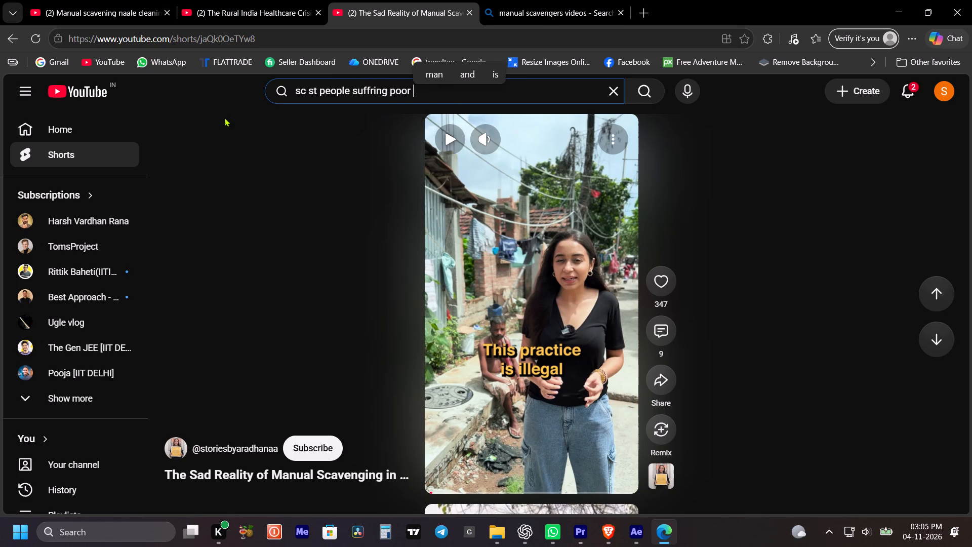
pyautogui.write('family')
pyautogui.press('Return')
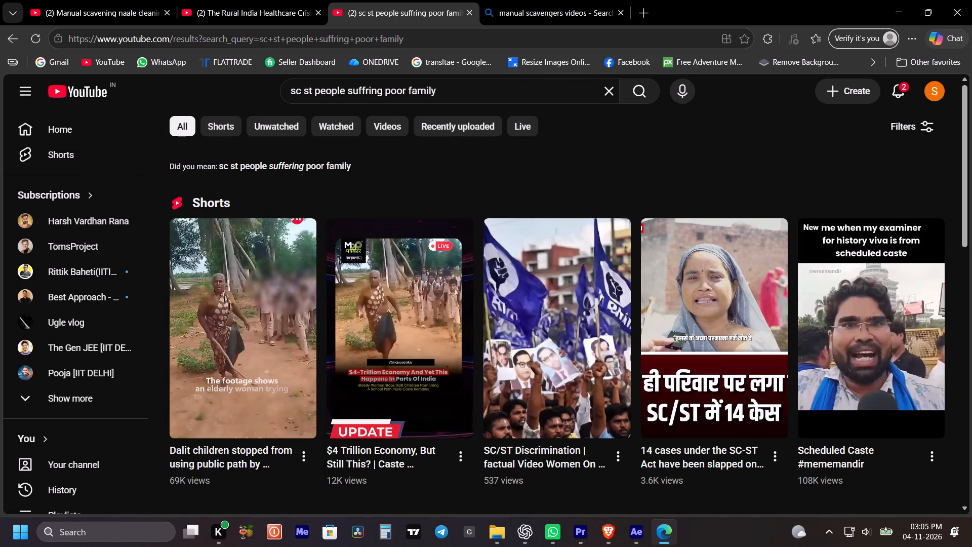
# Look through the search results for usable footage, expanding the second group of Shorts.
pyautogui.scroll(-5, 612, 365)
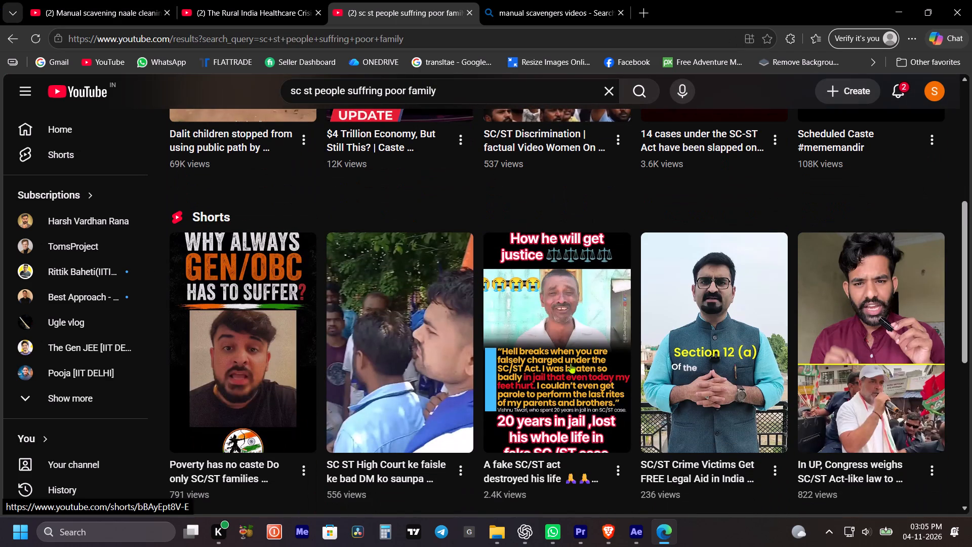
pyautogui.scroll(-4, 711, 385)
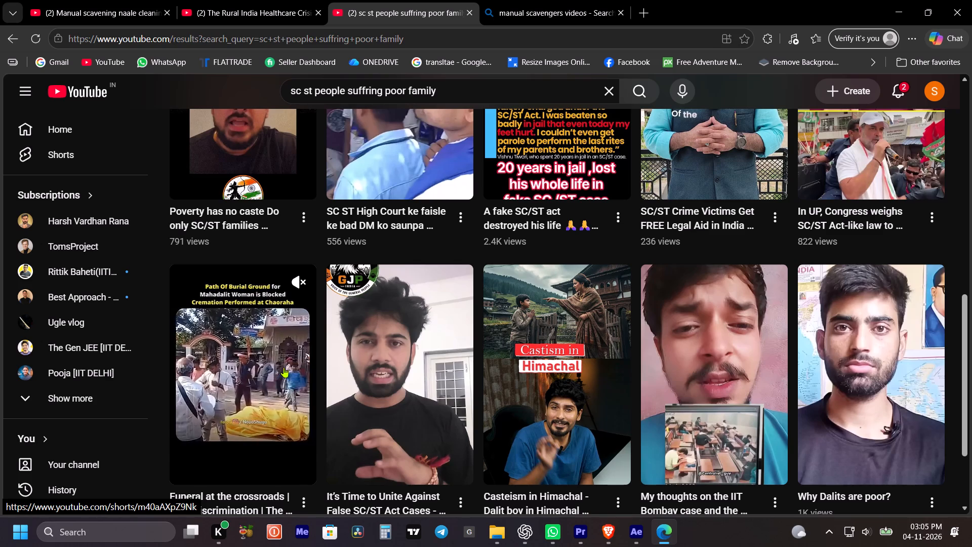
pyautogui.scroll(-3, 551, 388)
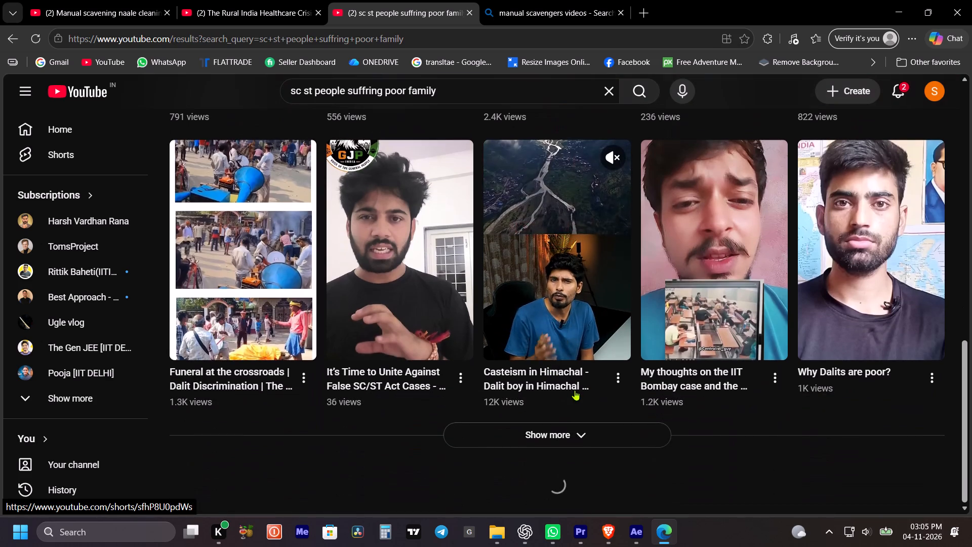
pyautogui.scroll(-5, 575, 384)
pyautogui.click(561, 440)
pyautogui.scroll(-3, 583, 396)
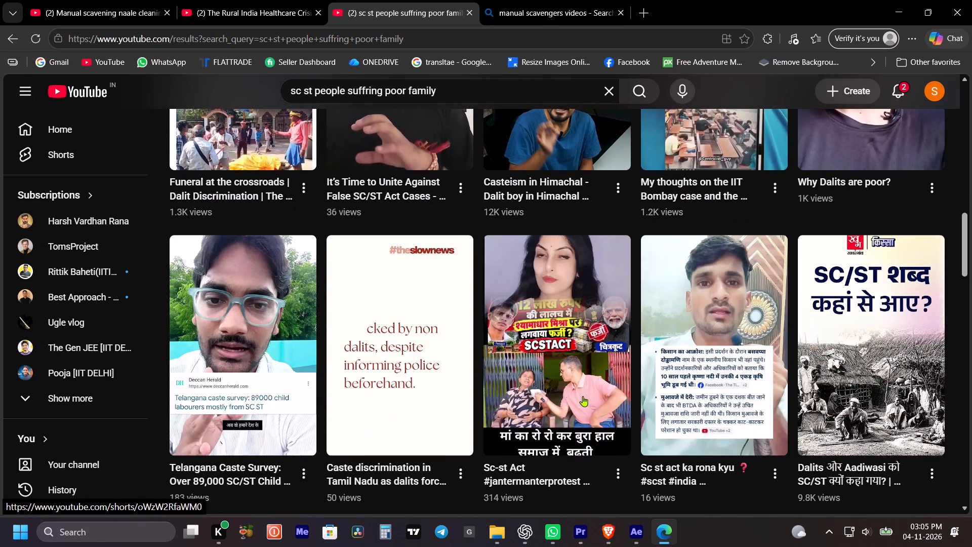
# Copy "manual scavengers" from the Bing search and extend the YouTube search to "sc st people suffring poor family manual scavengers in india".
pyautogui.click(561, 2)
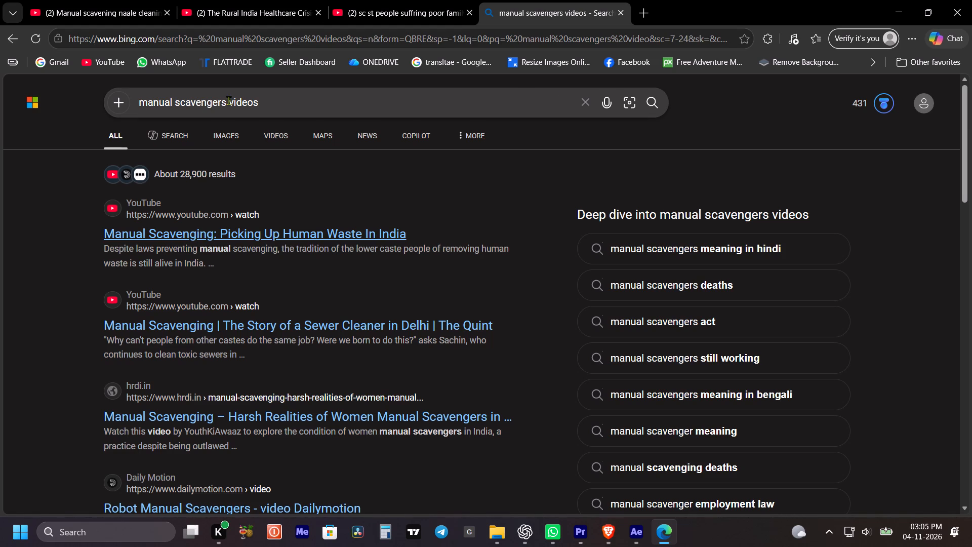
pyautogui.moveTo(226, 101); pyautogui.dragTo(102, 100)
pyautogui.hotkey('ctrl', 'c')
pyautogui.hotkey('ctrl', 'c')
pyautogui.hotkey('ctrl', 'c')
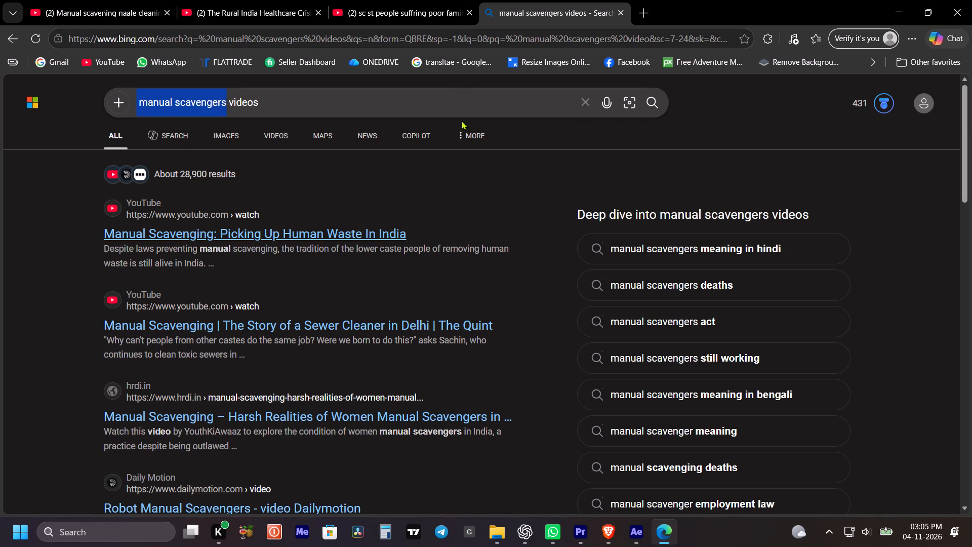
pyautogui.click(380, 8)
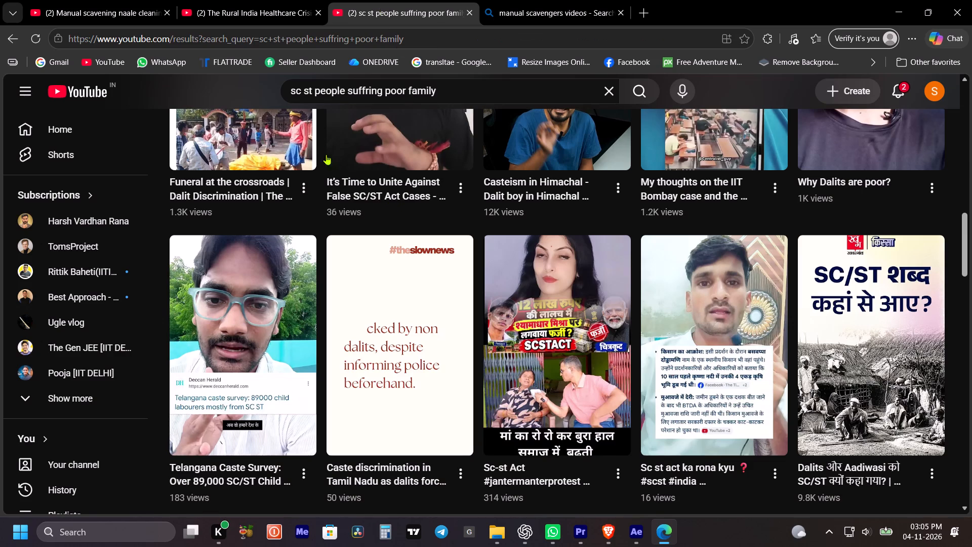
pyautogui.click(455, 88)
pyautogui.hotkey('ctrl', 'space')
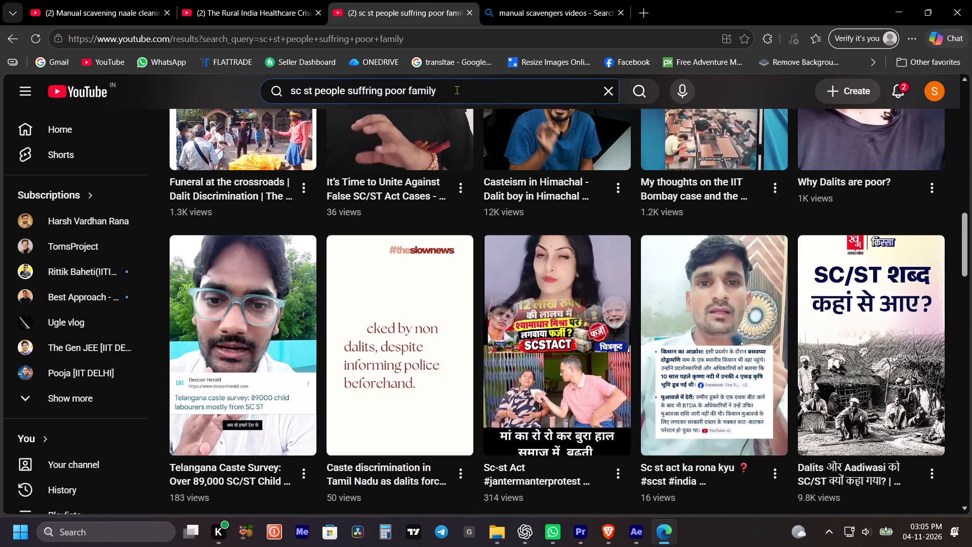
pyautogui.hotkey('ctrl', 'v')
pyautogui.hotkey('ctrl', 'space')
pyautogui.press('Return')
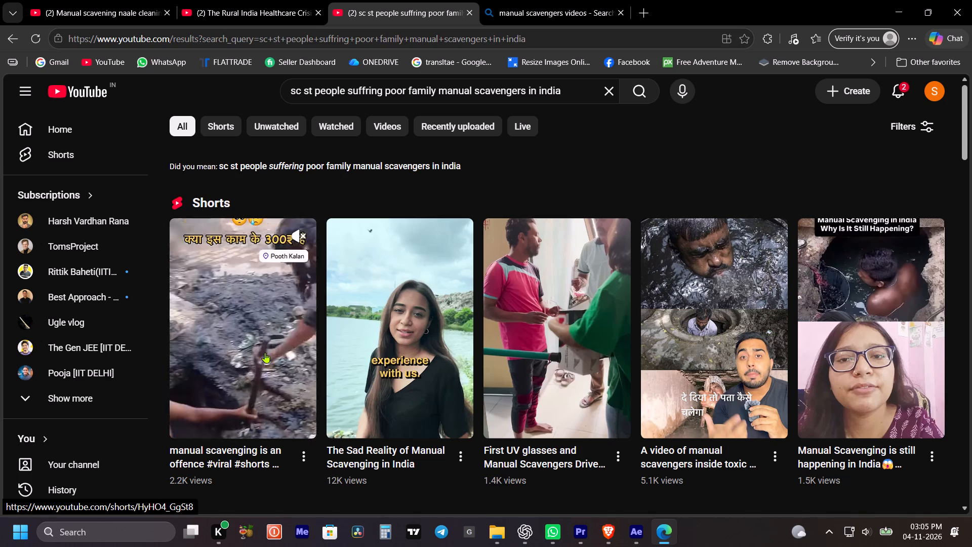
pyautogui.scroll(-5, 843, 372)
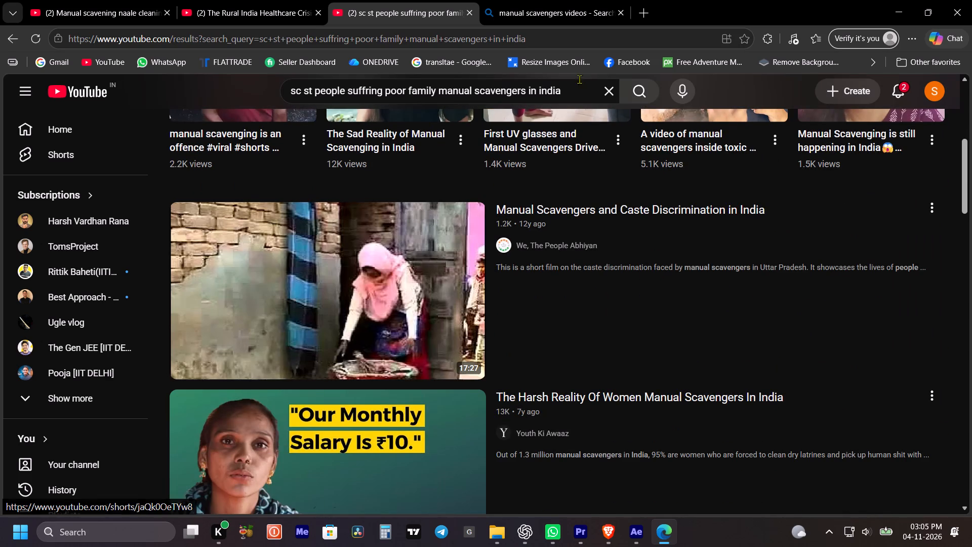
# Add "rural area" to the YouTube search and look through the results.
pyautogui.click(573, 92)
pyautogui.press('space')
pyautogui.write('rural area')
pyautogui.press('Return')
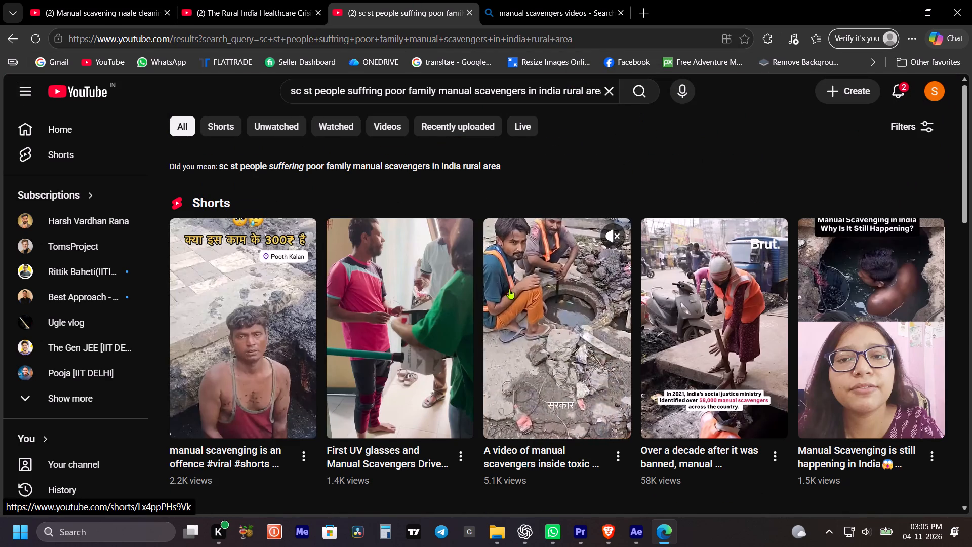
pyautogui.scroll(-5, 271, 331)
pyautogui.scroll(-3, 372, 310)
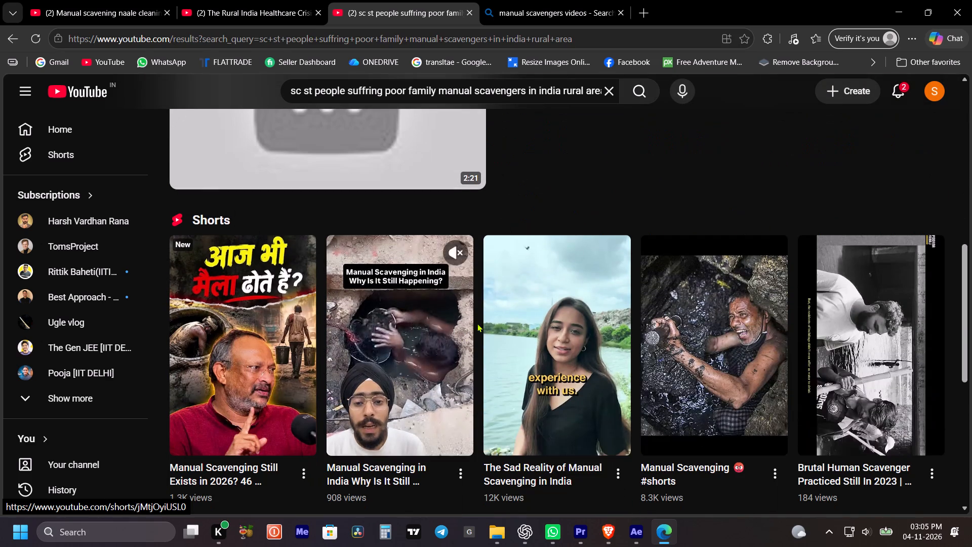
# Replace the YouTube search with "villege sc st family".
pyautogui.click(609, 89)
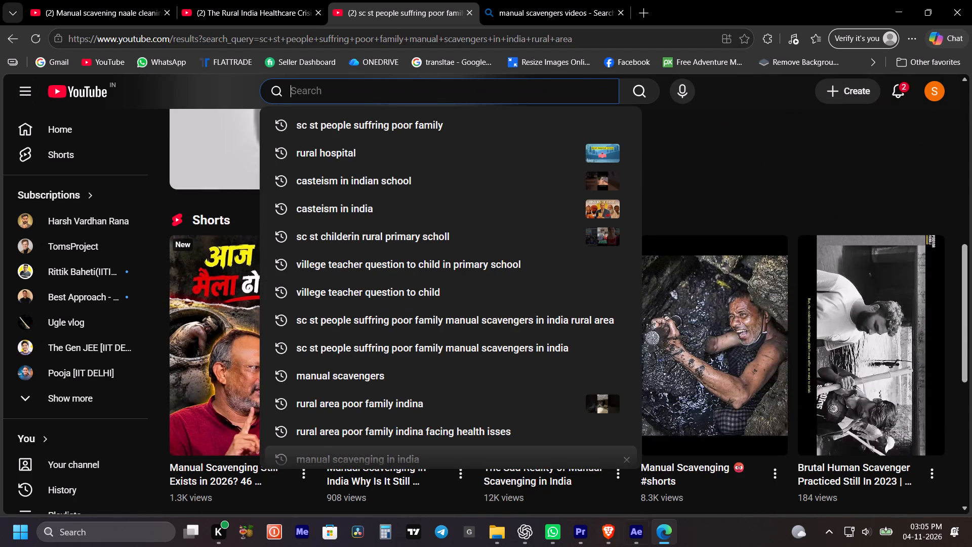
pyautogui.write('villege')
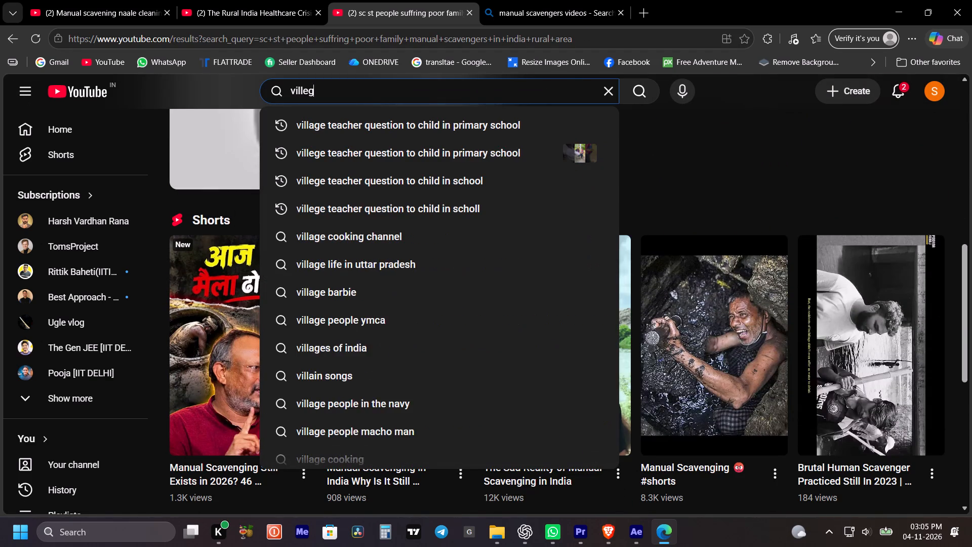
pyautogui.press('space')
pyautogui.write('sc st g')
pyautogui.press('BackSpace')
pyautogui.write('familt')
pyautogui.press('BackSpace')
pyautogui.press('y')
pyautogui.press('Return')
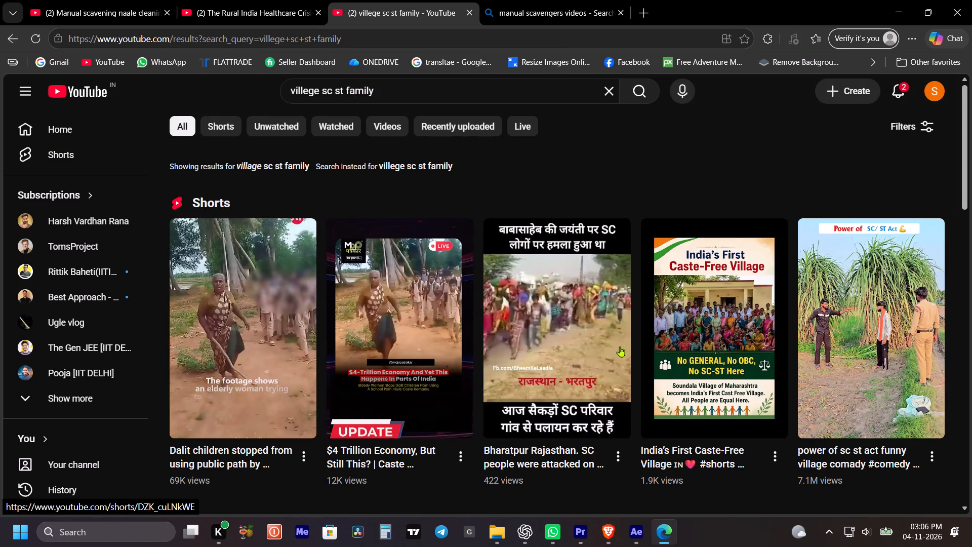
# Look through the "villege sc st family" results for usable footage, previewing some Shorts with sound.
pyautogui.scroll(-4, 756, 312)
pyautogui.scroll(-3, 304, 359)
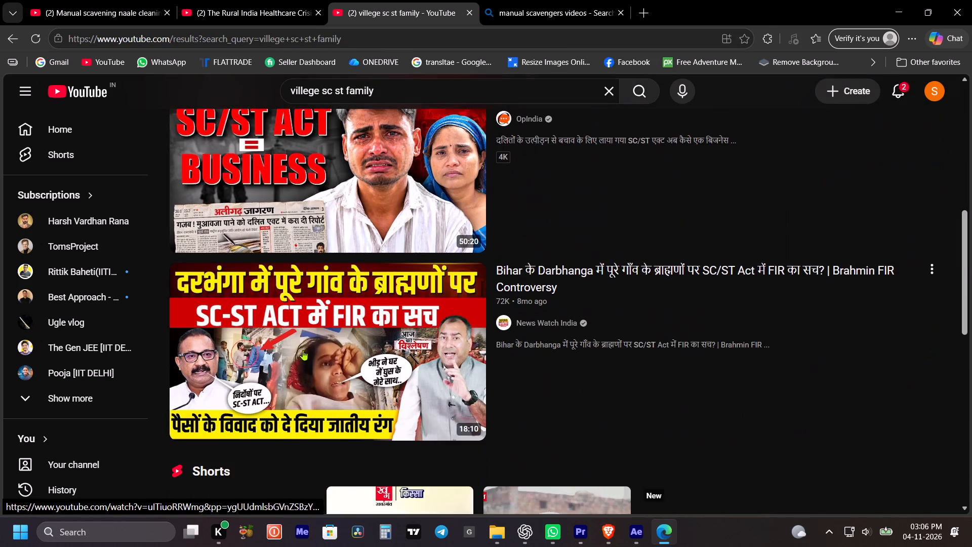
pyautogui.scroll(-6, 429, 353)
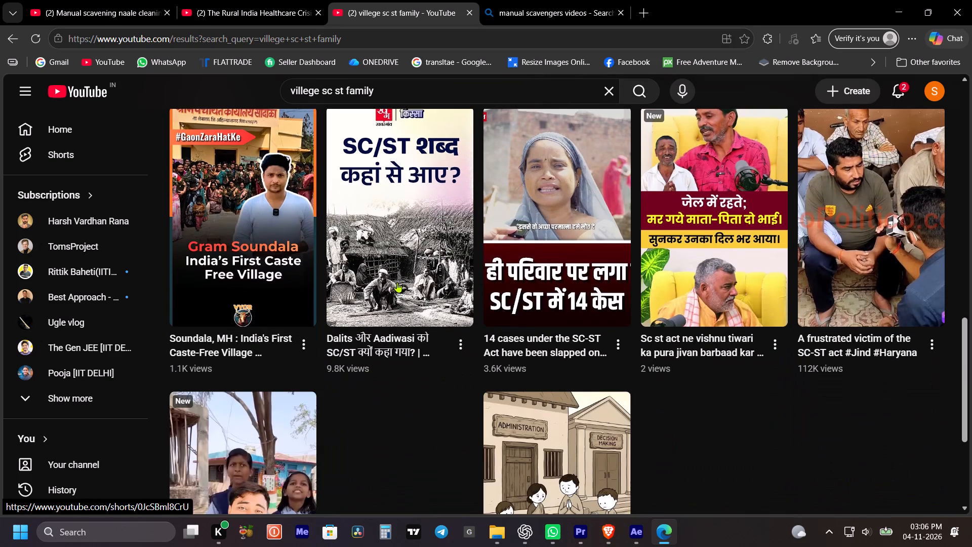
pyautogui.scroll(-3, 406, 260)
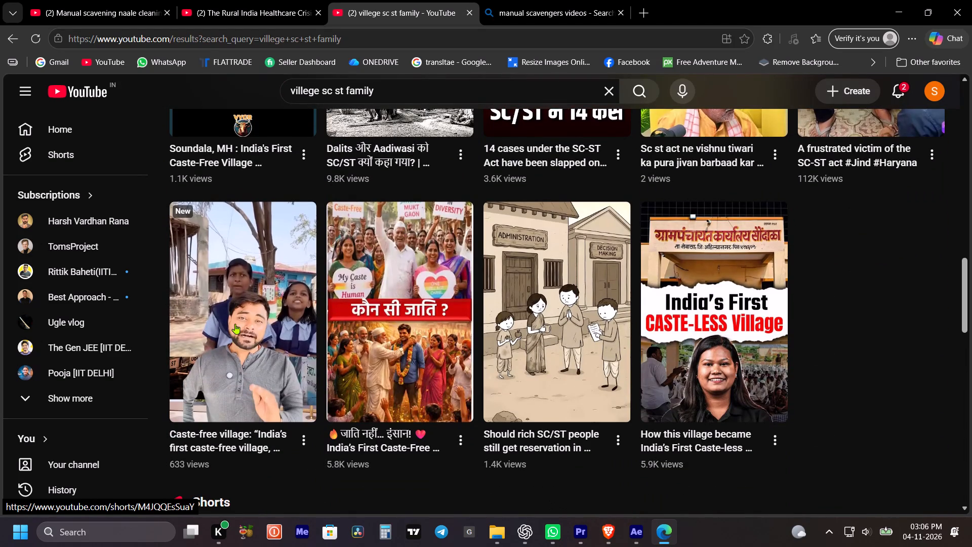
pyautogui.scroll(4, 572, 319)
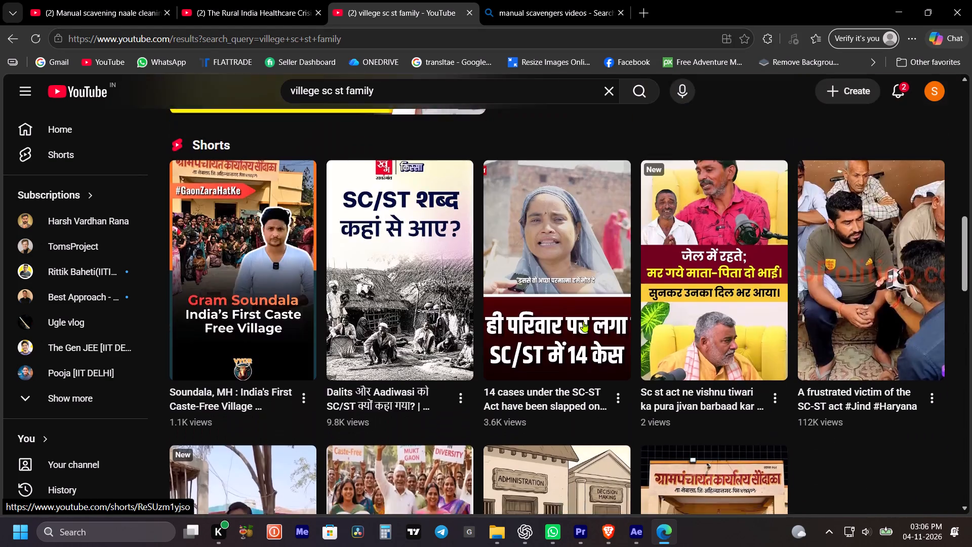
pyautogui.scroll(-4, 821, 290)
pyautogui.scroll(3, 832, 248)
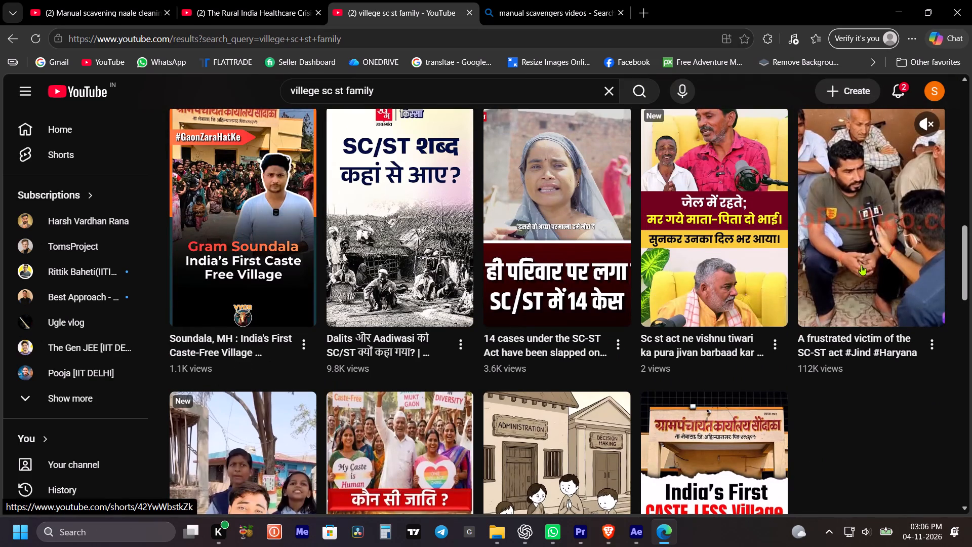
pyautogui.click(923, 122)
pyautogui.click(925, 122)
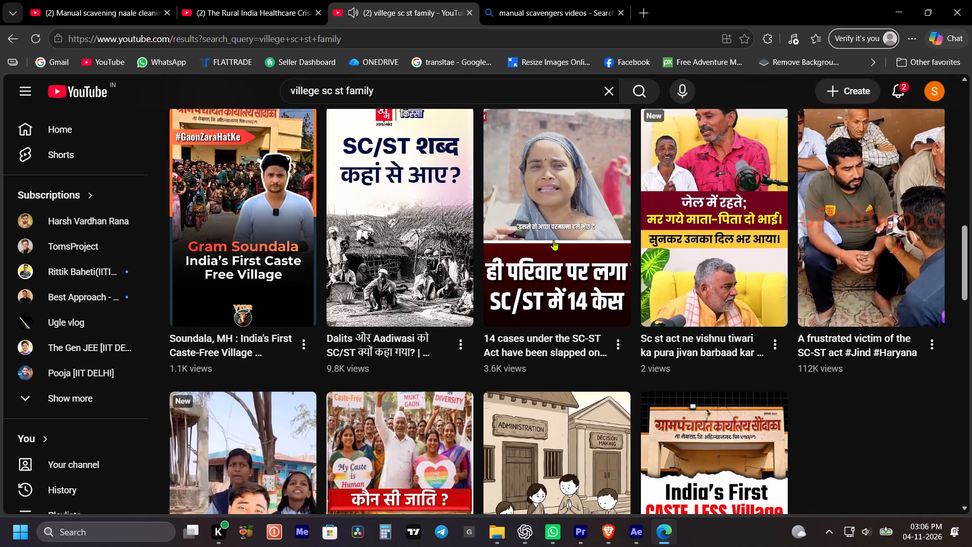
pyautogui.scroll(2, 561, 238)
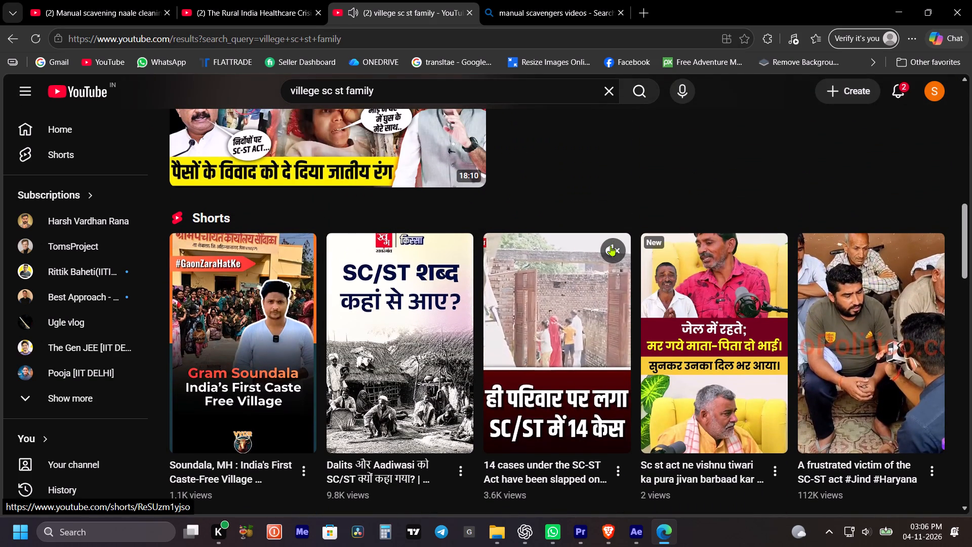
pyautogui.click(611, 246)
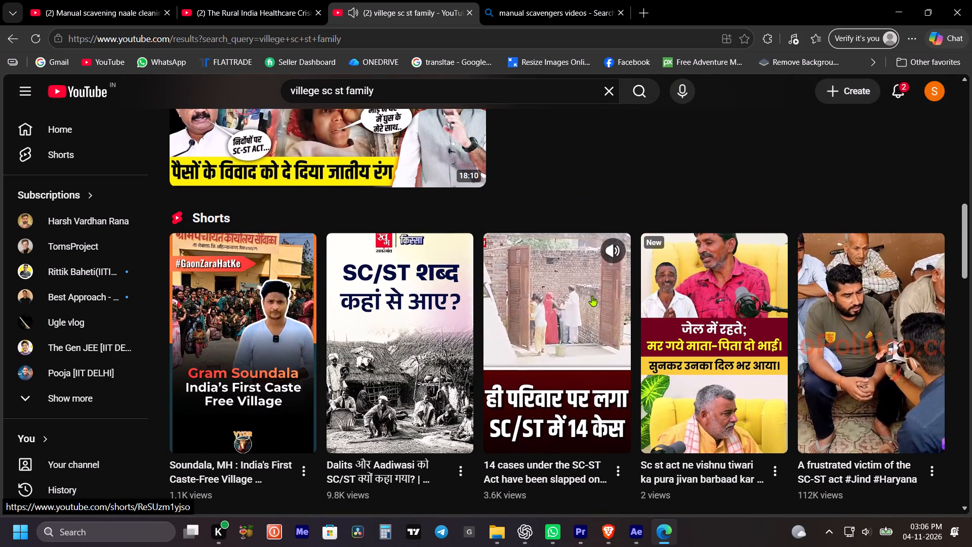
pyautogui.scroll(-6, 592, 296)
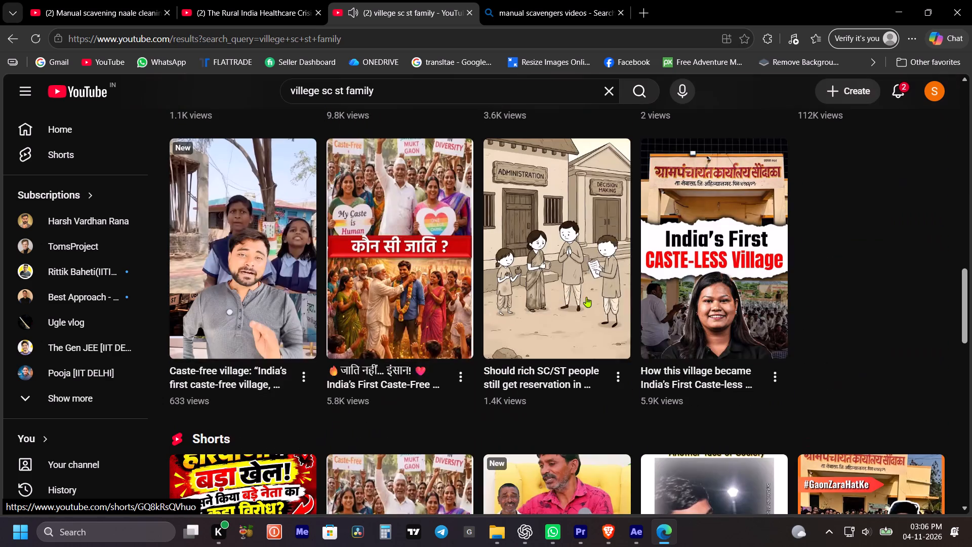
pyautogui.scroll(-9, 552, 305)
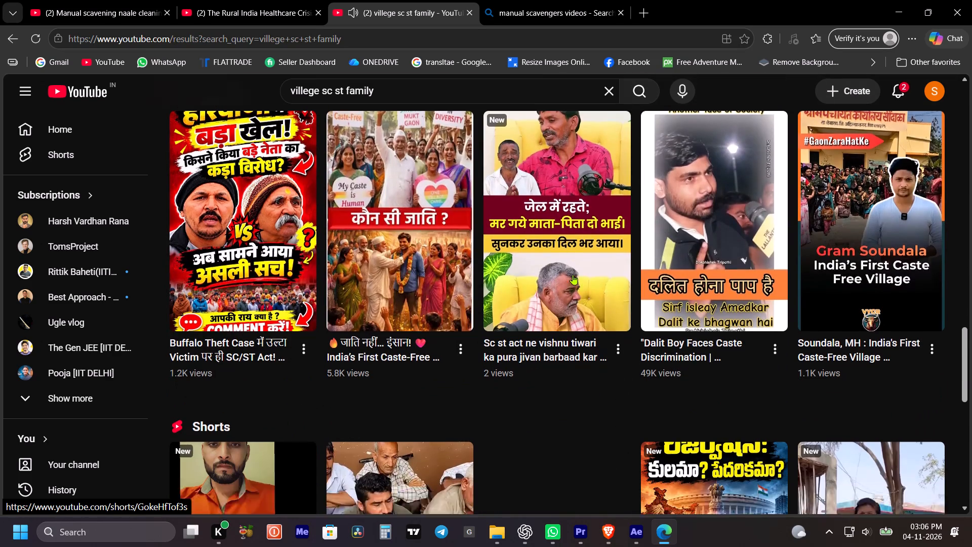
pyautogui.scroll(-5, 362, 335)
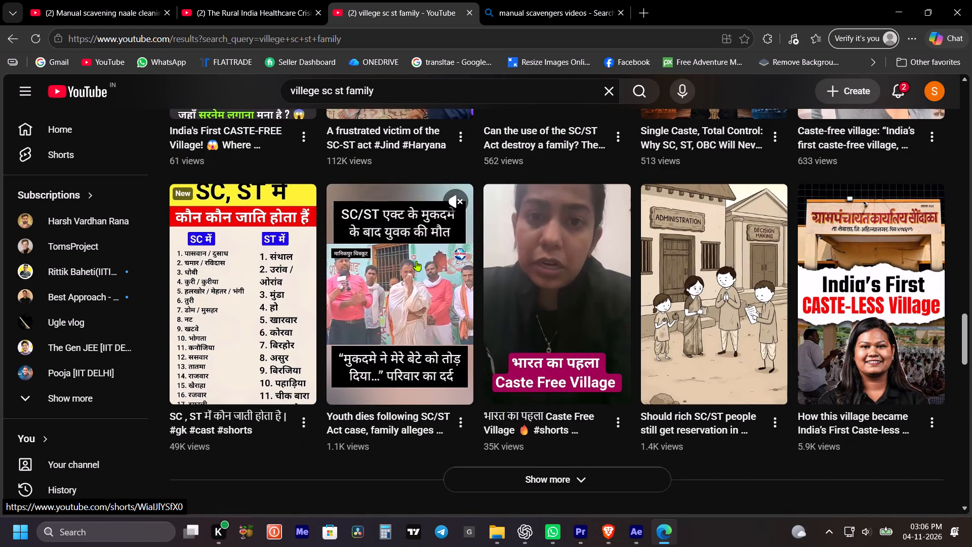
pyautogui.scroll(-5, 416, 262)
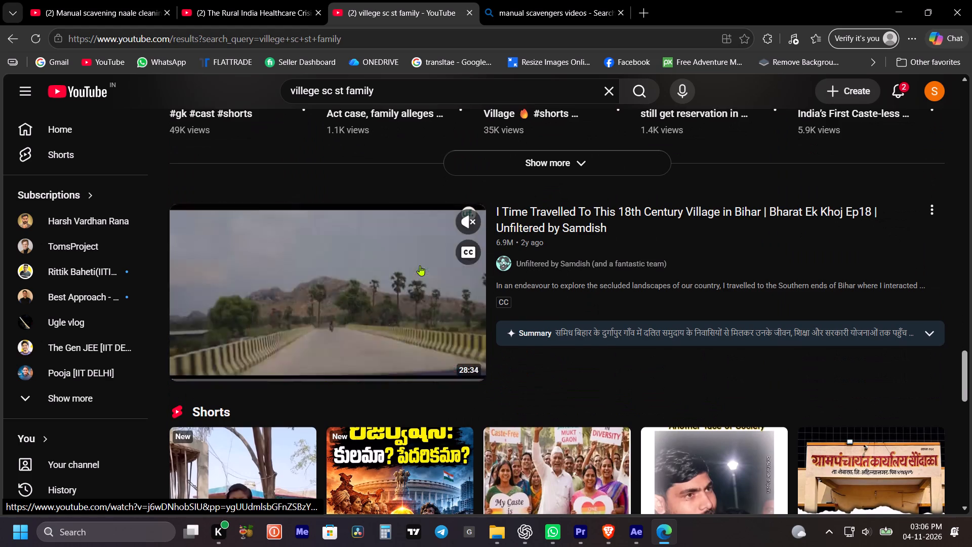
pyautogui.scroll(-1, 420, 265)
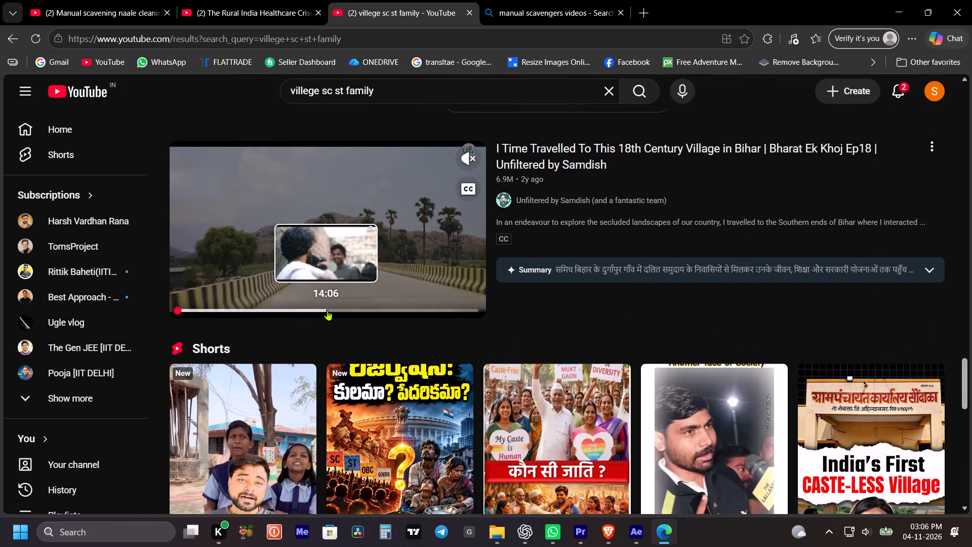
# Preview the middle of the 18th Century Village in Bihar video with sound, and check the Shorts listed below it.
pyautogui.click(344, 308)
pyautogui.click(471, 181)
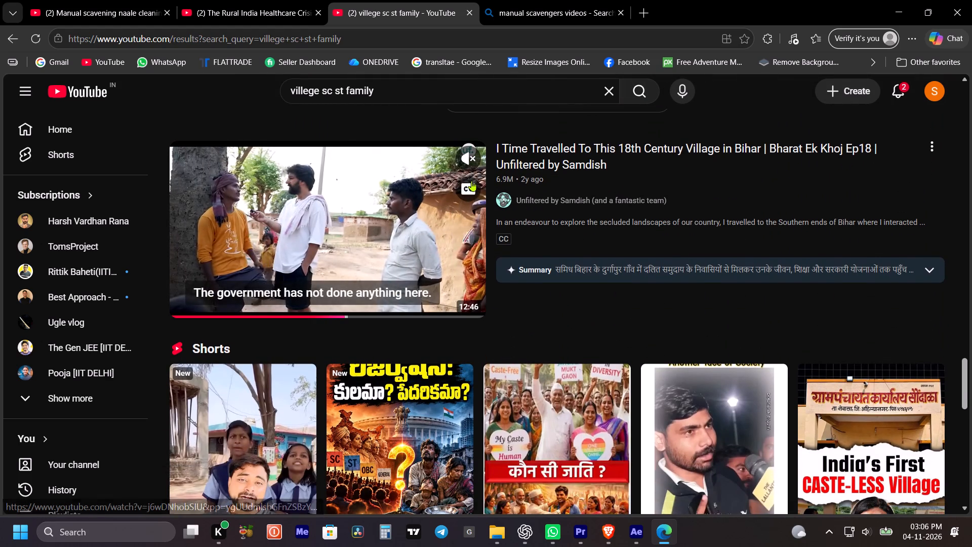
pyautogui.click(468, 162)
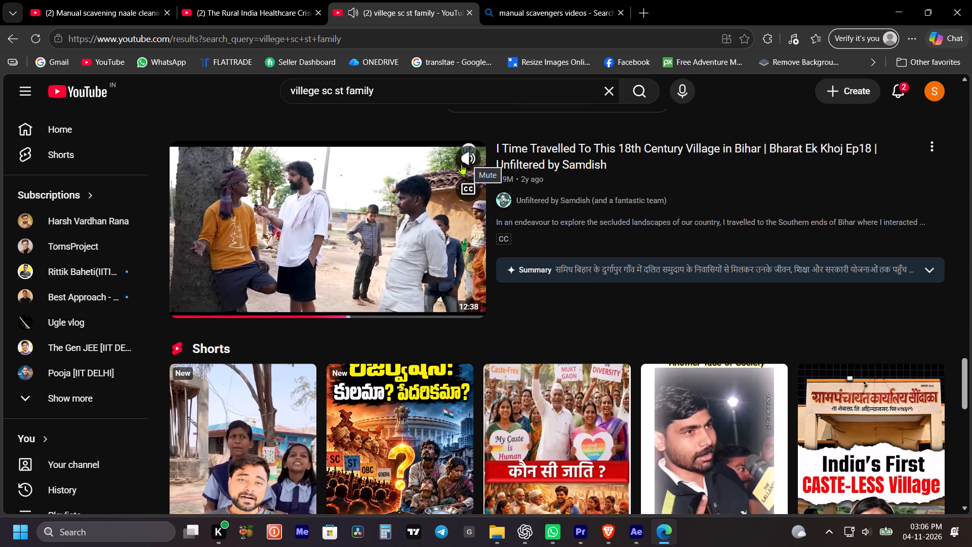
pyautogui.scroll(-2, 461, 165)
pyautogui.scroll(-3, 448, 395)
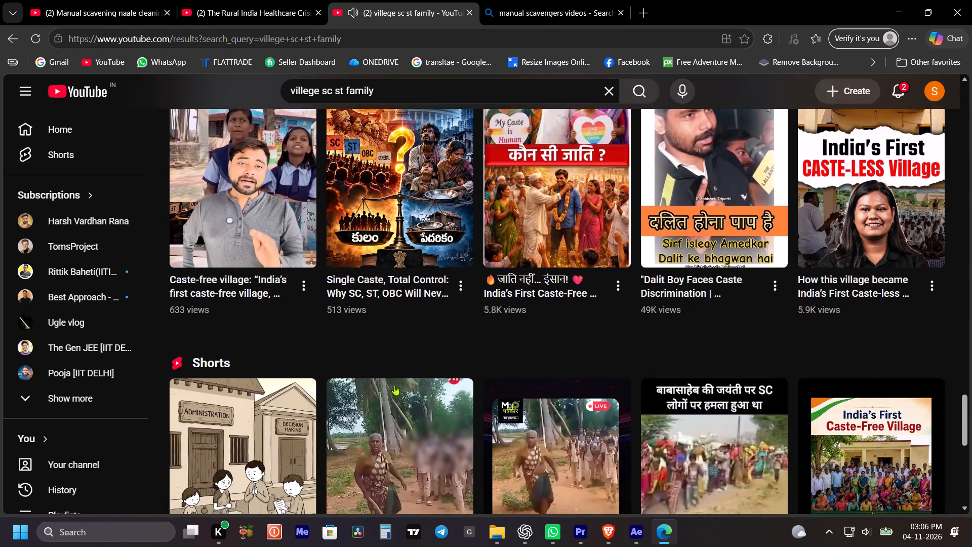
pyautogui.scroll(-2, 394, 385)
pyautogui.scroll(3, 423, 315)
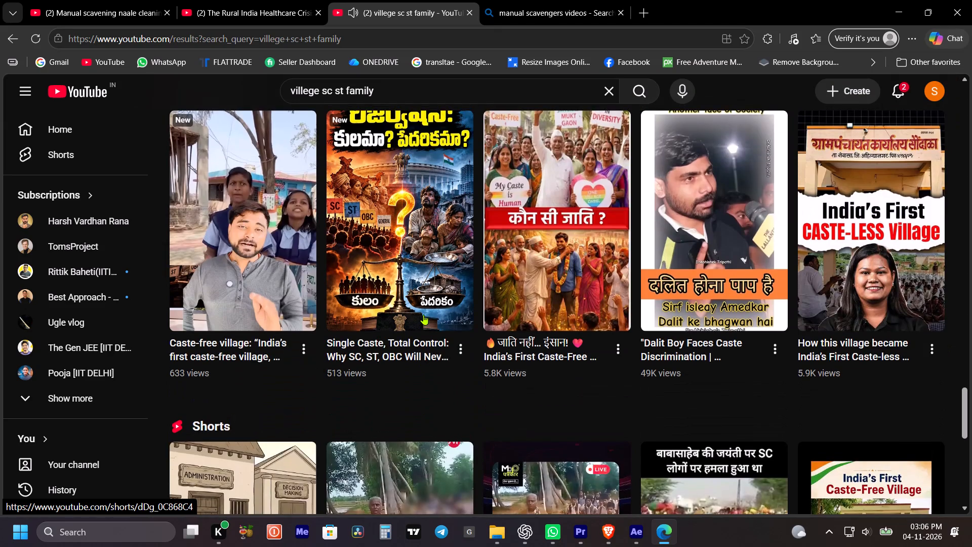
pyautogui.scroll(4, 422, 318)
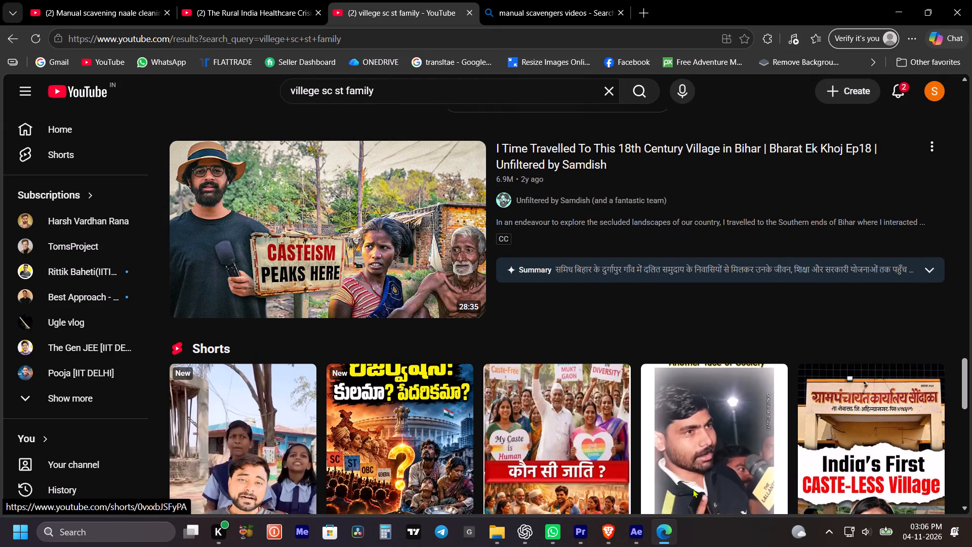
# Switch to After Effects and play the karnataka_1080p timeline around the end of the statewise table scene to hear the next line.
pyautogui.click(643, 534)
pyautogui.press('space')
pyautogui.press('space')
pyautogui.moveTo(585, 372); pyautogui.dragTo(580, 373)
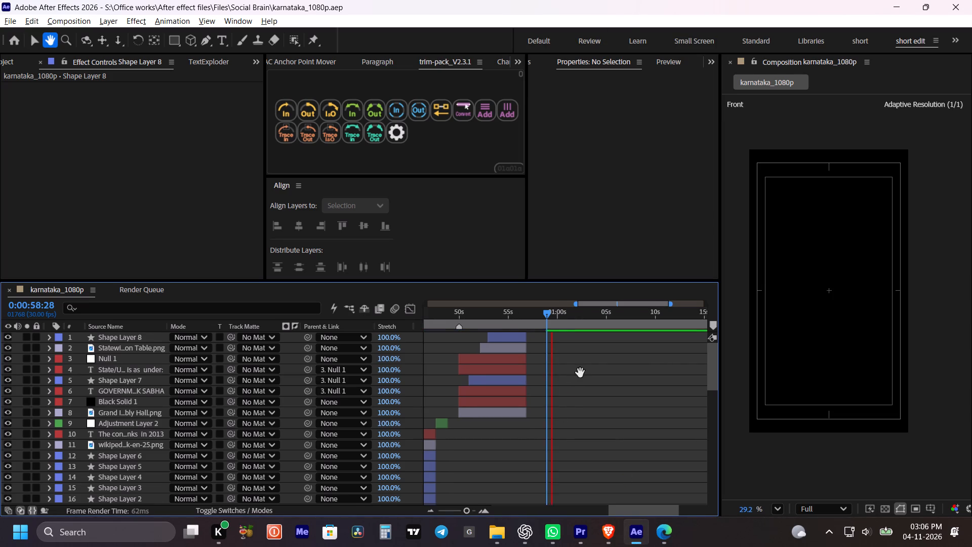
pyautogui.moveTo(580, 373); pyautogui.dragTo(575, 372)
pyautogui.press('space')
pyautogui.click(515, 318)
pyautogui.press('space')
pyautogui.press('space')
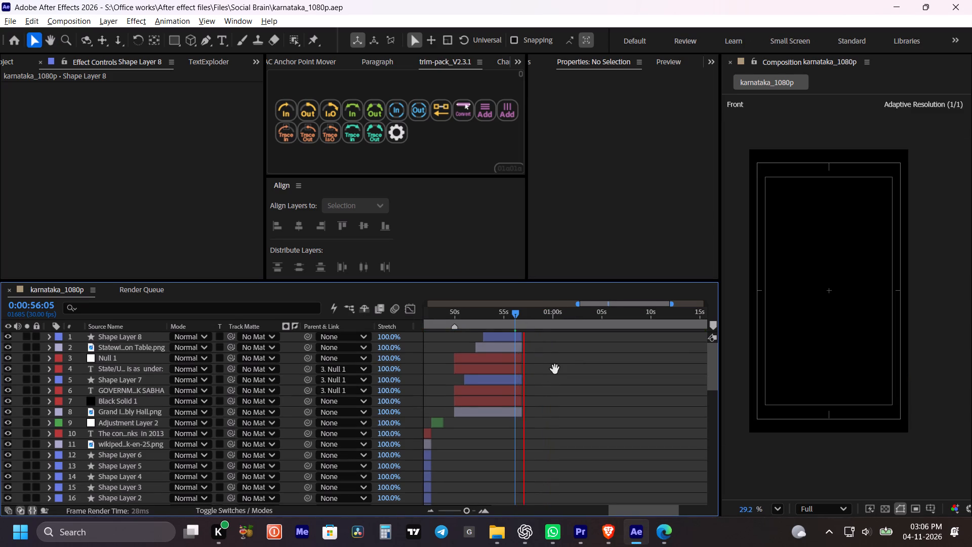
pyautogui.moveTo(558, 366); pyautogui.dragTo(548, 367)
pyautogui.press('space')
pyautogui.moveTo(574, 361); pyautogui.dragTo(559, 362)
pyautogui.press('space')
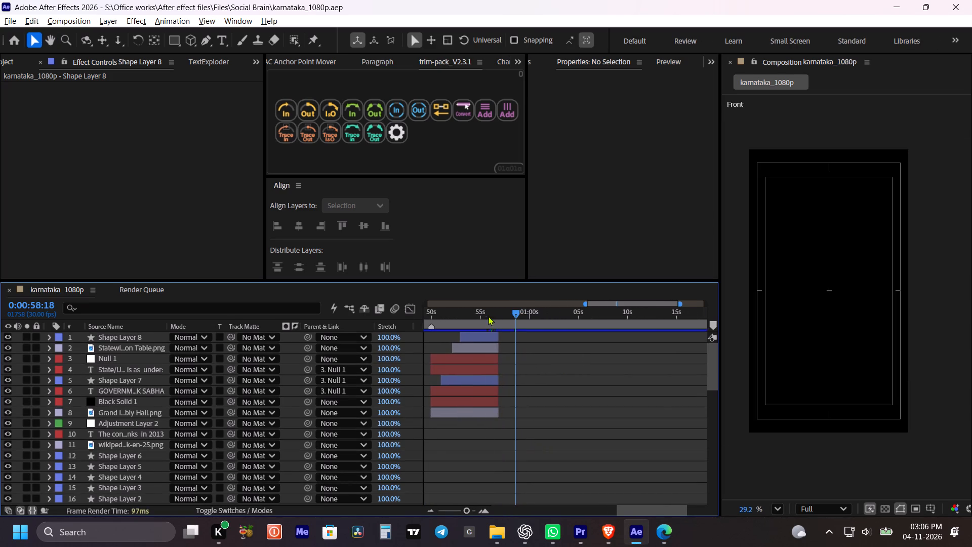
pyautogui.click(488, 316)
pyautogui.press('space')
pyautogui.press('space')
pyautogui.moveTo(533, 362); pyautogui.dragTo(542, 362)
pyautogui.press('space')
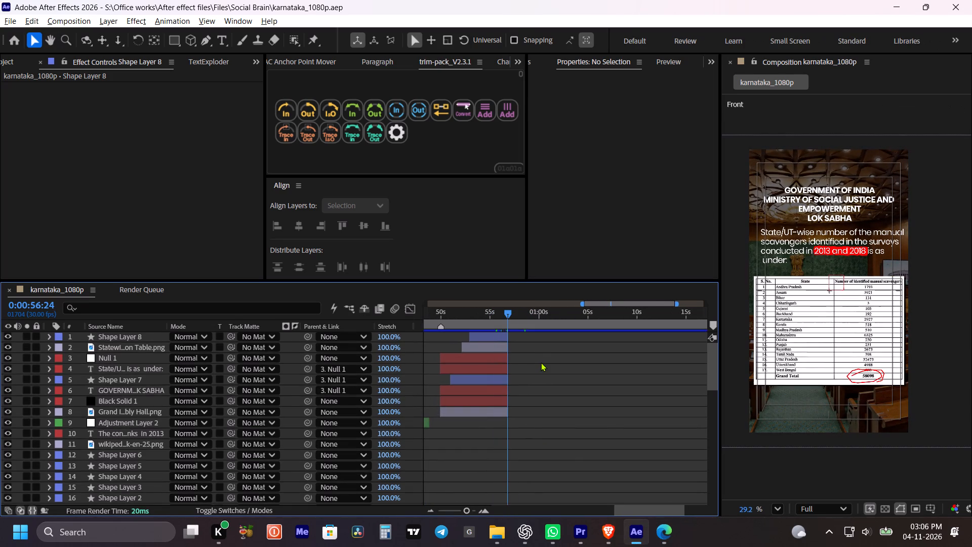
pyautogui.press('space')
pyautogui.press('space')
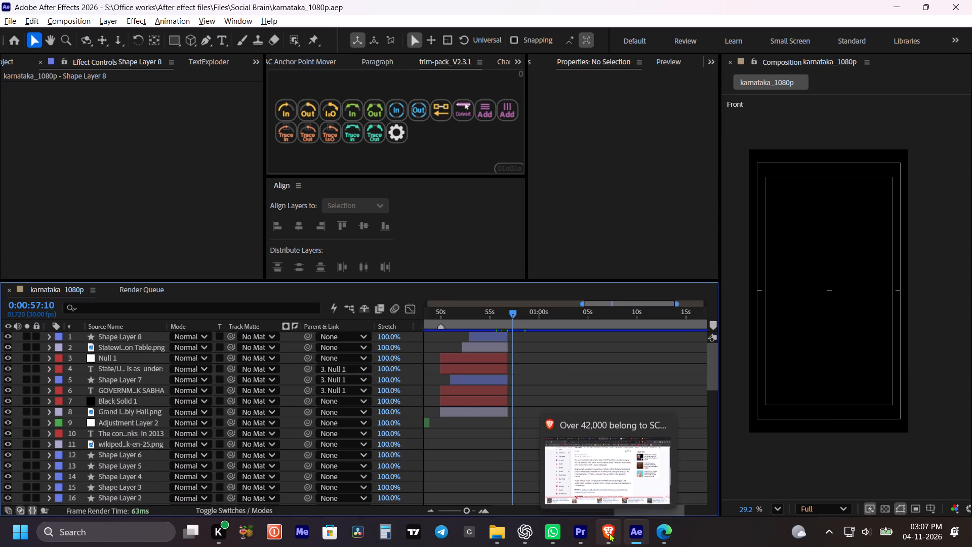
# Return to YouTube in Edge and replace the search with "manual scavengers workers", reusing the copied "manual scavengers" text.
pyautogui.click(609, 533)
pyautogui.click(668, 534)
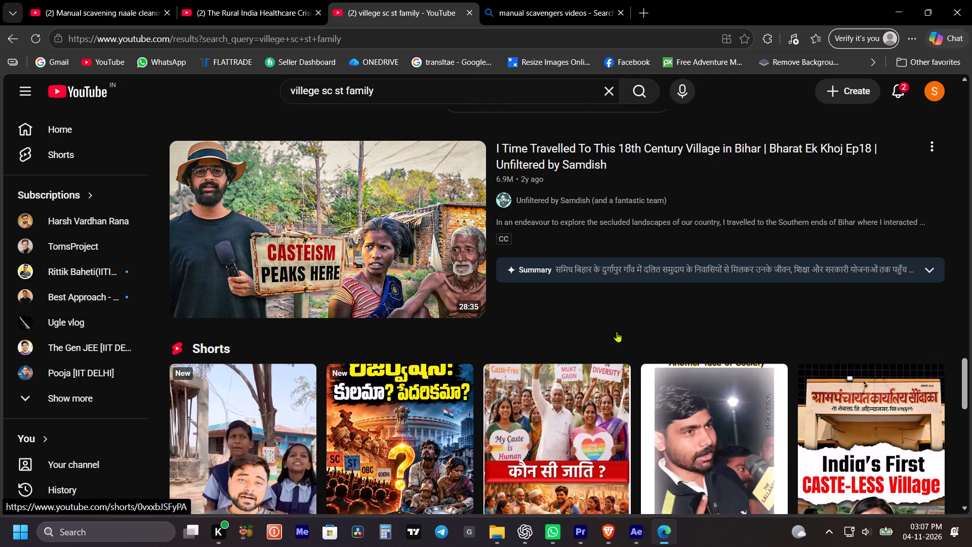
pyautogui.moveTo(408, 93); pyautogui.dragTo(246, 90)
pyautogui.press('super+v')
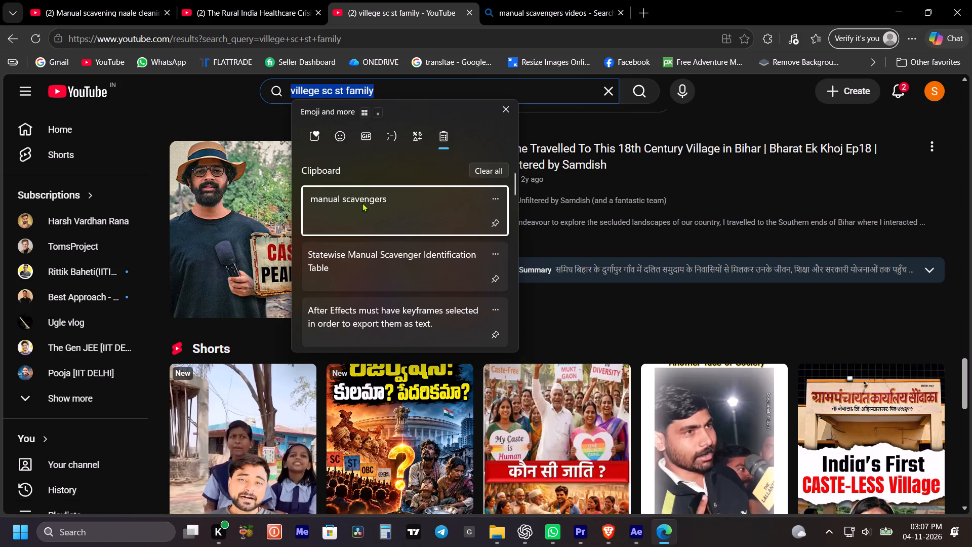
pyautogui.click(367, 208)
pyautogui.hotkey('ctrl', 'v')
pyautogui.press('space')
pyautogui.write('workers')
pyautogui.press('Return')
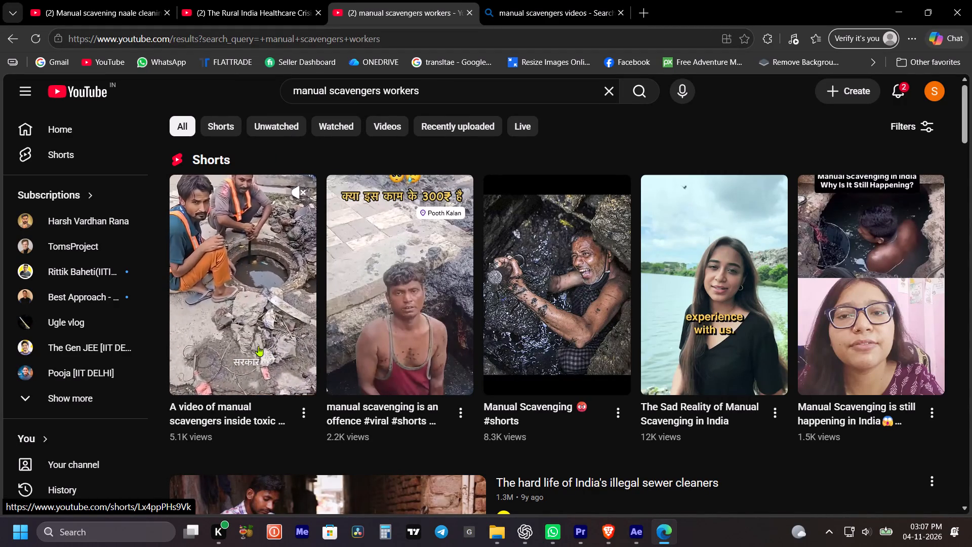
# Open the Short "A video of manual scavengers inside toxic sewers", pause it and copy its link.
pyautogui.click(259, 359)
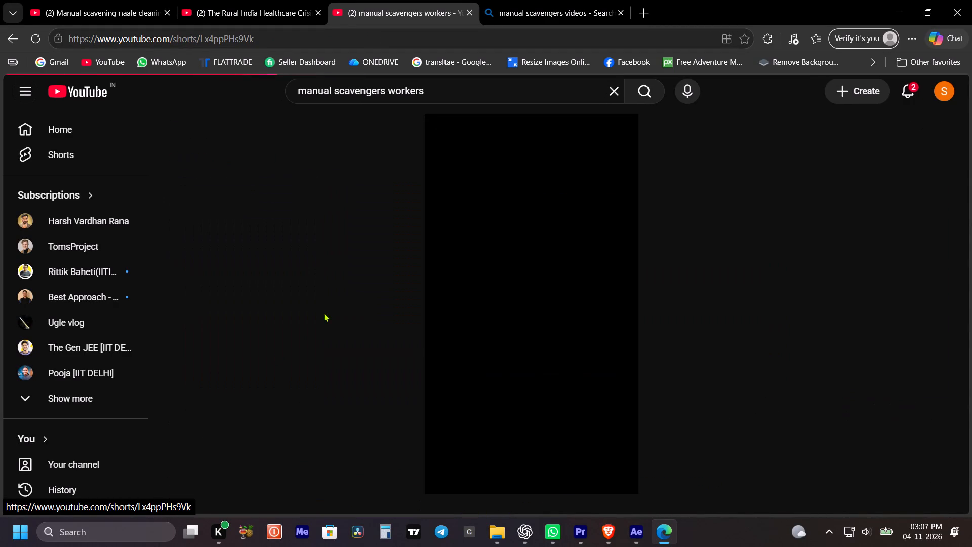
pyautogui.click(540, 339)
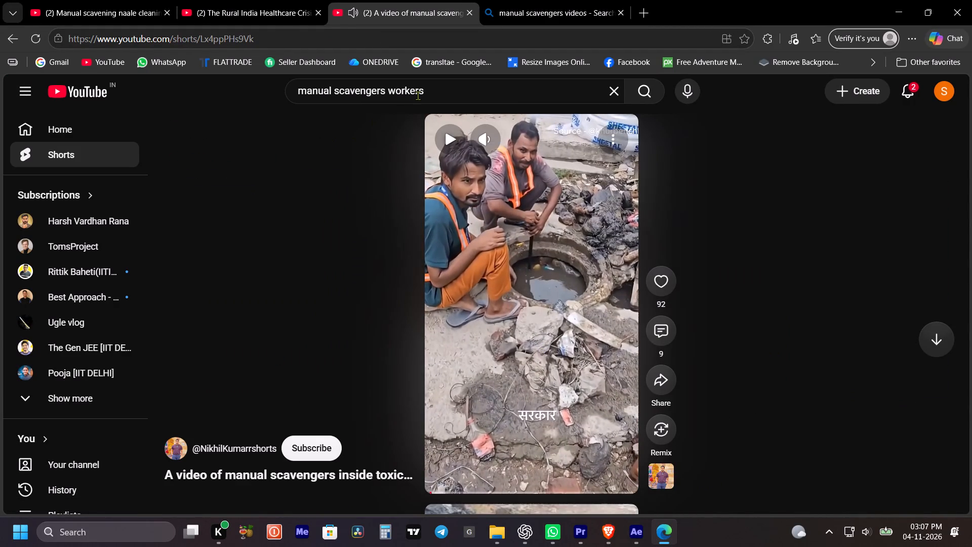
pyautogui.click(270, 34)
pyautogui.hotkey('ctrl', 'c')
pyautogui.hotkey('ctrl', 'c')
pyautogui.hotkey('ctrl', 'c')
pyautogui.hotkey('ctrl', 'c')
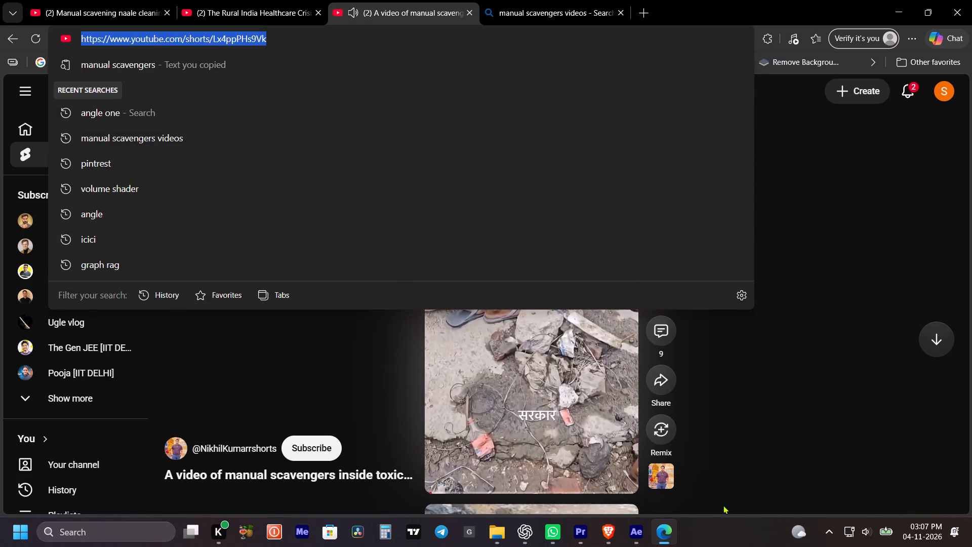
# Switch to Brave, open the VD6S YouTube Video Downloader in the Lok Sabha image search tab and submit the copied Short link.
pyautogui.click(609, 536)
pyautogui.click(775, 3)
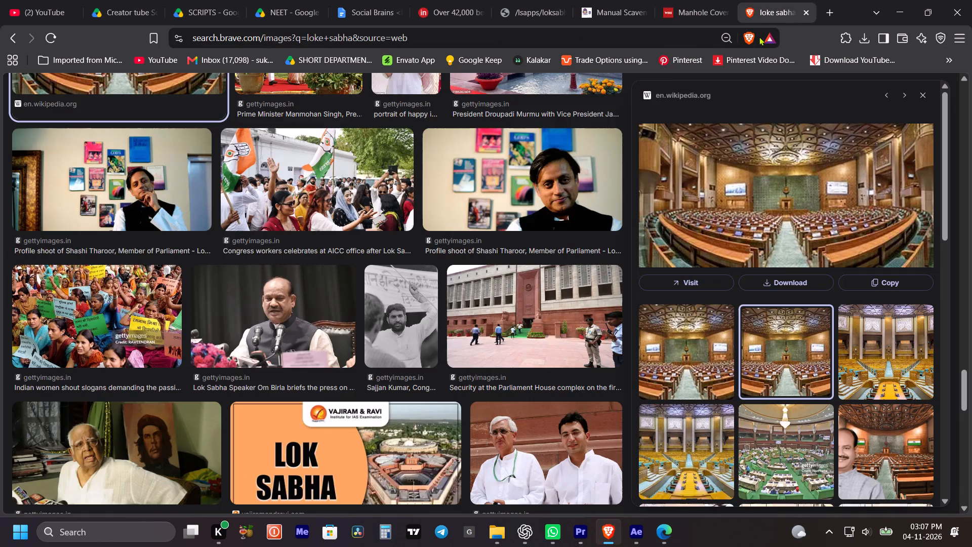
pyautogui.click(848, 57)
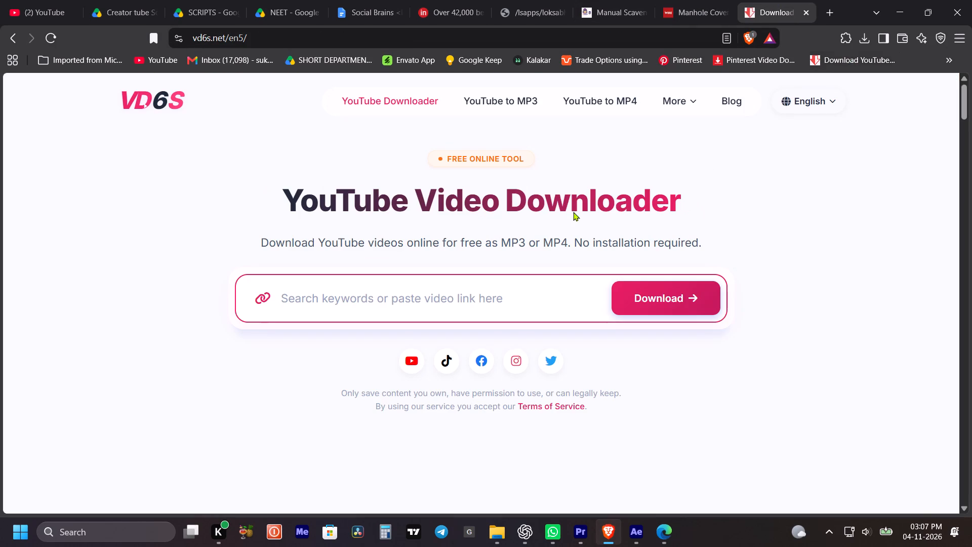
pyautogui.click(468, 293)
pyautogui.hotkey('ctrl', 'v')
pyautogui.click(671, 297)
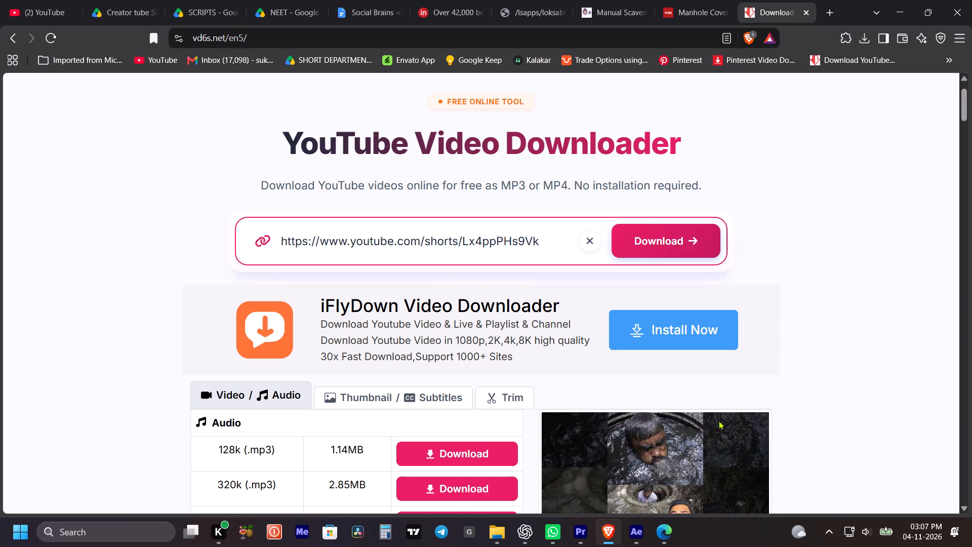
# Download the Short as a 1080p MP4, copying its suggested file name and saving it in the "video Assits" folder.
pyautogui.scroll(-3, 819, 230)
pyautogui.click(478, 398)
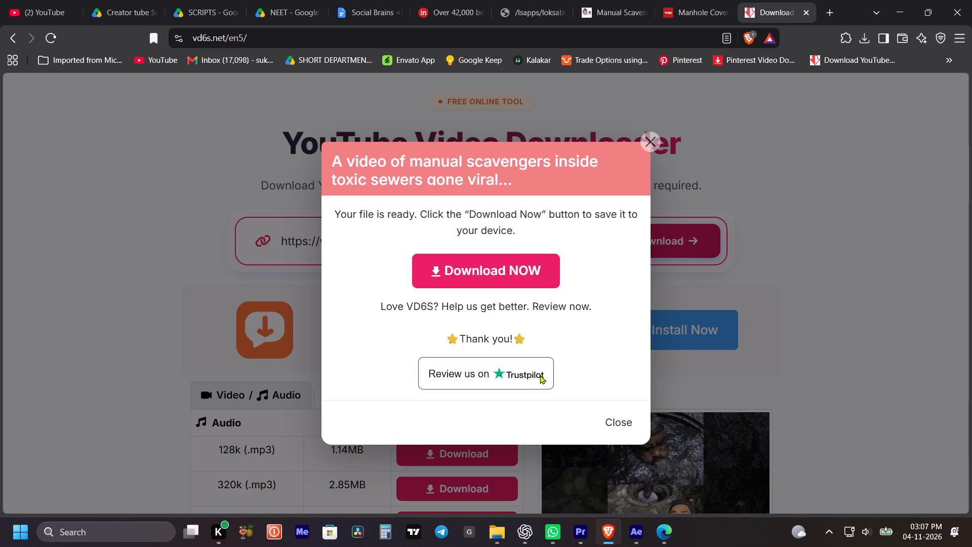
pyautogui.click(524, 249)
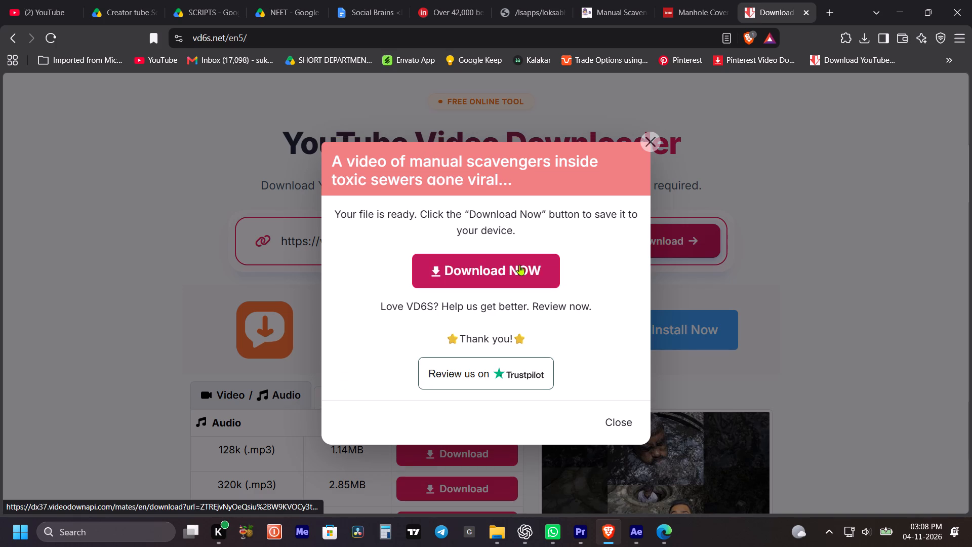
pyautogui.click(518, 267)
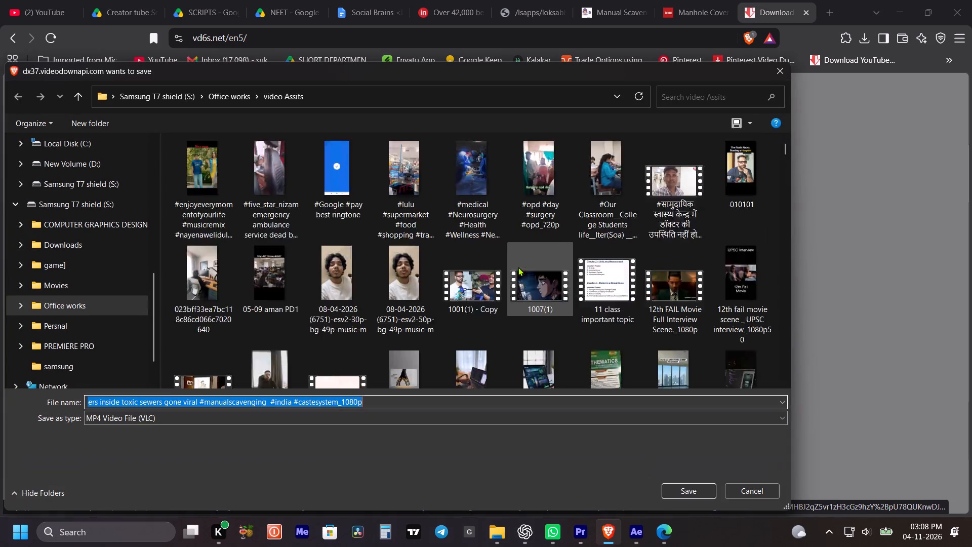
pyautogui.hotkey('ctrl', 'c')
pyautogui.hotkey('ctrl', 'c')
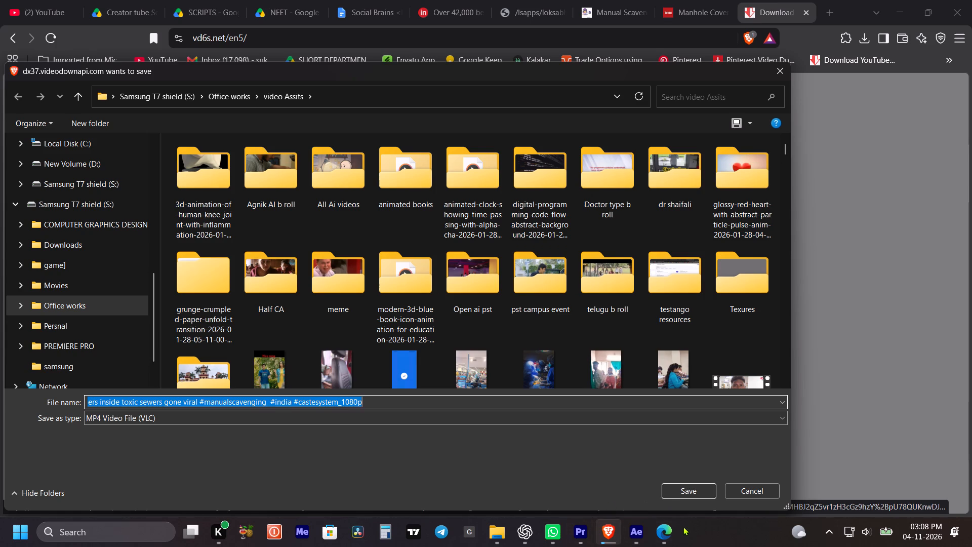
pyautogui.click(683, 484)
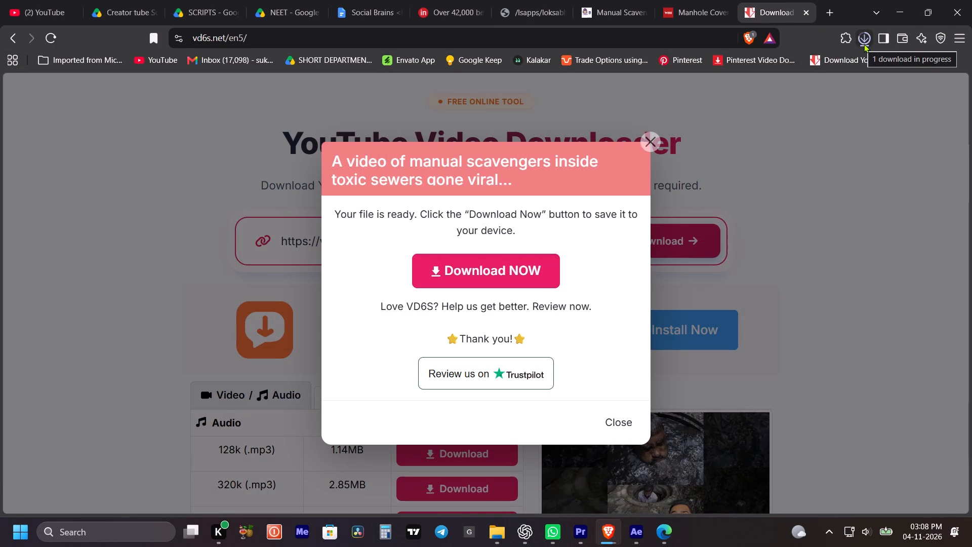
# Import the downloaded sewer Short from Brave into the b roll folder of the After Effects project.
pyautogui.moveTo(740, 80); pyautogui.dragTo(135, 58)
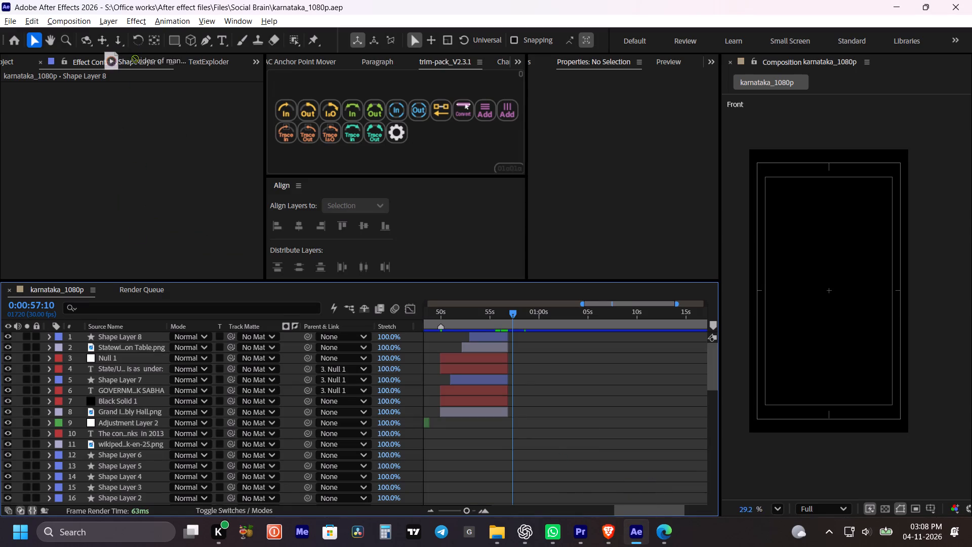
pyautogui.moveTo(135, 58); pyautogui.dragTo(88, 208)
pyautogui.scroll(2, 135, 58)
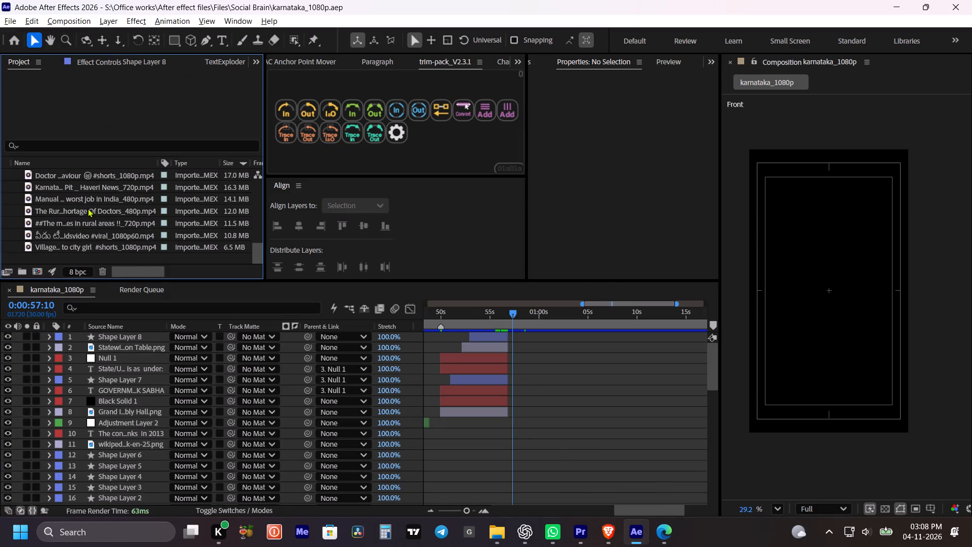
pyautogui.scroll(-7, 68, 227)
pyautogui.scroll(4, 64, 253)
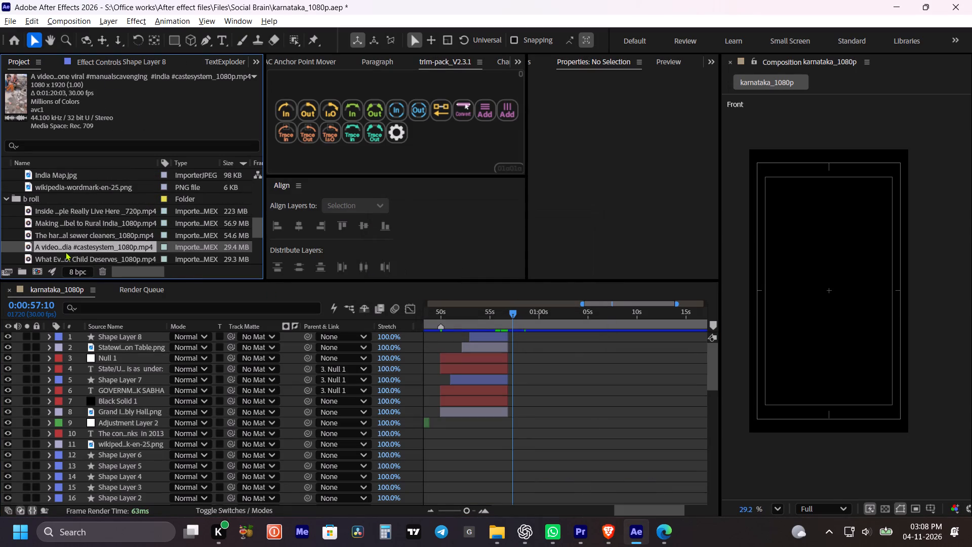
# Review the imported sewer footage in the enlarged viewer and set its out point at 0:00:05:13.
pyautogui.doubleClick(68, 248)
pyautogui.press('`')
pyautogui.scroll(1, 496, 263)
pyautogui.press('space')
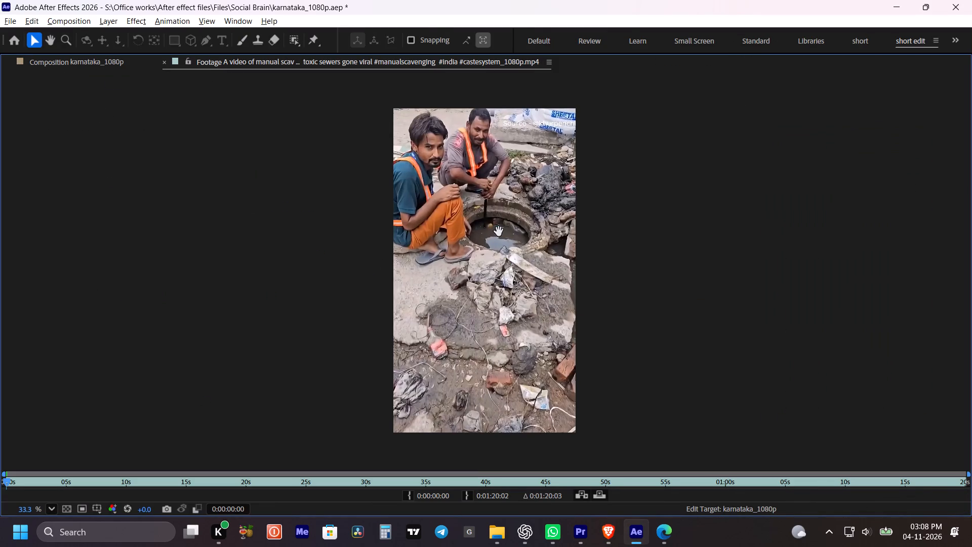
pyautogui.click(499, 231)
pyautogui.moveTo(15, 480); pyautogui.dragTo(67, 480)
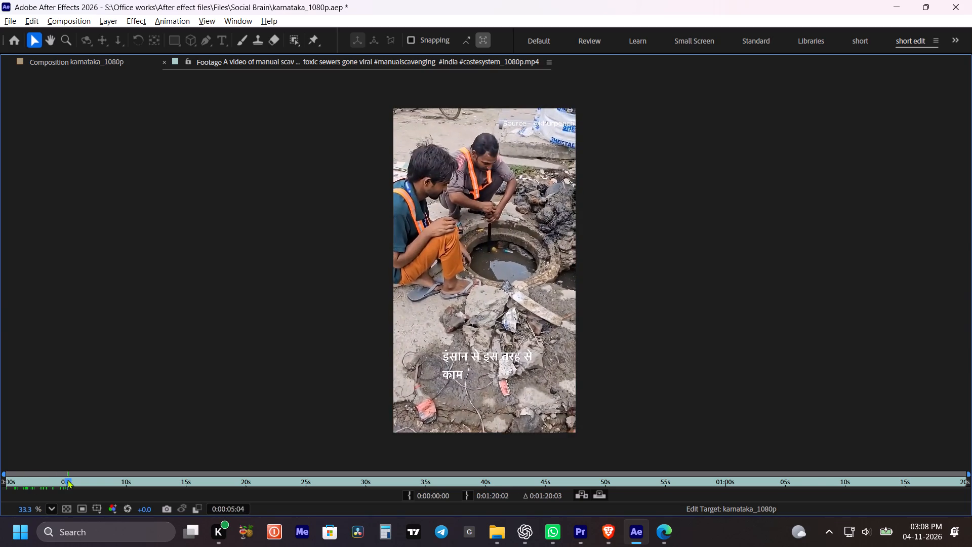
pyautogui.moveTo(67, 480); pyautogui.dragTo(26, 483)
pyautogui.keyDown('alt'); pyautogui.scroll(3, 25, 482); pyautogui.keyUp('alt')
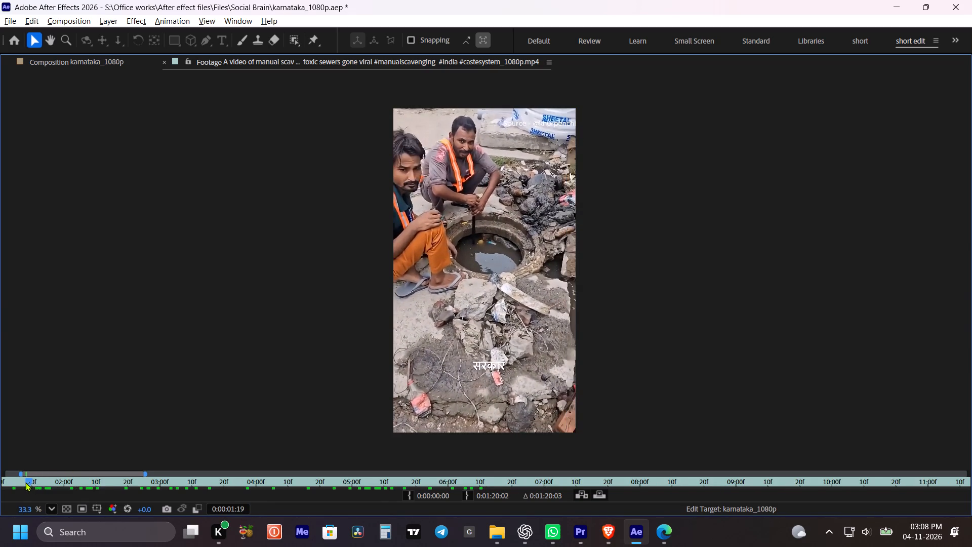
pyautogui.moveTo(36, 479); pyautogui.dragTo(56, 482)
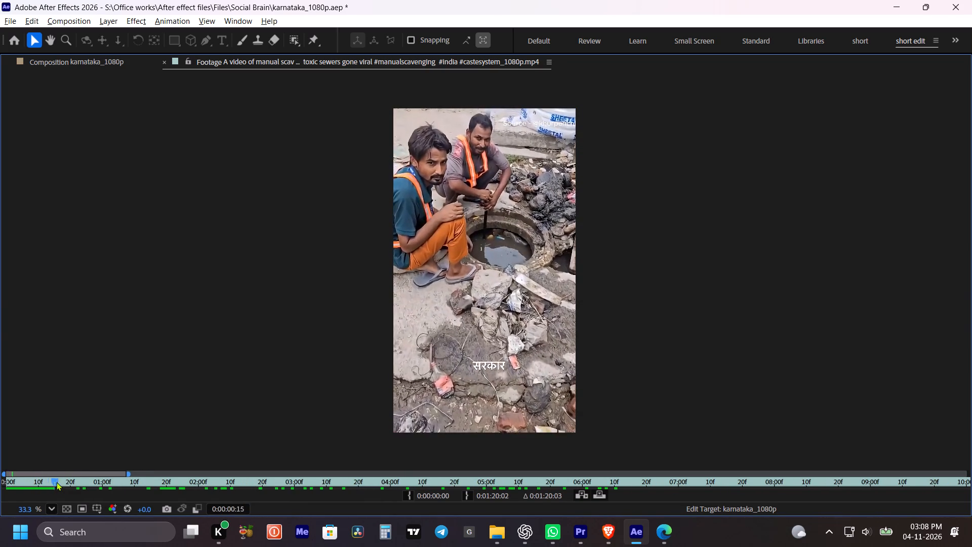
pyautogui.moveTo(56, 482); pyautogui.dragTo(260, 480)
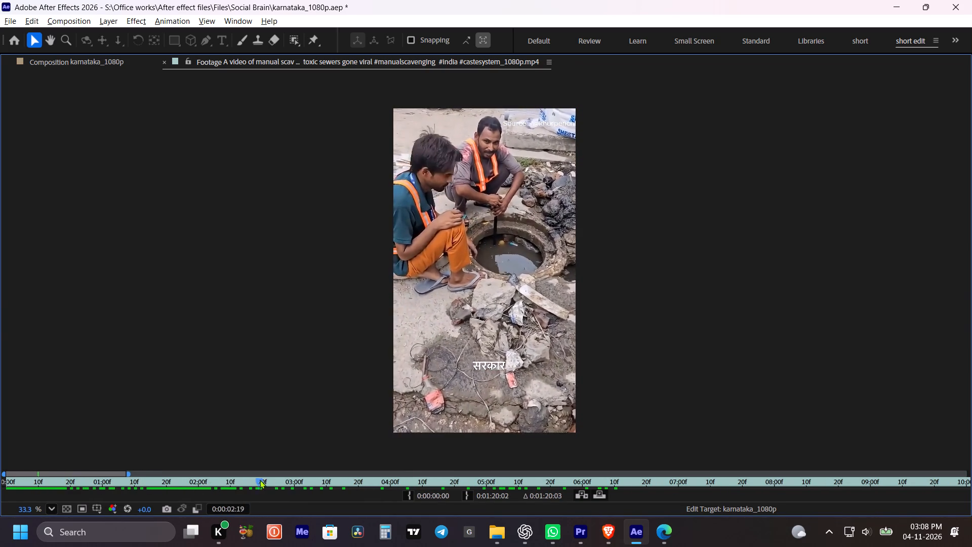
pyautogui.moveTo(260, 480); pyautogui.dragTo(529, 479)
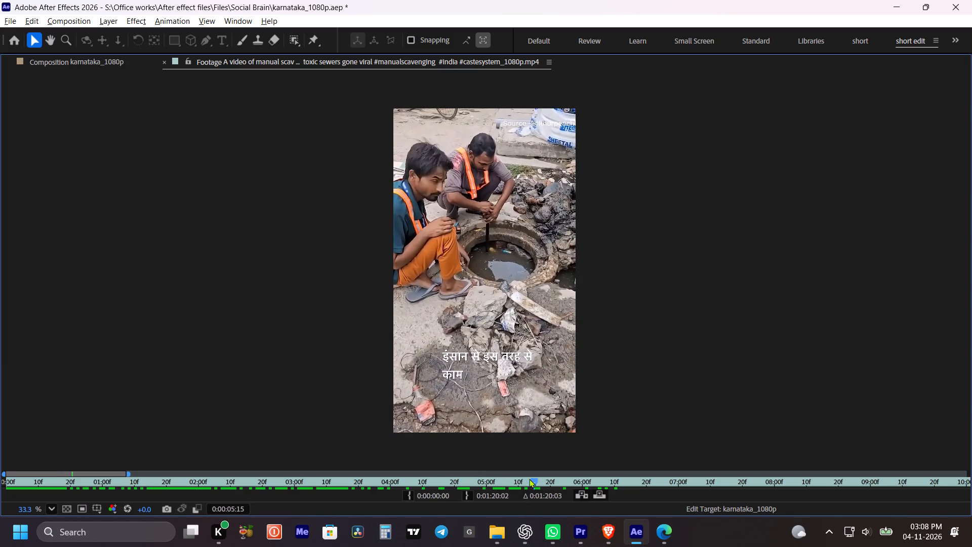
pyautogui.moveTo(529, 479); pyautogui.dragTo(526, 477)
pyautogui.click(469, 491)
pyautogui.press('`')
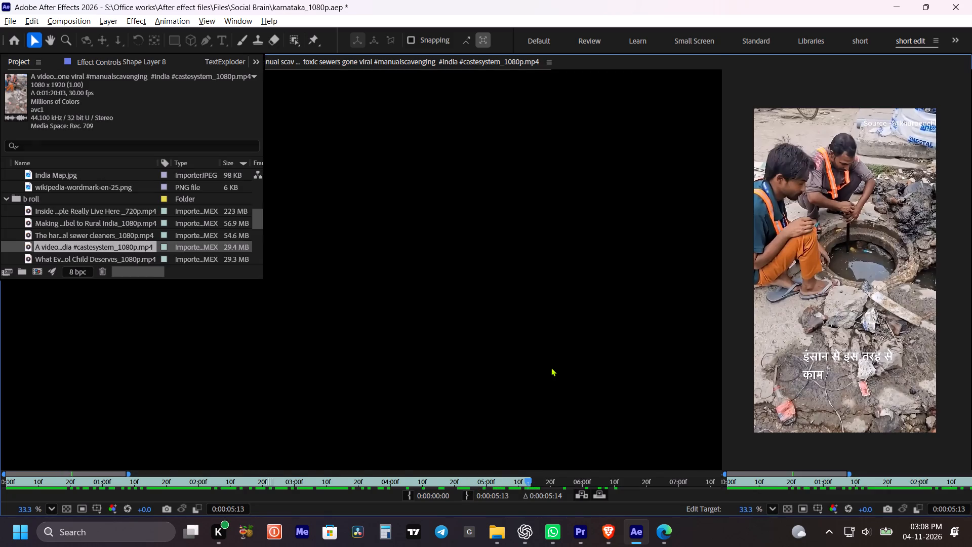
# Add the trimmed sewer clip as the top layer of karnataka_1080p, starting at 0:00:56:24 where the statewise table scene ends.
pyautogui.moveTo(115, 248); pyautogui.dragTo(514, 334)
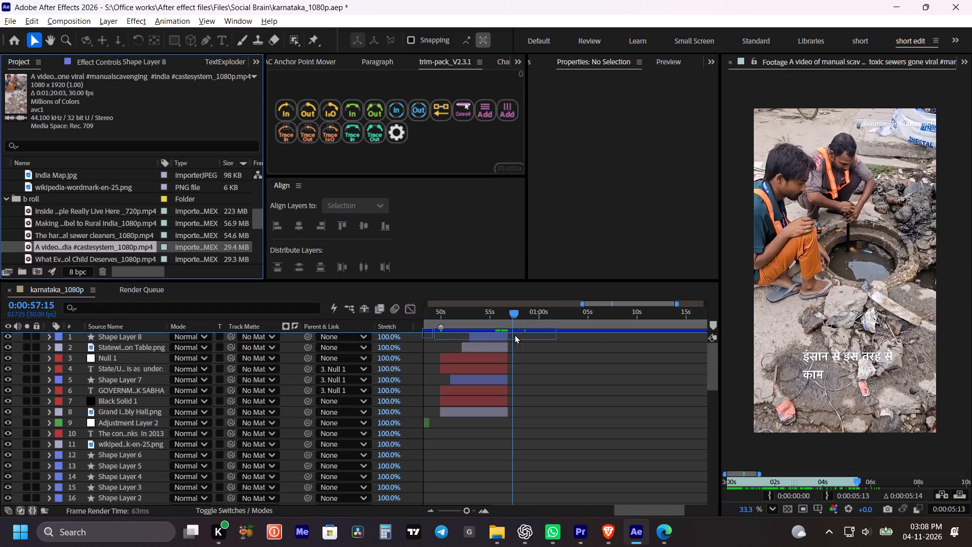
pyautogui.moveTo(514, 334); pyautogui.dragTo(515, 332)
pyautogui.keyDown('shift'); pyautogui.moveTo(514, 320); pyautogui.dragTo(507, 324); pyautogui.keyUp('shift')
pyautogui.click(522, 337)
pyautogui.press('[')
pyautogui.click(522, 337)
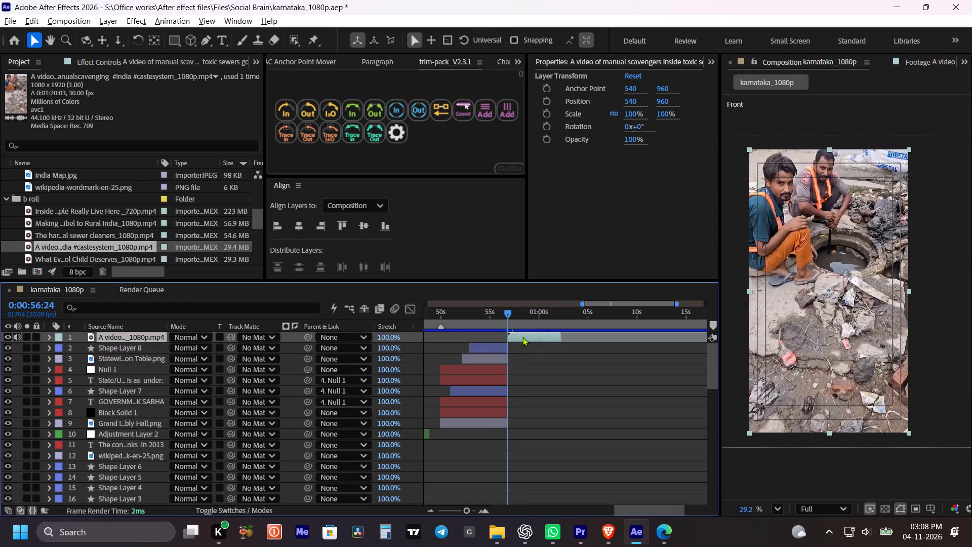
# Reframe the sewer clip on the two workers with Scale 172% and Position 780, 1604.
pyautogui.moveTo(642, 113); pyautogui.dragTo(705, 117)
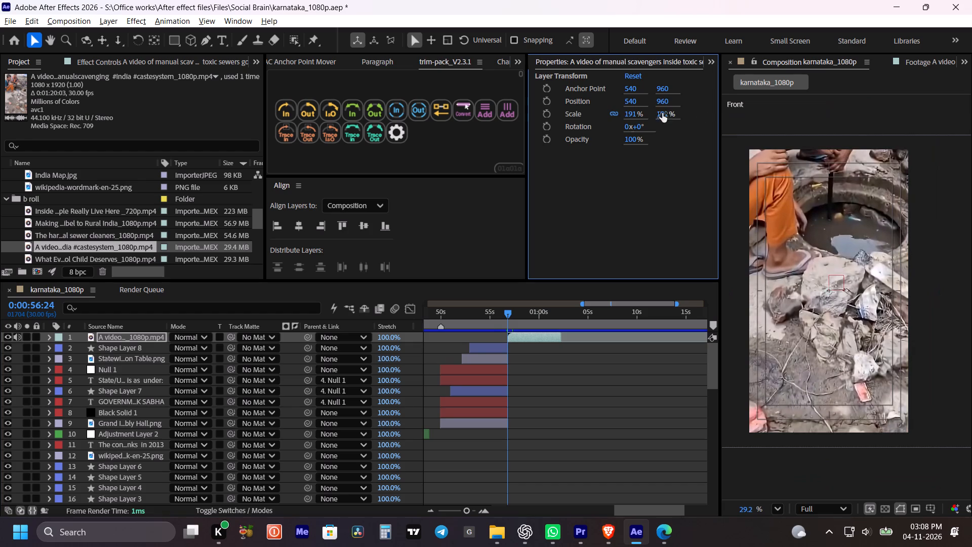
pyautogui.moveTo(661, 98); pyautogui.dragTo(971, 247)
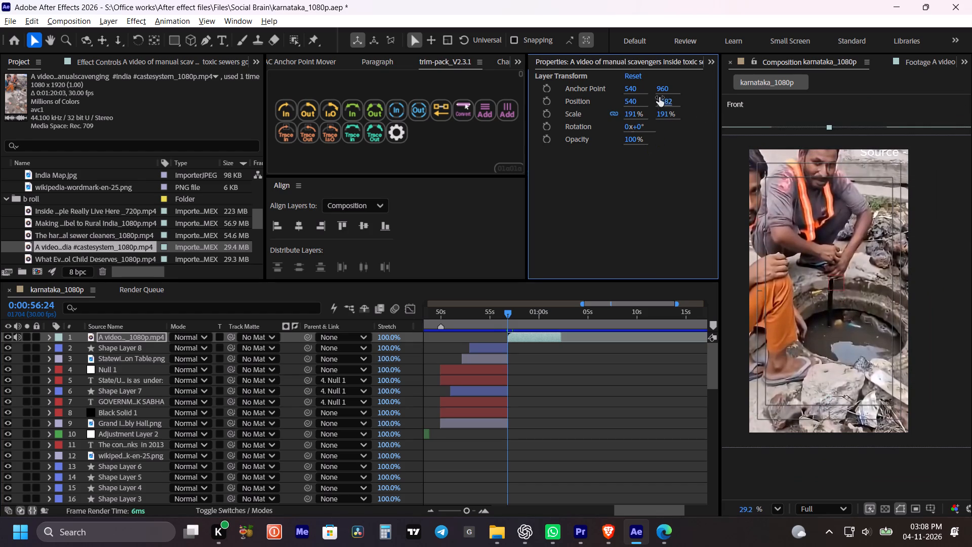
pyautogui.moveTo(666, 99); pyautogui.dragTo(724, 123)
pyautogui.moveTo(631, 99); pyautogui.dragTo(721, 100)
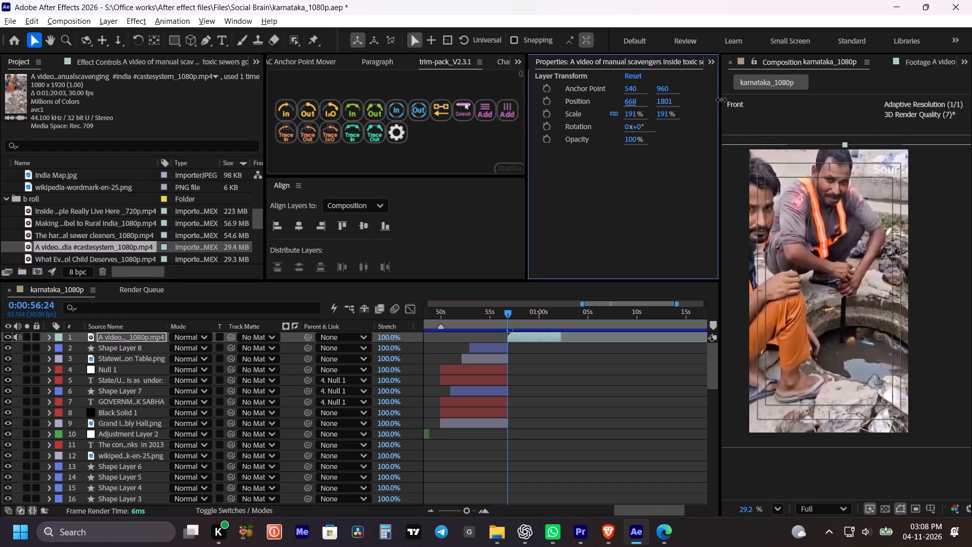
pyautogui.moveTo(721, 100); pyautogui.dragTo(790, 108)
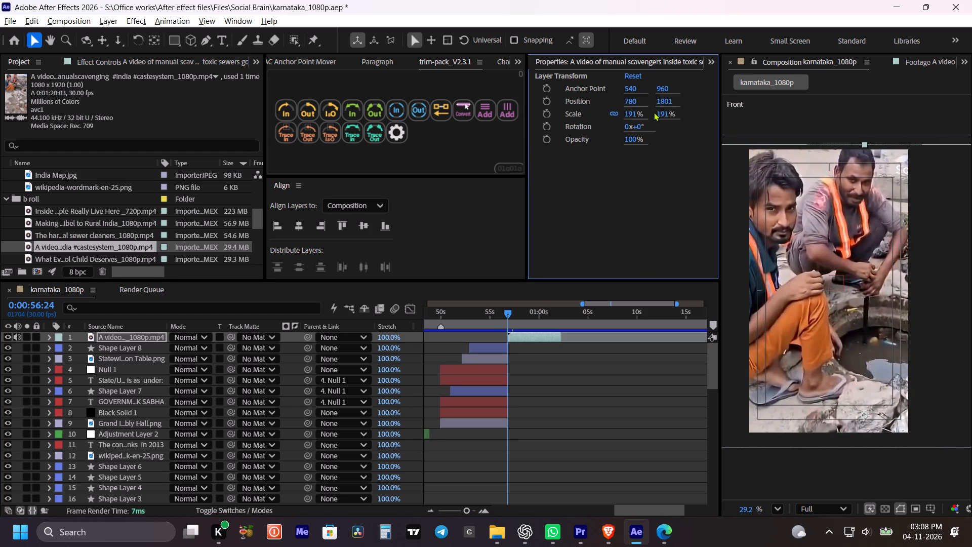
pyautogui.moveTo(633, 115); pyautogui.dragTo(619, 117)
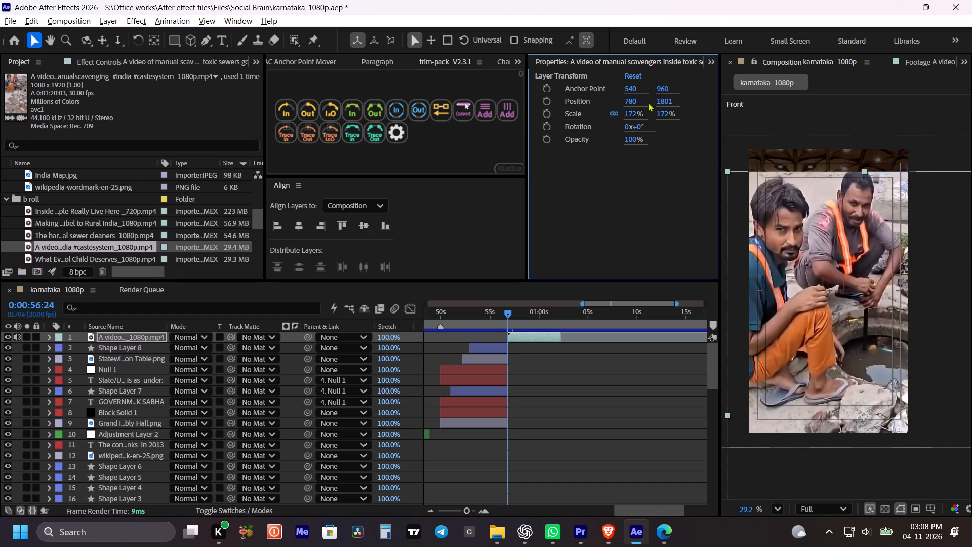
pyautogui.moveTo(667, 103); pyautogui.dragTo(539, 91)
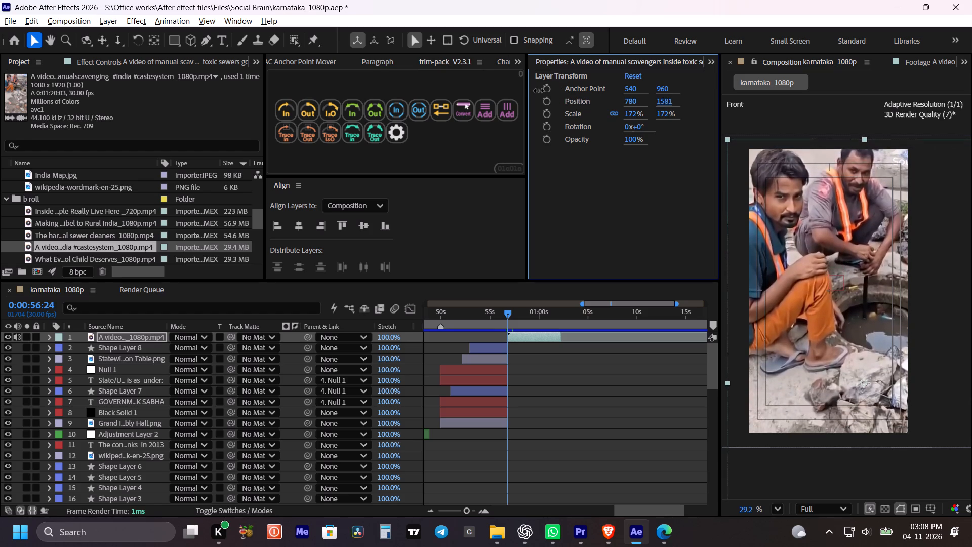
pyautogui.moveTo(539, 91); pyautogui.dragTo(549, 94)
# Mute the sewer clip's audio and play the timeline from 0:00:56:06 to check the transition into it.
pyautogui.moveTo(508, 317); pyautogui.dragTo(502, 317)
pyautogui.press('space')
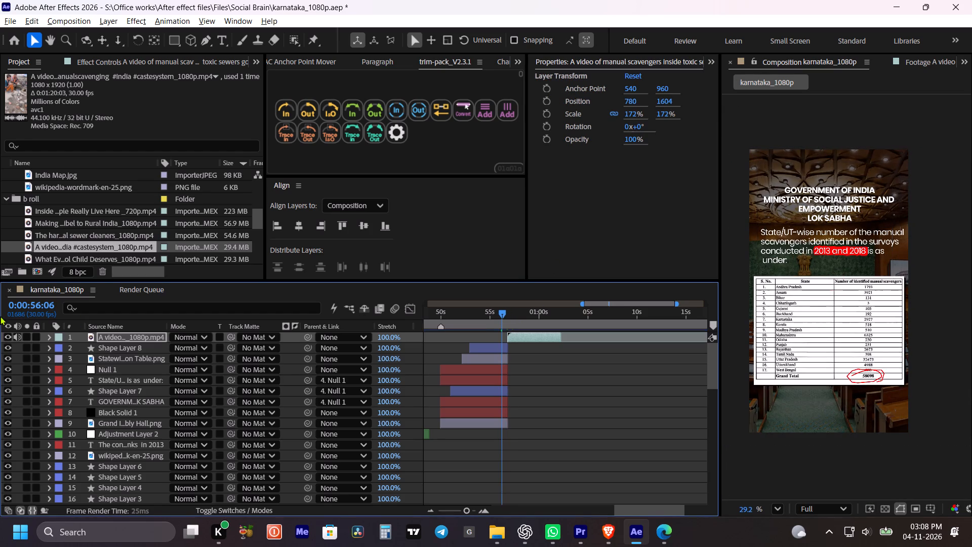
pyautogui.press('space')
pyautogui.click(15, 338)
pyautogui.press('space')
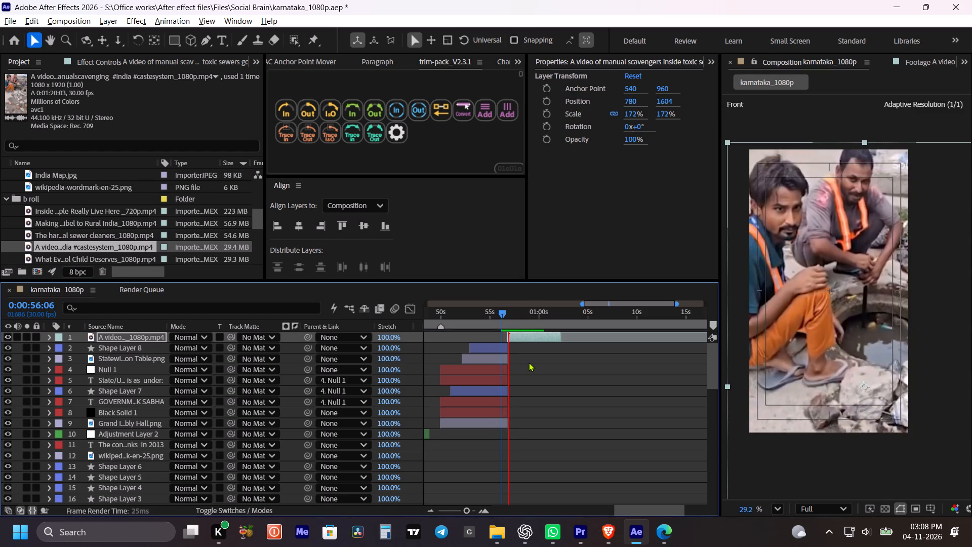
pyautogui.press('space')
pyautogui.press('space')
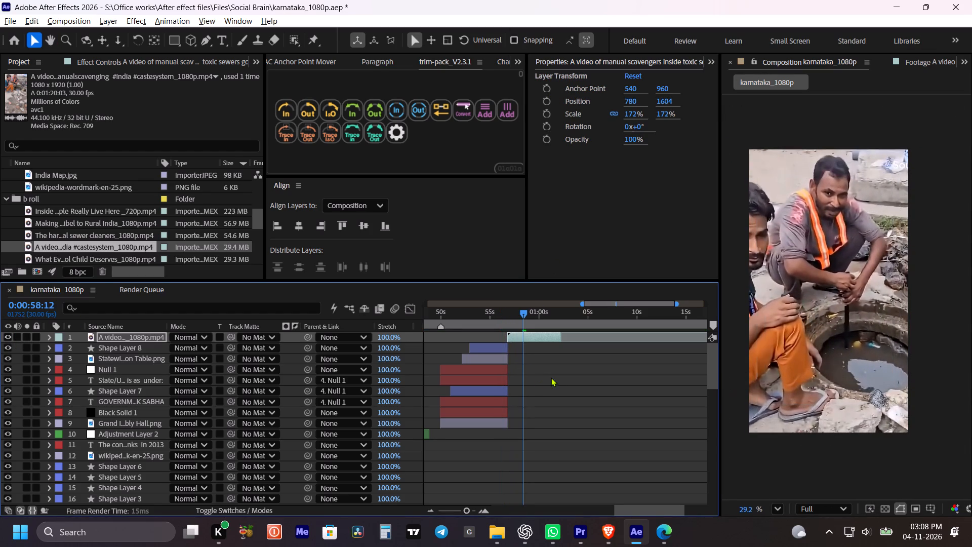
pyautogui.press('space')
# Time-stretch the sewer clip to 64%, play it to find its end, trim it to 0:00:59:04 and save the project.
pyautogui.keyDown('alt'); pyautogui.moveTo(560, 338); pyautogui.dragTo(541, 342); pyautogui.keyUp('alt')
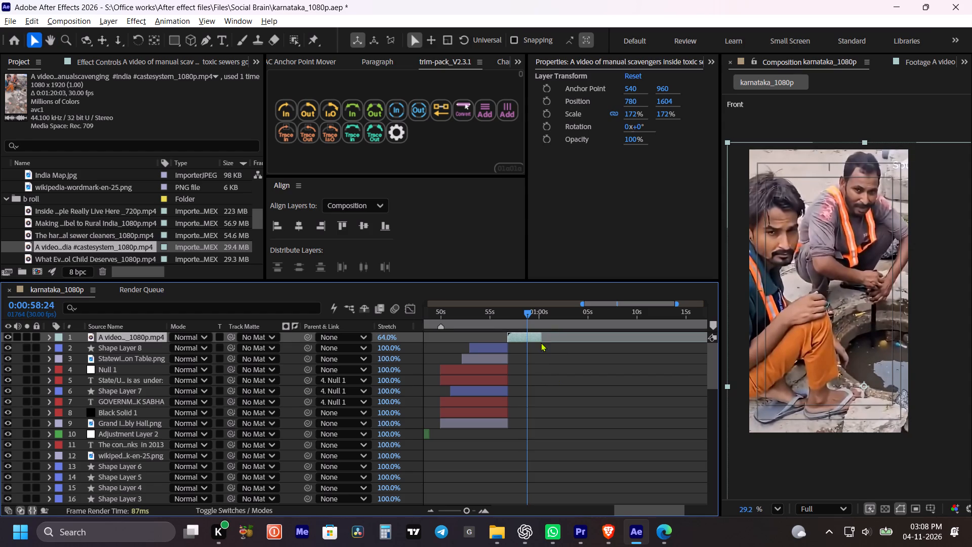
pyautogui.press('space')
pyautogui.press('space')
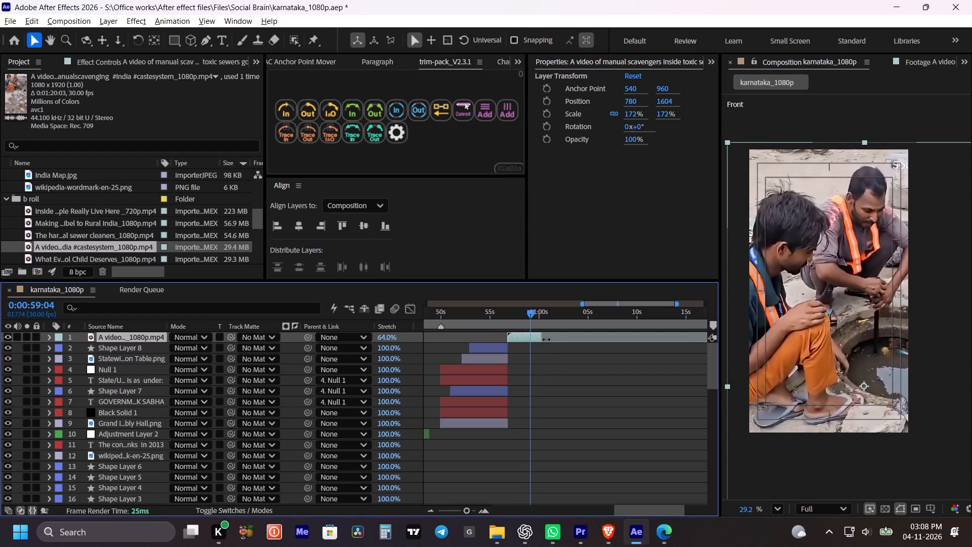
pyautogui.keyDown('shift'); pyautogui.moveTo(545, 338); pyautogui.dragTo(535, 340); pyautogui.keyUp('shift')
pyautogui.hotkey('ctrl', 's')
pyautogui.click(557, 383)
pyautogui.hotkey('ctrl', 's')
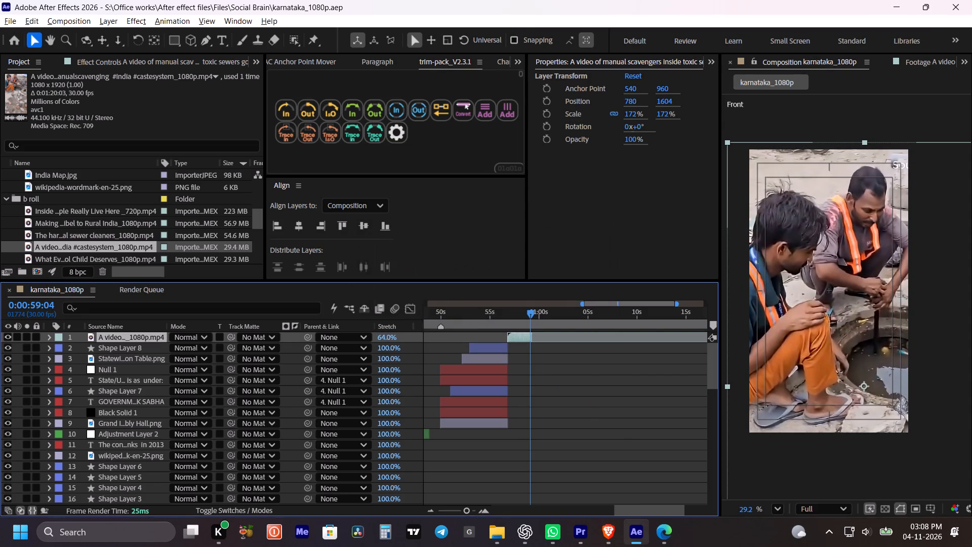
# Switch to Brave, dismiss the download dialog and close the Manhole Cover, Manual Scavengers and Lok Sabha PDF tabs.
pyautogui.click(599, 526)
pyautogui.click(646, 142)
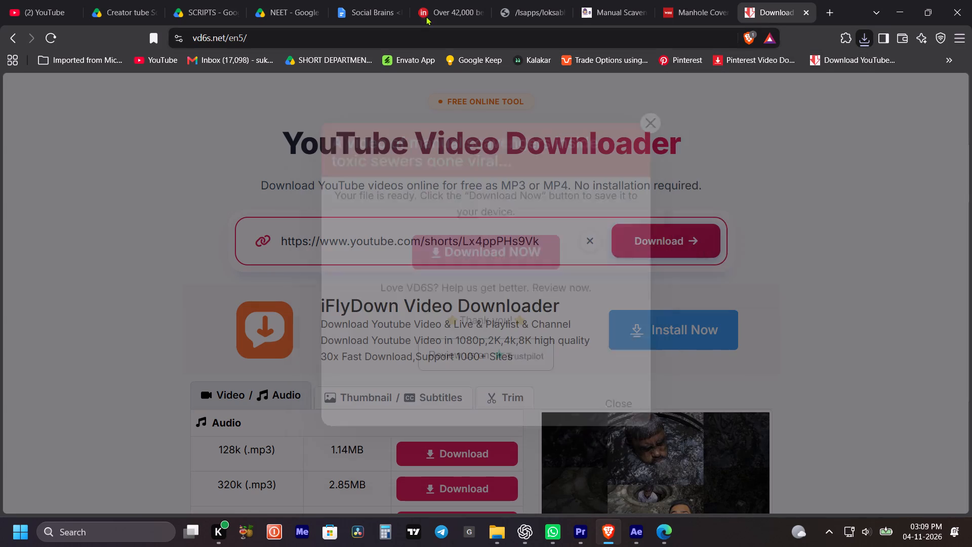
pyautogui.click(546, 4)
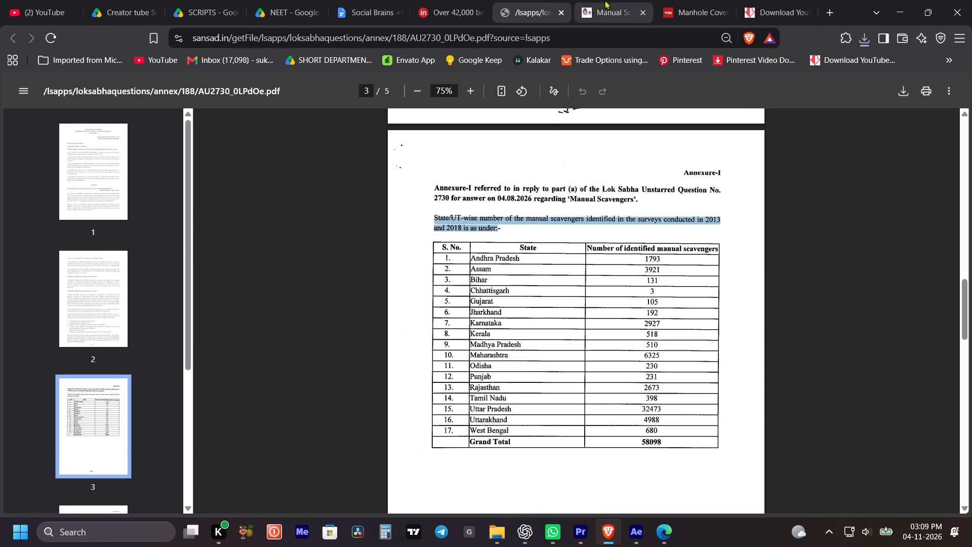
pyautogui.click(604, 0)
pyautogui.click(683, 3)
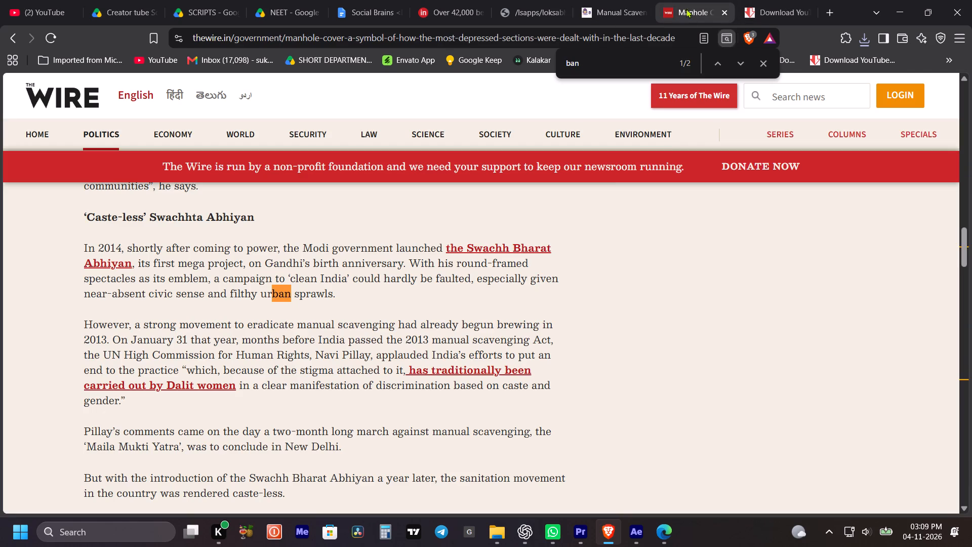
pyautogui.click(721, 12)
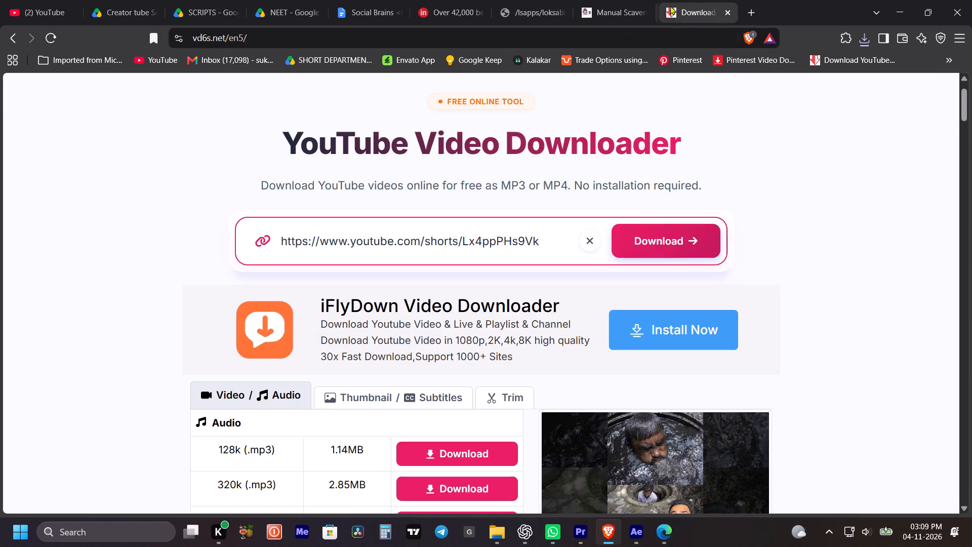
pyautogui.click(638, 14)
pyautogui.click(543, 7)
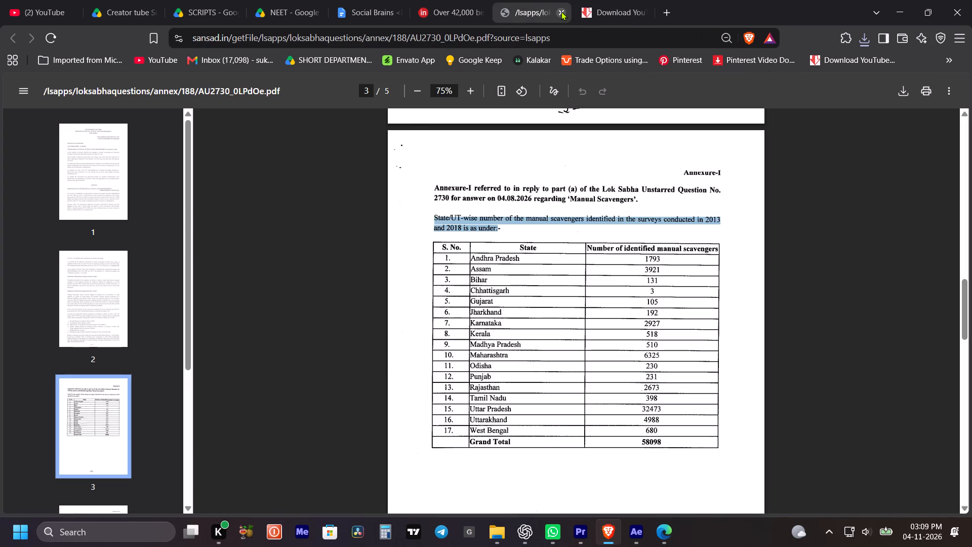
pyautogui.click(560, 11)
# Open the India Today article on manual scavengers belonging to Scheduled Castes.
pyautogui.click(437, 12)
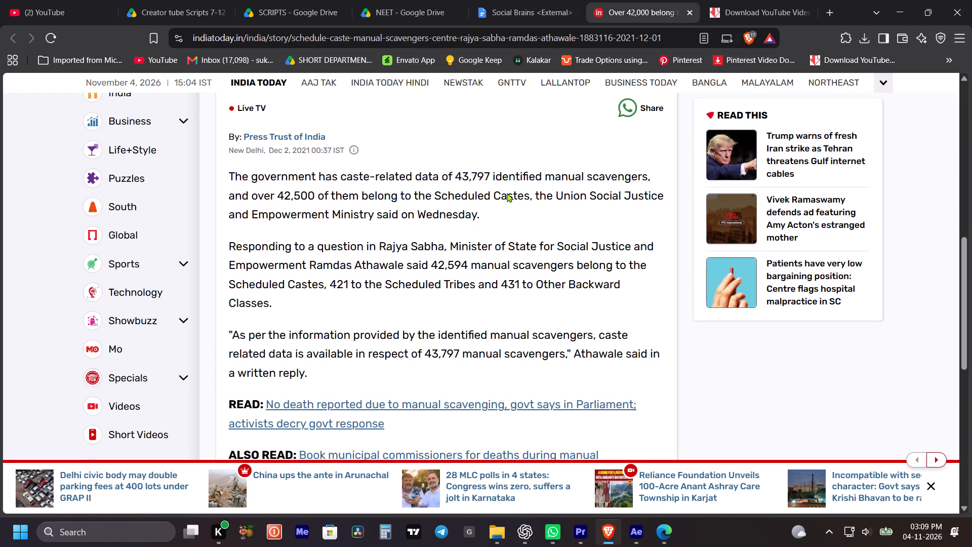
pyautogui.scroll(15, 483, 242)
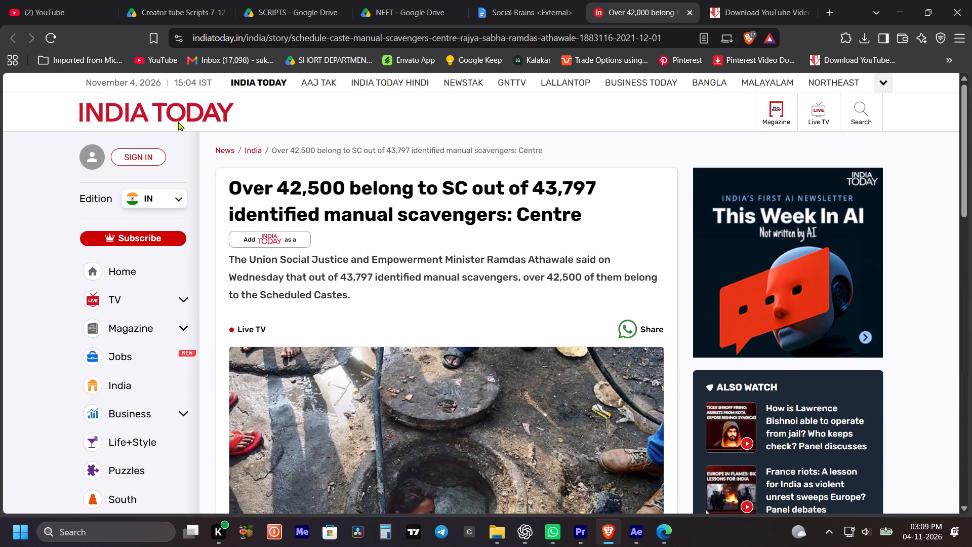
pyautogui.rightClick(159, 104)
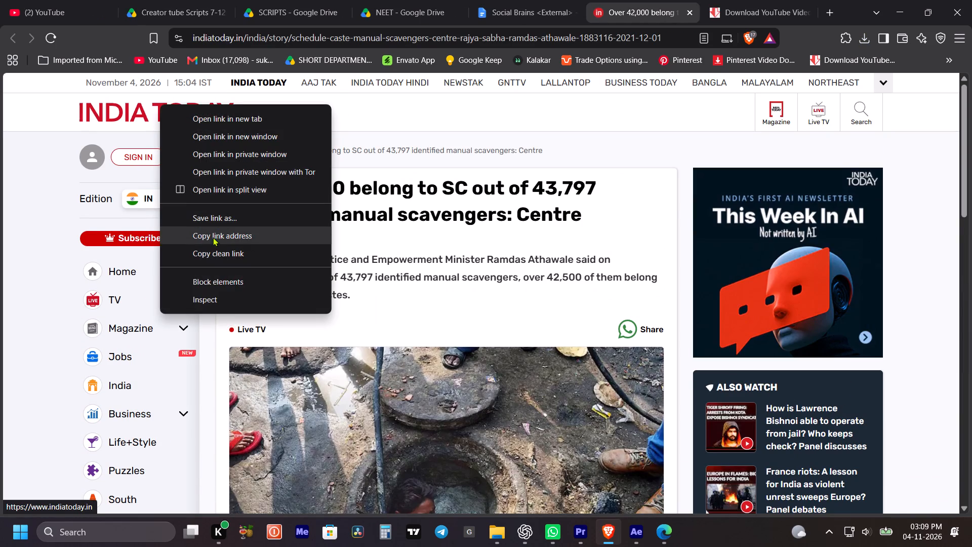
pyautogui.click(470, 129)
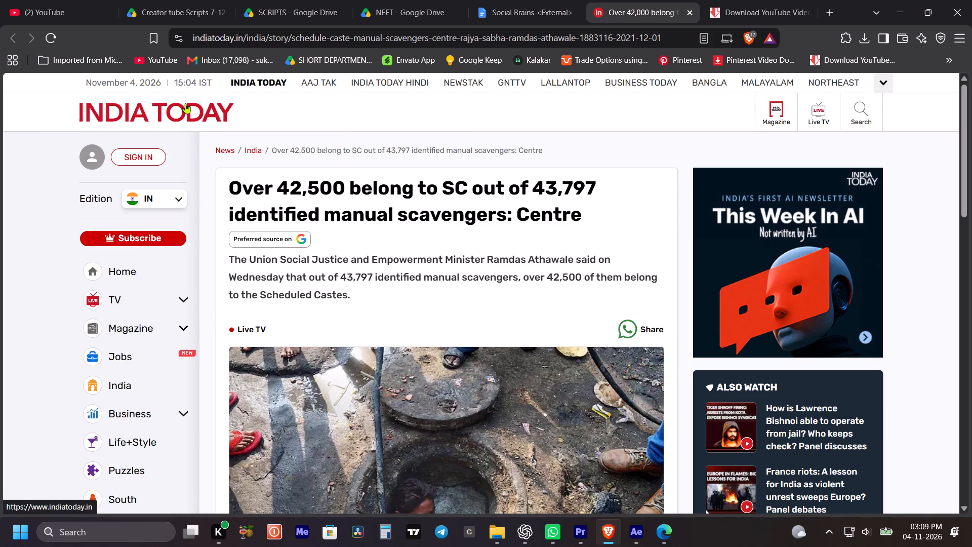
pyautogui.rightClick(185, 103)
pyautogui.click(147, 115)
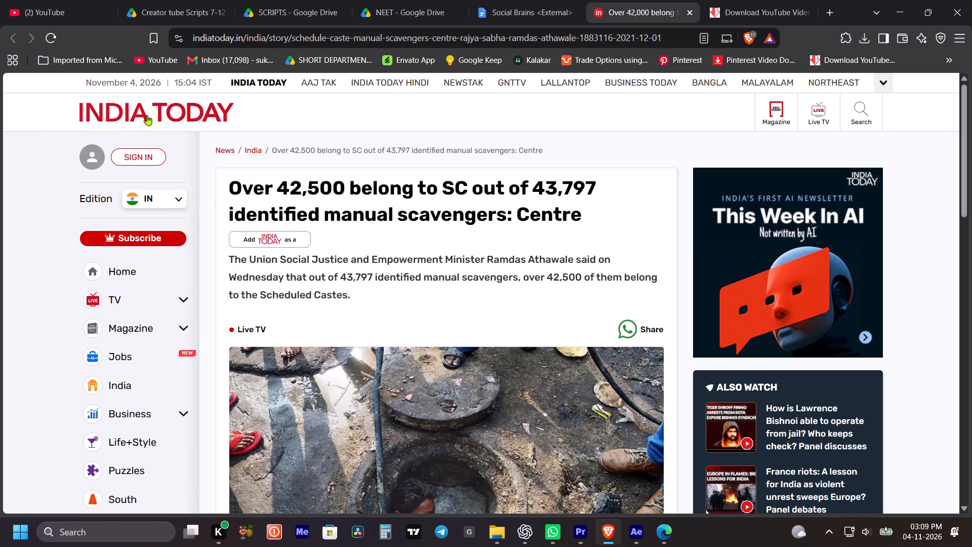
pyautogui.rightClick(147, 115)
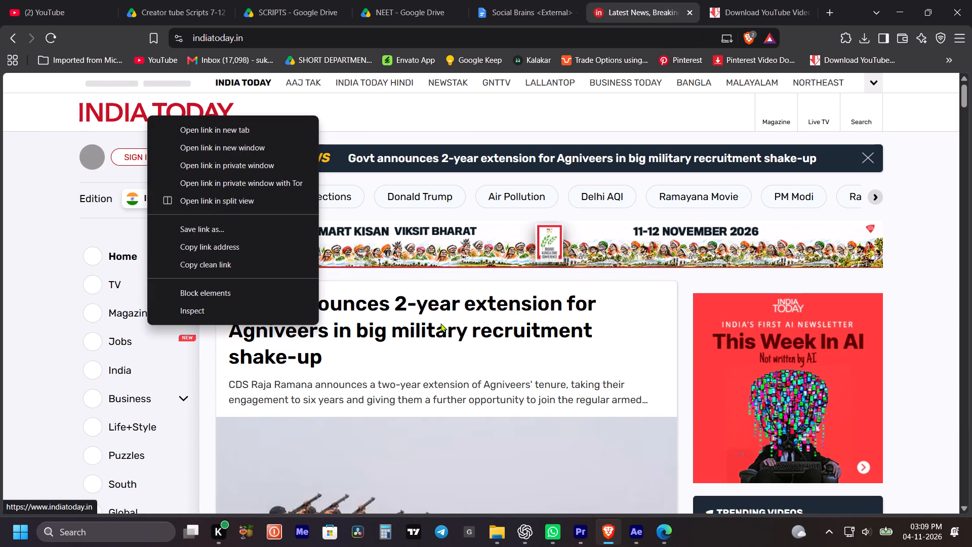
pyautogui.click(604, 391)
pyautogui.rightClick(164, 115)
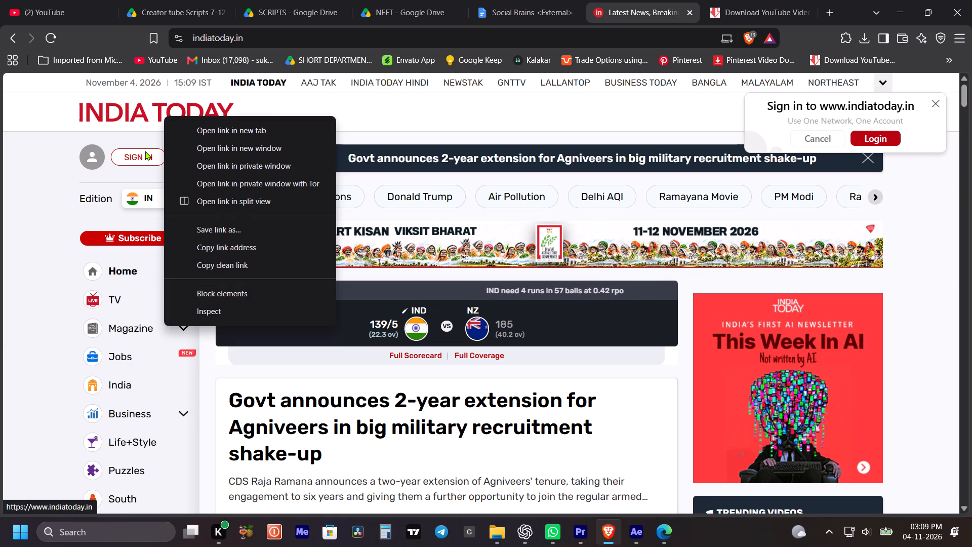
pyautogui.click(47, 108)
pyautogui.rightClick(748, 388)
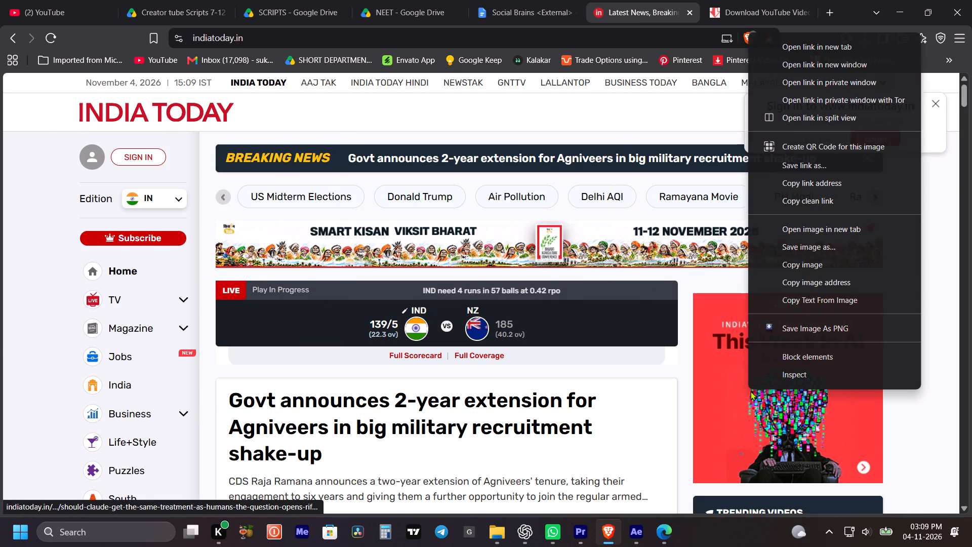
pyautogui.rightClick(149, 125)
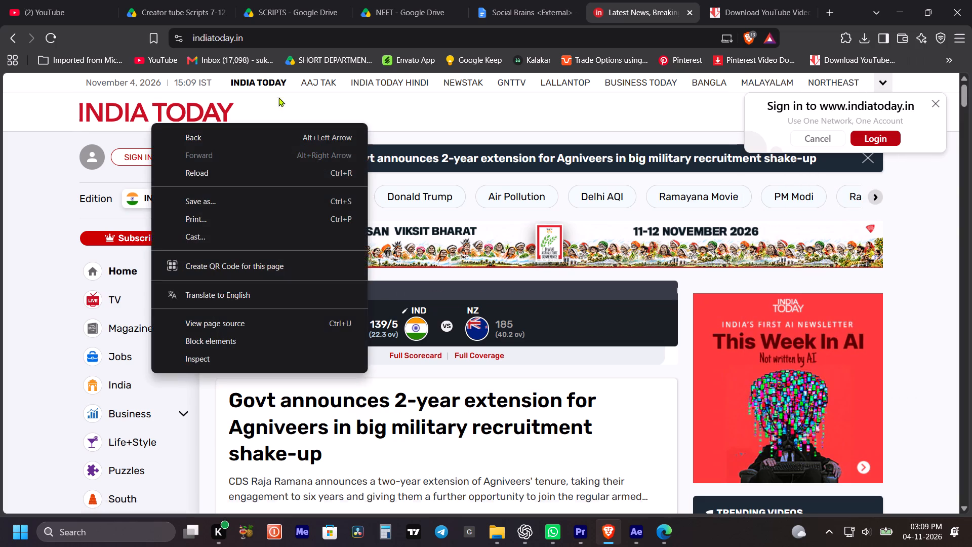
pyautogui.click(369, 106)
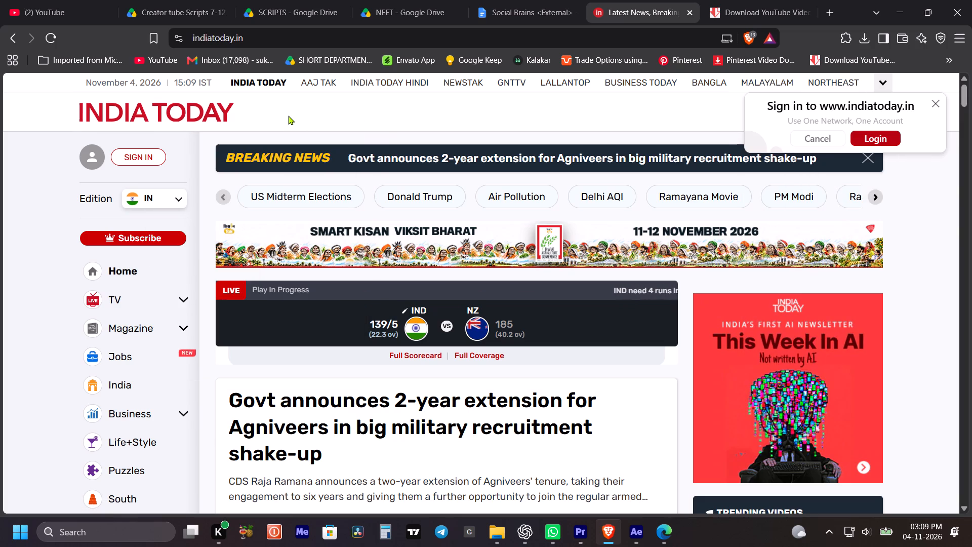
# Take a rectangular screen snip of the red INDIA TODAY logo in the site header and open the capture for saving.
pyautogui.press('shift+super+s')
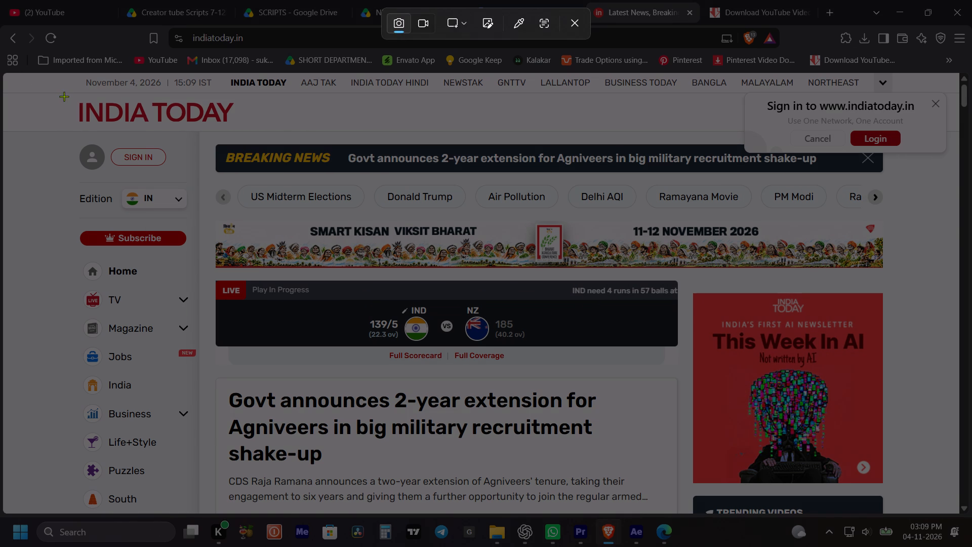
pyautogui.moveTo(64, 95); pyautogui.dragTo(249, 129)
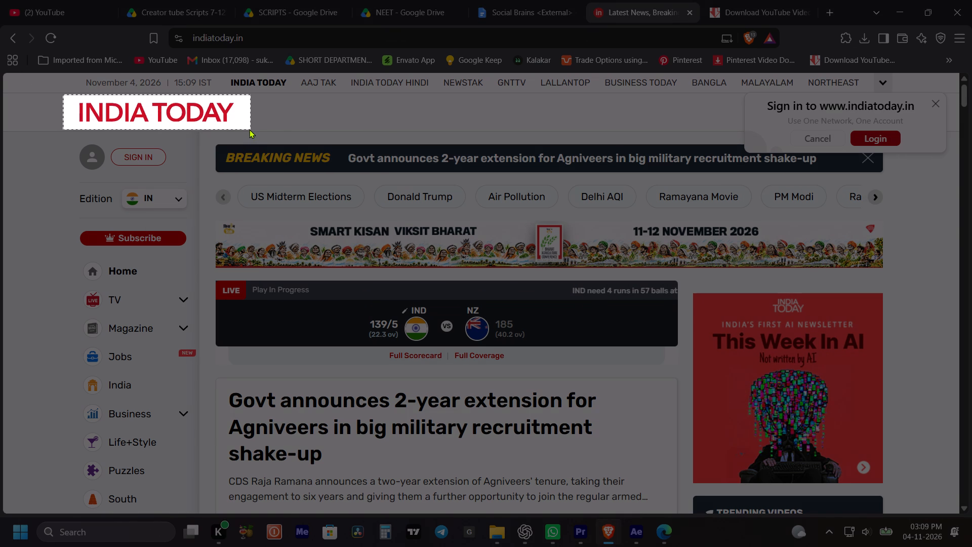
pyautogui.moveTo(249, 129); pyautogui.dragTo(245, 130)
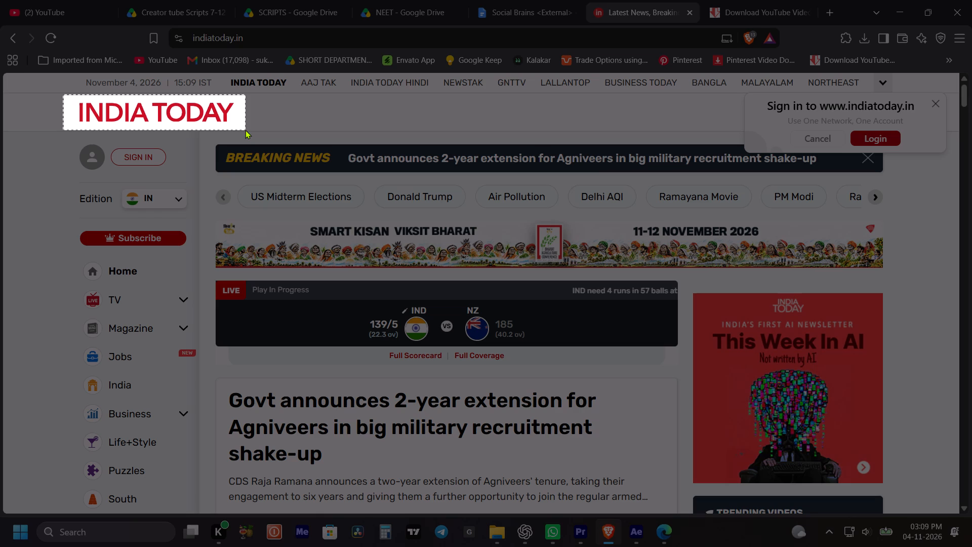
pyautogui.moveTo(245, 130); pyautogui.dragTo(244, 130)
pyautogui.click(838, 318)
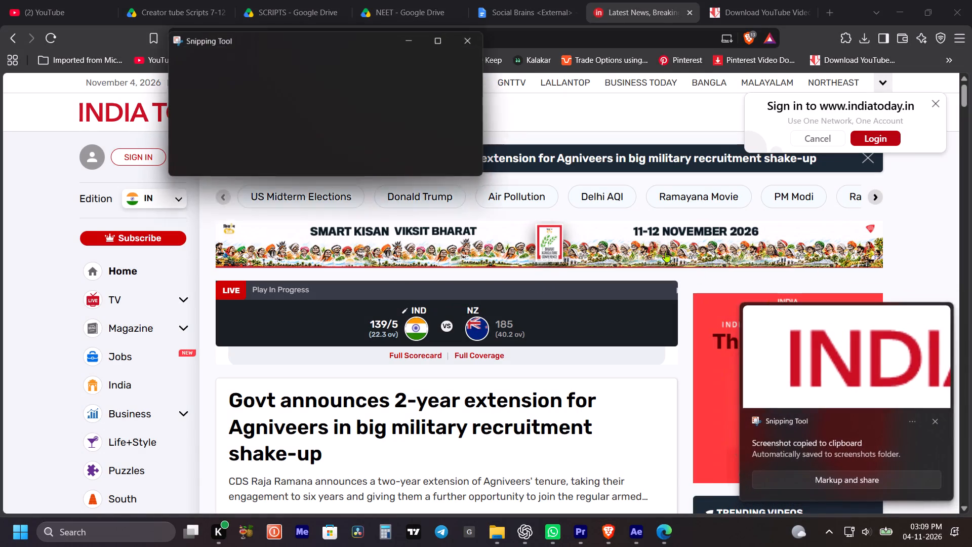
# Save the logo capture as "india today" PNG in Office works > video Assits, copying the file name, and close the capture window.
pyautogui.click(666, 62)
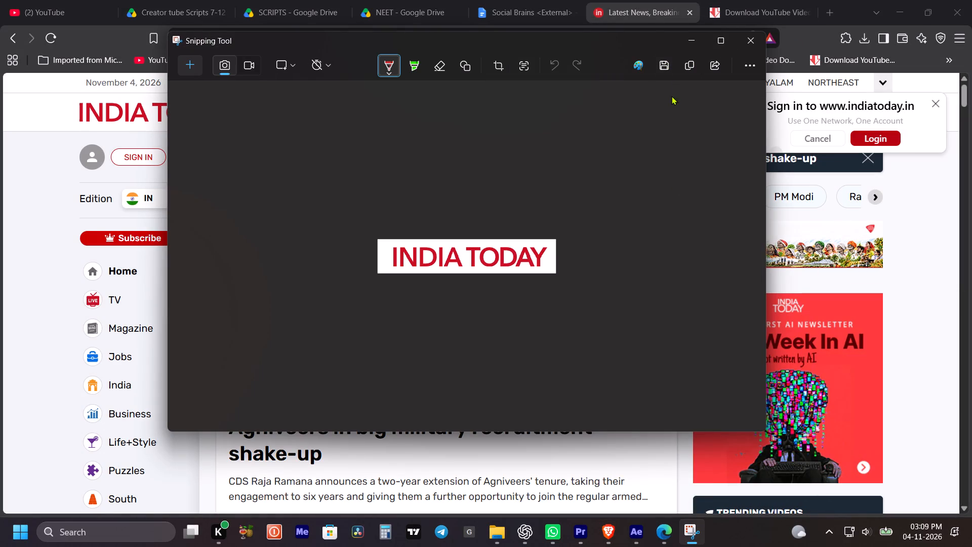
pyautogui.hotkey('ctrl', 'c')
pyautogui.hotkey('ctrl', 'c')
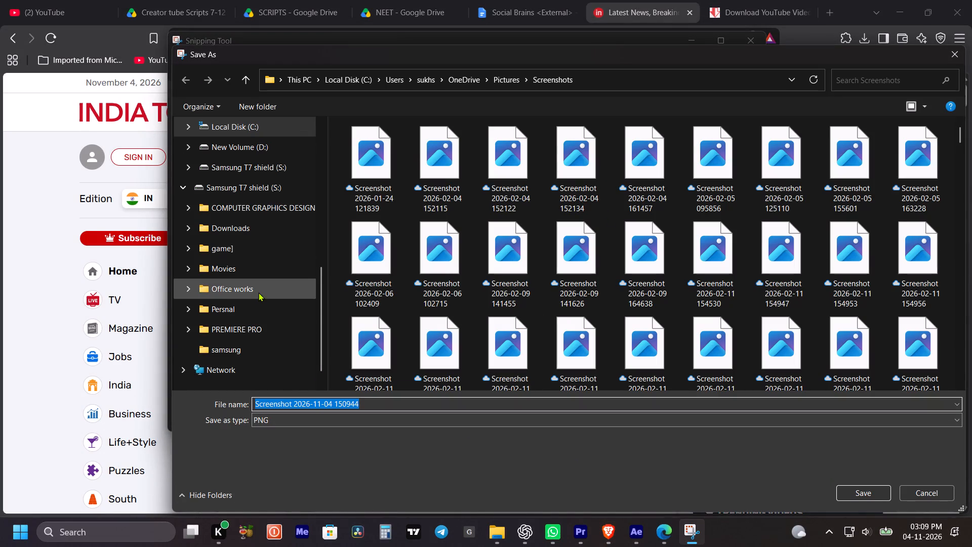
pyautogui.click(258, 292)
pyautogui.doubleClick(428, 249)
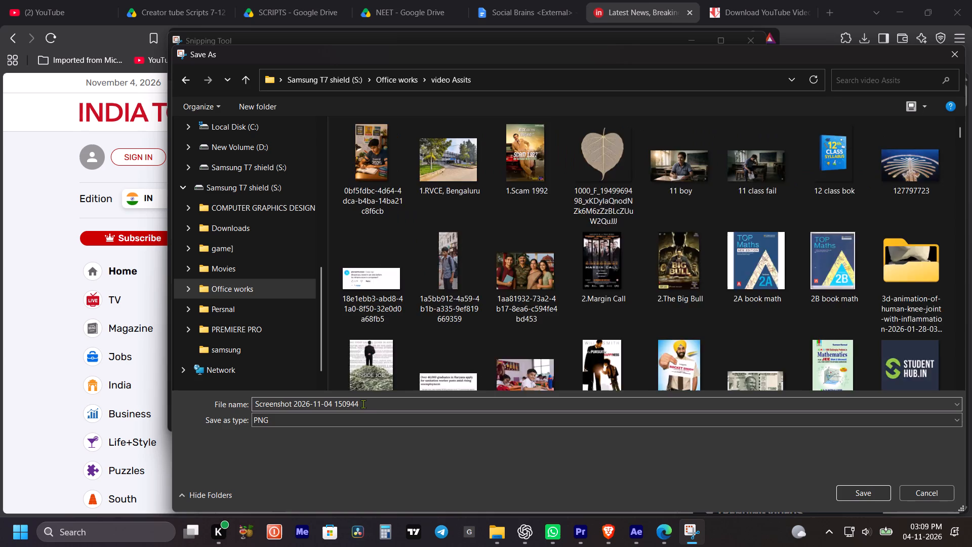
pyautogui.click(363, 404)
pyautogui.press('i')
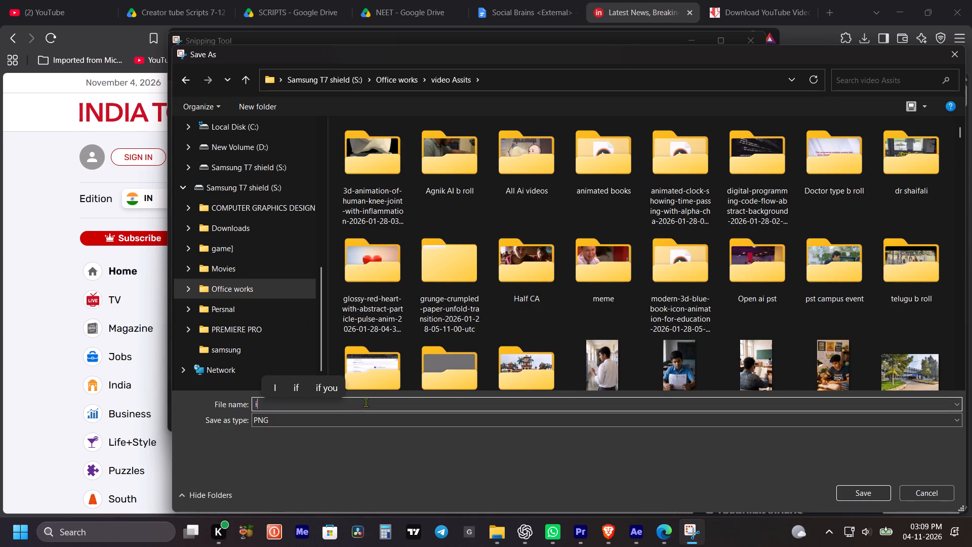
pyautogui.write('ndia today')
pyautogui.hotkey('ctrl', 'a')
pyautogui.press('c')
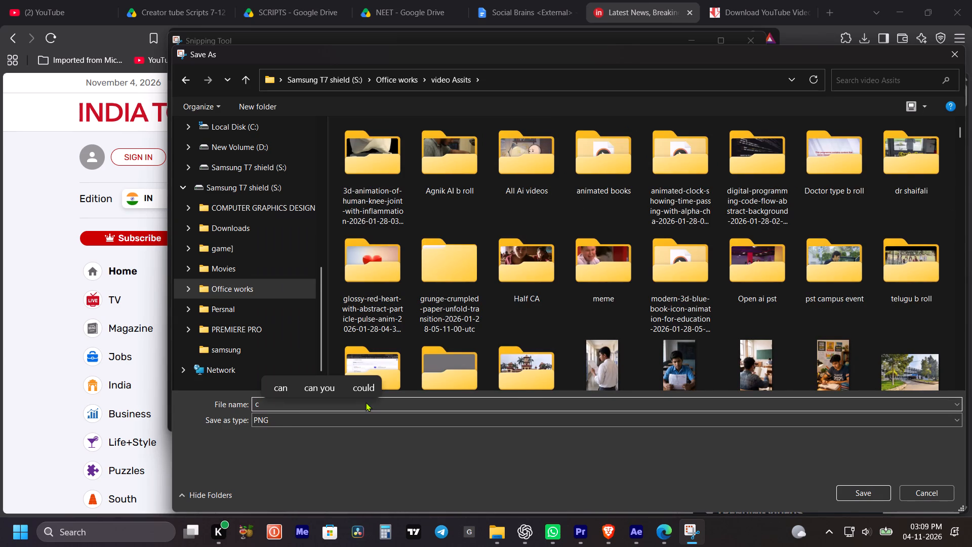
pyautogui.hotkey('ctrl', 'z')
pyautogui.hotkey('ctrl', 'c')
pyautogui.hotkey('ctrl', 'c')
pyautogui.press('Return')
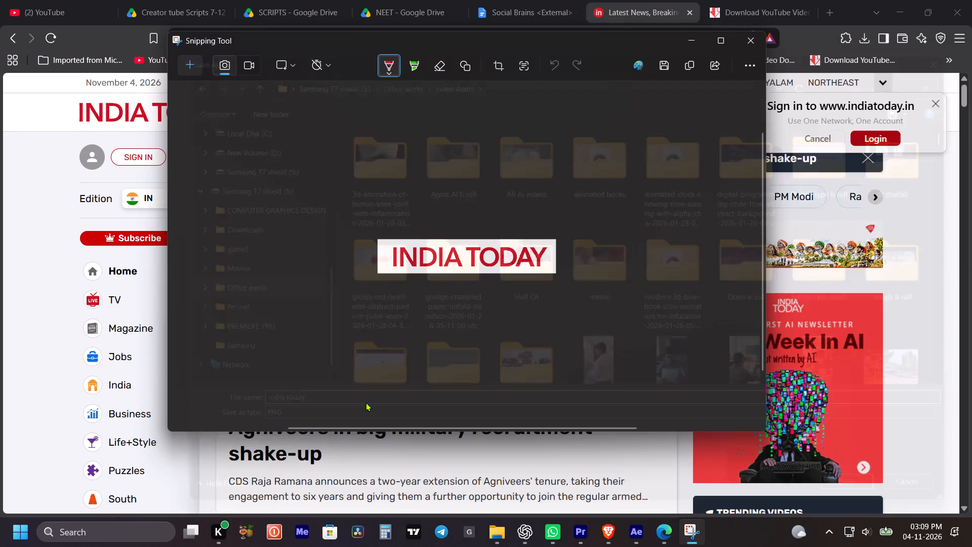
pyautogui.click(741, 43)
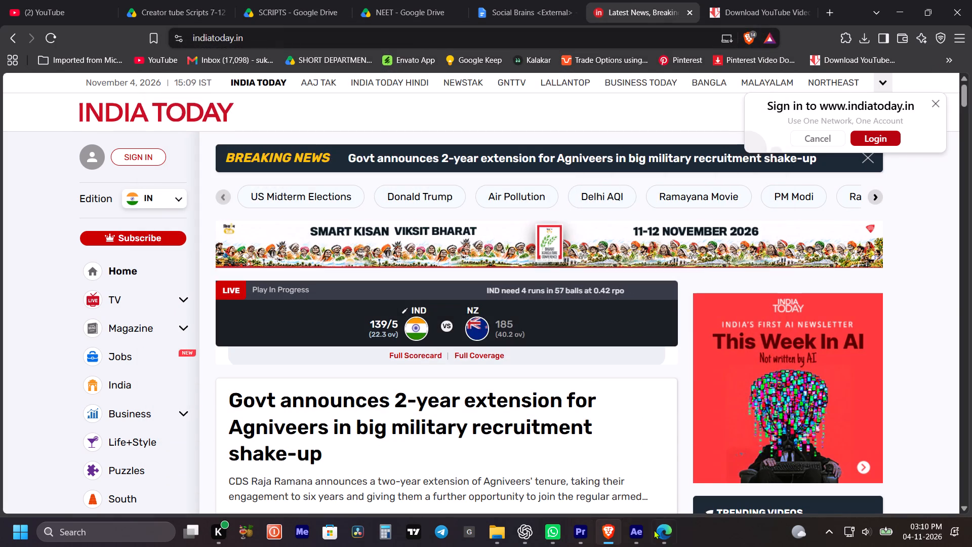
# Switch to After Effects and import india today.png as footage into the project's image folder.
pyautogui.click(638, 524)
pyautogui.scroll(-5, 61, 202)
pyautogui.scroll(4, 62, 228)
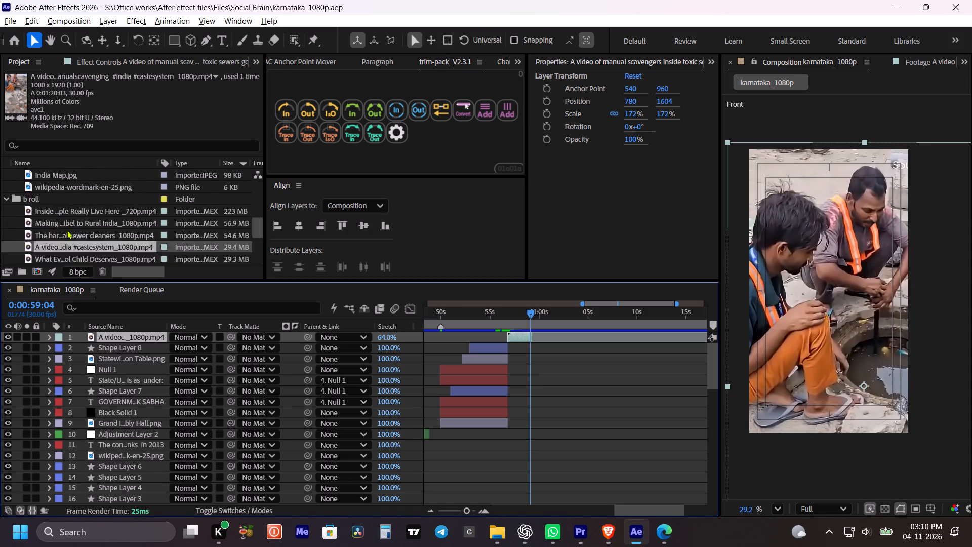
pyautogui.scroll(4, 67, 230)
pyautogui.click(51, 227)
pyautogui.hotkey('ctrl', 'i')
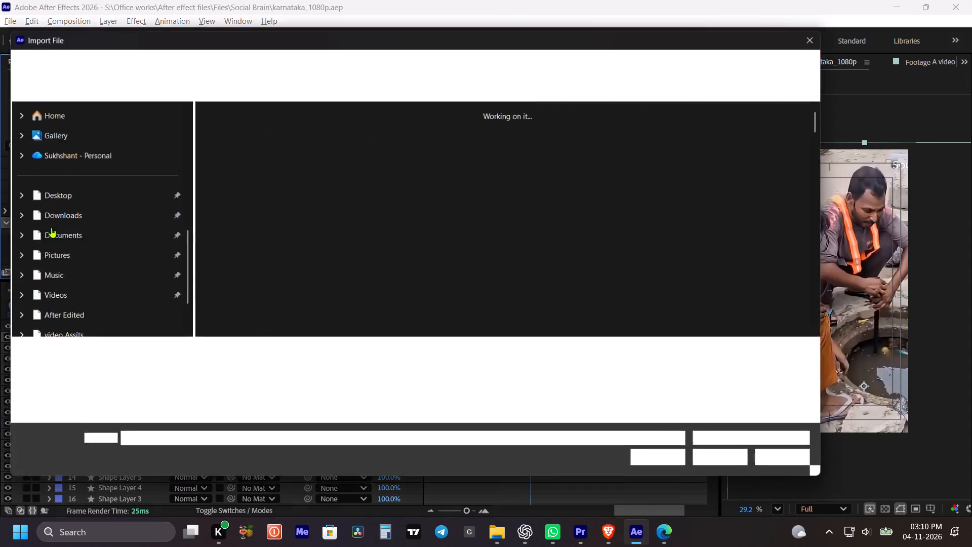
pyautogui.hotkey('ctrl', 'v')
pyautogui.click(304, 457)
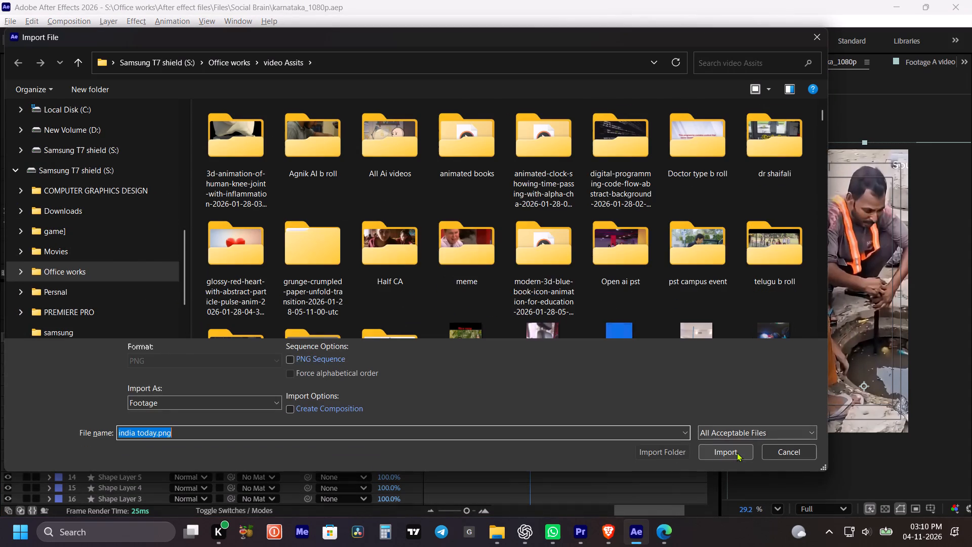
pyautogui.click(735, 452)
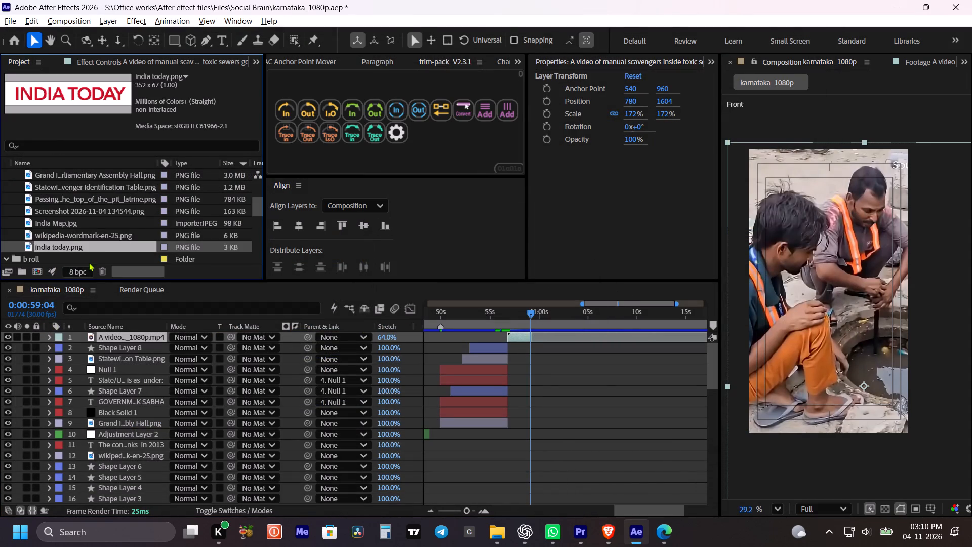
# Add india today.png as the top layer of the karnataka_1080p timeline, starting at about 0:01:00:16.
pyautogui.moveTo(84, 245); pyautogui.dragTo(544, 334)
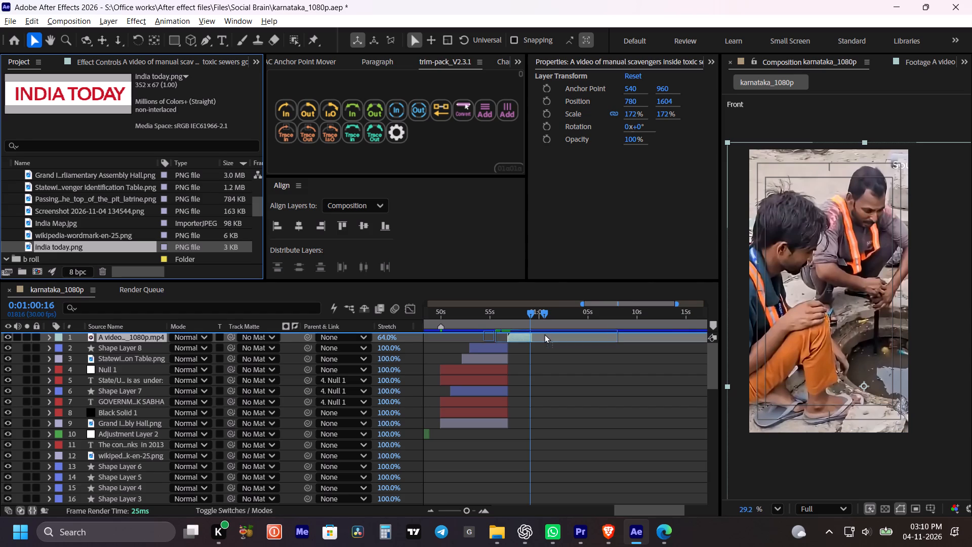
pyautogui.moveTo(544, 334); pyautogui.dragTo(544, 334)
# Play the timeline from 0:00:56:16 to review the sewer clip leading up to the India Today logo layer.
pyautogui.keyDown('shift'); pyautogui.moveTo(531, 318); pyautogui.dragTo(506, 319); pyautogui.keyUp('shift')
pyautogui.press('space')
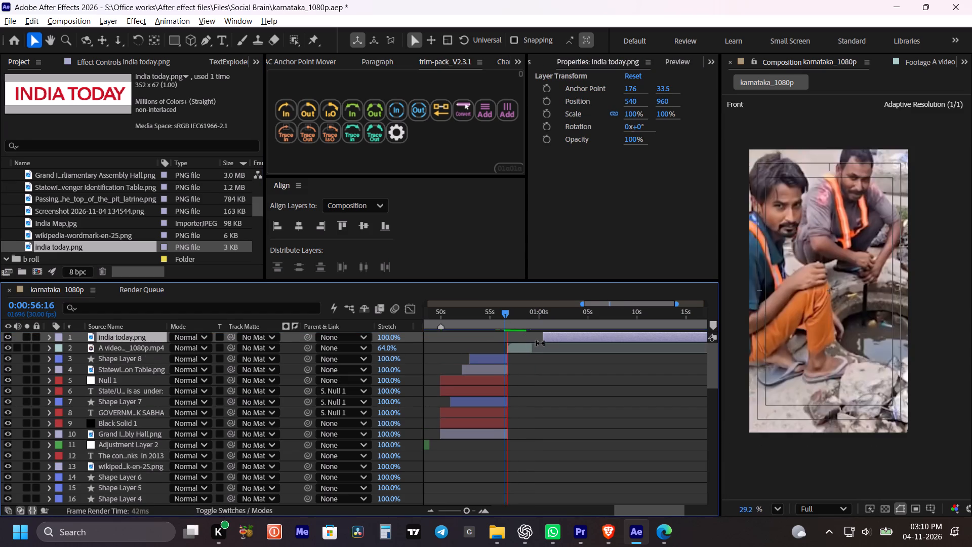
pyautogui.press('space')
pyautogui.press('space')
pyautogui.press('space')
pyautogui.press('space')
pyautogui.press('space')
pyautogui.press('space')
pyautogui.press('space')
pyautogui.press('space')
pyautogui.press('space')
pyautogui.press('space')
pyautogui.press('space')
pyautogui.press('space')
pyautogui.press('space')
pyautogui.press('space')
pyautogui.press('space')
pyautogui.press('space')
pyautogui.press('space')
pyautogui.press('space')
pyautogui.press('space')
pyautogui.moveTo(537, 385); pyautogui.dragTo(516, 388)
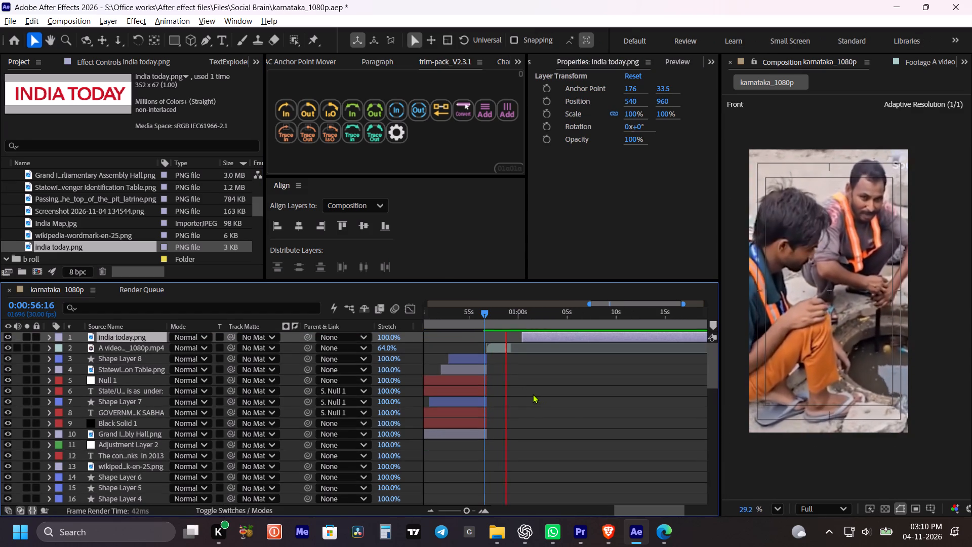
pyautogui.press('space')
# Switch to Brave, search for "sc st people" in a new tab and browse the image results for usable pictures.
pyautogui.click(604, 524)
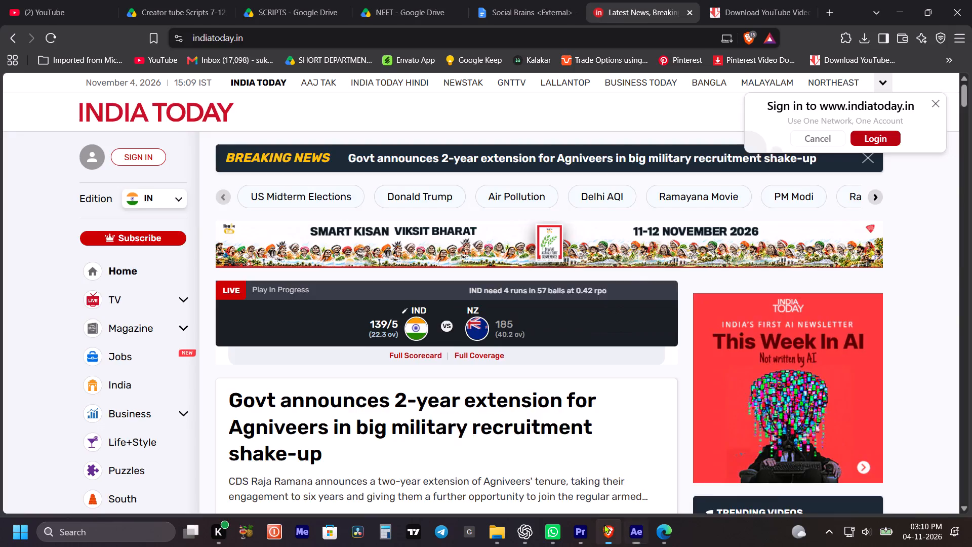
pyautogui.scroll(-18, 415, 290)
pyautogui.scroll(20, 427, 313)
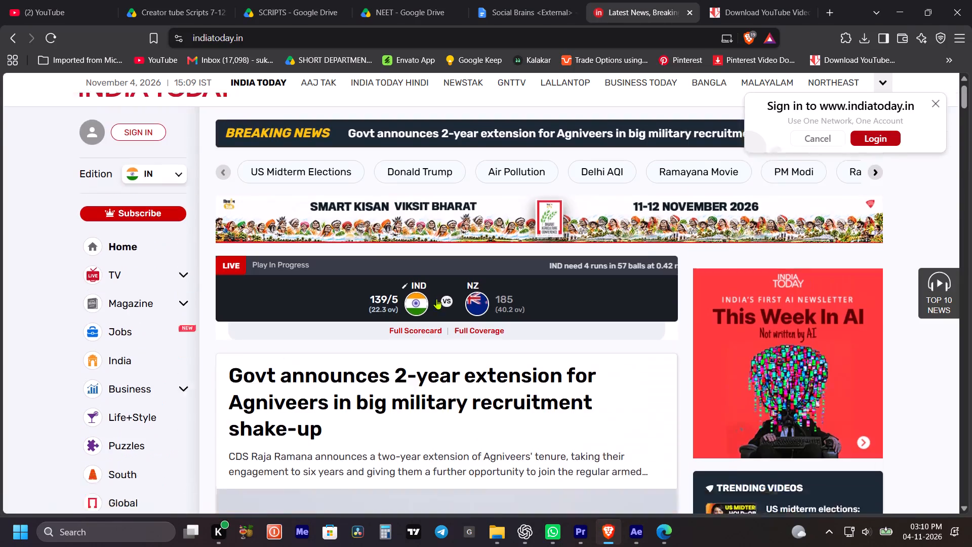
pyautogui.click(820, 13)
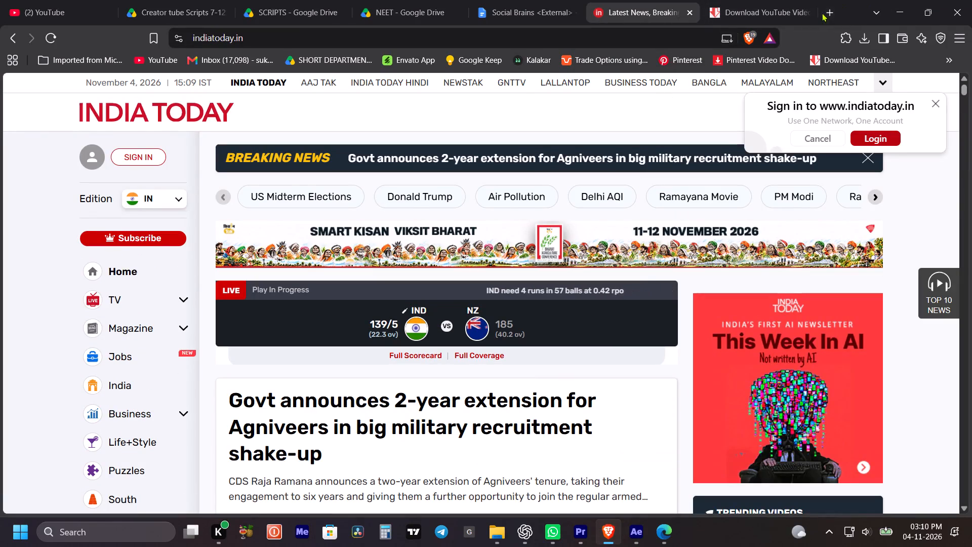
pyautogui.click(834, 10)
pyautogui.click(637, 34)
pyautogui.write('sc st people')
pyautogui.press('Return')
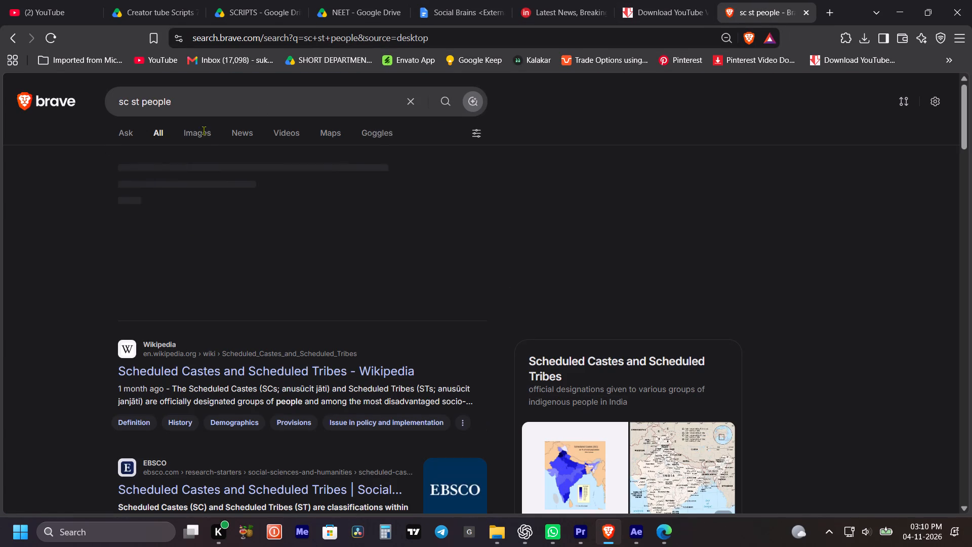
pyautogui.click(200, 132)
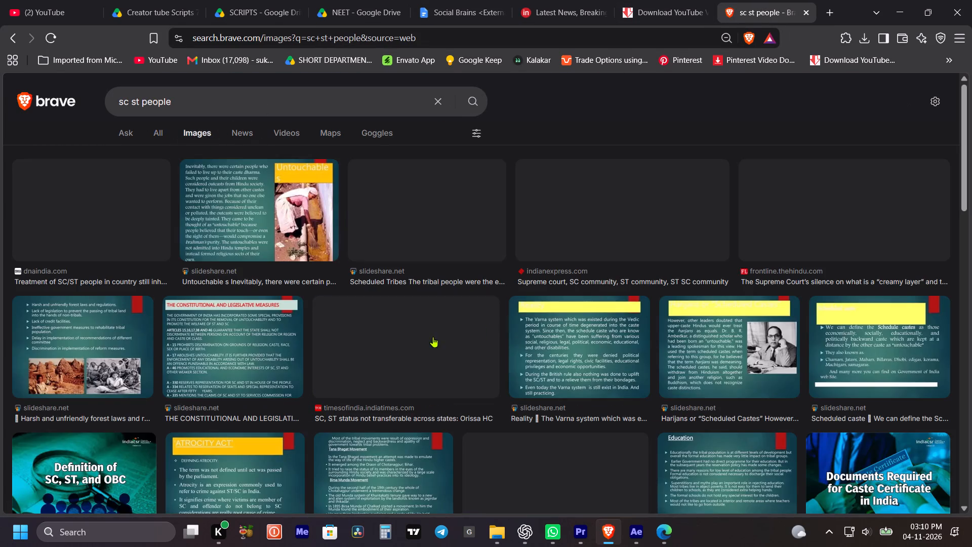
pyautogui.scroll(-6, 662, 338)
pyautogui.scroll(-11, 528, 368)
pyautogui.scroll(9, 522, 369)
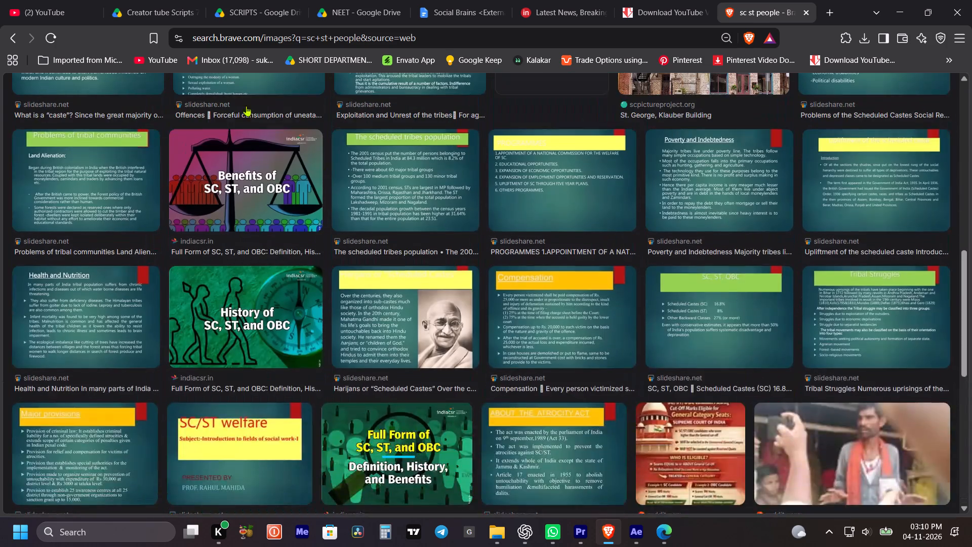
pyautogui.scroll(13, 313, 150)
# Refine the image search to "sc st people rural reaa" and browse the results for usable pictures.
pyautogui.click(220, 105)
pyautogui.press('space')
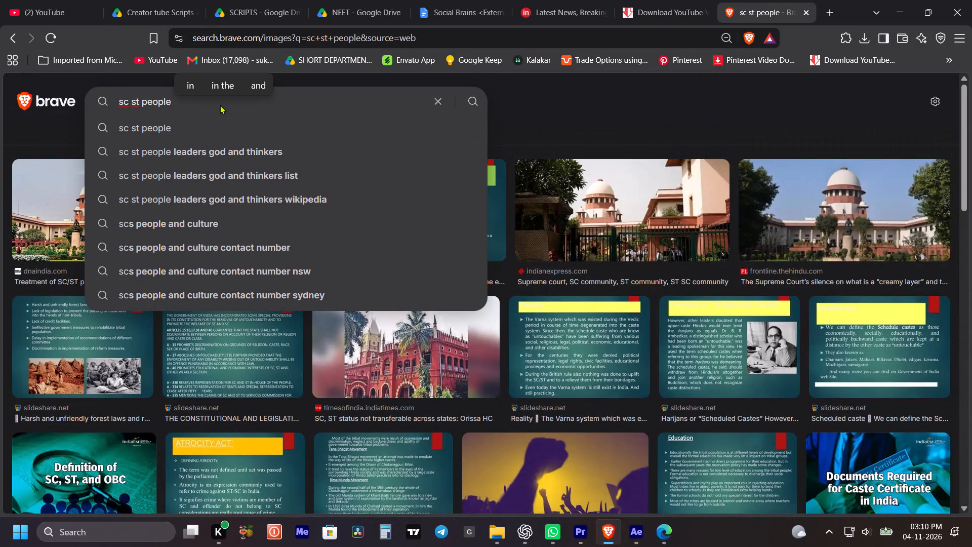
pyautogui.write('rural rea')
pyautogui.press('a')
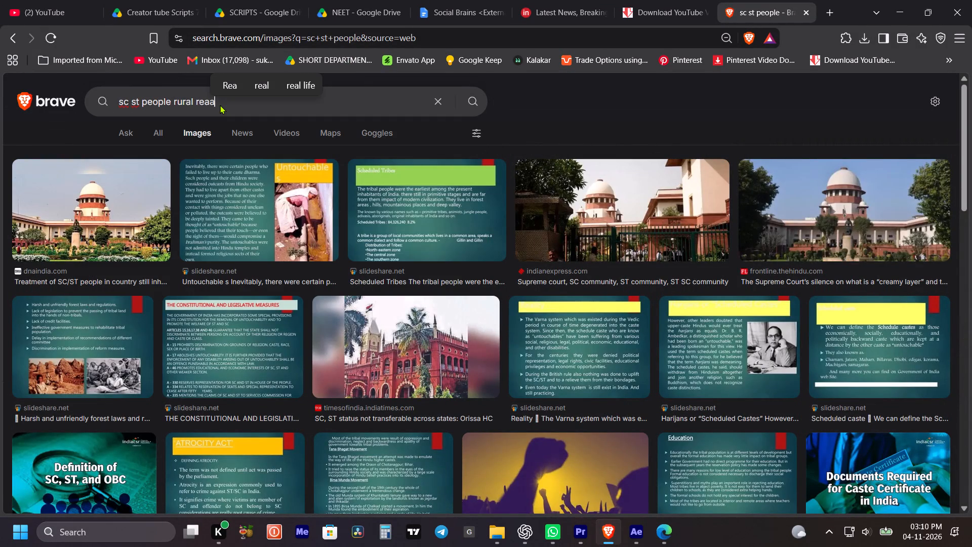
pyautogui.press('Return')
pyautogui.press('\\')
pyautogui.press('Left')
pyautogui.press('Left')
pyautogui.press('Left')
pyautogui.press('Left')
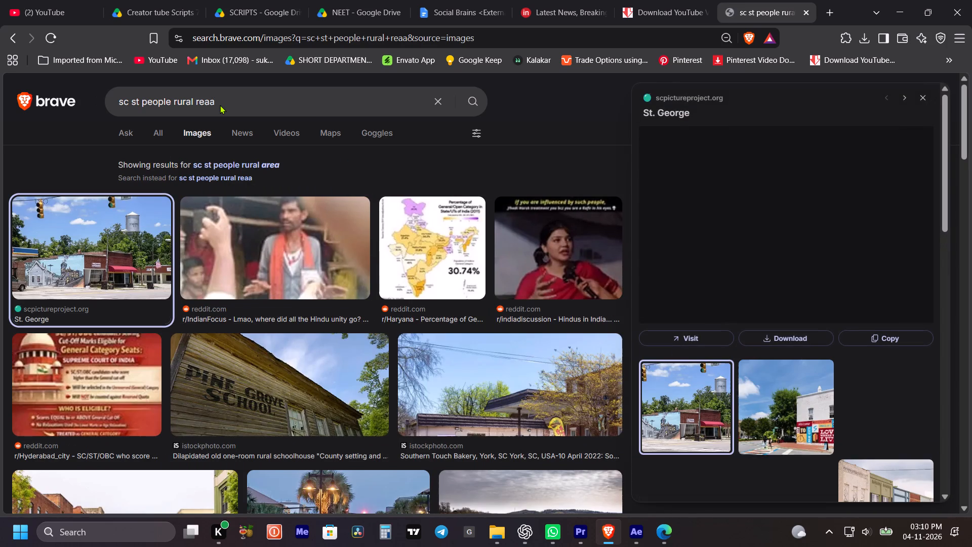
pyautogui.scroll(-8, 539, 316)
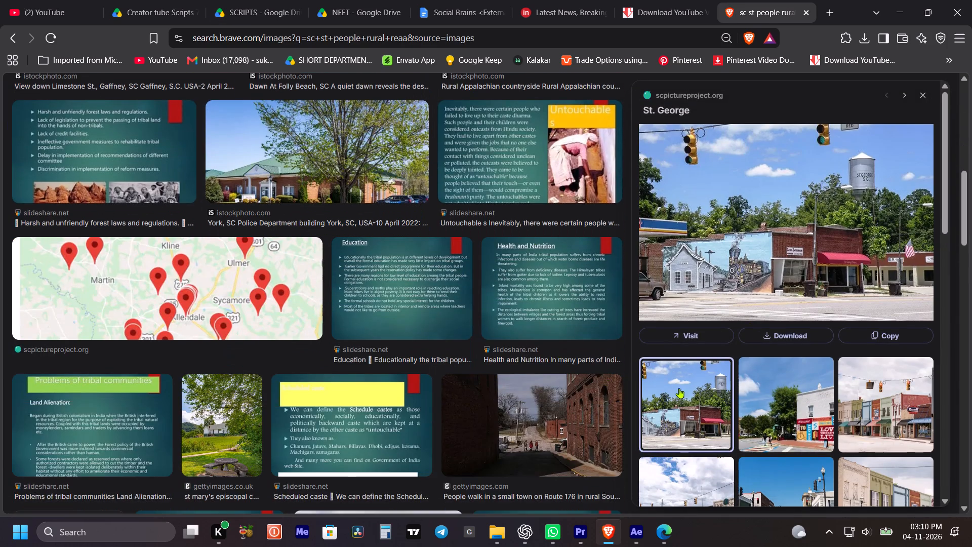
pyautogui.scroll(-2, 520, 409)
pyautogui.scroll(-3, 646, 428)
# Switch to Edge, search for "manual scavengers rural area" in a new tab and browse the image results.
pyautogui.click(670, 539)
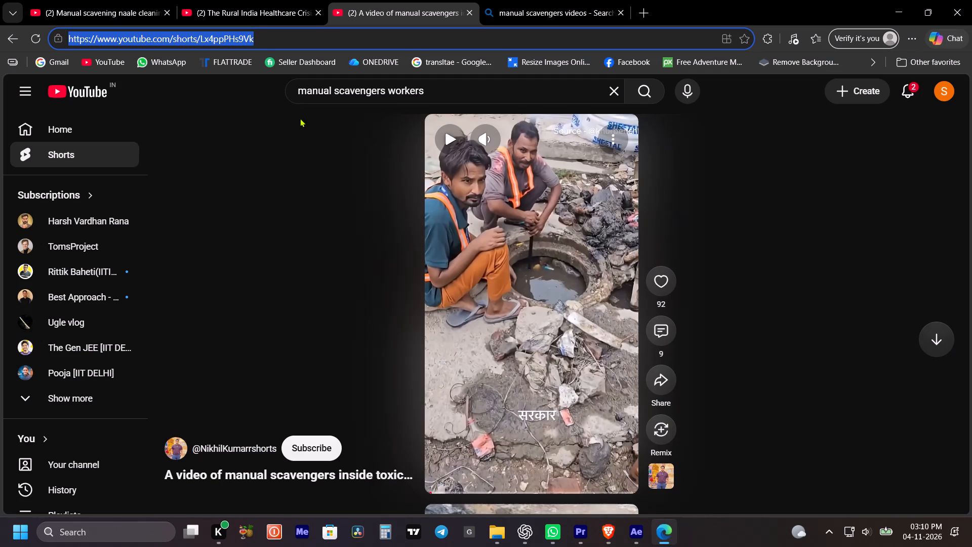
pyautogui.click(638, 12)
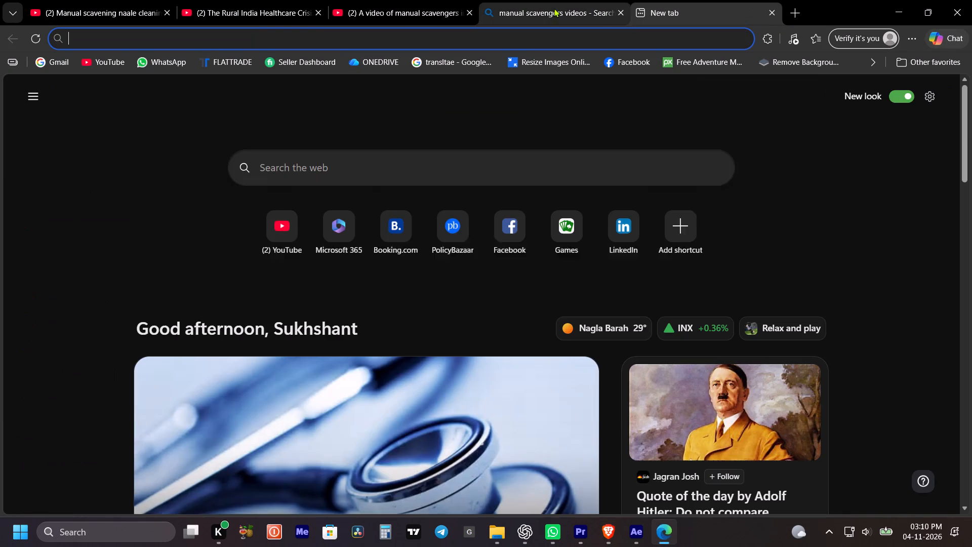
pyautogui.click(497, 45)
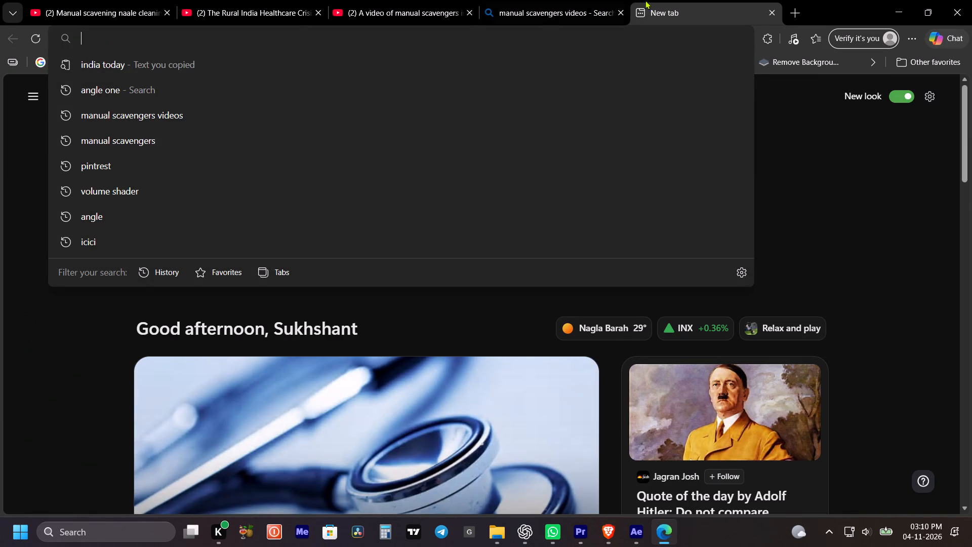
pyautogui.click(547, 0)
pyautogui.moveTo(193, 104); pyautogui.dragTo(682, 8)
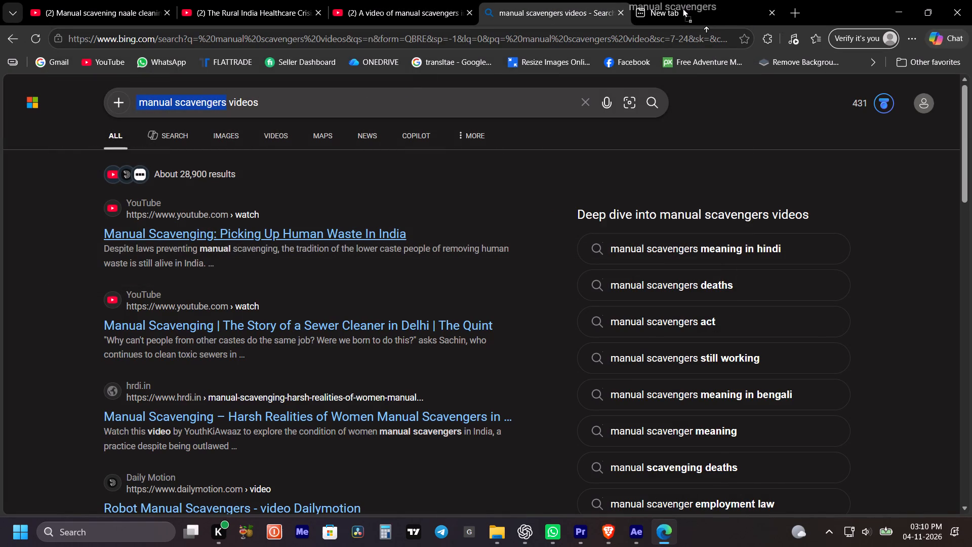
pyautogui.moveTo(682, 8); pyautogui.dragTo(390, 171)
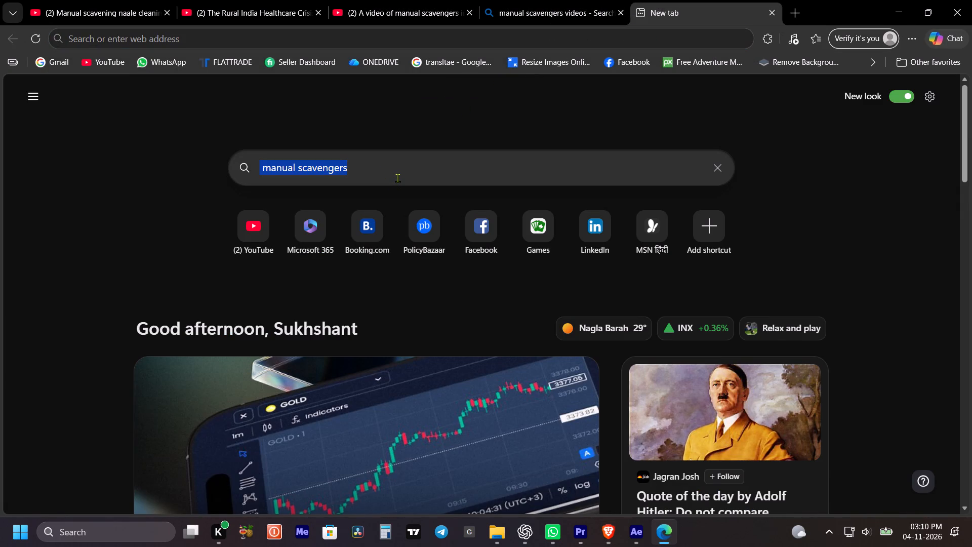
pyautogui.click(397, 177)
pyautogui.click(397, 171)
pyautogui.press('space')
pyautogui.write('re')
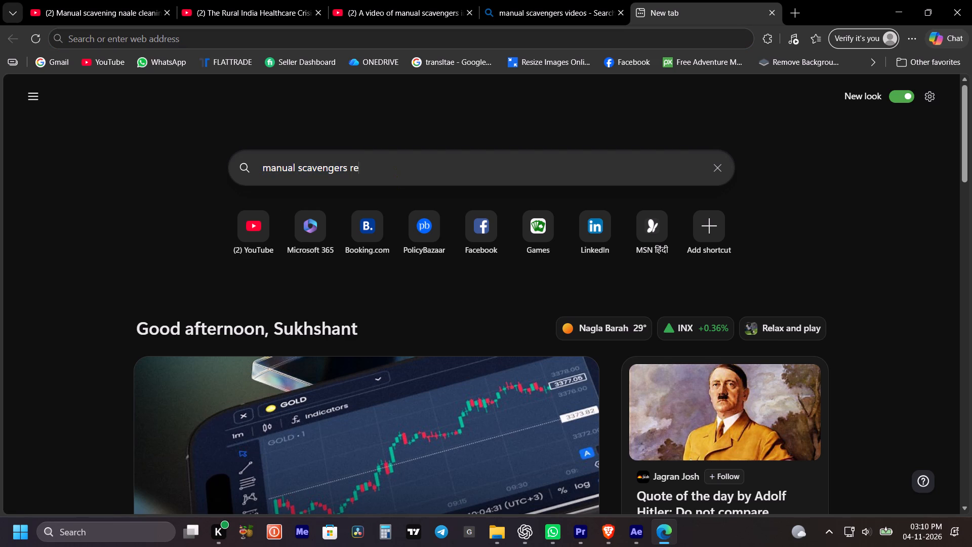
pyautogui.press('BackSpace')
pyautogui.write('ural area')
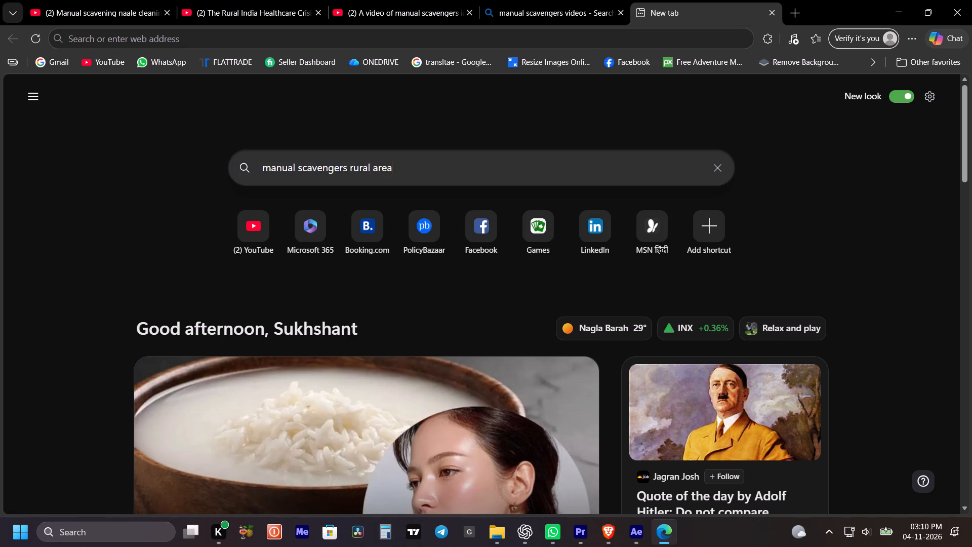
pyautogui.press('Return')
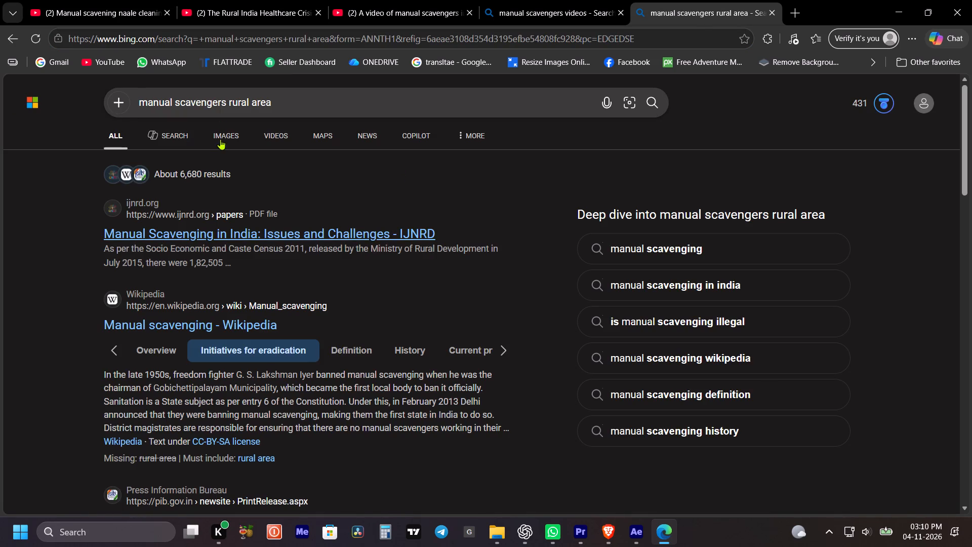
pyautogui.click(220, 138)
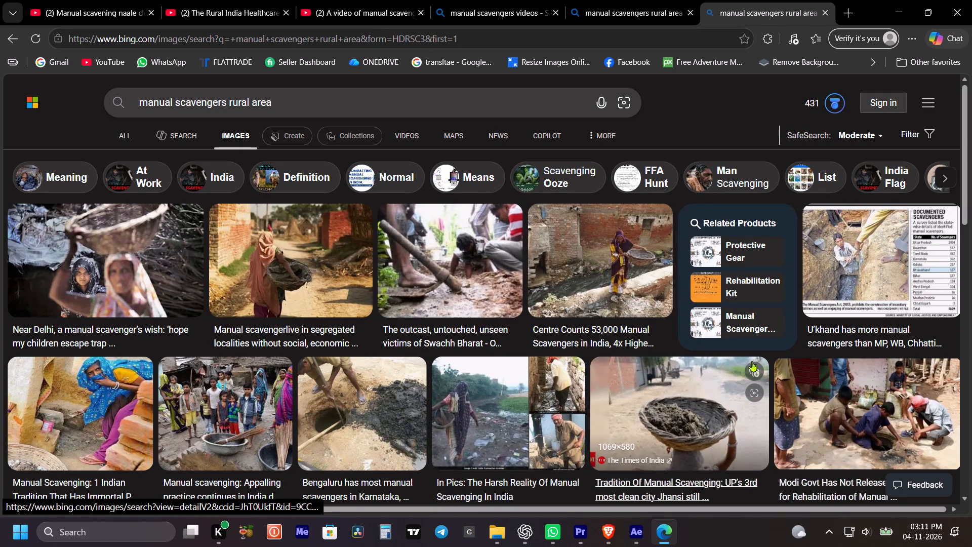
pyautogui.scroll(-6, 752, 360)
pyautogui.scroll(4, 779, 370)
pyautogui.scroll(-2, 833, 384)
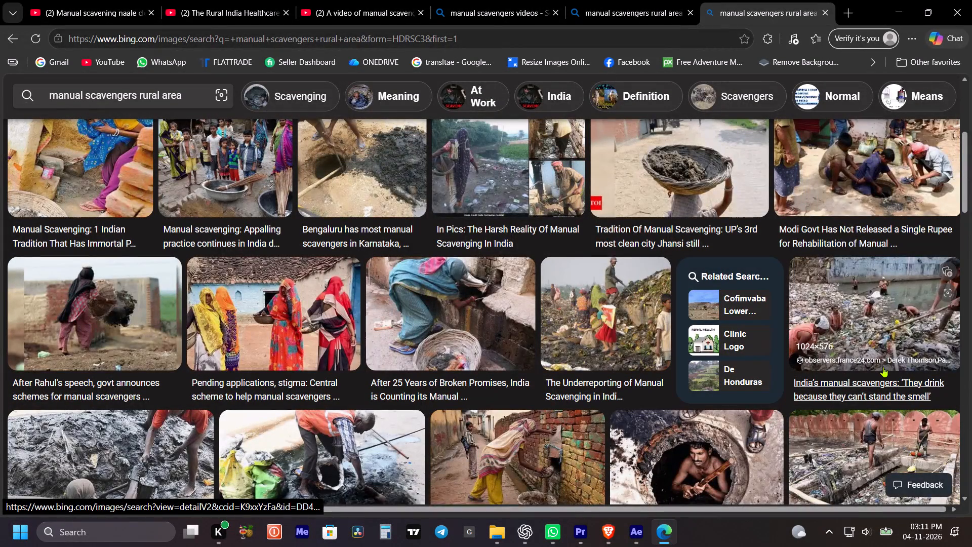
pyautogui.click(877, 323)
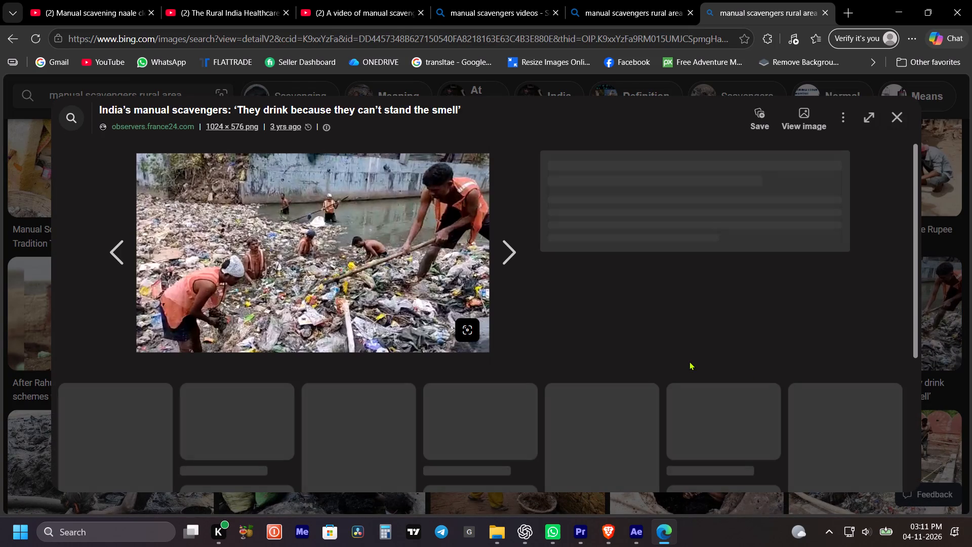
pyautogui.scroll(-3, 683, 348)
pyautogui.scroll(4, 534, 342)
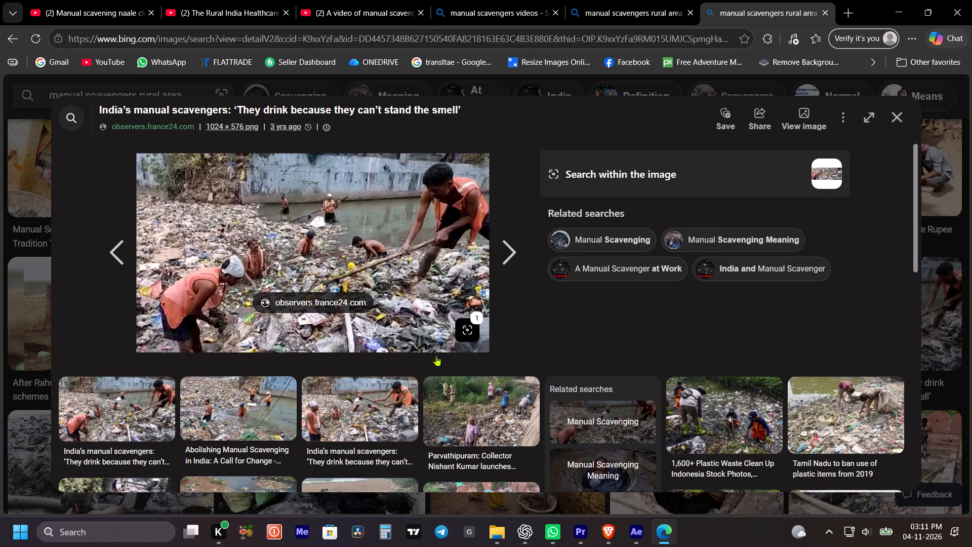
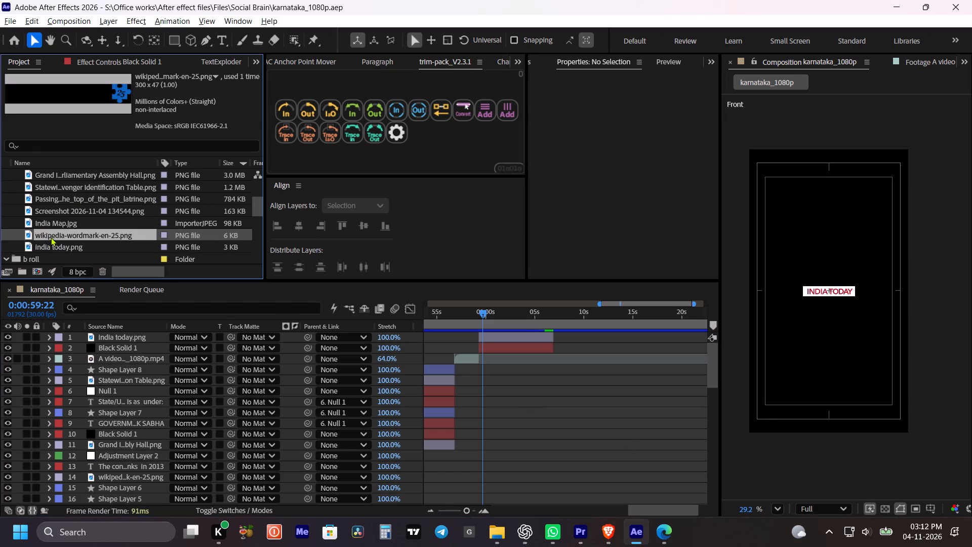
pyautogui.hotkey('ctrl', 'i')
pyautogui.hotkey('ctrl', 'v')
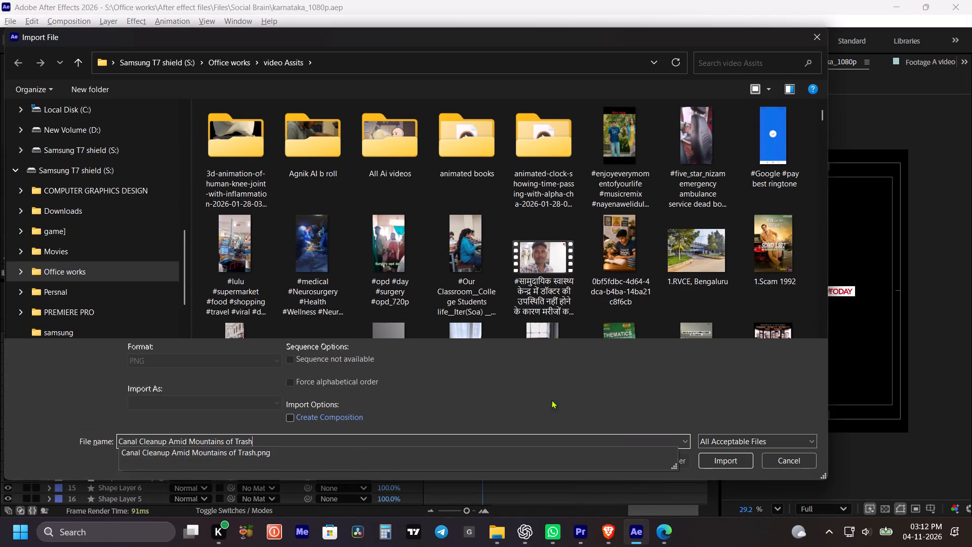
pyautogui.click(318, 463)
pyautogui.click(757, 443)
pyautogui.click(741, 451)
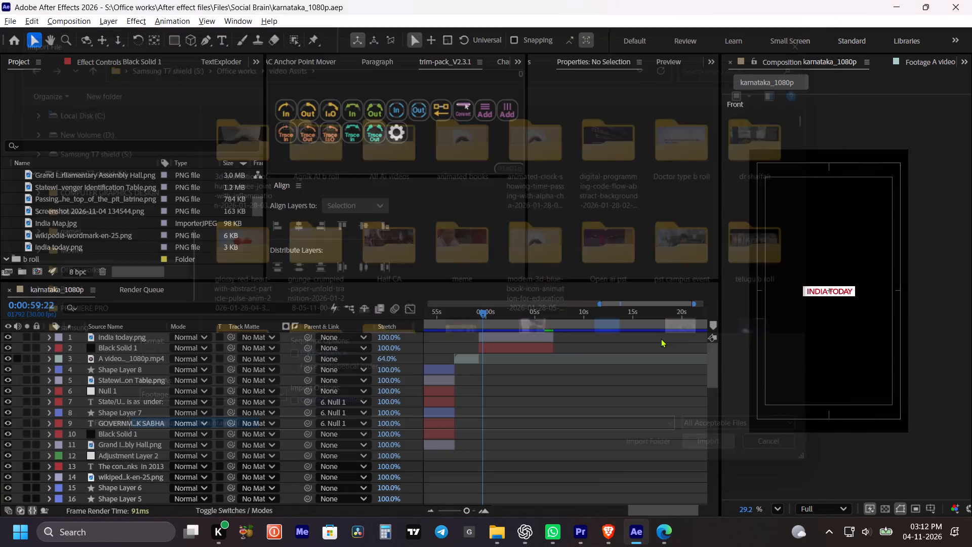
# Place the canal cleanup image in the timeline directly below the top Black Solid 1, starting at 0:00:59:09.
pyautogui.moveTo(80, 176); pyautogui.dragTo(521, 343)
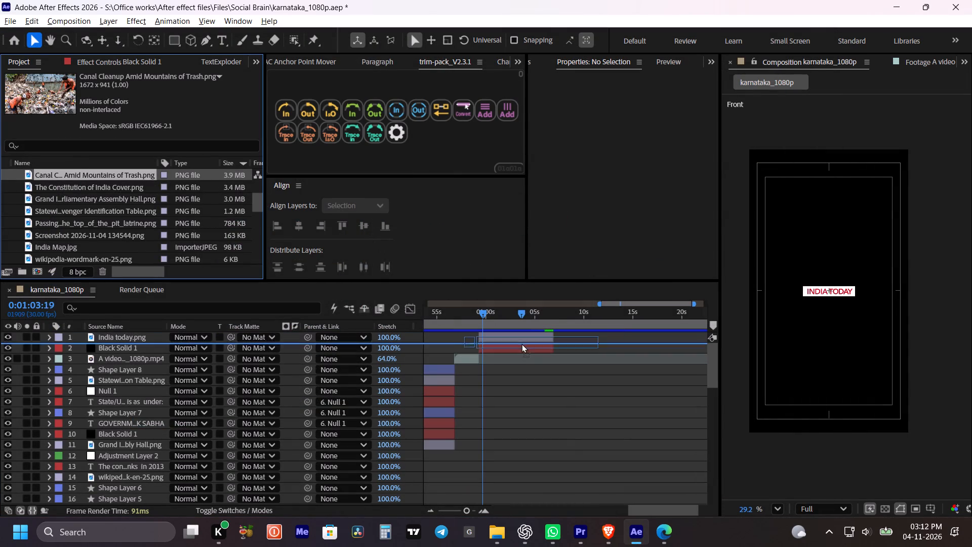
pyautogui.moveTo(521, 343); pyautogui.dragTo(516, 350)
pyautogui.keyDown('shift'); pyautogui.moveTo(487, 318); pyautogui.dragTo(480, 319); pyautogui.keyUp('shift')
pyautogui.click(531, 357)
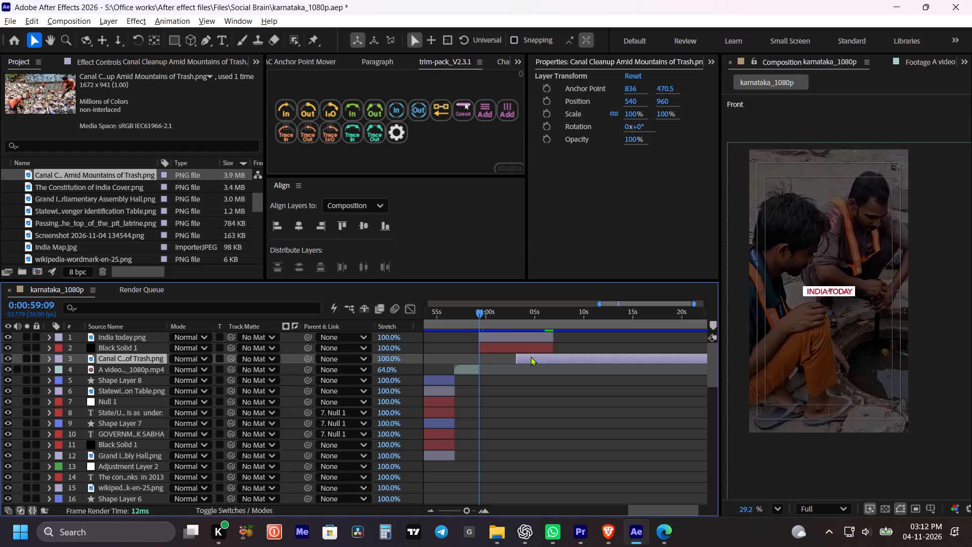
pyautogui.press('[')
# Scale the canal cleanup image to 226% and set its horizontal position to 1068.
pyautogui.moveTo(633, 113); pyautogui.dragTo(712, 123)
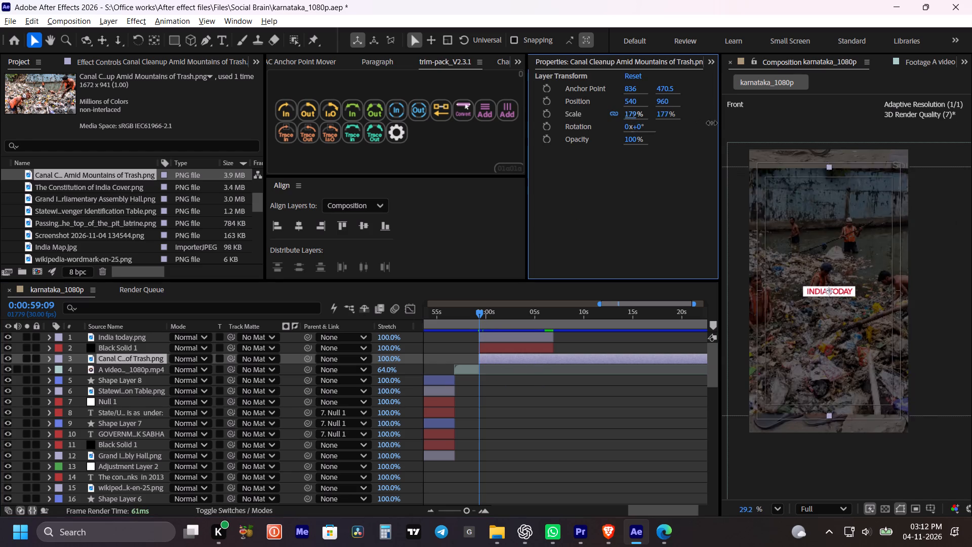
pyautogui.moveTo(712, 123); pyautogui.dragTo(737, 130)
pyautogui.moveTo(633, 104); pyautogui.dragTo(724, 105)
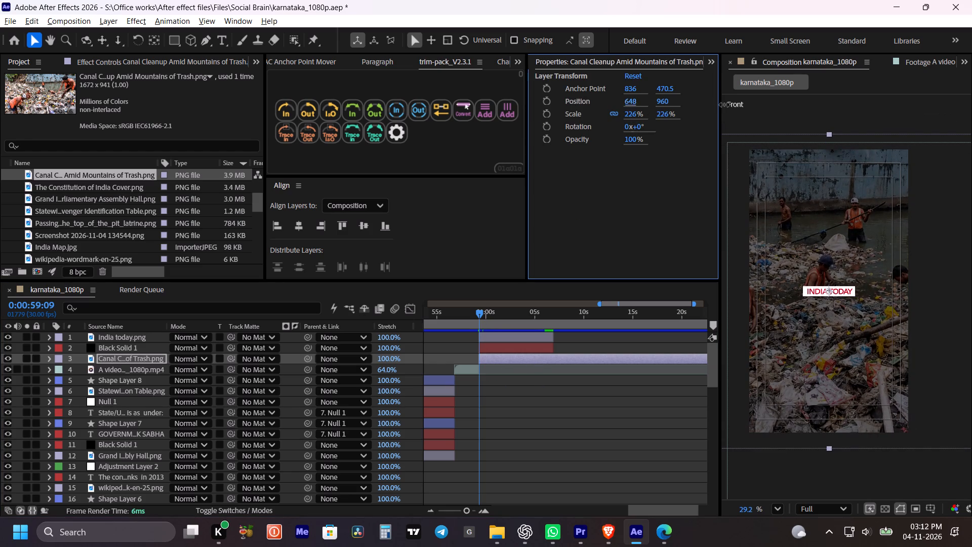
pyautogui.moveTo(724, 105); pyautogui.dragTo(971, 105)
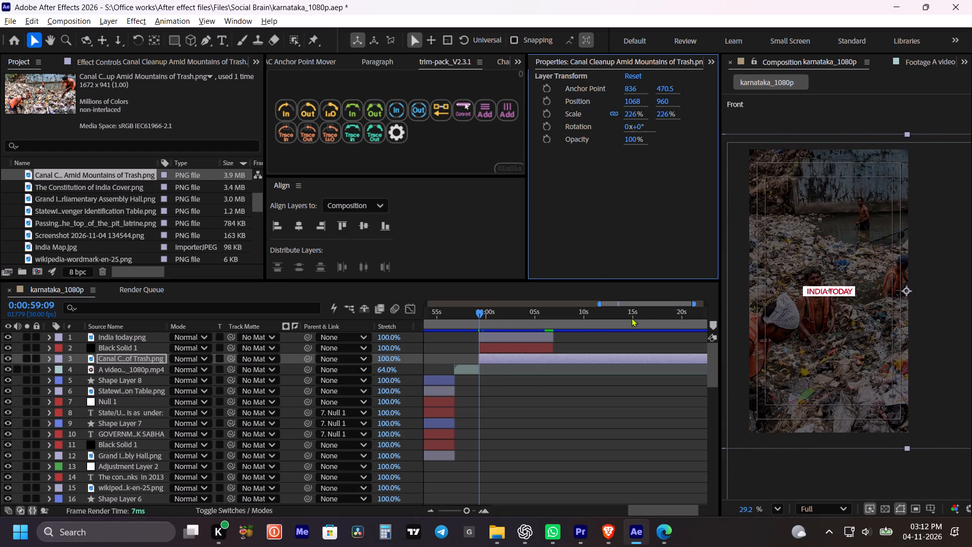
# Animate the canal image's position with a keyframe at its start and another at 0:01:06:26 with X at 511, and preview it.
pyautogui.press('p')
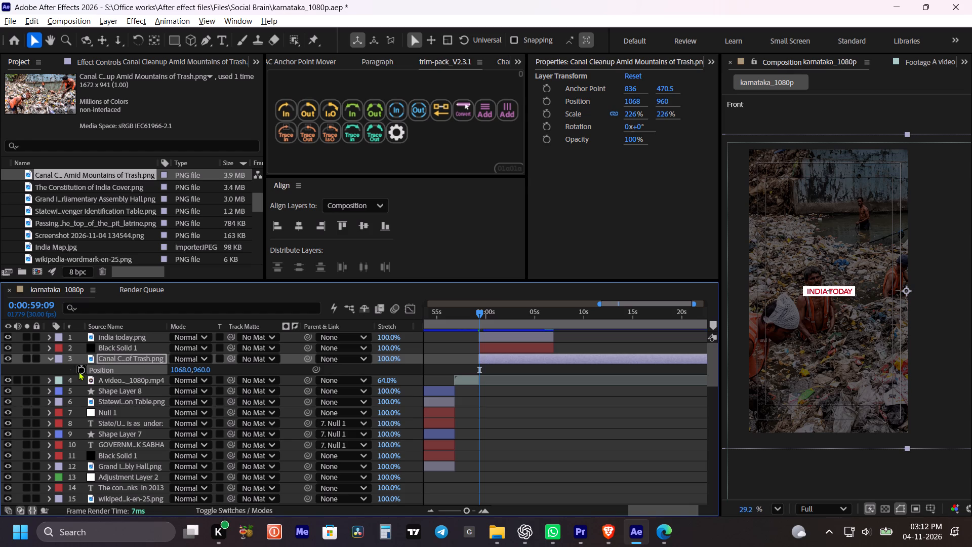
pyautogui.click(78, 371)
pyautogui.keyDown('shift'); pyautogui.moveTo(532, 314); pyautogui.dragTo(550, 318); pyautogui.keyUp('shift')
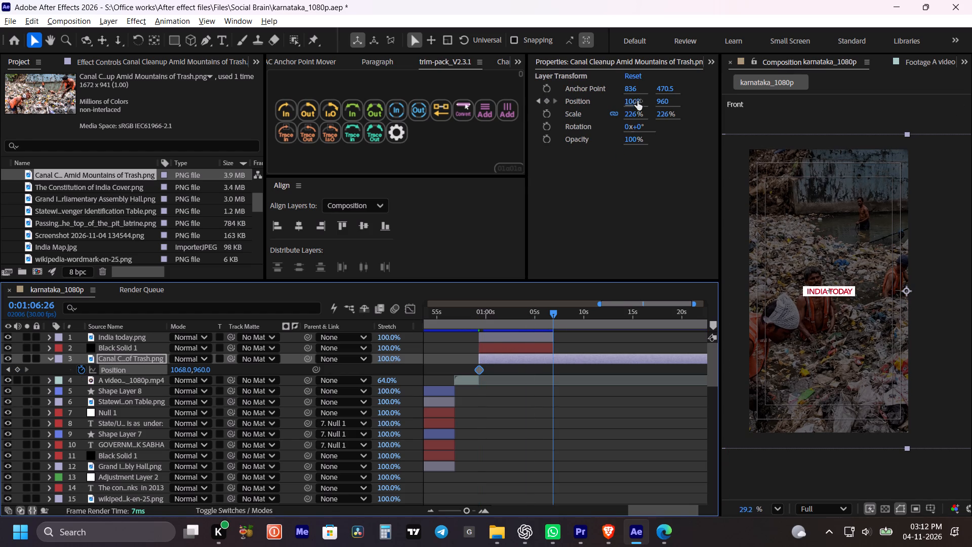
pyautogui.moveTo(637, 100); pyautogui.dragTo(341, 159)
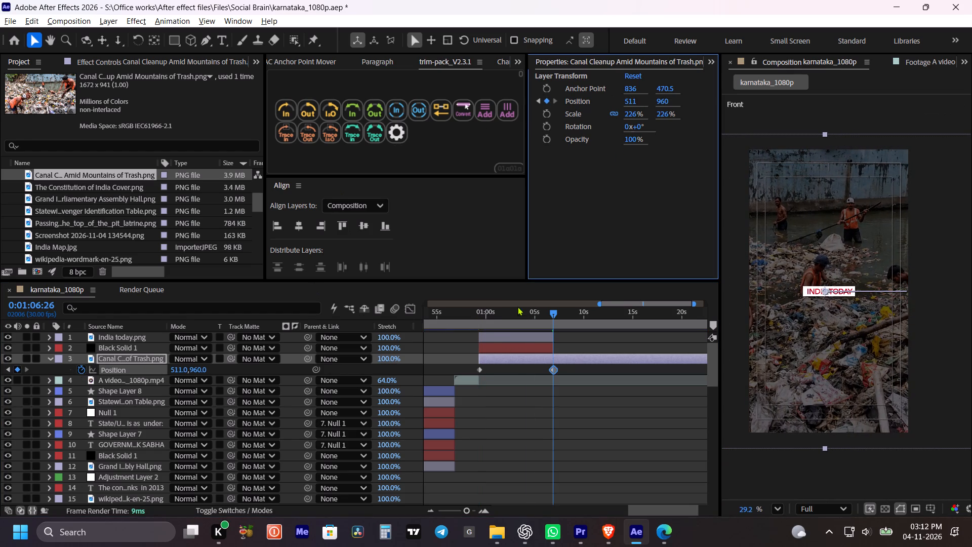
pyautogui.moveTo(487, 312); pyautogui.dragTo(477, 314)
pyautogui.press('space')
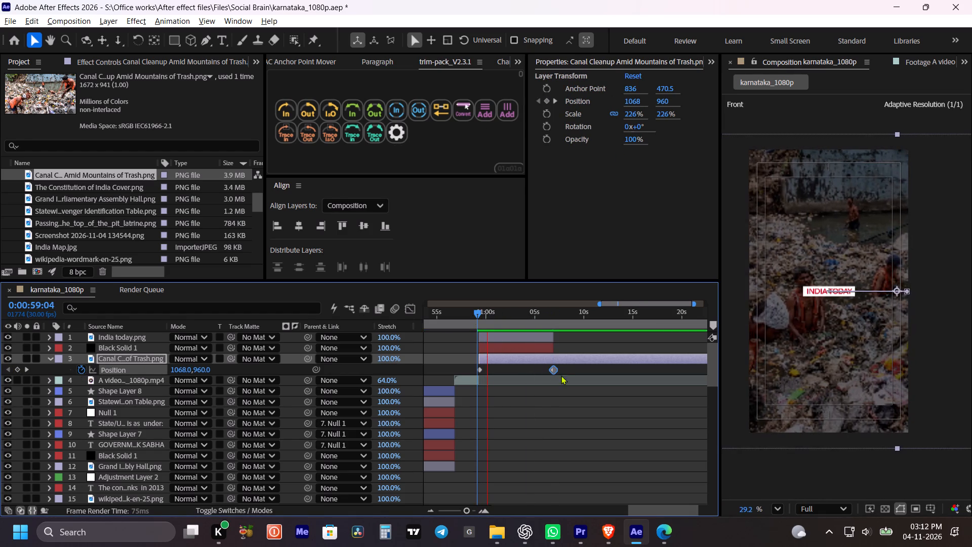
pyautogui.press('space')
# Trim the end of the canal cleanup image layer to 0:01:06:26 and save the project.
pyautogui.keyDown('shift'); pyautogui.moveTo(538, 310); pyautogui.dragTo(554, 315); pyautogui.keyUp('shift')
pyautogui.hotkey('alt', ']')
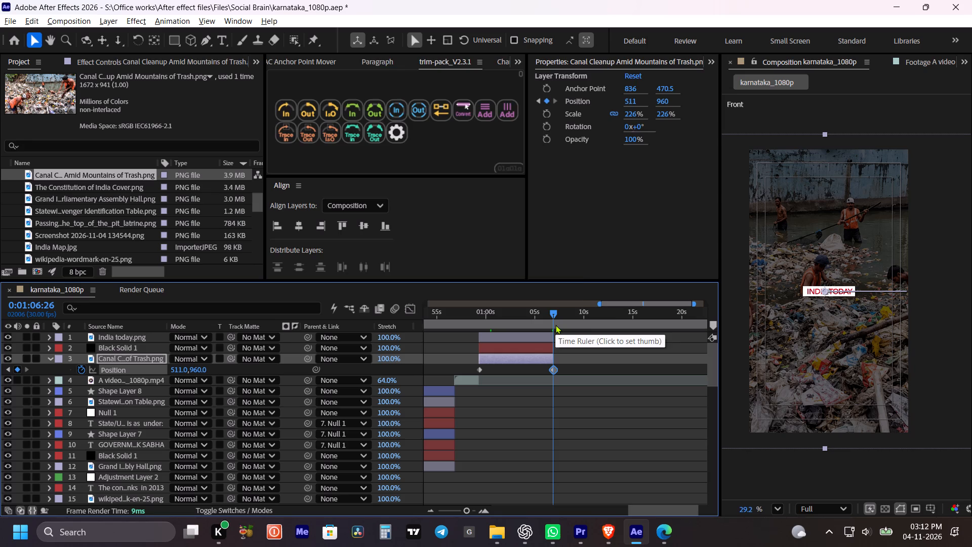
pyautogui.hotkey('ctrl', 's')
# Play back the transition from the preceding video clip into the canal cleanup image, starting at 0:00:58:03.
pyautogui.click(578, 371)
pyautogui.press('m')
pyautogui.scroll(4, 552, 400)
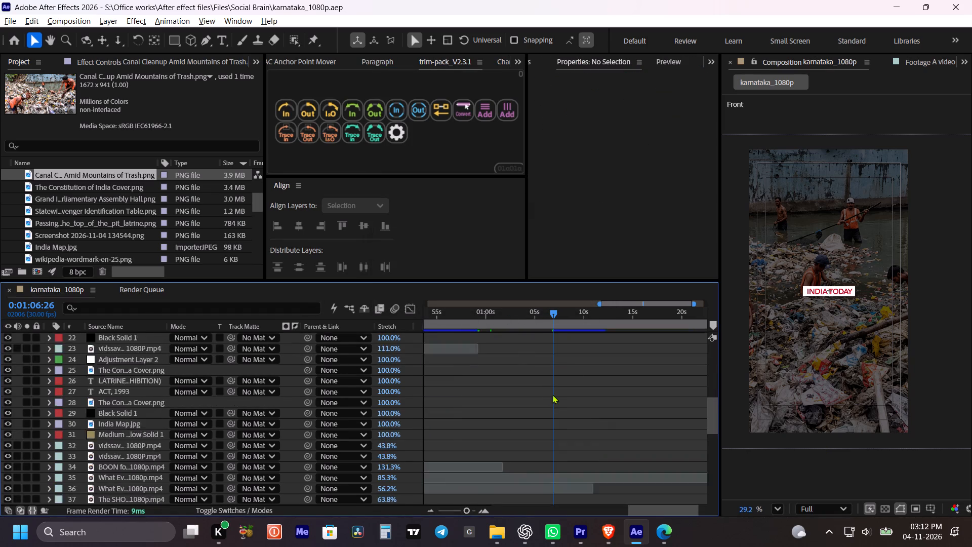
pyautogui.scroll(13, 552, 395)
pyautogui.keyDown('shift'); pyautogui.moveTo(499, 318); pyautogui.dragTo(472, 319); pyautogui.keyUp('shift')
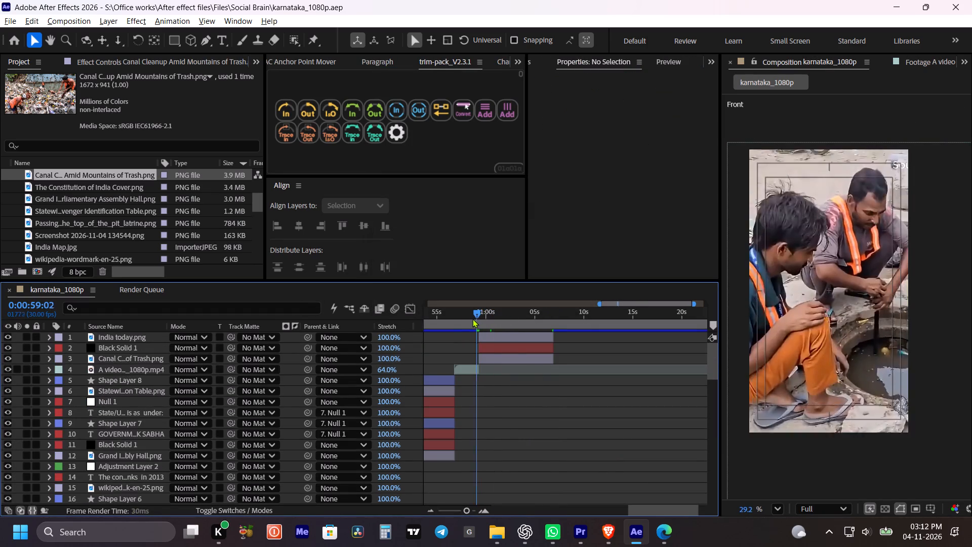
pyautogui.keyDown('shift'); pyautogui.moveTo(472, 319); pyautogui.dragTo(467, 319); pyautogui.keyUp('shift')
pyautogui.press('space')
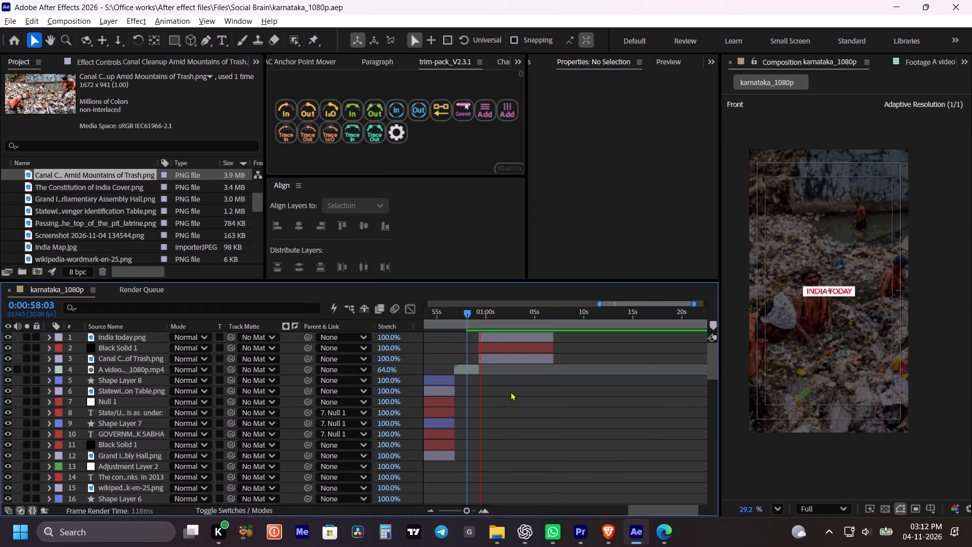
pyautogui.press('space')
# Move the India Today logo layer up to a vertical position of 528 and save the project.
pyautogui.keyDown('alt'); pyautogui.scroll(2, 488, 374); pyautogui.keyUp('alt')
pyautogui.click(488, 348)
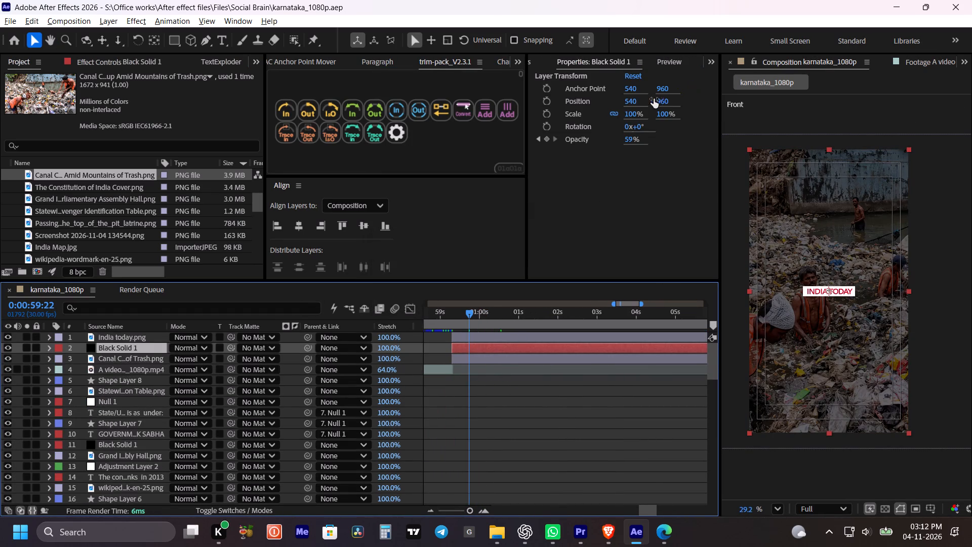
pyautogui.click(475, 337)
pyautogui.moveTo(661, 104); pyautogui.dragTo(593, 103)
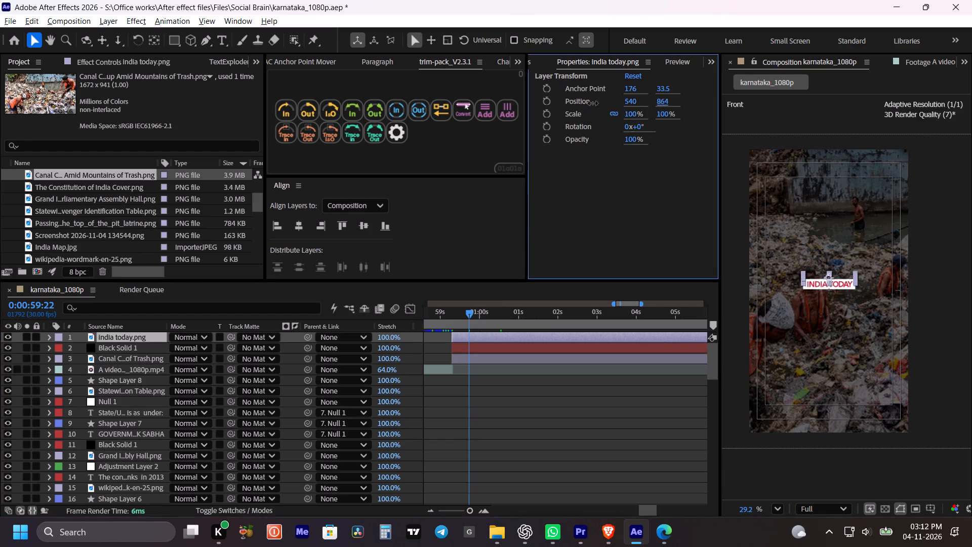
pyautogui.moveTo(593, 103); pyautogui.dragTo(380, 108)
pyautogui.hotkey('ctrl', 's')
pyautogui.click(510, 443)
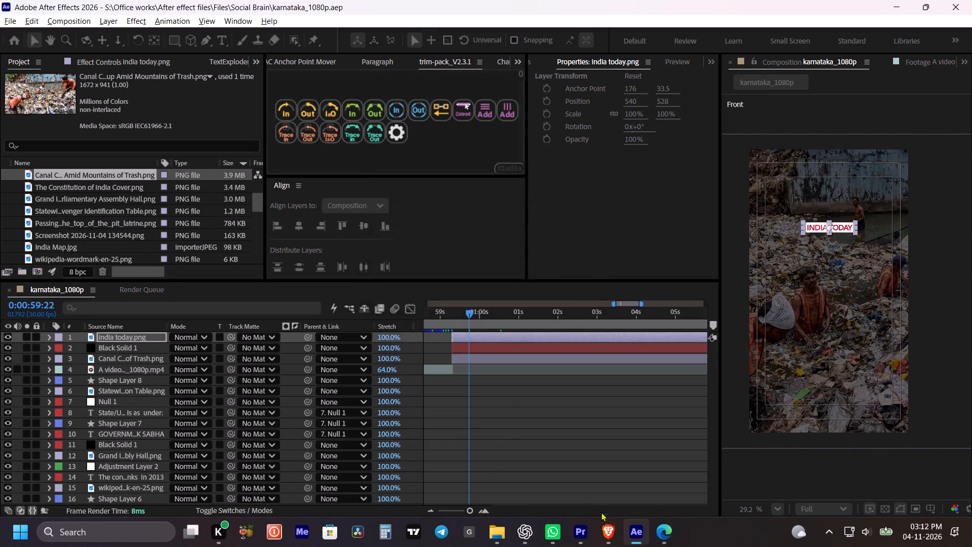
# Switch to Brave, look through the India Today home page for relevant news, and close that page.
pyautogui.click(609, 522)
pyautogui.click(569, 0)
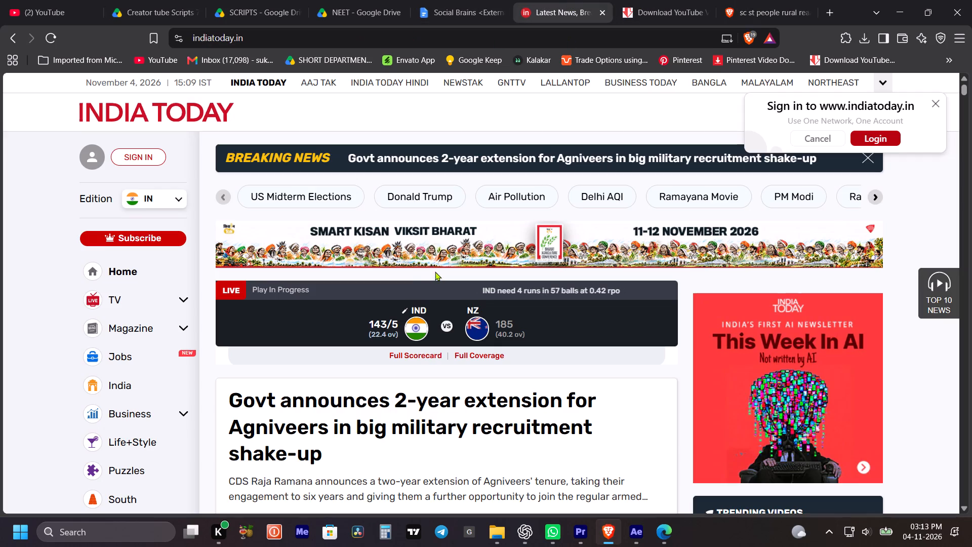
pyautogui.scroll(-3, 399, 337)
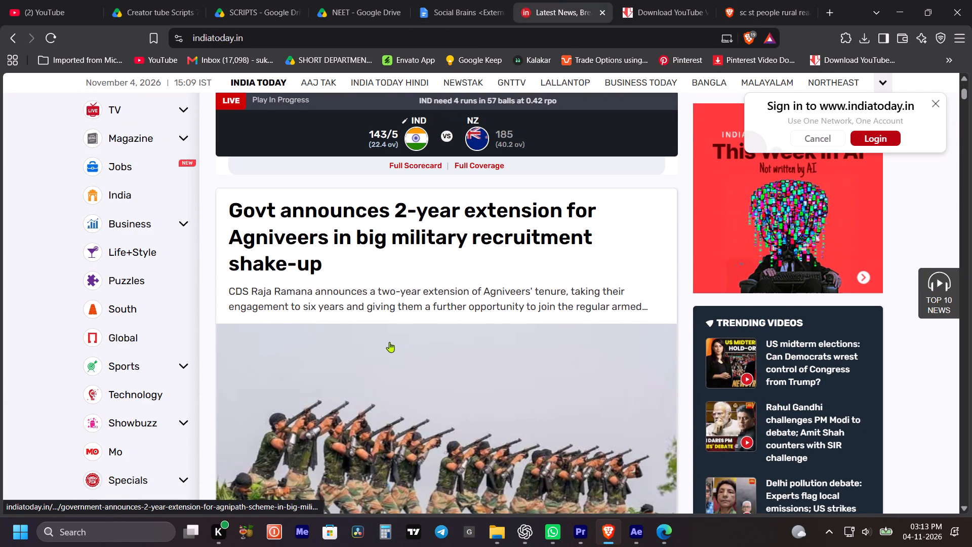
pyautogui.scroll(9, 465, 336)
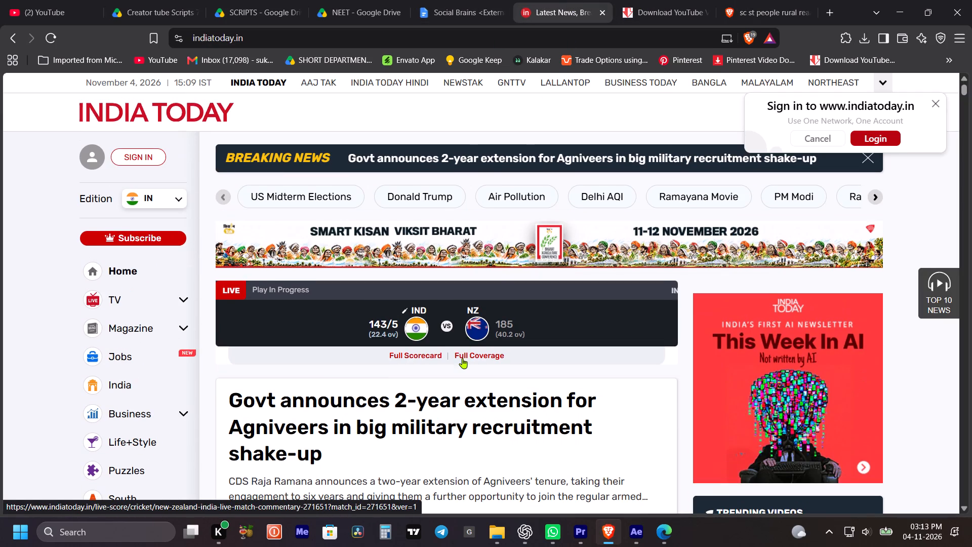
pyautogui.scroll(-16, 462, 358)
pyautogui.scroll(6, 462, 359)
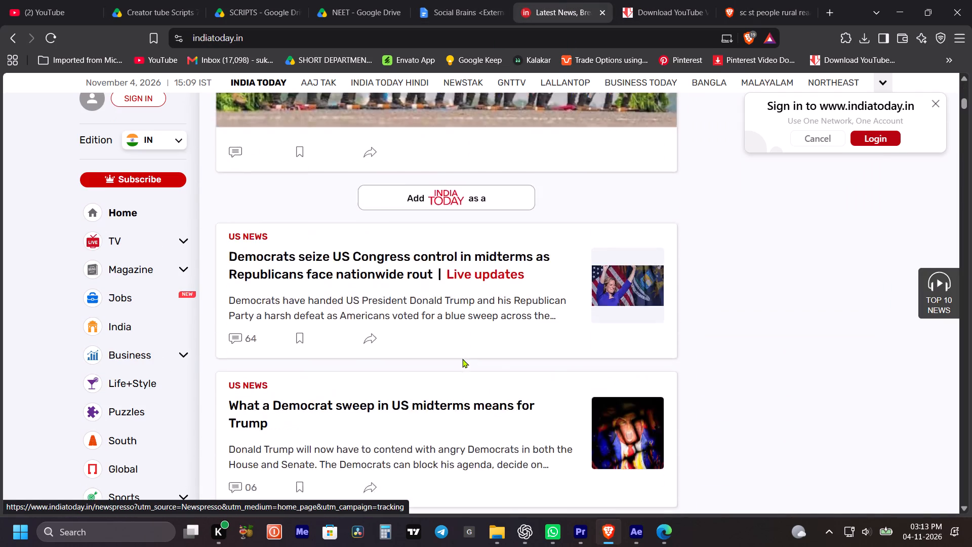
pyautogui.scroll(6, 462, 359)
pyautogui.scroll(-4, 463, 360)
pyautogui.scroll(17, 465, 360)
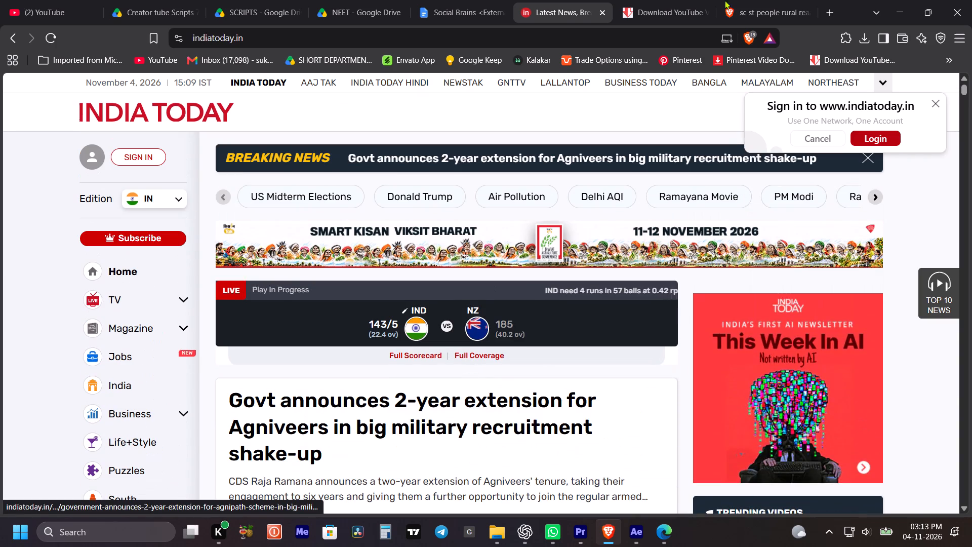
pyautogui.click(601, 13)
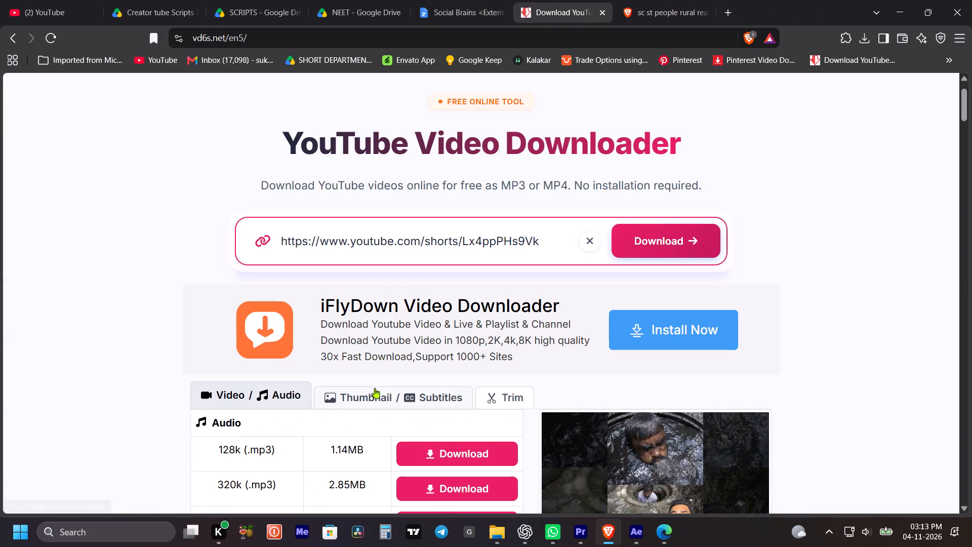
# In Script 3 of the Social Brains document, open the India Today article linked to the figure 42,594.
pyautogui.click(504, 11)
pyautogui.click(496, 329)
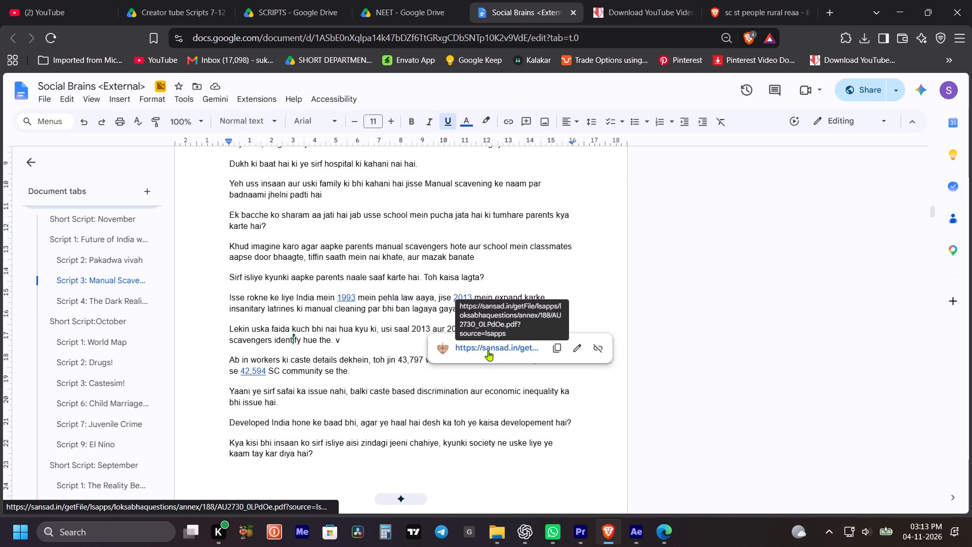
pyautogui.click(663, 363)
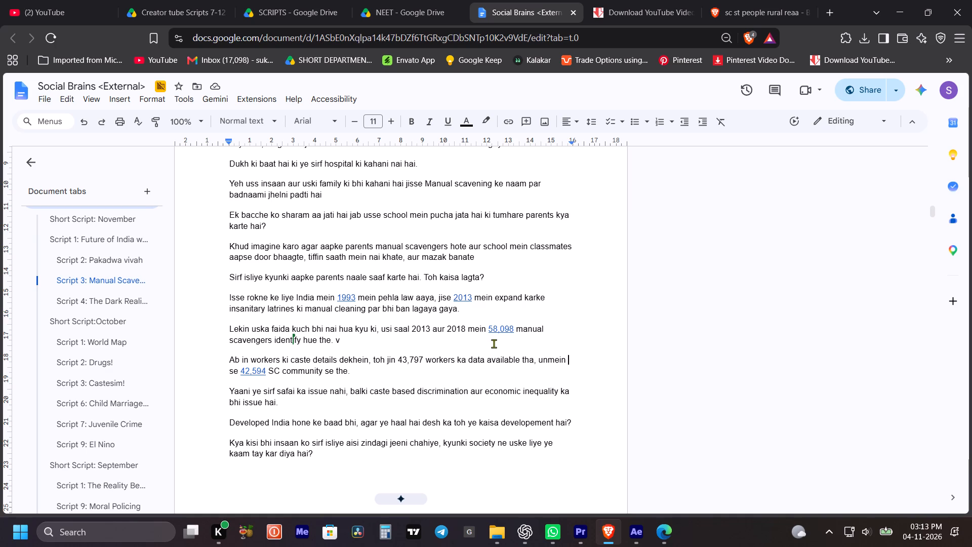
pyautogui.click(353, 351)
pyautogui.click(251, 374)
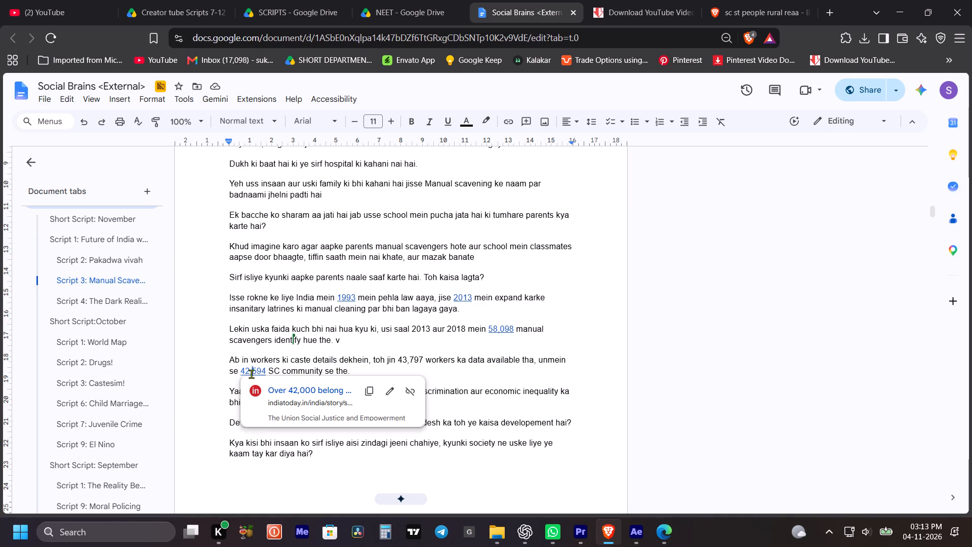
pyautogui.click(290, 388)
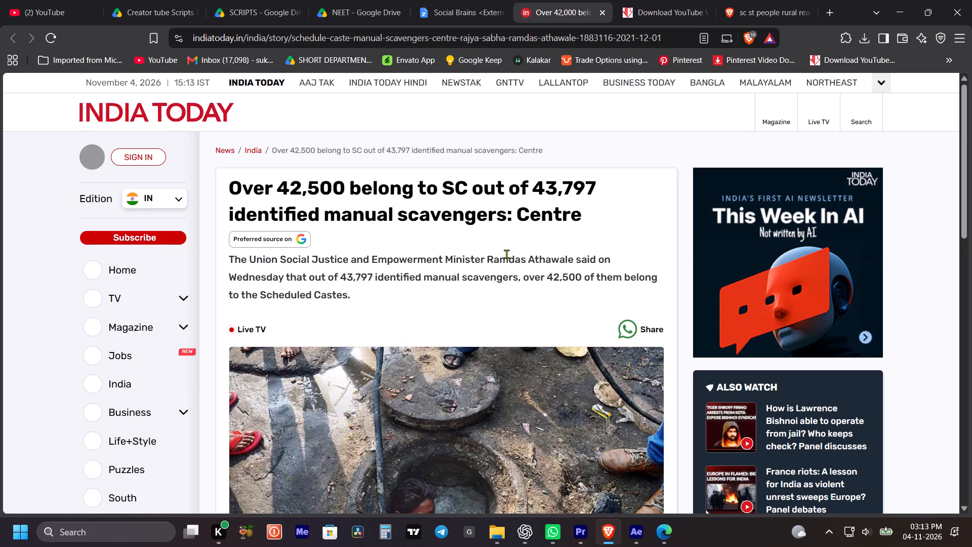
# Copy the article headline "Over 42,500 belong to SC out of 43,797 identified manual scavengers: Centre".
pyautogui.click(535, 239)
pyautogui.scroll(-1, 540, 238)
pyautogui.scroll(1, 540, 238)
pyautogui.moveTo(587, 213); pyautogui.dragTo(229, 185)
pyautogui.hotkey('ctrl', 'c')
pyautogui.hotkey('ctrl', 'c')
pyautogui.hotkey('ctrl', 'c')
# Switch to After Effects and copy the "GOVERNMENT OF INDIA … LOK SABHA" text layer from the state table section.
pyautogui.click(632, 530)
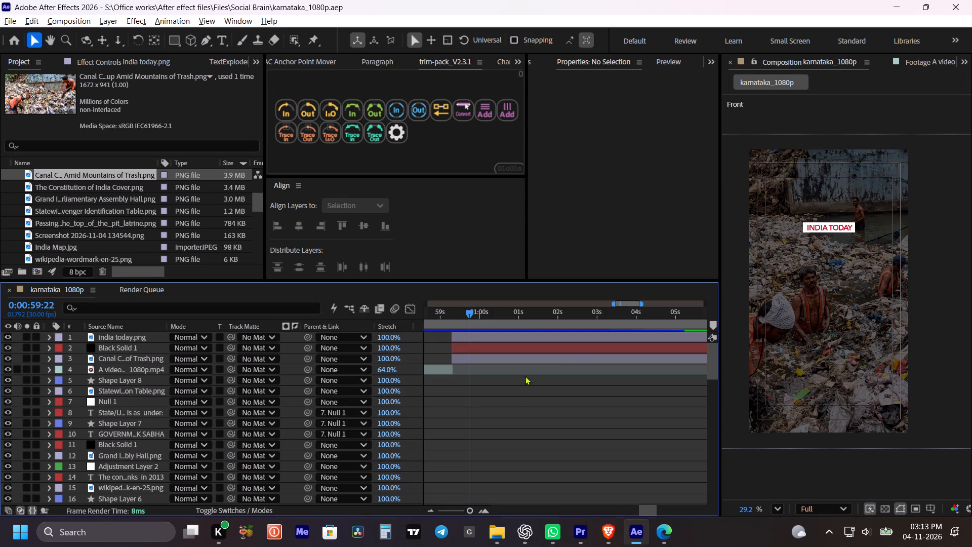
pyautogui.click(518, 401)
pyautogui.keyDown('alt'); pyautogui.scroll(-2, 513, 401); pyautogui.keyUp('alt')
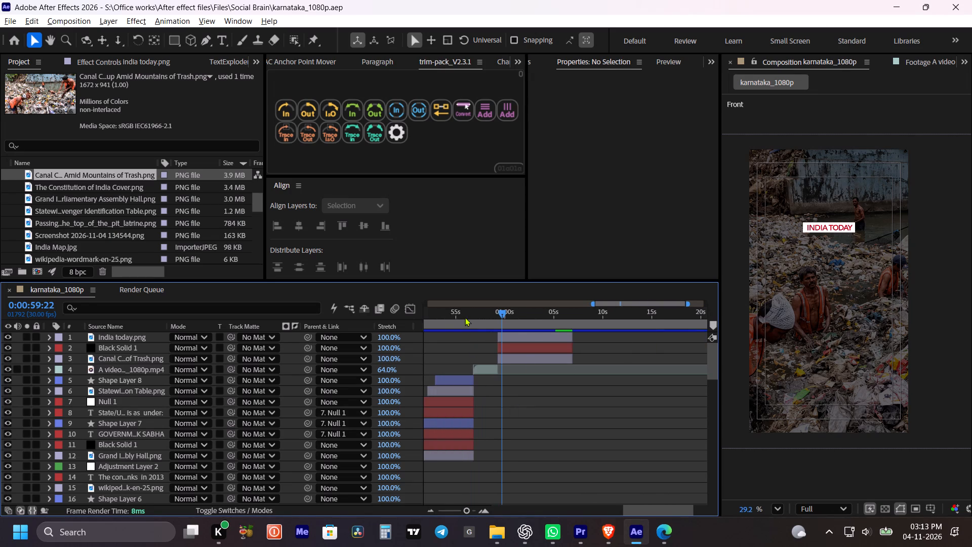
pyautogui.moveTo(463, 314); pyautogui.dragTo(457, 315)
pyautogui.press('space')
pyautogui.press('space')
pyautogui.press('space')
pyautogui.press('space')
pyautogui.moveTo(511, 409); pyautogui.dragTo(522, 413)
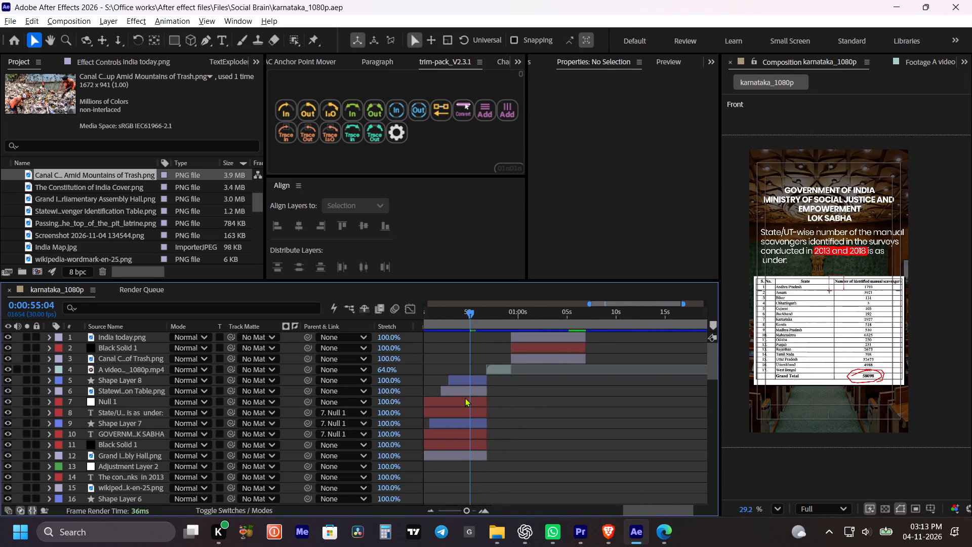
pyautogui.click(465, 398)
pyautogui.click(463, 415)
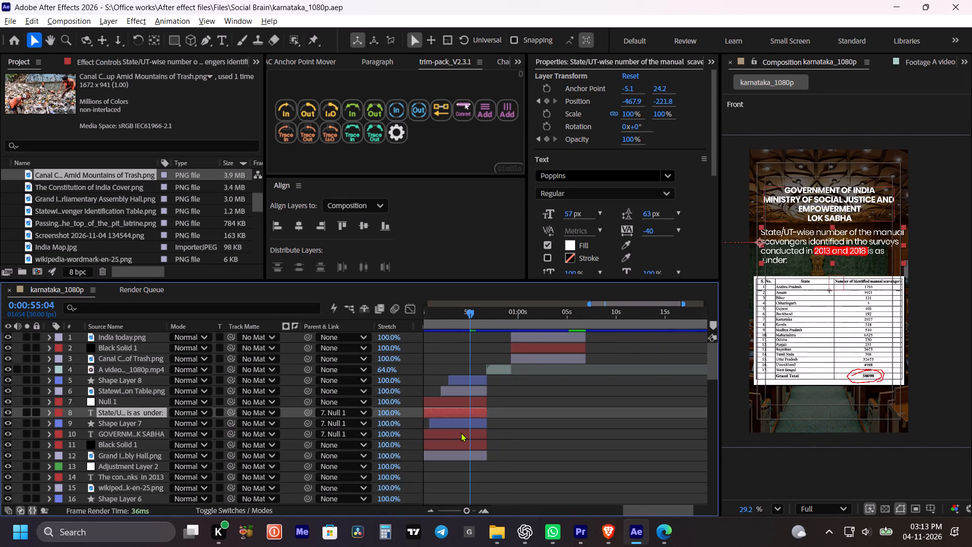
pyautogui.click(461, 433)
pyautogui.hotkey('ctrl', 'c')
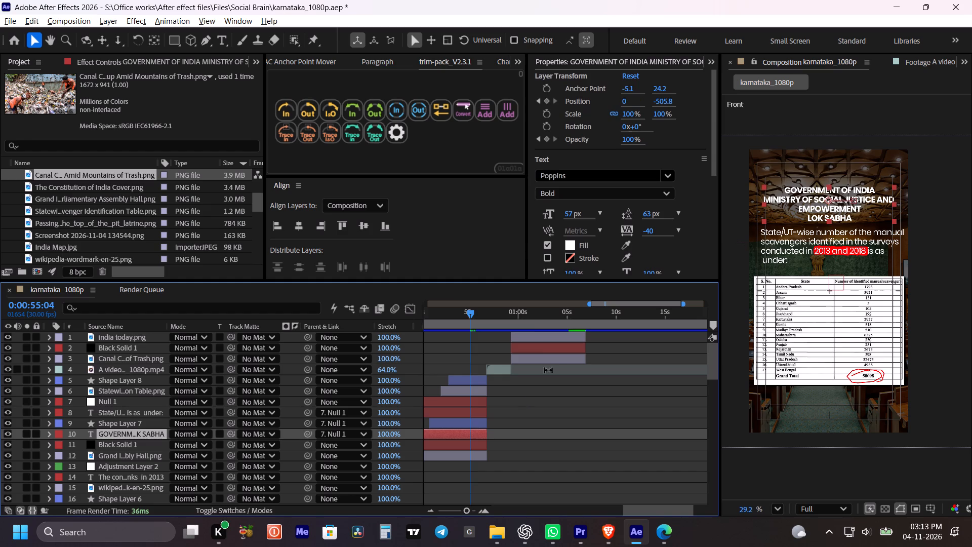
# Paste the text layer above the India Today logo, starting at 0:00:59:09, extend it to the logo layer's end, and preview it.
pyautogui.keyDown('shift'); pyautogui.moveTo(521, 321); pyautogui.dragTo(515, 322); pyautogui.keyUp('shift')
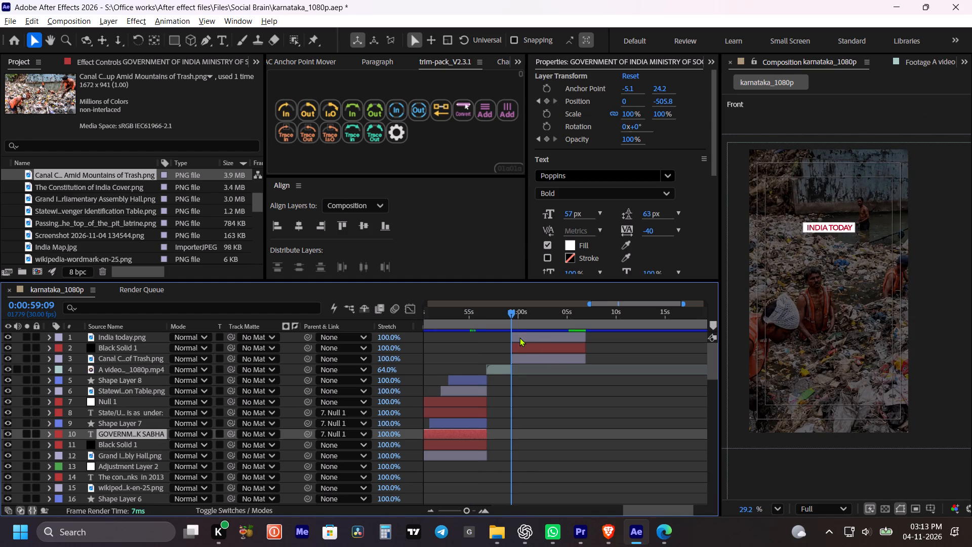
pyautogui.click(519, 337)
pyautogui.hotkey('ctrl', 'v')
pyautogui.press('[')
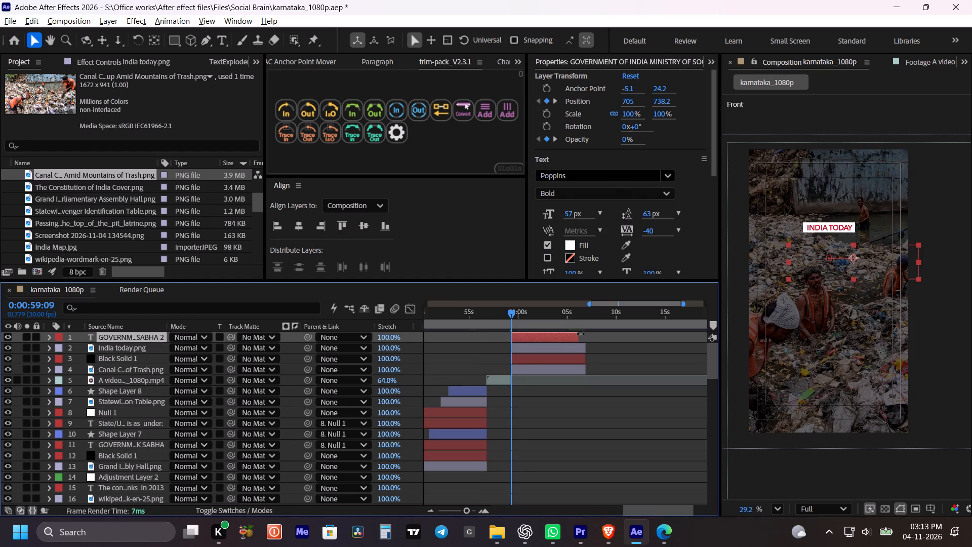
pyautogui.keyDown('shift'); pyautogui.moveTo(580, 334); pyautogui.dragTo(587, 336); pyautogui.keyUp('shift')
pyautogui.press('space')
pyautogui.press('space')
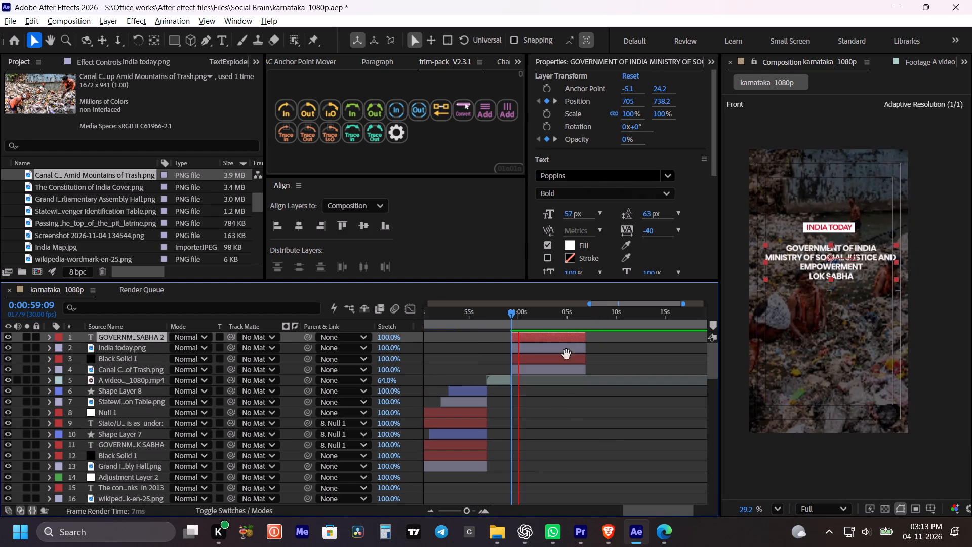
pyautogui.press('space')
pyautogui.press('space')
pyautogui.click(564, 410)
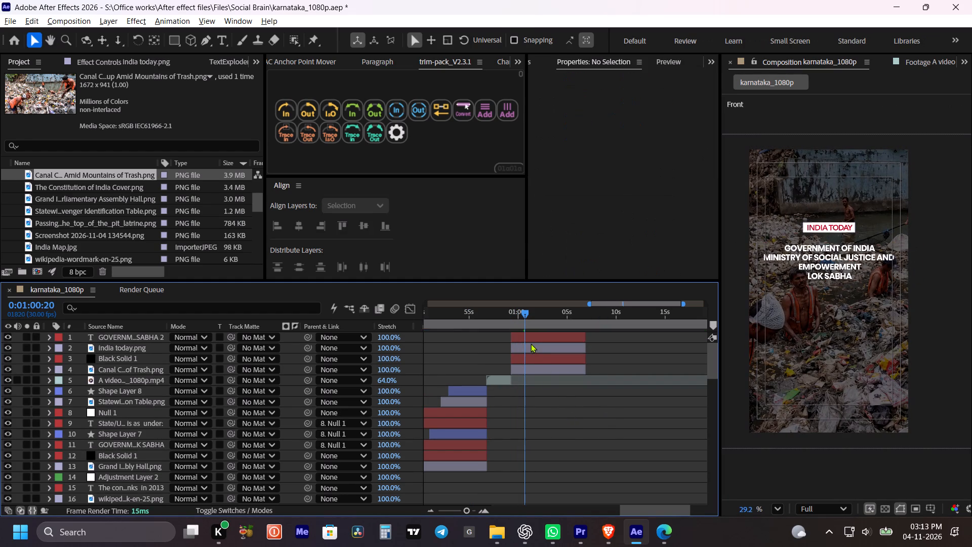
# Add a null object above the pasted text layer and move its start to 0:00:59:09.
pyautogui.click(531, 347)
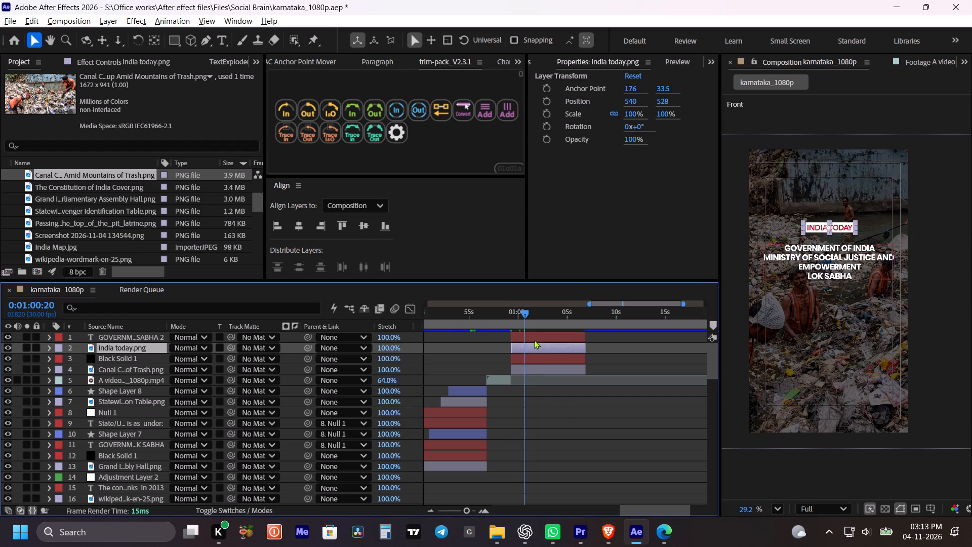
pyautogui.click(534, 340)
pyautogui.press('3')
pyautogui.press('[')
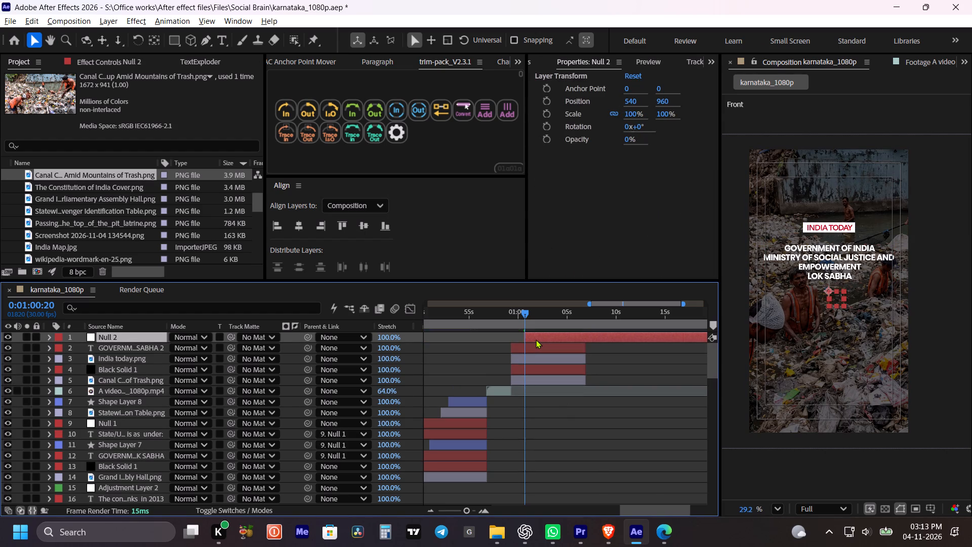
pyautogui.keyDown('shift'); pyautogui.moveTo(533, 339); pyautogui.dragTo(519, 341); pyautogui.keyUp('shift')
# Parent the pasted text layer and the India Today logo layer to the new null.
pyautogui.click(521, 345)
pyautogui.keyDown('shift'); pyautogui.click(523, 354); pyautogui.keyUp('shift')
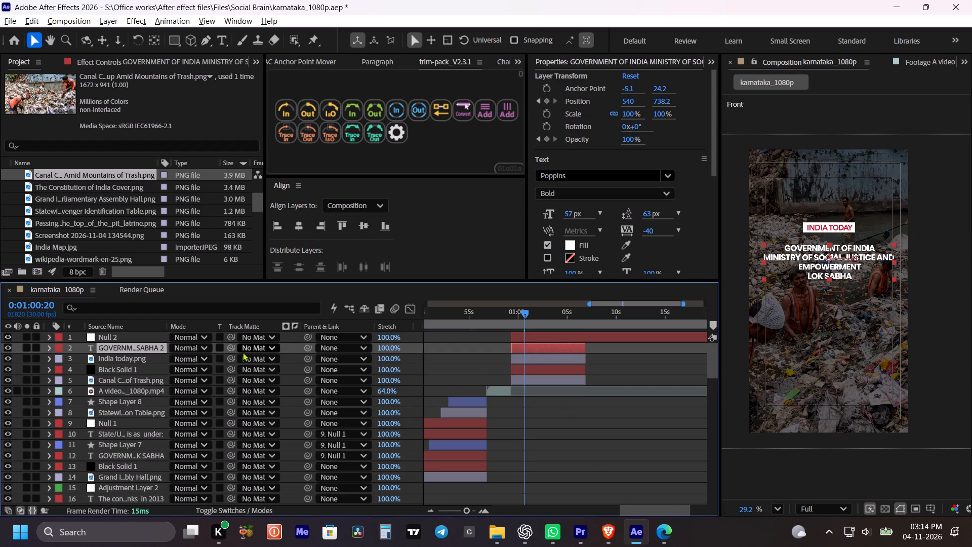
pyautogui.keyDown('shift'); pyautogui.click(127, 359); pyautogui.keyUp('shift')
pyautogui.moveTo(305, 358); pyautogui.dragTo(121, 330)
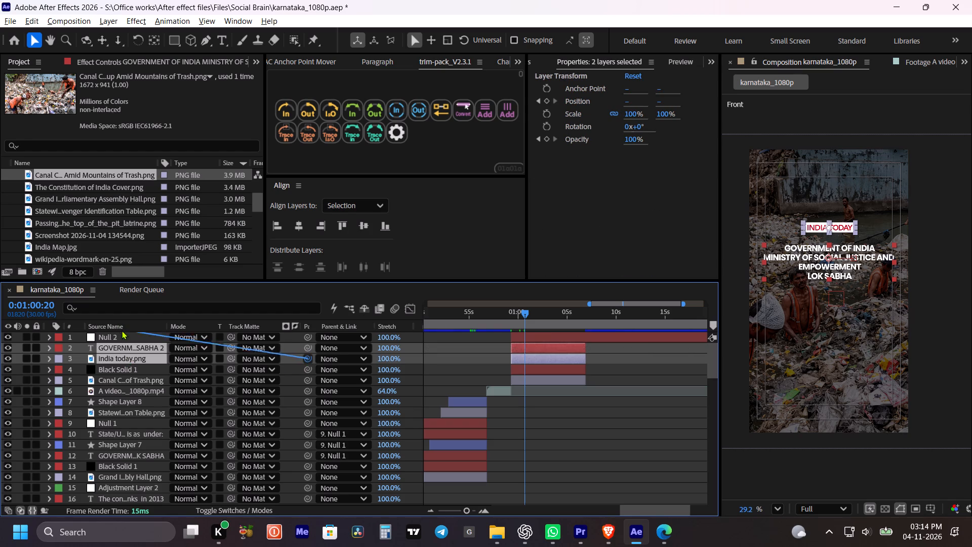
pyautogui.moveTo(121, 330); pyautogui.dragTo(124, 339)
# Move the new null slightly upward so the logo and text shift up together.
pyautogui.click(125, 338)
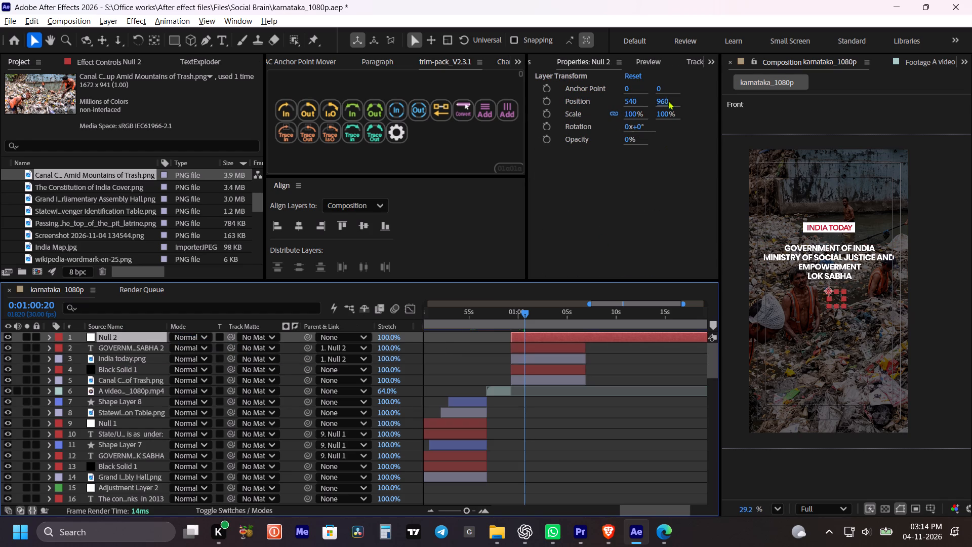
pyautogui.moveTo(661, 101); pyautogui.dragTo(604, 101)
pyautogui.click(553, 489)
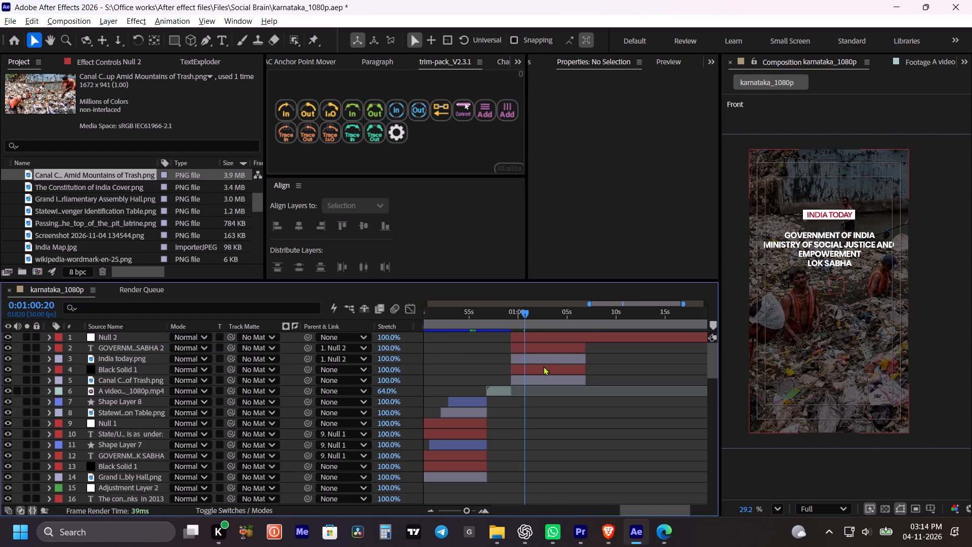
# Lower the India Today logo layer so it sits just above the text.
pyautogui.click(543, 359)
pyautogui.moveTo(663, 102); pyautogui.dragTo(691, 106)
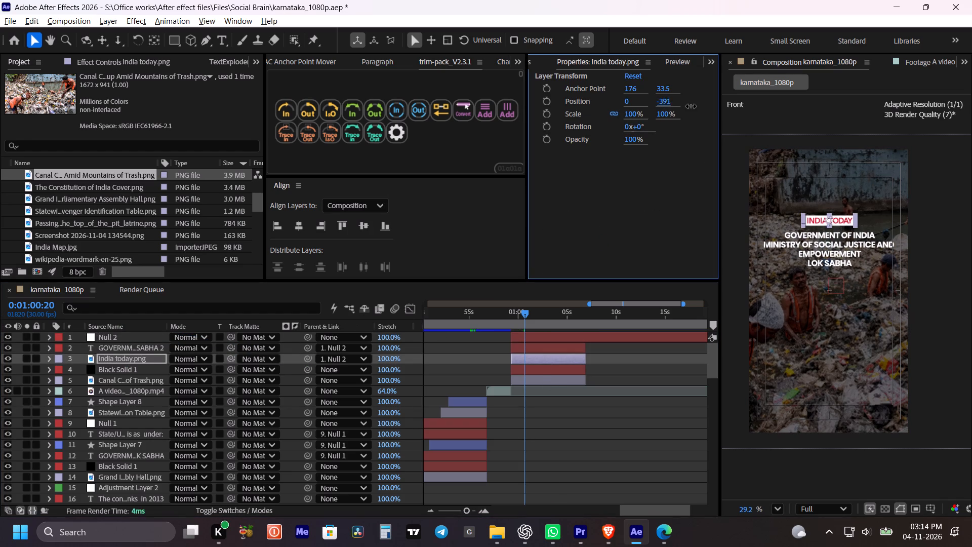
pyautogui.moveTo(691, 106); pyautogui.dragTo(695, 108)
pyautogui.click(603, 443)
# Recopy the India Today article headline in Brave and replace the pasted text layer's wording with it in After Effects.
pyautogui.click(607, 528)
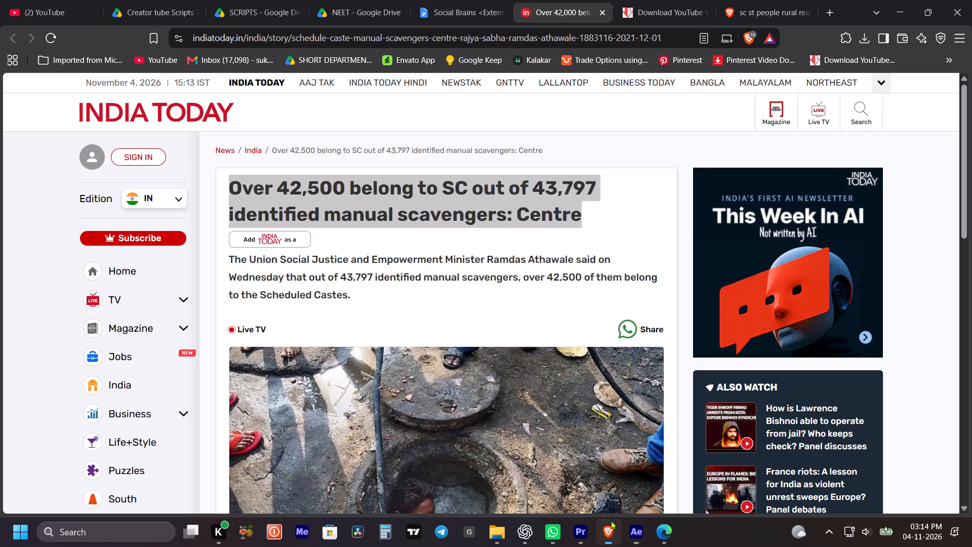
pyautogui.hotkey('ctrl', 'c')
pyautogui.hotkey('ctrl', 'c')
pyautogui.hotkey('ctrl', 'c')
pyautogui.hotkey('ctrl', 'c')
pyautogui.hotkey('ctrl', 'c')
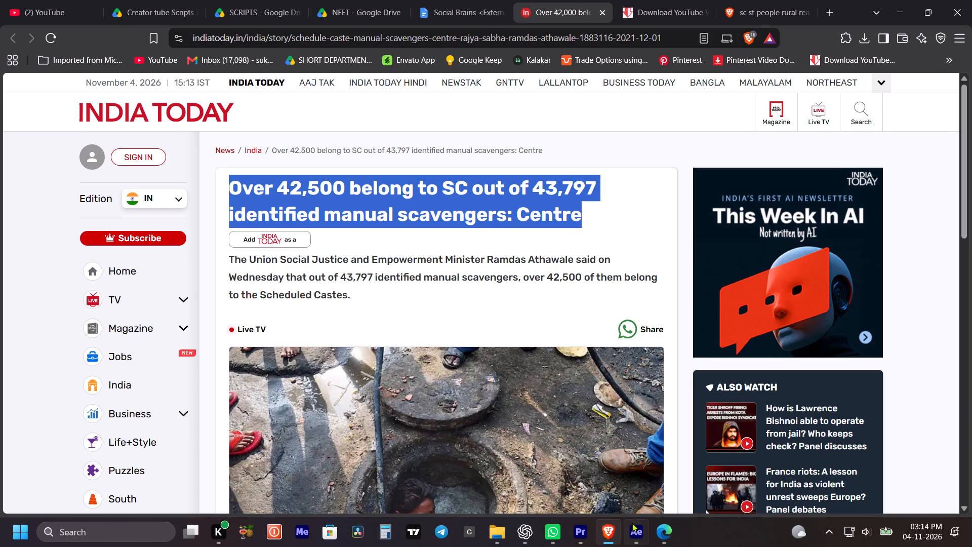
pyautogui.click(632, 533)
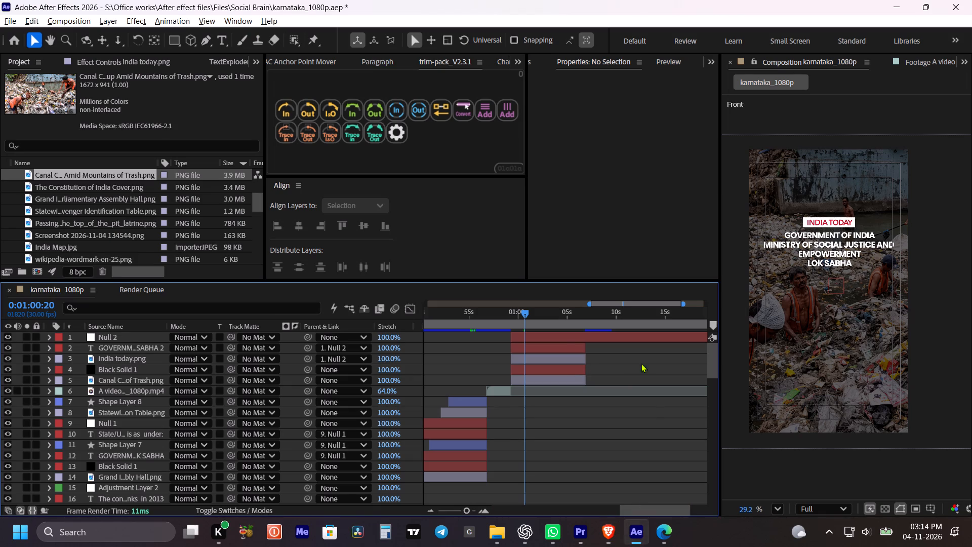
pyautogui.click(560, 338)
pyautogui.click(557, 346)
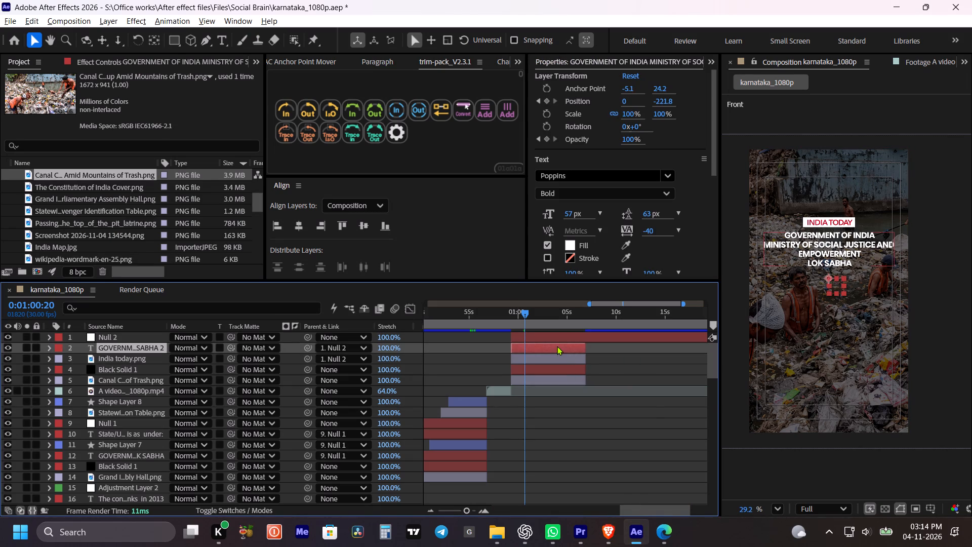
pyautogui.doubleClick(557, 346)
pyautogui.hotkey('ctrl', 'v')
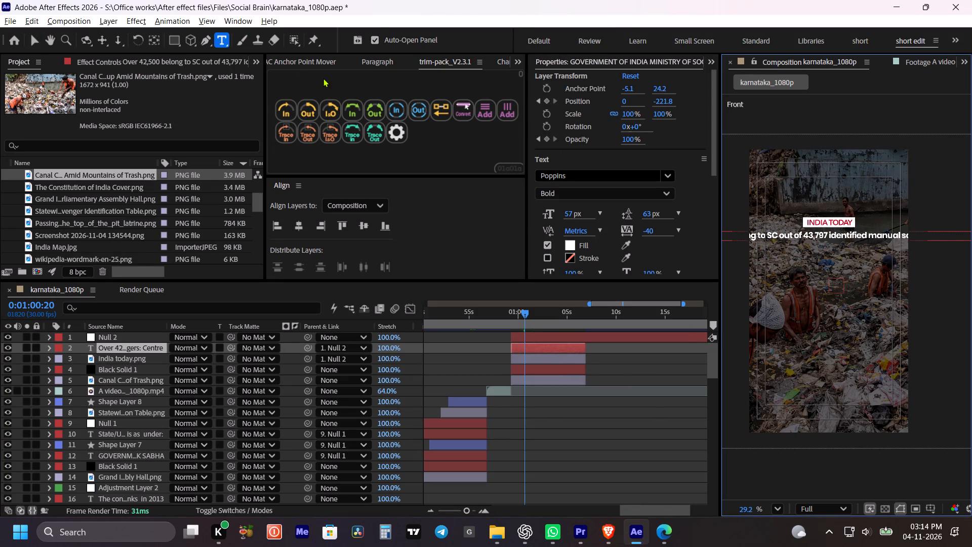
# Set the headline's paragraph alignment to left and centre the layer horizontally in the composition.
pyautogui.click(302, 66)
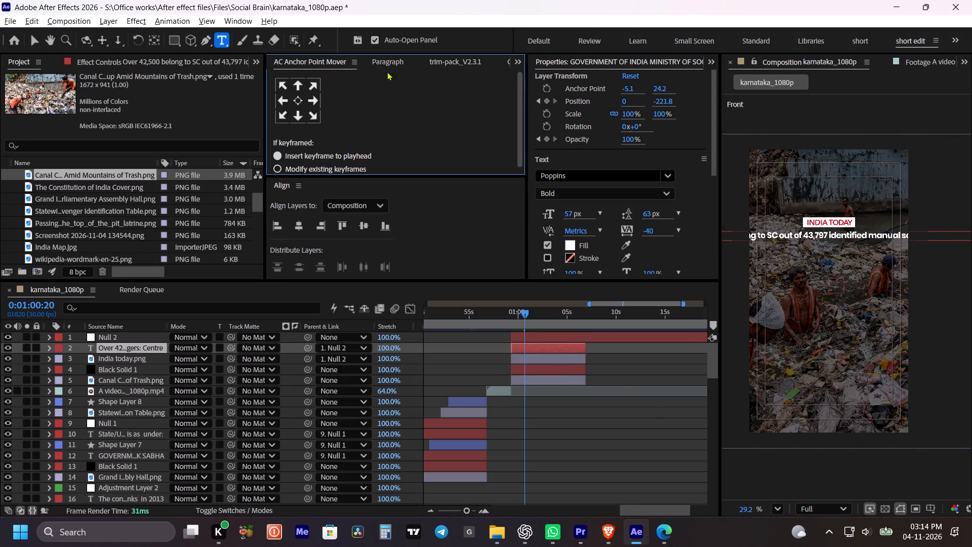
pyautogui.click(384, 62)
pyautogui.click(274, 79)
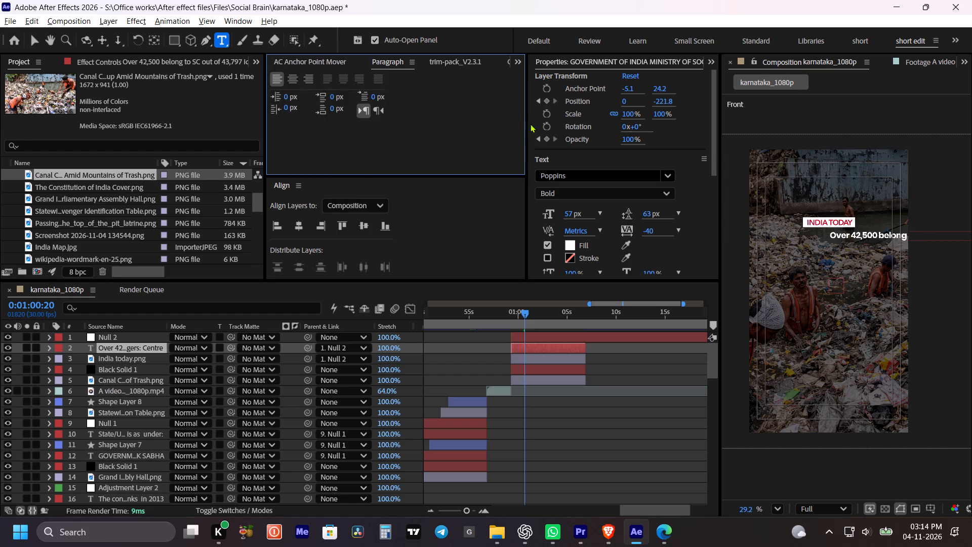
pyautogui.click(300, 225)
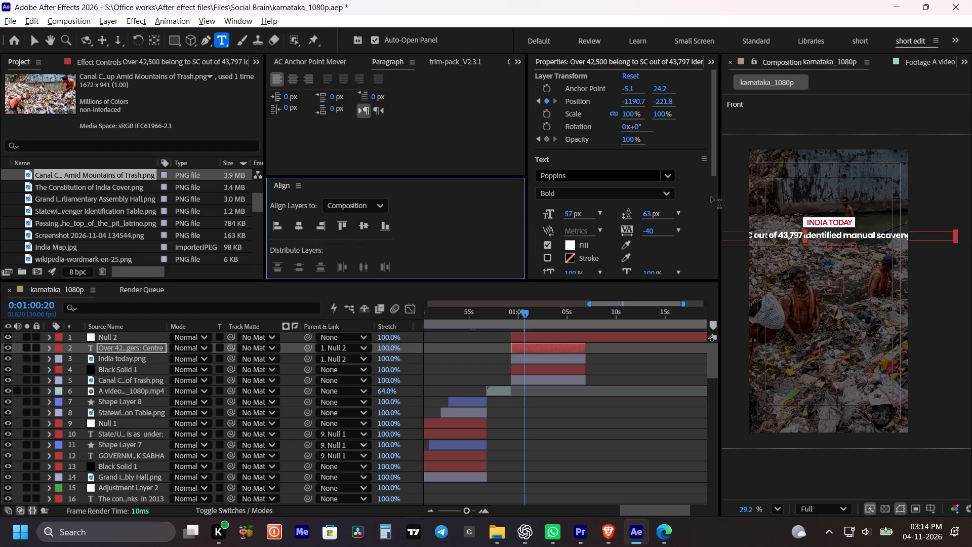
# Delete the headline layer's position and opacity keyframes and save the project.
pyautogui.click(547, 347)
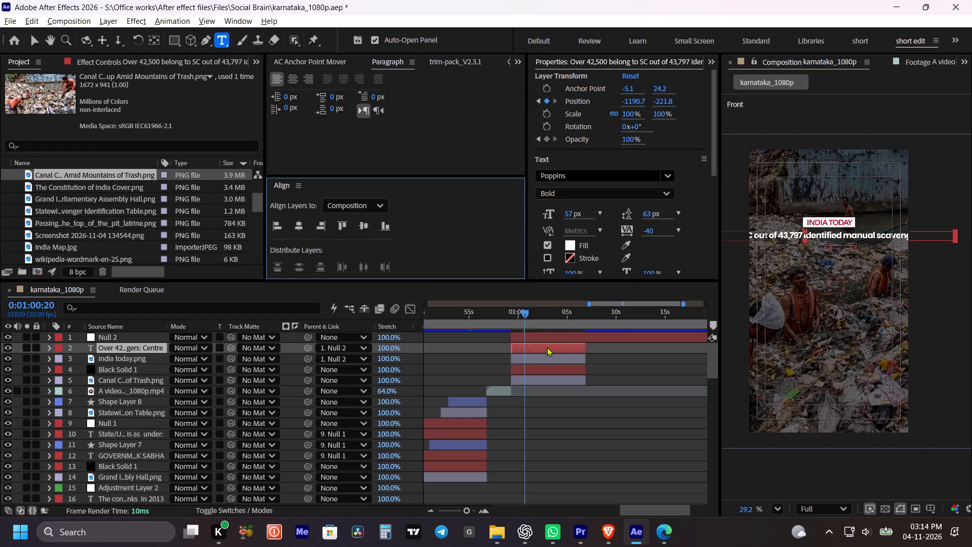
pyautogui.press('u')
pyautogui.moveTo(525, 308); pyautogui.dragTo(540, 317)
pyautogui.moveTo(536, 357); pyautogui.dragTo(530, 361)
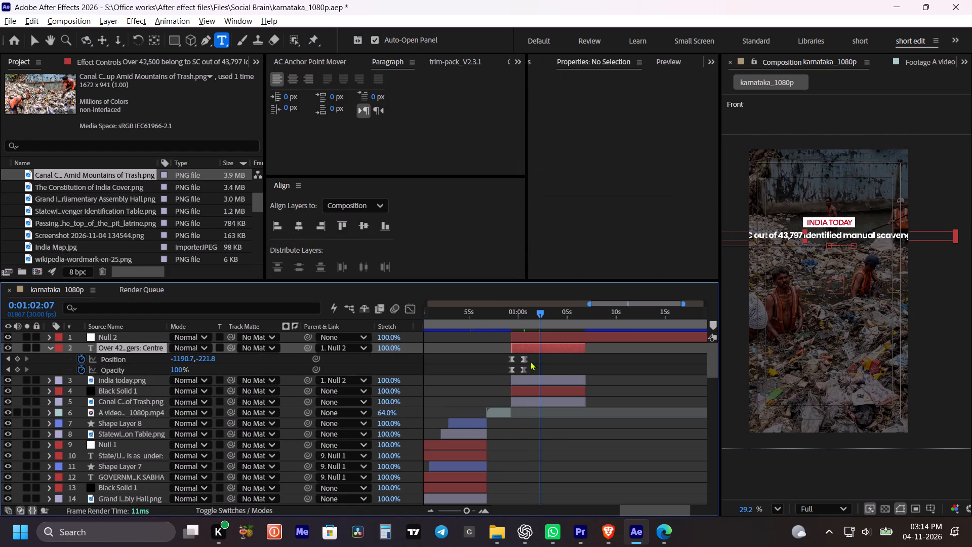
pyautogui.moveTo(530, 361); pyautogui.dragTo(496, 374)
pyautogui.press('Delete')
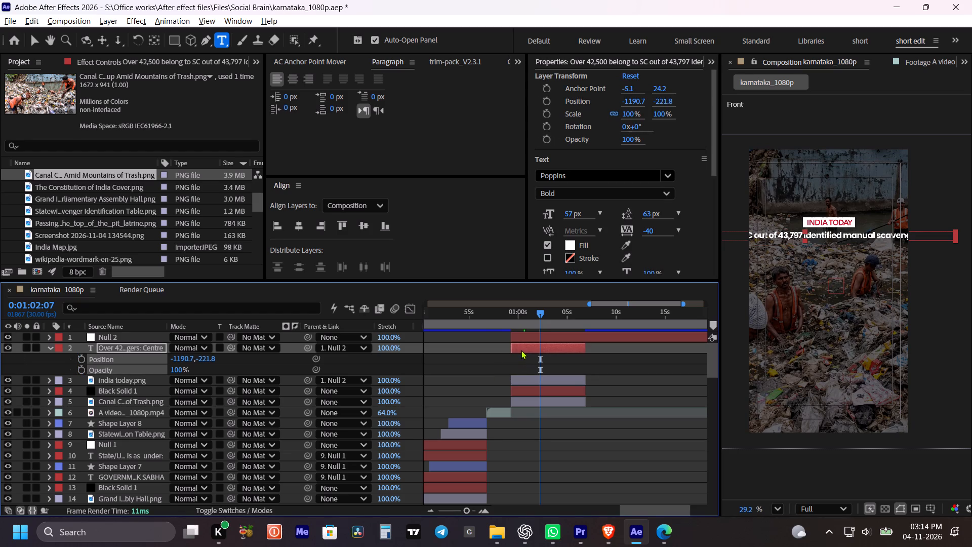
pyautogui.hotkey('ctrl', 's')
# Reposition the headline layer horizontally to -519.7 so its first words begin inside the frame.
pyautogui.keyDown('shift'); pyautogui.click(513, 317); pyautogui.keyUp('shift')
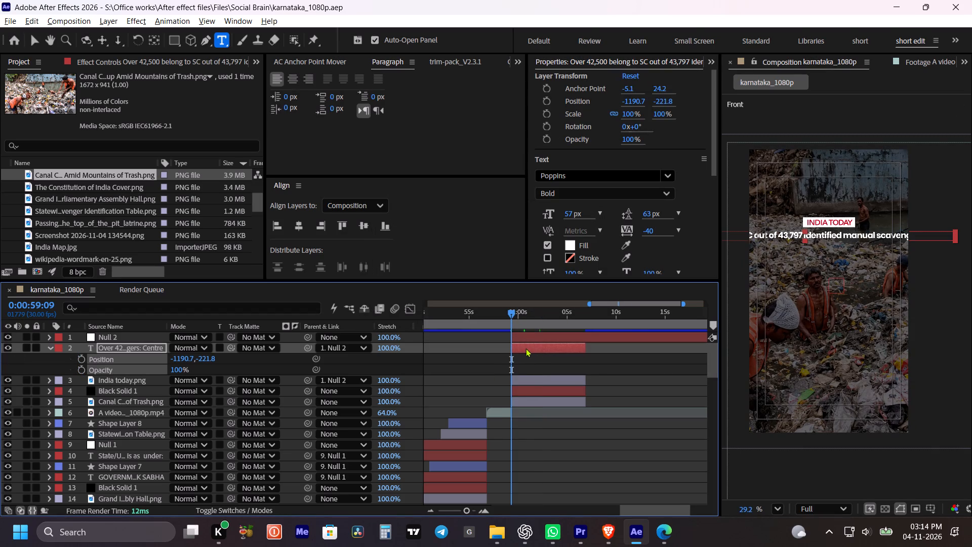
pyautogui.click(525, 345)
pyautogui.click(297, 228)
pyautogui.press('v')
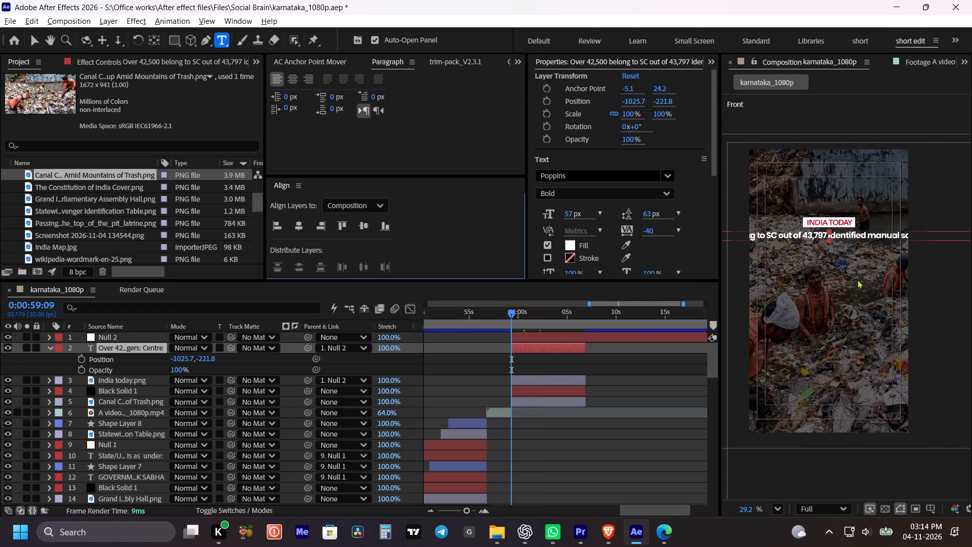
pyautogui.moveTo(631, 100); pyautogui.dragTo(971, 108)
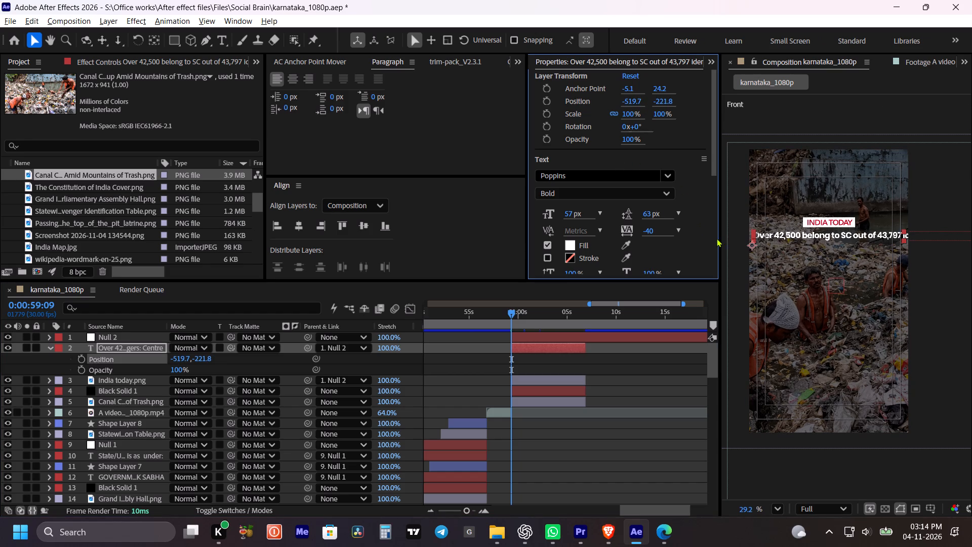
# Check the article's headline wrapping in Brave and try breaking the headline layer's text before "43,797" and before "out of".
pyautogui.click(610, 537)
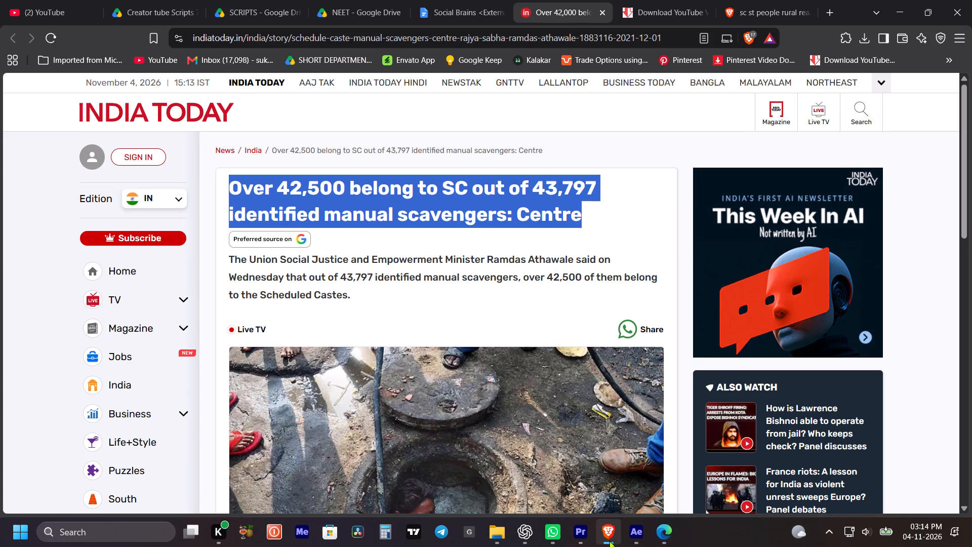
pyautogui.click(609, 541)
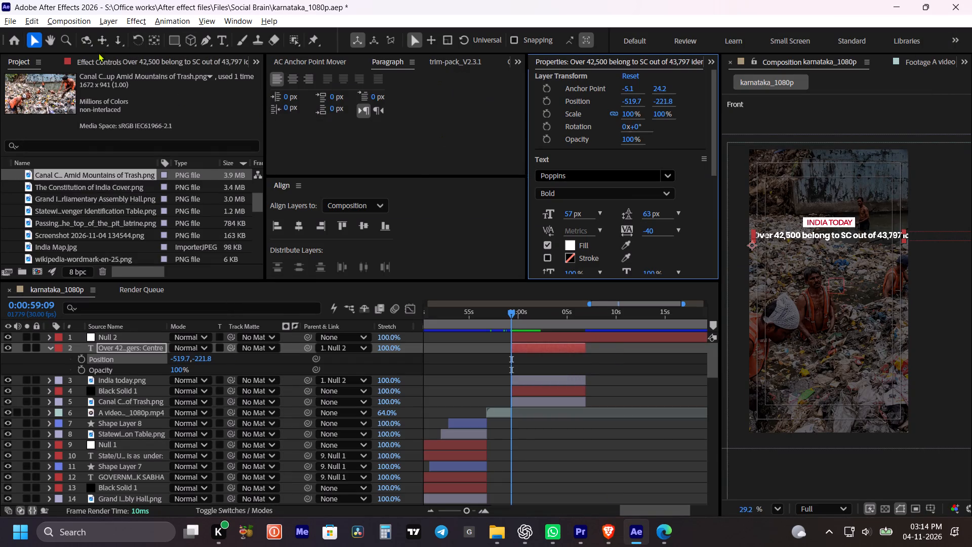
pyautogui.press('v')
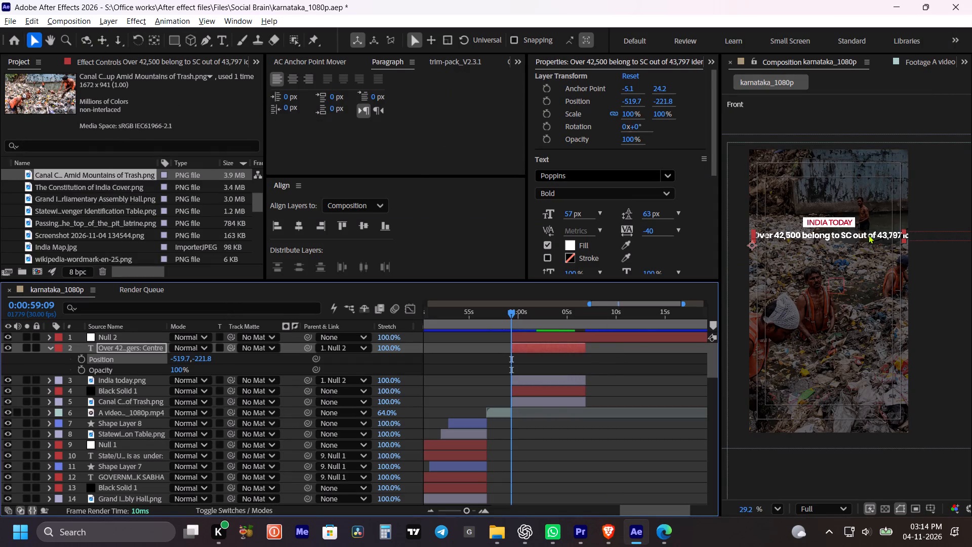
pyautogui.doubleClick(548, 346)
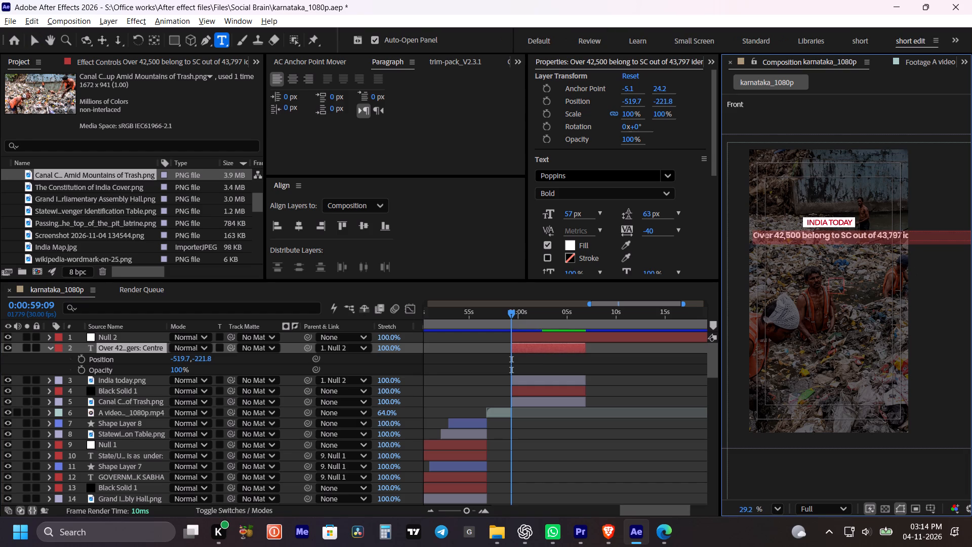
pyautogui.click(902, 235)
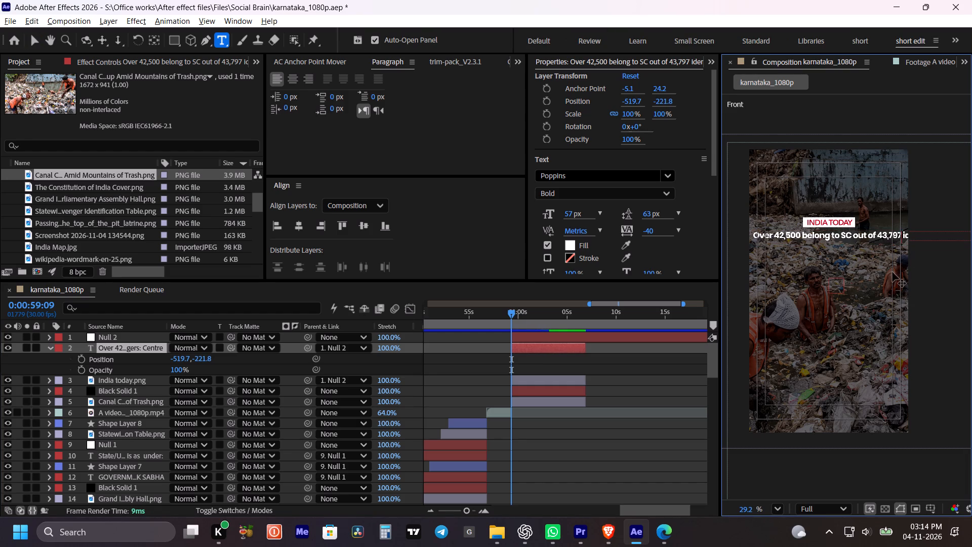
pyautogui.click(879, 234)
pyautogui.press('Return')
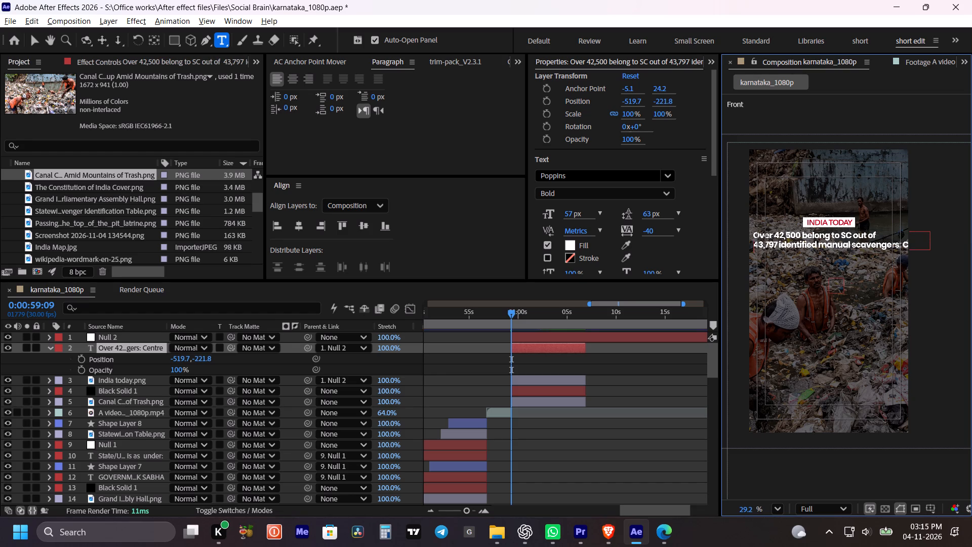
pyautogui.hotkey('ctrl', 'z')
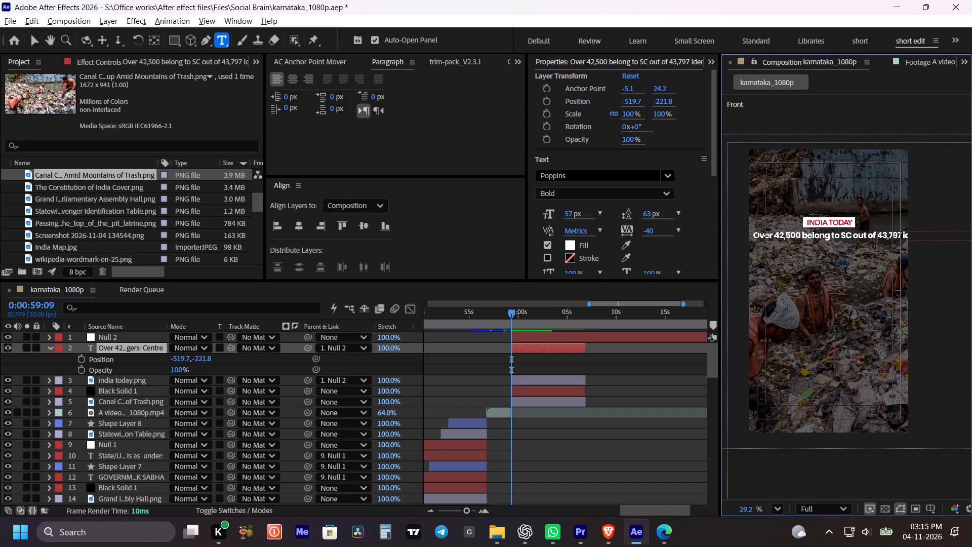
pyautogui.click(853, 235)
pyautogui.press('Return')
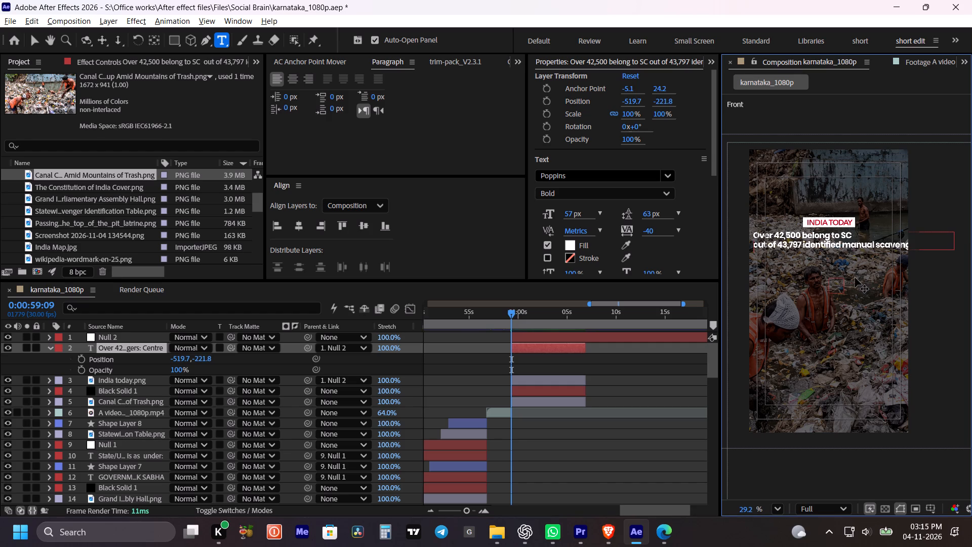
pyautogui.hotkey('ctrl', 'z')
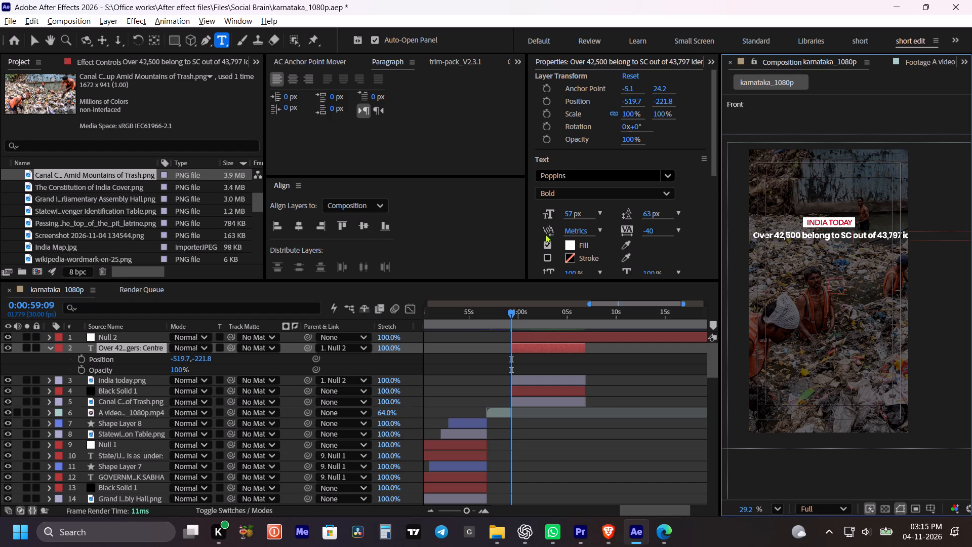
# Set the headline layer's font size to 55 px.
pyautogui.click(606, 364)
pyautogui.click(580, 345)
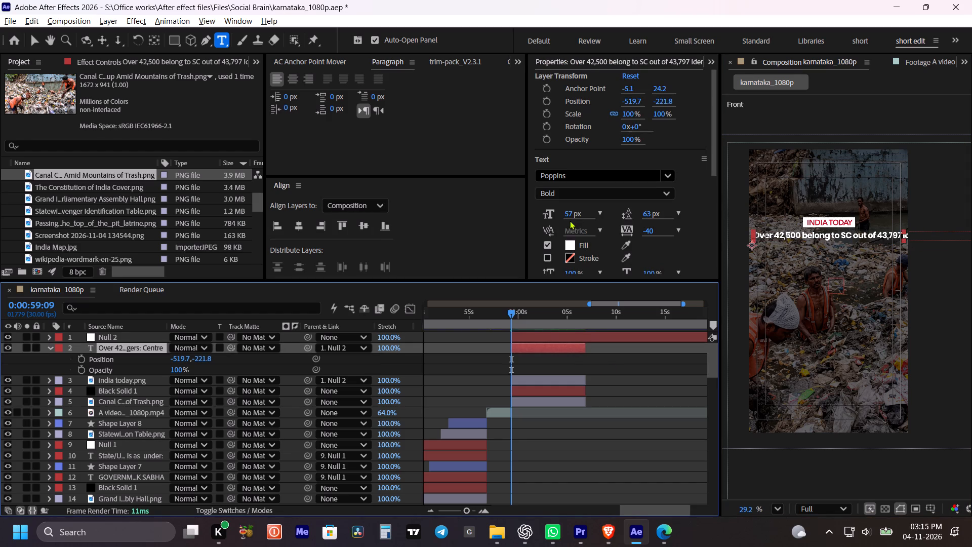
pyautogui.click(569, 212)
pyautogui.press('5')
pyautogui.press('5')
pyautogui.click(623, 364)
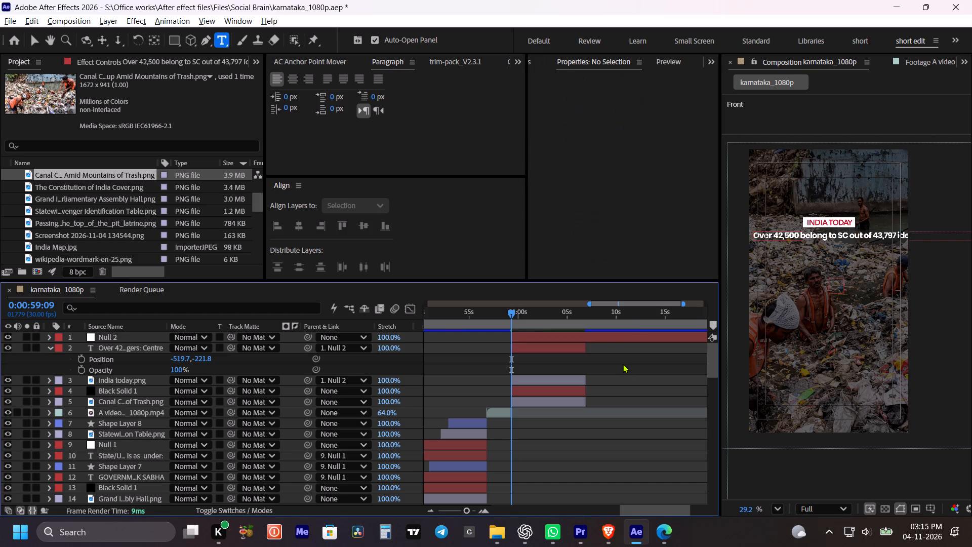
# Break the headline text into two lines after "43,797", so the second line starts with "identified".
pyautogui.click(553, 345)
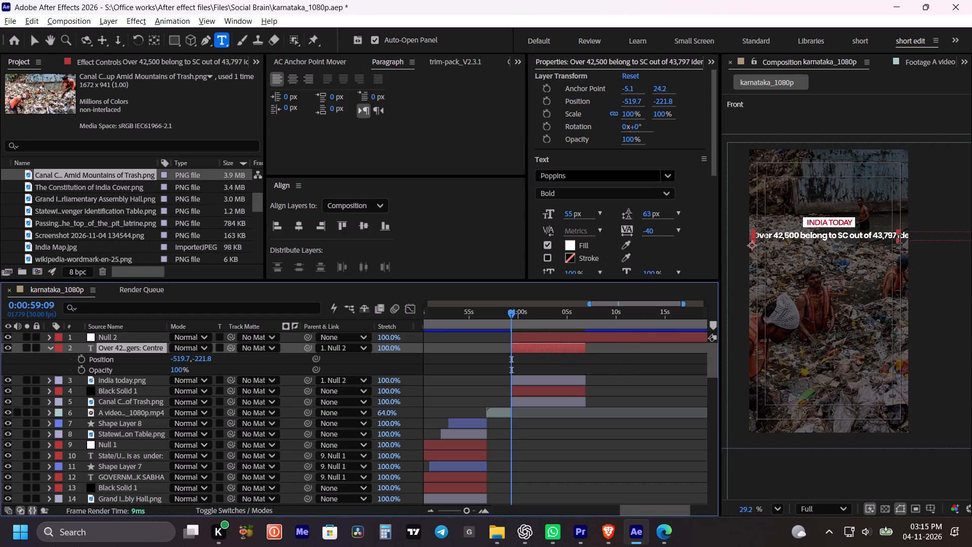
pyautogui.click(897, 236)
pyautogui.press('Return')
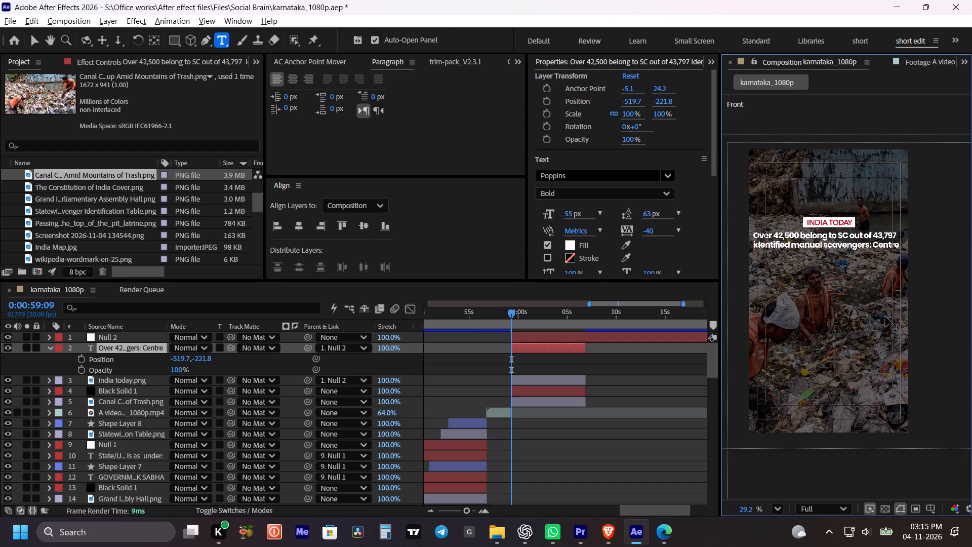
# Centre the headline layer horizontally in the composition and move its anchor point to the text's centre.
pyautogui.click(300, 226)
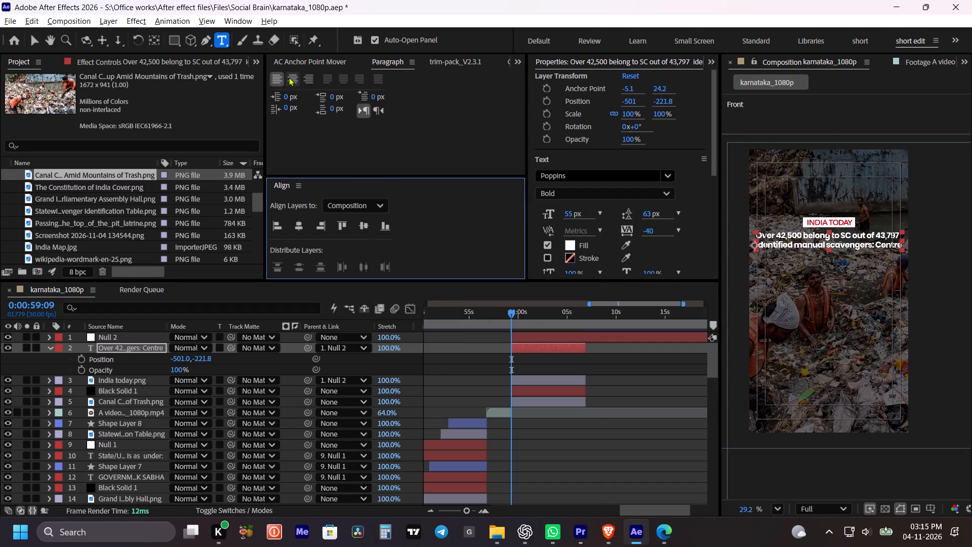
pyautogui.click(289, 62)
pyautogui.click(296, 96)
pyautogui.click(615, 368)
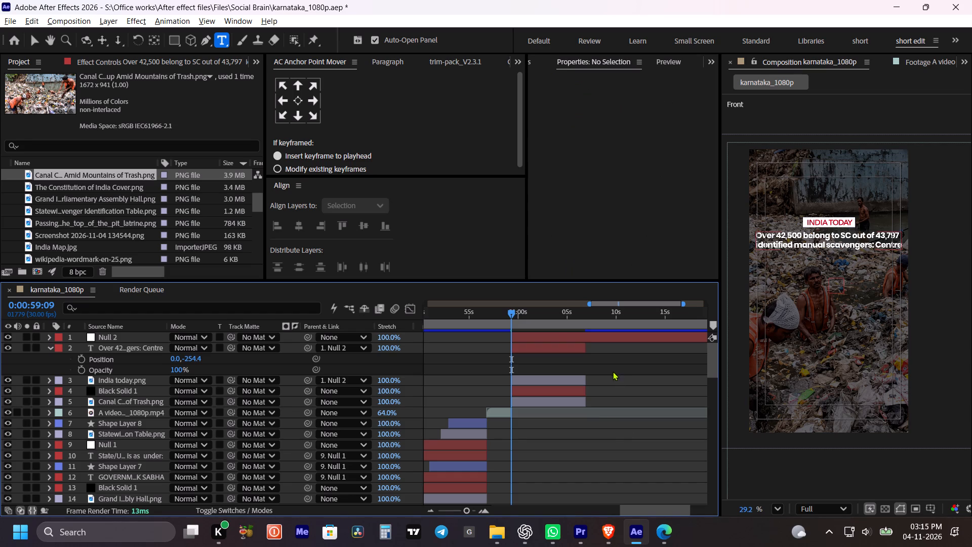
# Trim the end of the Null 2 layer to 0:01:06:26, matching the end of the India Today layers.
pyautogui.click(605, 361)
pyautogui.keyDown('shift'); pyautogui.moveTo(574, 321); pyautogui.dragTo(587, 322); pyautogui.keyUp('shift')
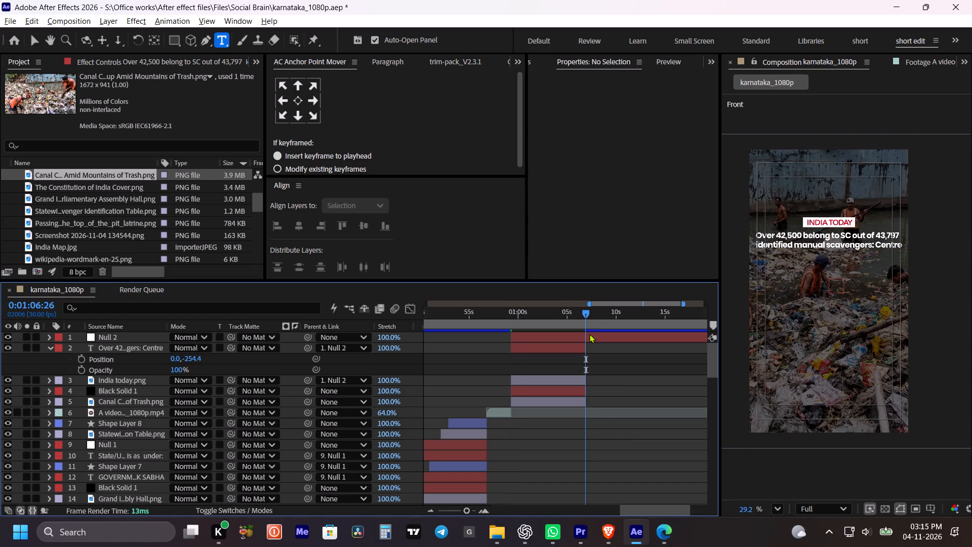
pyautogui.click(589, 338)
pyautogui.hotkey('alt', ']')
pyautogui.press('m')
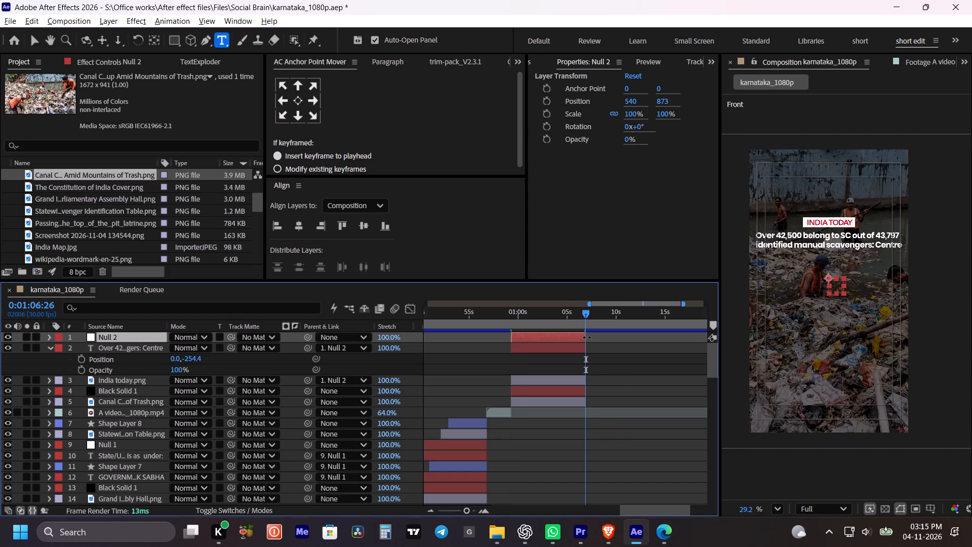
pyautogui.click(604, 363)
pyautogui.press('m')
# Preview the transition into the India Today section from about 0:00:58:20 and save the project.
pyautogui.moveTo(515, 311); pyautogui.dragTo(505, 309)
pyautogui.press('space')
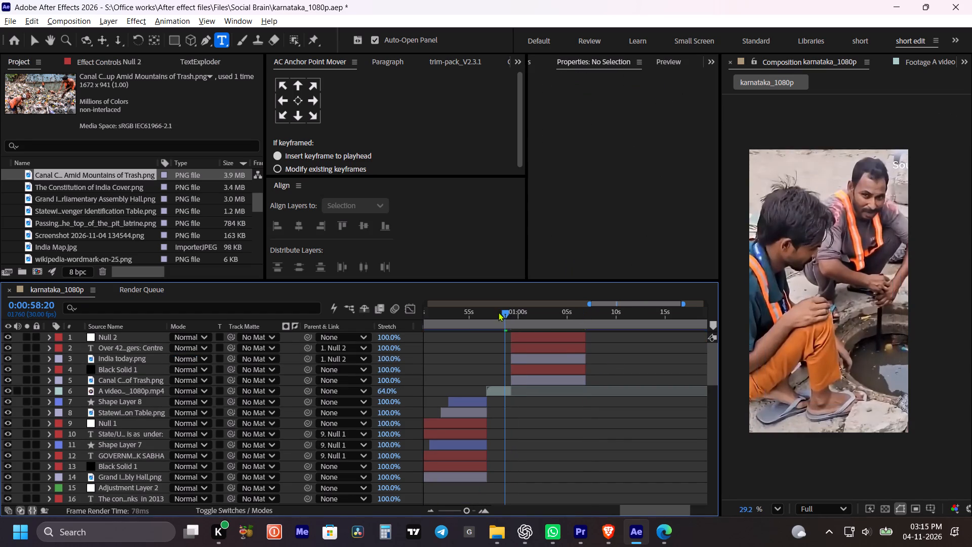
pyautogui.press('space')
pyautogui.click(637, 356)
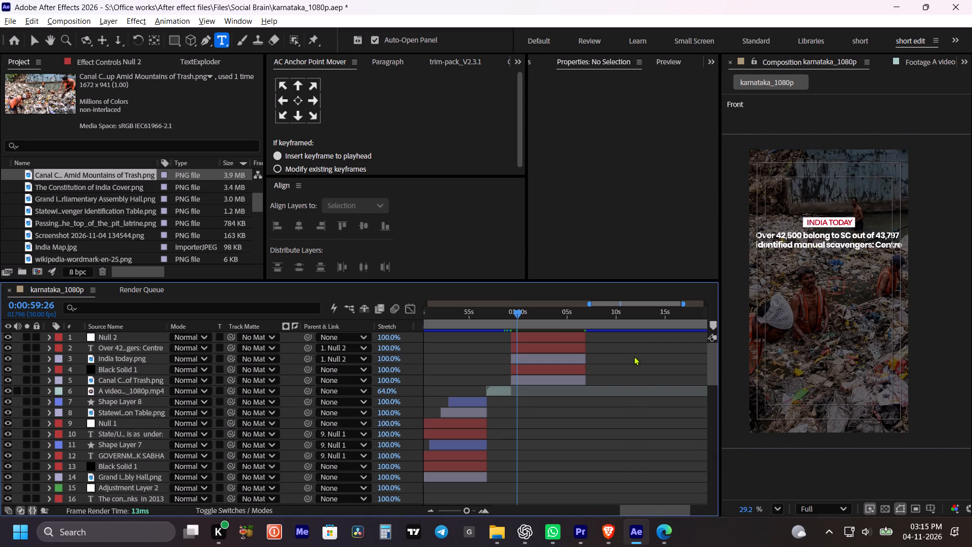
pyautogui.hotkey('ctrl', 's')
pyautogui.click(505, 319)
pyautogui.press('space')
pyautogui.press('space')
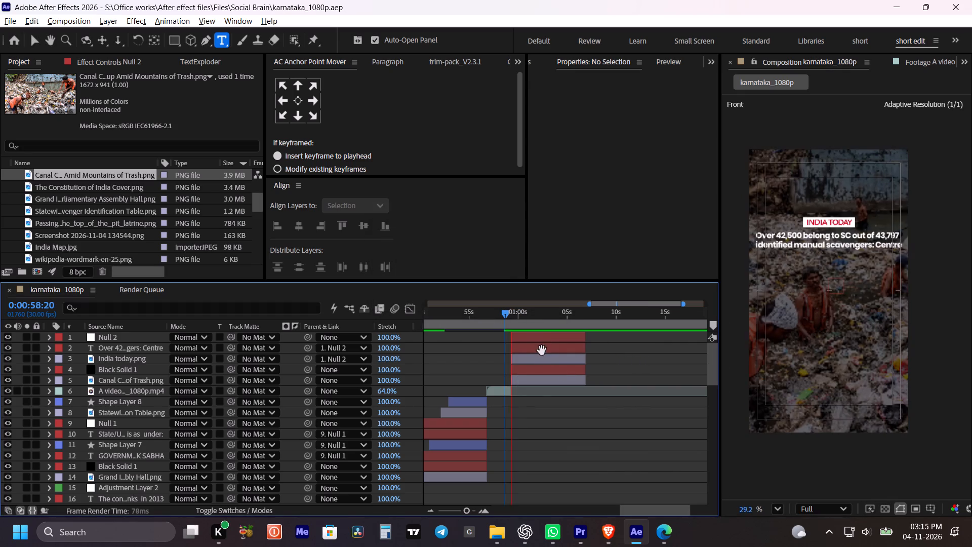
# Switch to Brave and copy the India Today article's summary paragraph beneath the headline, leaving out the final full stop.
pyautogui.click(613, 527)
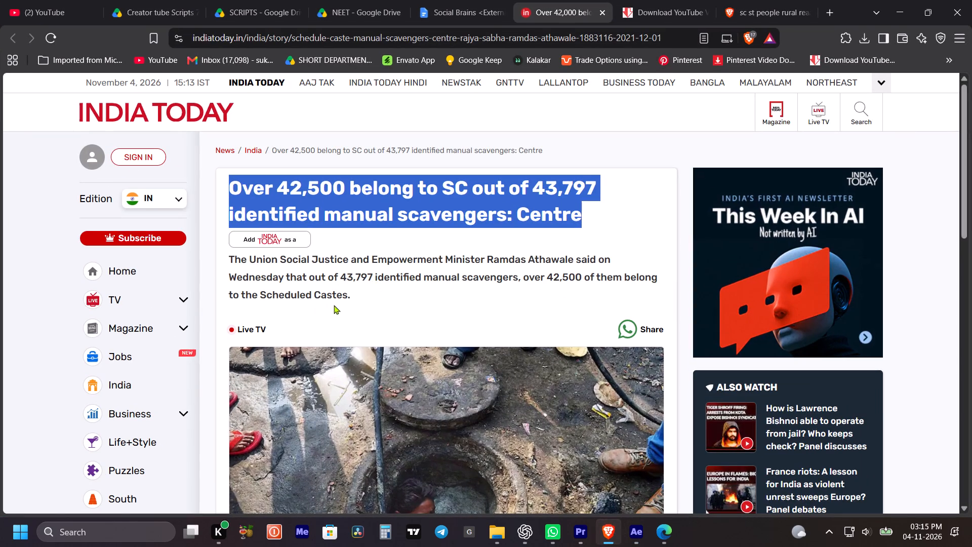
pyautogui.moveTo(348, 295); pyautogui.dragTo(230, 260)
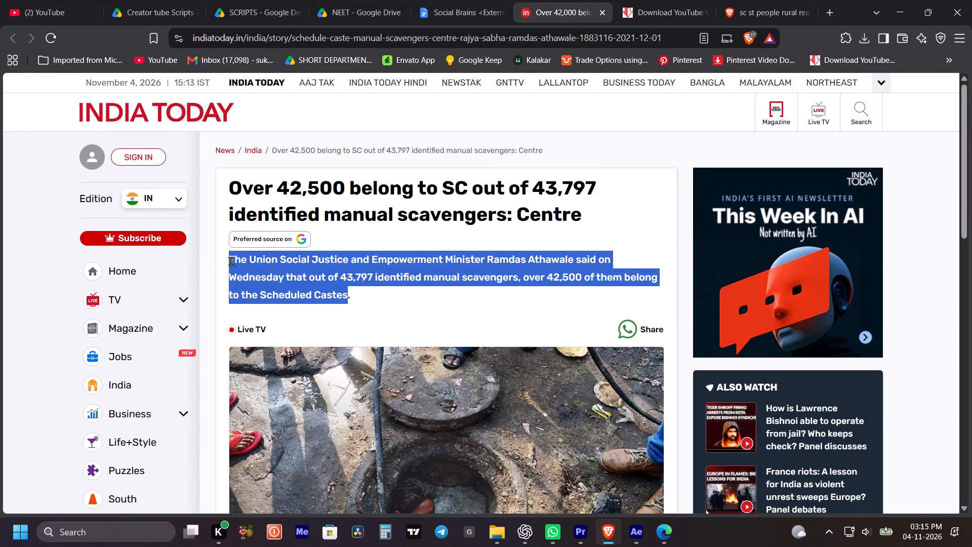
pyautogui.hotkey('ctrl', 'c')
pyautogui.hotkey('ctrl', 'c')
pyautogui.hotkey('ctrl', 'c')
pyautogui.hotkey('ctrl', 'c')
pyautogui.hotkey('ctrl', 'c')
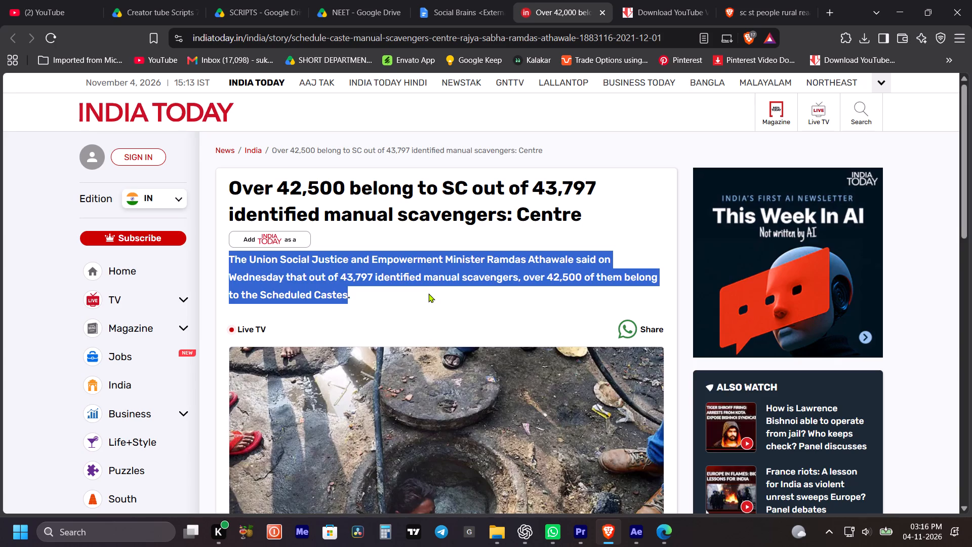
pyautogui.scroll(-5, 428, 293)
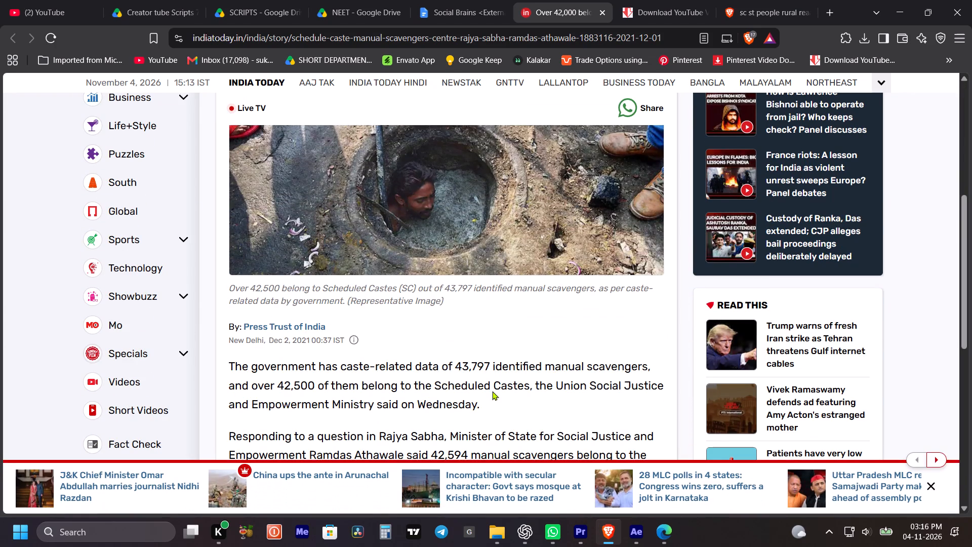
pyautogui.scroll(3, 491, 404)
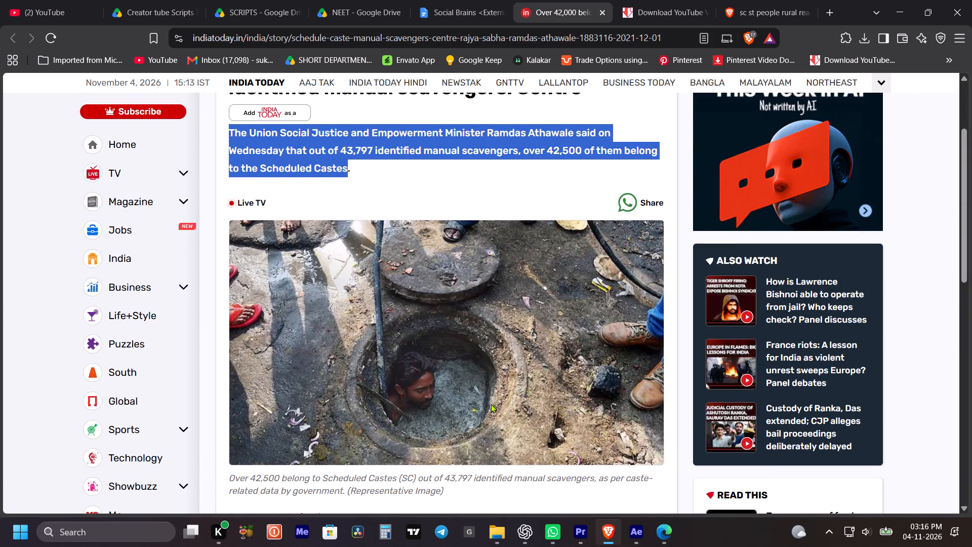
pyautogui.scroll(1, 491, 404)
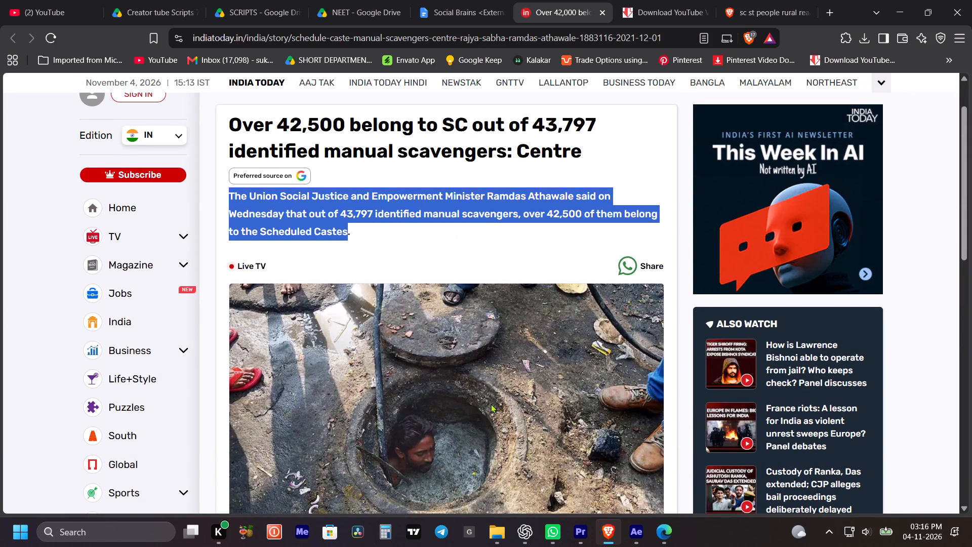
# Duplicate the headline layer in After Effects and move the copy below the original, at a vertical position of -102.4.
pyautogui.click(635, 539)
pyautogui.click(588, 439)
pyautogui.click(542, 337)
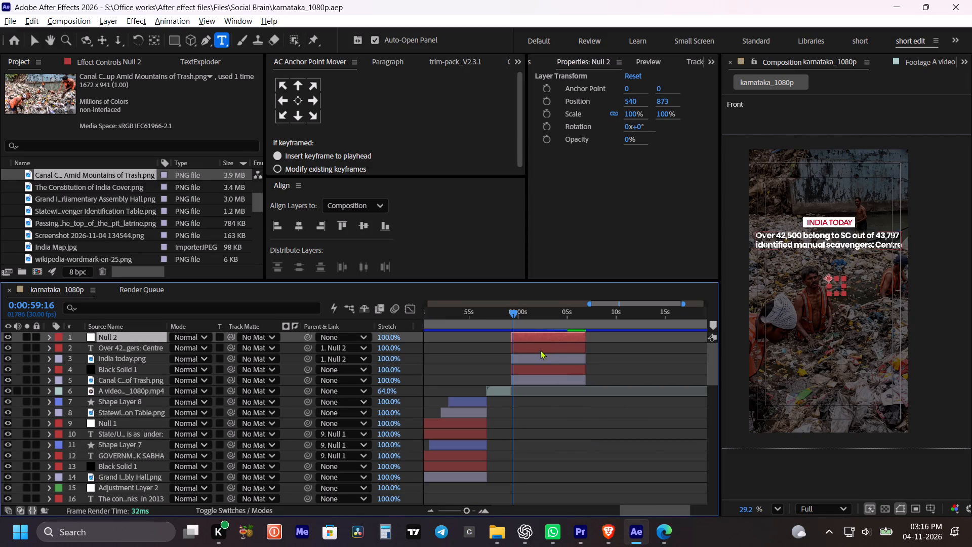
pyautogui.click(540, 351)
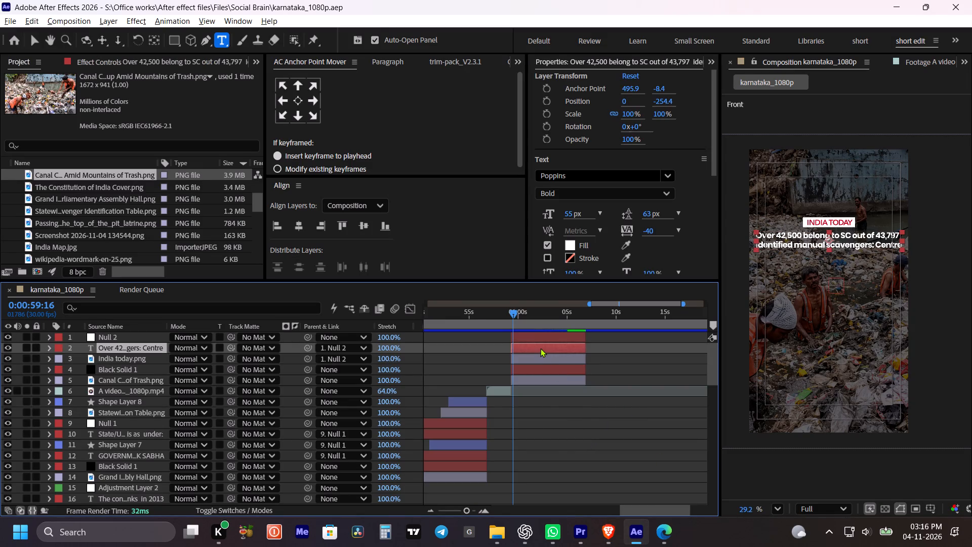
pyautogui.click(387, 64)
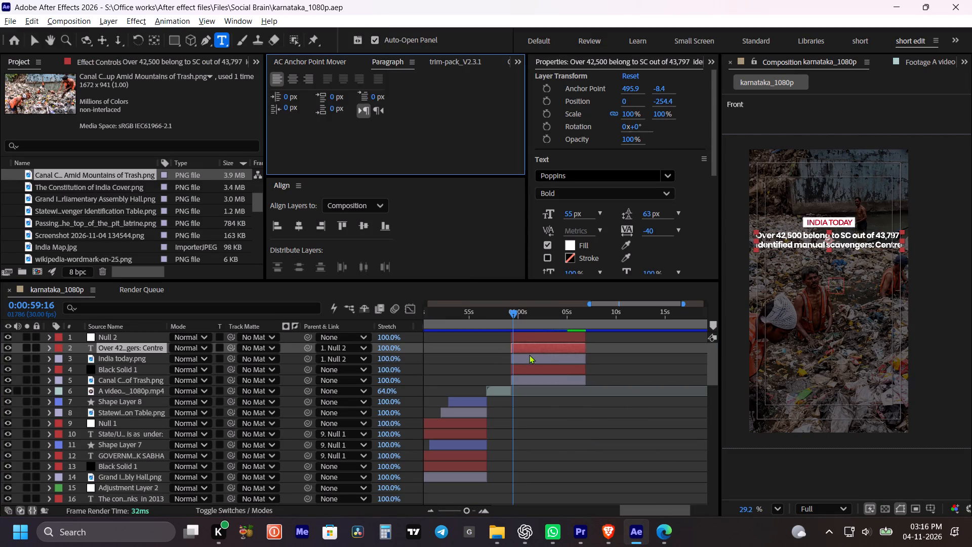
pyautogui.click(529, 349)
pyautogui.hotkey('ctrl', 'd')
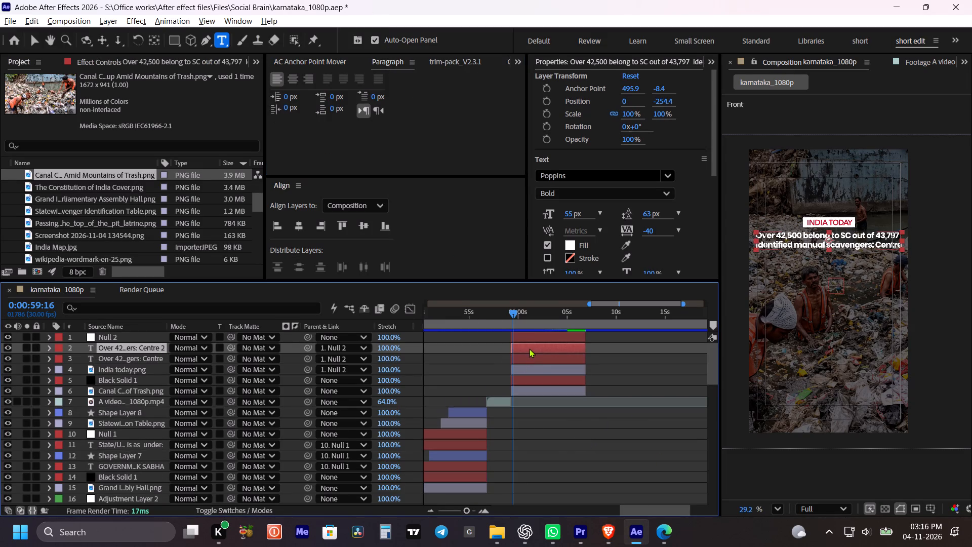
pyautogui.click(529, 348)
pyautogui.moveTo(664, 103); pyautogui.dragTo(709, 122)
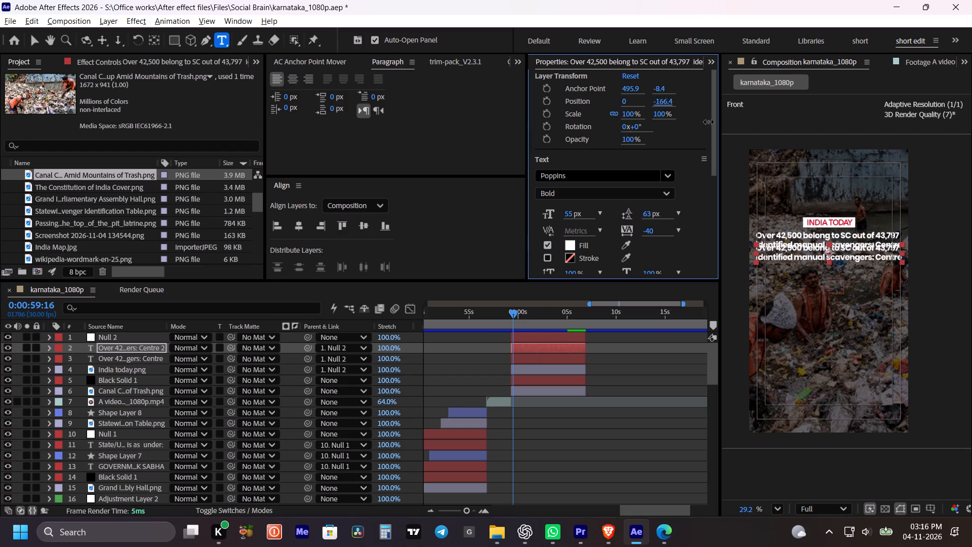
pyautogui.moveTo(709, 122); pyautogui.dragTo(720, 140)
# Set the duplicated headline layer's font style to Regular.
pyautogui.click(574, 196)
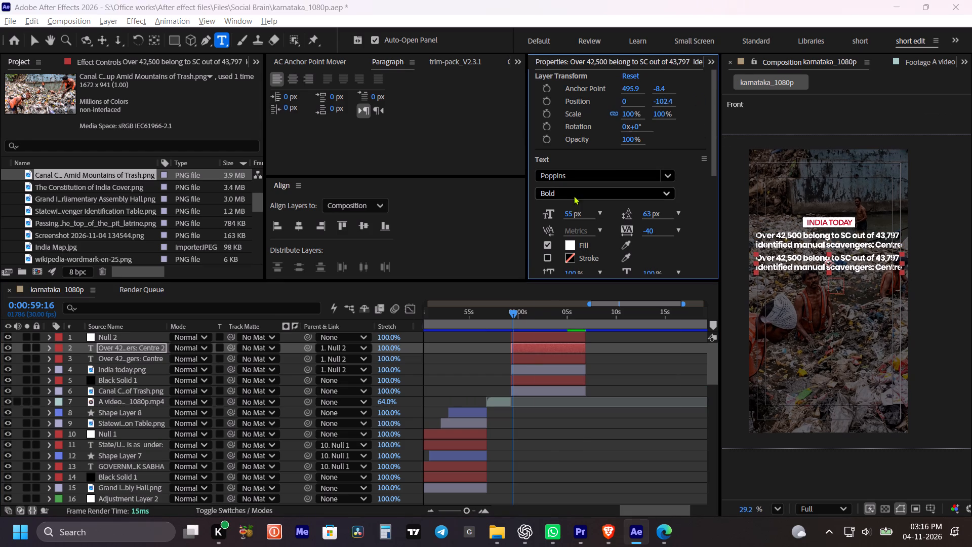
pyautogui.click(571, 303)
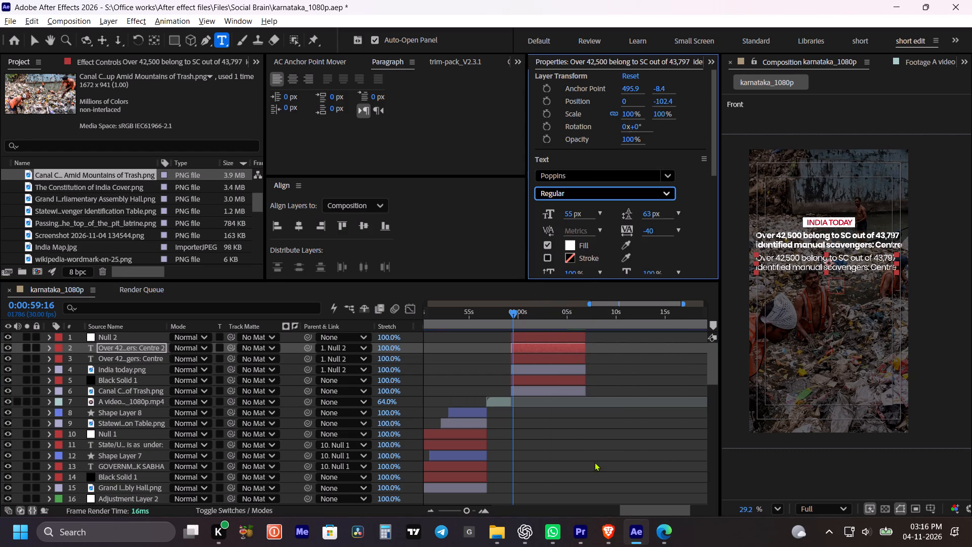
pyautogui.moveTo(592, 454); pyautogui.dragTo(591, 448)
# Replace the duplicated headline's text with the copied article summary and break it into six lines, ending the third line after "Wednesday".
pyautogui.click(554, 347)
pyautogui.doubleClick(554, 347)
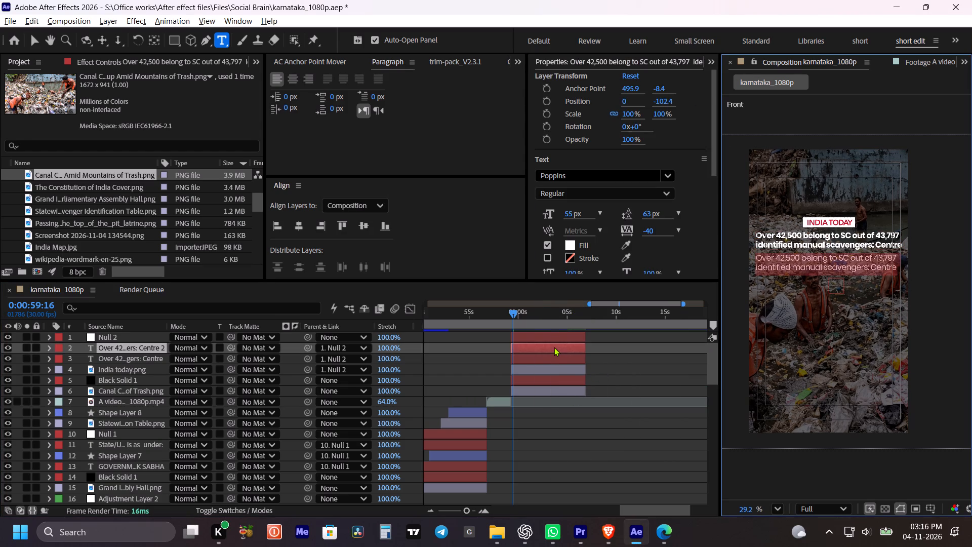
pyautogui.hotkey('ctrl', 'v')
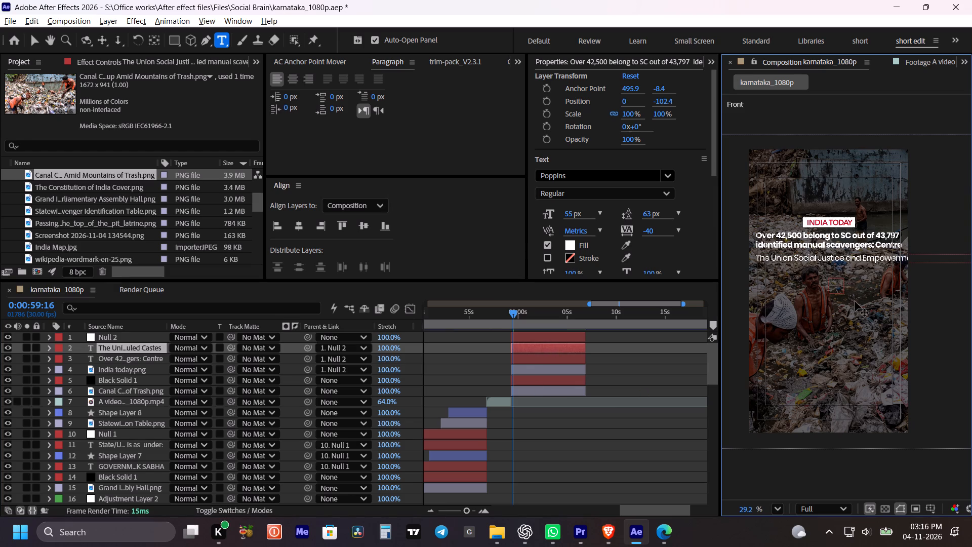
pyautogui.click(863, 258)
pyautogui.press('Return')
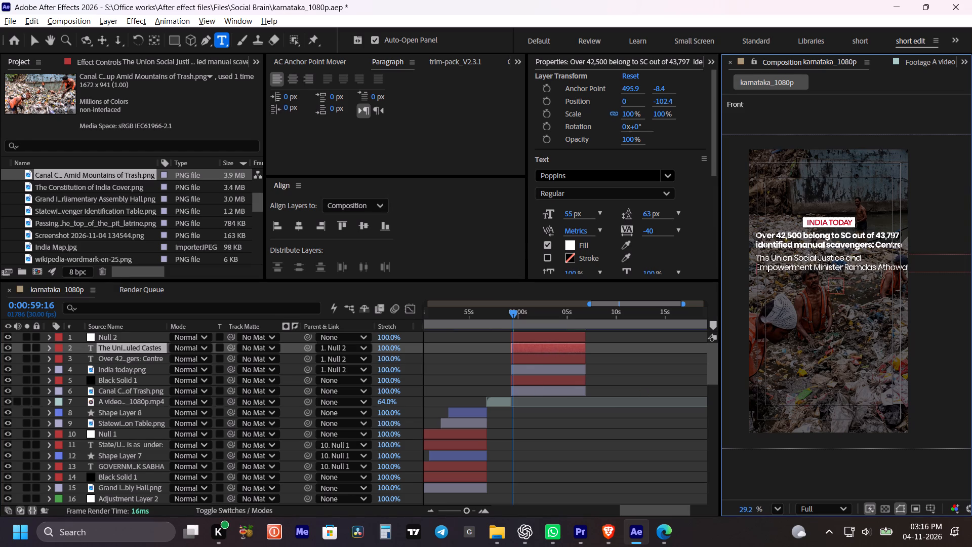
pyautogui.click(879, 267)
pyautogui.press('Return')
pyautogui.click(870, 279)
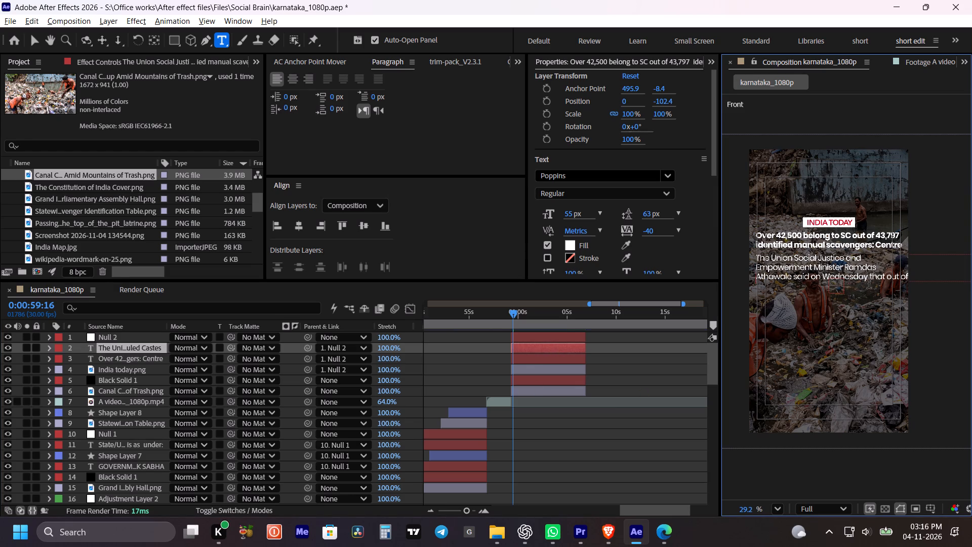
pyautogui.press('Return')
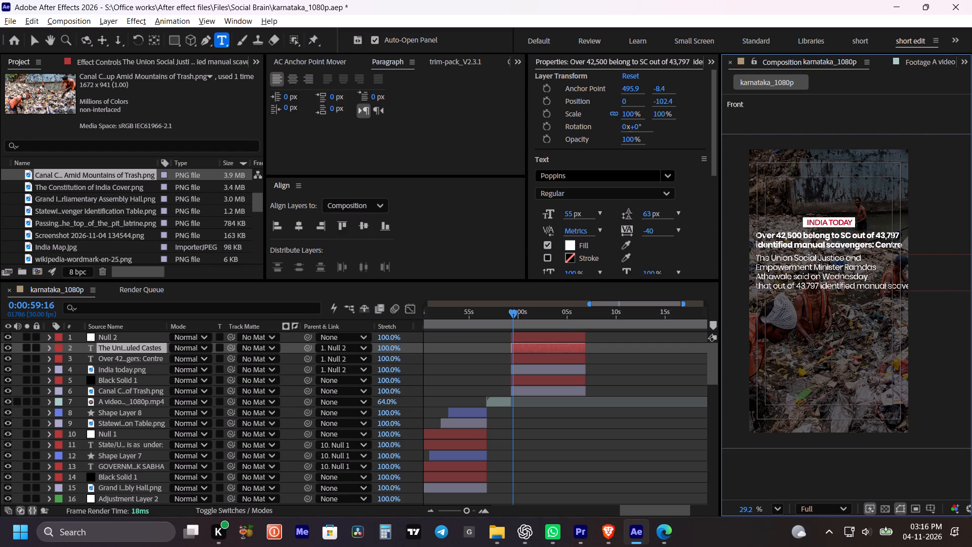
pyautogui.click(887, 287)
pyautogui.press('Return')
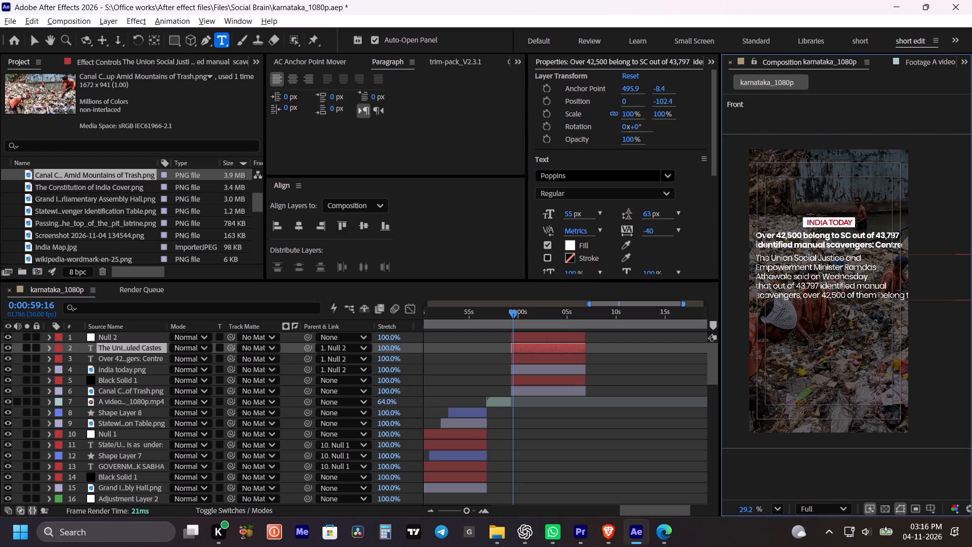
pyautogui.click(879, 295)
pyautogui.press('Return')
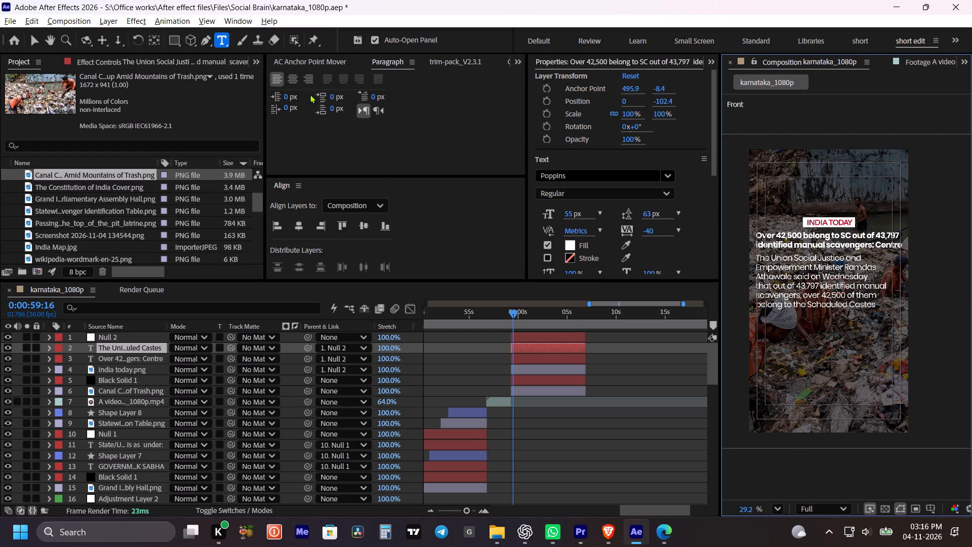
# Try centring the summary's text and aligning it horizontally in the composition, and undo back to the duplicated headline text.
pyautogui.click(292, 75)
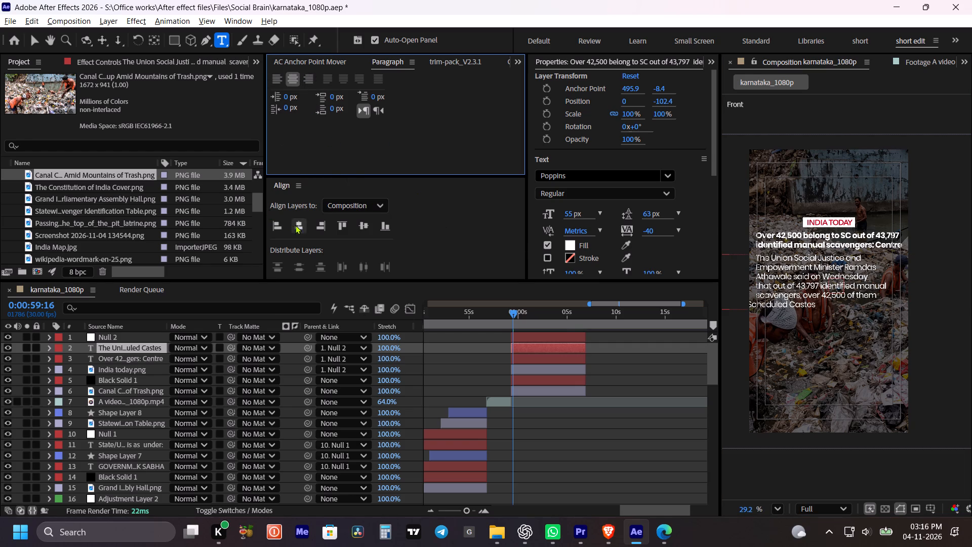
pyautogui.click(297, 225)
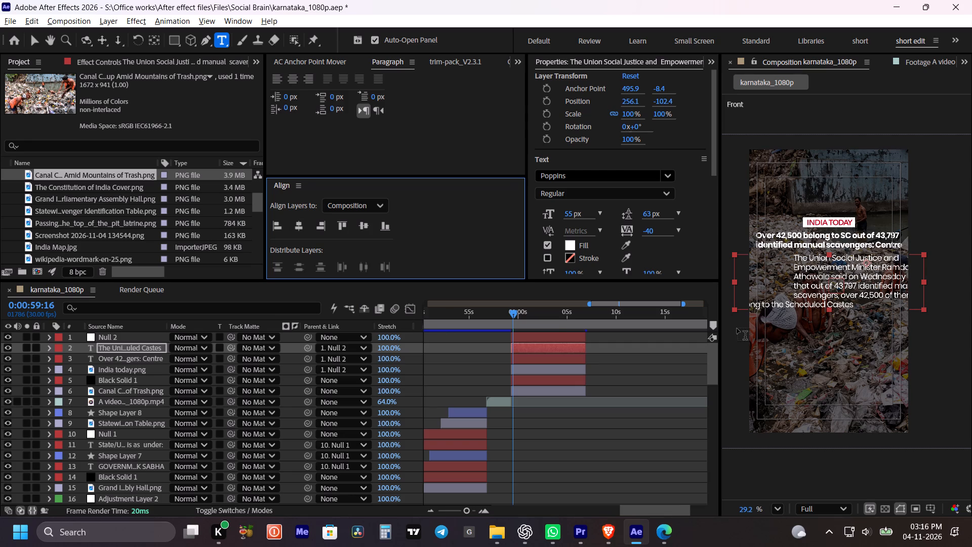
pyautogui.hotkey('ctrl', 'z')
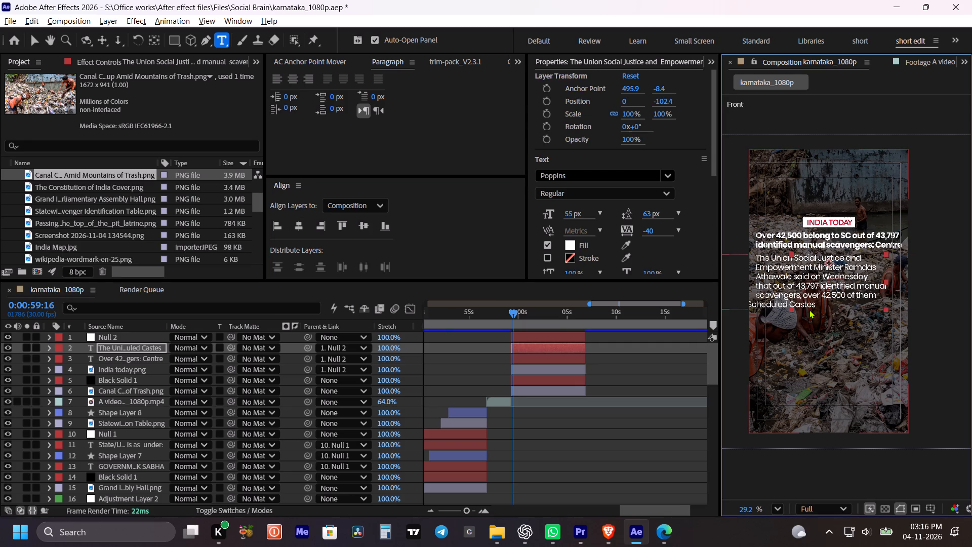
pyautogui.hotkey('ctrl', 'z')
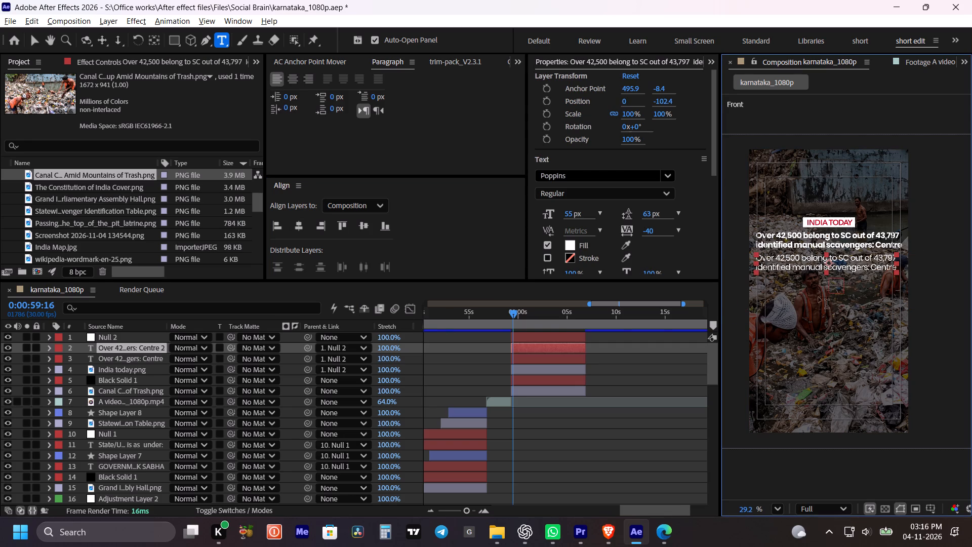
# At 0:01:00:26, replace the duplicated headline's text with the copied summary again and break it into six lines, ending the third after "Wednesday that".
pyautogui.moveTo(514, 316); pyautogui.dragTo(528, 318)
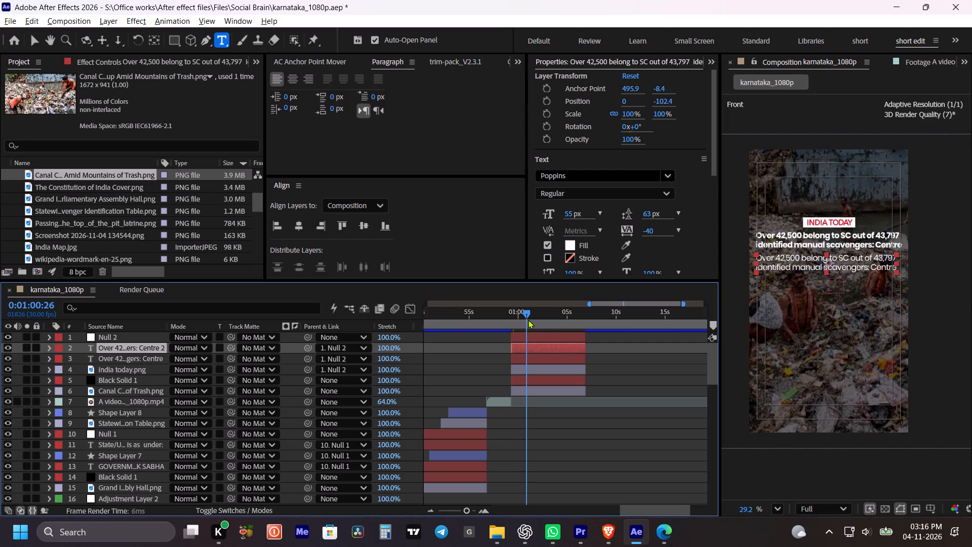
pyautogui.click(536, 347)
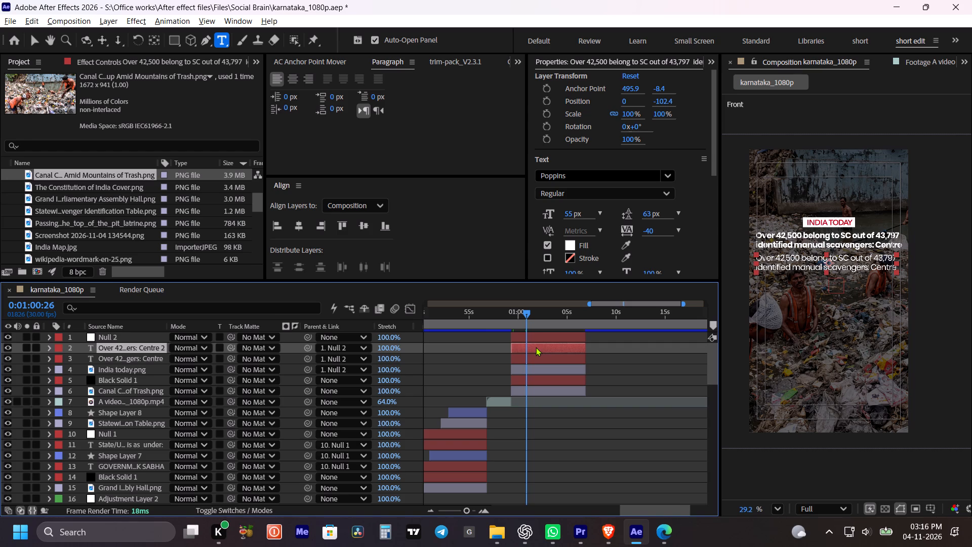
pyautogui.hotkey('ctrl', 'shift', 'z')
pyautogui.click(536, 347)
pyautogui.click(536, 347)
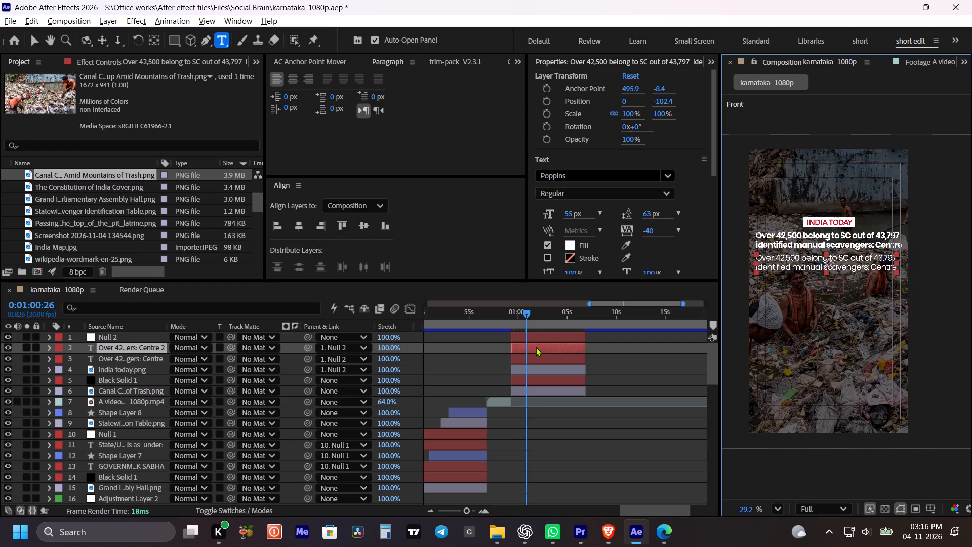
pyautogui.hotkey('ctrl', 'v')
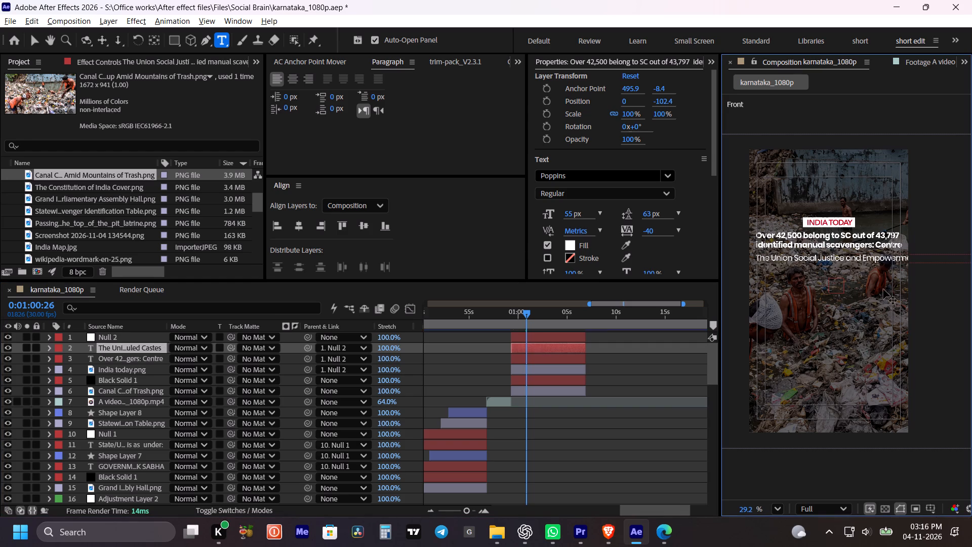
pyautogui.click(863, 261)
pyautogui.press('Return')
pyautogui.click(879, 265)
pyautogui.press('Return')
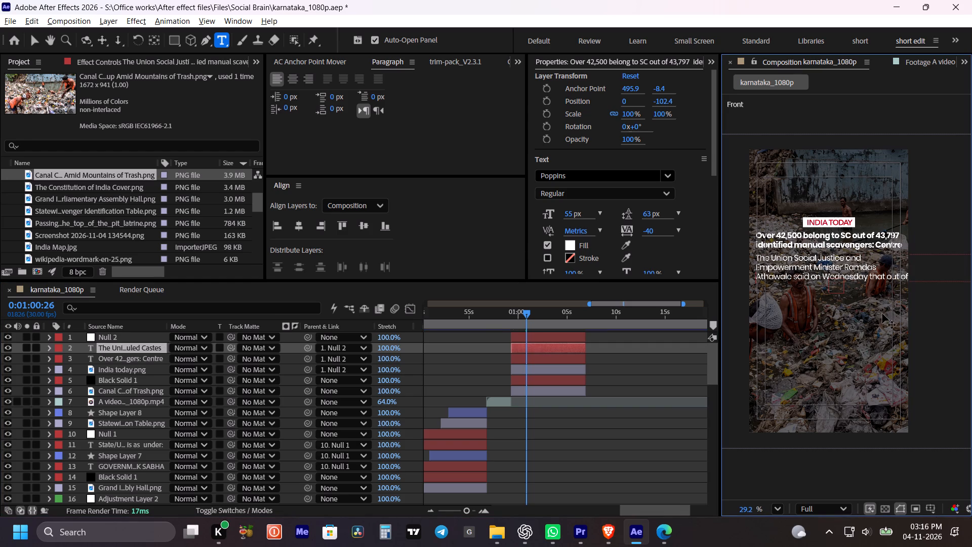
pyautogui.click(886, 277)
pyautogui.press('Return')
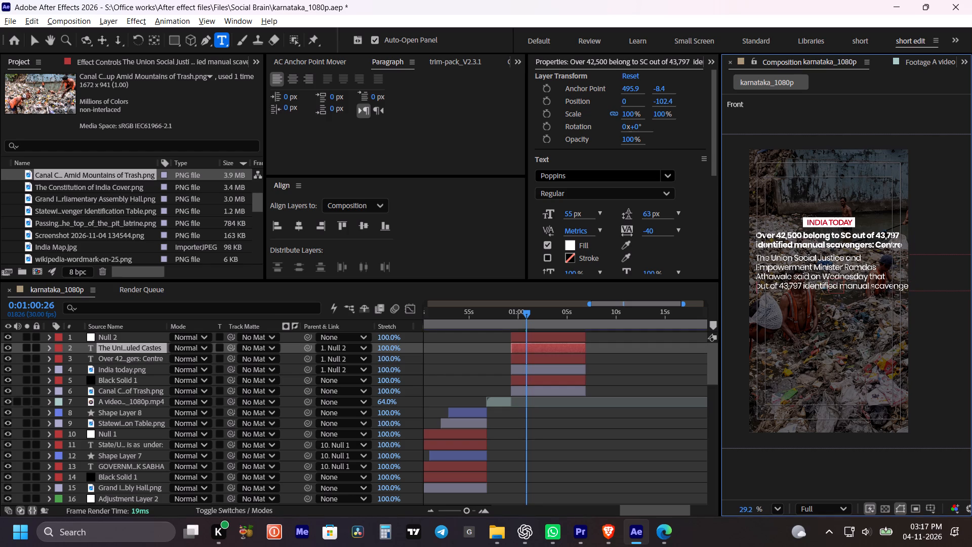
pyautogui.click(871, 287)
pyautogui.press('Return')
pyautogui.click(878, 293)
pyautogui.press('Return')
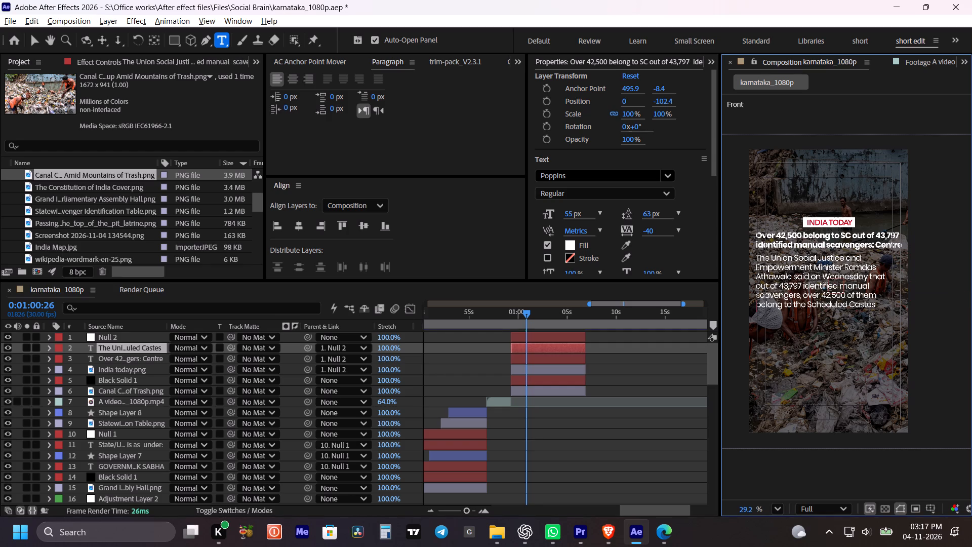
# Add a full stop at the end of the summary text, after "Scheduled Castes".
pyautogui.click(612, 537)
pyautogui.click(612, 538)
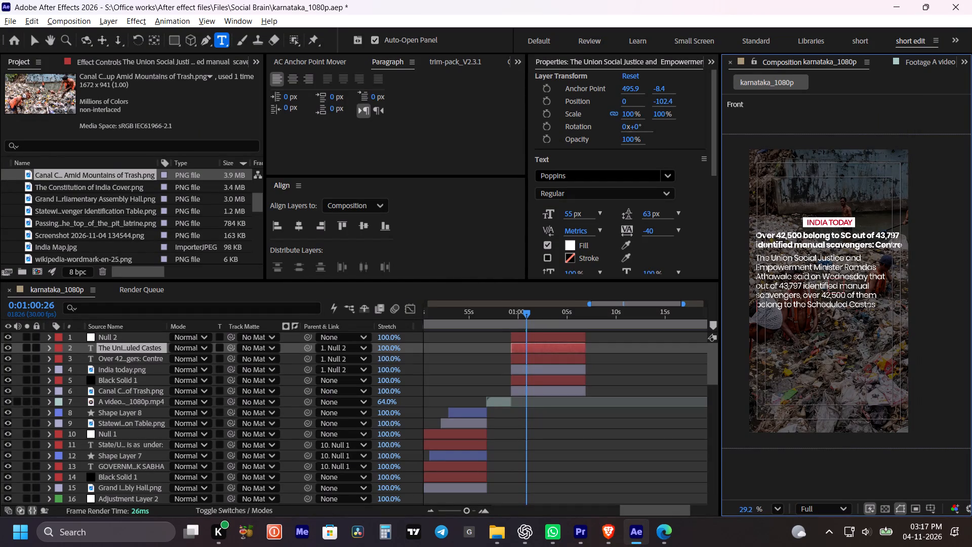
pyautogui.click(866, 307)
pyautogui.press('Right')
pyautogui.press('Right')
pyautogui.press('Right')
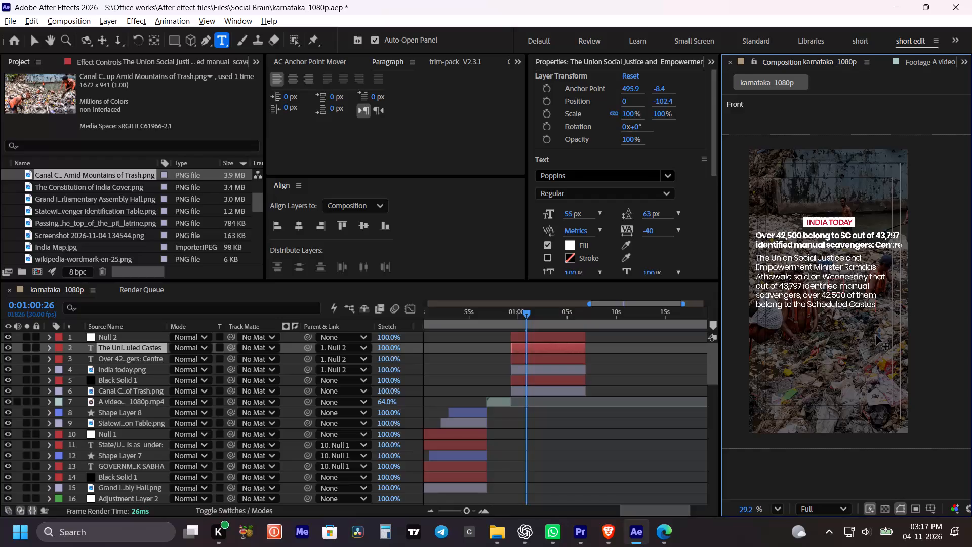
pyautogui.press('.')
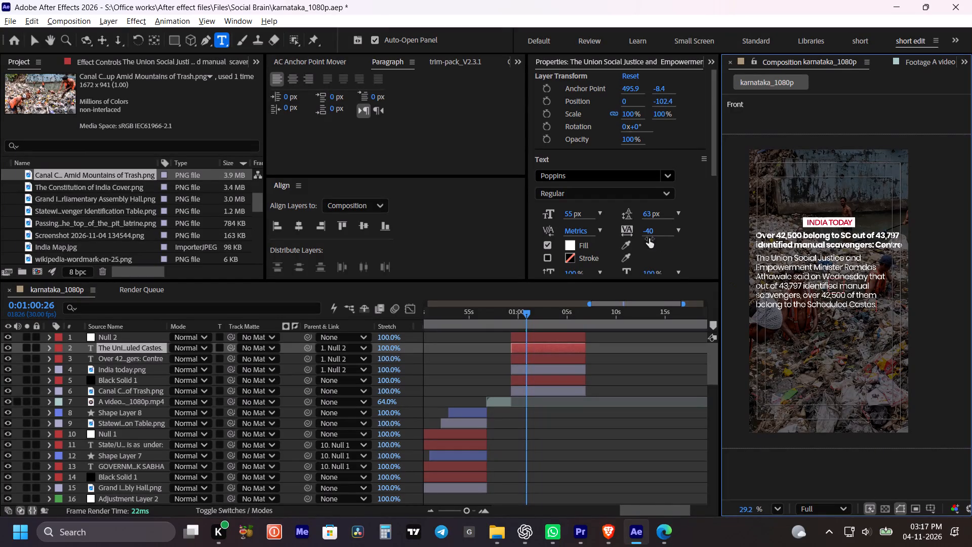
# Set the summary paragraph to centred text and centre its layer horizontally in the composition.
pyautogui.click(301, 225)
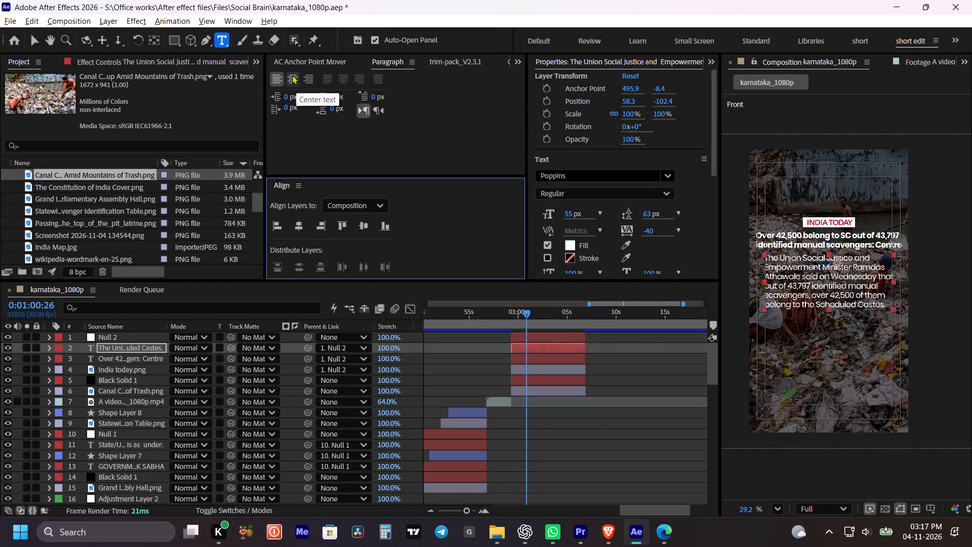
pyautogui.click(292, 75)
pyautogui.click(298, 220)
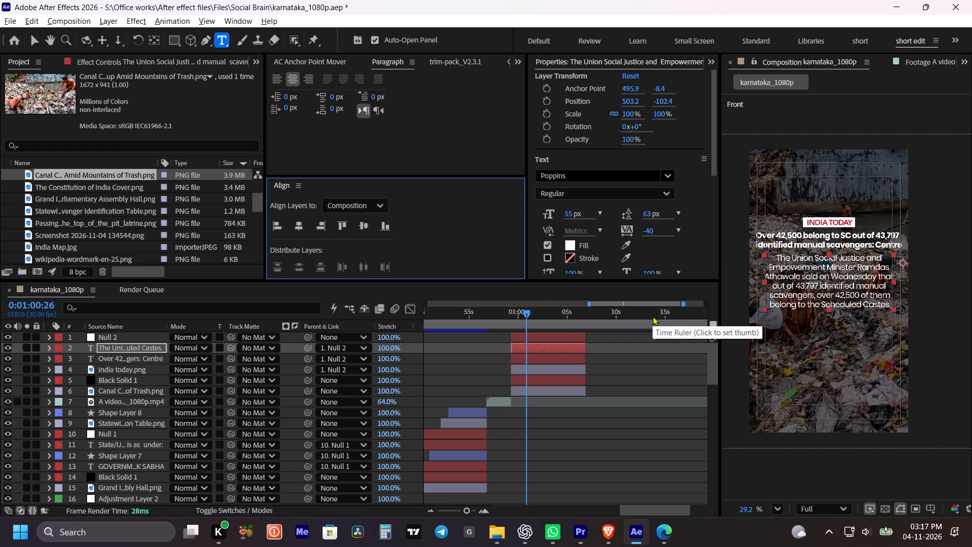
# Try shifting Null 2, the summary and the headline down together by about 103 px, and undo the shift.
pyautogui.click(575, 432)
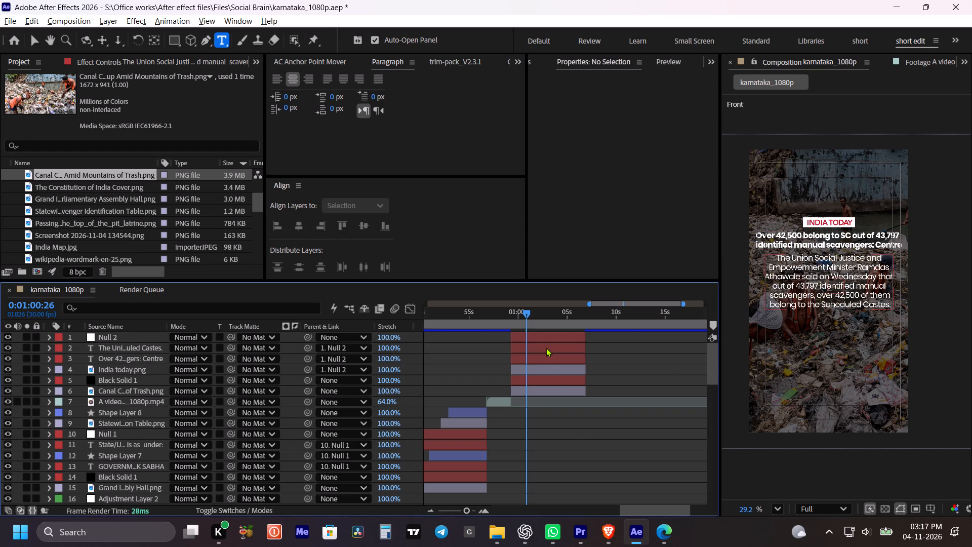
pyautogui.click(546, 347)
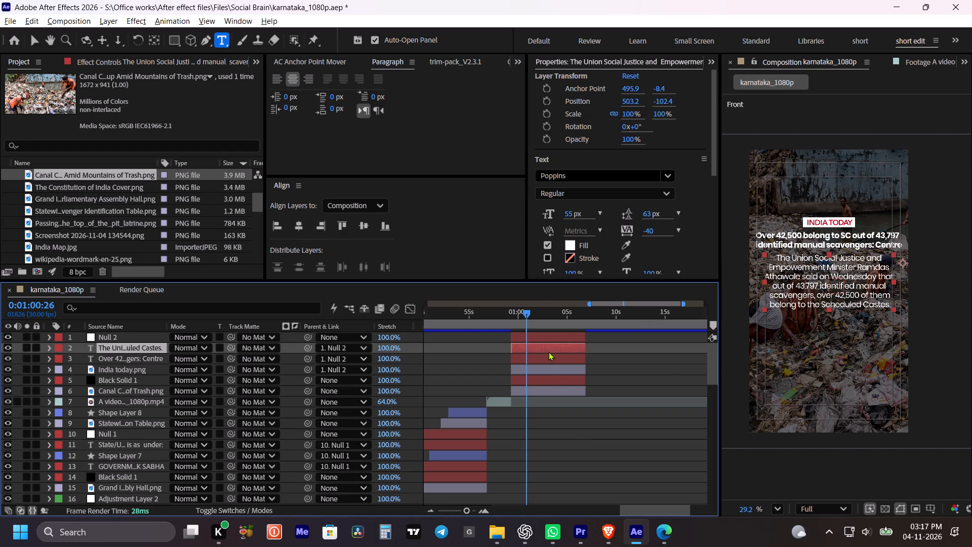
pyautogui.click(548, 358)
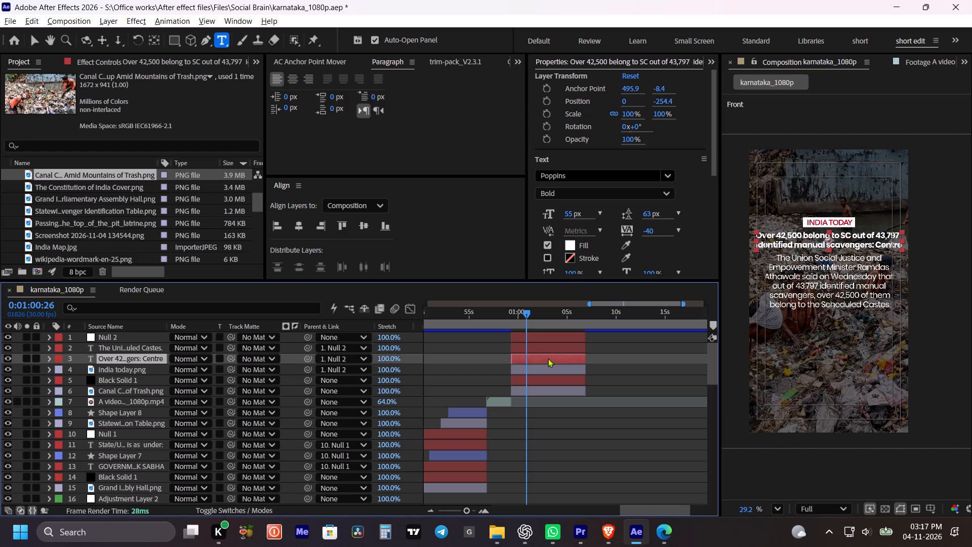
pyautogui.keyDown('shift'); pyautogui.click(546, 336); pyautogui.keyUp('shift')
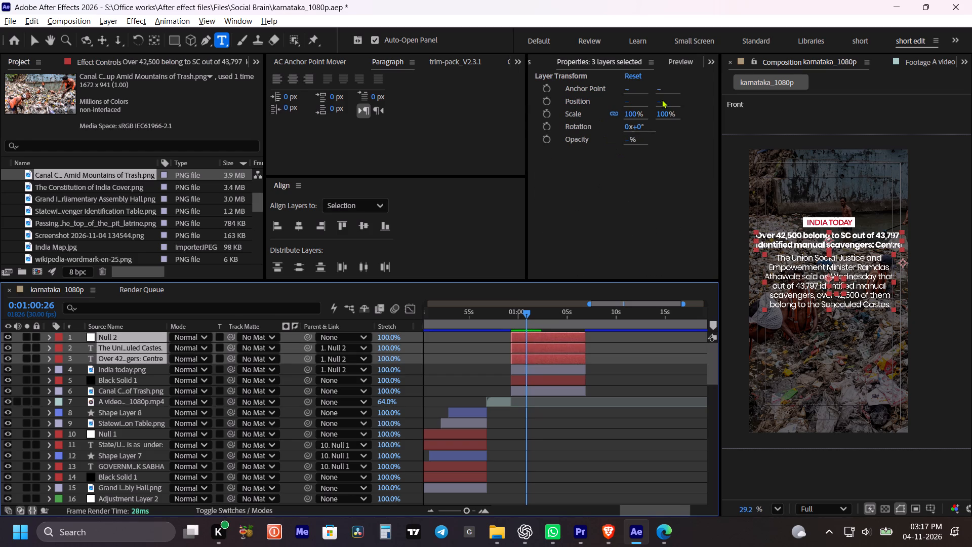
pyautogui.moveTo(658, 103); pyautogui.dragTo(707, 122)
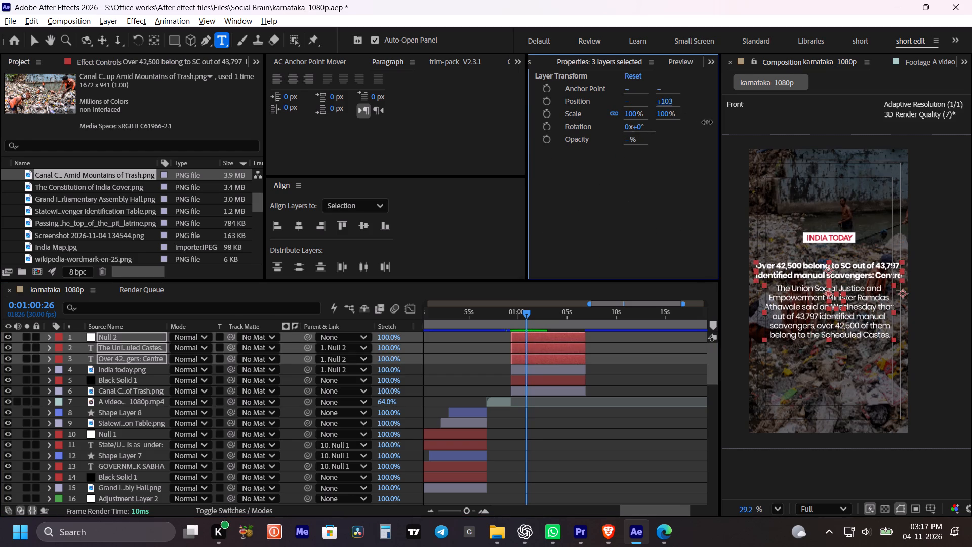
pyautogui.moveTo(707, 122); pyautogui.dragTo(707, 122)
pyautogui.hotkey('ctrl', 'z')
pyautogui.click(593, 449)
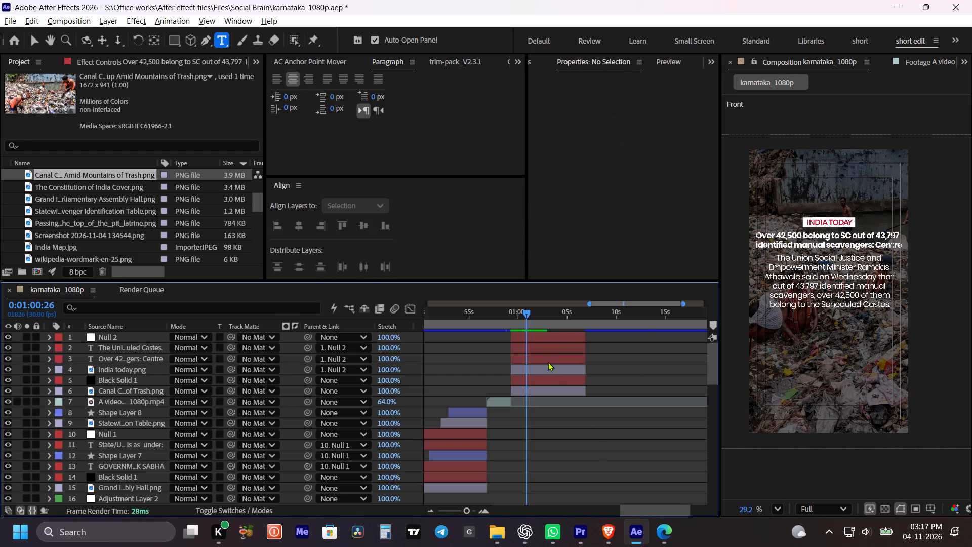
# Shift the India Today logo, headline and summary layers down together by about 122 px.
pyautogui.click(547, 359)
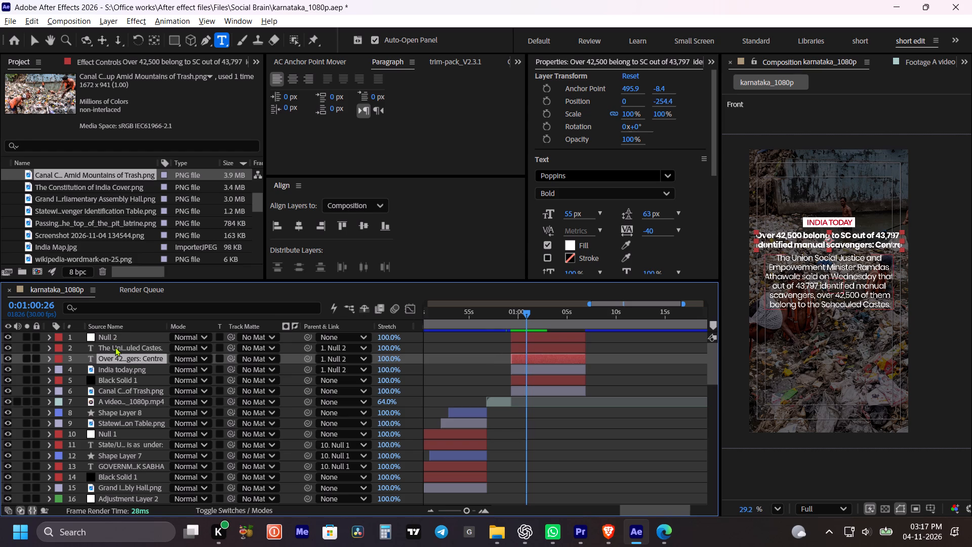
pyautogui.keyDown('shift'); pyautogui.click(115, 347); pyautogui.keyUp('shift')
pyautogui.keyDown('shift'); pyautogui.click(116, 370); pyautogui.keyUp('shift')
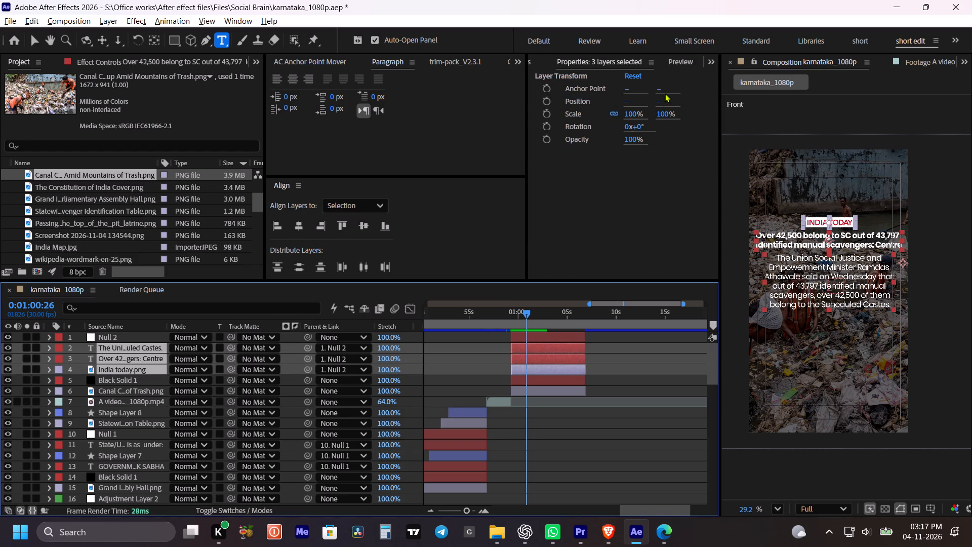
pyautogui.moveTo(659, 103); pyautogui.dragTo(722, 124)
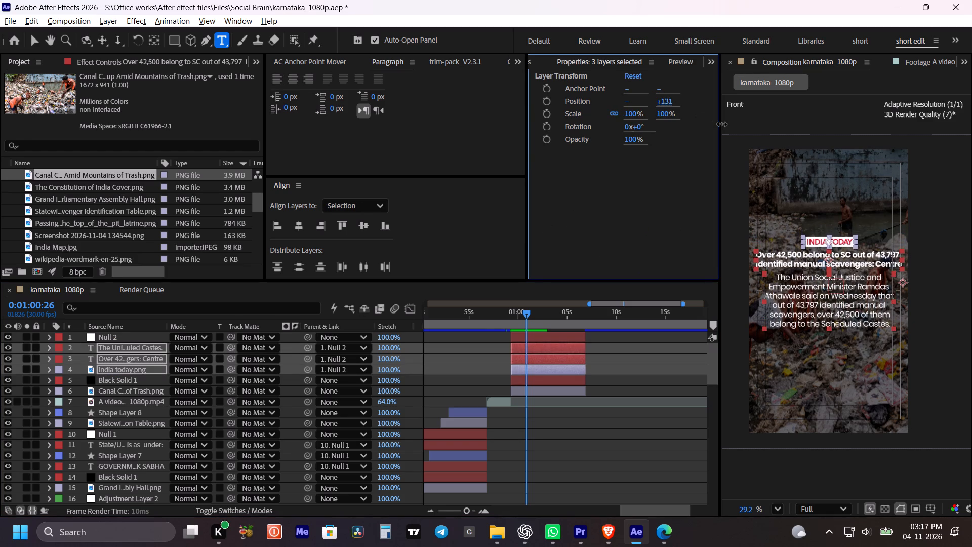
pyautogui.moveTo(722, 124); pyautogui.dragTo(718, 122)
# Centre the anchor points of the logo, headline and summary layers, and save the project.
pyautogui.click(279, 53)
pyautogui.click(288, 60)
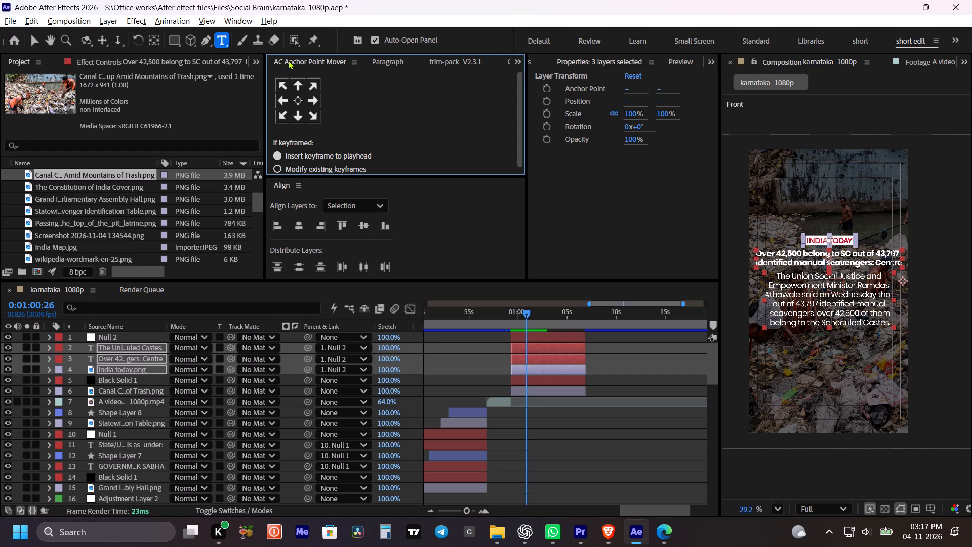
pyautogui.click(300, 94)
pyautogui.click(298, 101)
pyautogui.click(595, 429)
pyautogui.hotkey('ctrl', 's')
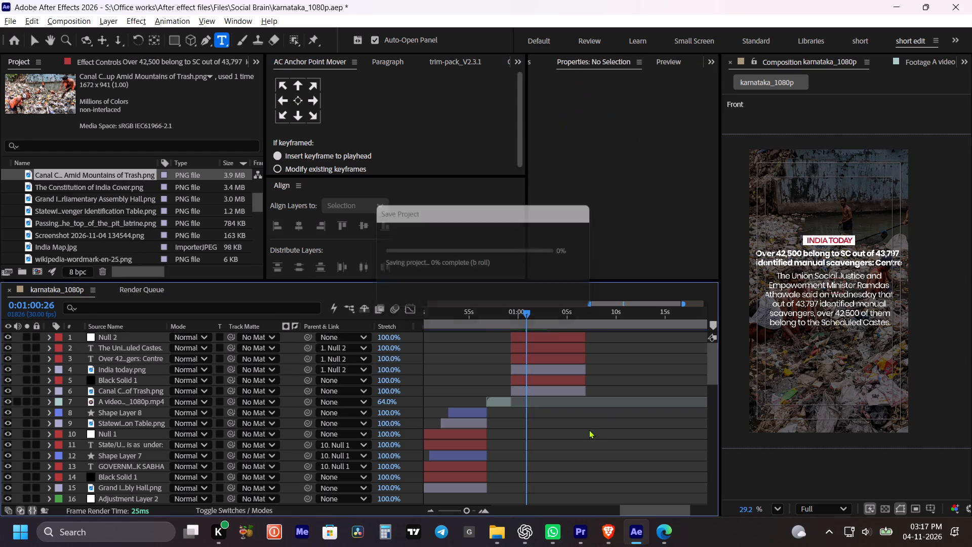
# Raise the India Today logo slightly above the headline, to a Y position of -274, and save the project.
pyautogui.click(607, 416)
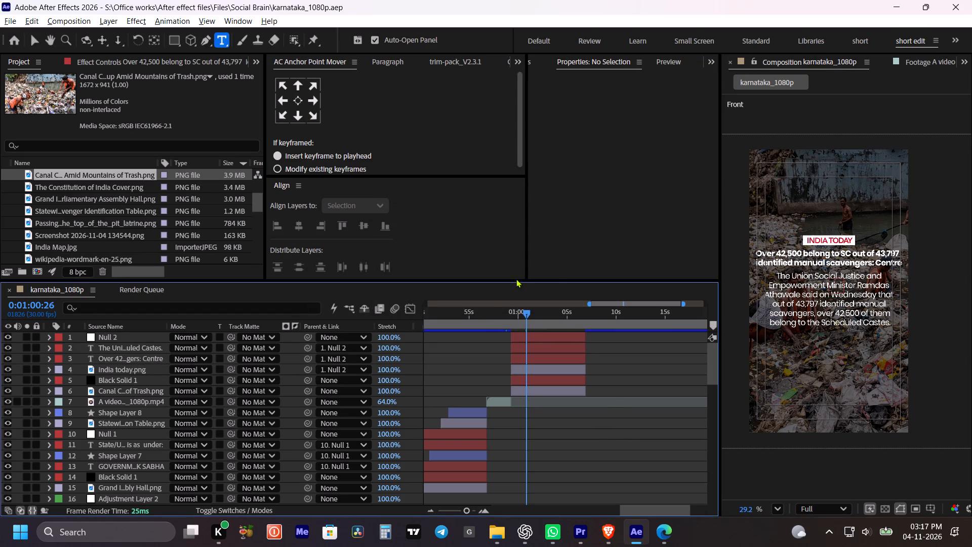
pyautogui.click(498, 315)
pyautogui.press('space')
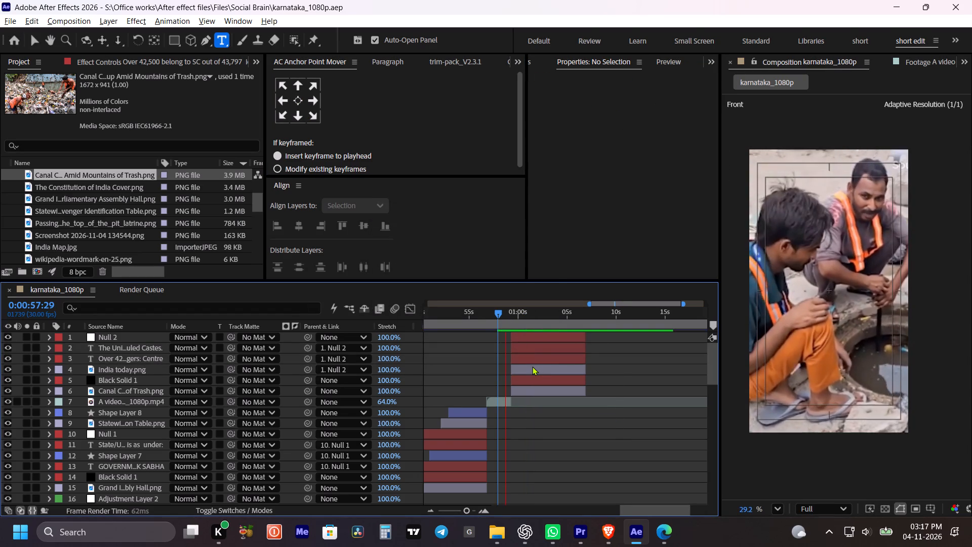
pyautogui.press('space')
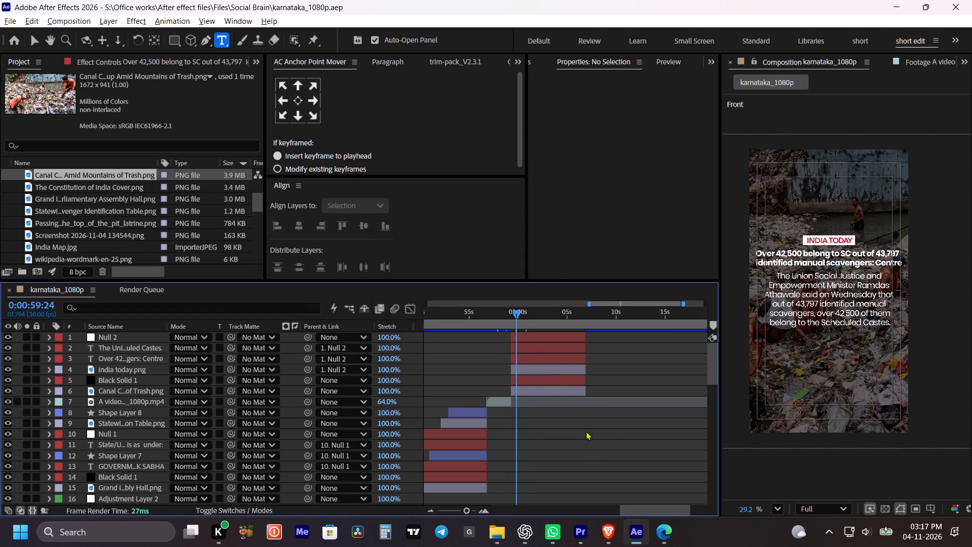
pyautogui.click(586, 431)
pyautogui.click(532, 371)
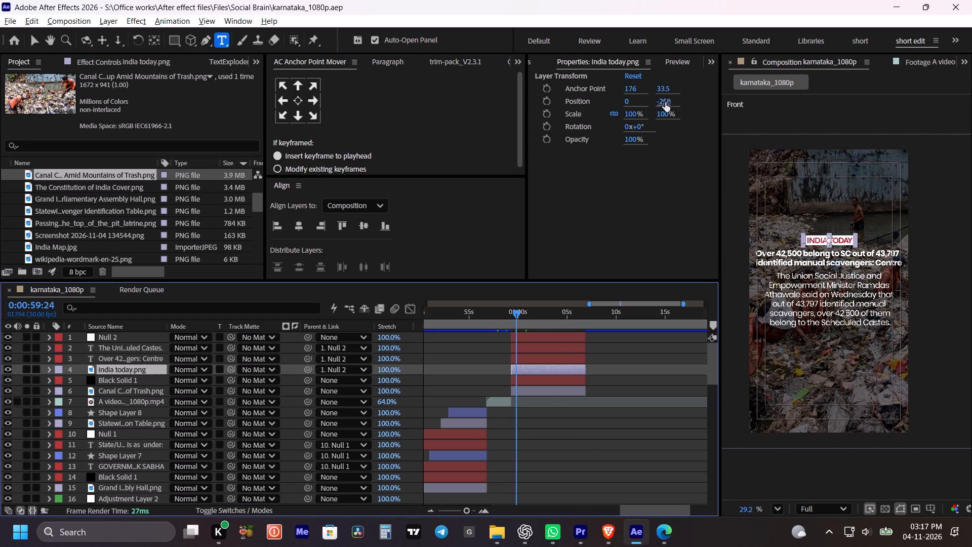
pyautogui.moveTo(664, 102); pyautogui.dragTo(651, 102)
pyautogui.click(589, 441)
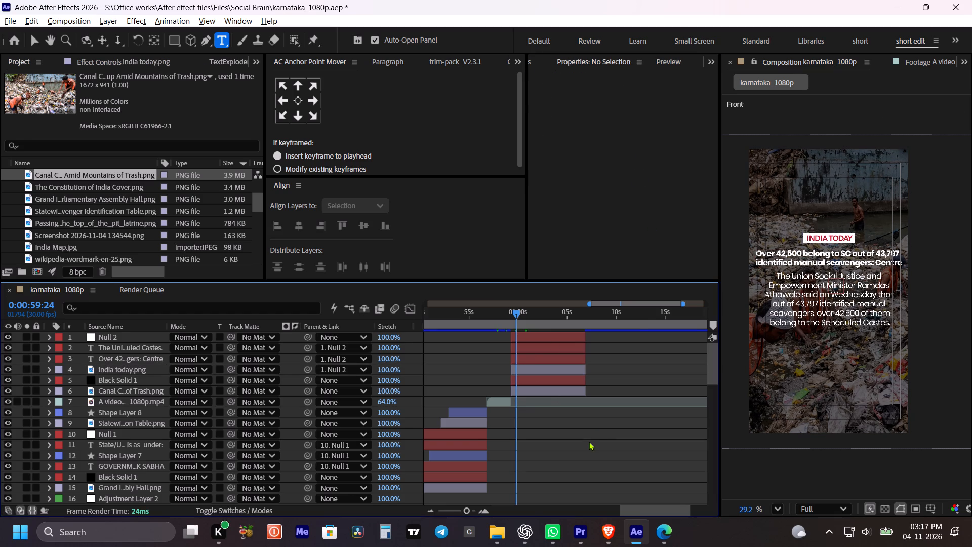
pyautogui.hotkey('ctrl', 's')
pyautogui.hotkey('ctrl', 's')
pyautogui.hotkey('ctrl', 's')
pyautogui.hotkey('ctrl', 's')
pyautogui.hotkey('ctrl', 's')
pyautogui.hotkey('ctrl', 's')
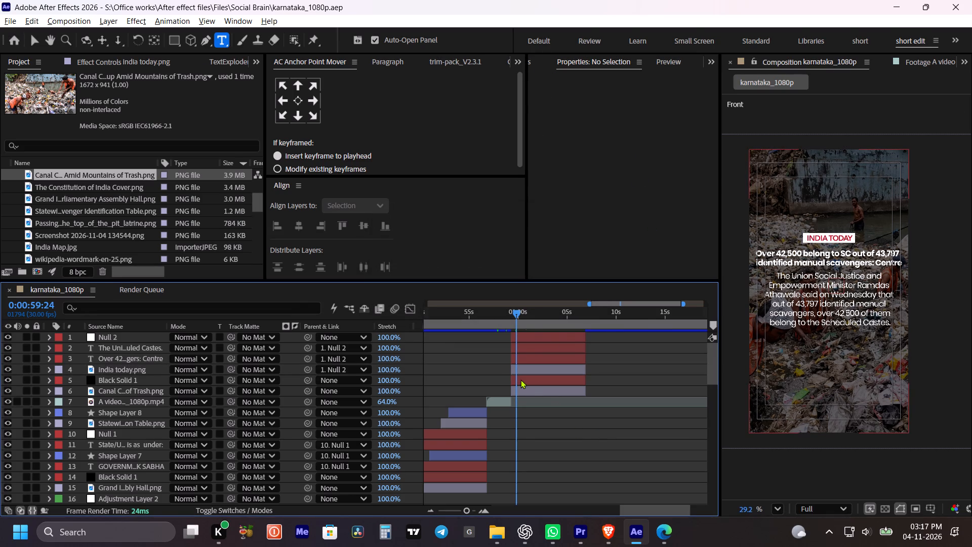
# Set the opacity keyframe of the India Today section's Black Solid 1 at 0:00:59:09 to 58% and save the project.
pyautogui.click(520, 379)
pyautogui.press('u')
pyautogui.keyDown('alt'); pyautogui.scroll(1, 513, 389); pyautogui.keyUp('alt')
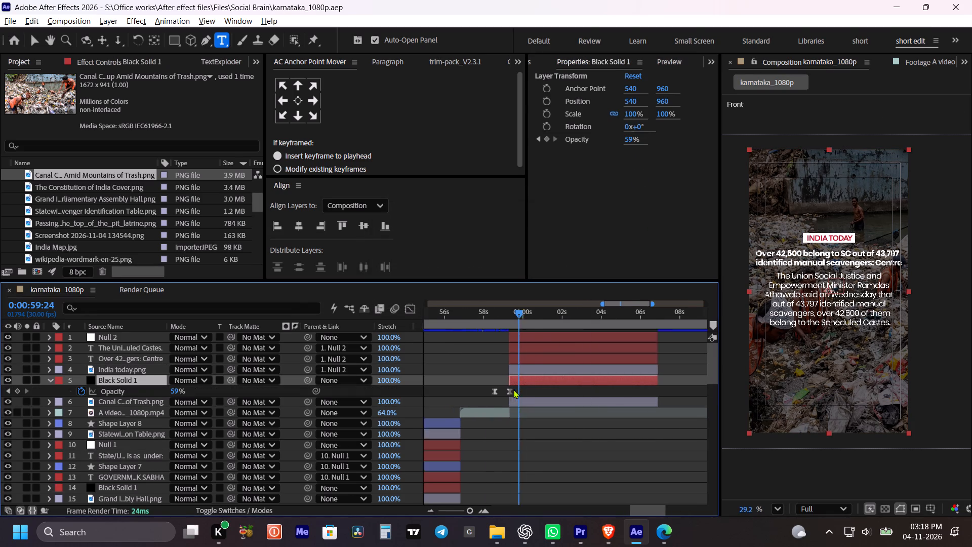
pyautogui.keyDown('alt'); pyautogui.scroll(1, 513, 389); pyautogui.keyUp('alt')
pyautogui.click(7, 390)
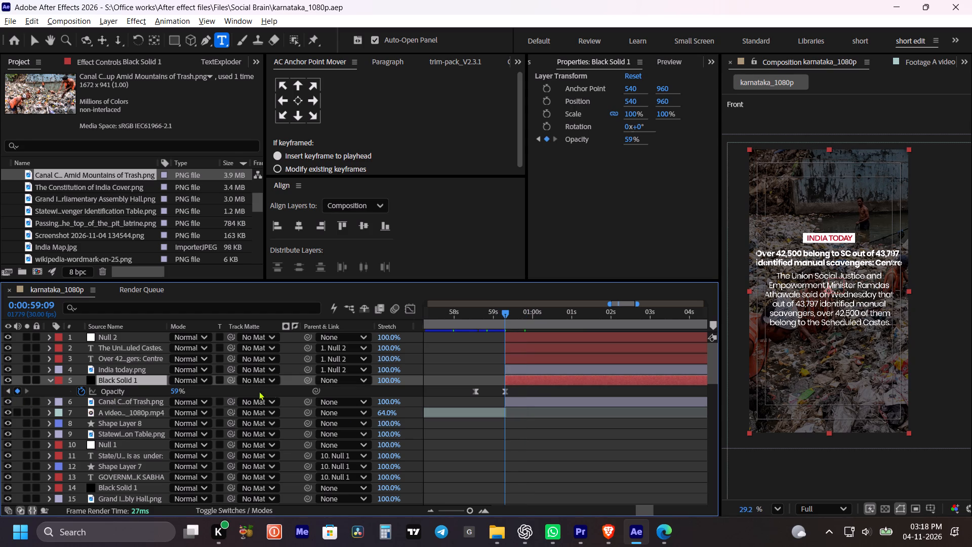
pyautogui.click(174, 389)
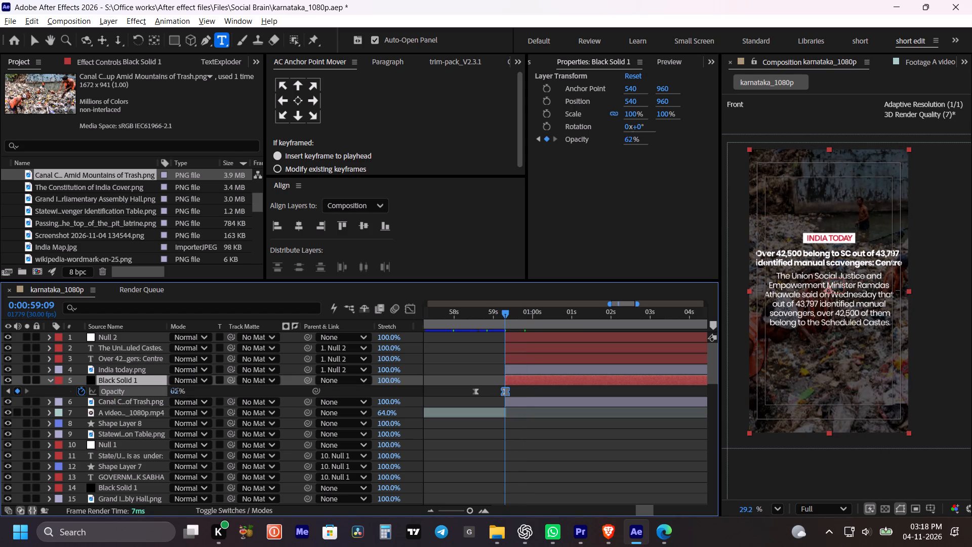
pyautogui.click(573, 423)
pyautogui.hotkey('ctrl', 's')
pyautogui.click(568, 426)
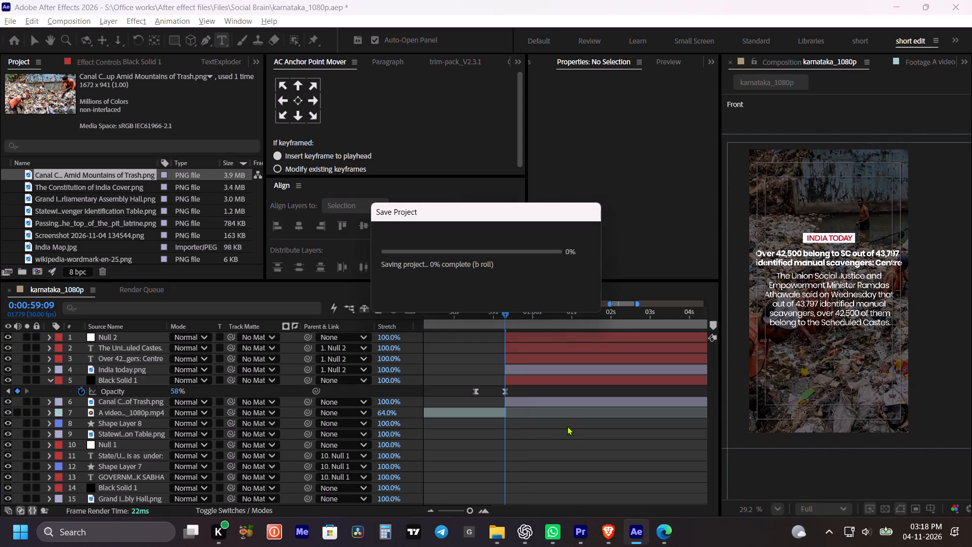
# Play back the transition from the manhole workers video into the India Today section to check its timing and overlay.
pyautogui.press('m')
pyautogui.scroll(16, 542, 408)
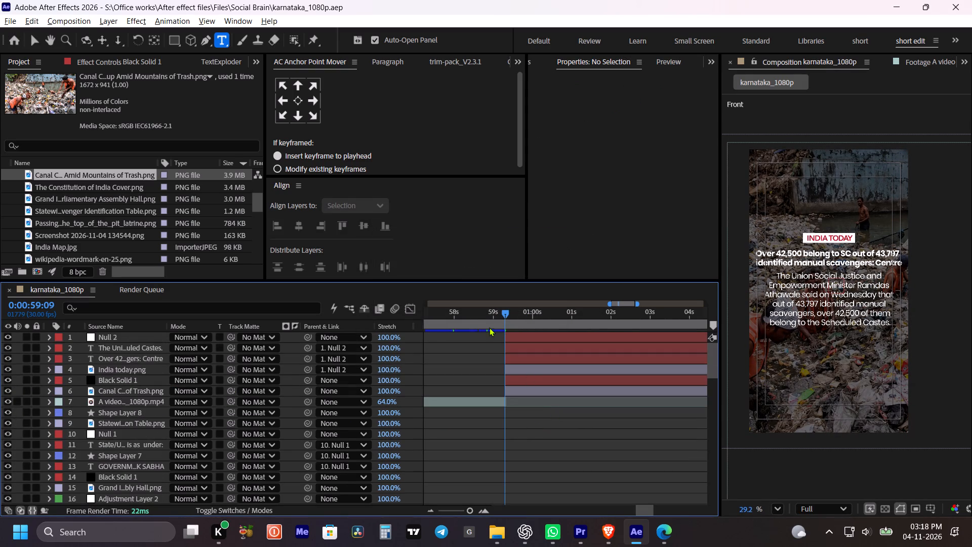
pyautogui.click(480, 315)
pyautogui.press('space')
pyautogui.keyDown('alt'); pyautogui.scroll(-1, 489, 334); pyautogui.keyUp('alt')
pyautogui.press('space')
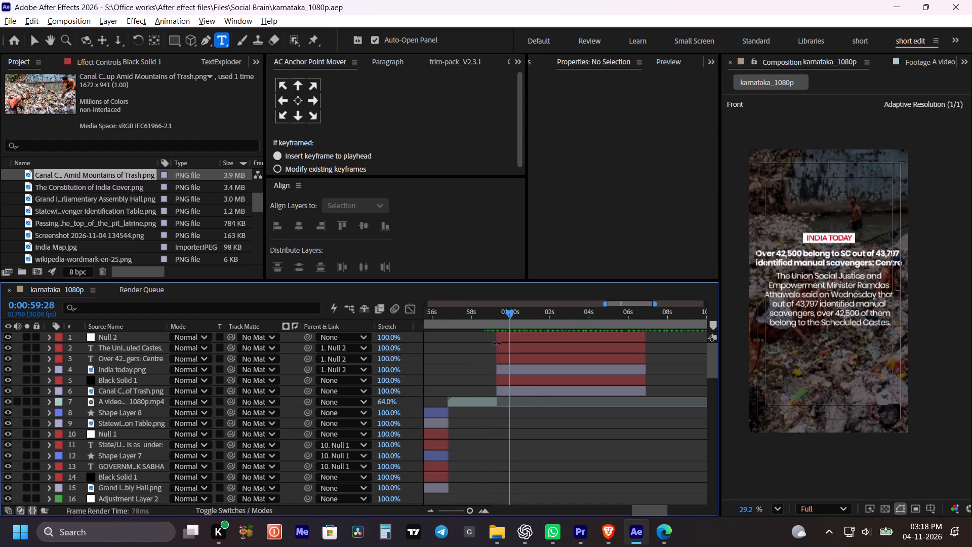
pyautogui.moveTo(473, 317); pyautogui.dragTo(454, 320)
pyautogui.press('space')
pyautogui.press('space')
pyautogui.click(514, 440)
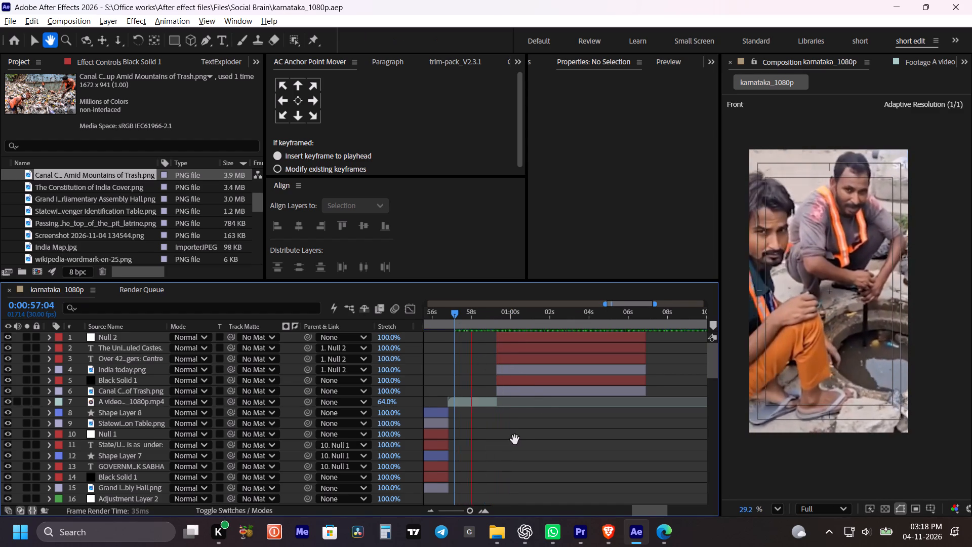
pyautogui.press('space')
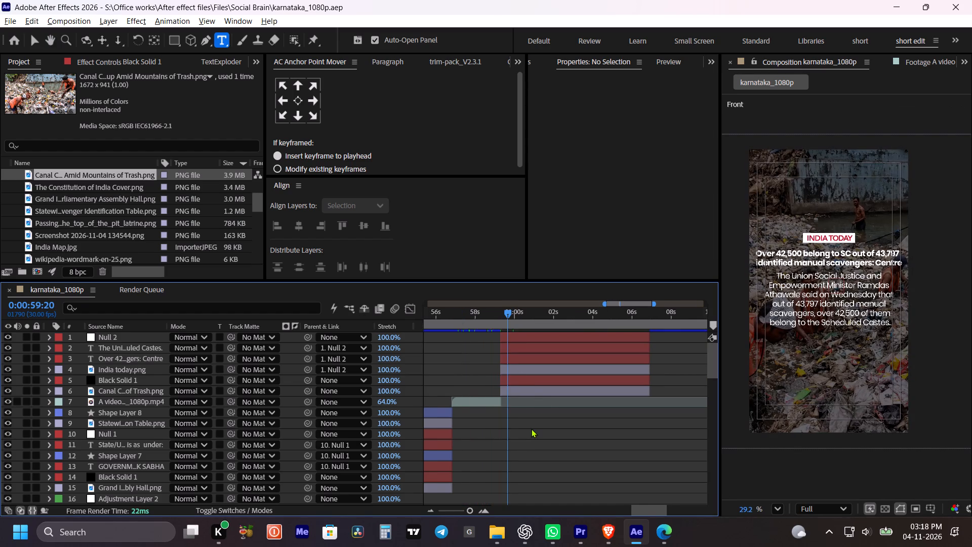
pyautogui.press('space')
pyautogui.press('space')
pyautogui.hotkey('ctrl', 's')
pyautogui.click(544, 437)
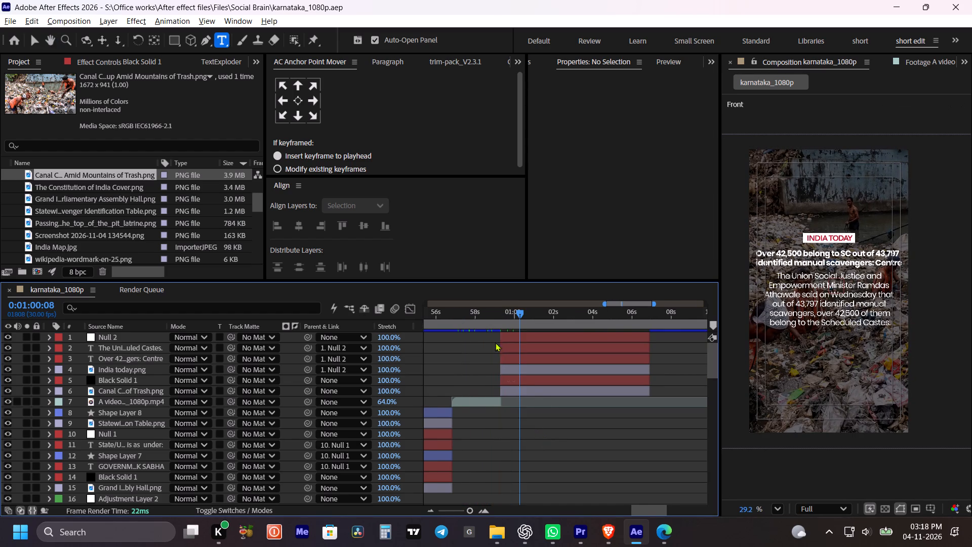
# At 0:00:59:09, add Position and Opacity keyframes to the India Today logo, headline and summary layers.
pyautogui.keyDown('shift'); pyautogui.click(504, 317); pyautogui.keyUp('shift')
pyautogui.hotkey('ctrl', 's')
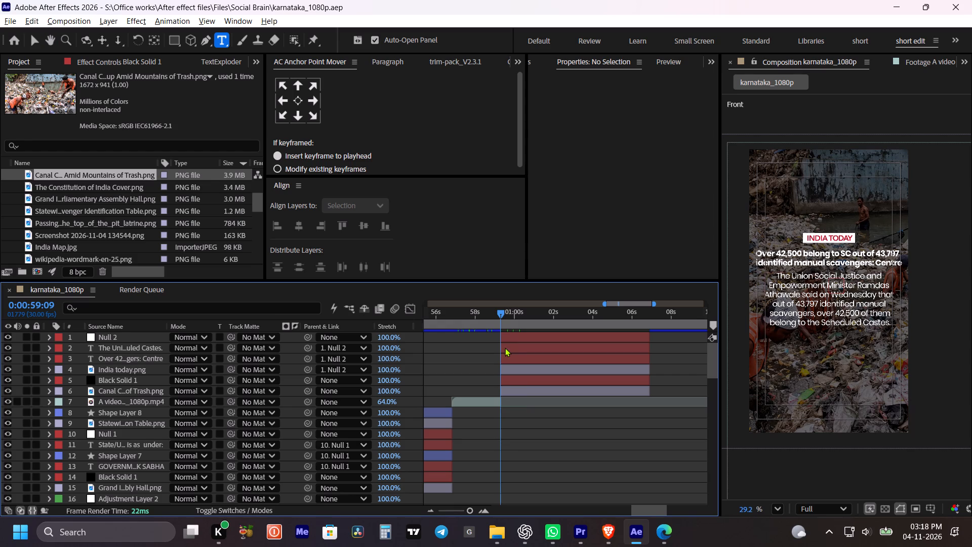
pyautogui.click(508, 370)
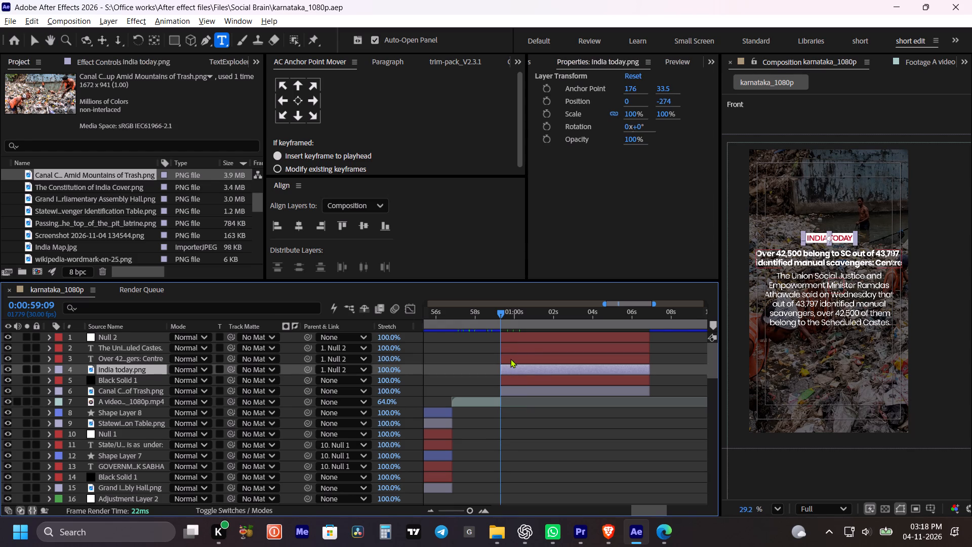
pyautogui.keyDown('shift'); pyautogui.click(510, 359); pyautogui.keyUp('shift')
pyautogui.keyDown('shift'); pyautogui.click(512, 346); pyautogui.keyUp('shift')
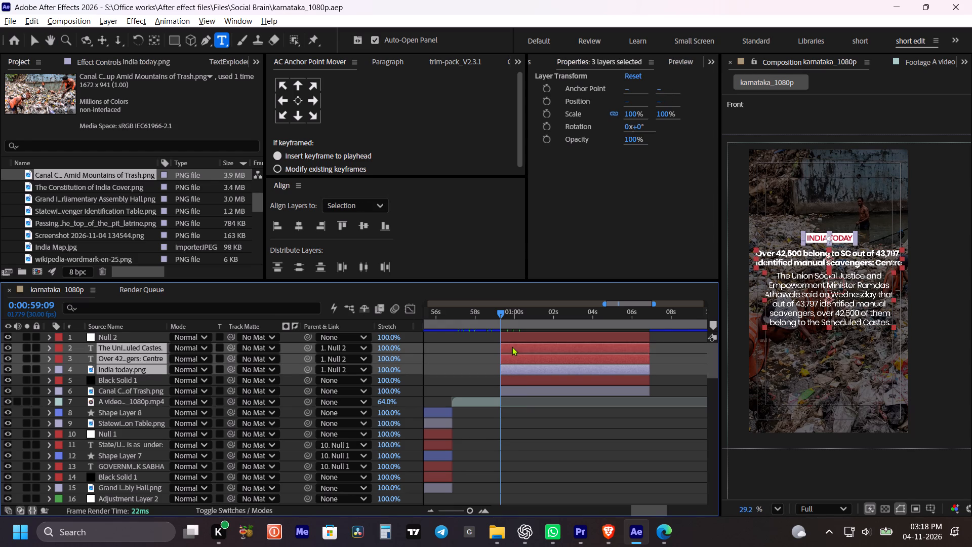
pyautogui.press('p')
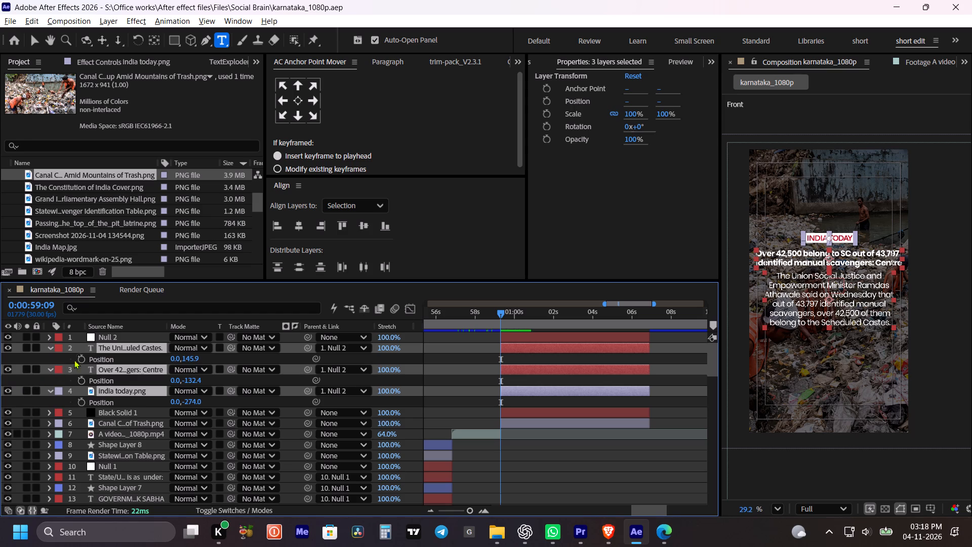
pyautogui.click(77, 359)
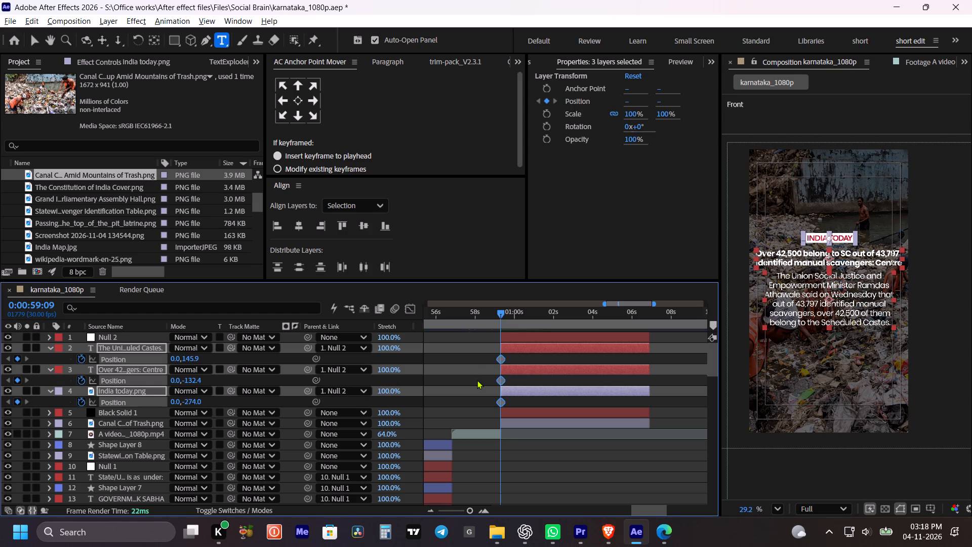
pyautogui.click(545, 139)
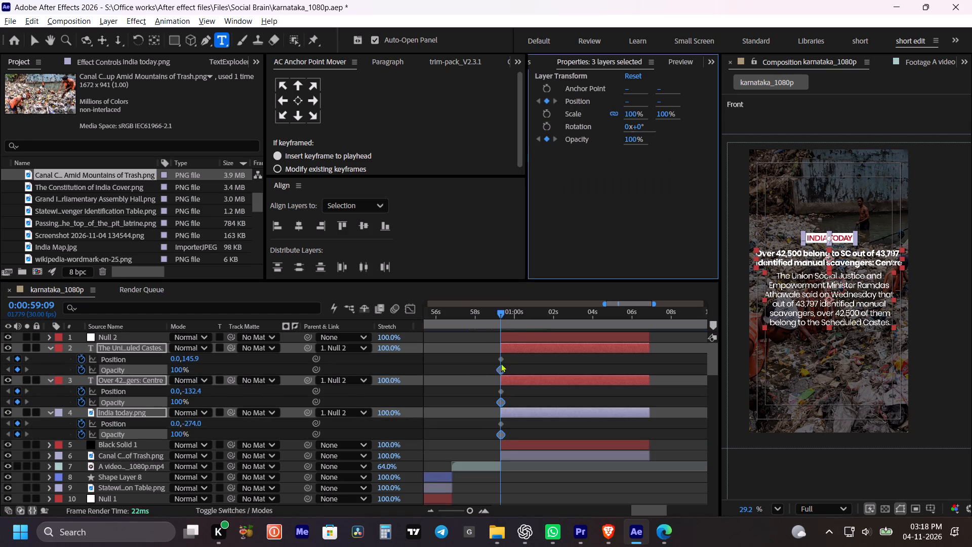
# Move all six Position and Opacity keyframes forward in time to just before the 0:01:01 mark.
pyautogui.moveTo(489, 357); pyautogui.dragTo(515, 442)
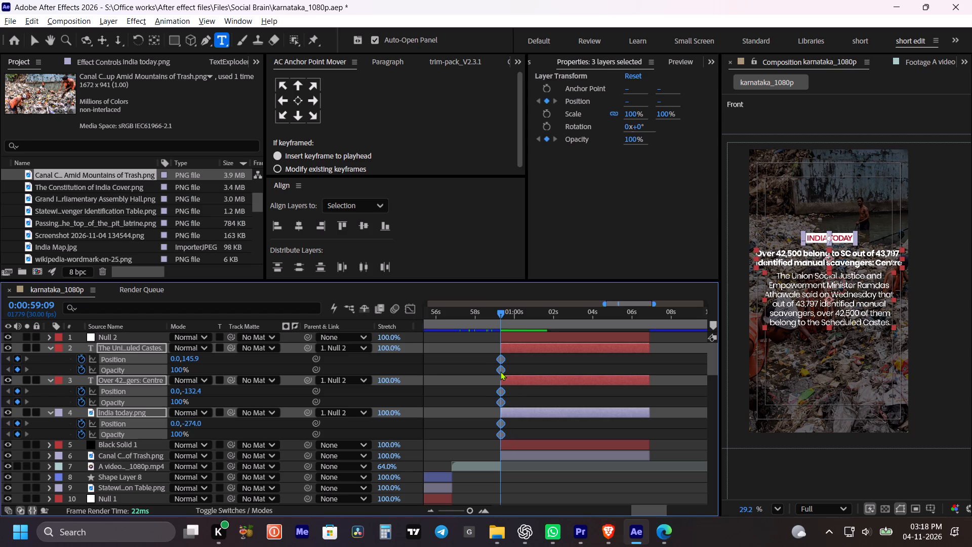
pyautogui.moveTo(500, 371); pyautogui.dragTo(531, 379)
pyautogui.click(512, 367)
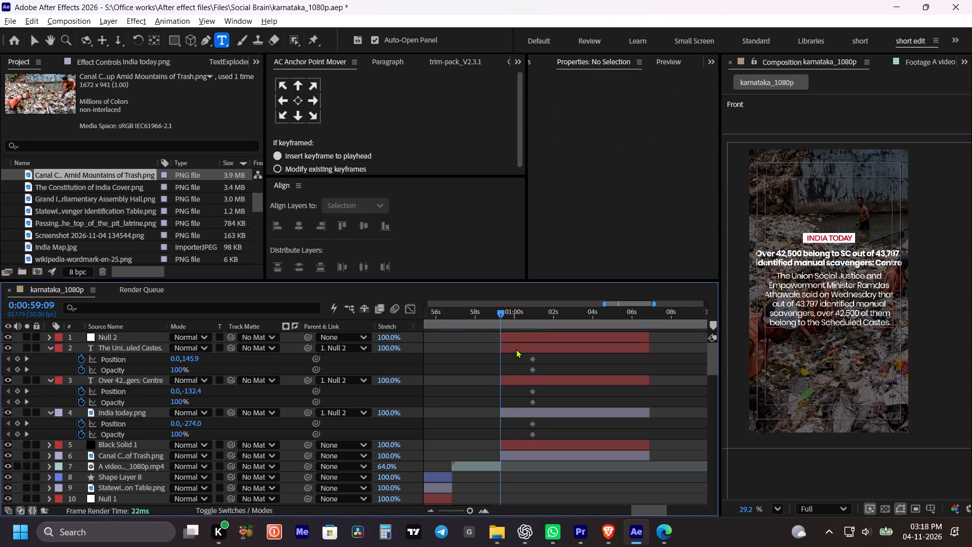
# At 0:00:59:09, set the India Today logo's Y position to -382 as its starting keyframe.
pyautogui.click(516, 349)
pyautogui.click(514, 408)
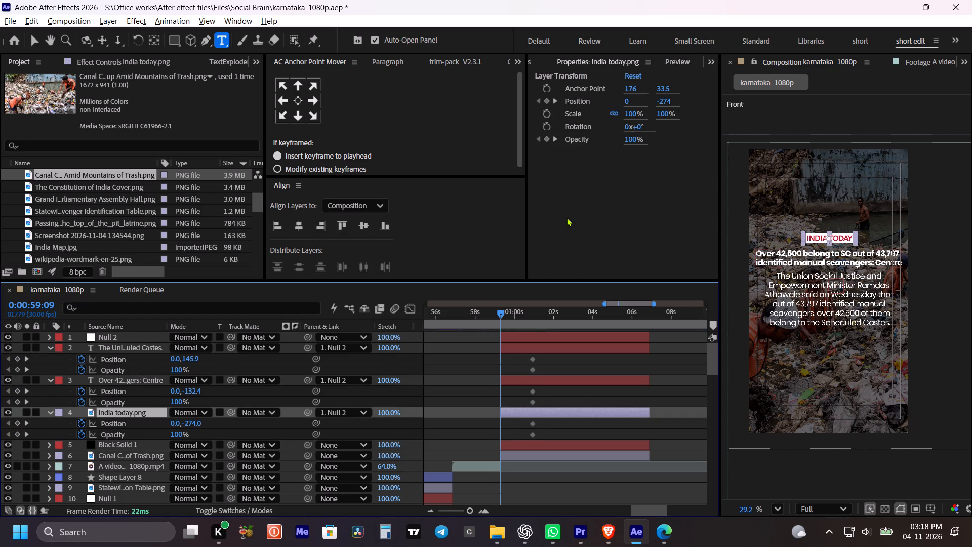
pyautogui.moveTo(666, 98); pyautogui.dragTo(611, 91)
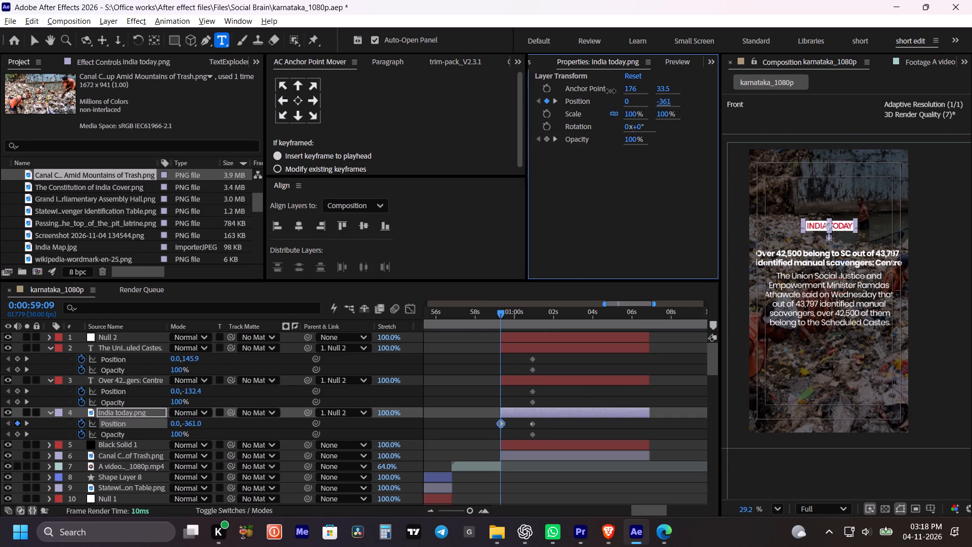
pyautogui.moveTo(611, 91); pyautogui.dragTo(604, 89)
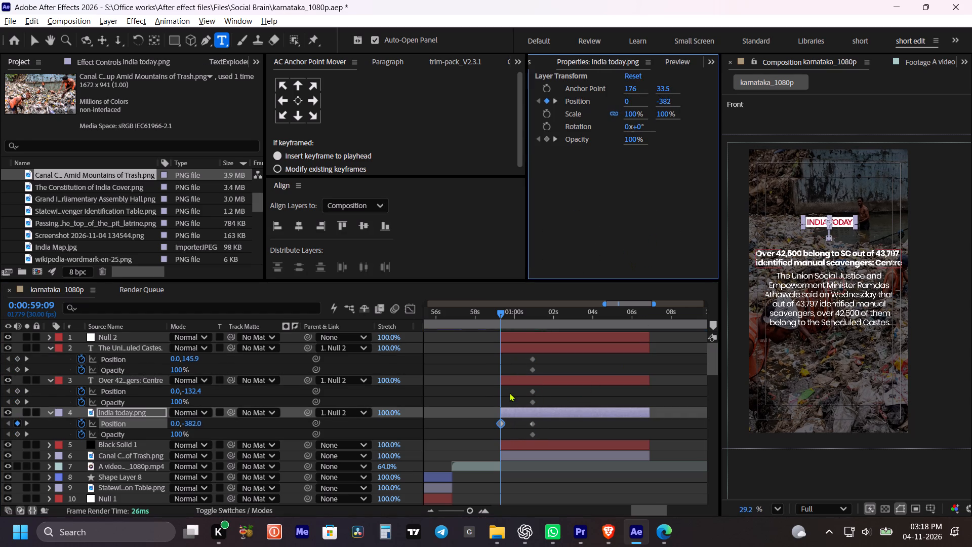
# At 0:00:59:09, set the headline's X position to 157 as its starting keyframe.
pyautogui.click(516, 383)
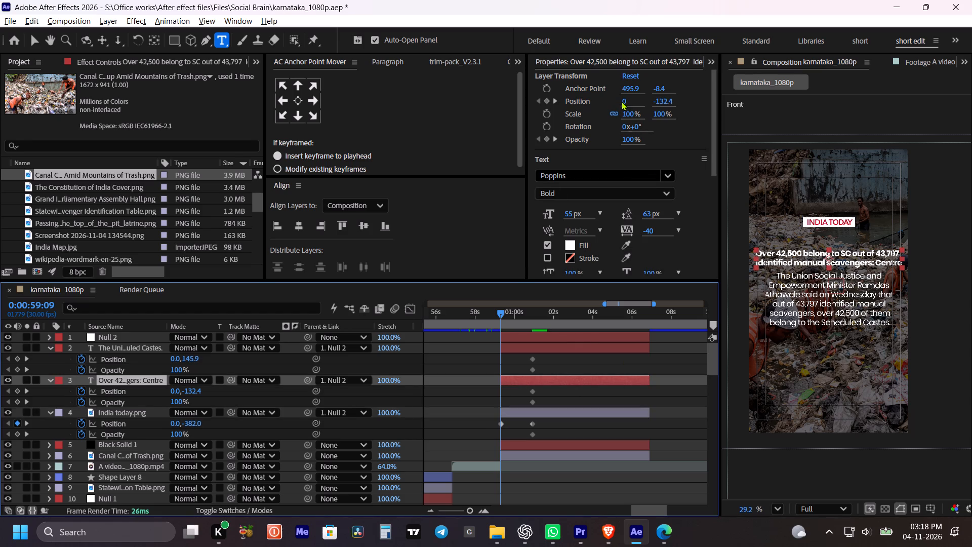
pyautogui.moveTo(623, 100); pyautogui.dragTo(651, 103)
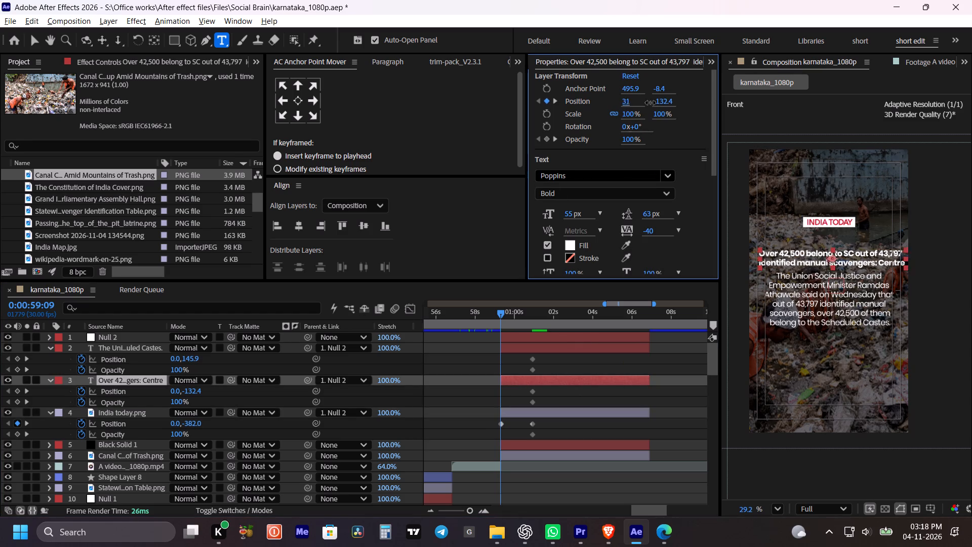
pyautogui.moveTo(651, 103); pyautogui.dragTo(717, 98)
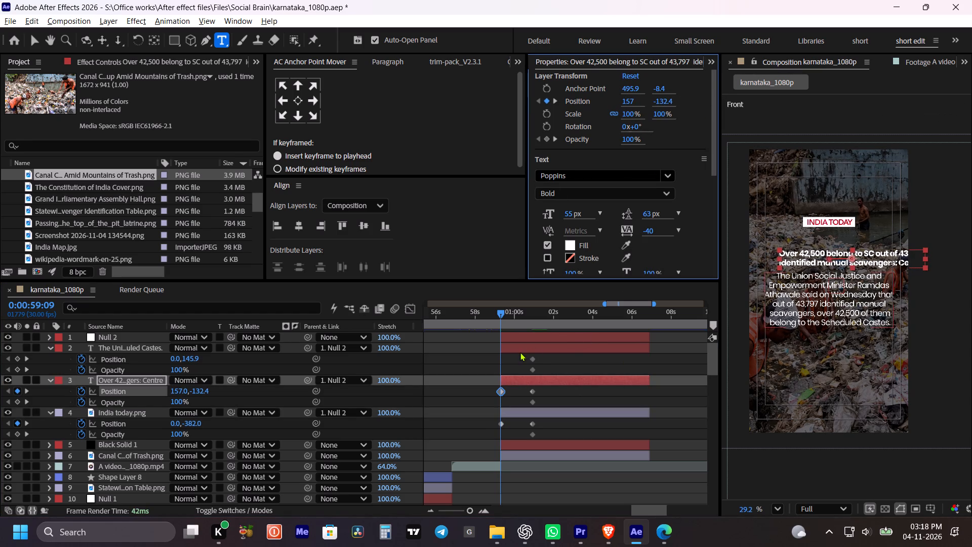
# At 0:00:59:09, set the summary text's X position to -225 as its starting keyframe.
pyautogui.click(520, 350)
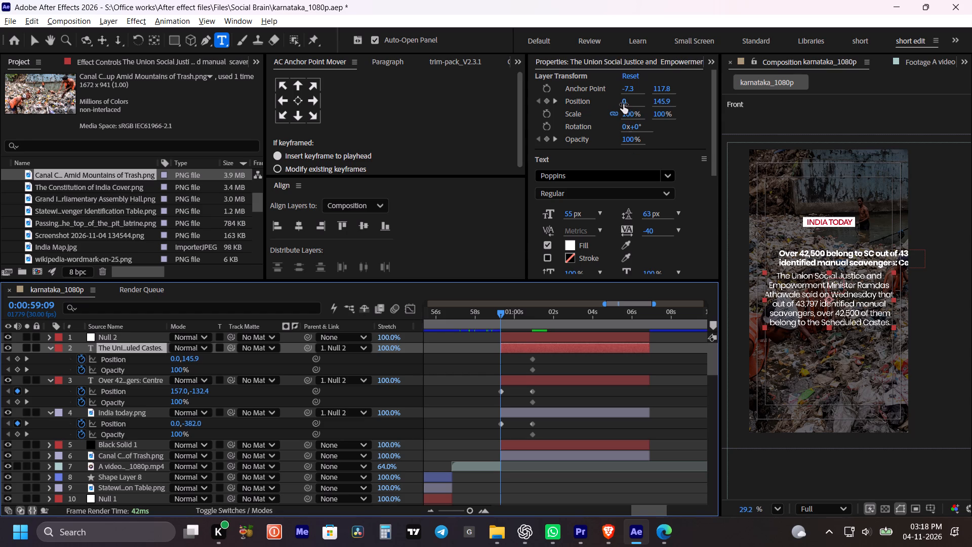
pyautogui.moveTo(623, 102); pyautogui.dragTo(521, 121)
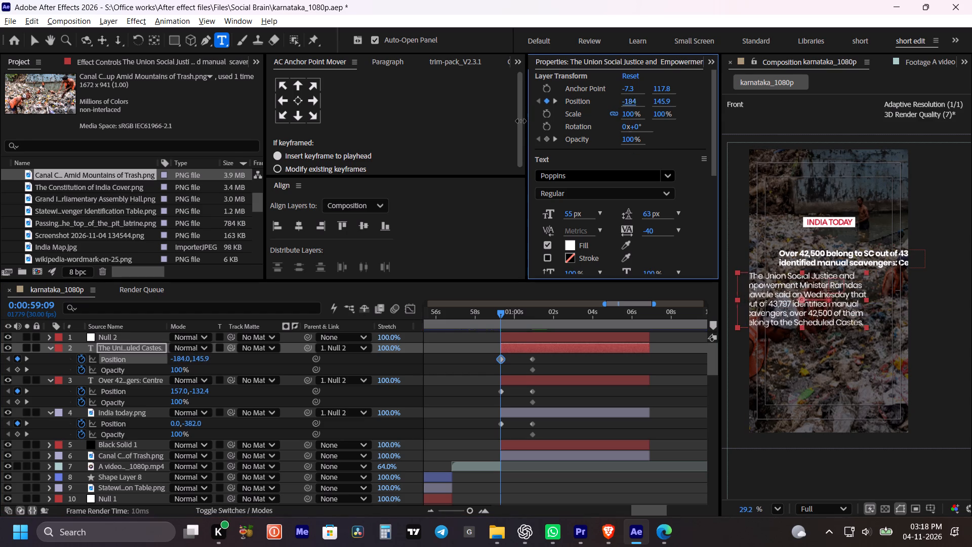
pyautogui.moveTo(521, 121); pyautogui.dragTo(501, 125)
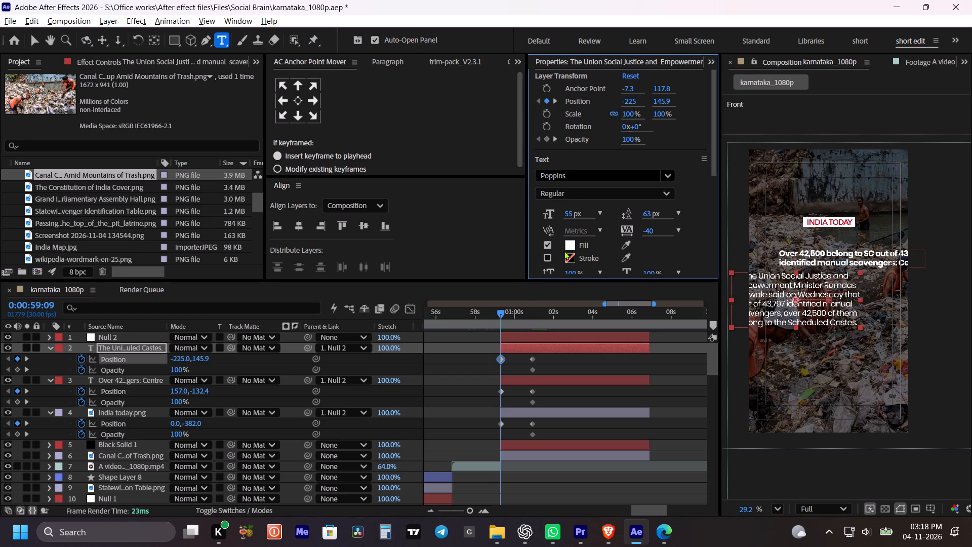
# At 0:00:59:09, set the opacity of the India Today logo, headline and summary layers to 0%.
pyautogui.click(505, 415)
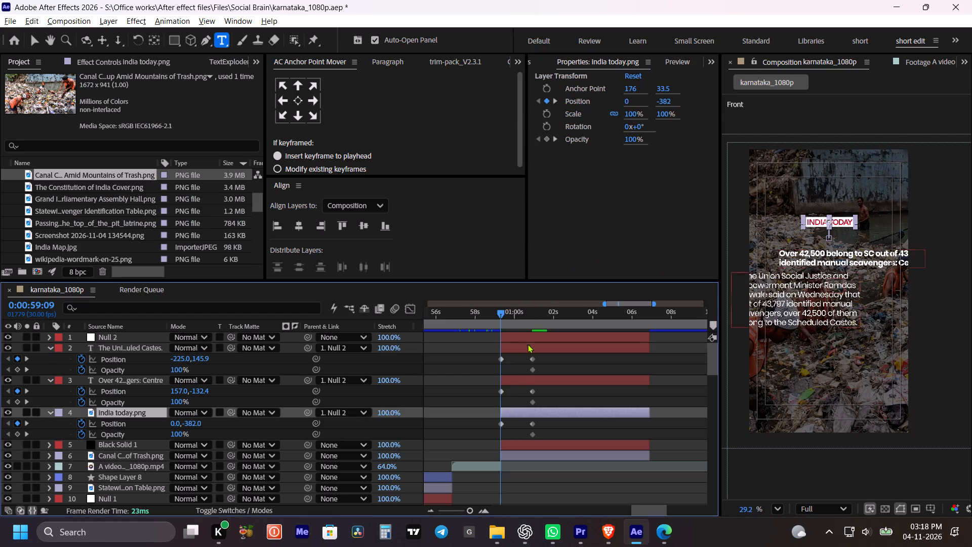
pyautogui.keyDown('shift'); pyautogui.click(516, 349); pyautogui.keyUp('shift')
pyautogui.moveTo(632, 139); pyautogui.dragTo(562, 162)
# Apply Easy Ease to all Position and Opacity keyframes of the India Today logo, headline and summary.
pyautogui.moveTo(539, 359); pyautogui.dragTo(501, 454)
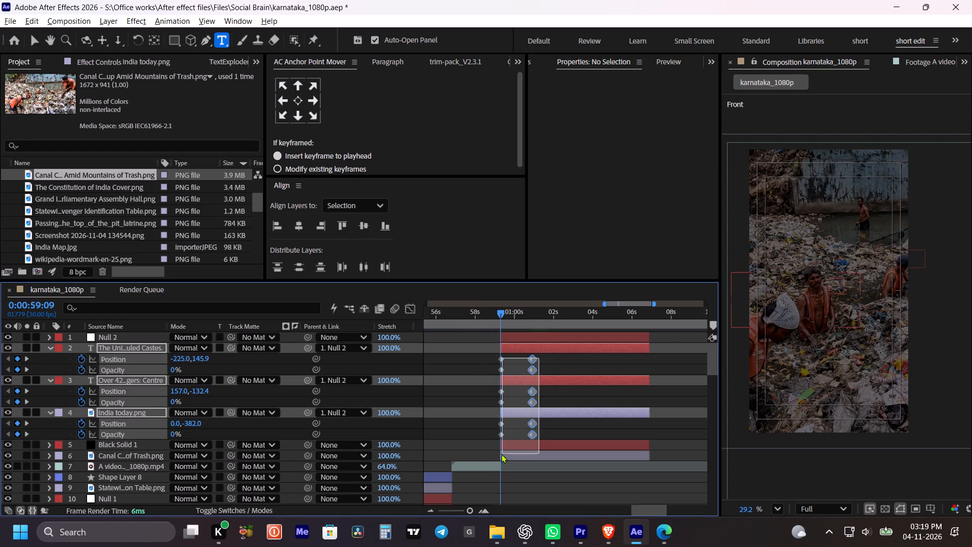
pyautogui.moveTo(501, 454); pyautogui.dragTo(481, 451)
pyautogui.press('F9')
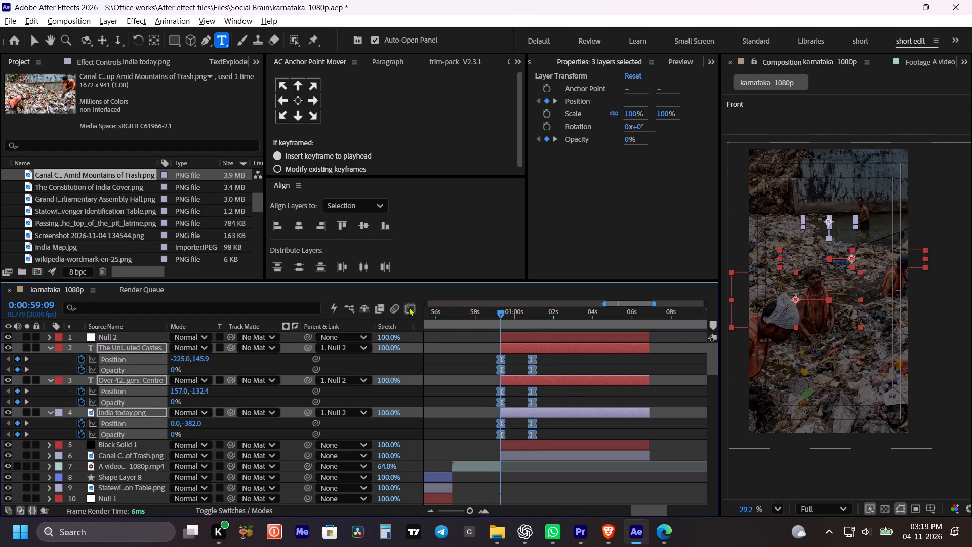
# Lengthen the end keyframes' incoming ease in the speed graph so all the curves peak early and slow gradually.
pyautogui.click(409, 307)
pyautogui.keyDown('alt'); pyautogui.scroll(1, 492, 381); pyautogui.keyUp('alt')
pyautogui.press('space')
pyautogui.press('space')
pyautogui.press('space')
pyautogui.press('space')
pyautogui.press('space')
pyautogui.press('space')
pyautogui.press('space')
pyautogui.press('space')
pyautogui.press('space')
pyautogui.moveTo(571, 460); pyautogui.dragTo(581, 461)
pyautogui.moveTo(595, 464); pyautogui.dragTo(565, 490)
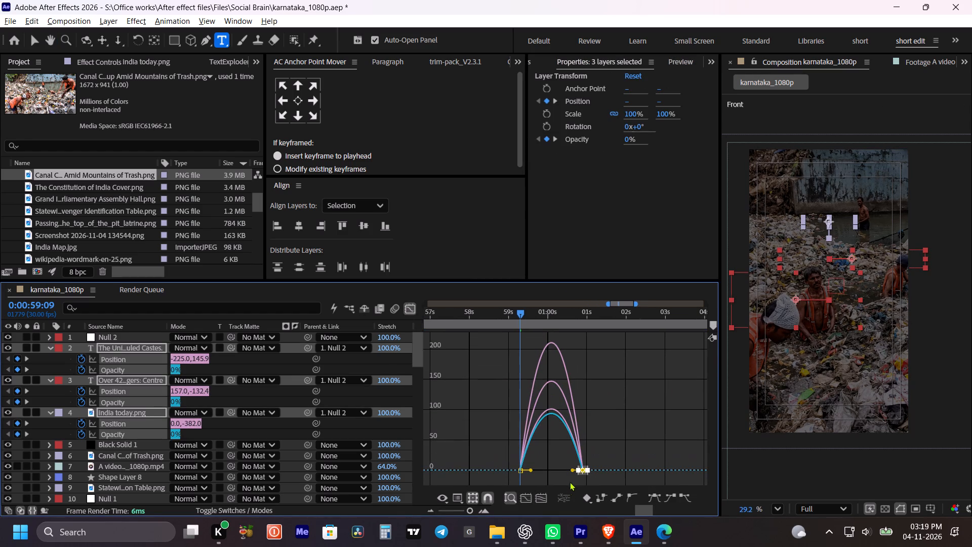
pyautogui.moveTo(572, 471); pyautogui.dragTo(554, 468)
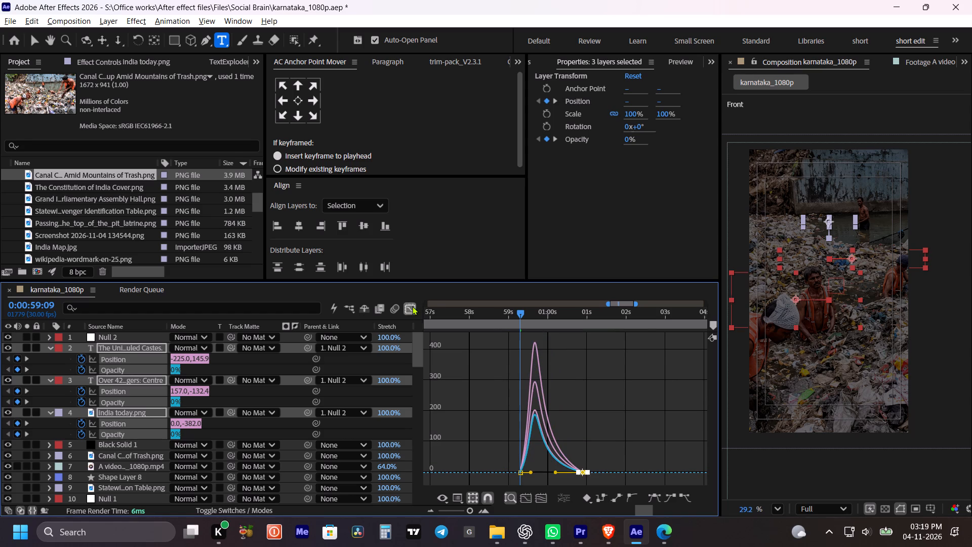
pyautogui.click(412, 306)
# Preview the eased entrance, and move the logo, headline and summary's ending keyframes earlier, to shortly after the 0:01:00 mark.
pyautogui.click(489, 308)
pyautogui.press('space')
pyautogui.keyDown('alt'); pyautogui.scroll(-2, 514, 353); pyautogui.keyUp('alt')
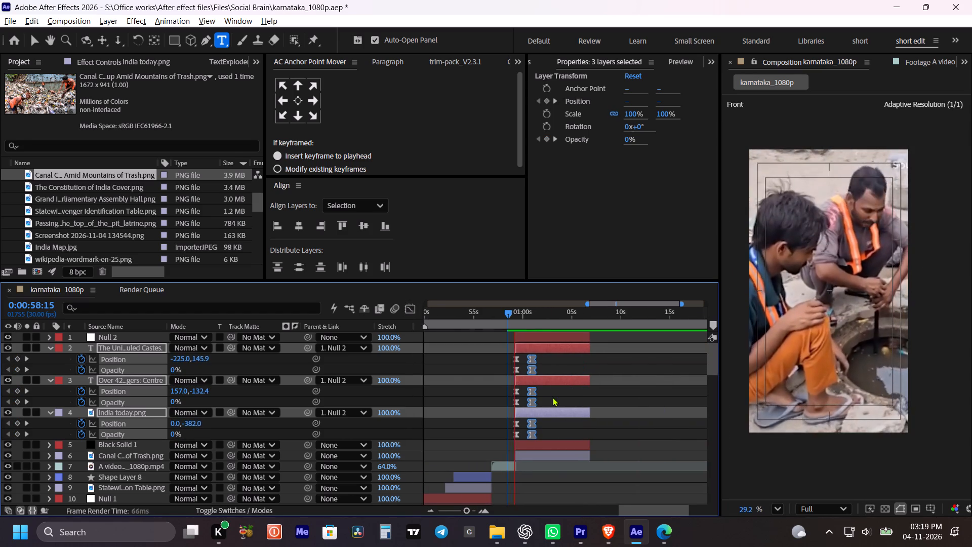
pyautogui.press('space')
pyautogui.keyDown('alt'); pyautogui.scroll(1, 541, 375); pyautogui.keyUp('alt')
pyautogui.click(549, 367)
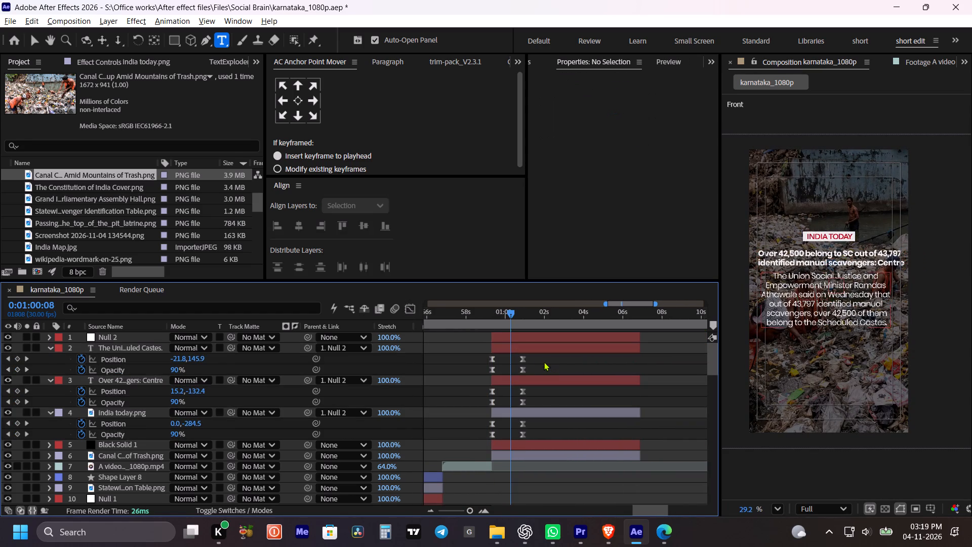
pyautogui.moveTo(536, 355); pyautogui.dragTo(515, 432)
pyautogui.moveTo(523, 369); pyautogui.dragTo(515, 371)
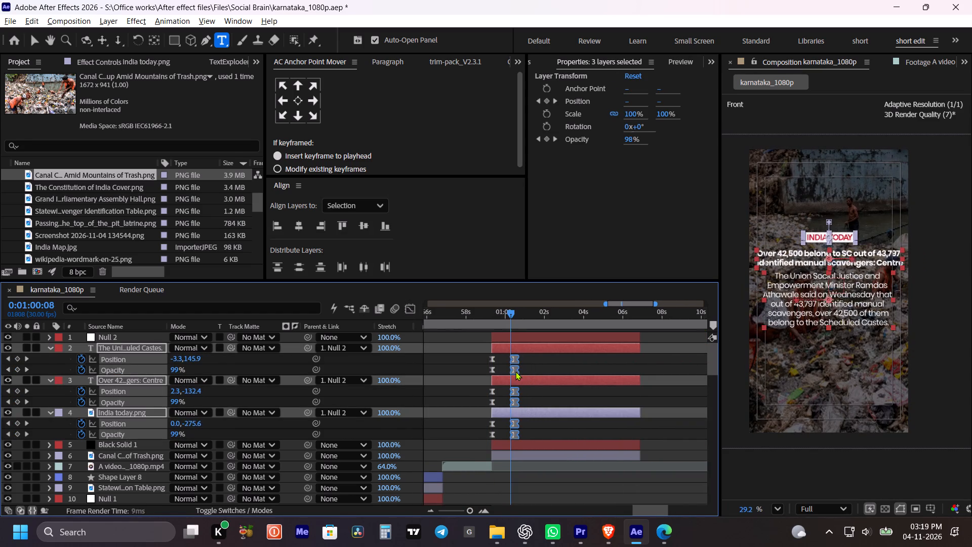
pyautogui.moveTo(515, 371); pyautogui.dragTo(513, 371)
pyautogui.moveTo(531, 365); pyautogui.dragTo(523, 365)
# Play back the entrance of the India Today logo, headline and summary to check its timing.
pyautogui.click(472, 311)
pyautogui.press('space')
pyautogui.keyDown('alt'); pyautogui.scroll(1, 519, 341); pyautogui.keyUp('alt')
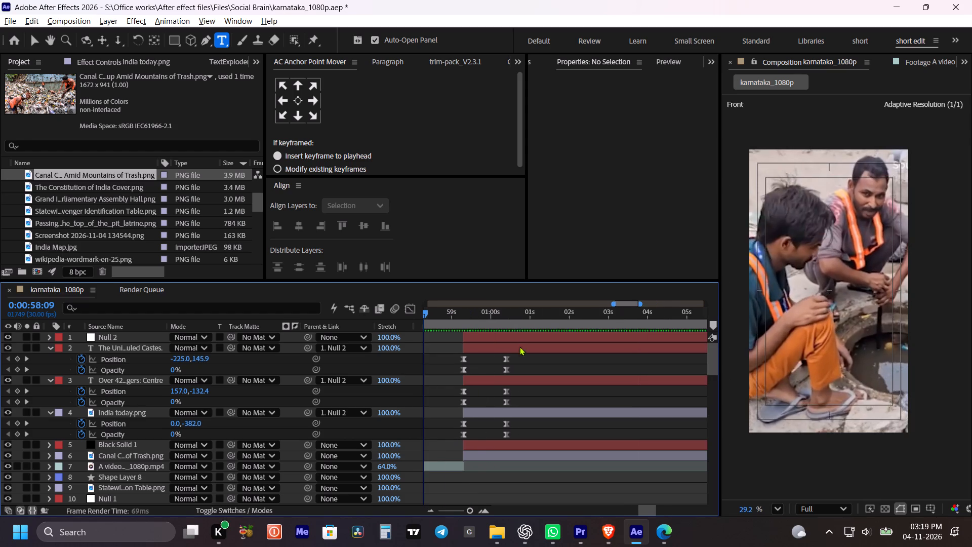
pyautogui.press('space')
pyautogui.moveTo(523, 359); pyautogui.dragTo(538, 361)
pyautogui.press('space')
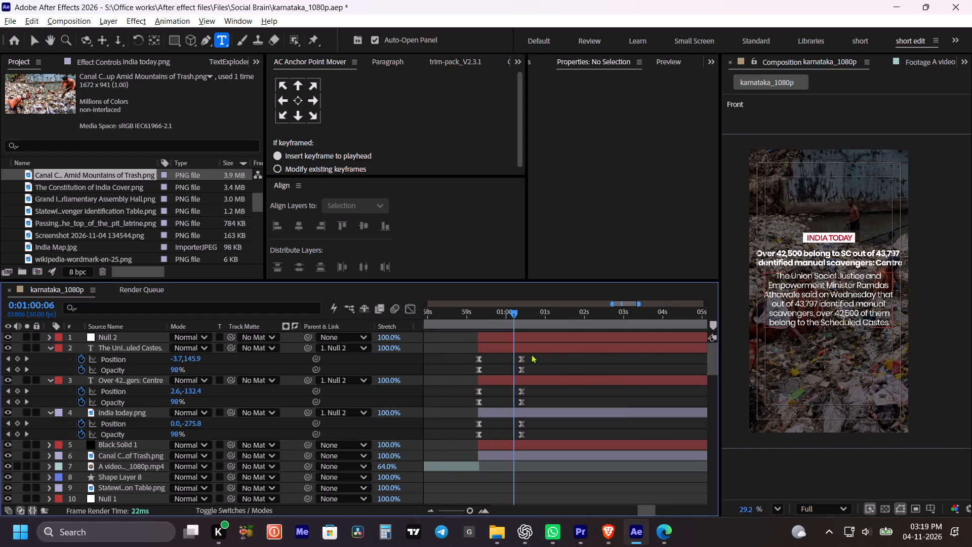
pyautogui.click(548, 360)
pyautogui.press('space')
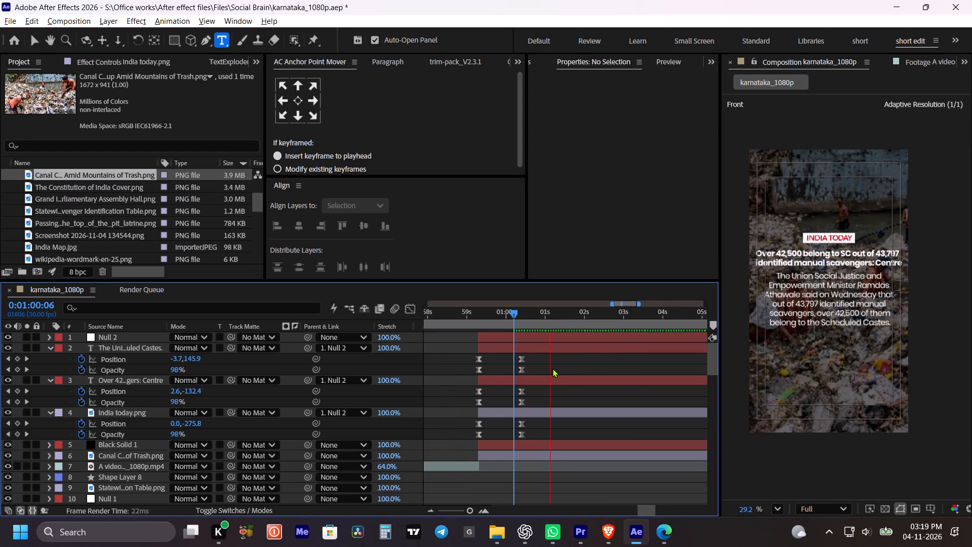
pyautogui.press('space')
pyautogui.click(570, 364)
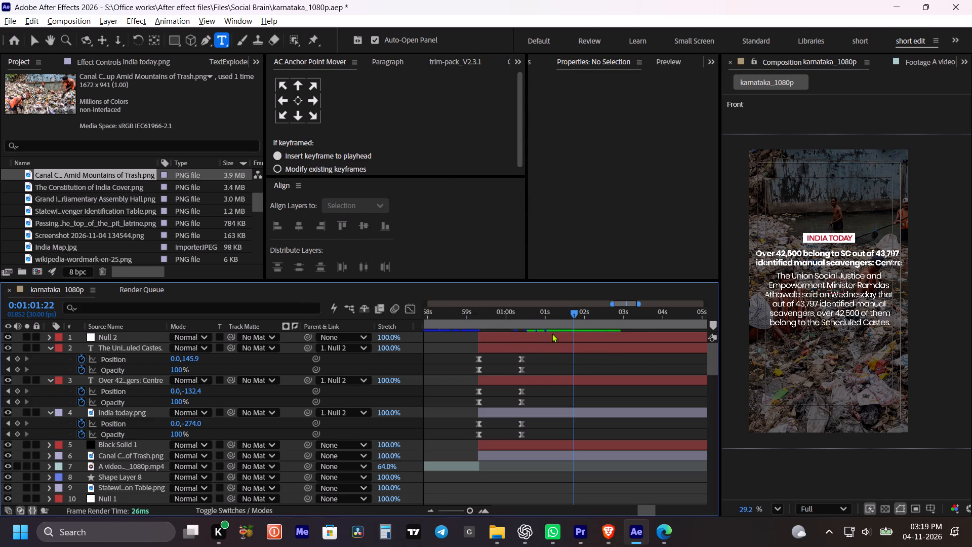
pyautogui.click(597, 395)
# Save the project.
pyautogui.hotkey('ctrl', 's')
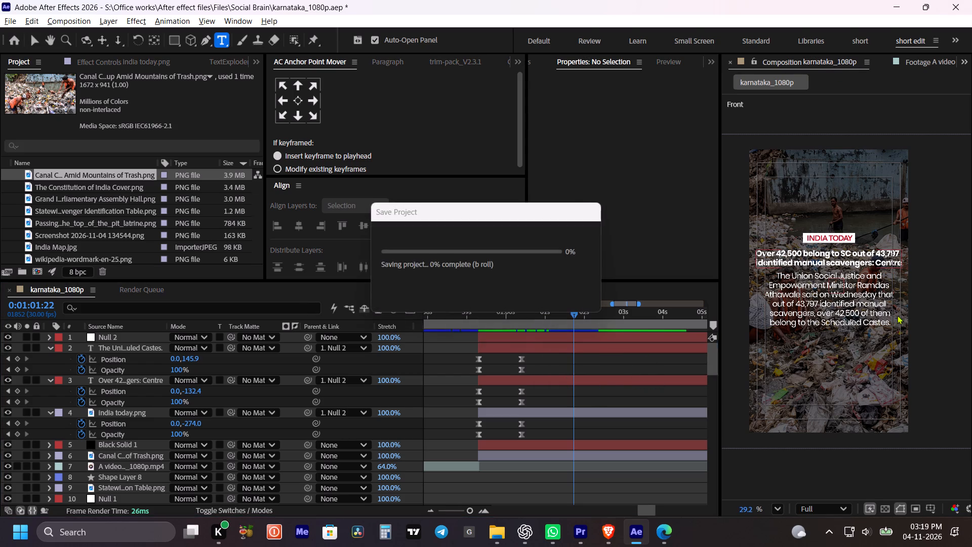
# Collapse the layers' keyframe rows and review the India Today section from 0:00:58:20 through to its end.
pyautogui.press('v')
pyautogui.scroll(4, 902, 273)
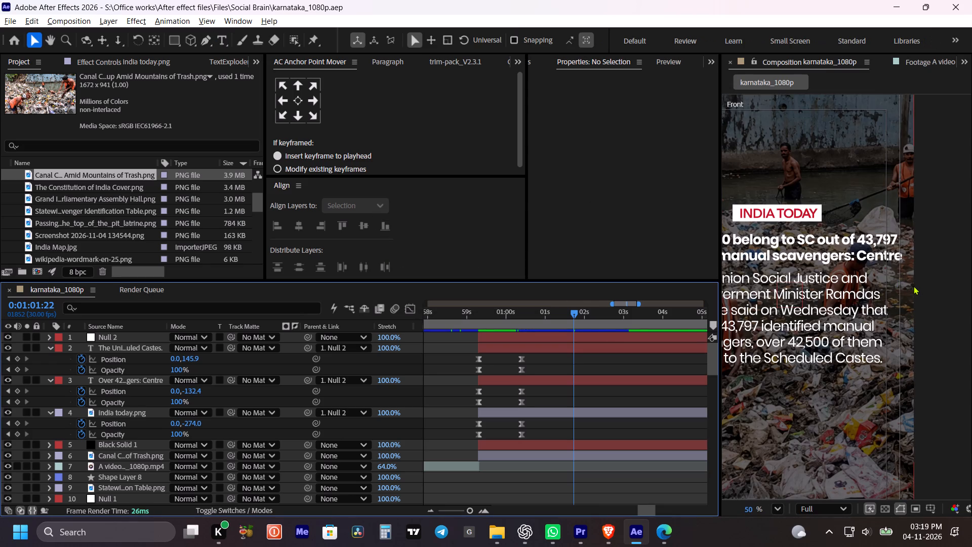
pyautogui.scroll(-5, 916, 286)
pyautogui.click(586, 375)
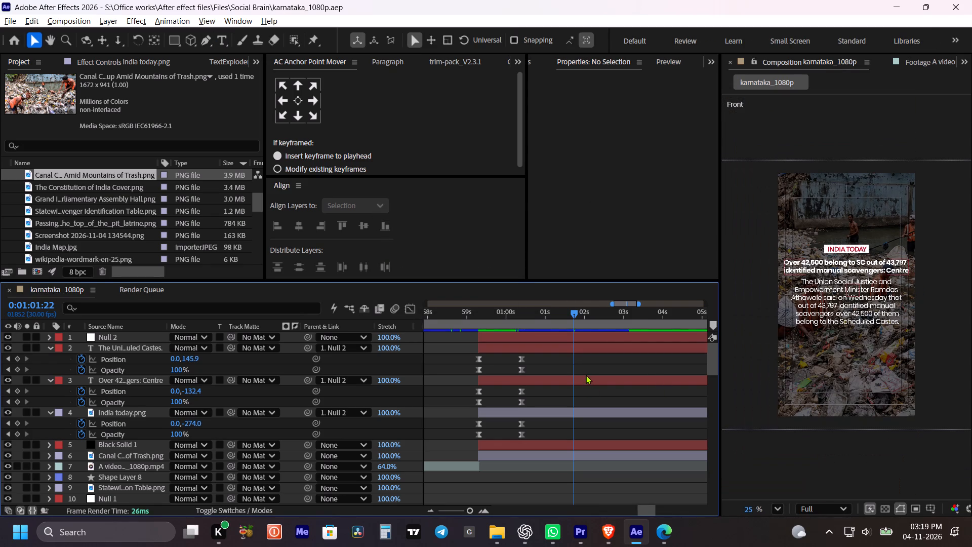
pyautogui.keyDown('alt'); pyautogui.scroll(-1, 586, 370); pyautogui.keyUp('alt')
pyautogui.click(588, 368)
pyautogui.press('m')
pyautogui.click(519, 319)
pyautogui.press('space')
pyautogui.scroll(2, 535, 351)
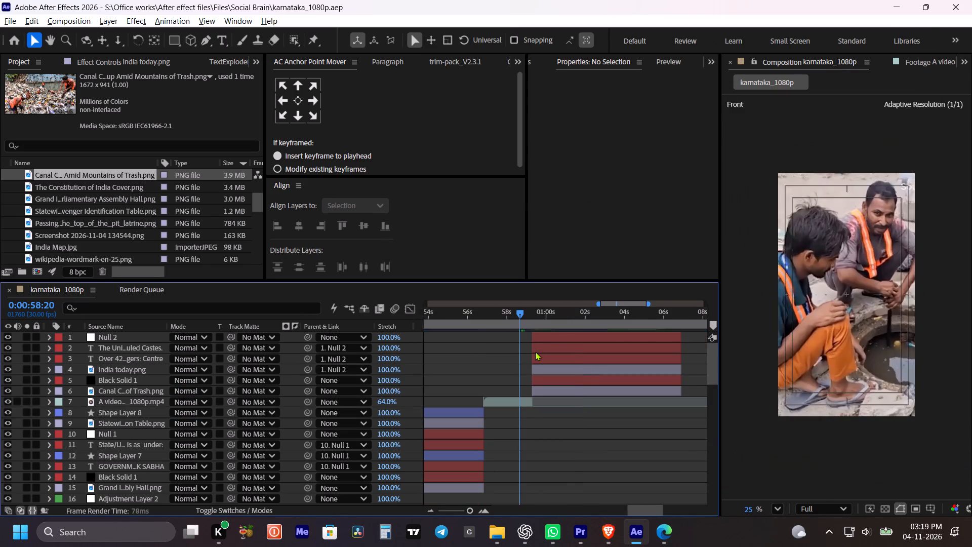
pyautogui.press('space')
pyautogui.press('space')
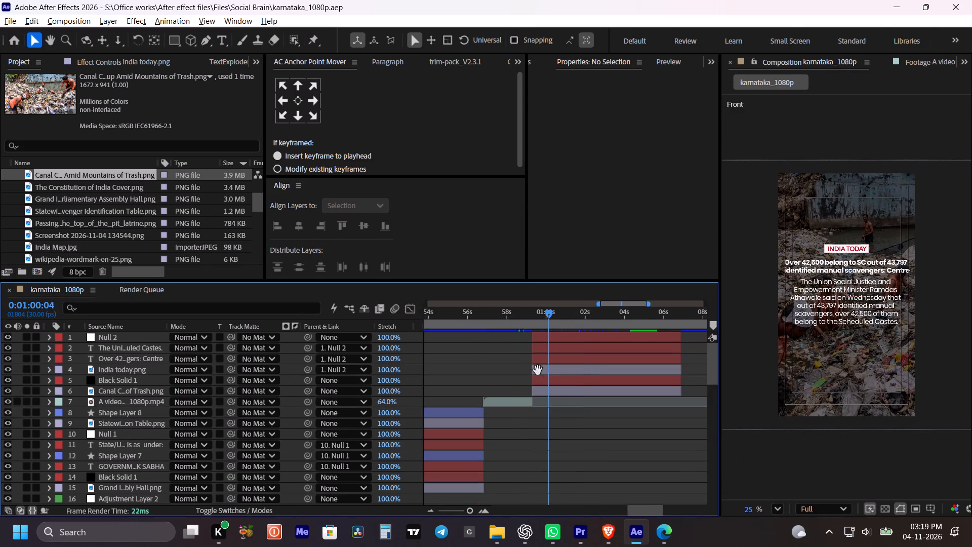
pyautogui.press('space')
pyautogui.press('space')
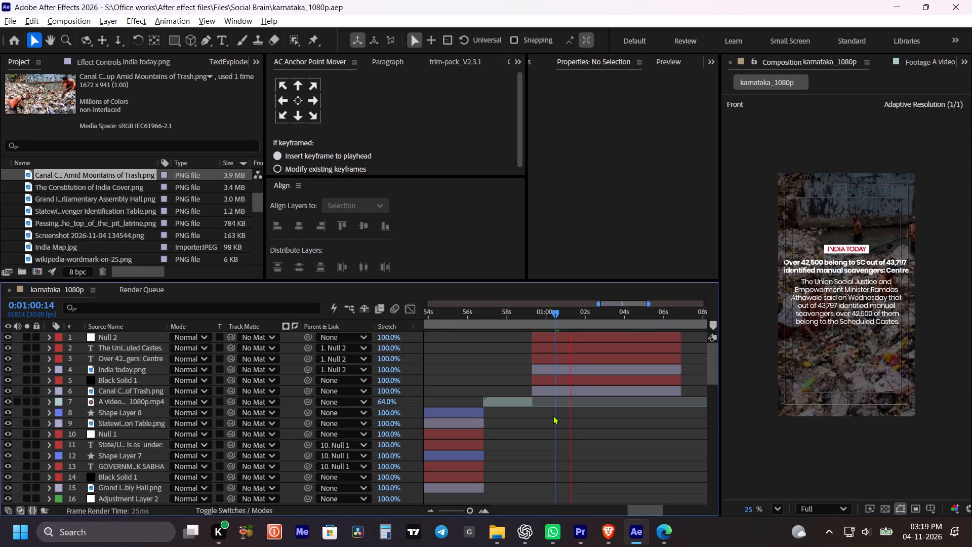
pyautogui.press('space')
pyautogui.press('space')
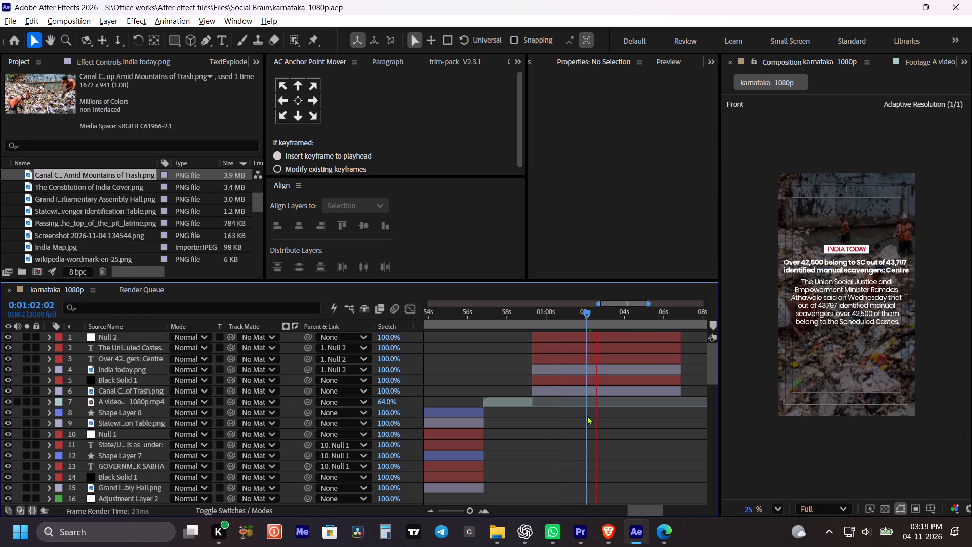
pyautogui.press('space')
pyautogui.moveTo(587, 417); pyautogui.dragTo(569, 423)
pyautogui.press('space')
pyautogui.press('space')
pyautogui.press('space')
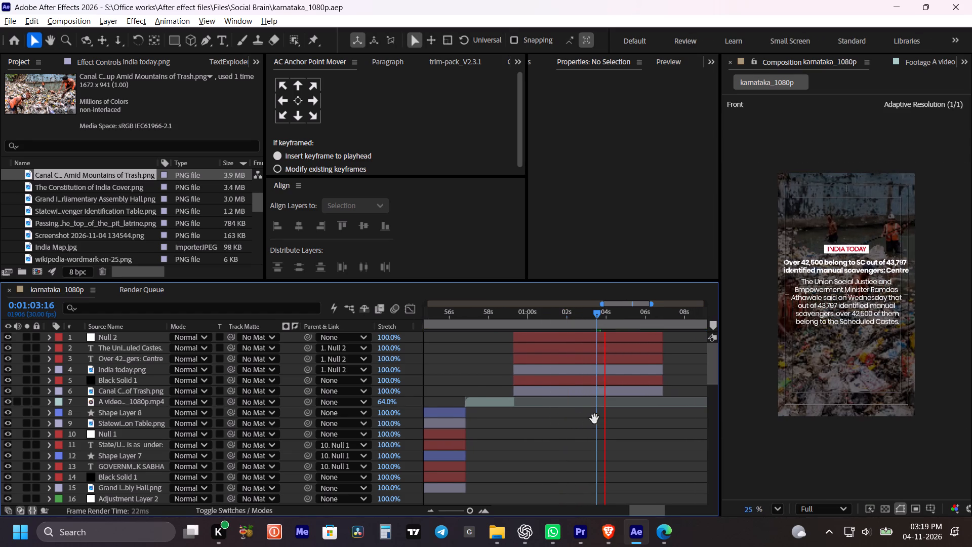
pyautogui.moveTo(594, 419); pyautogui.dragTo(564, 426)
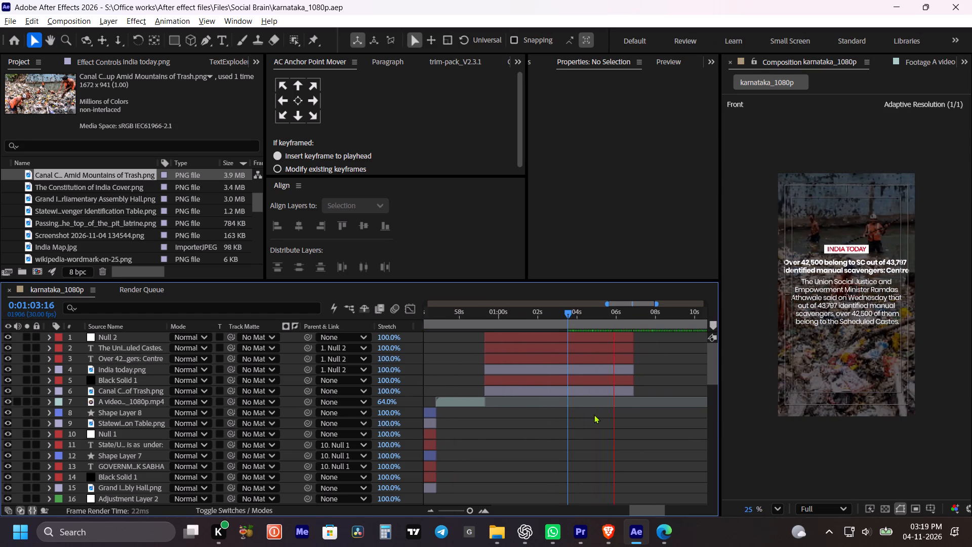
pyautogui.press('space')
pyautogui.press('space')
pyautogui.press('space')
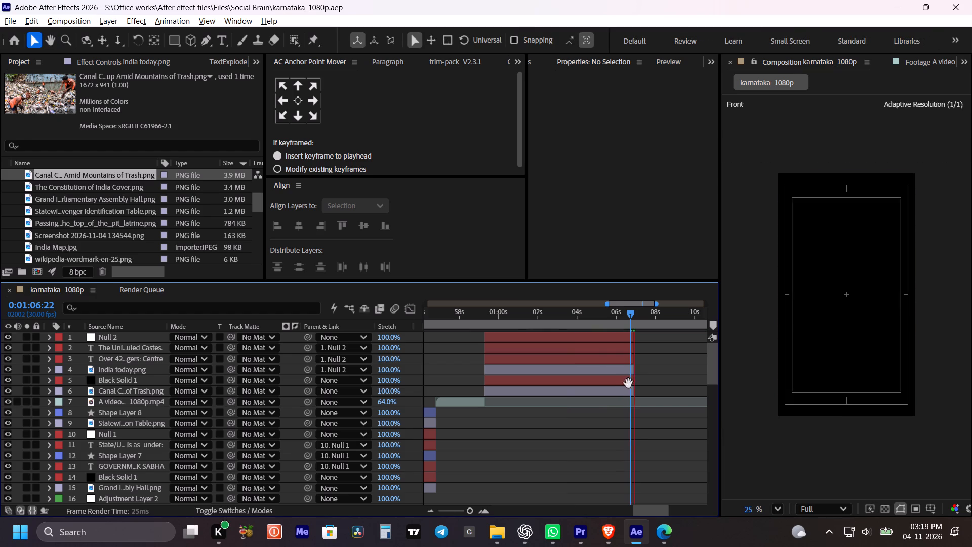
pyautogui.moveTo(599, 312); pyautogui.dragTo(582, 314)
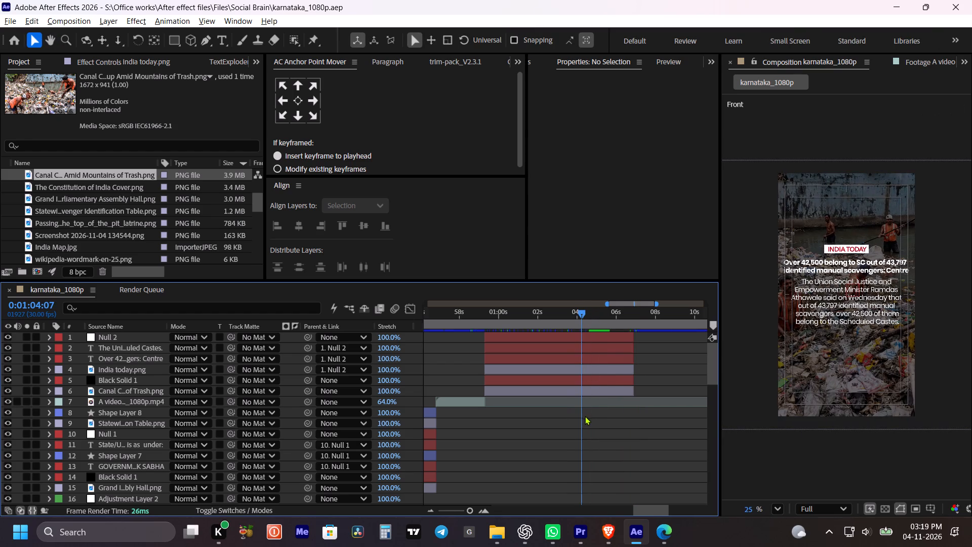
# Save the project again.
pyautogui.hotkey('ctrl', 's')
pyautogui.click(568, 419)
# Replay the transition from the video clip into the India Today section, starting around 0:00:58:23.
pyautogui.click(563, 337)
pyautogui.moveTo(492, 315); pyautogui.dragTo(488, 316)
pyautogui.press('space')
pyautogui.press('space')
pyautogui.click(476, 321)
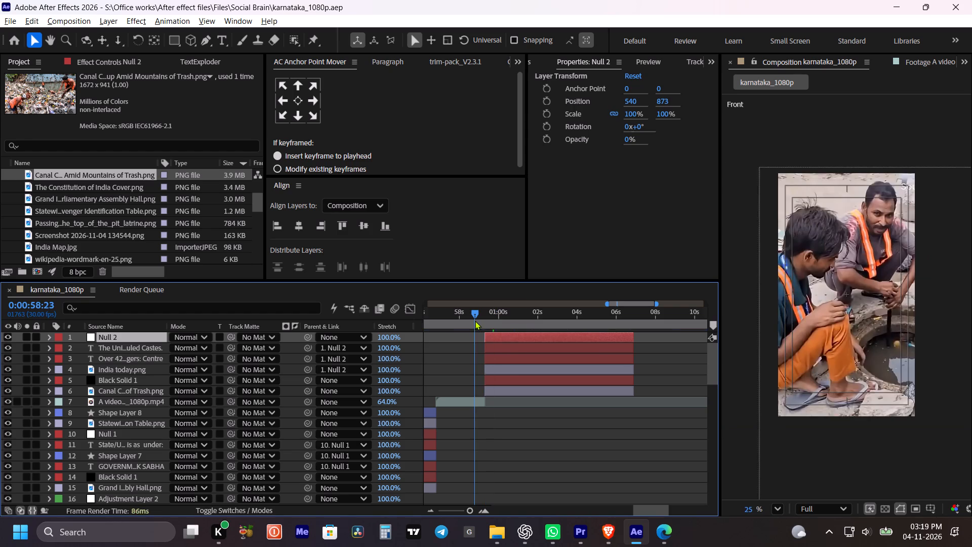
pyautogui.press('space')
pyautogui.press('space')
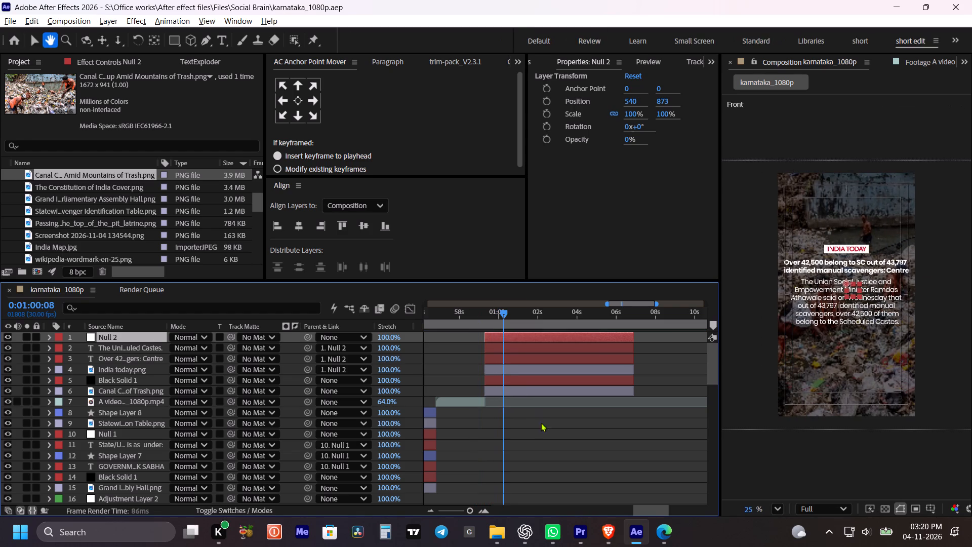
pyautogui.click(547, 439)
# Shift Black Solid 1's two Opacity keyframes later together so they straddle the layer's start at 0:00:59:09.
pyautogui.keyDown('shift'); pyautogui.moveTo(503, 315); pyautogui.dragTo(490, 317); pyautogui.keyUp('shift')
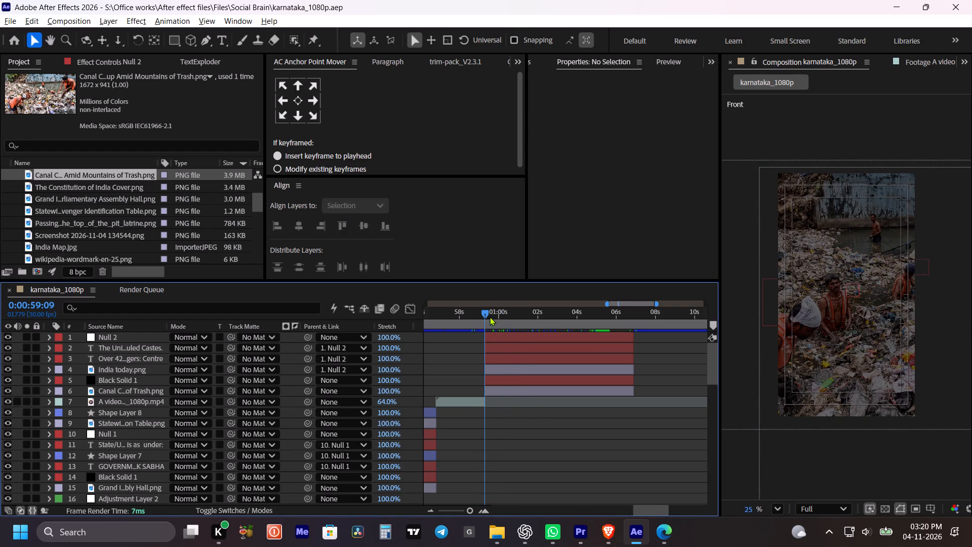
pyautogui.keyDown('shift'); pyautogui.moveTo(490, 317); pyautogui.dragTo(489, 318); pyautogui.keyUp('shift')
pyautogui.click(489, 360)
pyautogui.click(489, 375)
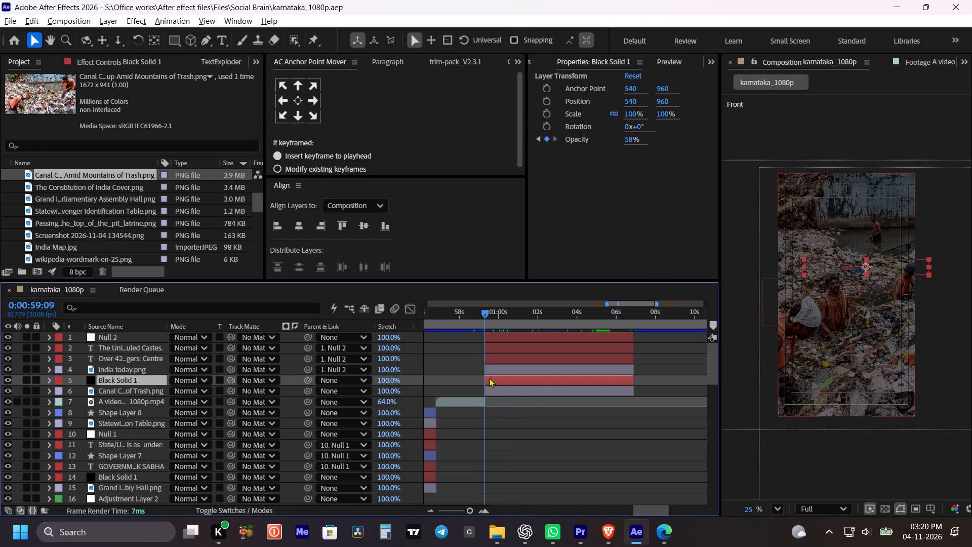
pyautogui.click(489, 383)
pyautogui.press('u')
pyautogui.moveTo(464, 385); pyautogui.dragTo(491, 402)
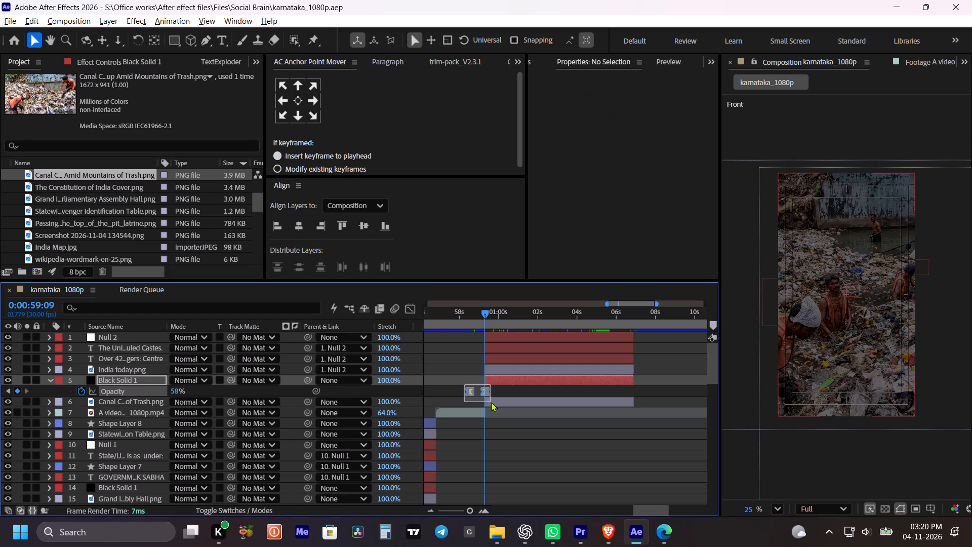
pyautogui.moveTo(491, 402); pyautogui.dragTo(490, 401)
pyautogui.moveTo(484, 393); pyautogui.dragTo(491, 393)
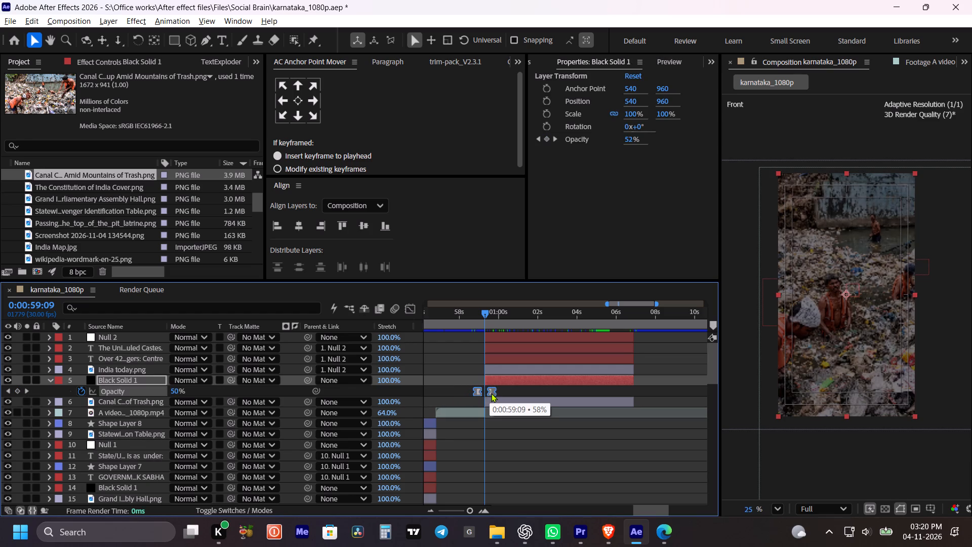
pyautogui.moveTo(491, 393); pyautogui.dragTo(492, 393)
pyautogui.moveTo(502, 446); pyautogui.dragTo(496, 437)
# Play back the dark overlay's fade into the India Today section from 0:00:58:21.
pyautogui.click(474, 306)
pyautogui.click(473, 319)
pyautogui.press('space')
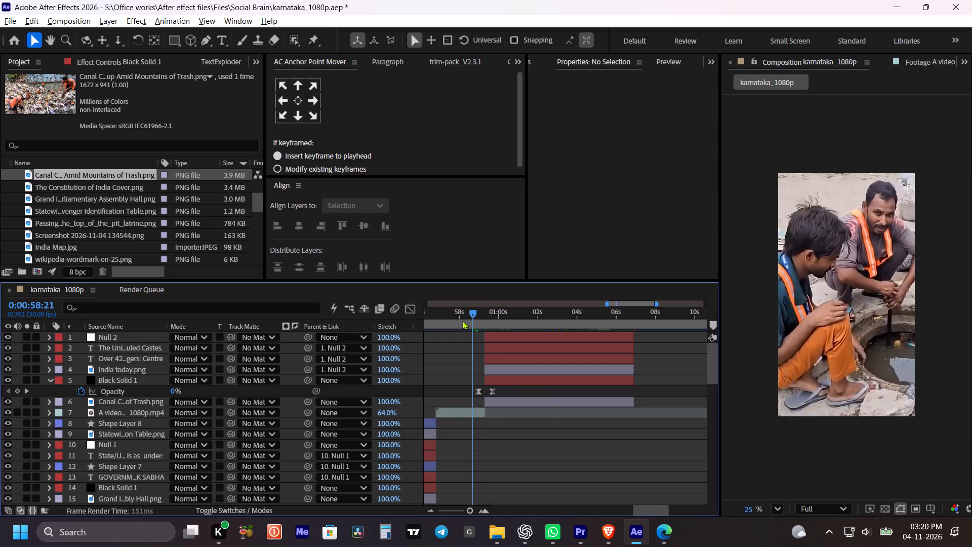
pyautogui.press('space')
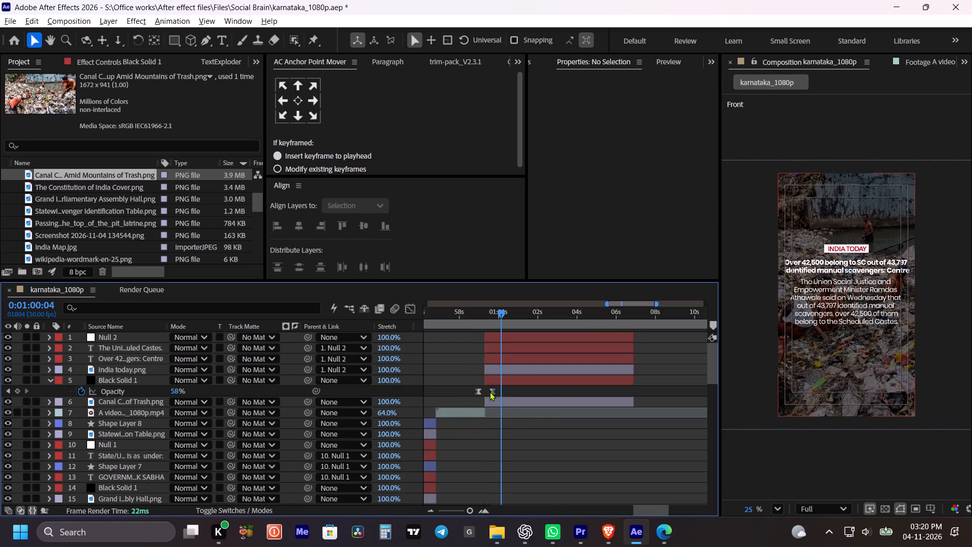
# Shift Black Solid 1's two Opacity keyframes later together so the fade begins at the layer's start.
pyautogui.moveTo(502, 390); pyautogui.dragTo(464, 397)
pyautogui.moveTo(476, 394); pyautogui.dragTo(486, 394)
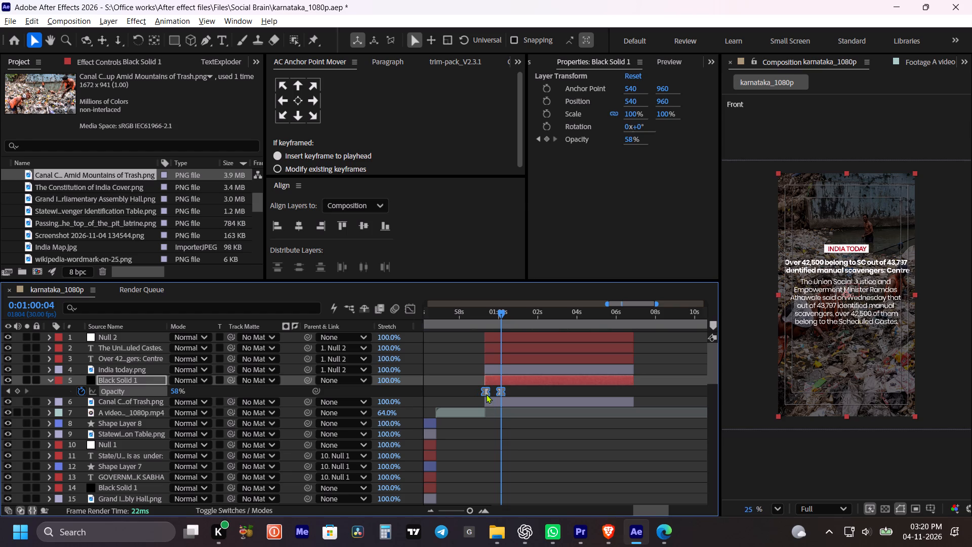
pyautogui.moveTo(486, 394); pyautogui.dragTo(485, 394)
pyautogui.moveTo(506, 445); pyautogui.dragTo(502, 434)
# Play back the retimed dark overlay fade into the India Today section, starting from 0:00:58:22 and again from 0:00:58:08.
pyautogui.click(473, 320)
pyautogui.press('space')
pyautogui.click(521, 452)
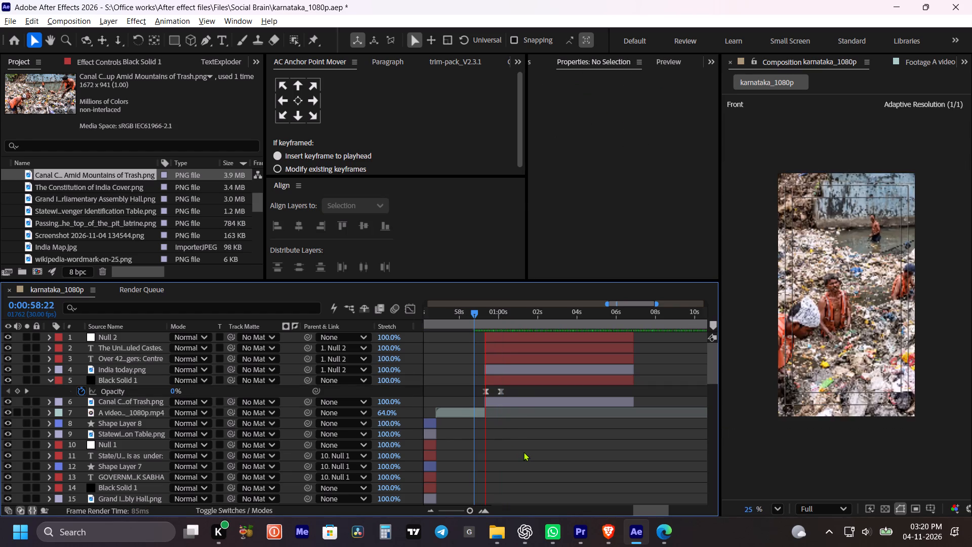
pyautogui.press('space')
pyautogui.click(464, 315)
pyautogui.press('space')
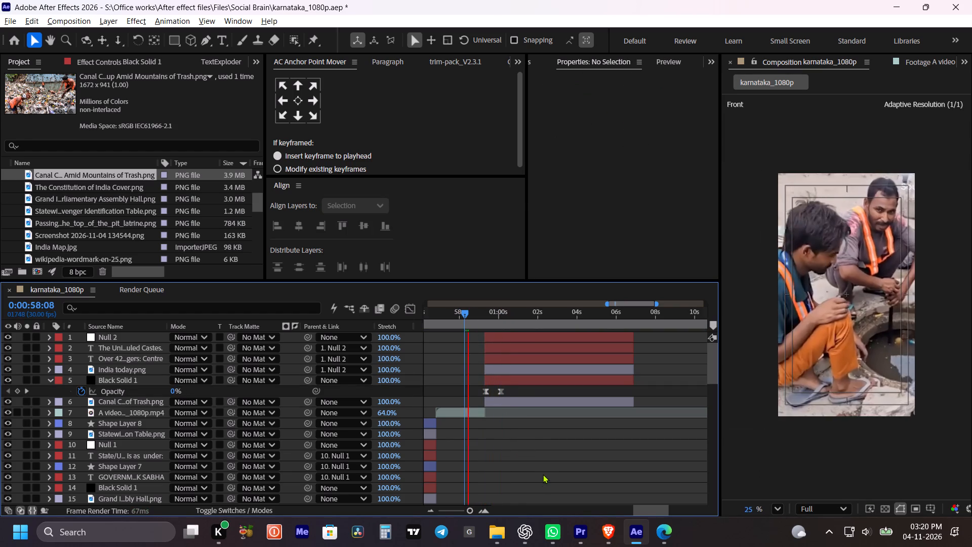
pyautogui.click(543, 473)
pyautogui.press('space')
pyautogui.press('space')
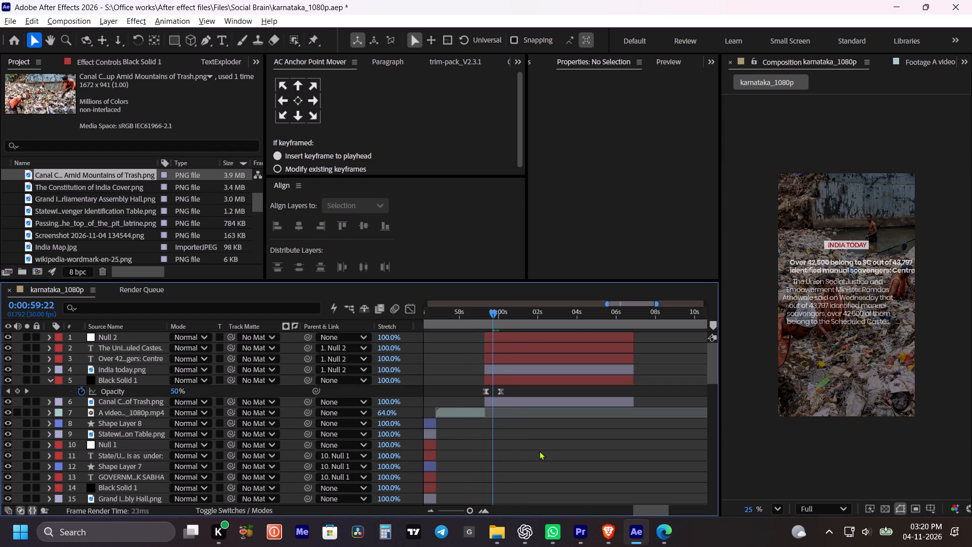
pyautogui.press('space')
# Save the project.
pyautogui.hotkey('ctrl', 's')
pyautogui.hotkey('ctrl', 's')
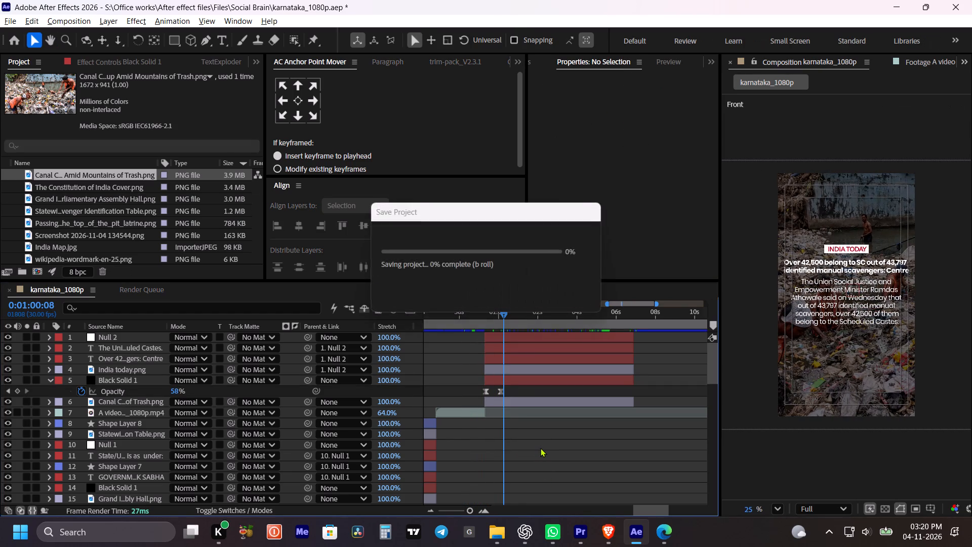
pyautogui.click(580, 445)
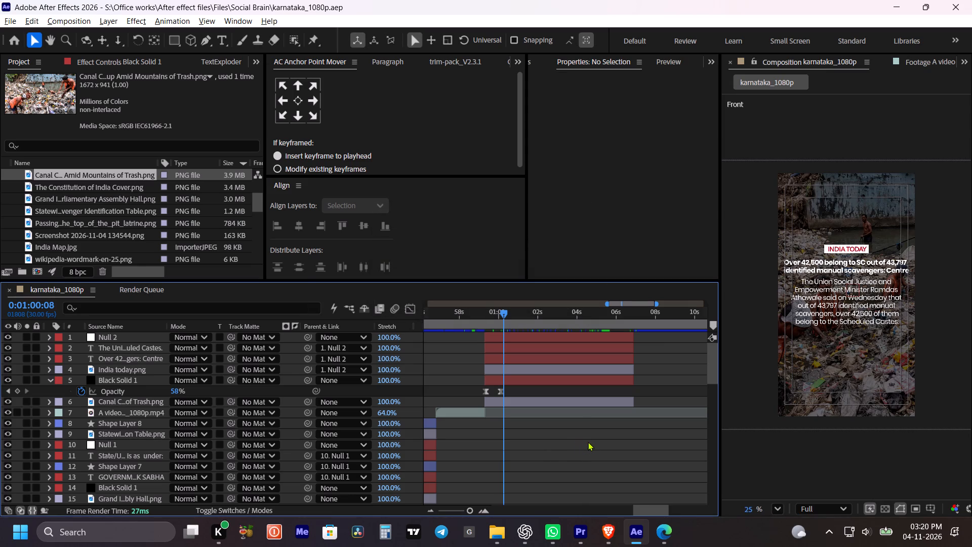
# Play the India Today section onward from 0:01:00:08 and inspect its logo, headline and summary up close.
pyautogui.press('v')
pyautogui.press('space')
pyautogui.press('space')
pyautogui.scroll(2, 829, 319)
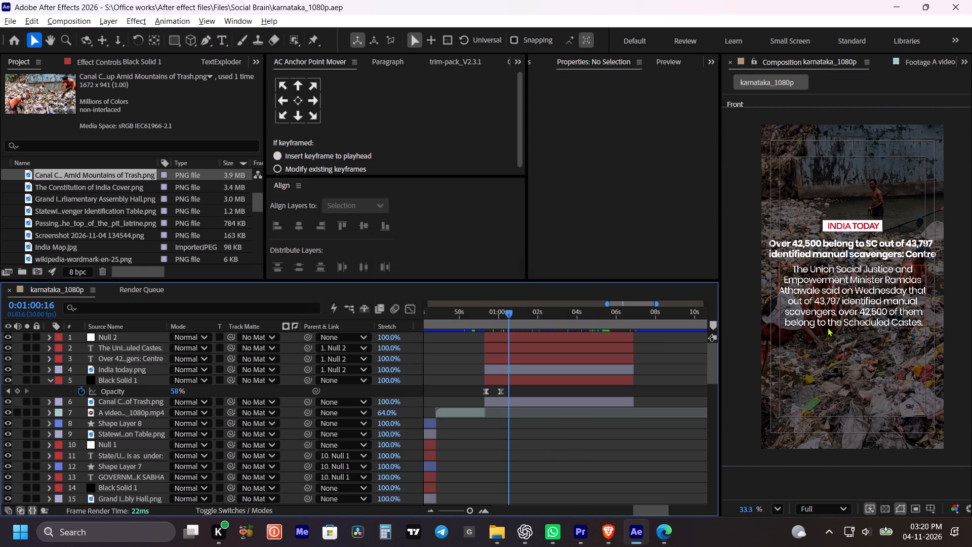
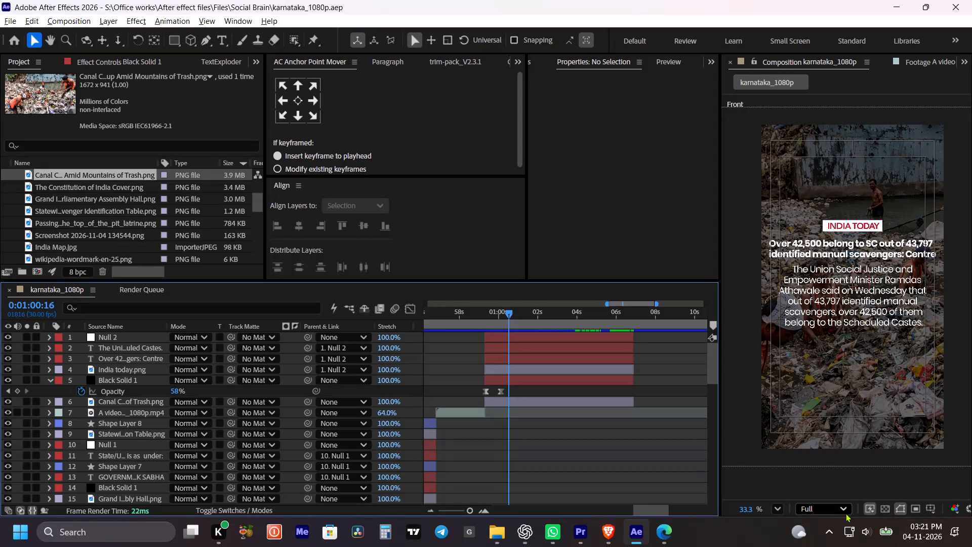
# Play back the India Today section from 0:00:58:29, pausing to examine the overlay fade and the logo, headline and summary entrance.
pyautogui.click(527, 458)
pyautogui.click(478, 314)
pyautogui.press('space')
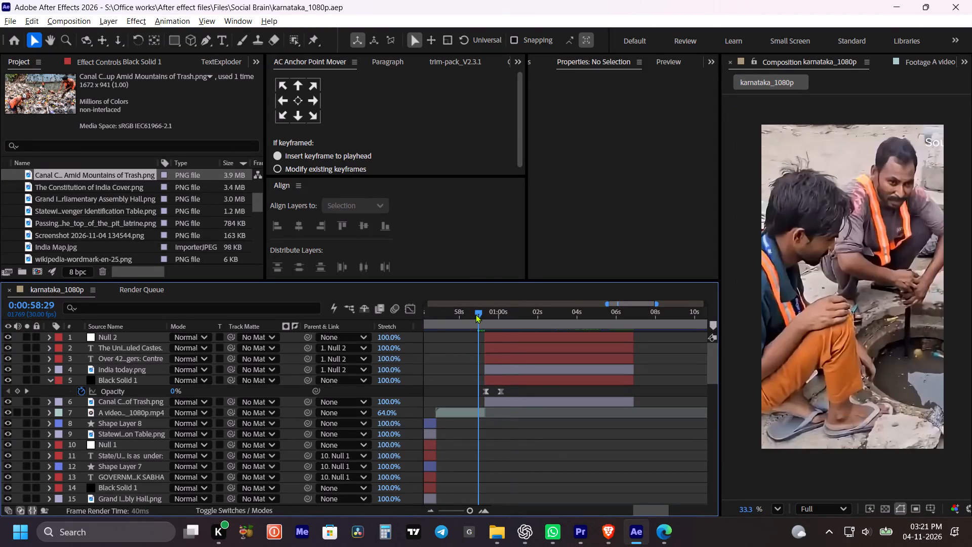
pyautogui.press('space')
pyautogui.press('space')
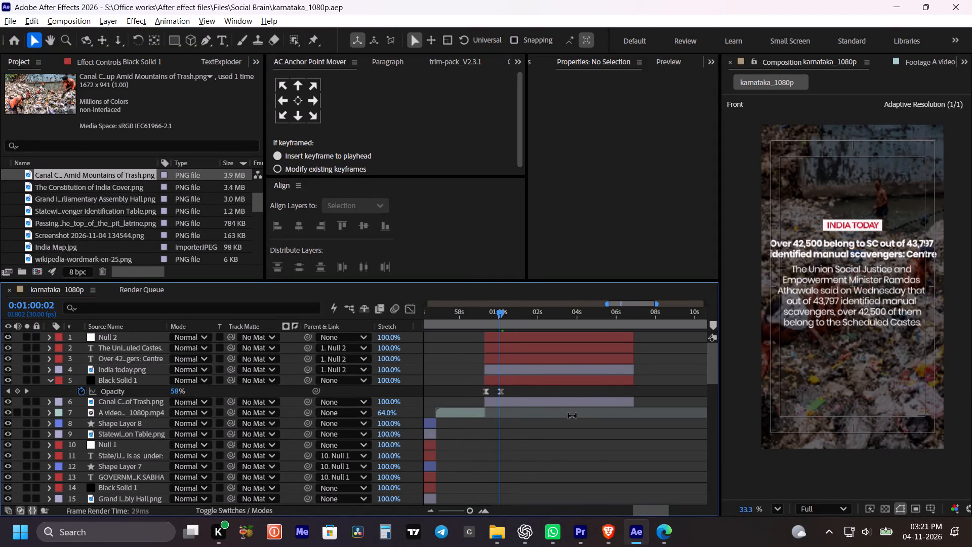
pyautogui.press('space')
pyautogui.press('space')
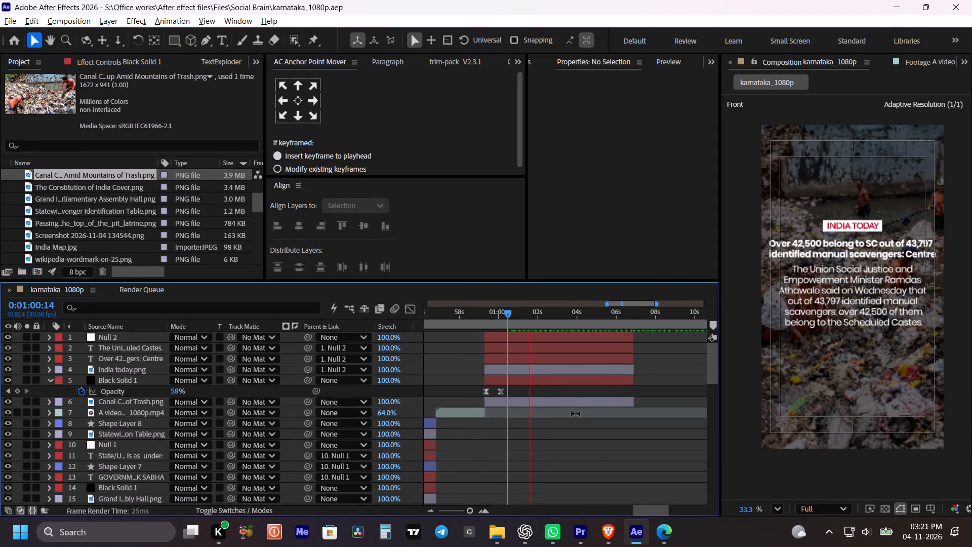
pyautogui.press('space')
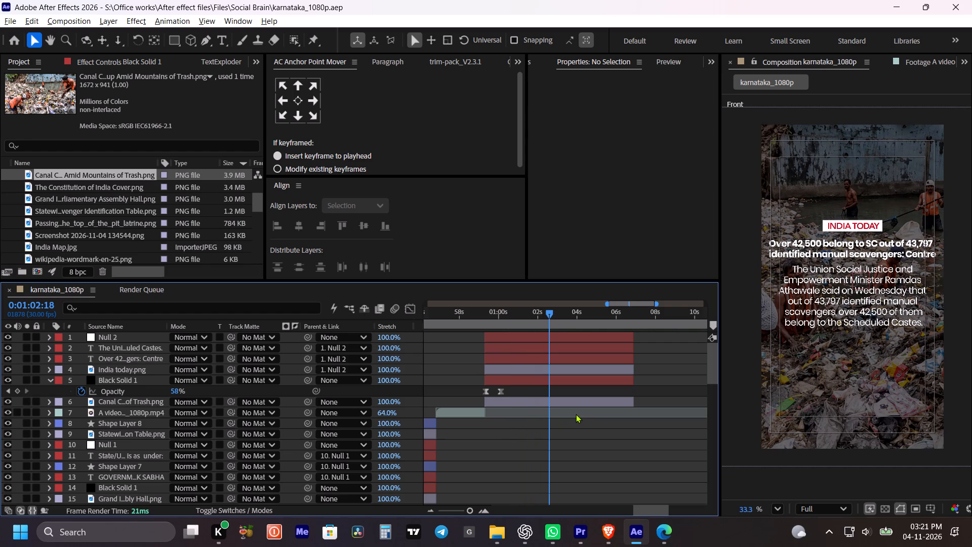
pyautogui.press('space')
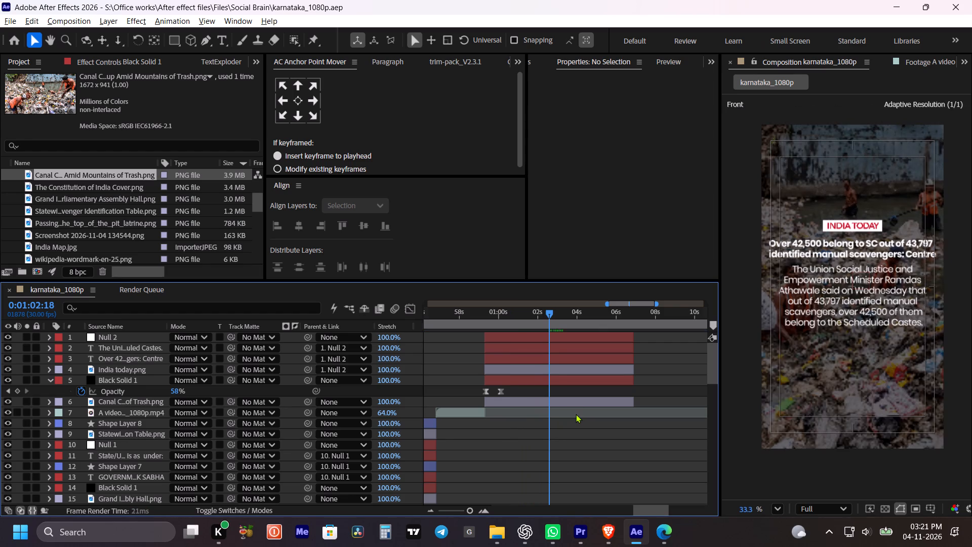
pyautogui.press('space')
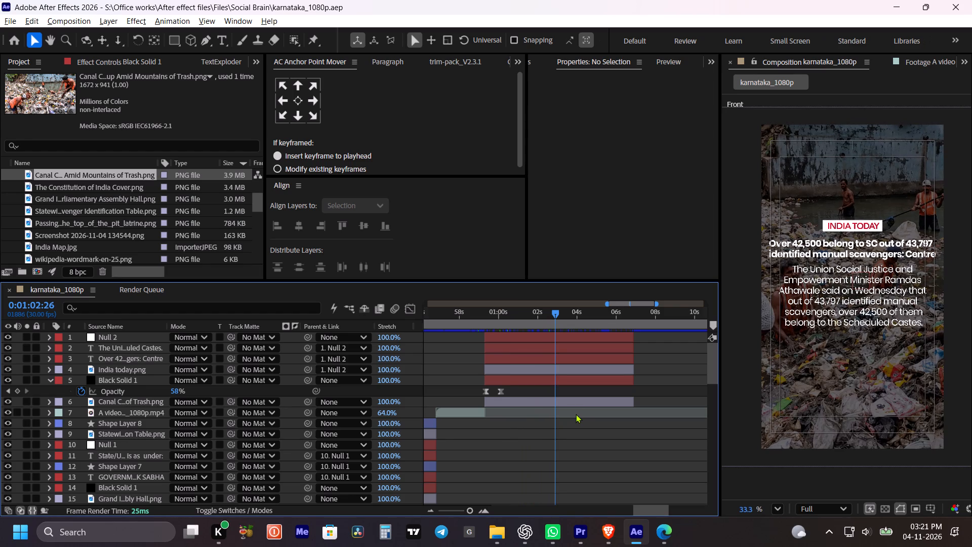
# Save the project.
pyautogui.click(569, 440)
pyautogui.hotkey('ctrl', 's')
# Copy the Shape Layer 7 red highlight above Black Solid 1, starting at about 0:01:01 and ending with the India Today layers.
pyautogui.keyDown('alt'); pyautogui.scroll(-2, 488, 425); pyautogui.keyUp('alt')
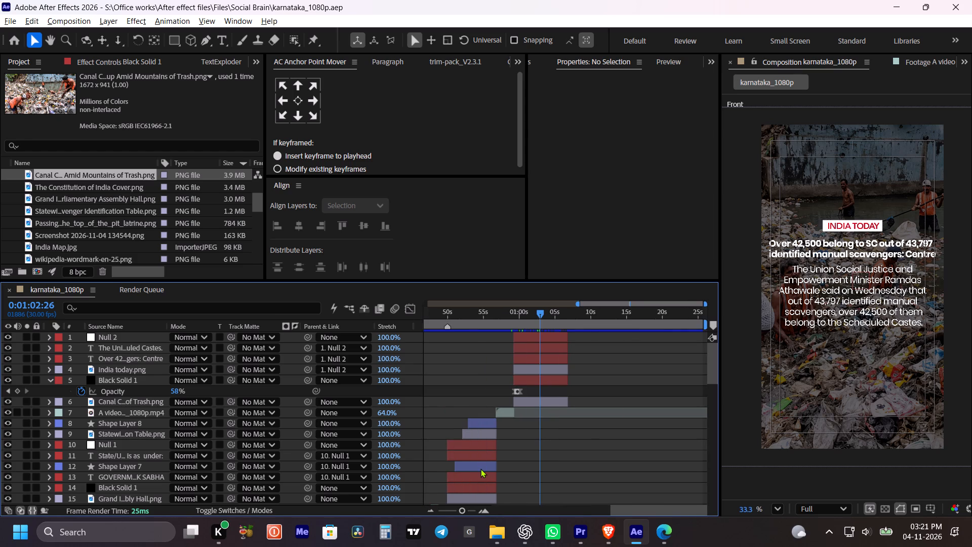
pyautogui.click(480, 468)
pyautogui.hotkey('ctrl', 'c')
pyautogui.scroll(3, 568, 442)
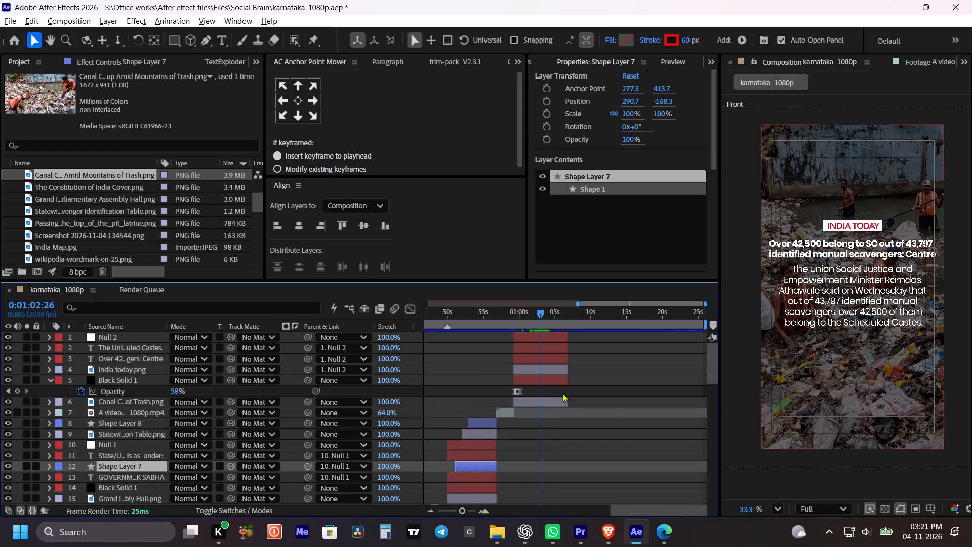
pyautogui.click(521, 379)
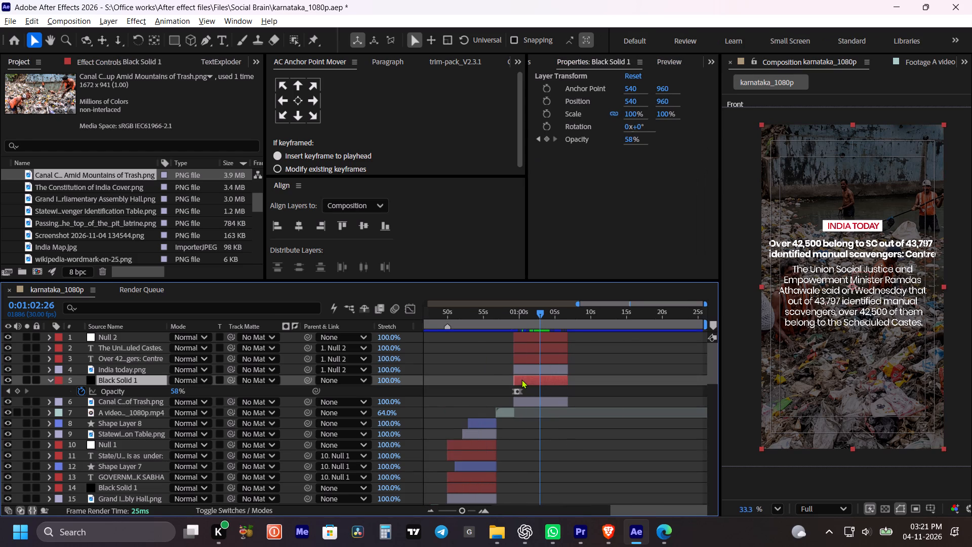
pyautogui.hotkey('ctrl', 'v')
pyautogui.press('[')
pyautogui.moveTo(555, 380); pyautogui.dragTo(539, 381)
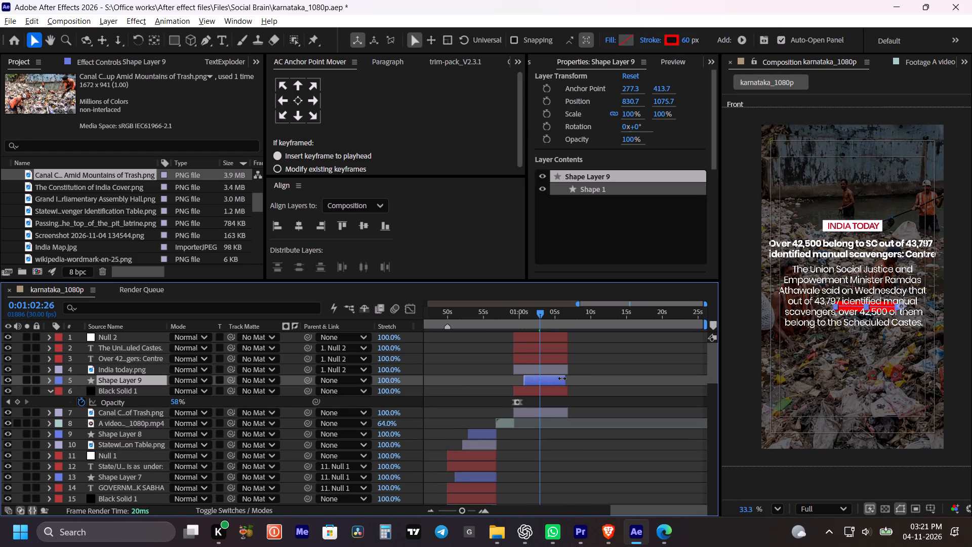
pyautogui.keyDown('shift'); pyautogui.click(565, 377); pyautogui.keyUp('shift')
# Position the pasted highlight at 704.7, 1047.7 so it starts at "43,797" in the summary text.
pyautogui.moveTo(670, 103); pyautogui.dragTo(655, 102)
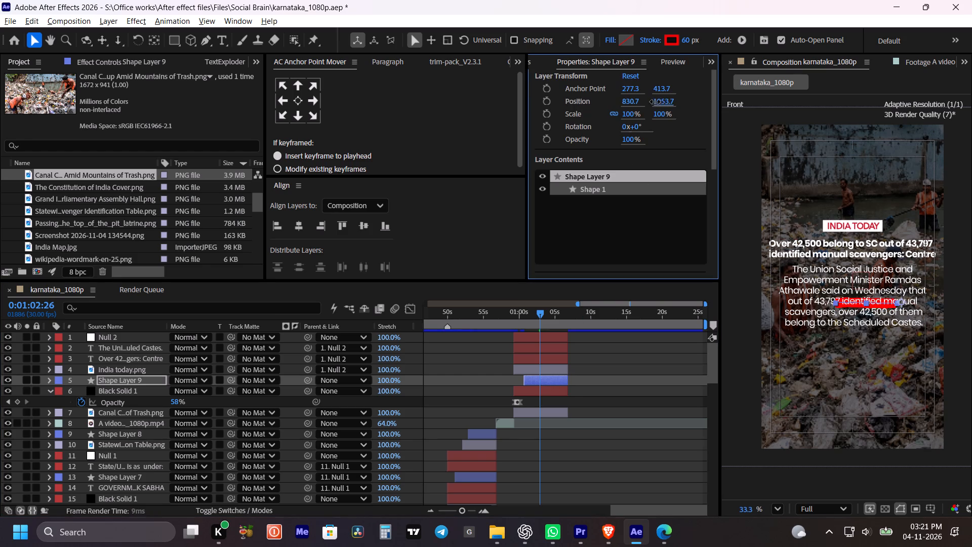
pyautogui.moveTo(655, 102); pyautogui.dragTo(652, 101)
pyautogui.moveTo(627, 99); pyautogui.dragTo(568, 105)
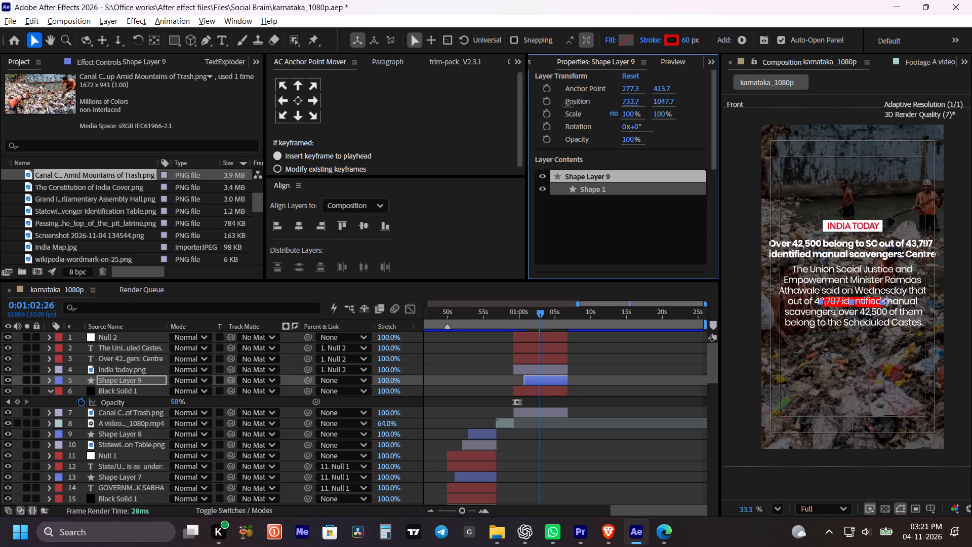
pyautogui.moveTo(568, 105); pyautogui.dragTo(552, 107)
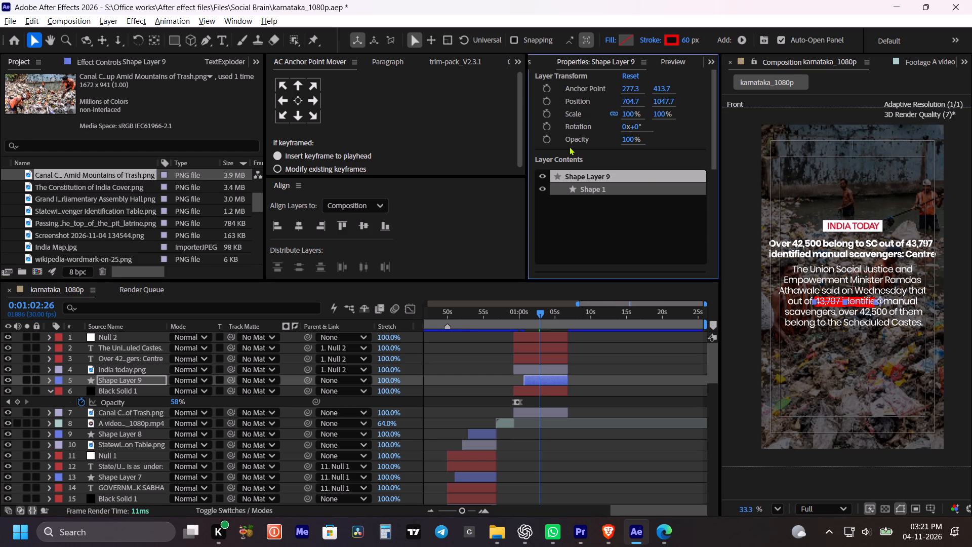
pyautogui.click(561, 449)
pyautogui.press('v')
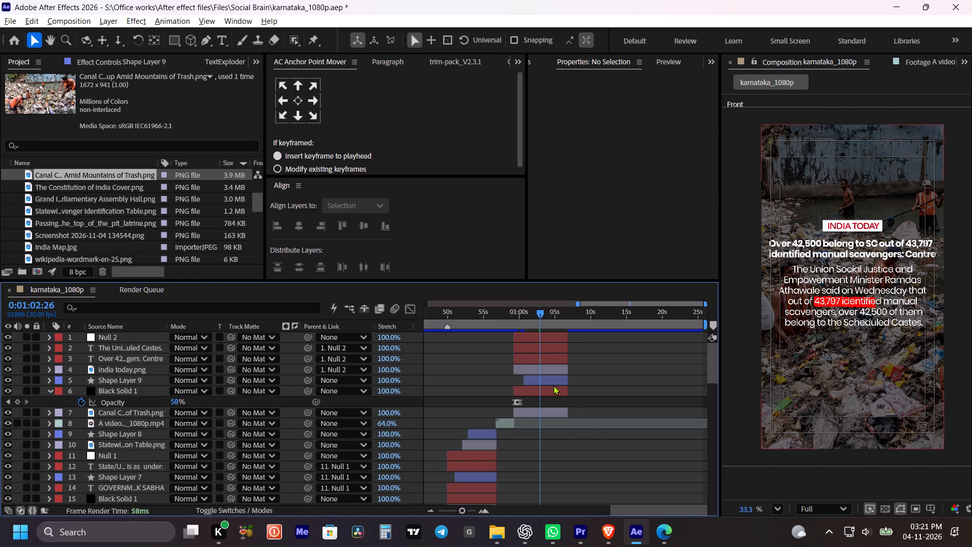
# Centre the highlight's anchor point and extend its path end to cover "43,797 identified manual".
pyautogui.click(552, 378)
pyautogui.press('g')
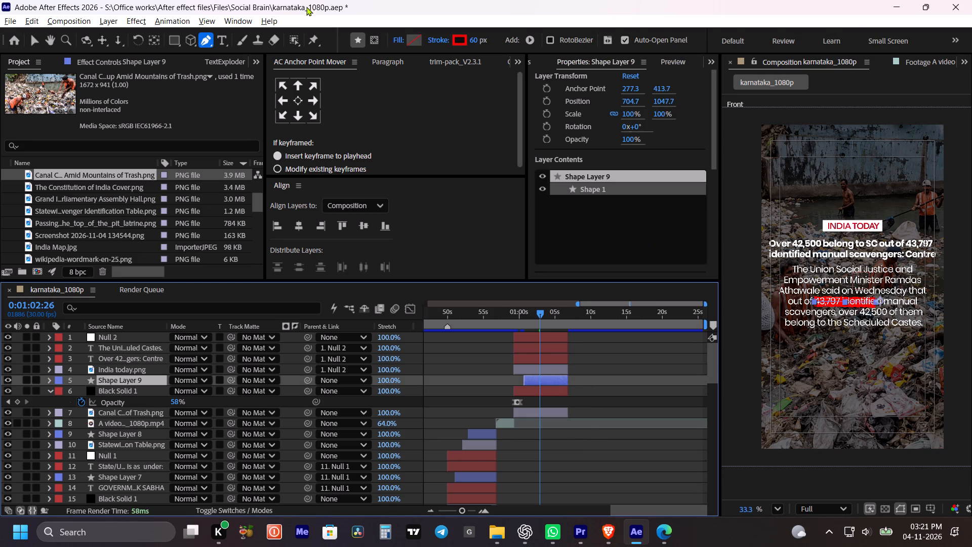
pyautogui.click(296, 100)
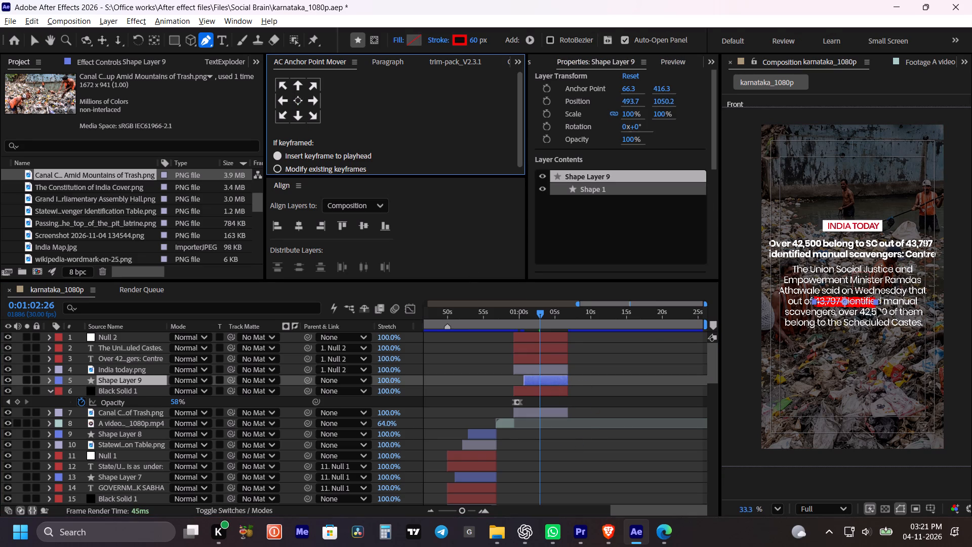
pyautogui.moveTo(877, 302); pyautogui.dragTo(921, 300)
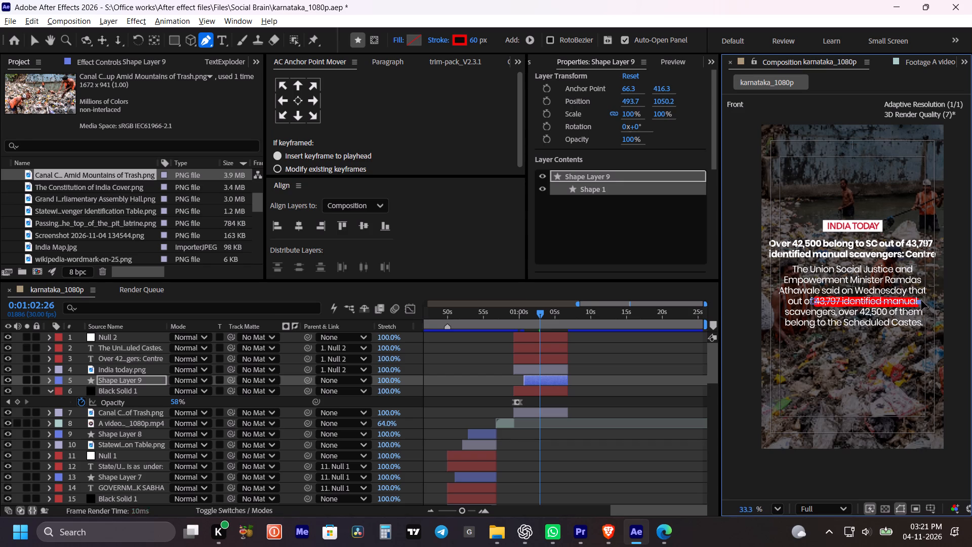
pyautogui.moveTo(921, 300); pyautogui.dragTo(923, 300)
# Duplicate the highlight and move the copy onto the summary's next line at position 314.7, 1117.2.
pyautogui.click(551, 381)
pyautogui.hotkey('ctrl', 'd')
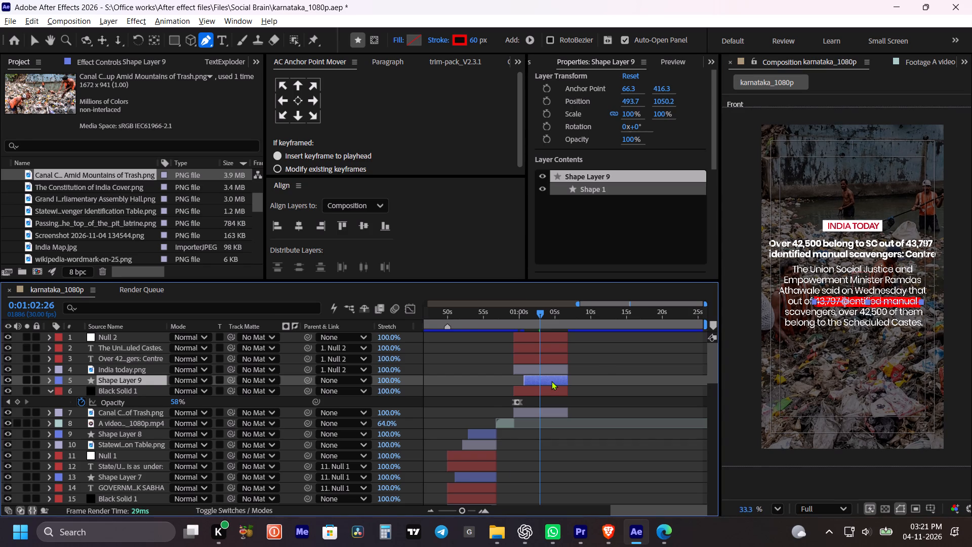
pyautogui.click(550, 381)
pyautogui.moveTo(667, 98); pyautogui.dragTo(703, 110)
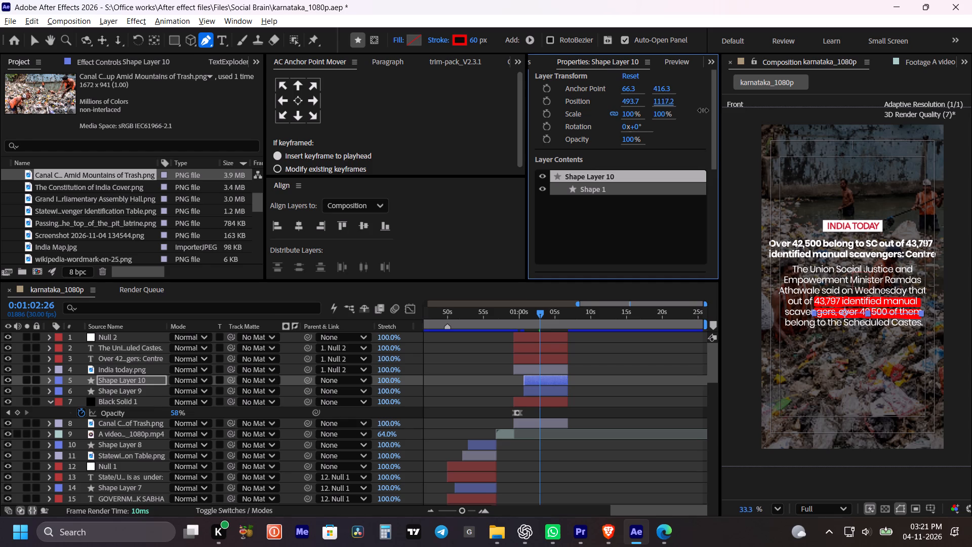
pyautogui.moveTo(703, 110); pyautogui.dragTo(703, 112)
pyautogui.moveTo(632, 101); pyautogui.dragTo(534, 124)
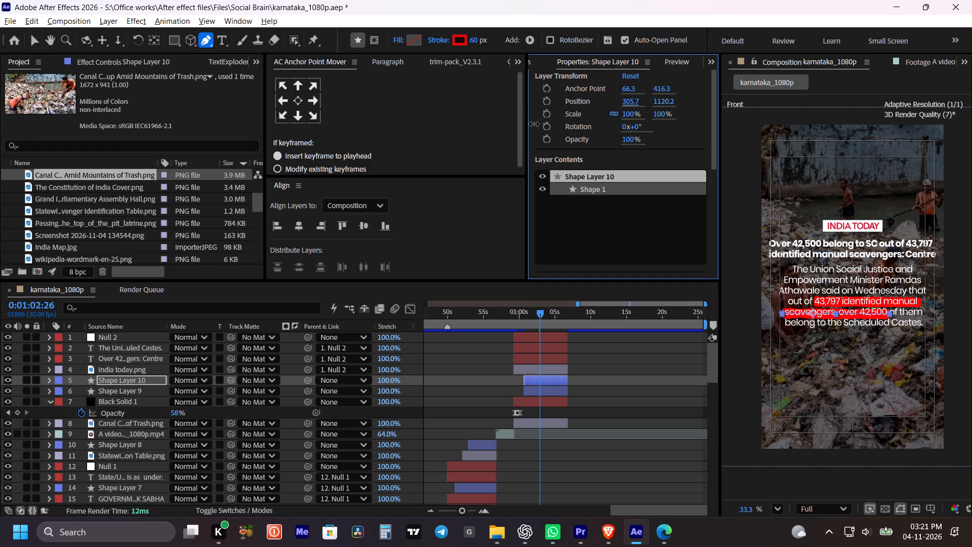
pyautogui.moveTo(534, 124); pyautogui.dragTo(542, 125)
pyautogui.moveTo(661, 99); pyautogui.dragTo(657, 99)
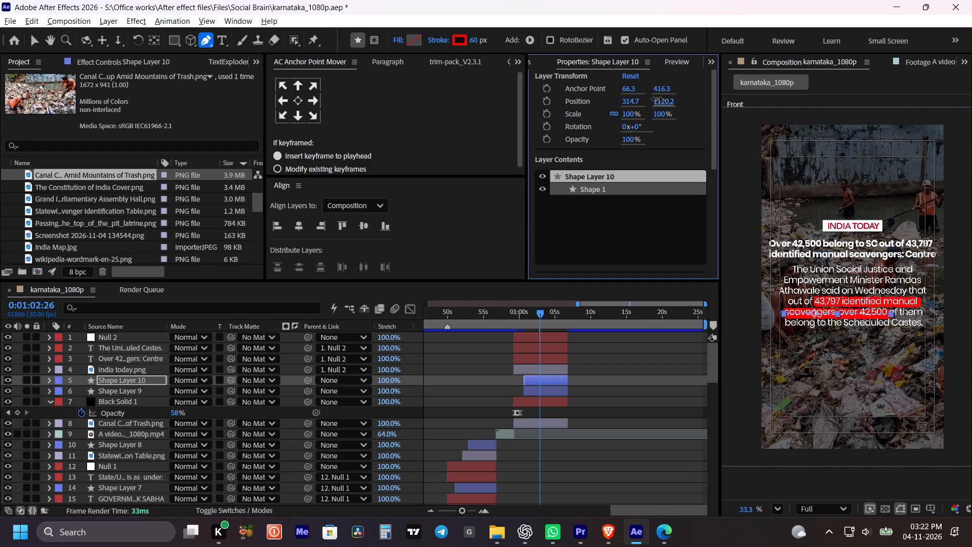
pyautogui.moveTo(657, 99); pyautogui.dragTo(656, 100)
# Shorten the duplicate highlight's path with the Pen tool so it covers only "scavengers,".
pyautogui.press('g')
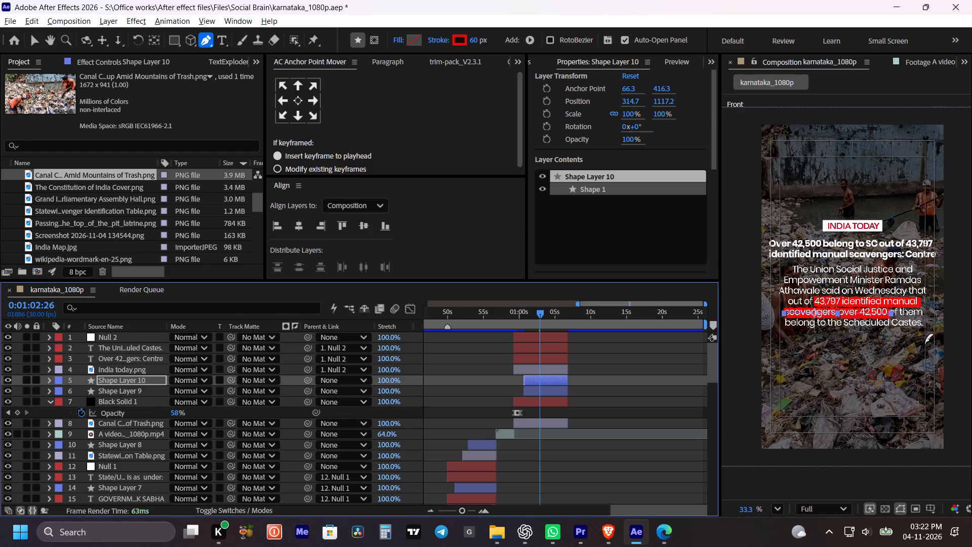
pyautogui.press('g')
pyautogui.moveTo(893, 315); pyautogui.dragTo(839, 315)
# Nudge the "scavengers," highlight up to a Y position of 1114.2.
pyautogui.press('Up')
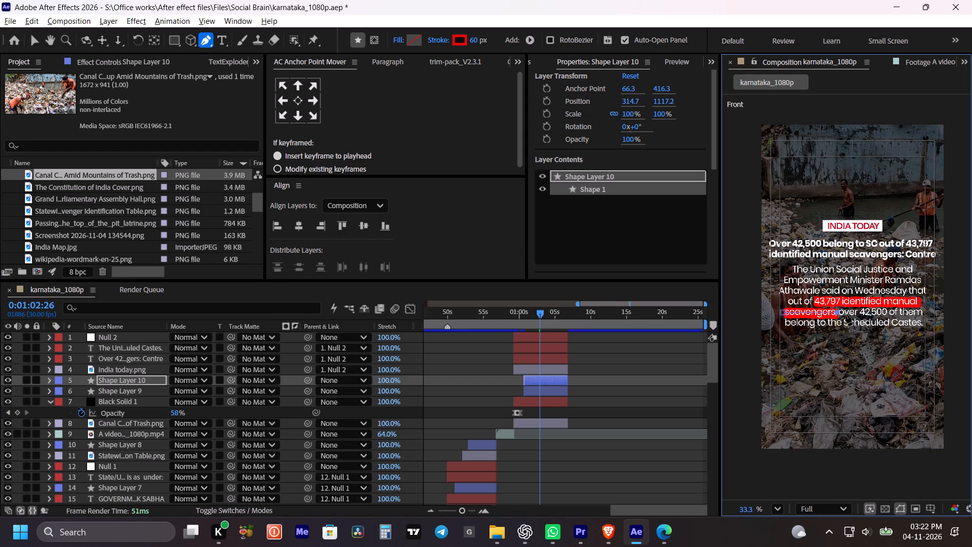
pyautogui.press('Up')
pyautogui.press('Down')
pyautogui.press('Down')
pyautogui.click(604, 412)
pyautogui.click(550, 382)
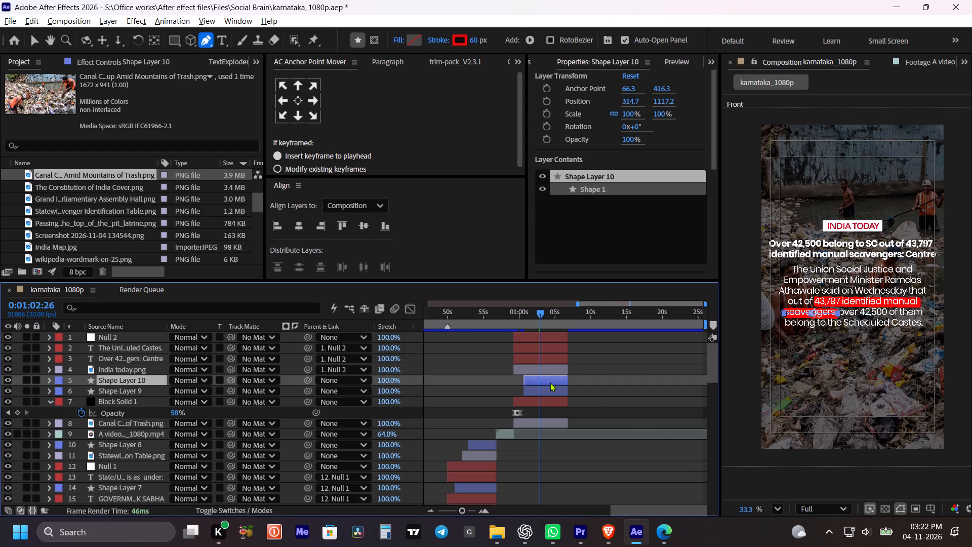
pyautogui.press('Up')
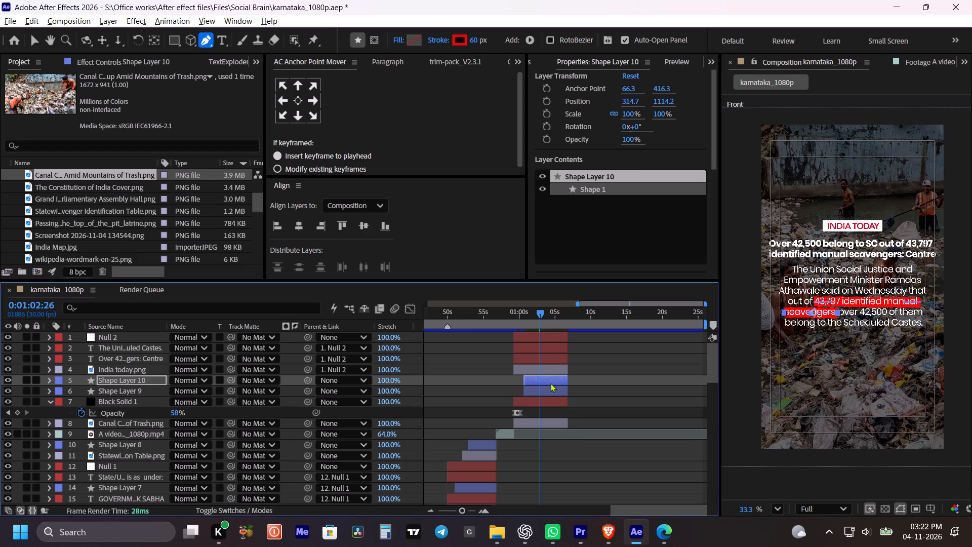
# Shift the "scavengers," highlight layer slightly later than the first highlight and preview the timing from 0:00:58:09.
pyautogui.click(548, 380)
pyautogui.click(507, 315)
pyautogui.press('space')
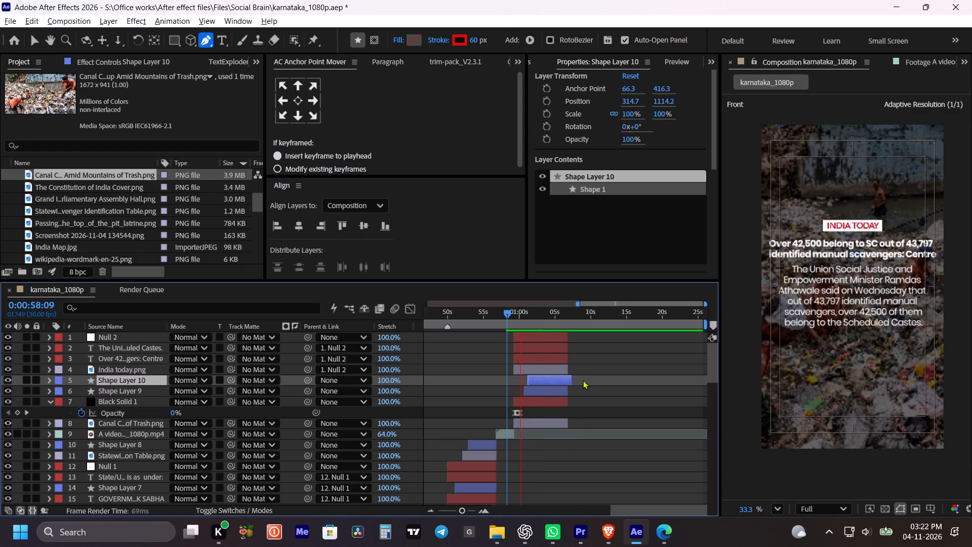
pyautogui.press('space')
# Shift both summary highlight layers slightly earlier together, keeping their stagger.
pyautogui.click(543, 394)
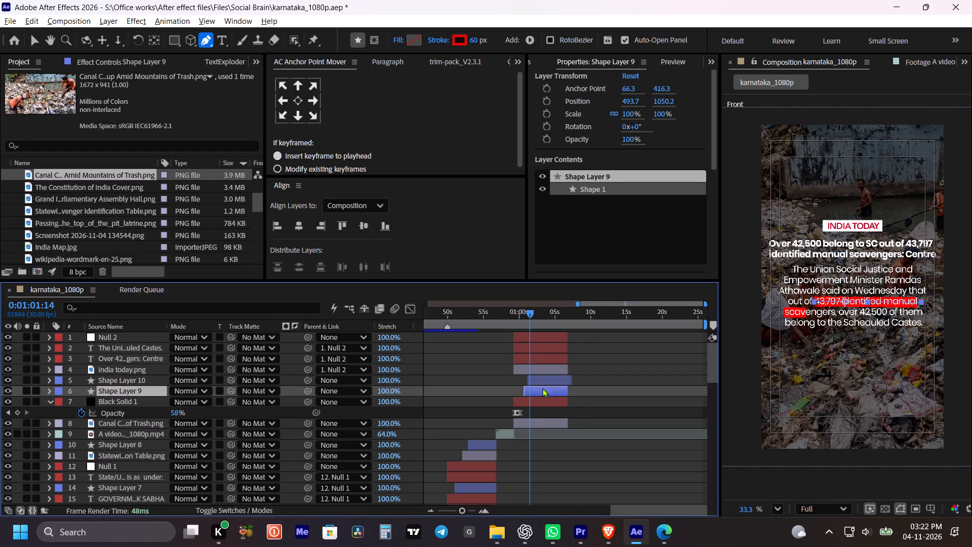
pyautogui.keyDown('shift'); pyautogui.click(541, 383); pyautogui.keyUp('shift')
pyautogui.click(534, 393)
# Play back the two highlights' staggered reveal from 0:00:58:25 and check its timing against the summary text.
pyautogui.click(511, 309)
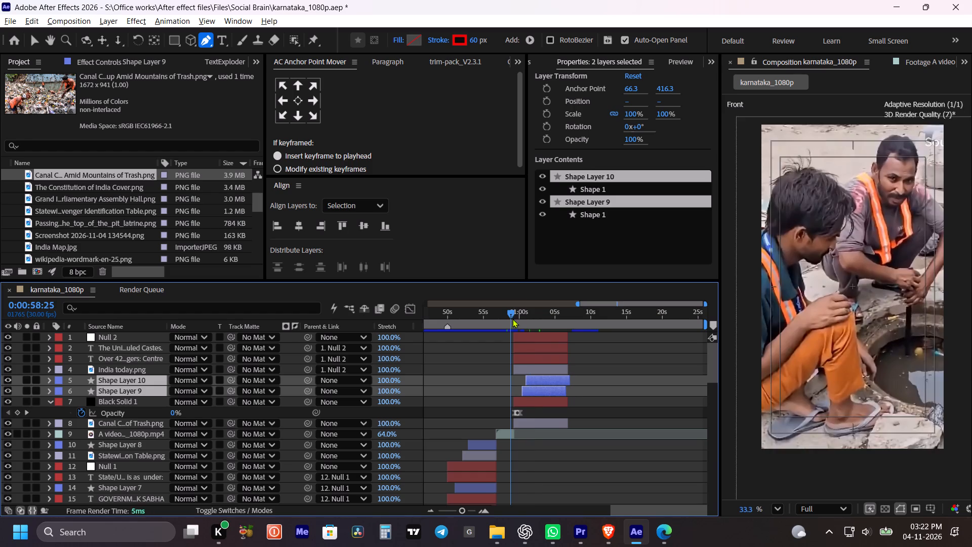
pyautogui.press('space')
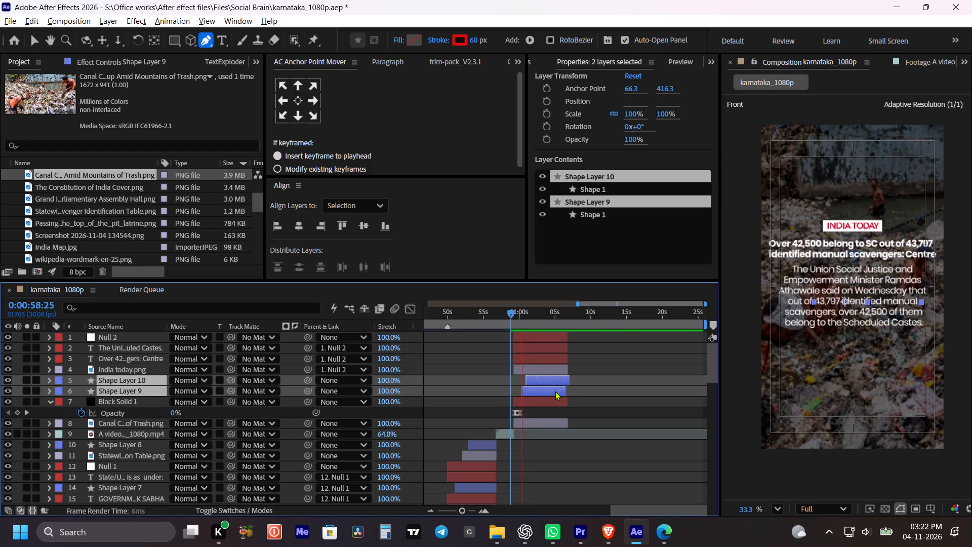
pyautogui.press('space')
pyautogui.click(606, 408)
pyautogui.press('space')
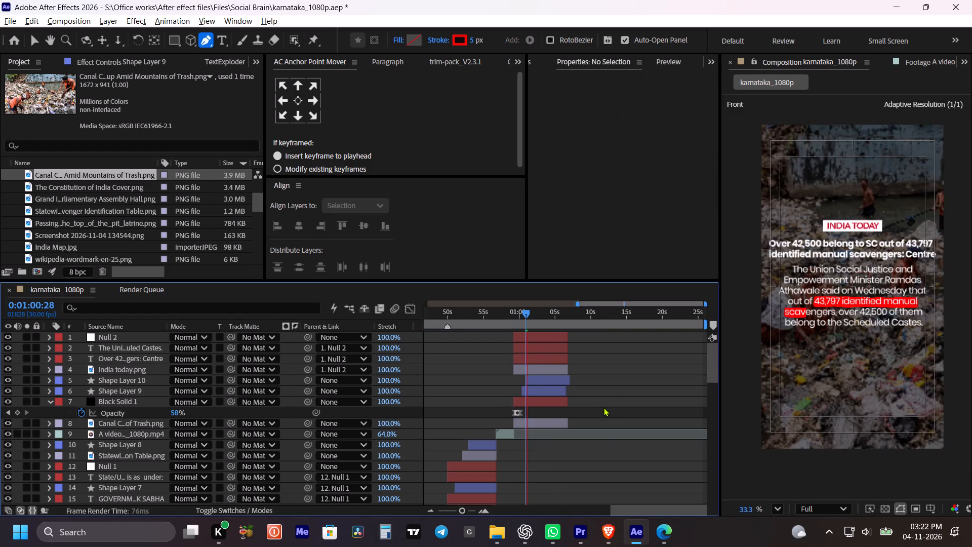
pyautogui.press('space')
pyautogui.press('space')
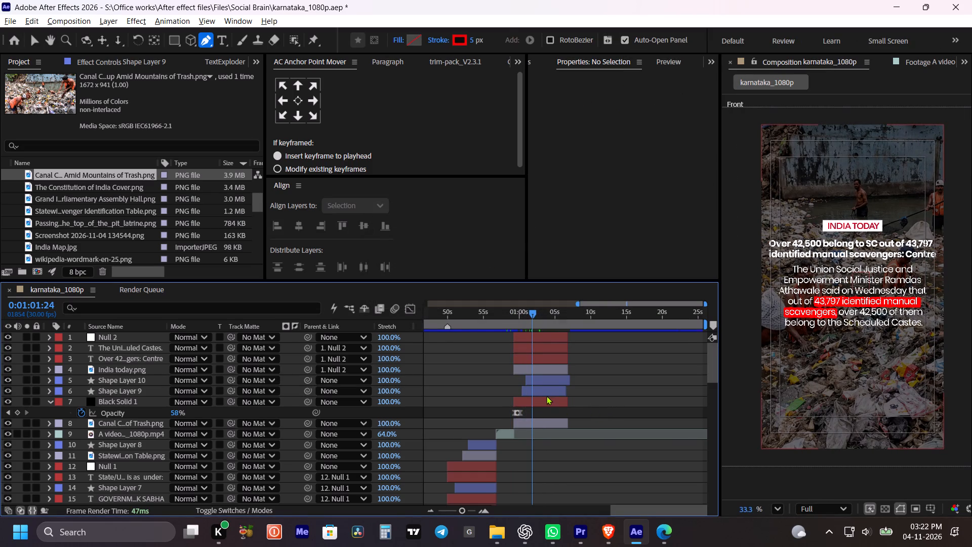
# Move the closing End keyframes of both summary highlights later together to slow their reveal, and preview the timing.
pyautogui.click(546, 389)
pyautogui.keyDown('shift'); pyautogui.click(544, 377); pyautogui.keyUp('shift')
pyautogui.press('u')
pyautogui.moveTo(538, 391); pyautogui.dragTo(535, 413)
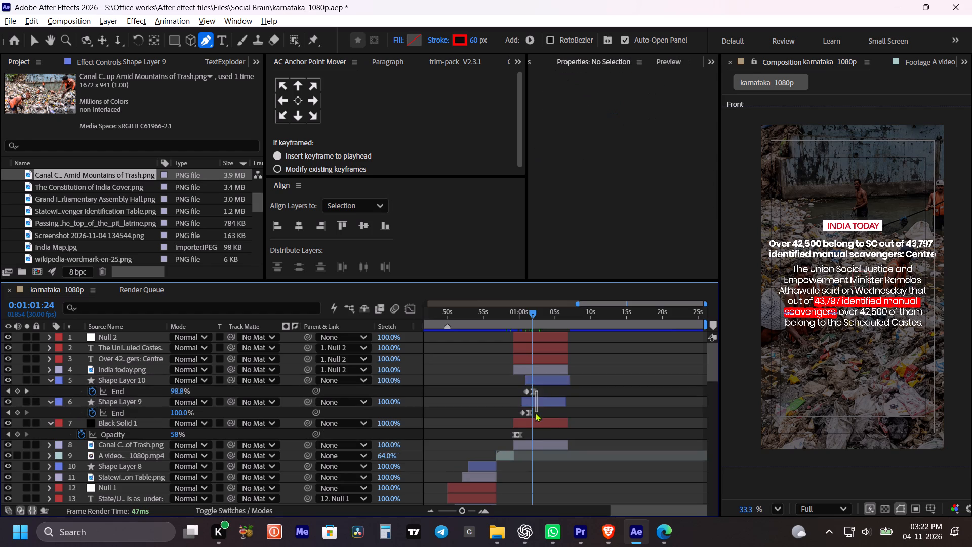
pyautogui.moveTo(535, 413); pyautogui.dragTo(529, 416)
pyautogui.moveTo(531, 411); pyautogui.dragTo(538, 413)
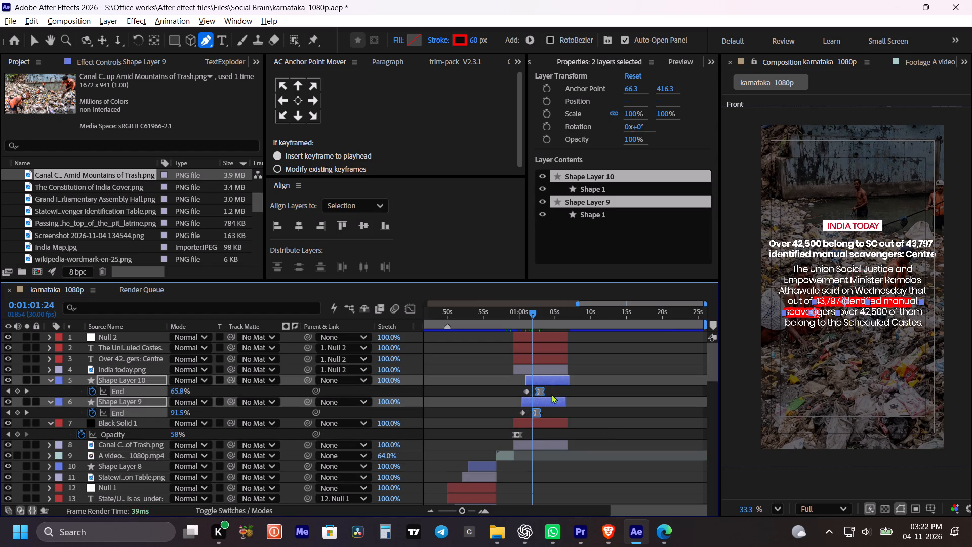
pyautogui.click(556, 390)
pyautogui.press('space')
pyautogui.press('space')
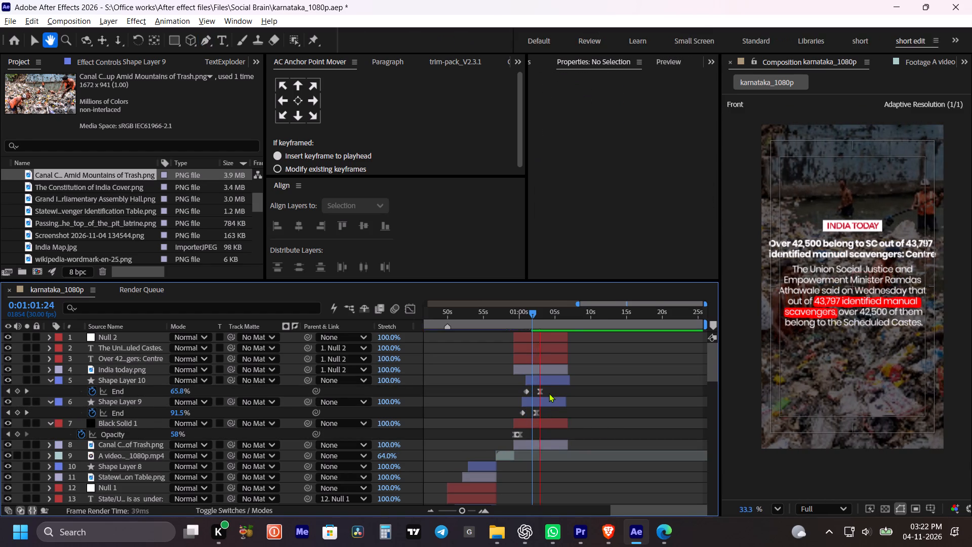
pyautogui.press('space')
pyautogui.press('space')
pyautogui.click(555, 391)
pyautogui.press('m')
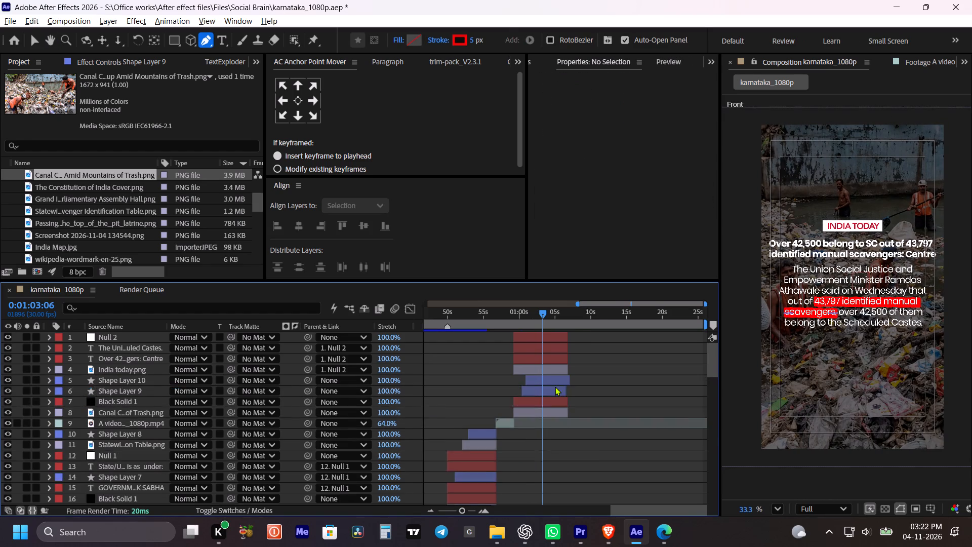
# Duplicate the "scavengers," highlight layer and start the copy at 0:01:03:06.
pyautogui.scroll(14, 565, 401)
pyautogui.moveTo(580, 439); pyautogui.dragTo(574, 435)
pyautogui.click(556, 380)
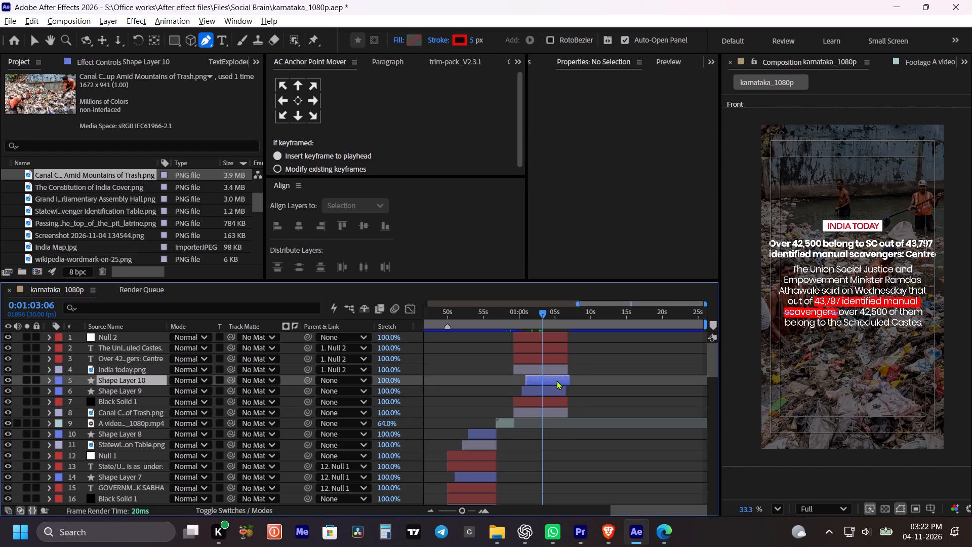
pyautogui.hotkey('ctrl', 'd')
pyautogui.click(556, 380)
pyautogui.write('[')
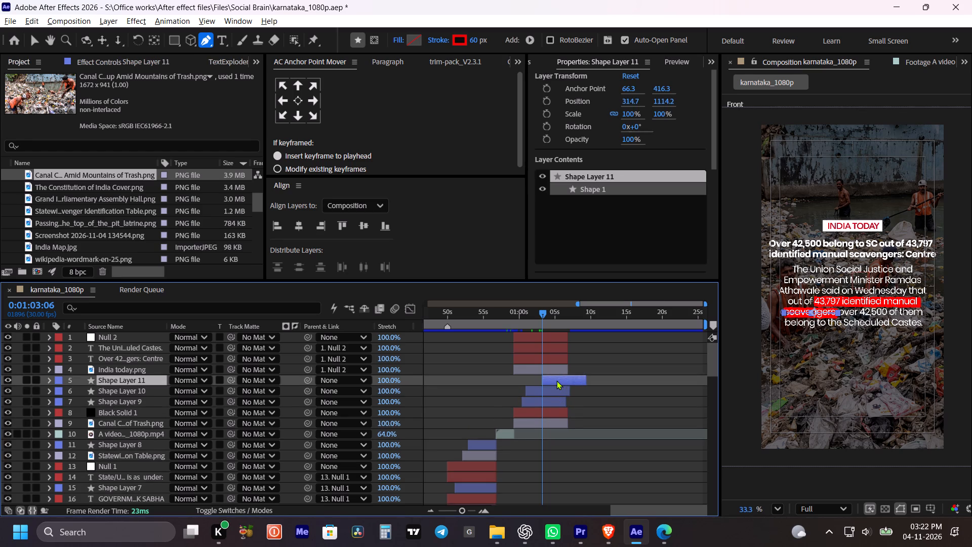
# Move the copied highlight to X position 767.7, extend its end to cover "42,500 of them", and preview from 0:01:01:06.
pyautogui.press('space')
pyautogui.press('space')
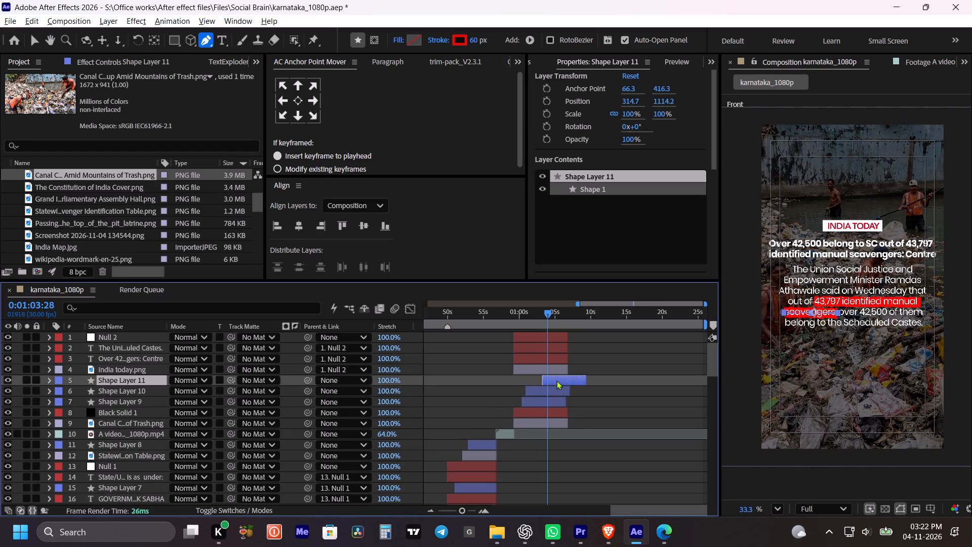
pyautogui.click(556, 380)
pyautogui.moveTo(629, 99); pyautogui.dragTo(890, 130)
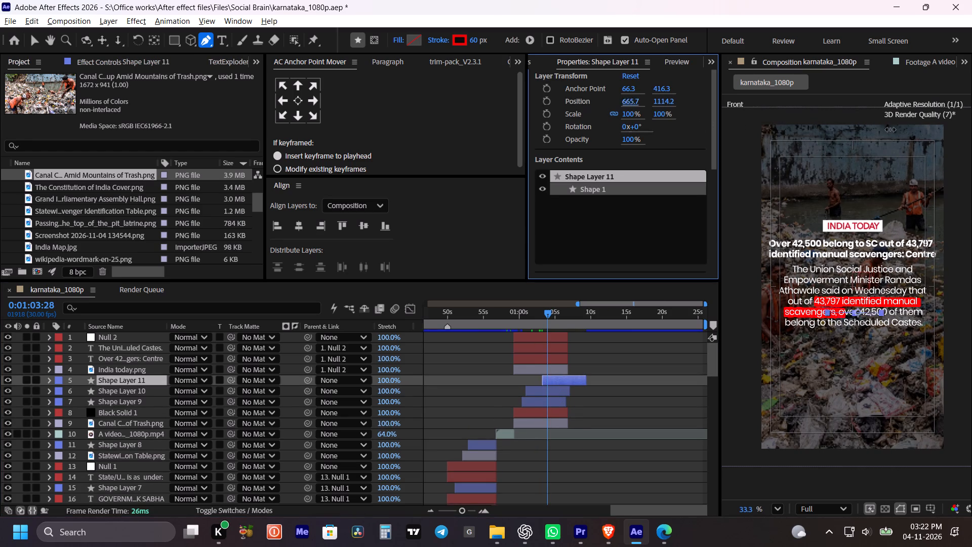
pyautogui.moveTo(890, 130); pyautogui.dragTo(952, 132)
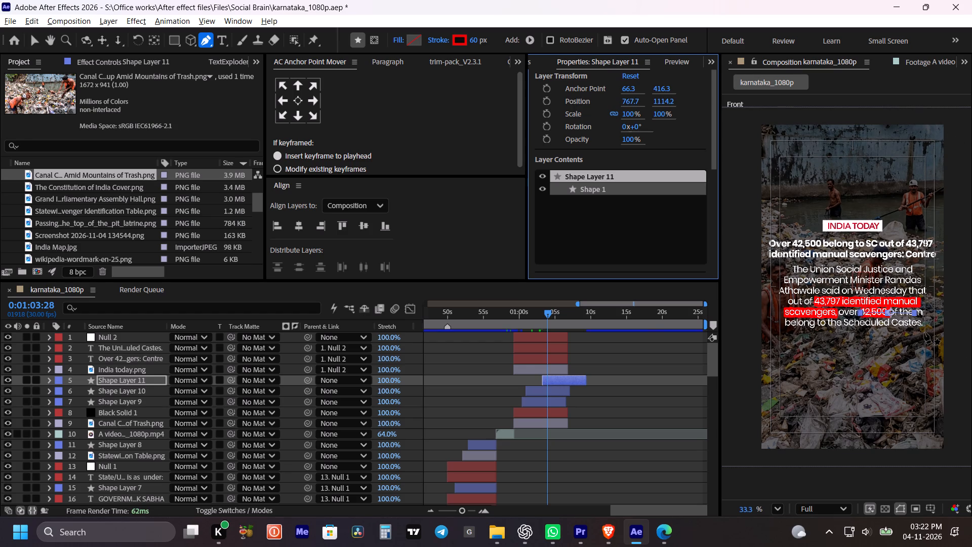
pyautogui.moveTo(916, 315); pyautogui.dragTo(928, 313)
pyautogui.click(528, 319)
pyautogui.press('space')
pyautogui.press('space')
pyautogui.press('space')
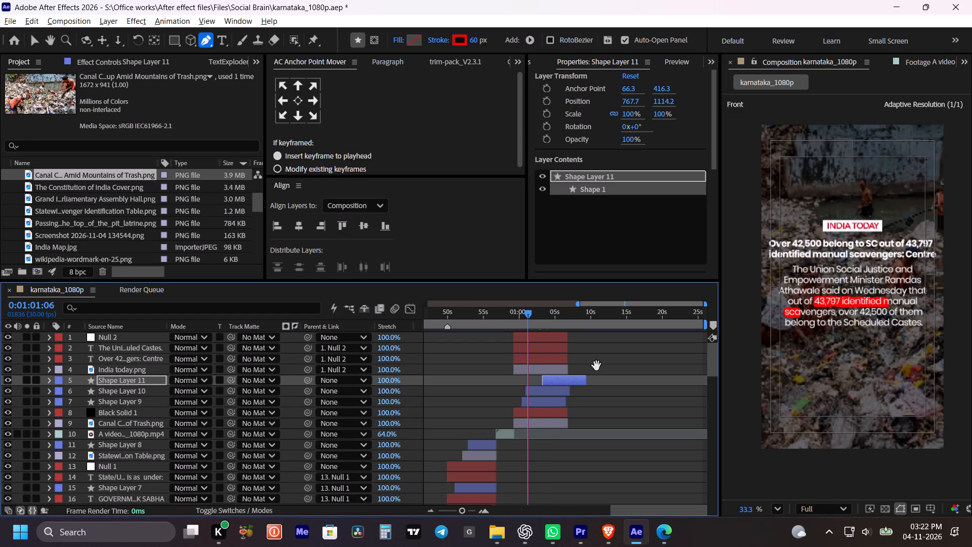
pyautogui.moveTo(596, 363); pyautogui.dragTo(591, 364)
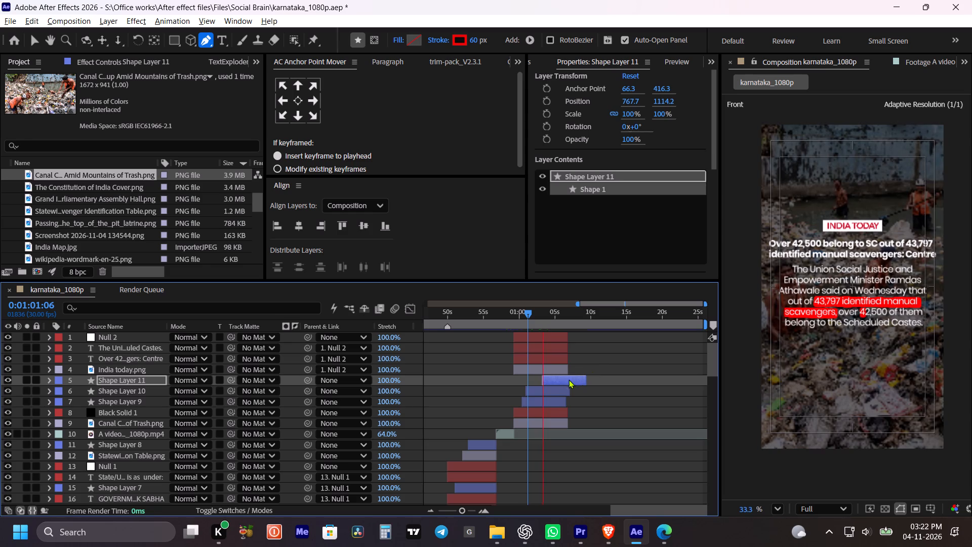
pyautogui.press('space')
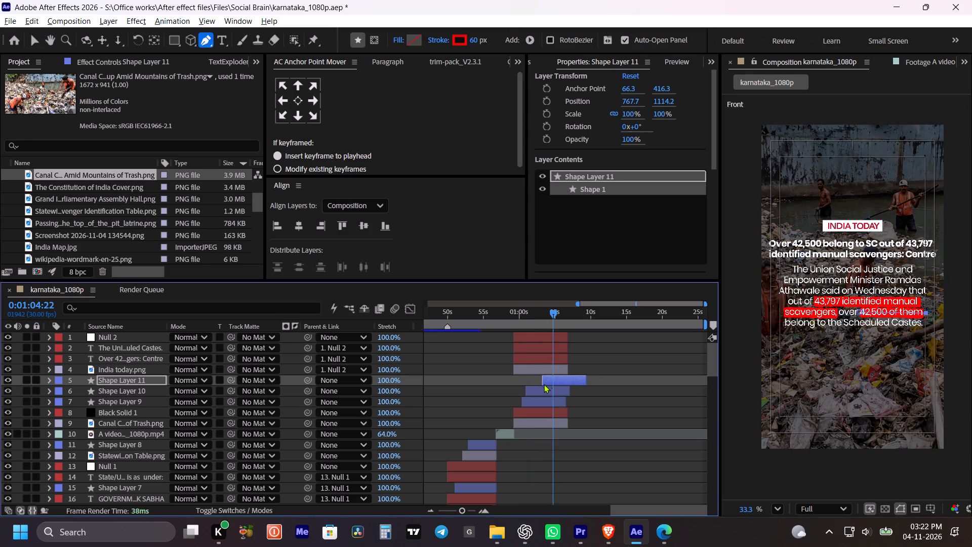
# Duplicate the "42,500 of them" highlight layer and shift the copy later so it starts around 0:01:04:22.
pyautogui.click(549, 379)
pyautogui.hotkey('ctrl', 'd')
pyautogui.moveTo(565, 380); pyautogui.dragTo(572, 381)
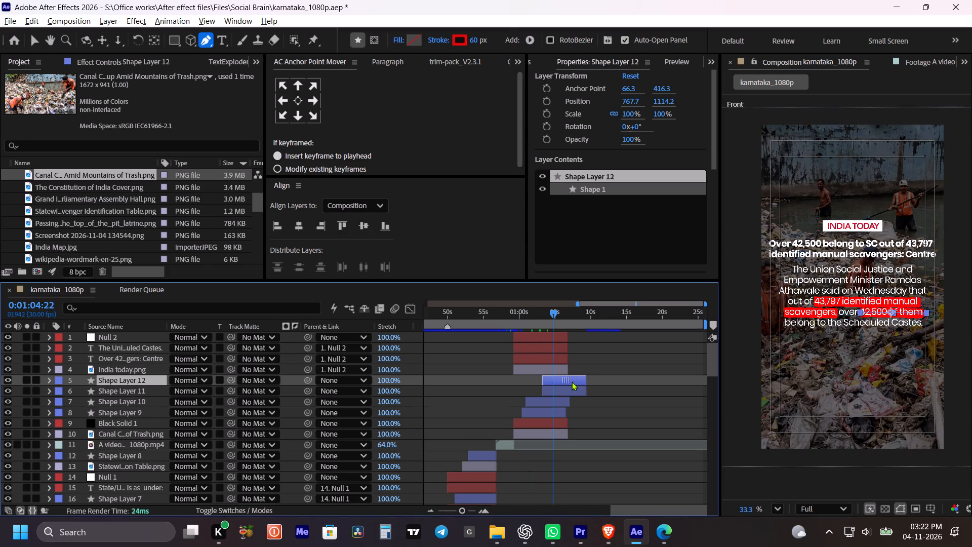
pyautogui.moveTo(572, 381); pyautogui.dragTo(575, 381)
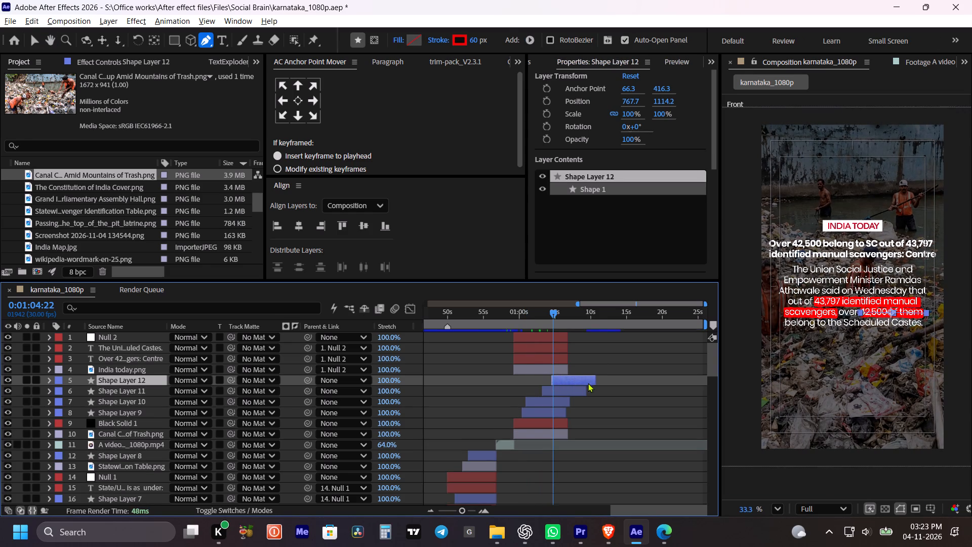
# Trim the ends of the two newest highlight layers back to the end of the "scavengers," highlight layer.
pyautogui.keyDown('shift'); pyautogui.moveTo(596, 380); pyautogui.dragTo(573, 381); pyautogui.keyUp('shift')
pyautogui.moveTo(587, 390); pyautogui.dragTo(577, 390)
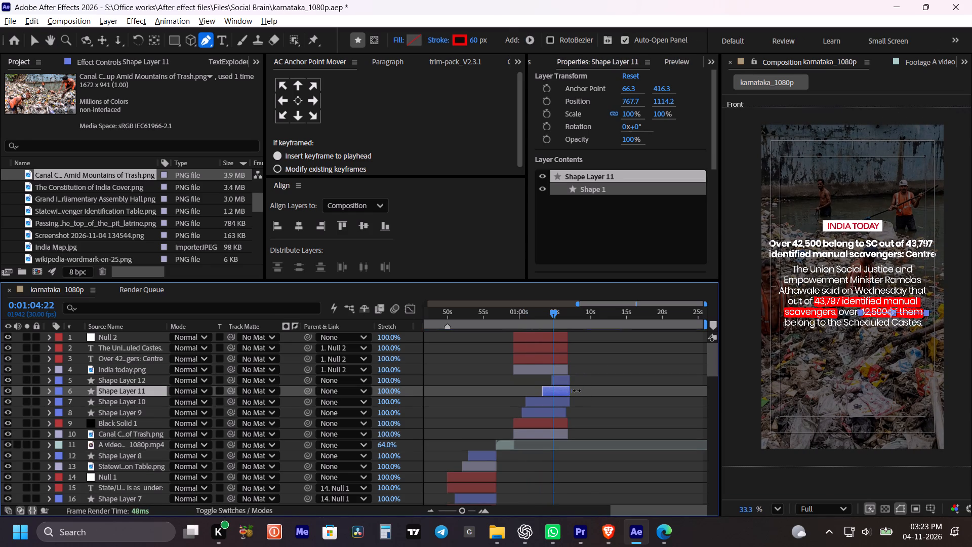
pyautogui.moveTo(577, 390); pyautogui.dragTo(573, 390)
# Move the newest highlight onto the summary's last line at position 314.7, 1181.2.
pyautogui.click(562, 382)
pyautogui.press('u')
pyautogui.press('u')
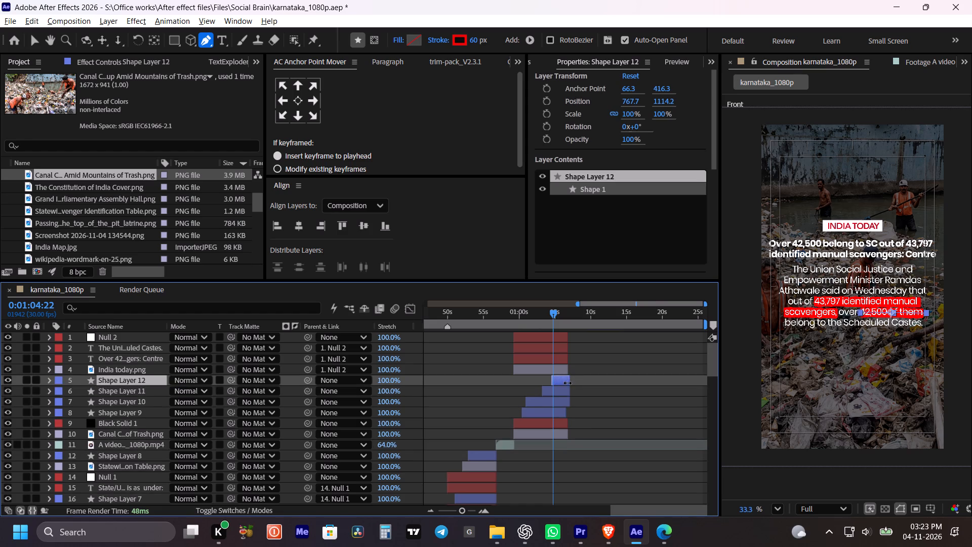
pyautogui.click(566, 383)
pyautogui.moveTo(666, 100); pyautogui.dragTo(717, 119)
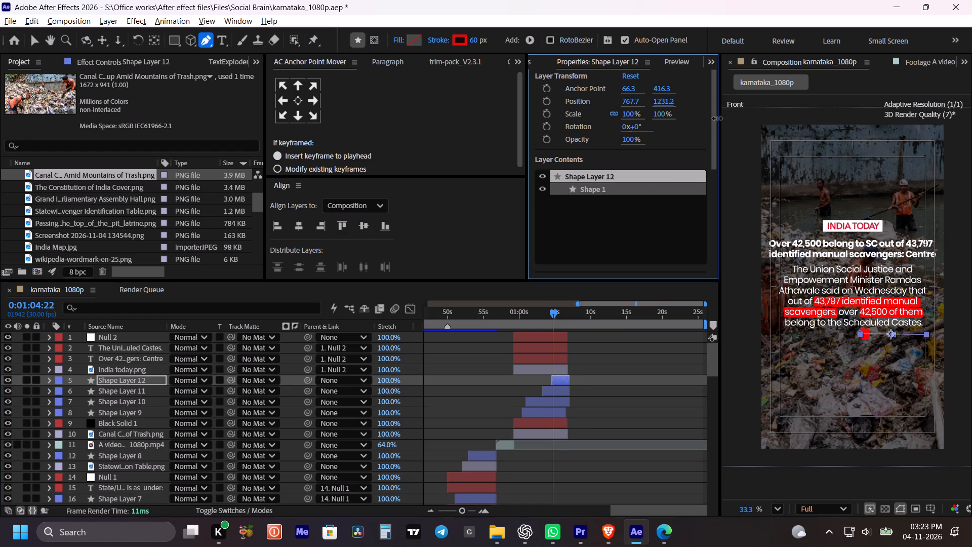
pyautogui.moveTo(717, 119); pyautogui.dragTo(703, 113)
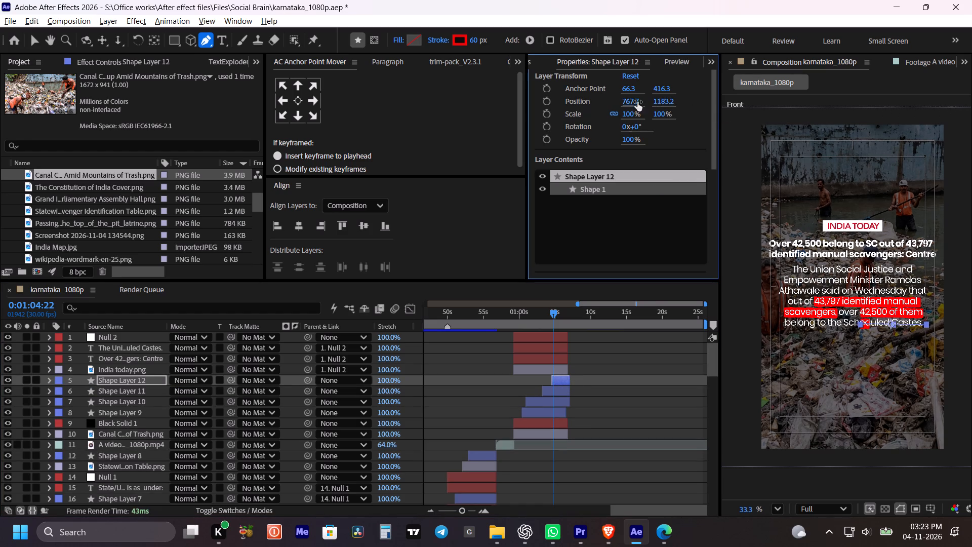
pyautogui.moveTo(634, 101); pyautogui.dragTo(378, 137)
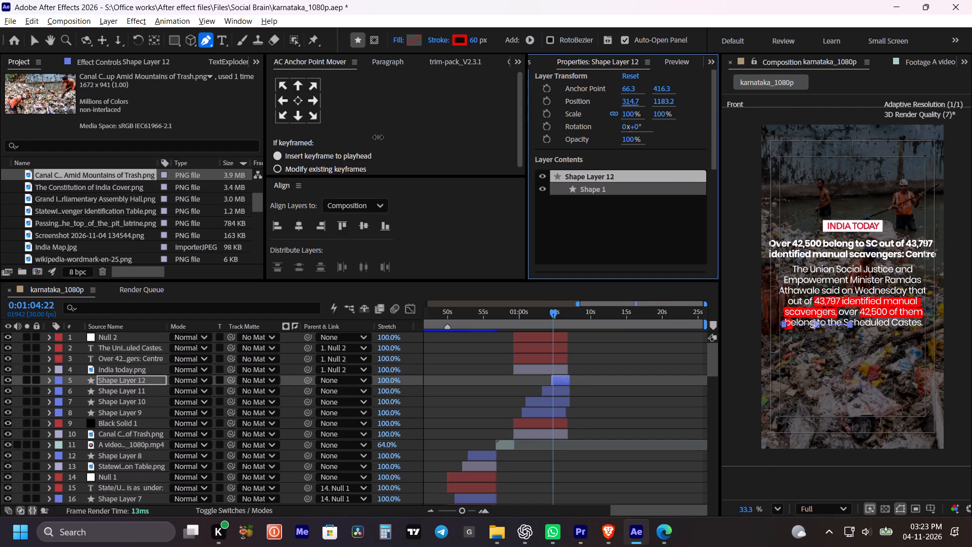
pyautogui.moveTo(378, 137); pyautogui.dragTo(379, 137)
pyautogui.moveTo(666, 101); pyautogui.dragTo(661, 104)
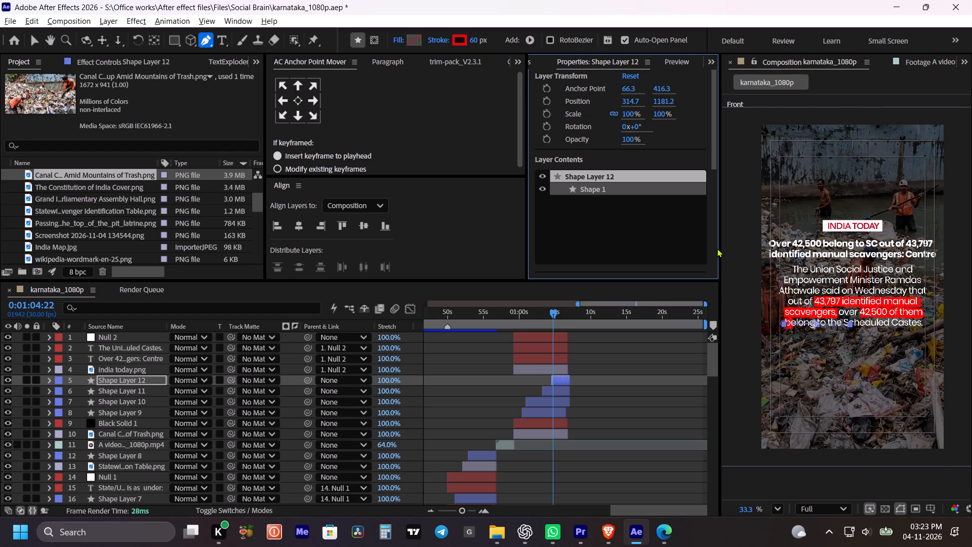
# Extend the newest highlight's path to cover "belong to the Scheduled Castes." and preview all highlights from 0:01:01:11.
pyautogui.press('g')
pyautogui.press('g')
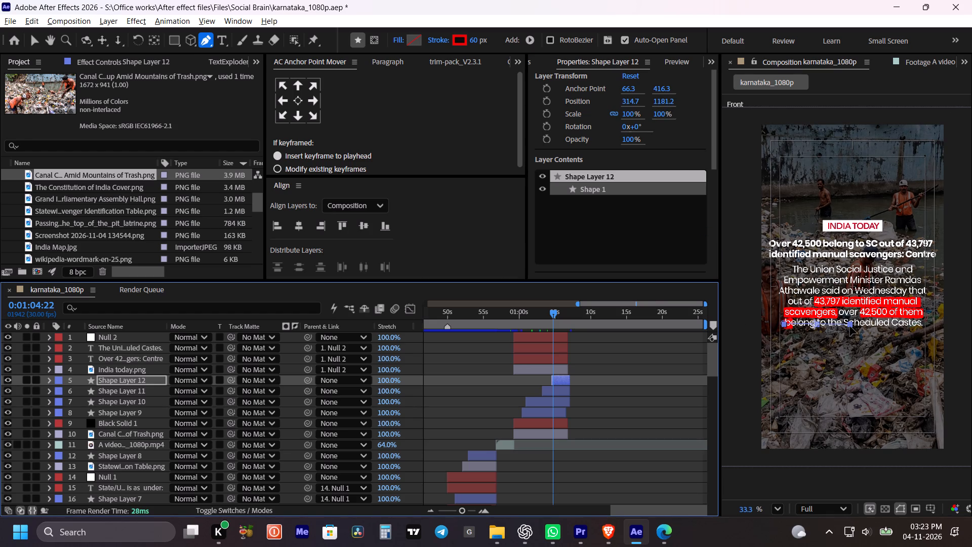
pyautogui.moveTo(850, 326); pyautogui.dragTo(924, 319)
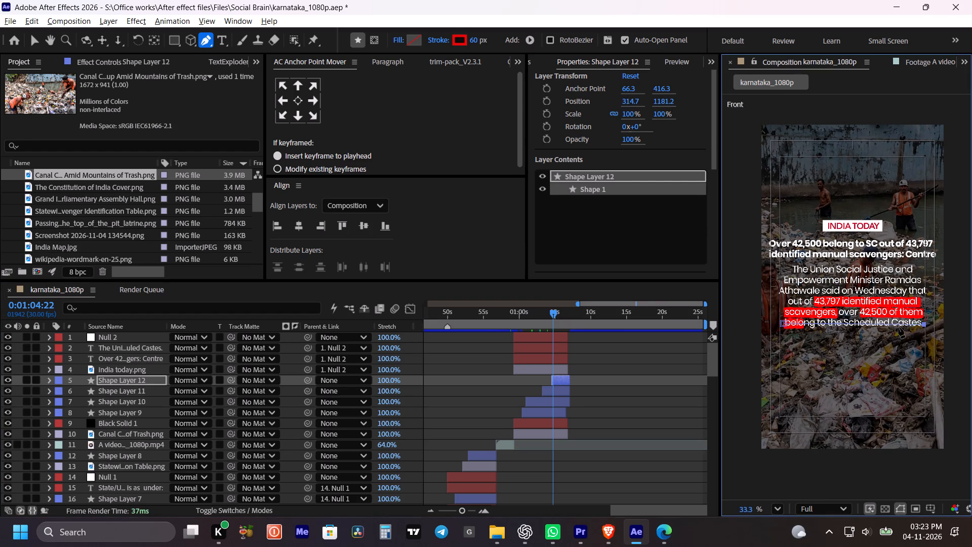
pyautogui.click(529, 317)
pyautogui.press('space')
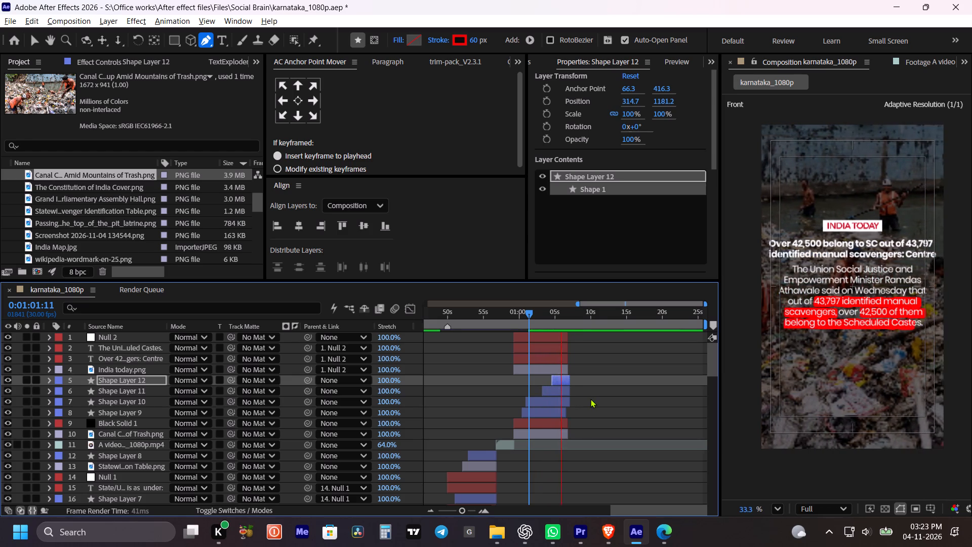
pyautogui.press('space')
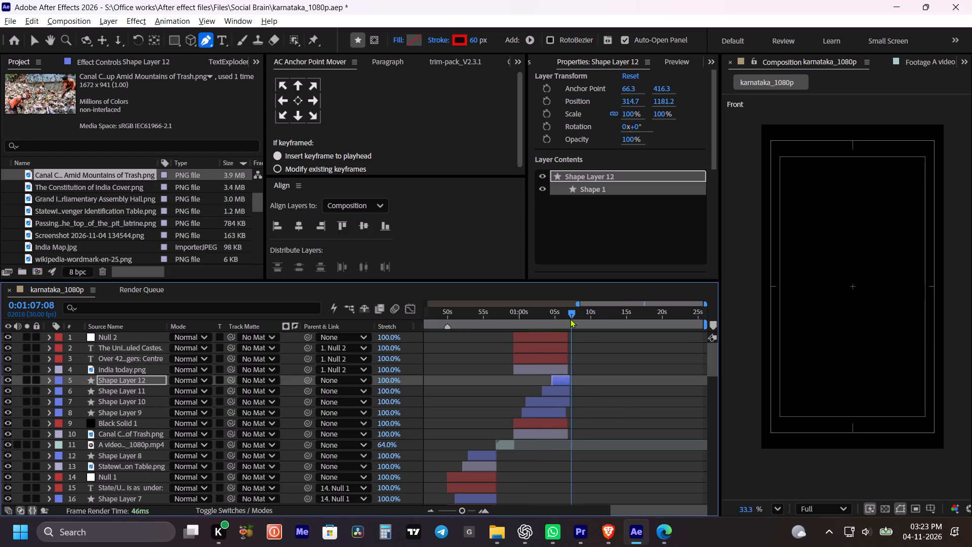
# Trim the four highlight layers, the upper Black Solid 1 and the canal image to end with the India Today text layers.
pyautogui.keyDown('shift'); pyautogui.click(570, 319); pyautogui.keyUp('shift')
pyautogui.keyDown('shift'); pyautogui.click(573, 432); pyautogui.keyUp('shift')
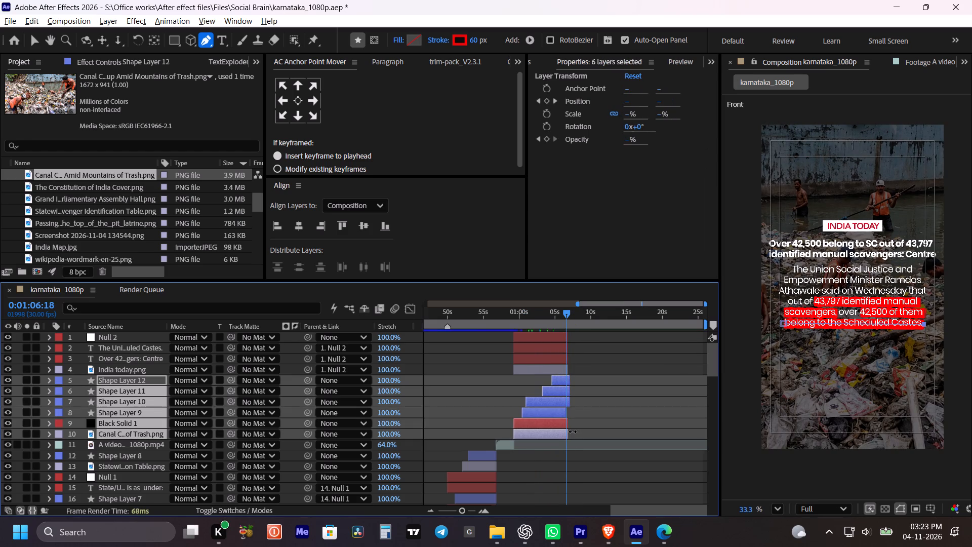
pyautogui.hotkey('alt', ']')
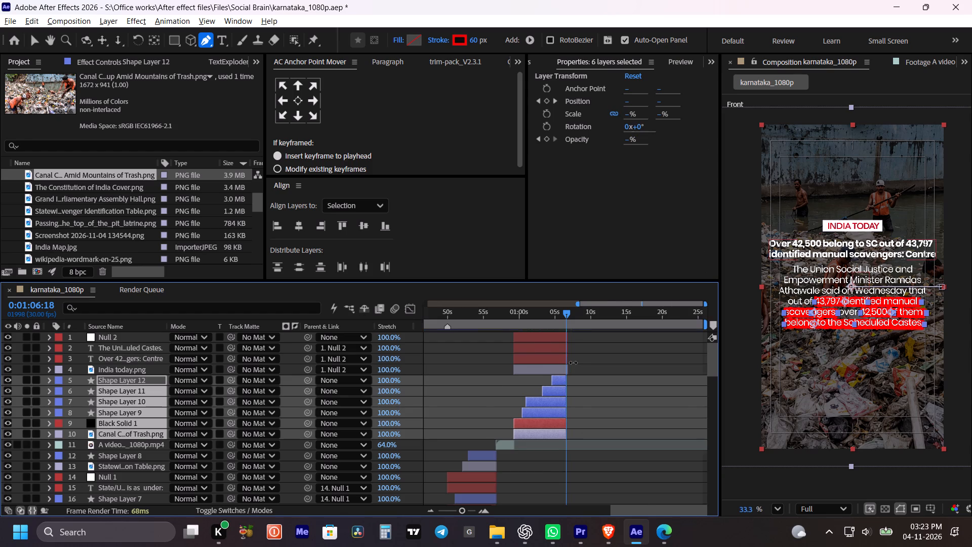
pyautogui.keyDown('alt'); pyautogui.scroll(2, 573, 363); pyautogui.keyUp('alt')
pyautogui.moveTo(548, 383); pyautogui.dragTo(560, 386)
pyautogui.click(561, 382)
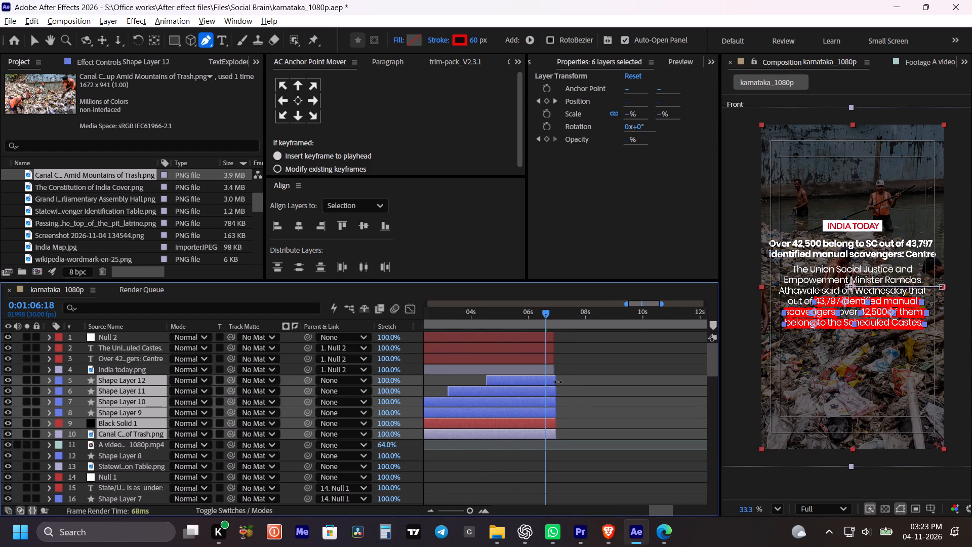
pyautogui.keyDown('alt'); pyautogui.scroll(-1, 562, 382); pyautogui.keyUp('alt')
# Save the project and play back the India Today section from 0:00:57:28.
pyautogui.hotkey('ctrl', 's')
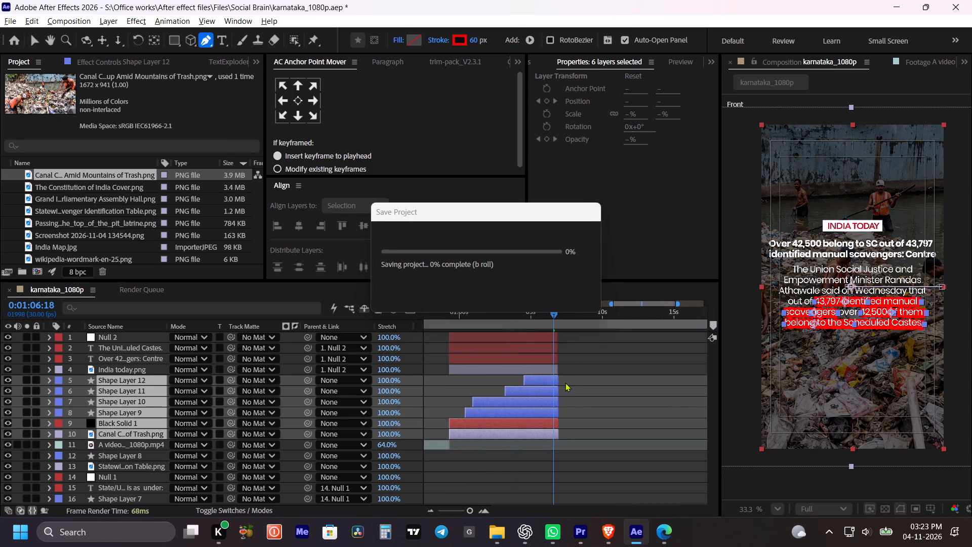
pyautogui.keyDown('alt'); pyautogui.scroll(-1, 565, 382); pyautogui.keyUp('alt')
pyautogui.click(593, 356)
pyautogui.click(500, 316)
pyautogui.press('space')
pyautogui.click(591, 358)
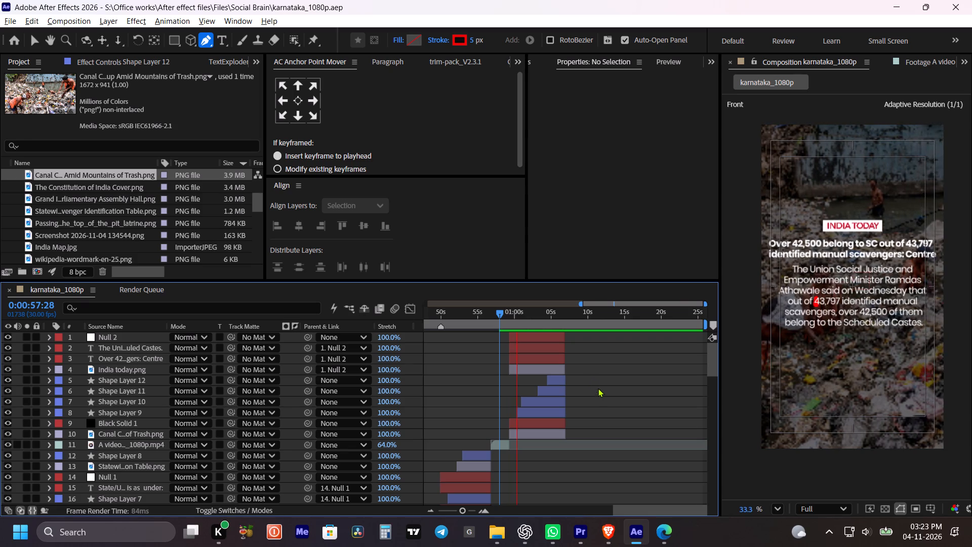
pyautogui.press('space')
# Lower the INDIA TODAY logo to a Y position of about -254 at its 0:01:00:12 keyframe and preview from 0:00:57:17.
pyautogui.click(540, 369)
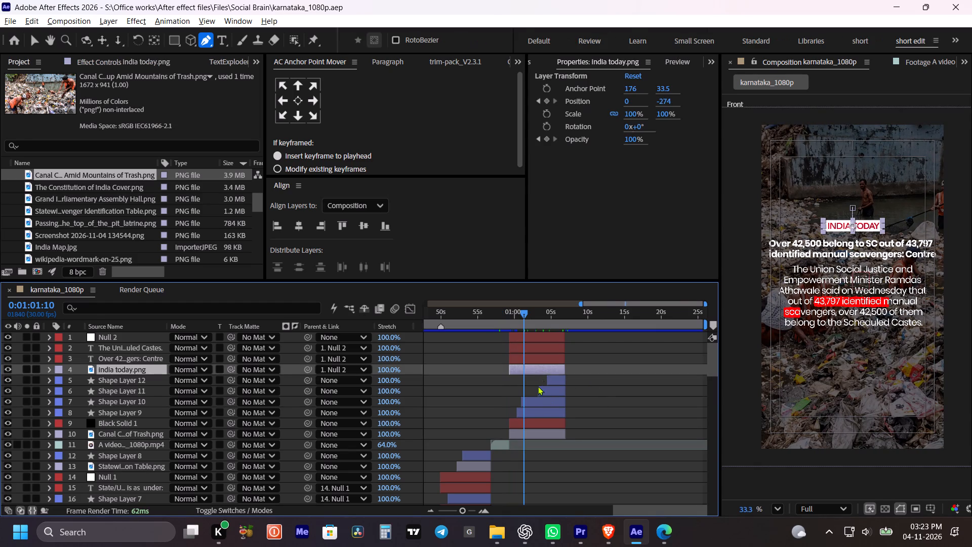
pyautogui.click(533, 434)
pyautogui.click(535, 372)
pyautogui.press('u')
pyautogui.keyDown('alt'); pyautogui.scroll(1, 522, 381); pyautogui.keyUp('alt')
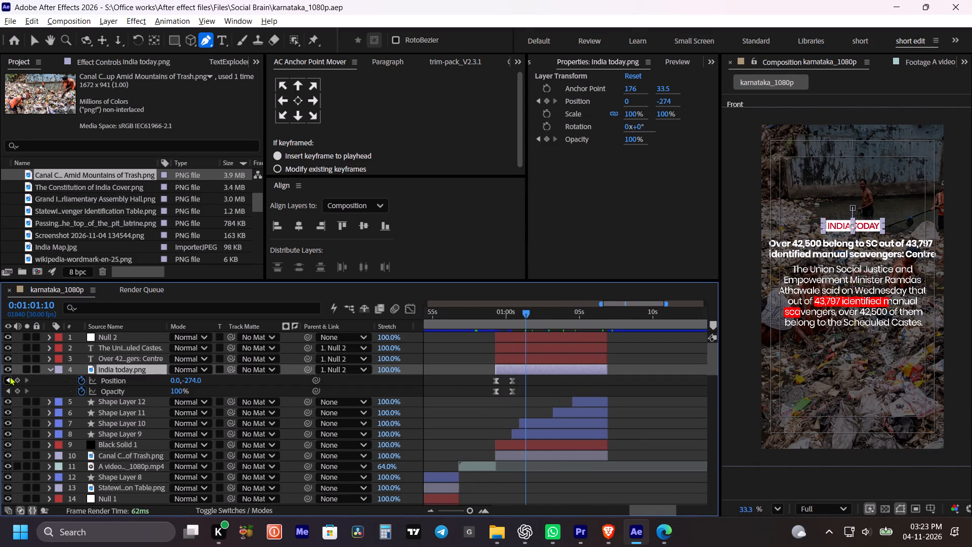
pyautogui.click(9, 377)
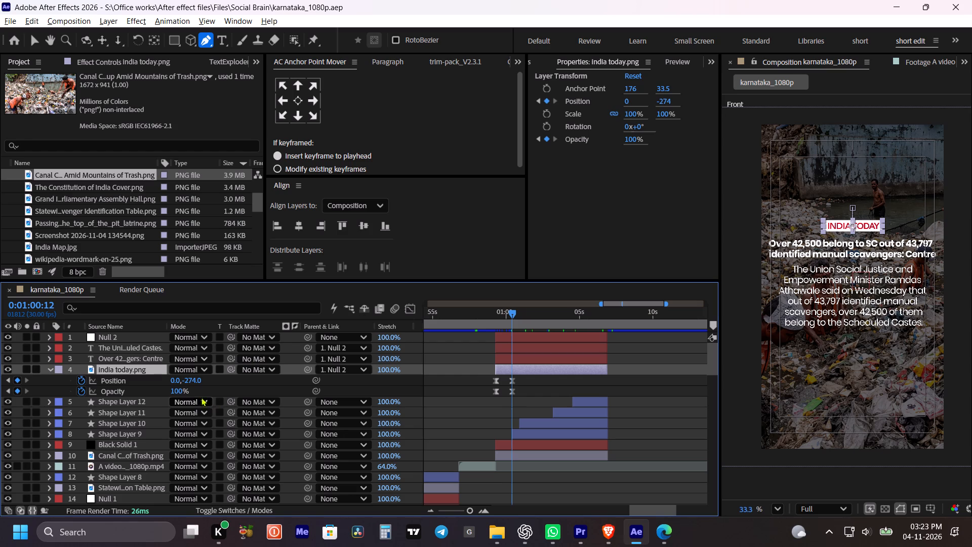
pyautogui.moveTo(196, 377); pyautogui.dragTo(210, 377)
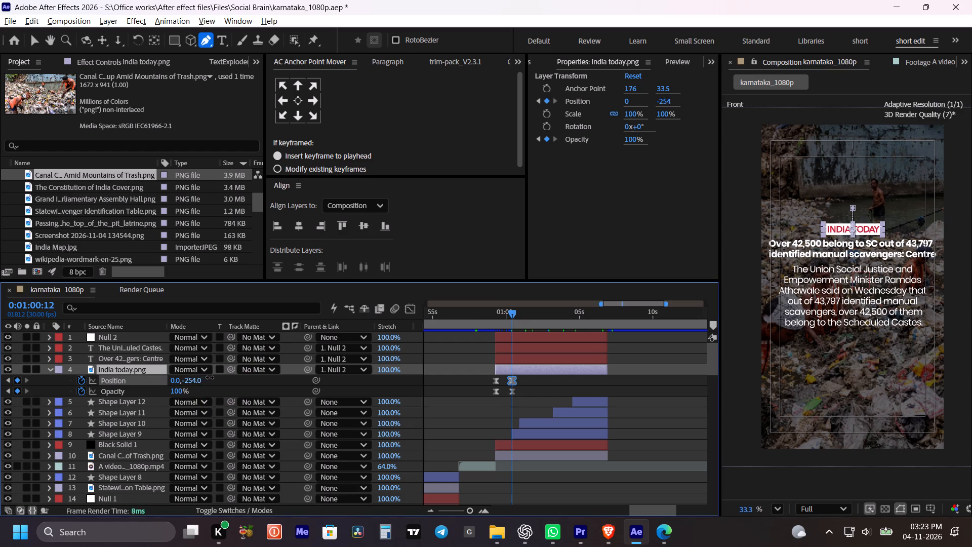
pyautogui.moveTo(210, 377); pyautogui.dragTo(212, 377)
pyautogui.click(470, 313)
pyautogui.press('space')
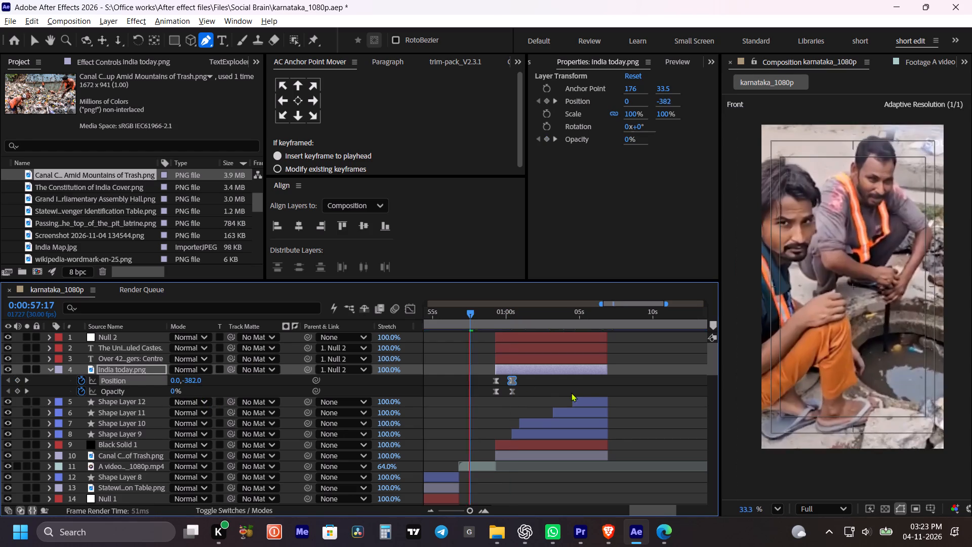
# Play back the India Today section from 0:00:57:17, and again from 0:01:05:02, to check the red highlights and how the section ends.
pyautogui.click(573, 384)
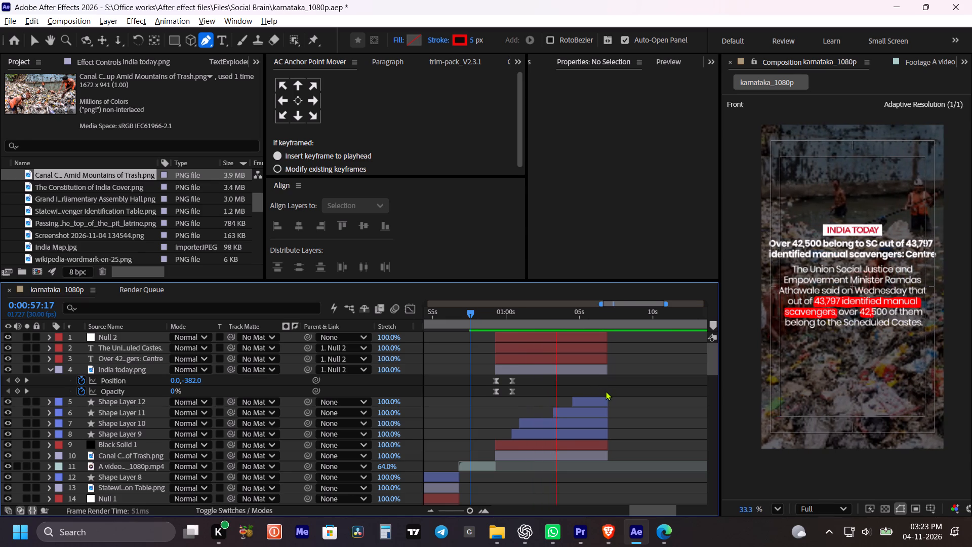
pyautogui.press('space')
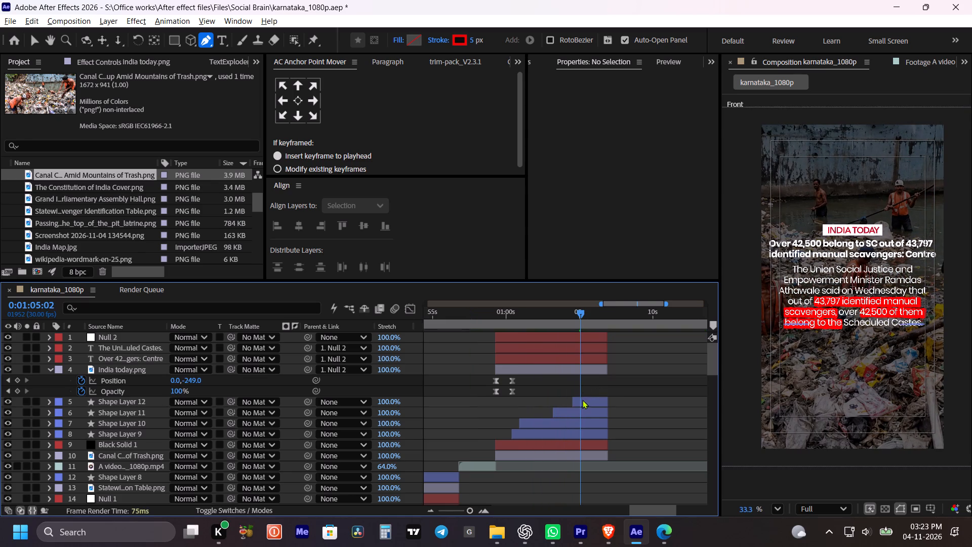
pyautogui.click(581, 411)
pyautogui.press('Down')
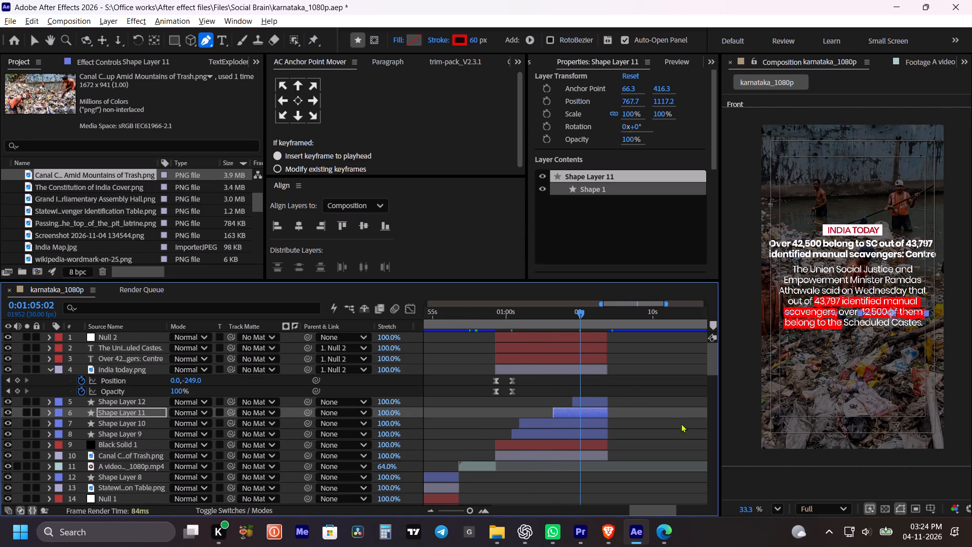
pyautogui.click(633, 378)
pyautogui.press('space')
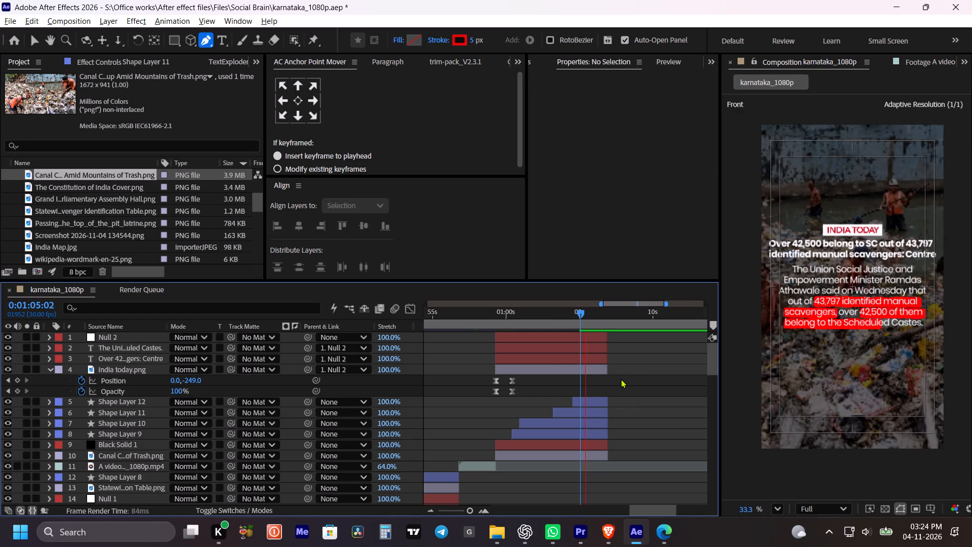
pyautogui.press('space')
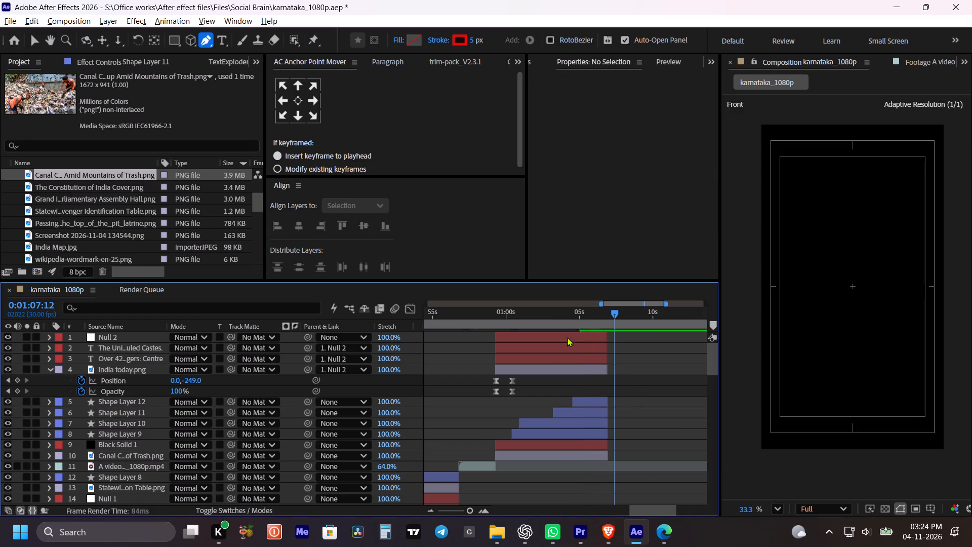
# Trim Shape Layers 9 to 12, the upper Black Solid 1 and the canal image to end at 0:01:06:27 with the India Today text layers.
pyautogui.moveTo(613, 318); pyautogui.dragTo(608, 318)
pyautogui.keyDown('alt'); pyautogui.scroll(3, 611, 341); pyautogui.keyUp('alt')
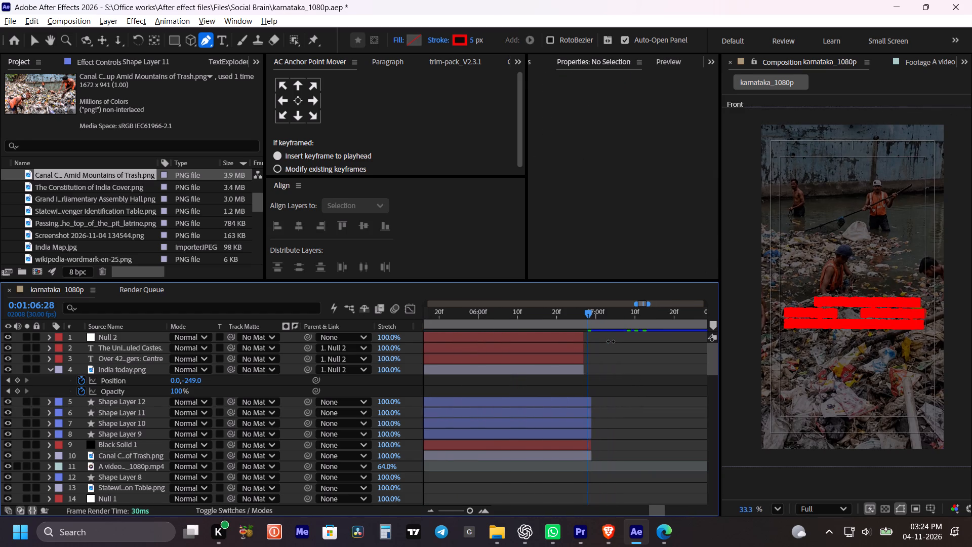
pyautogui.keyDown('shift'); pyautogui.click(589, 315); pyautogui.keyUp('shift')
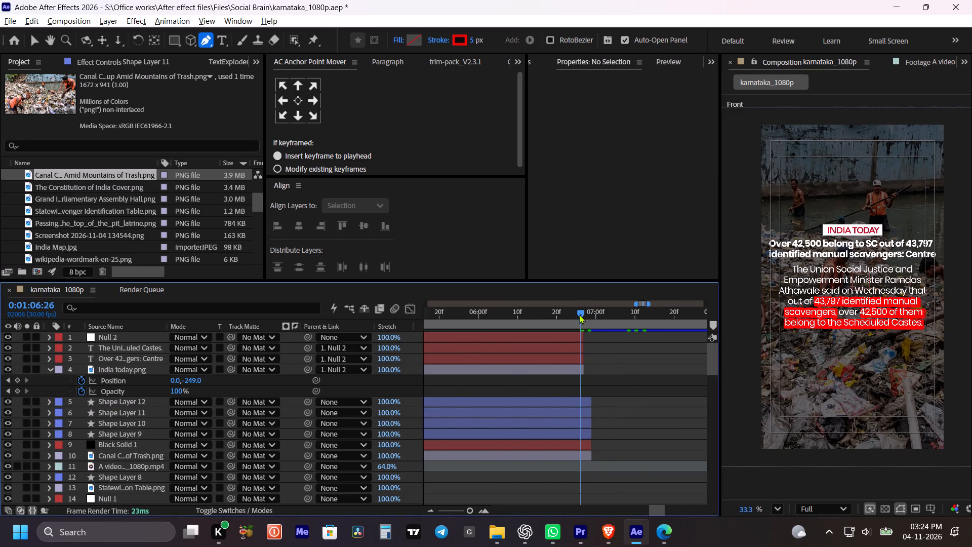
pyautogui.click(579, 315)
pyautogui.click(586, 401)
pyautogui.keyDown('shift'); pyautogui.click(590, 459); pyautogui.keyUp('shift')
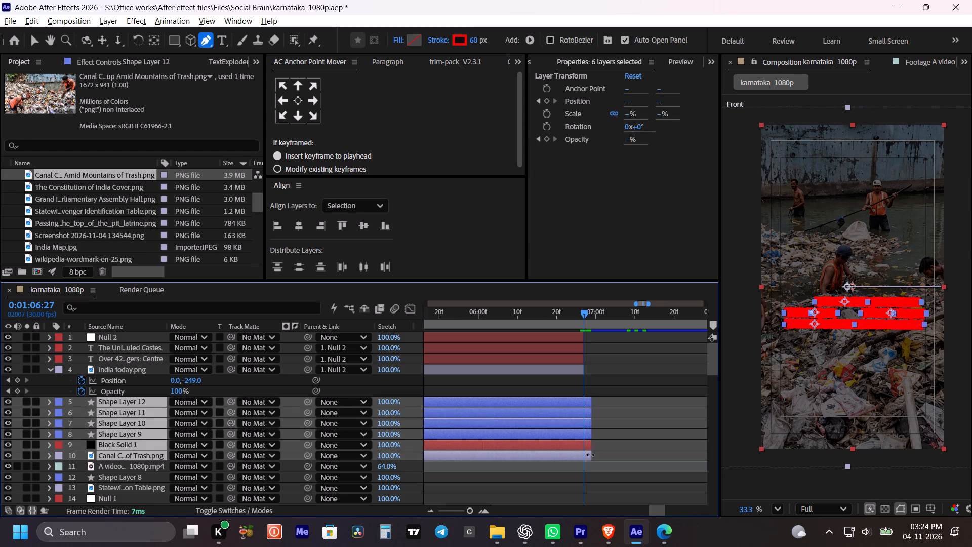
pyautogui.moveTo(592, 447); pyautogui.dragTo(585, 447)
pyautogui.keyDown('alt'); pyautogui.scroll(-1, 588, 441); pyautogui.keyUp('alt')
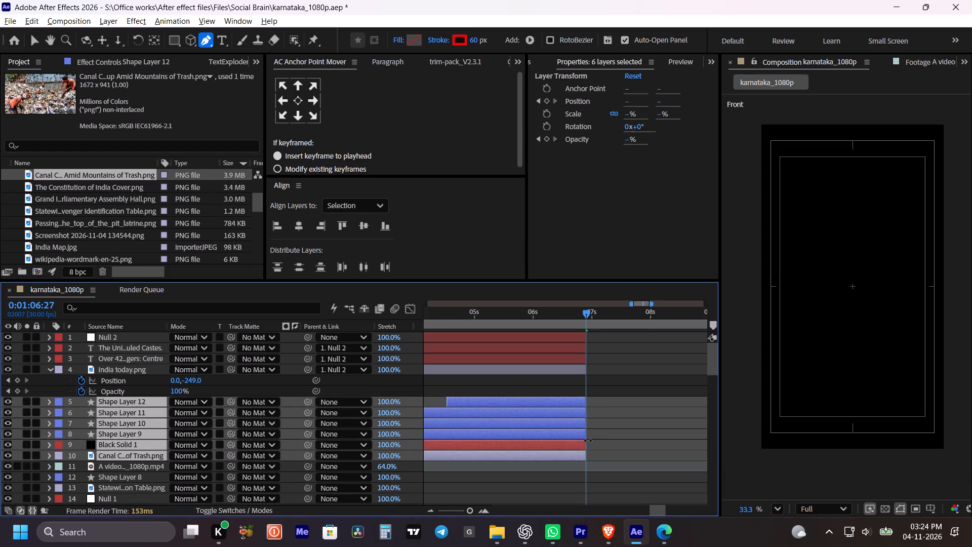
pyautogui.keyDown('alt'); pyautogui.scroll(-1, 588, 441); pyautogui.keyUp('alt')
pyautogui.click(603, 384)
# Play back the empty stretch after the India Today section from 0:01:06:27 to about 0:01:13:02 and review the surrounding timeline.
pyautogui.write(',m')
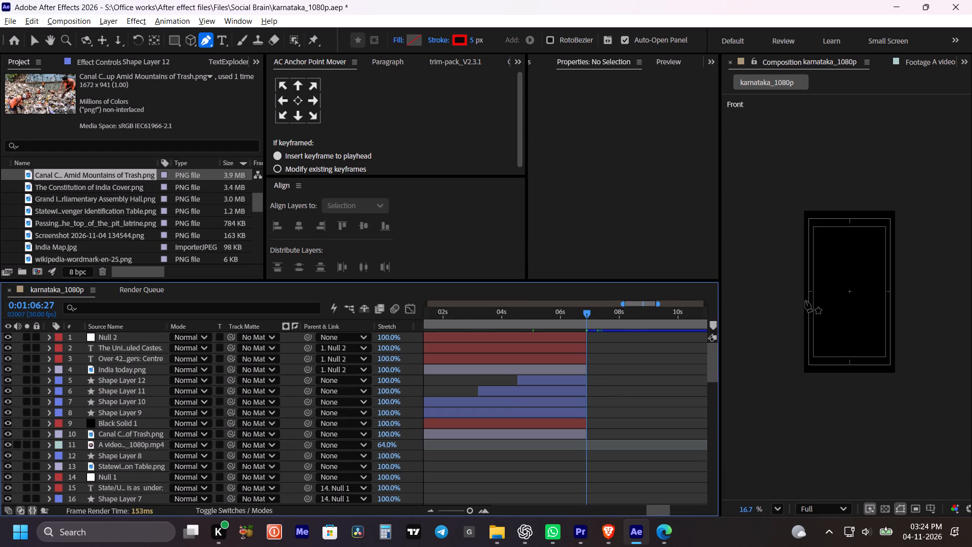
pyautogui.scroll(3, 818, 300)
pyautogui.press('space')
pyautogui.press('space')
pyautogui.press('space')
pyautogui.press('space')
pyautogui.moveTo(880, 235); pyautogui.dragTo(871, 237)
pyautogui.press('space')
pyautogui.keyDown('alt'); pyautogui.scroll(-1, 583, 392); pyautogui.keyUp('alt')
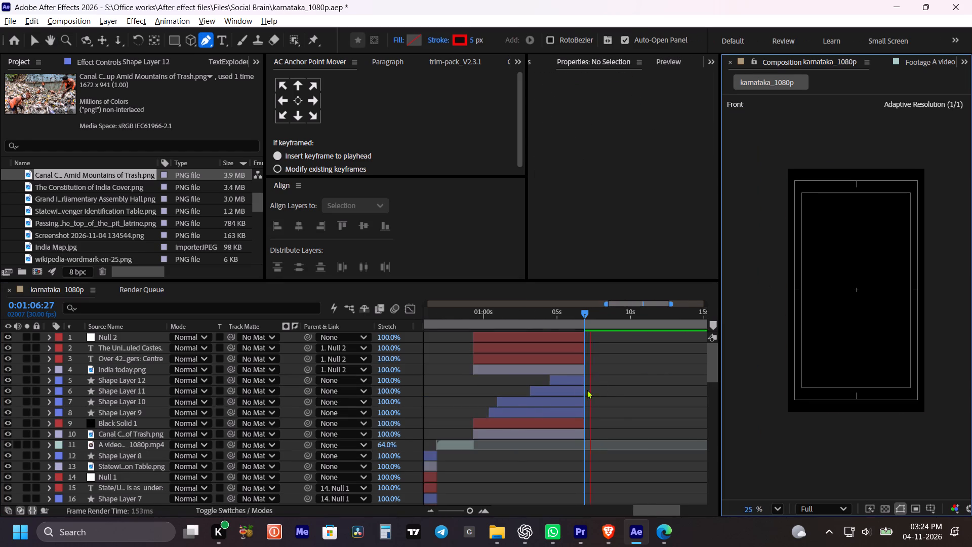
pyautogui.keyDown('alt'); pyautogui.scroll(-2, 601, 382); pyautogui.keyUp('alt')
pyautogui.press('v')
pyautogui.keyDown('alt'); pyautogui.scroll(1, 629, 362); pyautogui.keyUp('alt')
pyautogui.press('space')
pyautogui.moveTo(644, 357); pyautogui.dragTo(602, 362)
pyautogui.press('space')
pyautogui.moveTo(621, 358); pyautogui.dragTo(573, 375)
pyautogui.press('space')
pyautogui.moveTo(601, 366); pyautogui.dragTo(571, 372)
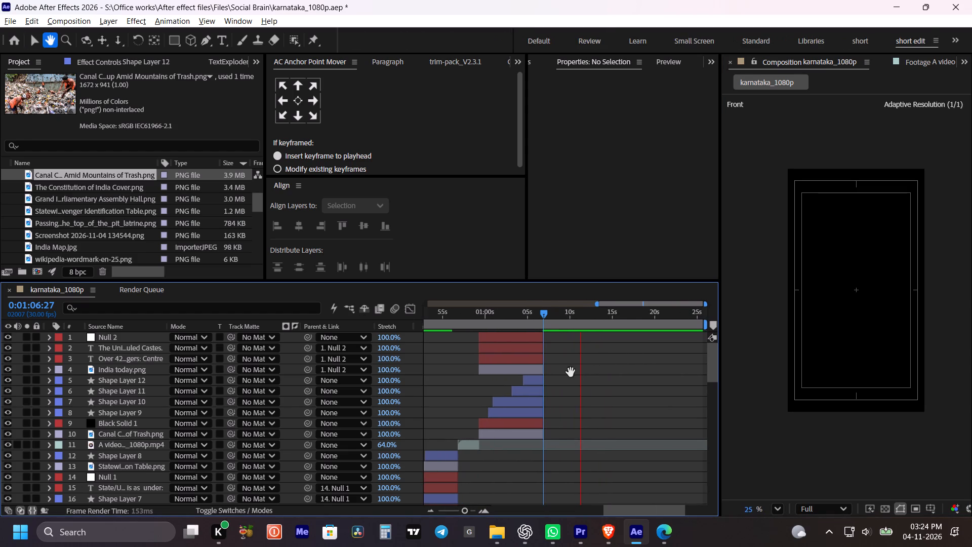
pyautogui.moveTo(571, 372); pyautogui.dragTo(548, 382)
pyautogui.press('space')
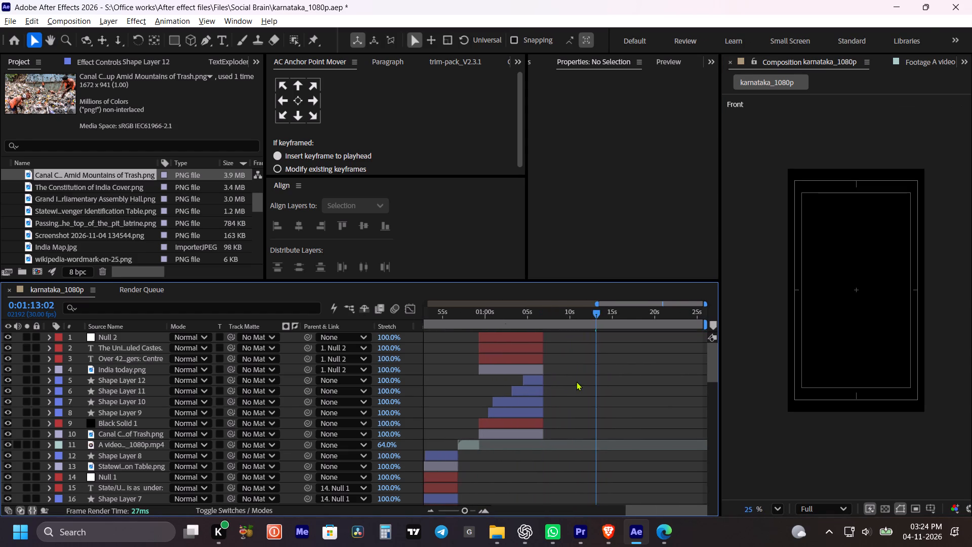
pyautogui.keyDown('alt'); pyautogui.scroll(-1, 576, 381); pyautogui.keyUp('alt')
pyautogui.press('space')
pyautogui.moveTo(614, 382); pyautogui.dragTo(598, 383)
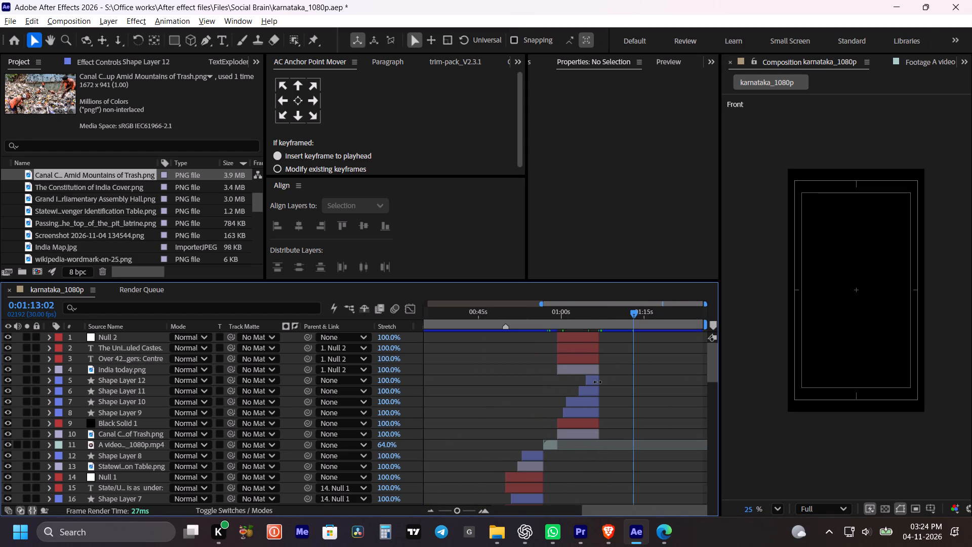